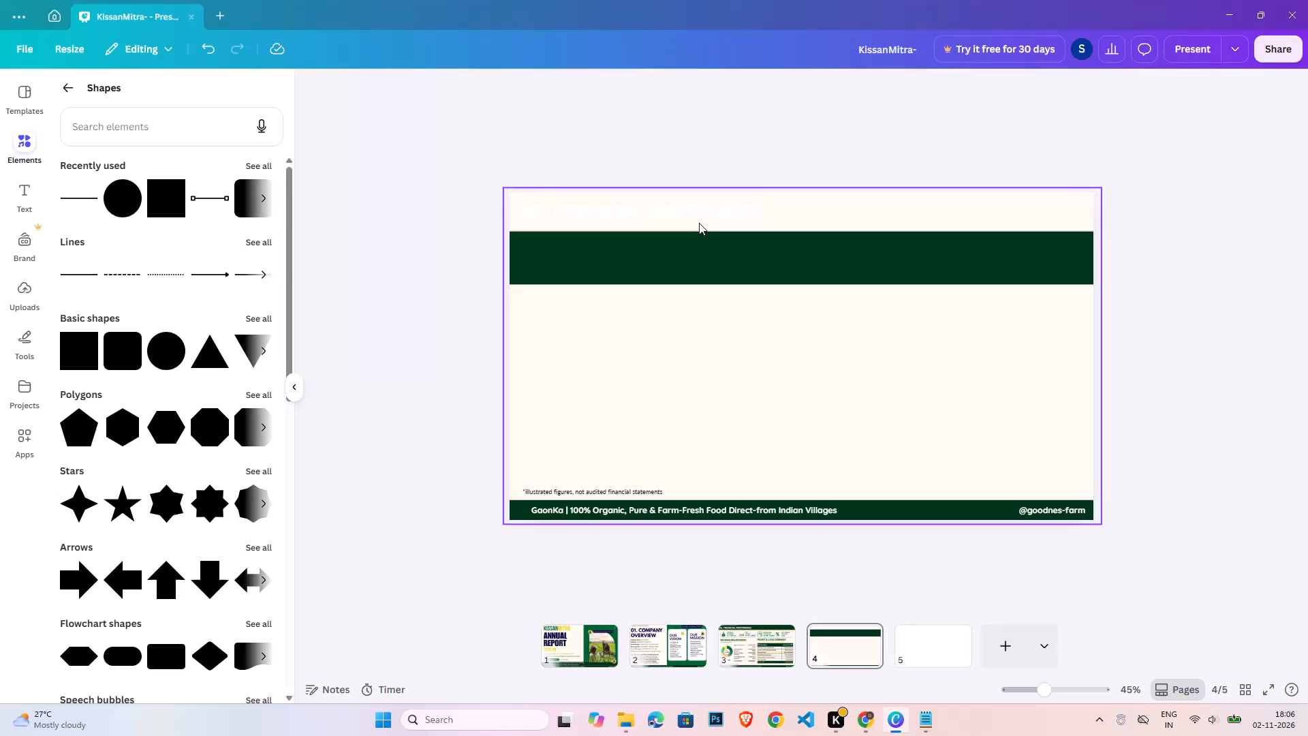
Recolour the white "02. FINANCIAL PERFOMANCE" title on page 4 dark green.
{"action": "triple_click", "coordinate": [698, 215]}
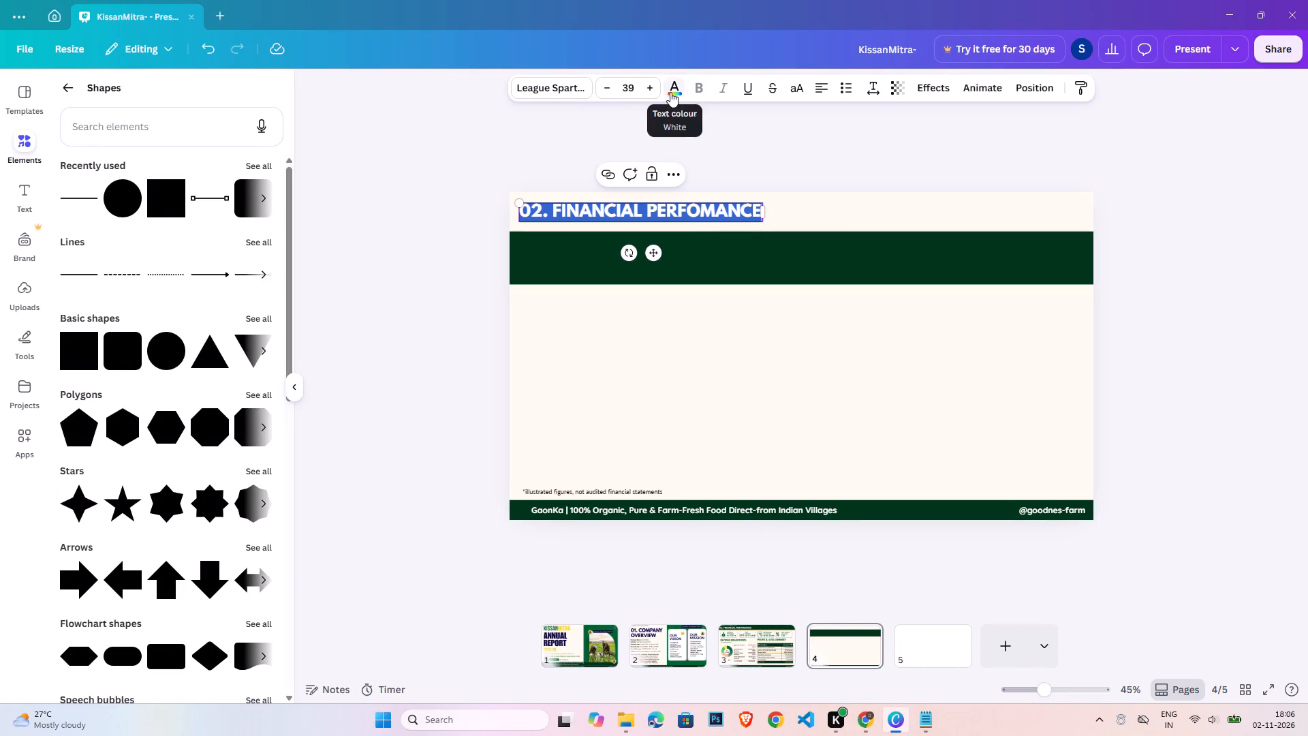
{"action": "left_click", "coordinate": [670, 92]}
{"action": "left_click", "coordinate": [232, 191]}
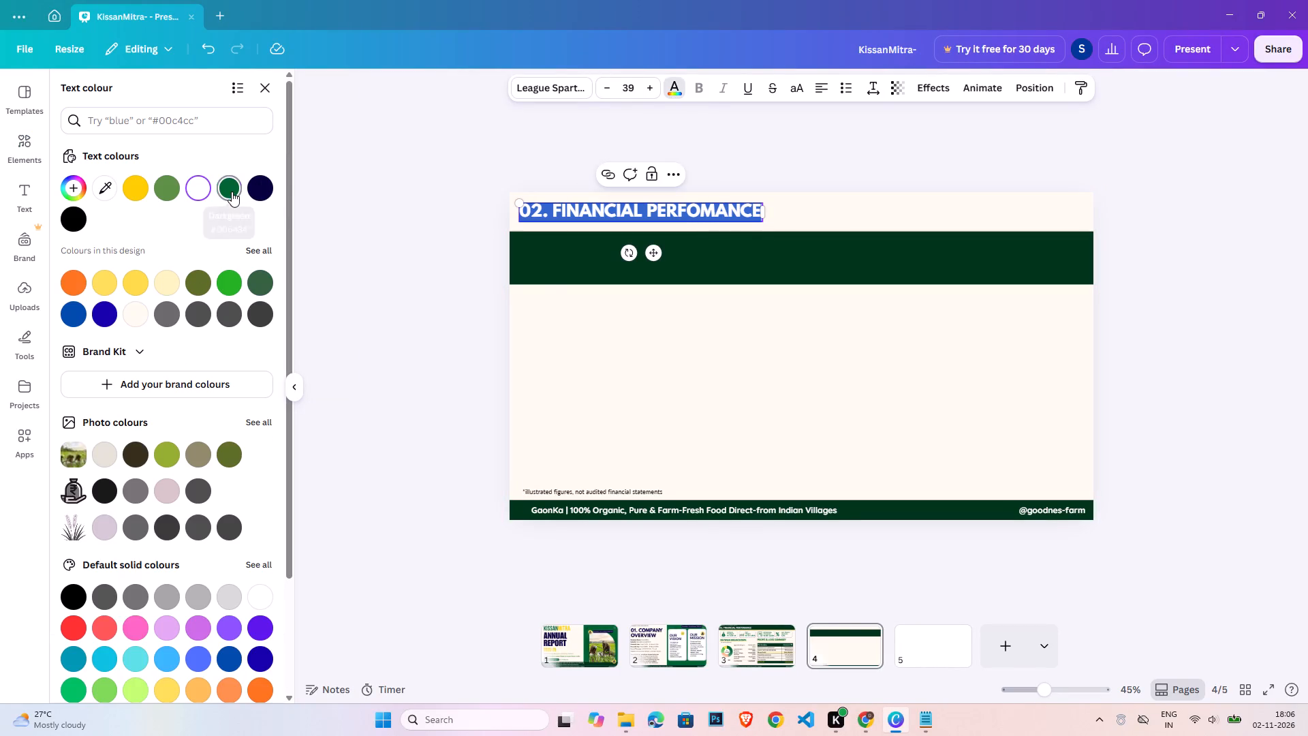
Change the page 4 title text to "03. BUSINESS HIGHLIGHTS".
{"action": "double_click", "coordinate": [640, 215]}
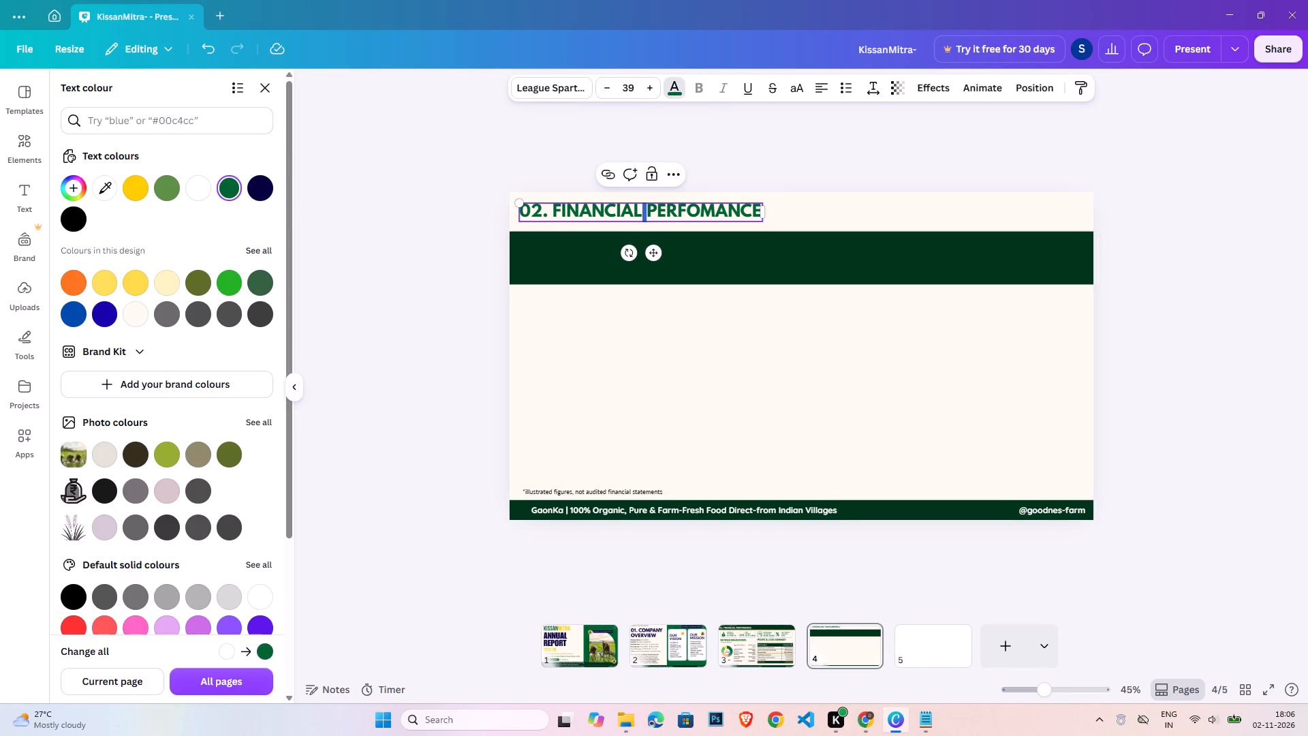
{"action": "left_click", "coordinate": [541, 206]}
{"action": "key", "text": "BackSpace"}
{"action": "key", "text": "3"}
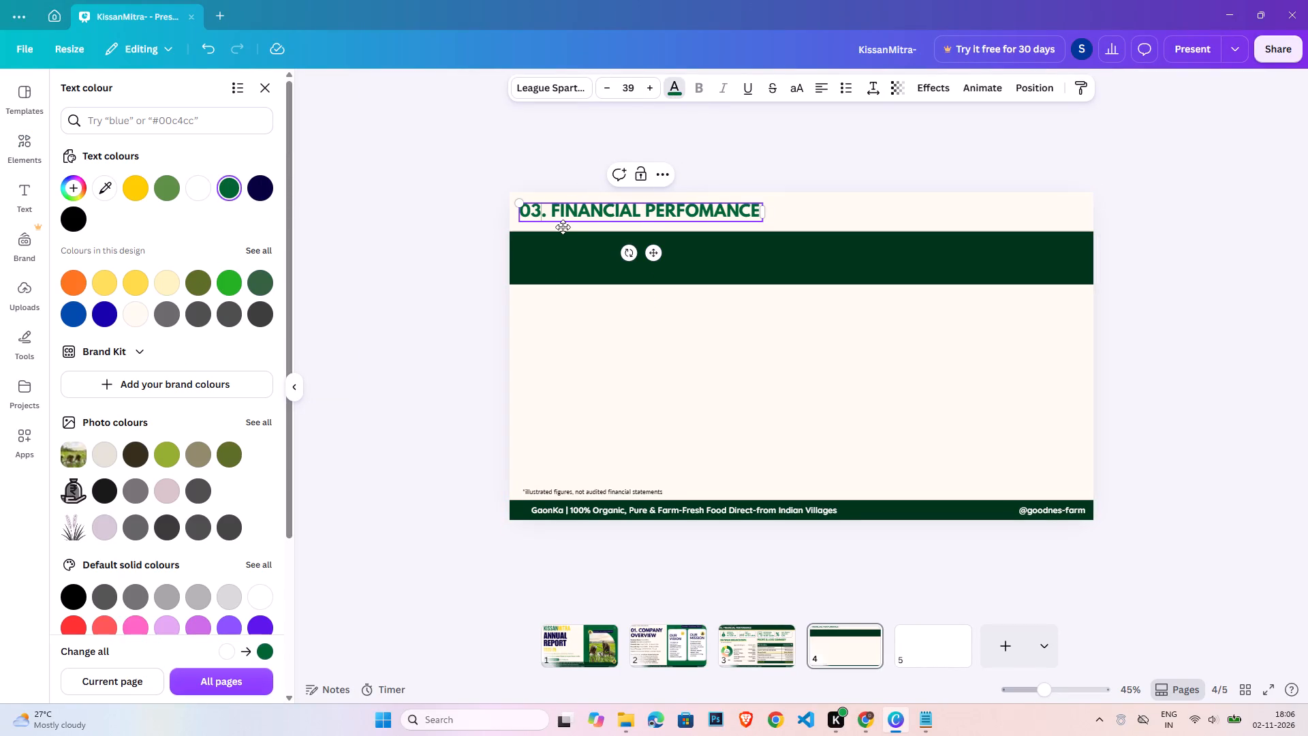
{"action": "triple_click", "coordinate": [570, 209]}
{"action": "left_click", "coordinate": [570, 209]}
{"action": "left_click", "coordinate": [559, 205]}
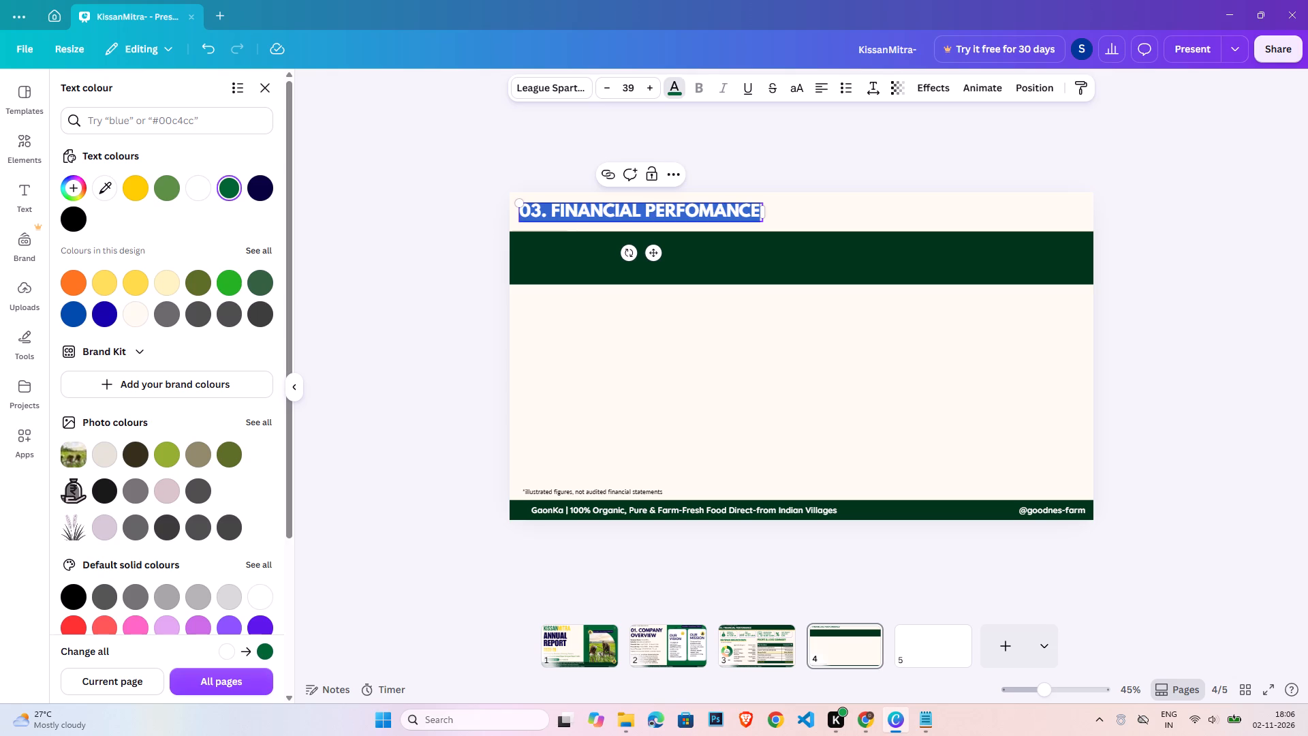
{"action": "left_click_drag", "start_coordinate": [553, 209], "coordinate": [762, 205]}
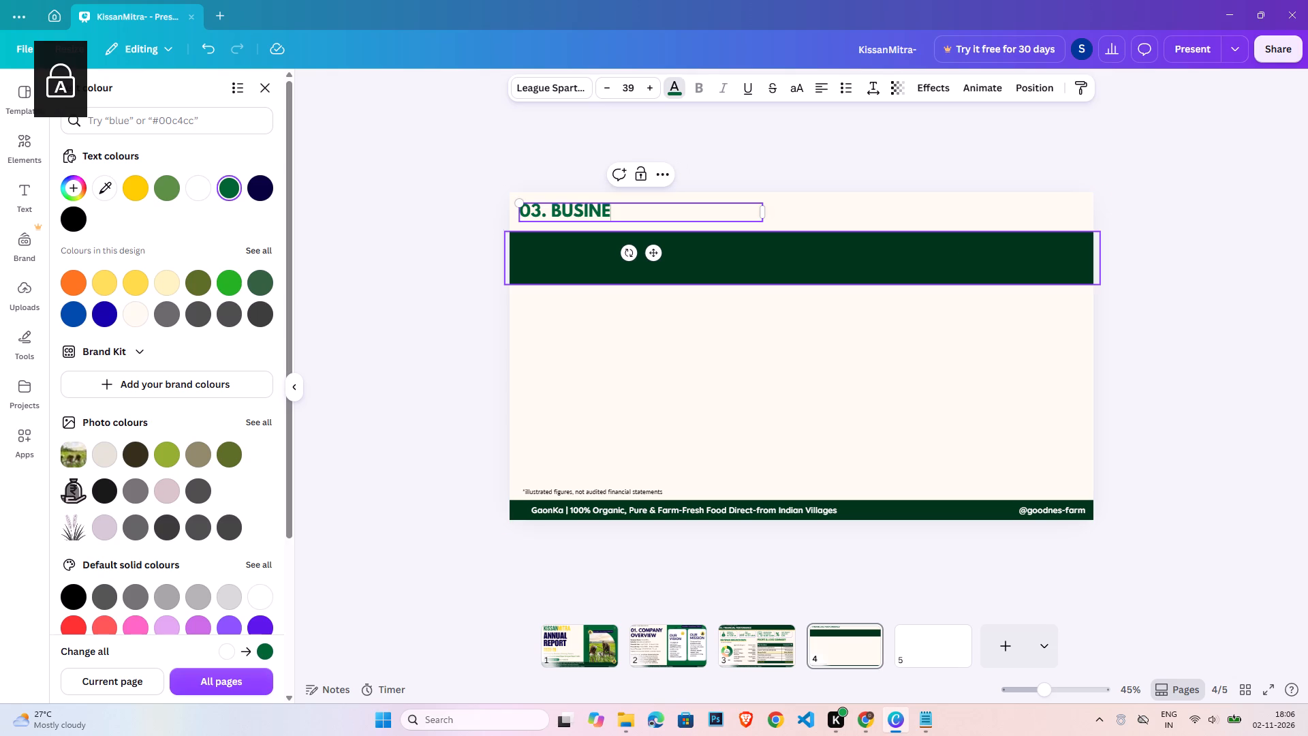
{"action": "type", "text": "HIGHLIGHTS"}
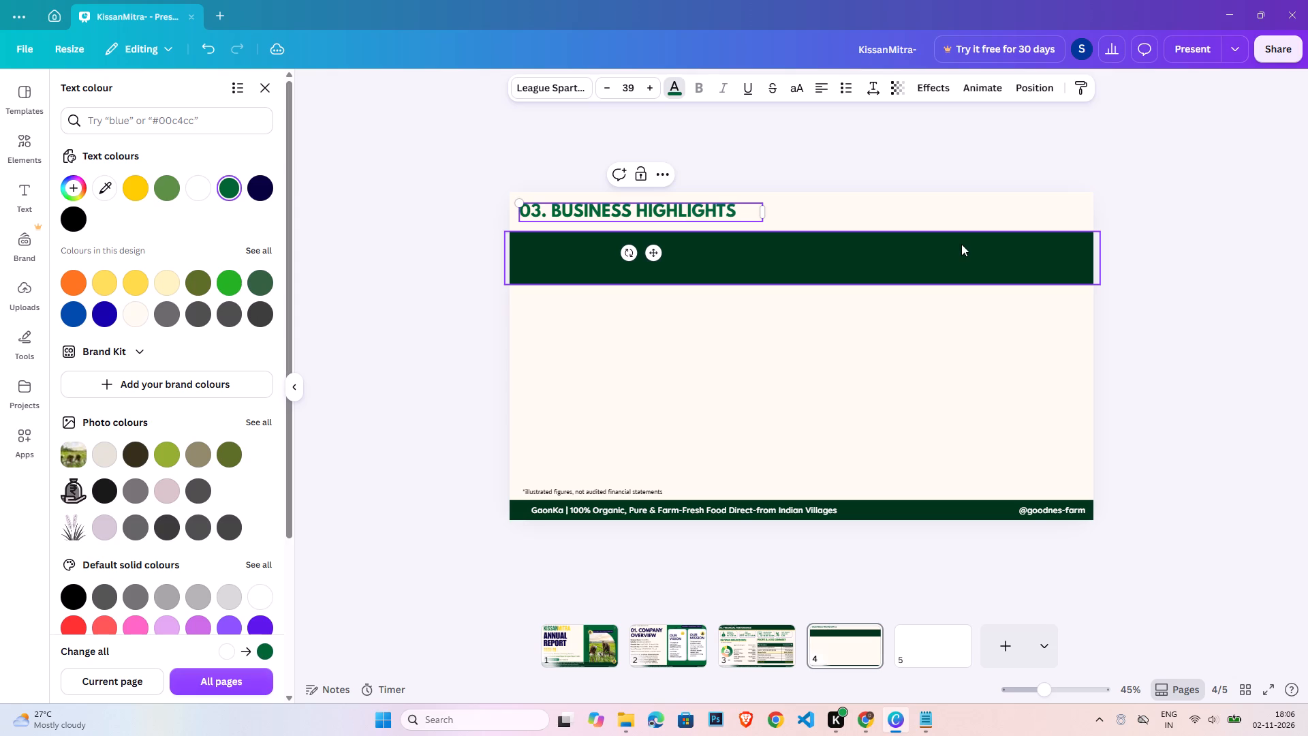
{"action": "left_click", "coordinate": [1219, 294]}
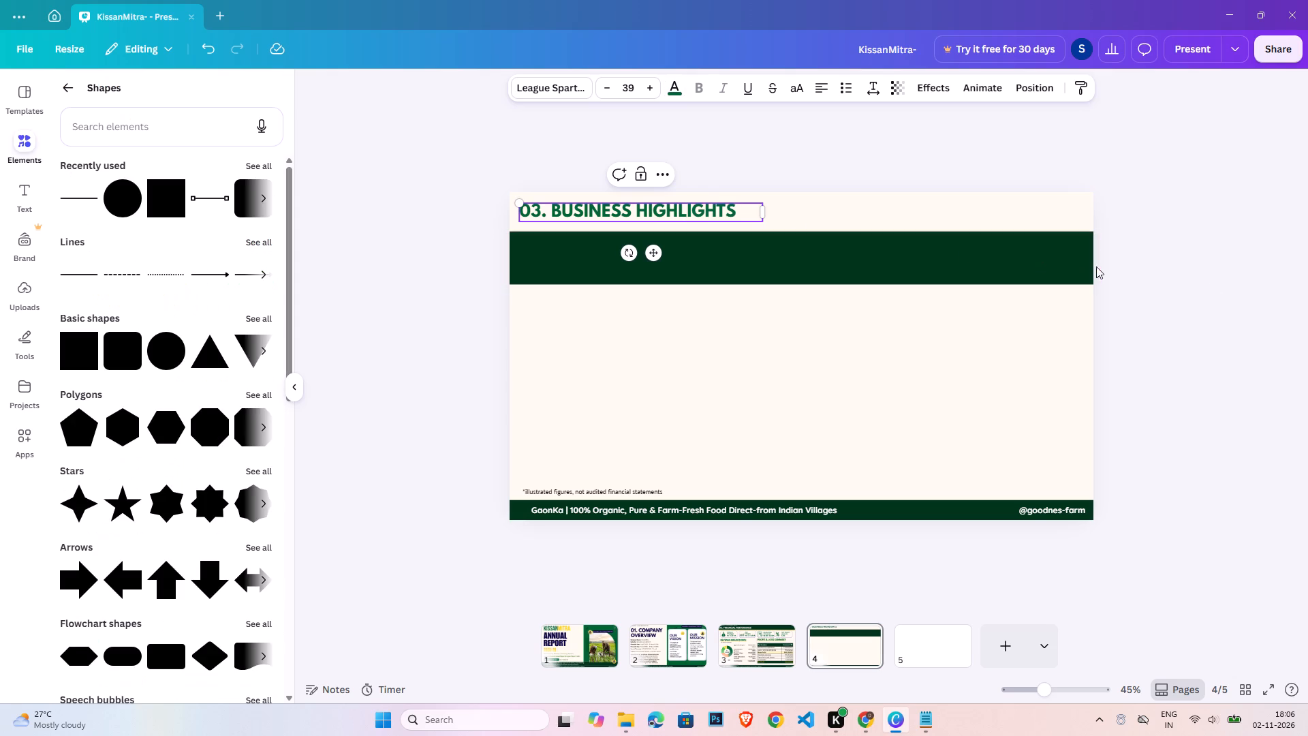
{"action": "left_click", "coordinate": [1166, 277]}
Move the title down slightly so it sits about 15 px above the dark green band.
{"action": "left_click_drag", "start_coordinate": [664, 214], "coordinate": [663, 209]}
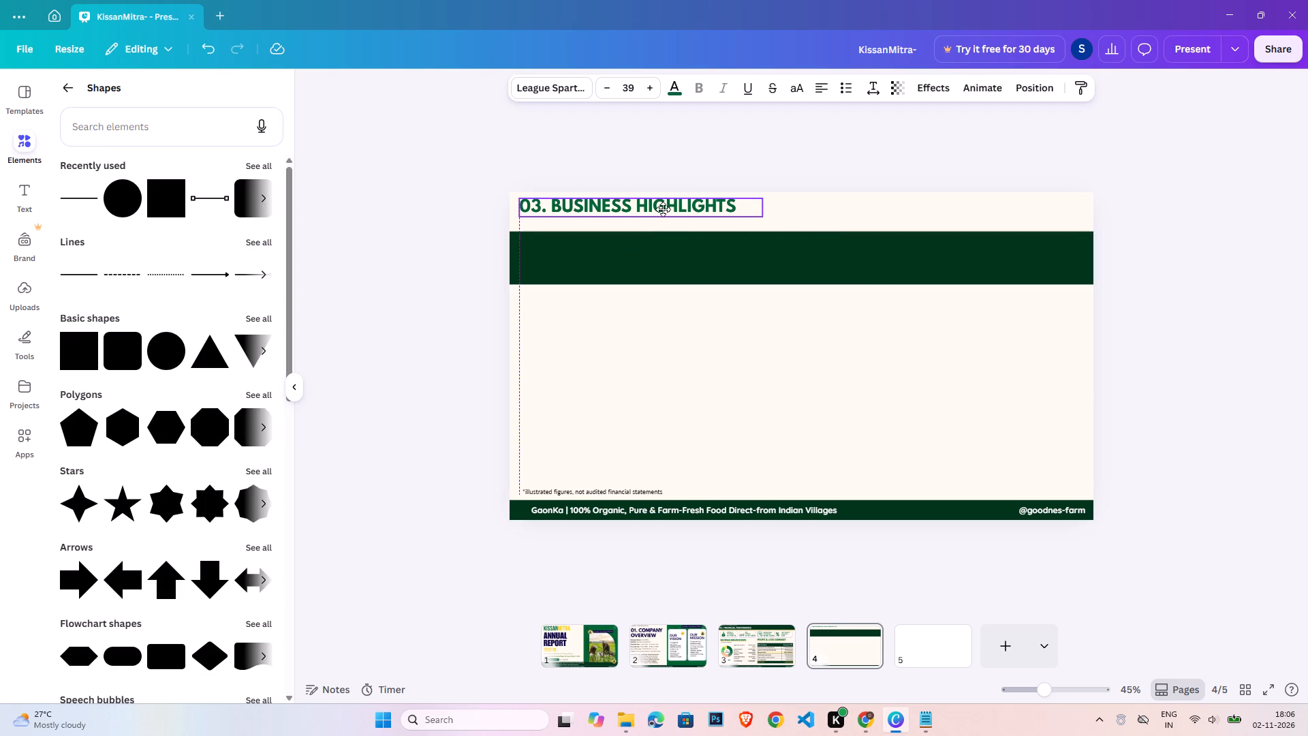
{"action": "left_click_drag", "start_coordinate": [663, 209], "coordinate": [662, 219]}
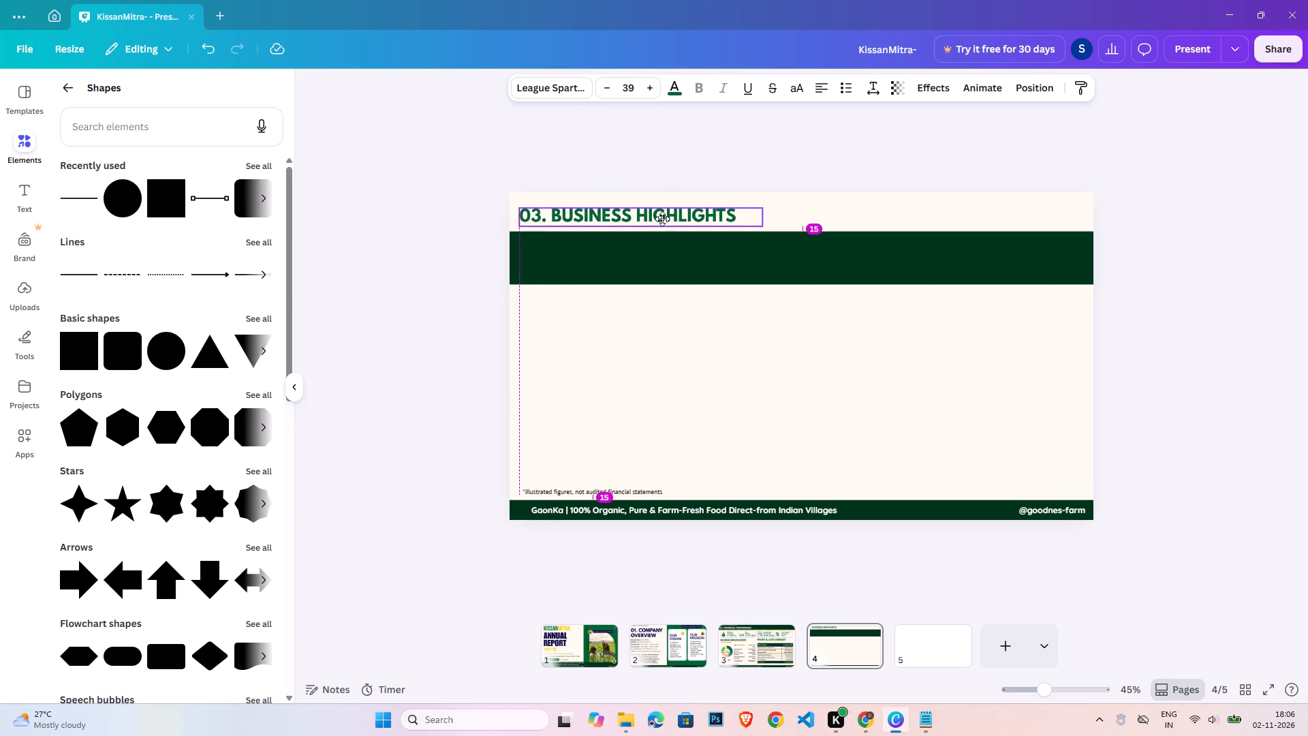
{"action": "left_click_drag", "start_coordinate": [662, 219], "coordinate": [662, 220]}
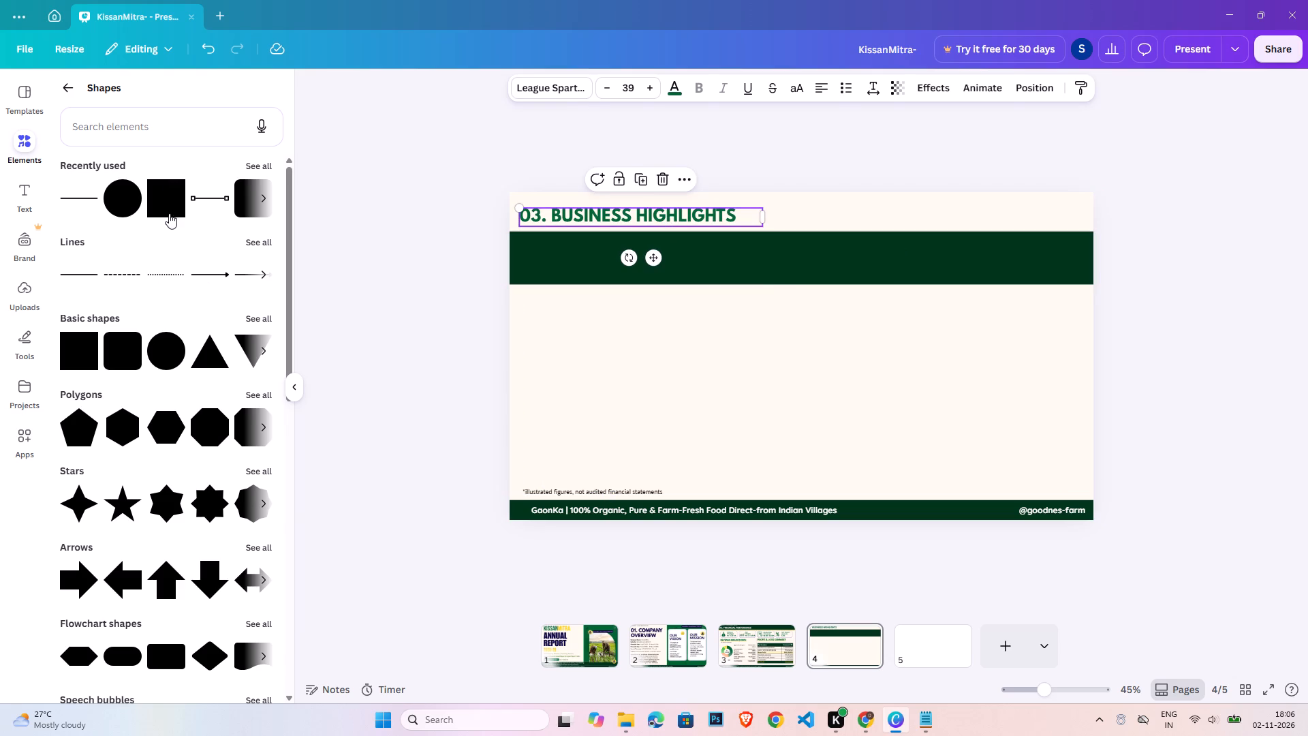
Add a square shape and stretch it over most of the page, about 1,846 by 928 px.
{"action": "left_click", "coordinate": [168, 213]}
{"action": "left_click", "coordinate": [1150, 404]}
{"action": "left_click_drag", "start_coordinate": [821, 365], "coordinate": [684, 290]}
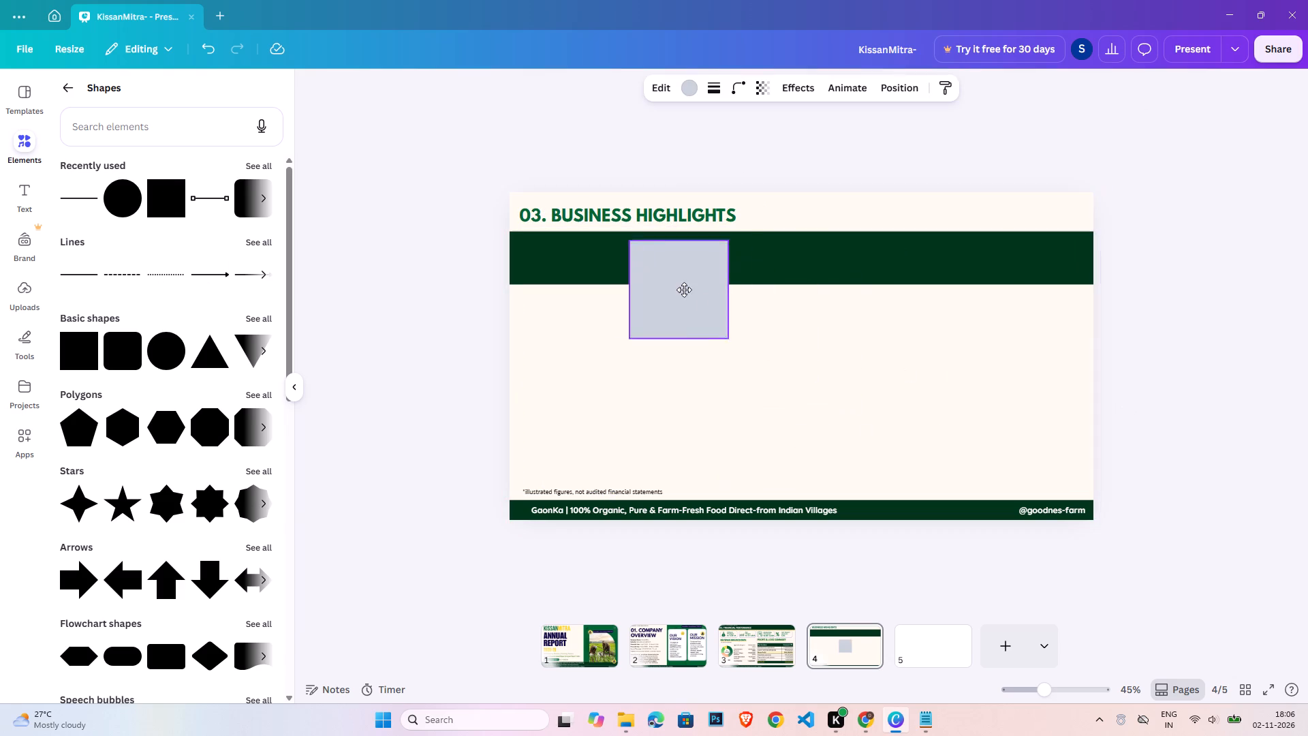
{"action": "left_click_drag", "start_coordinate": [684, 290], "coordinate": [588, 259]}
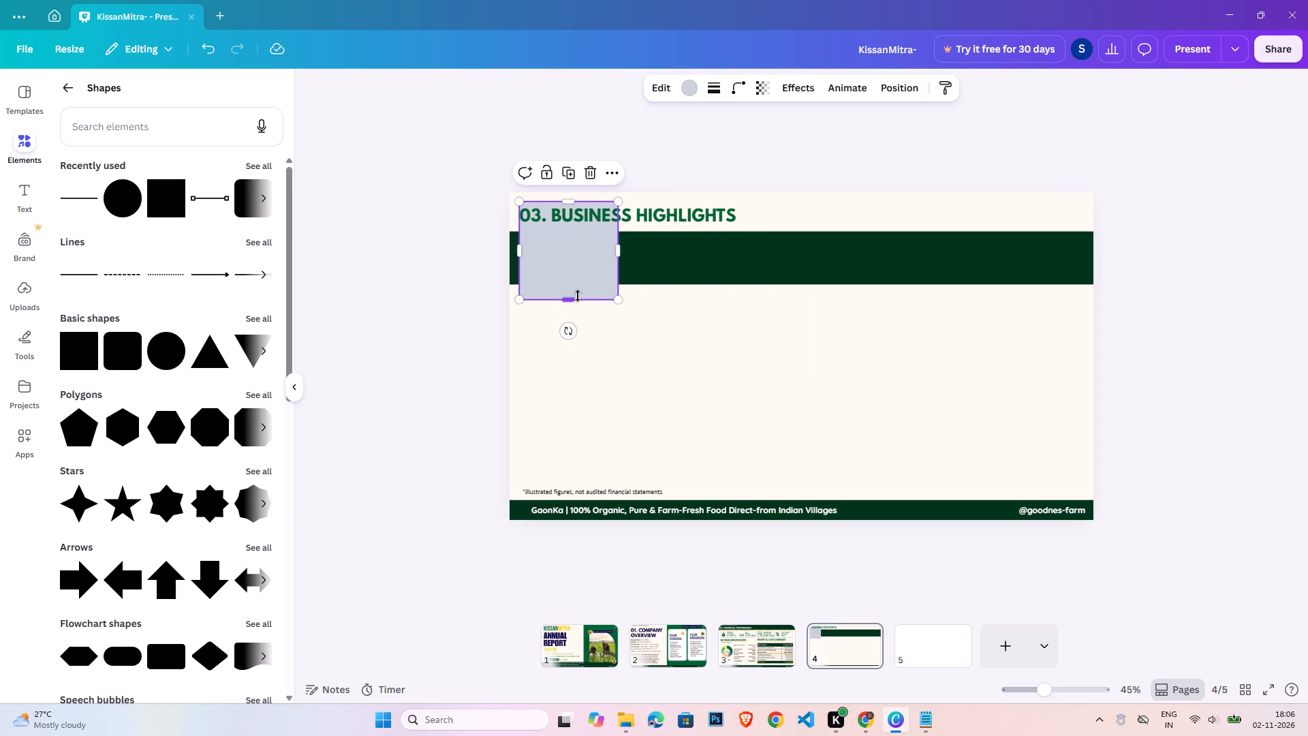
{"action": "left_click_drag", "start_coordinate": [577, 296], "coordinate": [587, 479]}
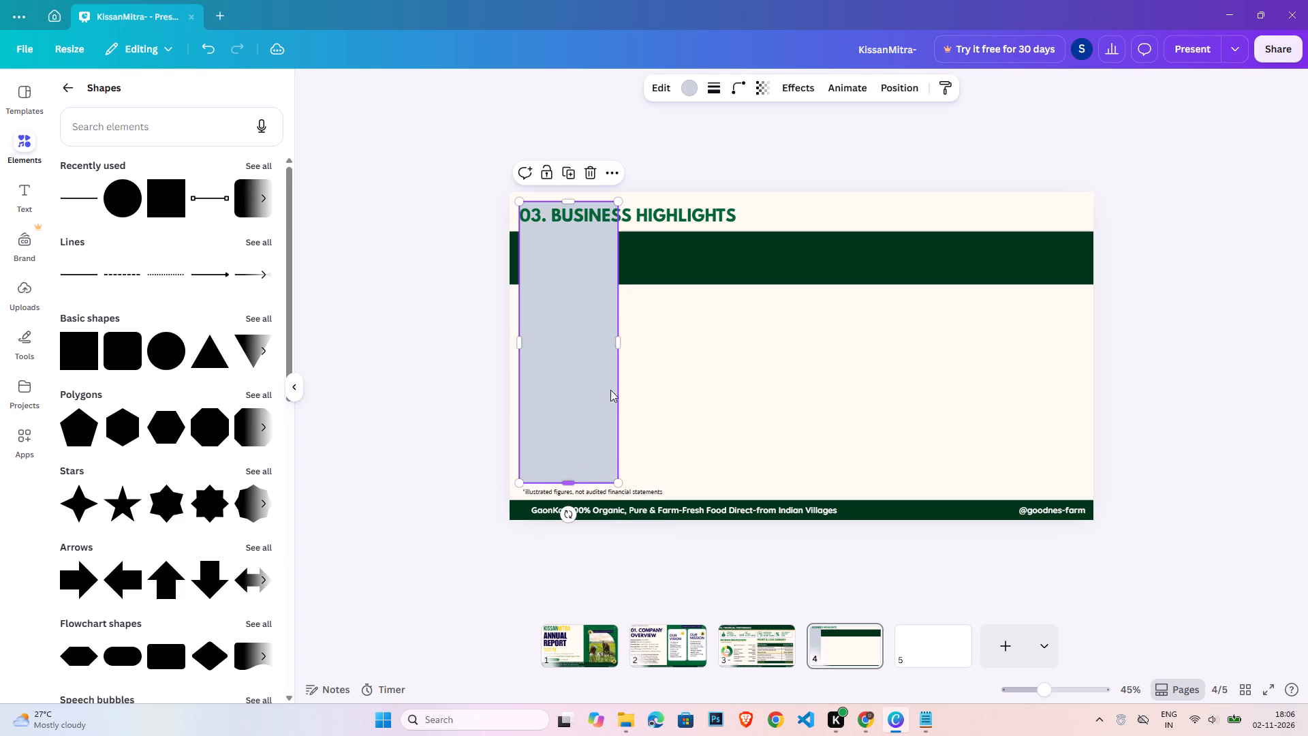
{"action": "left_click_drag", "start_coordinate": [612, 337], "coordinate": [1078, 382]}
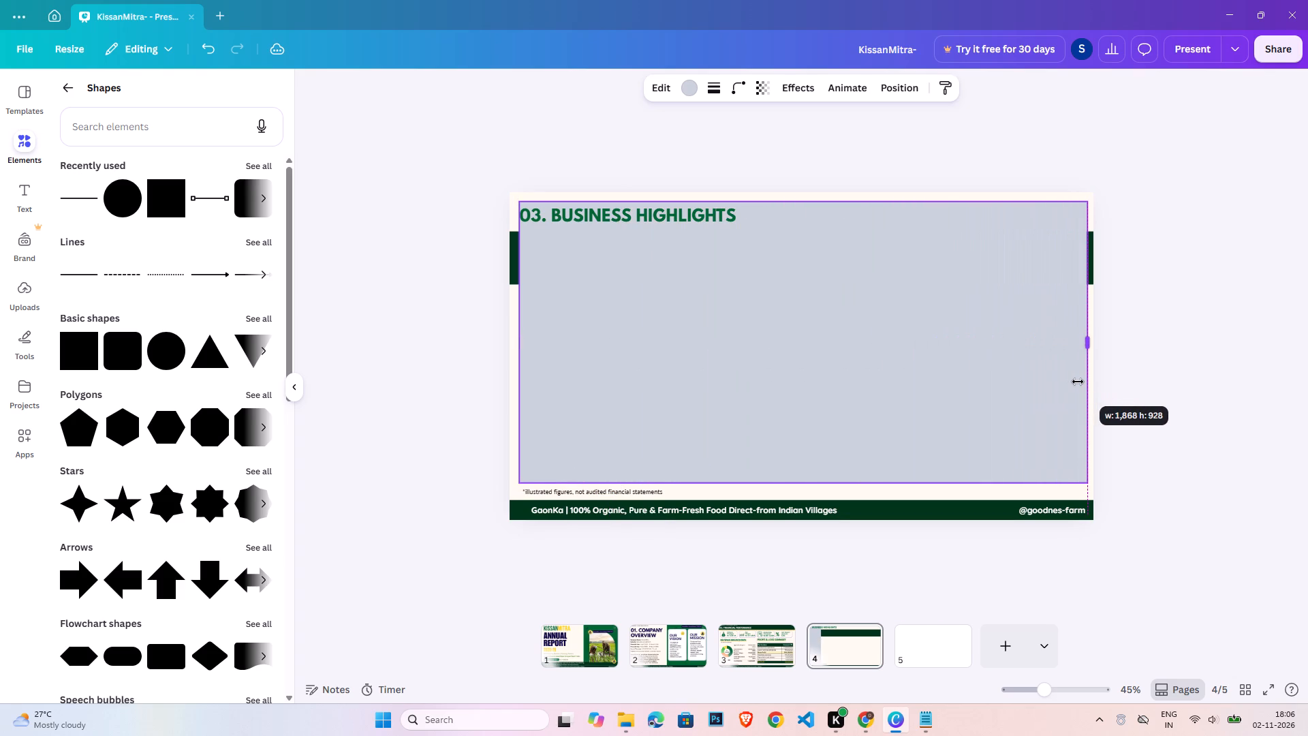
{"action": "left_click_drag", "start_coordinate": [1078, 382], "coordinate": [1073, 382]}
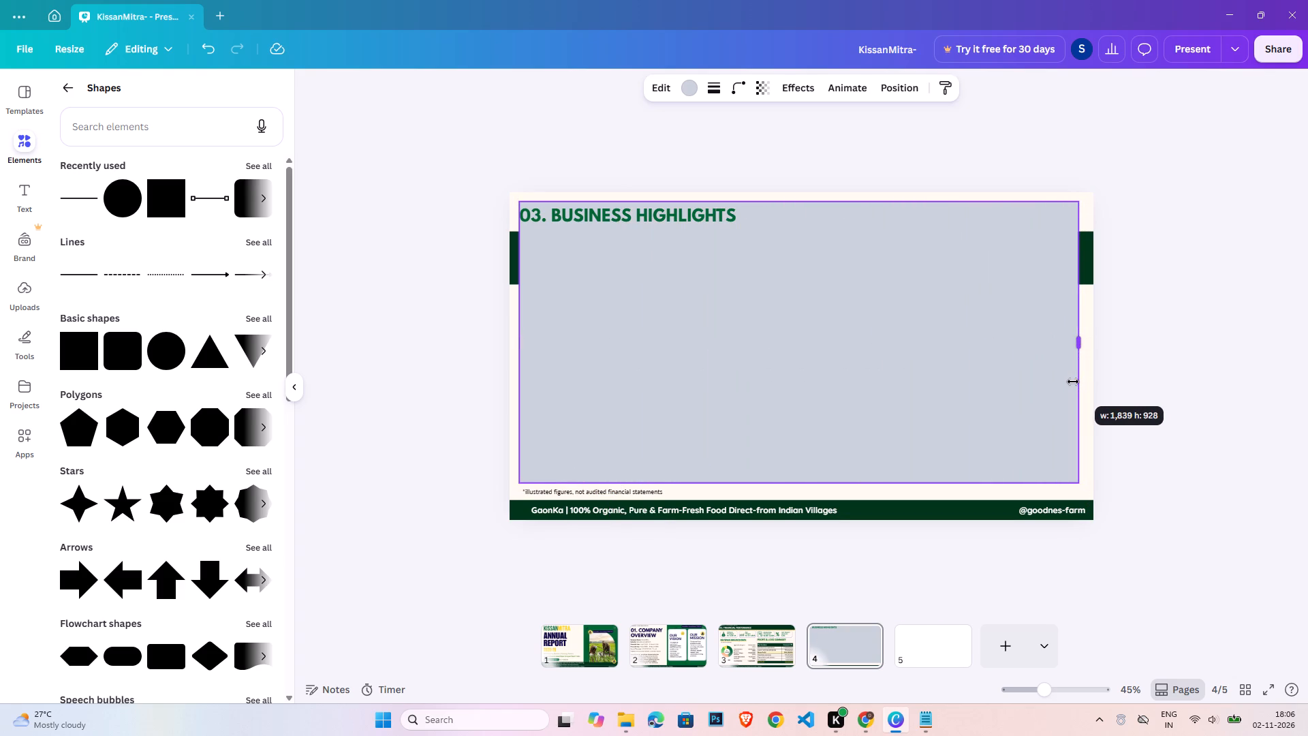
{"action": "left_click_drag", "start_coordinate": [1073, 382], "coordinate": [1075, 382]}
{"action": "left_click", "coordinate": [1110, 380]}
{"action": "left_click", "coordinate": [1085, 373]}
{"action": "left_click", "coordinate": [1063, 371], "text": "shift"}
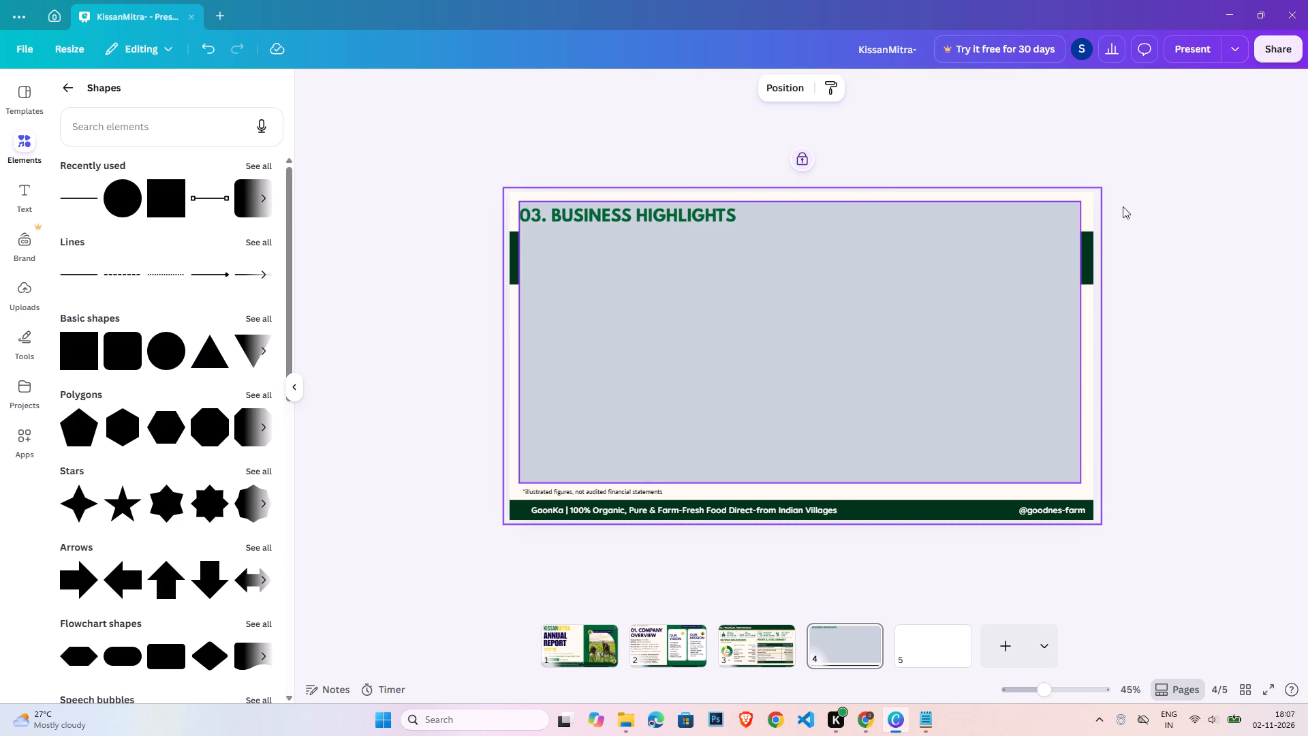
{"action": "left_click", "coordinate": [1140, 260]}
Centre the grey rectangle on the page both ways and raise its top edge to a height of about 952 px.
{"action": "left_click", "coordinate": [1061, 295]}
{"action": "left_click", "coordinate": [910, 92]}
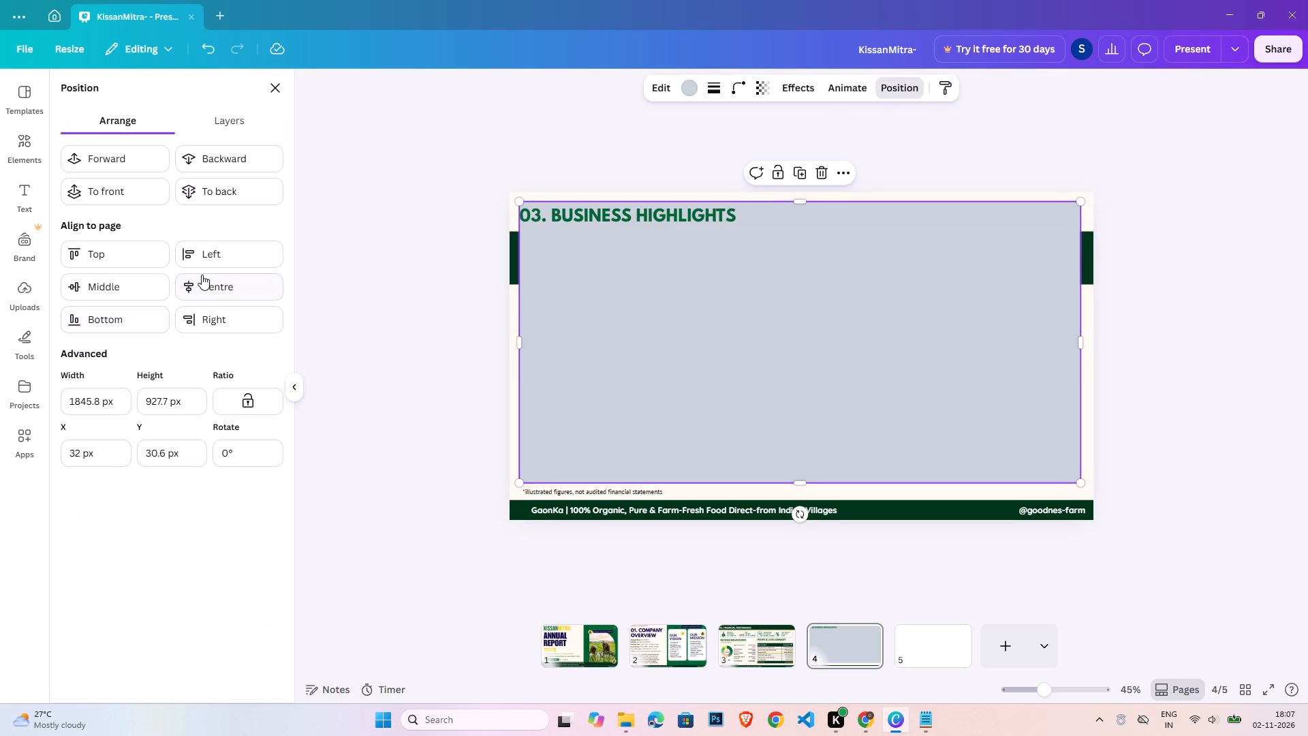
{"action": "left_click", "coordinate": [202, 275]}
{"action": "left_click", "coordinate": [123, 296]}
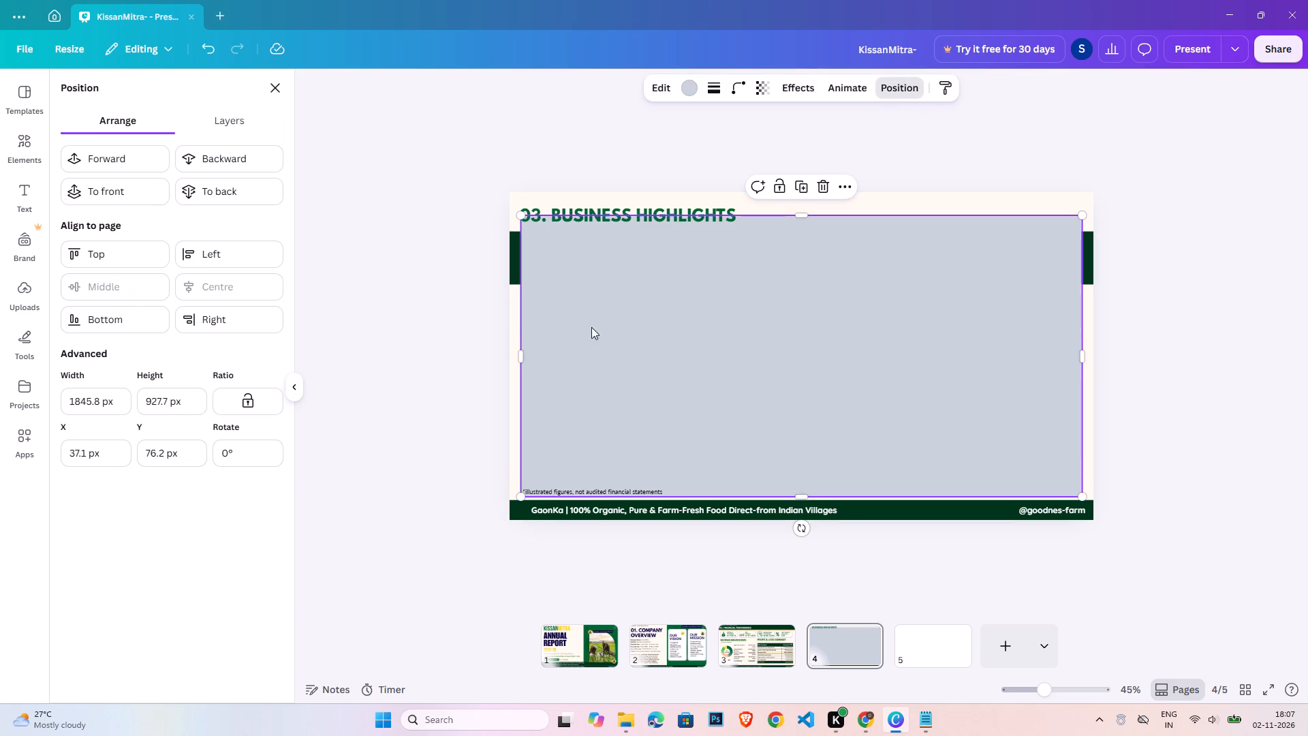
{"action": "left_click_drag", "start_coordinate": [803, 217], "coordinate": [803, 210]}
Give the rectangle a dotted border with stroke weight 4 and remove its fill colour.
{"action": "left_click", "coordinate": [718, 95]}
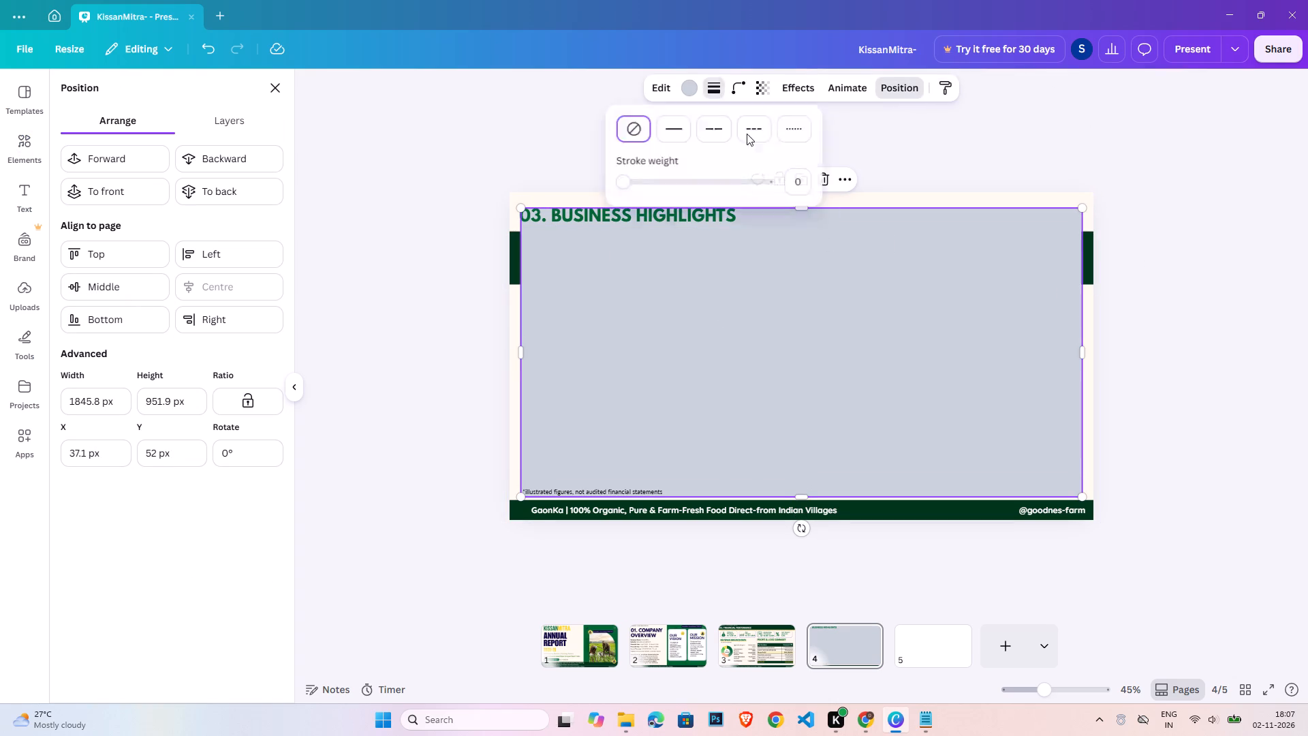
{"action": "left_click", "coordinate": [809, 195]}
{"action": "left_click", "coordinate": [806, 190]}
{"action": "left_click", "coordinate": [790, 125]}
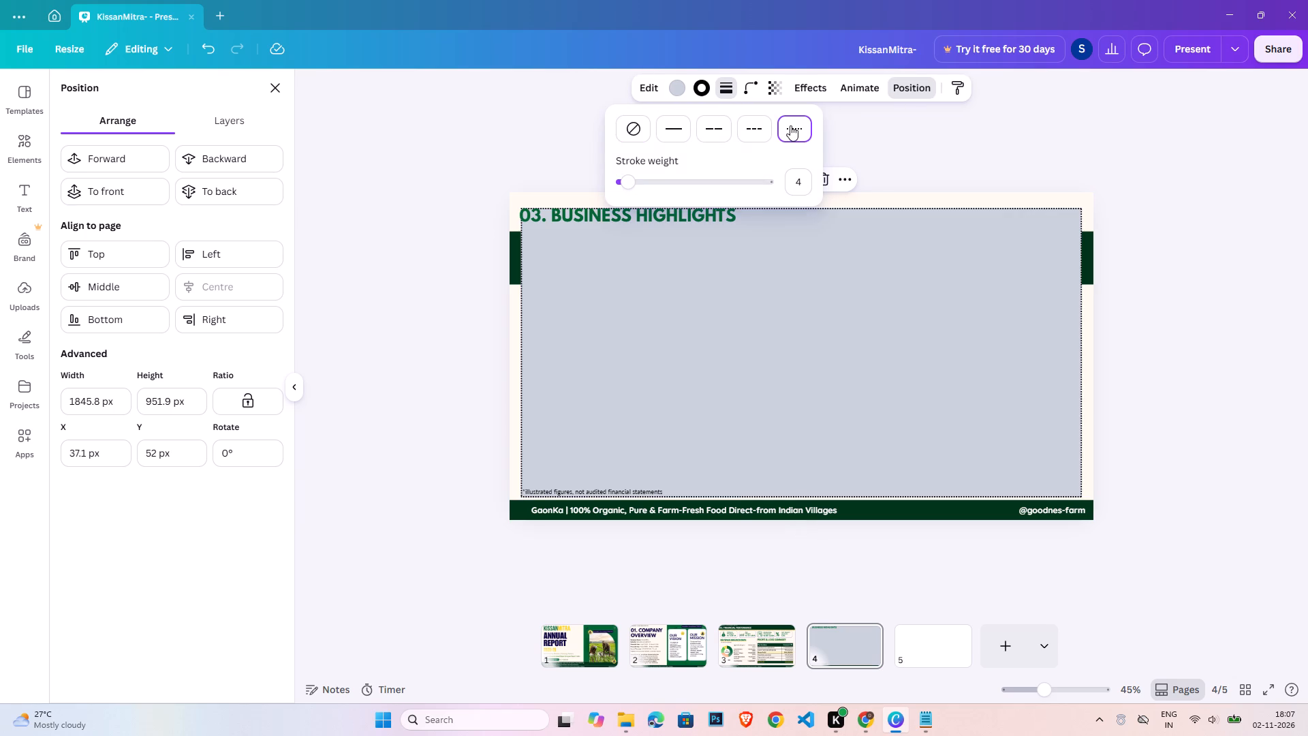
{"action": "left_click", "coordinate": [683, 89]}
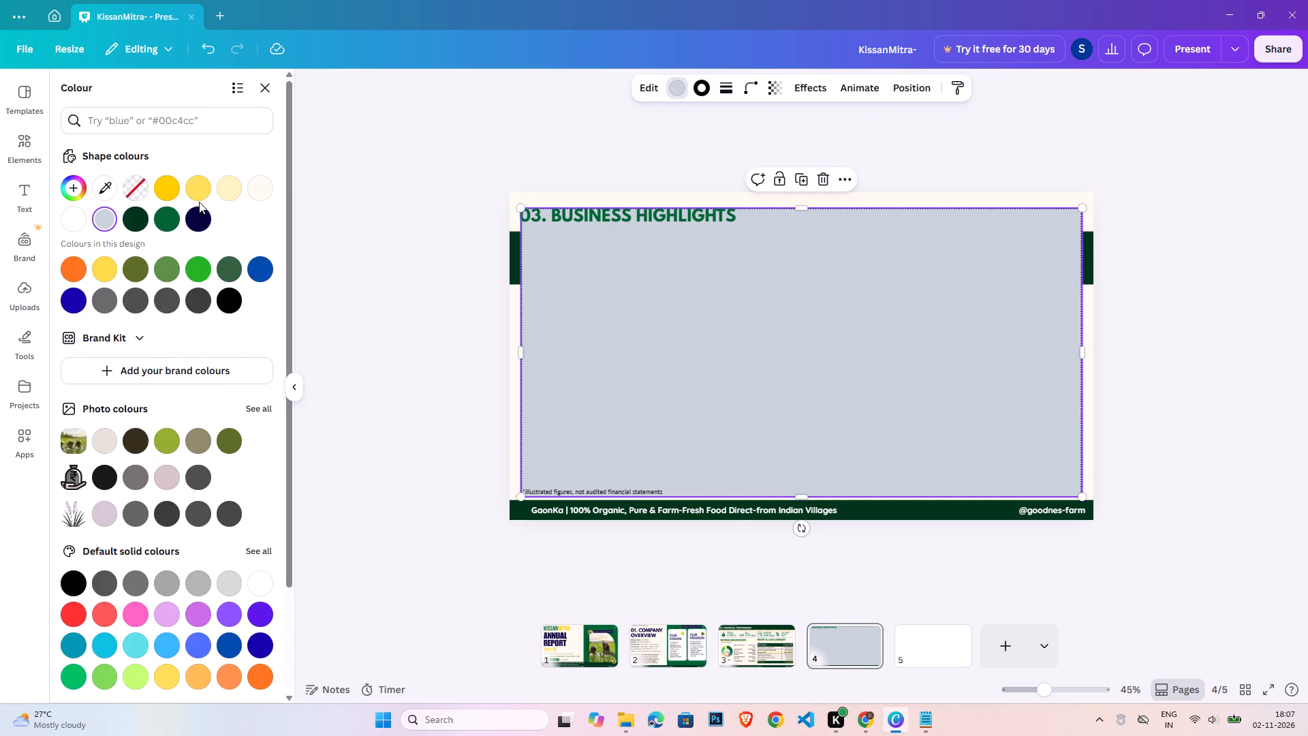
{"action": "left_click", "coordinate": [141, 190]}
{"action": "double_click", "coordinate": [1162, 307]}
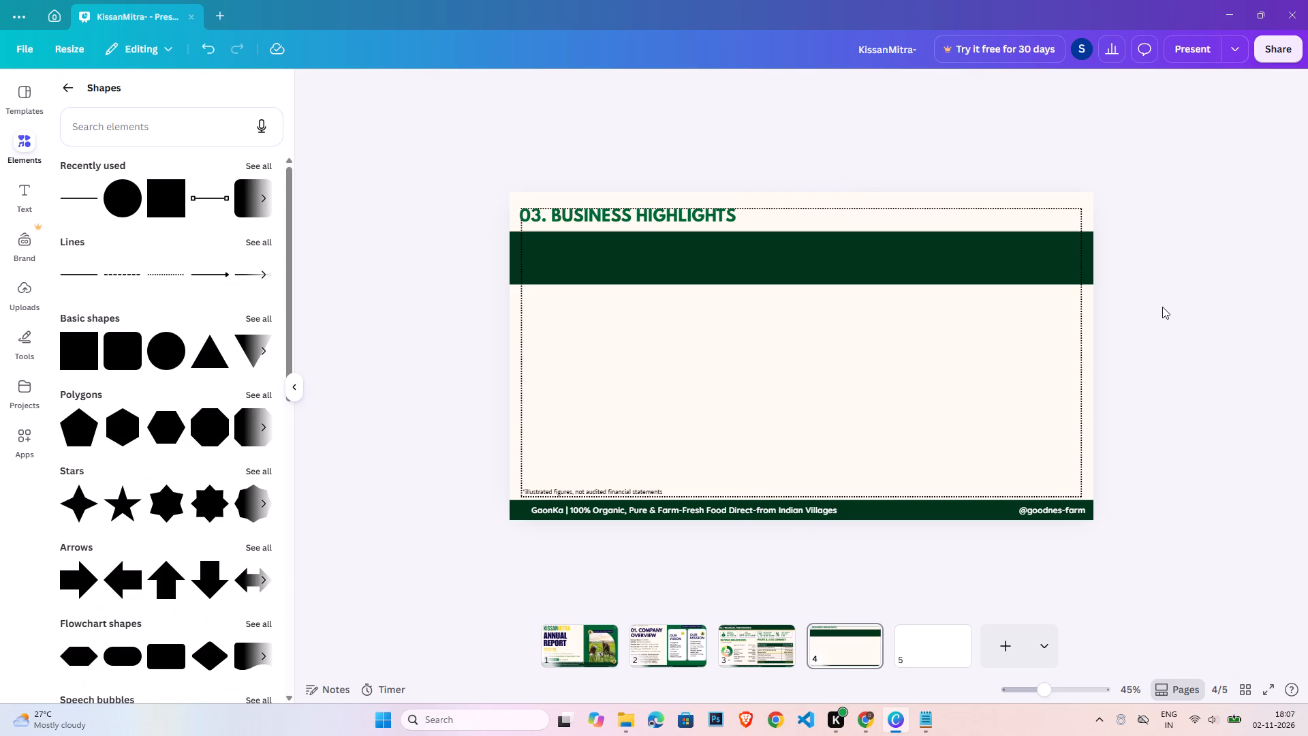
Enlarge the title to font size 43.2 and nudge it right to line up with the dotted frame's left edge.
{"action": "left_click", "coordinate": [727, 217]}
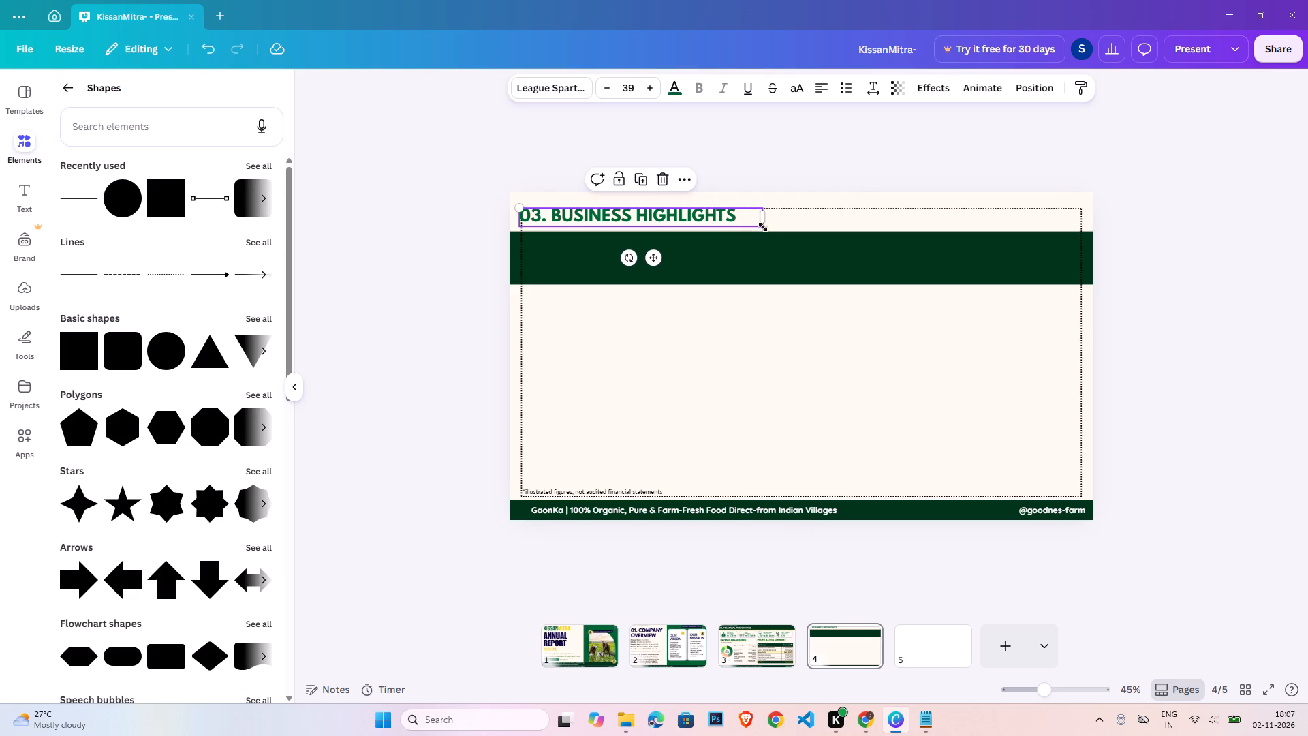
{"action": "left_click_drag", "start_coordinate": [763, 227], "coordinate": [790, 227]}
{"action": "left_click", "coordinate": [1287, 350]}
{"action": "left_click", "coordinate": [764, 220]}
{"action": "key", "text": "Right"}
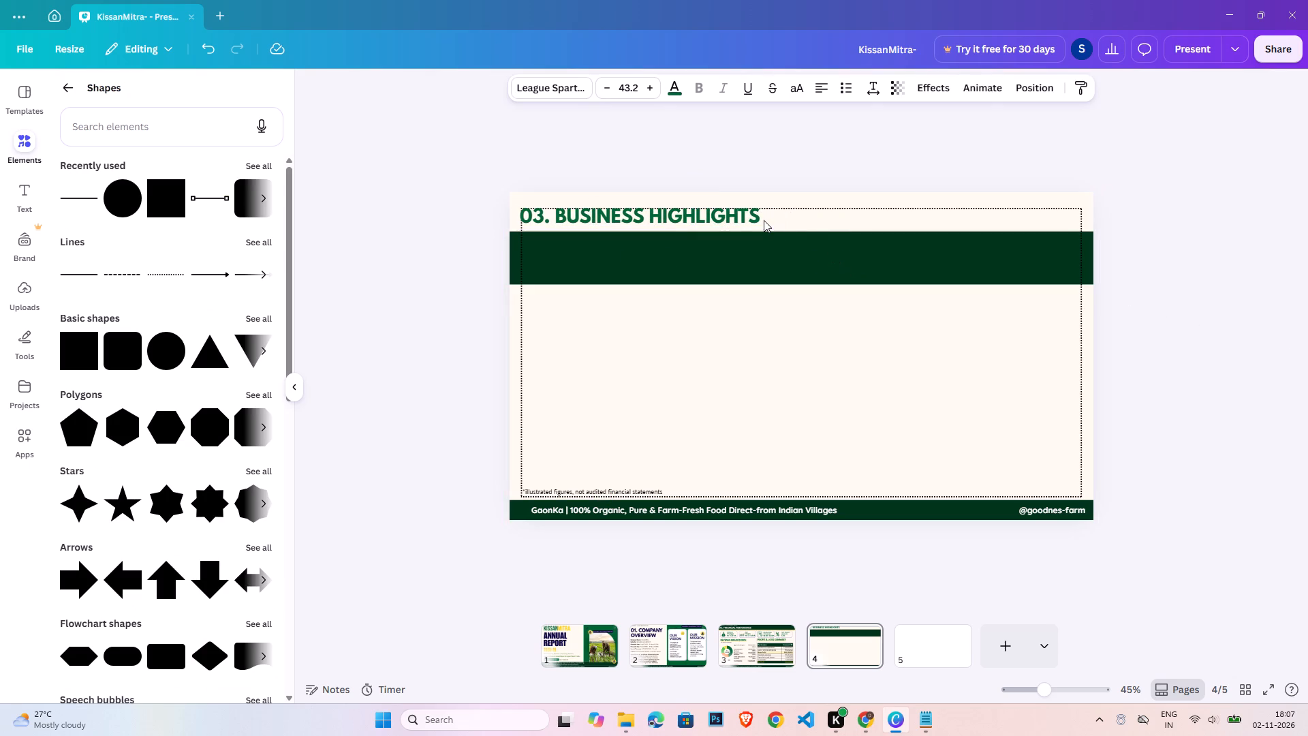
{"action": "key", "text": "Right"}
{"action": "key", "text": "Right"}
{"action": "key", "text": "Right"}
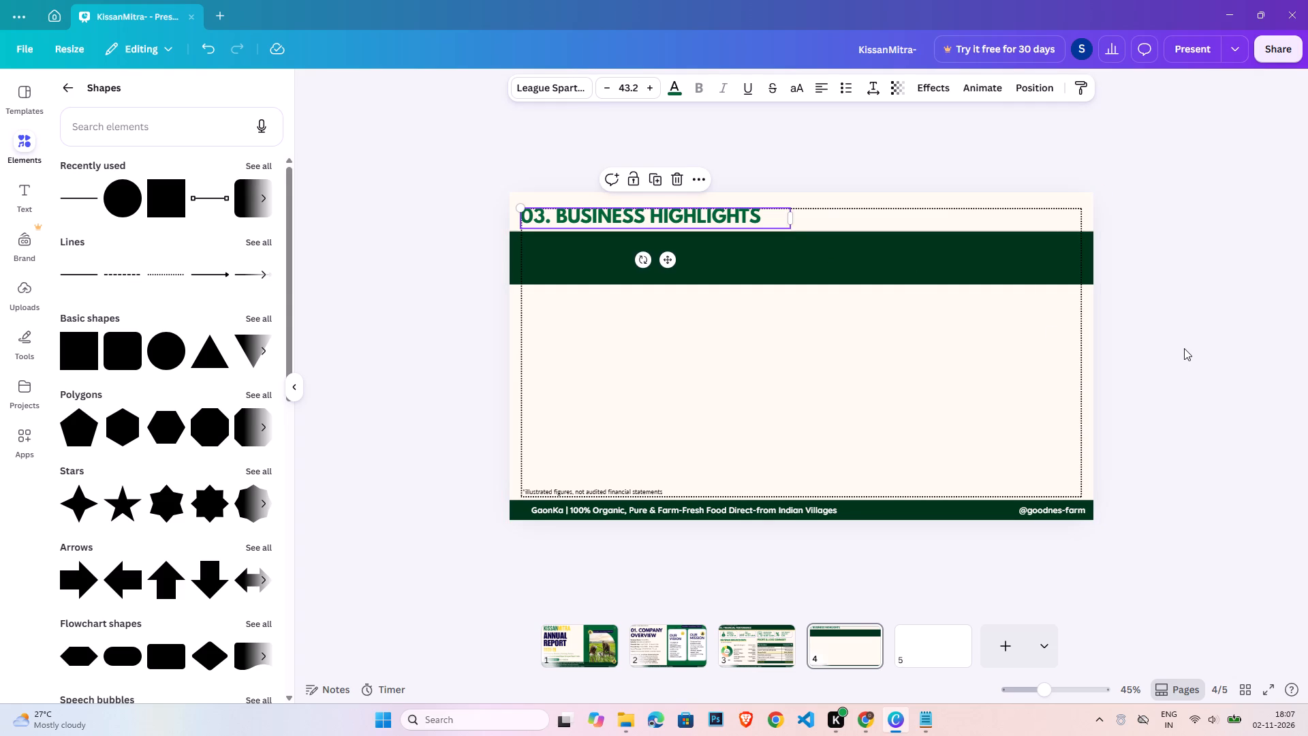
{"action": "key", "text": "Right"}
{"action": "key", "text": "Right"}
{"action": "key", "text": "Right"}
{"action": "key", "text": "Right"}
{"action": "key", "text": "Left"}
{"action": "left_click", "coordinate": [1183, 348]}
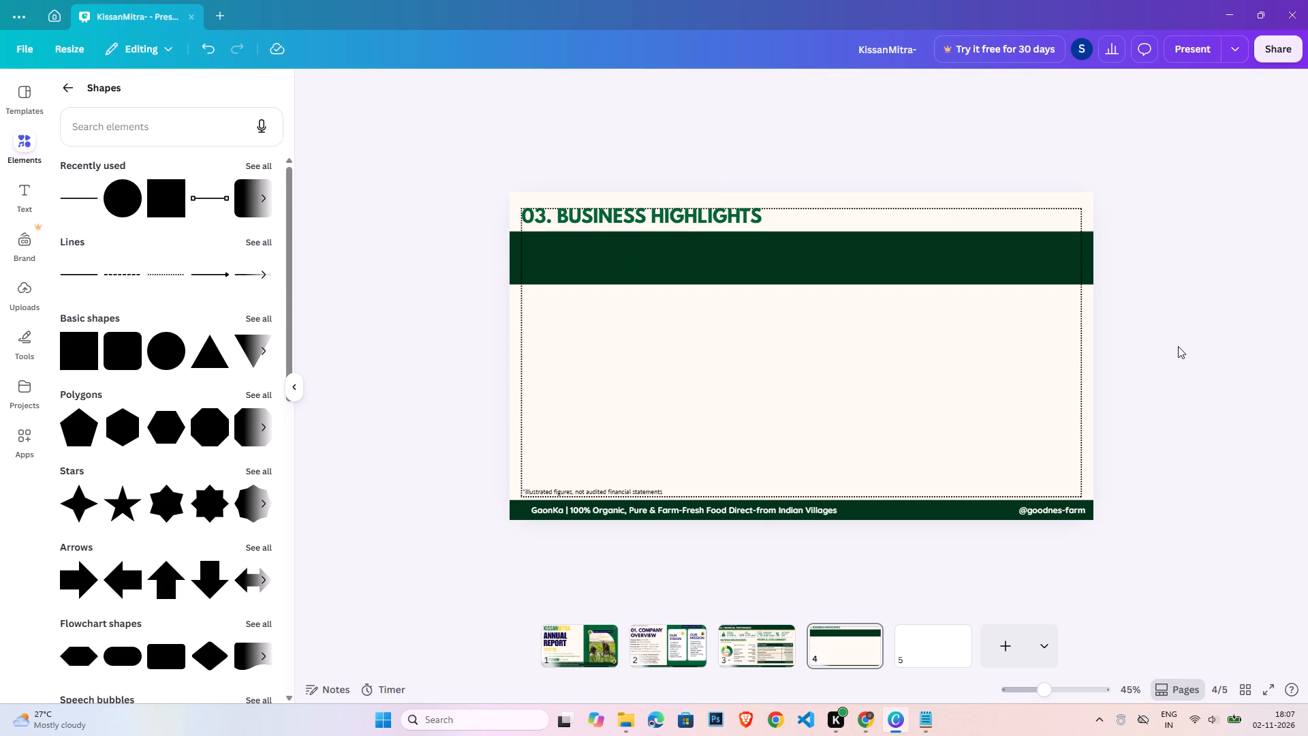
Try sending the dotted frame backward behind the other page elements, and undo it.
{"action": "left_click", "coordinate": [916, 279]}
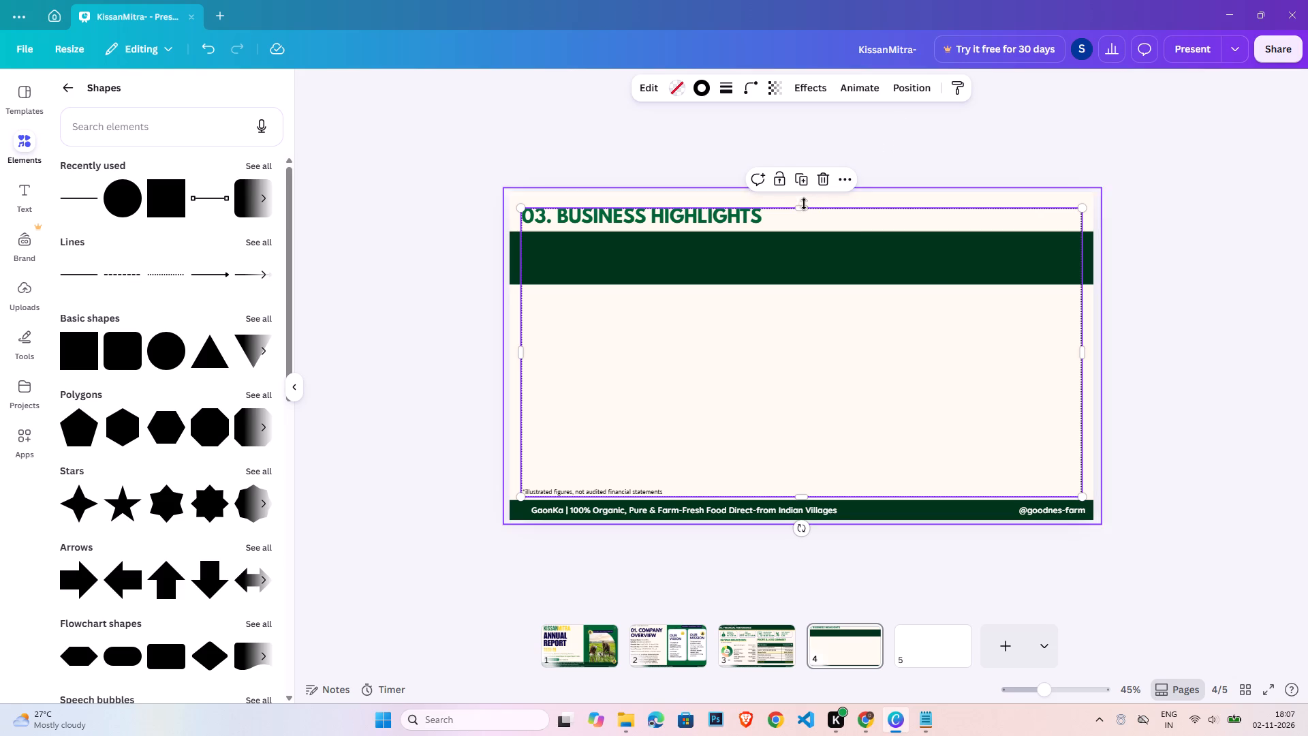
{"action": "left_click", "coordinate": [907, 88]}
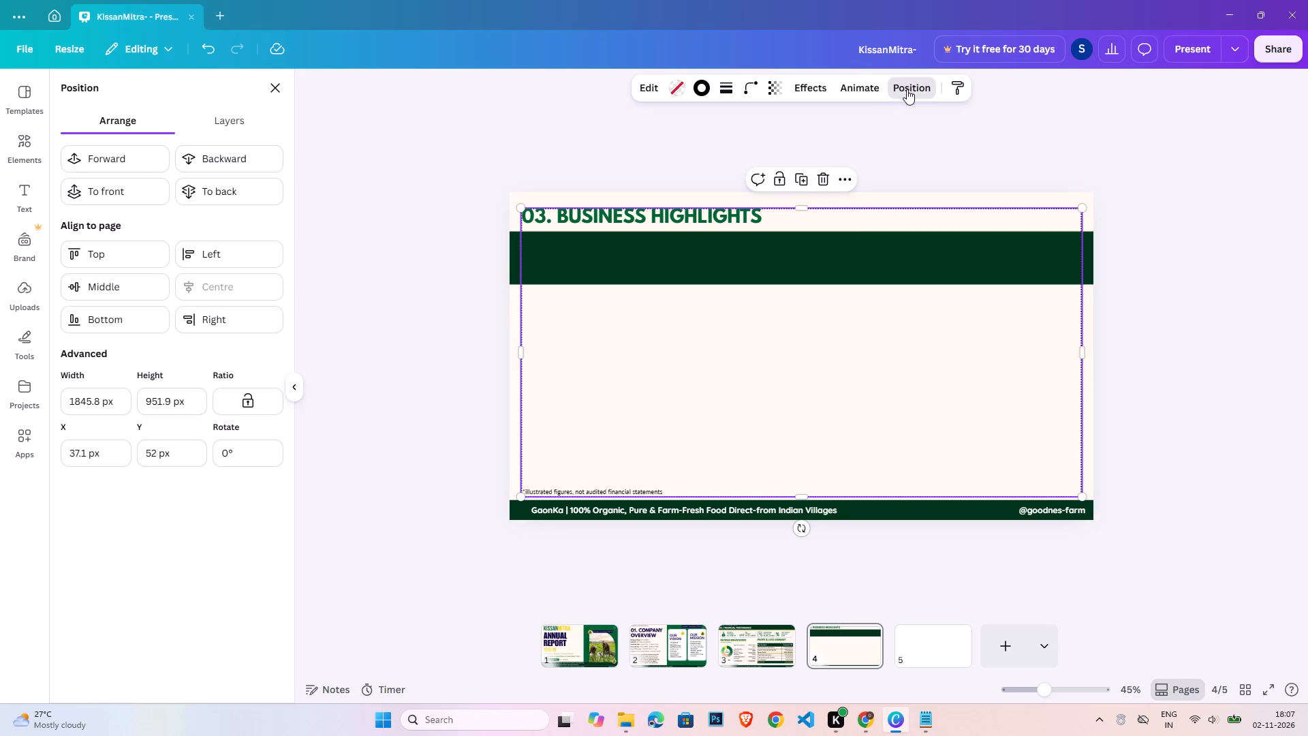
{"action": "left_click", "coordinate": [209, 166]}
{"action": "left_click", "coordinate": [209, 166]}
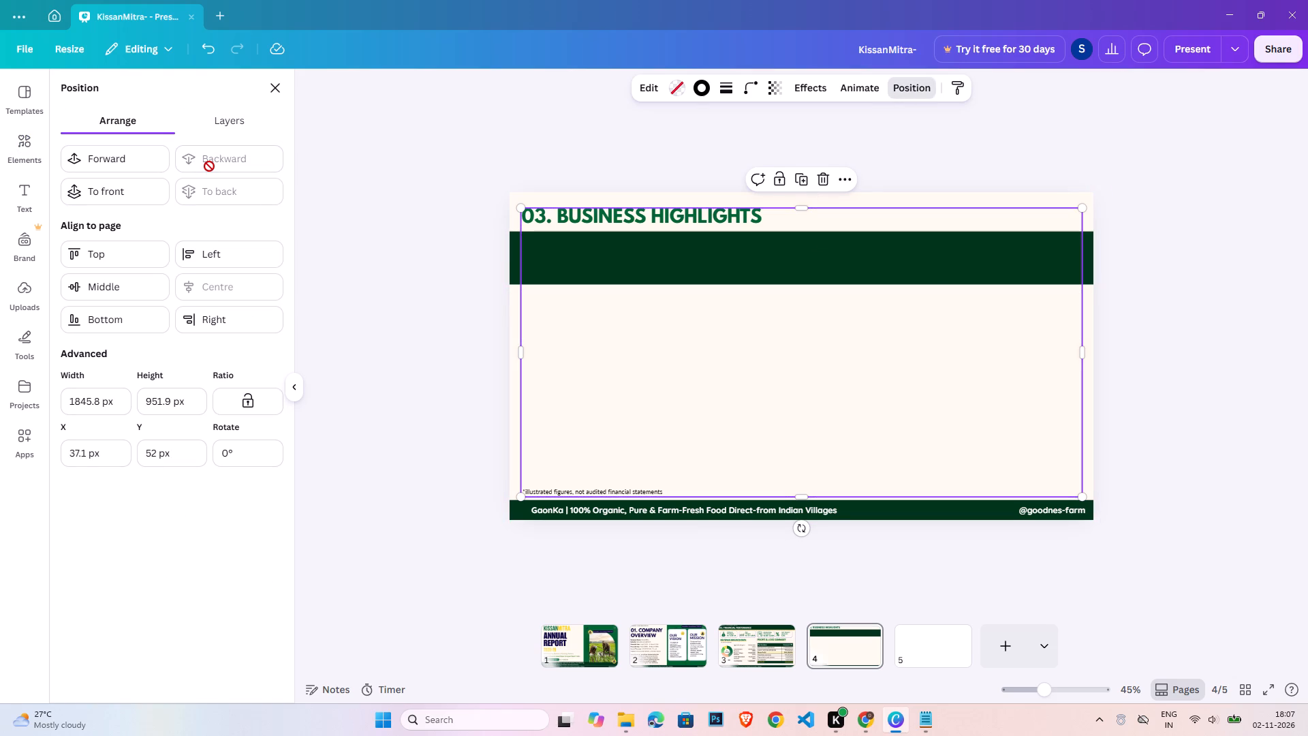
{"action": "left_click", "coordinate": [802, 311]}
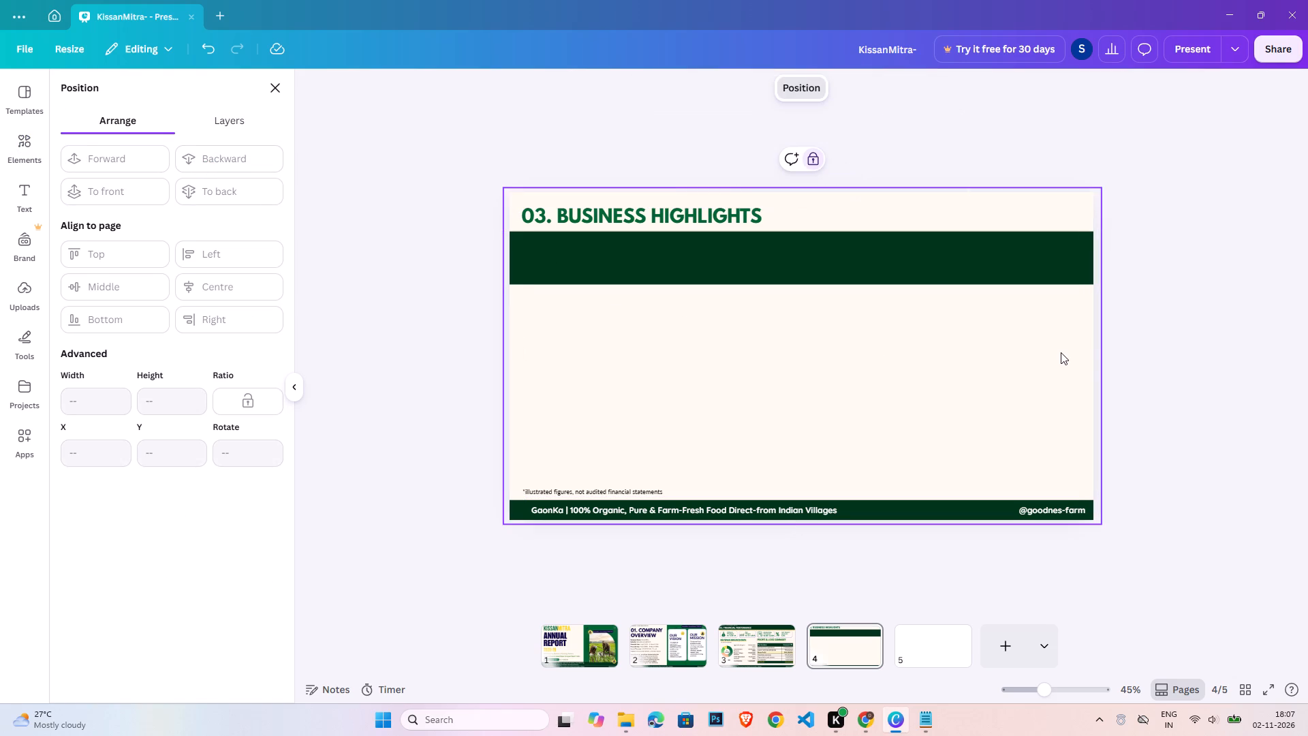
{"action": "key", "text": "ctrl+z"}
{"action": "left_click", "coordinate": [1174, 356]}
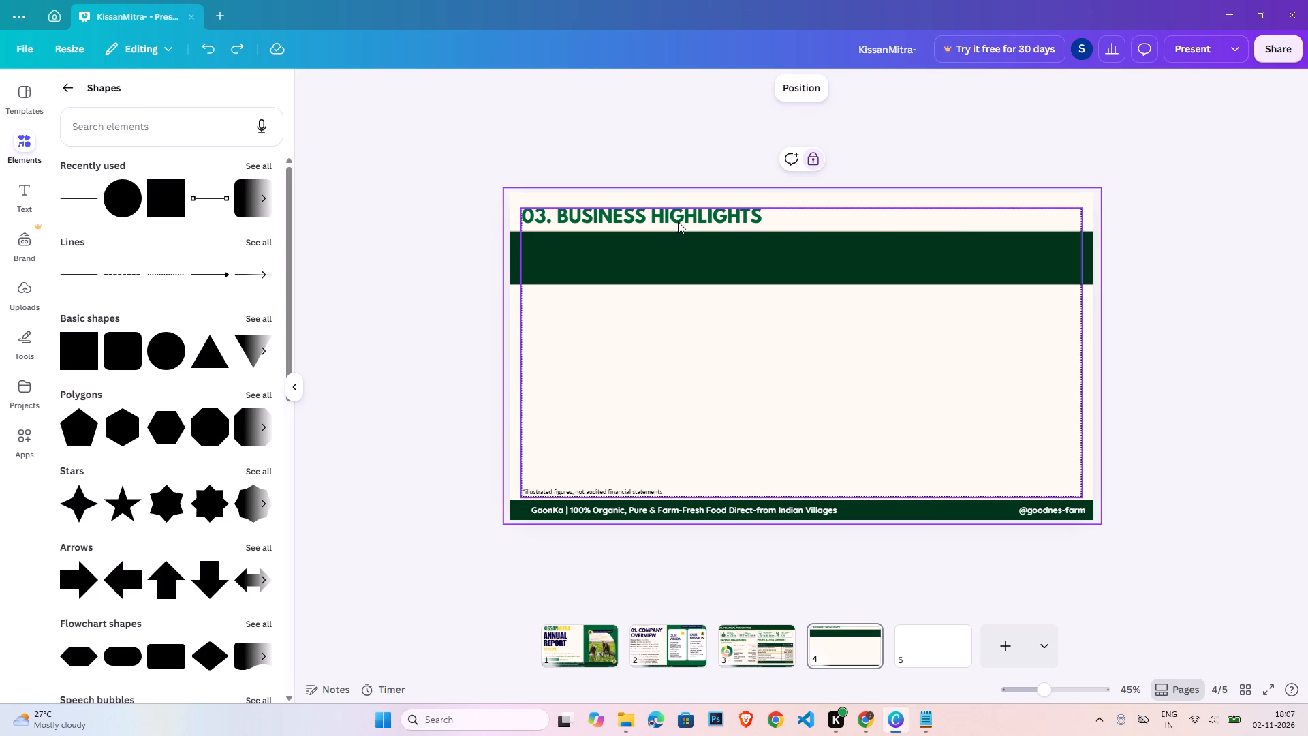
Shorten the dark green band under the title to a thin strip by raising its bottom edge.
{"action": "left_click", "coordinate": [678, 221]}
{"action": "left_click", "coordinate": [713, 260]}
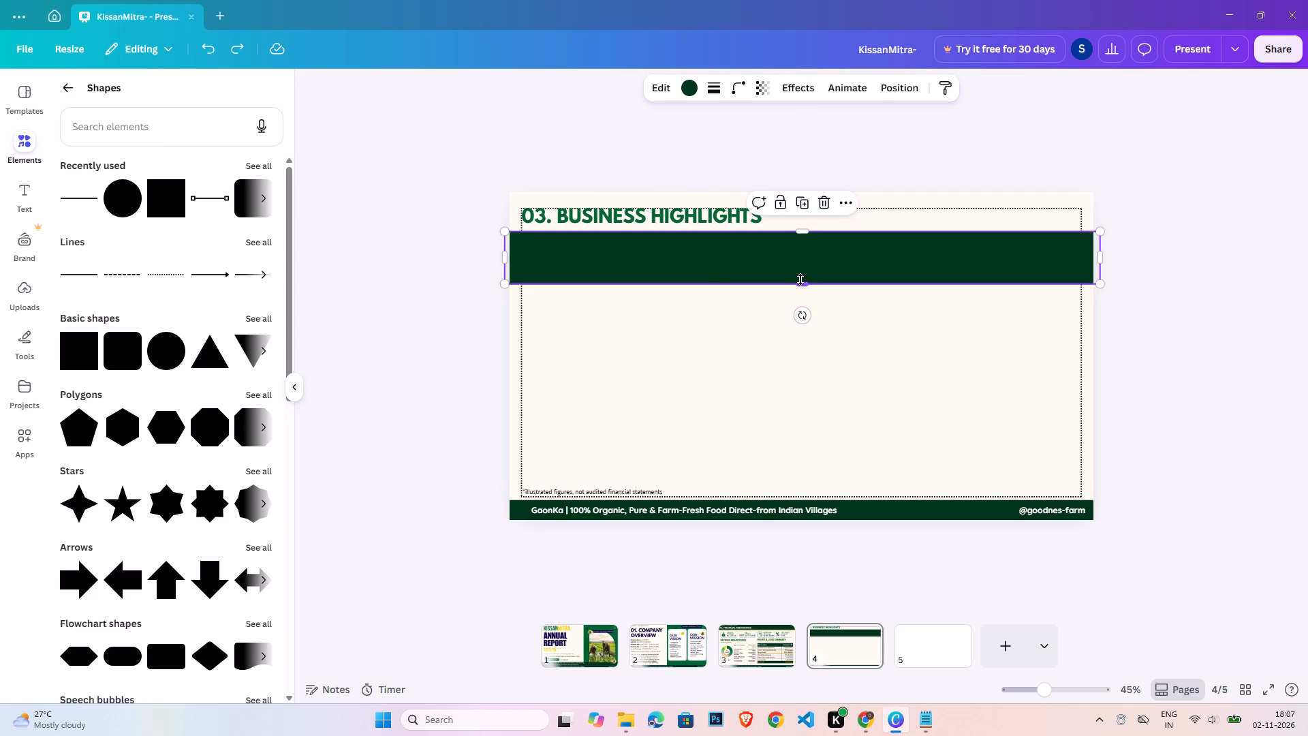
{"action": "left_click_drag", "start_coordinate": [800, 279], "coordinate": [799, 252]}
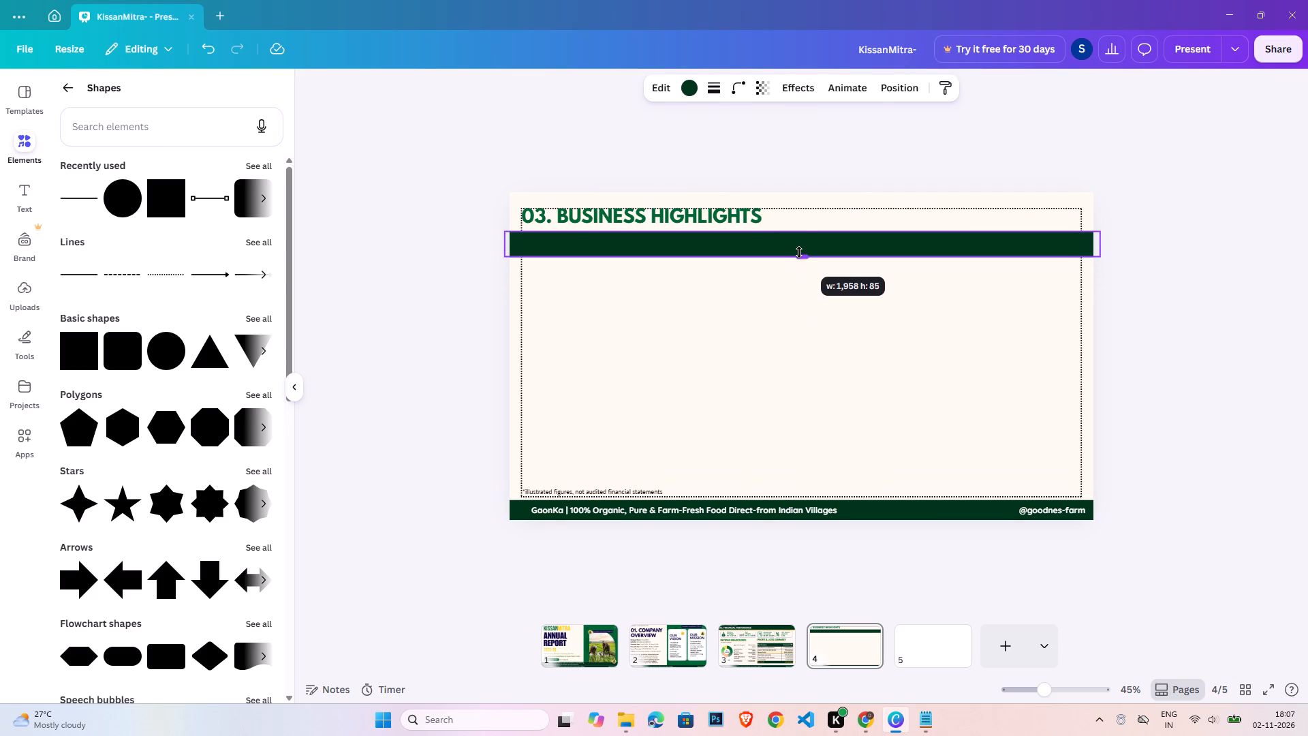
{"action": "left_click_drag", "start_coordinate": [799, 252], "coordinate": [799, 248]}
{"action": "left_click", "coordinate": [1147, 356]}
Nudge the dark green band under the title slightly upward.
{"action": "left_click", "coordinate": [1008, 254]}
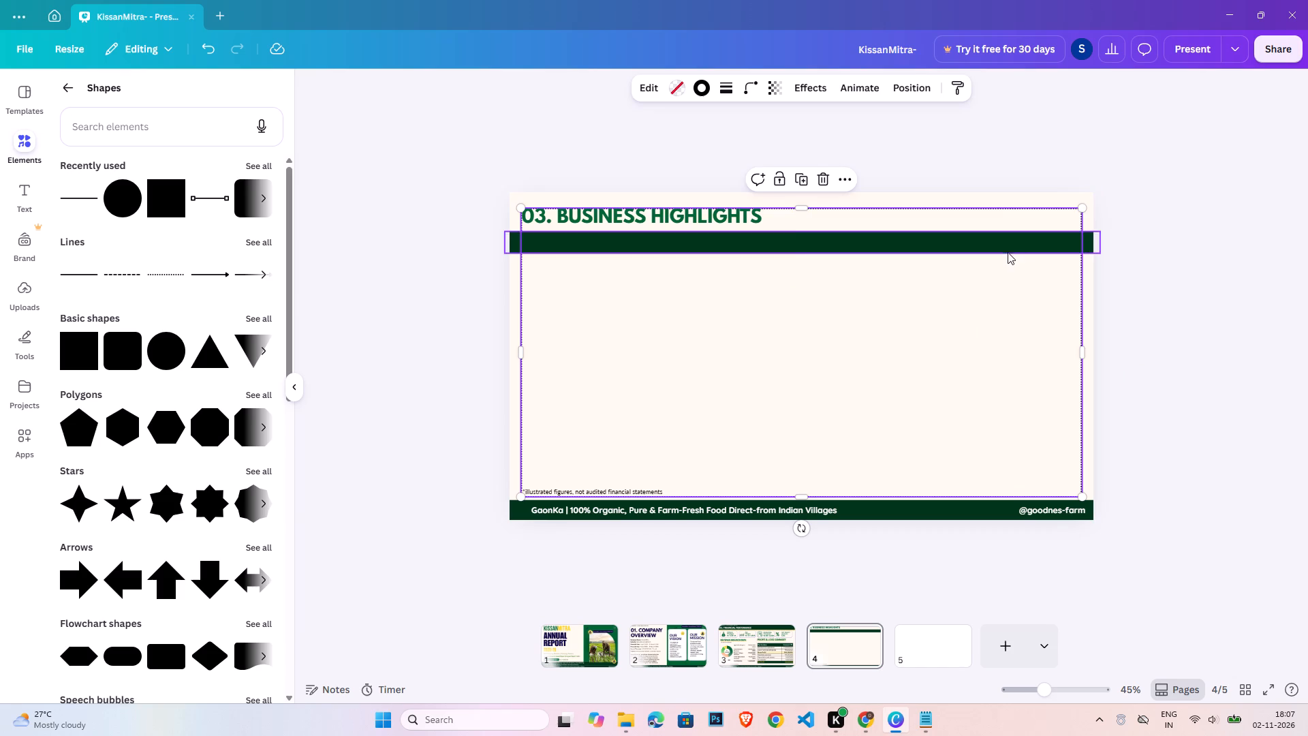
{"action": "left_click", "coordinate": [1019, 242]}
{"action": "key", "text": "Up"}
{"action": "key", "text": "Up"}
{"action": "key", "text": "Up"}
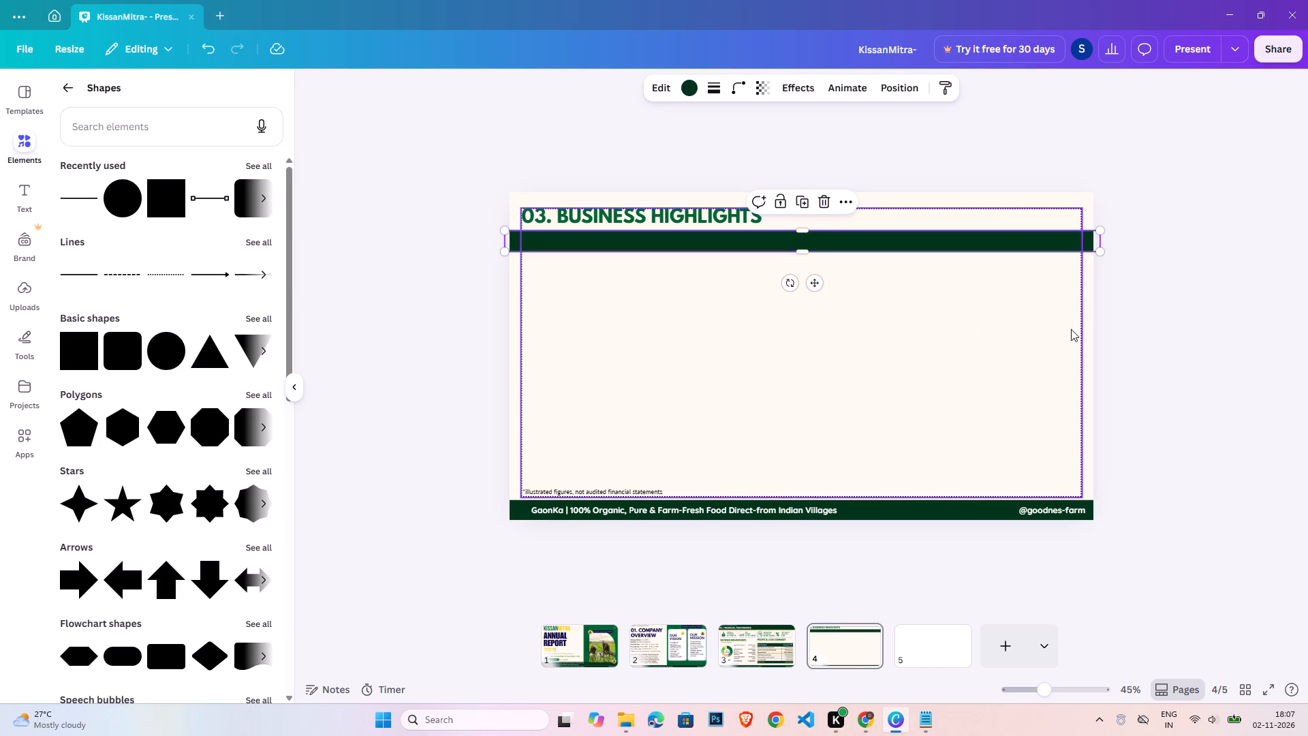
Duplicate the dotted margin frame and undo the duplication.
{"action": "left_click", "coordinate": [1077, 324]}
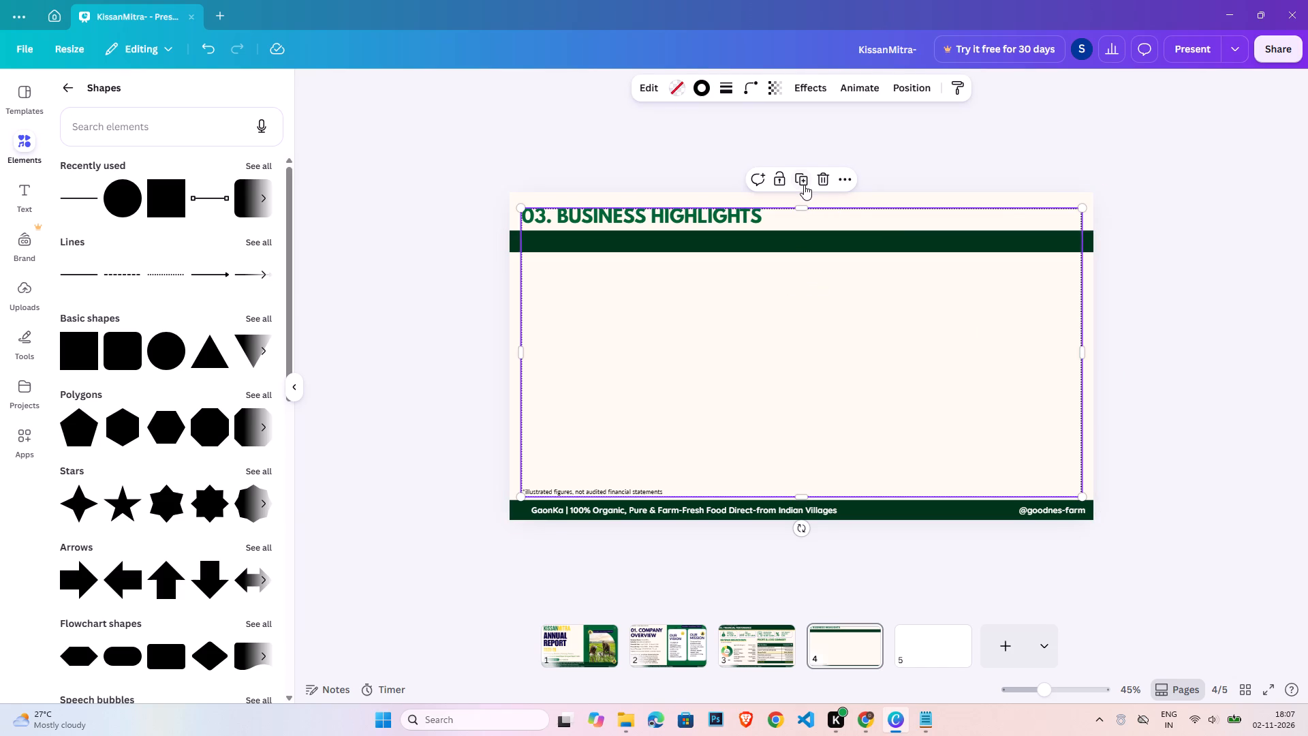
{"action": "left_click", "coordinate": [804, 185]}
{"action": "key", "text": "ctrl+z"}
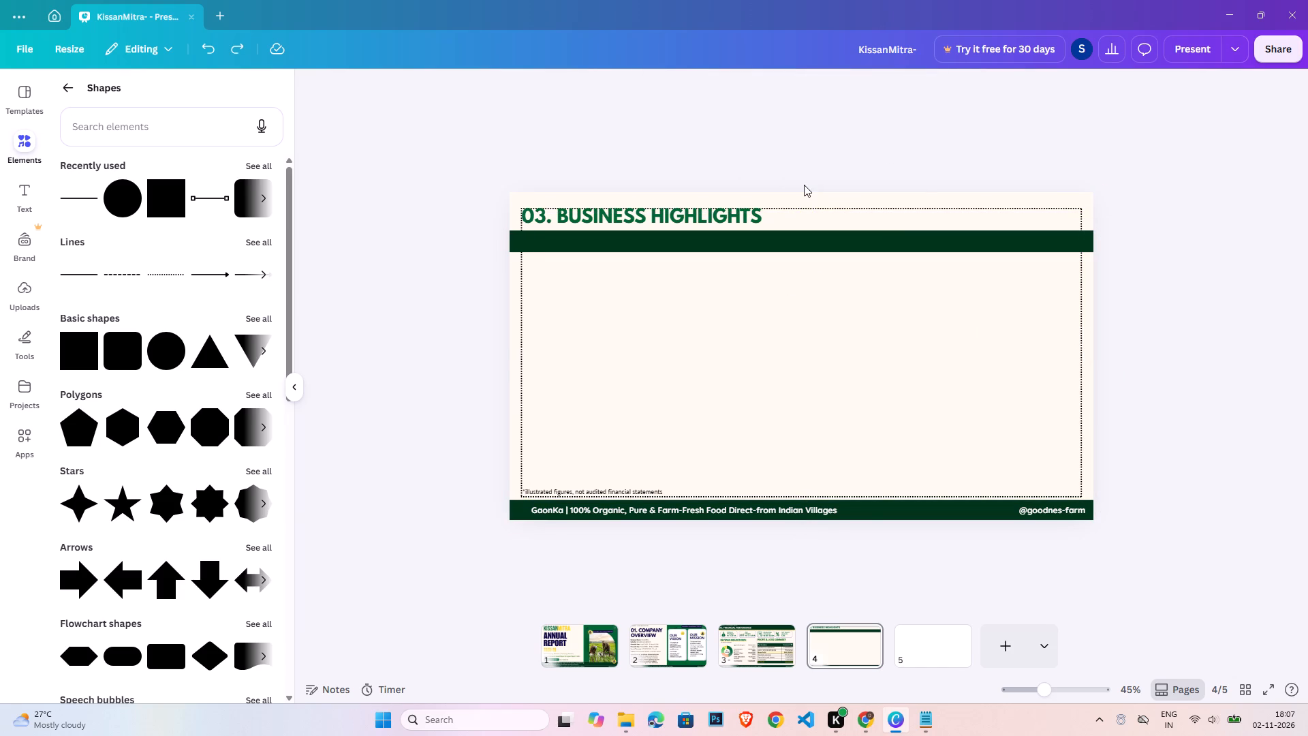
Lock the dotted margin frame in place so the elements inside it can be selected.
{"action": "left_click", "coordinate": [1078, 352]}
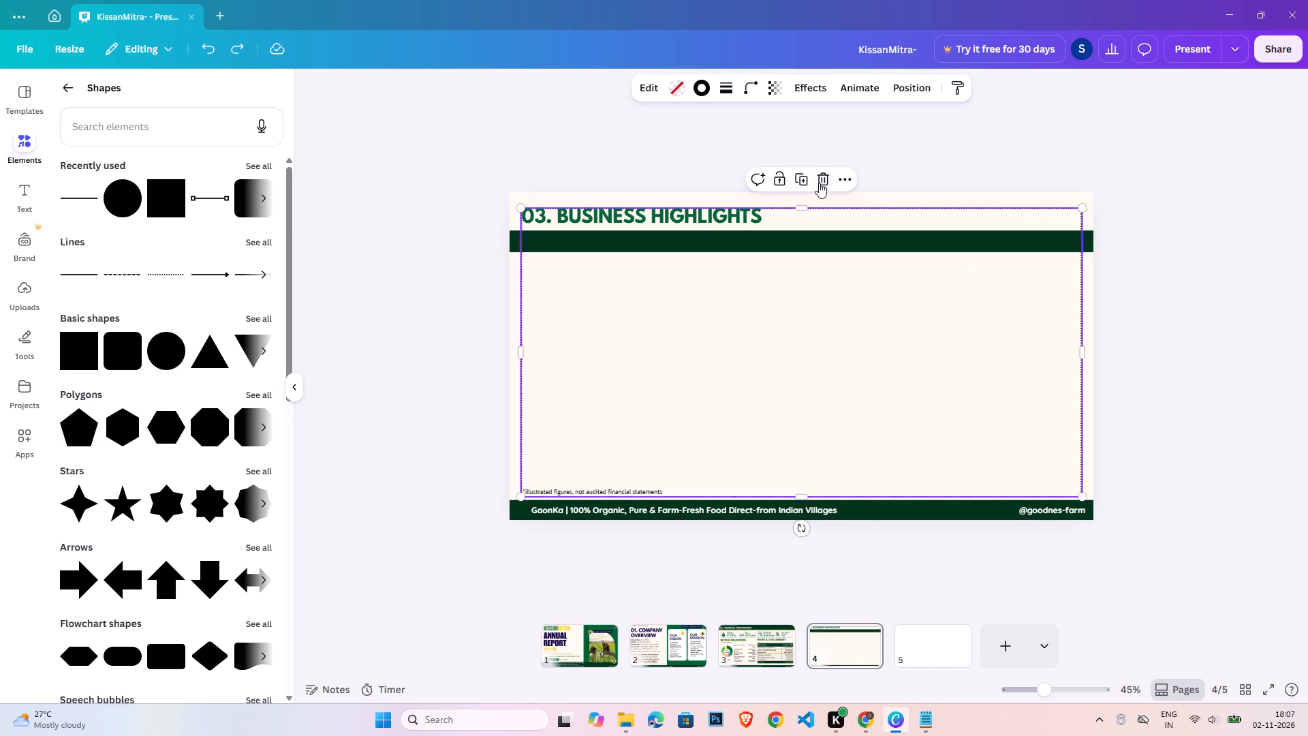
{"action": "left_click", "coordinate": [783, 181]}
{"action": "left_click", "coordinate": [1164, 394]}
{"action": "left_click", "coordinate": [912, 253]}
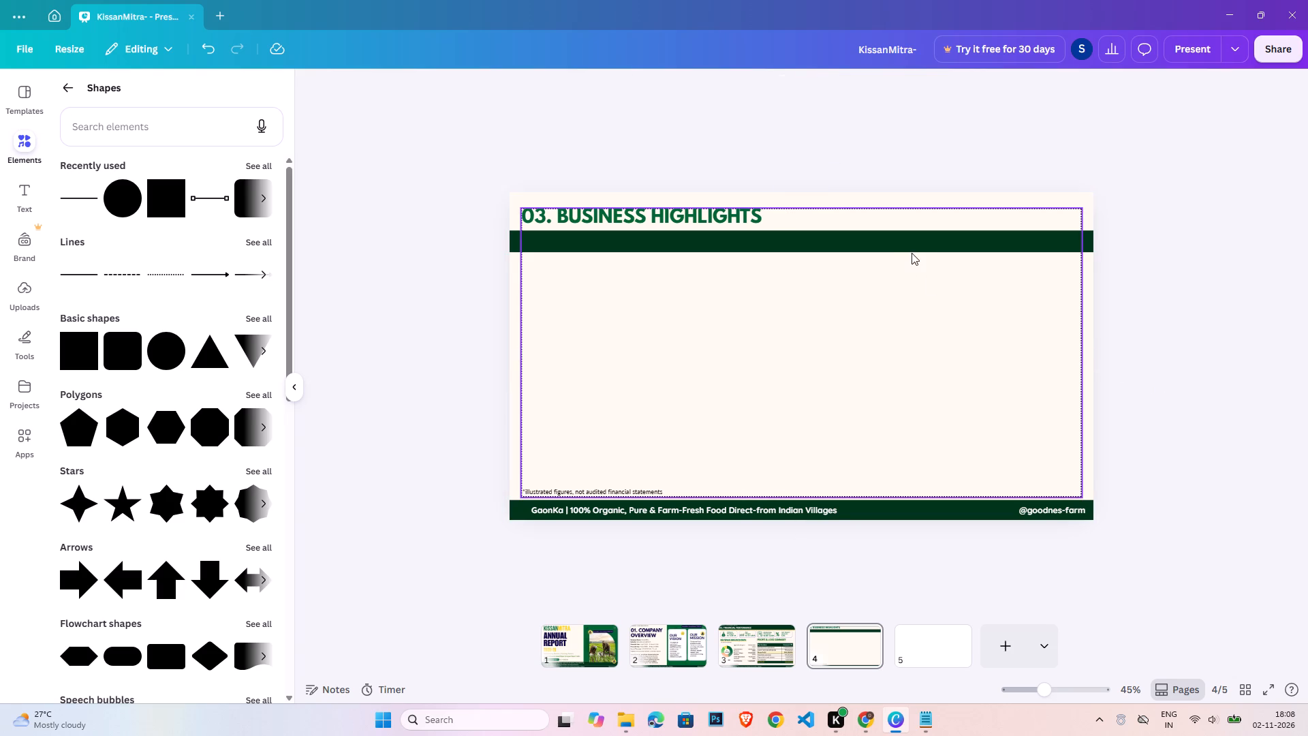
{"action": "left_click", "coordinate": [909, 241]}
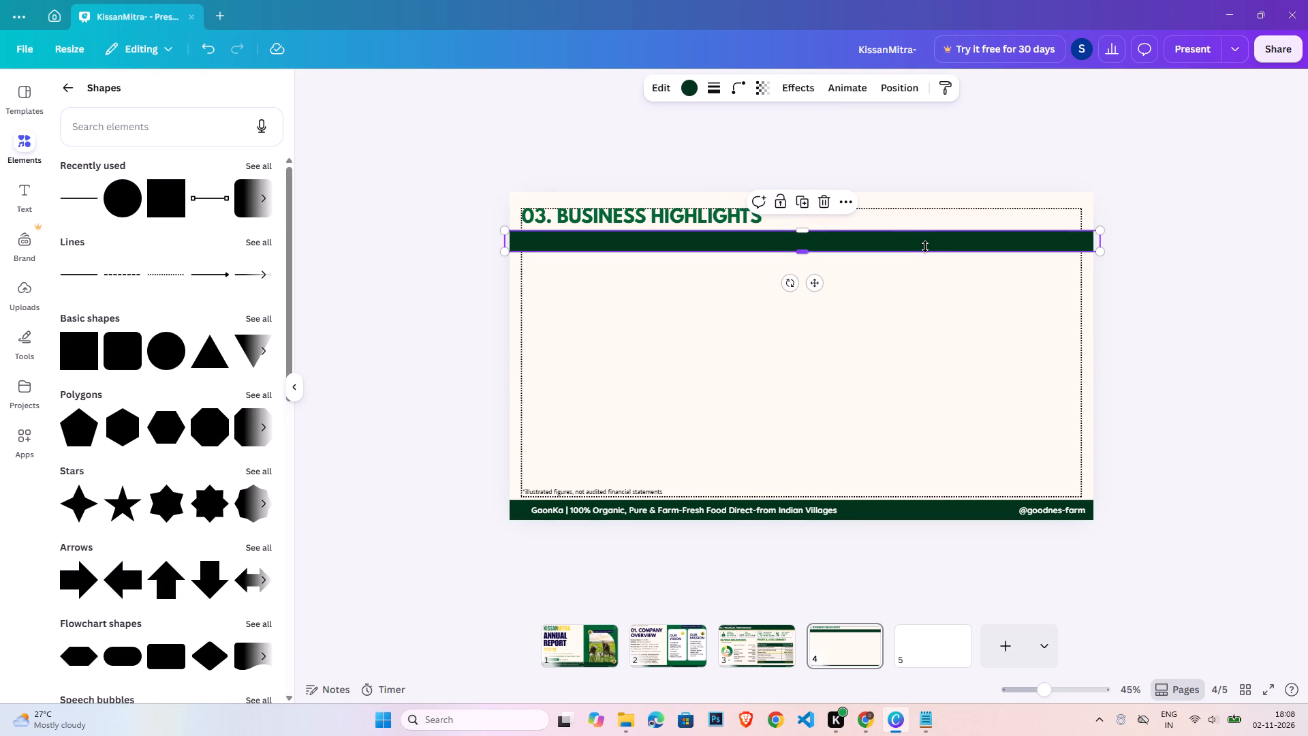
Add a subheading text box, widen it to the dotted frame's left and right edges, and place it on the dark green band.
{"action": "left_click", "coordinate": [28, 208]}
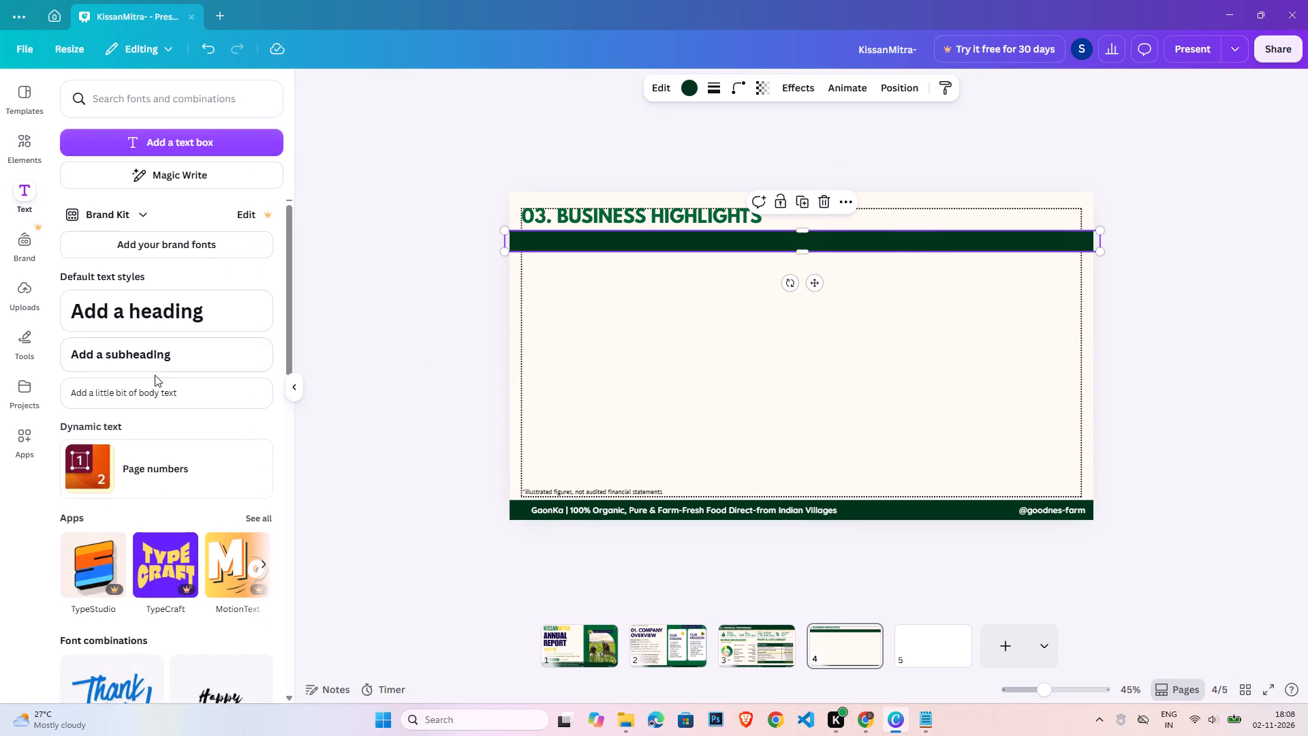
{"action": "left_click", "coordinate": [153, 360]}
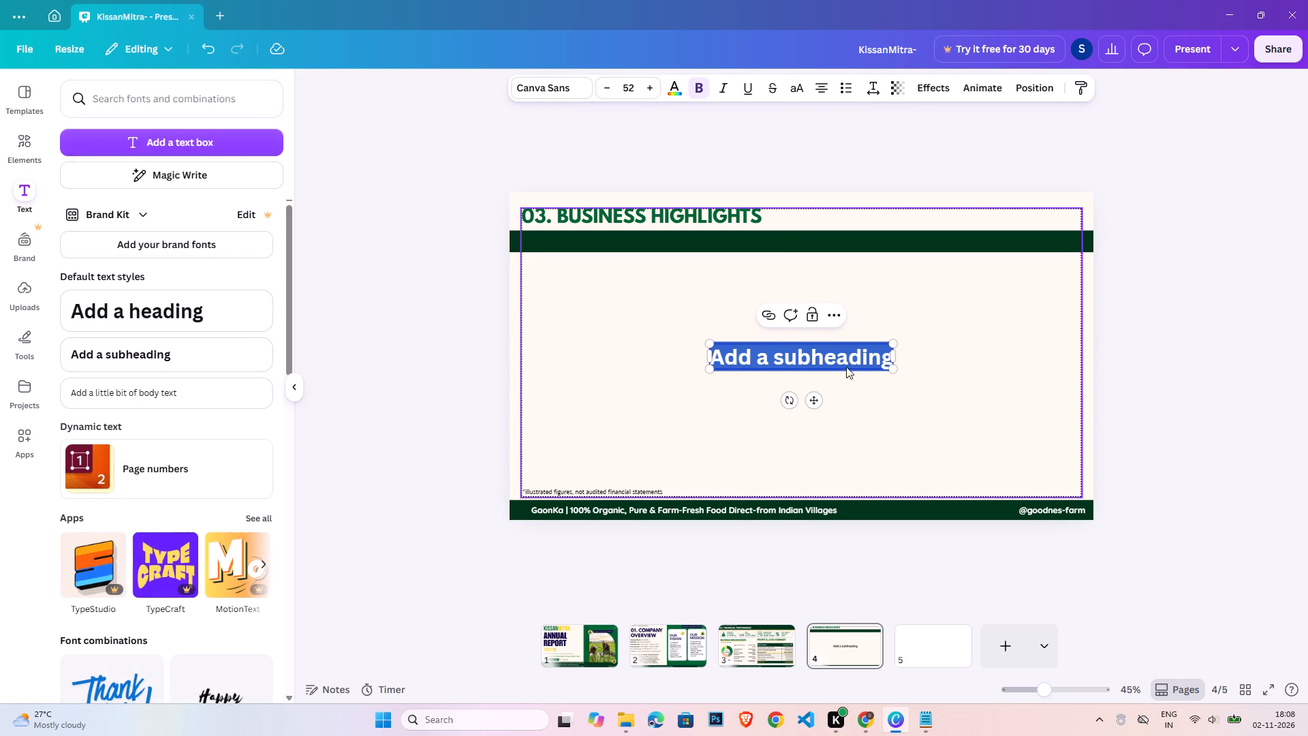
{"action": "left_click_drag", "start_coordinate": [897, 358], "coordinate": [1084, 348]}
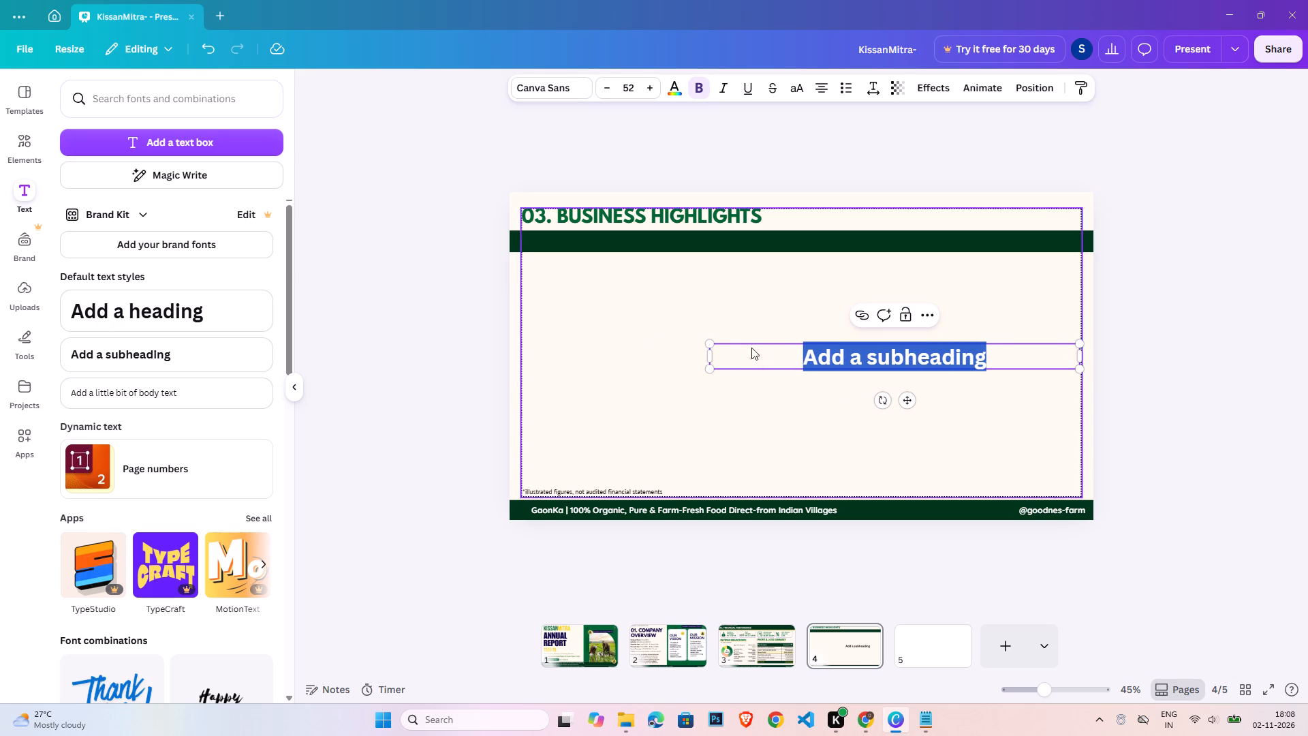
{"action": "left_click_drag", "start_coordinate": [707, 355], "coordinate": [522, 350]}
{"action": "left_click", "coordinate": [1100, 393]}
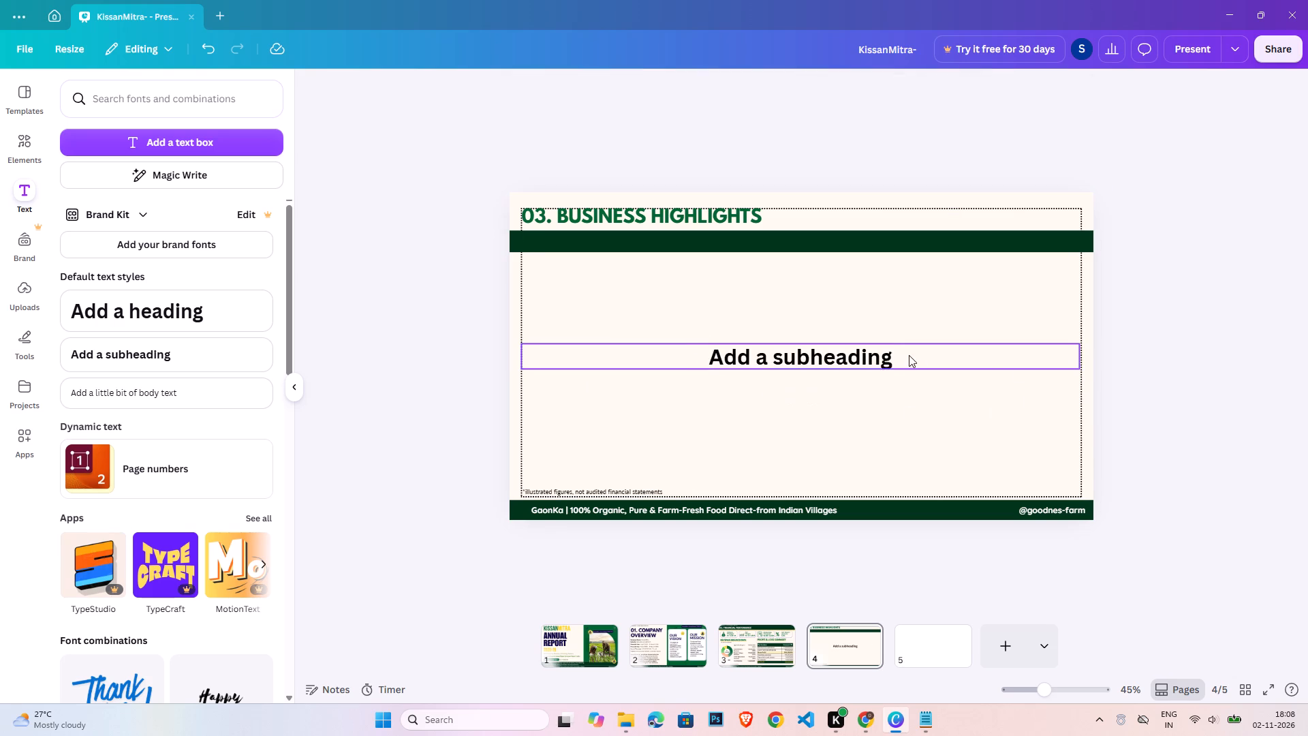
{"action": "left_click_drag", "start_coordinate": [909, 355], "coordinate": [909, 243]}
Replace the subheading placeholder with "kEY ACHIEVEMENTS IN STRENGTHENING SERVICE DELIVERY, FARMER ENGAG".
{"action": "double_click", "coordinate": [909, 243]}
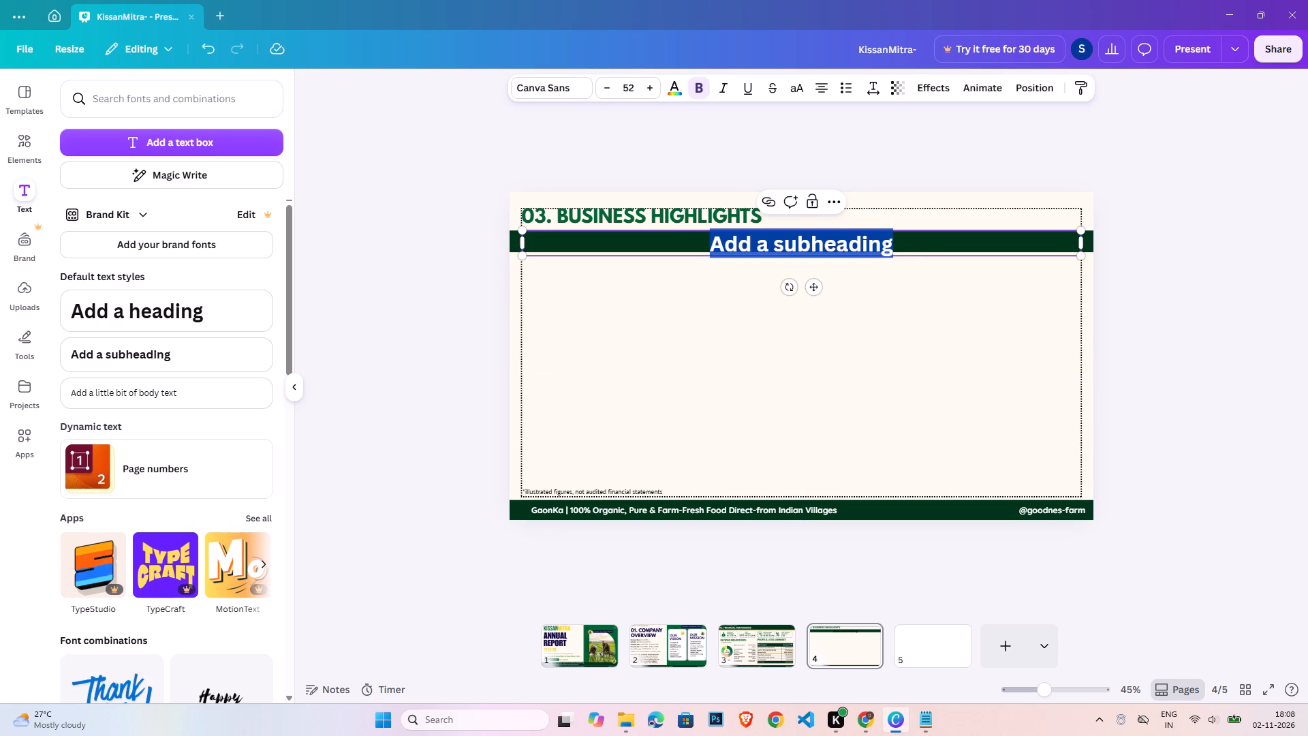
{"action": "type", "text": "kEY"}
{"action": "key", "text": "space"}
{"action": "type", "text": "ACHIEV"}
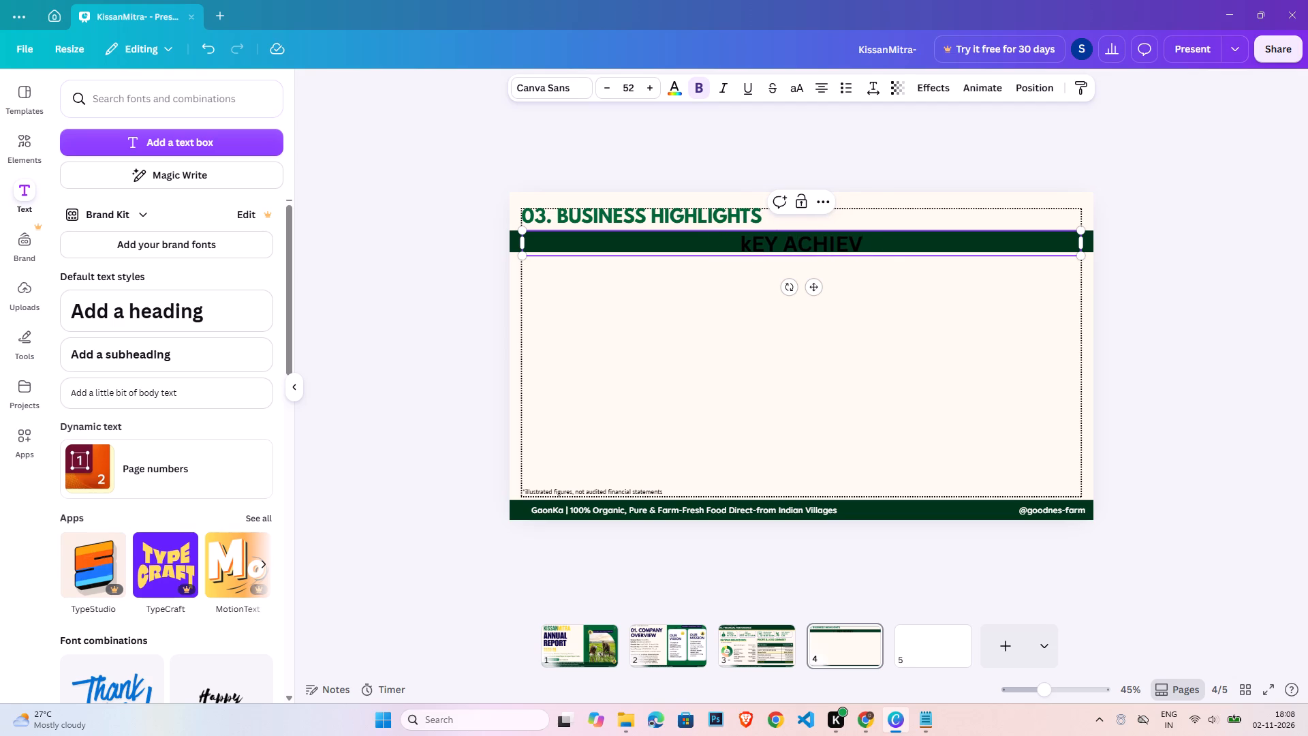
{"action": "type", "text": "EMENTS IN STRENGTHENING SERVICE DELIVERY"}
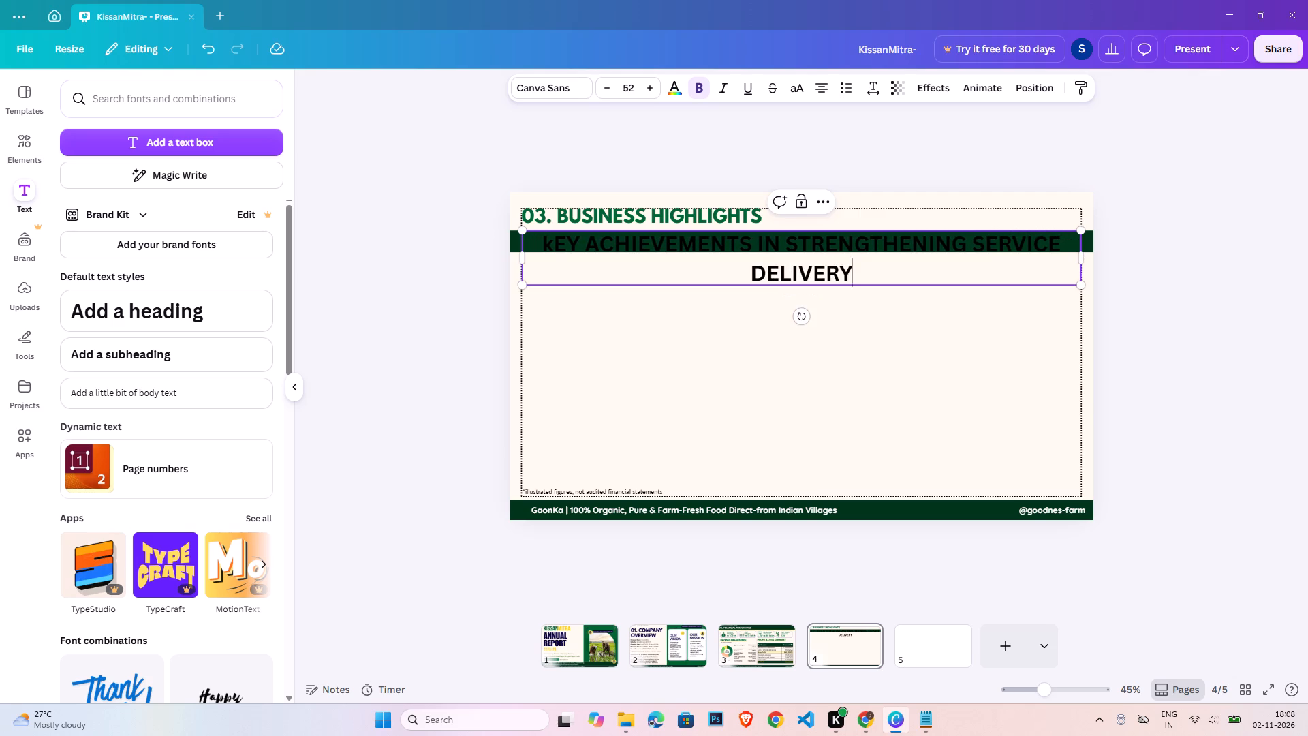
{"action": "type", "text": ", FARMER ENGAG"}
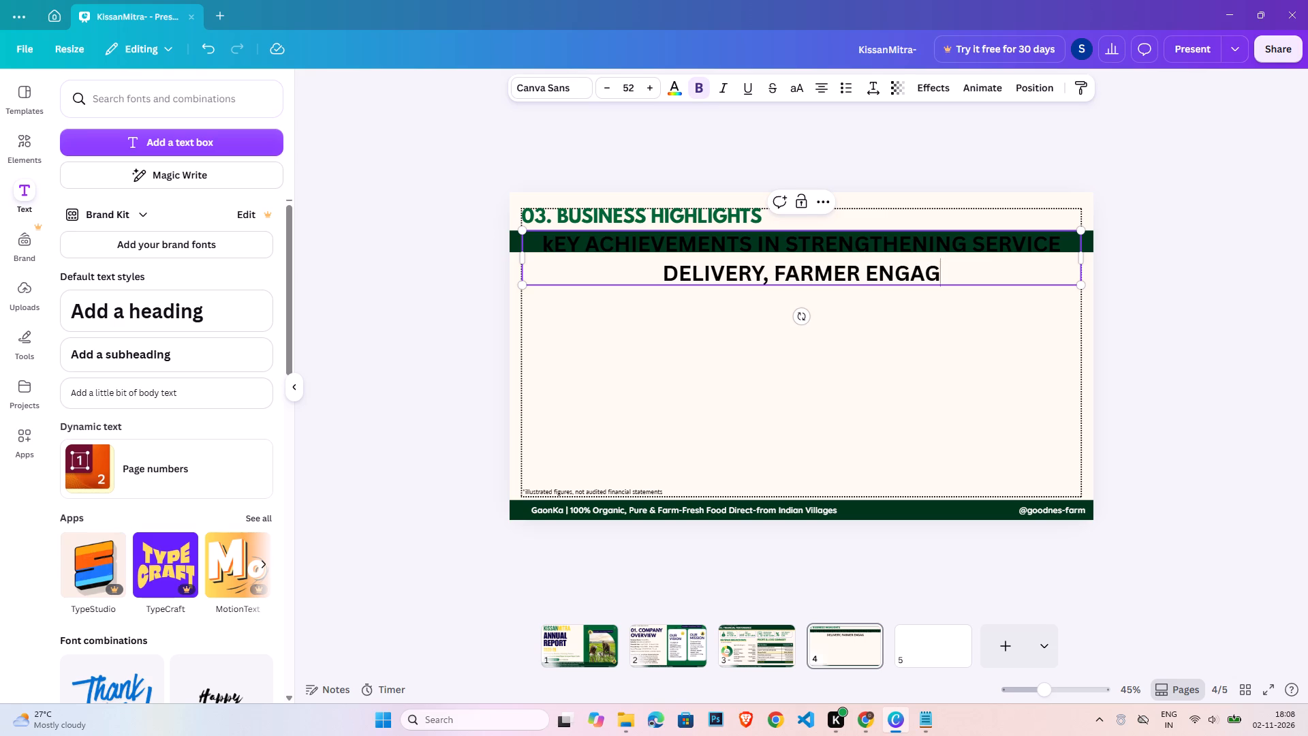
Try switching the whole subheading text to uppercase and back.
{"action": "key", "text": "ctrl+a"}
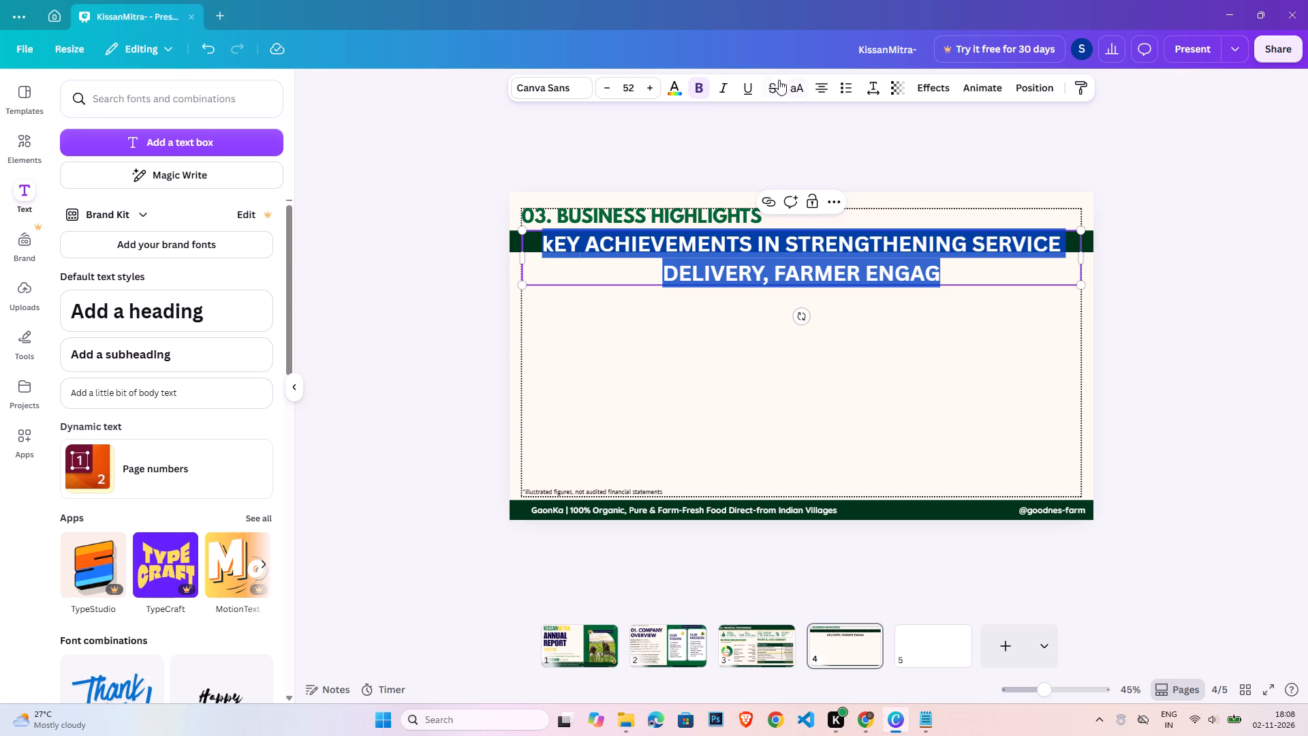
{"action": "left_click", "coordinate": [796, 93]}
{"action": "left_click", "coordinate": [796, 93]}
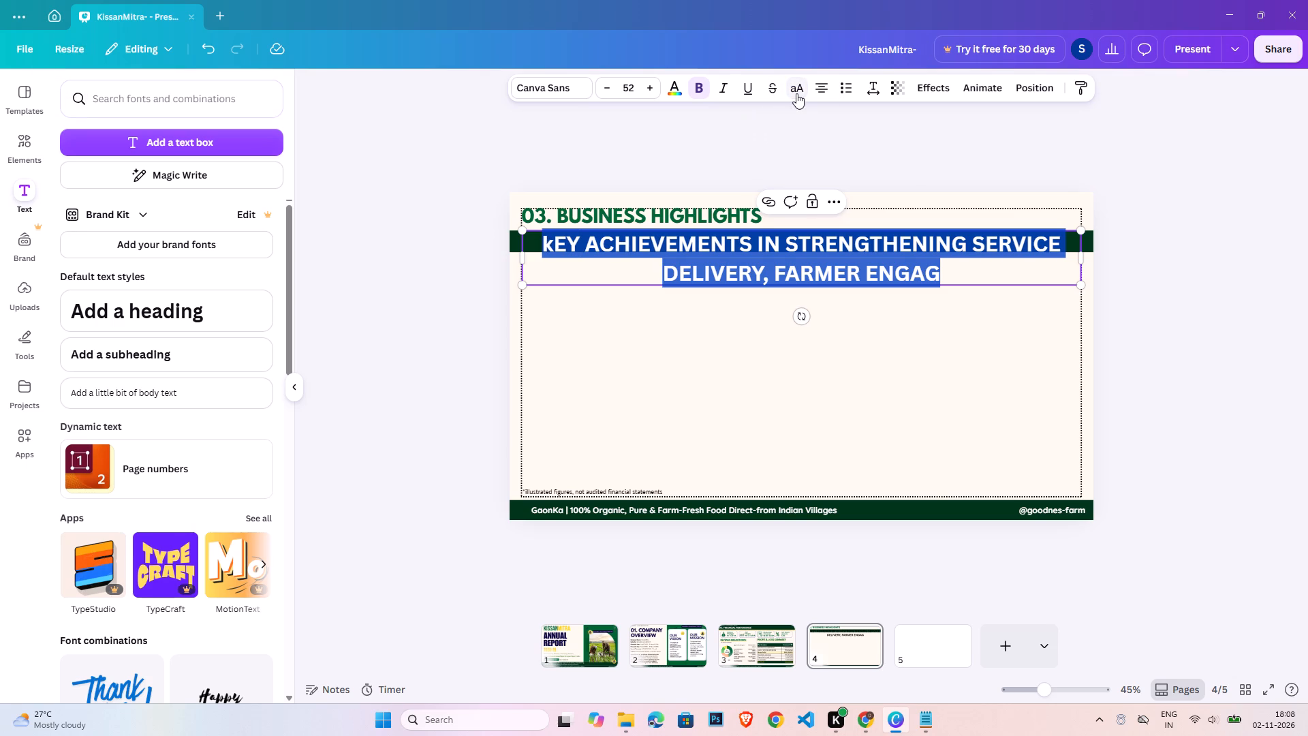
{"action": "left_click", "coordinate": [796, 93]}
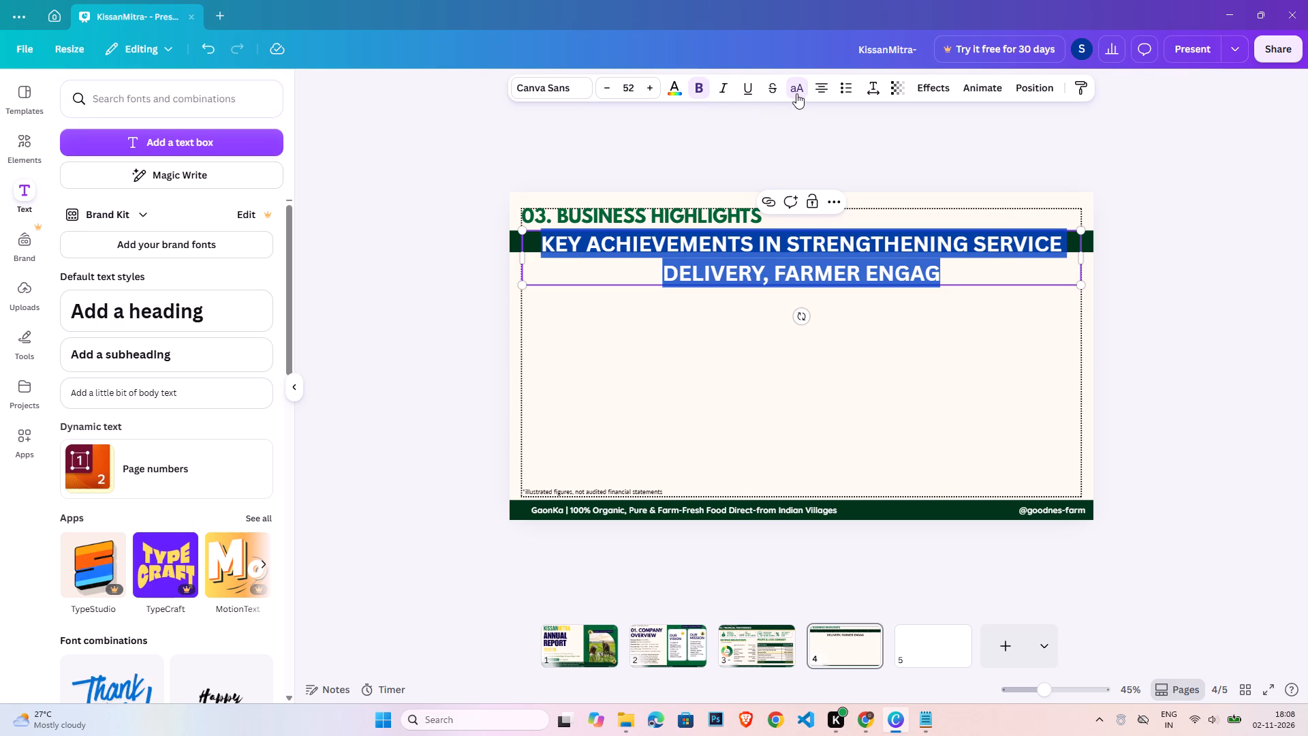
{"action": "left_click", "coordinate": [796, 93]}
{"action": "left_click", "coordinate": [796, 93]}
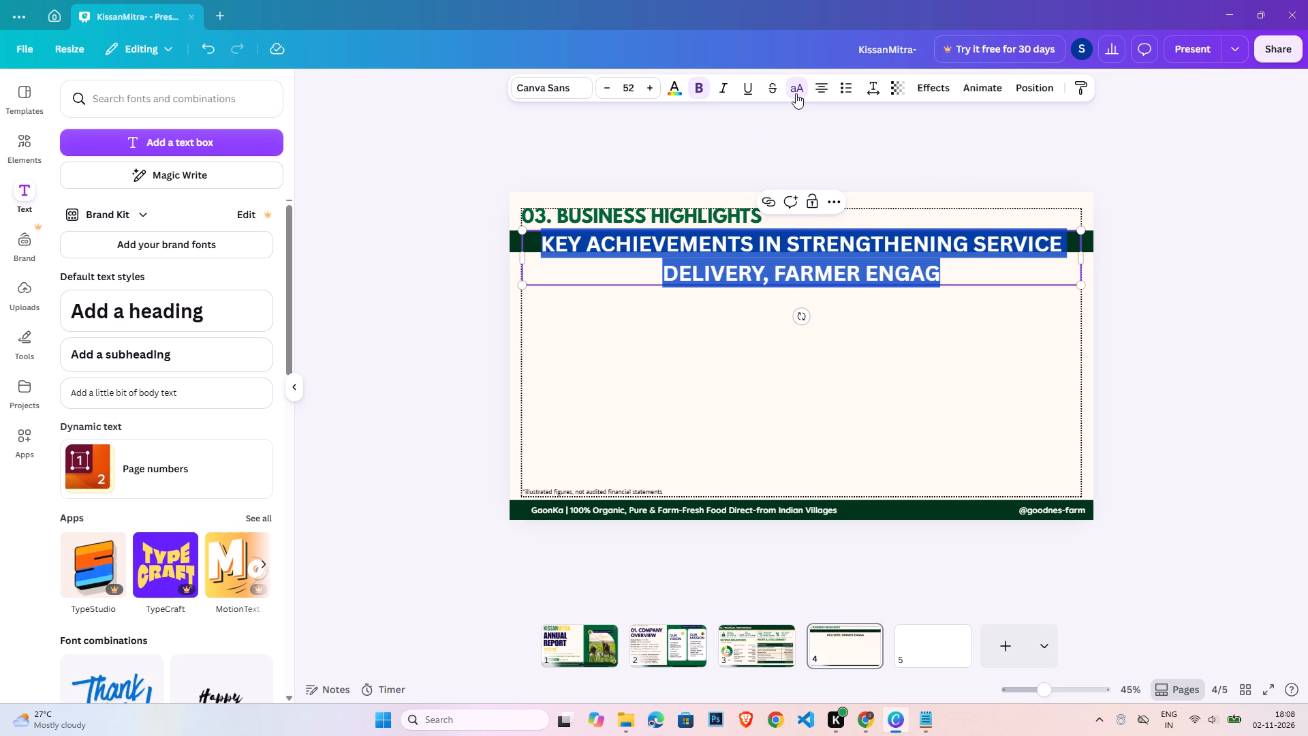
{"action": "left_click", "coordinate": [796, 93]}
Replace the subheading text with "Key achievements in strengthening service delivery" in sentence case.
{"action": "left_click", "coordinate": [592, 247]}
{"action": "triple_click", "coordinate": [554, 241]}
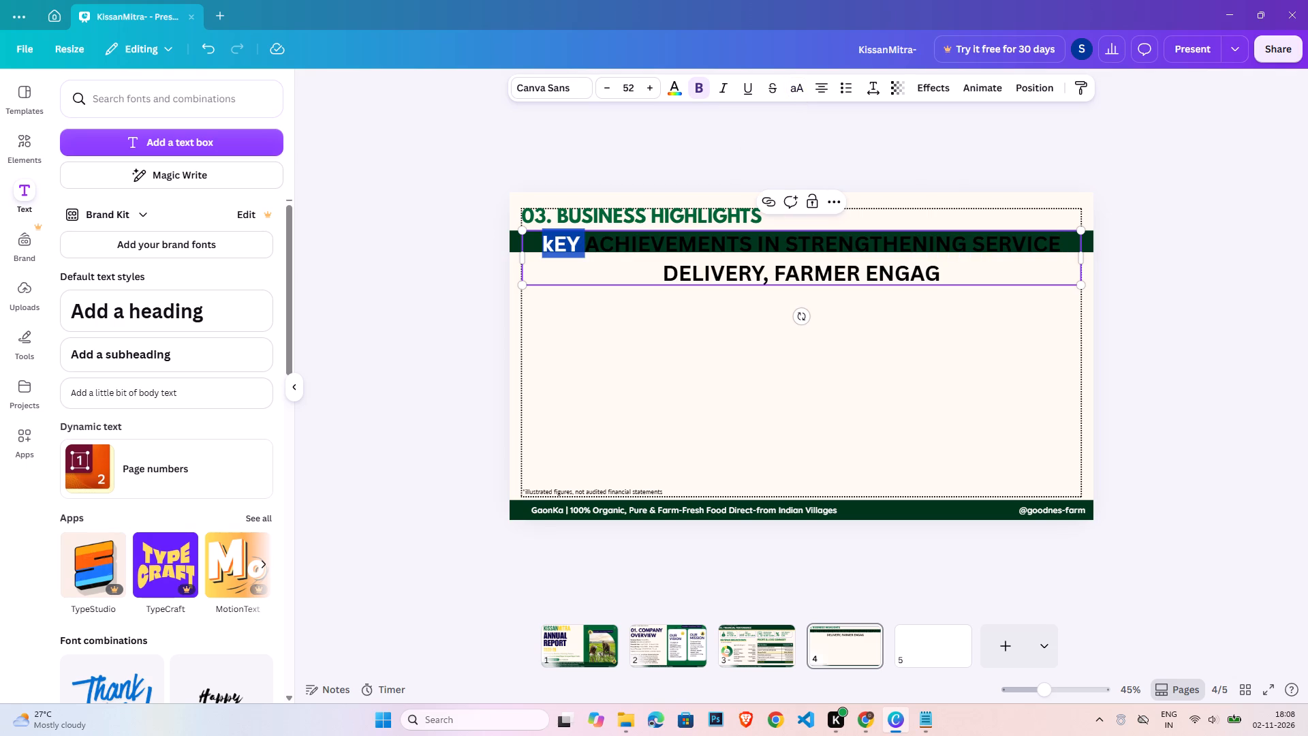
{"action": "type", "text": "Key achi"}
{"action": "type", "text": "ev"}
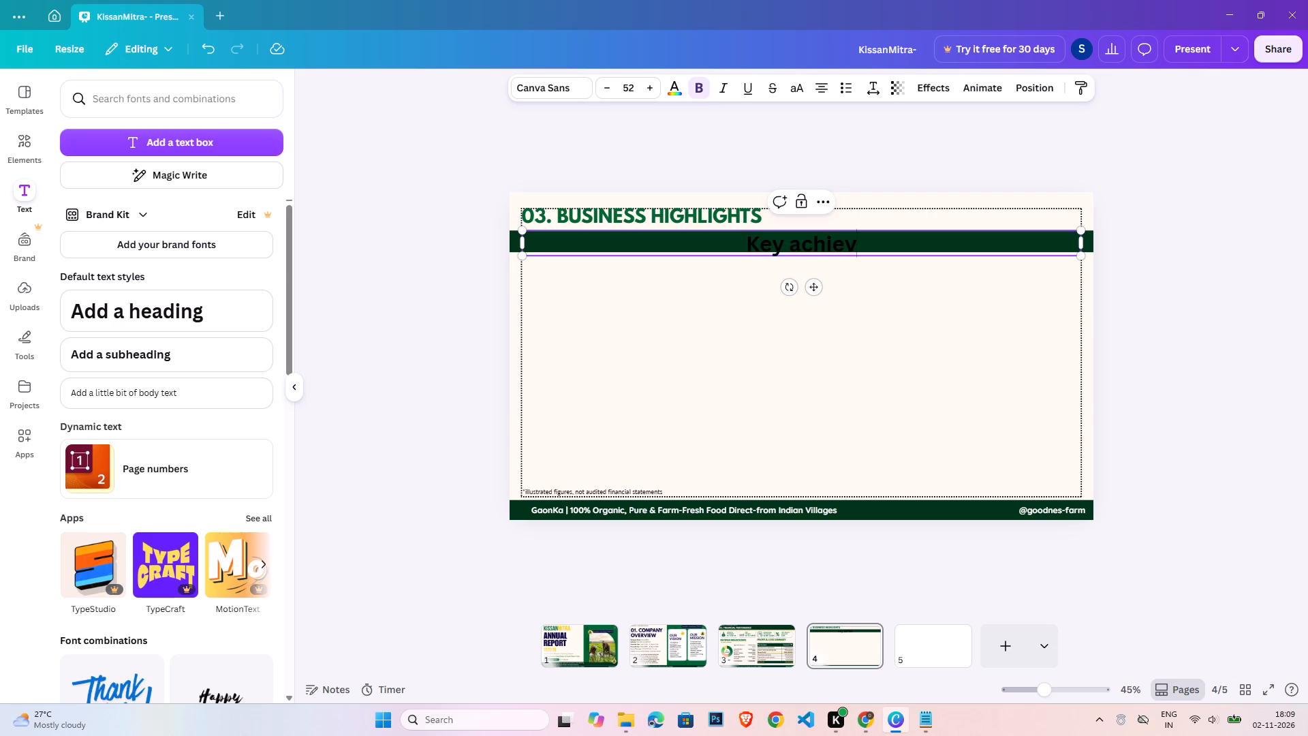
{"action": "type", "text": "ements"}
{"action": "key", "text": "space"}
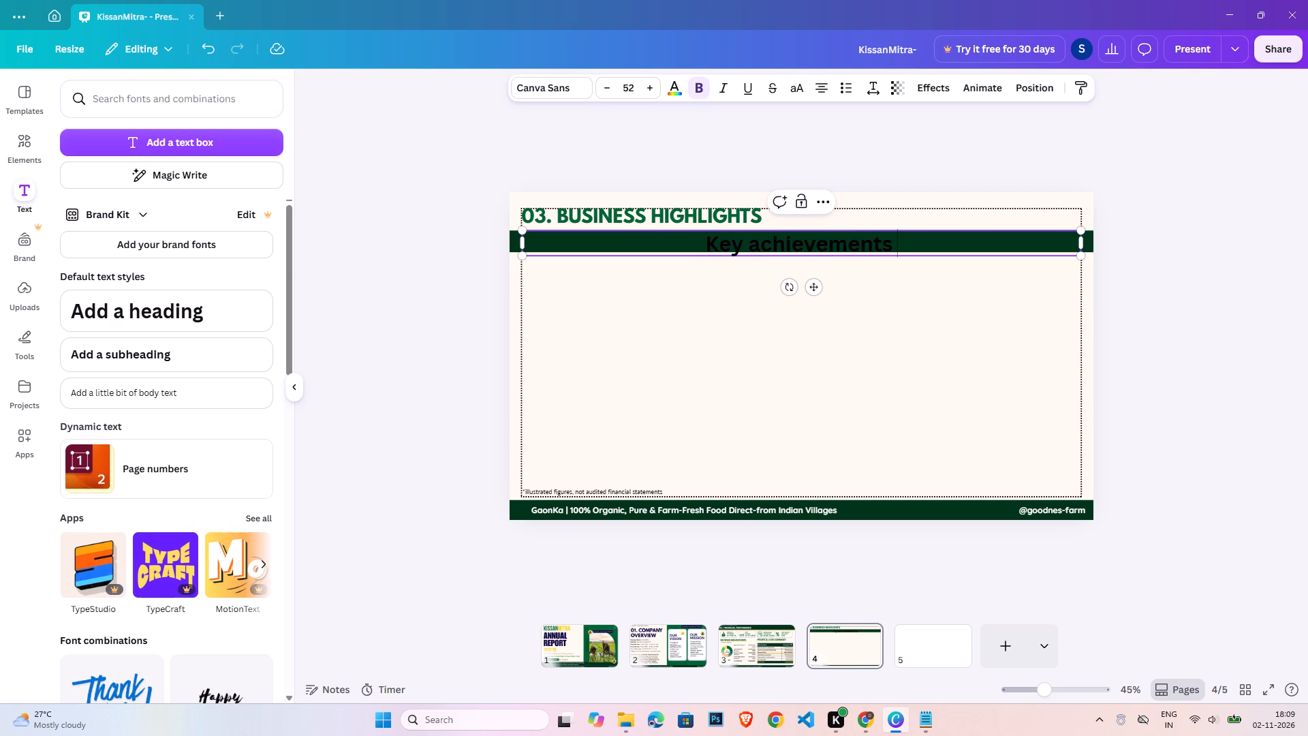
{"action": "type", "text": "in strengthening"}
{"action": "key", "text": "space"}
{"action": "type", "text": "service delivery"}
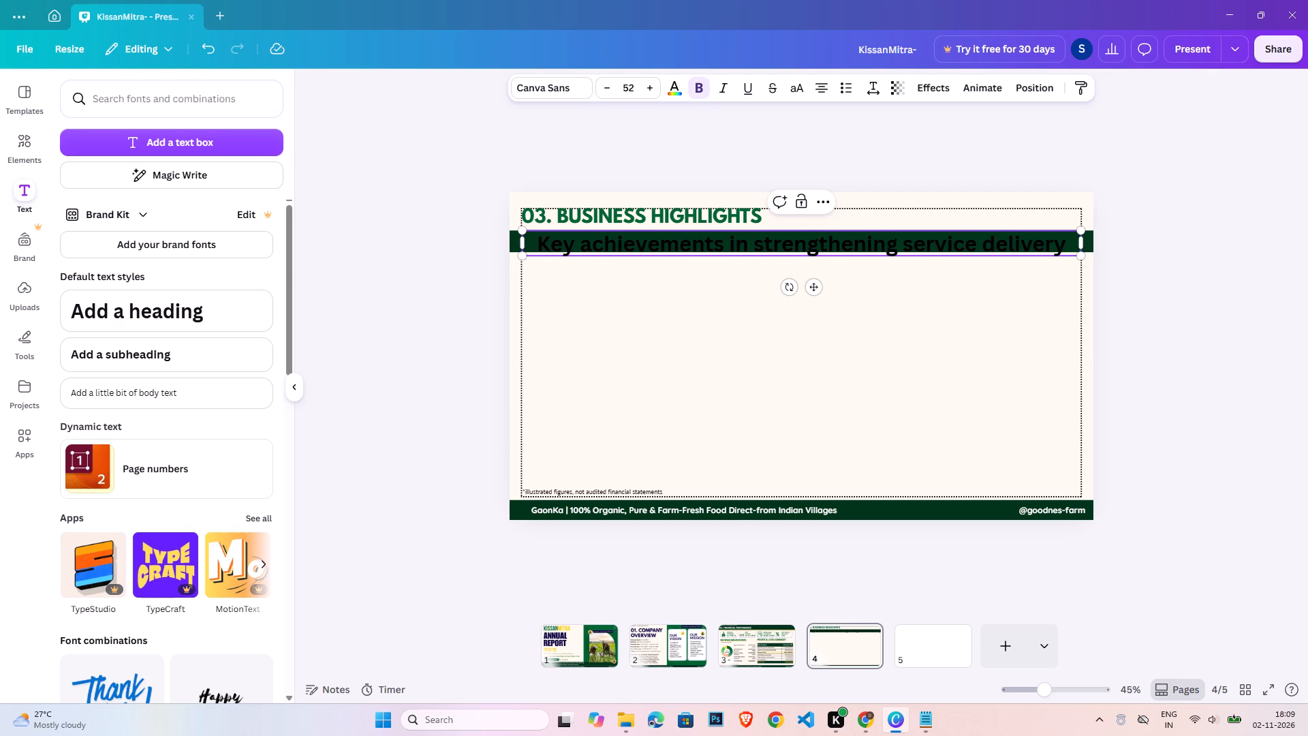
Continue the subheading with ", farmer engagement, and operational effeciency.".
{"action": "type", "text": ","}
{"action": "key", "text": "space"}
{"action": "type", "text": "farmer"}
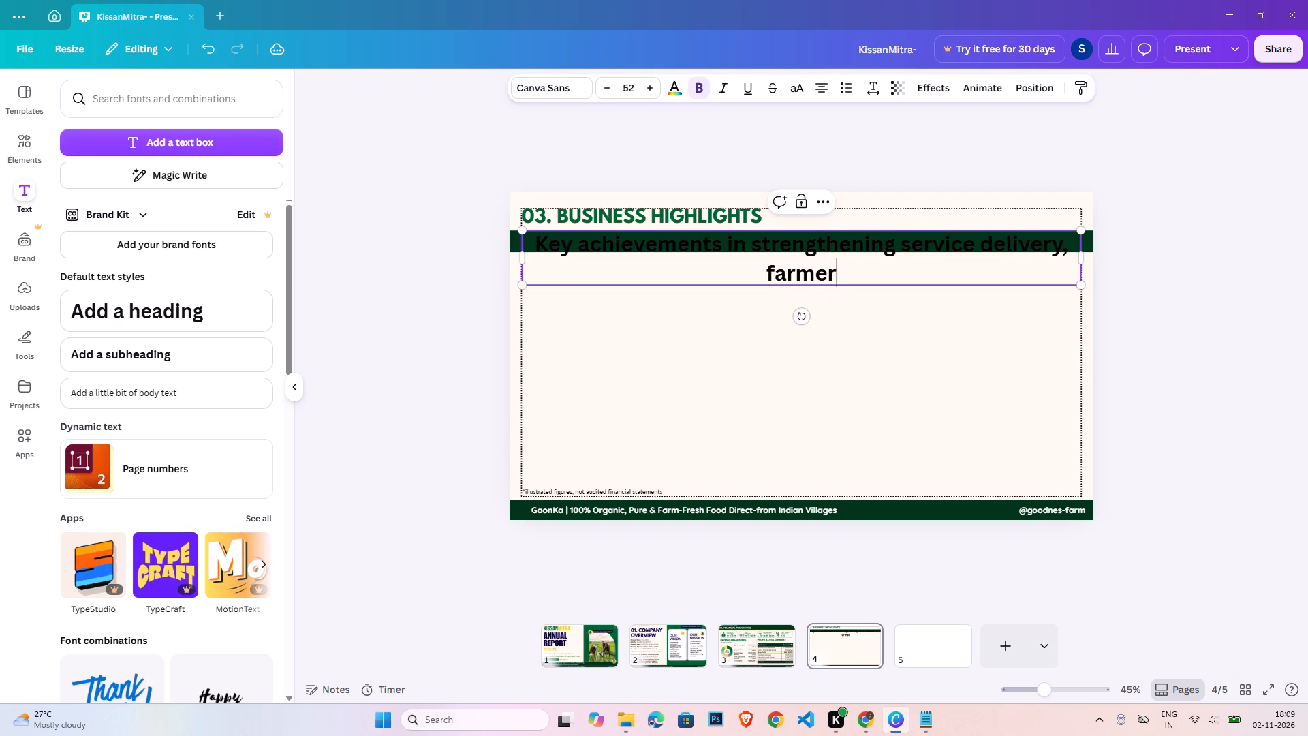
{"action": "key", "text": "space"}
{"action": "type", "text": "engagen"}
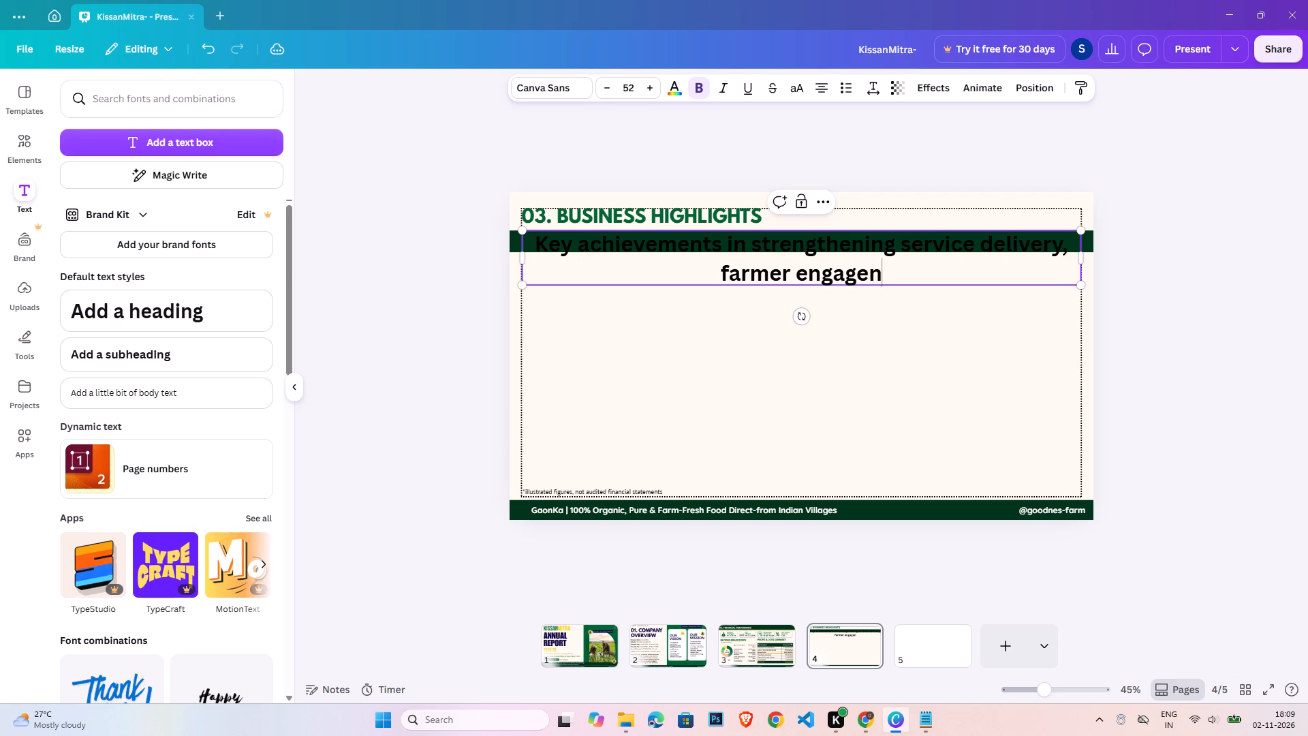
{"action": "key", "text": "BackSpace"}
{"action": "key", "text": "e"}
{"action": "key", "text": "BackSpace"}
{"action": "type", "text": "ment"}
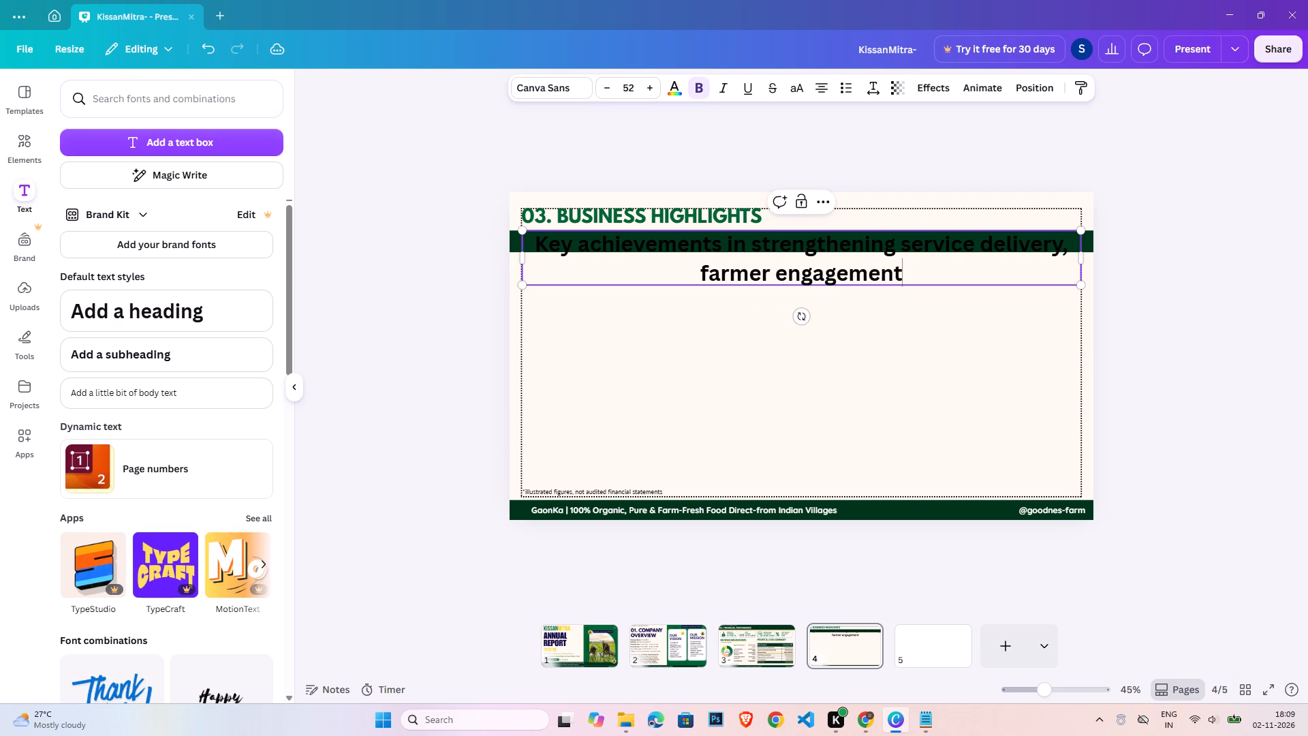
{"action": "type", "text": ", and"}
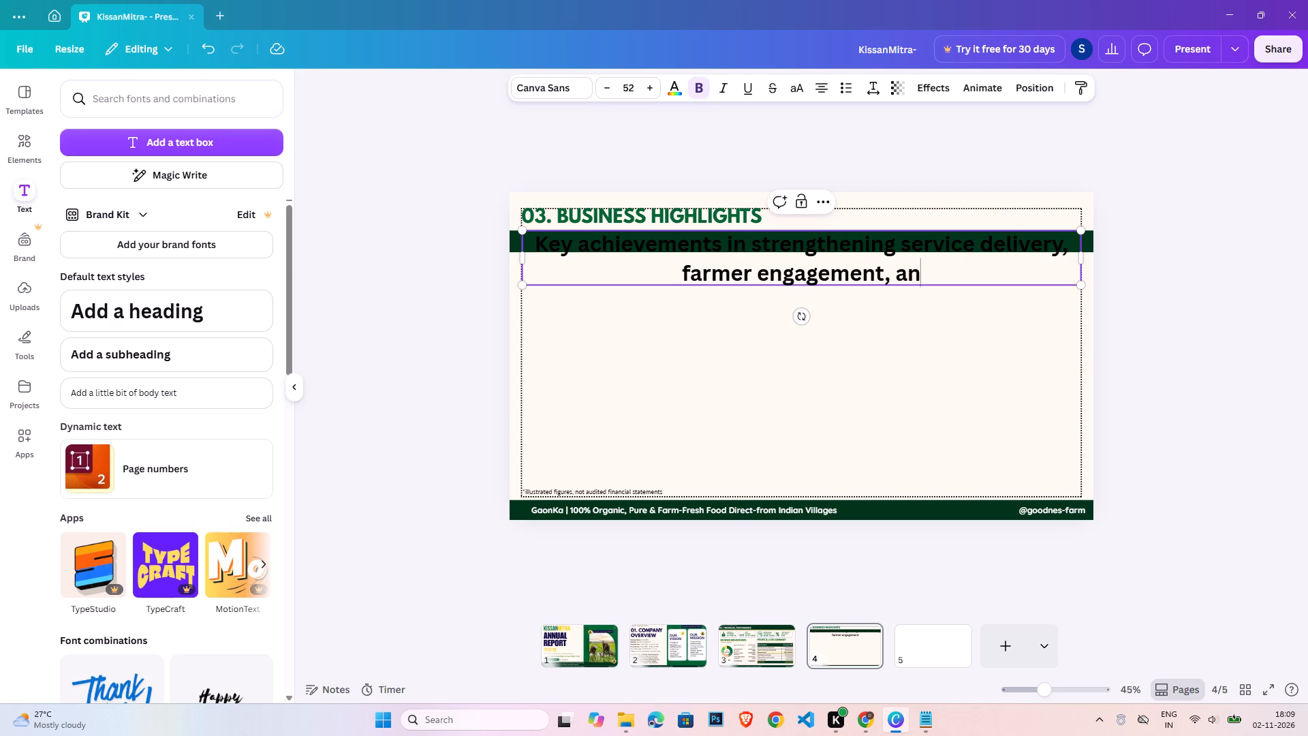
{"action": "key", "text": "space"}
{"action": "type", "text": "operationa;"}
{"action": "key", "text": "space"}
{"action": "key", "text": "BackSpace"}
{"action": "key", "text": "BackSpace"}
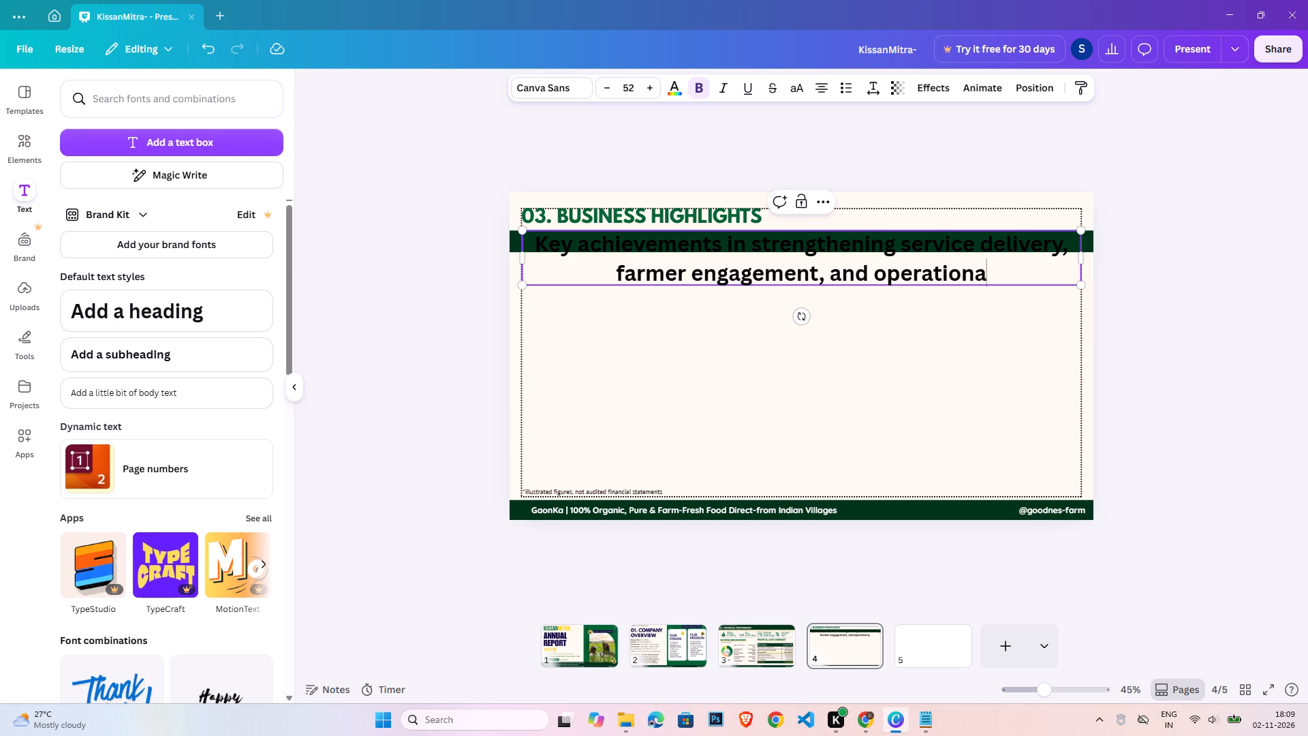
{"action": "type", "text": "l effeci"}
{"action": "key", "text": "e"}
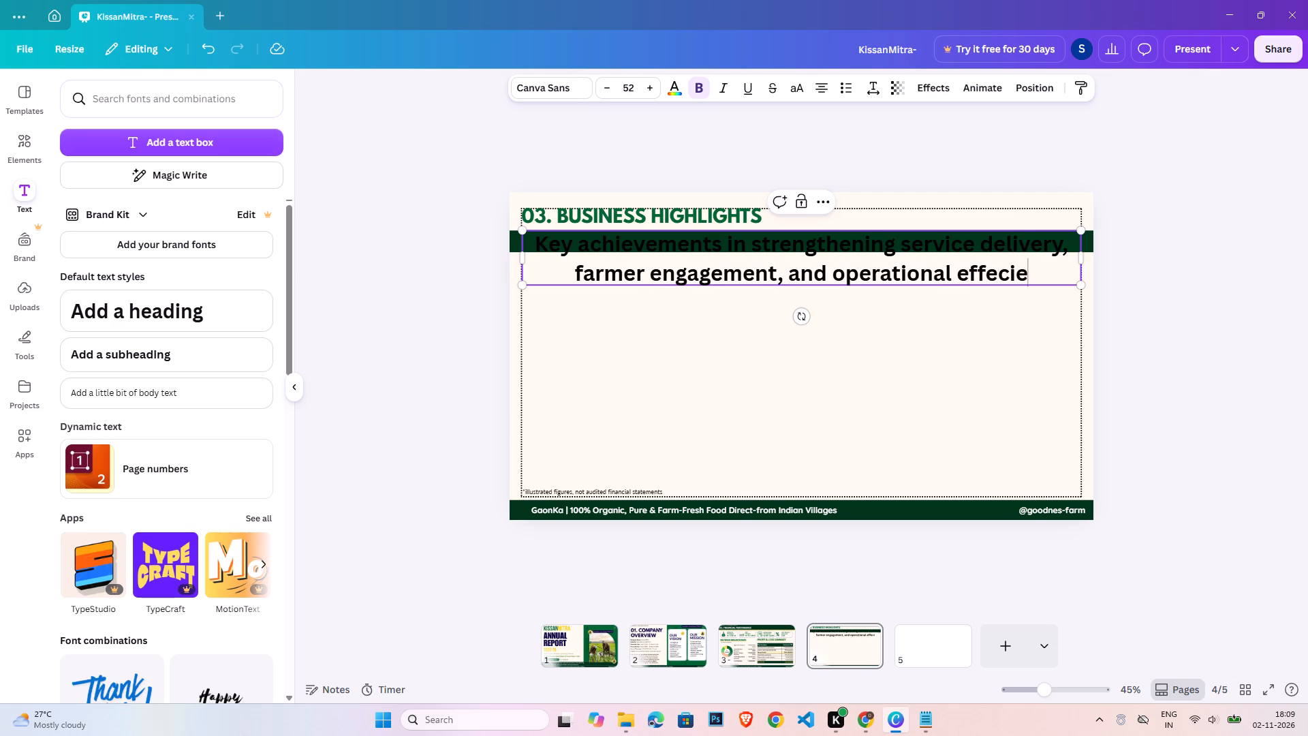
{"action": "type", "text": "ncy."}
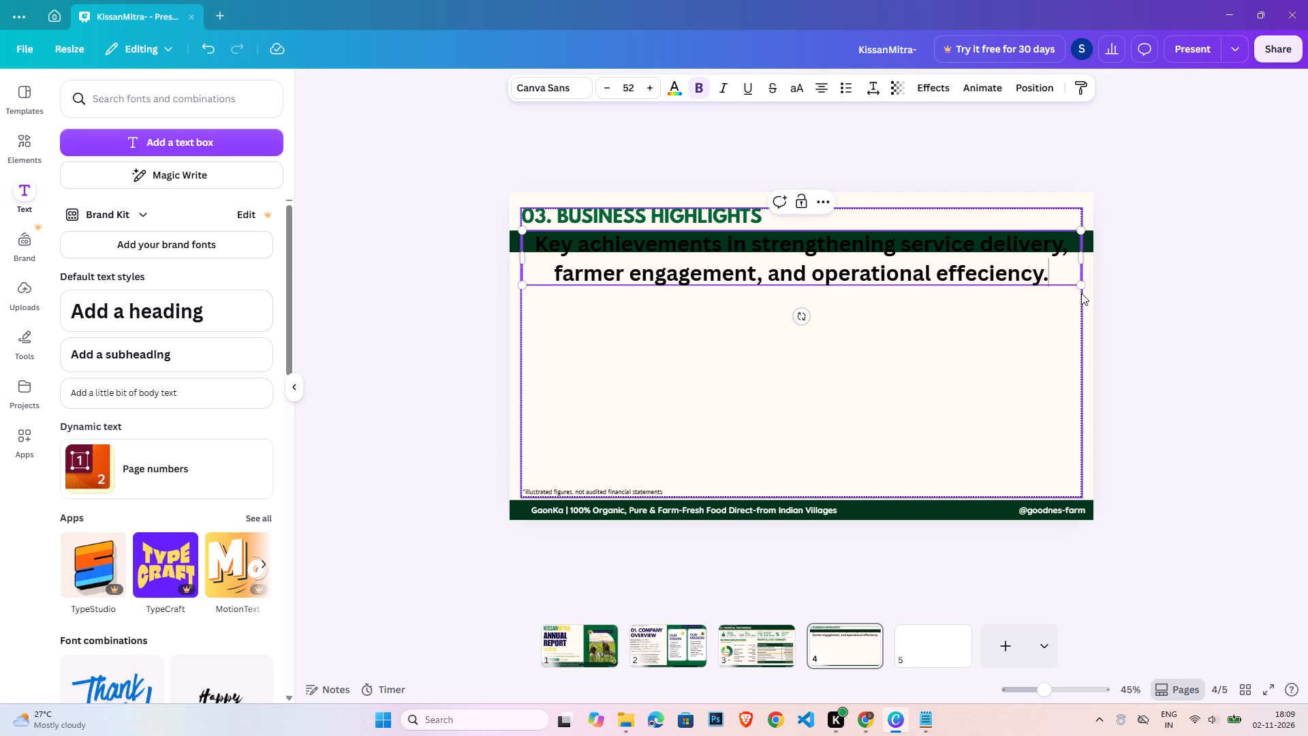
Scale the subheading down to font size 27.6 and widen its box to the dotted guide so it fits on one line.
{"action": "left_click_drag", "start_coordinate": [1082, 284], "coordinate": [902, 192]}
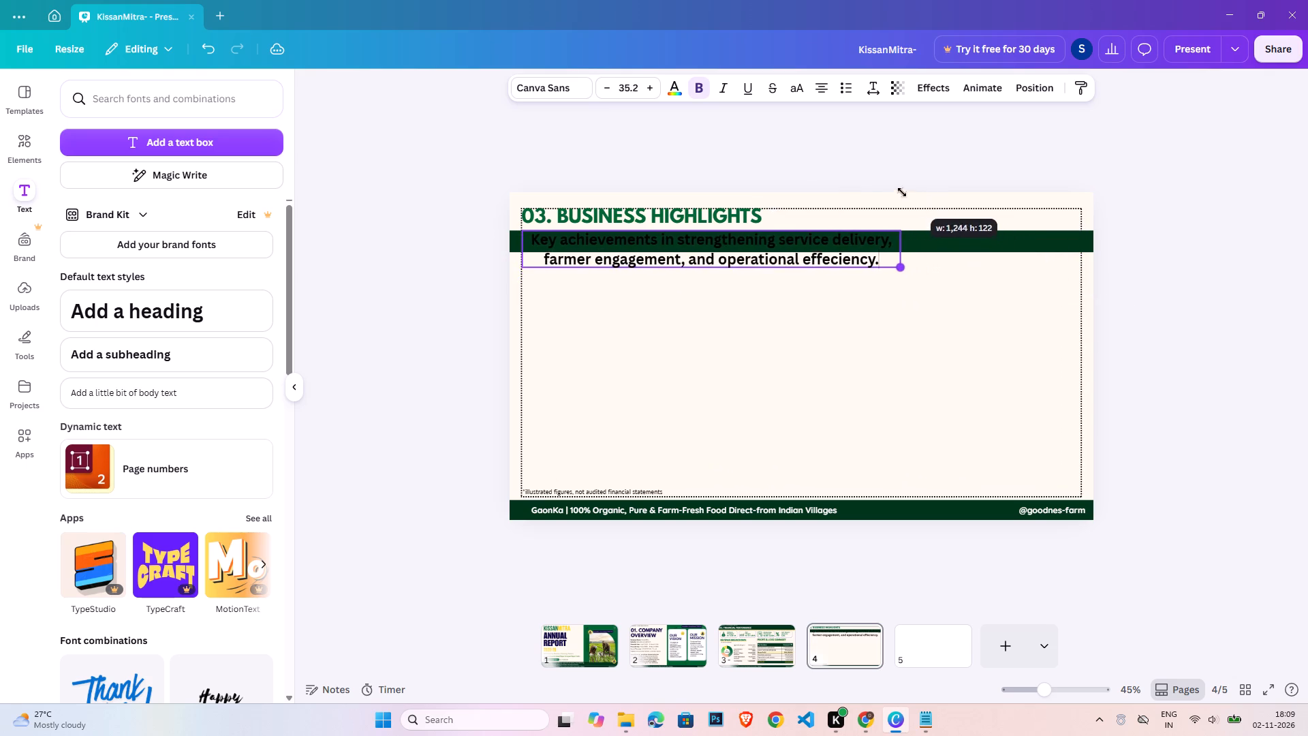
{"action": "left_click_drag", "start_coordinate": [902, 192], "coordinate": [870, 181]}
{"action": "left_click_drag", "start_coordinate": [861, 245], "coordinate": [1021, 246]}
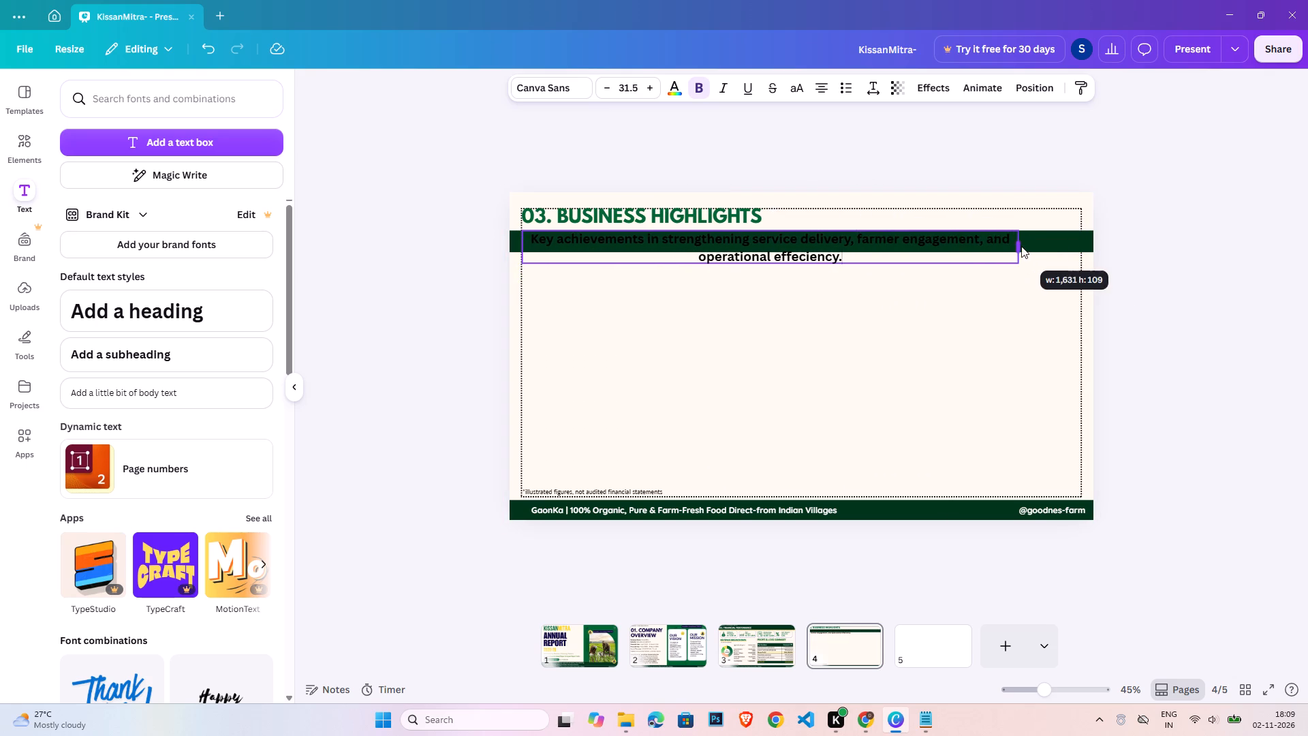
{"action": "left_click_drag", "start_coordinate": [1021, 246], "coordinate": [1080, 247]}
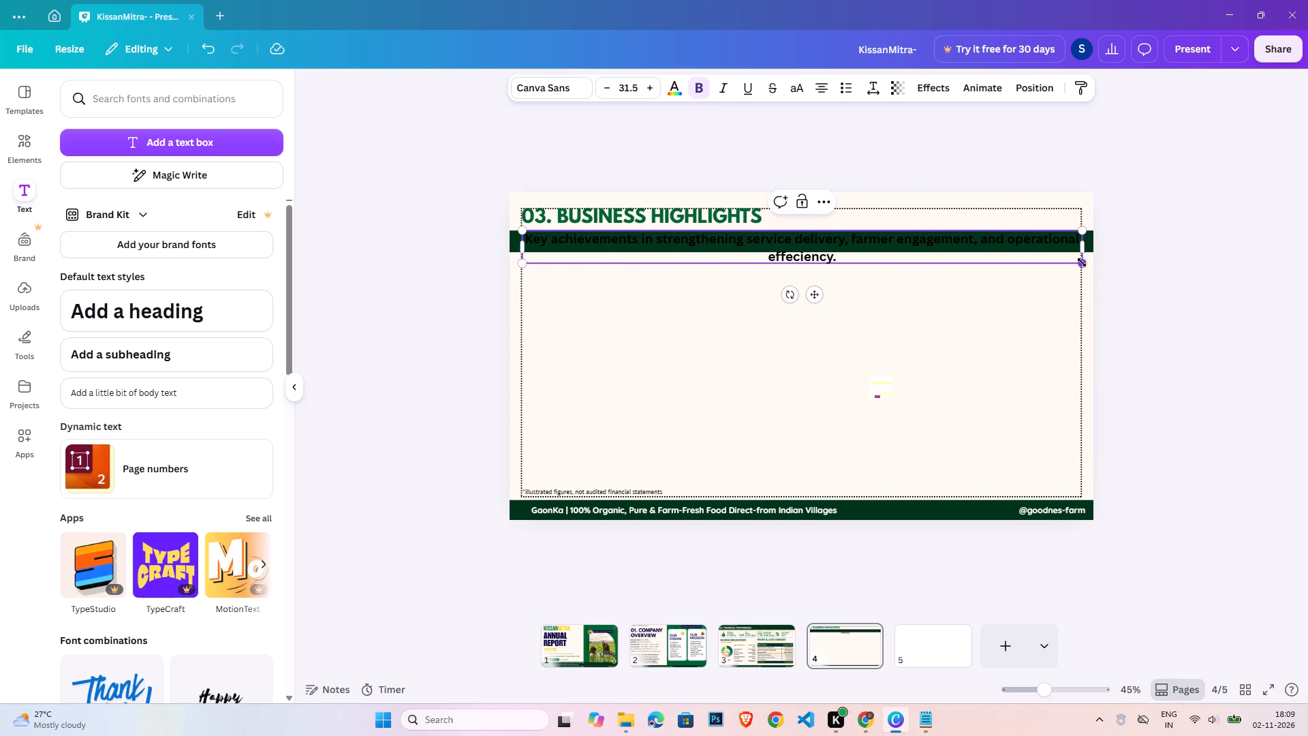
{"action": "left_click_drag", "start_coordinate": [1083, 262], "coordinate": [1049, 256]}
{"action": "left_click_drag", "start_coordinate": [1049, 247], "coordinate": [1049, 247]}
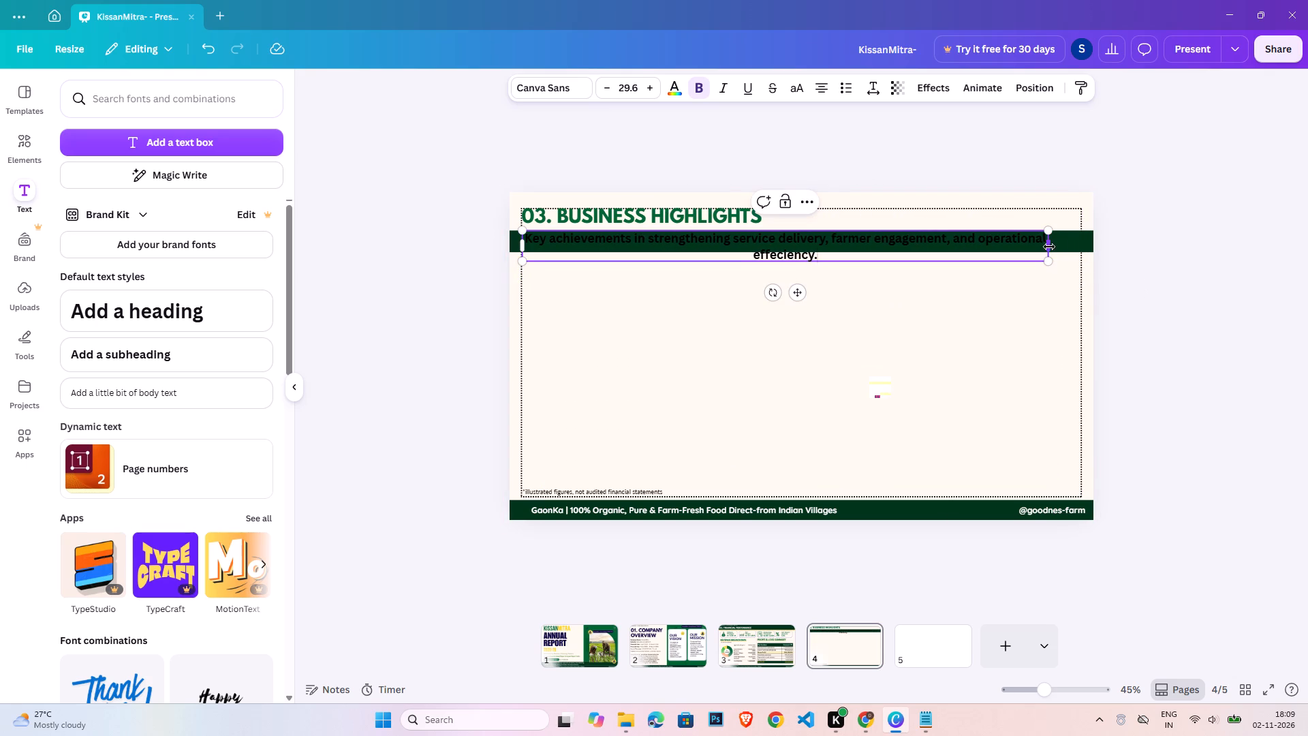
{"action": "left_click_drag", "start_coordinate": [1049, 247], "coordinate": [1080, 245]}
{"action": "left_click_drag", "start_coordinate": [1085, 260], "coordinate": [1058, 255]}
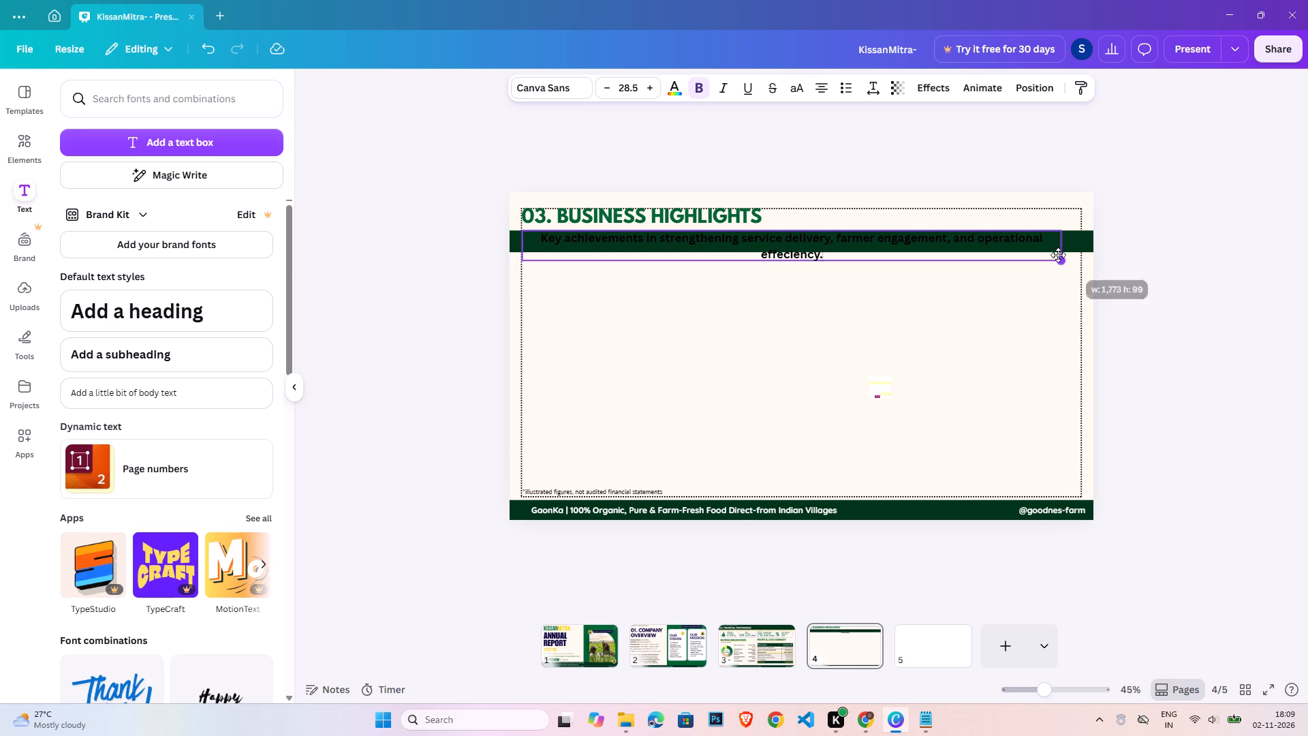
{"action": "left_click_drag", "start_coordinate": [1058, 255], "coordinate": [1046, 251]}
{"action": "left_click_drag", "start_coordinate": [1047, 244], "coordinate": [1074, 243]}
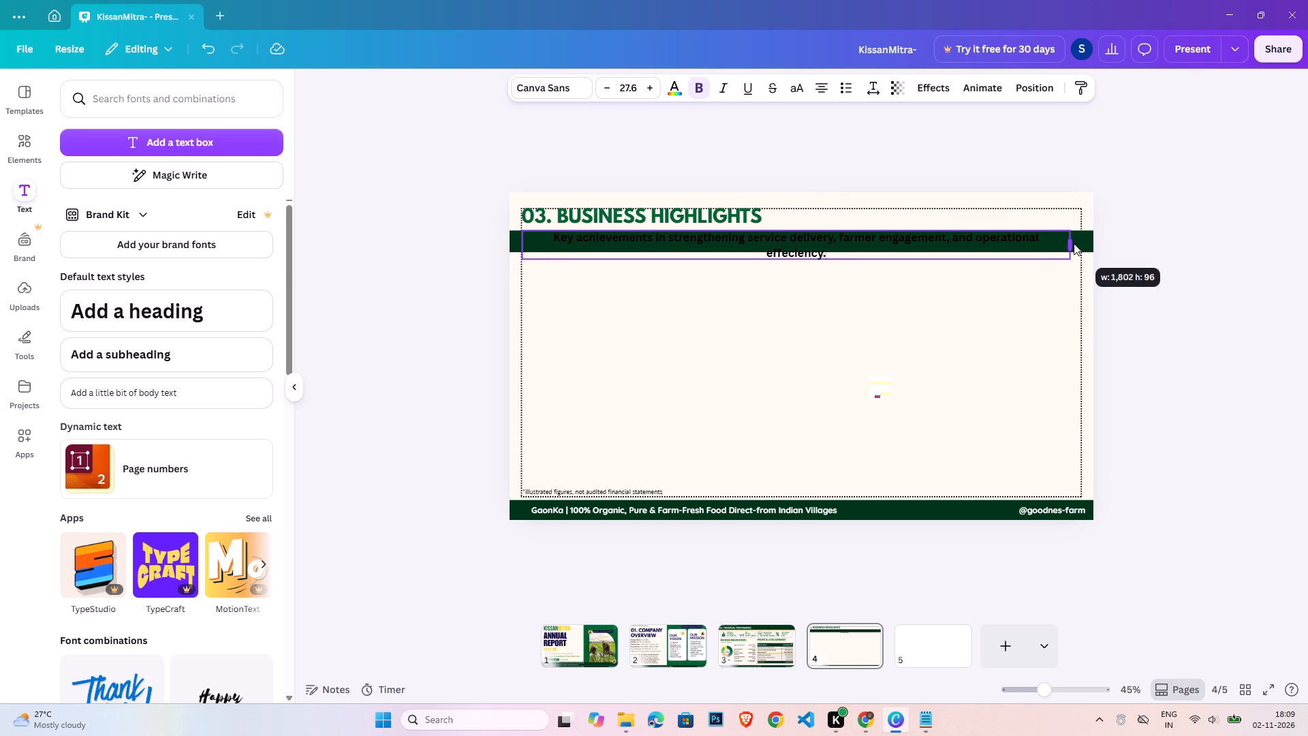
{"action": "left_click_drag", "start_coordinate": [1074, 243], "coordinate": [1084, 245]}
{"action": "left_click", "coordinate": [1120, 259]}
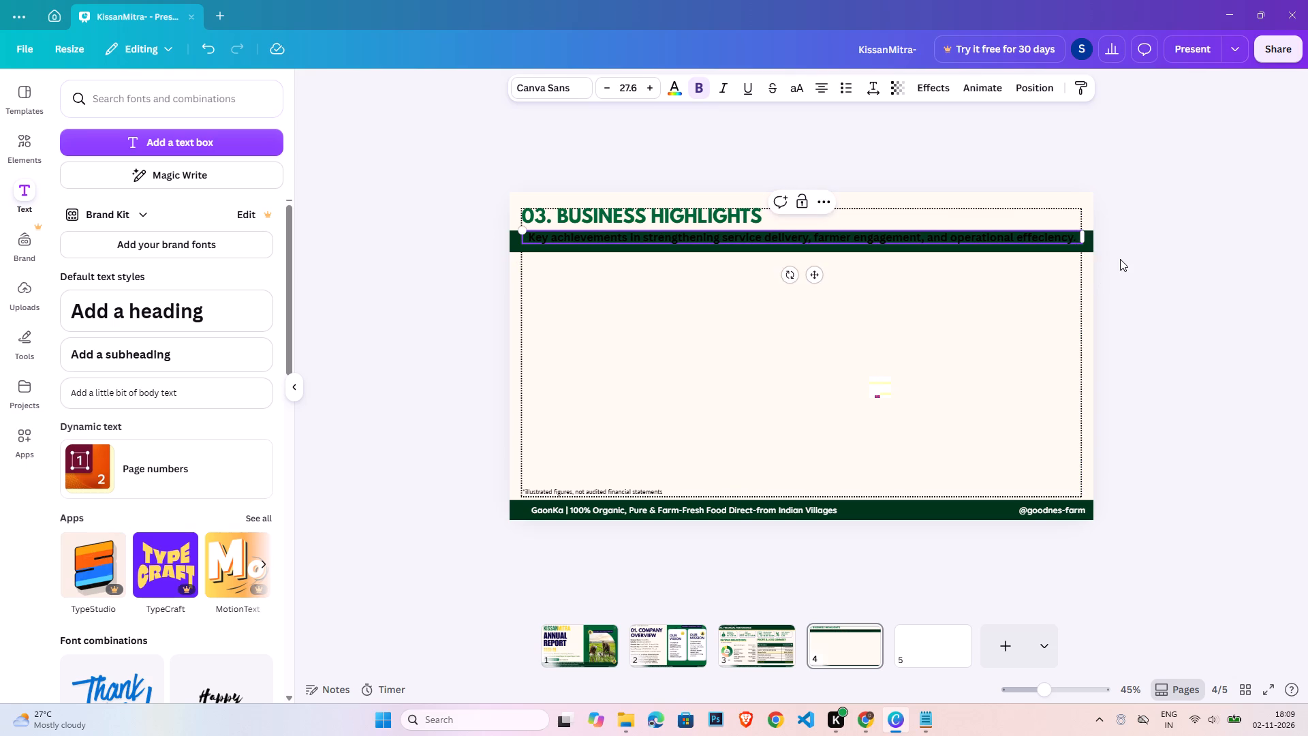
Left-align the subheading text and set its font to Roboto.
{"action": "left_click", "coordinate": [1032, 235]}
{"action": "triple_click", "coordinate": [1032, 235]}
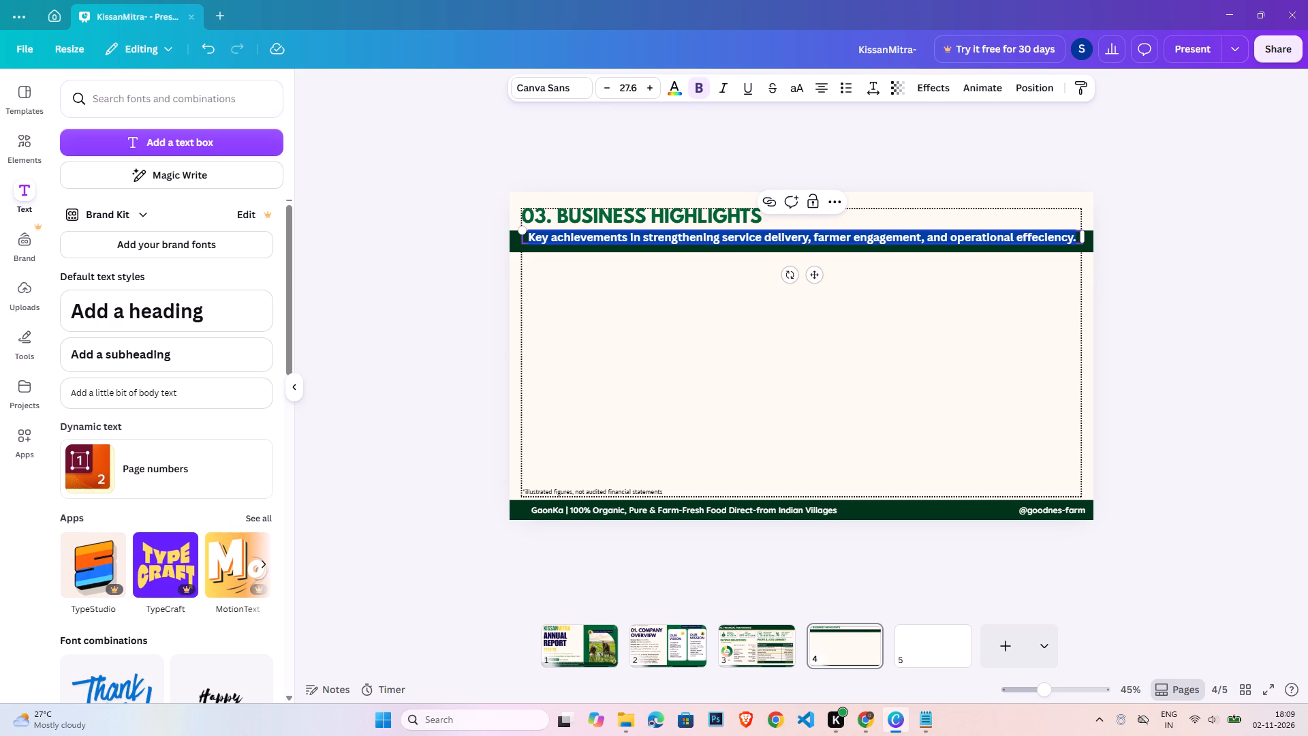
{"action": "left_click", "coordinate": [826, 91]}
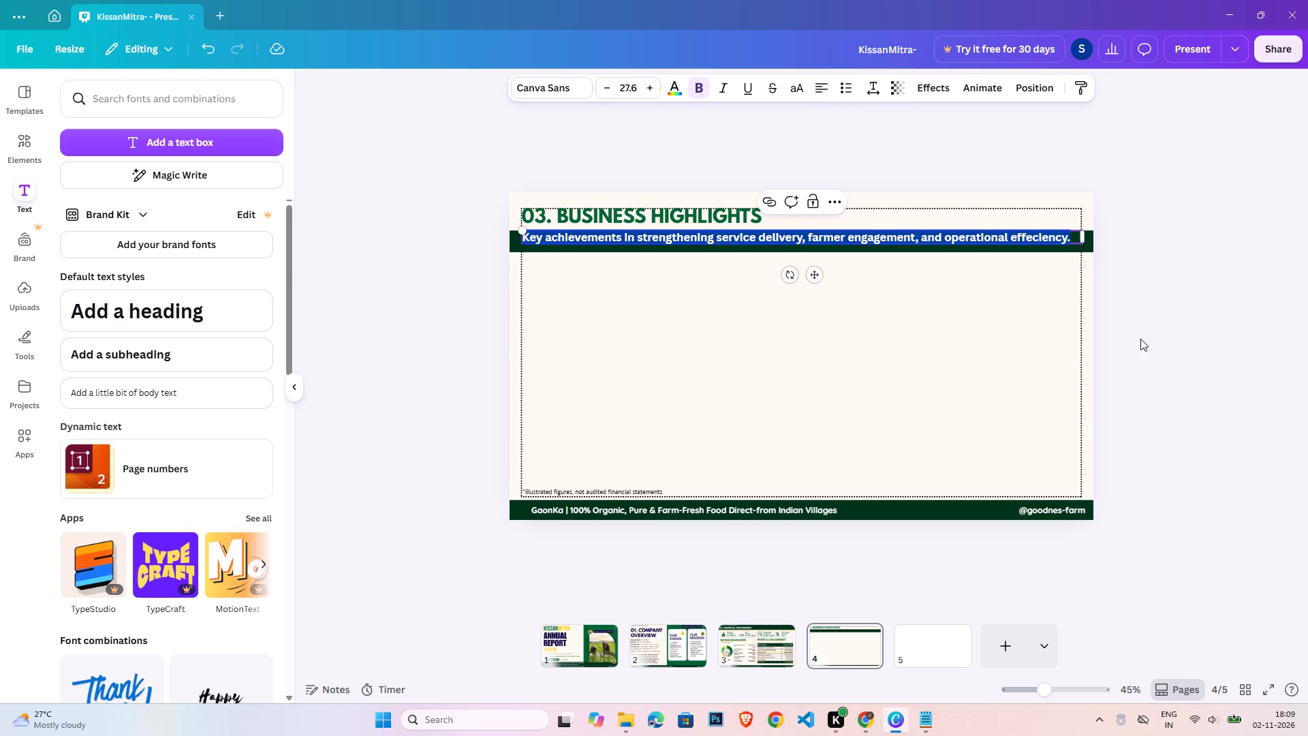
{"action": "double_click", "coordinate": [1140, 339]}
{"action": "triple_click", "coordinate": [874, 235]}
{"action": "left_click", "coordinate": [531, 88]}
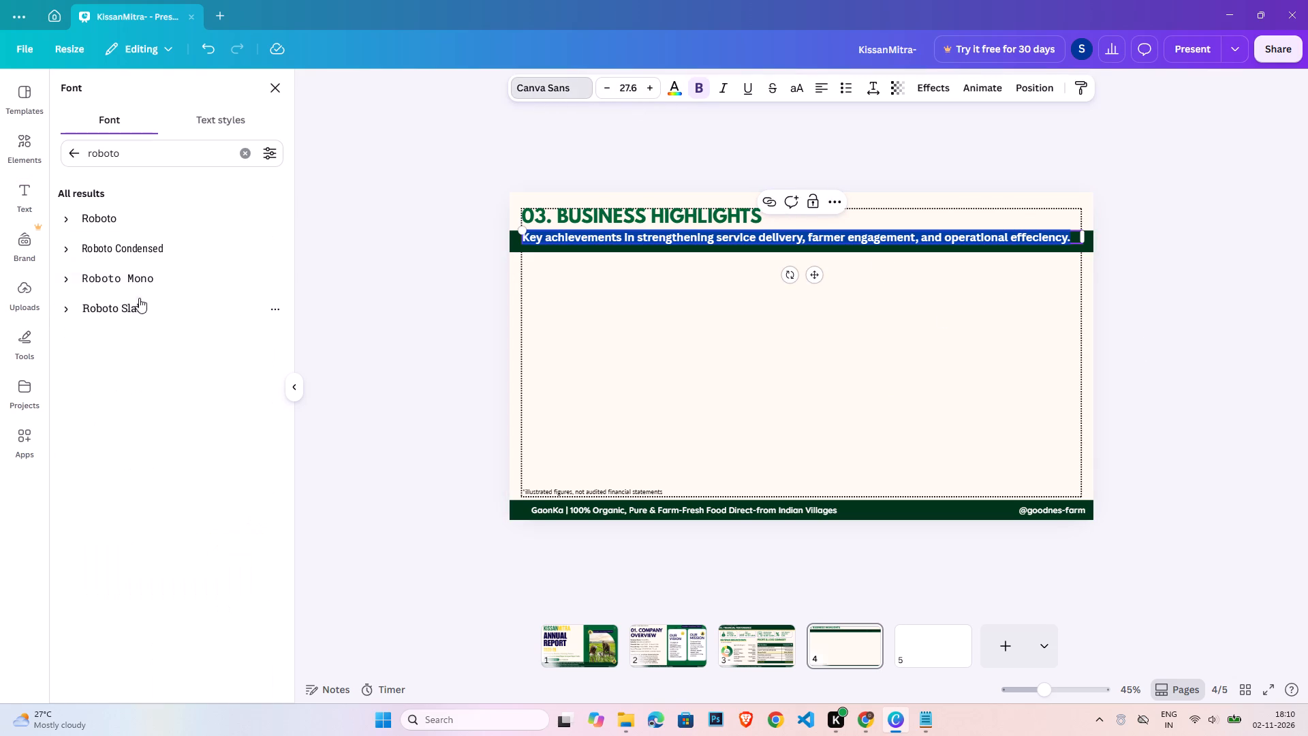
{"action": "left_click", "coordinate": [137, 216]}
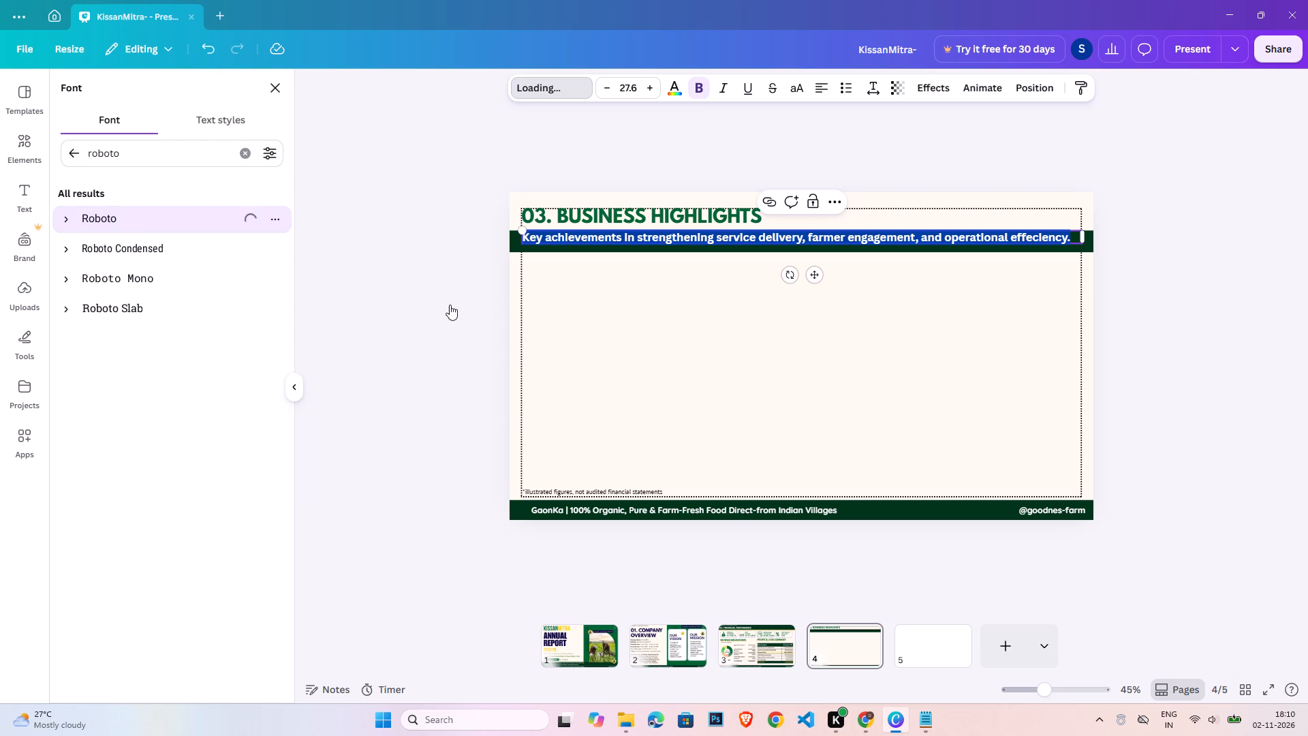
{"action": "double_click", "coordinate": [499, 267]}
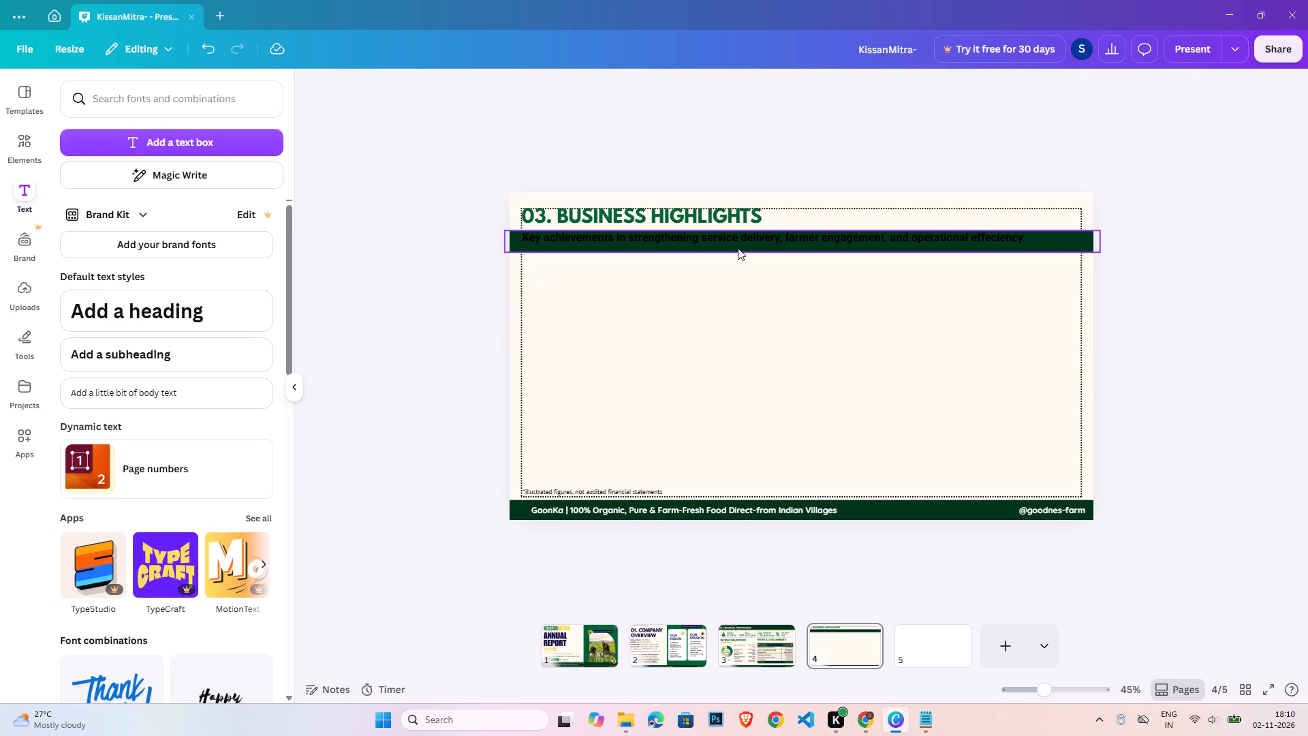
Set the subheading's text colour to white.
{"action": "triple_click", "coordinate": [738, 240]}
{"action": "left_click", "coordinate": [672, 91]}
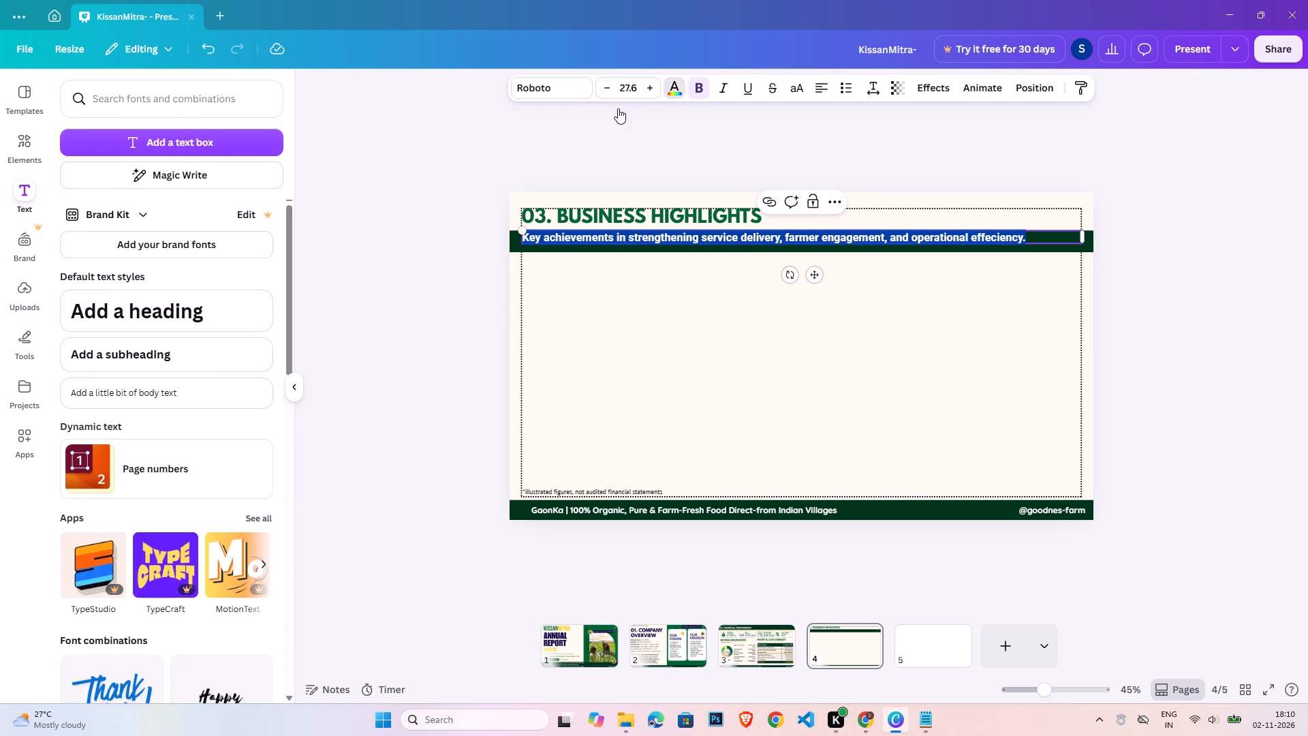
{"action": "left_click", "coordinate": [265, 594]}
{"action": "double_click", "coordinate": [392, 440]}
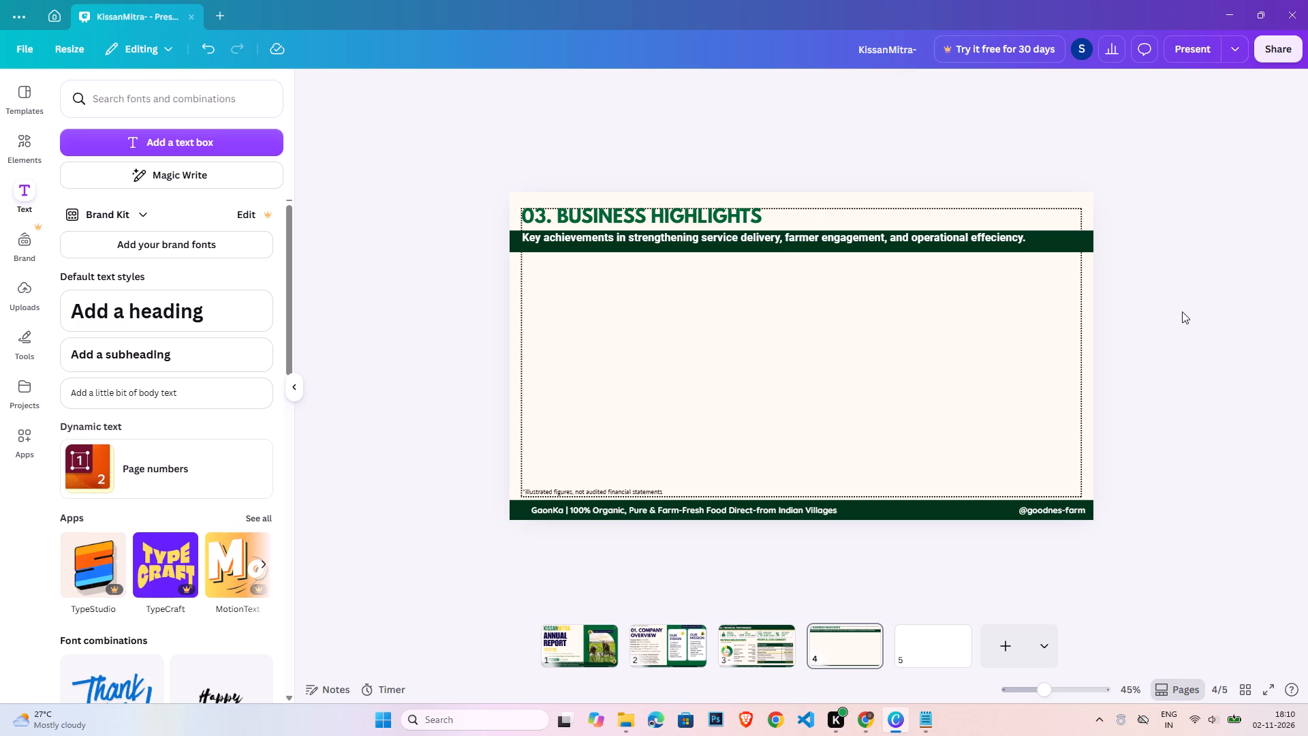
{"action": "left_click", "coordinate": [1175, 285]}
Nudge the subheading down slightly within the green band.
{"action": "left_click", "coordinate": [907, 239]}
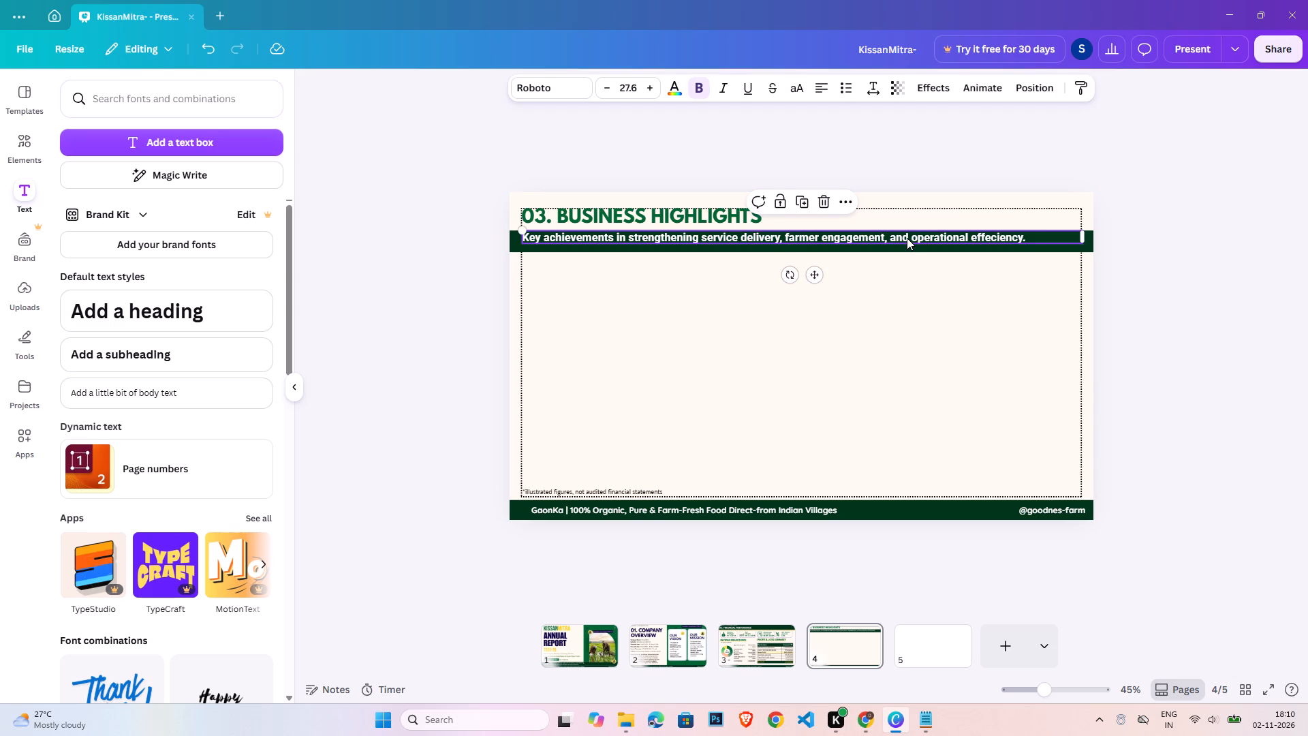
{"action": "left_click", "coordinate": [907, 238]}
{"action": "left_click", "coordinate": [1130, 300]}
{"action": "left_click", "coordinate": [1014, 241]}
{"action": "key", "text": "Down"}
{"action": "key", "text": "Down"}
{"action": "key", "text": "Down"}
{"action": "key", "text": "Down"}
Reduce the green band's height slightly by raising its lower edge towards the subheading.
{"action": "left_click", "coordinate": [1048, 253]}
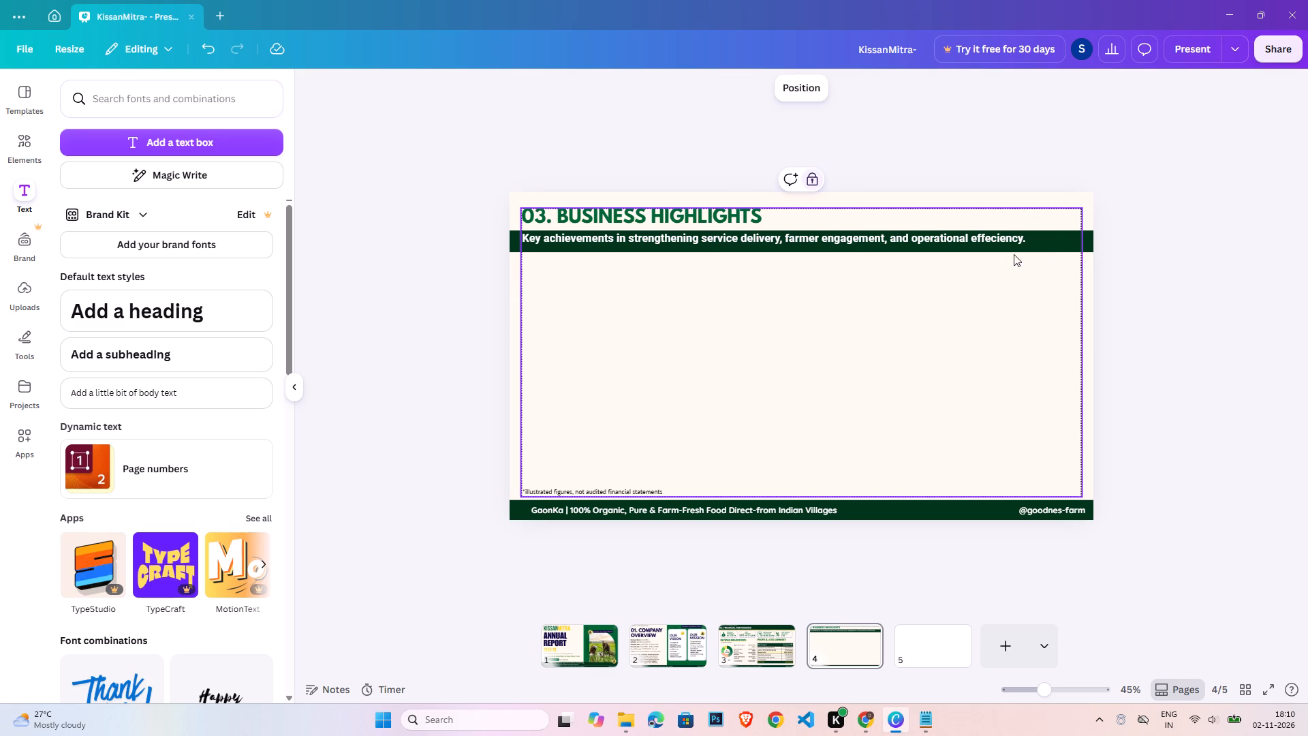
{"action": "left_click", "coordinate": [1048, 248]}
{"action": "left_click", "coordinate": [820, 252]}
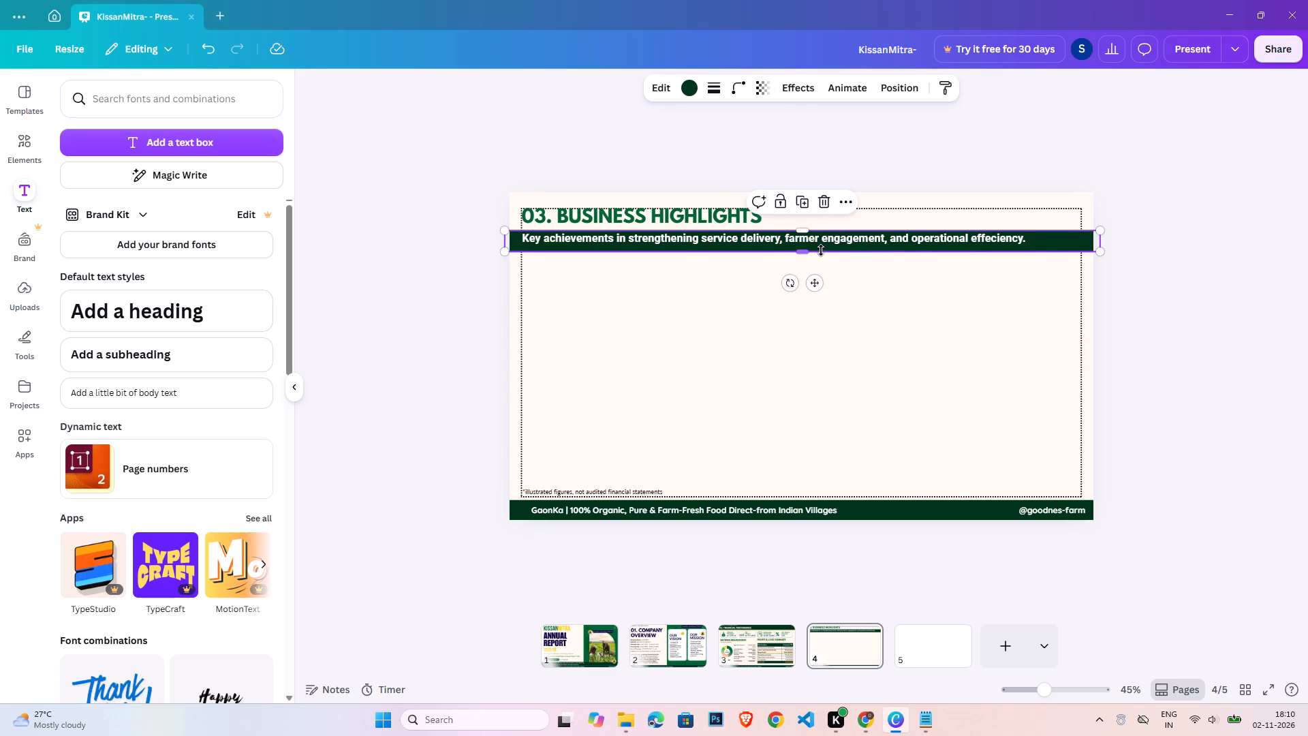
{"action": "double_click", "coordinate": [1188, 342]}
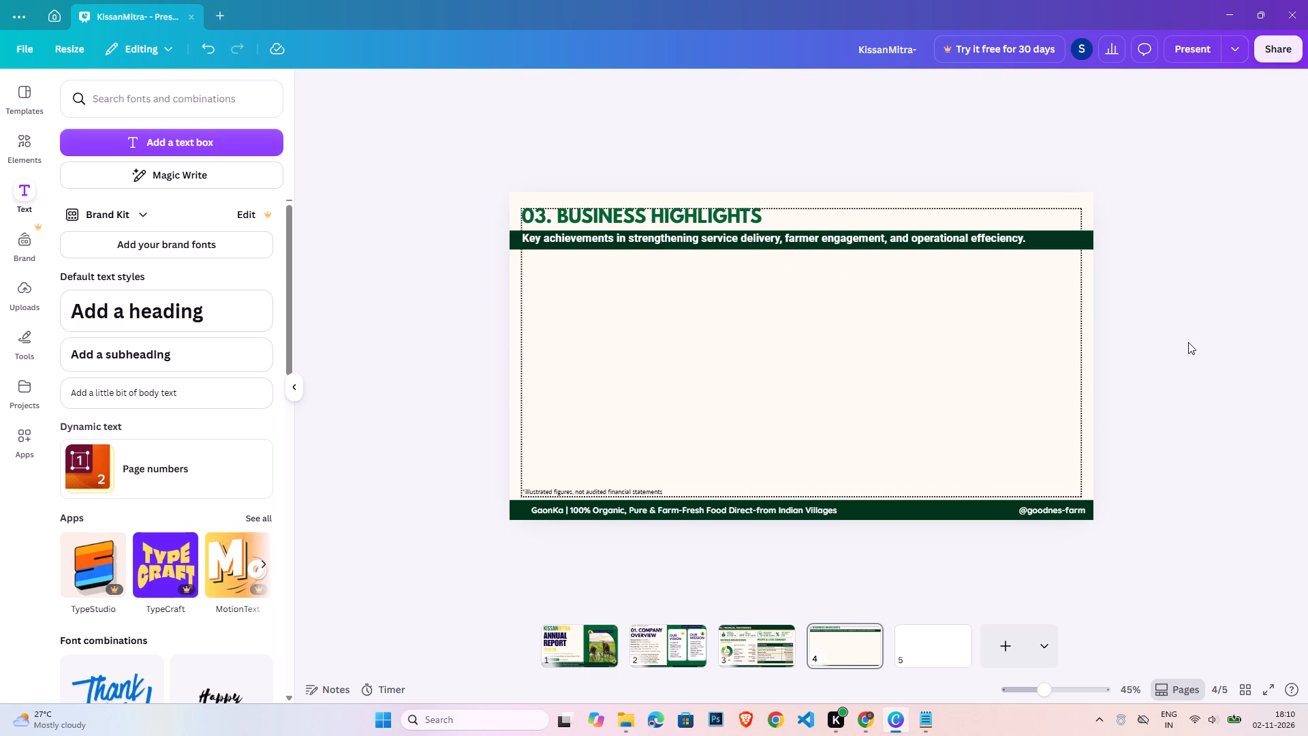
{"action": "left_click", "coordinate": [1187, 343]}
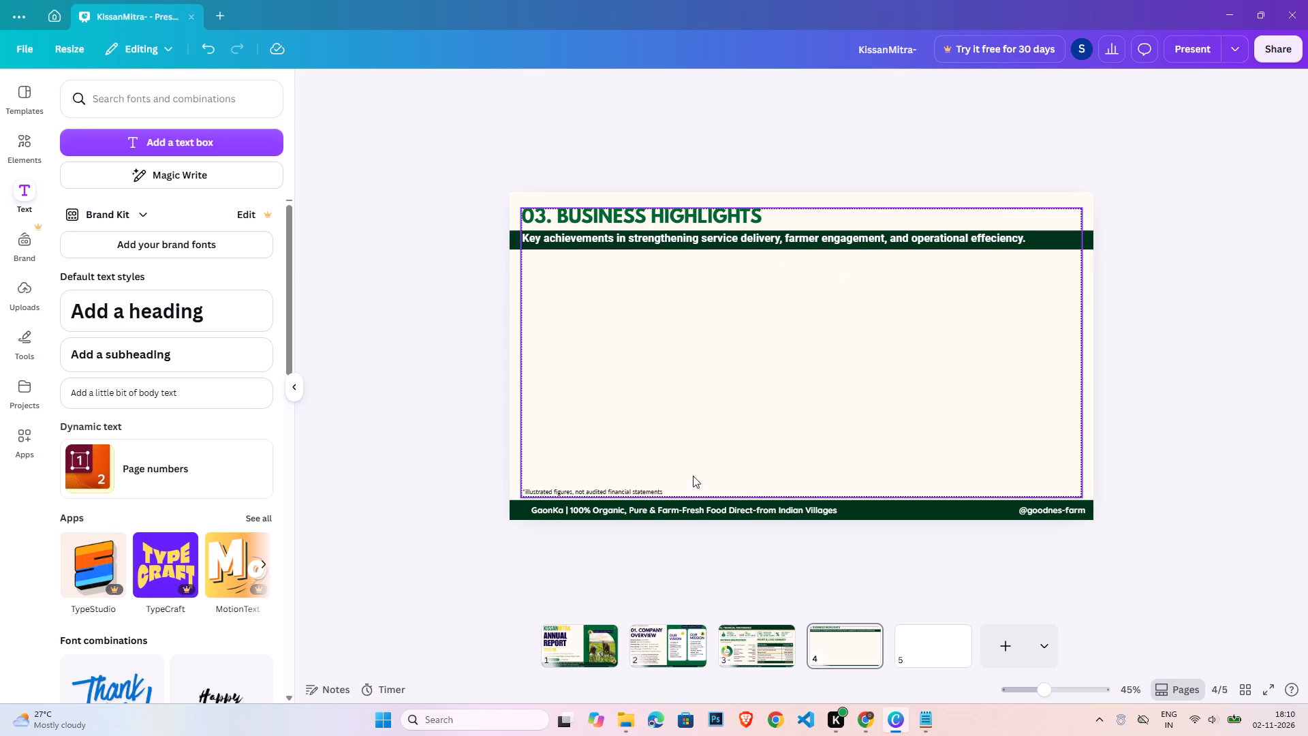
Delete the "Illustrated figures, not audited financial statements" footnote above the footer.
{"action": "left_click", "coordinate": [612, 488]}
{"action": "key", "text": "Delete"}
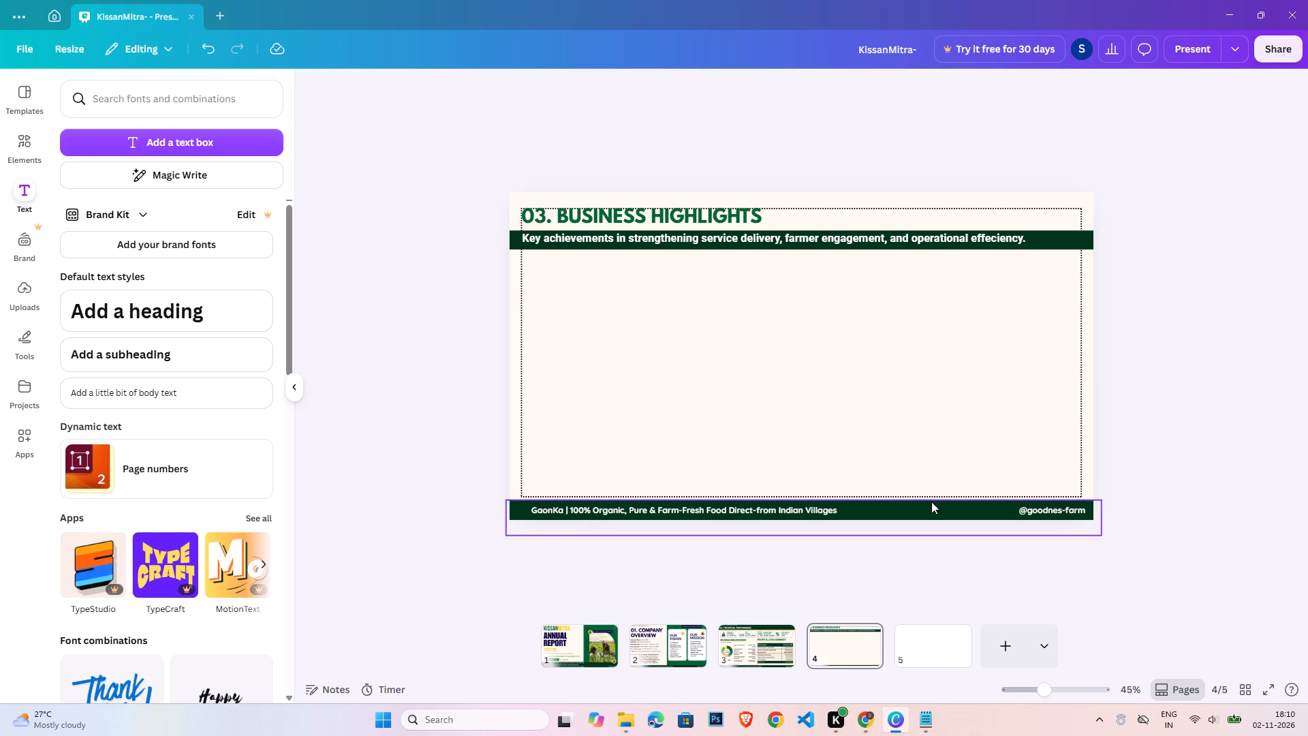
{"action": "left_click", "coordinate": [1213, 442]}
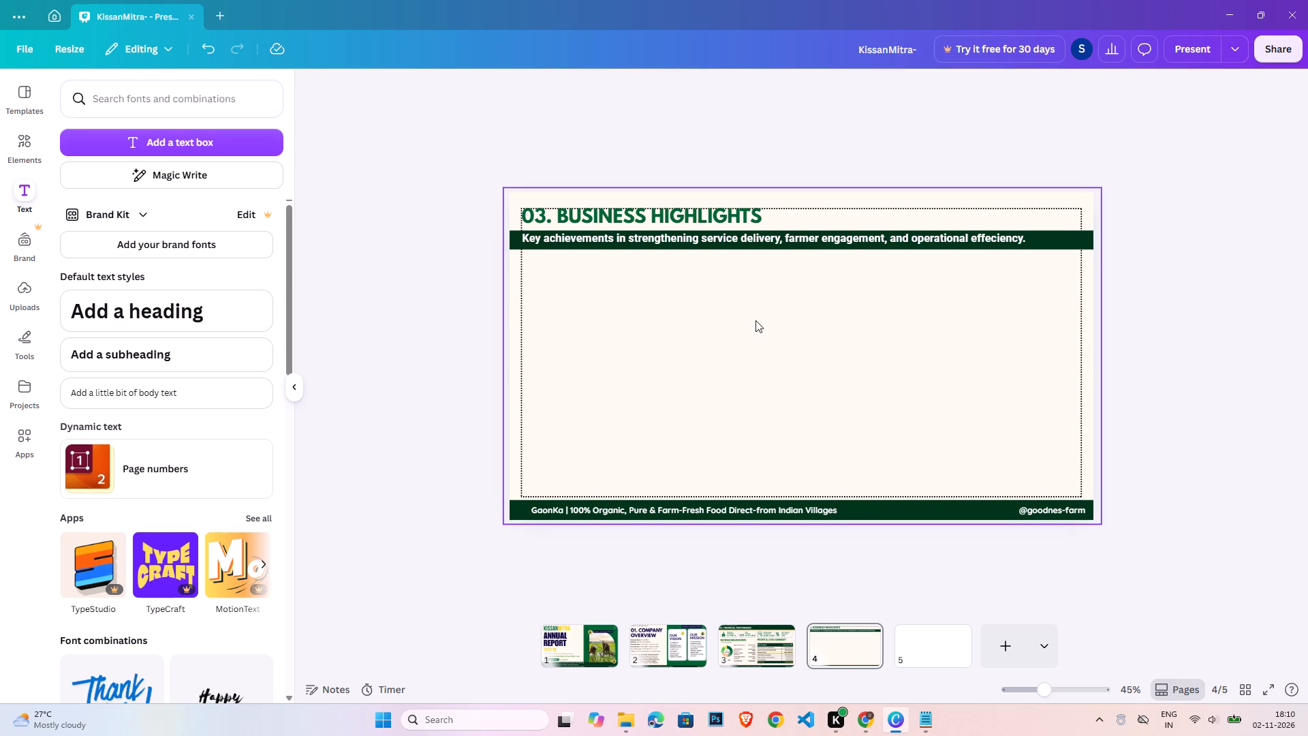
Add a square shape and place it below the green band, just inside the guide's left edge.
{"action": "left_click", "coordinate": [32, 135]}
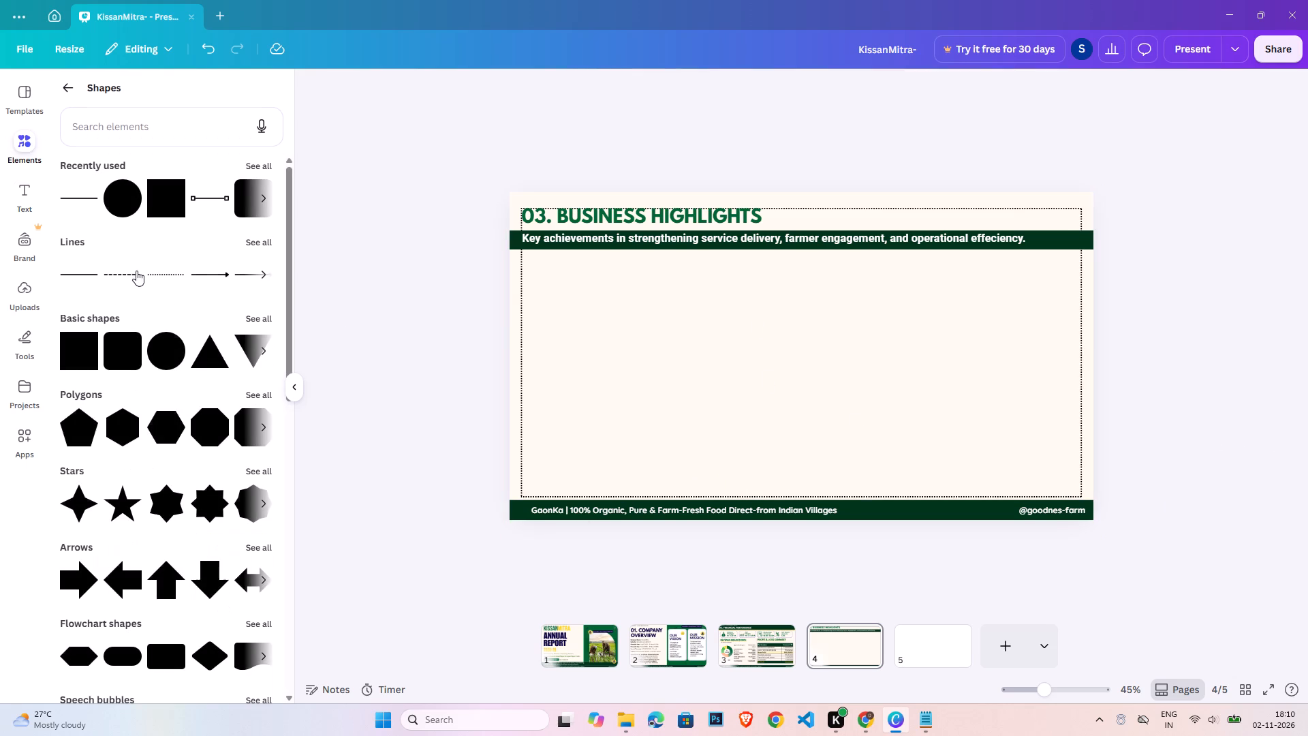
{"action": "left_click", "coordinate": [168, 210]}
{"action": "double_click", "coordinate": [1155, 345]}
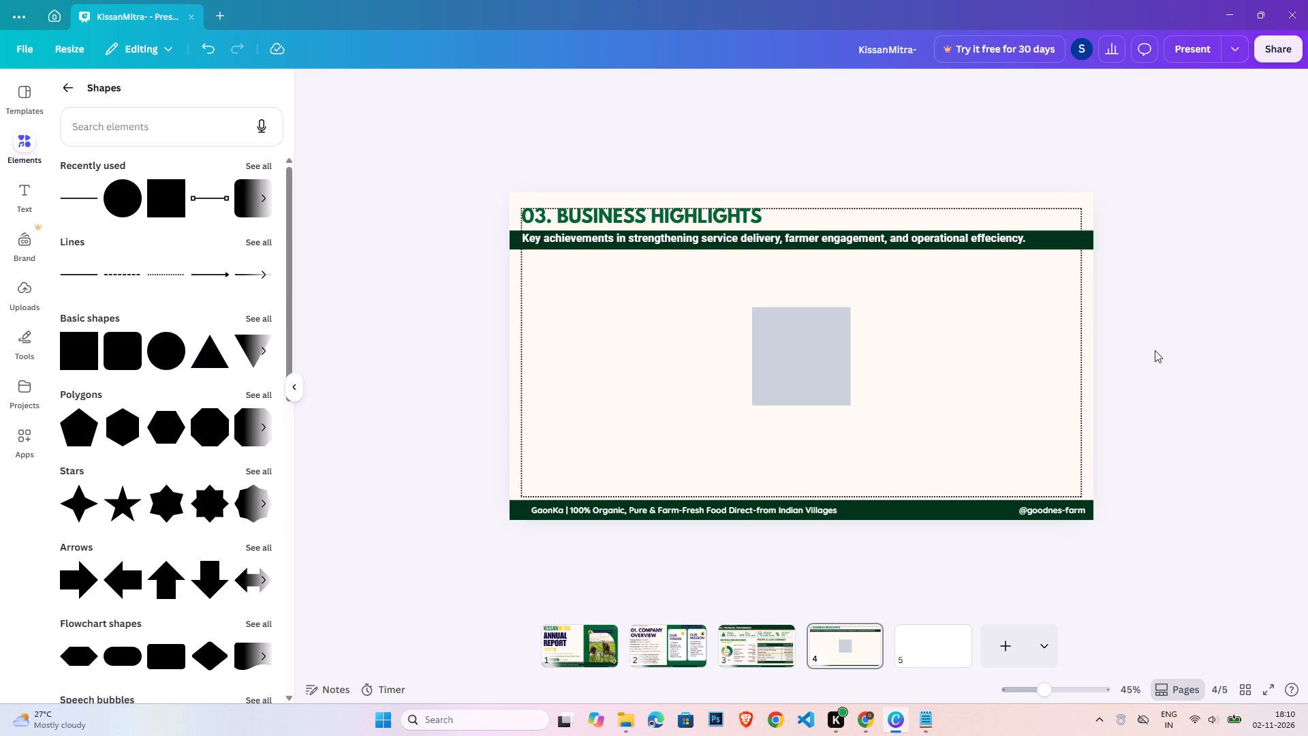
{"action": "left_click_drag", "start_coordinate": [819, 343], "coordinate": [598, 303]}
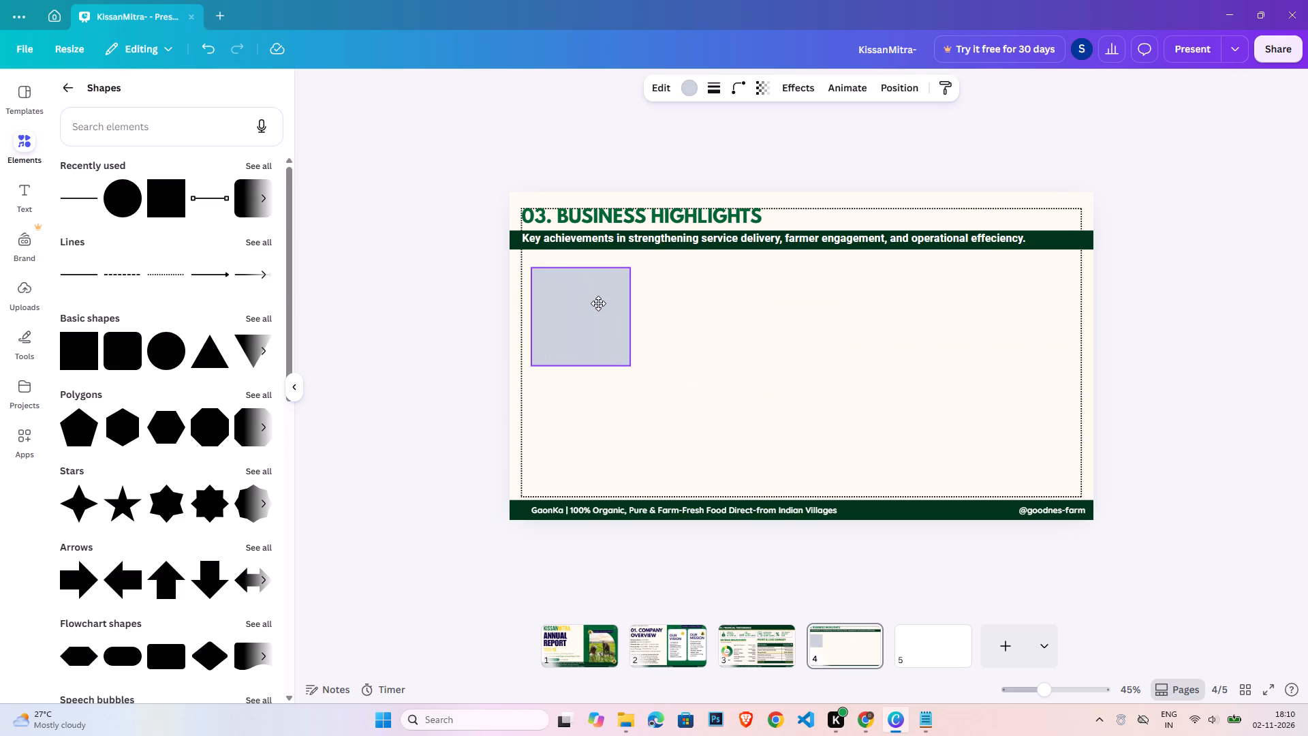
{"action": "left_click_drag", "start_coordinate": [598, 303], "coordinate": [599, 318]}
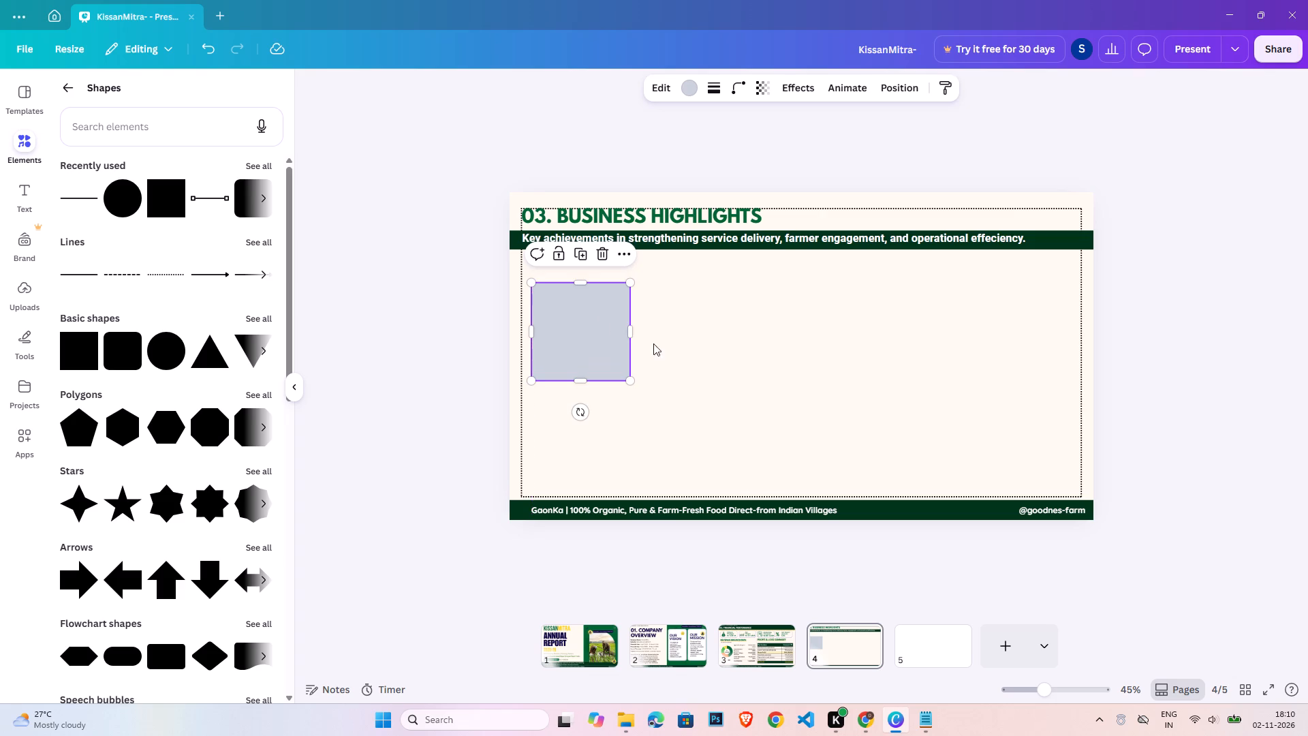
Stretch the square into a rectangle about 1,763 wide, reaching down to just above the guide's lower edge.
{"action": "left_click_drag", "start_coordinate": [633, 335], "coordinate": [1070, 333]}
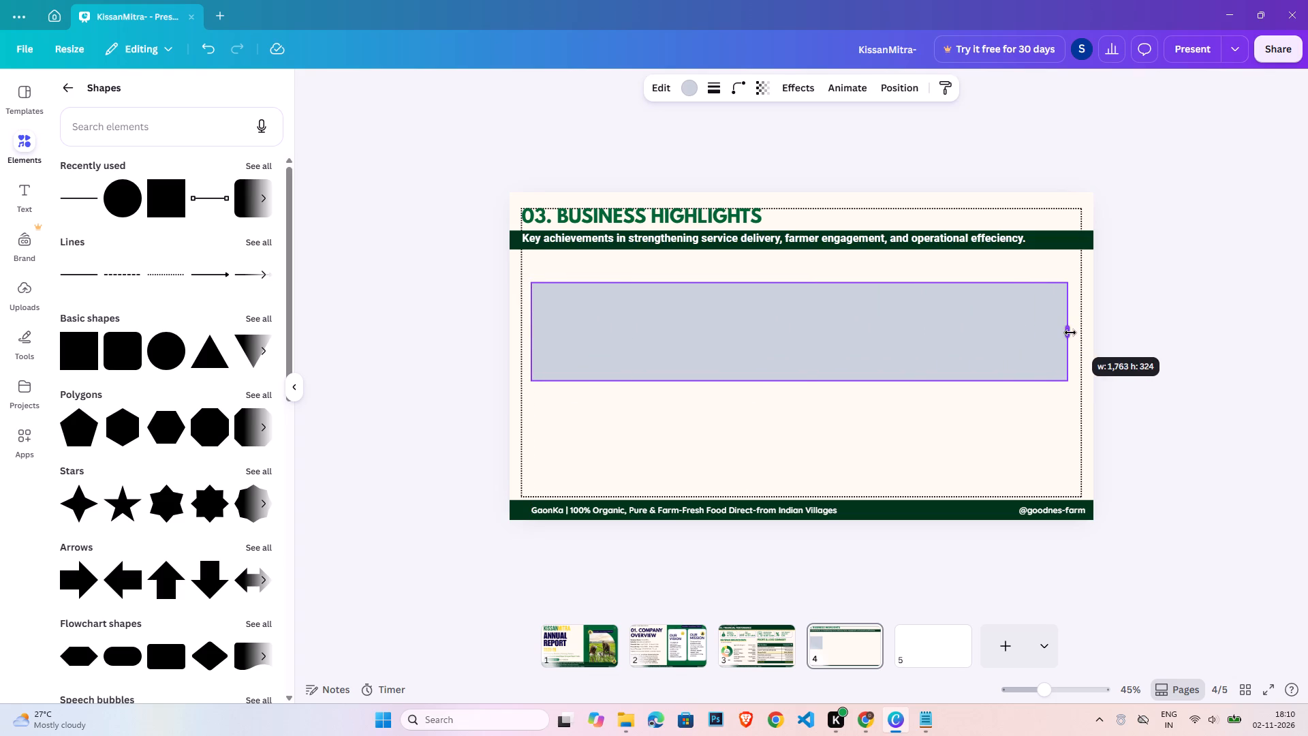
{"action": "left_click_drag", "start_coordinate": [1070, 333], "coordinate": [1071, 333]}
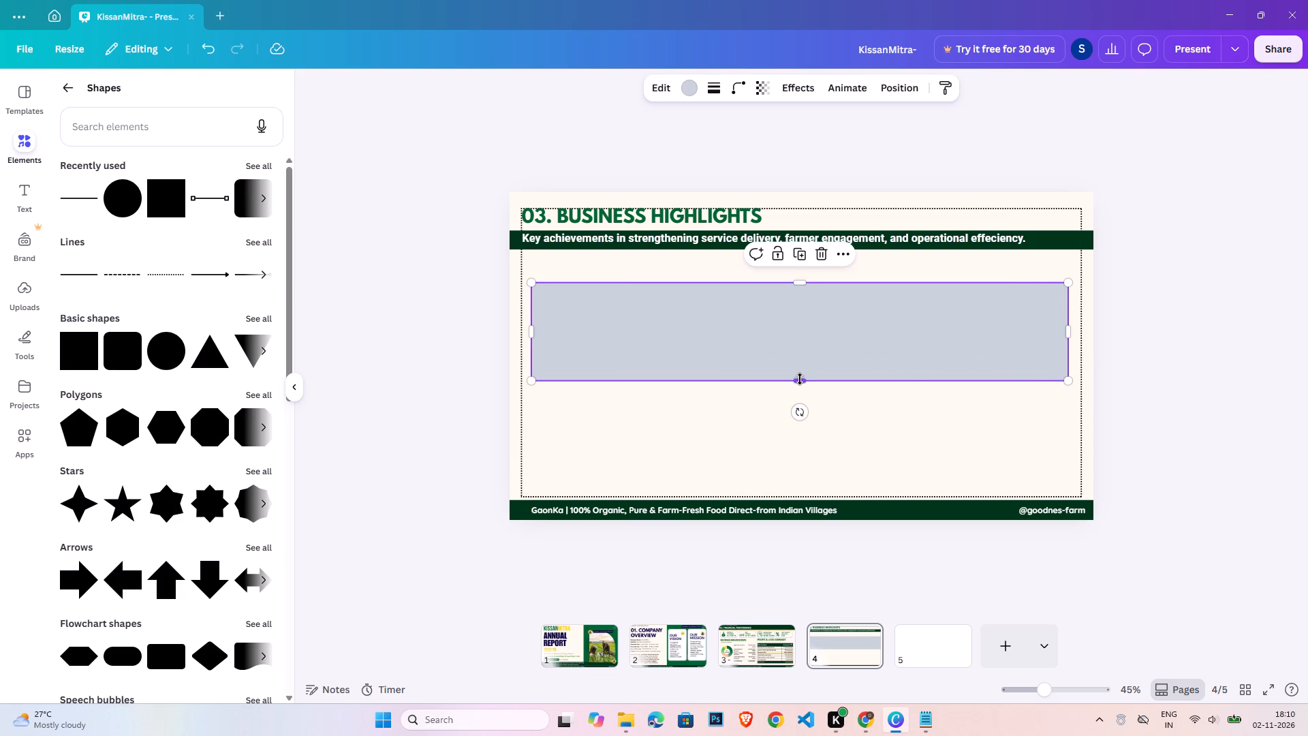
{"action": "left_click_drag", "start_coordinate": [800, 379], "coordinate": [809, 480]}
{"action": "left_click", "coordinate": [805, 283]}
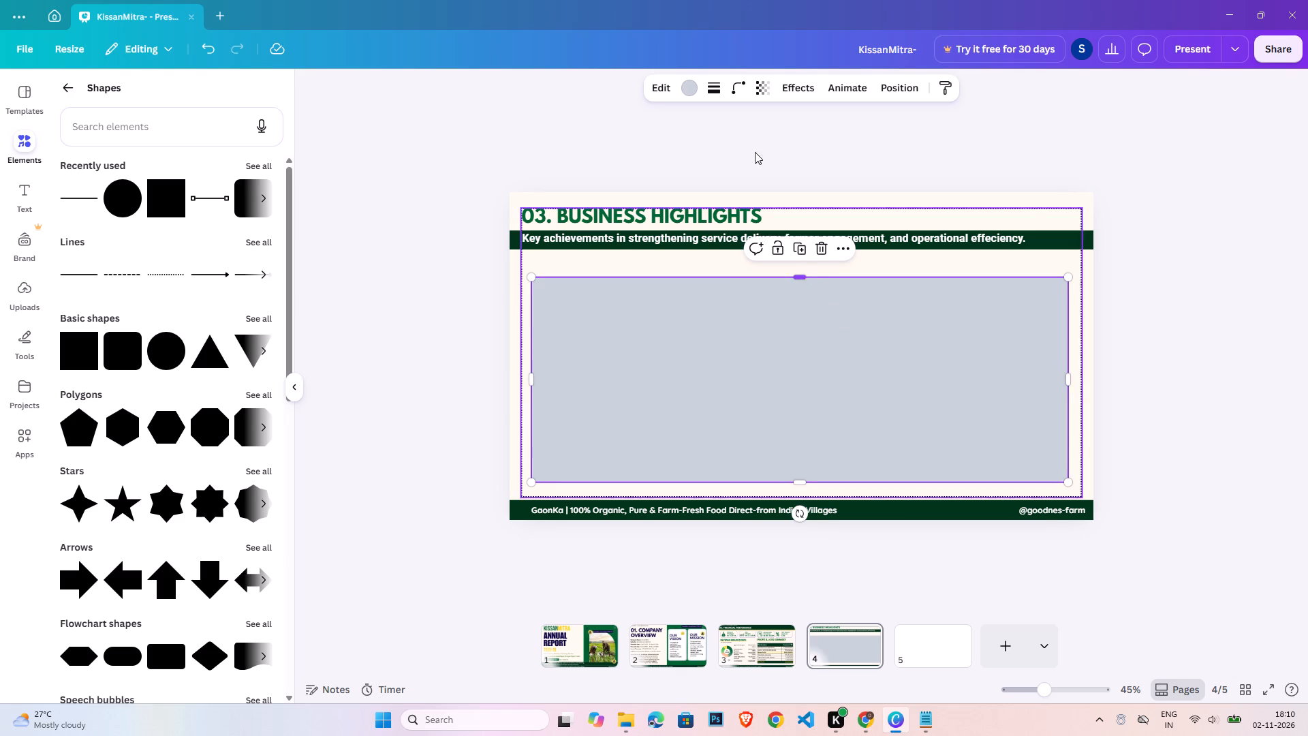
Give the large rectangle a dotted border and remove its fill.
{"action": "left_click", "coordinate": [721, 91]}
{"action": "left_click", "coordinate": [785, 134]}
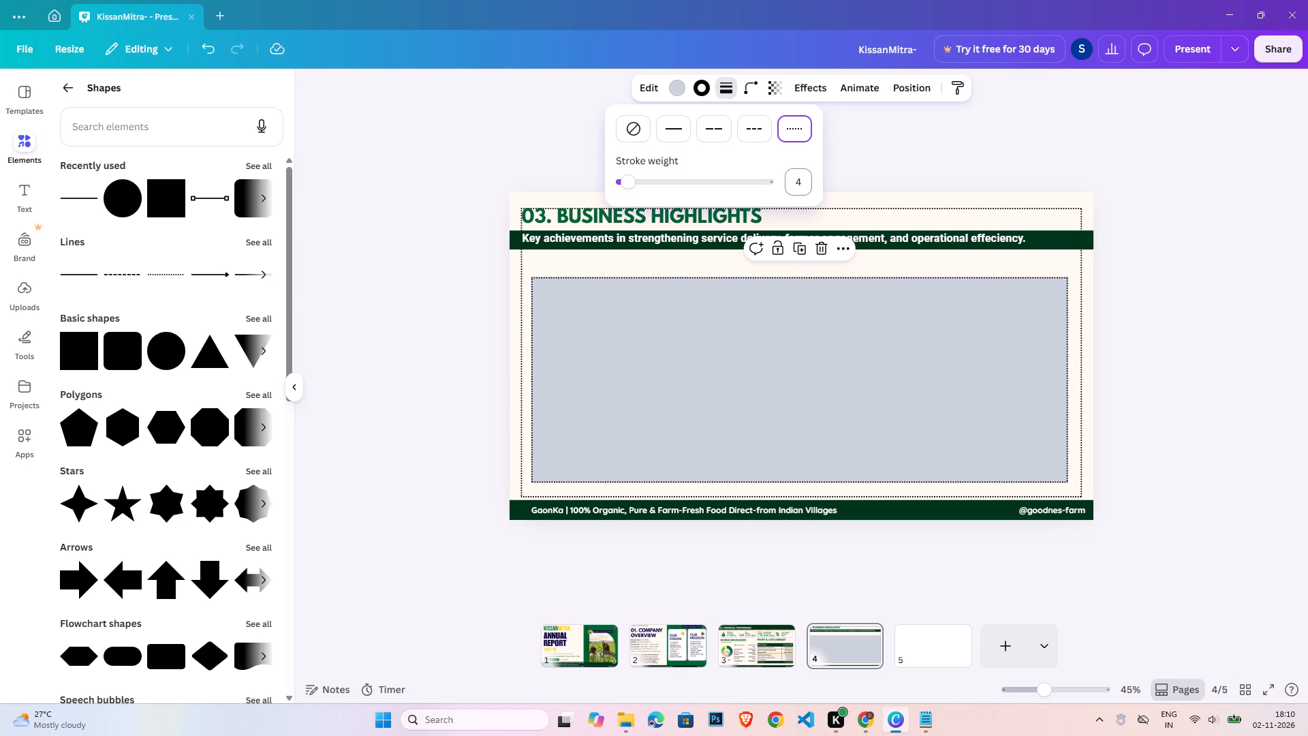
{"action": "left_click", "coordinate": [684, 89]}
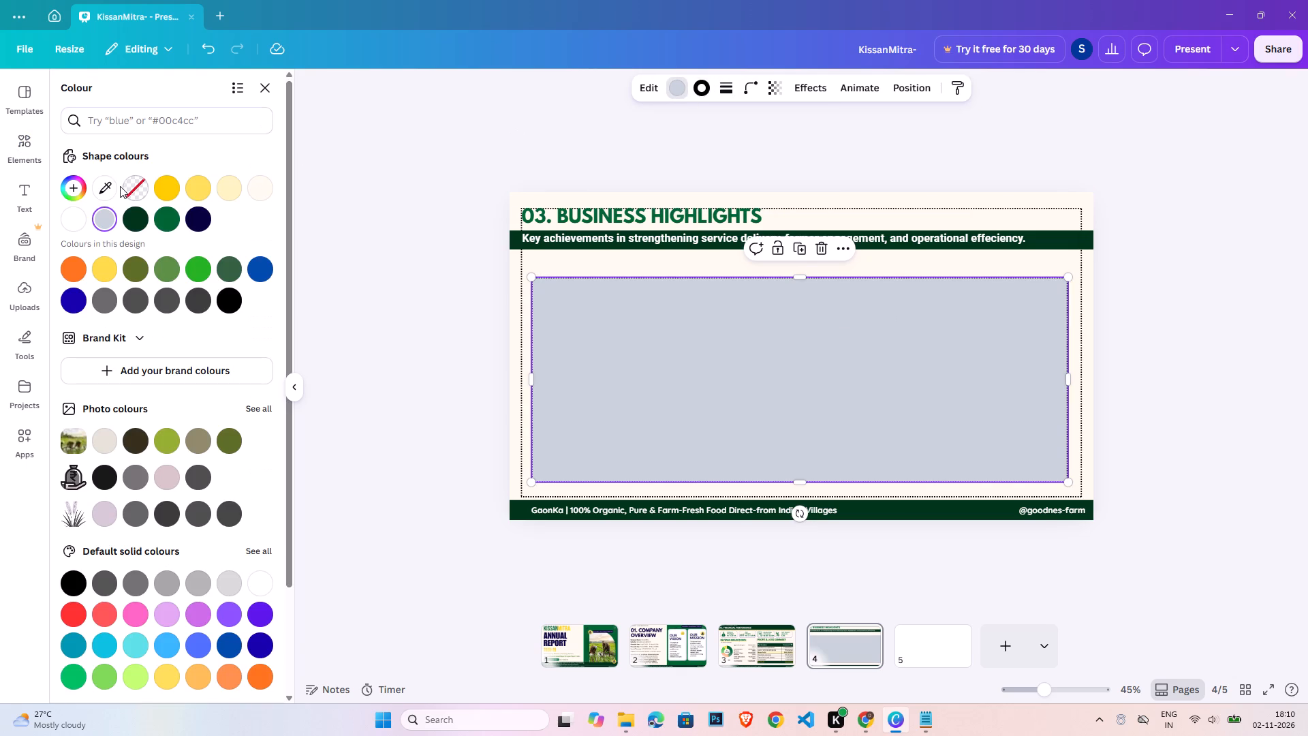
{"action": "left_click", "coordinate": [140, 189]}
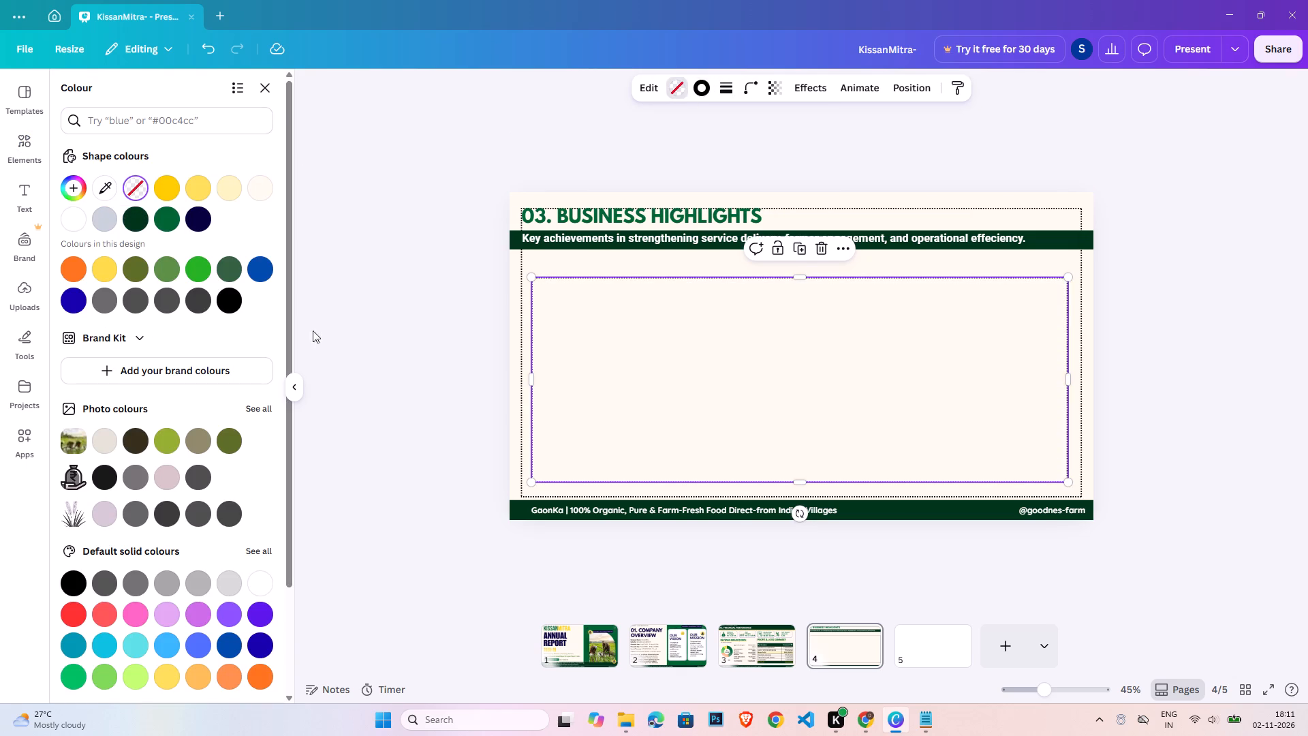
{"action": "double_click", "coordinate": [366, 331]}
Extend the dotted rectangle's top edge upward, closer to the green band.
{"action": "left_click", "coordinate": [651, 318]}
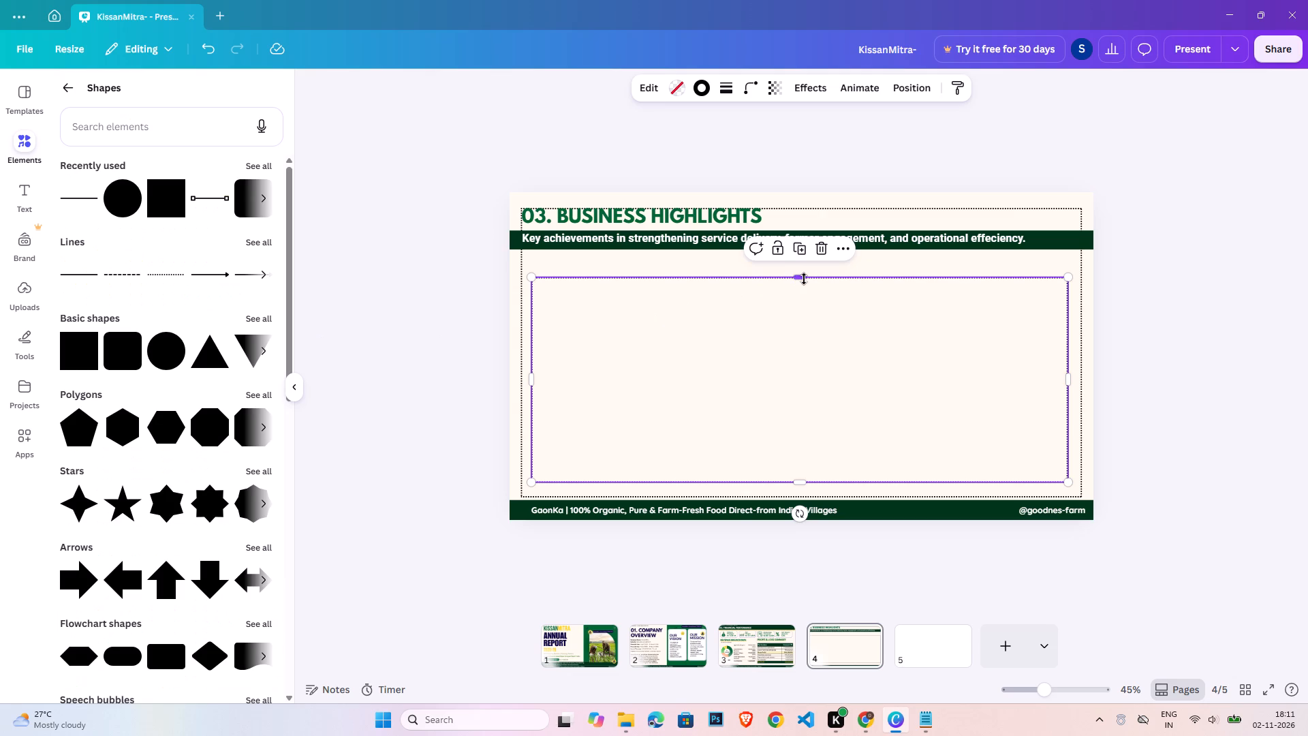
{"action": "left_click_drag", "start_coordinate": [804, 279], "coordinate": [804, 265]}
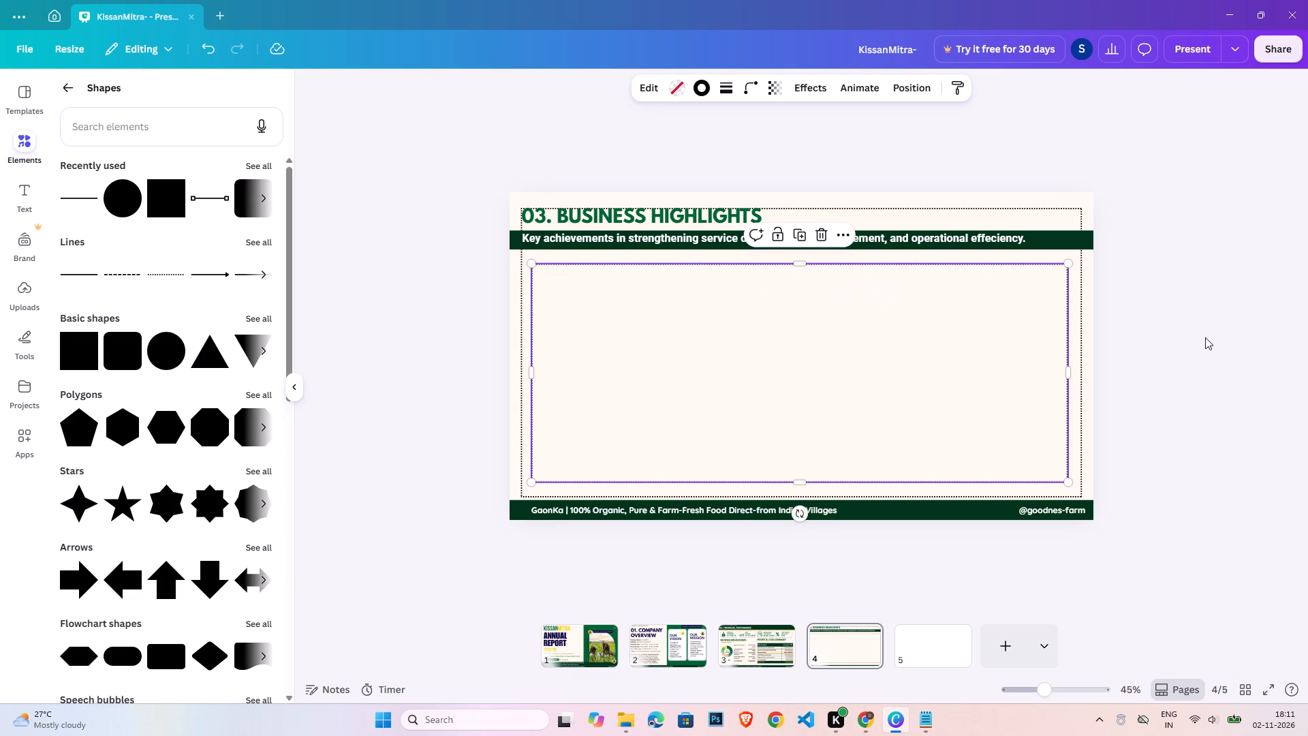
Lock the inner dotted rectangle in place.
{"action": "left_click", "coordinate": [1205, 337]}
{"action": "left_click", "coordinate": [452, 312]}
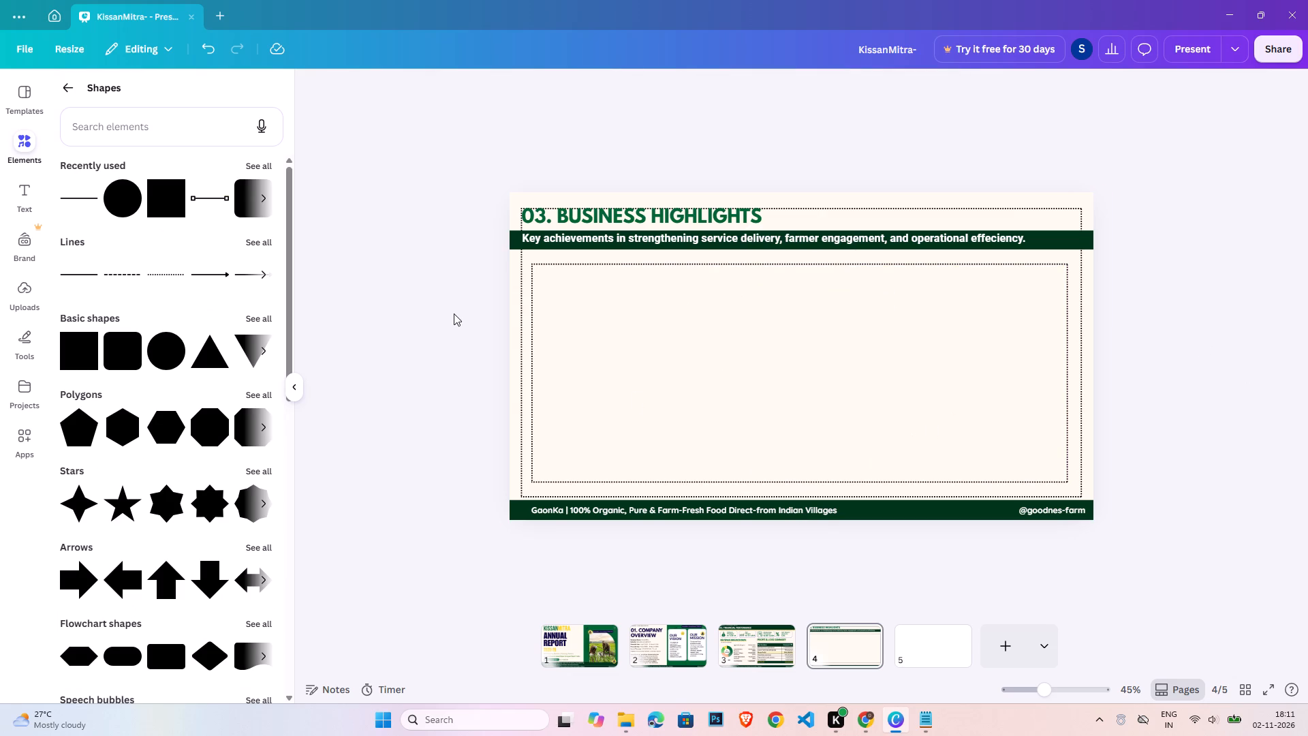
{"action": "left_click", "coordinate": [591, 301]}
{"action": "left_click", "coordinate": [781, 233]}
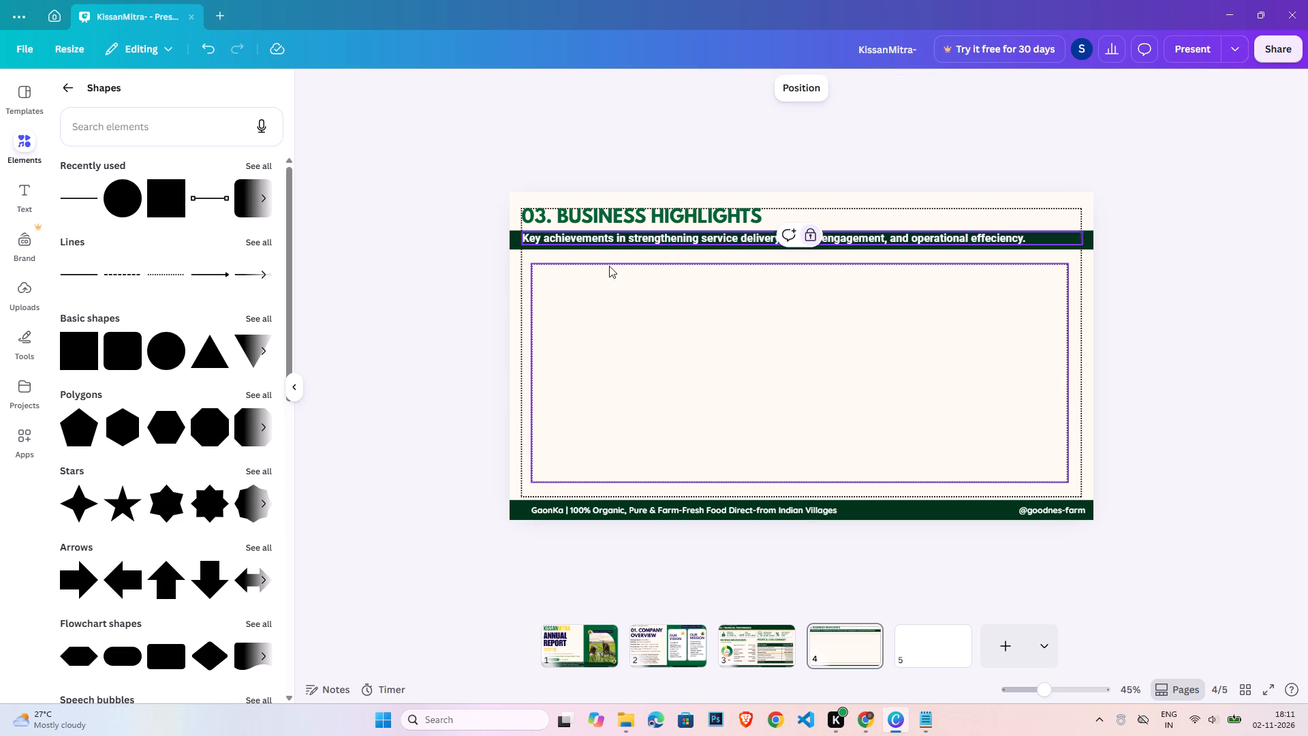
{"action": "left_click", "coordinate": [466, 279]}
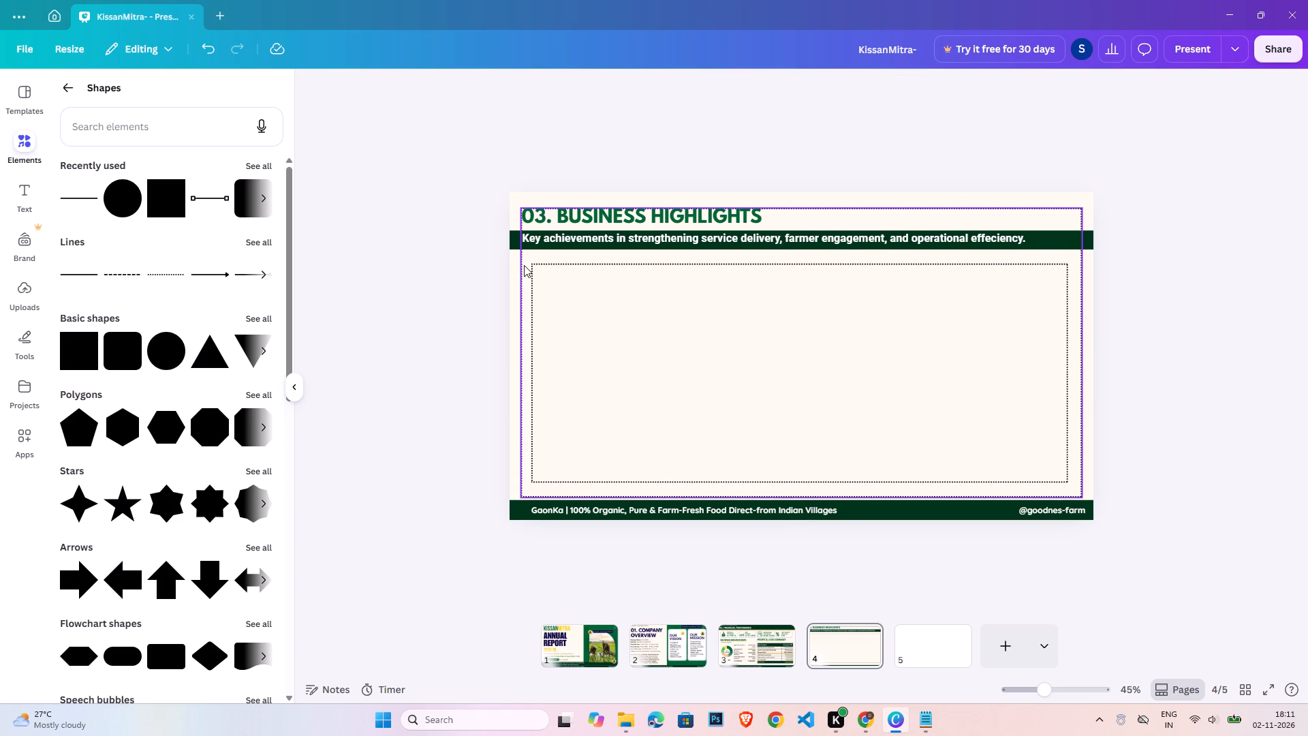
Add a rounded square at the inner guide's top-left corner and stretch it downward into a tall card.
{"action": "left_click", "coordinate": [240, 209]}
{"action": "left_click", "coordinate": [1157, 386]}
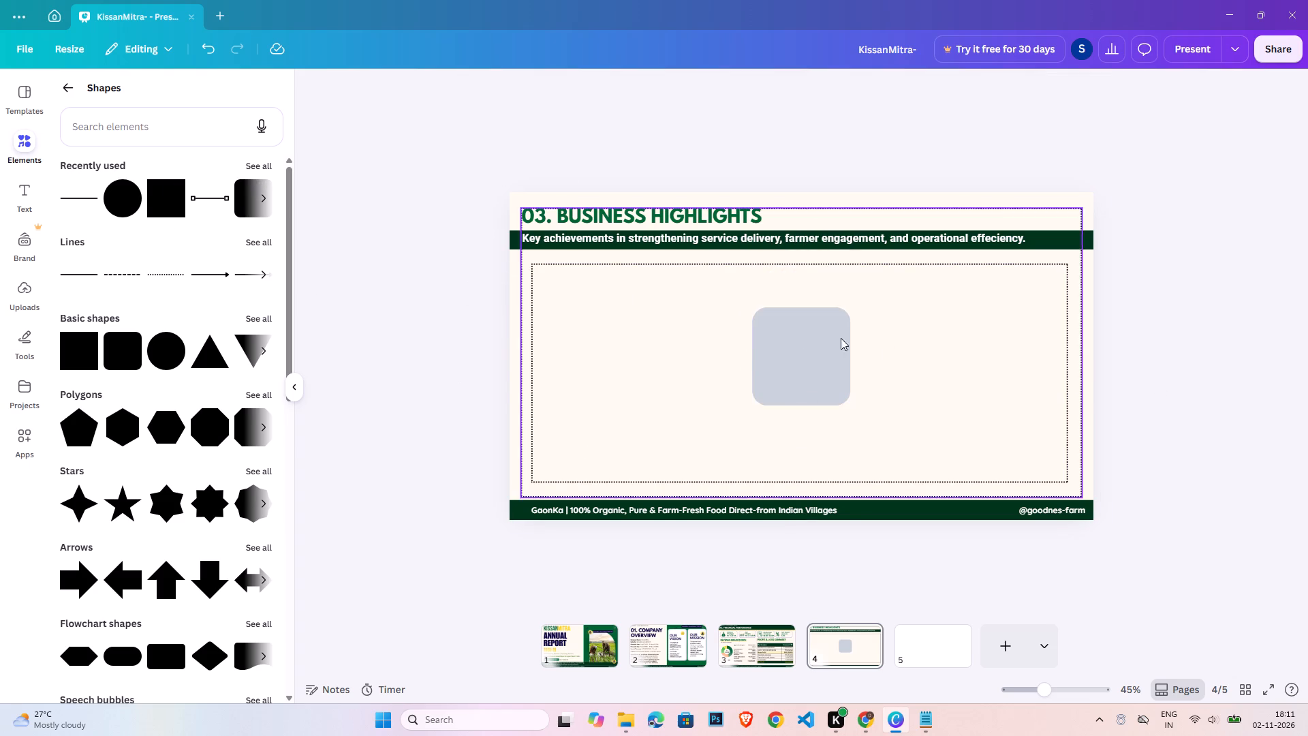
{"action": "left_click_drag", "start_coordinate": [824, 336], "coordinate": [604, 293]}
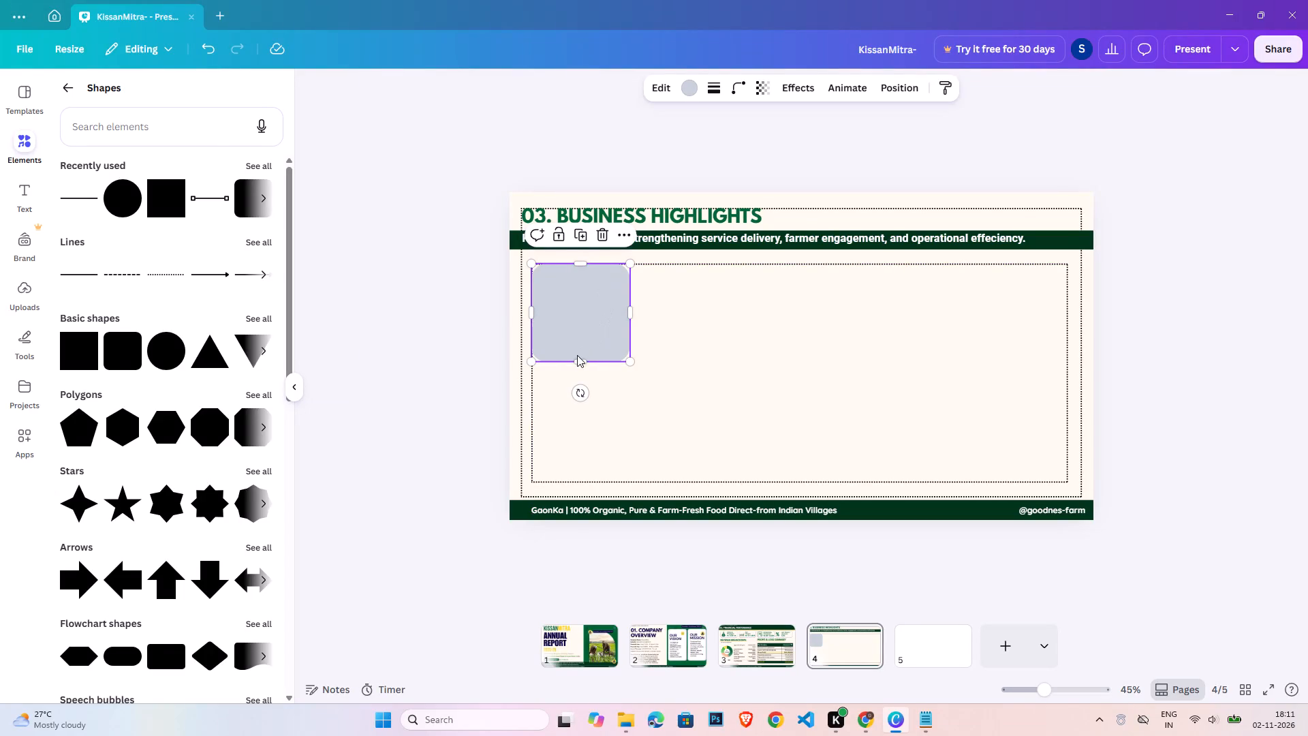
{"action": "left_click_drag", "start_coordinate": [578, 360], "coordinate": [580, 397]}
{"action": "left_click", "coordinate": [633, 332]}
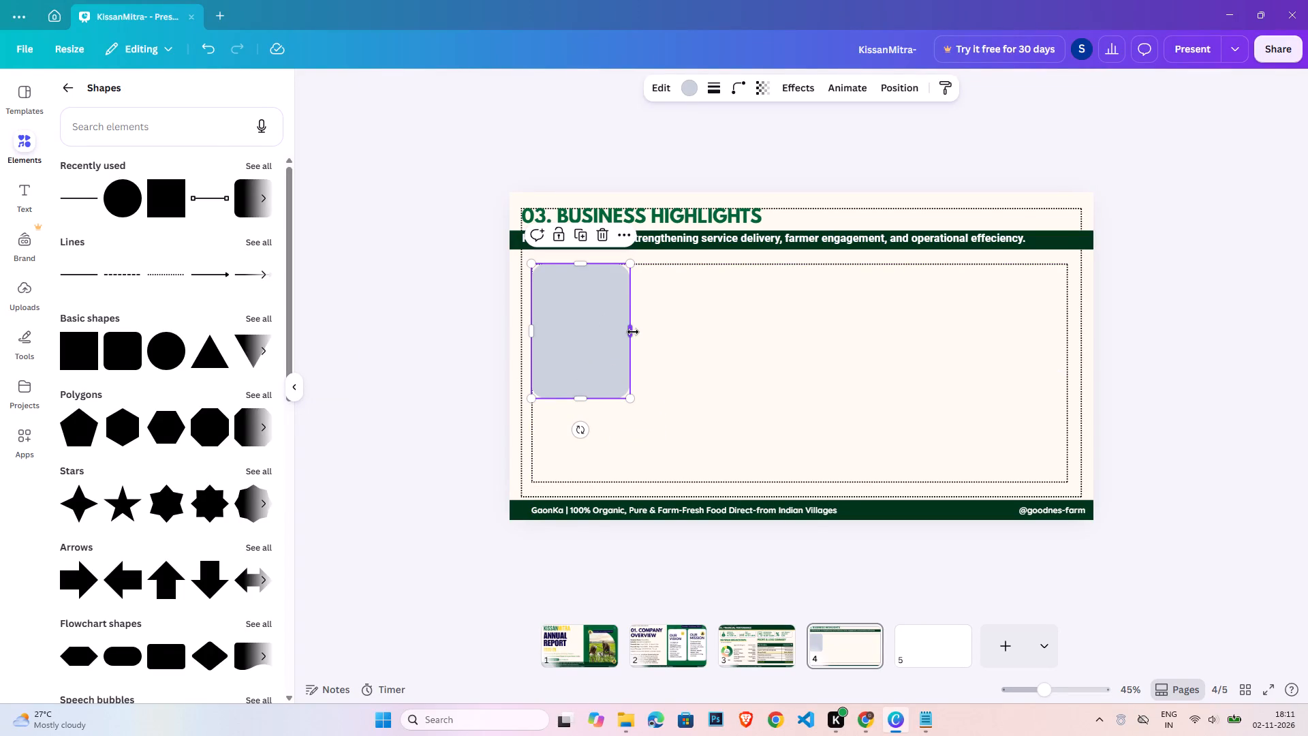
{"action": "left_click", "coordinate": [698, 377]}
Duplicate the card and place the copy on the inner guide's lower edge, with a gap of about 17 beside the first.
{"action": "left_click", "coordinate": [605, 344]}
{"action": "key", "text": "ctrl+c"}
{"action": "key", "text": "ctrl+v"}
{"action": "left_click_drag", "start_coordinate": [600, 346], "coordinate": [690, 371]}
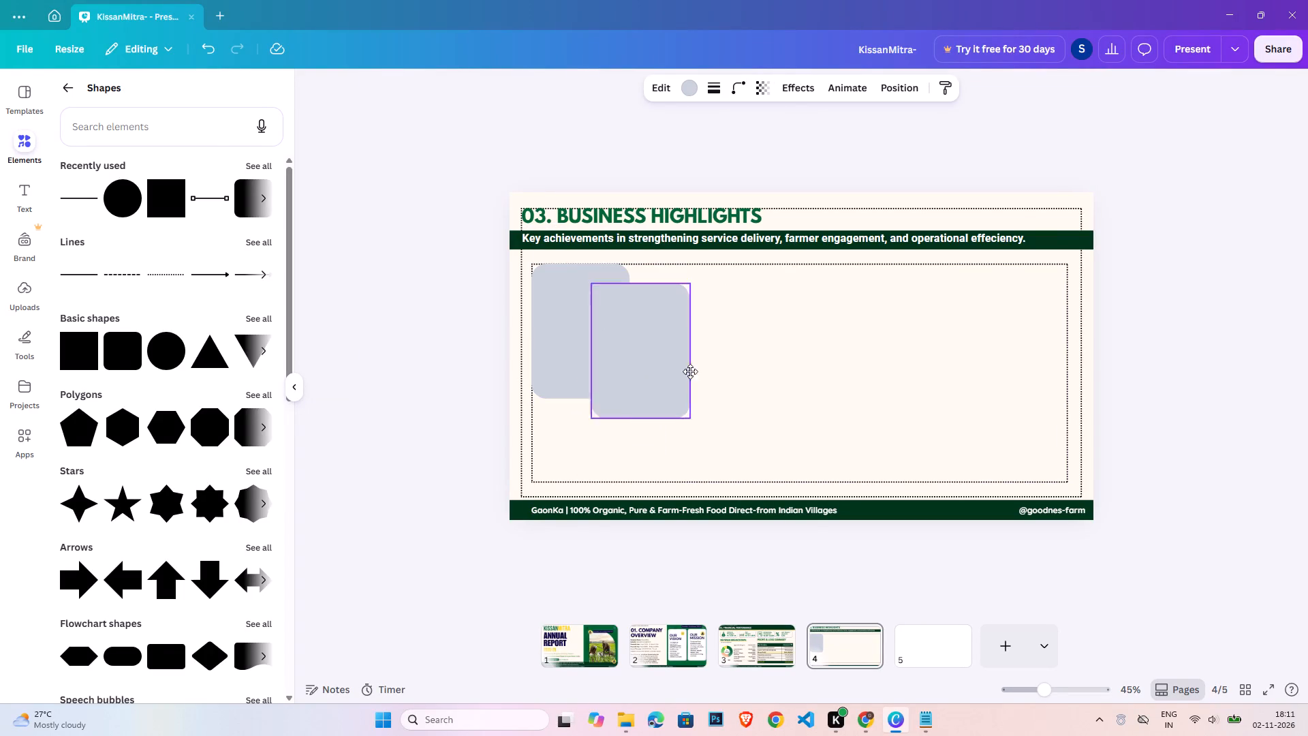
{"action": "left_click_drag", "start_coordinate": [690, 371], "coordinate": [710, 409]}
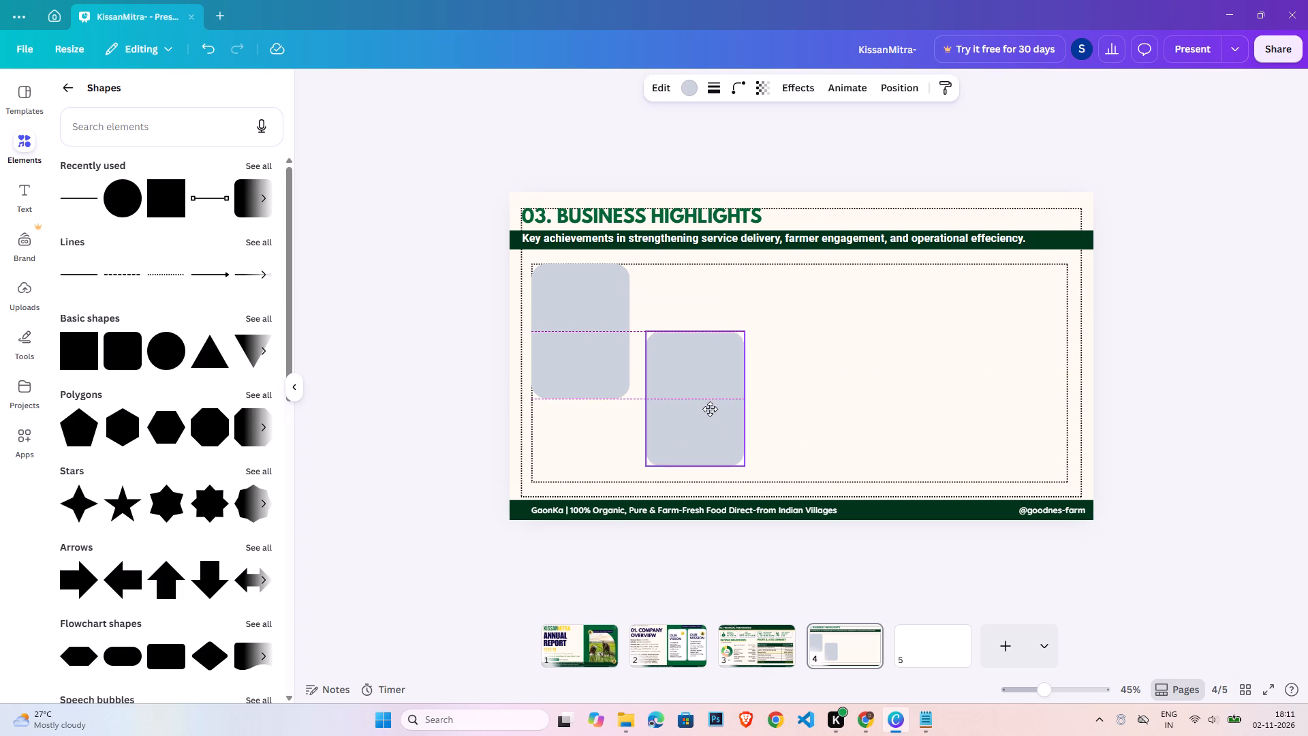
{"action": "left_click_drag", "start_coordinate": [710, 409], "coordinate": [702, 421]}
Duplicate the second card and place the copy on the inner guide's upper edge, with a gap of about 17 beside it.
{"action": "key", "text": "ctrl+c"}
{"action": "key", "text": "ctrl+v"}
{"action": "left_click_drag", "start_coordinate": [689, 427], "coordinate": [788, 377]}
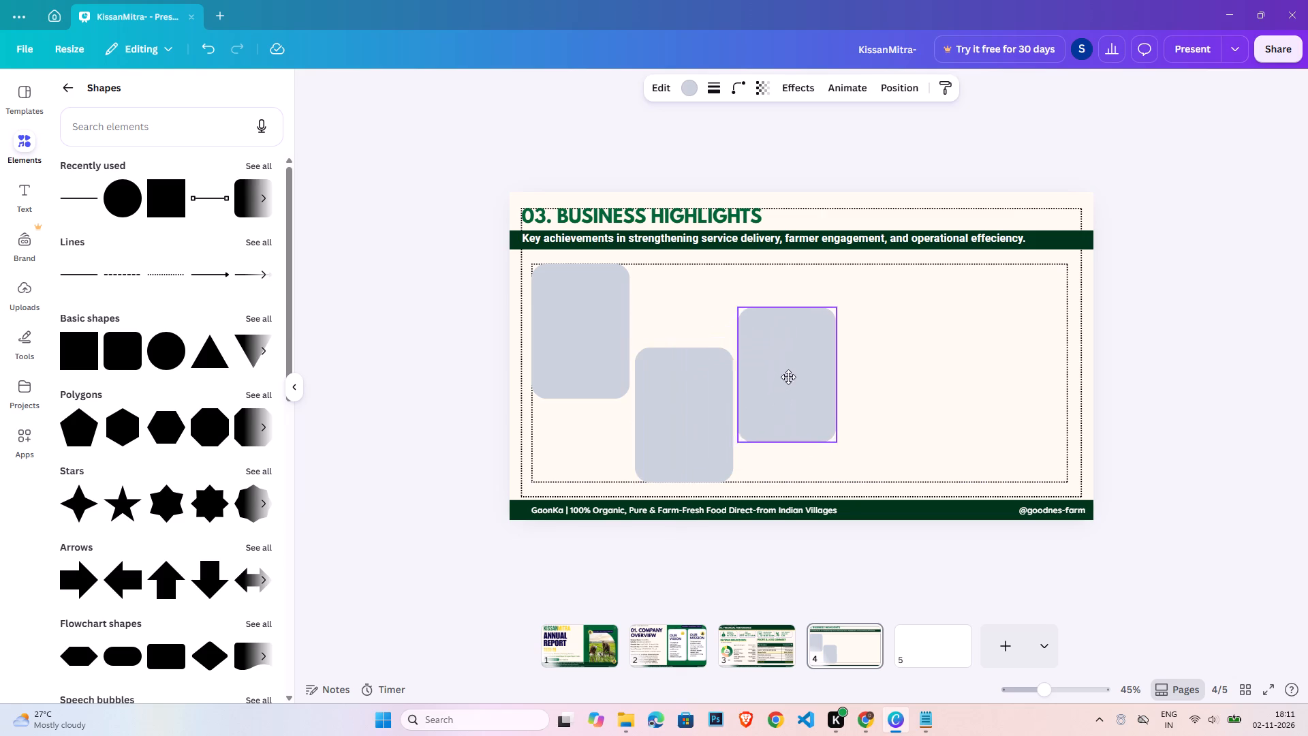
{"action": "left_click_drag", "start_coordinate": [788, 377], "coordinate": [787, 344]}
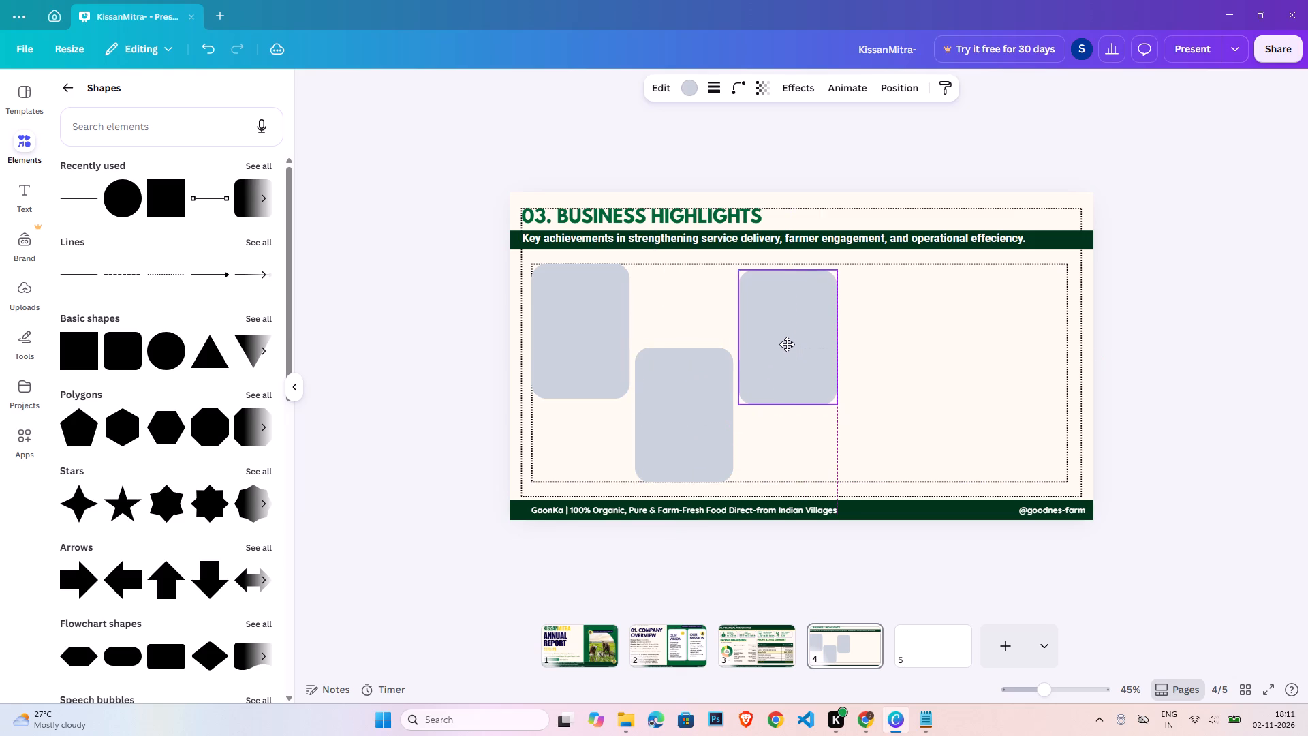
{"action": "left_click_drag", "start_coordinate": [787, 344], "coordinate": [789, 339]}
Duplicate the third card and place the copy on the inner guide's lower edge, with a gap of about 17 beside it.
{"action": "key", "text": "ctrl+c"}
{"action": "key", "text": "ctrl+v"}
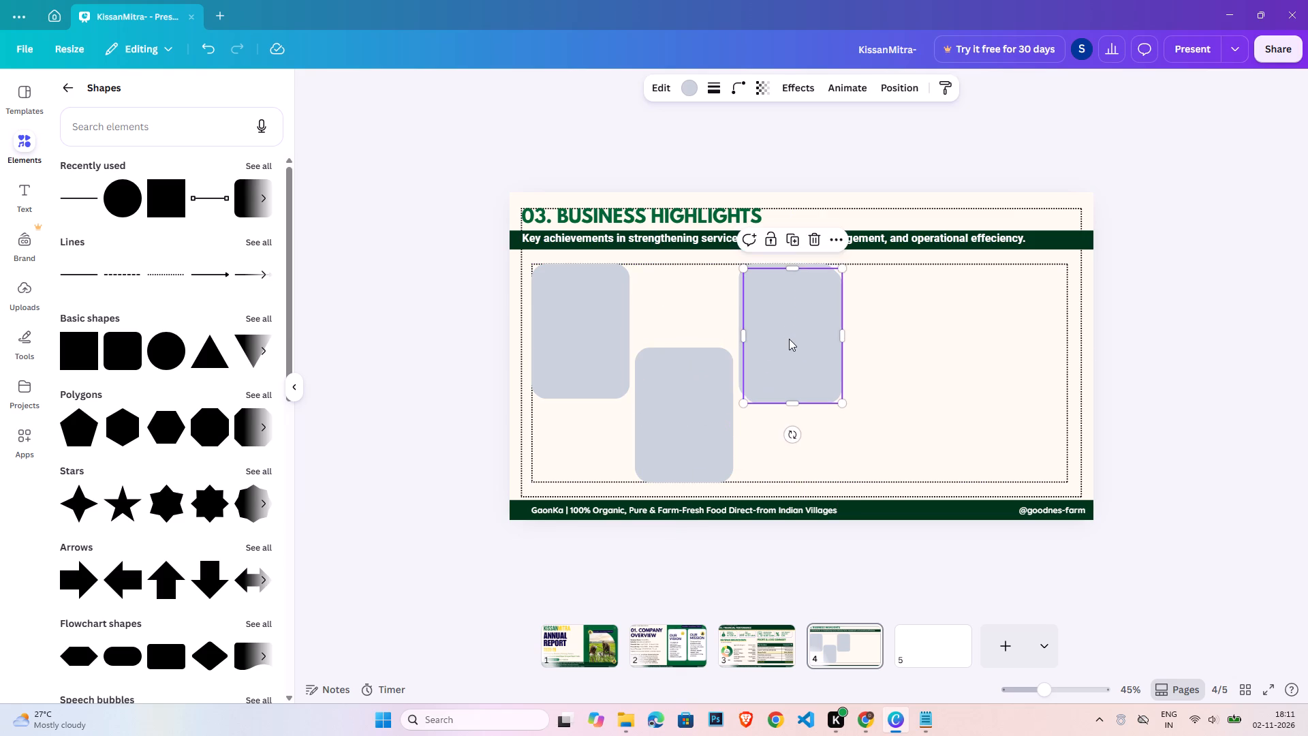
{"action": "left_click_drag", "start_coordinate": [789, 339], "coordinate": [883, 395]}
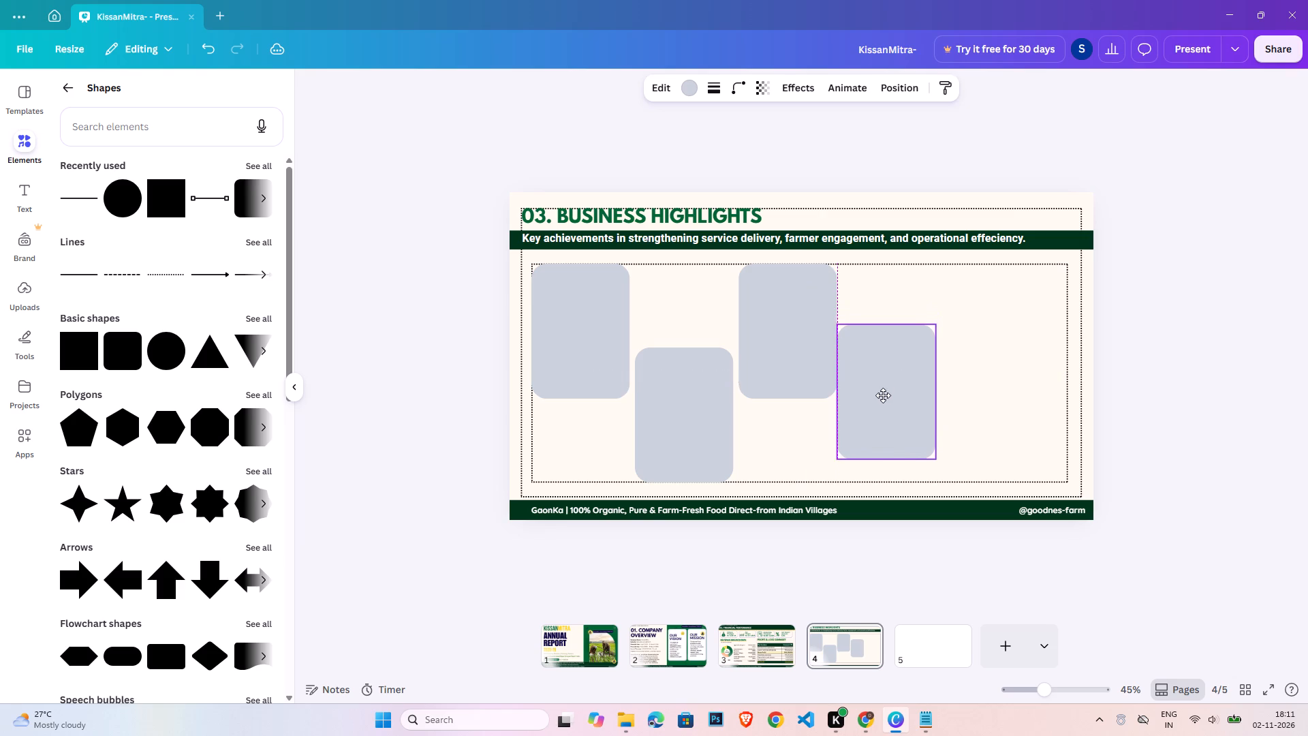
{"action": "left_click_drag", "start_coordinate": [883, 395], "coordinate": [890, 415]}
Duplicate the fourth card and place the copy on the inner guide's upper edge, with a gap of 17 beside it.
{"action": "key", "text": "ctrl+c"}
{"action": "key", "text": "ctrl+v"}
{"action": "left_click_drag", "start_coordinate": [887, 421], "coordinate": [979, 372]}
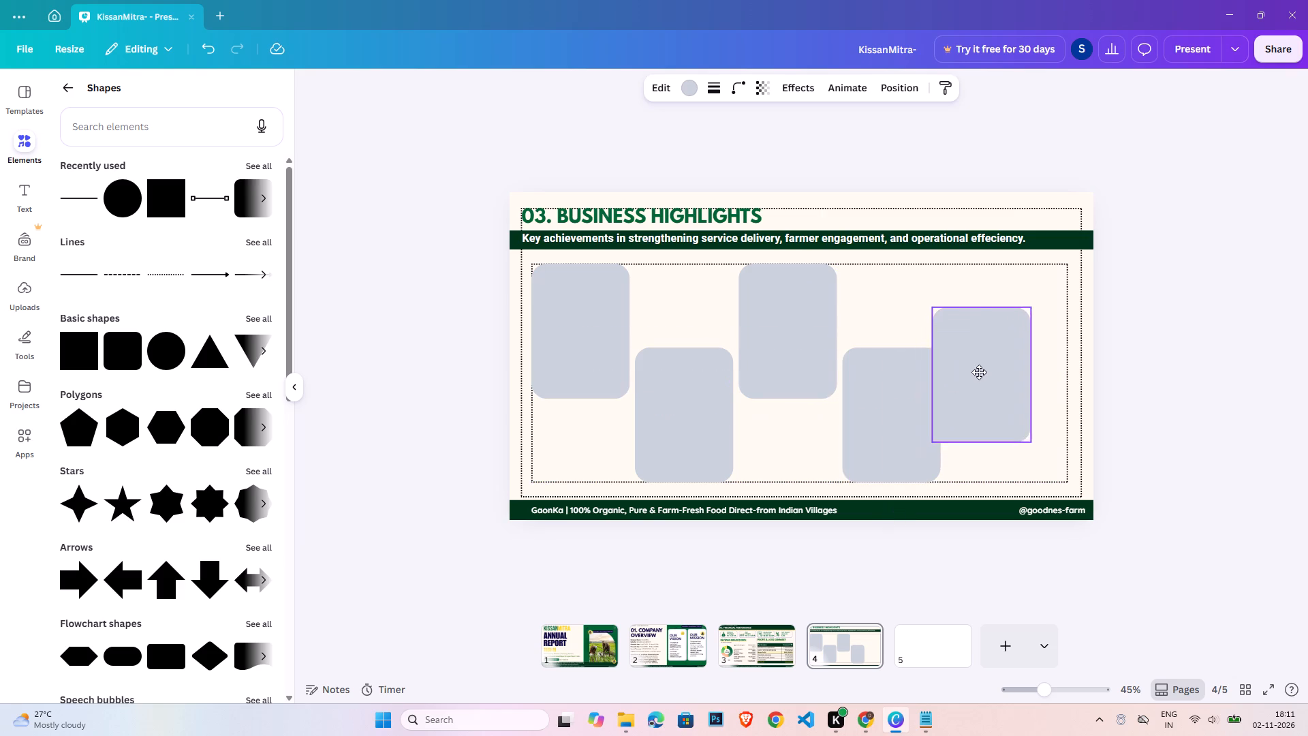
{"action": "left_click_drag", "start_coordinate": [979, 372], "coordinate": [986, 346]}
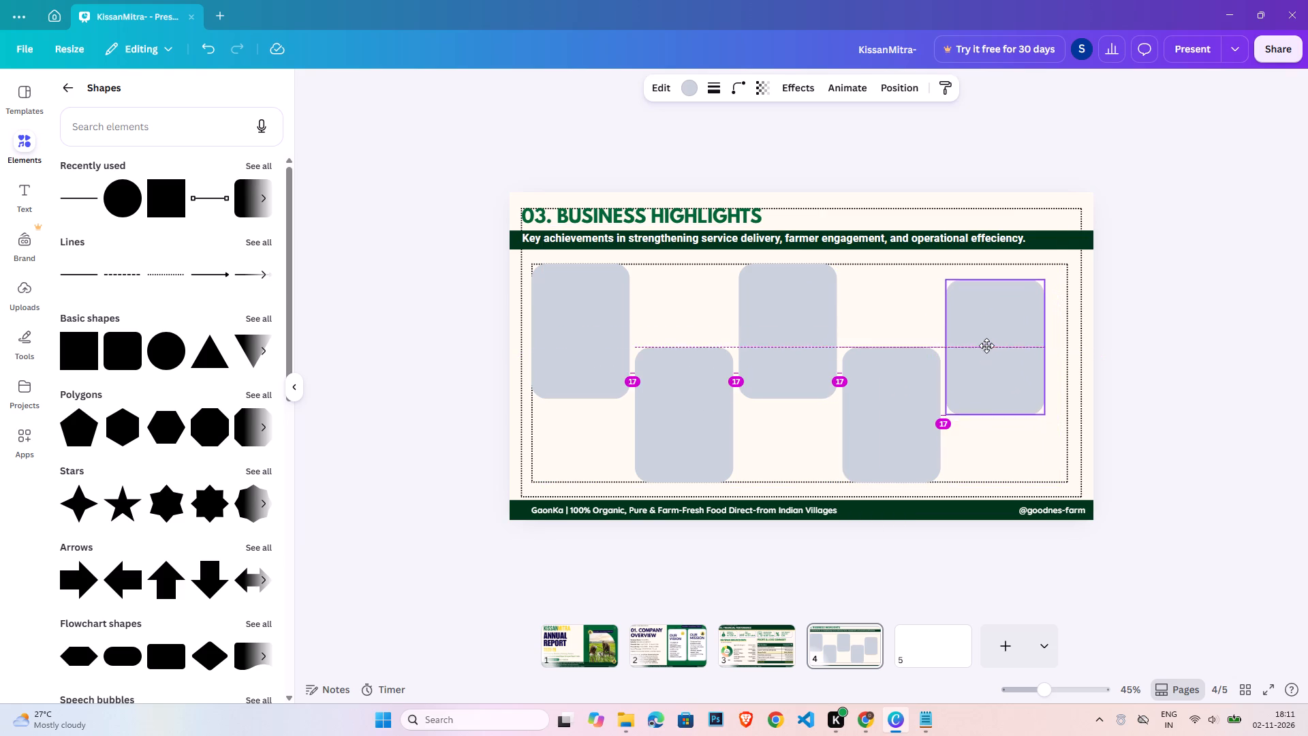
{"action": "left_click_drag", "start_coordinate": [986, 346], "coordinate": [986, 334]}
Tidy up all five cards together with the inner guide into one evenly spaced, centred row.
{"action": "left_click", "coordinate": [1061, 361]}
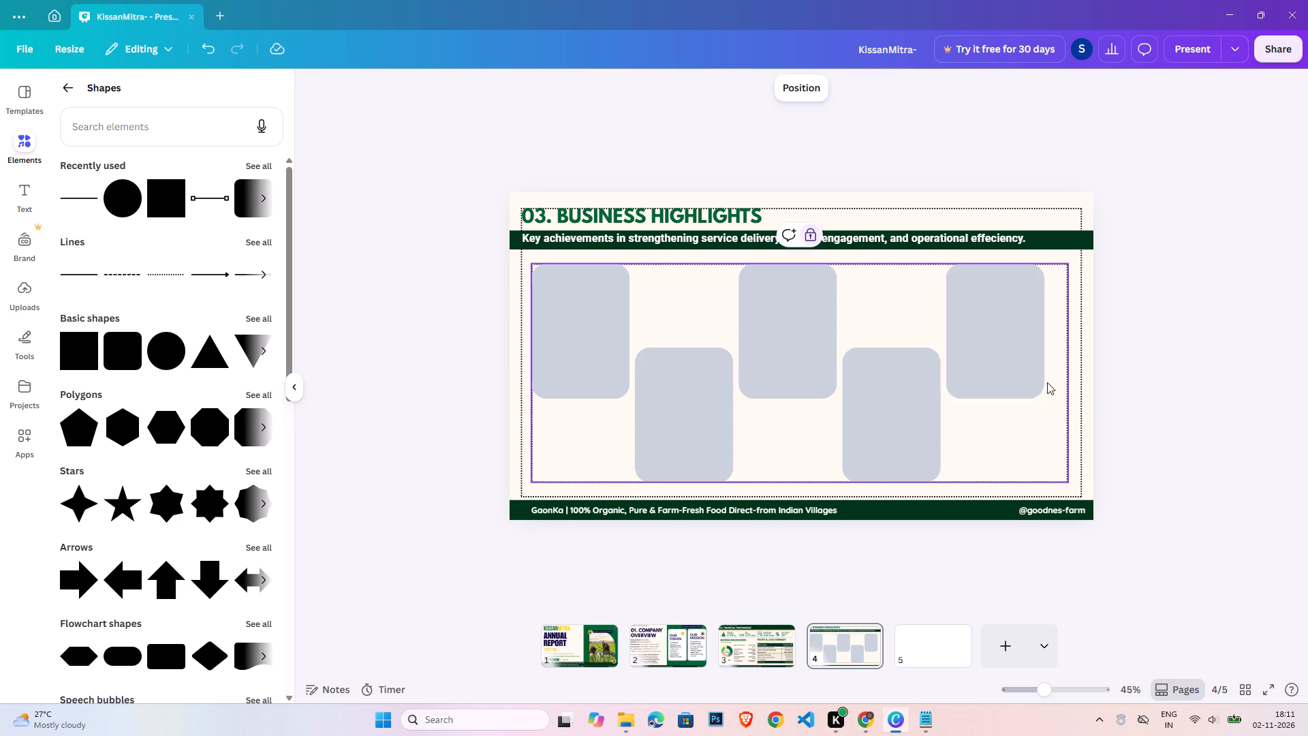
{"action": "left_click", "coordinate": [1008, 381], "text": "shift"}
{"action": "left_click", "coordinate": [917, 405], "text": "shift"}
{"action": "left_click", "coordinate": [826, 354], "text": "shift"}
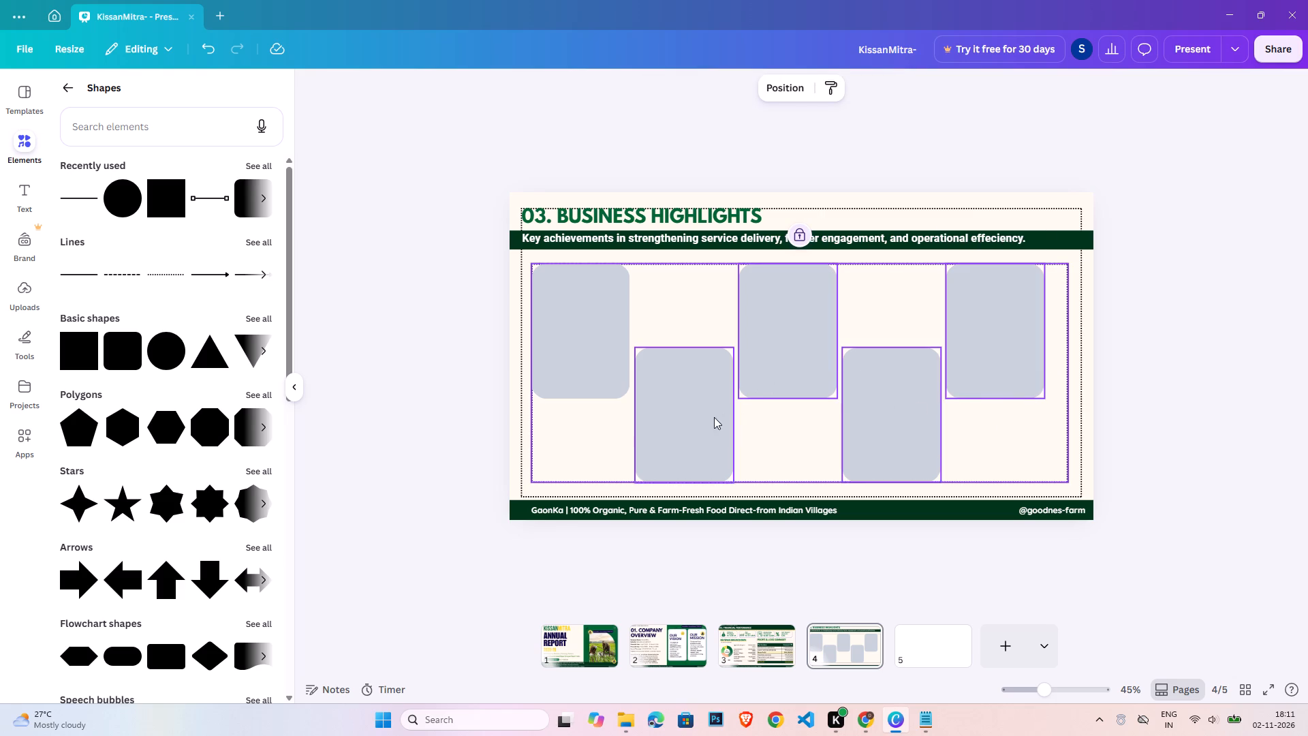
{"action": "left_click", "coordinate": [714, 417], "text": "shift"}
{"action": "left_click", "coordinate": [589, 337], "text": "shift"}
{"action": "left_click", "coordinate": [790, 85]}
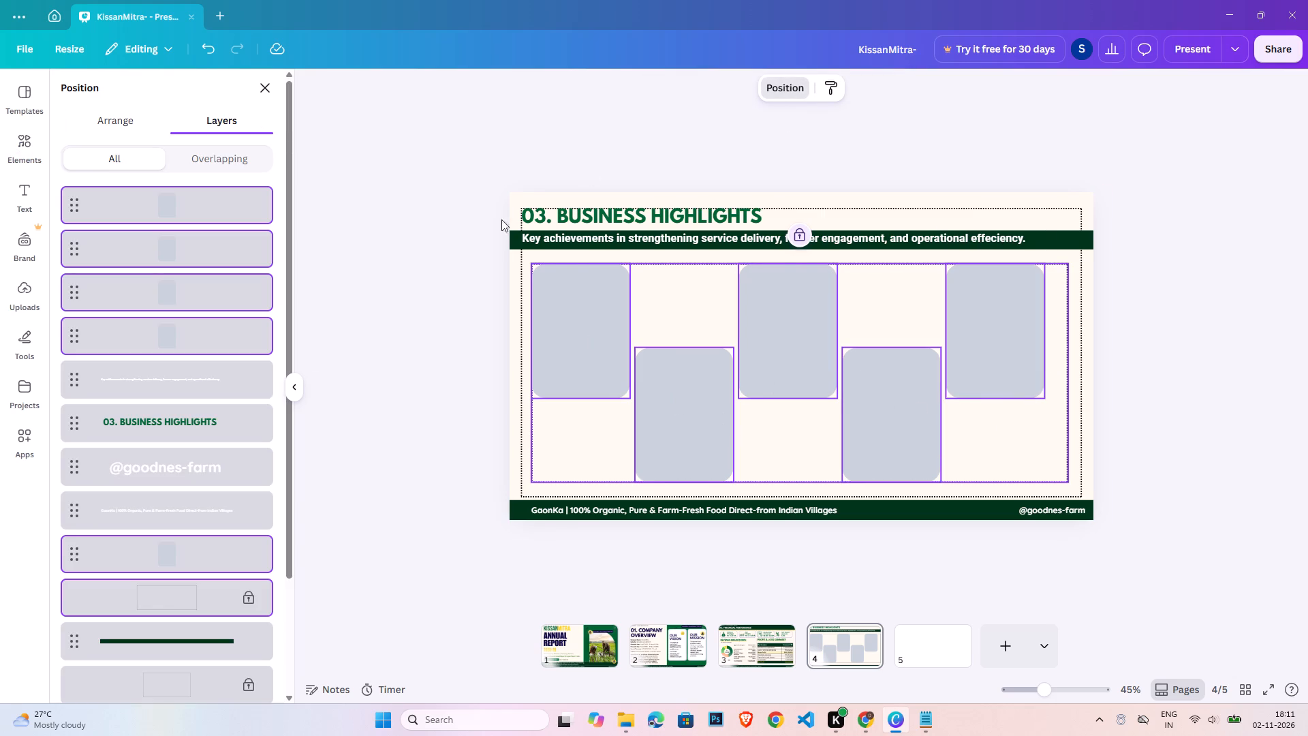
{"action": "left_click", "coordinate": [128, 114]}
{"action": "left_click", "coordinate": [126, 411]}
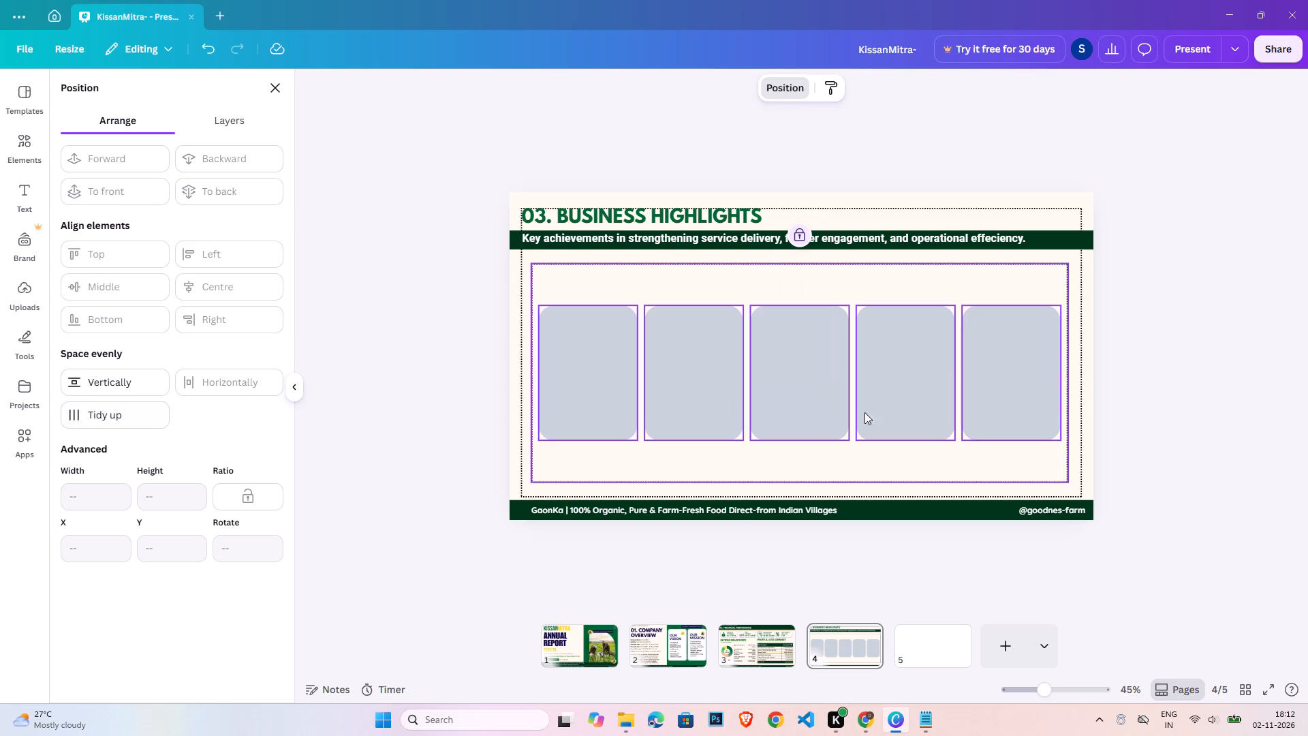
{"action": "double_click", "coordinate": [1185, 358]}
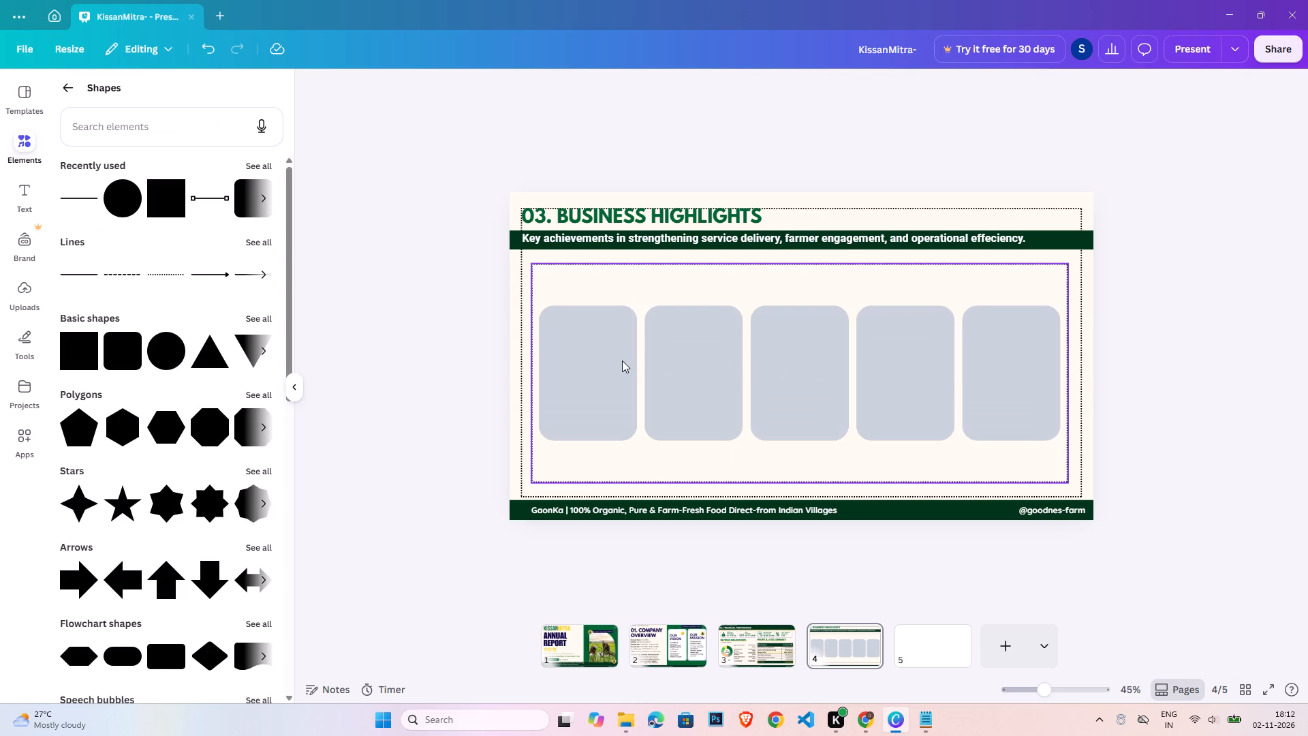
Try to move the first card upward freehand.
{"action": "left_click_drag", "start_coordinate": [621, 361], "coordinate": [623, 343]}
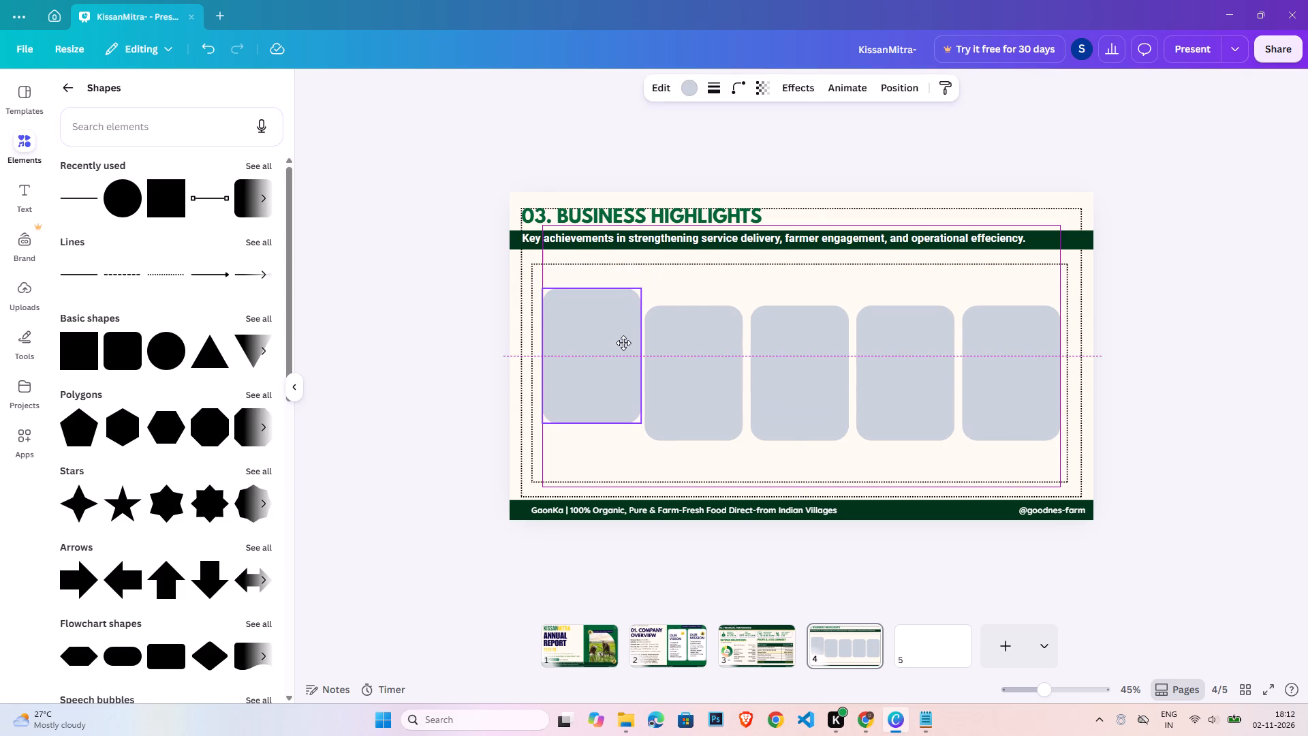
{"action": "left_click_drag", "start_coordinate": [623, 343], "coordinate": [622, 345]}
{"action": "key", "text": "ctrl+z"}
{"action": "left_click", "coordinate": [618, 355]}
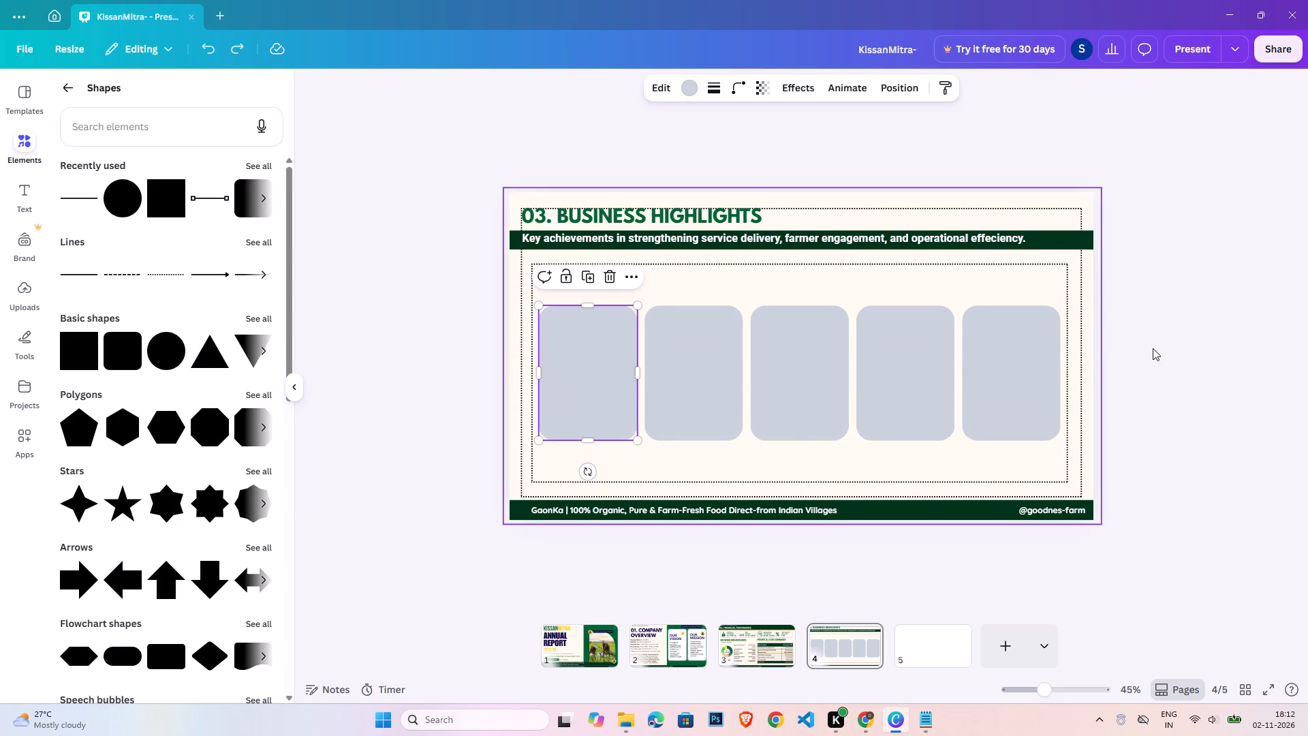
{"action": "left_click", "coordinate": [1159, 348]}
Nudge the first card straight up to the inner guide's upper edge.
{"action": "left_click", "coordinate": [557, 382]}
{"action": "key", "text": "Up"}
{"action": "key", "text": "Up"}
{"action": "key", "text": "Up"}
{"action": "key", "text": "Up"}
{"action": "key", "text": "Up"}
{"action": "key", "text": "Up"}
{"action": "key", "text": "Up"}
{"action": "key", "text": "Up"}
{"action": "key", "text": "Up"}
{"action": "key", "text": "Up"}
{"action": "key", "text": "Up"}
{"action": "key", "text": "Up"}
{"action": "key", "text": "Up"}
{"action": "key", "text": "Up"}
{"action": "key", "text": "Up"}
{"action": "key", "text": "Up"}
{"action": "key", "text": "Up"}
{"action": "key", "text": "Up"}
{"action": "key", "text": "Up"}
{"action": "key", "text": "Up"}
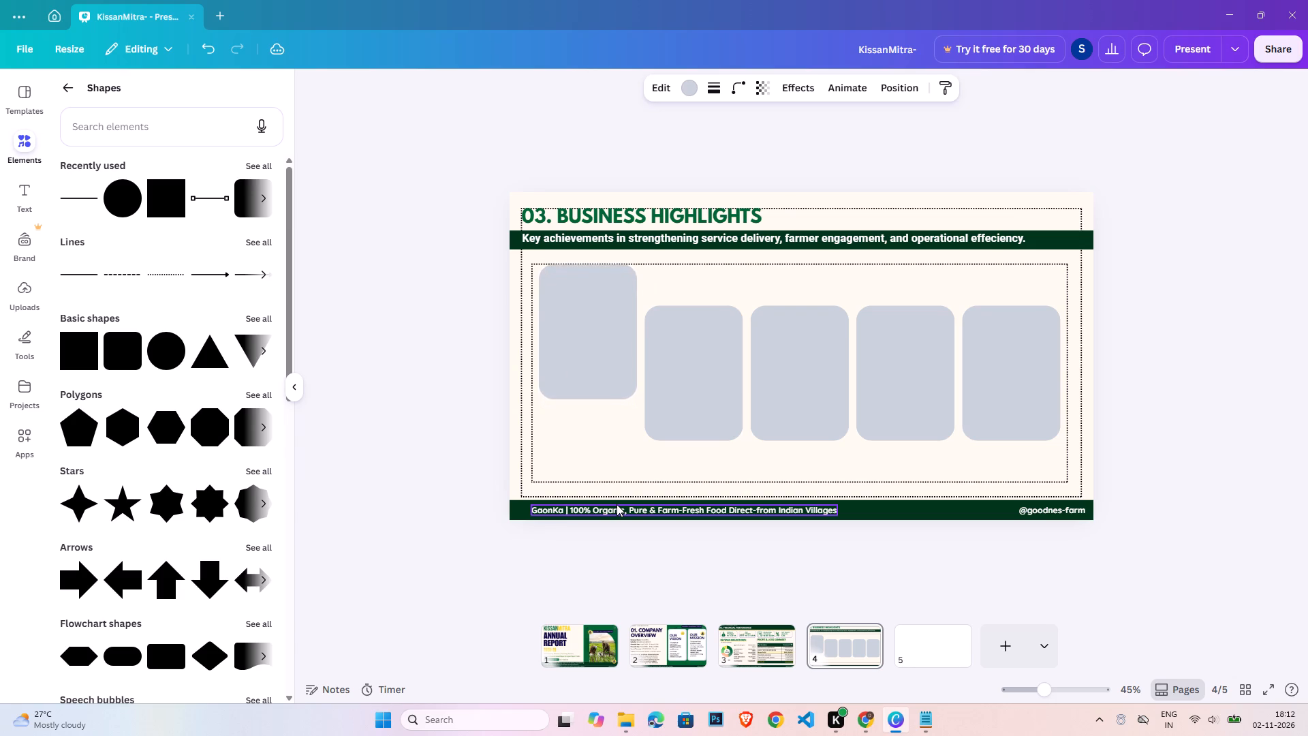
{"action": "key", "text": "Up"}
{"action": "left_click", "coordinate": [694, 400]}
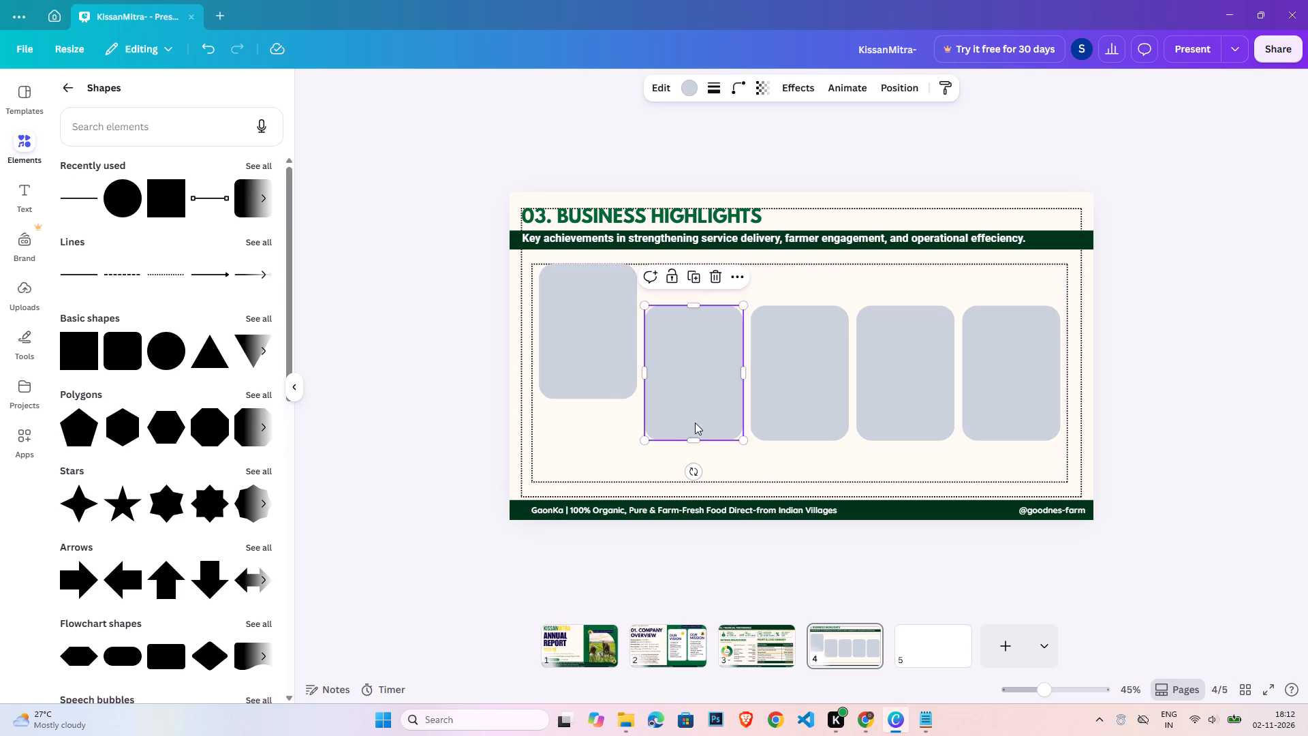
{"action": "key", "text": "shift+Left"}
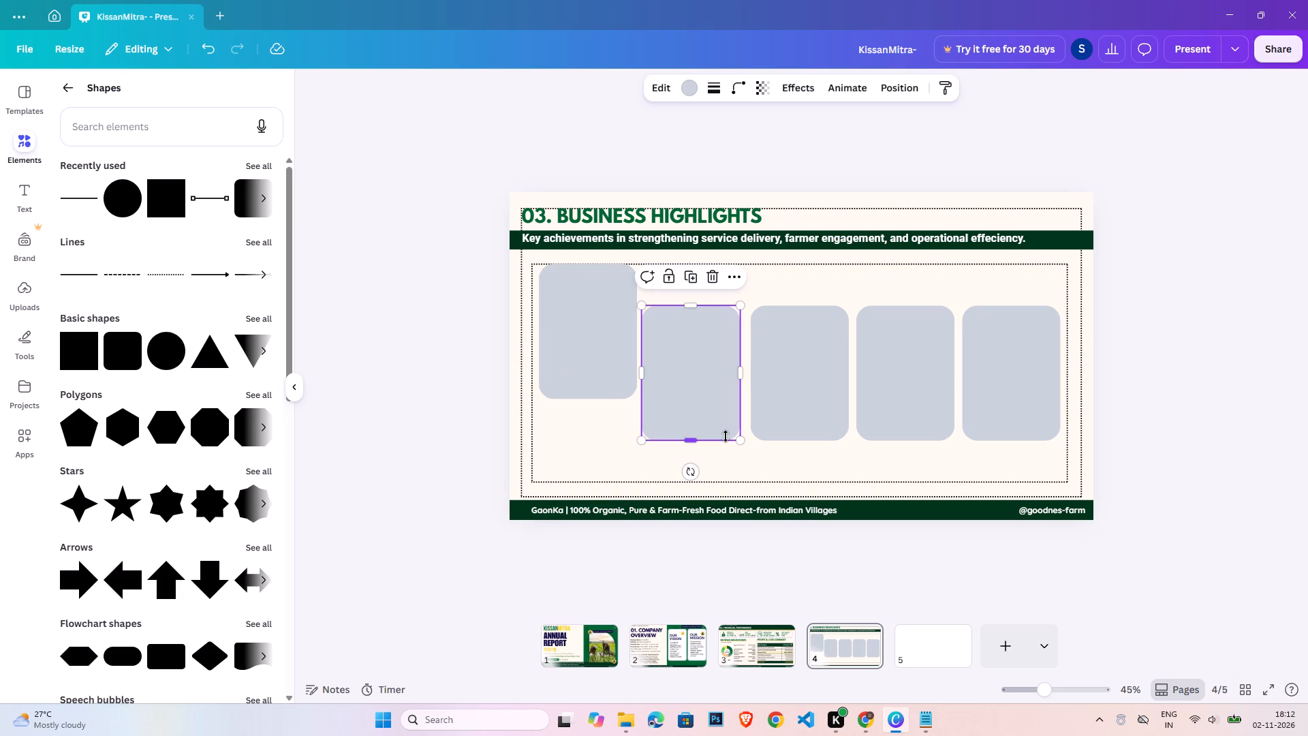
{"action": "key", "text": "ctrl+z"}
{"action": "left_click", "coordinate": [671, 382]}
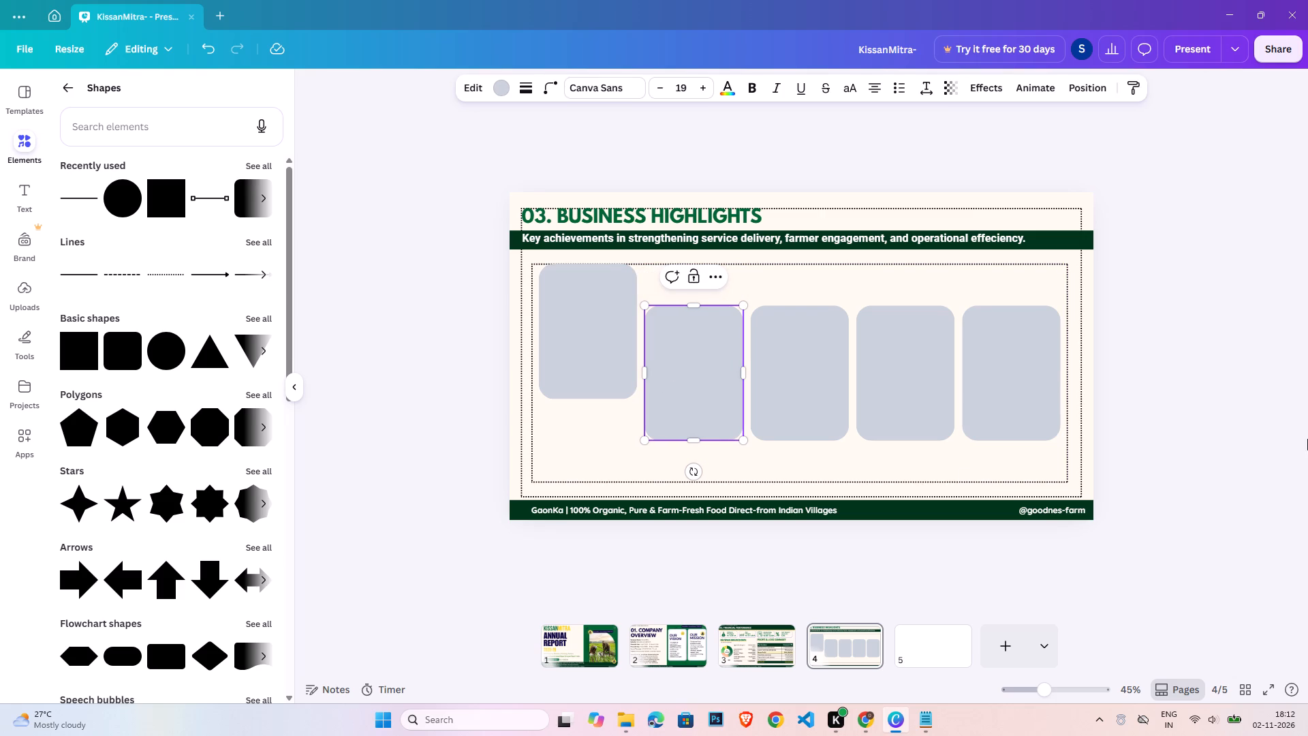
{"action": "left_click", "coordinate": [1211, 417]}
Nudge the second card straight down to the inner guide's lower edge.
{"action": "left_click", "coordinate": [702, 377]}
{"action": "key", "text": "shift+Down"}
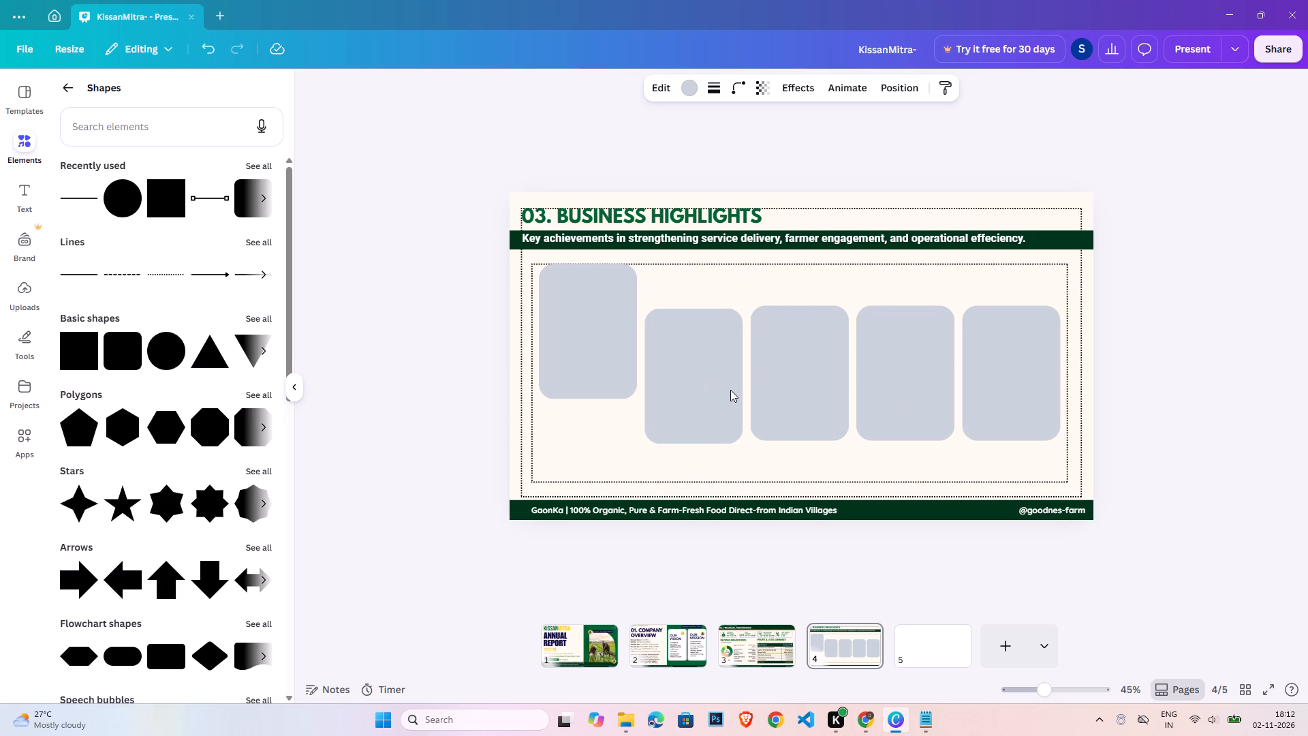
{"action": "key", "text": "shift+Down"}
{"action": "key", "text": "shift+Down"}
{"action": "key", "text": "shift+Down"}
{"action": "key", "text": "shift+Down"}
{"action": "key", "text": "shift+Down"}
{"action": "key", "text": "shift+Down"}
{"action": "key", "text": "shift+Down"}
{"action": "key", "text": "shift+Down"}
{"action": "key", "text": "shift+Down"}
{"action": "key", "text": "shift+Down"}
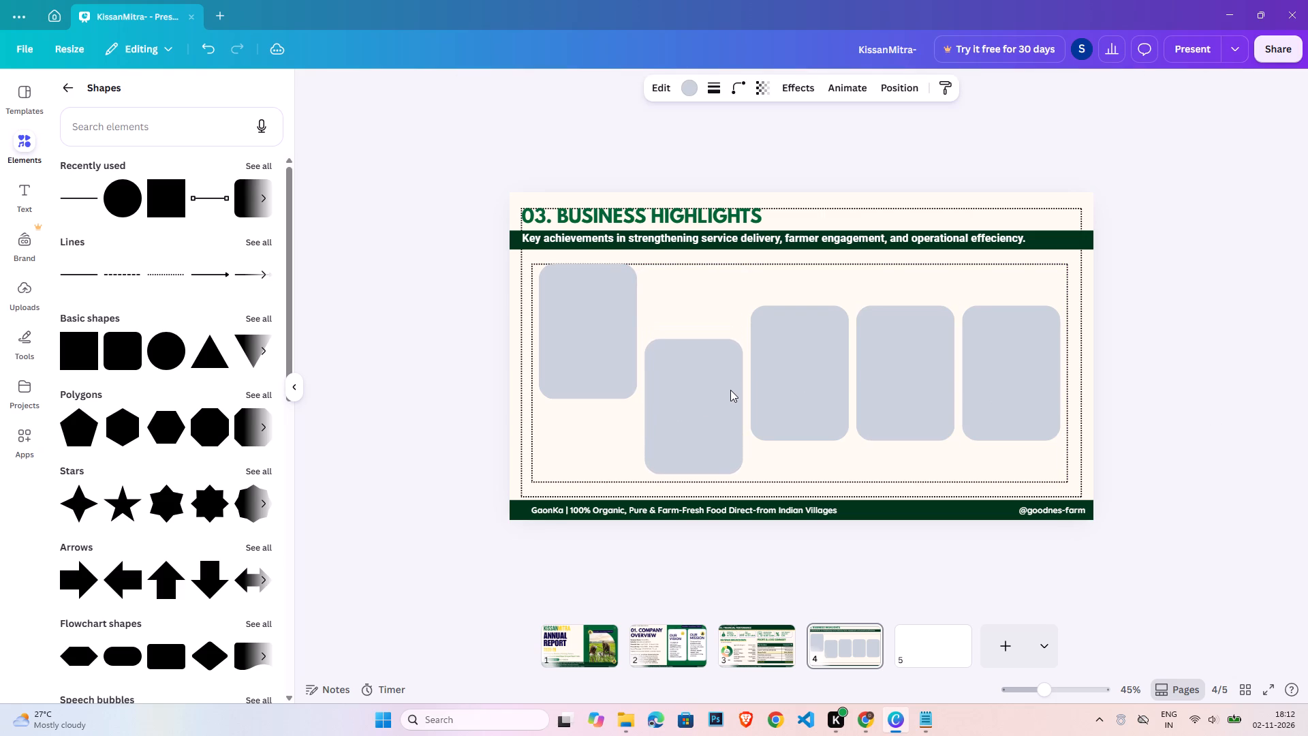
{"action": "key", "text": "shift+Down"}
{"action": "key", "text": "shift+Down"}
{"action": "key", "text": "shift+Down"}
{"action": "key", "text": "shift+Up"}
{"action": "key", "text": "shift+Down"}
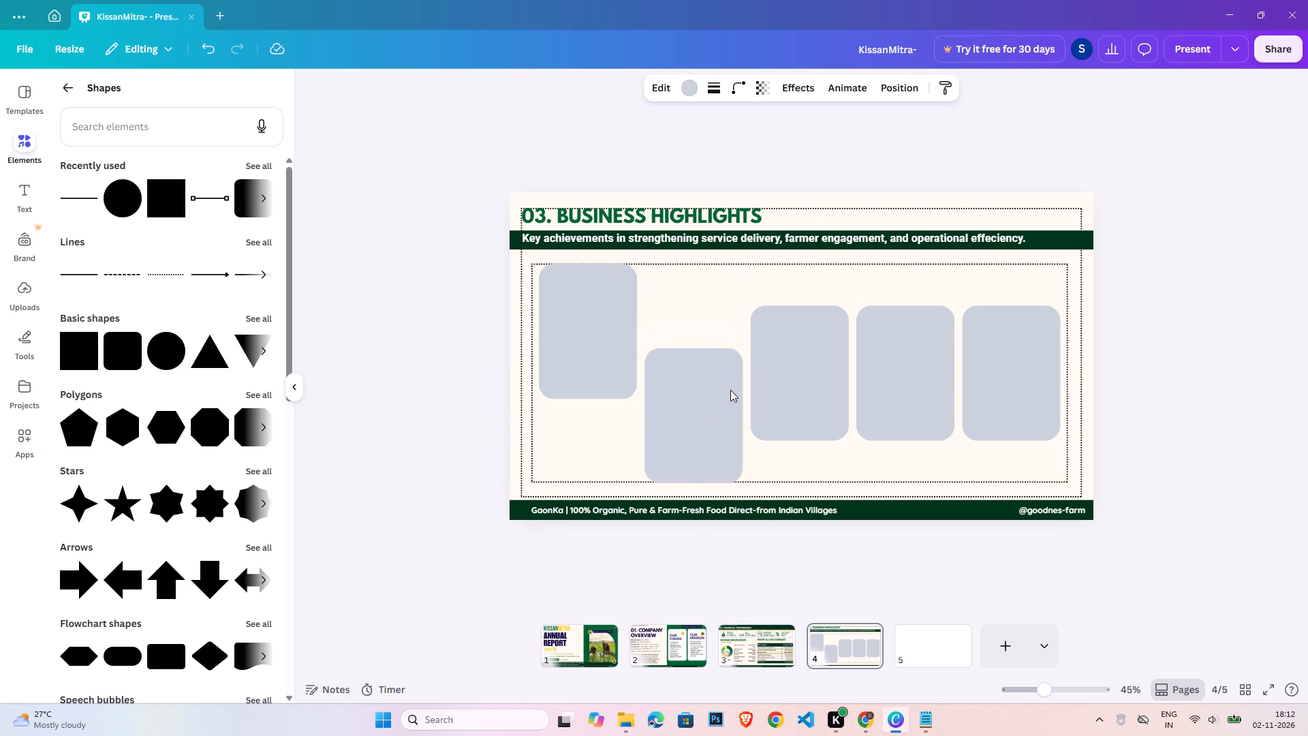
Nudge the third card straight up to the inner guide's upper edge, level with the first card.
{"action": "left_click", "coordinate": [787, 362]}
{"action": "key", "text": "shift+Up"}
{"action": "key", "text": "shift+Up"}
{"action": "key", "text": "shift+Up"}
{"action": "key", "text": "shift+Up"}
{"action": "key", "text": "shift+Up"}
{"action": "key", "text": "shift+Up"}
{"action": "key", "text": "shift+Up"}
{"action": "key", "text": "shift+Up"}
{"action": "key", "text": "shift+Up"}
{"action": "key", "text": "shift+Up"}
{"action": "key", "text": "shift+Up"}
{"action": "key", "text": "shift+Up"}
{"action": "key", "text": "shift+Up"}
{"action": "key", "text": "shift+Up"}
{"action": "key", "text": "shift+Up"}
{"action": "key", "text": "shift+Up"}
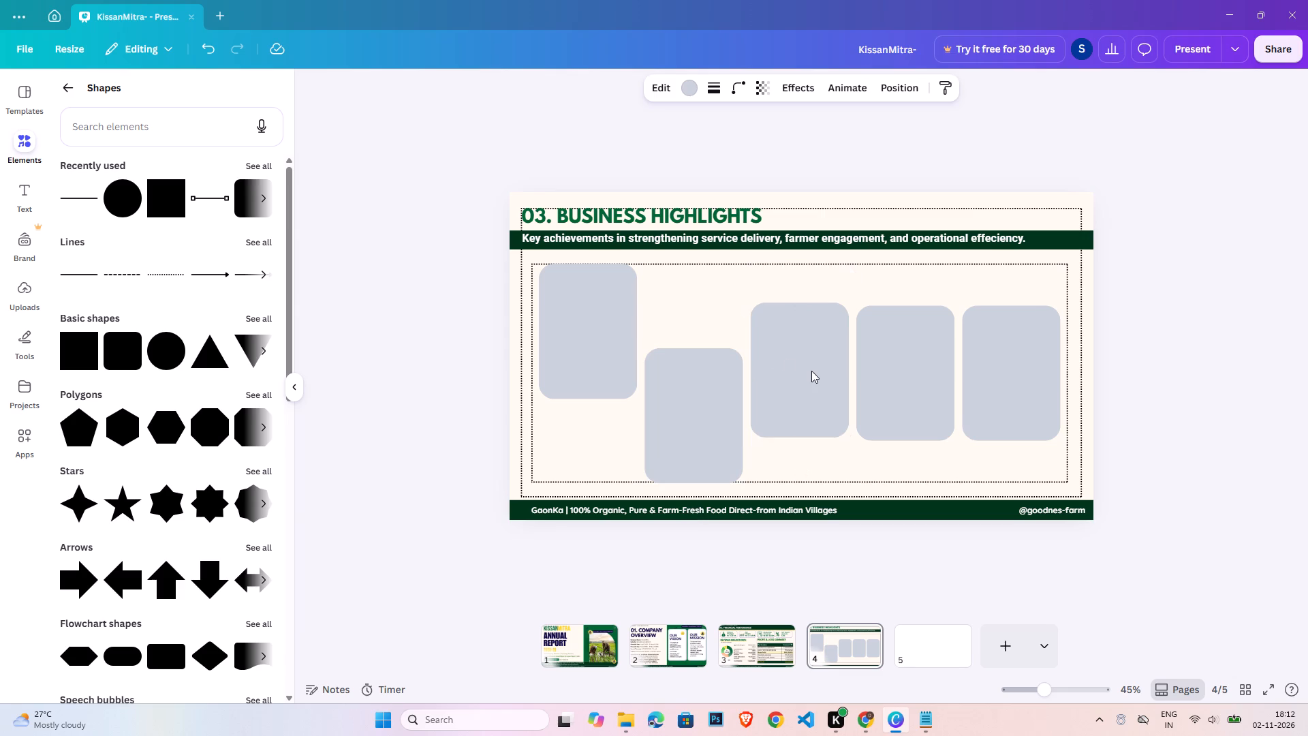
{"action": "key", "text": "shift+Down"}
{"action": "key", "text": "shift+Down"}
{"action": "key", "text": "shift+Down"}
{"action": "key", "text": "shift+Up"}
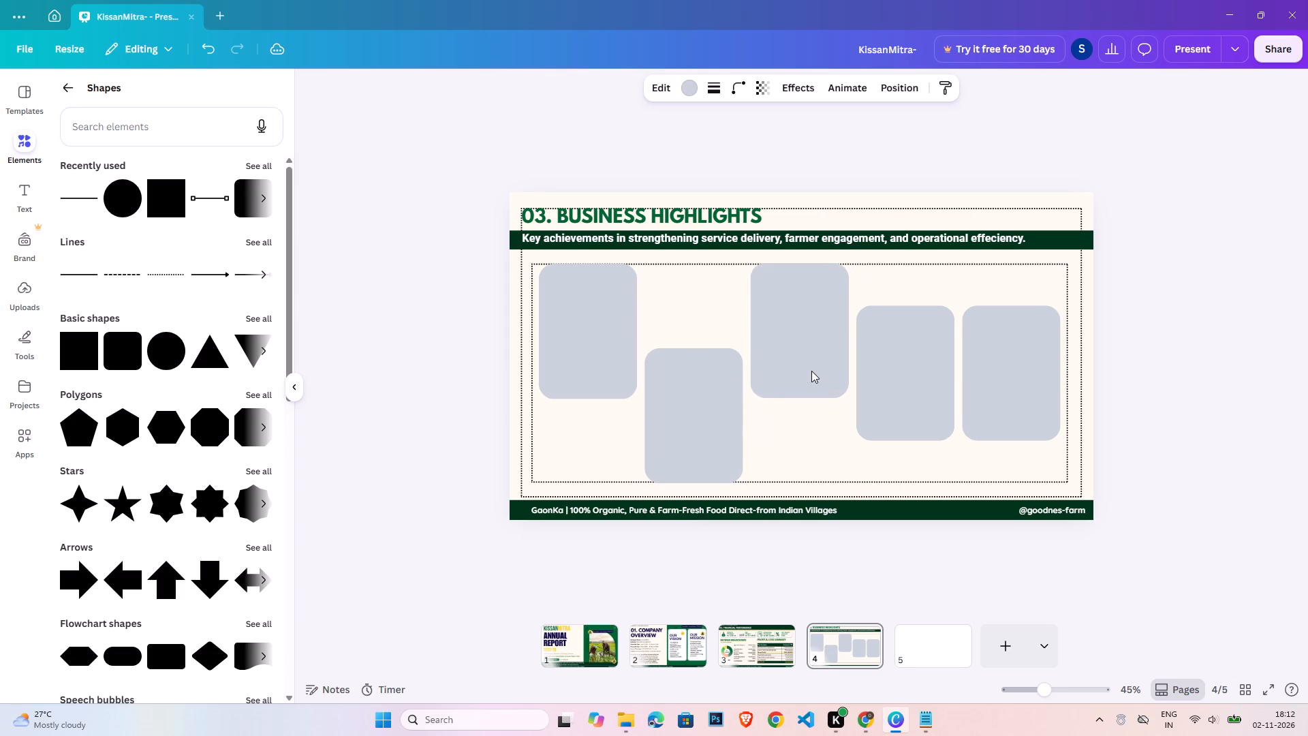
Nudge the fourth card straight down to the inner guide's lower edge, level with the second card.
{"action": "left_click", "coordinate": [905, 398]}
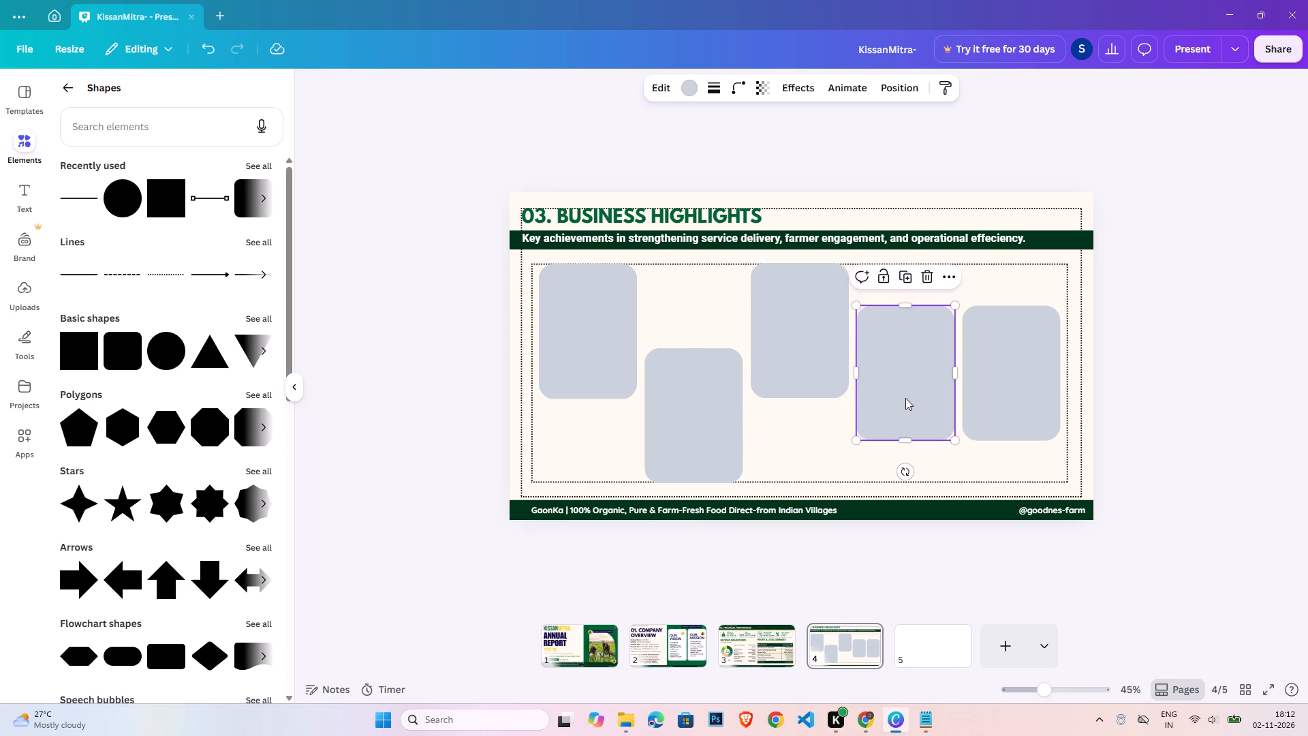
{"action": "key", "text": "shift+Down"}
{"action": "key", "text": "shift+Down"}
{"action": "key", "text": "shift+Down"}
{"action": "key", "text": "shift+Down"}
{"action": "key", "text": "shift+Down"}
{"action": "key", "text": "shift+Down"}
{"action": "key", "text": "shift+Down"}
{"action": "key", "text": "shift+Down"}
{"action": "key", "text": "shift+Down"}
{"action": "key", "text": "shift+Down"}
{"action": "key", "text": "shift+Down"}
{"action": "key", "text": "shift+Down"}
{"action": "key", "text": "shift+Down"}
{"action": "key", "text": "shift+Down"}
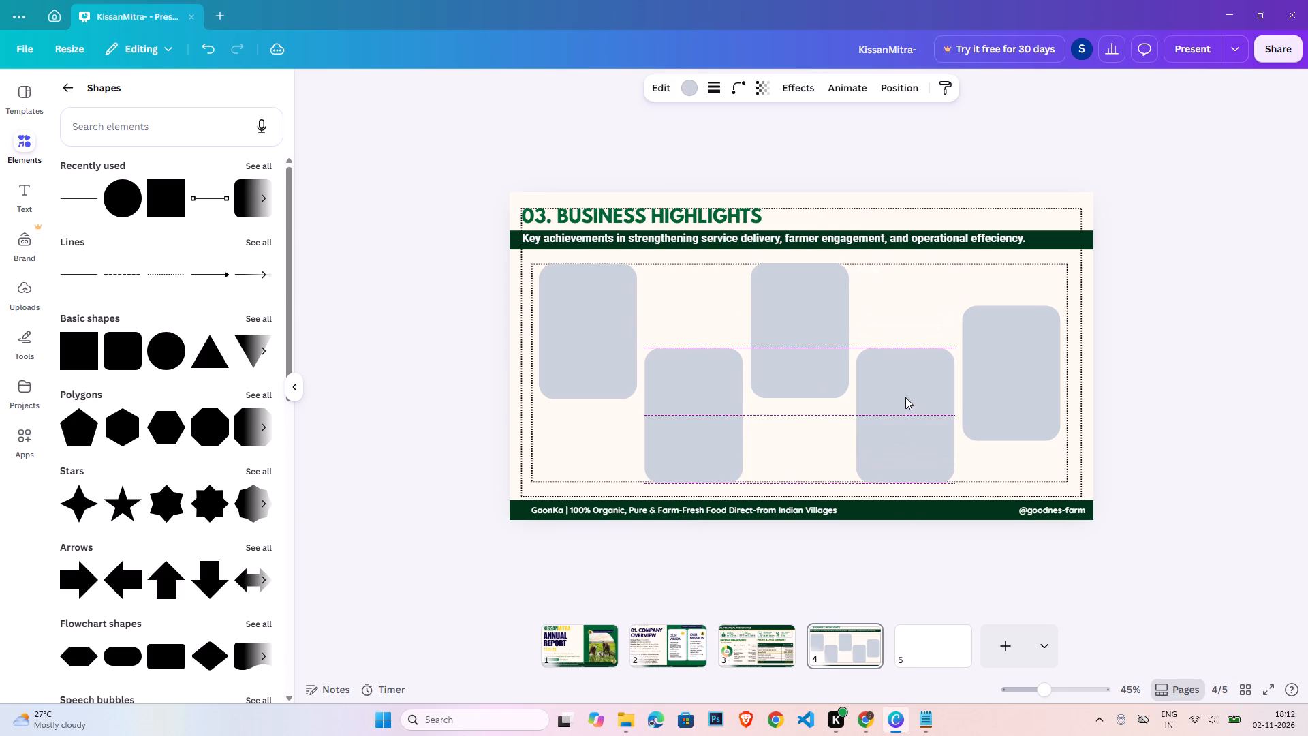
Nudge the fifth card straight up to the inner guide's upper edge, level with the third card.
{"action": "left_click", "coordinate": [1023, 394]}
{"action": "key", "text": "shift+Up"}
{"action": "key", "text": "shift+Up"}
{"action": "key", "text": "shift+Up"}
{"action": "key", "text": "shift+Up"}
{"action": "key", "text": "shift+Up"}
{"action": "key", "text": "shift+Up"}
{"action": "key", "text": "shift+Up"}
{"action": "key", "text": "shift+Up"}
{"action": "key", "text": "shift+Up"}
{"action": "key", "text": "shift+Up"}
{"action": "key", "text": "shift+Up"}
{"action": "key", "text": "shift+Up"}
{"action": "key", "text": "shift+Up"}
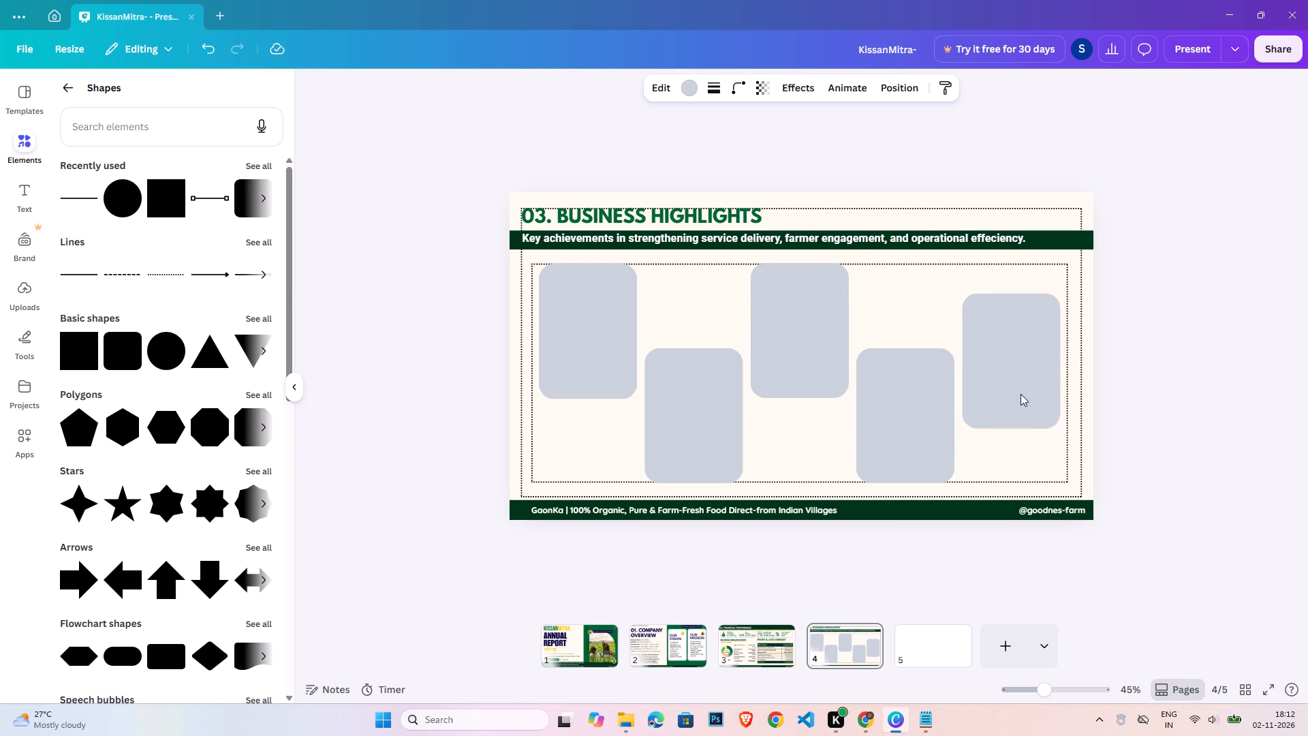
{"action": "key", "text": "shift+Up"}
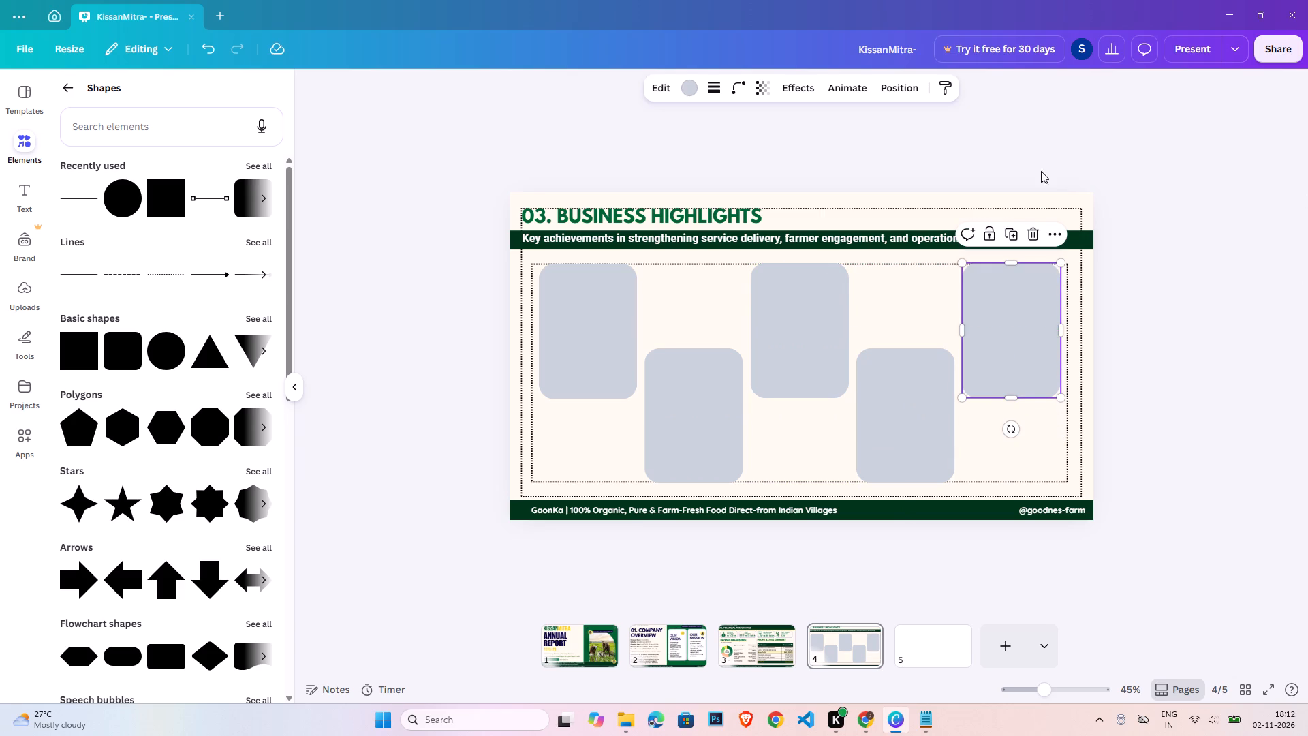
{"action": "left_click", "coordinate": [1139, 316]}
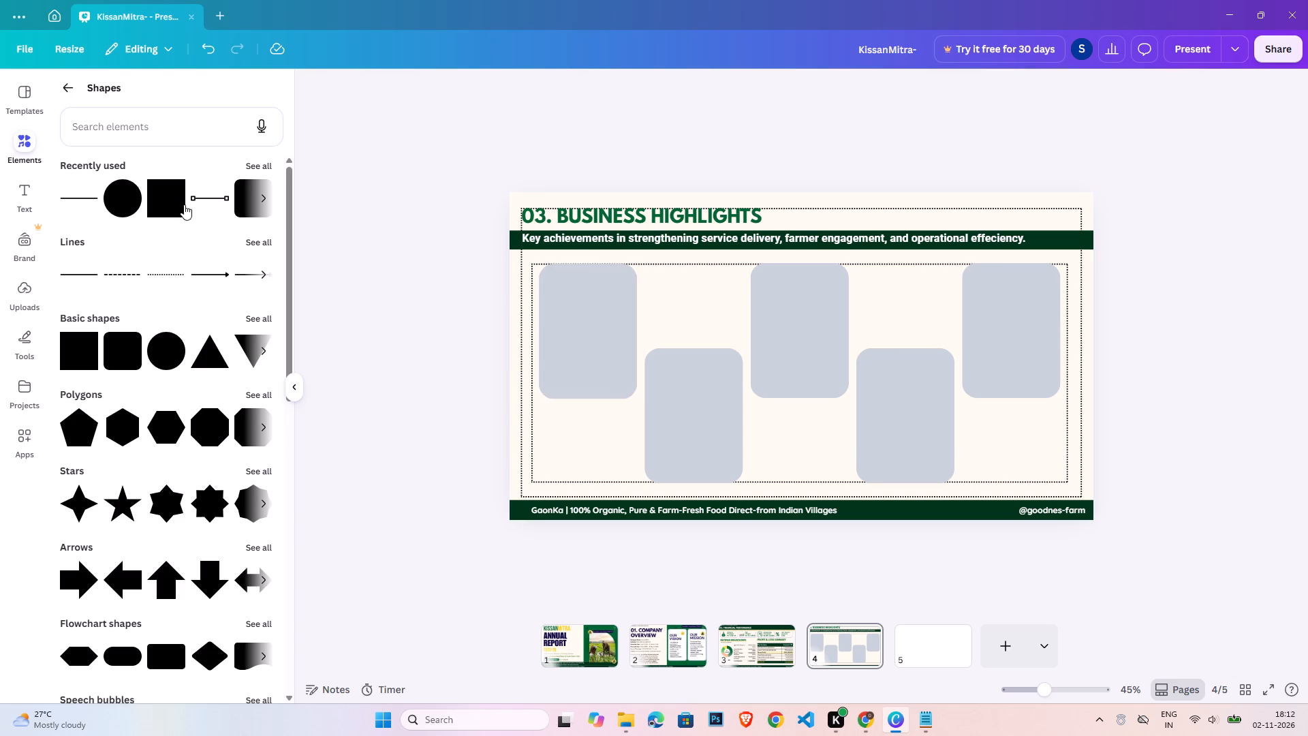
Fill all five rounded cards, one after another, with the dark green used for the page heading.
{"action": "left_click", "coordinate": [578, 323]}
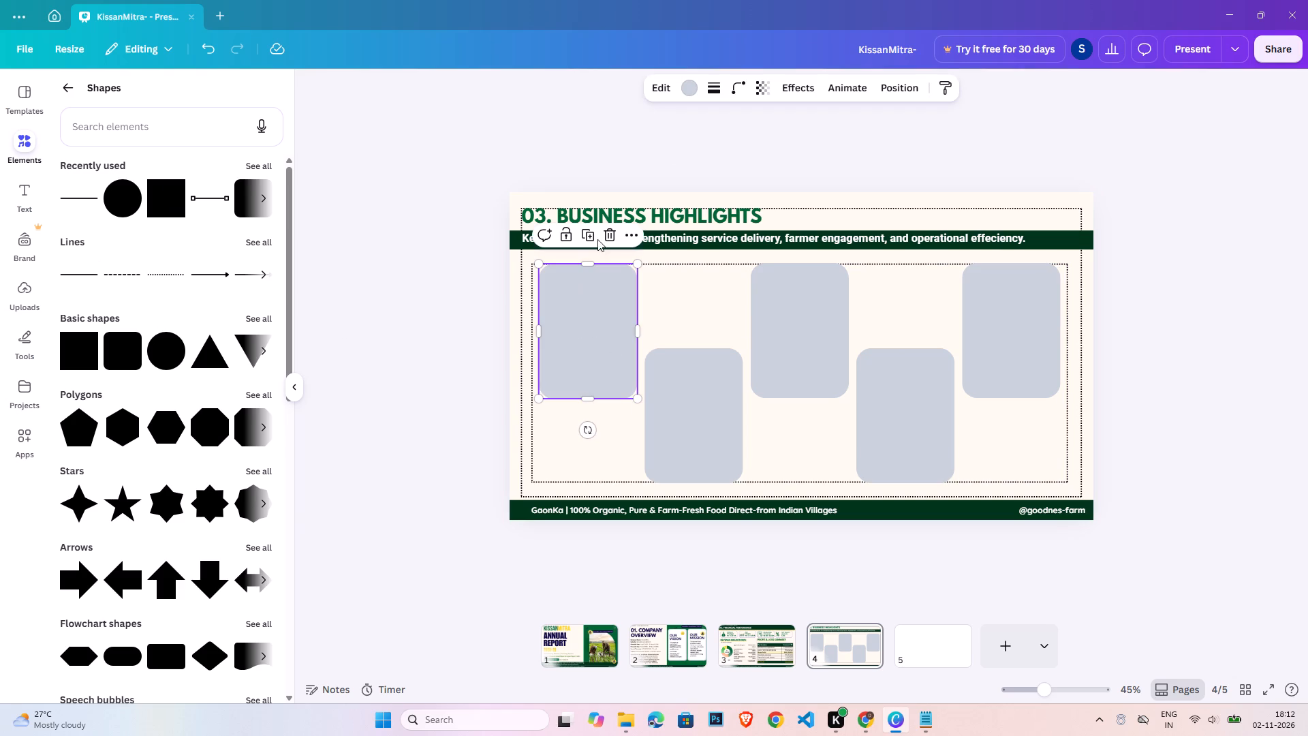
{"action": "left_click", "coordinate": [688, 91]}
{"action": "left_click", "coordinate": [173, 217]}
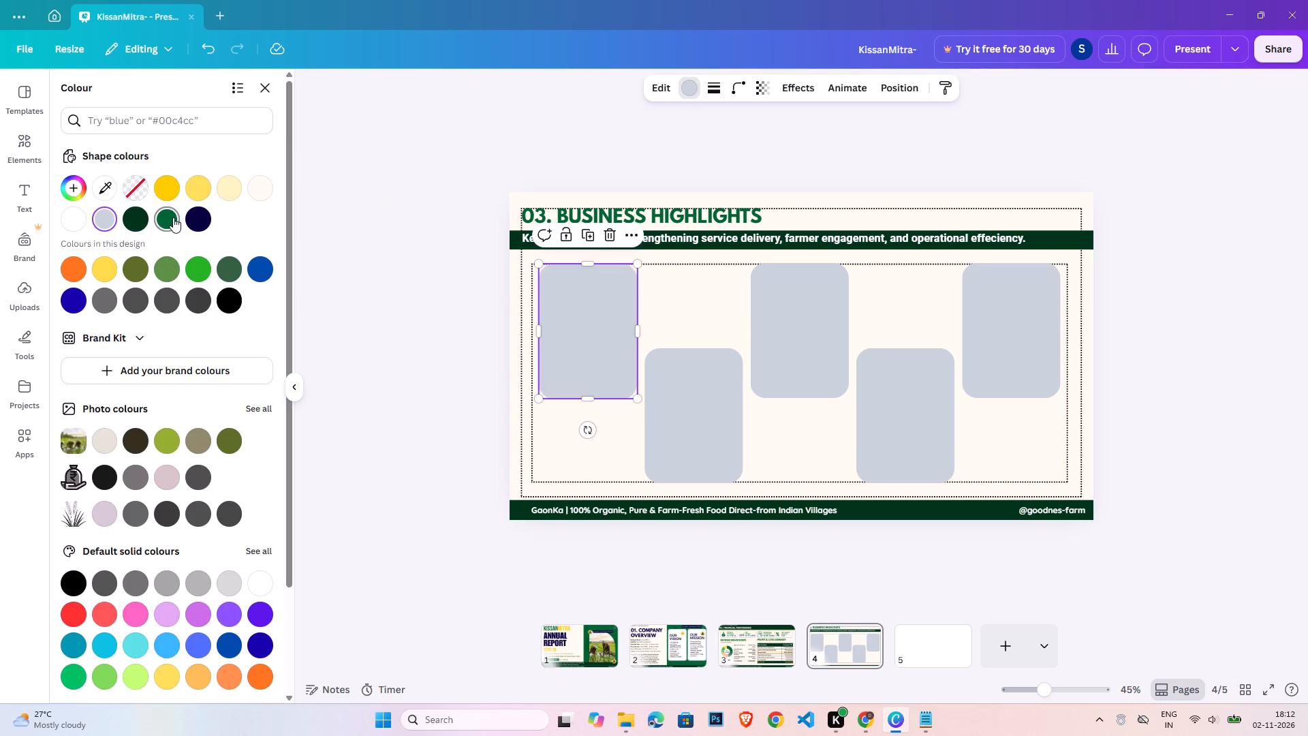
{"action": "left_click", "coordinate": [686, 432]}
{"action": "left_click", "coordinate": [173, 224]}
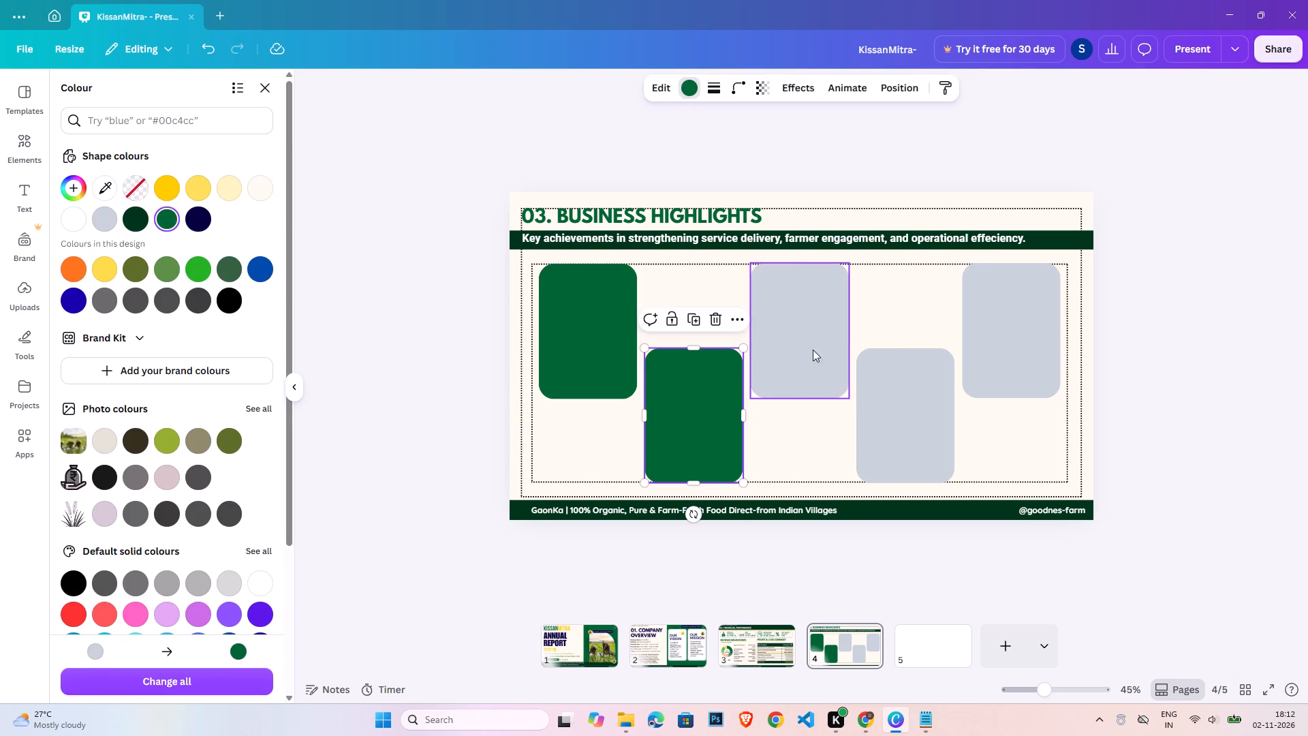
{"action": "left_click", "coordinate": [813, 341]}
{"action": "left_click", "coordinate": [176, 219]}
{"action": "left_click", "coordinate": [892, 404]}
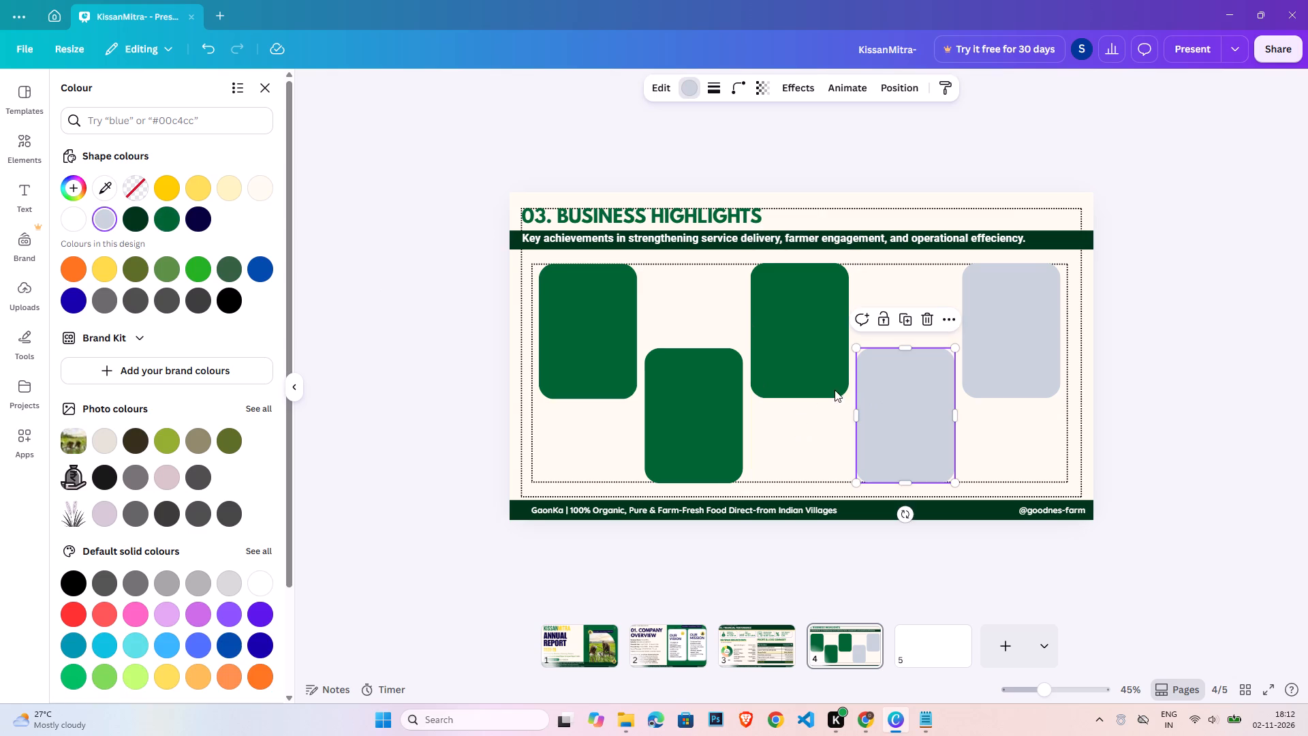
{"action": "left_click", "coordinate": [161, 219]}
{"action": "left_click", "coordinate": [971, 354]}
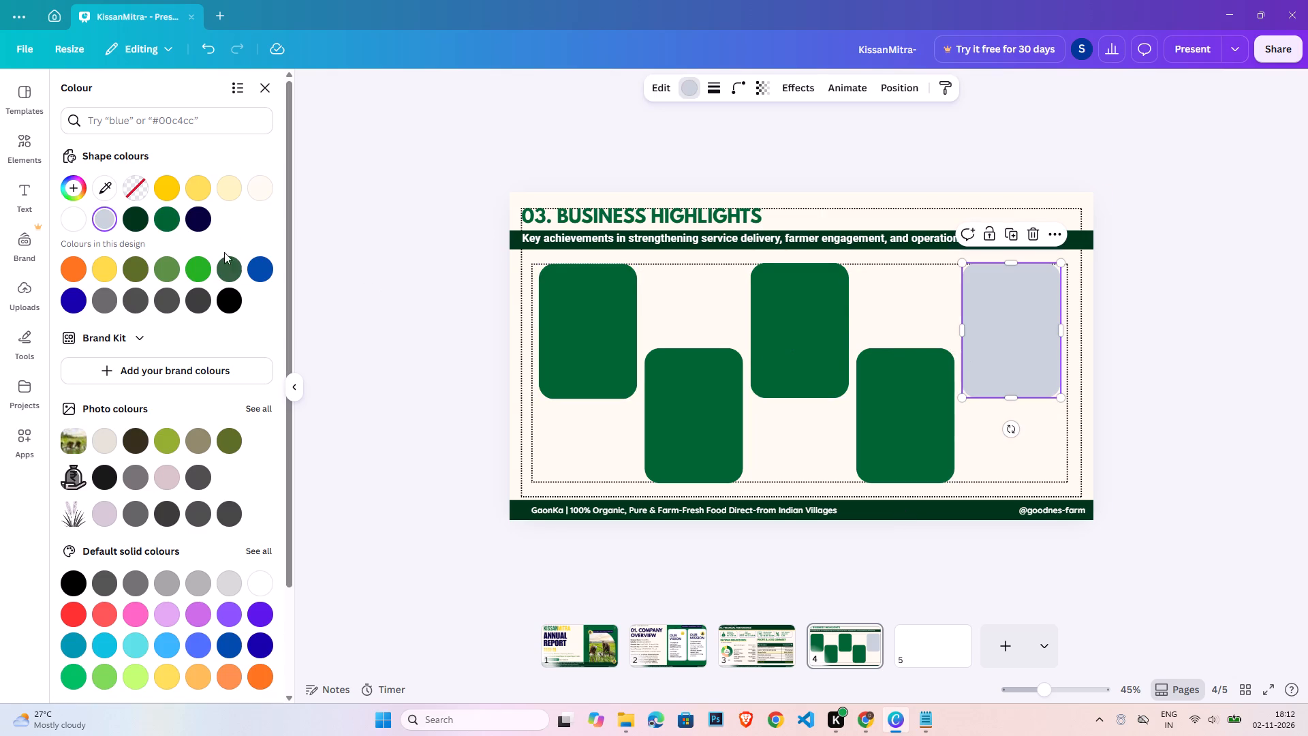
{"action": "left_click", "coordinate": [175, 226]}
{"action": "left_click", "coordinate": [1307, 363]}
{"action": "left_click", "coordinate": [1196, 381]}
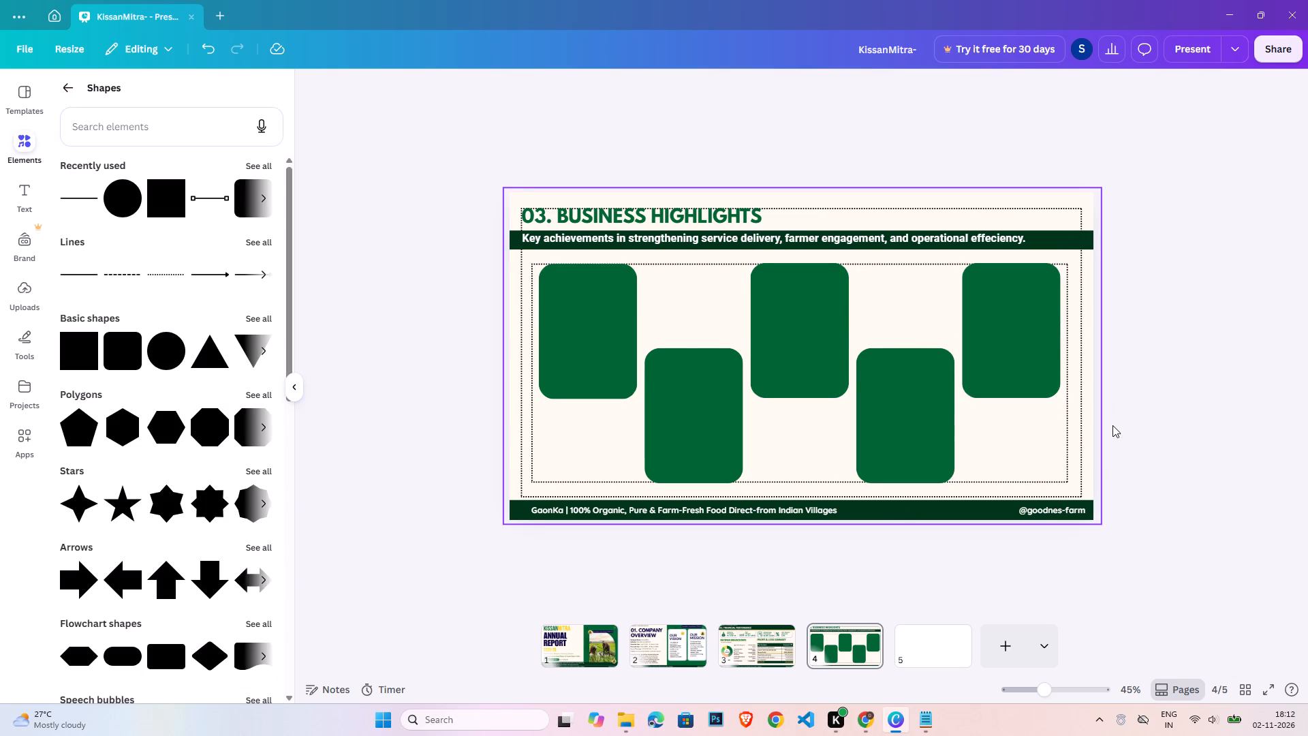
Give the second card a solid golden-yellow border with a stroke weight of 3.
{"action": "left_click", "coordinate": [698, 388]}
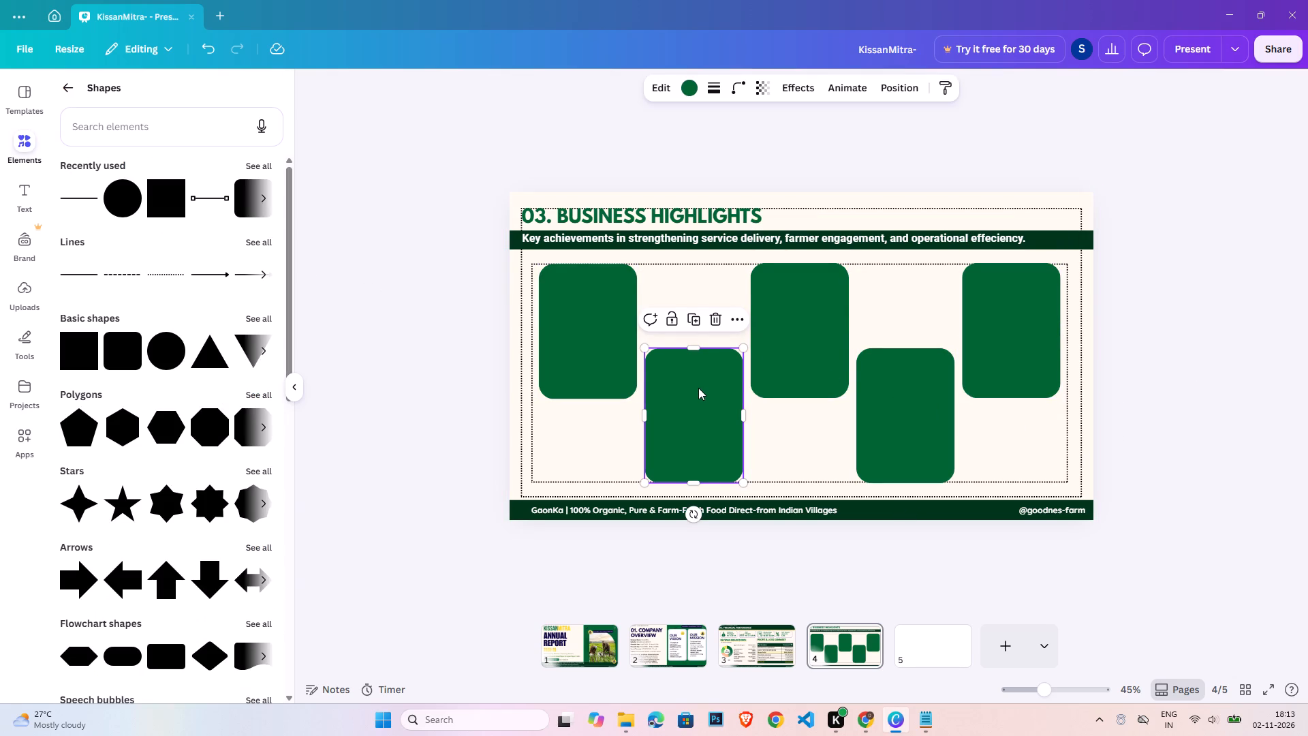
{"action": "left_click", "coordinate": [687, 83]}
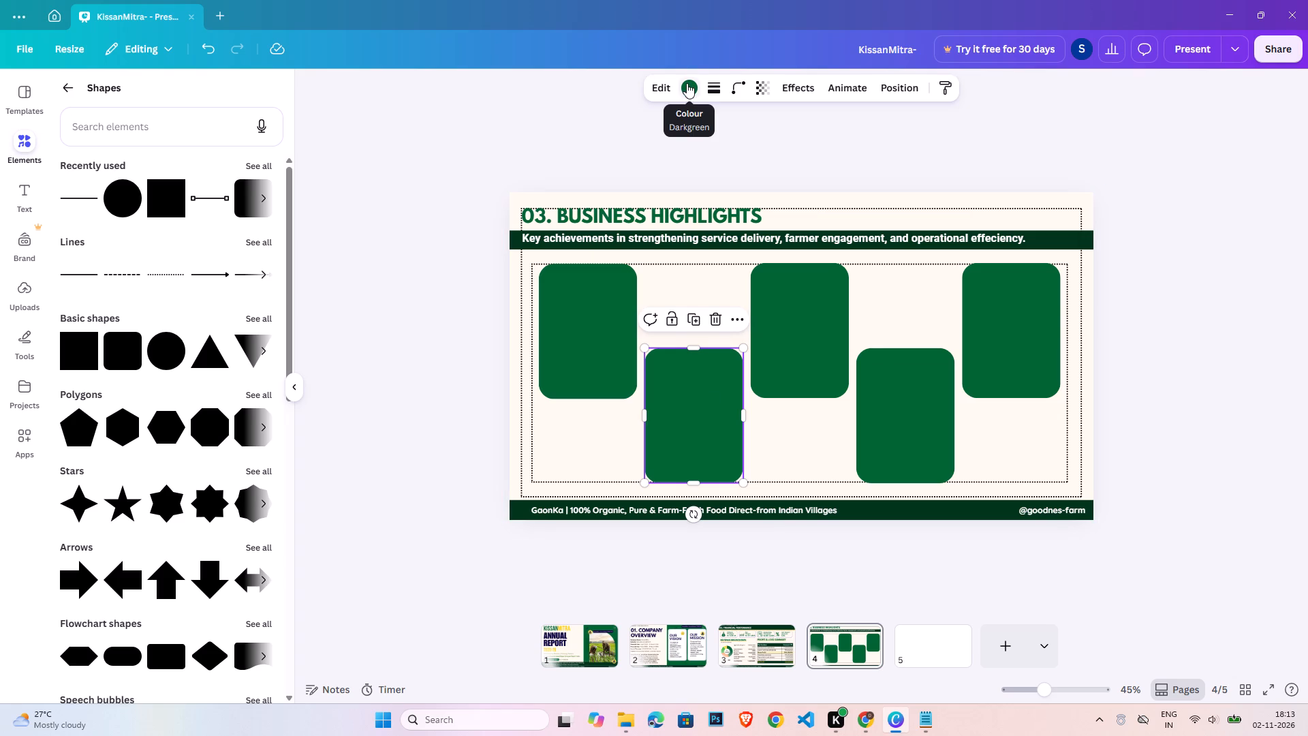
{"action": "left_click", "coordinate": [721, 89]}
{"action": "left_click", "coordinate": [805, 183]}
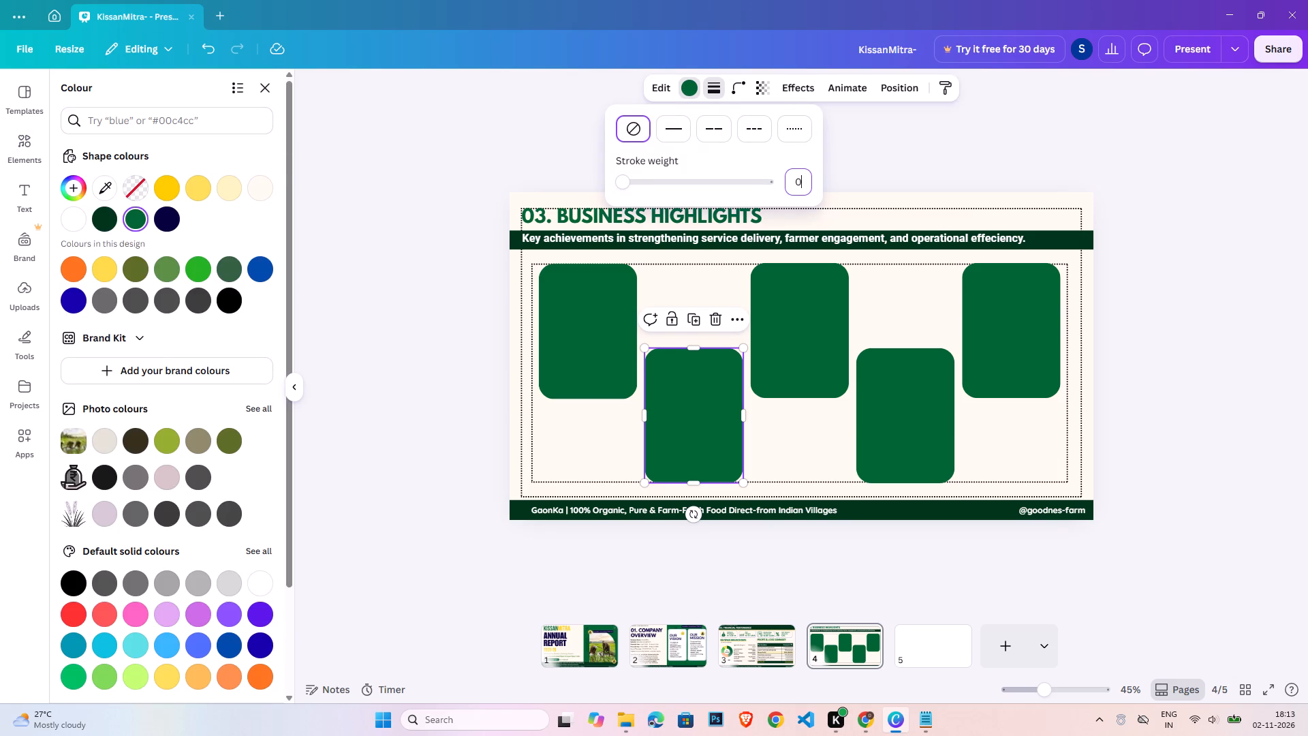
{"action": "key", "text": "3"}
{"action": "key", "text": "Return"}
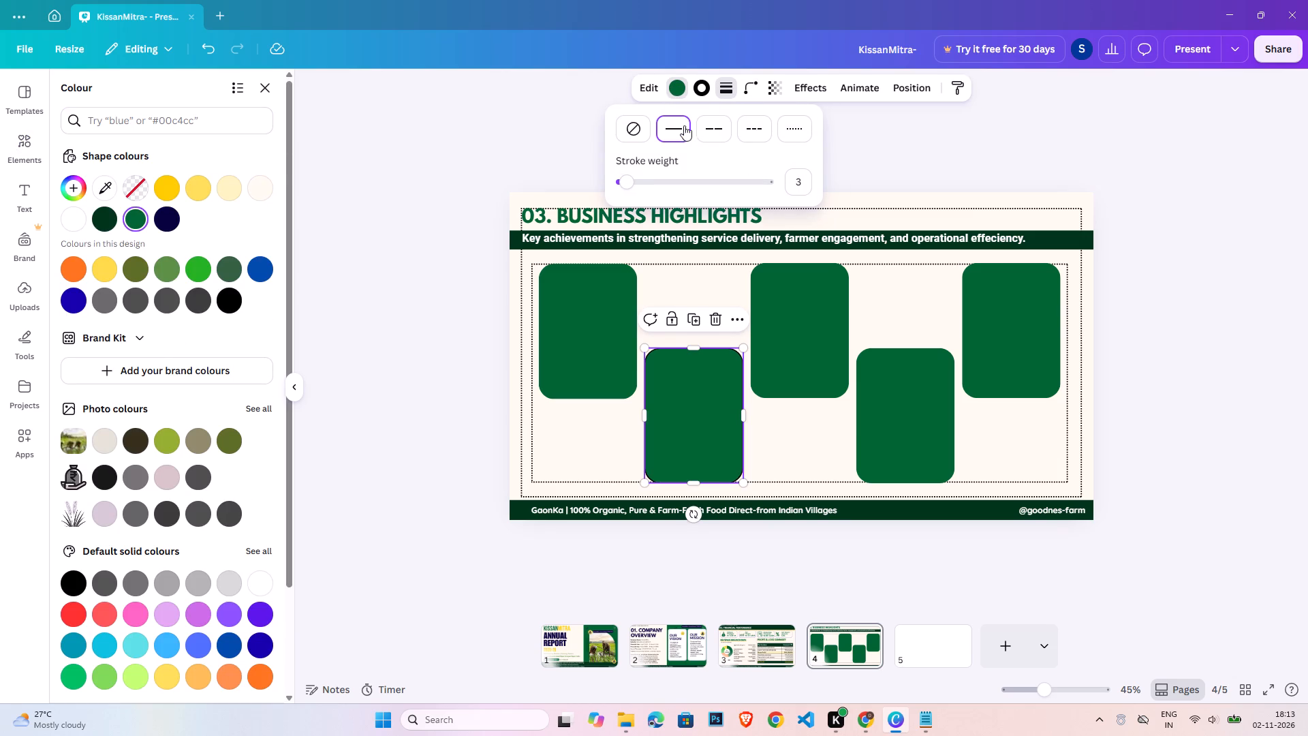
{"action": "left_click", "coordinate": [706, 85]}
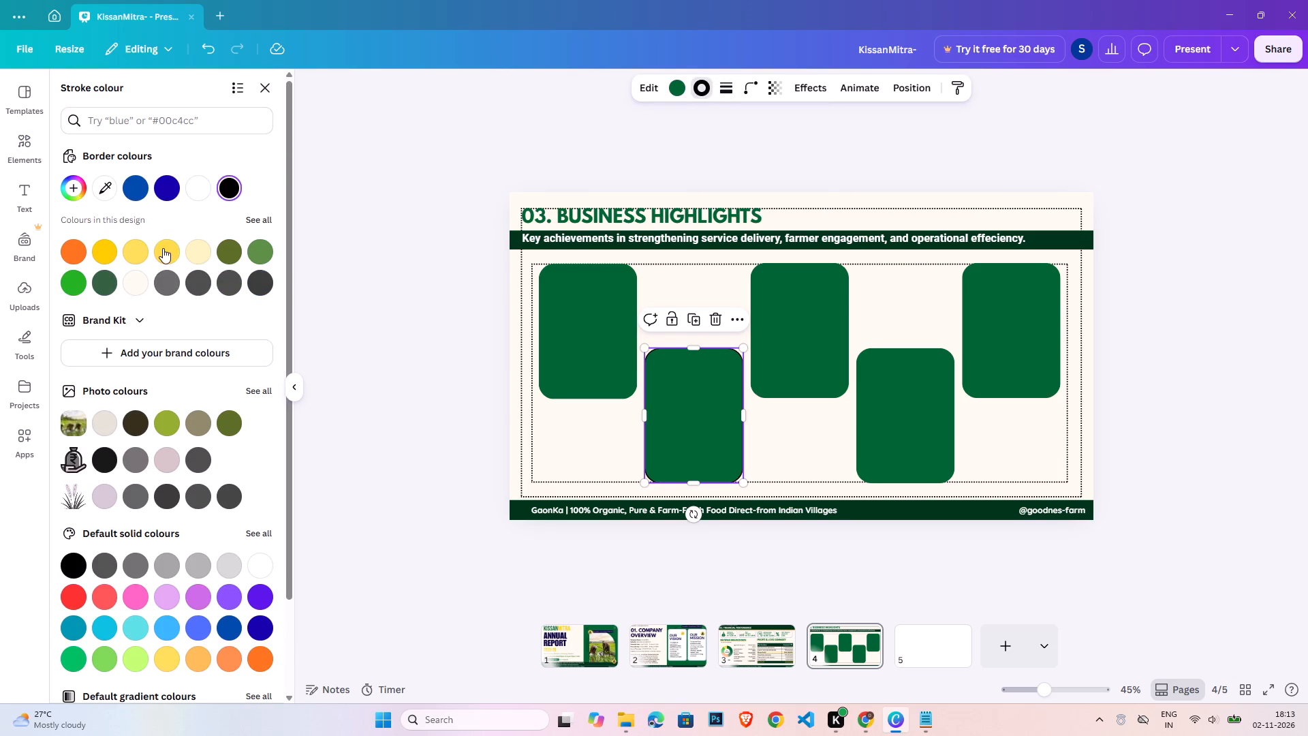
{"action": "left_click", "coordinate": [163, 248]}
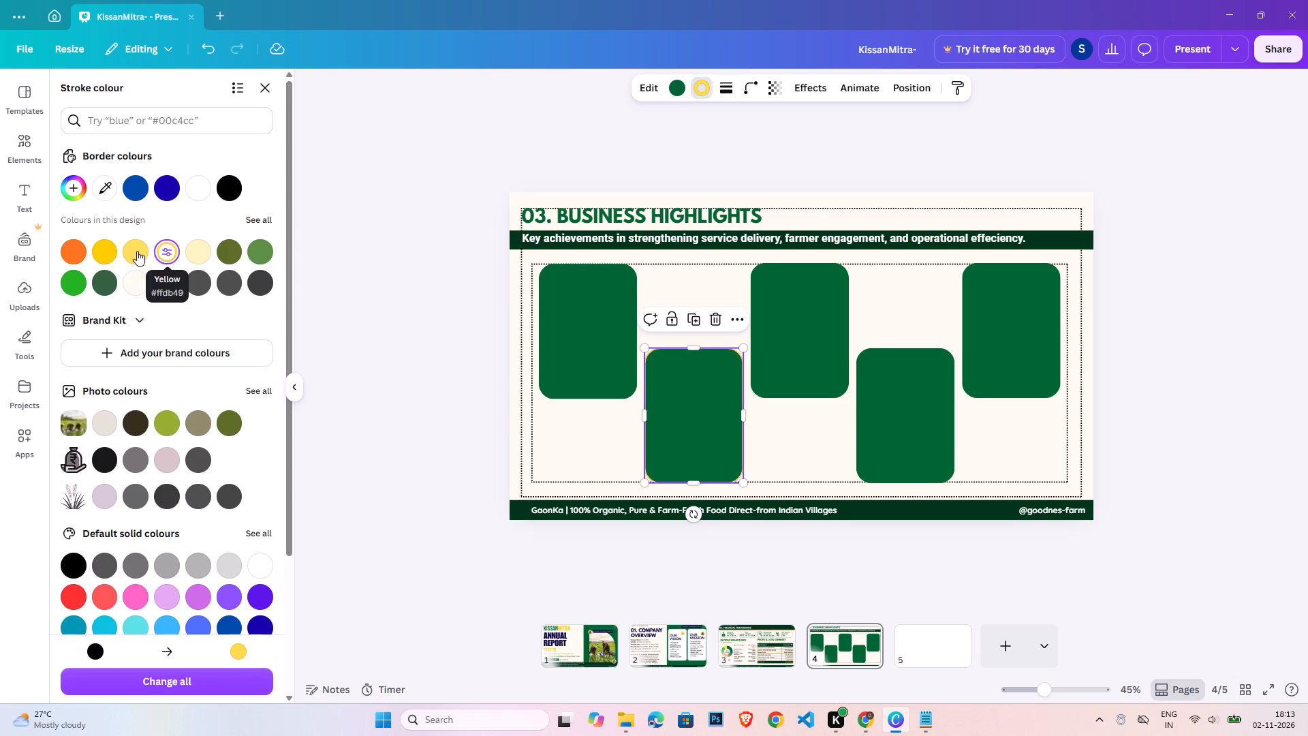
{"action": "left_click", "coordinate": [113, 249]}
Fill the second card with white and thicken its golden-yellow border to slightly above 10.
{"action": "left_click", "coordinate": [685, 78]}
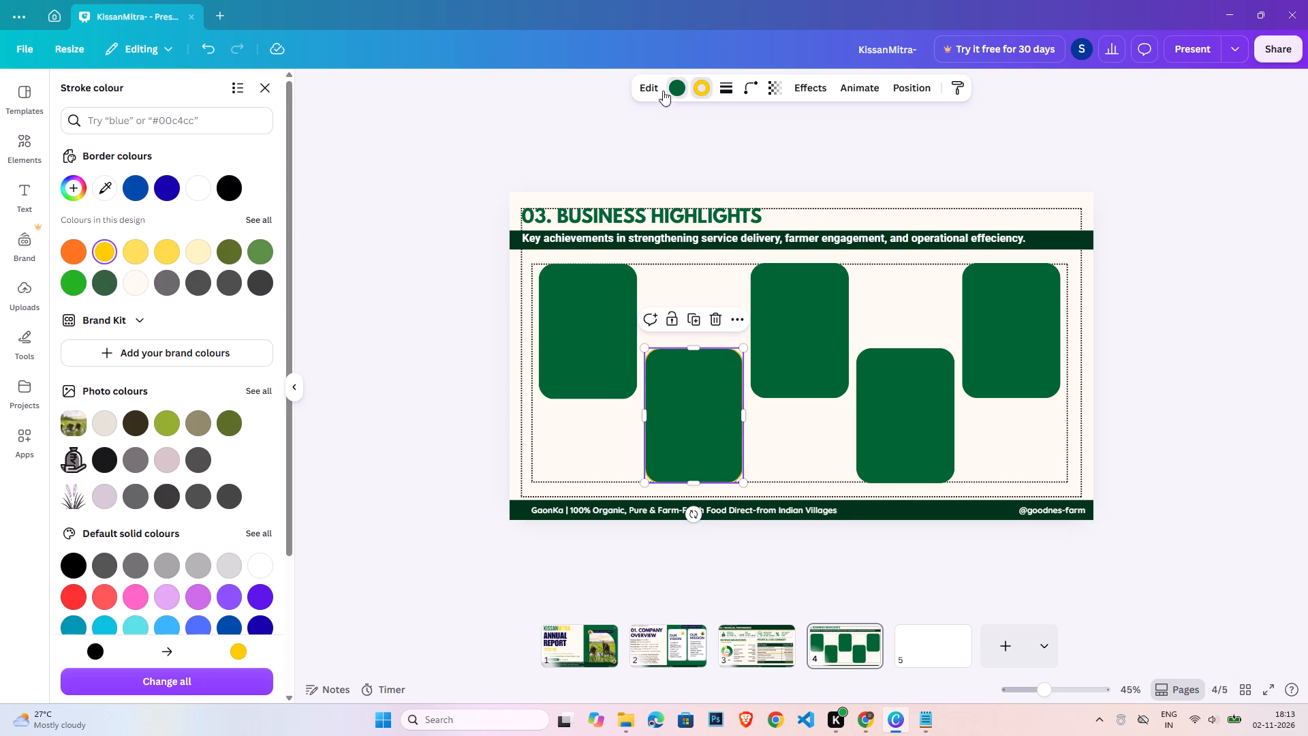
{"action": "left_click", "coordinate": [258, 577]}
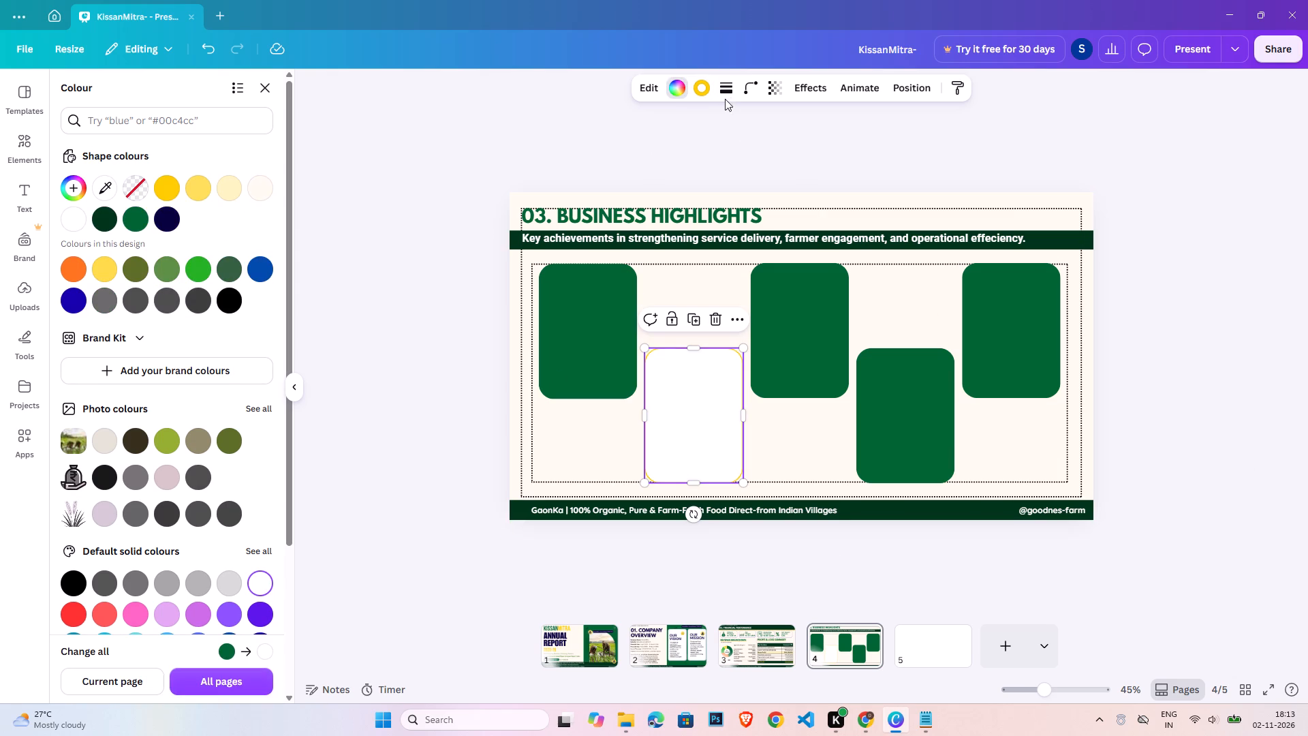
{"action": "left_click", "coordinate": [727, 93]}
{"action": "left_click_drag", "start_coordinate": [641, 189], "coordinate": [649, 187]}
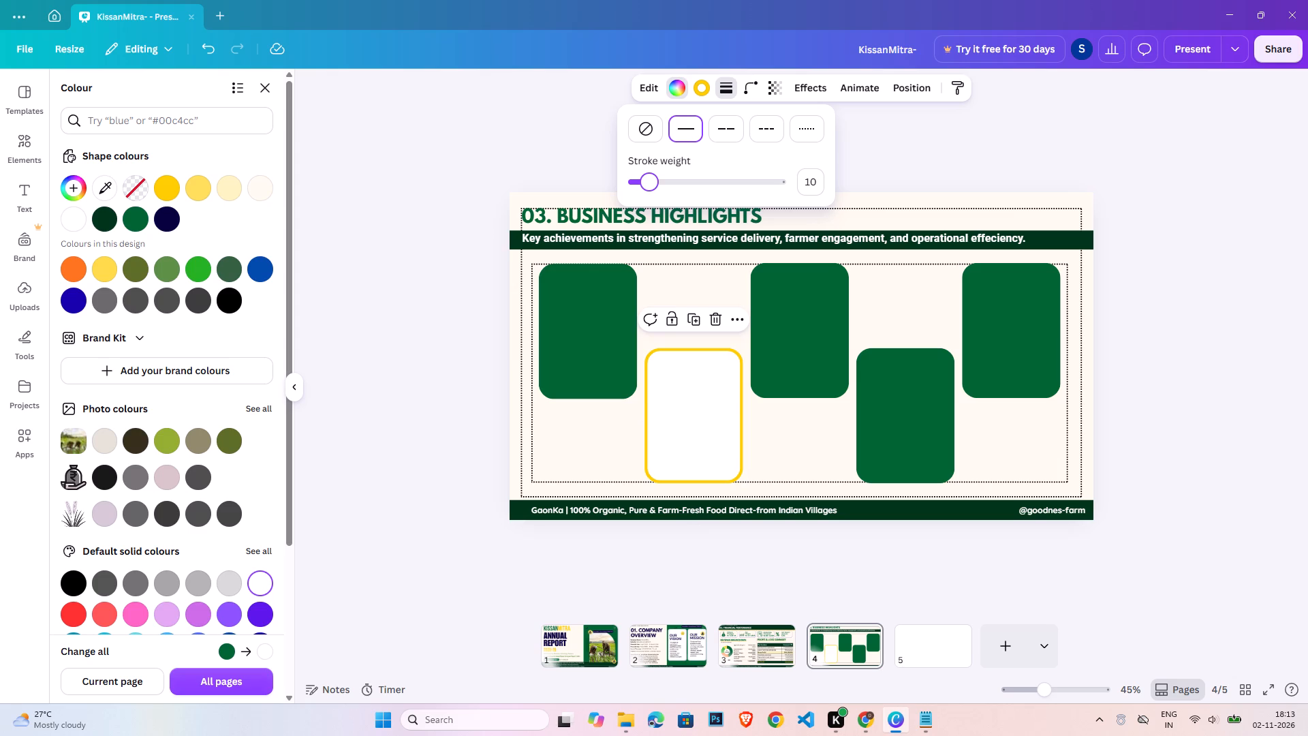
{"action": "left_click_drag", "start_coordinate": [649, 187], "coordinate": [652, 188]}
Give the fourth card a white fill and a solid yellow #ffdb49 border with a stroke weight of 13.
{"action": "left_click", "coordinate": [912, 412]}
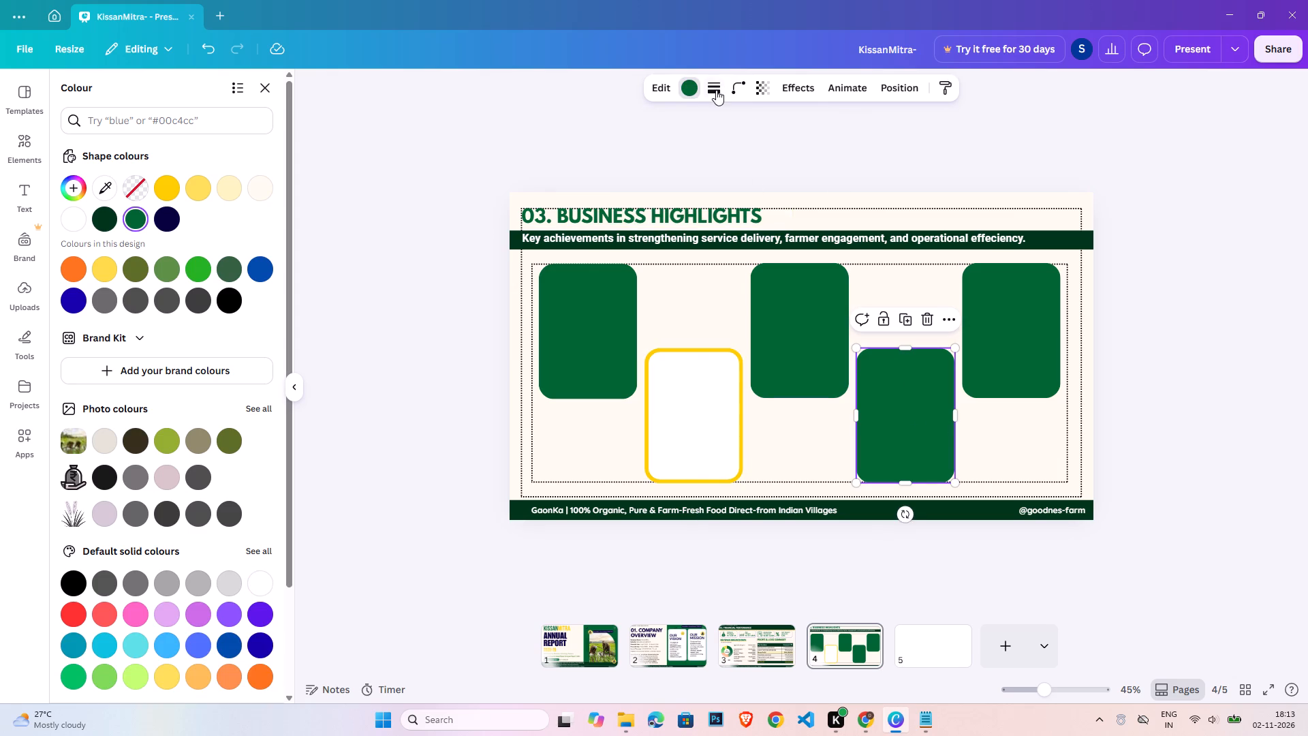
{"action": "left_click", "coordinate": [715, 90]}
{"action": "left_click", "coordinate": [798, 177]}
{"action": "key", "text": "1"}
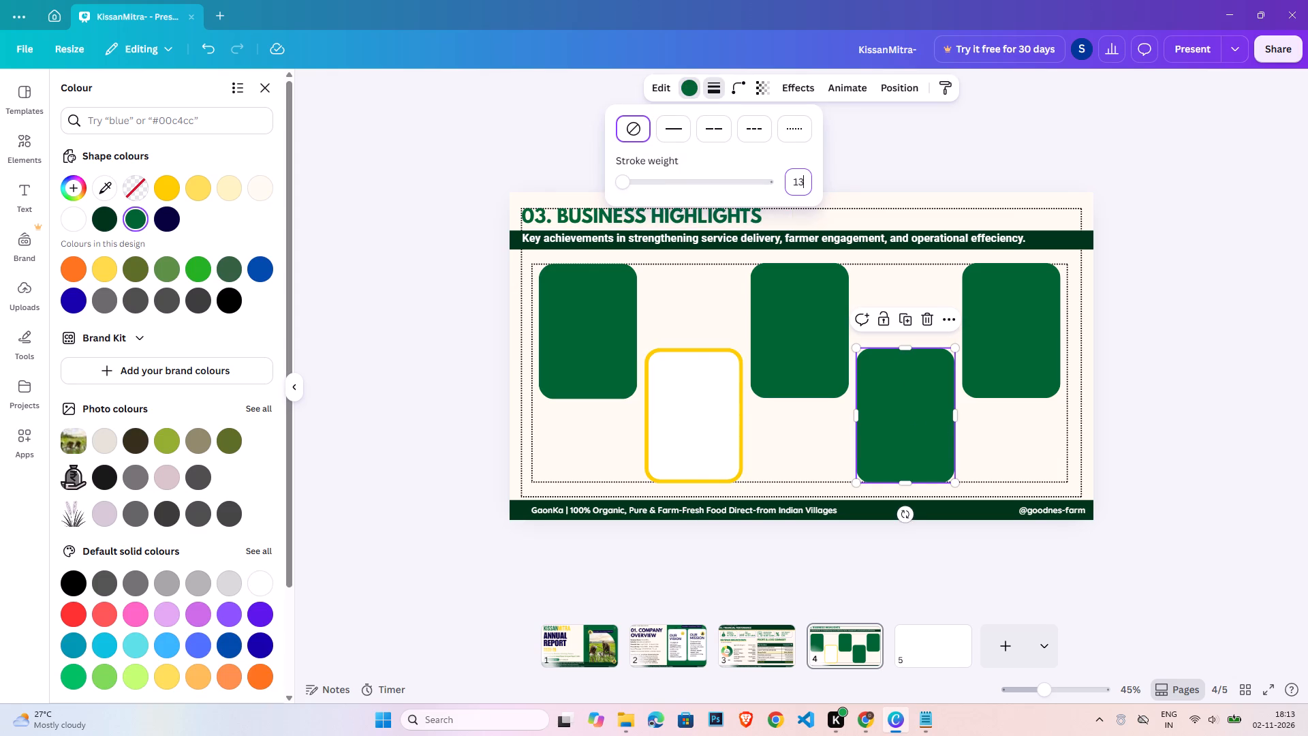
{"action": "key", "text": "3"}
{"action": "key", "text": "Return"}
{"action": "left_click", "coordinate": [703, 85]}
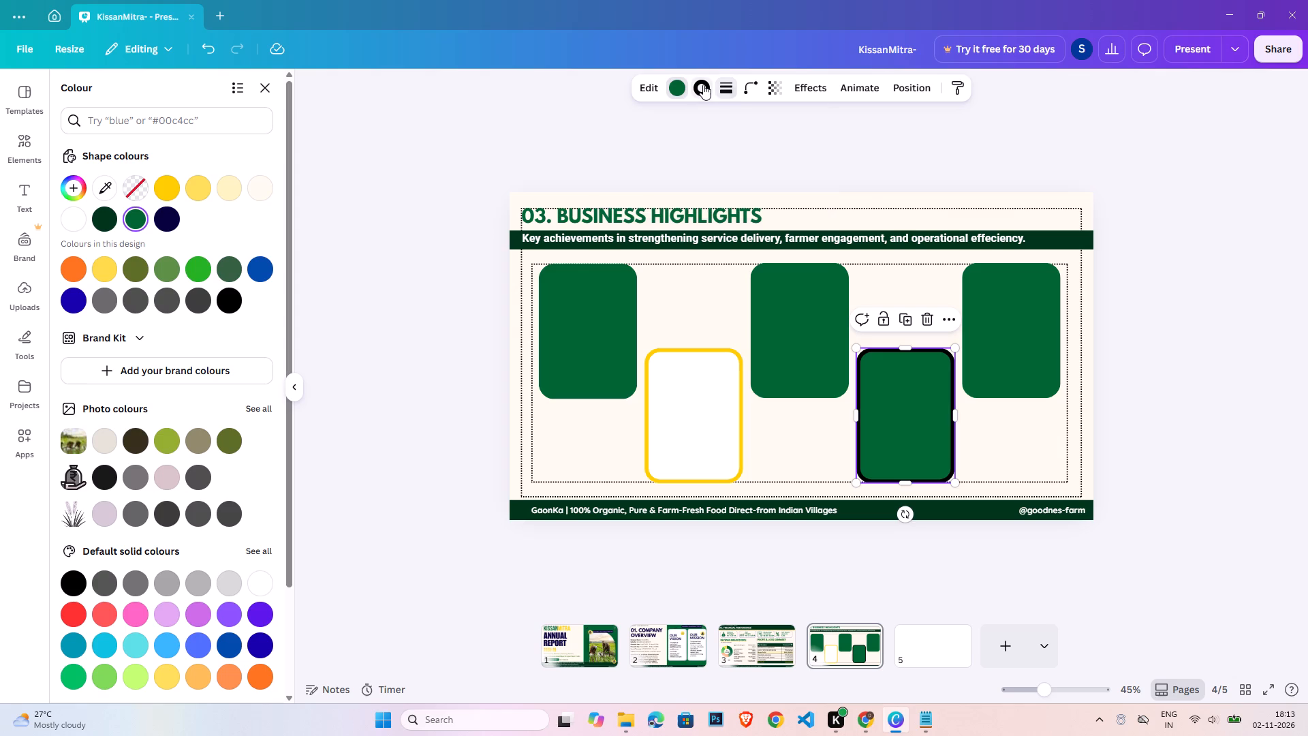
{"action": "left_click", "coordinate": [133, 253]}
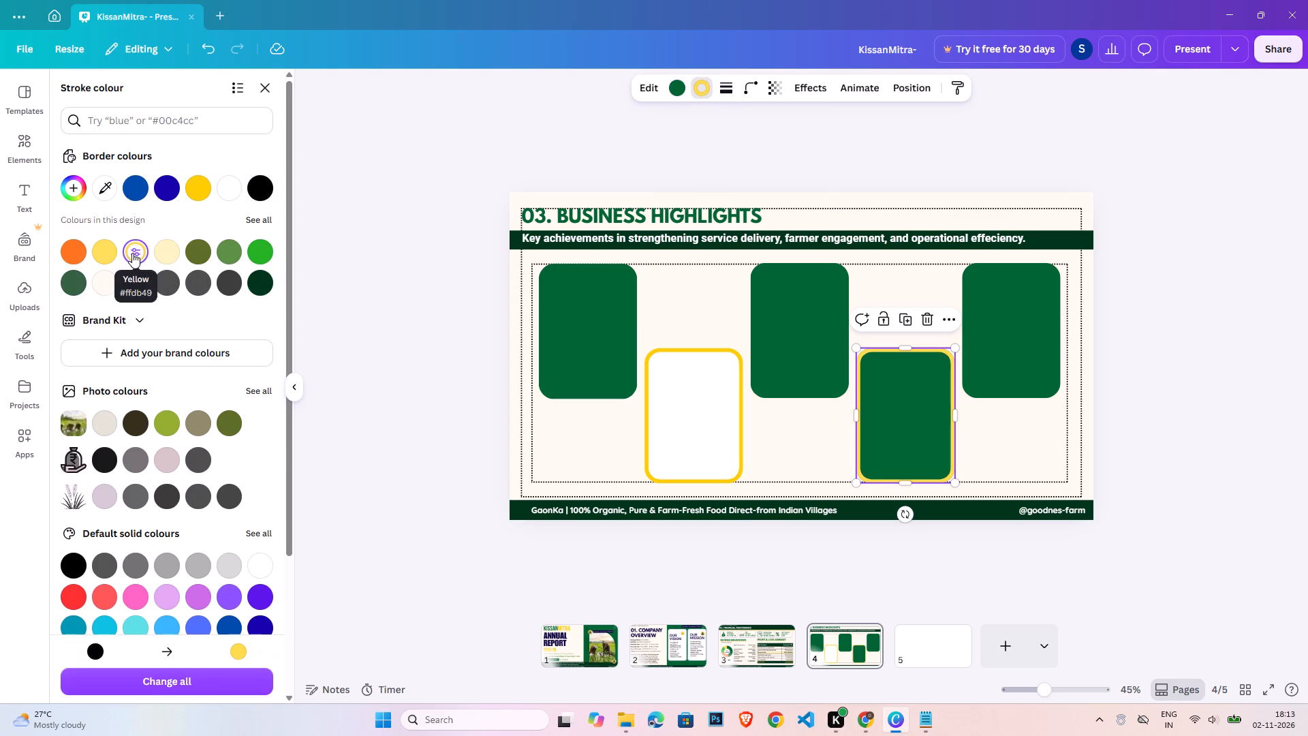
{"action": "left_click", "coordinate": [673, 89]}
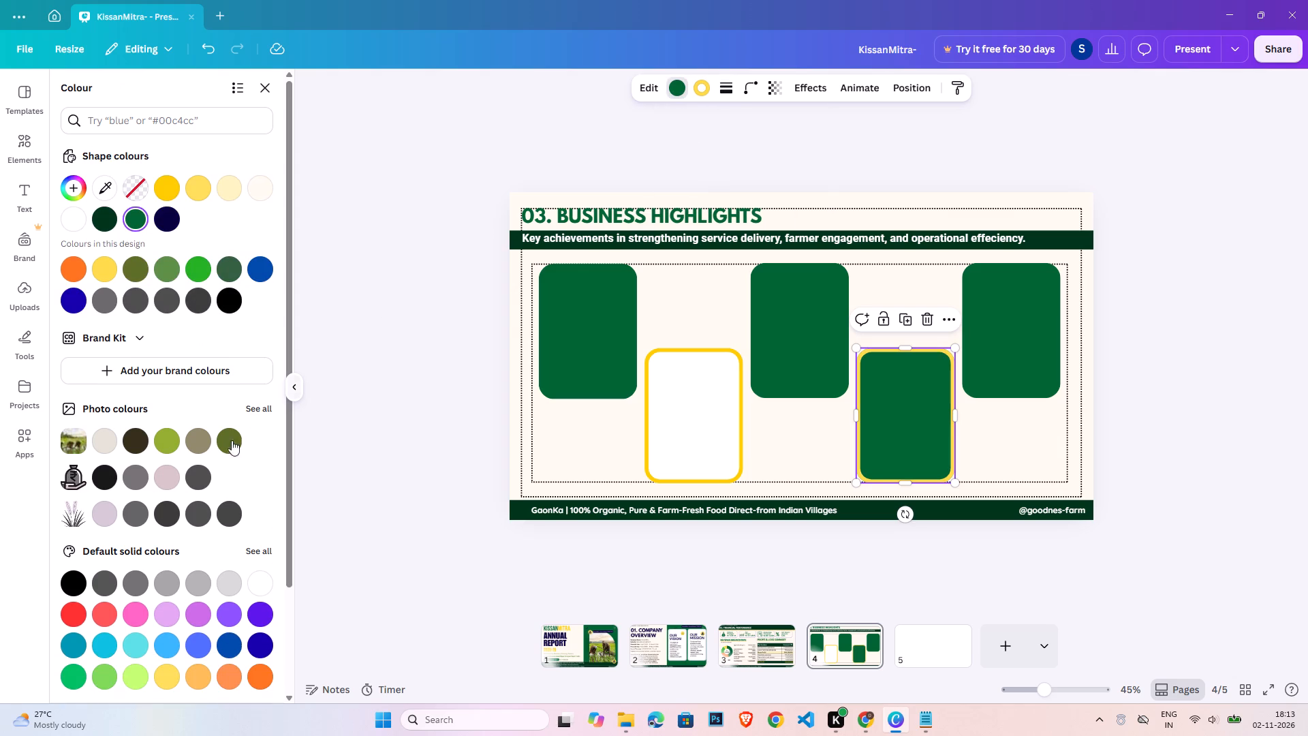
{"action": "left_click", "coordinate": [260, 583]}
{"action": "double_click", "coordinate": [1185, 403]}
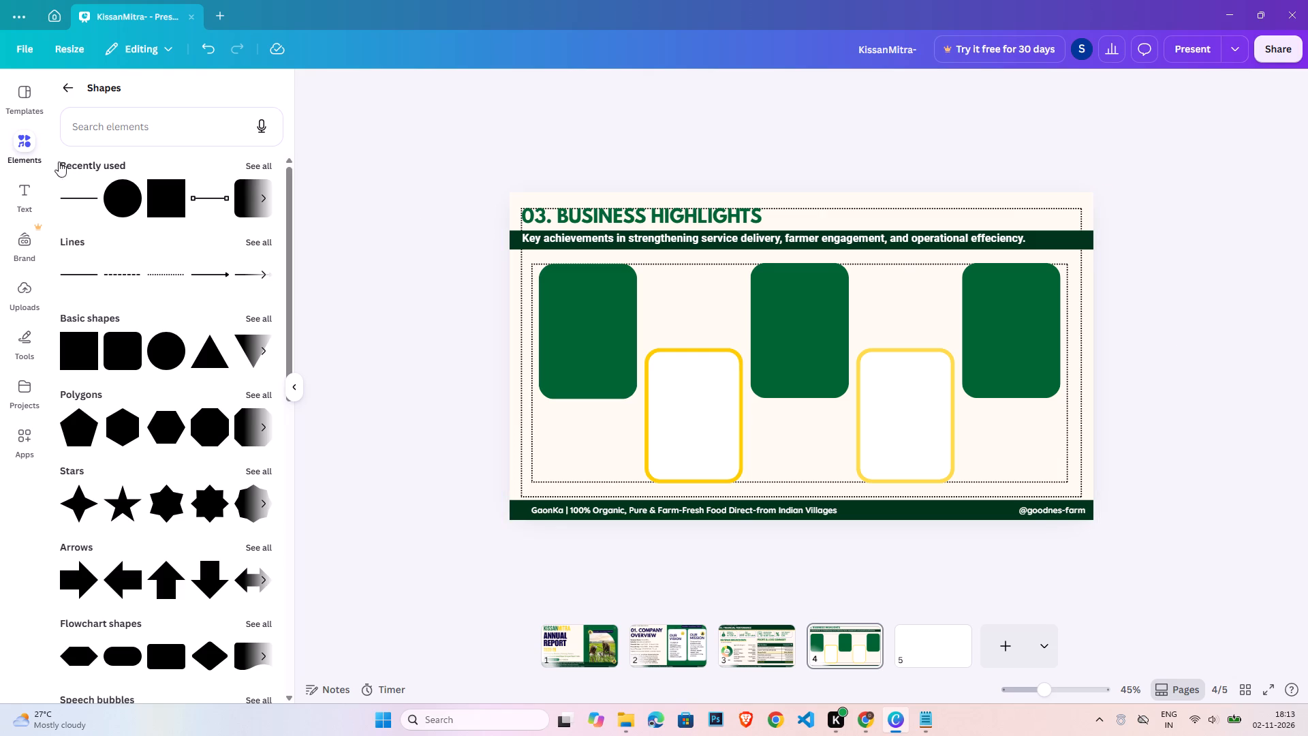
Add a square, shrink it to a small rectangle narrower than the first card, and place it near that card's top.
{"action": "left_click", "coordinate": [161, 202]}
{"action": "left_click", "coordinate": [1146, 370]}
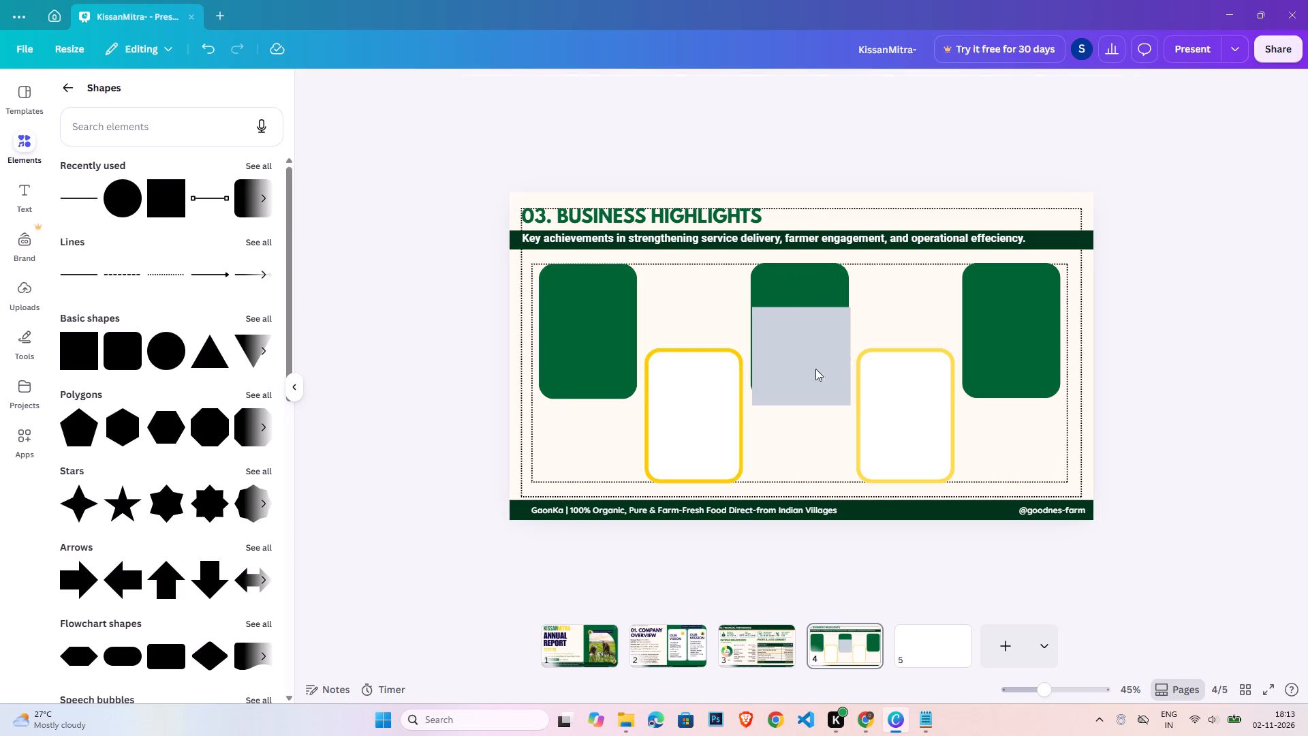
{"action": "left_click_drag", "start_coordinate": [794, 343], "coordinate": [580, 305]}
{"action": "left_click_drag", "start_coordinate": [592, 272], "coordinate": [593, 324]}
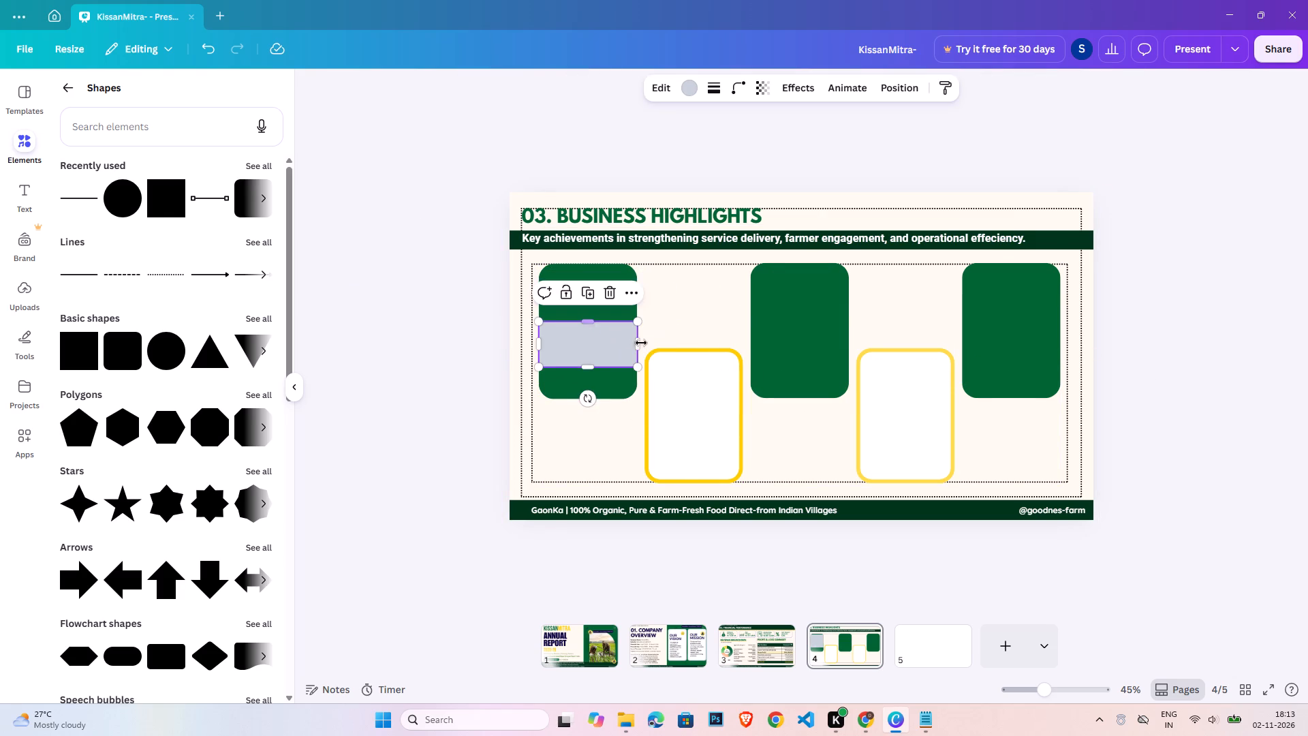
{"action": "left_click_drag", "start_coordinate": [639, 347], "coordinate": [619, 346]}
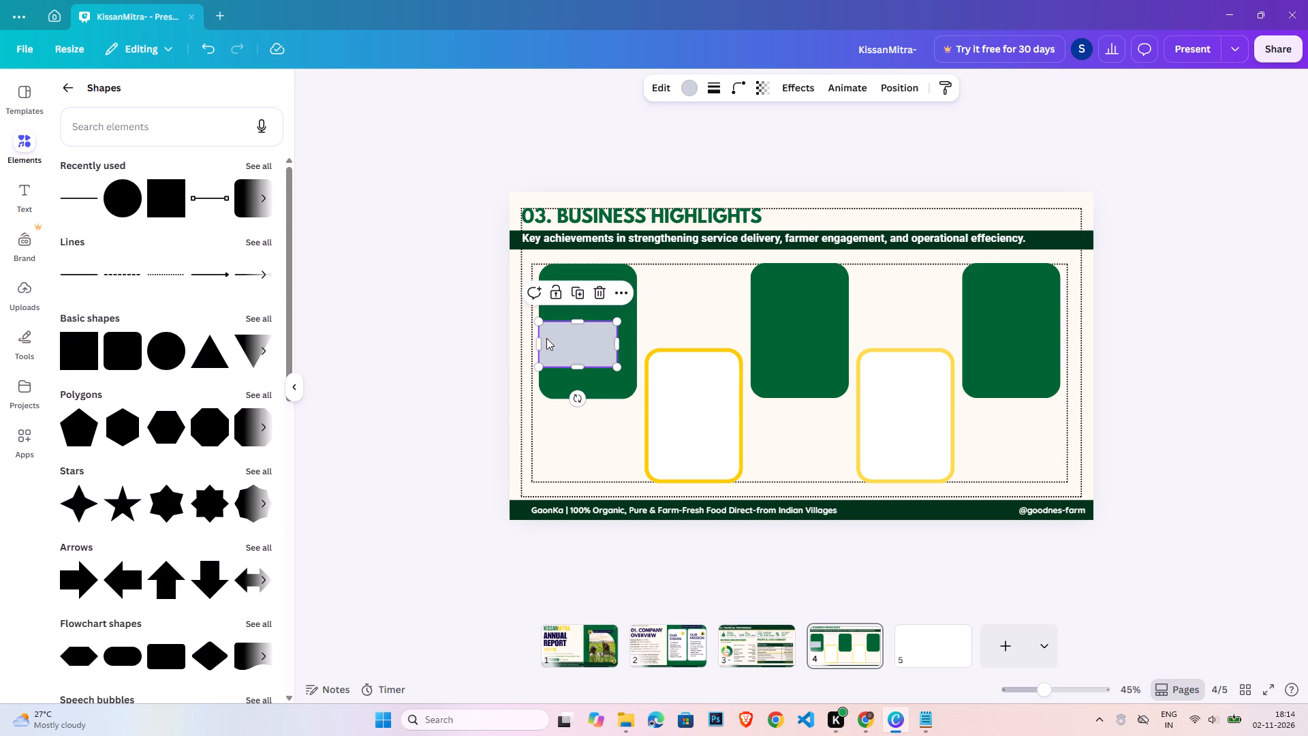
{"action": "left_click_drag", "start_coordinate": [539, 340], "coordinate": [555, 341]}
{"action": "left_click_drag", "start_coordinate": [585, 344], "coordinate": [589, 303]}
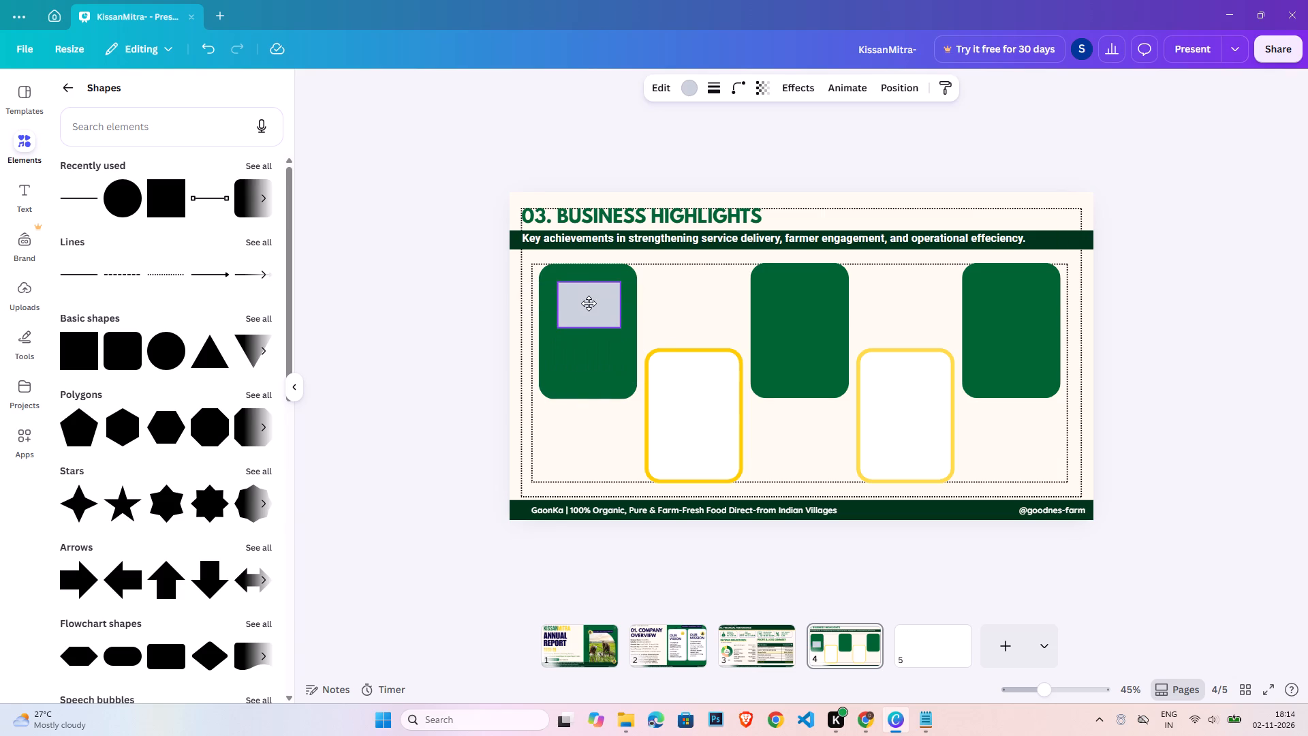
{"action": "left_click_drag", "start_coordinate": [589, 303], "coordinate": [587, 298]}
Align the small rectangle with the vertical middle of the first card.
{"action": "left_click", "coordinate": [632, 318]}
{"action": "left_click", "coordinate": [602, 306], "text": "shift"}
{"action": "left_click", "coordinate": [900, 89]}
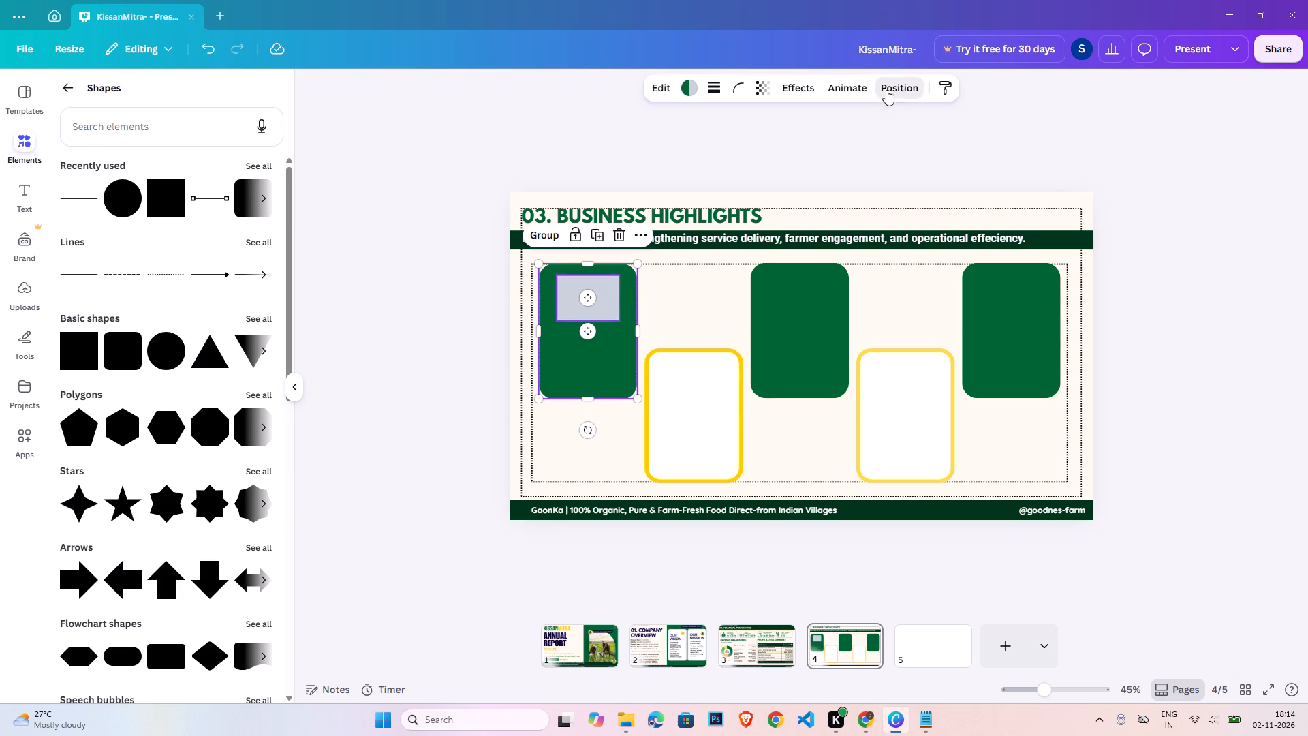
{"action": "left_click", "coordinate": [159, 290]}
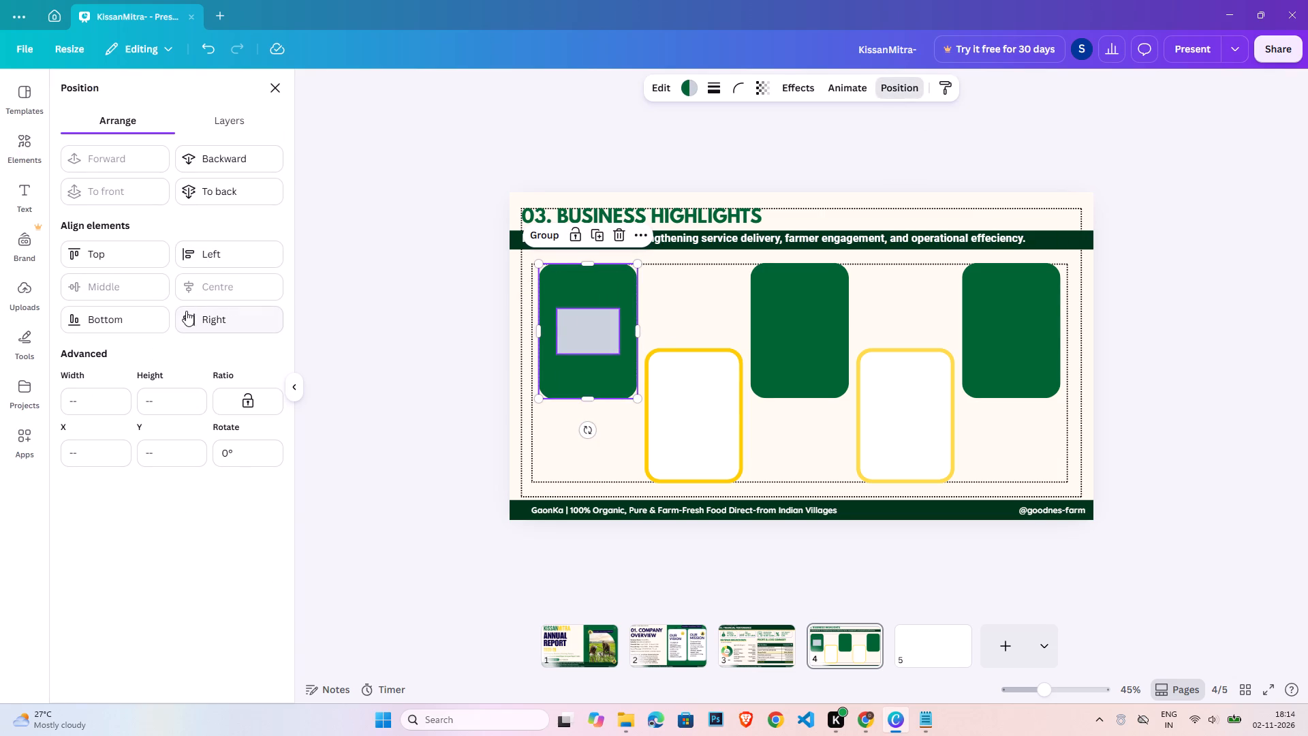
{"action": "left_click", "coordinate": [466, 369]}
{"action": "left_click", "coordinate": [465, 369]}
Move the small rectangle straight up to just below the first card's top edge, keeping it horizontally centred.
{"action": "left_click", "coordinate": [562, 335]}
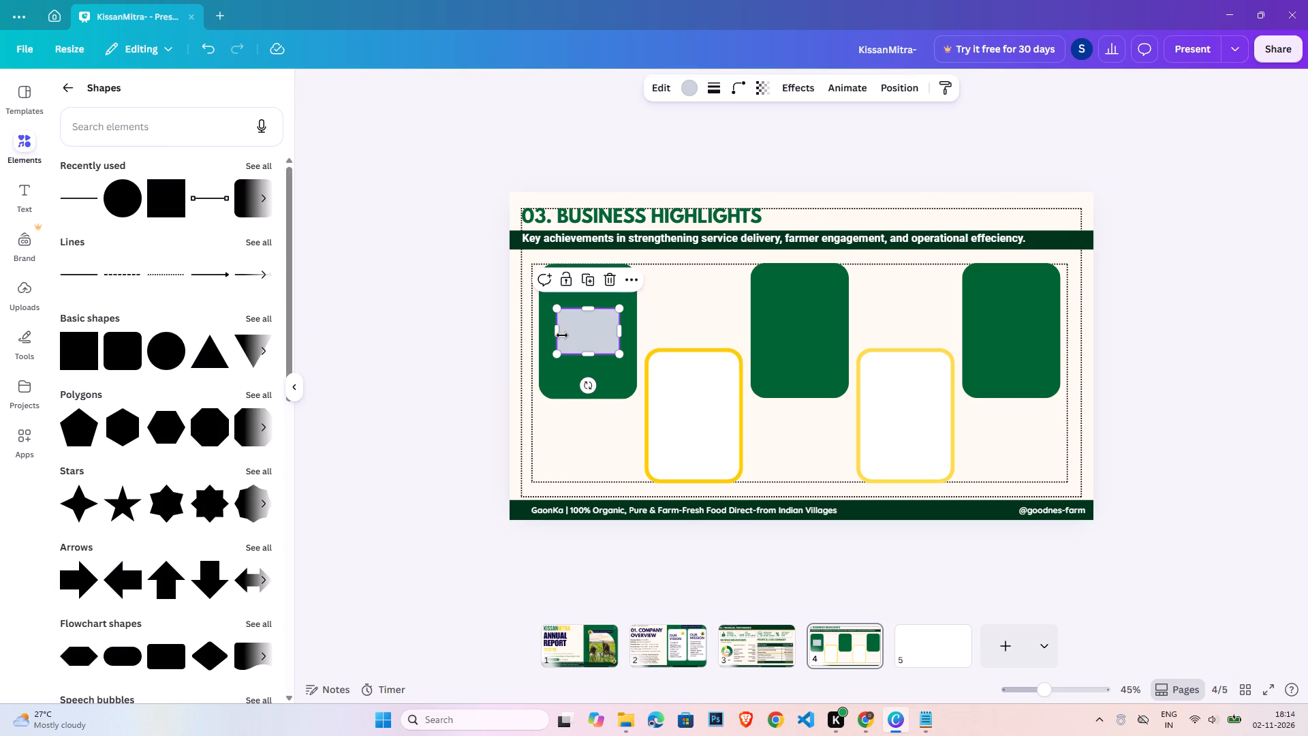
{"action": "key", "text": "Up"}
{"action": "key", "text": "Up"}
{"action": "key", "text": "Up"}
{"action": "key", "text": "Up"}
{"action": "key", "text": "Up"}
{"action": "key", "text": "Up"}
{"action": "key", "text": "Up"}
{"action": "key", "text": "Up"}
{"action": "key", "text": "Up"}
{"action": "key", "text": "Up"}
{"action": "key", "text": "Up"}
{"action": "key", "text": "Up"}
{"action": "key", "text": "Up"}
{"action": "key", "text": "Up"}
{"action": "key", "text": "Up"}
{"action": "key", "text": "Up"}
{"action": "key", "text": "Up"}
{"action": "key", "text": "Up"}
{"action": "key", "text": "Up"}
{"action": "key", "text": "Up"}
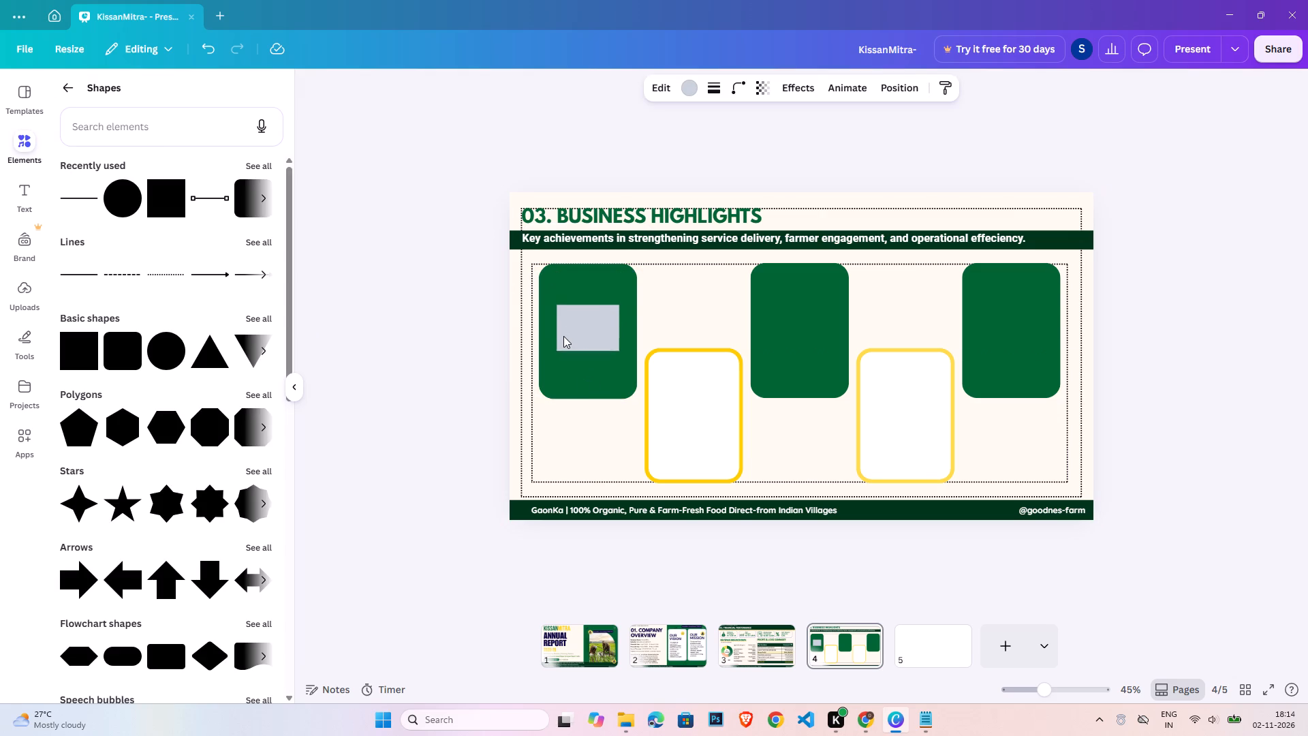
{"action": "left_click_drag", "start_coordinate": [589, 331], "coordinate": [591, 297]}
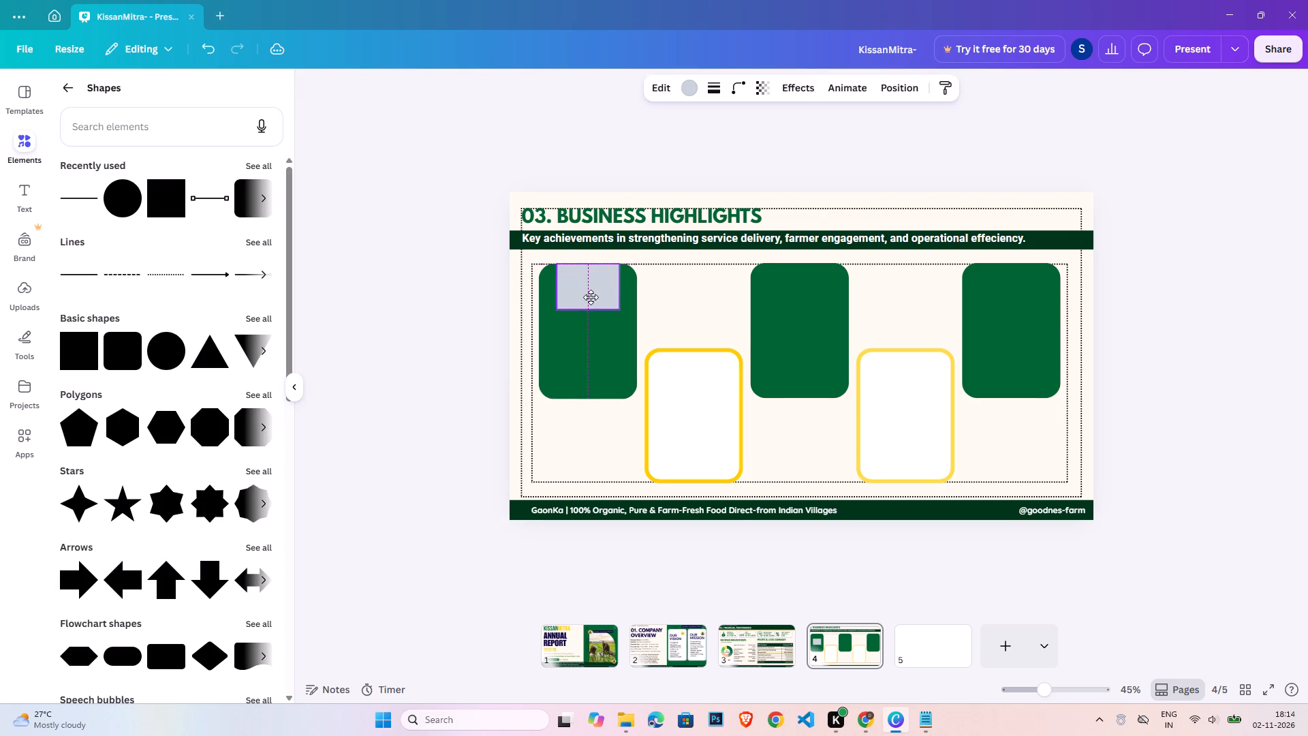
{"action": "left_click_drag", "start_coordinate": [591, 297], "coordinate": [591, 298]}
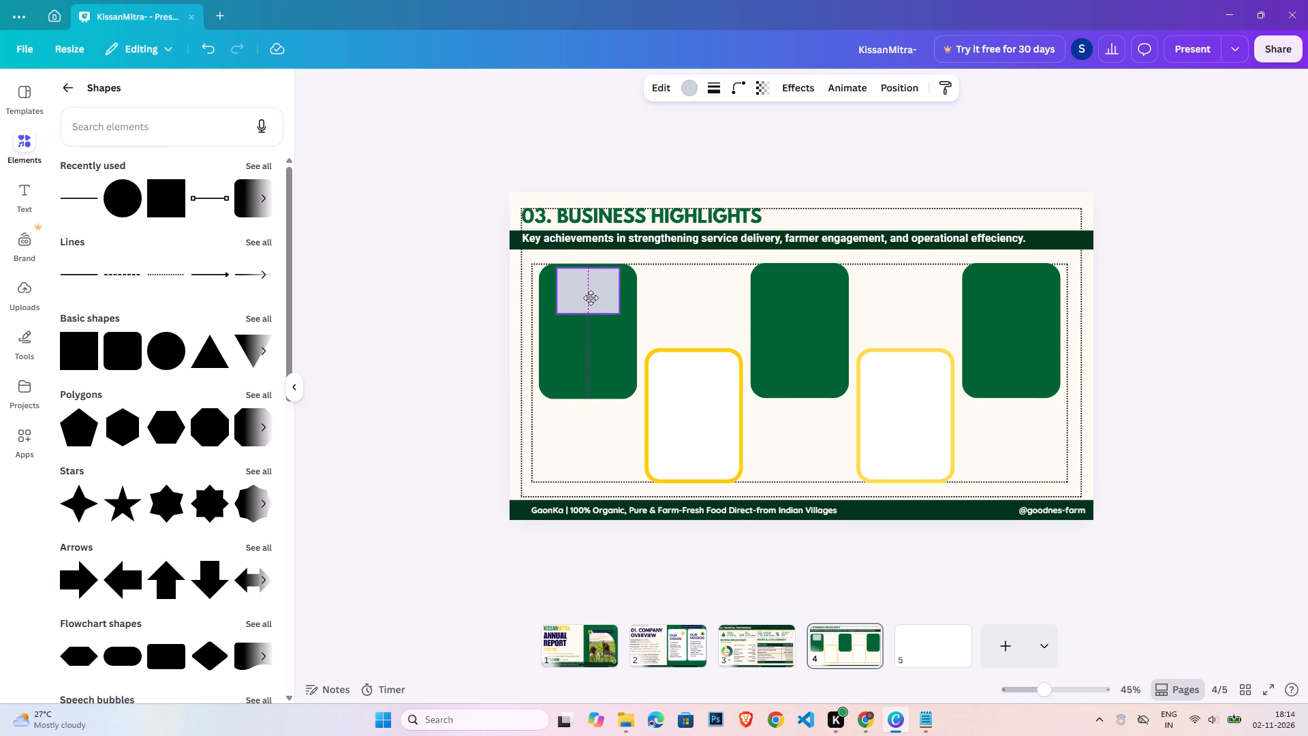
{"action": "left_click_drag", "start_coordinate": [591, 298], "coordinate": [590, 302]}
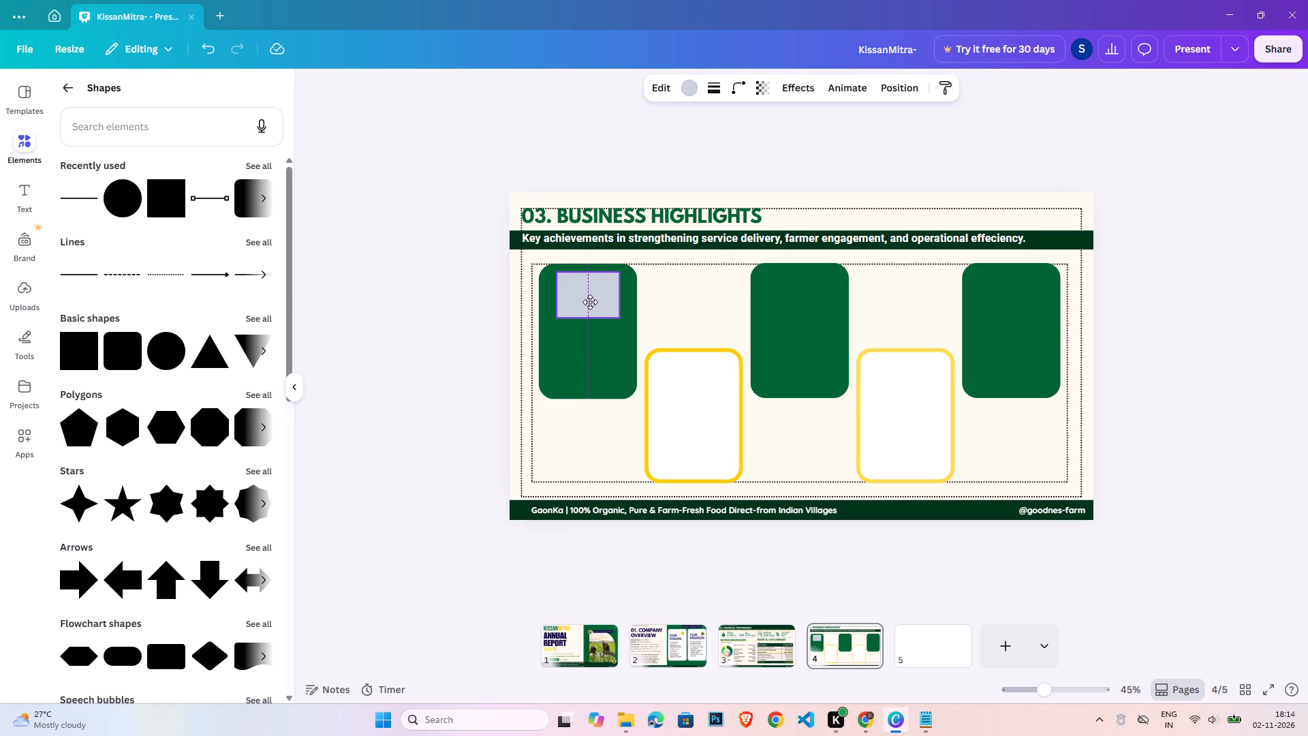
{"action": "left_click_drag", "start_coordinate": [590, 302], "coordinate": [590, 303]}
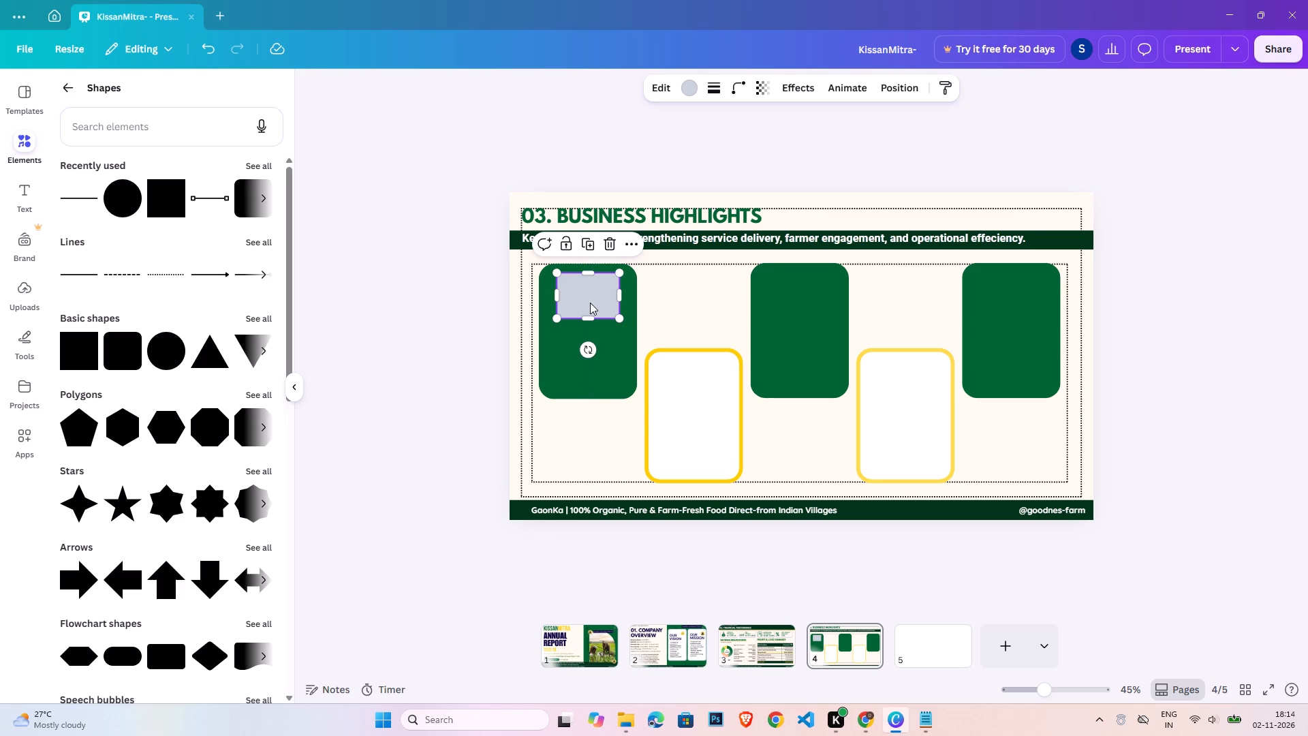
Give the small rectangle in the first card a dotted border and no fill.
{"action": "left_click", "coordinate": [715, 92]}
{"action": "left_click", "coordinate": [799, 124]}
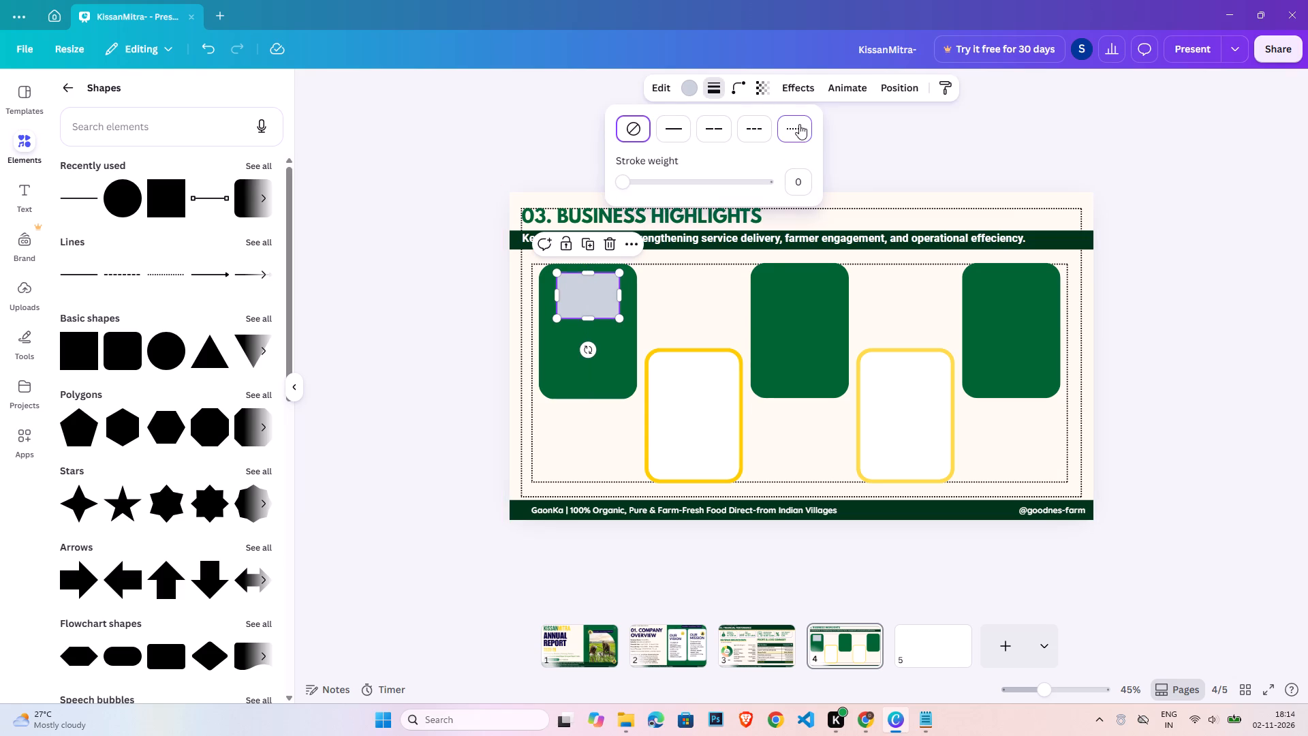
{"action": "left_click", "coordinate": [683, 90]}
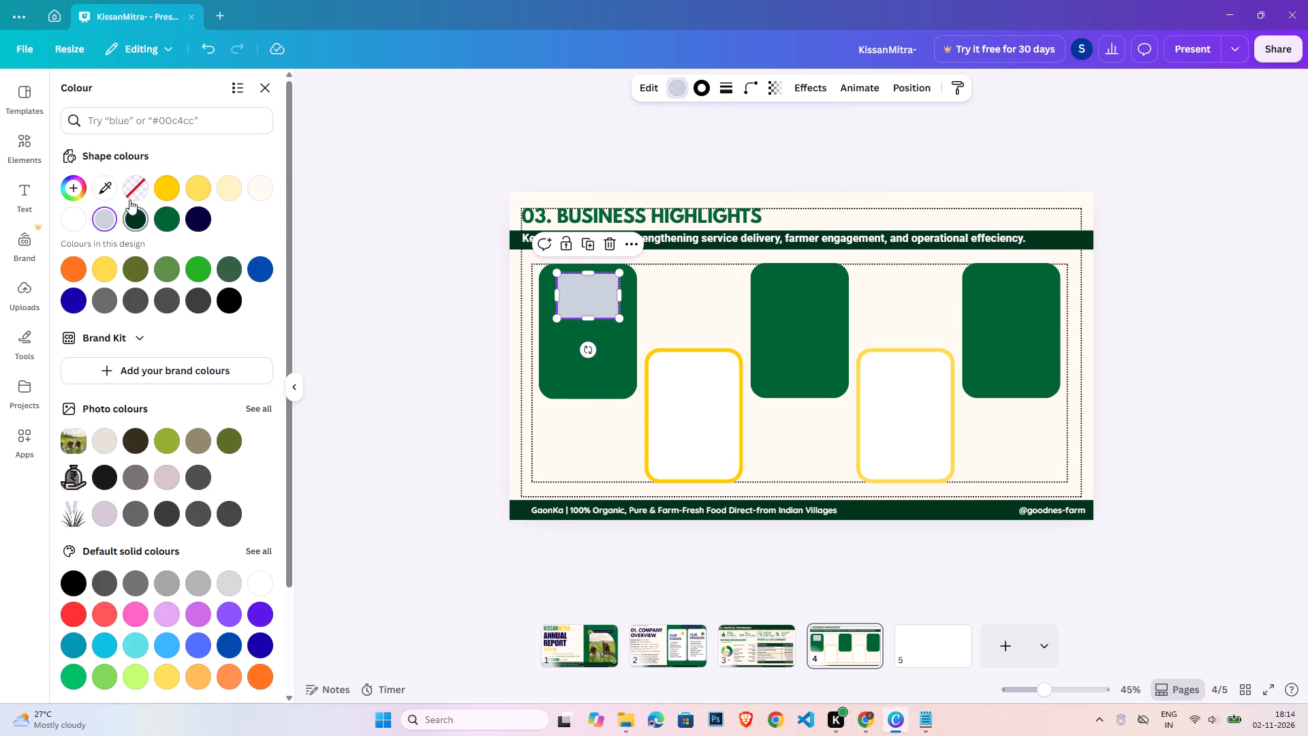
{"action": "left_click", "coordinate": [134, 187]}
{"action": "double_click", "coordinate": [447, 354]}
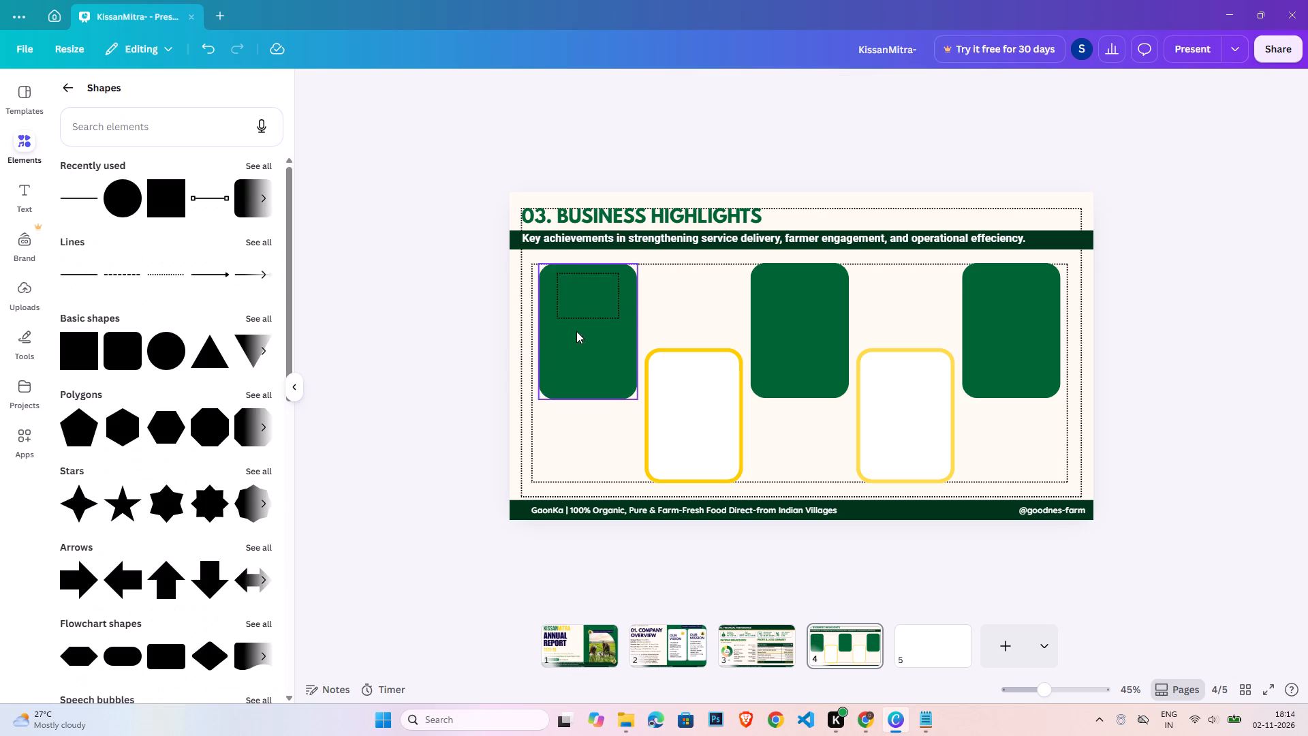
Copy the dotted box onto the third card near its top and centre it horizontally on that card.
{"action": "left_click", "coordinate": [597, 299]}
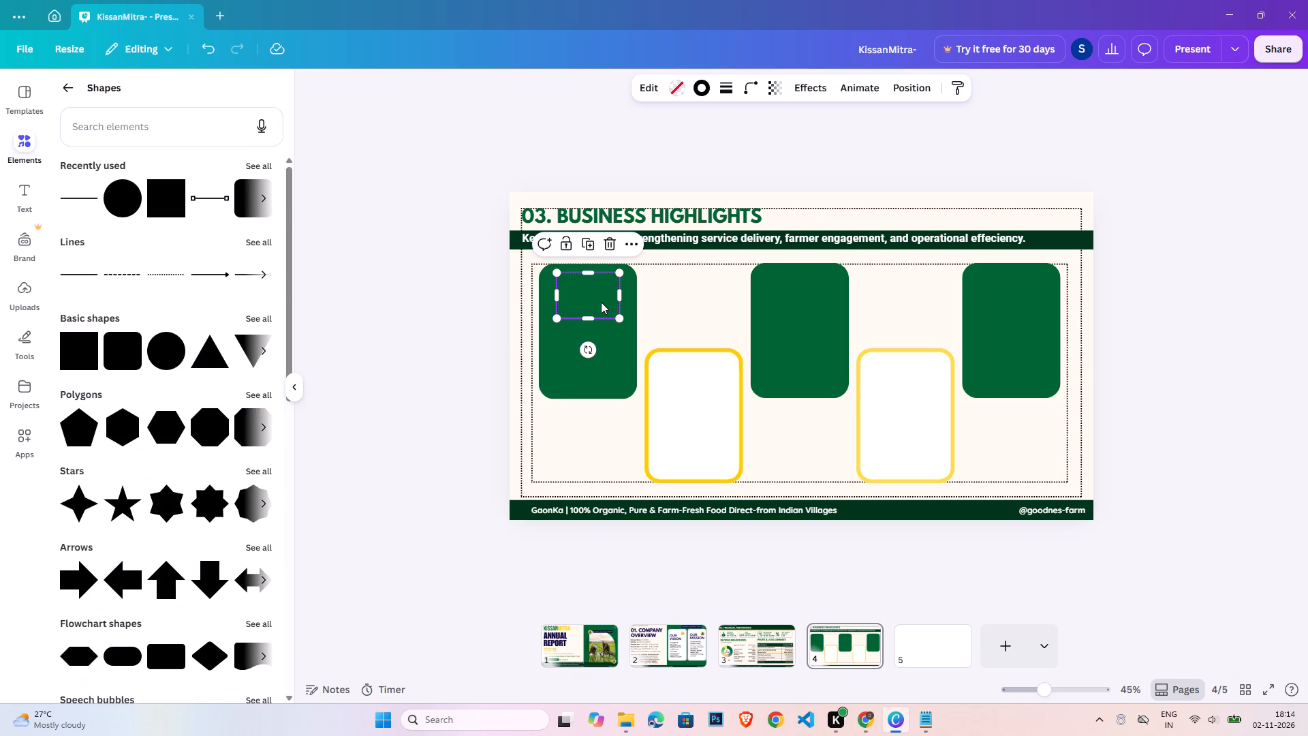
{"action": "key", "text": "ctrl+c"}
{"action": "key", "text": "ctrl+v"}
{"action": "left_click_drag", "start_coordinate": [593, 305], "coordinate": [654, 299]}
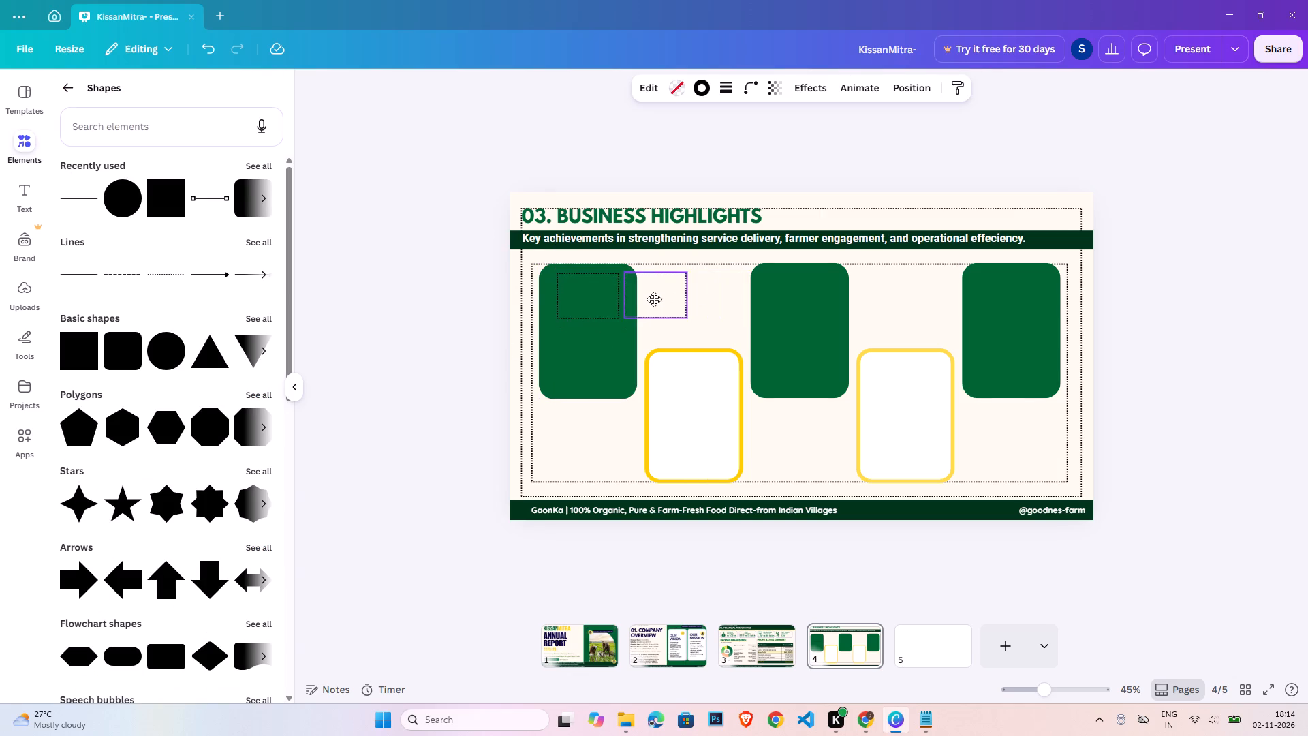
{"action": "left_click_drag", "start_coordinate": [654, 299], "coordinate": [804, 300]}
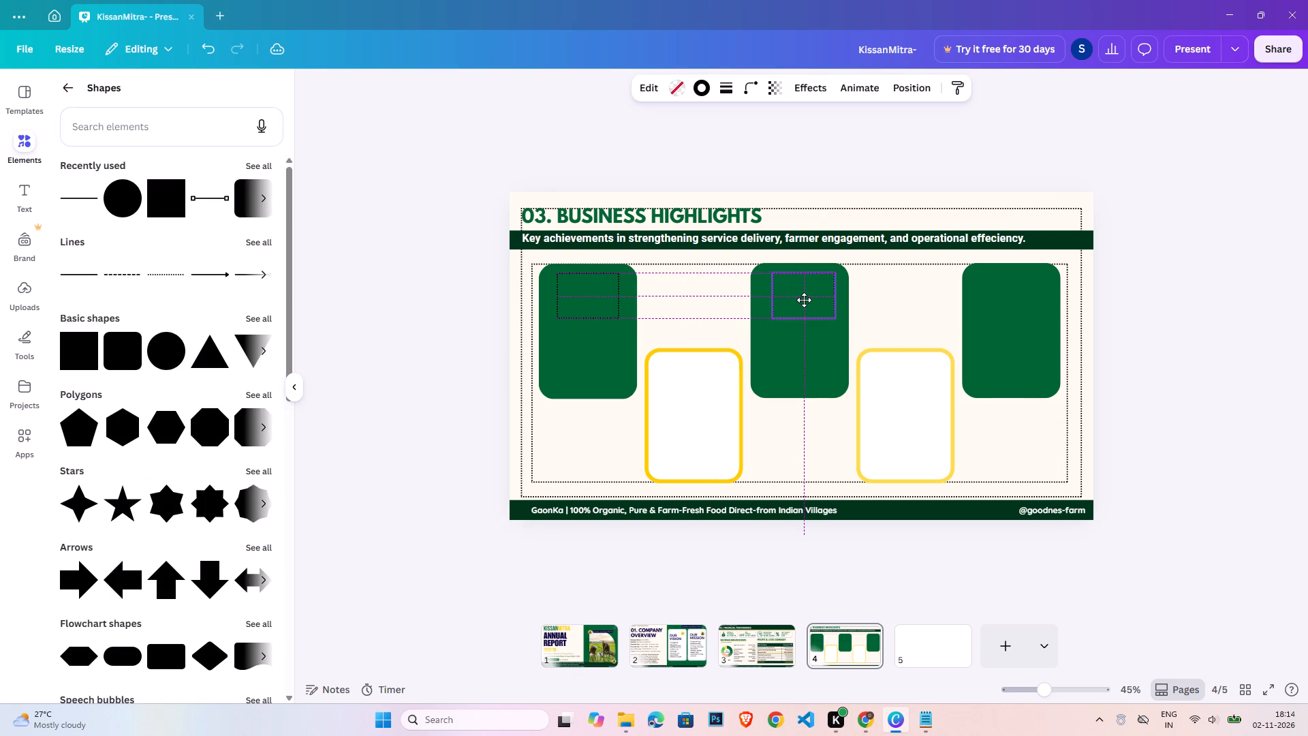
{"action": "left_click_drag", "start_coordinate": [804, 300], "coordinate": [804, 299]}
{"action": "left_click", "coordinate": [826, 378]}
{"action": "left_click", "coordinate": [816, 306], "text": "shift"}
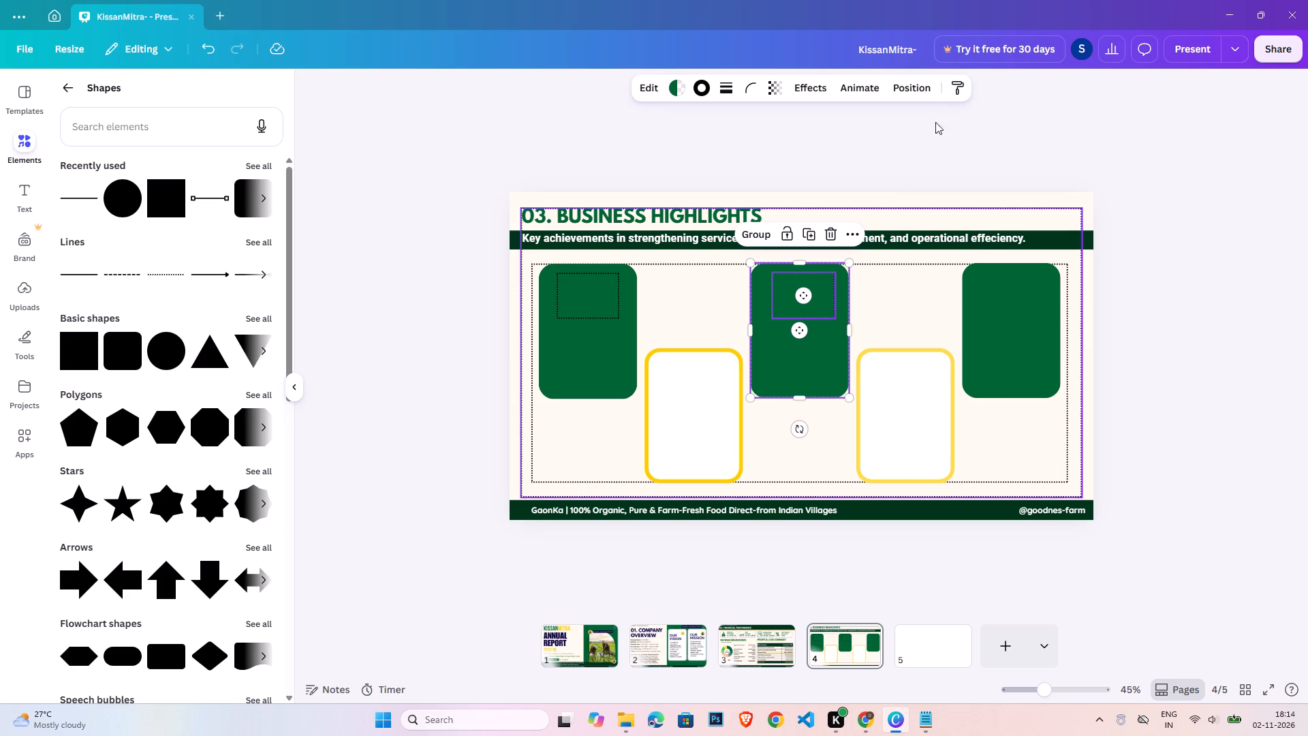
{"action": "left_click", "coordinate": [920, 84]}
{"action": "left_click", "coordinate": [195, 279]}
{"action": "double_click", "coordinate": [1157, 381]}
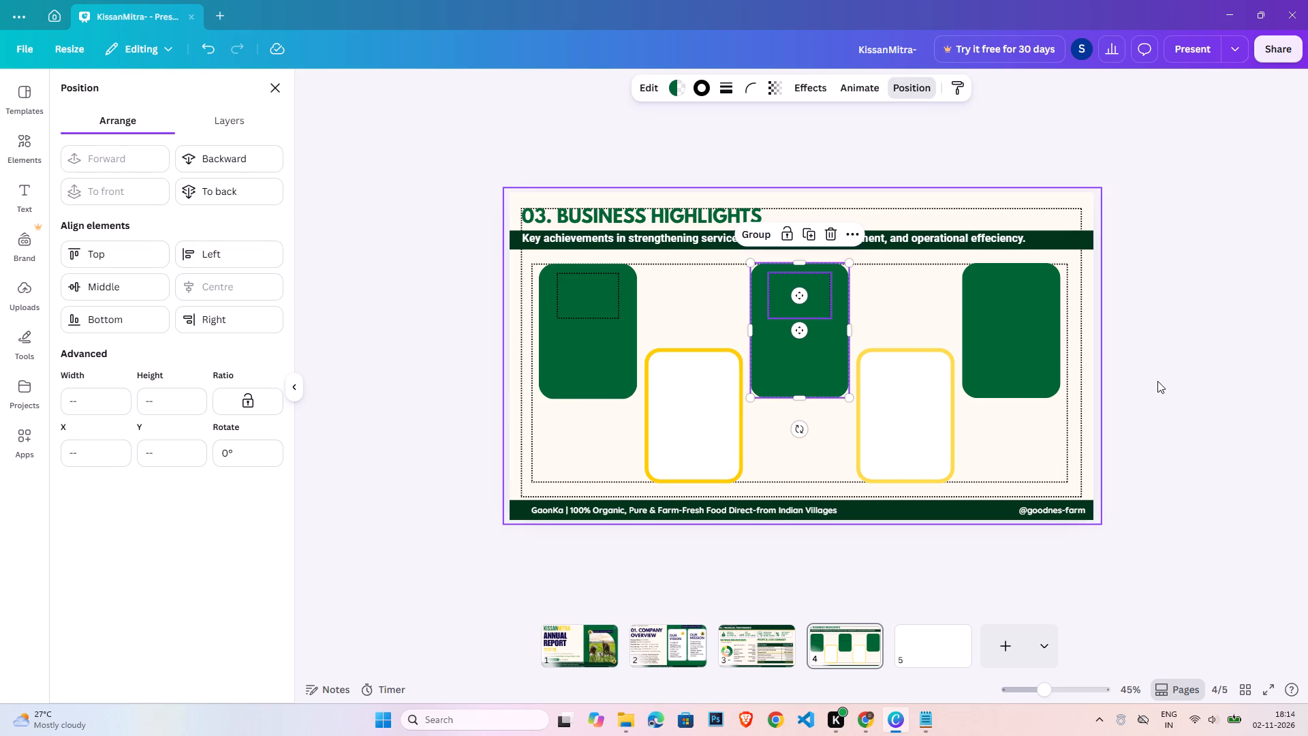
Copy the third card's dotted box to the same height on the fifth card, horizontally centred.
{"action": "left_click", "coordinate": [822, 309]}
{"action": "key", "text": "ctrl+c"}
{"action": "key", "text": "ctrl+v"}
{"action": "left_click_drag", "start_coordinate": [811, 305], "coordinate": [1014, 301]}
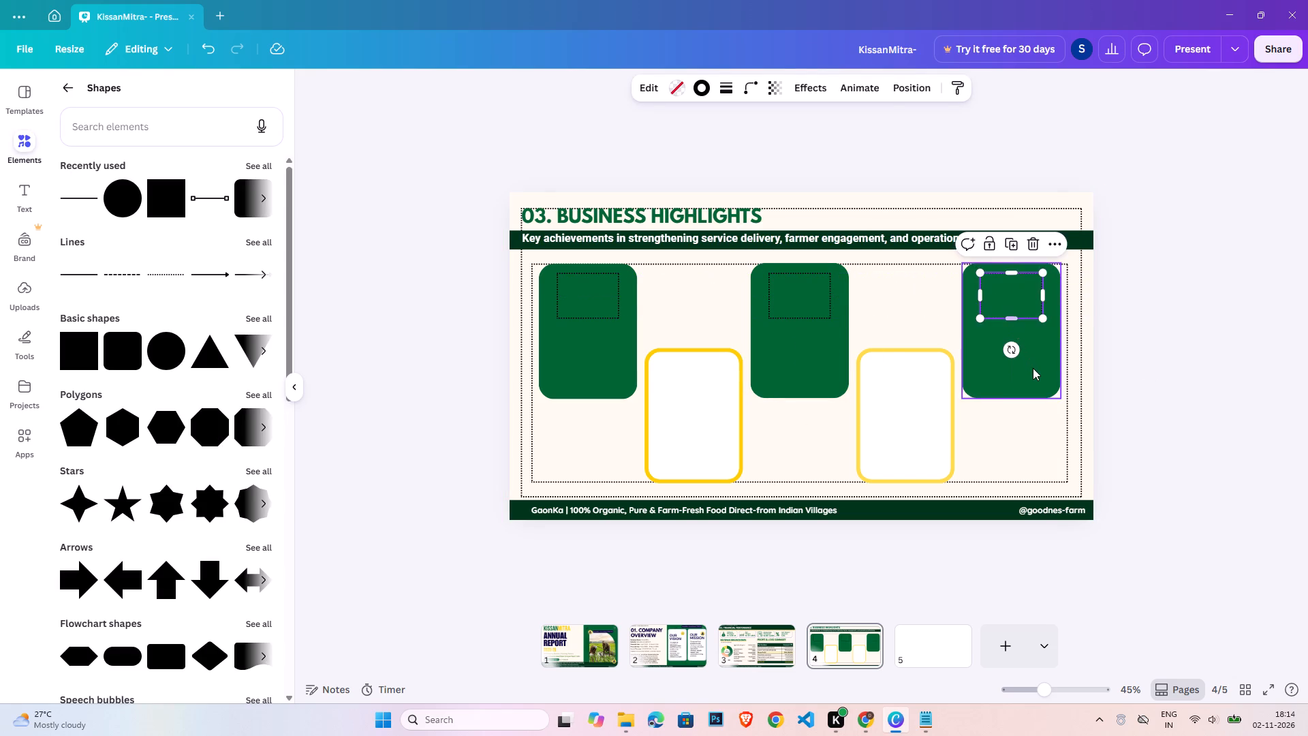
{"action": "left_click", "coordinate": [1033, 370]}
{"action": "left_click", "coordinate": [1029, 301], "text": "shift"}
{"action": "left_click", "coordinate": [900, 85]}
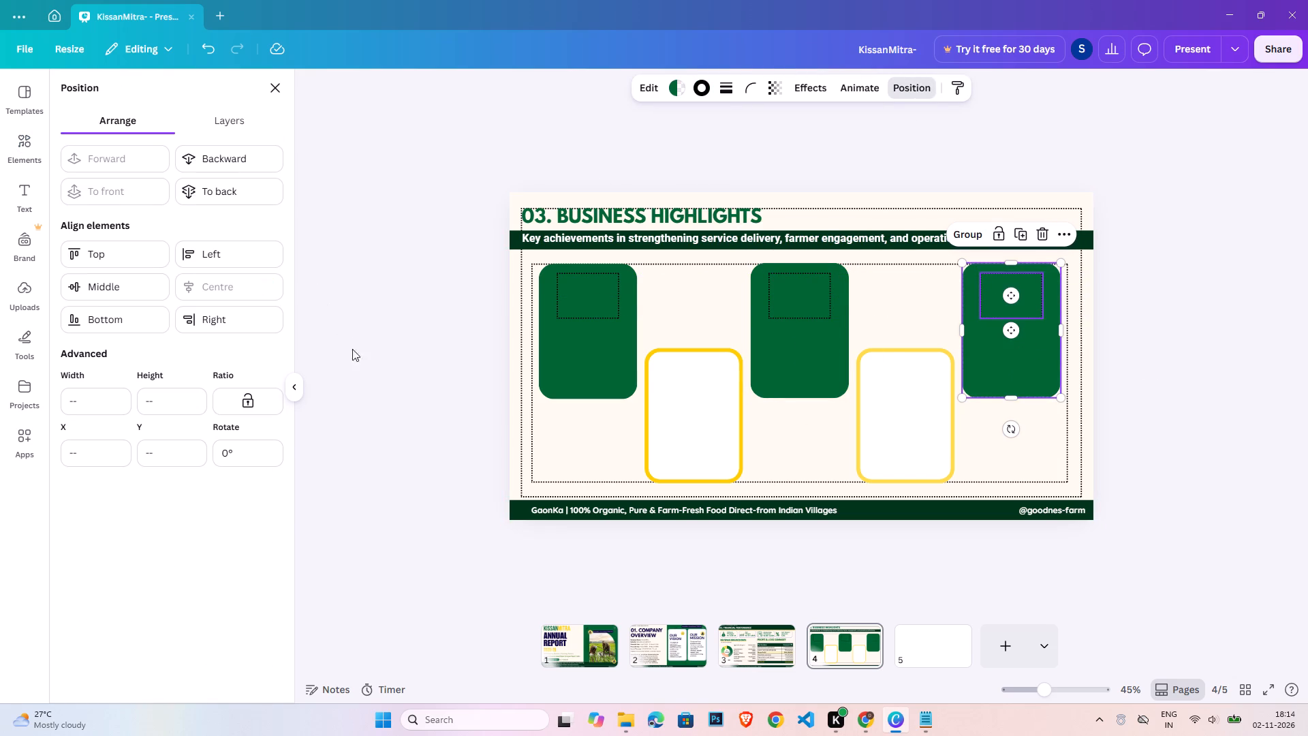
{"action": "double_click", "coordinate": [355, 356]}
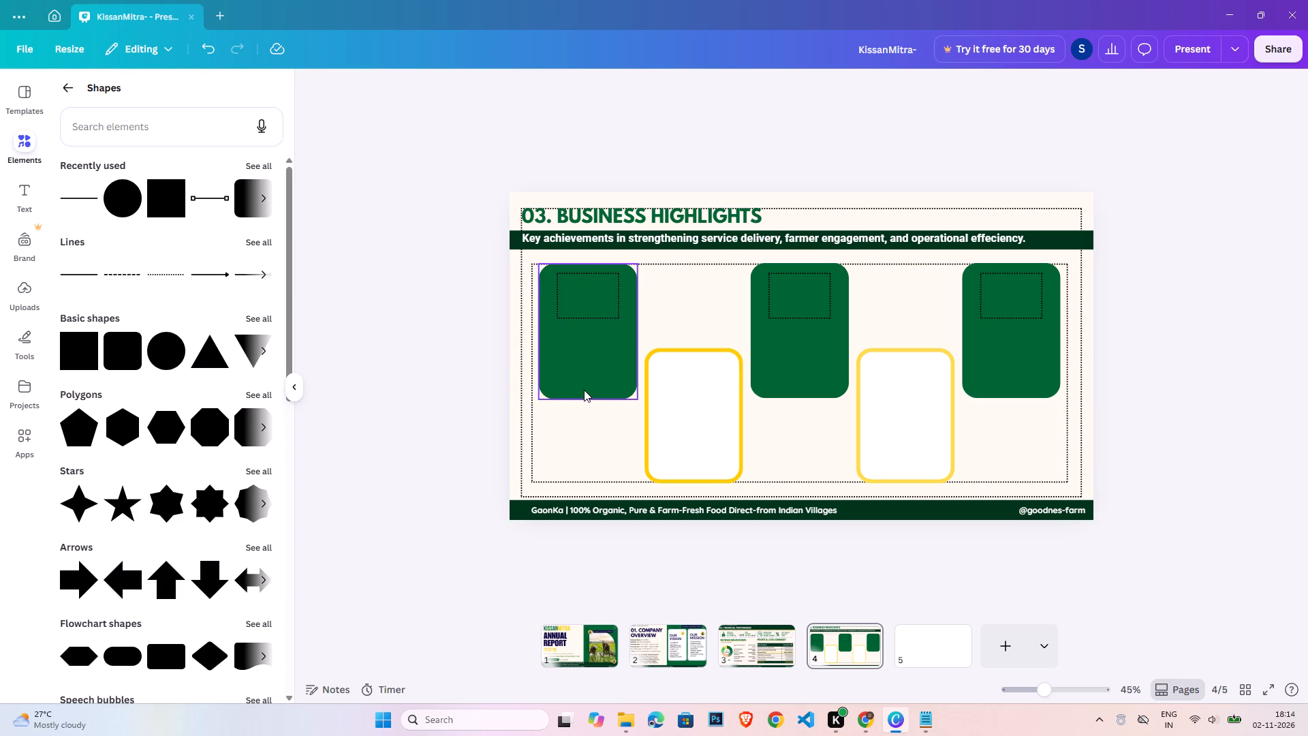
Add a circle about 151 px across, filling the height of the first card's dotted box, and centre it in the box.
{"action": "left_click", "coordinate": [124, 209]}
{"action": "left_click_drag", "start_coordinate": [816, 372], "coordinate": [689, 343]}
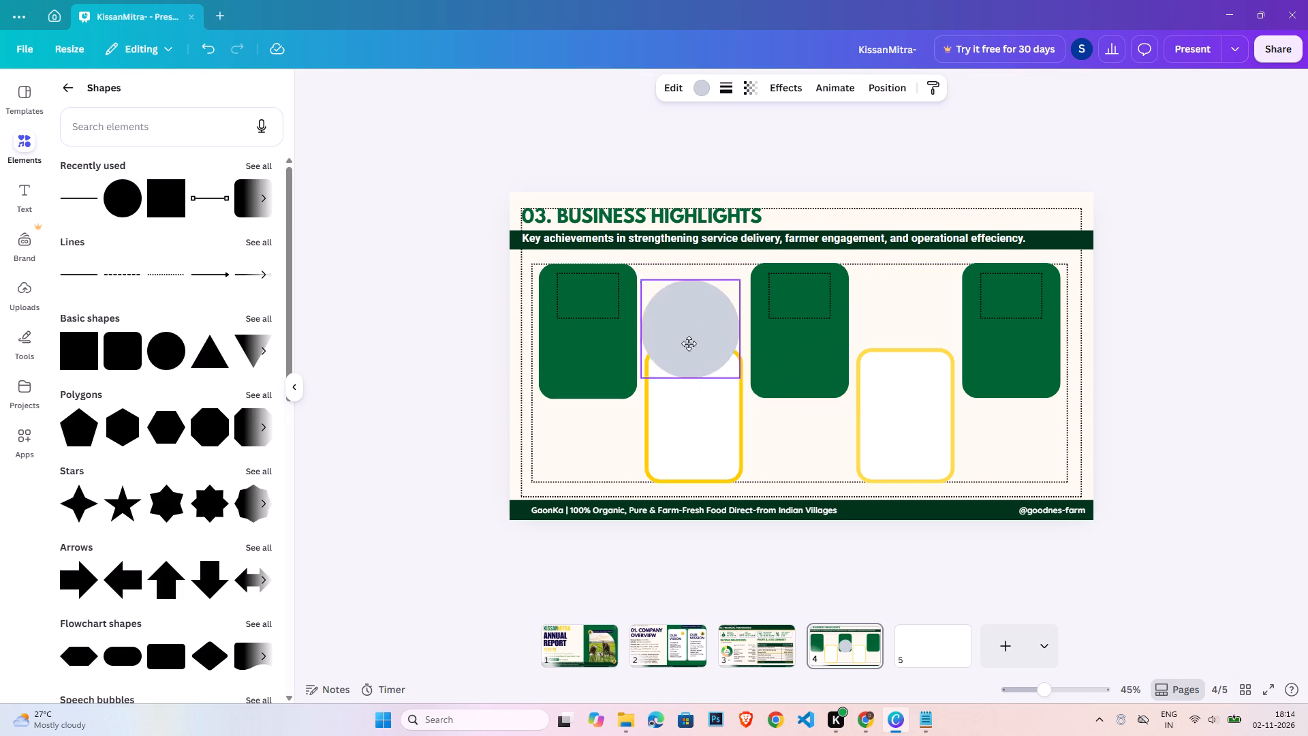
{"action": "left_click_drag", "start_coordinate": [689, 343], "coordinate": [623, 337]}
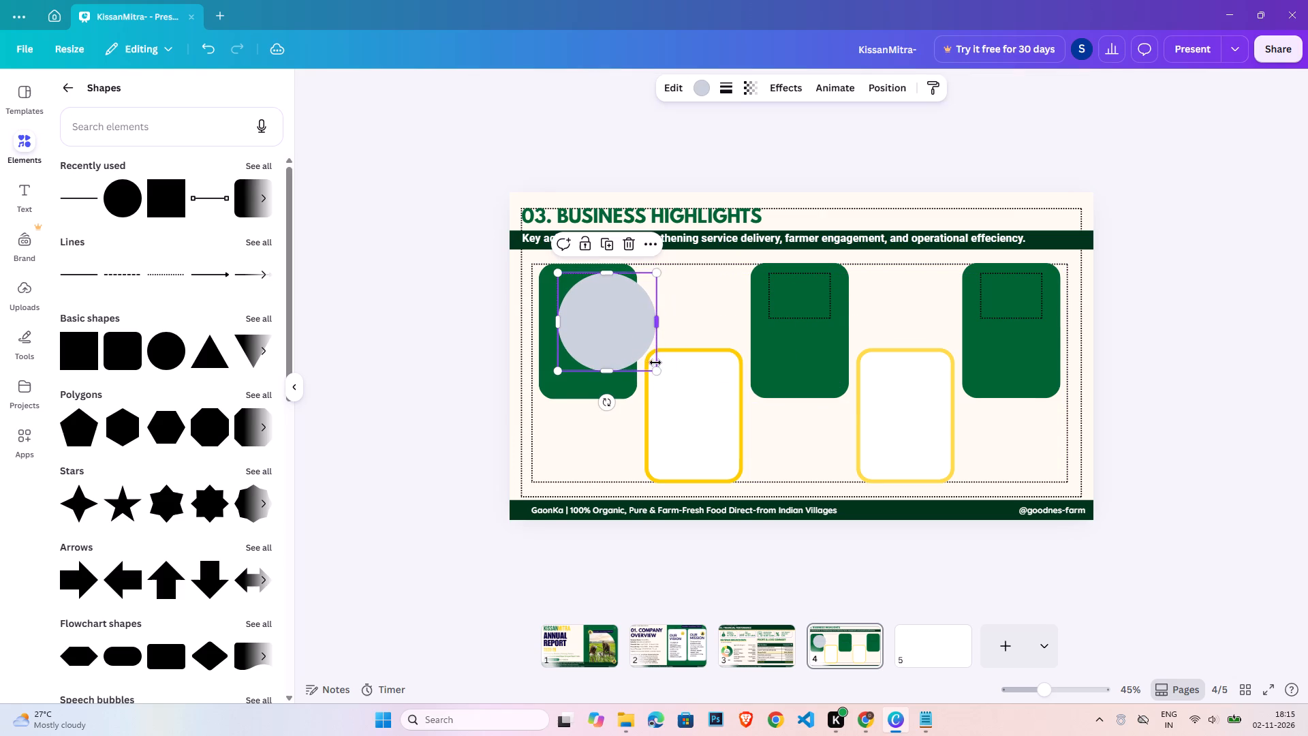
{"action": "left_click_drag", "start_coordinate": [657, 369], "coordinate": [608, 312]}
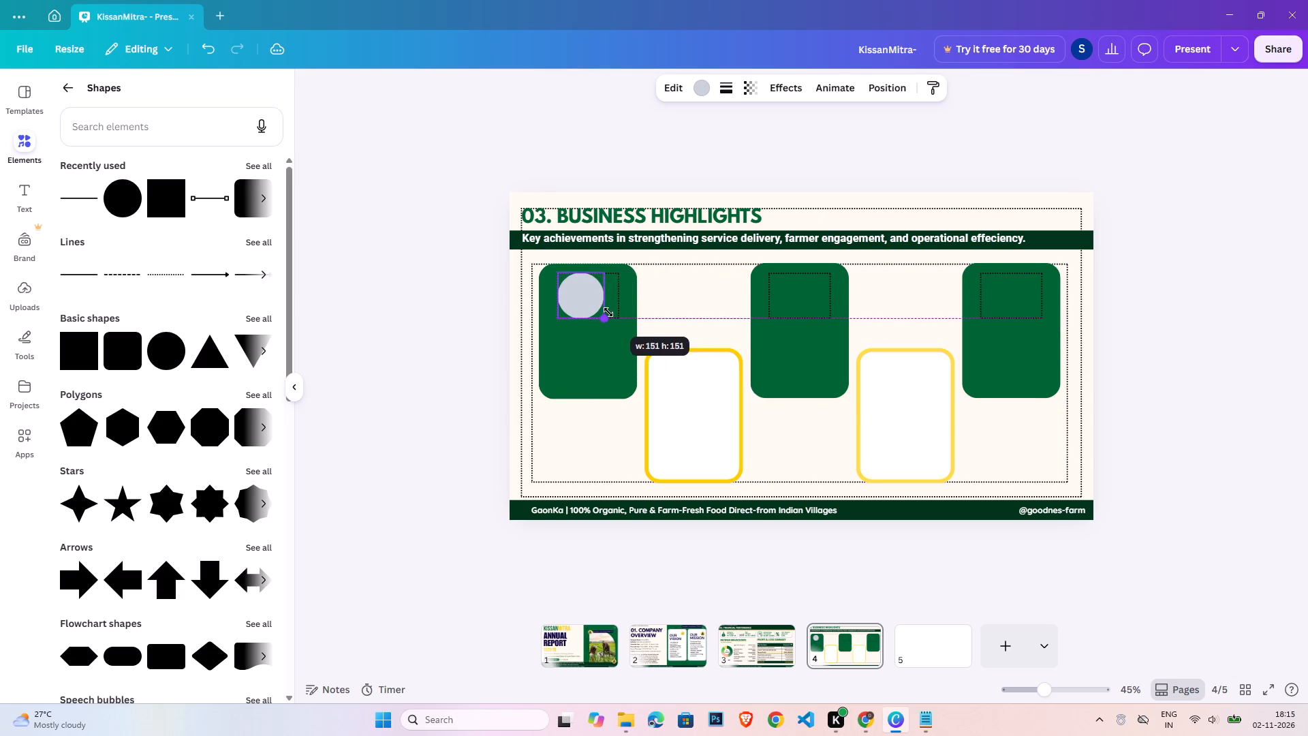
{"action": "left_click_drag", "start_coordinate": [608, 312], "coordinate": [609, 312]}
{"action": "left_click", "coordinate": [608, 298]}
{"action": "left_click", "coordinate": [614, 296]}
{"action": "left_click", "coordinate": [597, 298], "text": "shift"}
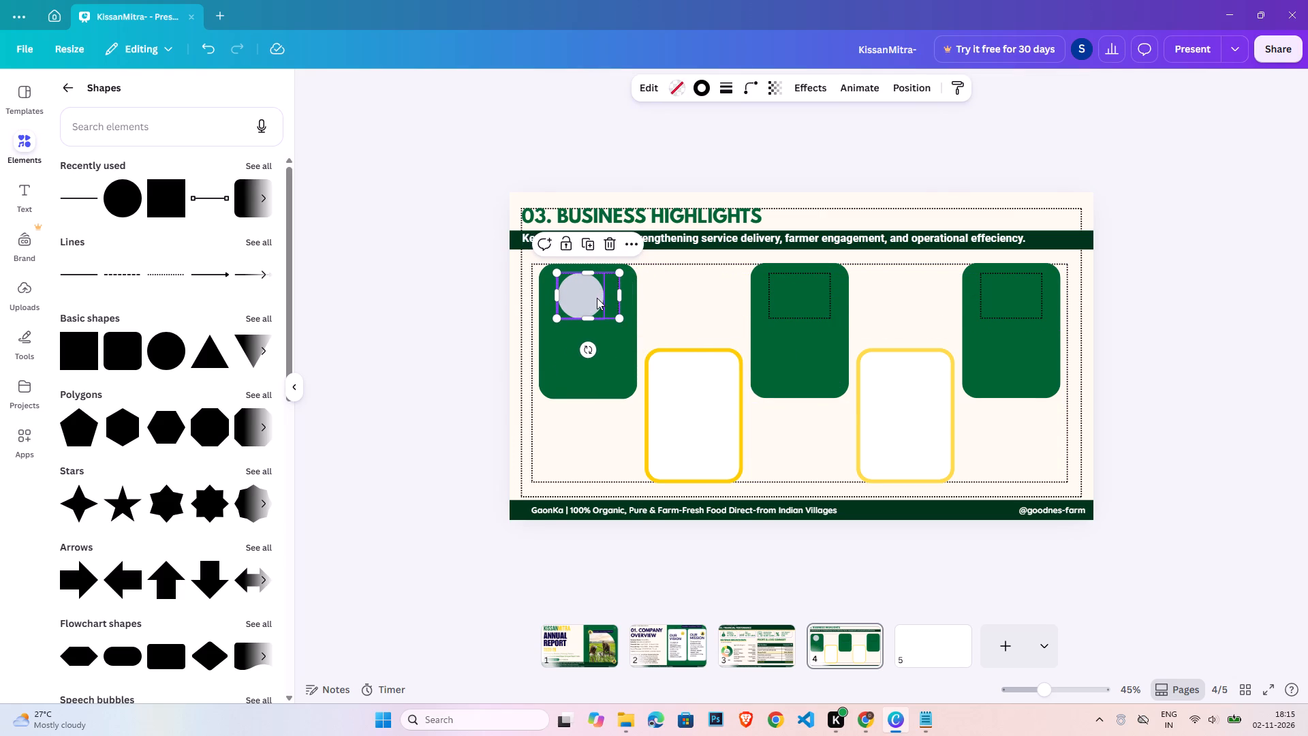
{"action": "left_click", "coordinate": [920, 87]}
{"action": "left_click", "coordinate": [235, 277]}
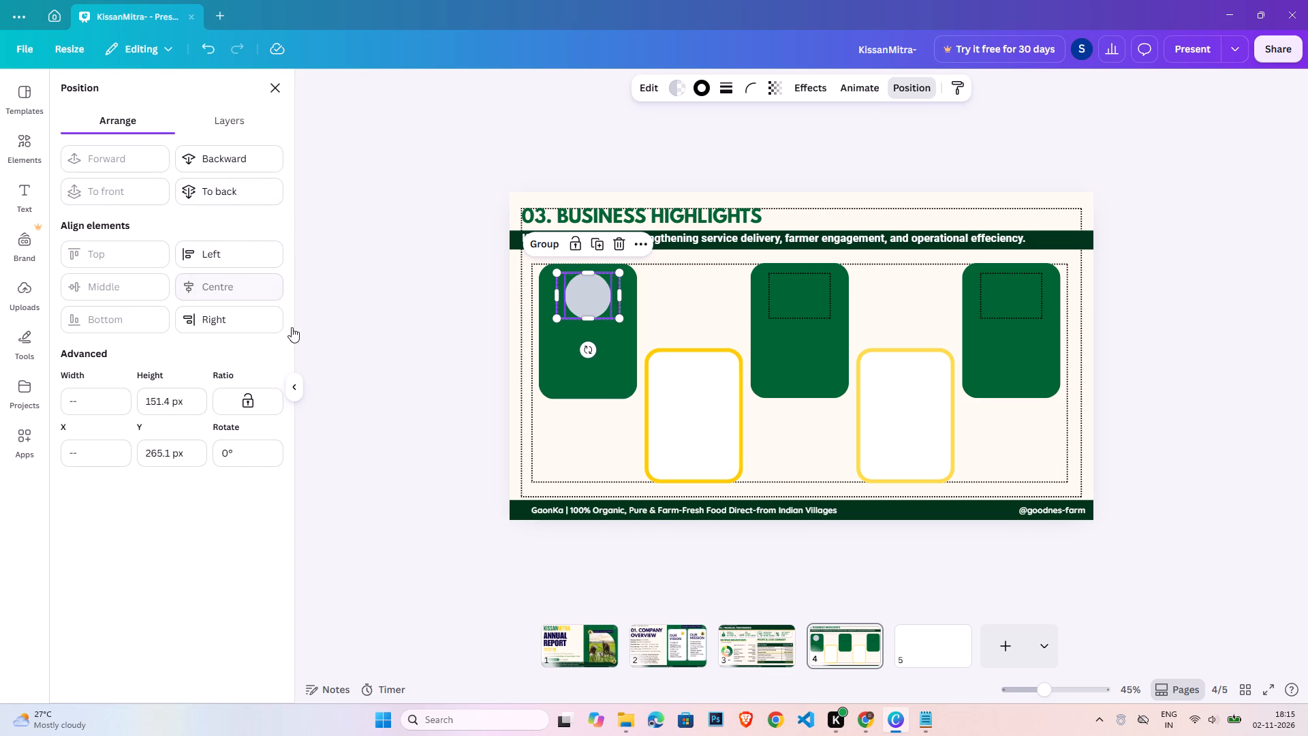
{"action": "double_click", "coordinate": [1134, 312]}
Fill the circle in the first card with yellow.
{"action": "left_click", "coordinate": [575, 296]}
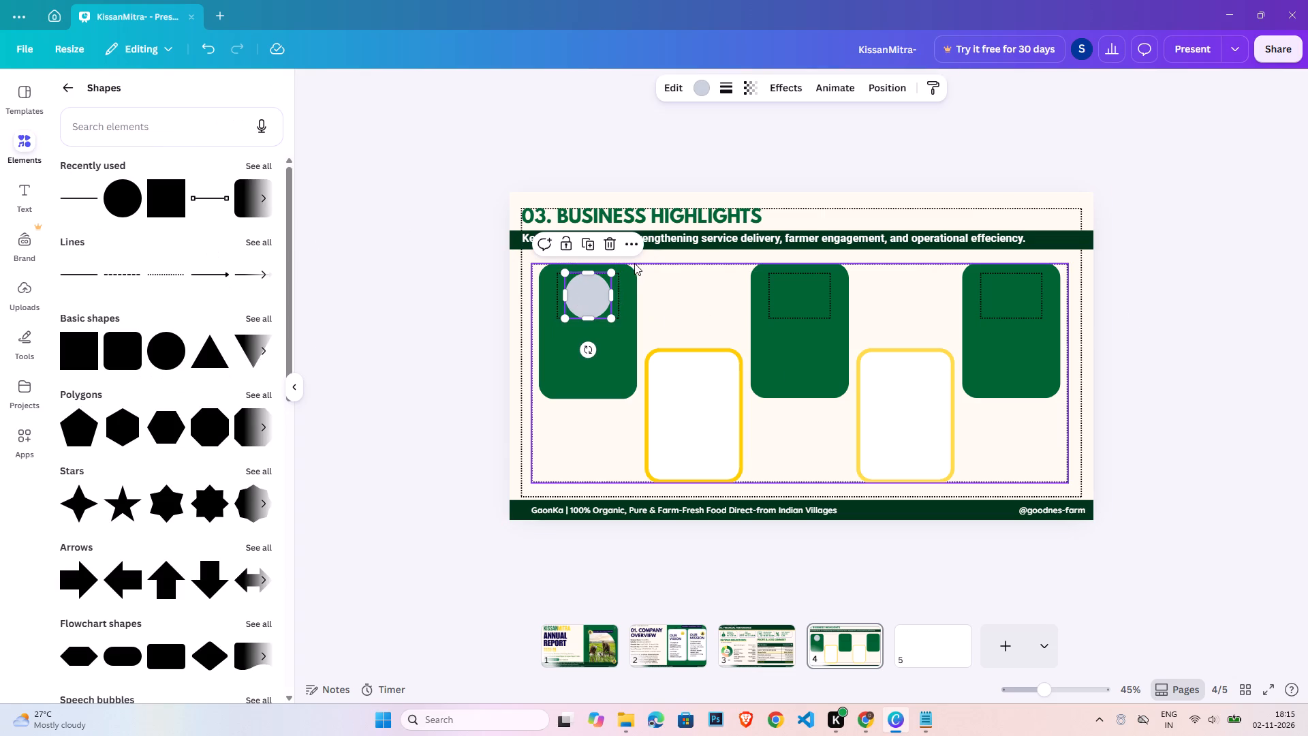
{"action": "left_click", "coordinate": [704, 93]}
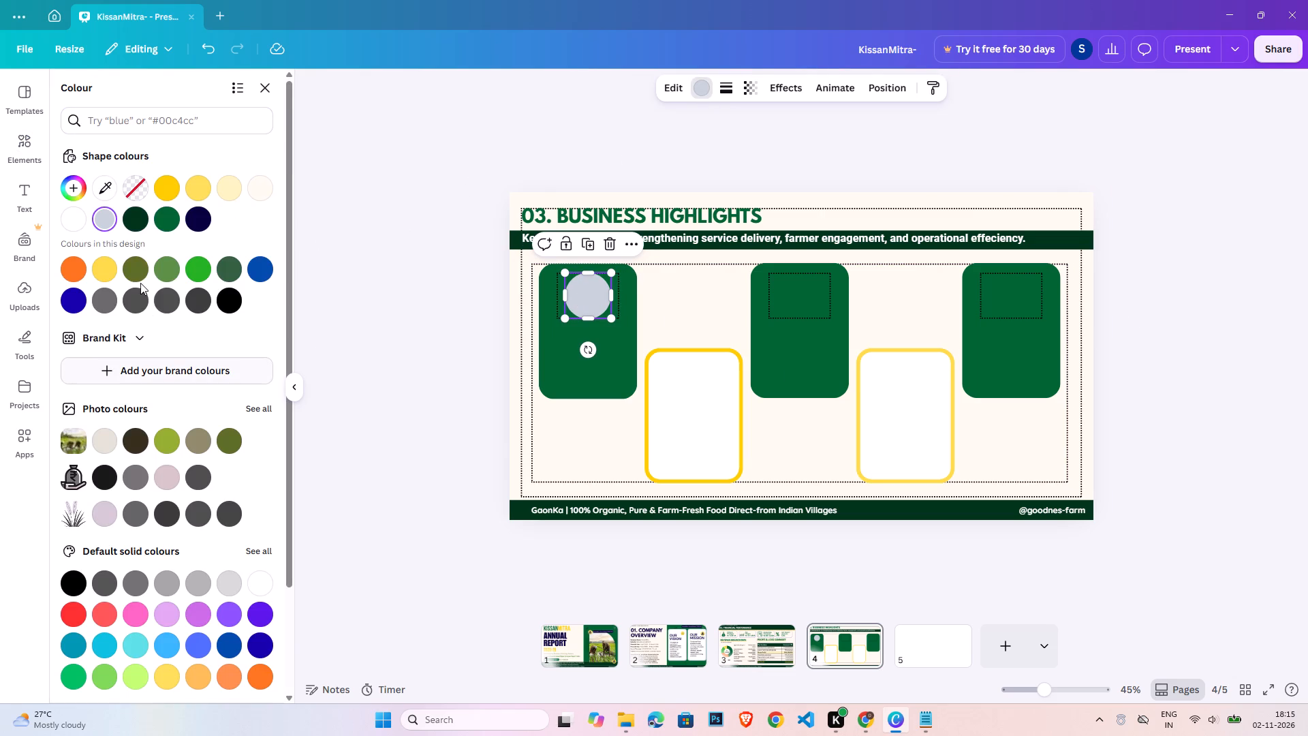
{"action": "left_click", "coordinate": [108, 260]}
{"action": "double_click", "coordinate": [473, 333]}
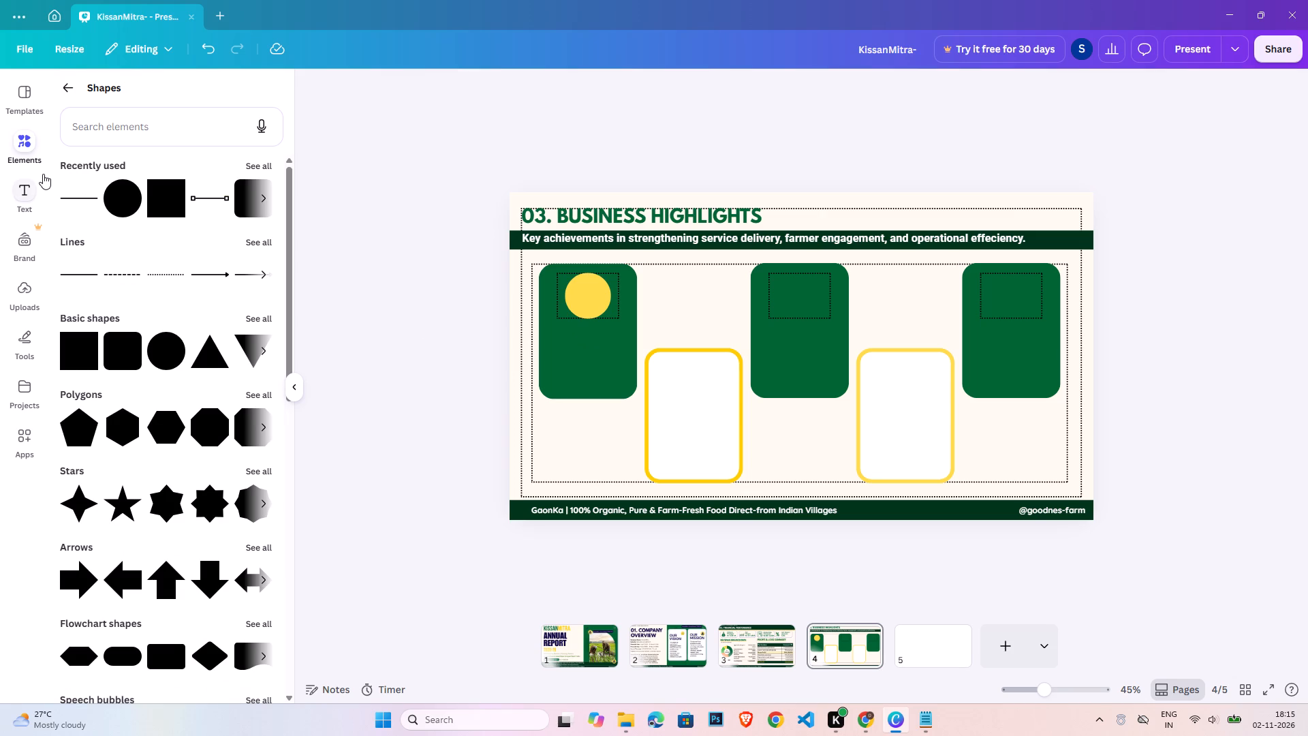
Search the graphics for "man and message" and place the solid envelope-in-a-ring icon, shrunk to fit, centred on the first card's yellow circle.
{"action": "left_click", "coordinate": [76, 87]}
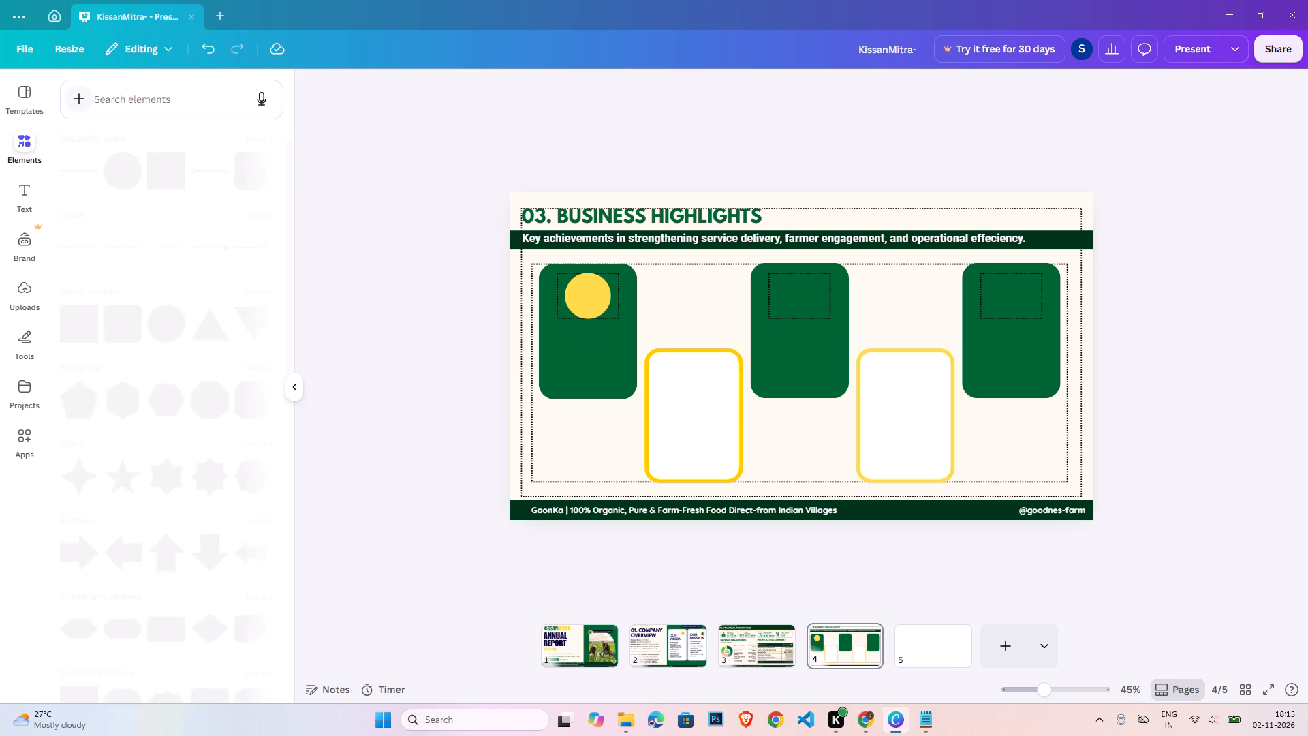
{"action": "left_click", "coordinate": [123, 106]}
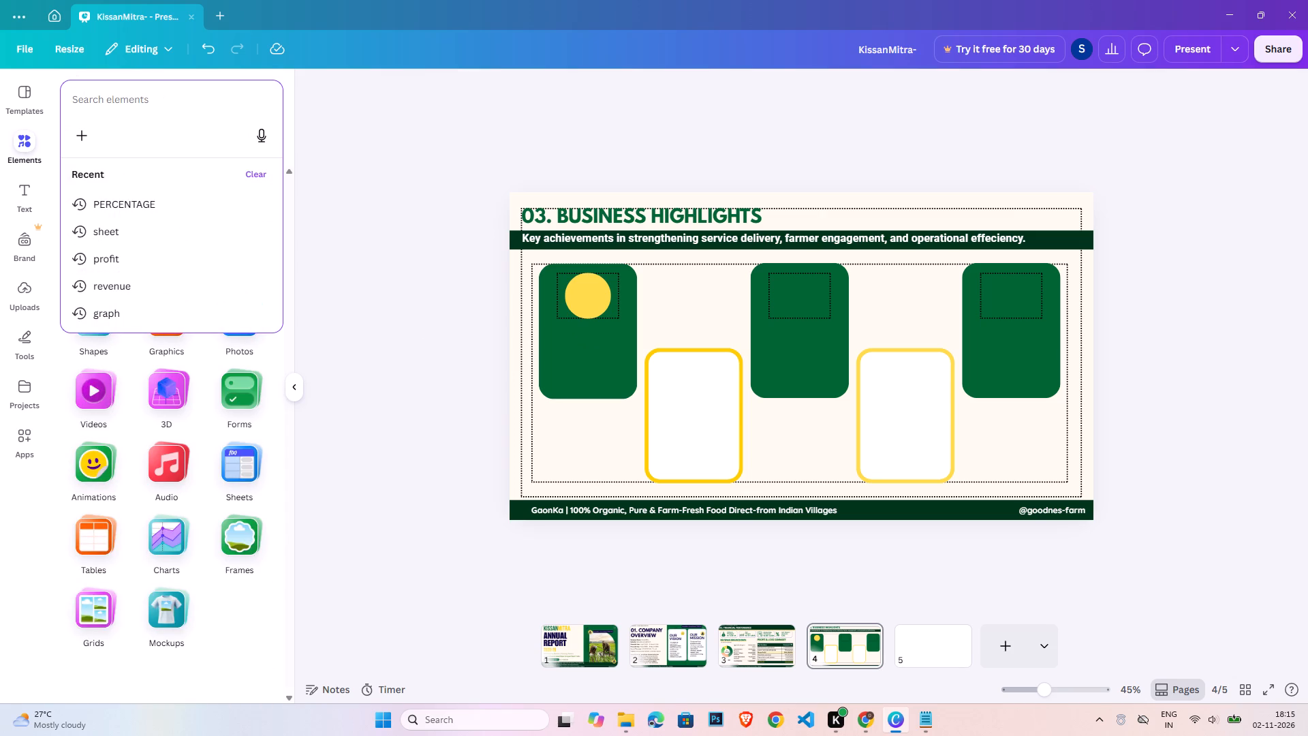
{"action": "key", "text": "p"}
{"action": "key", "text": "BackSpace"}
{"action": "type", "text": "man and"}
{"action": "key", "text": "space"}
{"action": "type", "text": "message"}
{"action": "key", "text": "Return"}
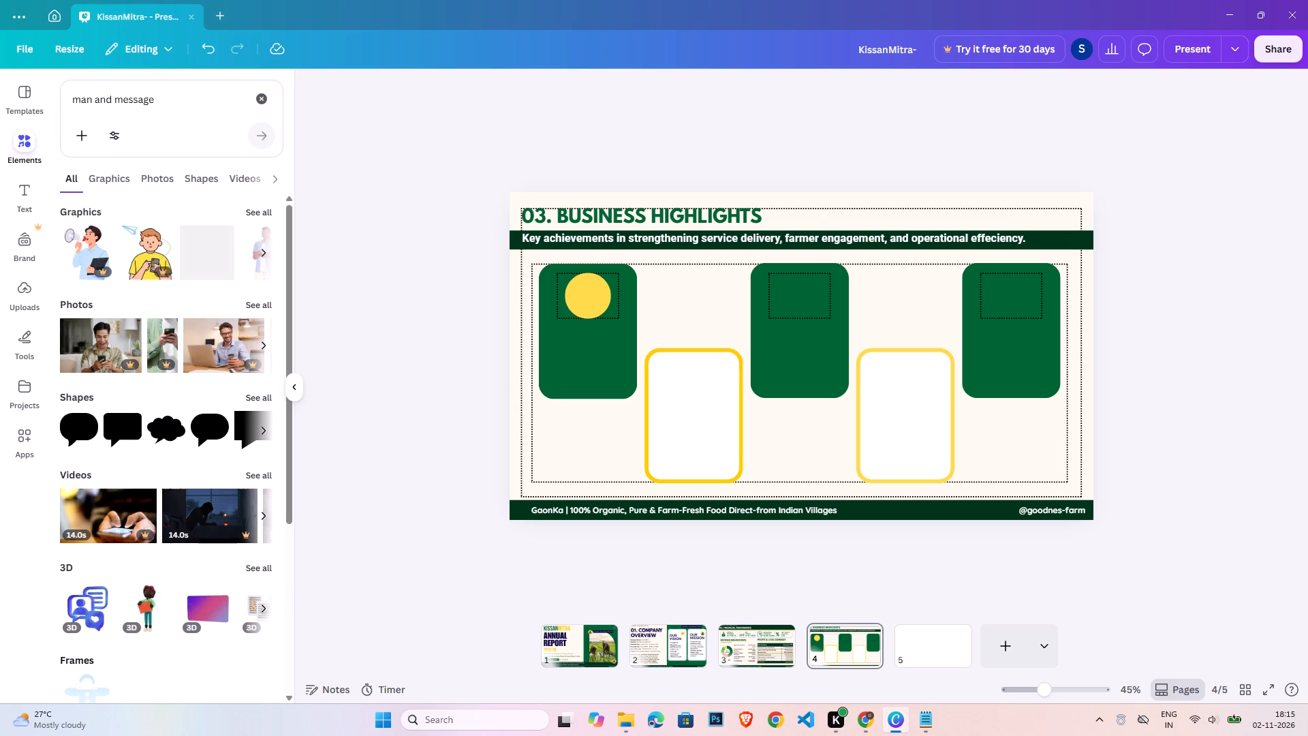
{"action": "left_click", "coordinate": [262, 212]}
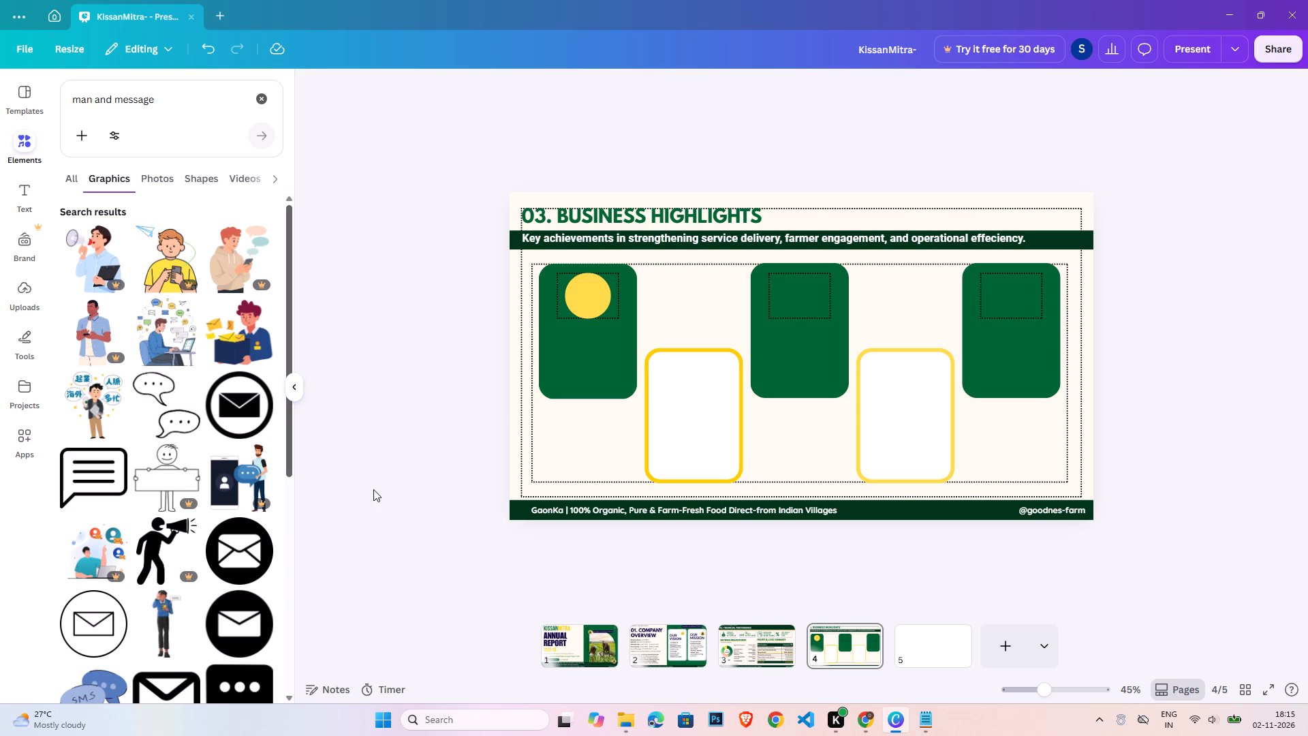
{"action": "left_click", "coordinate": [253, 421]}
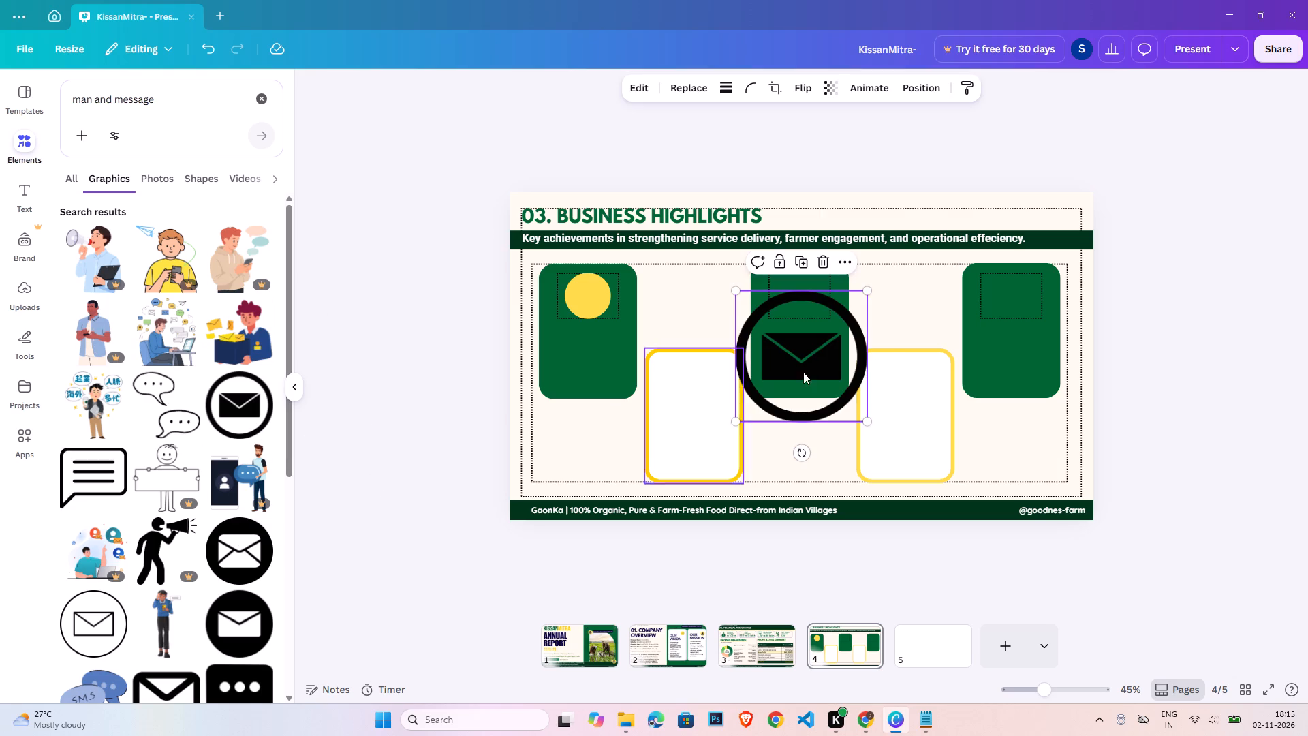
{"action": "left_click_drag", "start_coordinate": [871, 289], "coordinate": [787, 390]}
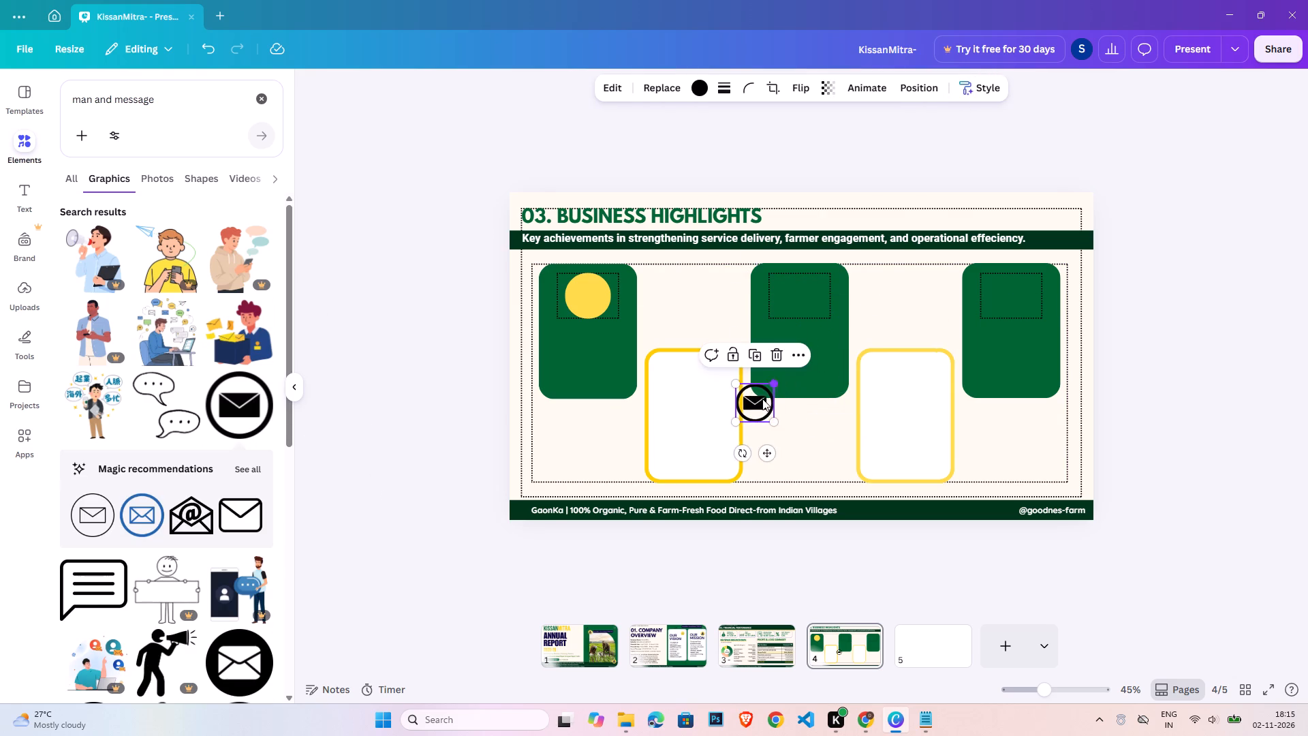
{"action": "left_click_drag", "start_coordinate": [760, 403], "coordinate": [595, 298]}
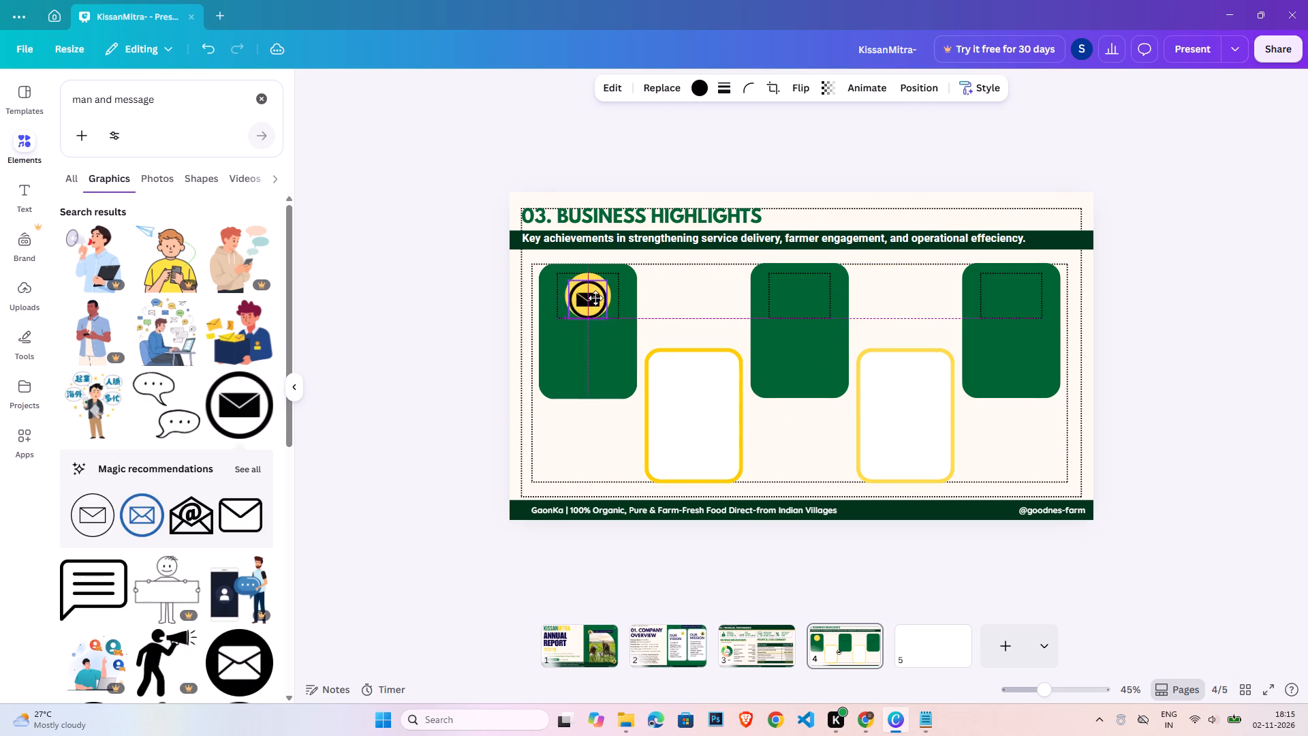
{"action": "left_click_drag", "start_coordinate": [595, 298], "coordinate": [592, 297]}
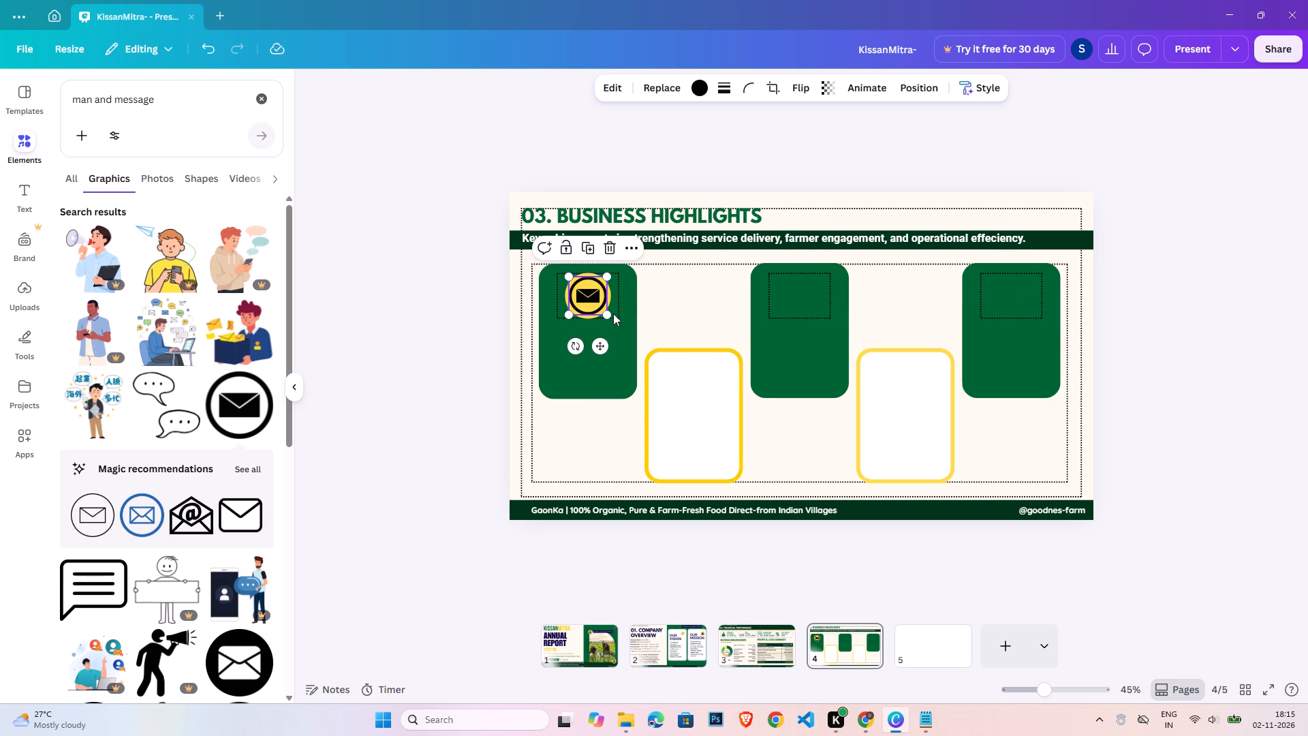
Recolour the envelope icon from black to the green used on the cards.
{"action": "left_click", "coordinate": [695, 77]}
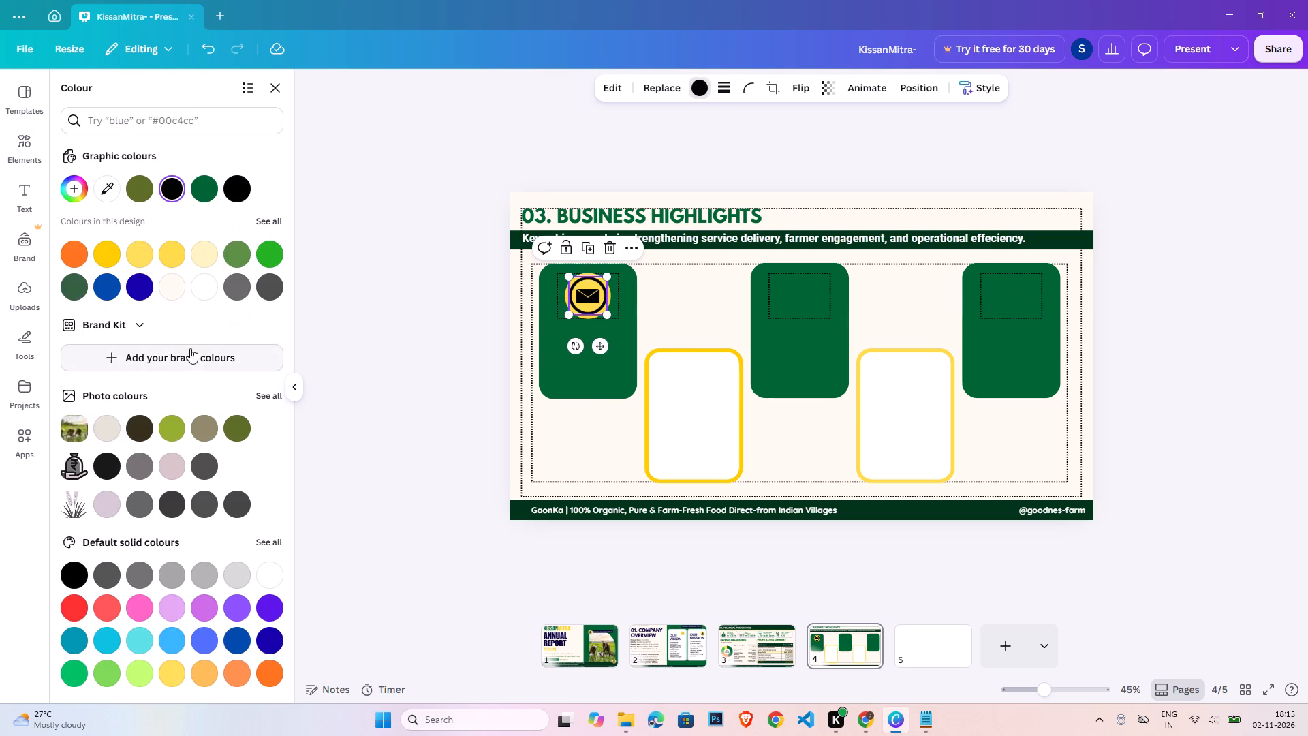
{"action": "left_click", "coordinate": [202, 190]}
{"action": "double_click", "coordinate": [437, 364]}
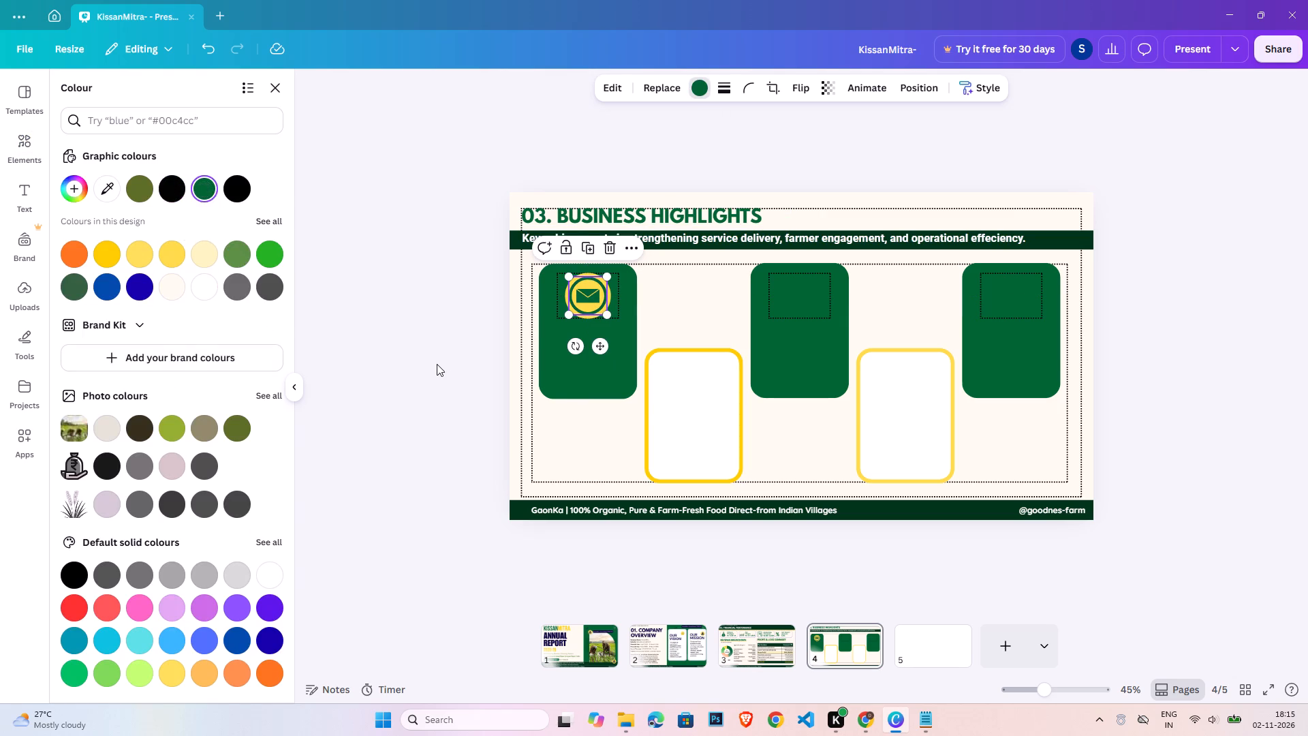
Copy the first card's yellow circle with its envelope icon and centre the copy in the third card's dotted box.
{"action": "left_click", "coordinate": [565, 284]}
{"action": "left_click", "coordinate": [587, 292], "text": "shift"}
{"action": "key", "text": "ctrl+c"}
{"action": "key", "text": "ctrl+v"}
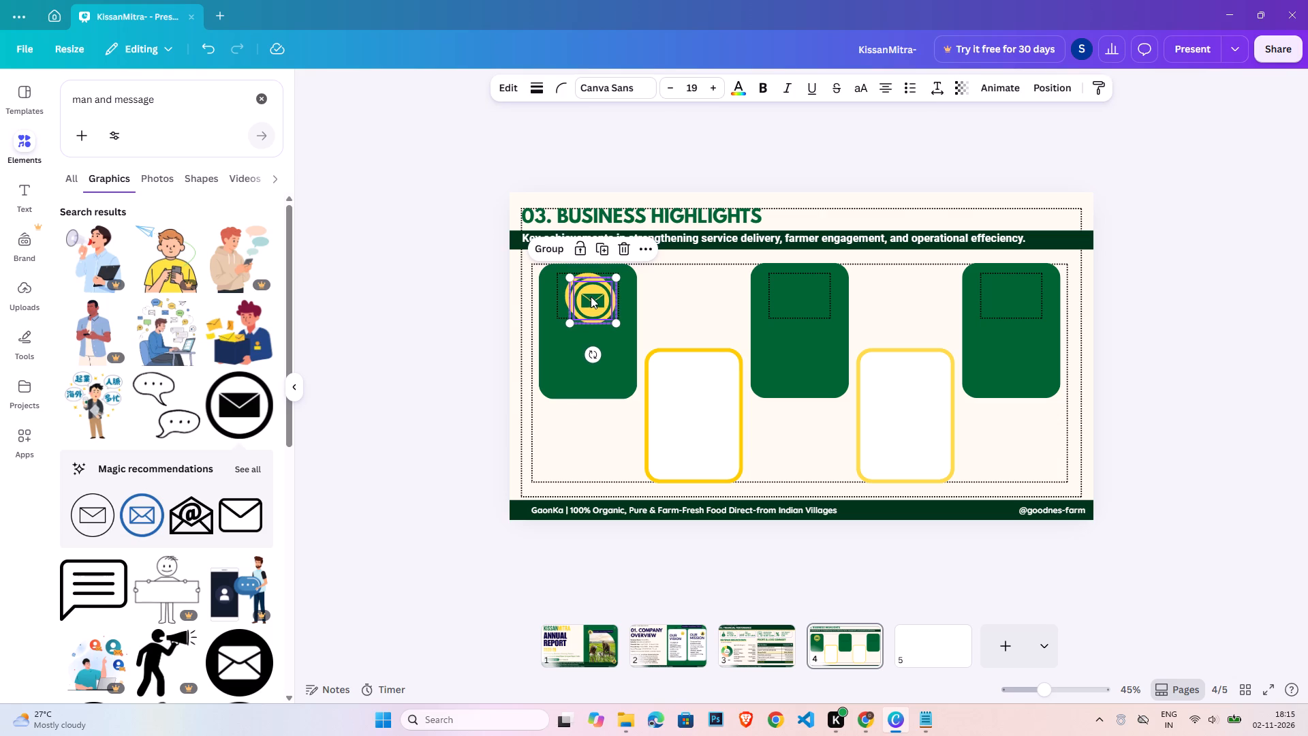
{"action": "left_click_drag", "start_coordinate": [593, 299], "coordinate": [801, 294]}
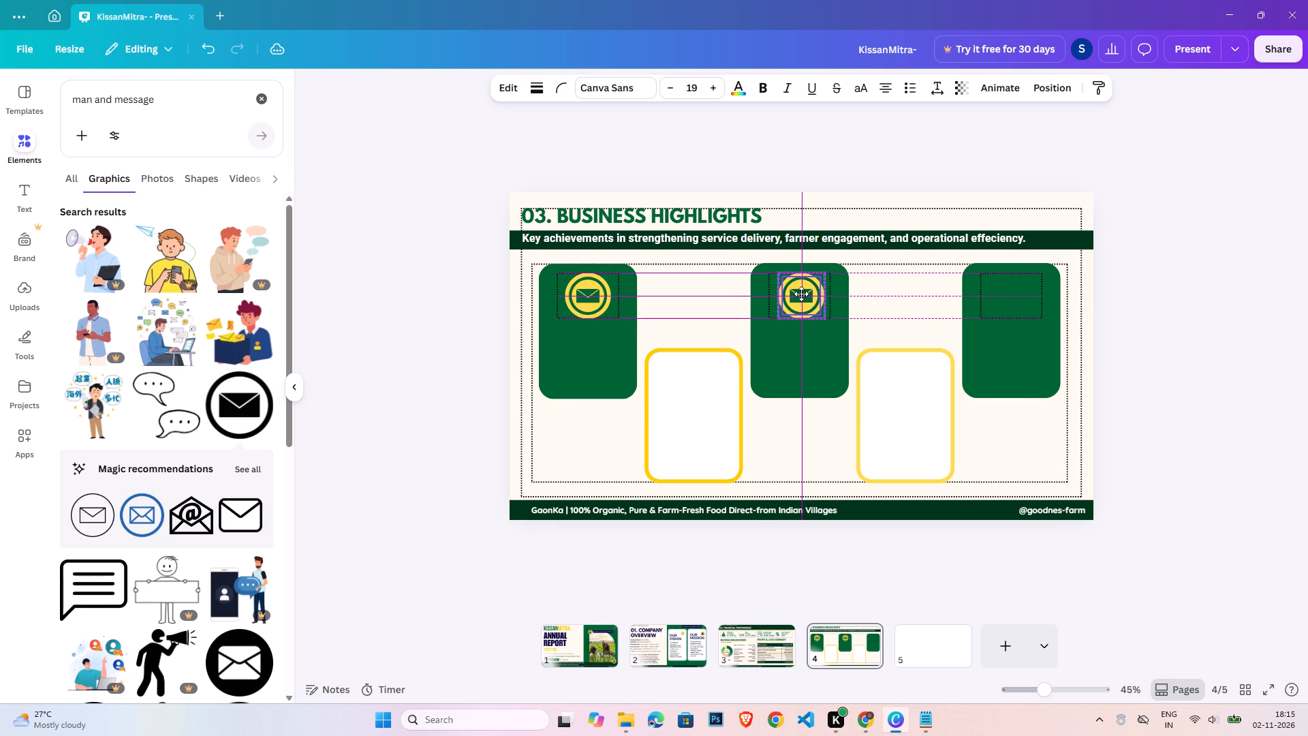
{"action": "left_click_drag", "start_coordinate": [801, 294], "coordinate": [801, 292]}
{"action": "key", "text": "ctrl+z"}
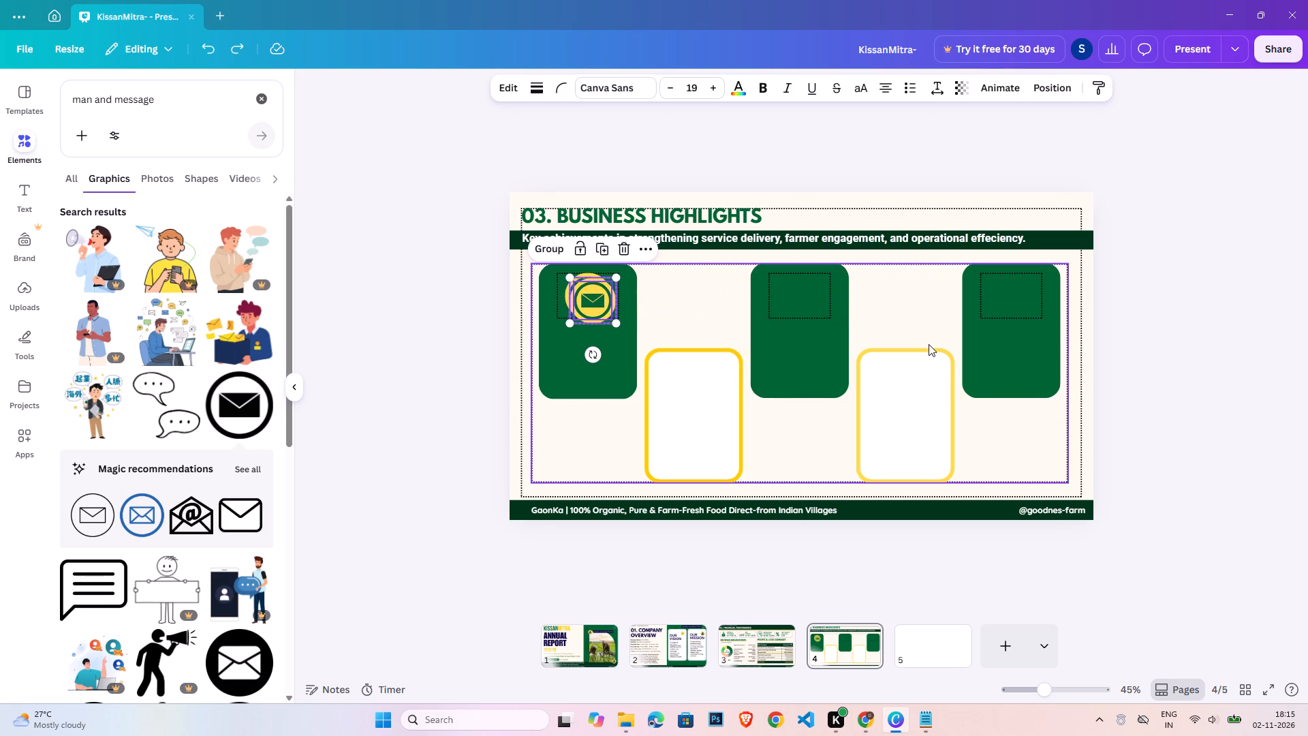
{"action": "left_click_drag", "start_coordinate": [579, 298], "coordinate": [790, 296]}
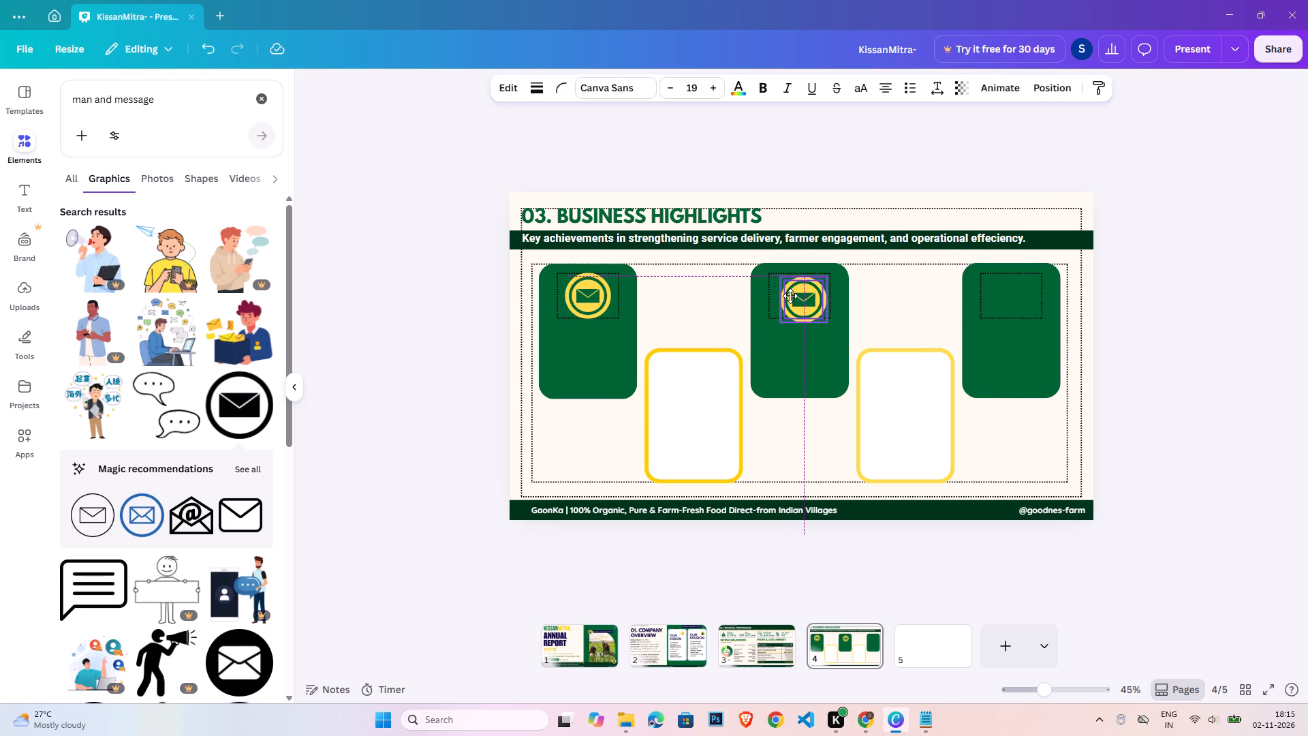
{"action": "left_click_drag", "start_coordinate": [790, 296], "coordinate": [784, 294]}
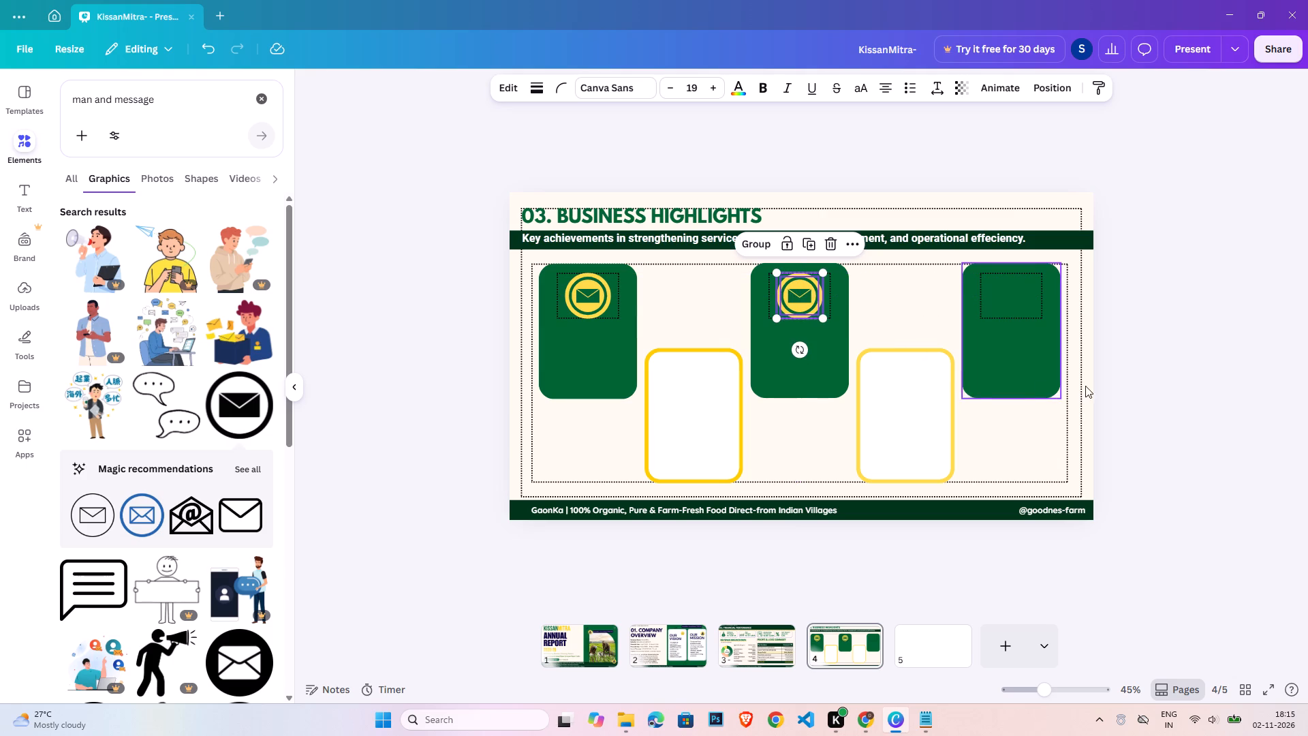
{"action": "left_click", "coordinate": [1110, 387]}
Check the alignment of the copied circle and envelope against the third card's dotted box.
{"action": "left_click", "coordinate": [830, 282]}
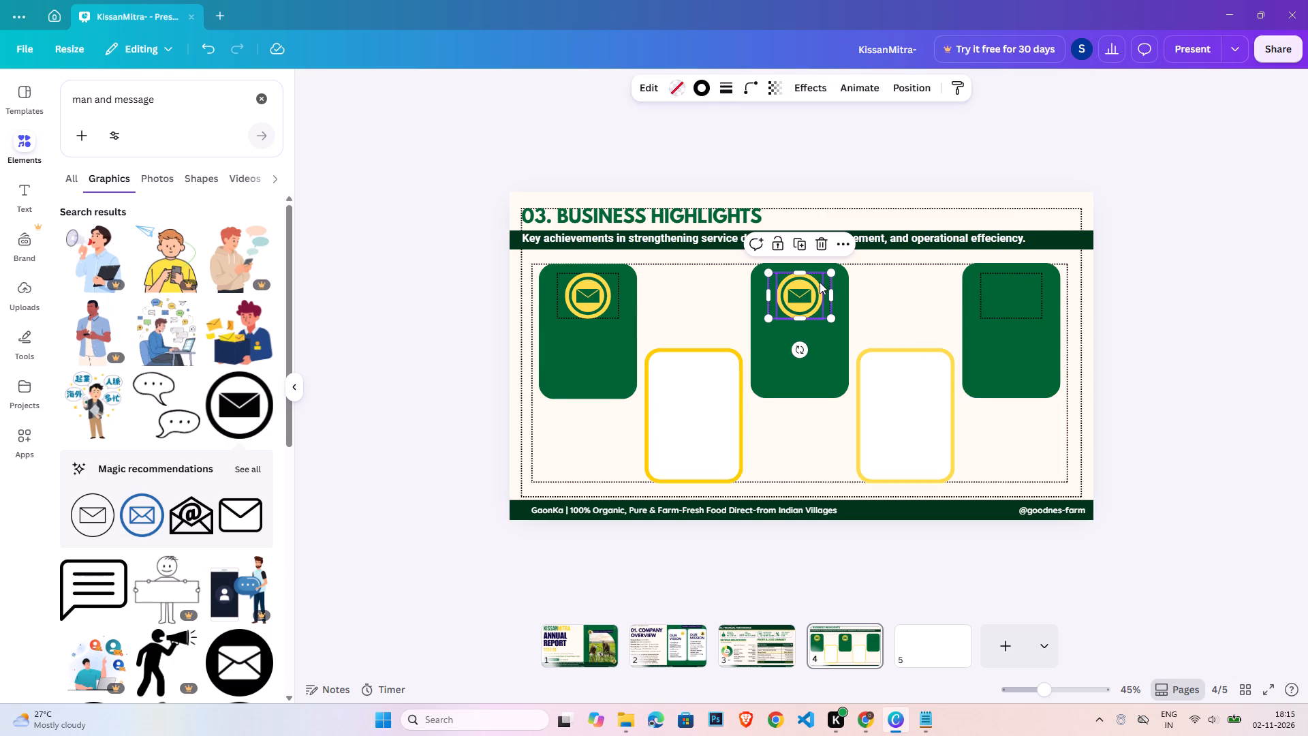
{"action": "left_click", "coordinate": [818, 281], "text": "shift"}
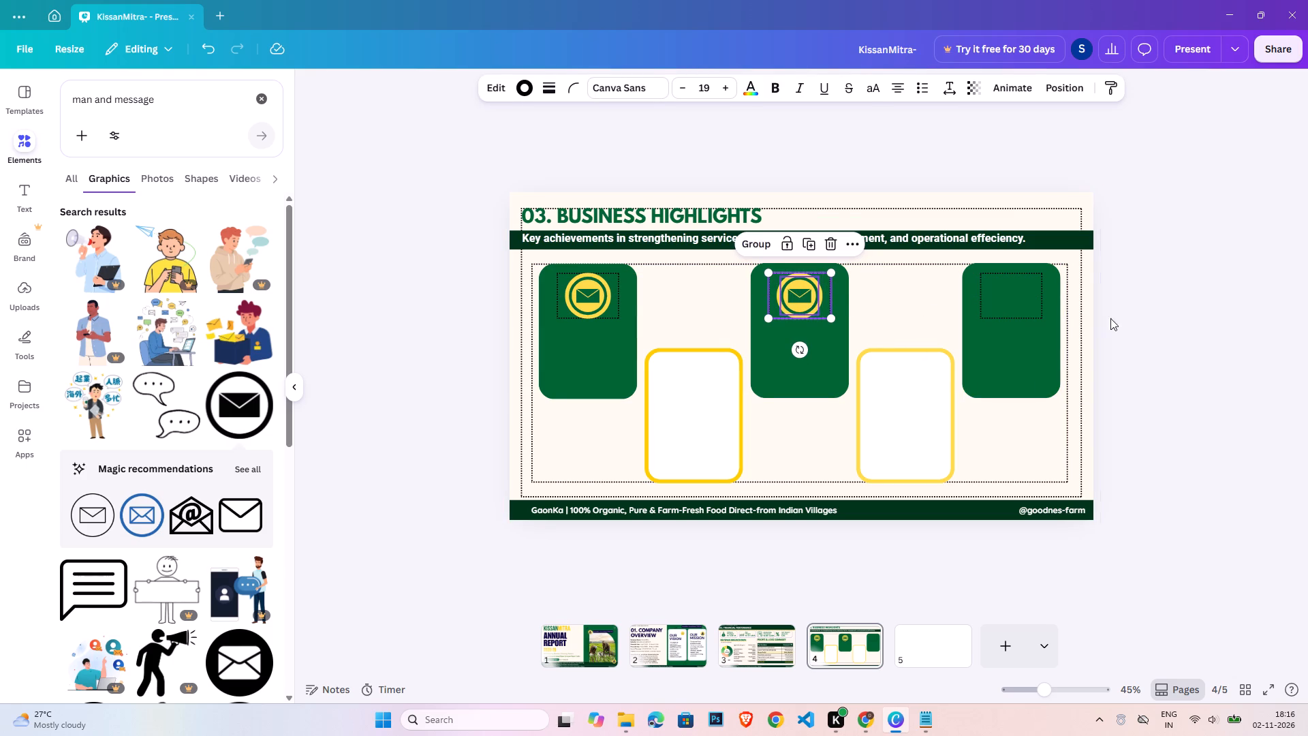
{"action": "left_click", "coordinate": [1111, 318]}
{"action": "left_click", "coordinate": [777, 281]}
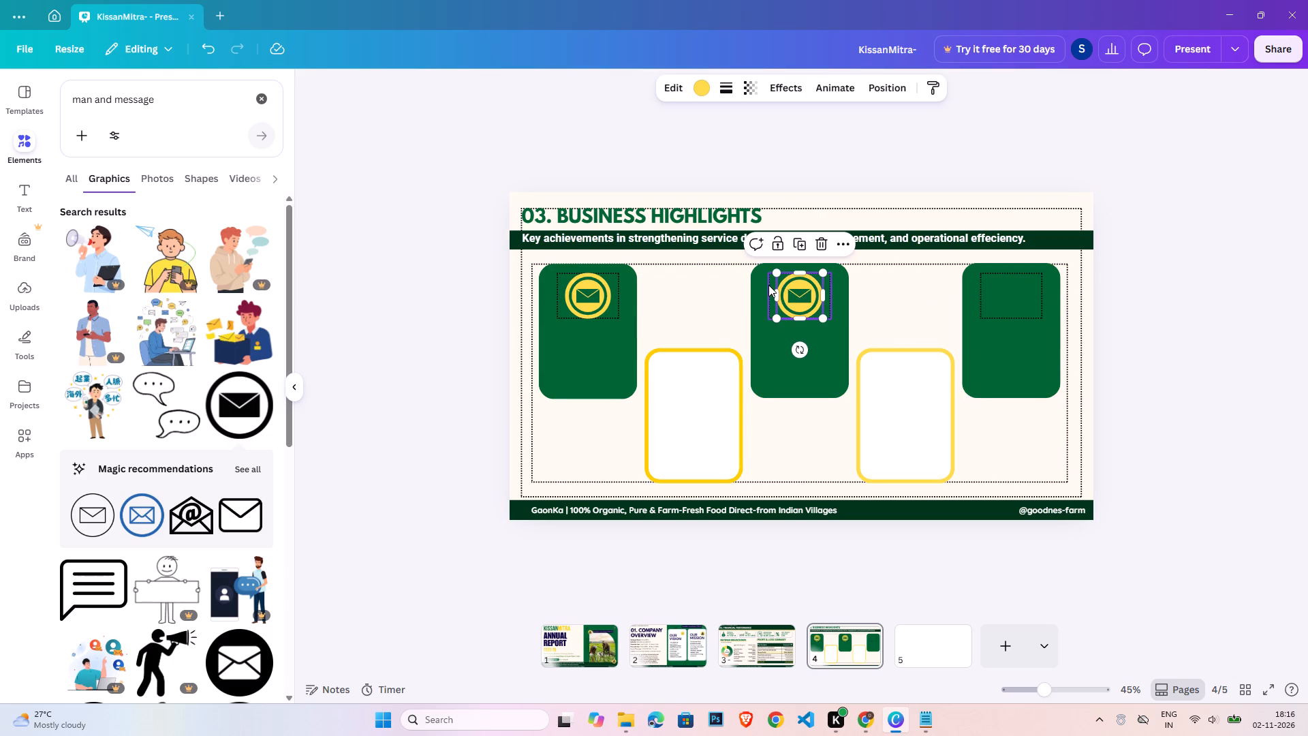
{"action": "left_click", "coordinate": [768, 285]}
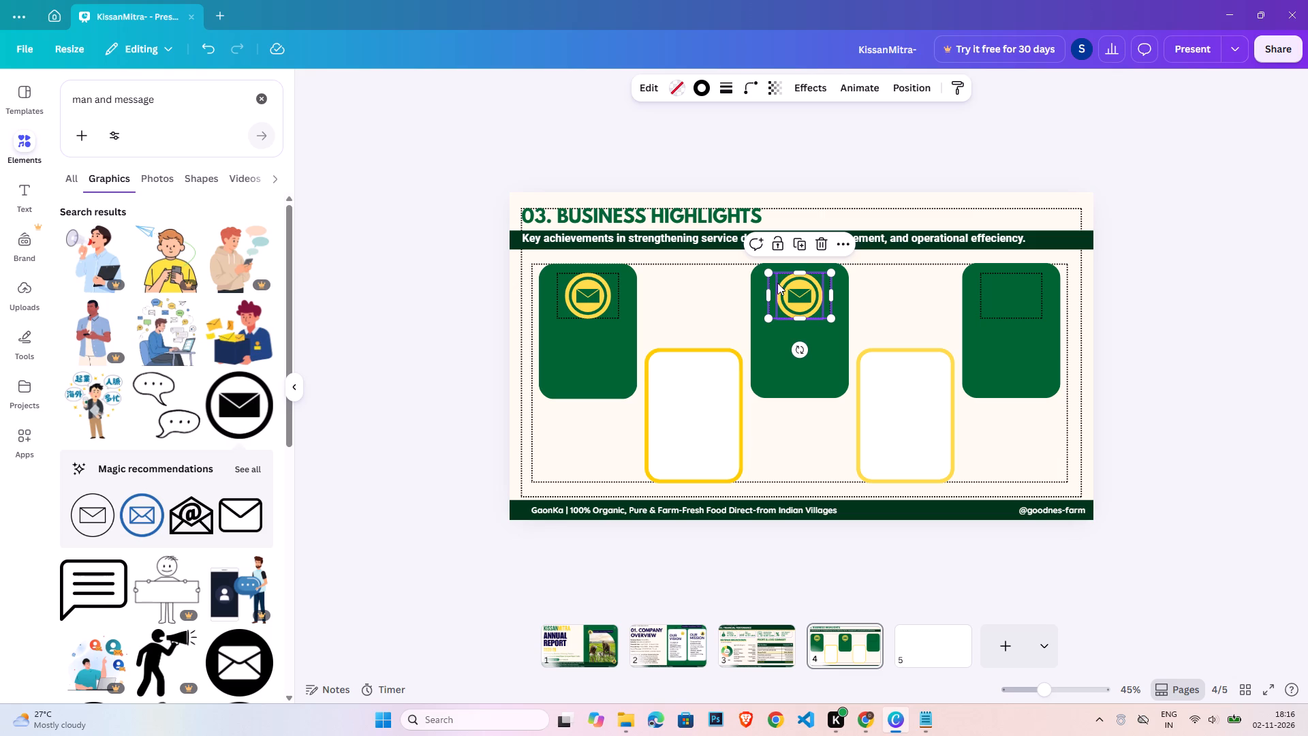
{"action": "left_click", "coordinate": [777, 283], "text": "shift"}
{"action": "left_click", "coordinate": [922, 86]}
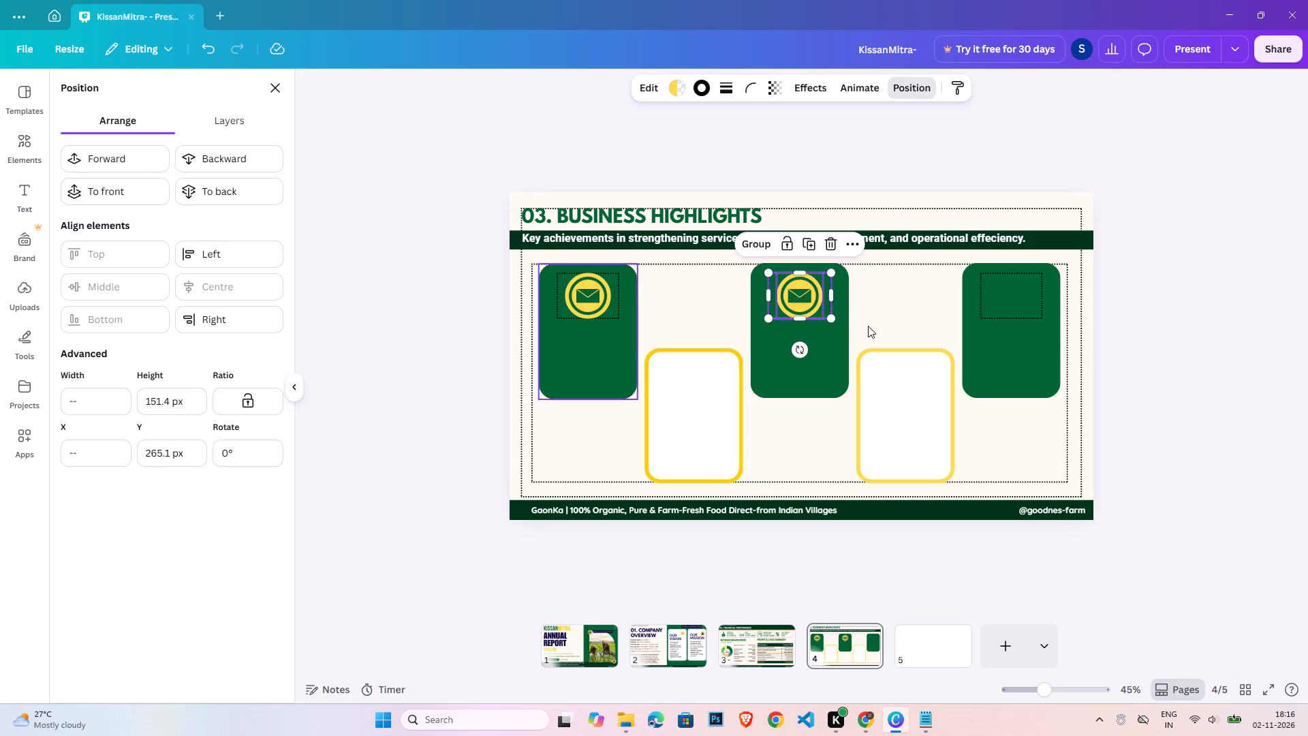
{"action": "double_click", "coordinate": [1157, 331]}
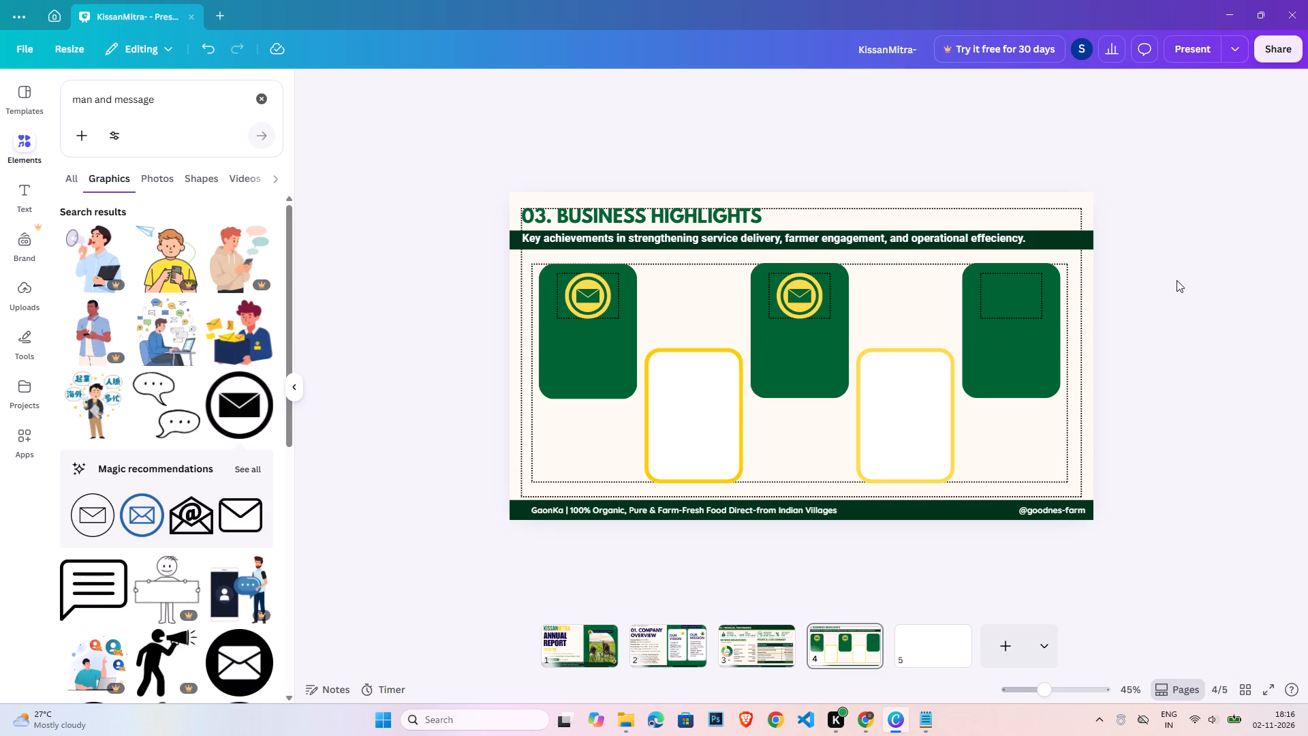
Search the graphics for "agreement" and add the solid black handshake icon to the page.
{"action": "triple_click", "coordinate": [206, 106]}
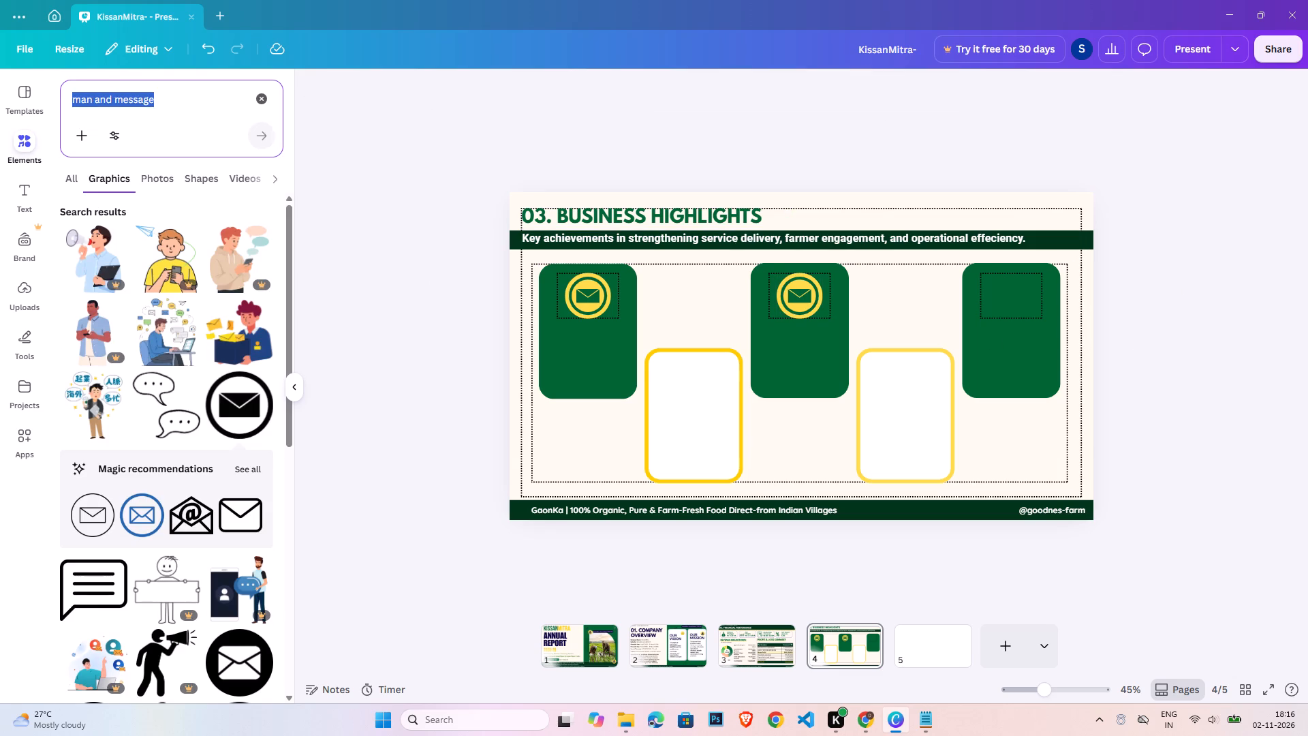
{"action": "type", "text": "agre"}
{"action": "type", "text": "ement"}
{"action": "key", "text": "Return"}
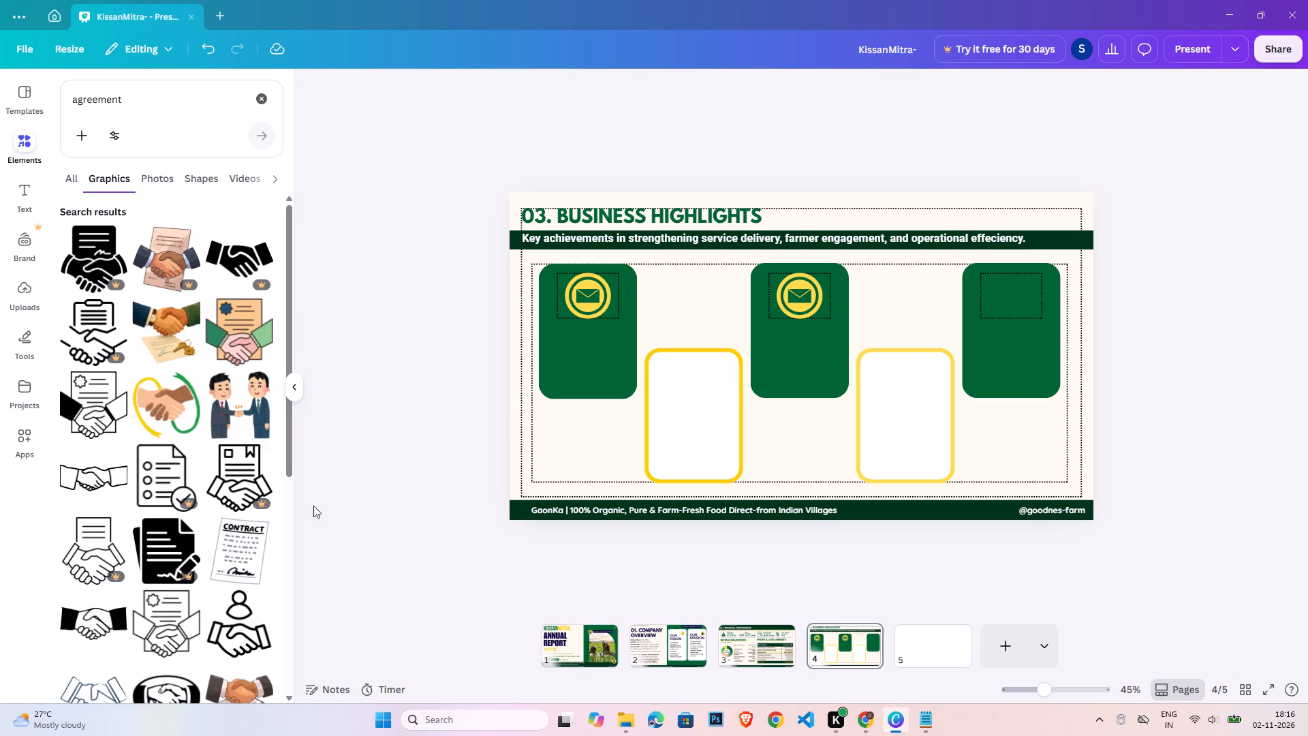
{"action": "left_click", "coordinate": [260, 239]}
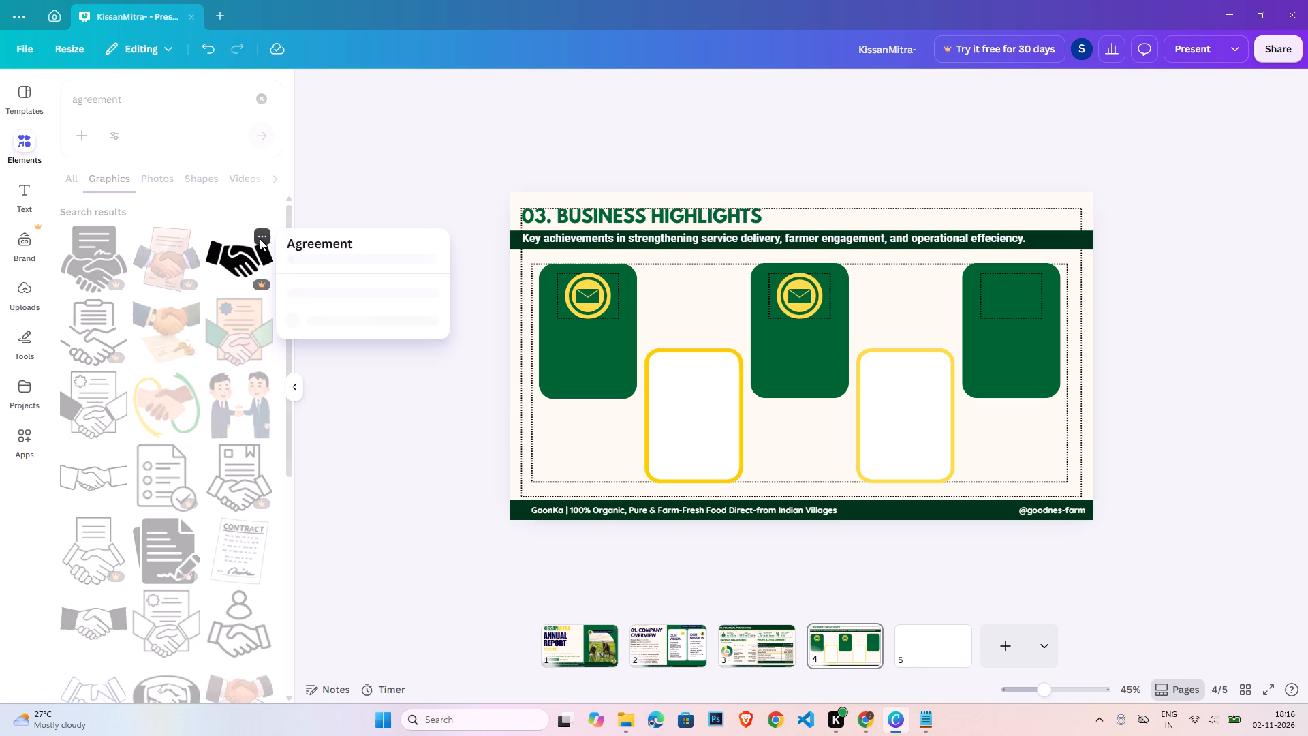
{"action": "left_click", "coordinate": [458, 592]}
{"action": "scroll", "coordinate": [143, 471], "scroll_direction": "down", "scroll_amount": 3}
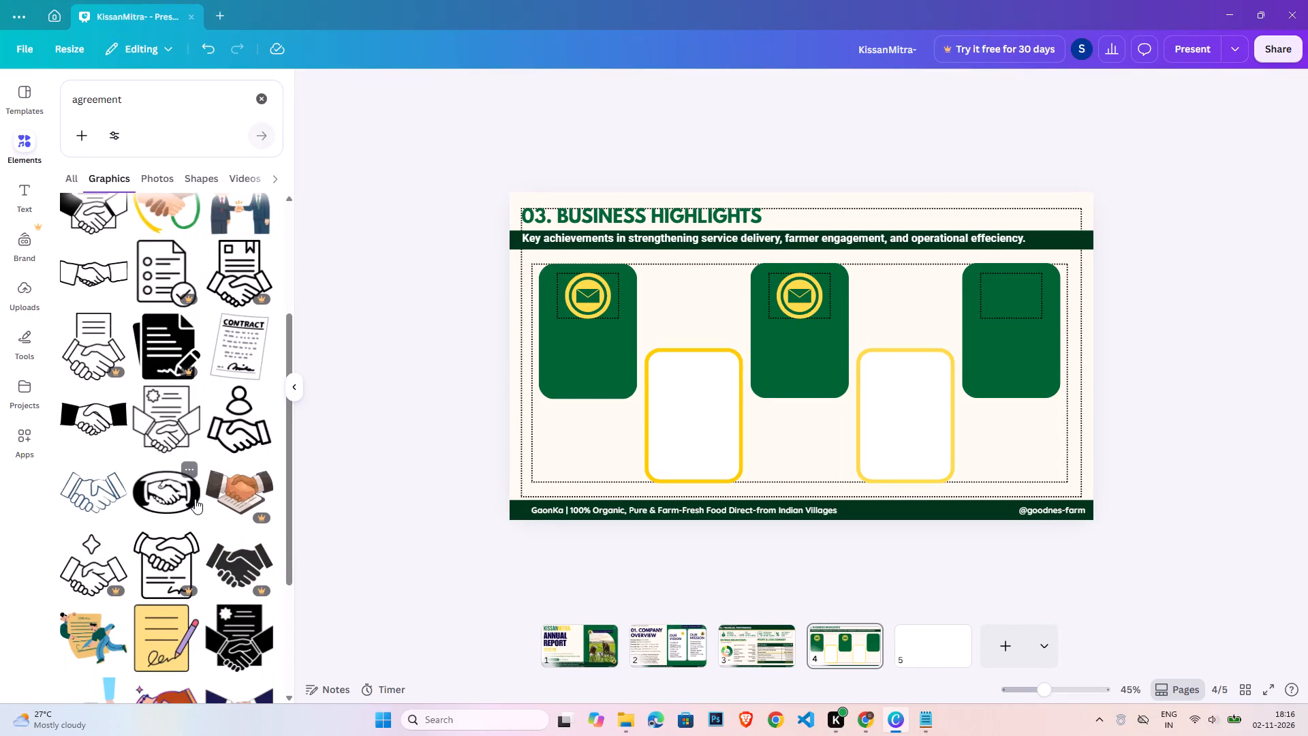
{"action": "scroll", "coordinate": [198, 500], "scroll_direction": "down", "scroll_amount": 3}
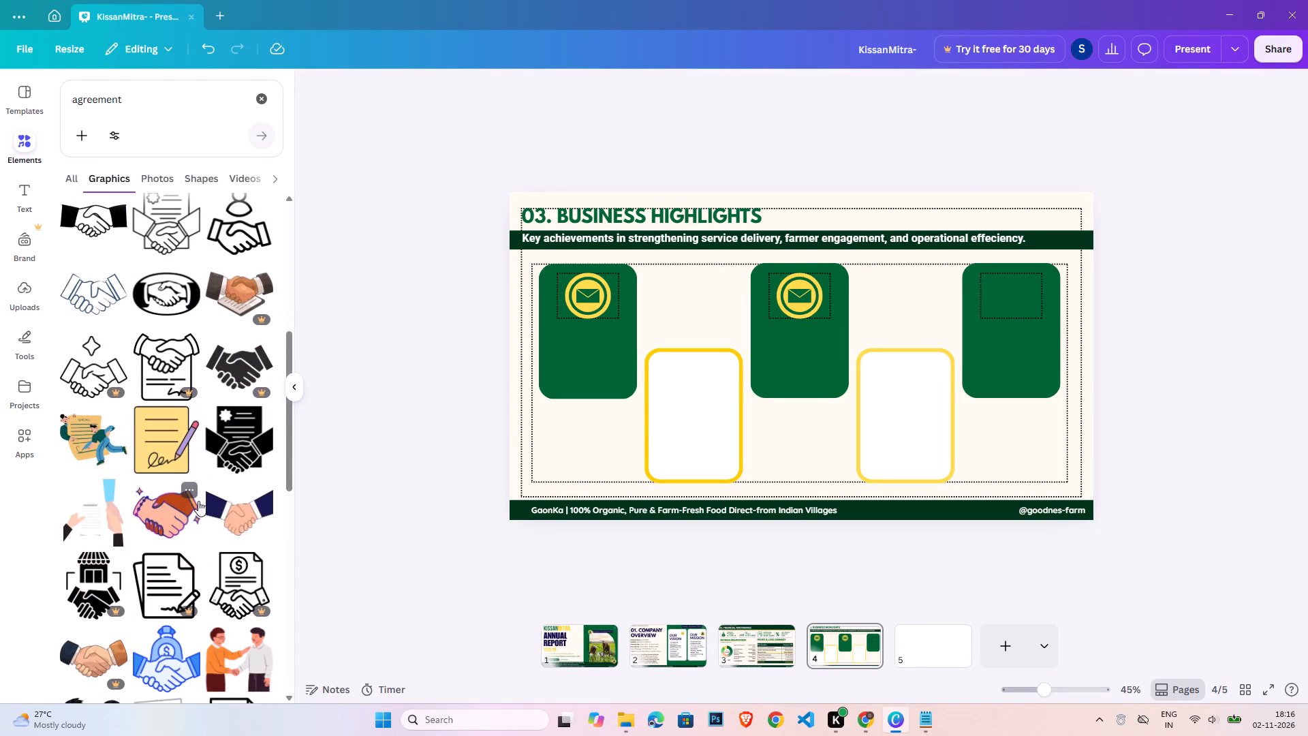
{"action": "scroll", "coordinate": [198, 501], "scroll_direction": "down", "scroll_amount": 8}
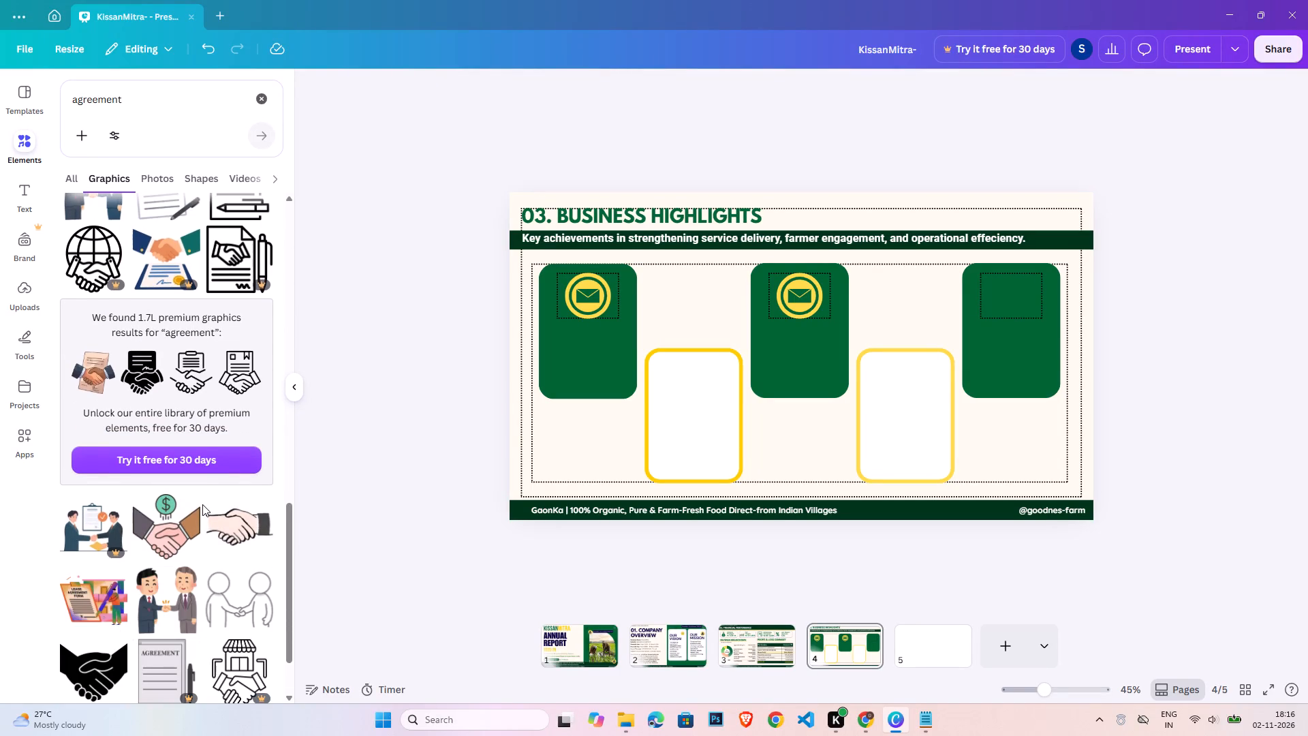
{"action": "scroll", "coordinate": [202, 504], "scroll_direction": "down", "scroll_amount": 3}
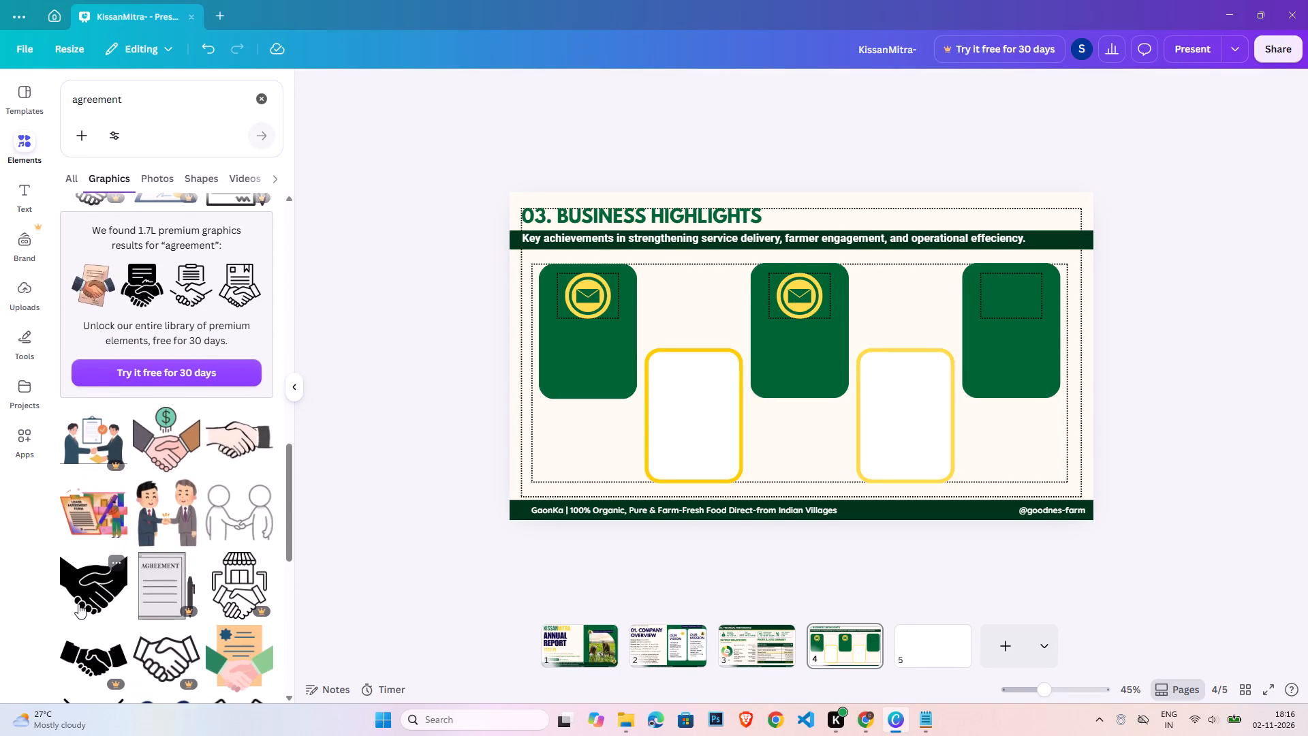
{"action": "scroll", "coordinate": [99, 588], "scroll_direction": "down", "scroll_amount": 3}
{"action": "left_click", "coordinate": [111, 386]}
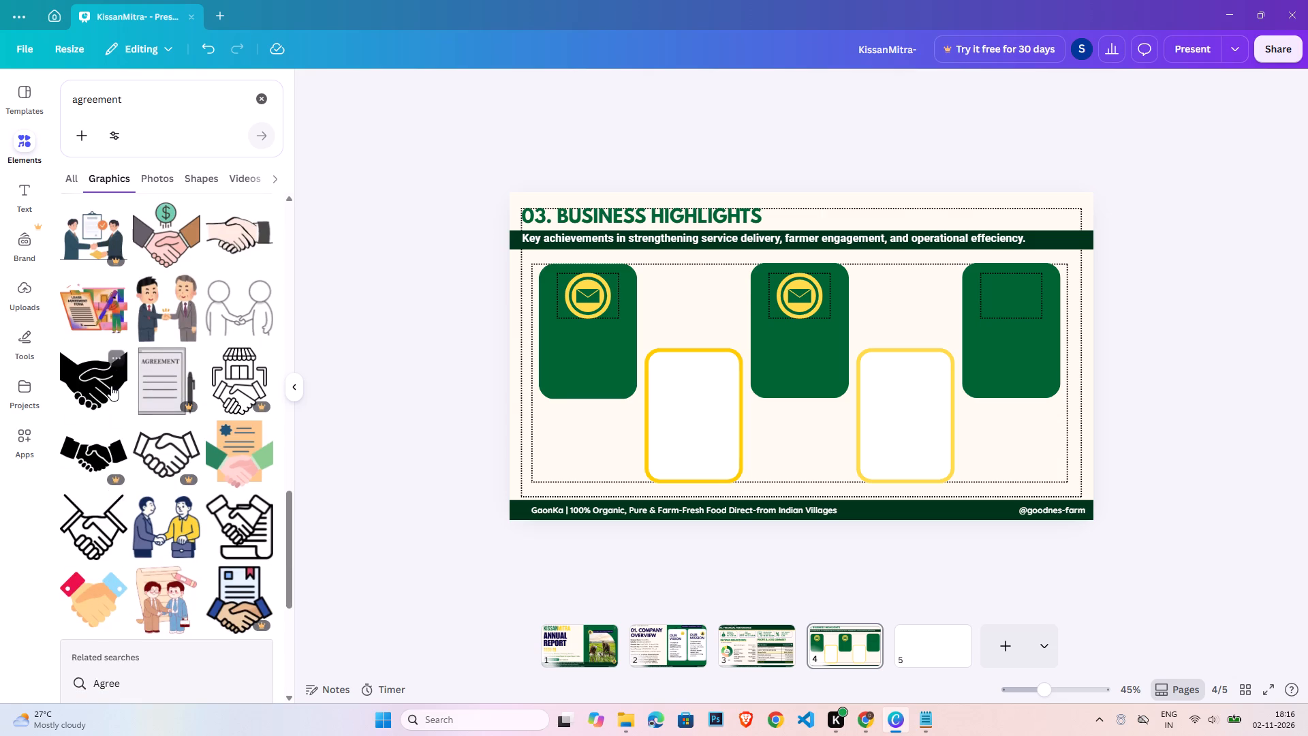
Recolour the handshake icon with the dark green used on the cards.
{"action": "left_click", "coordinate": [696, 89]}
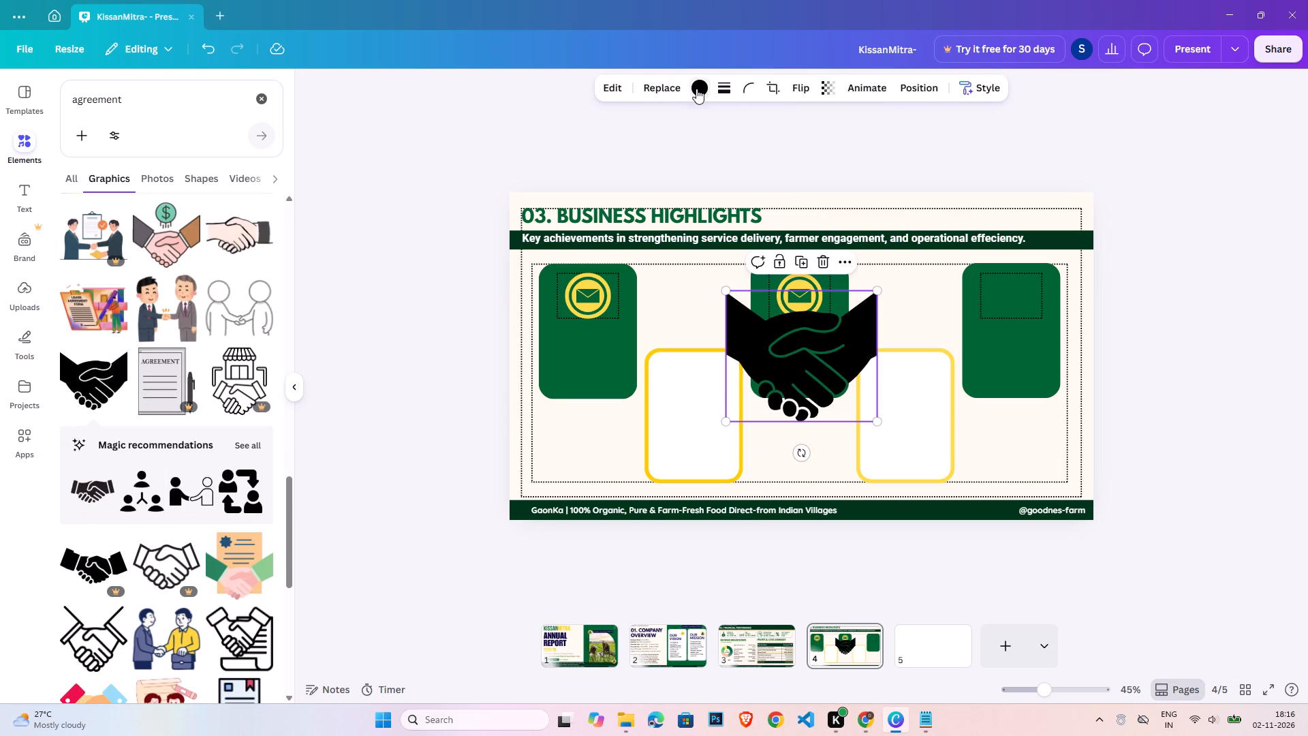
{"action": "left_click", "coordinate": [168, 187]}
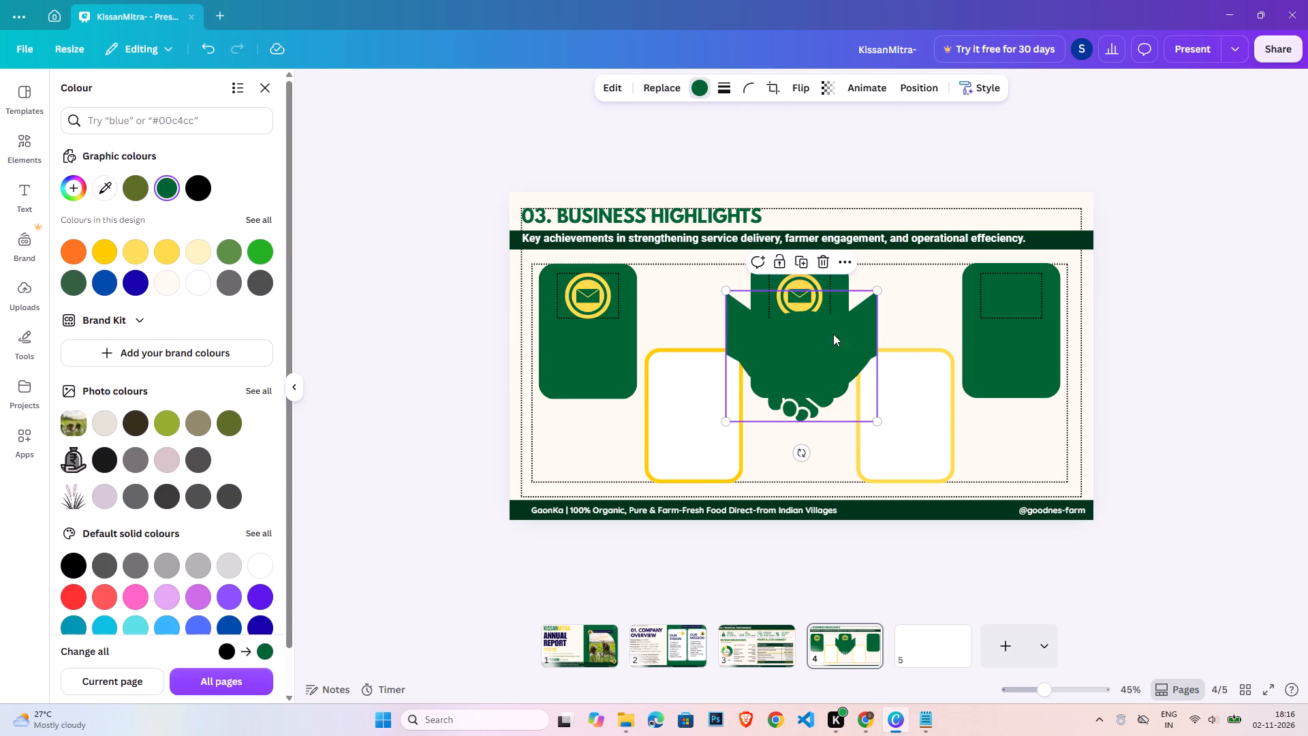
Move the handshake clear of the third card's circle and delete the envelope icon from that circle.
{"action": "left_click_drag", "start_coordinate": [822, 337], "coordinate": [828, 410]}
{"action": "left_click", "coordinate": [813, 295]}
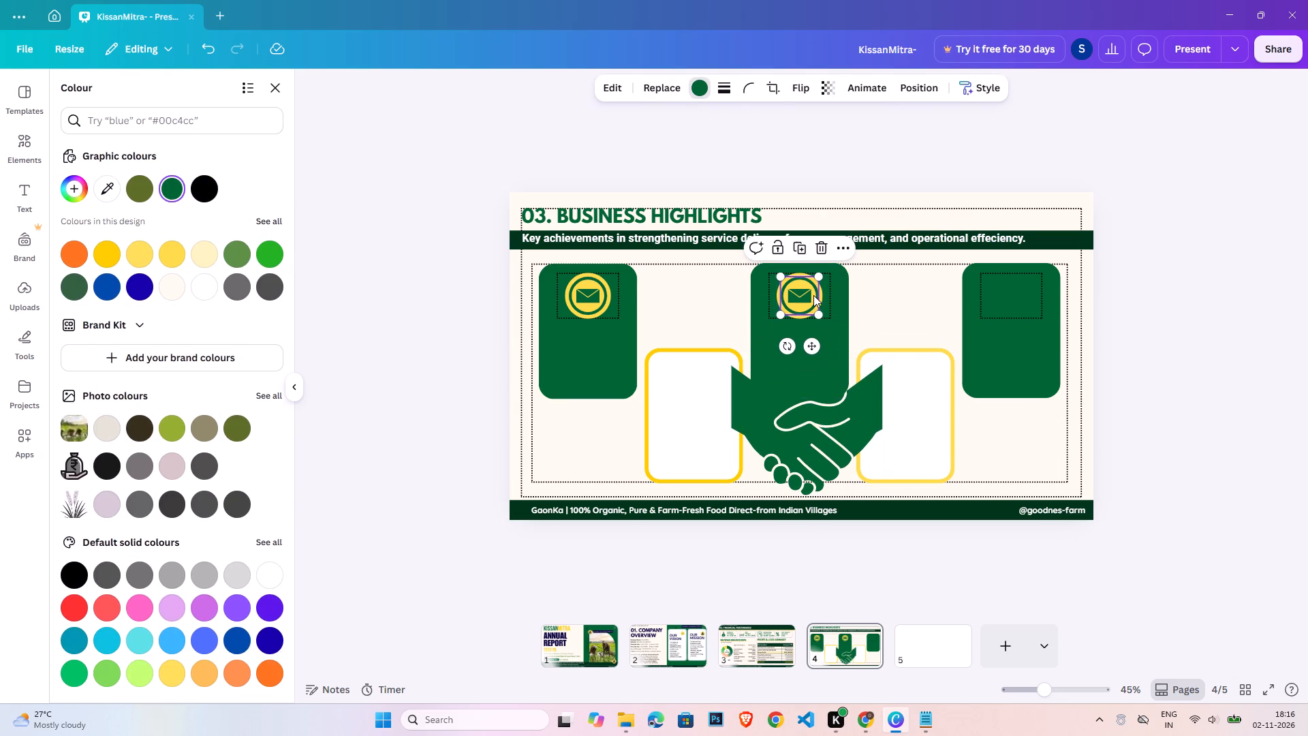
{"action": "key", "text": "Delete"}
Shrink the handshake icon to fit inside the third card's yellow circle, centre it there and check its alignment.
{"action": "left_click_drag", "start_coordinate": [818, 436], "coordinate": [870, 350]}
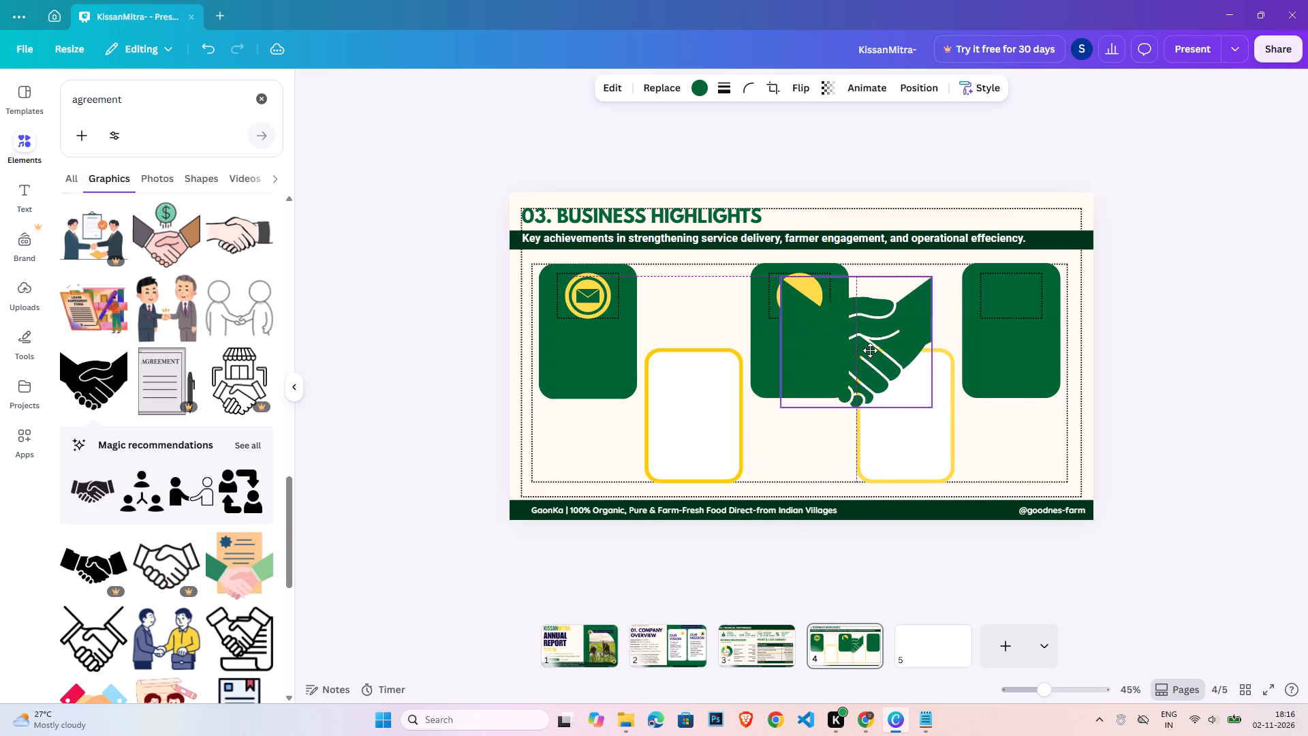
{"action": "left_click_drag", "start_coordinate": [870, 350], "coordinate": [871, 346]}
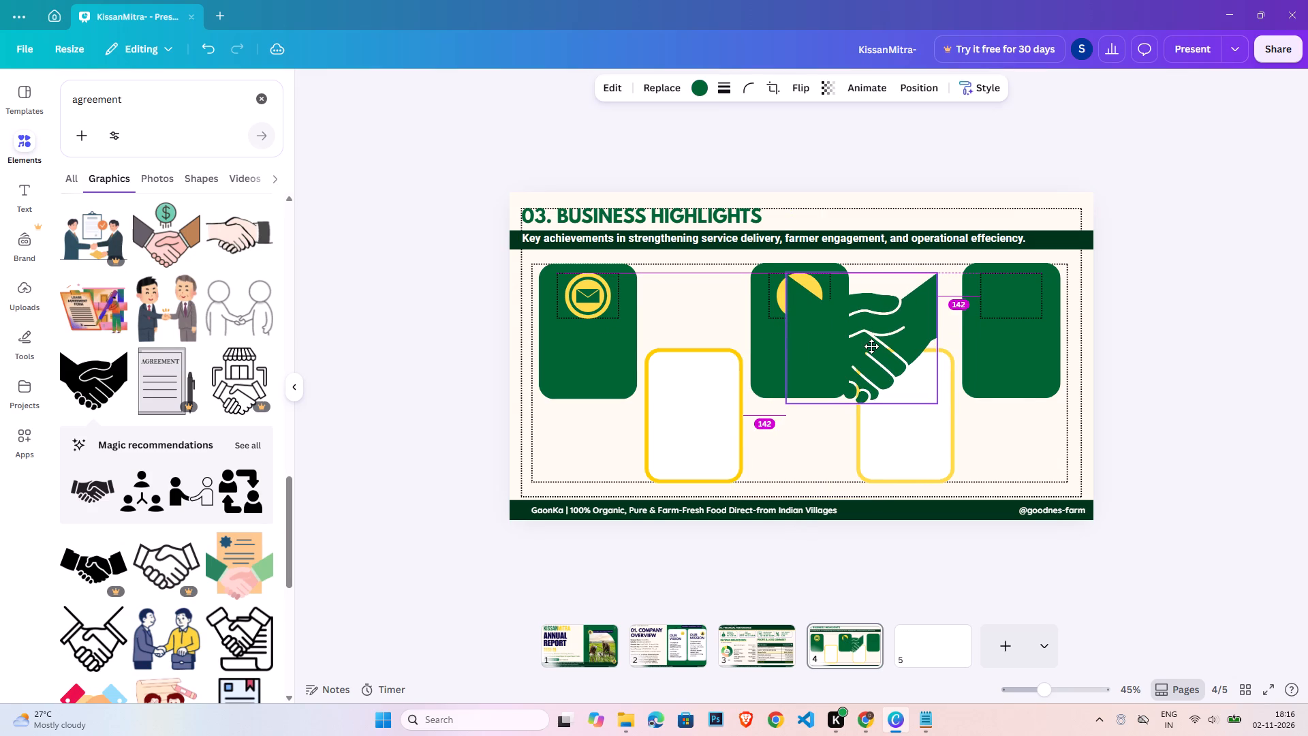
{"action": "left_click_drag", "start_coordinate": [871, 346], "coordinate": [858, 346]}
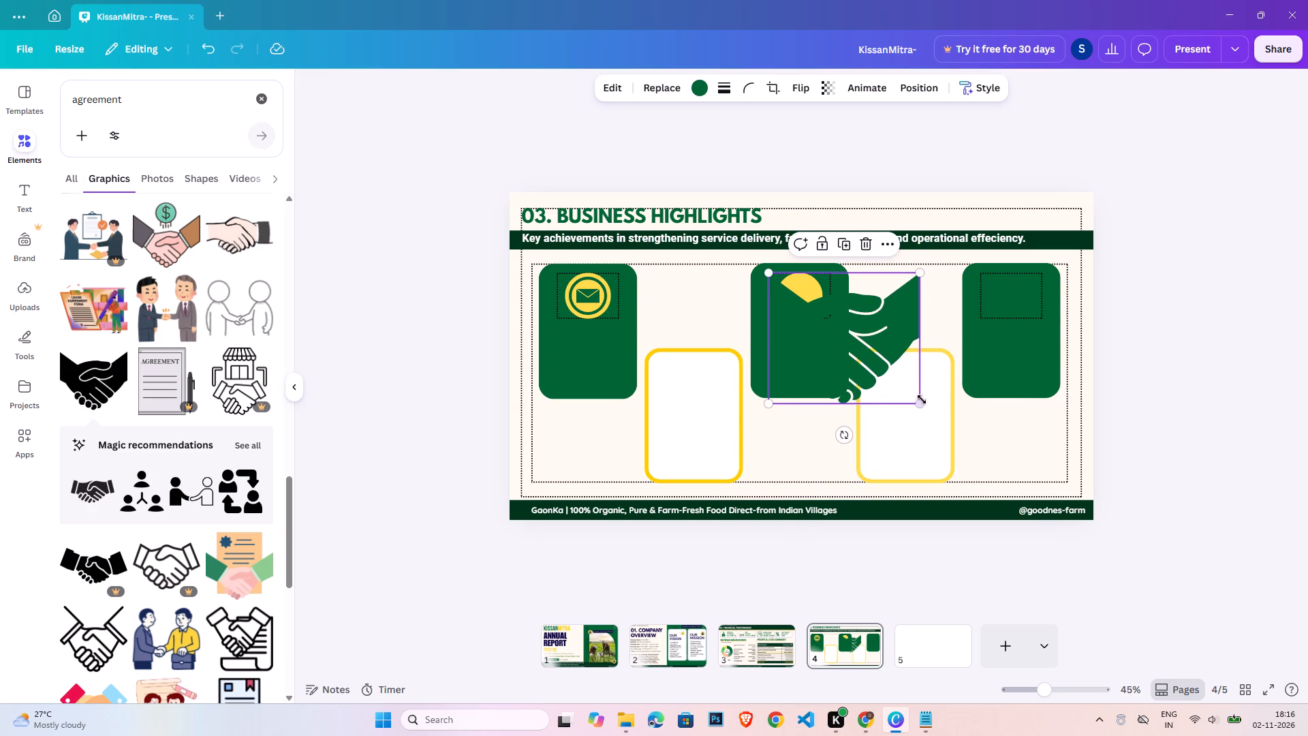
{"action": "left_click_drag", "start_coordinate": [923, 400], "coordinate": [809, 301]}
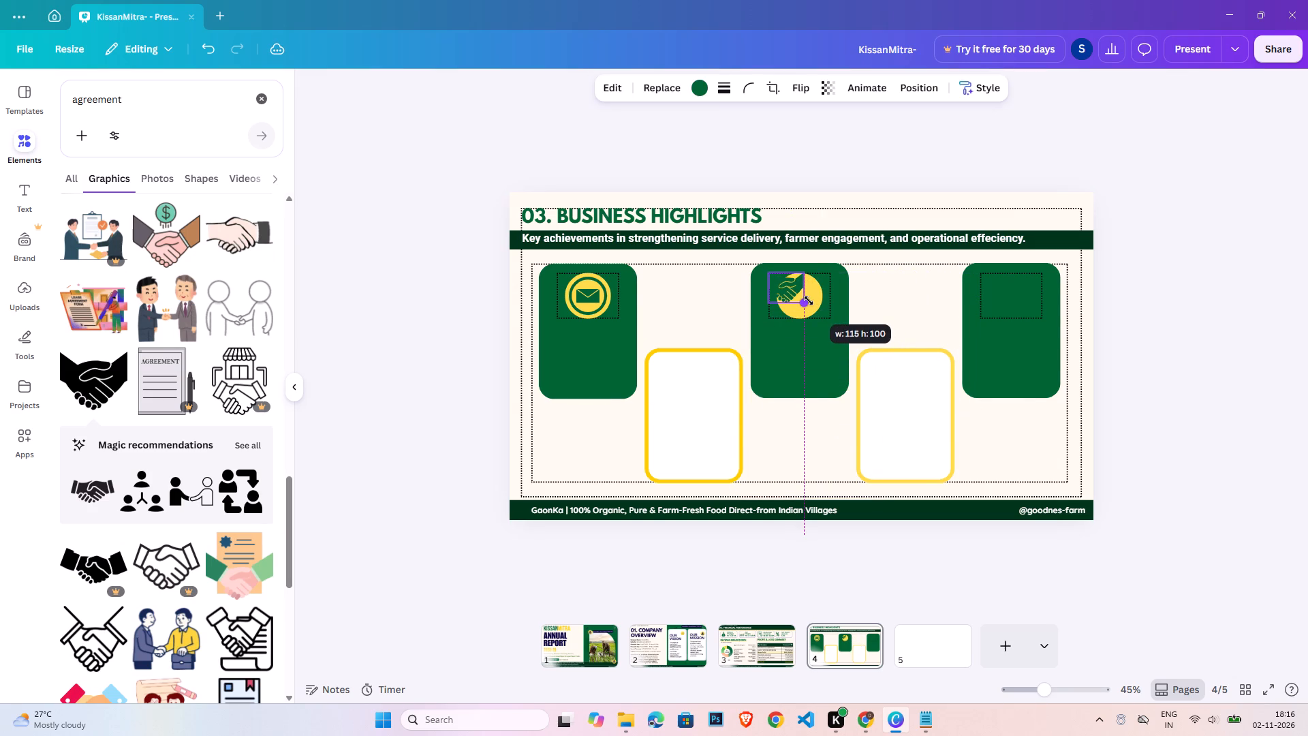
{"action": "left_click_drag", "start_coordinate": [809, 301], "coordinate": [811, 303]}
{"action": "left_click_drag", "start_coordinate": [788, 291], "coordinate": [802, 299]}
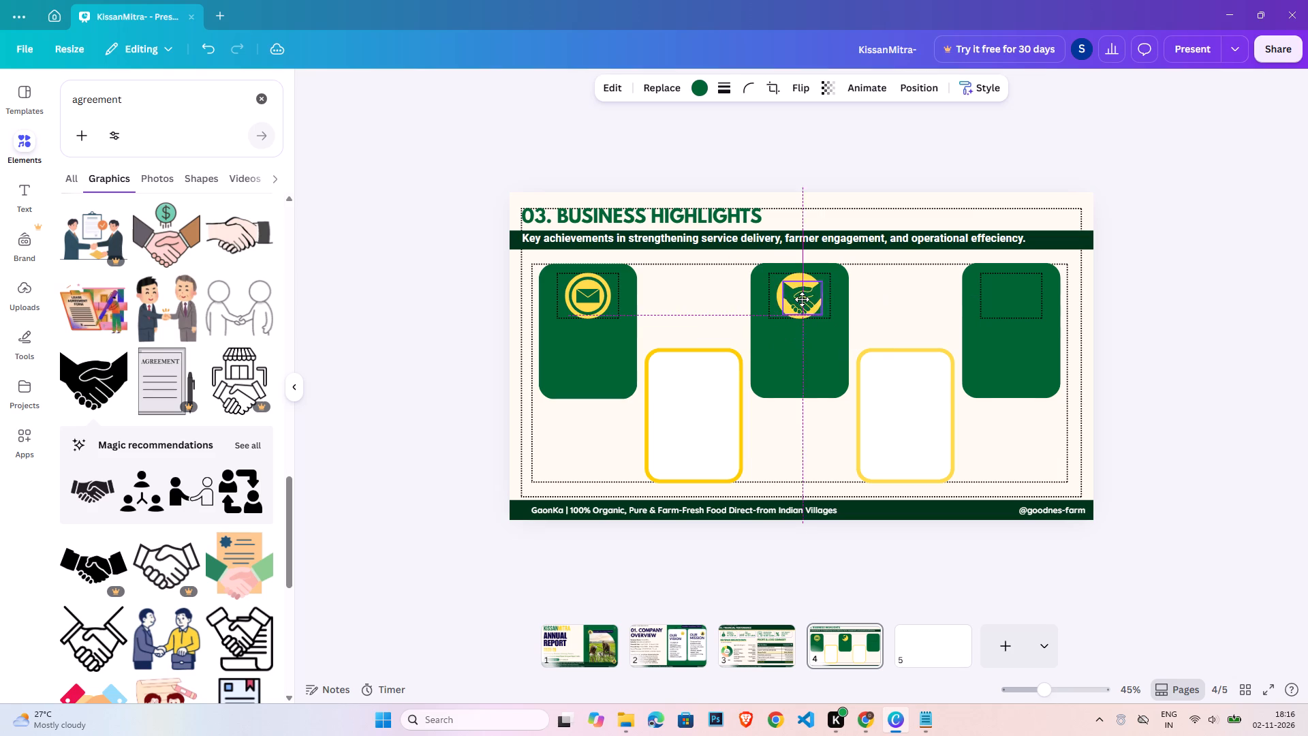
{"action": "left_click_drag", "start_coordinate": [802, 299], "coordinate": [802, 298]}
{"action": "left_click_drag", "start_coordinate": [822, 283], "coordinate": [815, 284]}
{"action": "left_click", "coordinate": [797, 303]}
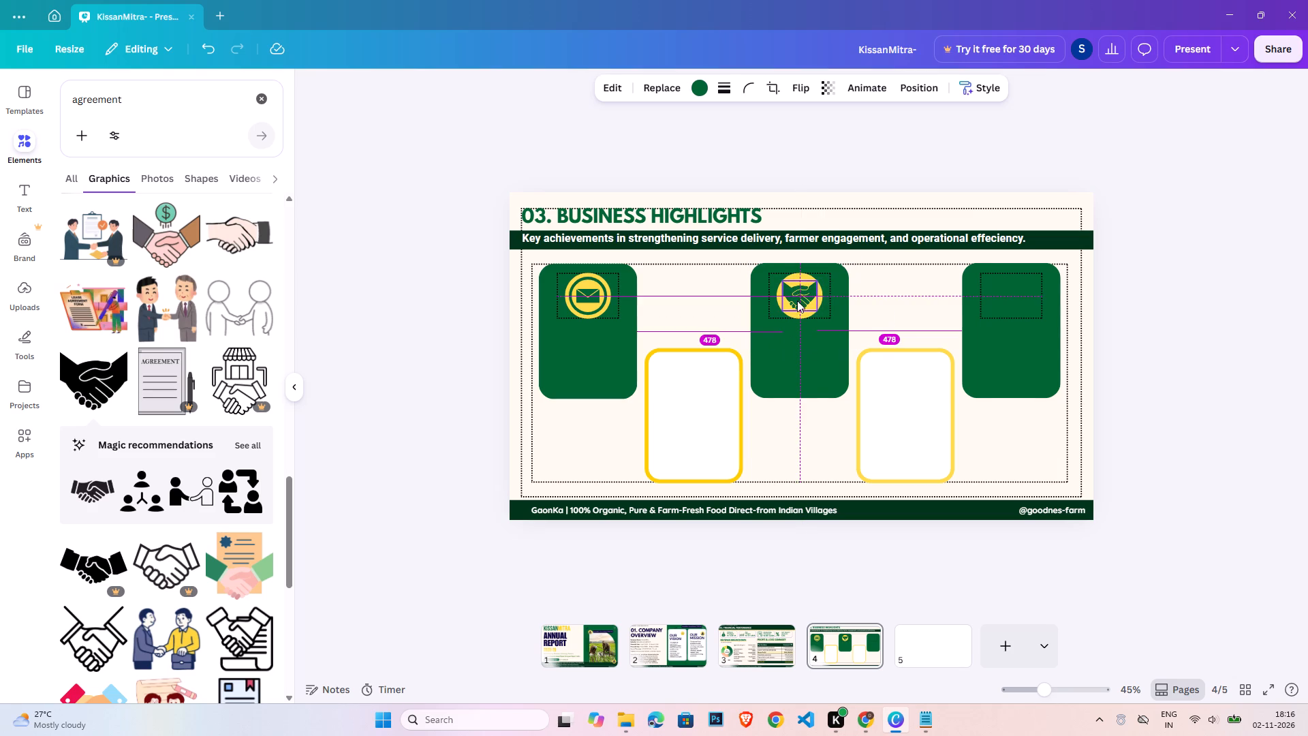
{"action": "left_click", "coordinate": [1219, 379]}
{"action": "left_click", "coordinate": [815, 313]}
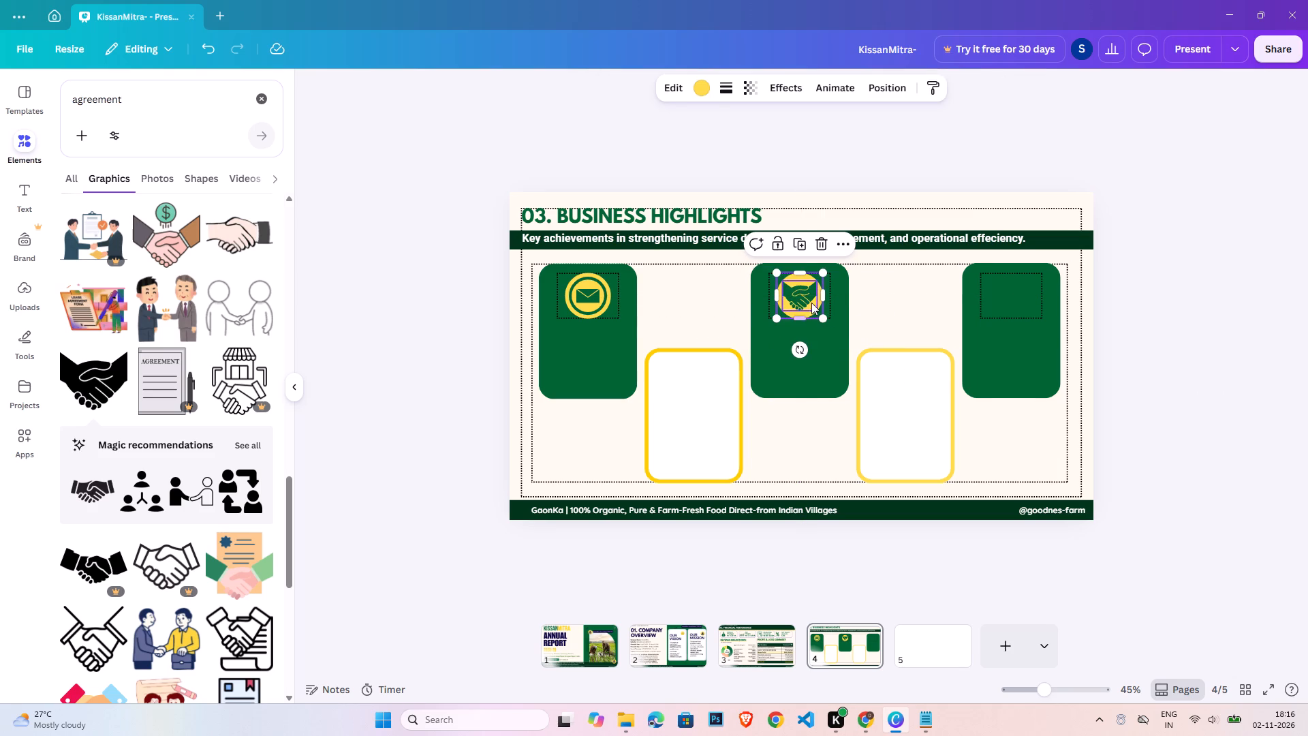
{"action": "left_click", "coordinate": [809, 298], "text": "shift"}
{"action": "left_click", "coordinate": [1044, 77]}
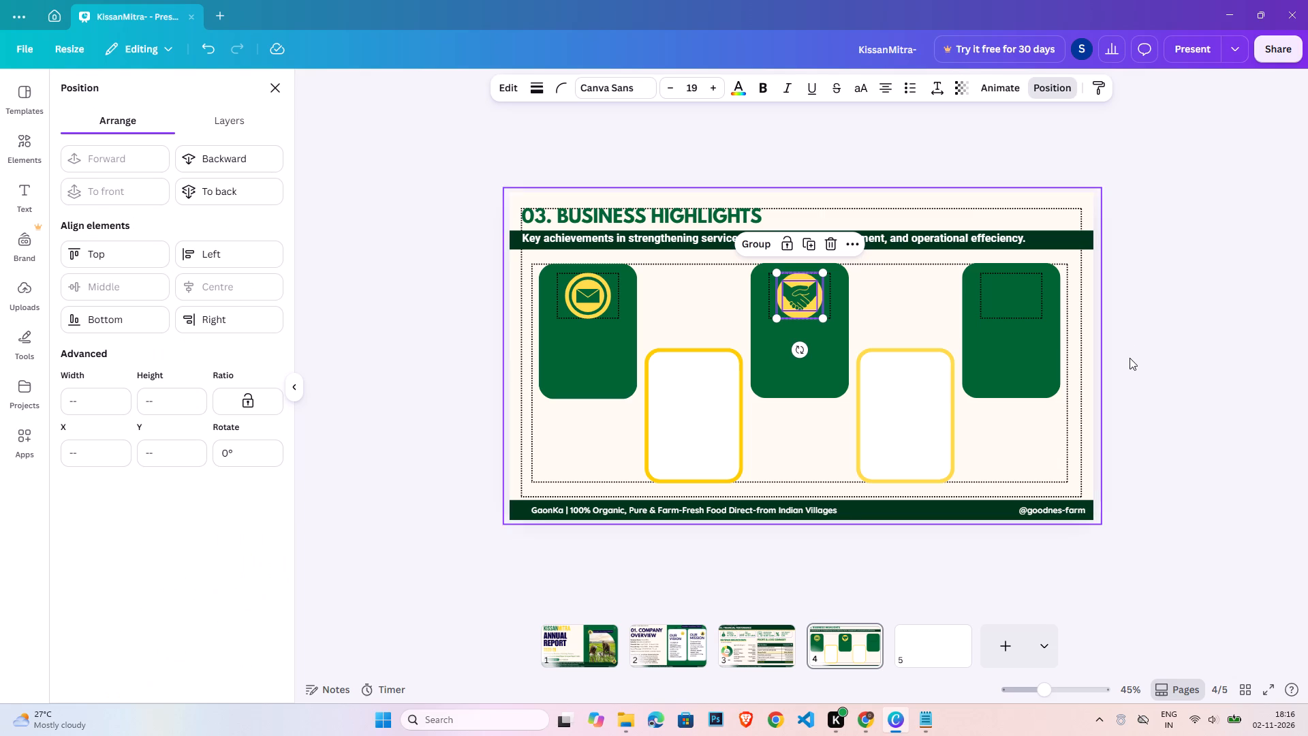
{"action": "double_click", "coordinate": [1125, 339]}
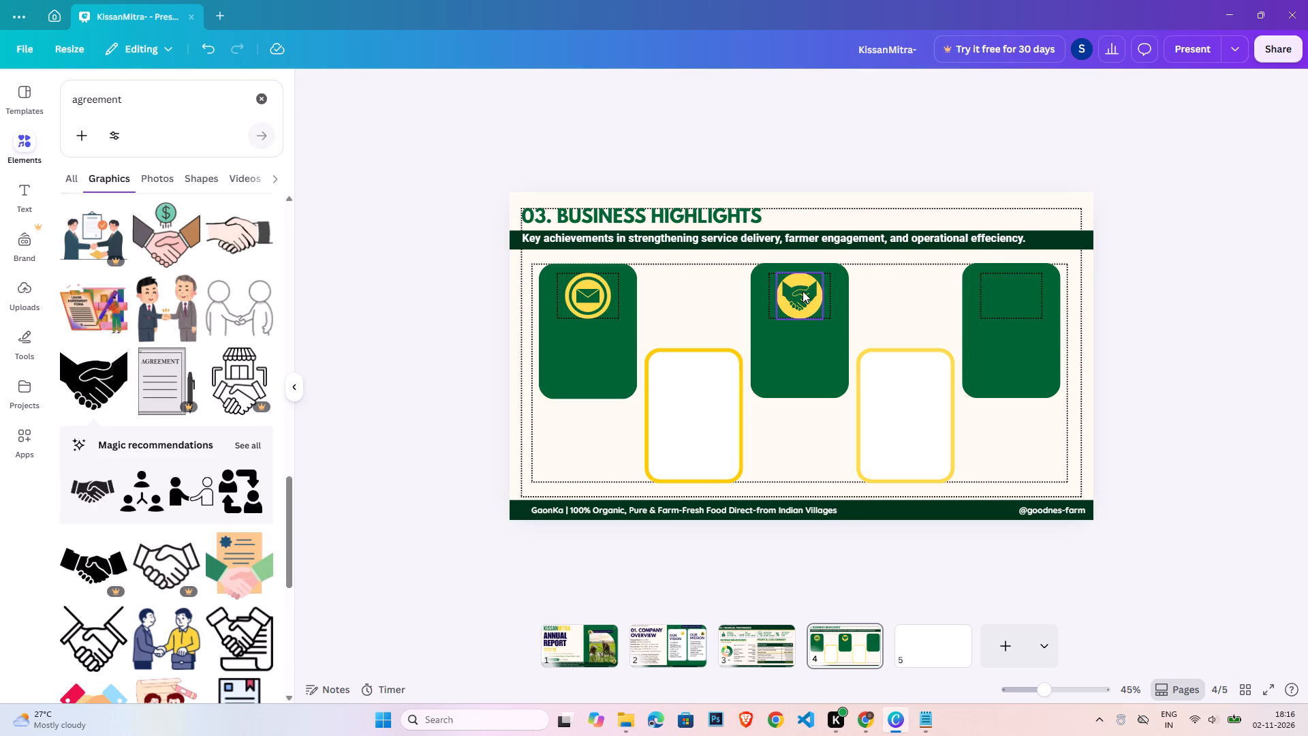
{"action": "left_click", "coordinate": [803, 291]}
{"action": "left_click", "coordinate": [1159, 393]}
Search the graphics for "achievement" and add the black trophy icon with sparkles to the page.
{"action": "double_click", "coordinate": [181, 108]}
{"action": "type", "text": "achievement"}
{"action": "key", "text": "Return"}
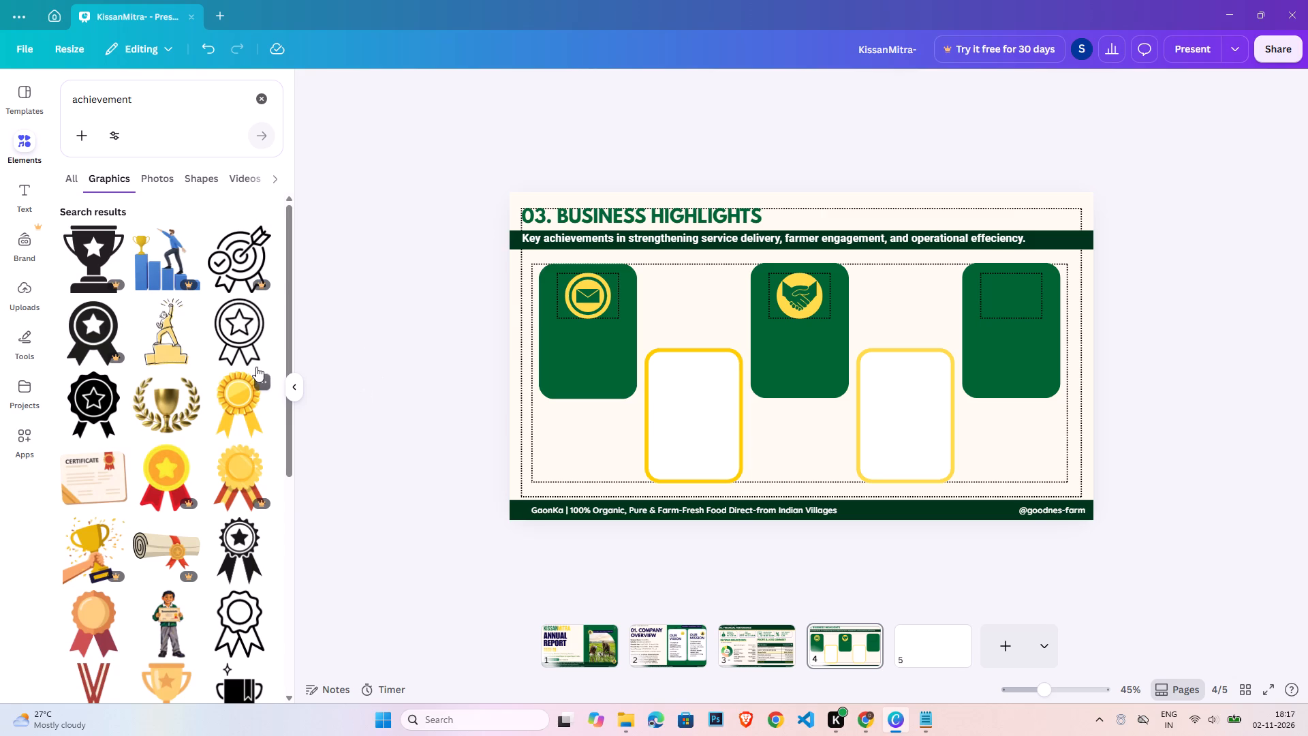
{"action": "scroll", "coordinate": [256, 367], "scroll_direction": "down", "scroll_amount": 3}
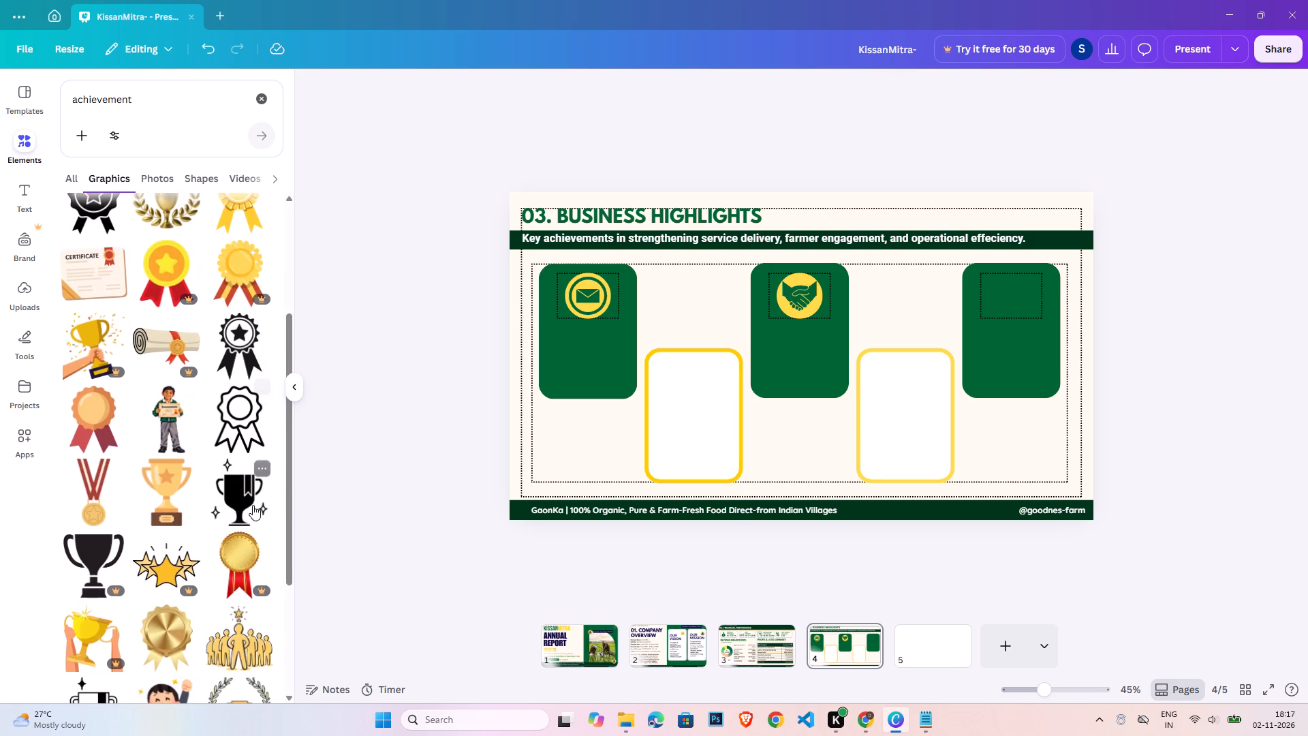
{"action": "left_click", "coordinate": [240, 498]}
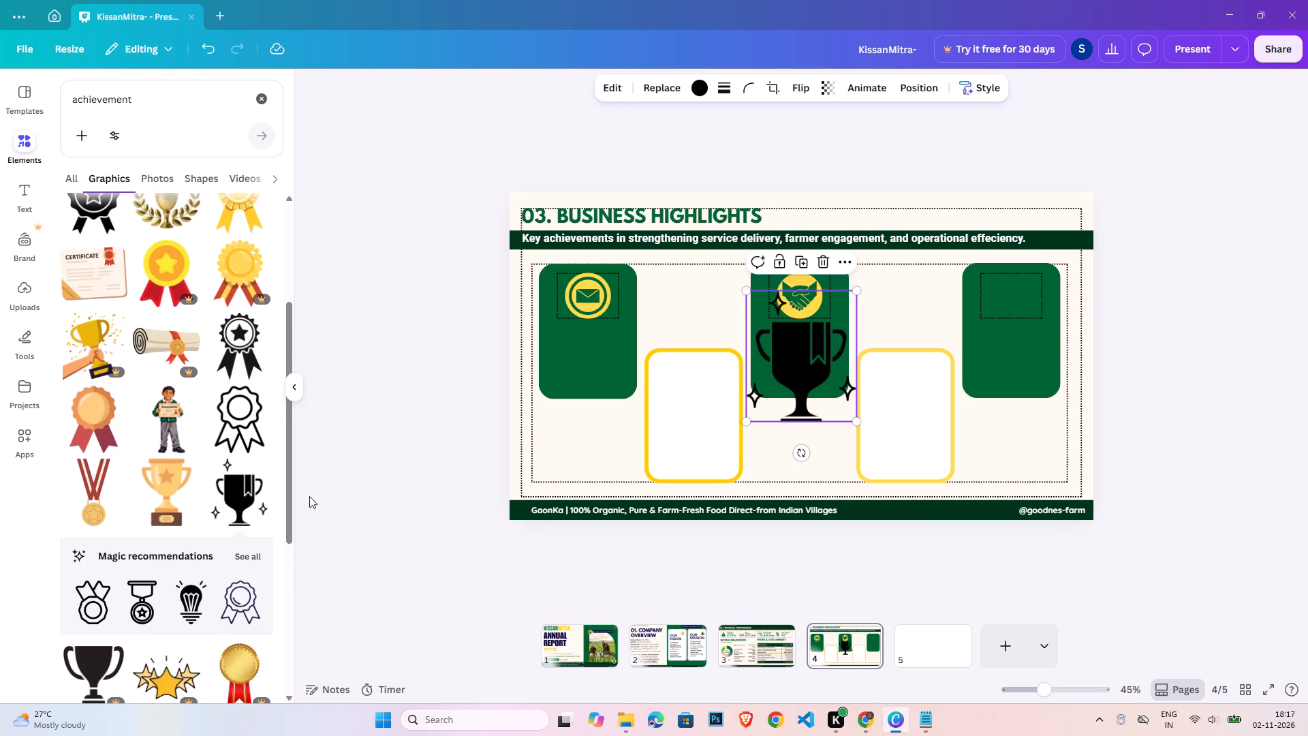
Recolour the trophy icon with the cards' dark green and move it off the third card to the page's lower corner beside the fifth card.
{"action": "left_click", "coordinate": [704, 90]}
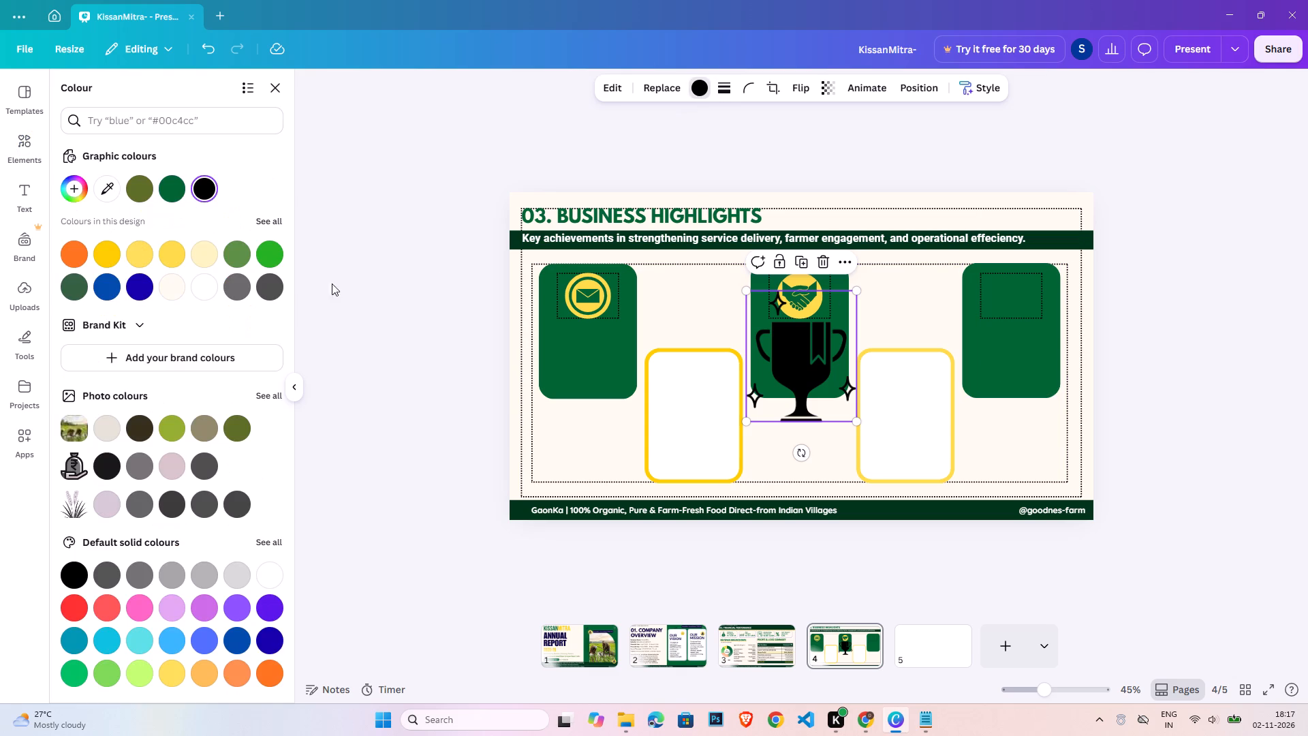
{"action": "left_click", "coordinate": [176, 194]}
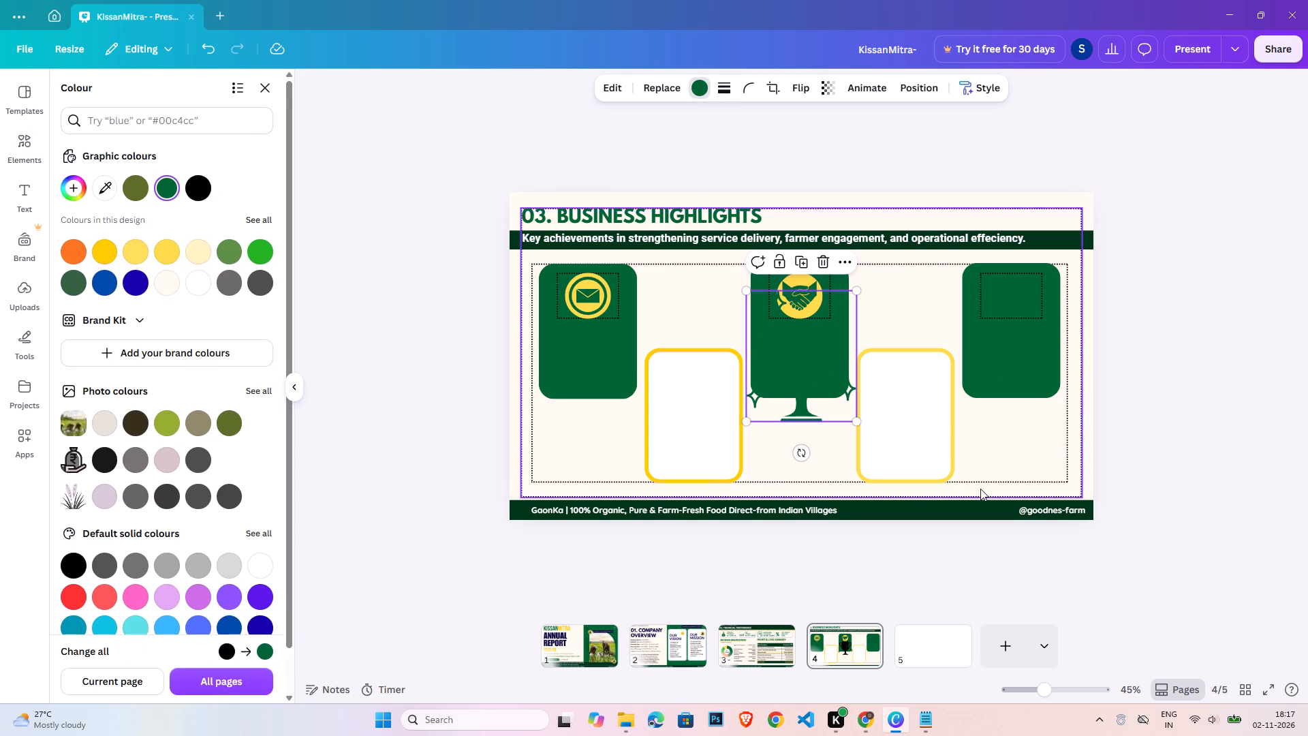
{"action": "left_click_drag", "start_coordinate": [803, 343], "coordinate": [901, 343]}
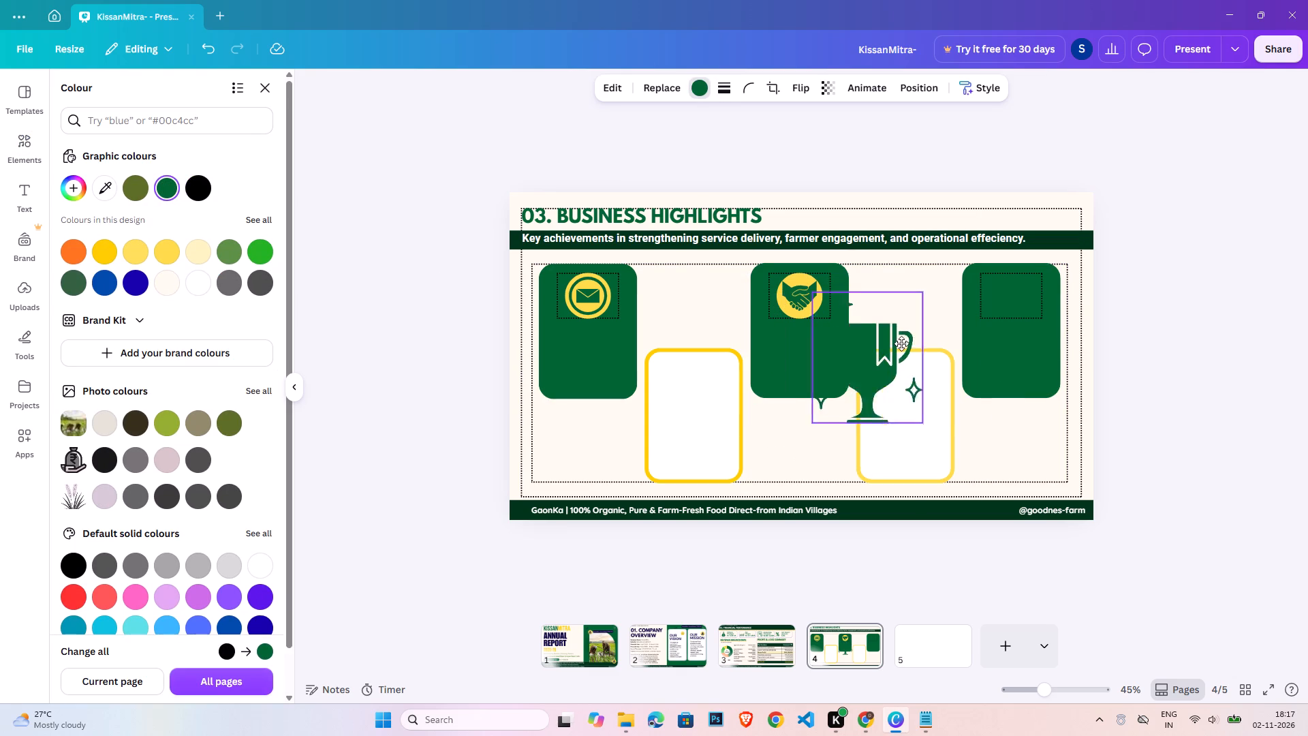
{"action": "left_click_drag", "start_coordinate": [901, 343], "coordinate": [1039, 324]}
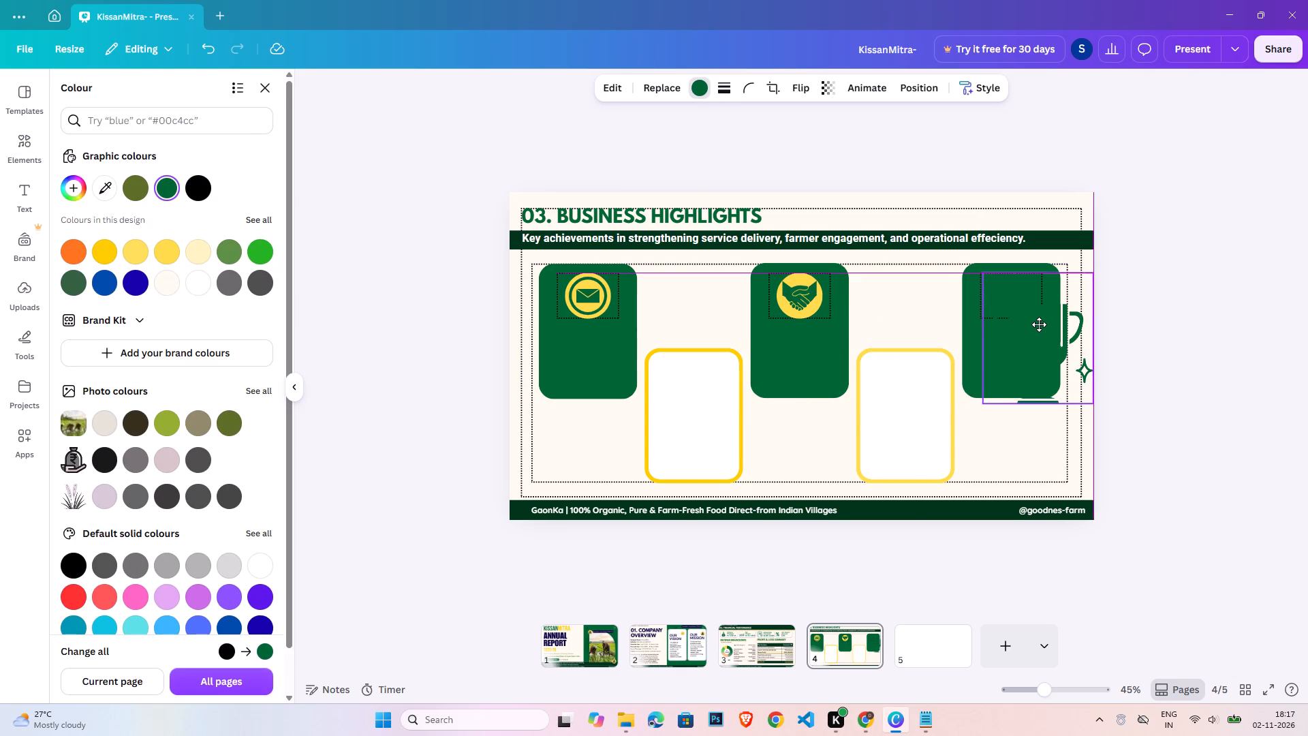
{"action": "left_click_drag", "start_coordinate": [1039, 324], "coordinate": [1072, 408]}
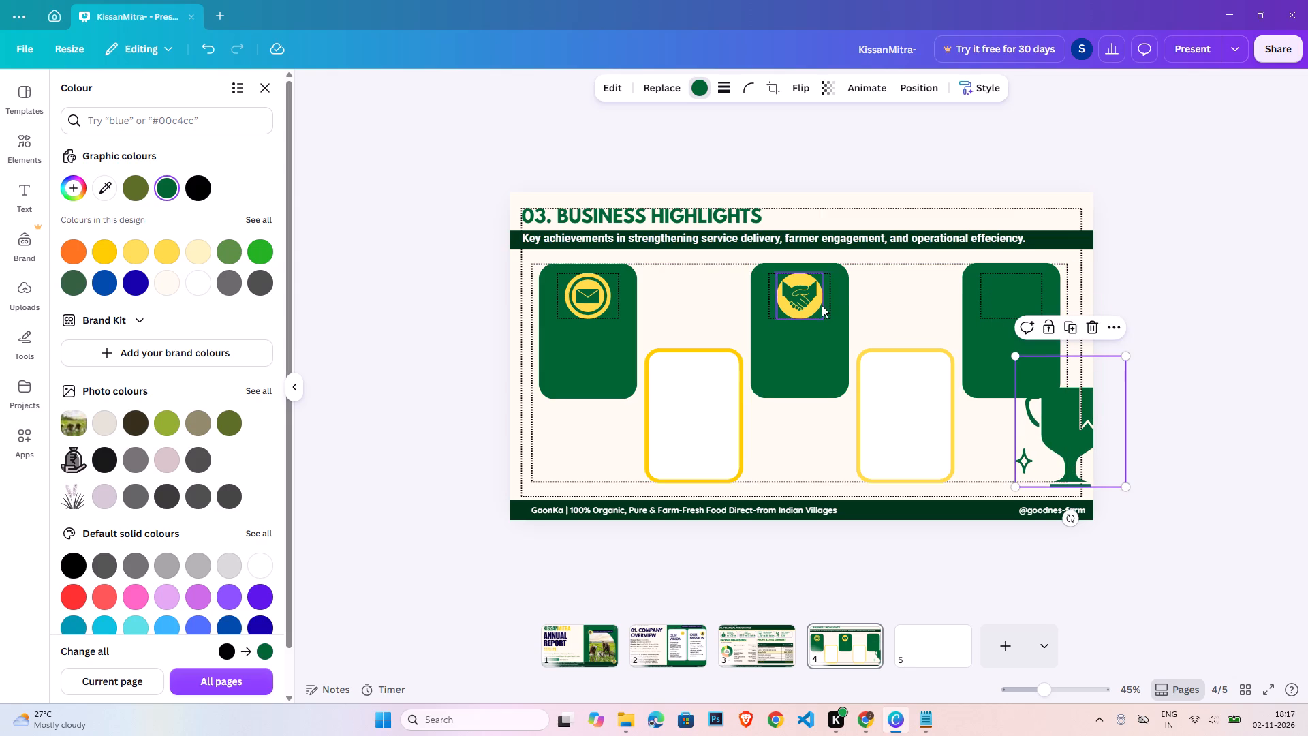
Duplicate the third card's yellow circle onto the fifth card and centre it horizontally in the outlined box at the card's top.
{"action": "left_click", "coordinate": [816, 308]}
{"action": "left_click", "coordinate": [805, 316]}
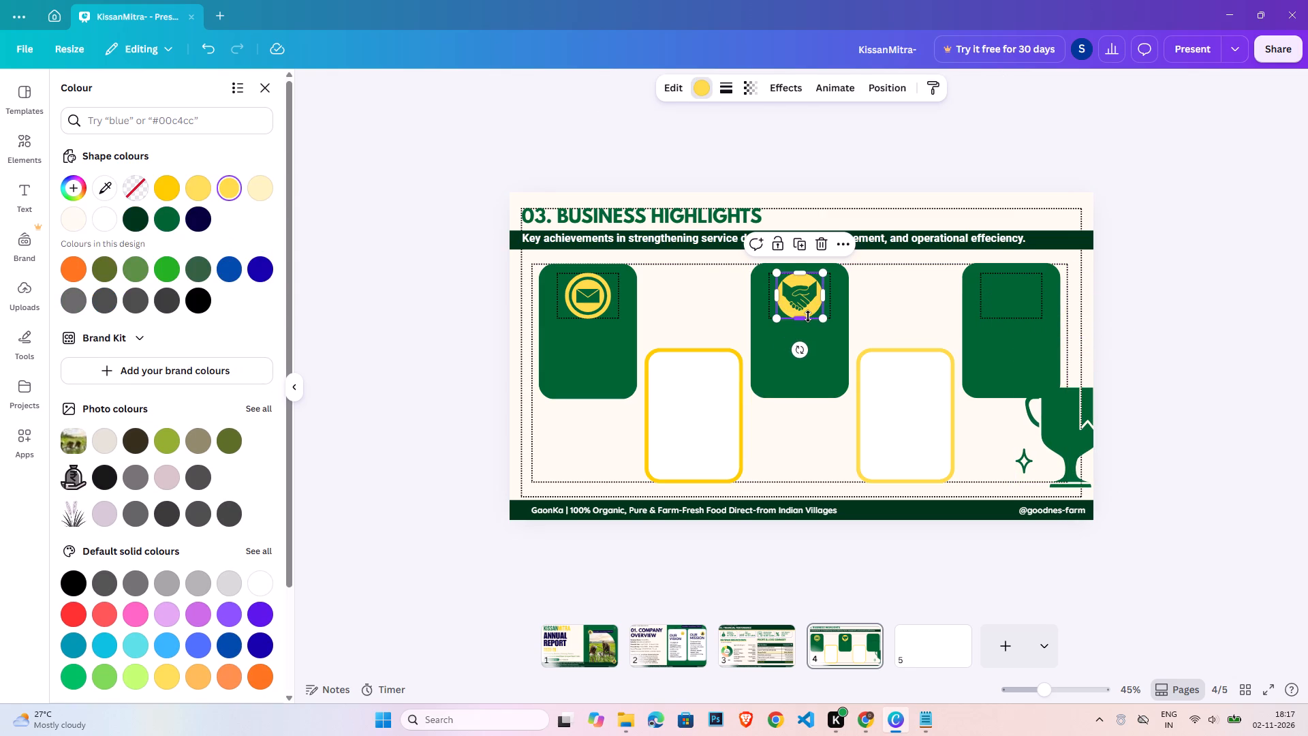
{"action": "key", "text": "ctrl+c"}
{"action": "key", "text": "ctrl+v"}
{"action": "left_click_drag", "start_coordinate": [806, 309], "coordinate": [1014, 301]}
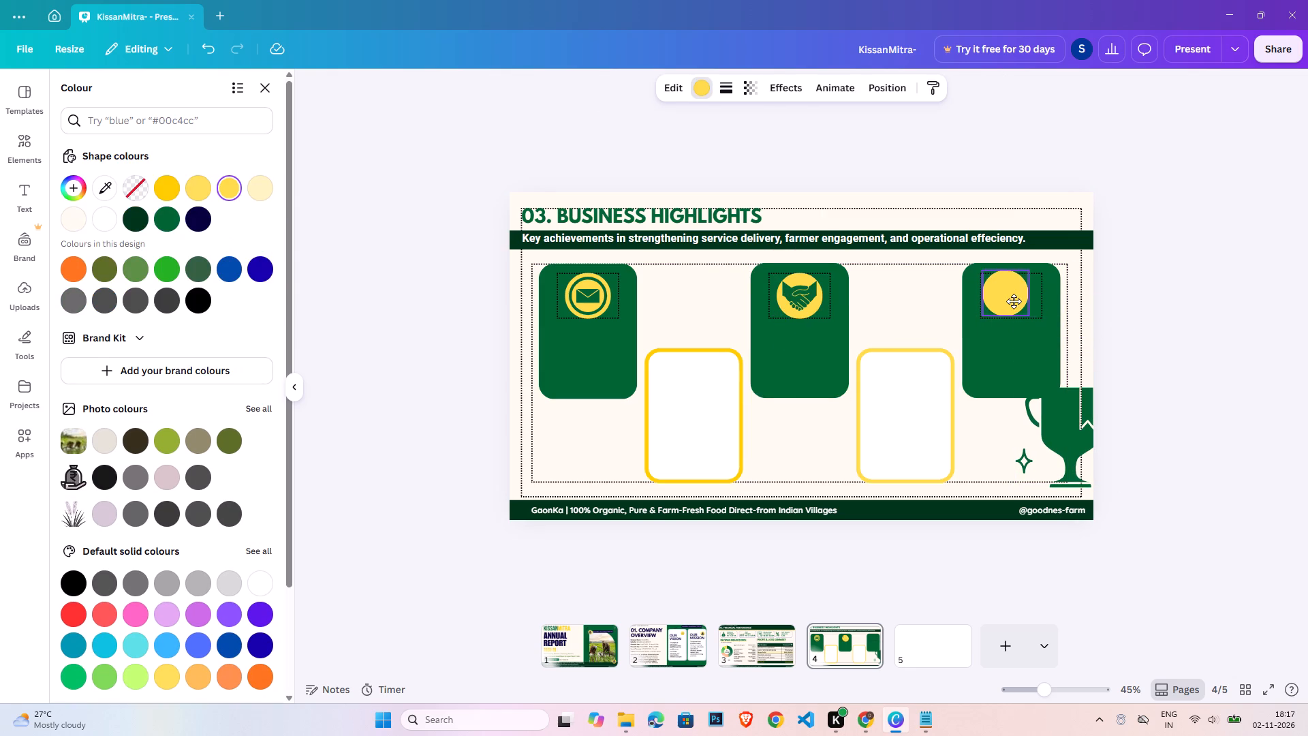
{"action": "left_click_drag", "start_coordinate": [1014, 301], "coordinate": [1015, 304]}
{"action": "left_click_drag", "start_coordinate": [1133, 321], "coordinate": [1139, 320]}
{"action": "left_click", "coordinate": [984, 288]}
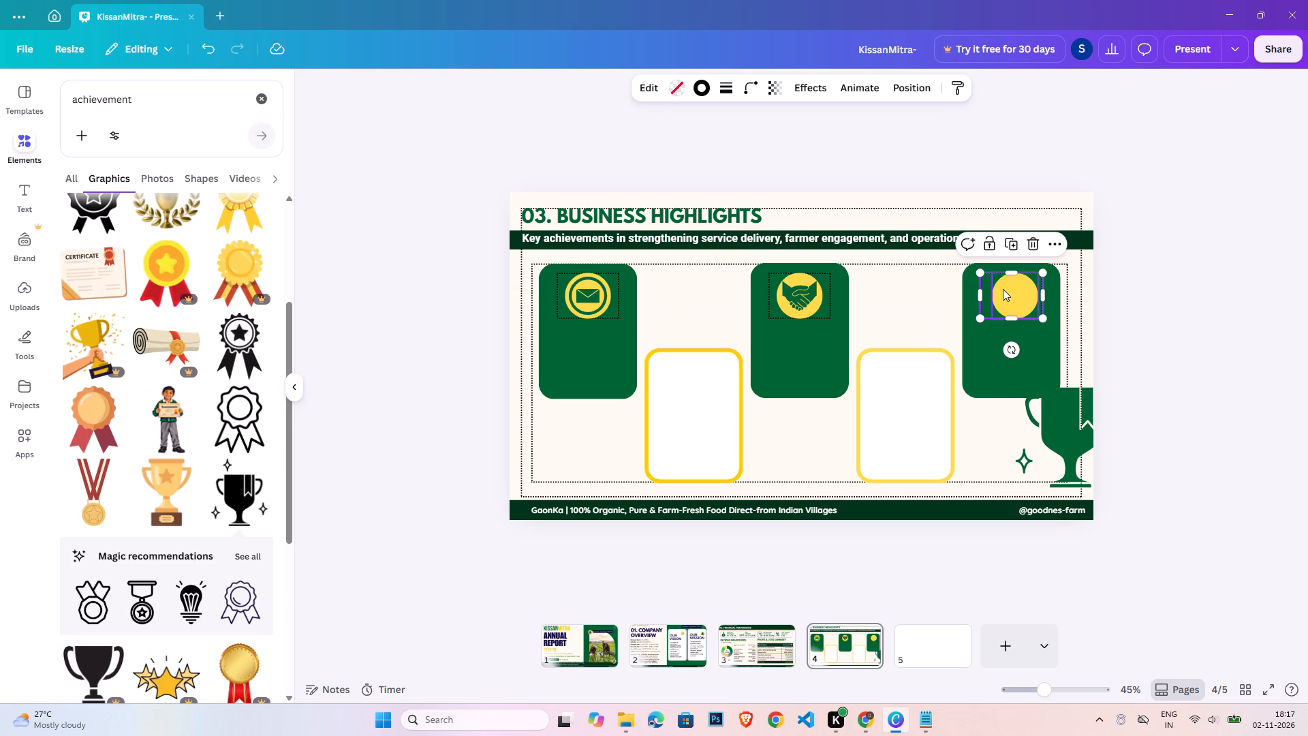
{"action": "left_click", "coordinate": [1003, 289], "text": "shift"}
{"action": "left_click", "coordinate": [914, 85]}
{"action": "left_click", "coordinate": [236, 275]}
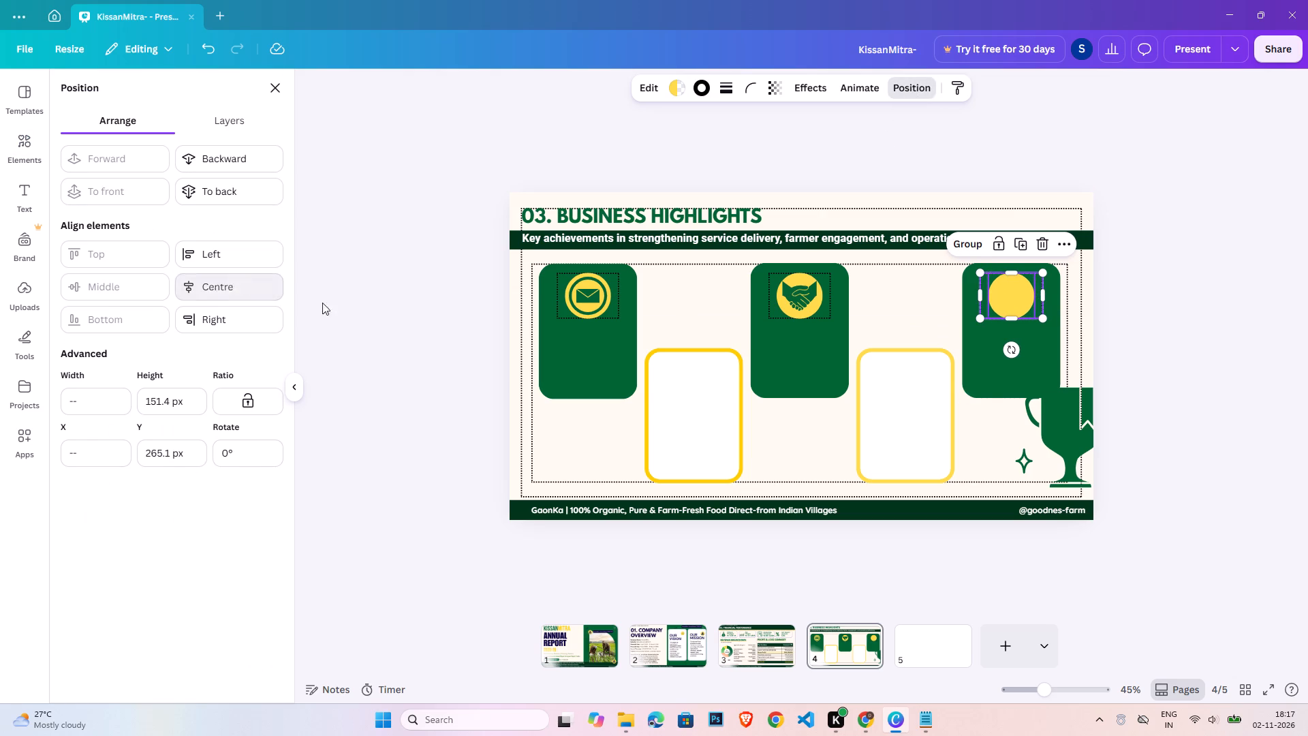
{"action": "double_click", "coordinate": [1285, 381]}
Shrink the trophy icon to the size of the fifth card's yellow circle, place it over the circle and bring it to the front.
{"action": "left_click", "coordinate": [1079, 433]}
{"action": "left_click_drag", "start_coordinate": [1069, 444], "coordinate": [1039, 372]}
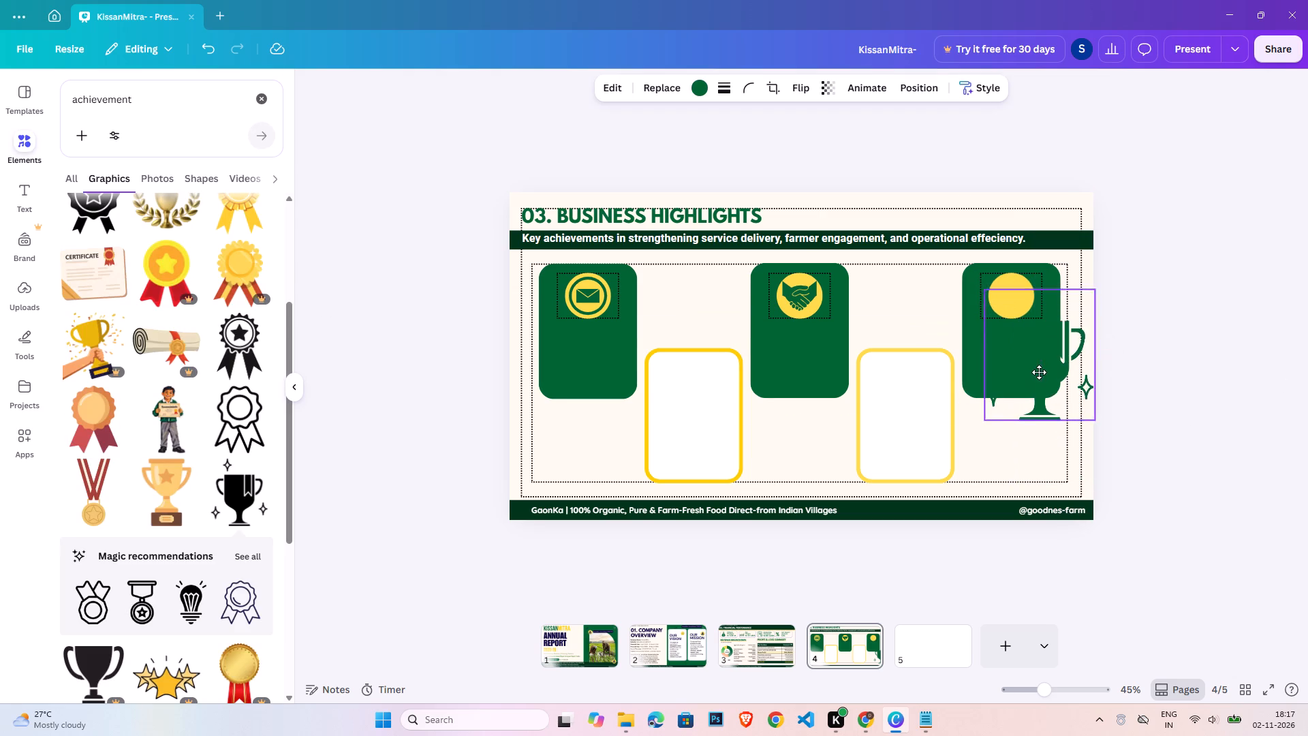
{"action": "left_click_drag", "start_coordinate": [1039, 372], "coordinate": [1043, 362]}
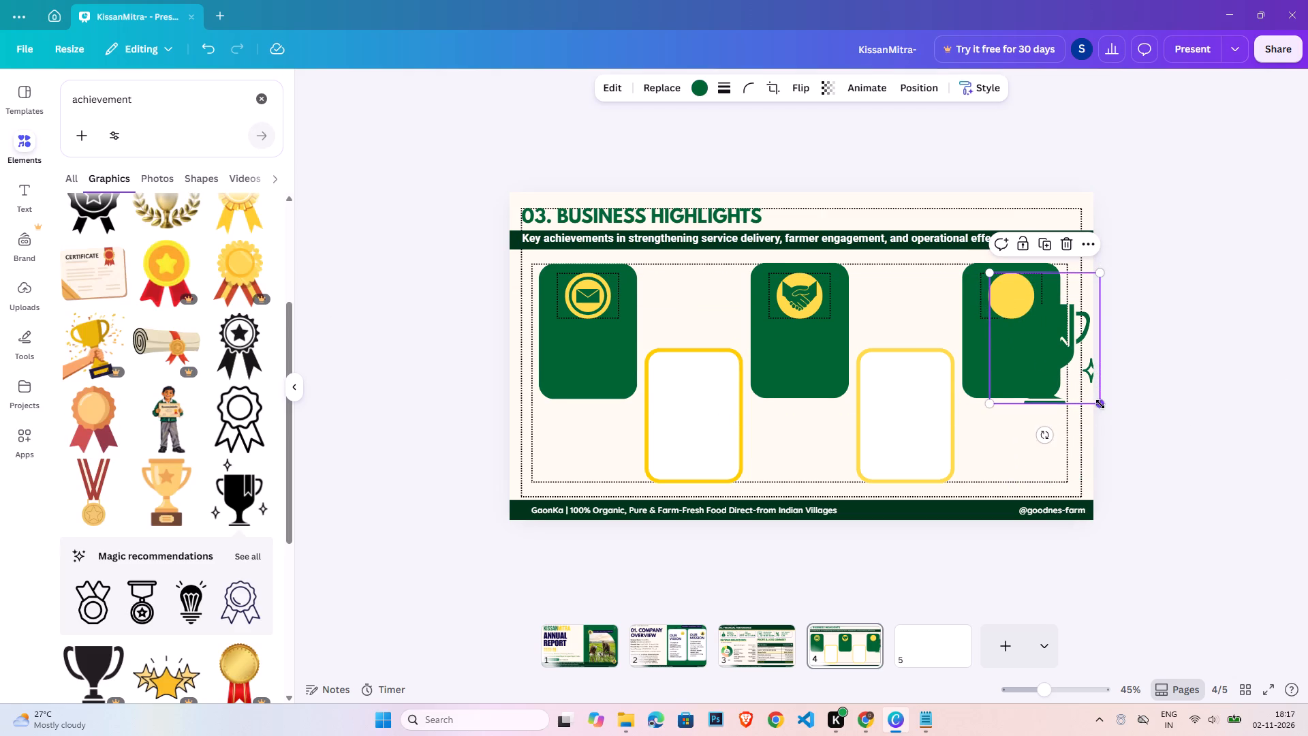
{"action": "left_click_drag", "start_coordinate": [1103, 404], "coordinate": [1021, 328]}
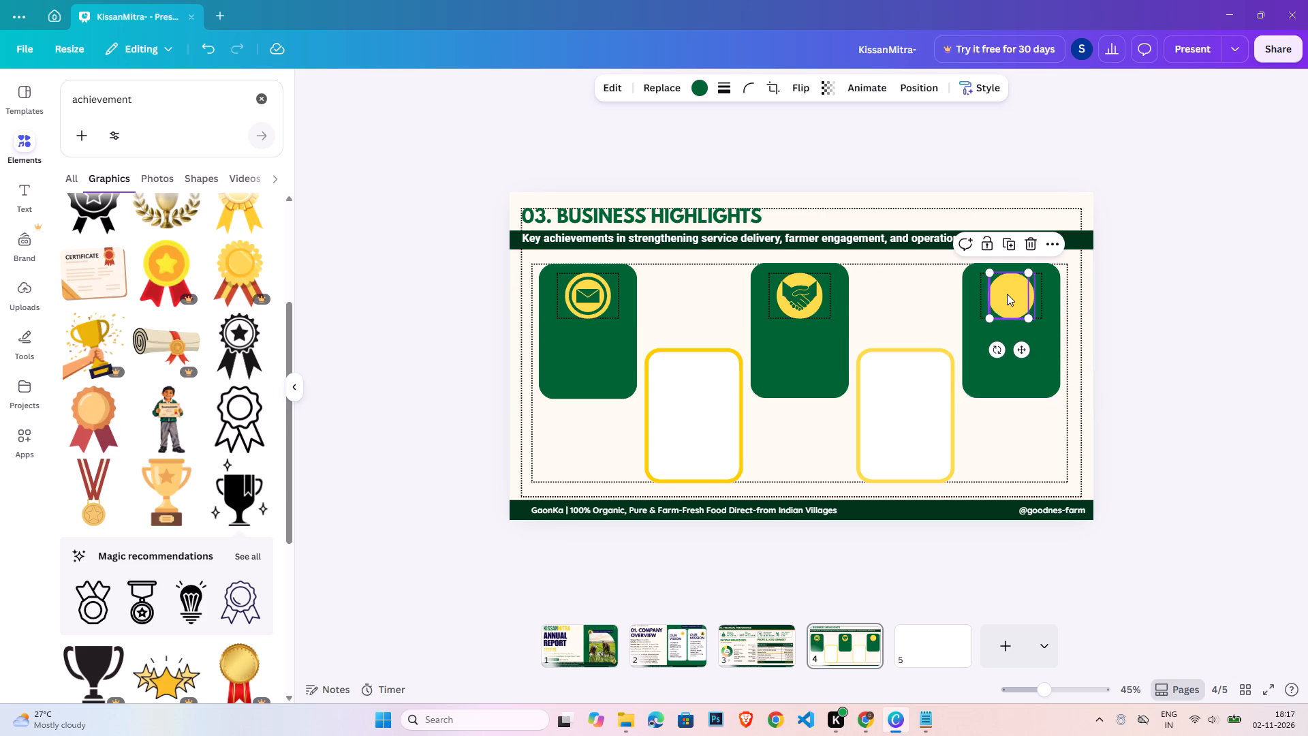
{"action": "left_click", "coordinate": [1007, 294]}
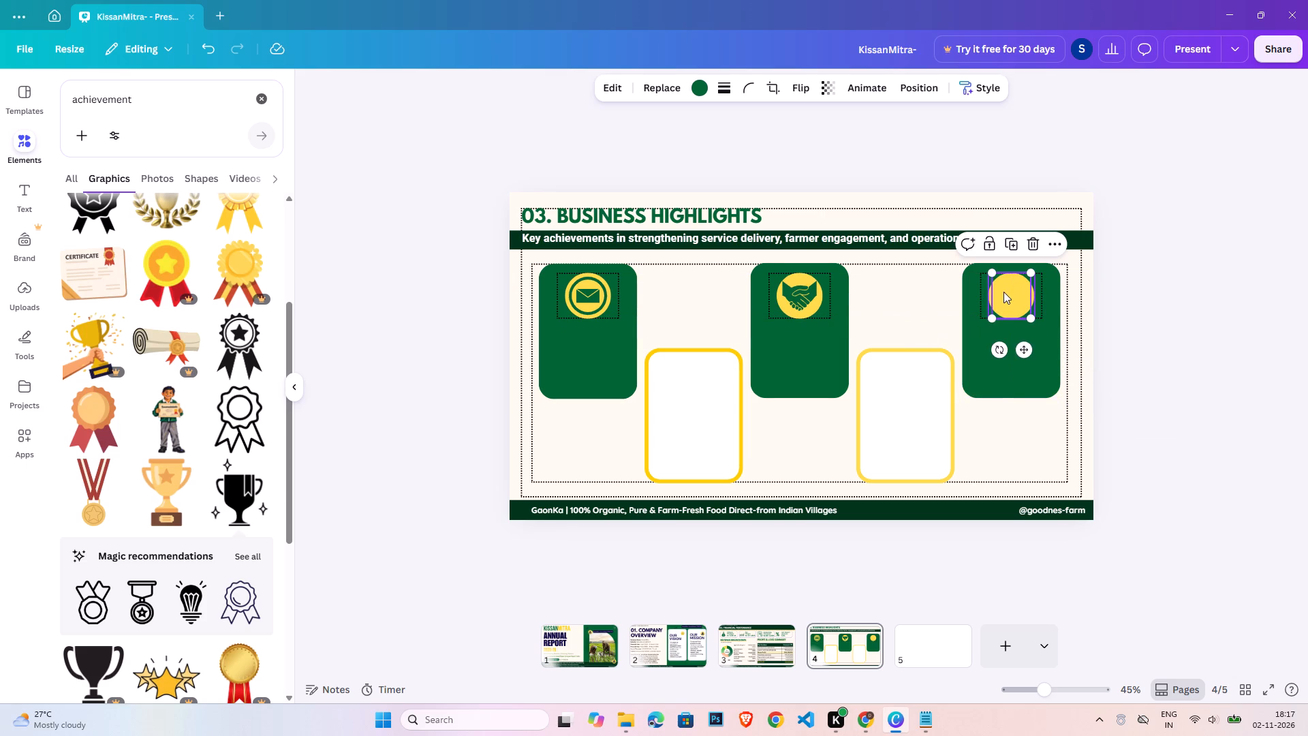
{"action": "left_click", "coordinate": [922, 82]}
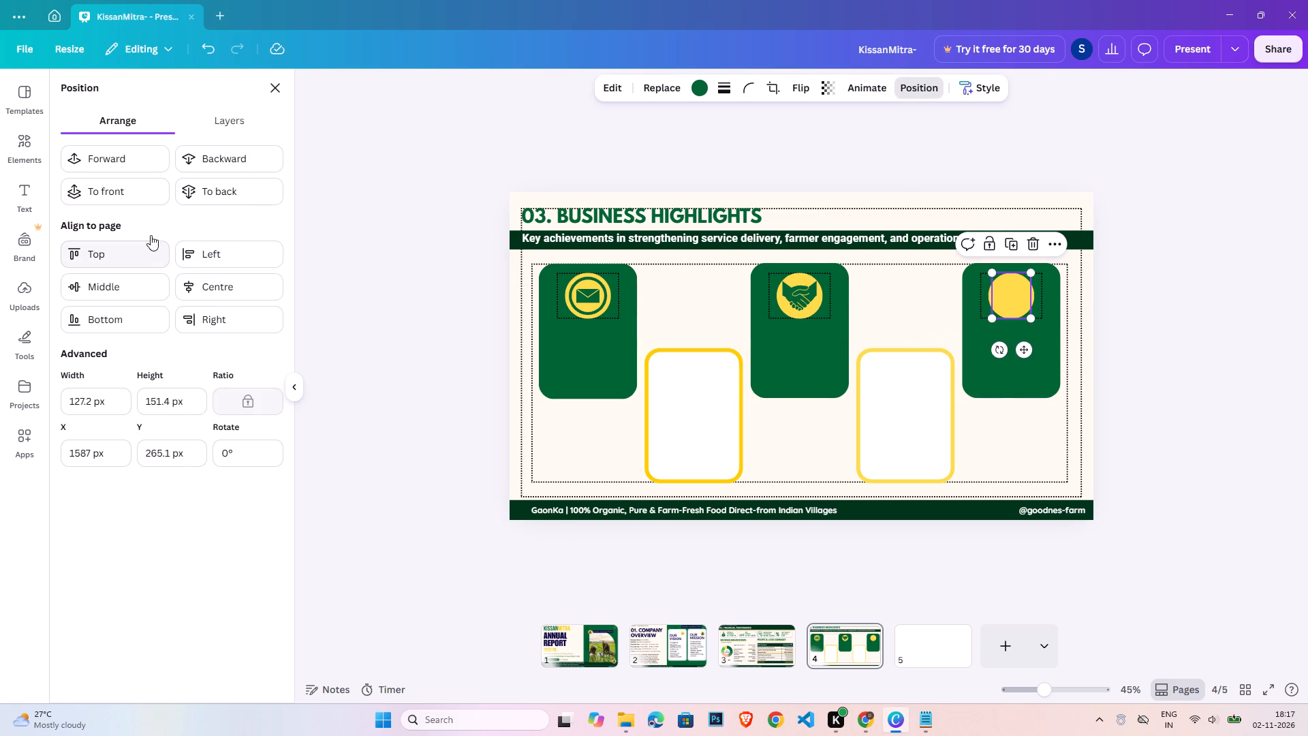
{"action": "left_click", "coordinate": [136, 189]}
{"action": "double_click", "coordinate": [1159, 378]}
Reduce the trophy slightly so it fits inside the fifth card's yellow circle, and centre it there horizontally and vertically.
{"action": "left_click", "coordinate": [1003, 303]}
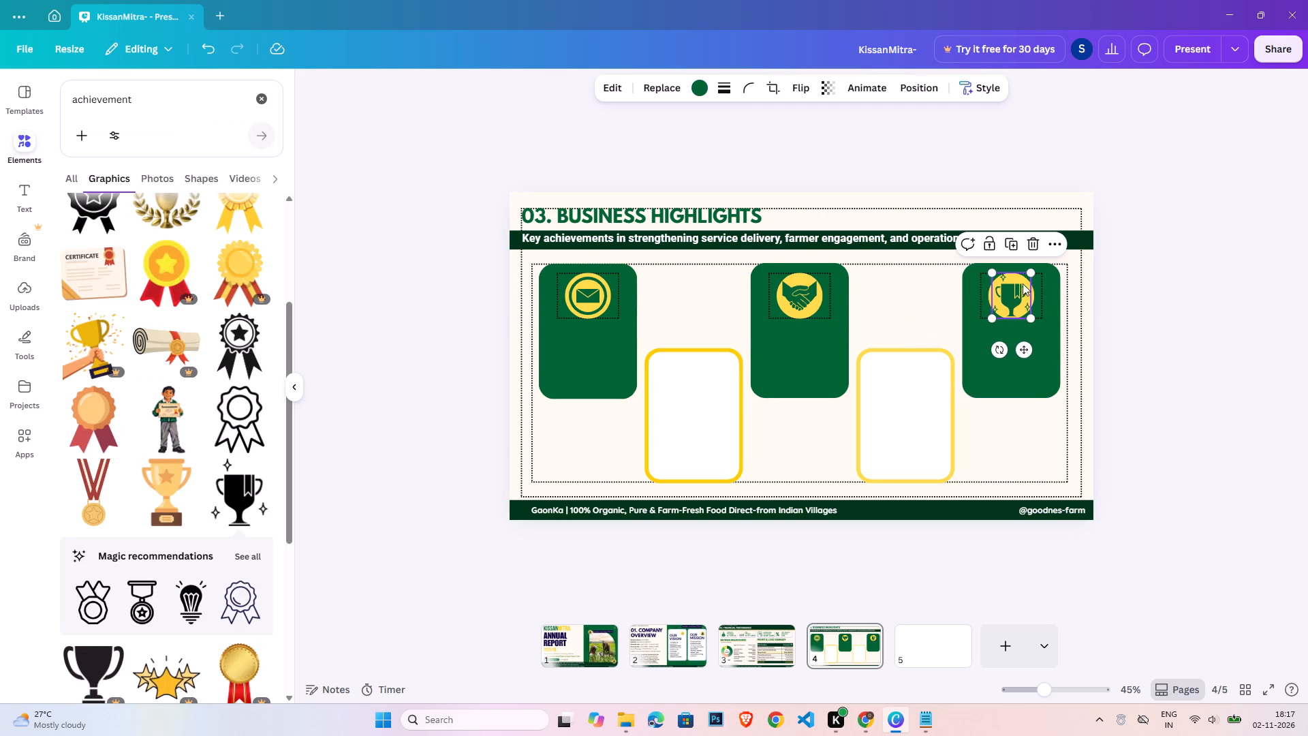
{"action": "left_click", "coordinate": [1035, 273]}
{"action": "left_click", "coordinate": [1016, 295]}
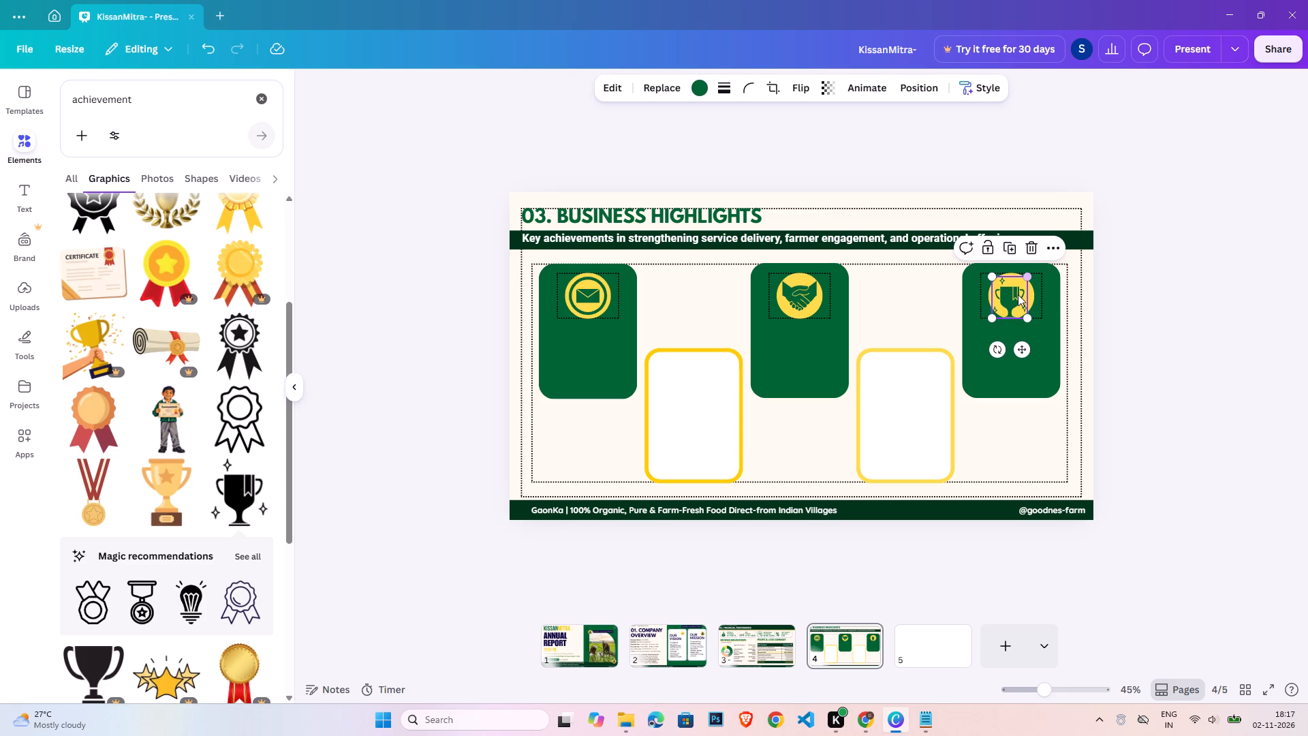
{"action": "left_click", "coordinate": [1029, 312]}
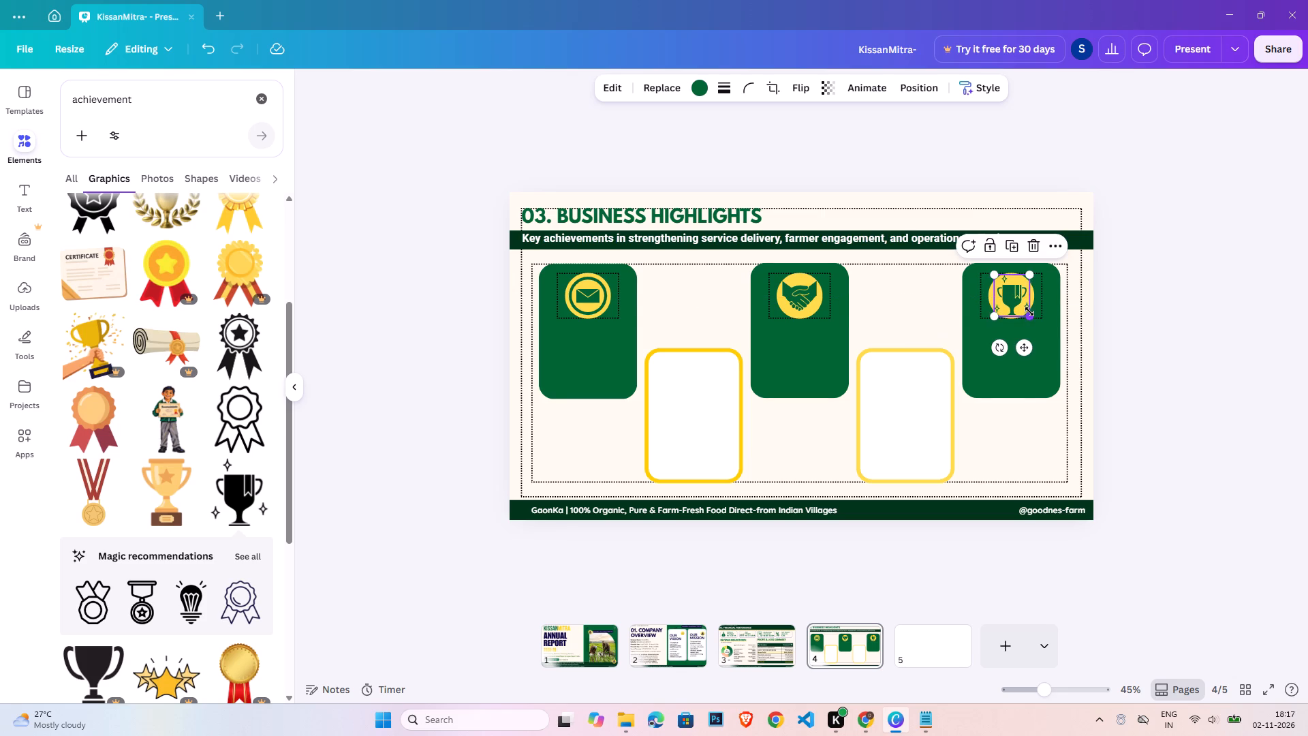
{"action": "left_click", "coordinate": [1018, 296]}
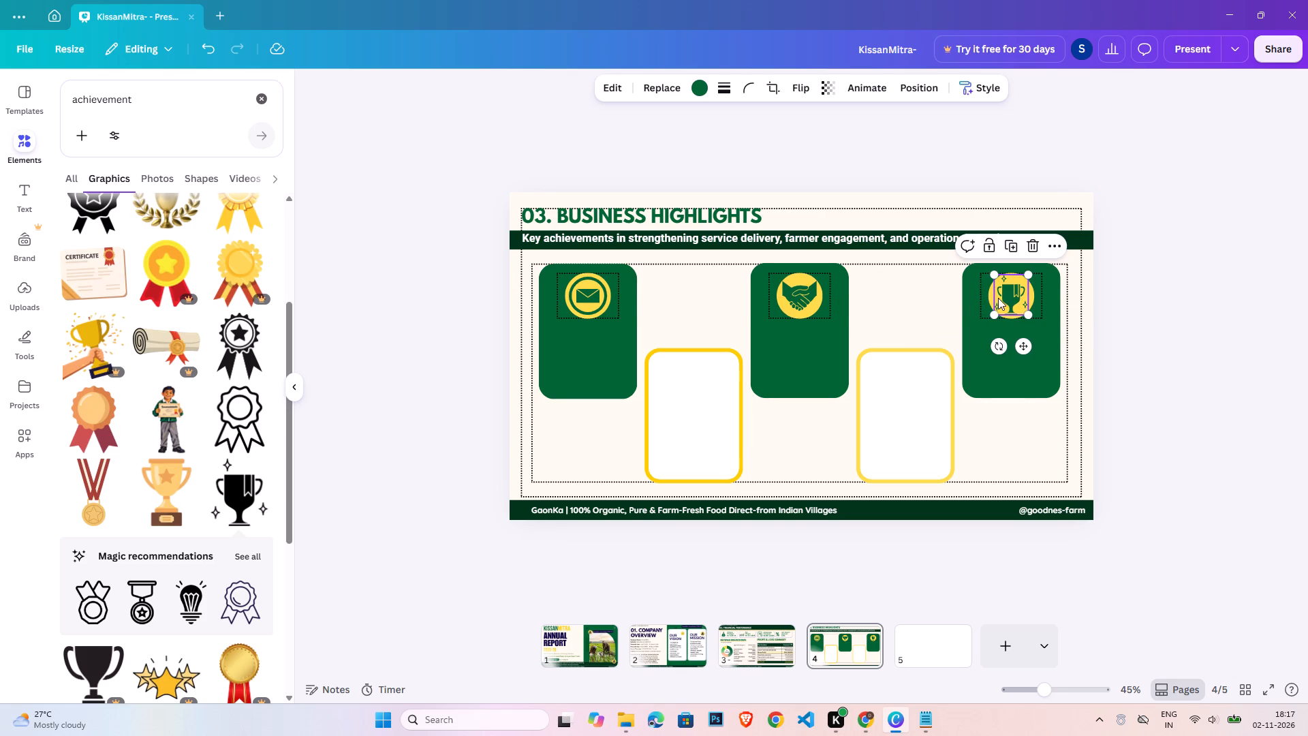
{"action": "left_click", "coordinate": [991, 293]}
{"action": "left_click", "coordinate": [1010, 290], "text": "shift"}
{"action": "left_click", "coordinate": [1033, 82]}
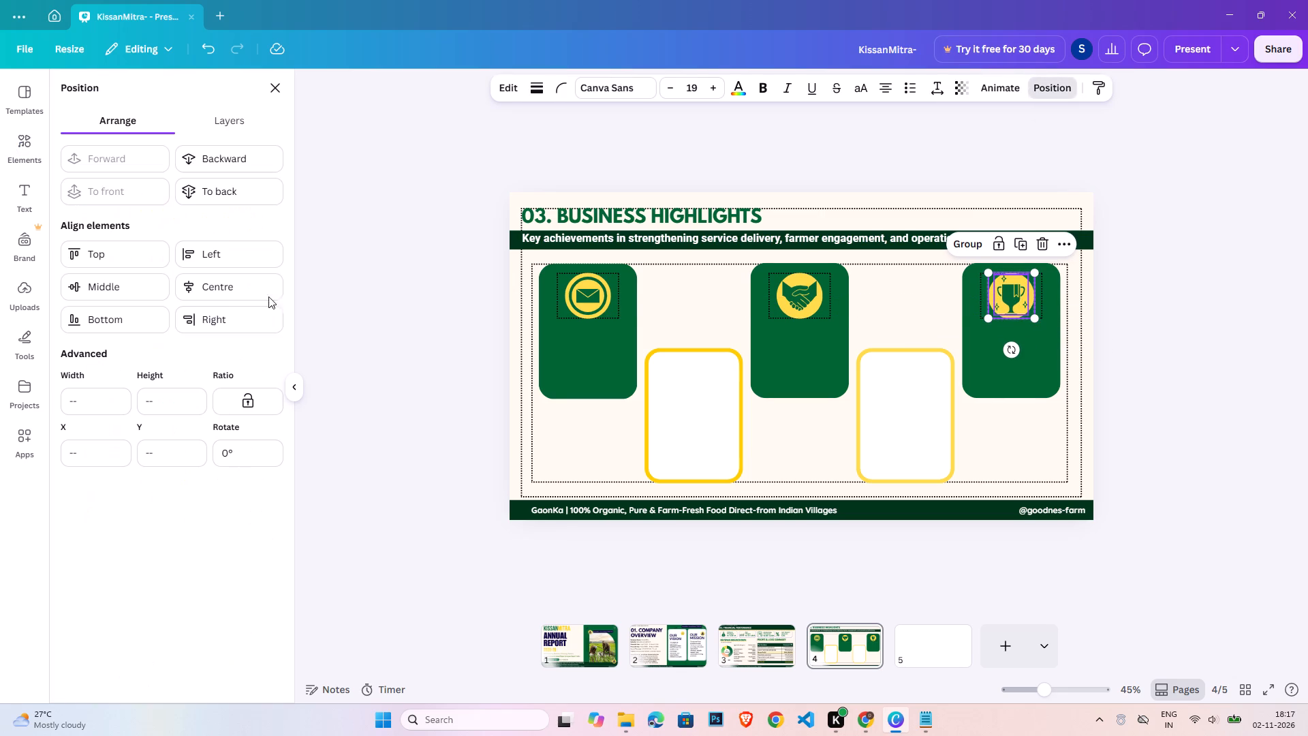
{"action": "left_click", "coordinate": [234, 281]}
{"action": "left_click", "coordinate": [119, 286]}
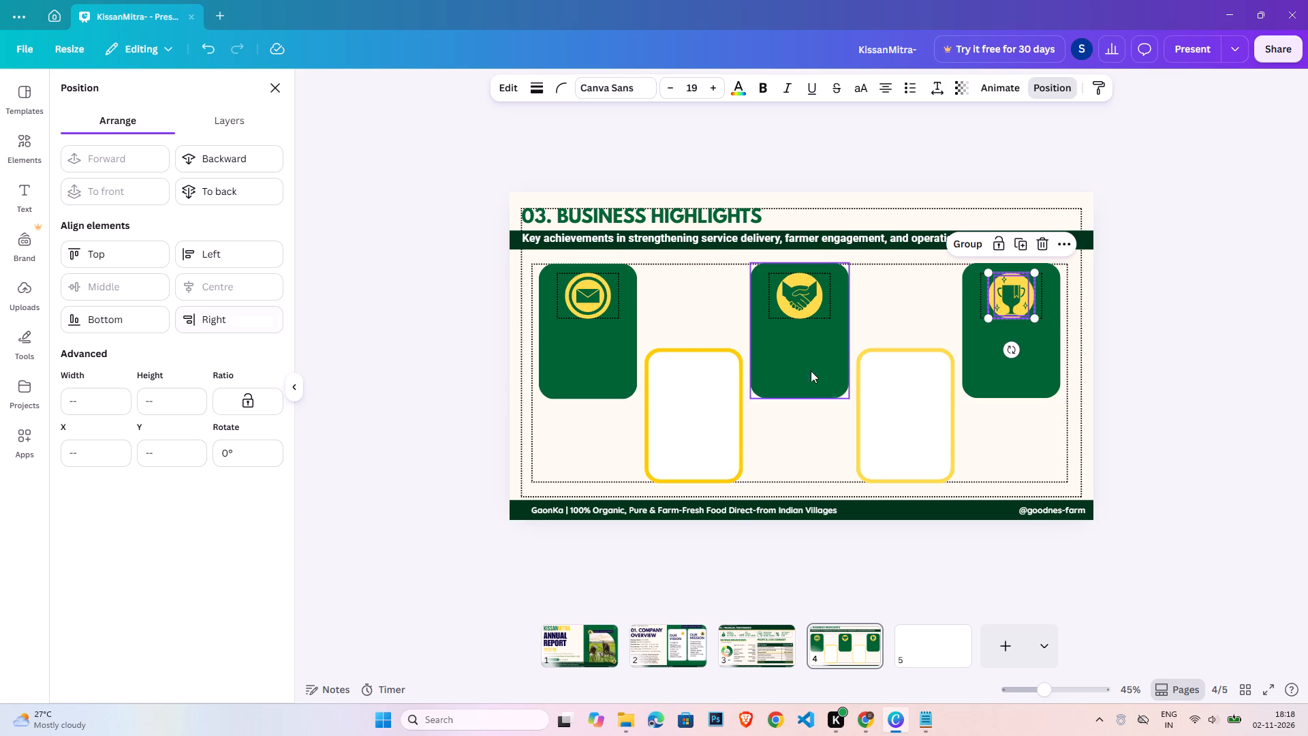
{"action": "double_click", "coordinate": [1158, 390]}
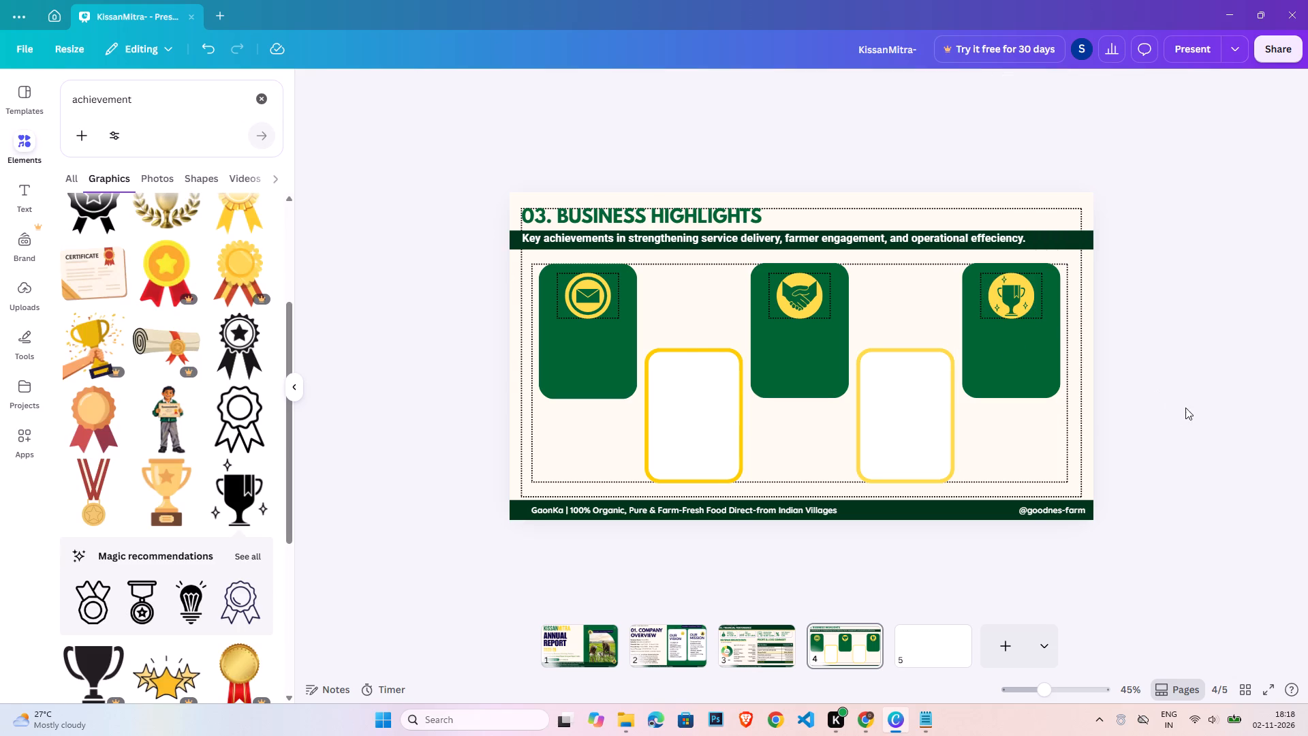
Delete the thin outlined guide boxes around the icons on the first, third and fifth cards.
{"action": "left_click", "coordinate": [561, 307]}
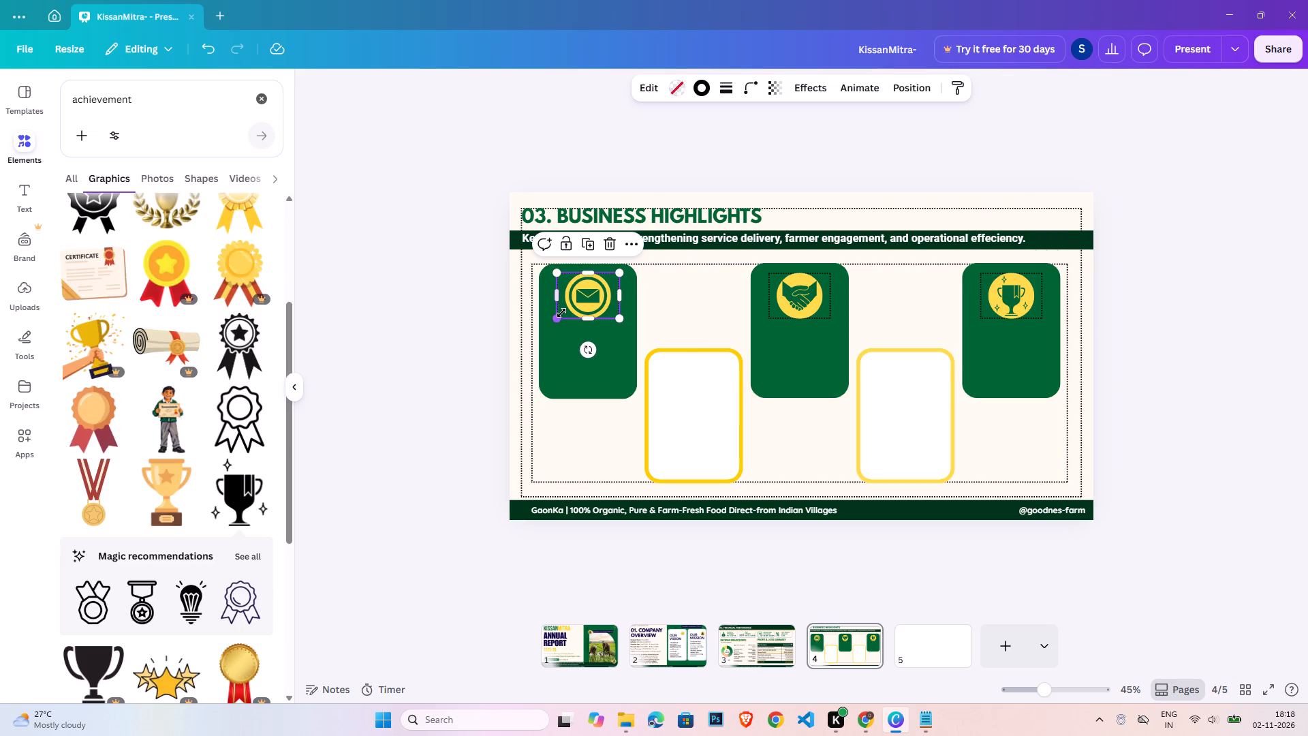
{"action": "key", "text": "Delete"}
{"action": "left_click", "coordinate": [766, 309]}
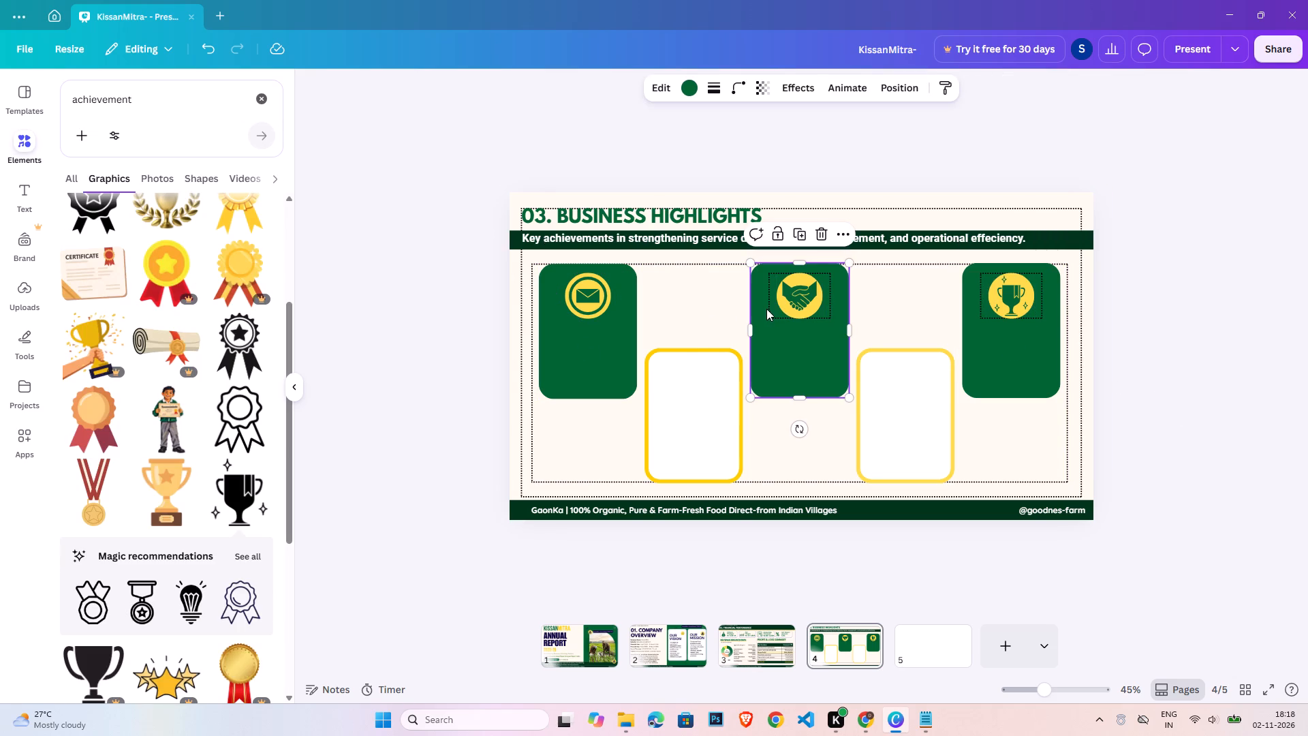
{"action": "left_click", "coordinate": [770, 309]}
{"action": "key", "text": "Delete"}
{"action": "left_click", "coordinate": [982, 316]}
{"action": "key", "text": "Delete"}
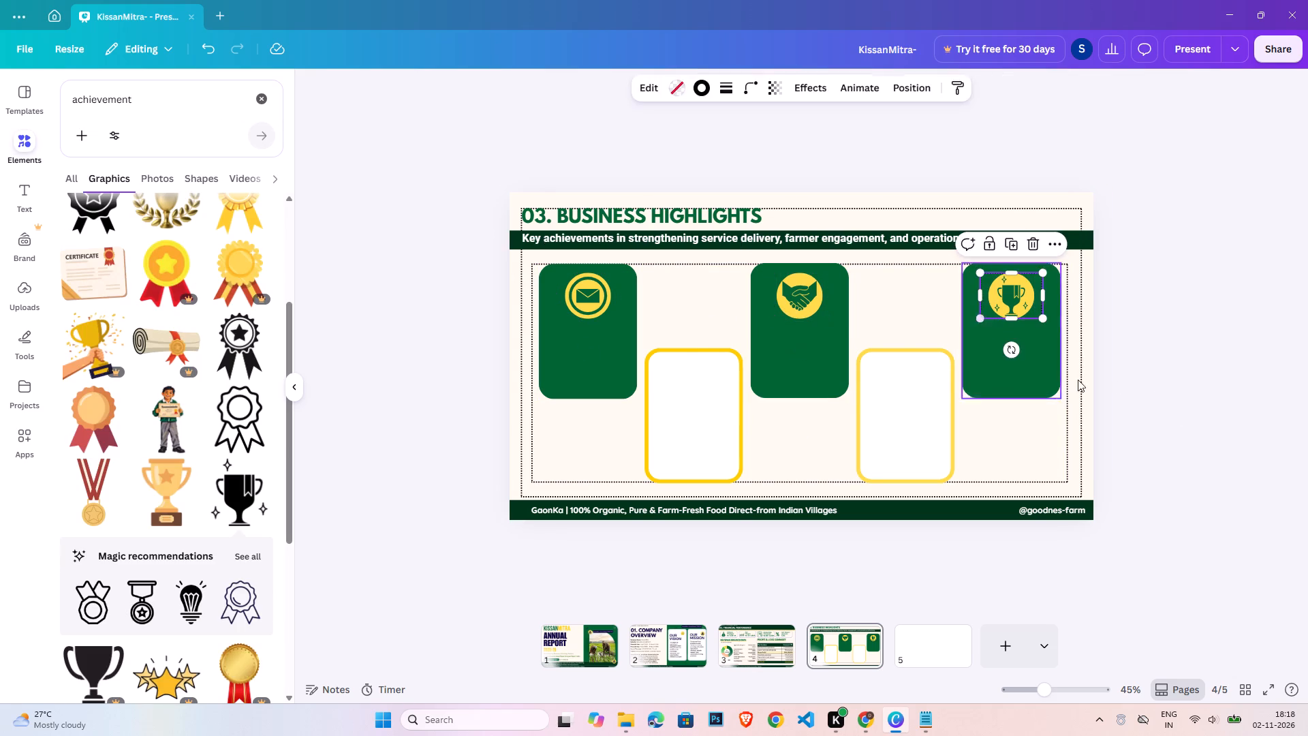
{"action": "left_click", "coordinate": [1185, 397]}
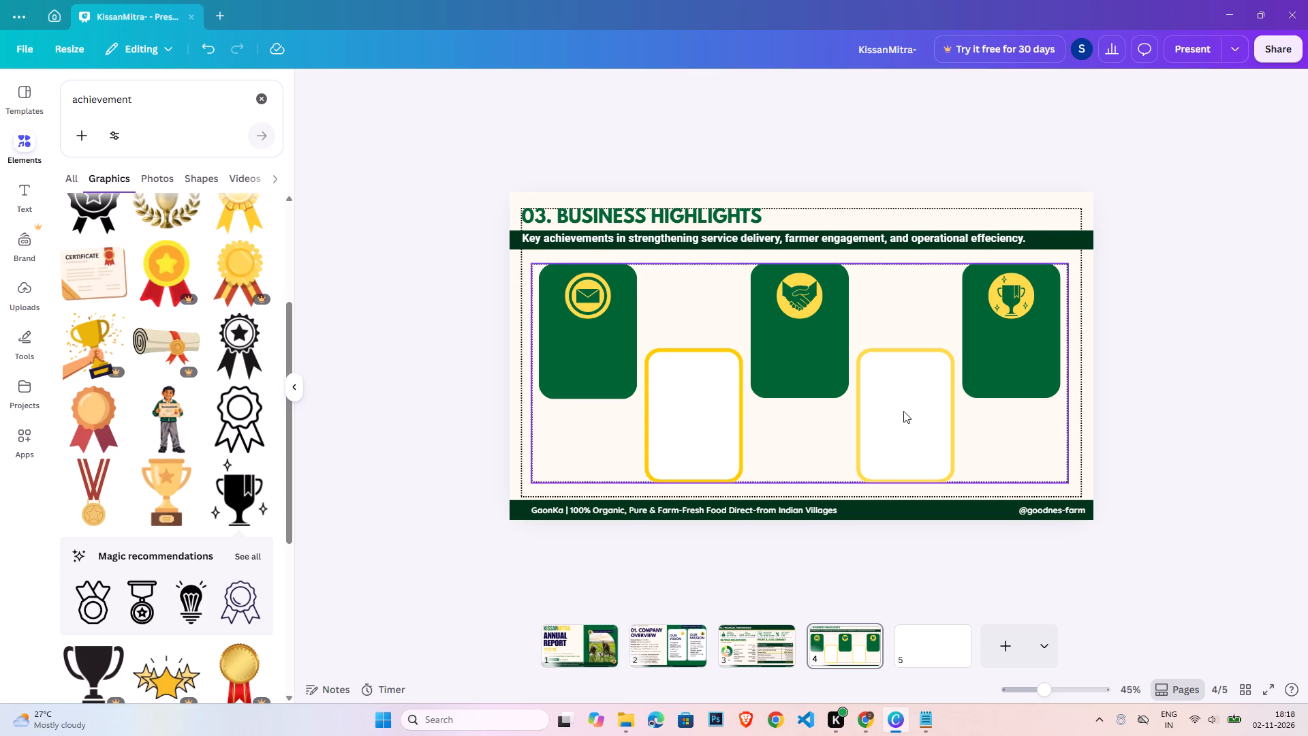
Duplicate the "Key achievements" subtitle text onto the first card below its icon and narrow the copy to fit within the card's width.
{"action": "left_click", "coordinate": [623, 236]}
{"action": "key", "text": "ctrl+c"}
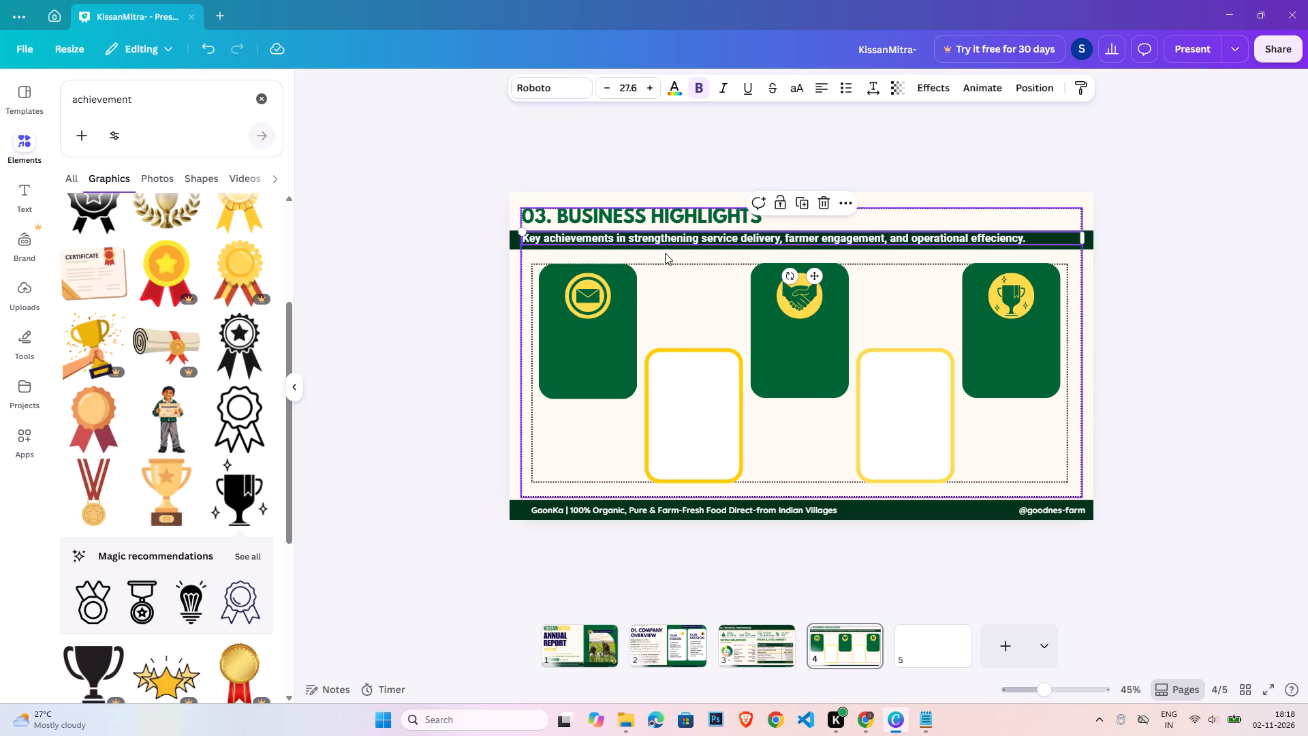
{"action": "key", "text": "ctrl+v"}
{"action": "left_click_drag", "start_coordinate": [695, 245], "coordinate": [717, 331]}
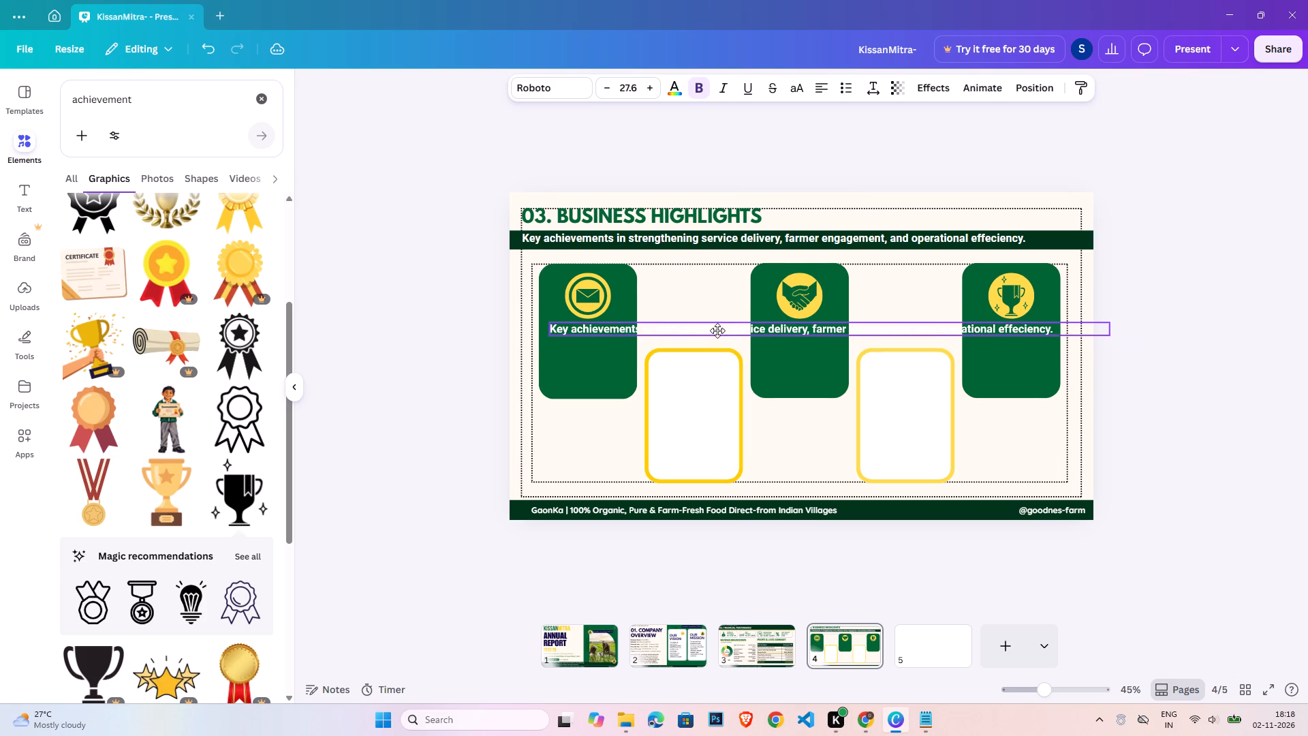
{"action": "left_click_drag", "start_coordinate": [717, 331], "coordinate": [717, 331]}
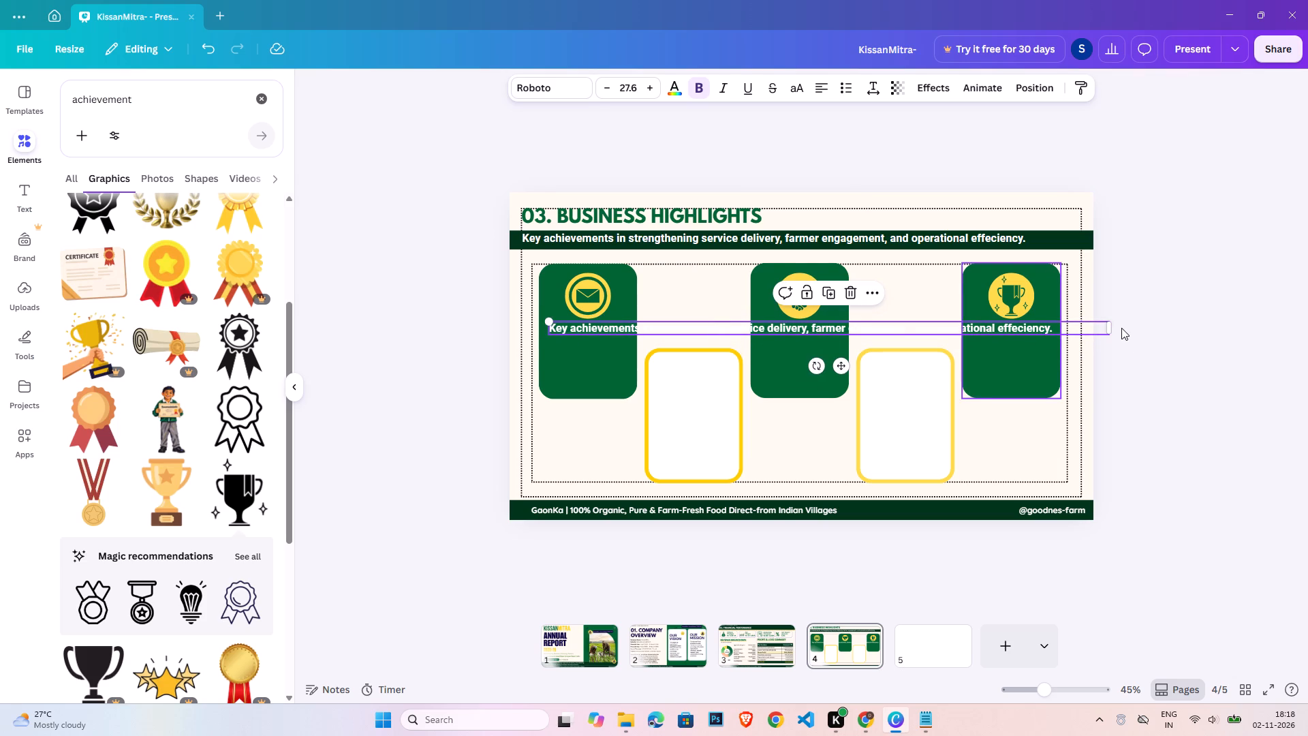
{"action": "left_click_drag", "start_coordinate": [1111, 327], "coordinate": [636, 334]}
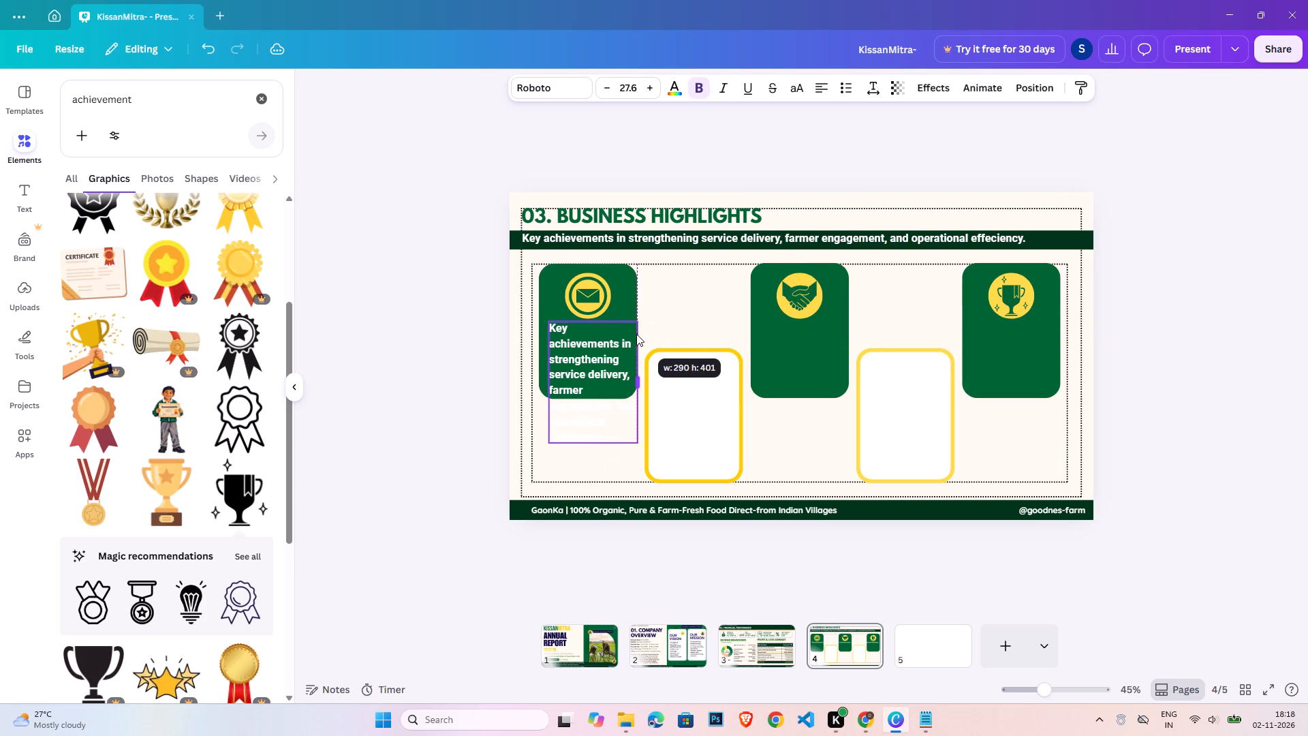
{"action": "left_click_drag", "start_coordinate": [636, 334], "coordinate": [634, 334]}
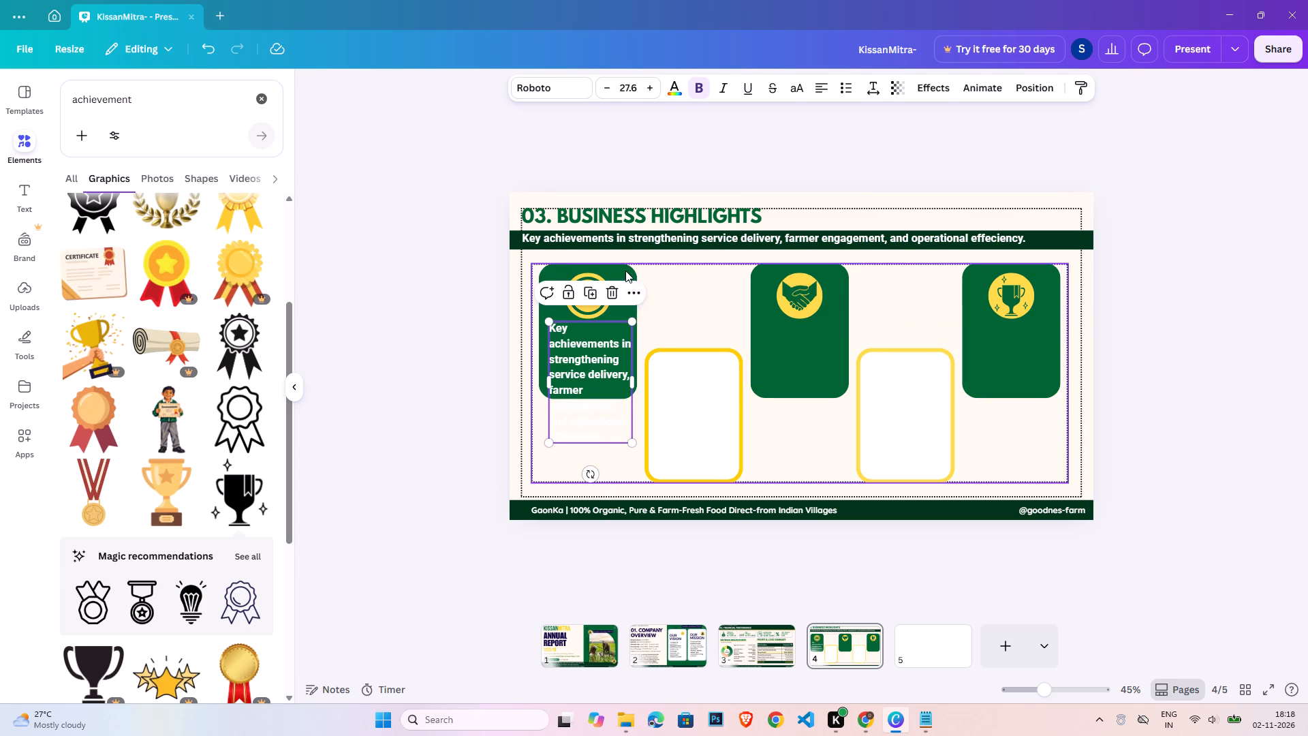
Centre the copied text block horizontally on the first green card.
{"action": "left_click", "coordinate": [625, 271]}
{"action": "left_click", "coordinate": [610, 344], "text": "shift"}
{"action": "left_click", "coordinate": [1061, 89]}
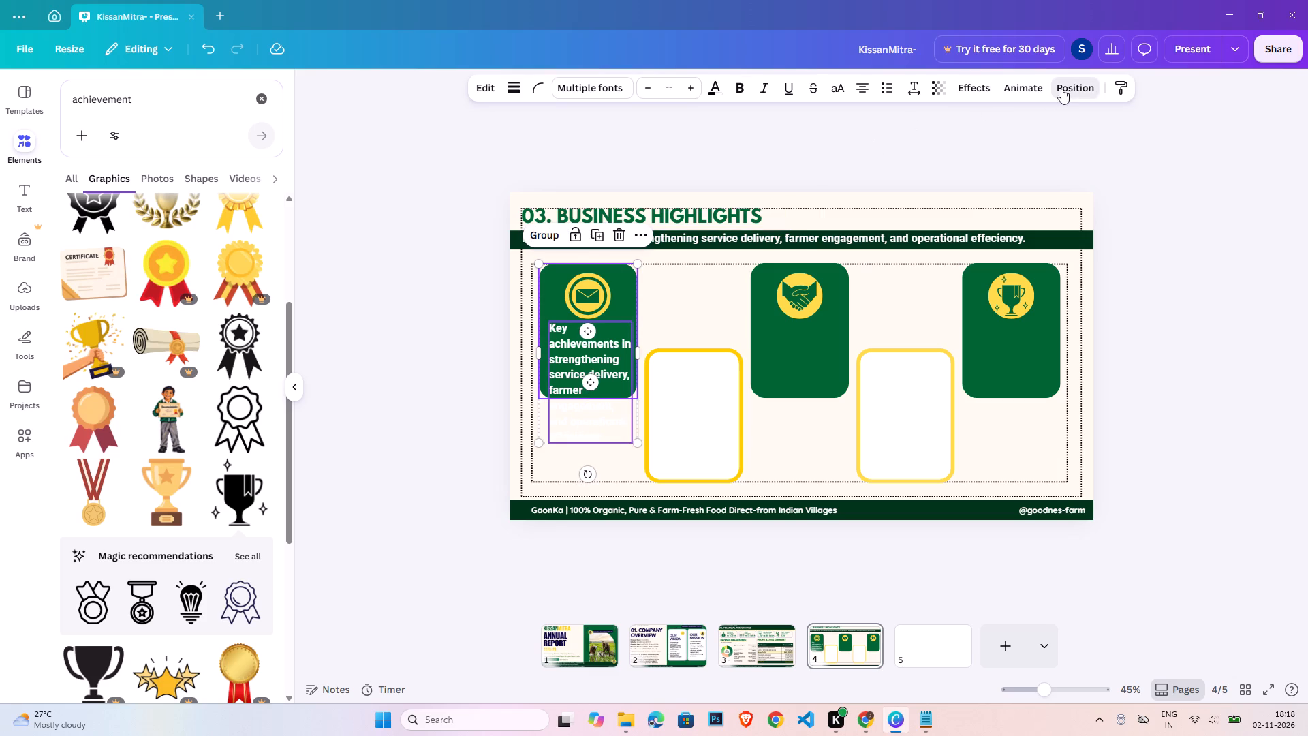
{"action": "left_click", "coordinate": [231, 277]}
{"action": "double_click", "coordinate": [1230, 373]}
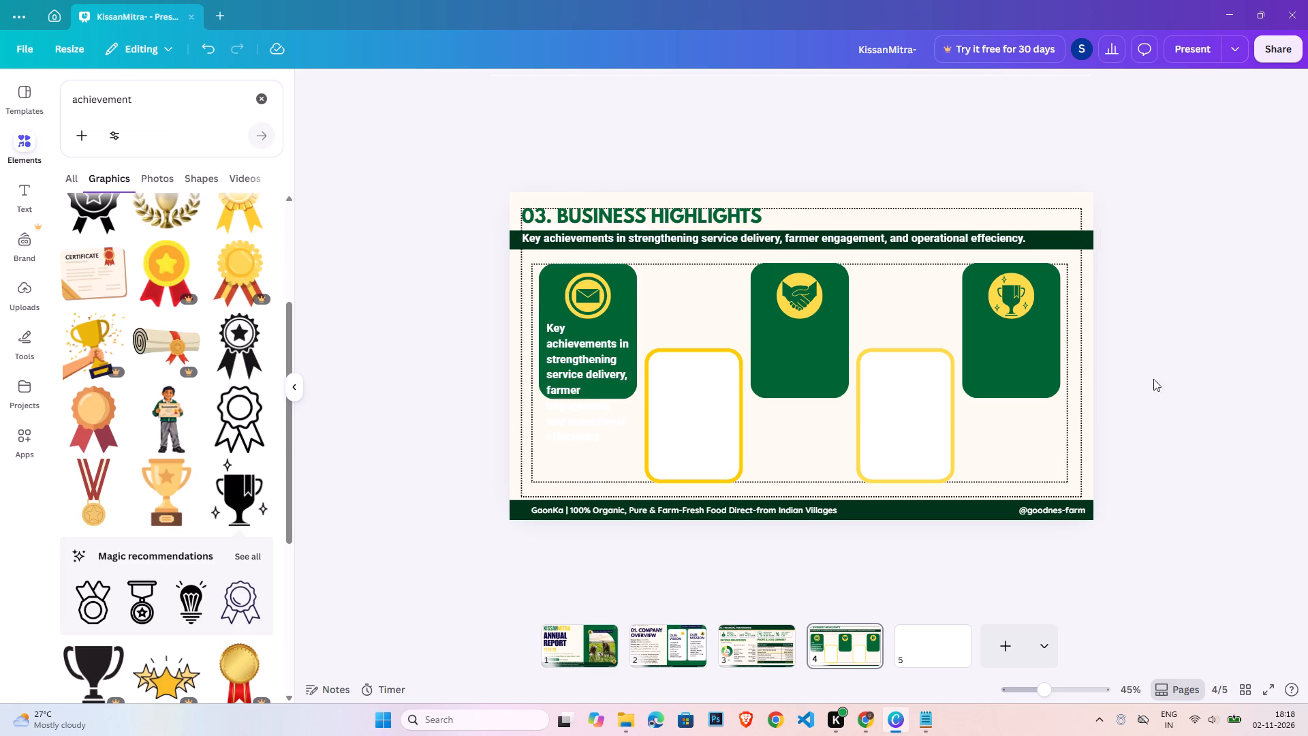
Replace the text on the first green card with "Expanded advisory services across rural communities.".
{"action": "triple_click", "coordinate": [604, 351]}
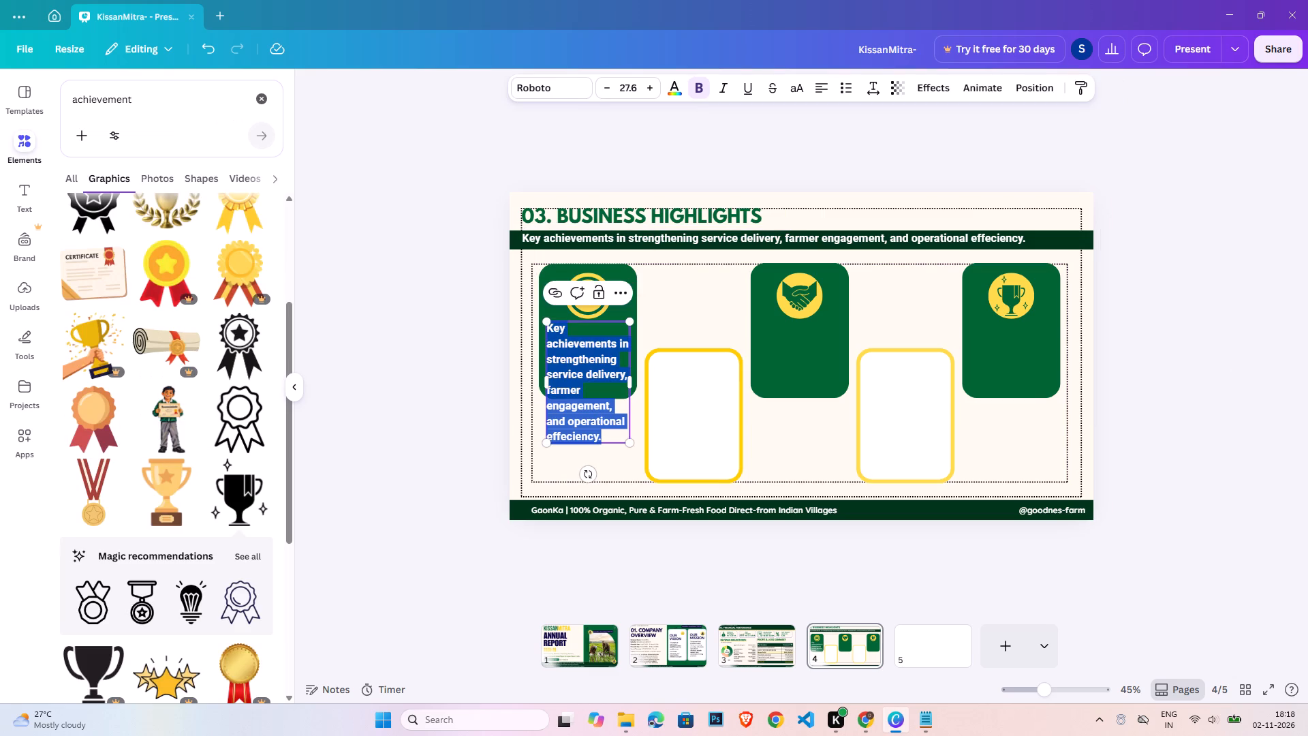
{"action": "type", "text": "Expanded"}
{"action": "key", "text": "Return"}
{"action": "type", "text": "advisory"}
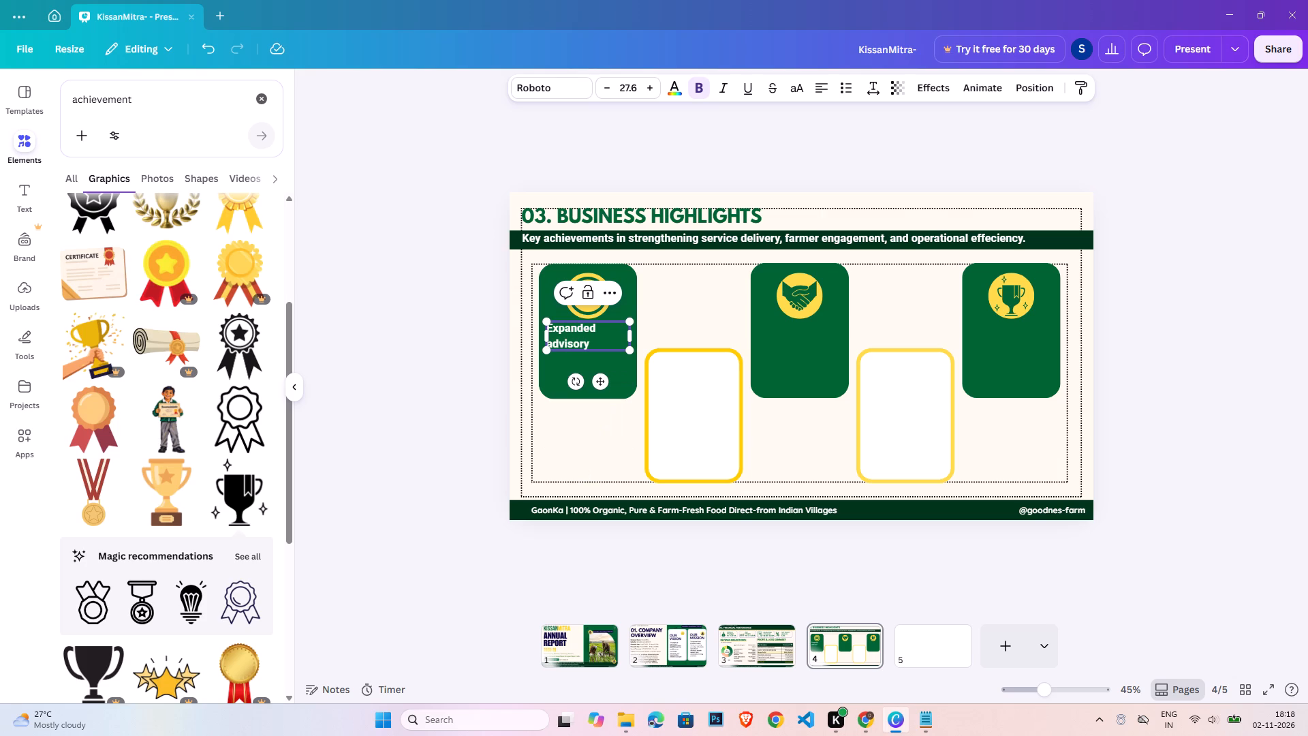
{"action": "key", "text": "space"}
{"action": "type", "text": "servc"}
{"action": "key", "text": "BackSpace"}
{"action": "type", "text": "ic"}
{"action": "key", "text": "BackSpace"}
{"action": "key", "text": "BackSpace"}
{"action": "key", "text": "BackSpace"}
{"action": "type", "text": "voc"}
{"action": "key", "text": "BackSpace"}
{"action": "key", "text": "BackSpace"}
{"action": "type", "text": "ices"}
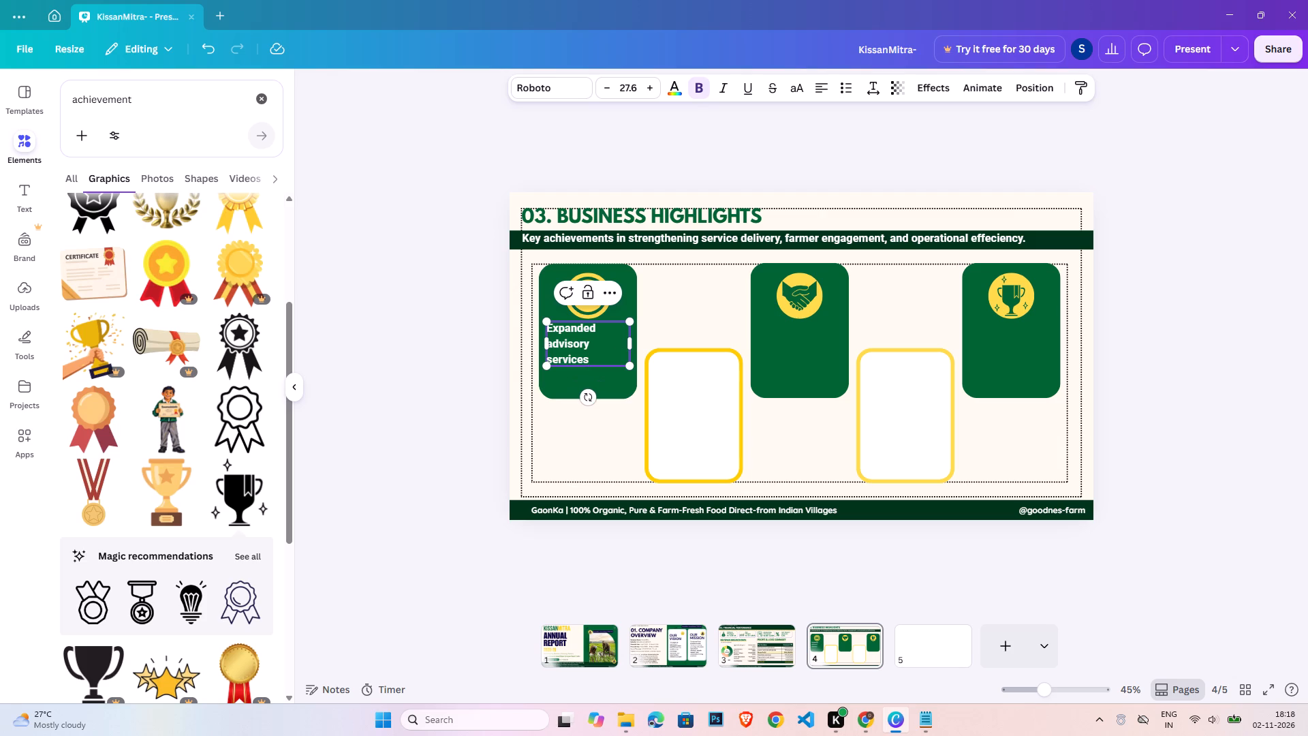
{"action": "key", "text": "Return"}
{"action": "type", "text": "ac"}
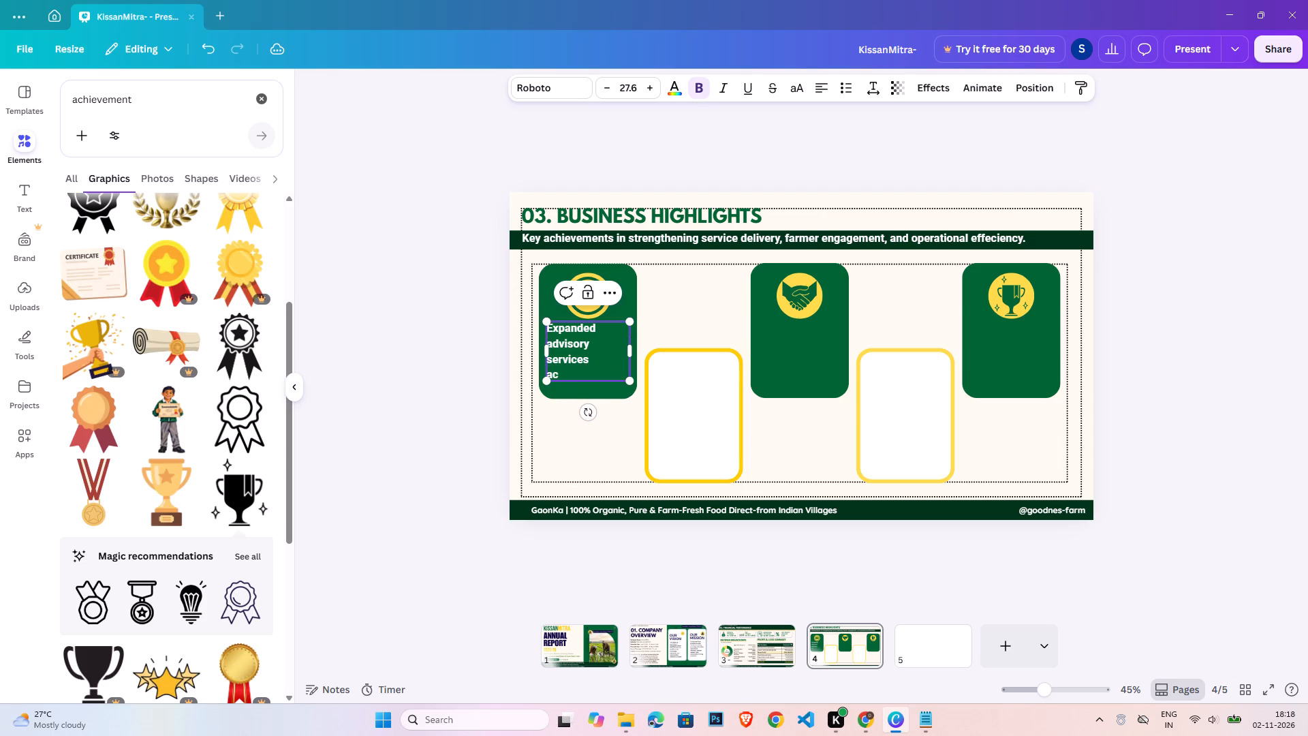
{"action": "type", "text": "ross"}
{"action": "key", "text": "space"}
{"action": "type", "text": "rural"}
{"action": "key", "text": "Return"}
{"action": "type", "text": "communities"}
{"action": "key", "text": "period"}
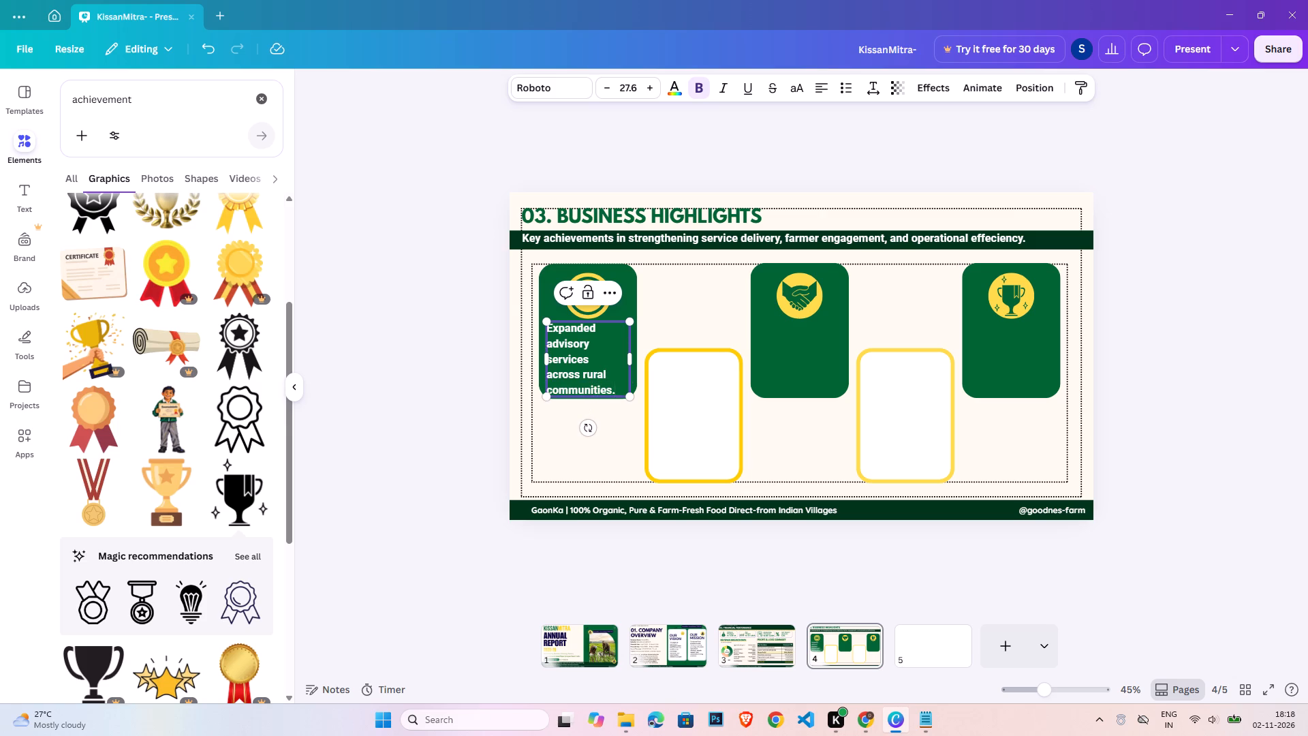
Widen the first card's caption box slightly and scale it down to a font size of 22.6.
{"action": "left_click_drag", "start_coordinate": [633, 365], "coordinate": [642, 365]}
{"action": "left_click_drag", "start_coordinate": [636, 381], "coordinate": [632, 382]}
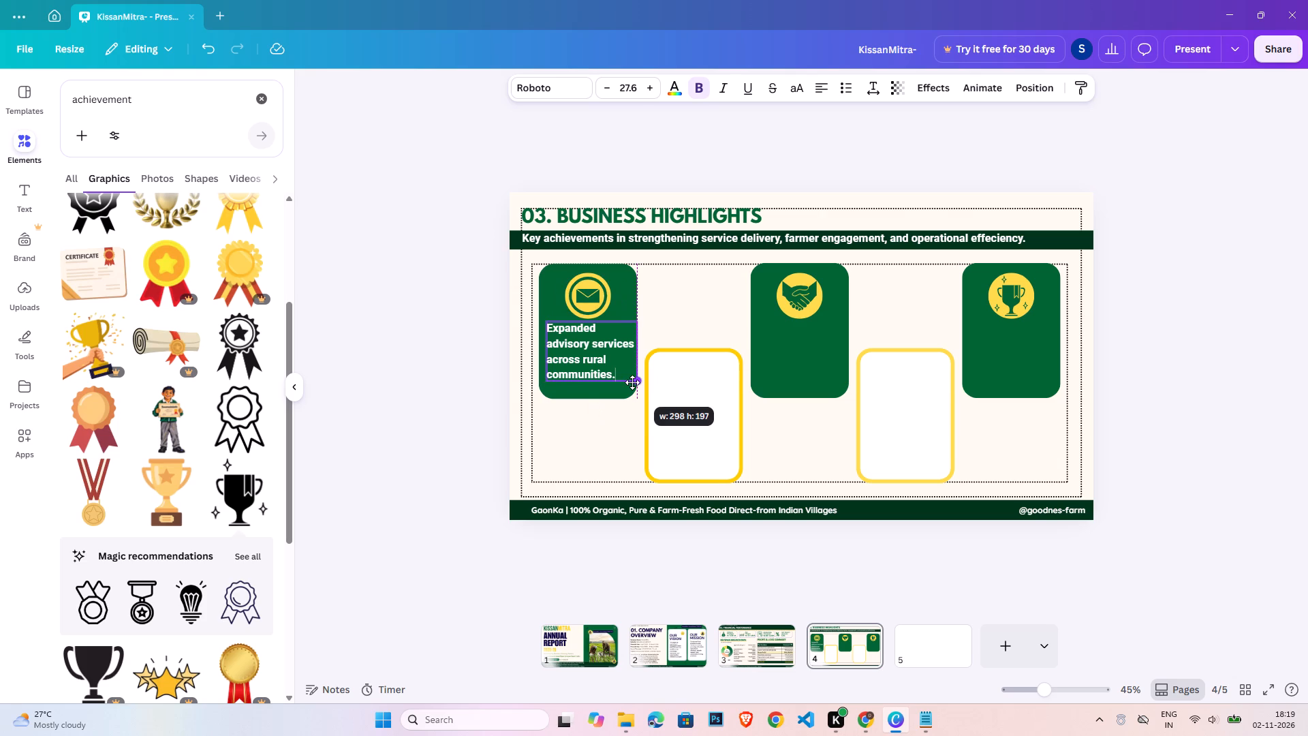
{"action": "left_click_drag", "start_coordinate": [632, 382], "coordinate": [621, 369]}
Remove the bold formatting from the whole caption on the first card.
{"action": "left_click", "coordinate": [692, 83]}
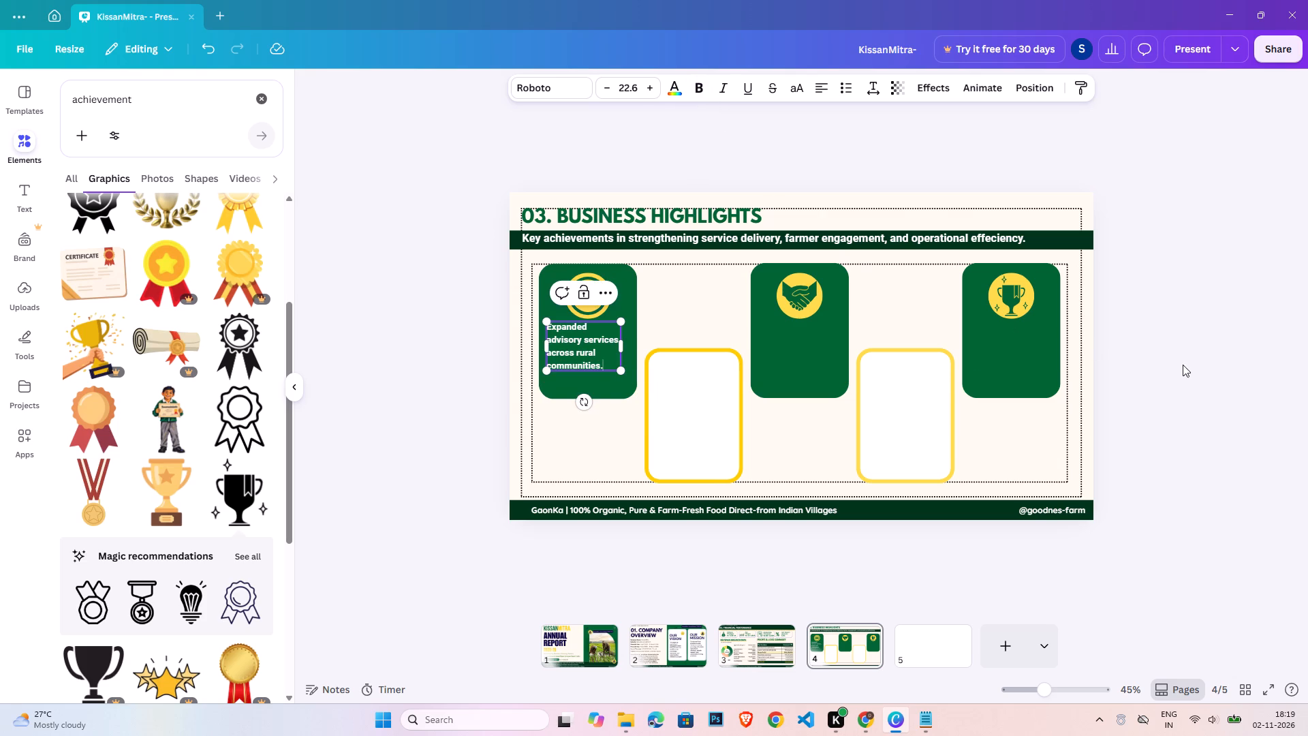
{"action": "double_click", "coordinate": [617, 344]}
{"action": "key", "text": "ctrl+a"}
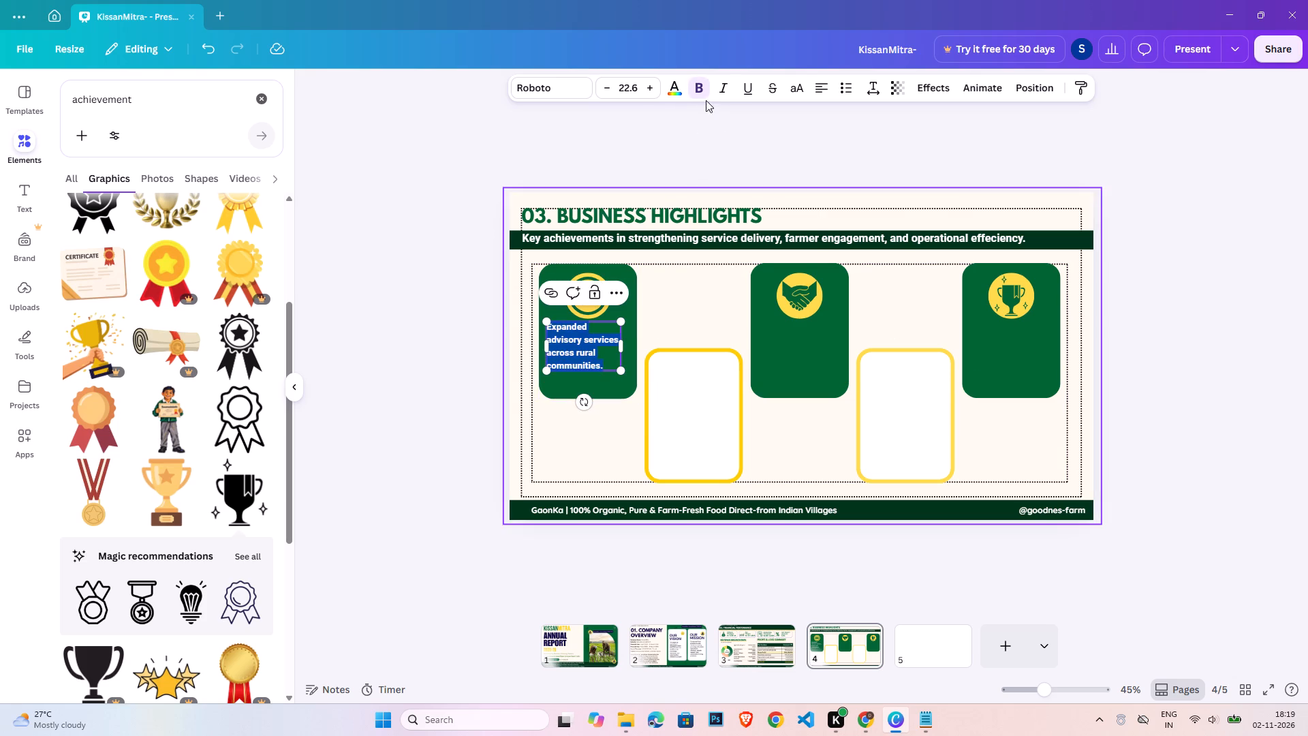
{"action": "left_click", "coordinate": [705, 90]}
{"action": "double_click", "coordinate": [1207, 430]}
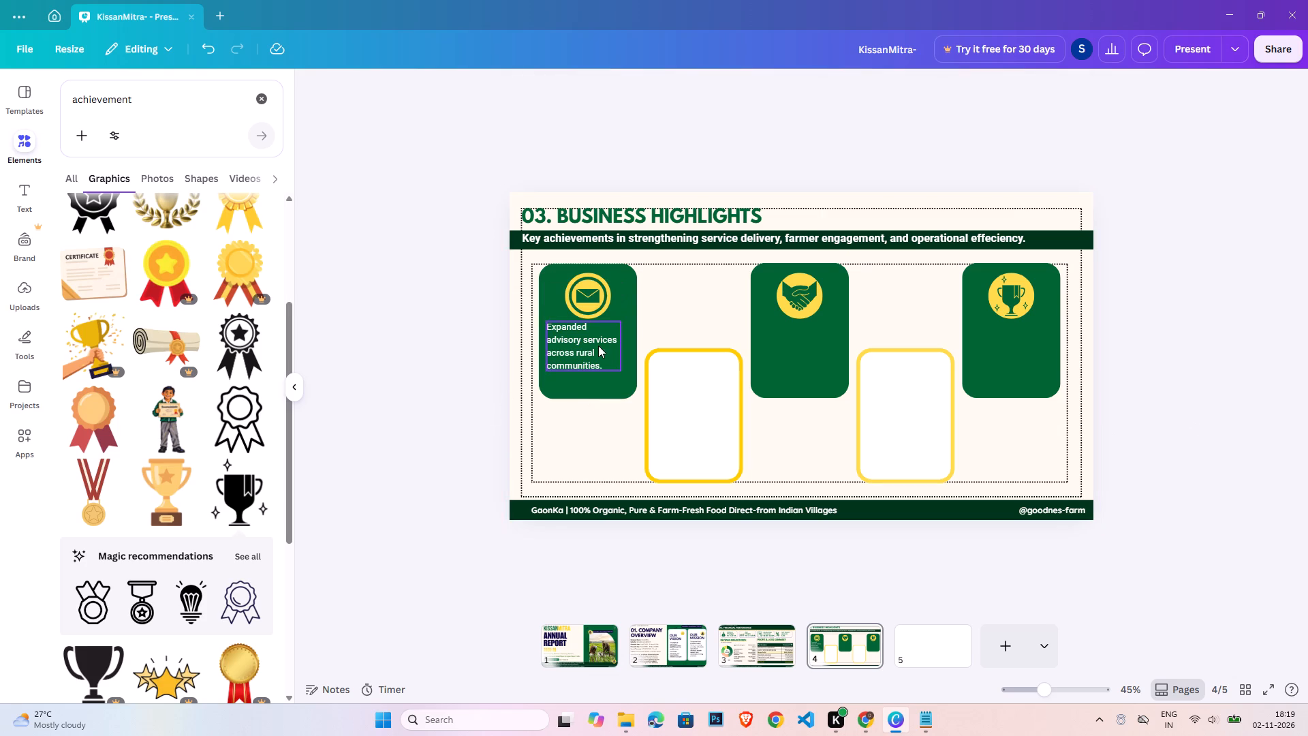
Move the caption lower on the first card, centred horizontally beneath the envelope icon.
{"action": "left_click_drag", "start_coordinate": [589, 347], "coordinate": [591, 352]}
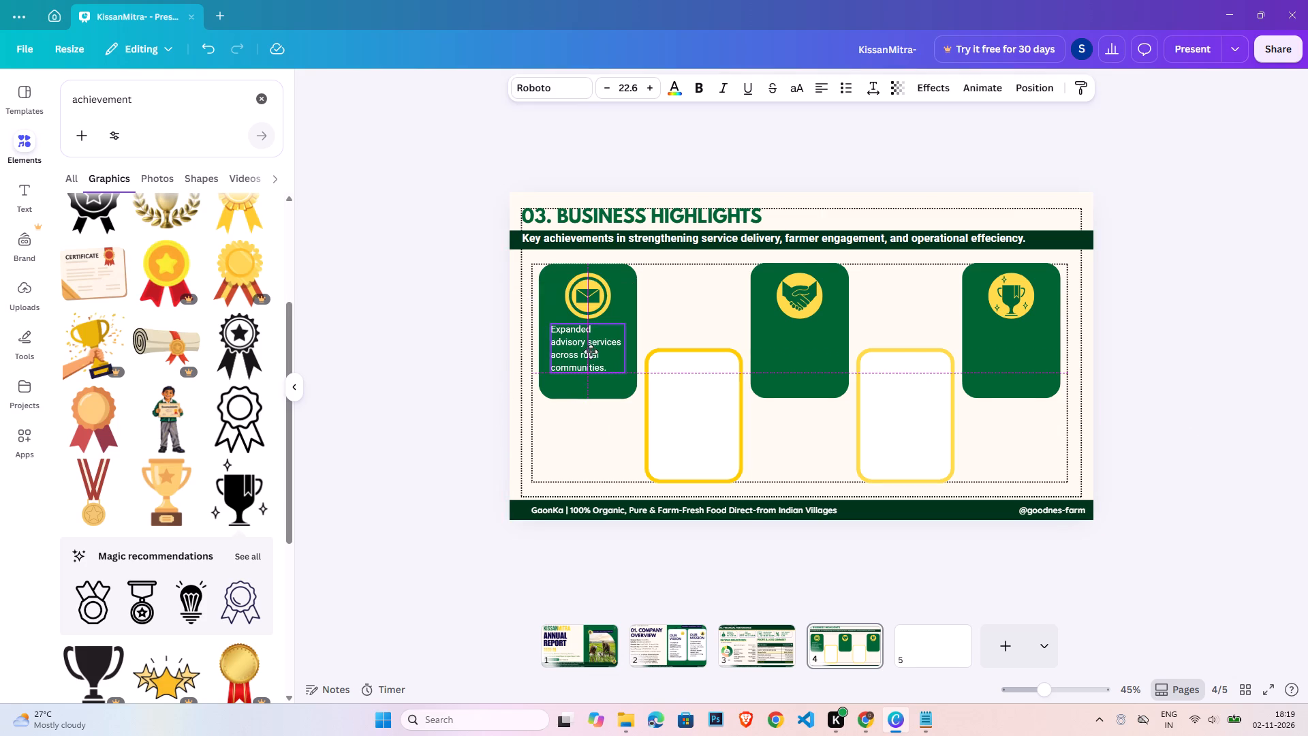
{"action": "left_click_drag", "start_coordinate": [591, 352], "coordinate": [597, 361]}
{"action": "left_click", "coordinate": [1239, 382]}
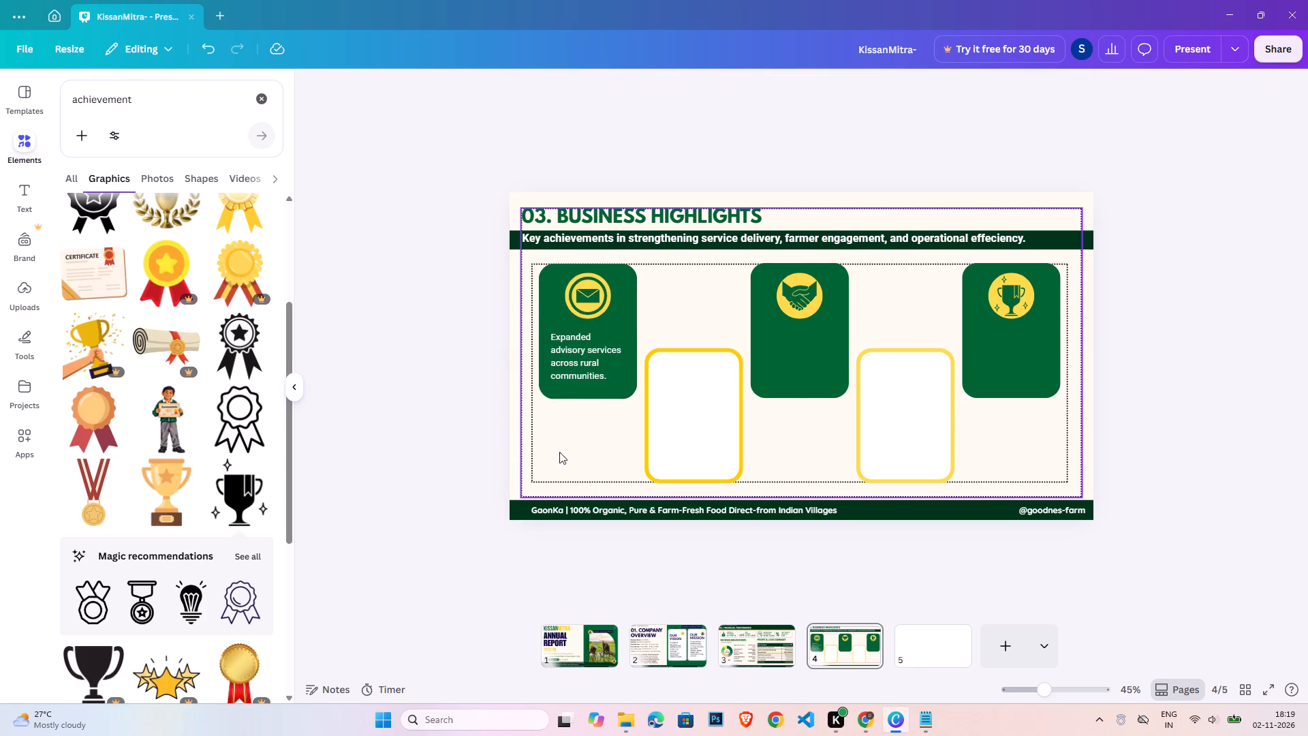
Set the first card's caption in the Lato font and make all of its text bold.
{"action": "left_click", "coordinate": [606, 365]}
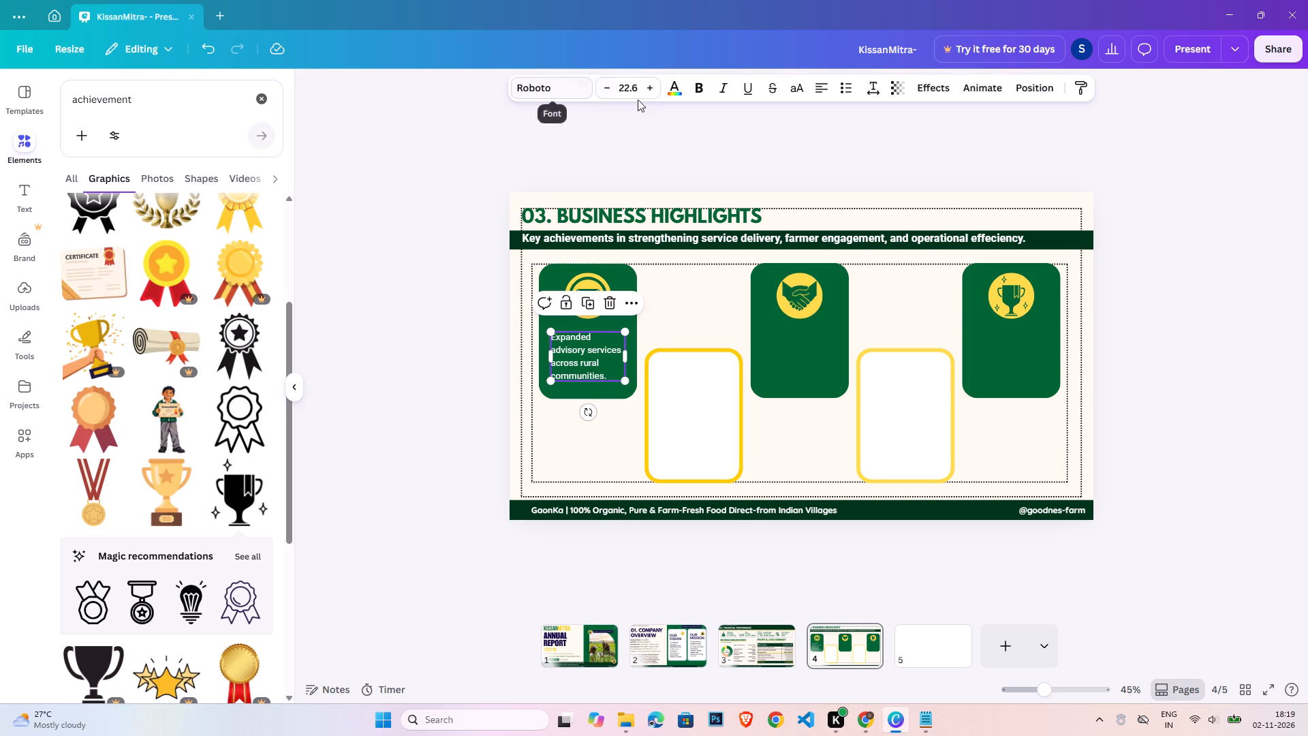
{"action": "left_click", "coordinate": [577, 96]}
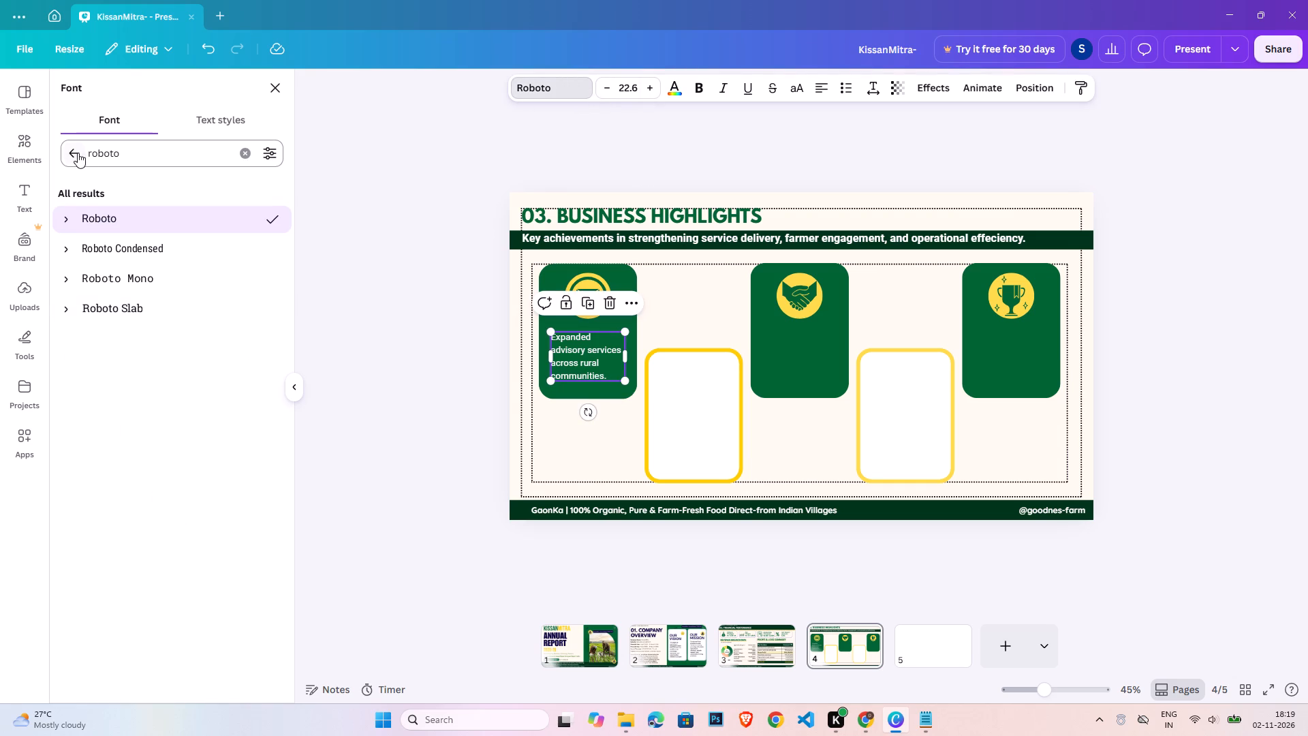
{"action": "left_click", "coordinate": [76, 152]}
{"action": "scroll", "coordinate": [194, 293], "scroll_direction": "down", "scroll_amount": 1}
{"action": "scroll", "coordinate": [194, 293], "scroll_direction": "up", "scroll_amount": 5}
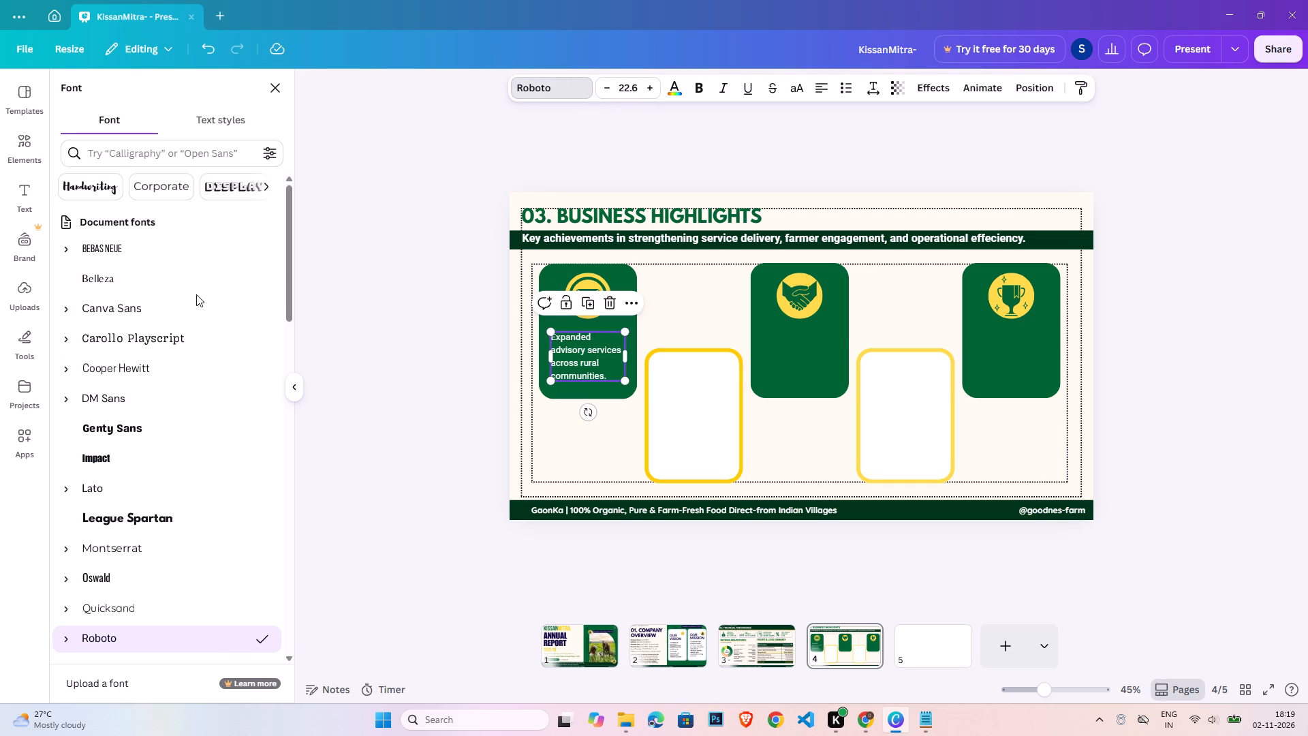
{"action": "left_click", "coordinate": [184, 432]}
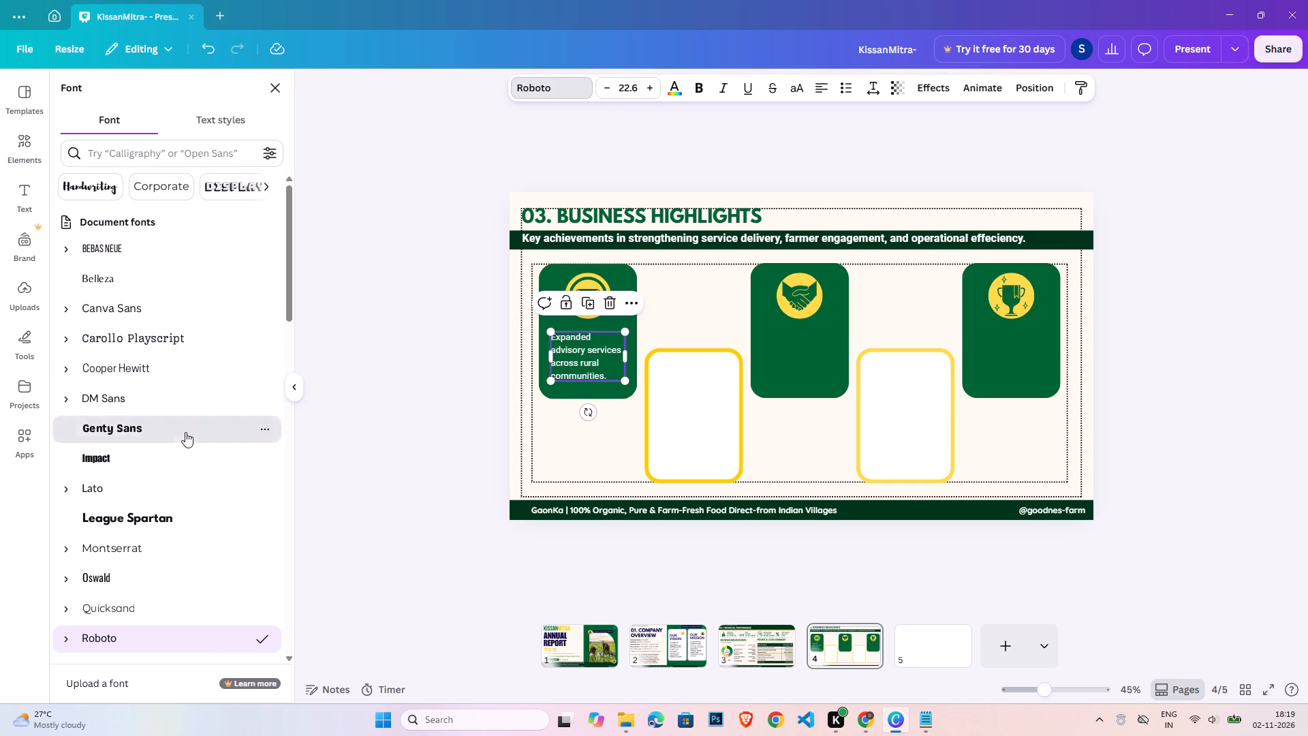
{"action": "left_click", "coordinate": [172, 449]}
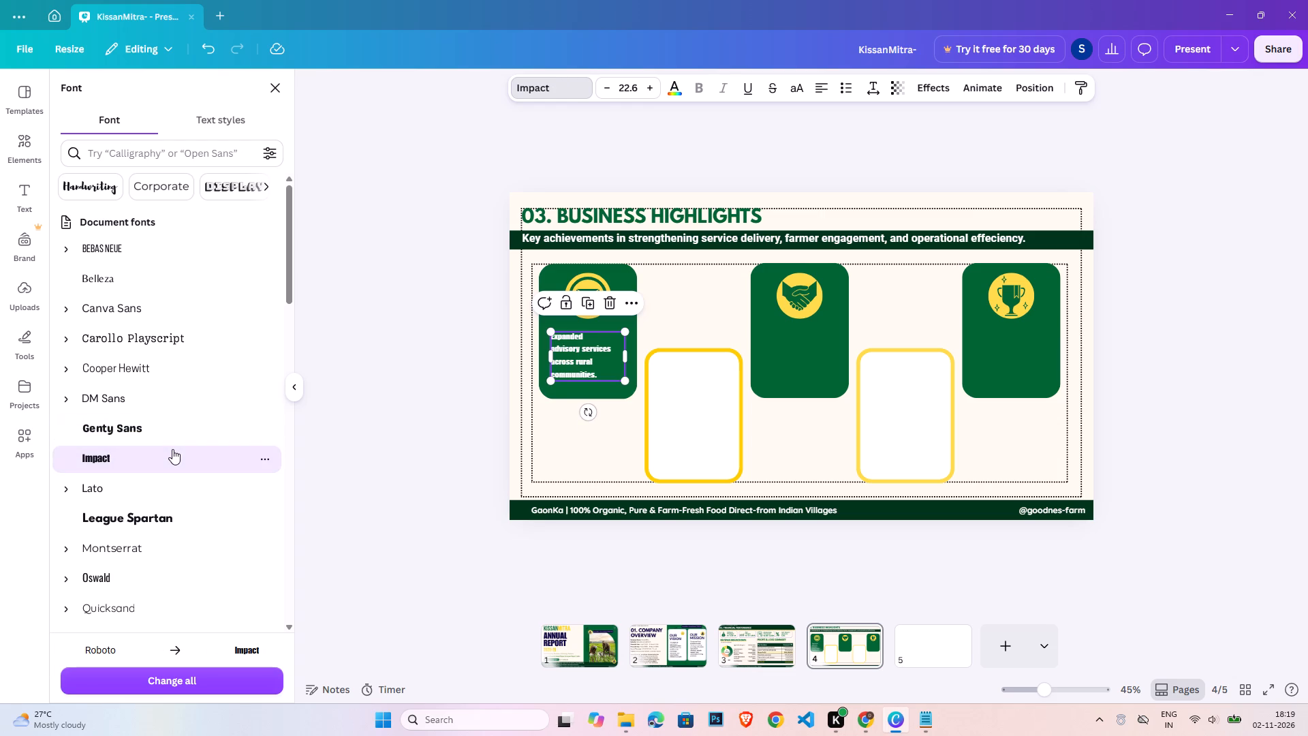
{"action": "left_click", "coordinate": [161, 485]}
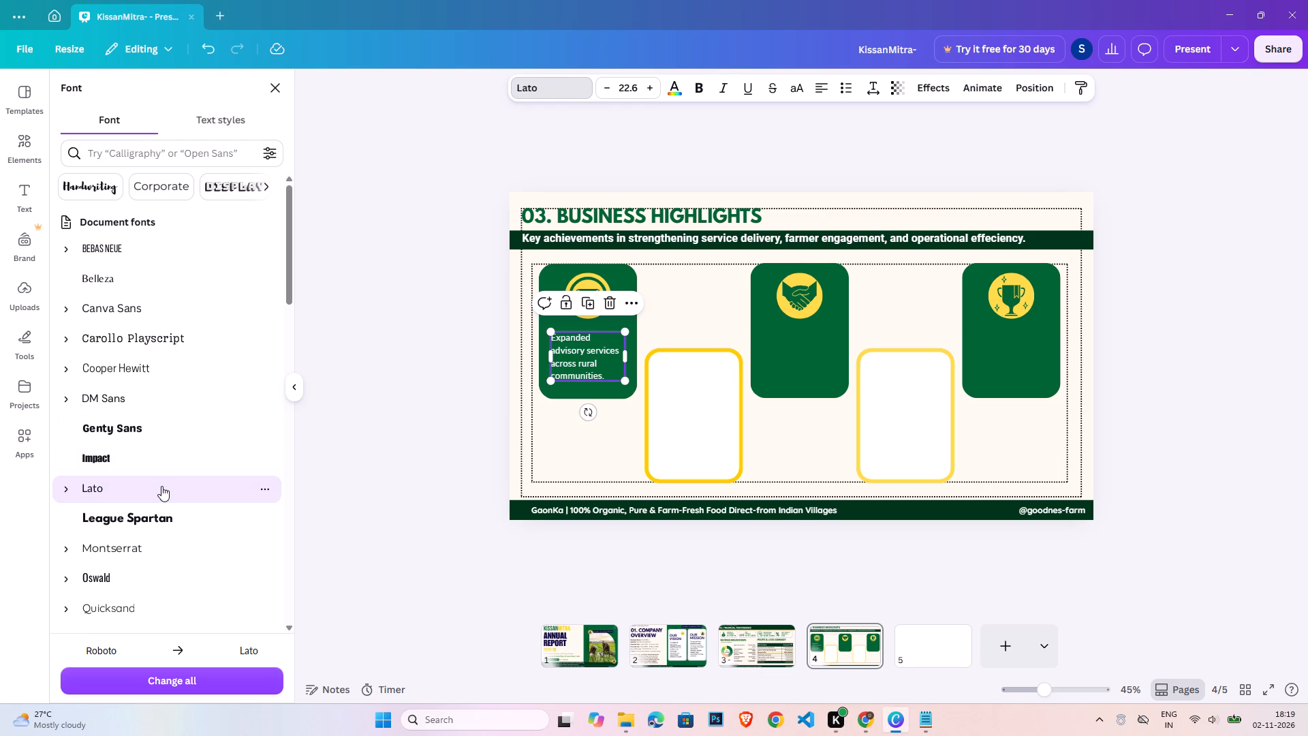
{"action": "triple_click", "coordinate": [576, 367]}
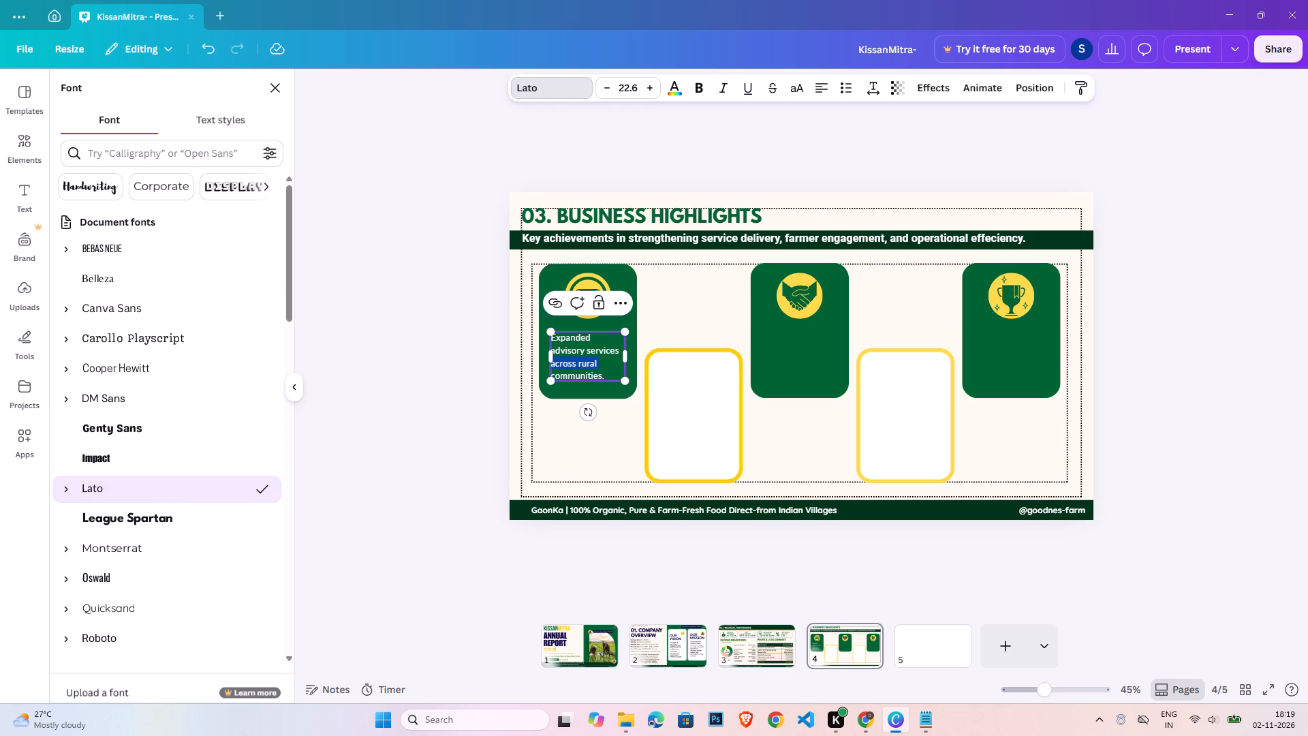
{"action": "key", "text": "ctrl+a"}
{"action": "left_click", "coordinate": [710, 88]}
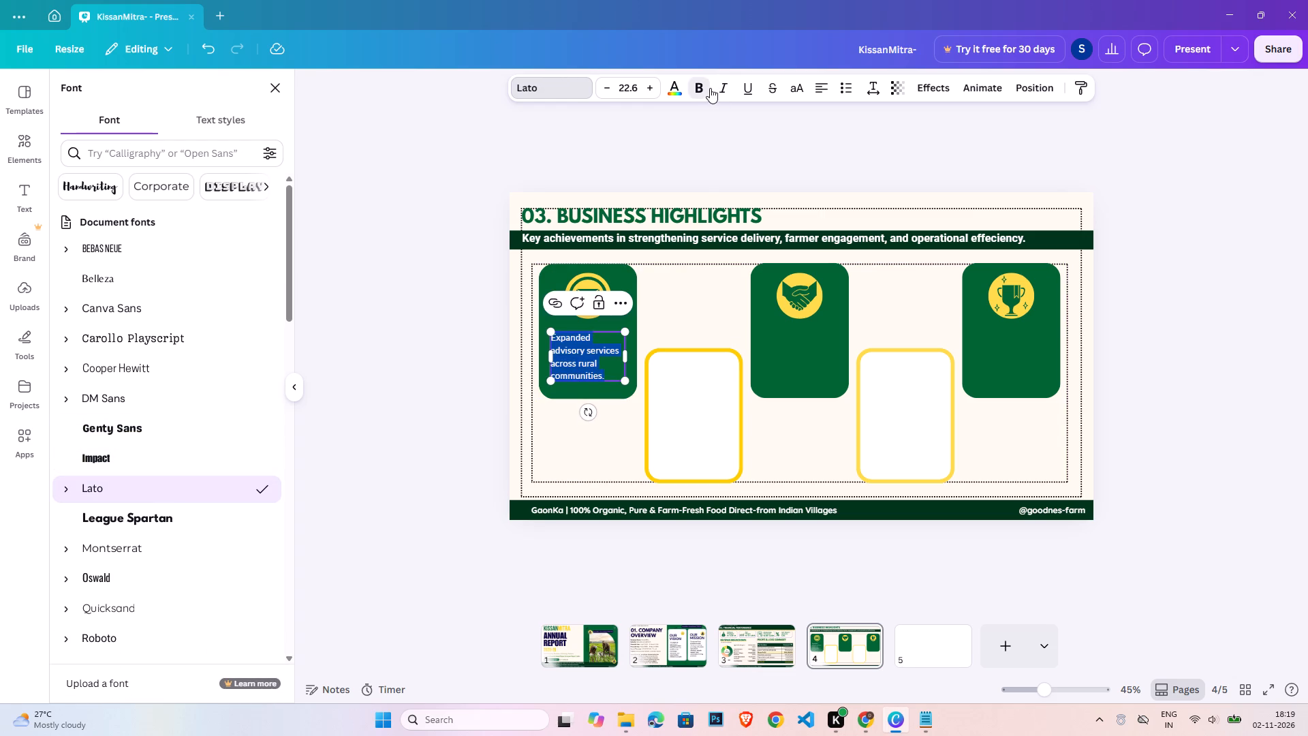
{"action": "double_click", "coordinate": [1140, 379]}
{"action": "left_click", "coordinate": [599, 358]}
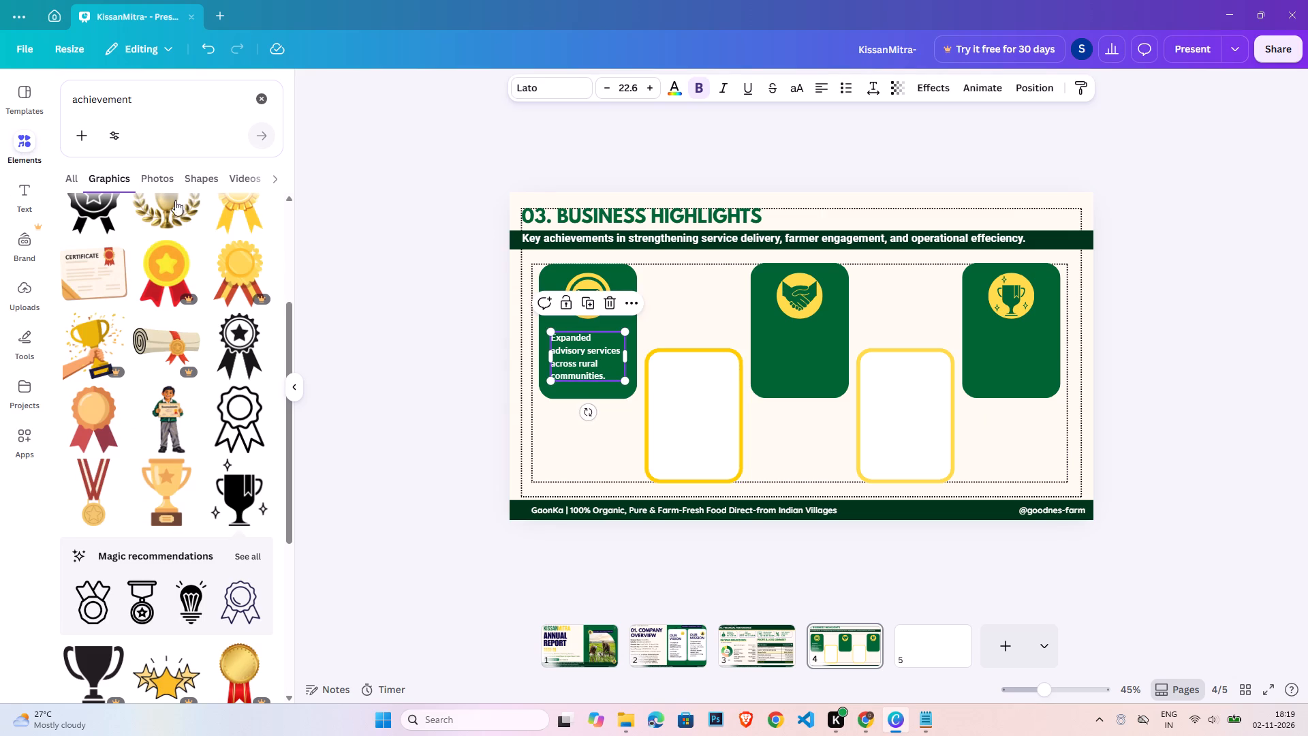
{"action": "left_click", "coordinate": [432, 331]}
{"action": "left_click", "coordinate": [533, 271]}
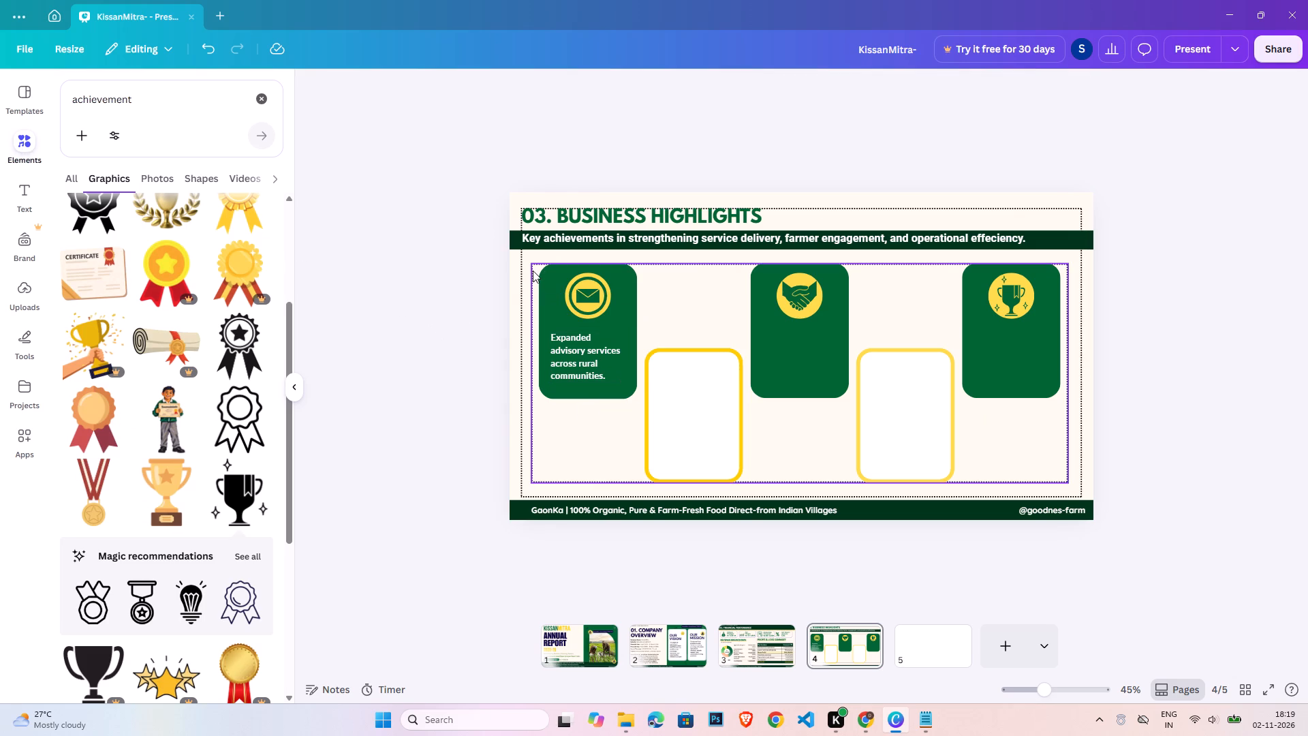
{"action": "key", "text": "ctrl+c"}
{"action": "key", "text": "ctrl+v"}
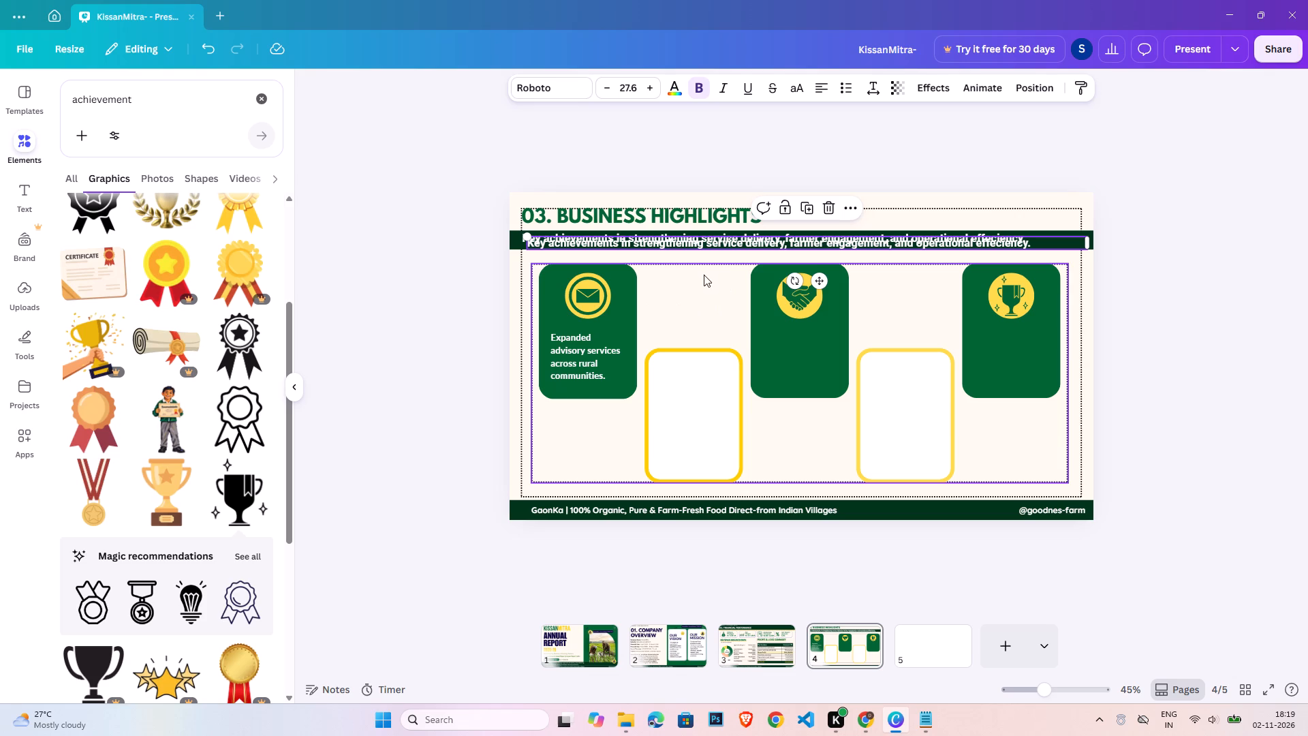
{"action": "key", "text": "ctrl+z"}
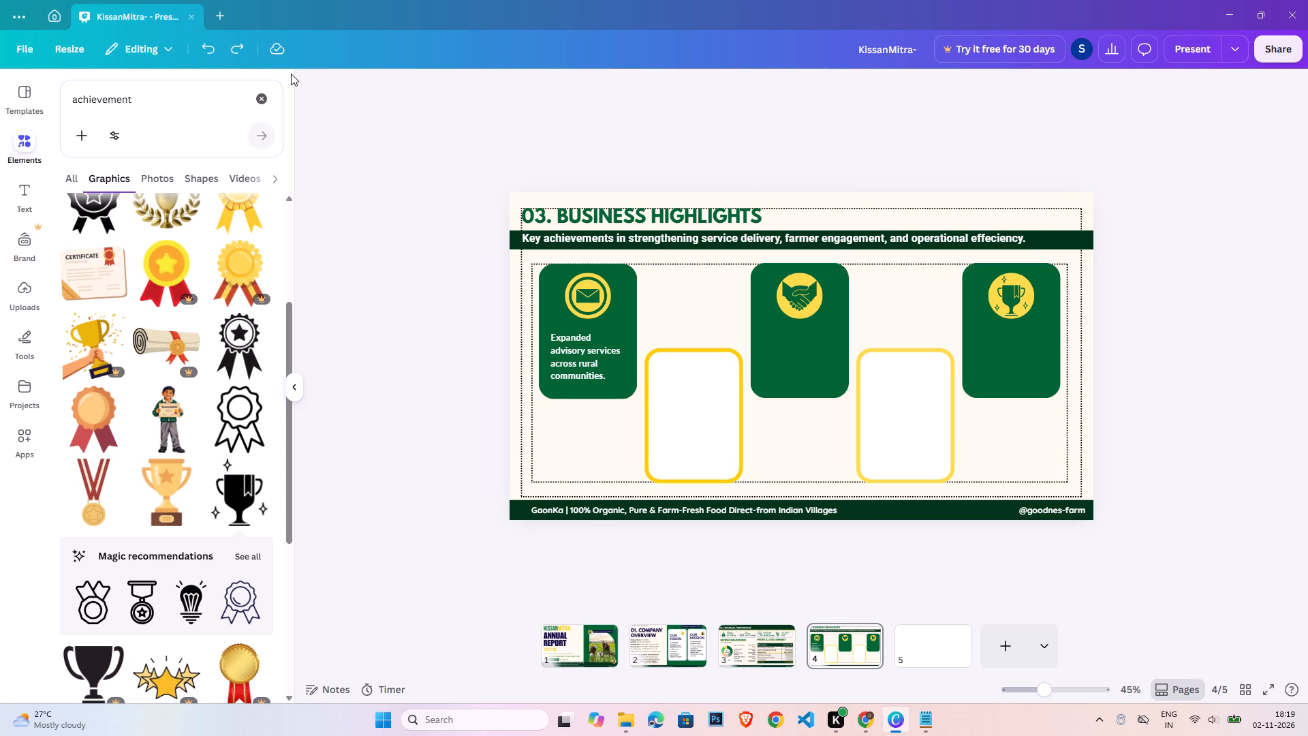
Clear the "achievement" search from the elements library.
{"action": "left_click", "coordinate": [260, 93]}
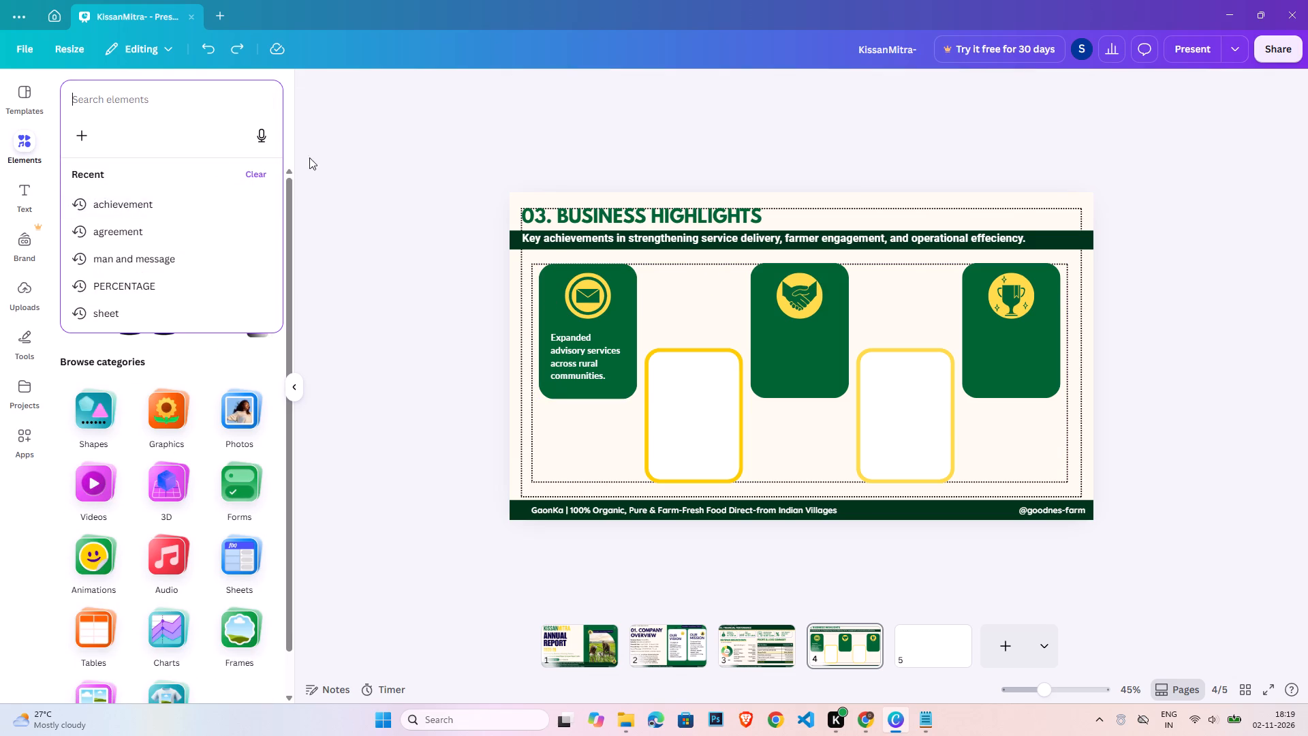
{"action": "left_click", "coordinate": [374, 176]}
Duplicate the first card's caption onto the third card, below the handshake icon.
{"action": "left_click", "coordinate": [587, 365]}
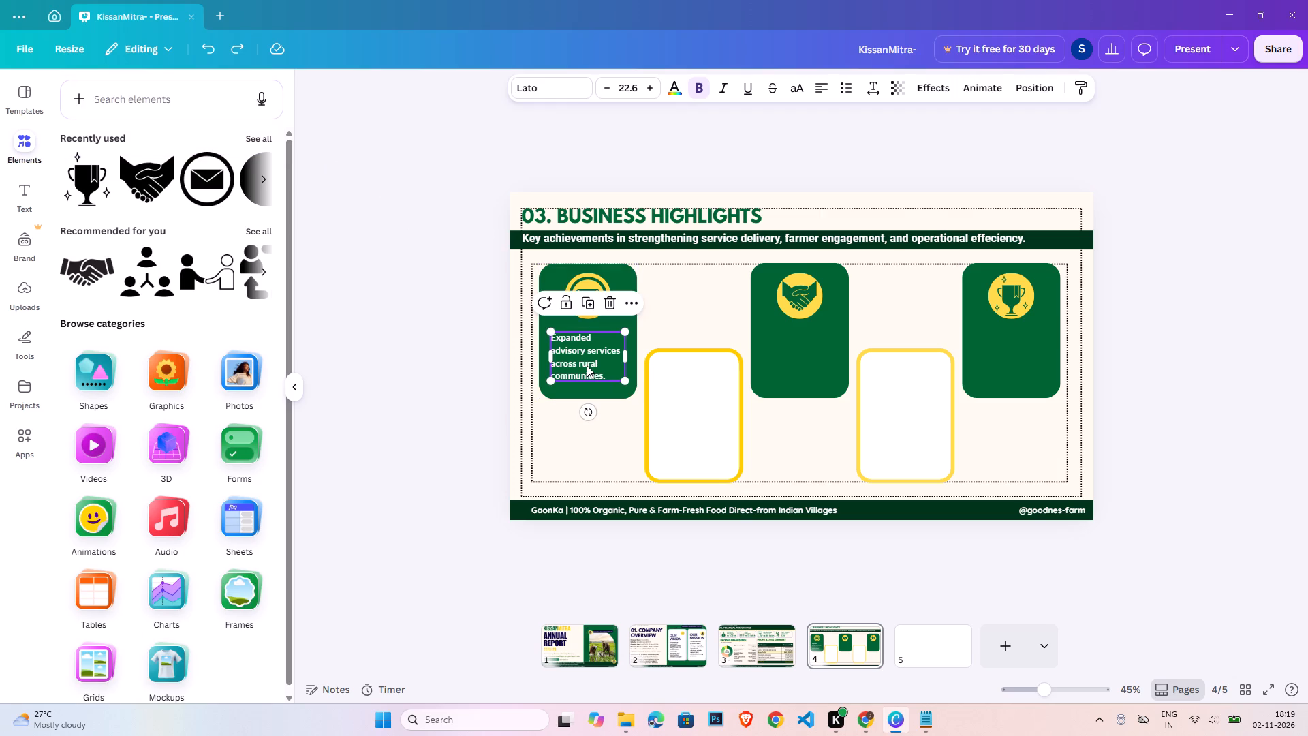
{"action": "key", "text": "ctrl+c"}
{"action": "key", "text": "ctrl+v"}
{"action": "left_click_drag", "start_coordinate": [587, 365], "coordinate": [789, 353]}
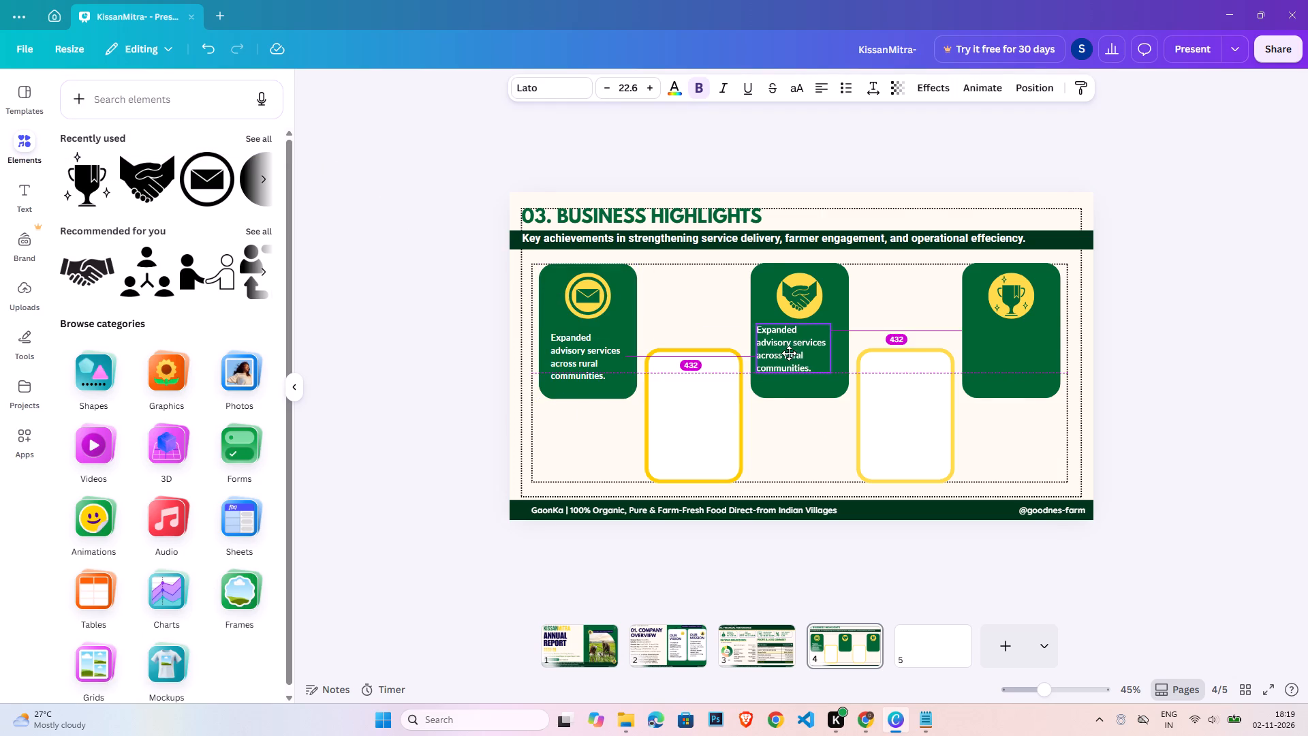
{"action": "left_click_drag", "start_coordinate": [789, 353], "coordinate": [796, 356]}
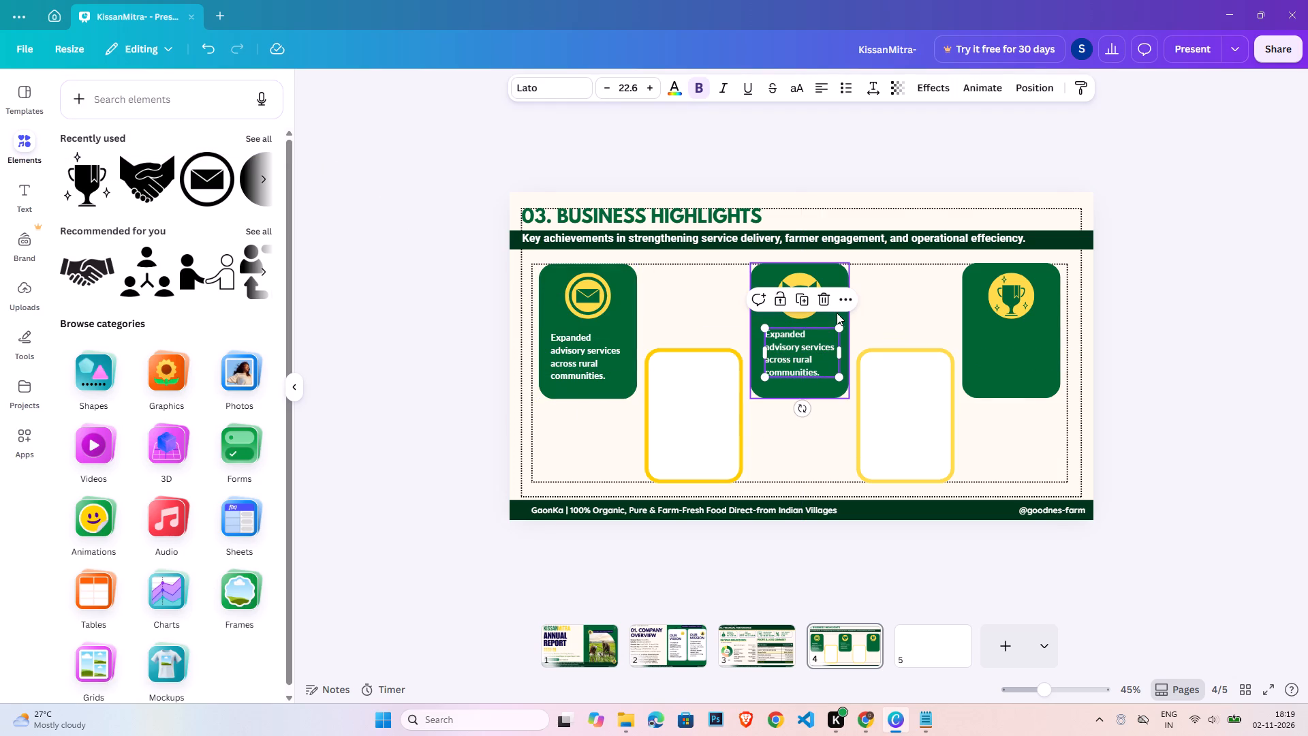
Centre the copied caption horizontally on the third green card.
{"action": "left_click", "coordinate": [837, 274]}
{"action": "left_click", "coordinate": [826, 349], "text": "shift"}
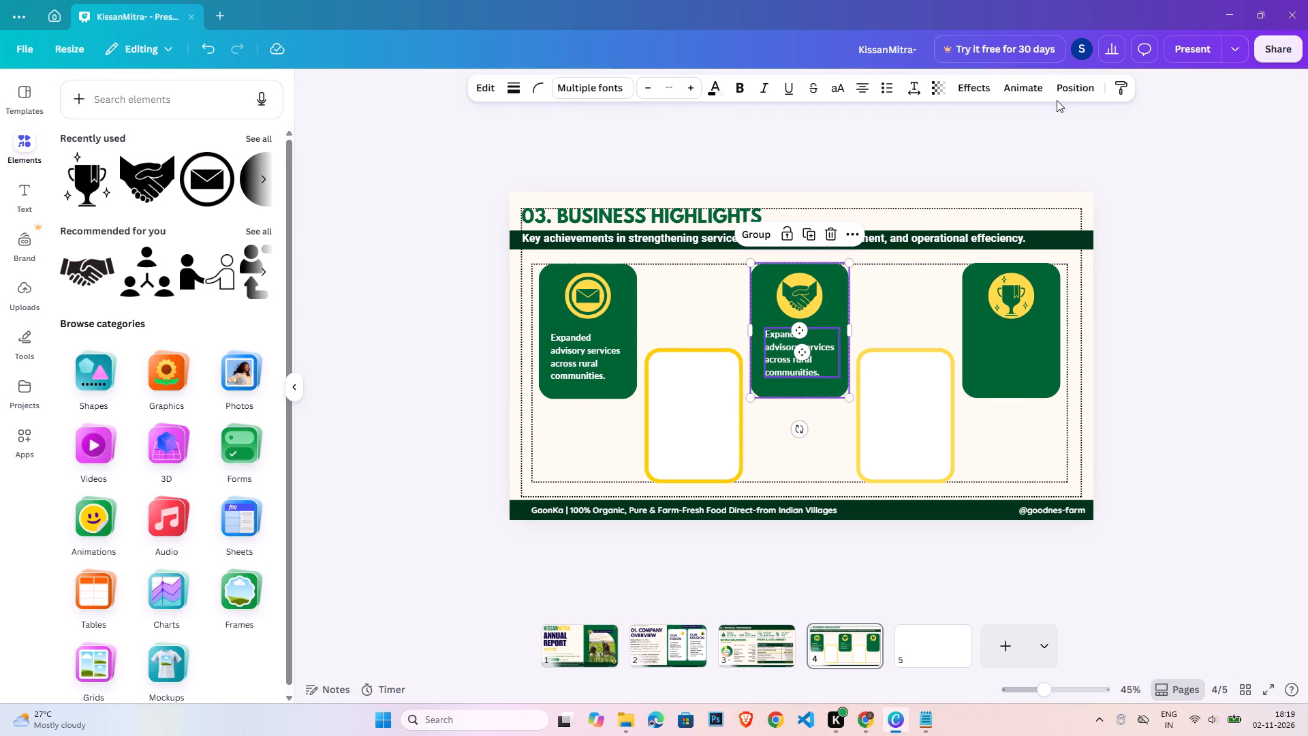
{"action": "left_click", "coordinate": [1068, 85]}
{"action": "left_click", "coordinate": [245, 296]}
{"action": "double_click", "coordinate": [1233, 394]}
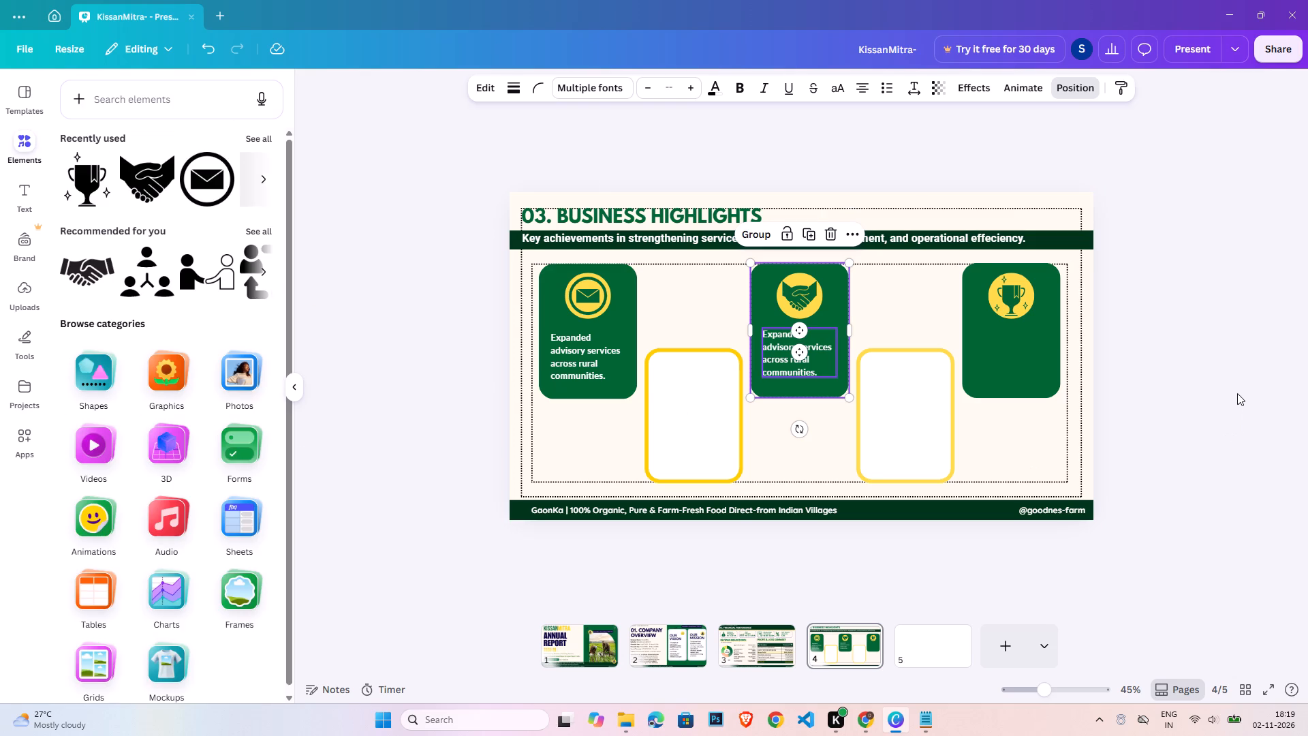
Replace the third card's caption with "Strengthened partnerships with local suppliers & stakeholders.", broken over four lines.
{"action": "double_click", "coordinate": [796, 360]}
{"action": "left_click", "coordinate": [801, 359]}
{"action": "key", "text": "ctrl+a"}
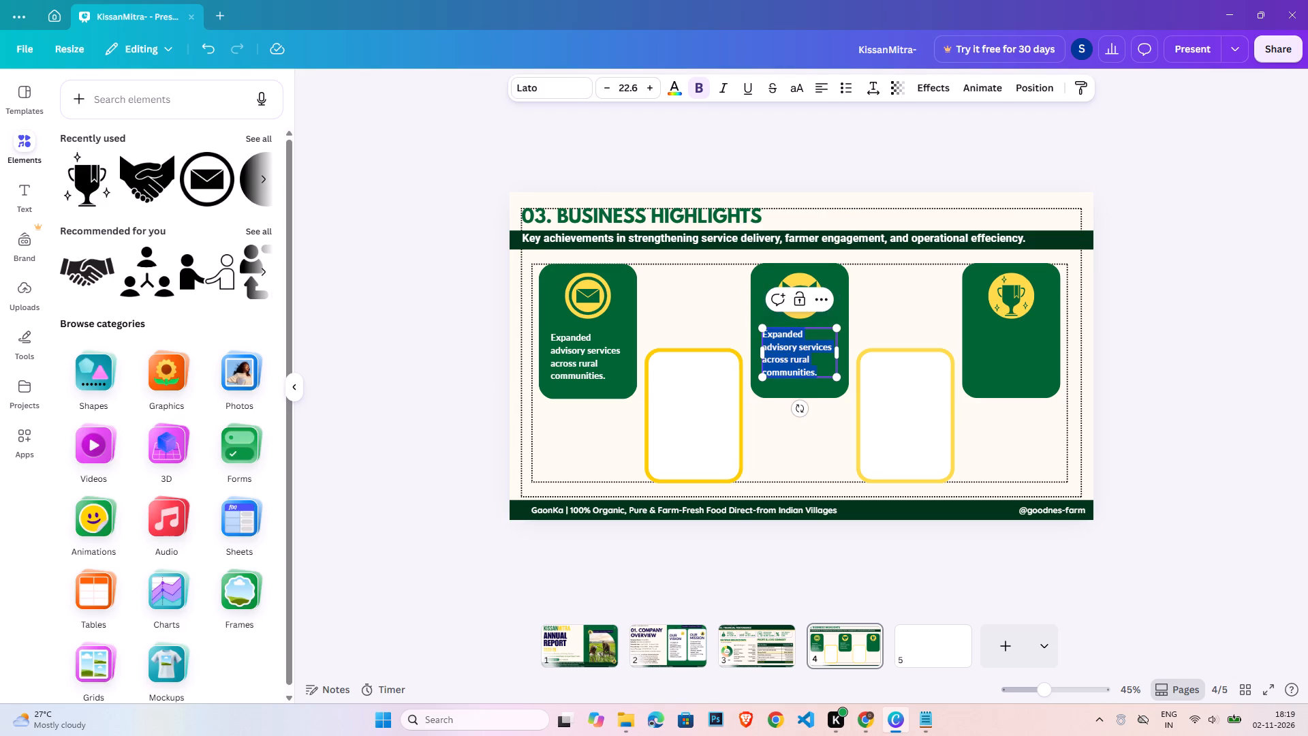
{"action": "key", "text": "shift+s"}
{"action": "type", "text": "treng"}
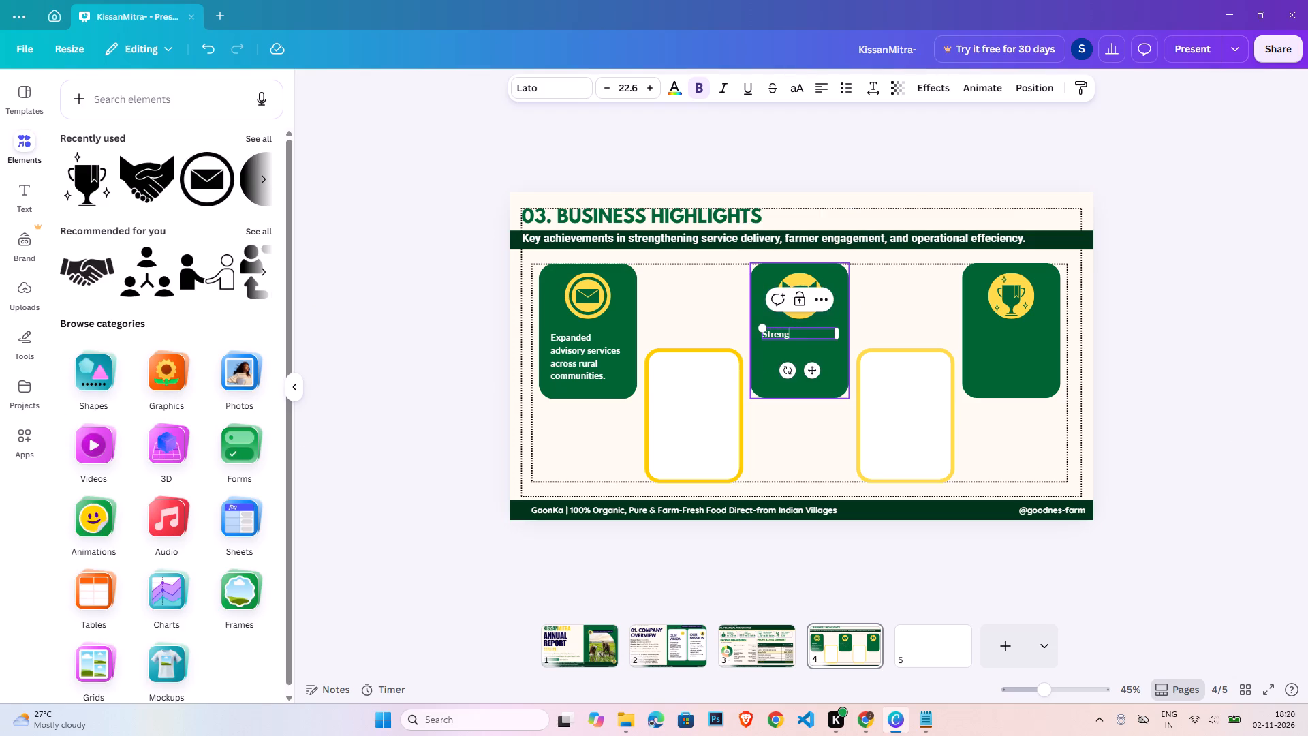
{"action": "key", "text": "t"}
{"action": "type", "text": "hened"}
{"action": "key", "text": "Return"}
{"action": "type", "text": "partnerships with"}
{"action": "key", "text": "Return"}
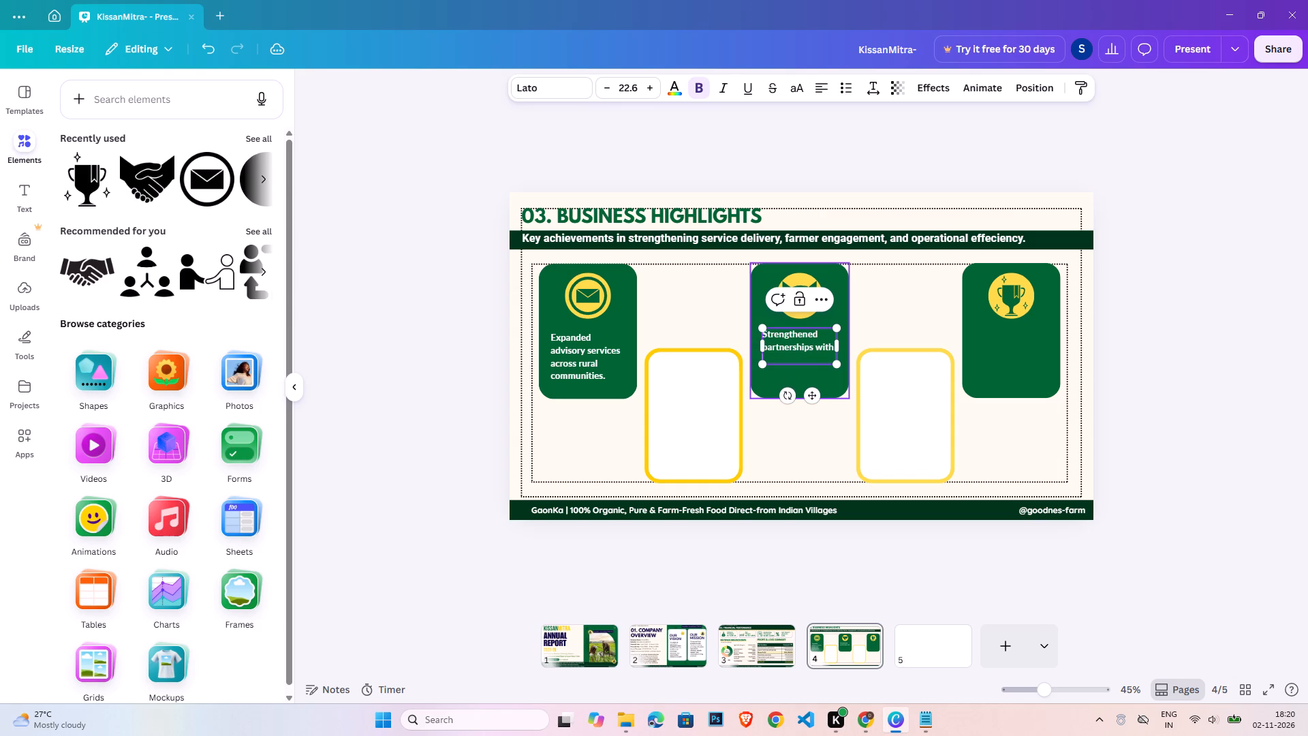
{"action": "type", "text": "local suppliers"}
{"action": "key", "text": "space"}
{"action": "key", "text": "shift+ampersand"}
{"action": "key", "text": "Return"}
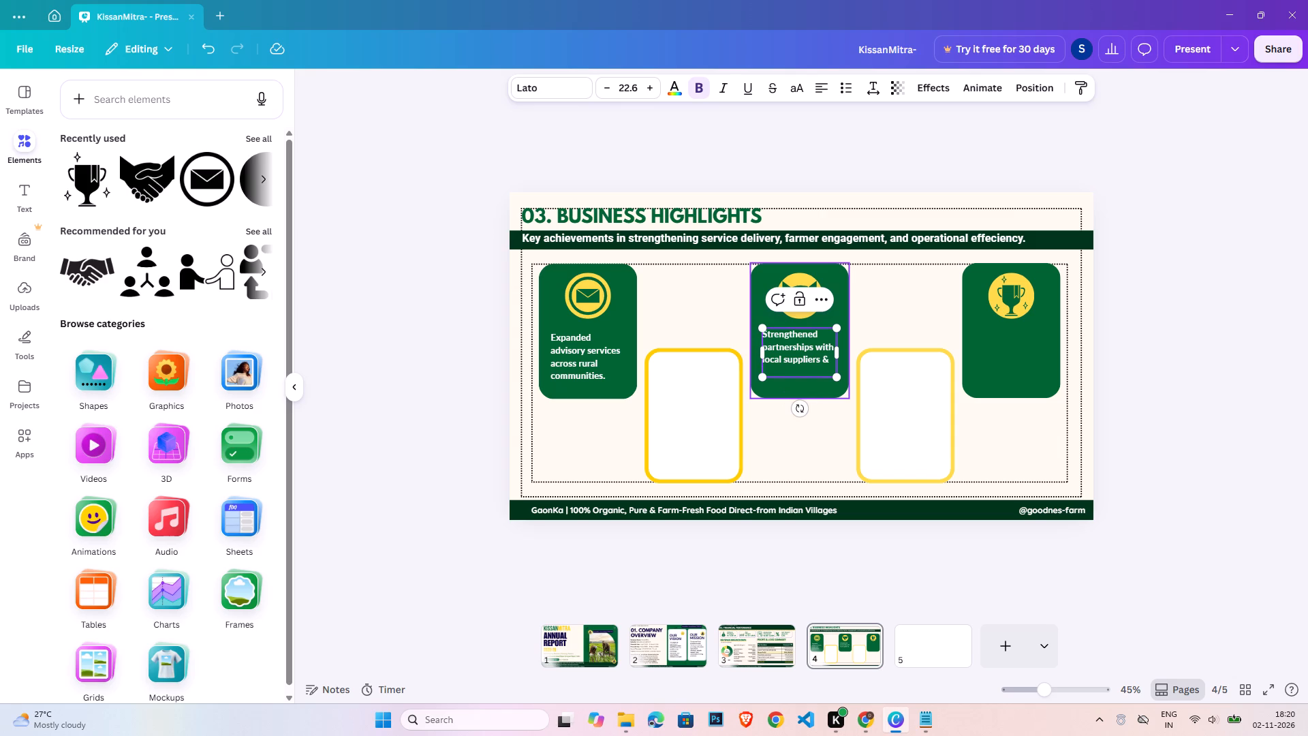
{"action": "type", "text": "stakeholders."}
{"action": "left_click", "coordinate": [1189, 450]}
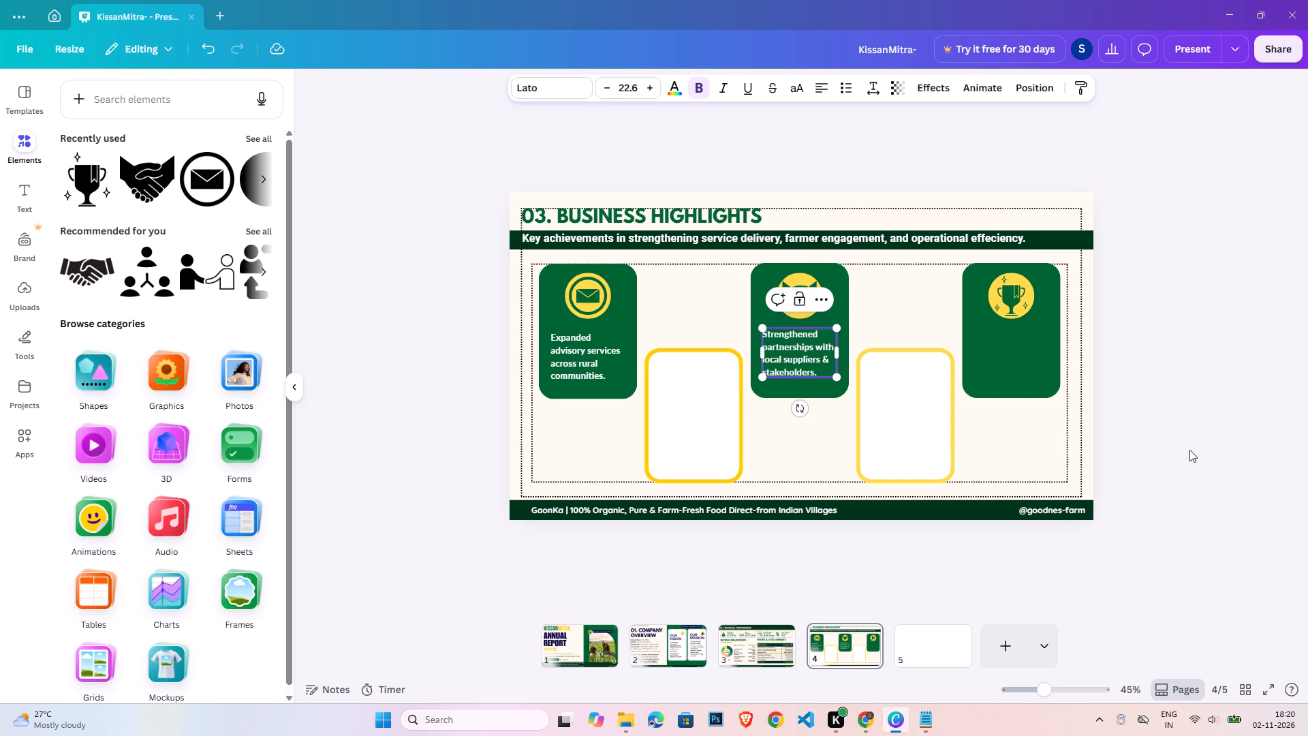
Move the third card's caption down slightly so it lines up with the first card's caption.
{"action": "left_click", "coordinate": [572, 356]}
{"action": "left_click", "coordinate": [790, 369], "text": "shift"}
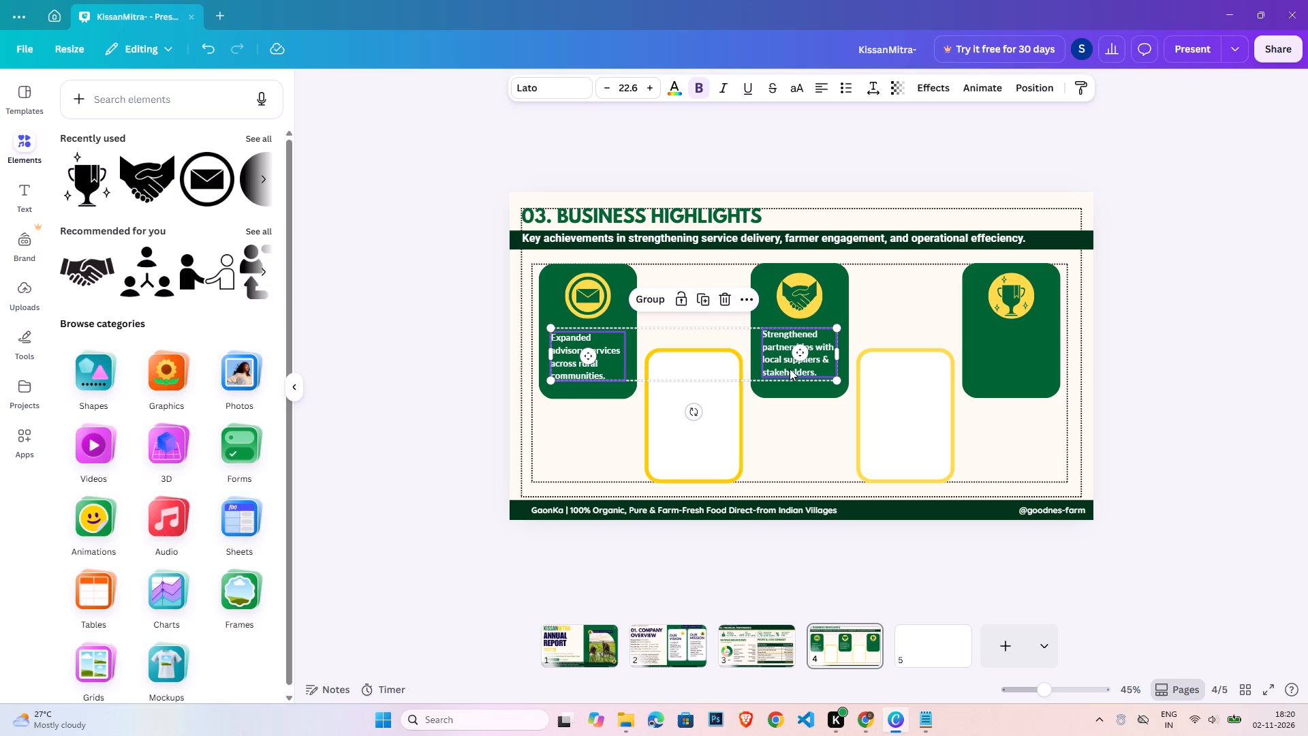
{"action": "left_click", "coordinate": [1151, 399]}
{"action": "left_click", "coordinate": [820, 343]}
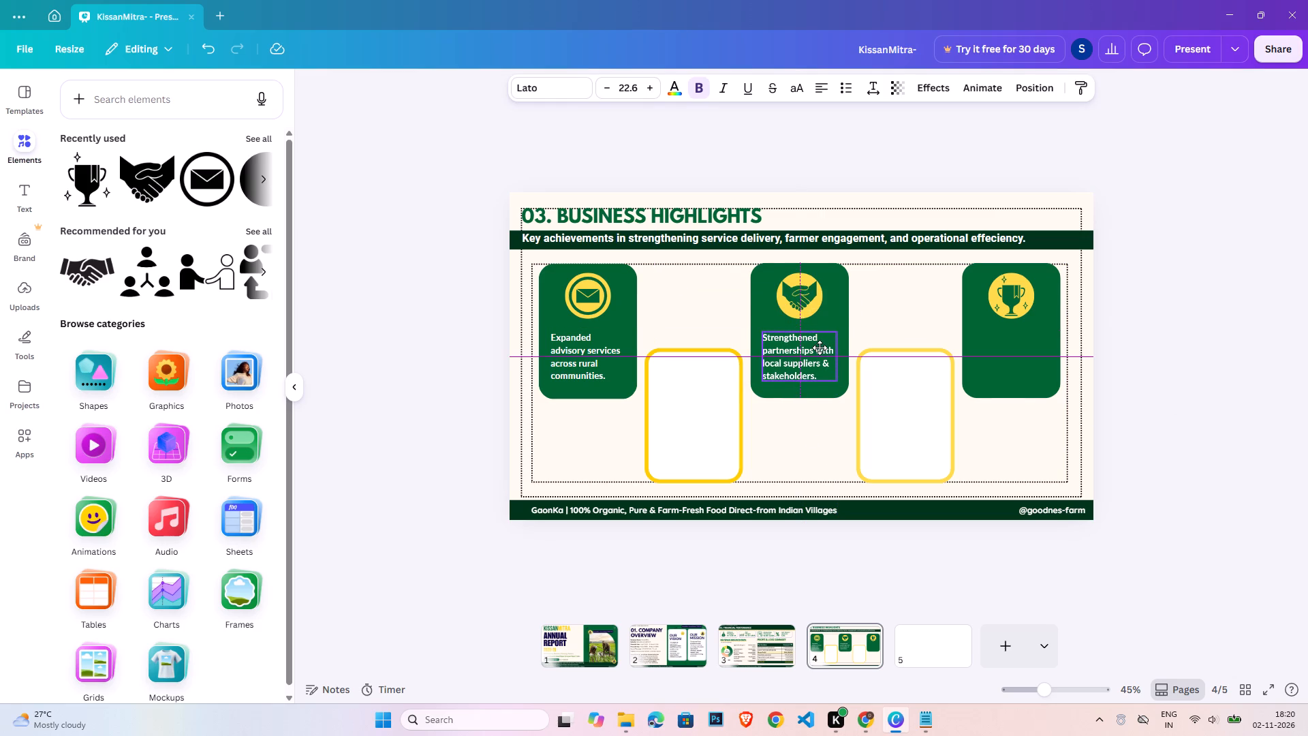
{"action": "left_click", "coordinate": [573, 358]}
{"action": "left_click", "coordinate": [786, 380], "text": "shift"}
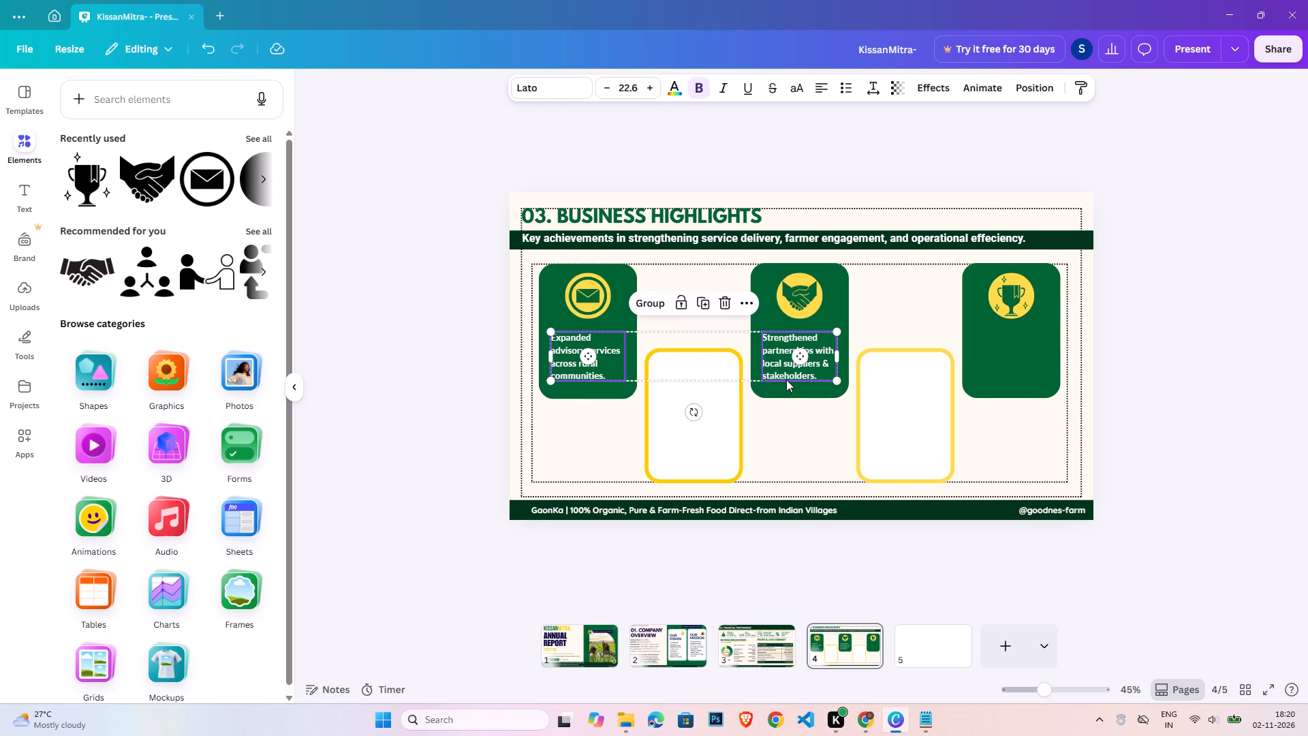
{"action": "left_click", "coordinate": [1015, 94]}
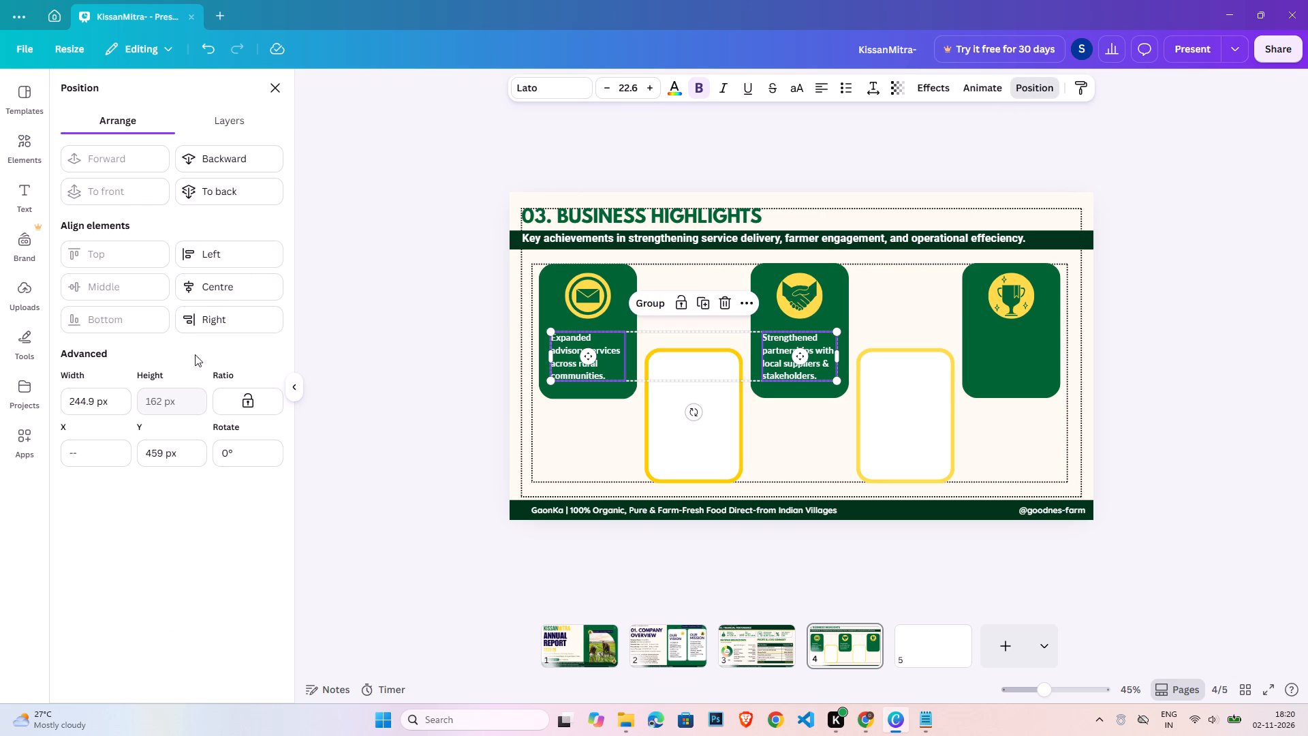
{"action": "left_click", "coordinate": [384, 369]}
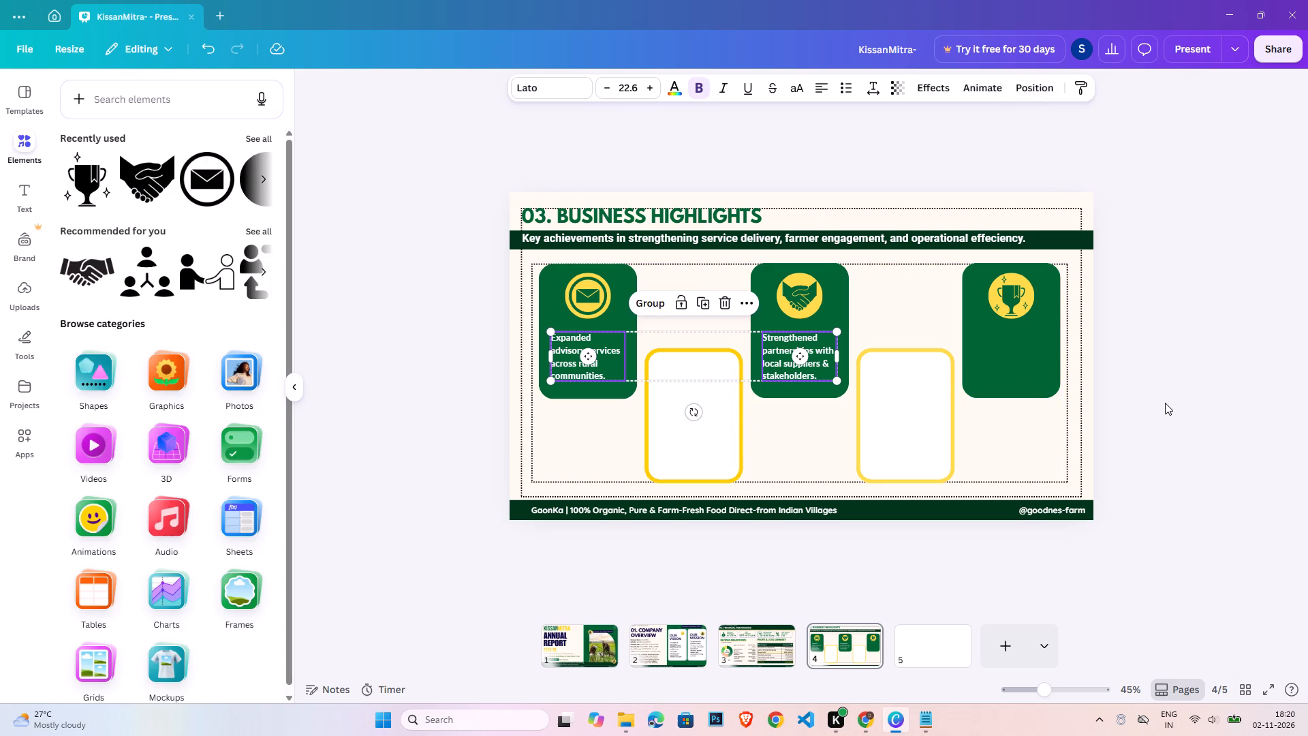
{"action": "left_click", "coordinate": [1165, 403]}
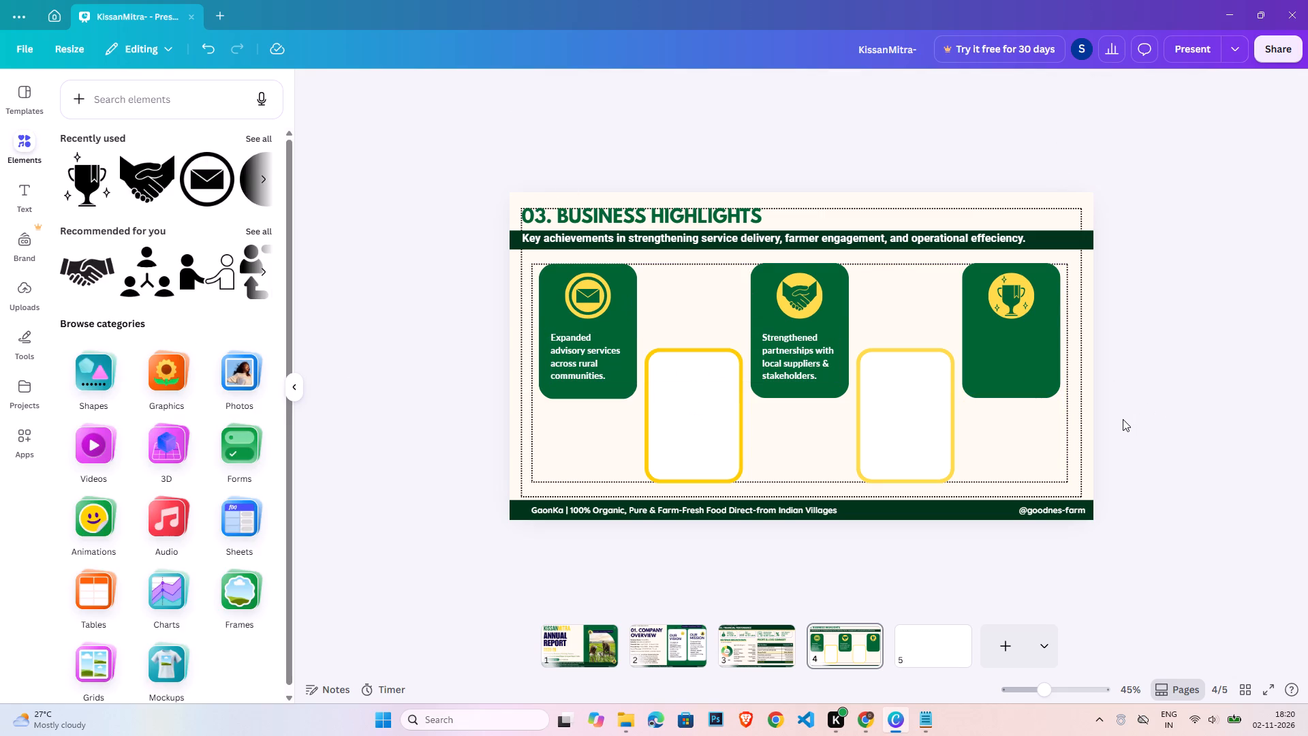
{"action": "left_click", "coordinate": [1141, 386]}
Duplicate the third card's caption onto the fifth card, below the trophy icon.
{"action": "left_click", "coordinate": [818, 351]}
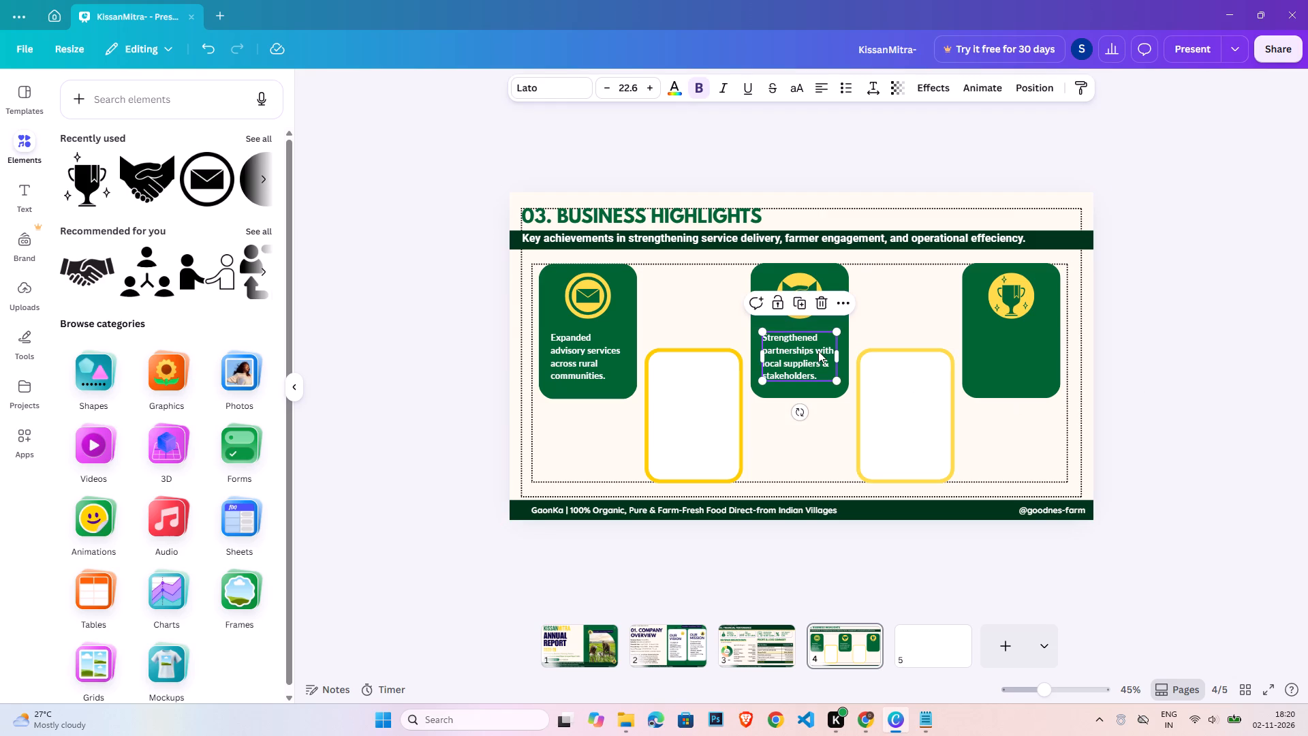
{"action": "key", "text": "ctrl+c"}
{"action": "key", "text": "ctrl+v"}
{"action": "left_click_drag", "start_coordinate": [807, 359], "coordinate": [1014, 355]}
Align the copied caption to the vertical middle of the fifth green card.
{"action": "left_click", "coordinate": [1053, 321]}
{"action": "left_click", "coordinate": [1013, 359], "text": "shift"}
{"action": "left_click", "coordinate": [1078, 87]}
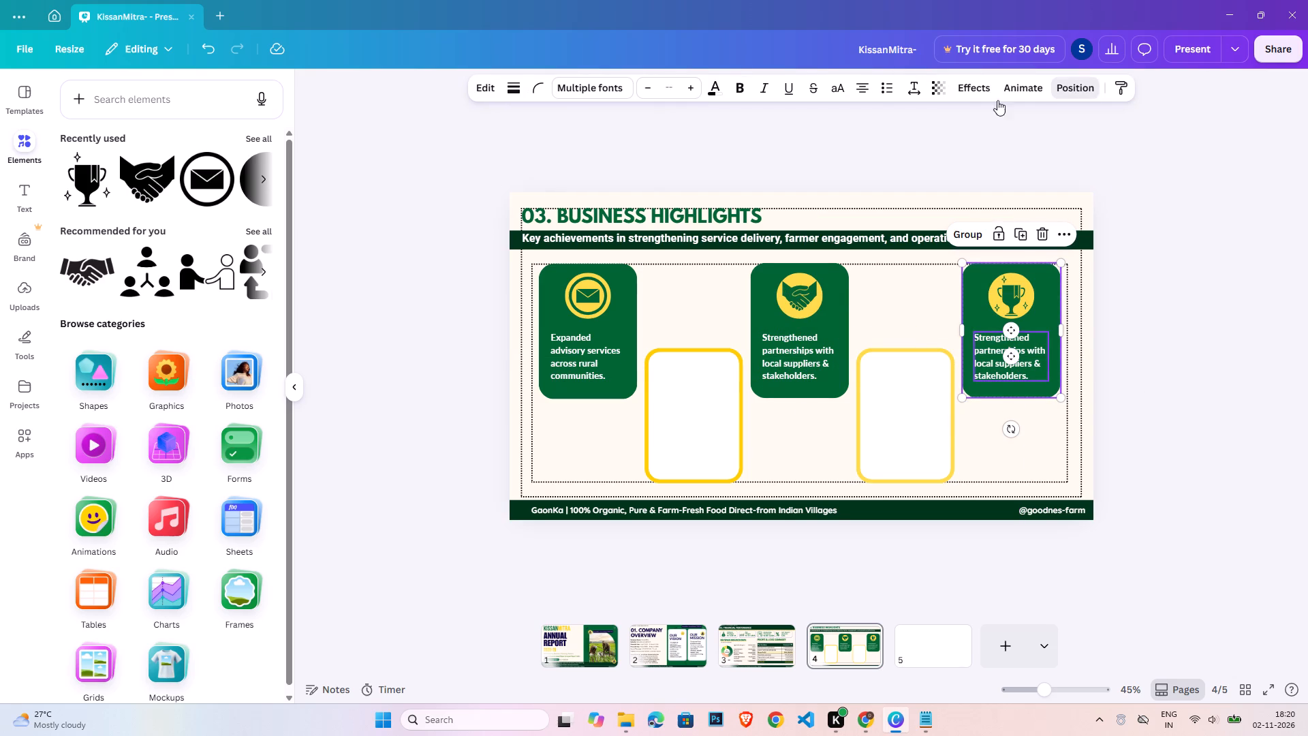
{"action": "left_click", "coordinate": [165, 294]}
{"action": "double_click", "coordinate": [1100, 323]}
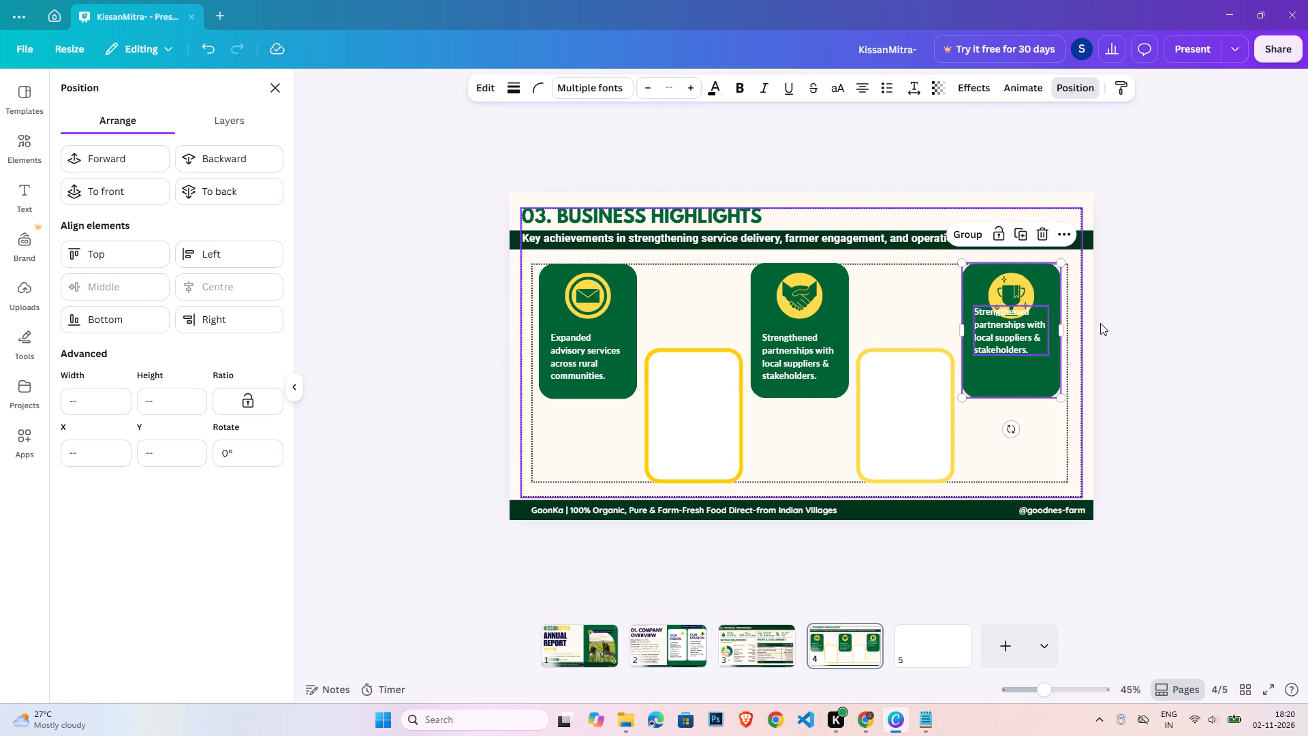
Move the fifth card's caption down below the trophy icon, level with the other captions.
{"action": "left_click_drag", "start_coordinate": [1004, 340], "coordinate": [1007, 368]}
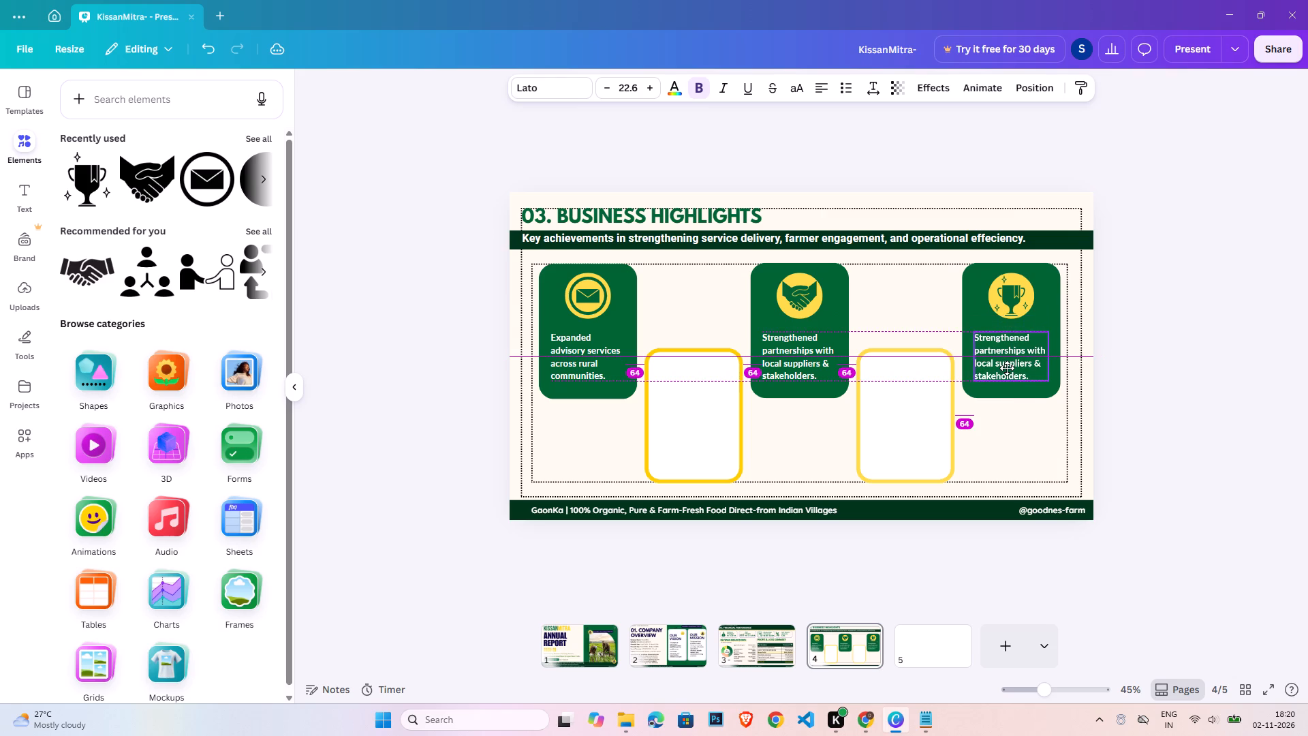
{"action": "left_click_drag", "start_coordinate": [1007, 368], "coordinate": [1008, 368]}
Replace the fifth card's caption with "Achieved 1 crore in annual revenue.", broken over three lines.
{"action": "double_click", "coordinate": [1008, 368]}
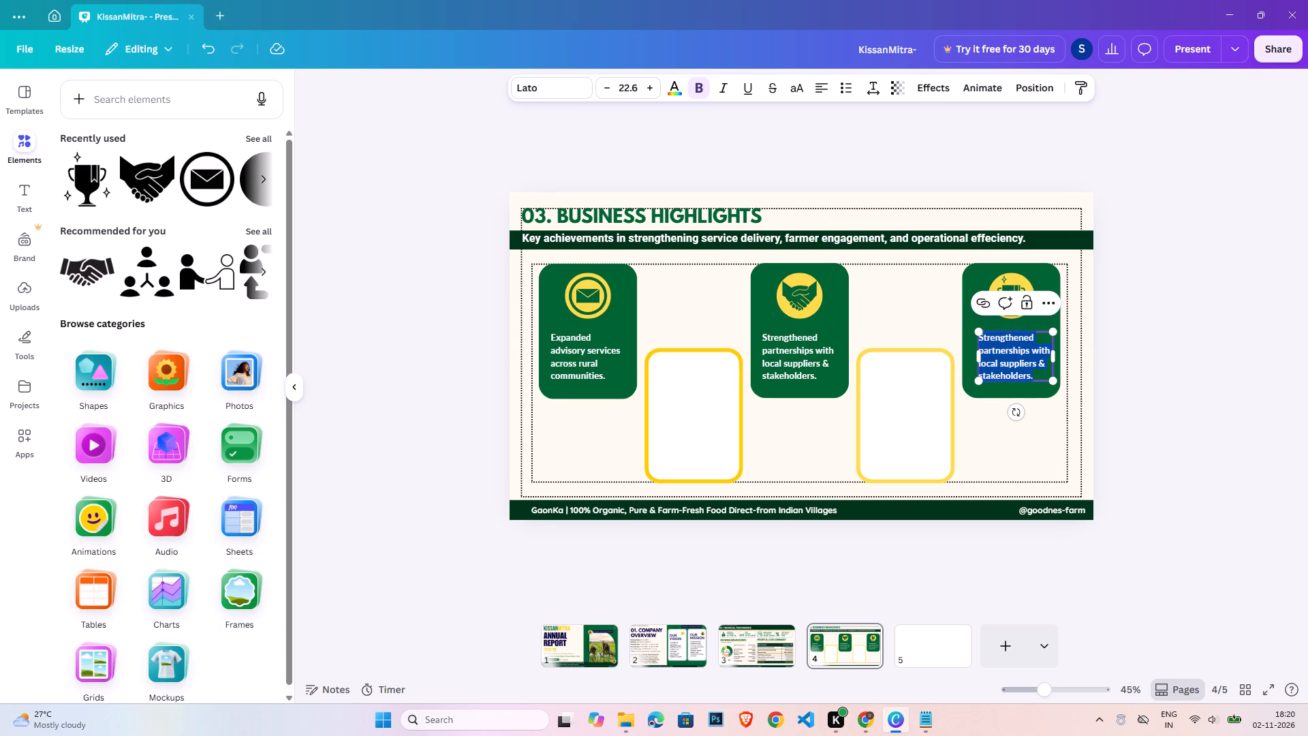
{"action": "key", "text": "shift+a"}
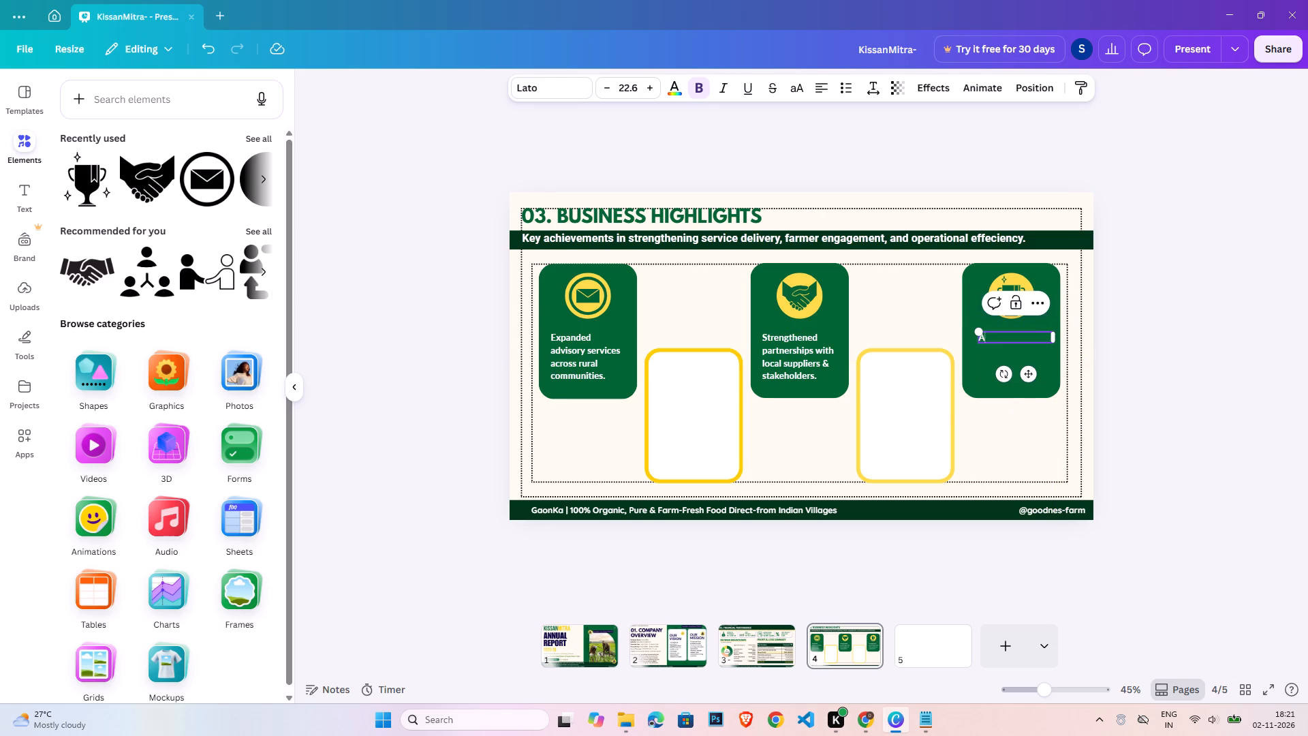
{"action": "type", "text": "chi"}
{"action": "type", "text": "eved"}
{"action": "key", "text": "space"}
{"action": "key", "text": "1"}
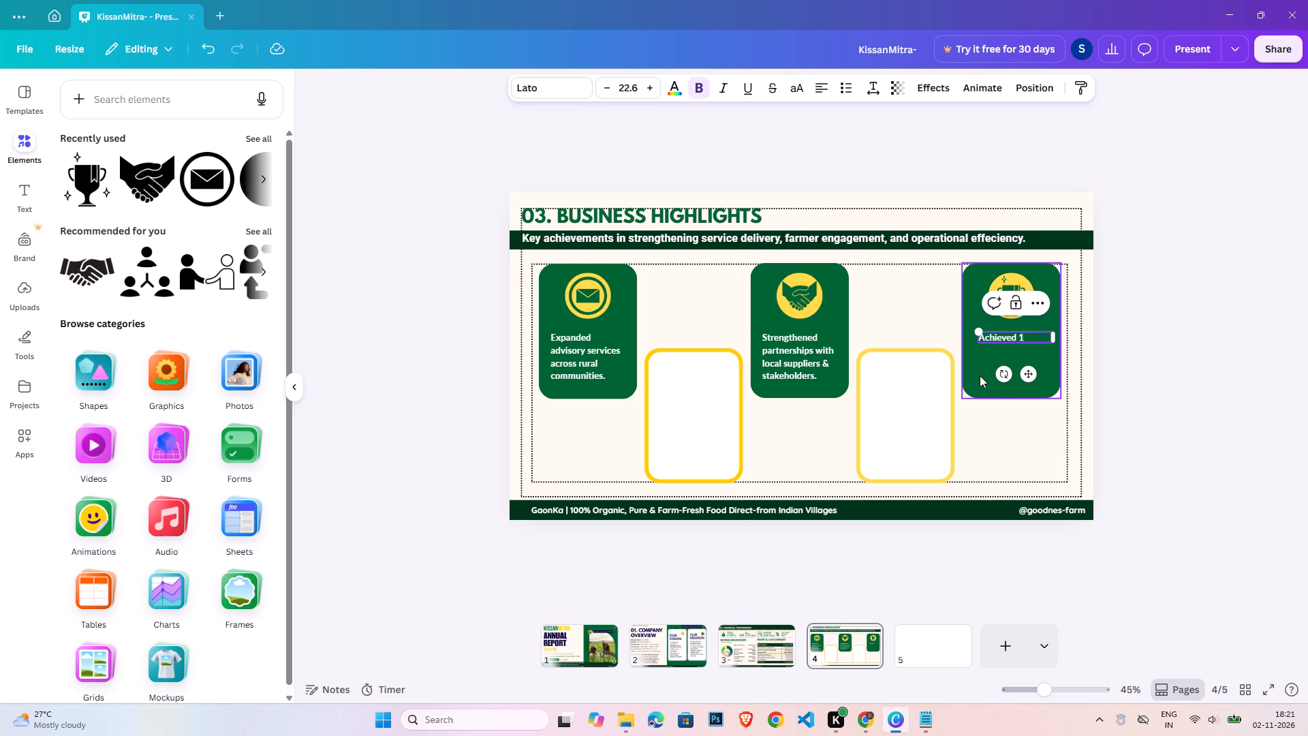
{"action": "key", "text": "Return"}
{"action": "type", "text": "crore"}
{"action": "key", "text": "w"}
{"action": "key", "text": "Insert"}
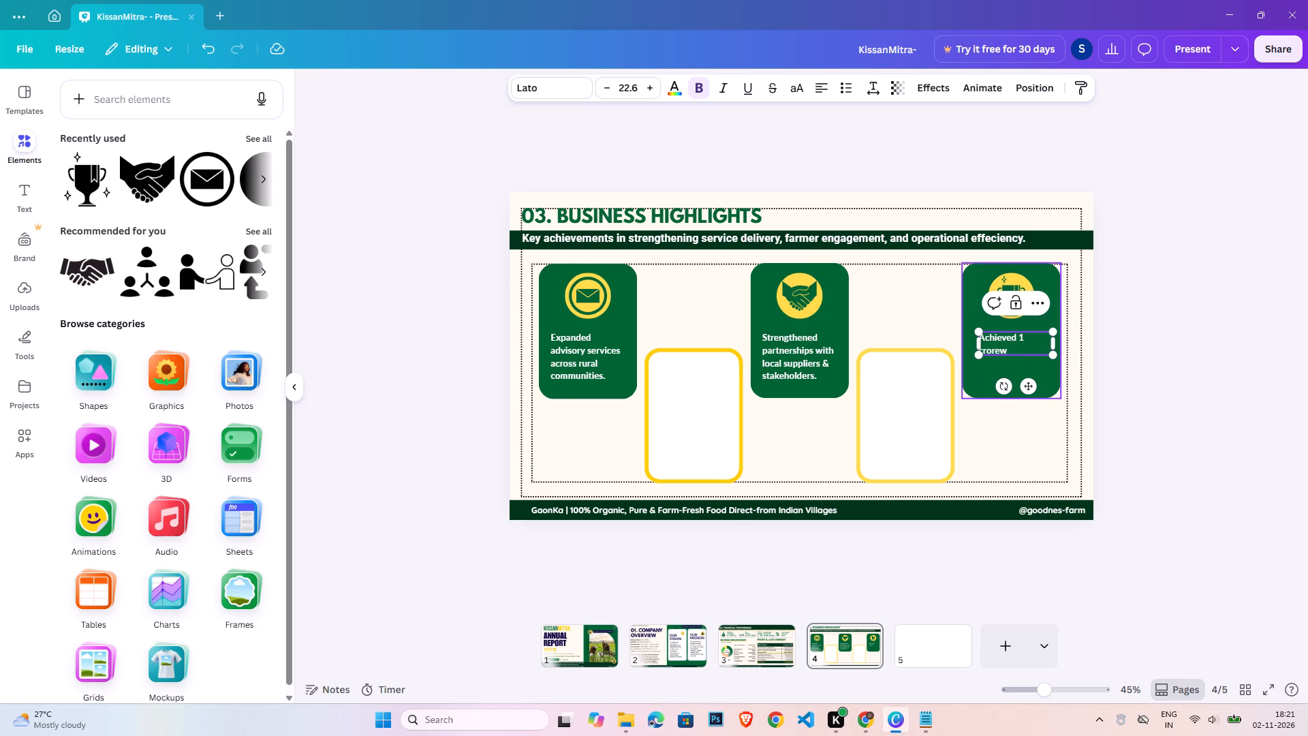
{"action": "key", "text": "Insert"}
{"action": "key", "text": "e"}
{"action": "key", "text": "BackSpace"}
{"action": "key", "text": "BackSpace"}
{"action": "key", "text": "e"}
{"action": "key", "text": "BackSpace"}
{"action": "key", "text": "space"}
{"action": "type", "text": "in"}
{"action": "key", "text": "space"}
{"action": "type", "text": "a"}
{"action": "type", "text": "nn"}
{"action": "type", "text": "ual"}
{"action": "key", "text": "space"}
{"action": "key", "text": "Return"}
{"action": "key", "text": "r"}
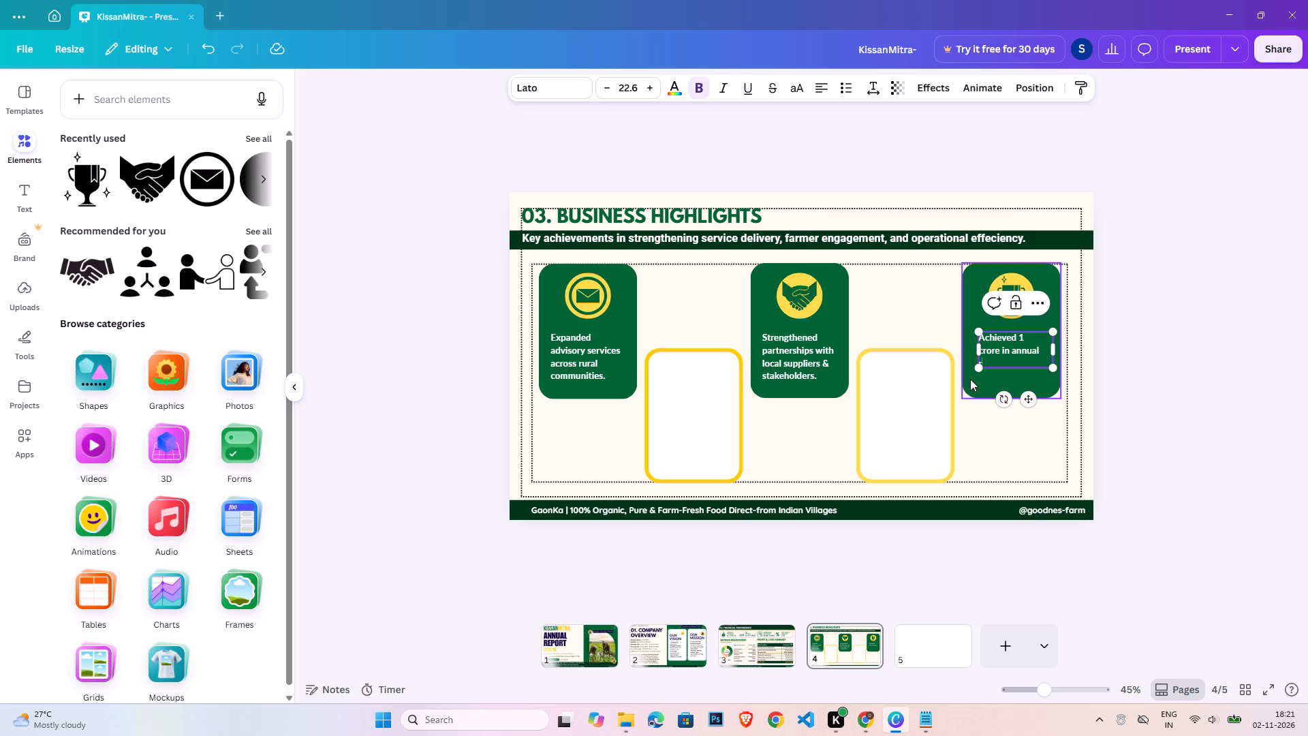
{"action": "type", "text": "even"}
{"action": "type", "text": "ue."}
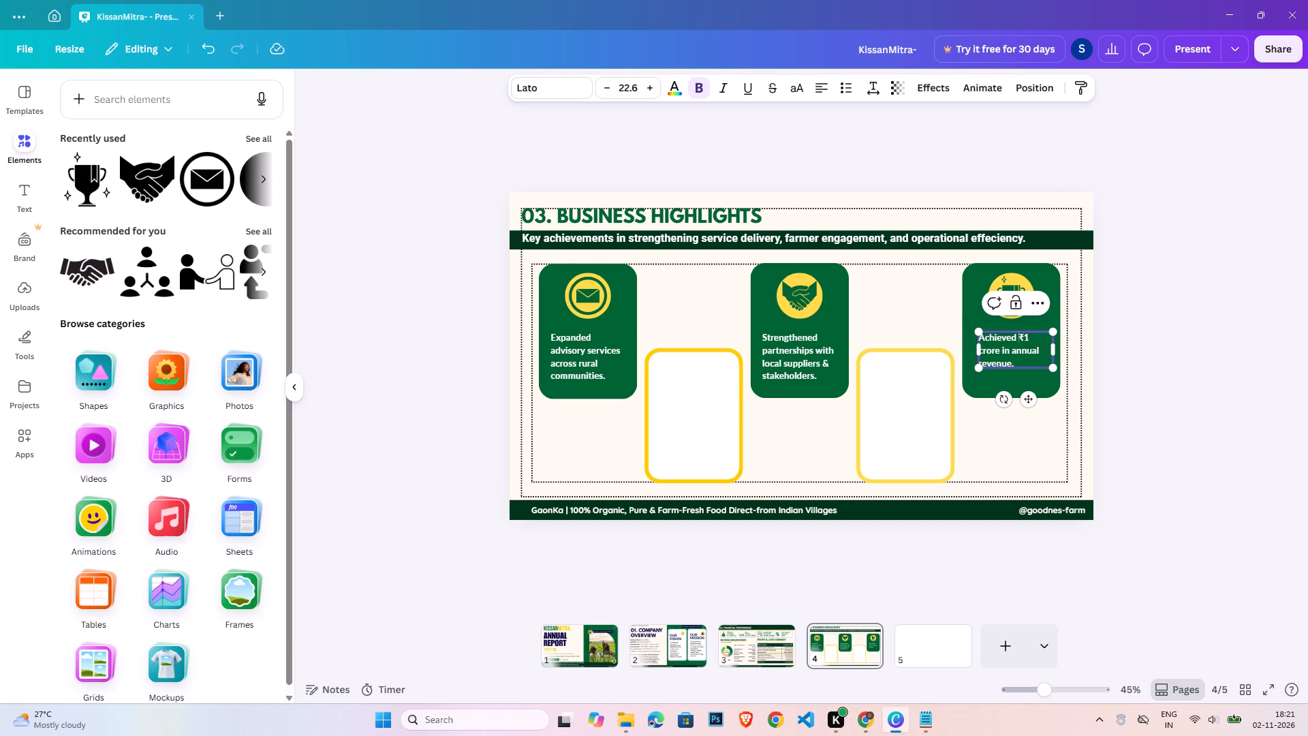
{"action": "left_click_drag", "start_coordinate": [1021, 336], "coordinate": [999, 352]}
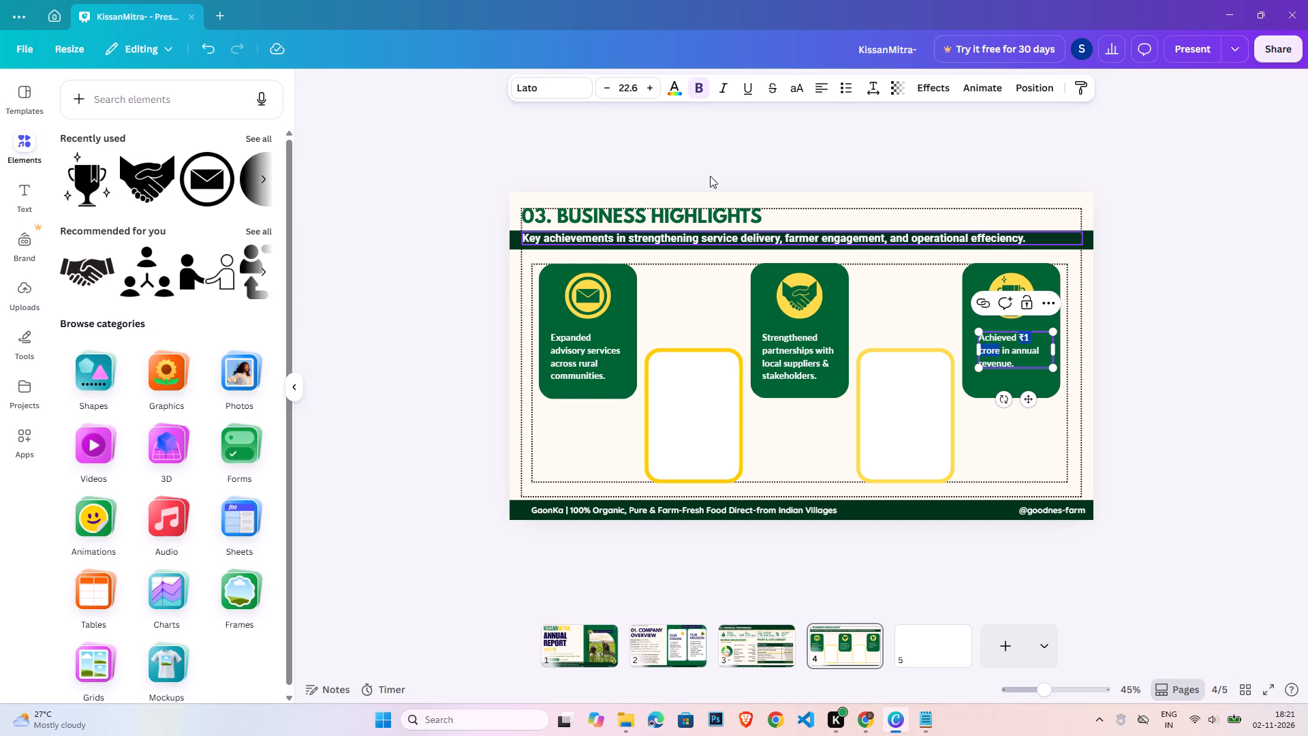
{"action": "left_click", "coordinate": [671, 93]}
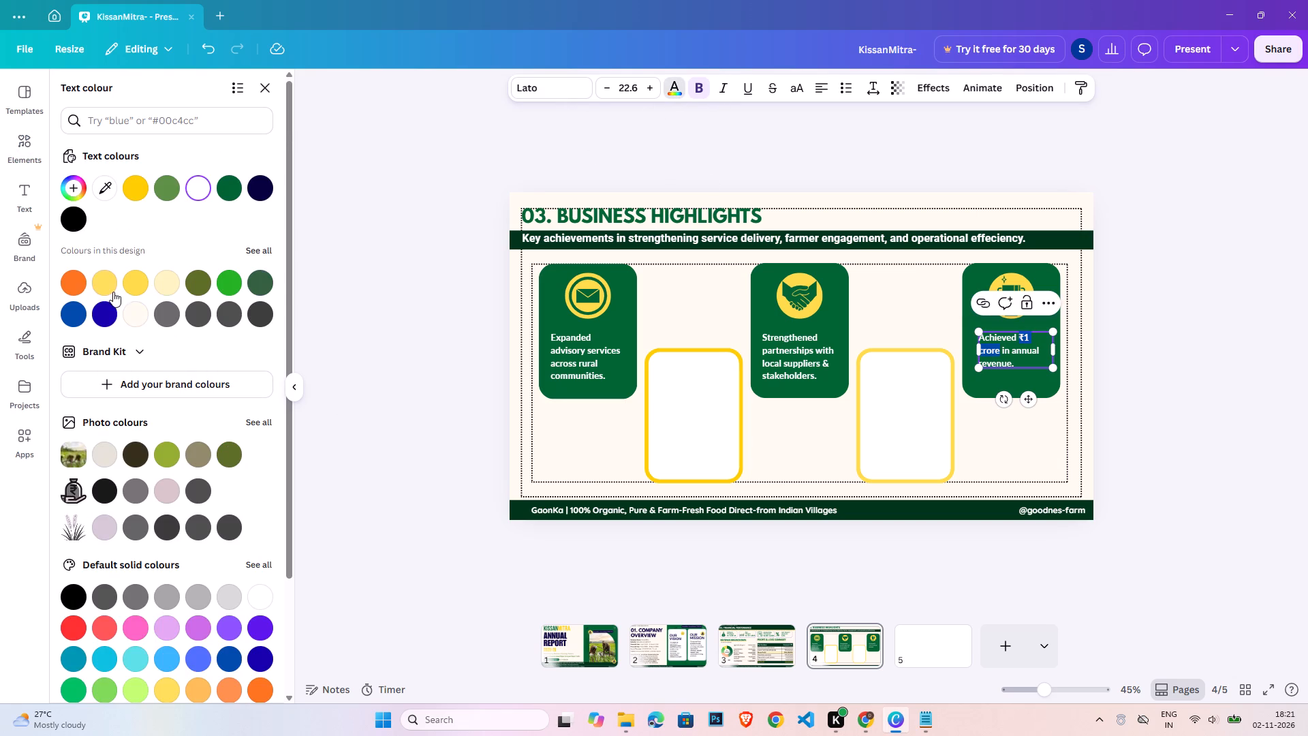
{"action": "left_click", "coordinate": [136, 281]}
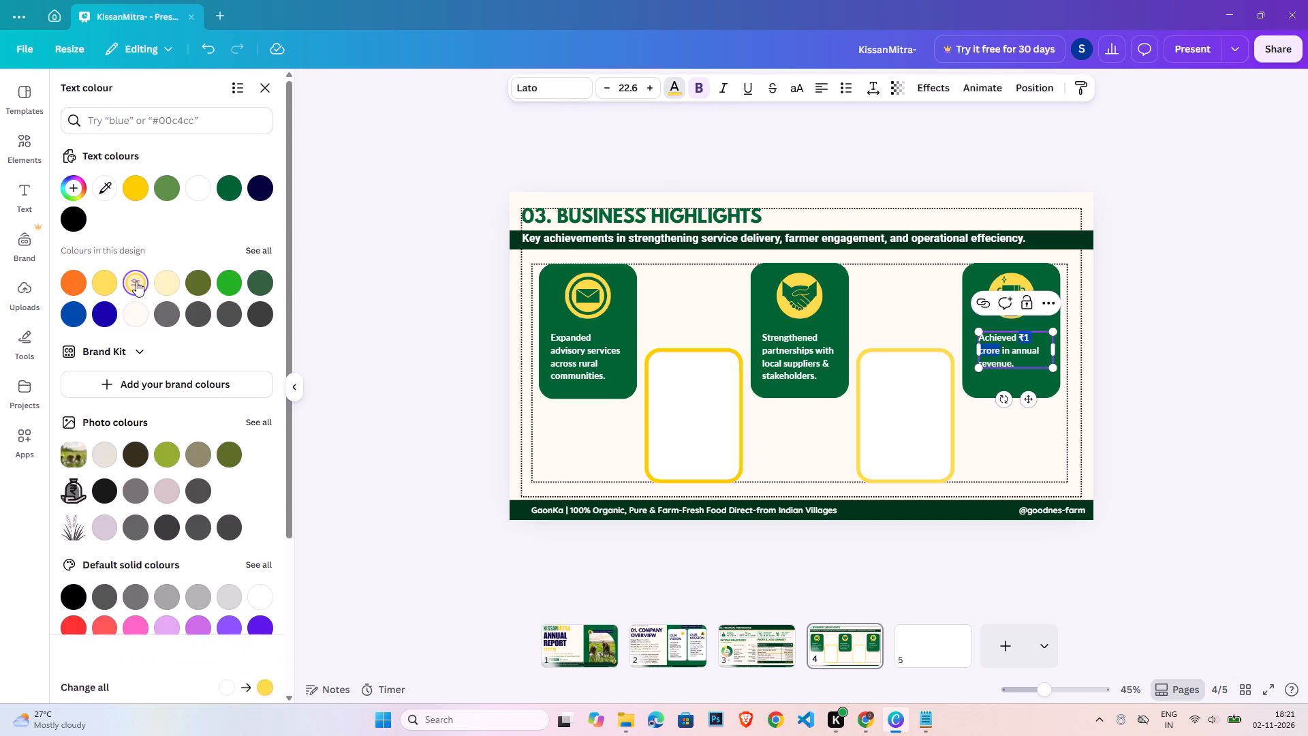
{"action": "double_click", "coordinate": [1170, 396]}
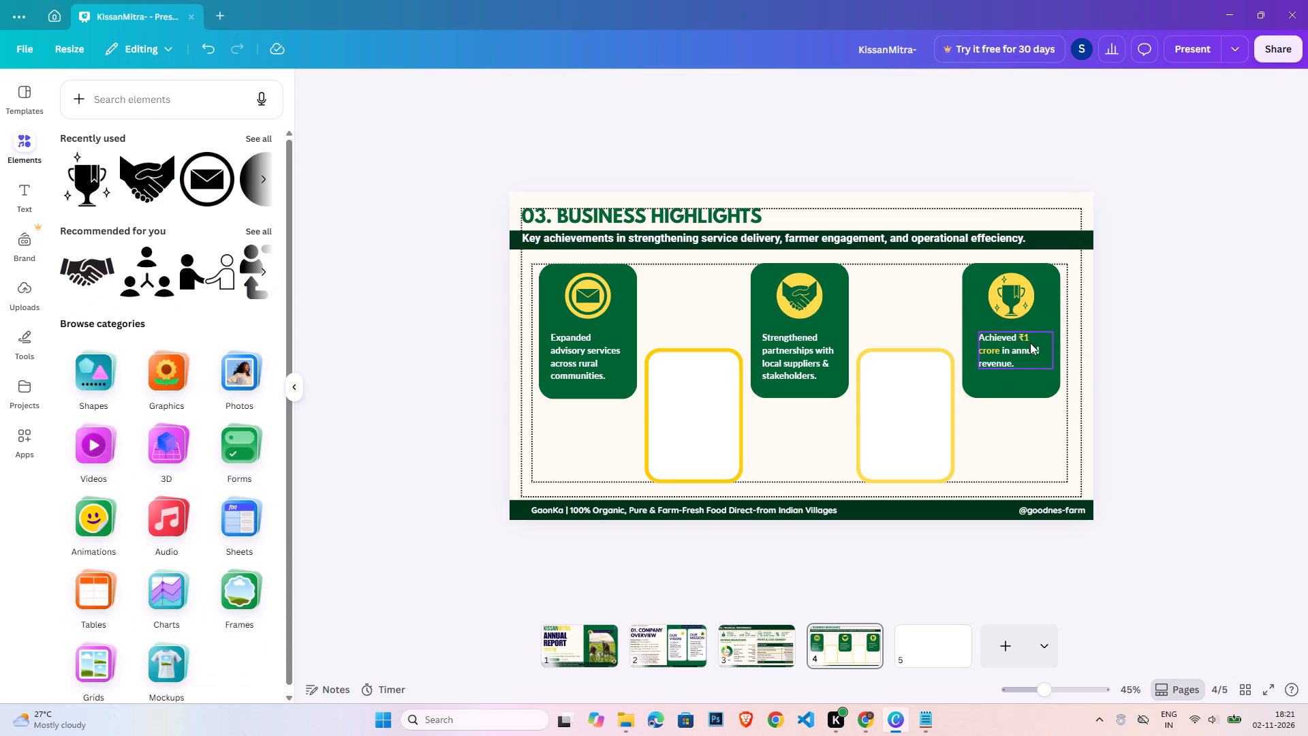
{"action": "left_click", "coordinate": [1022, 331]}
{"action": "left_click", "coordinate": [1109, 412]}
{"action": "left_click", "coordinate": [1156, 430]}
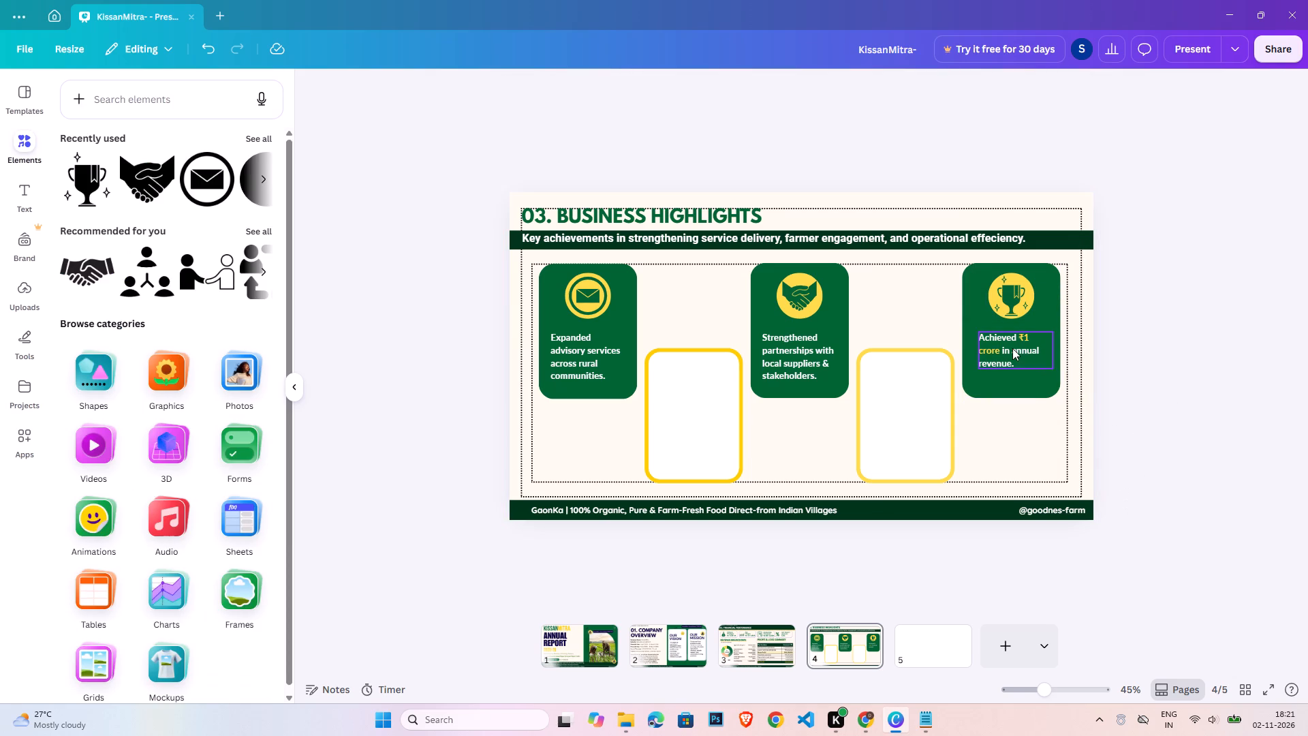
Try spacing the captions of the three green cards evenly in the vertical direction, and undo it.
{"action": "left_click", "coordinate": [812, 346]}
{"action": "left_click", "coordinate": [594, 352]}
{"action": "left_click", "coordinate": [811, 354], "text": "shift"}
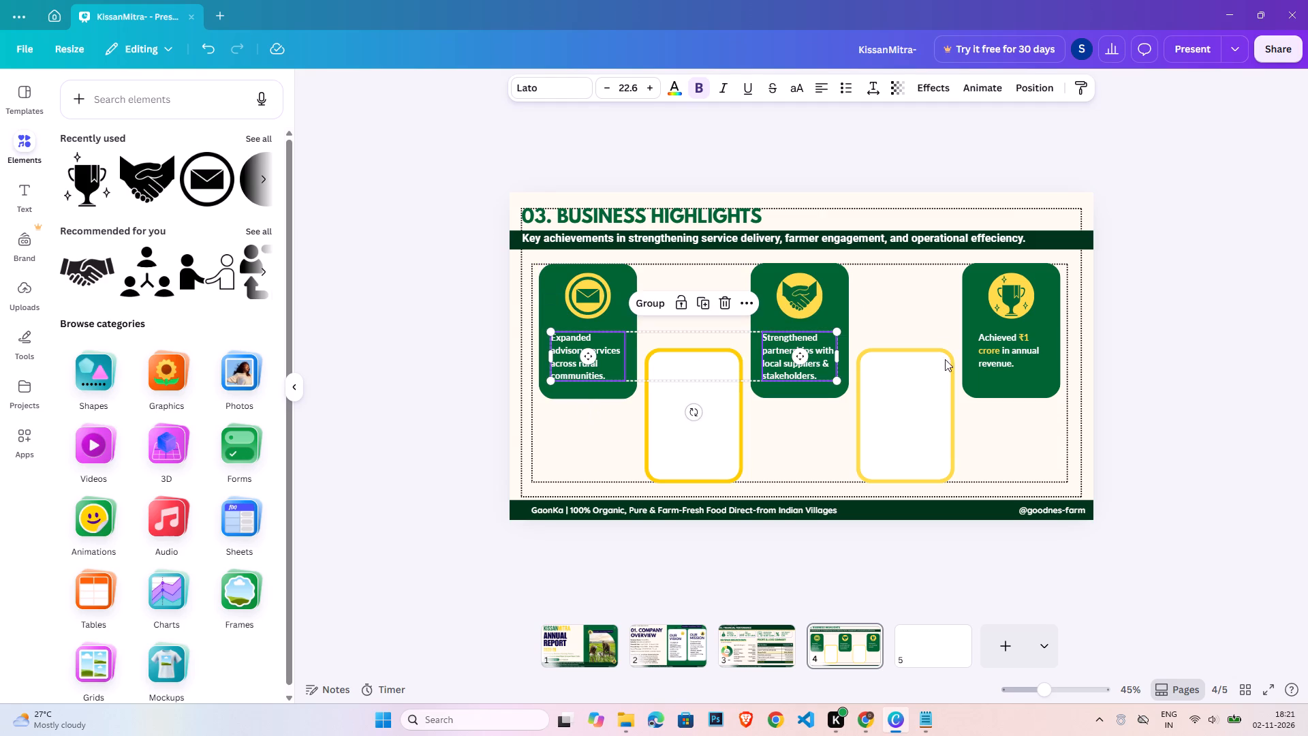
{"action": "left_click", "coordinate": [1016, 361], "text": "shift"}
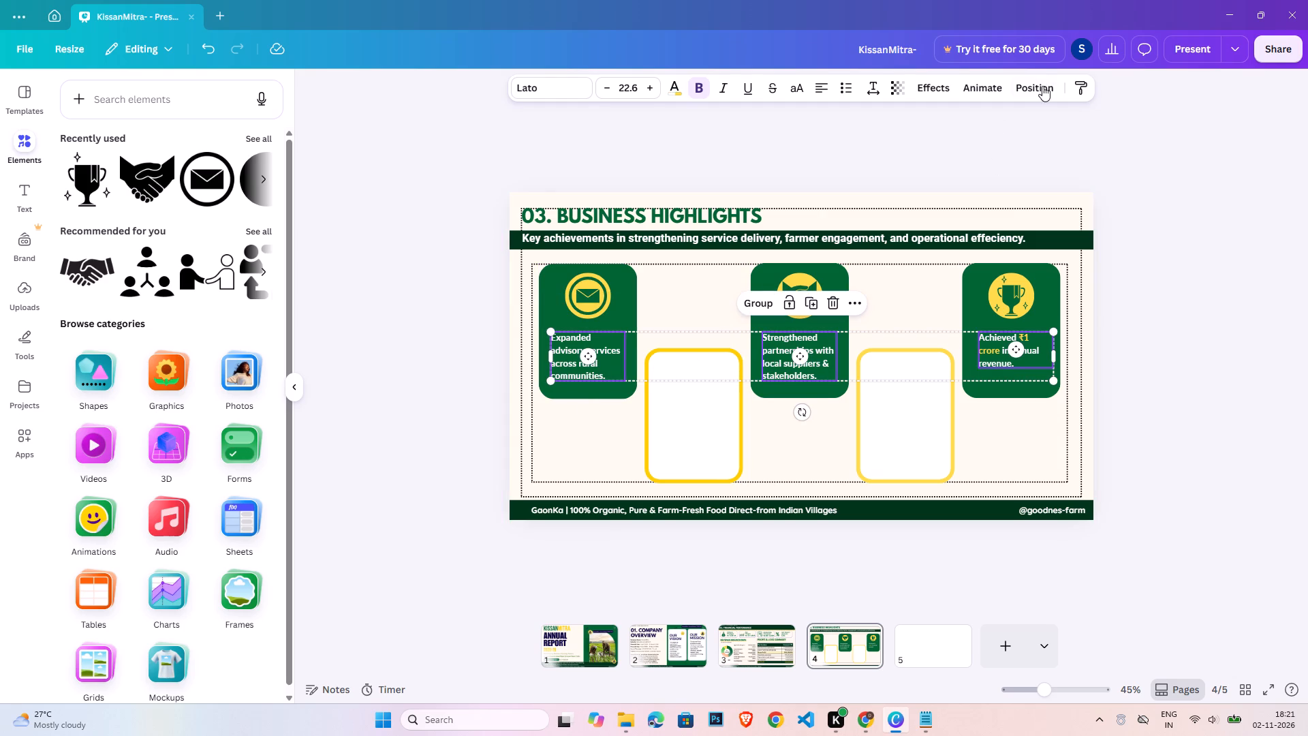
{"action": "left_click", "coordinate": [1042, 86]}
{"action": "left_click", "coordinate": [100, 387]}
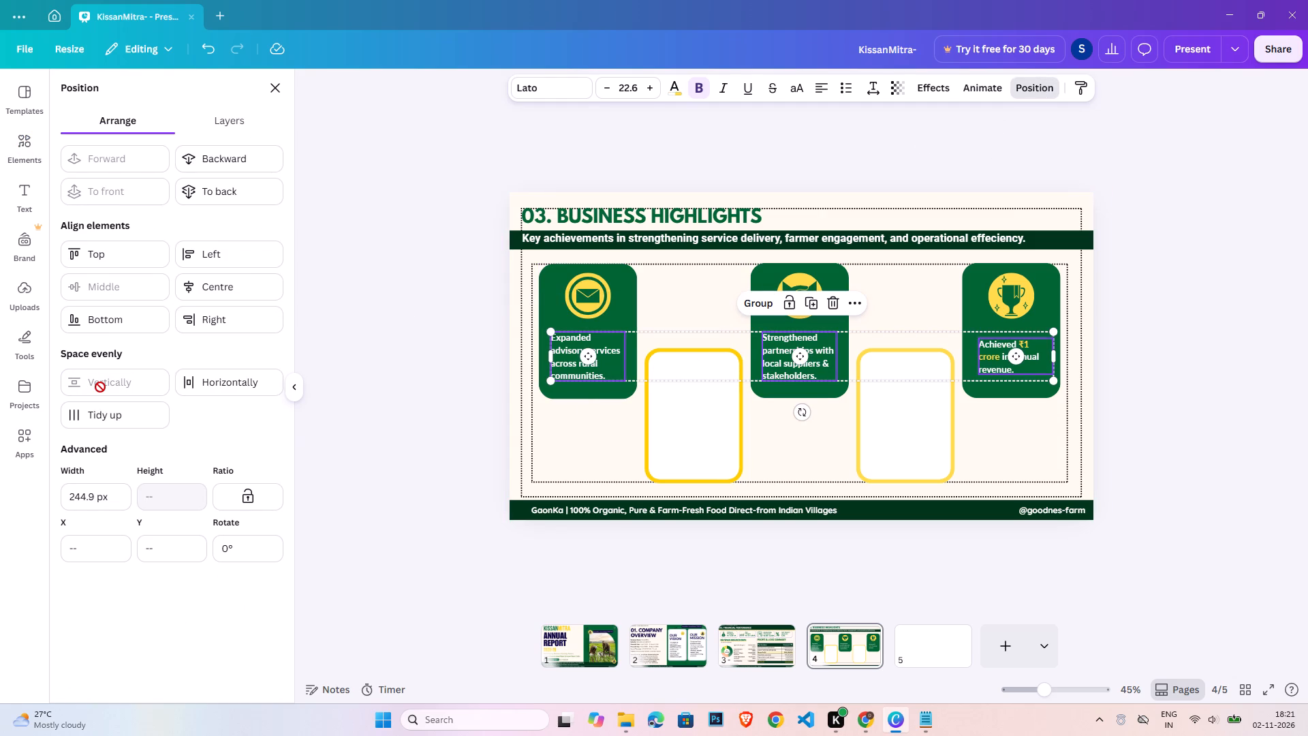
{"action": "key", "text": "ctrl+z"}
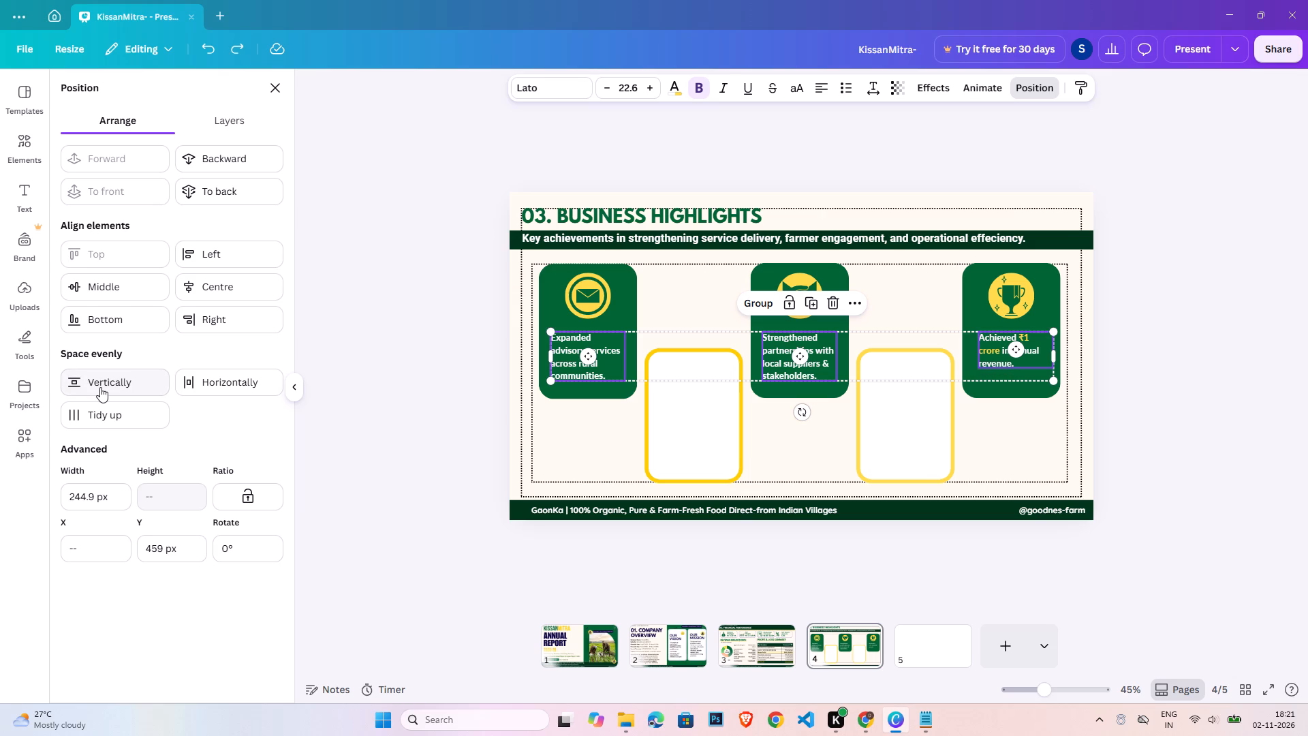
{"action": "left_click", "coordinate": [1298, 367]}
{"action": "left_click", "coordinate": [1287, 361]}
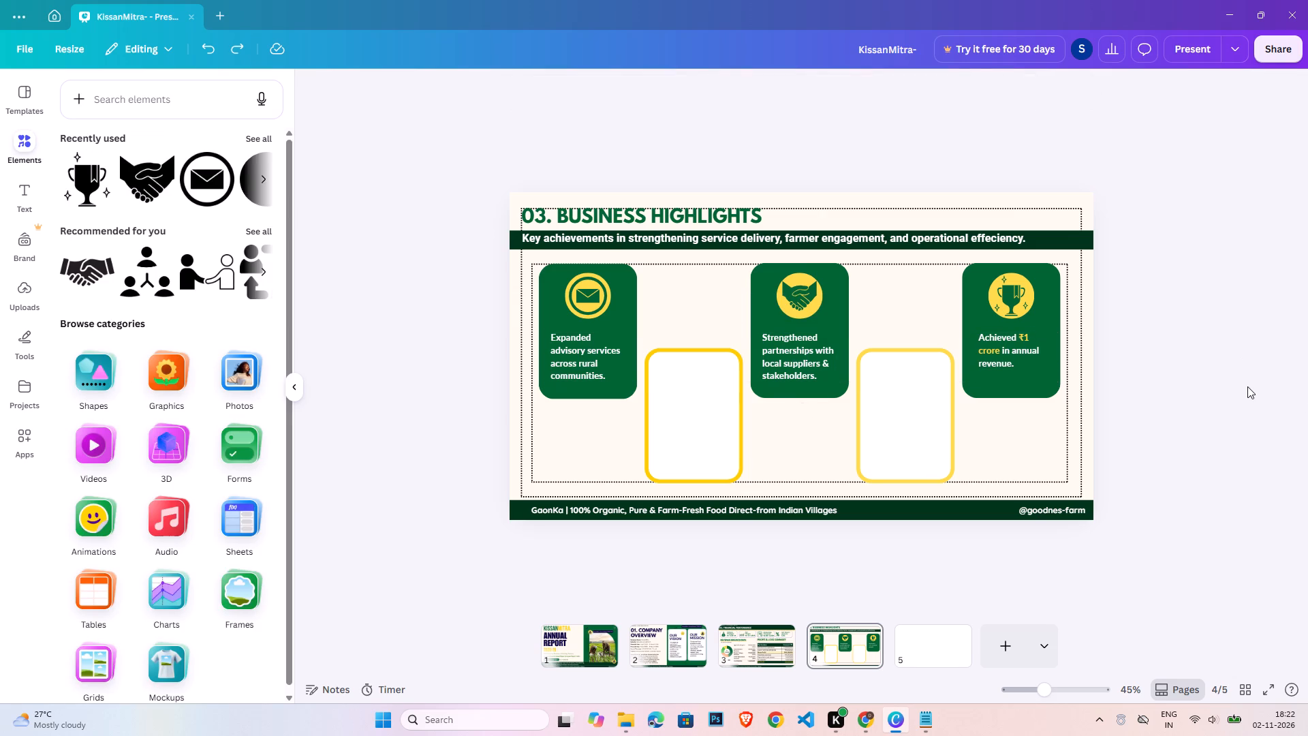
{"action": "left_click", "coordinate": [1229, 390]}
Copy the third card's yellow circle onto the second card's top edge and centre it horizontally on that white card.
{"action": "left_click", "coordinate": [810, 274]}
{"action": "key", "text": "ctrl+c"}
{"action": "key", "text": "ctrl+v"}
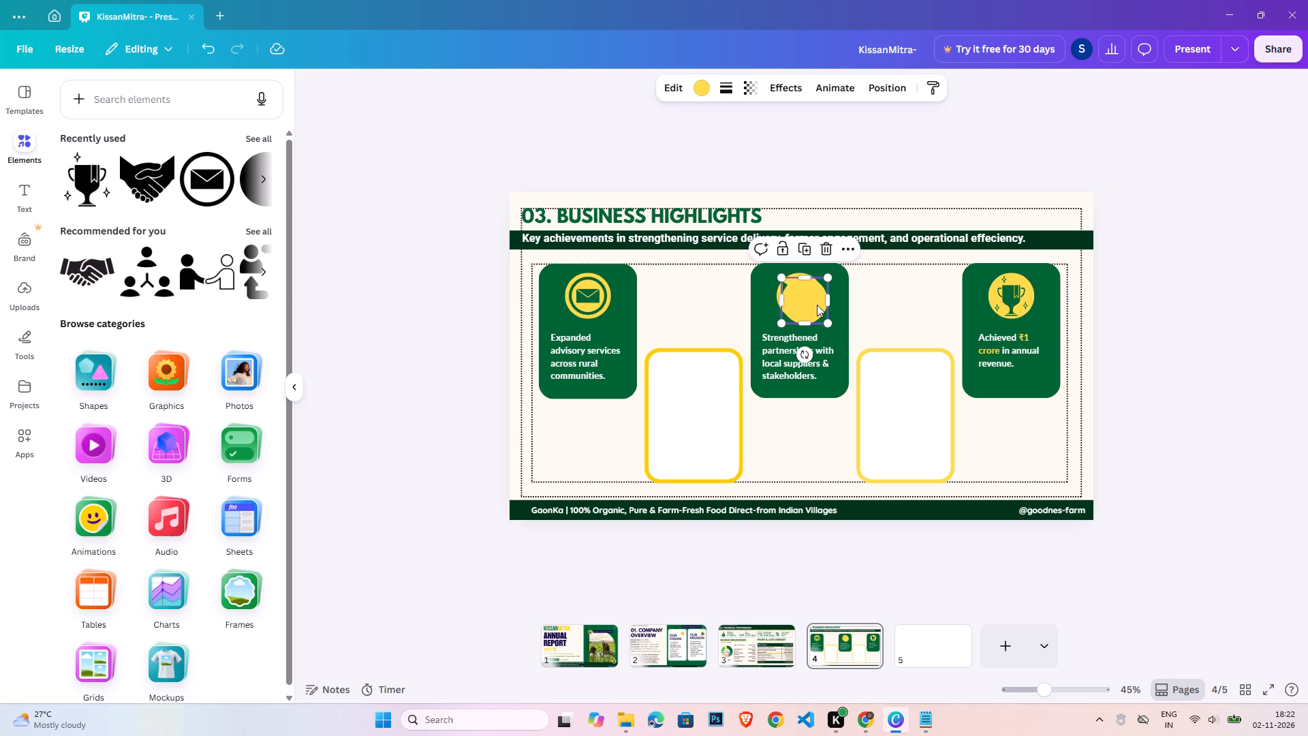
{"action": "left_click_drag", "start_coordinate": [816, 303], "coordinate": [700, 346]}
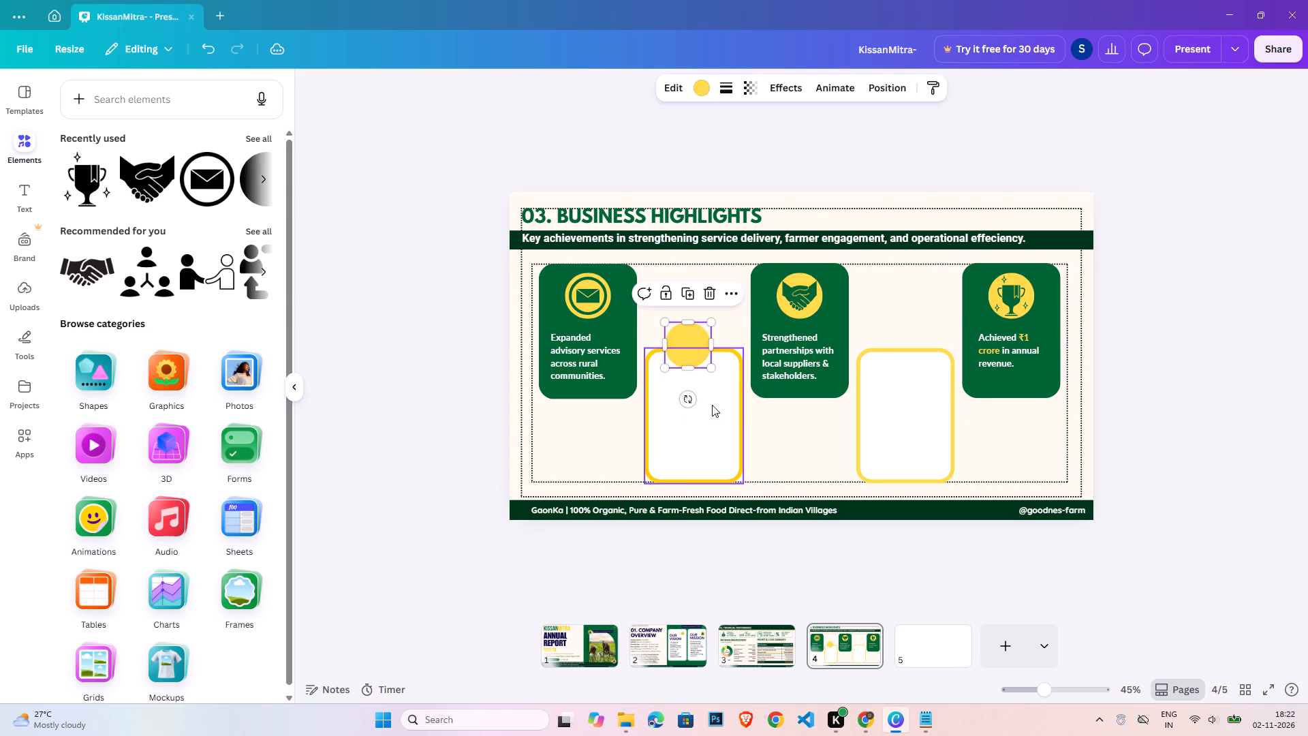
{"action": "left_click", "coordinate": [717, 435]}
{"action": "left_click", "coordinate": [706, 343], "text": "shift"}
{"action": "left_click", "coordinate": [708, 339], "text": "shift"}
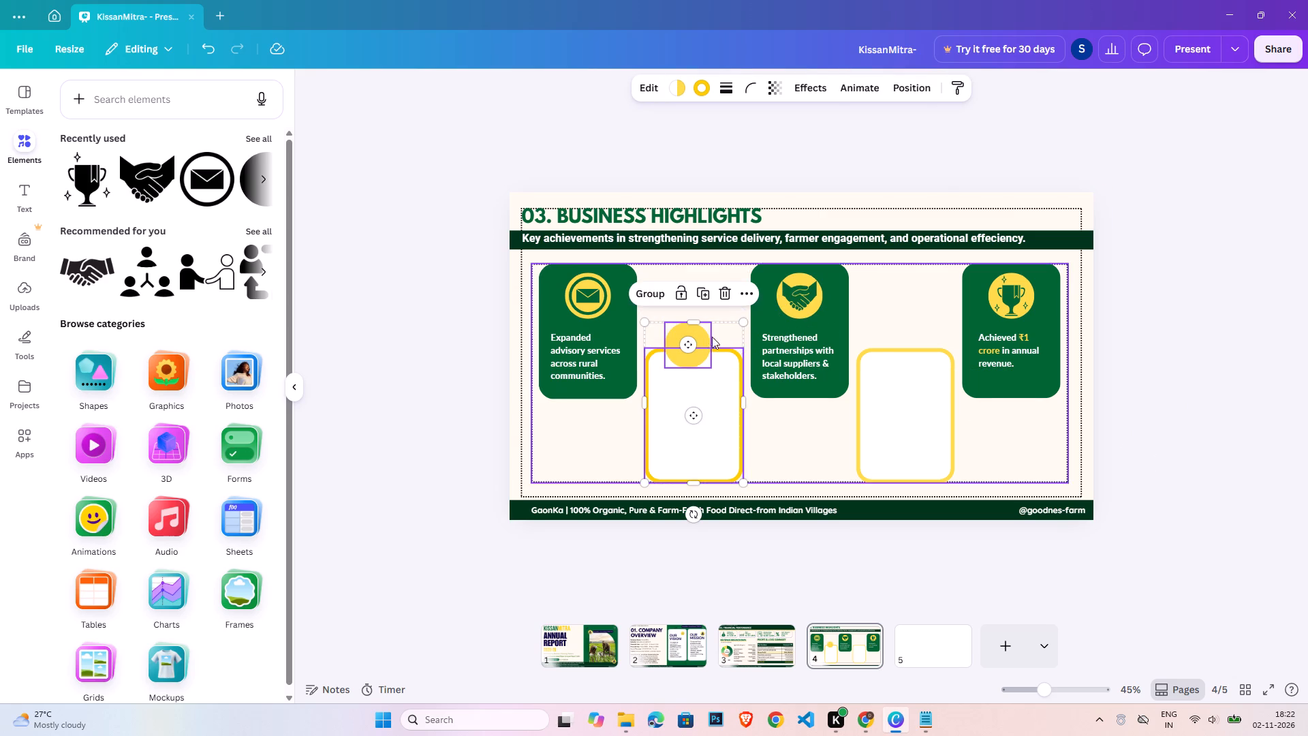
{"action": "left_click", "coordinate": [912, 95]}
{"action": "left_click", "coordinate": [239, 298]}
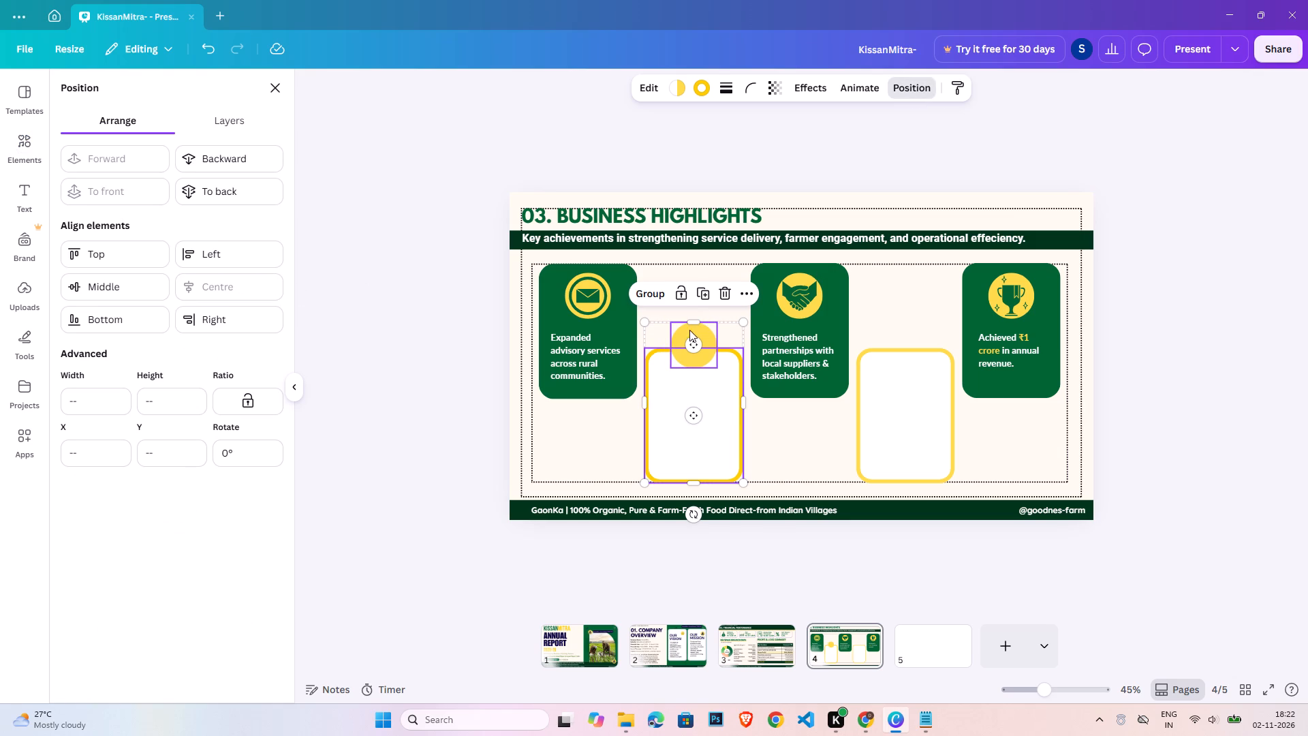
{"action": "left_click", "coordinate": [686, 157]}
{"action": "left_click", "coordinate": [465, 440]}
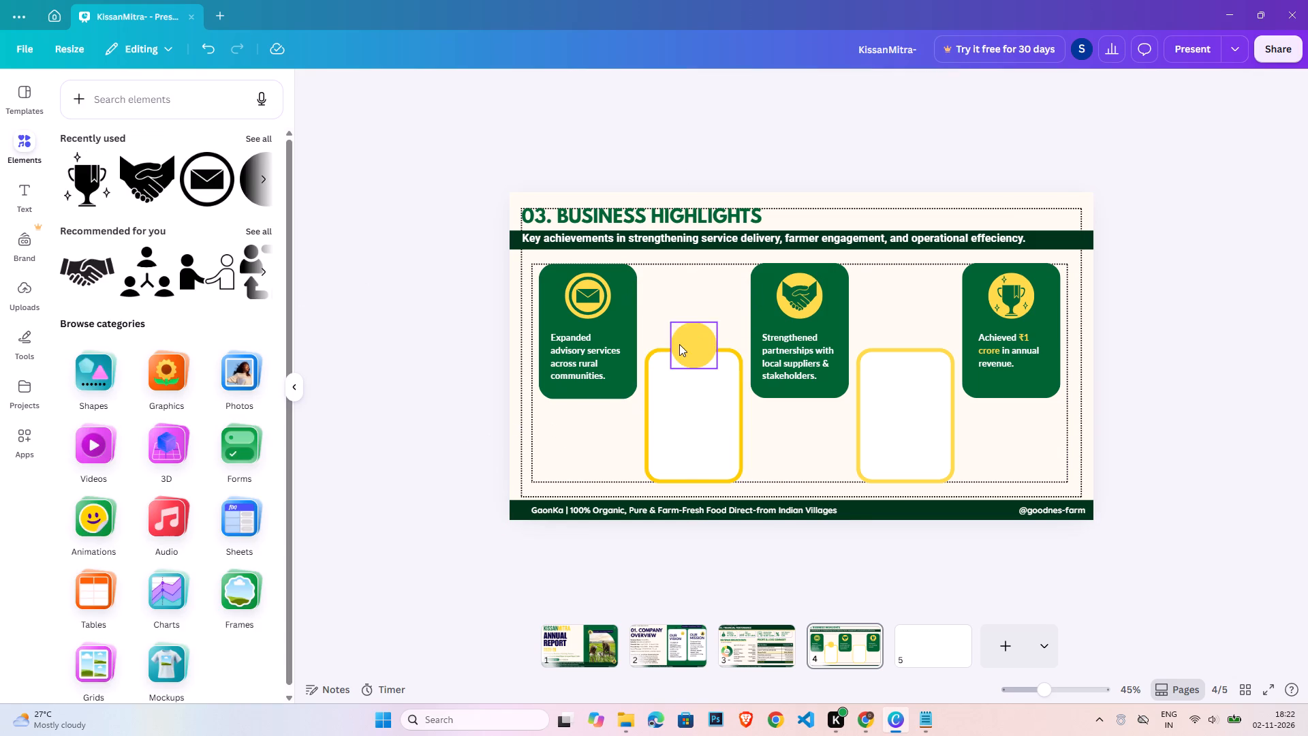
Recolour the circle on the second card to the same green as the green cards.
{"action": "left_click", "coordinate": [680, 344]}
{"action": "left_click", "coordinate": [705, 82]}
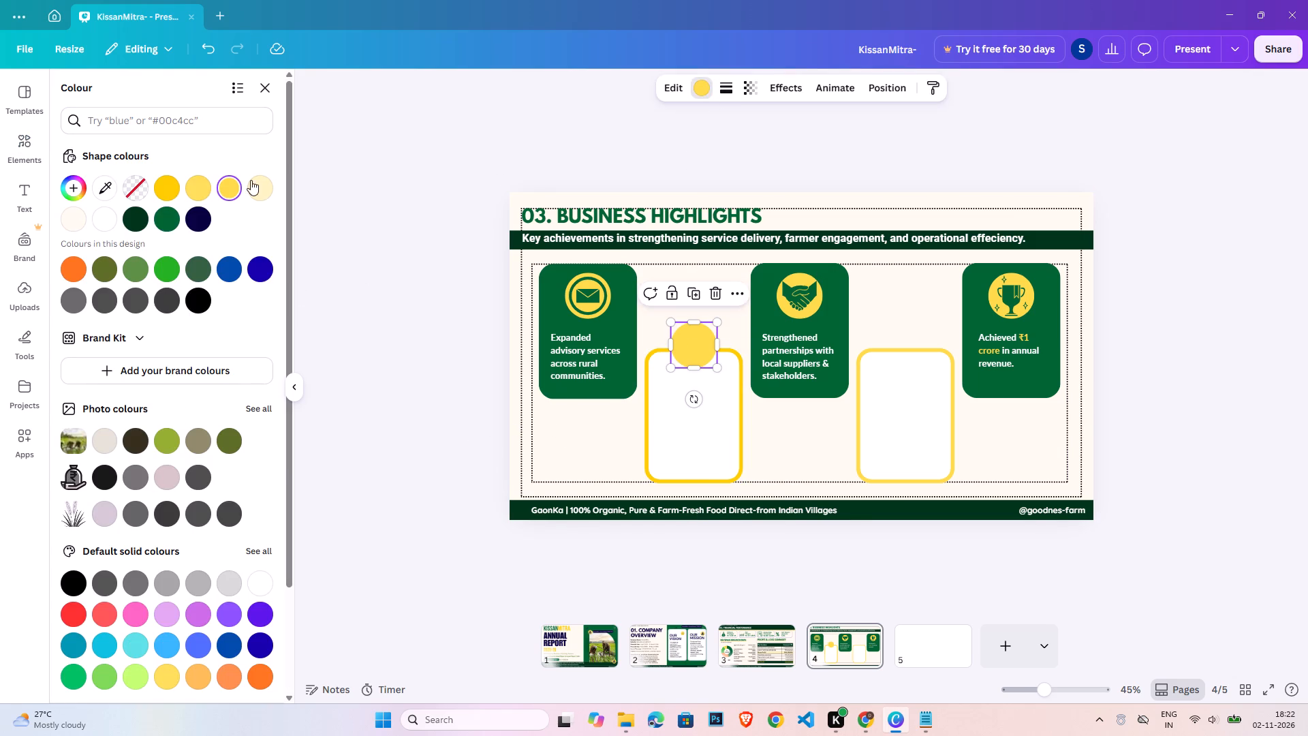
{"action": "left_click", "coordinate": [171, 222]}
{"action": "double_click", "coordinate": [451, 321]}
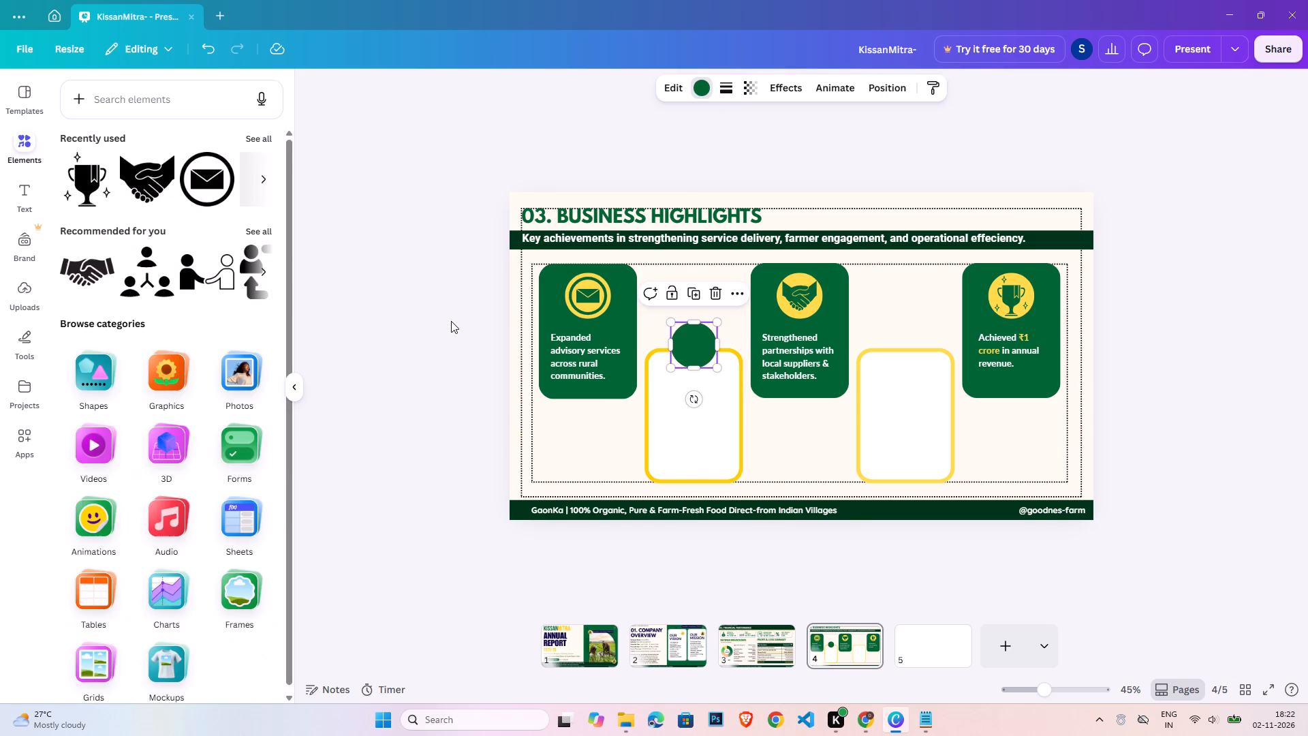
Copy the second card's green circle onto the fourth card's top edge, centred horizontally on that card and level with the original.
{"action": "left_click", "coordinate": [690, 346]}
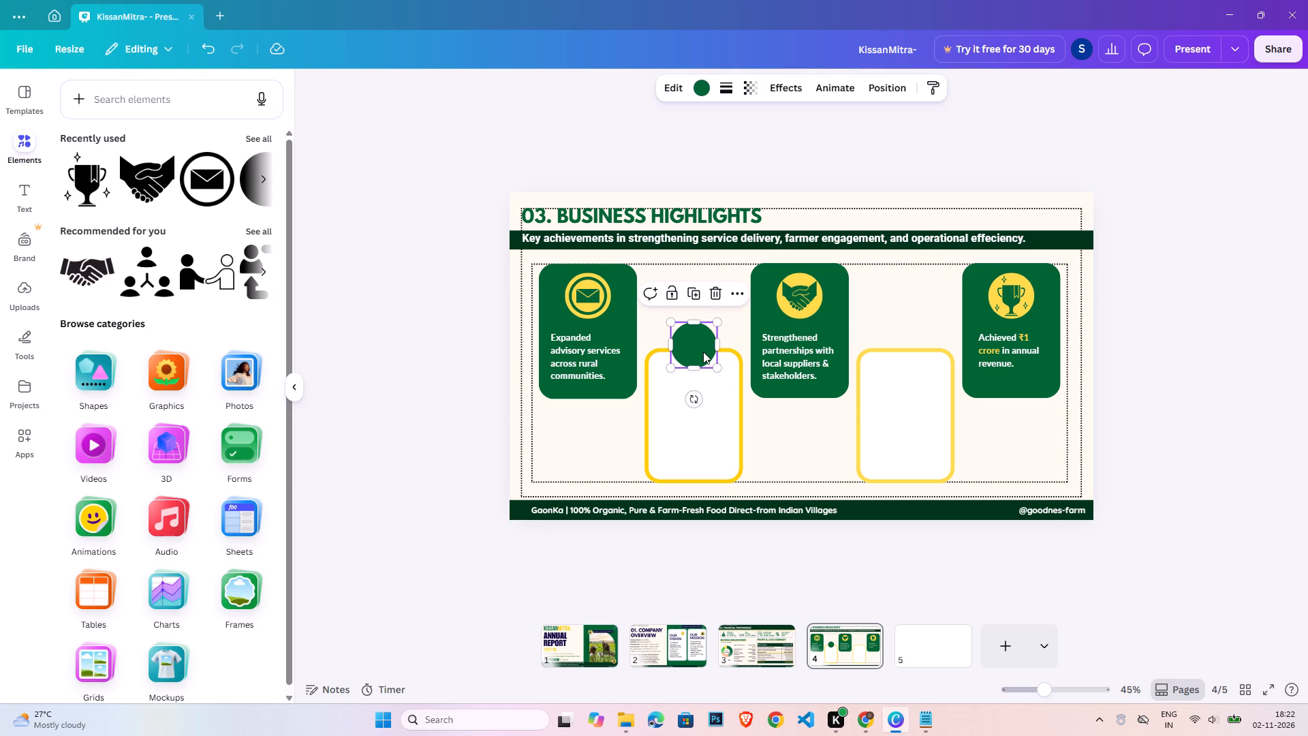
{"action": "key", "text": "ctrl+c"}
{"action": "key", "text": "ctrl+v"}
{"action": "left_click_drag", "start_coordinate": [700, 350], "coordinate": [921, 339]}
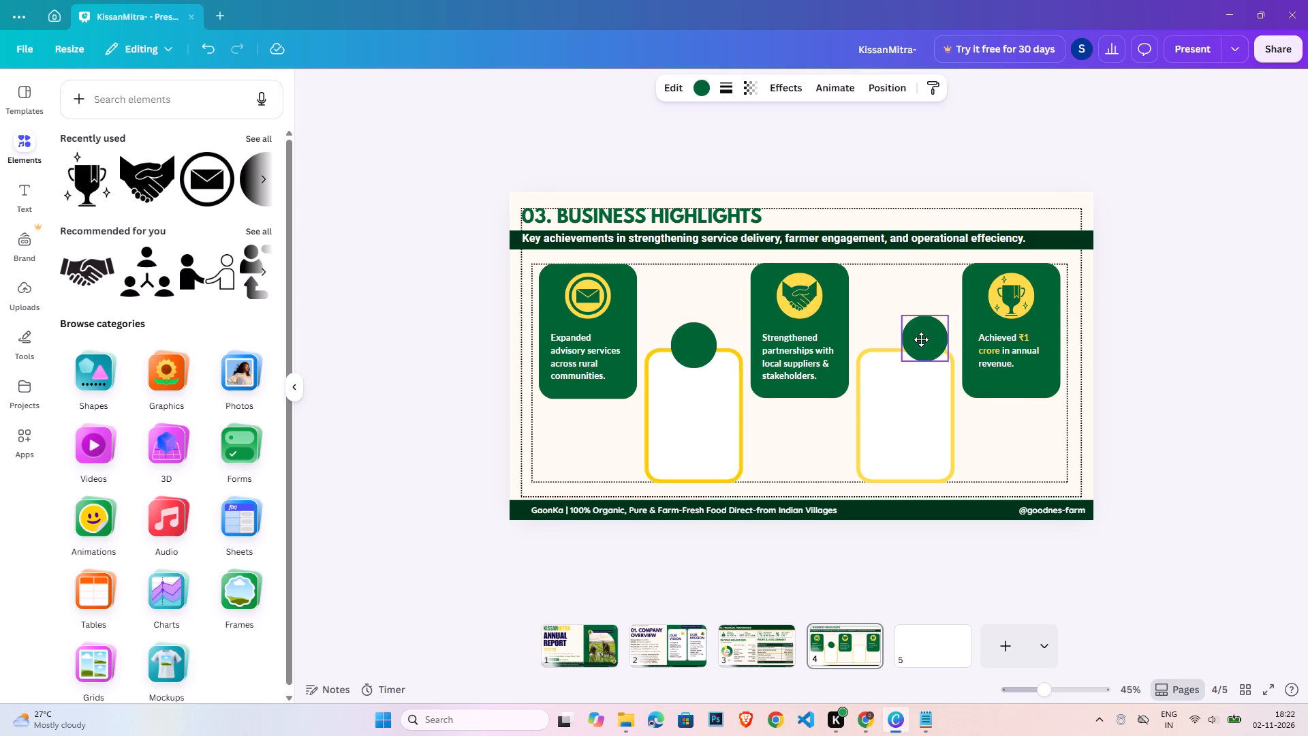
{"action": "left_click_drag", "start_coordinate": [921, 339], "coordinate": [908, 344]}
{"action": "left_click", "coordinate": [938, 423]}
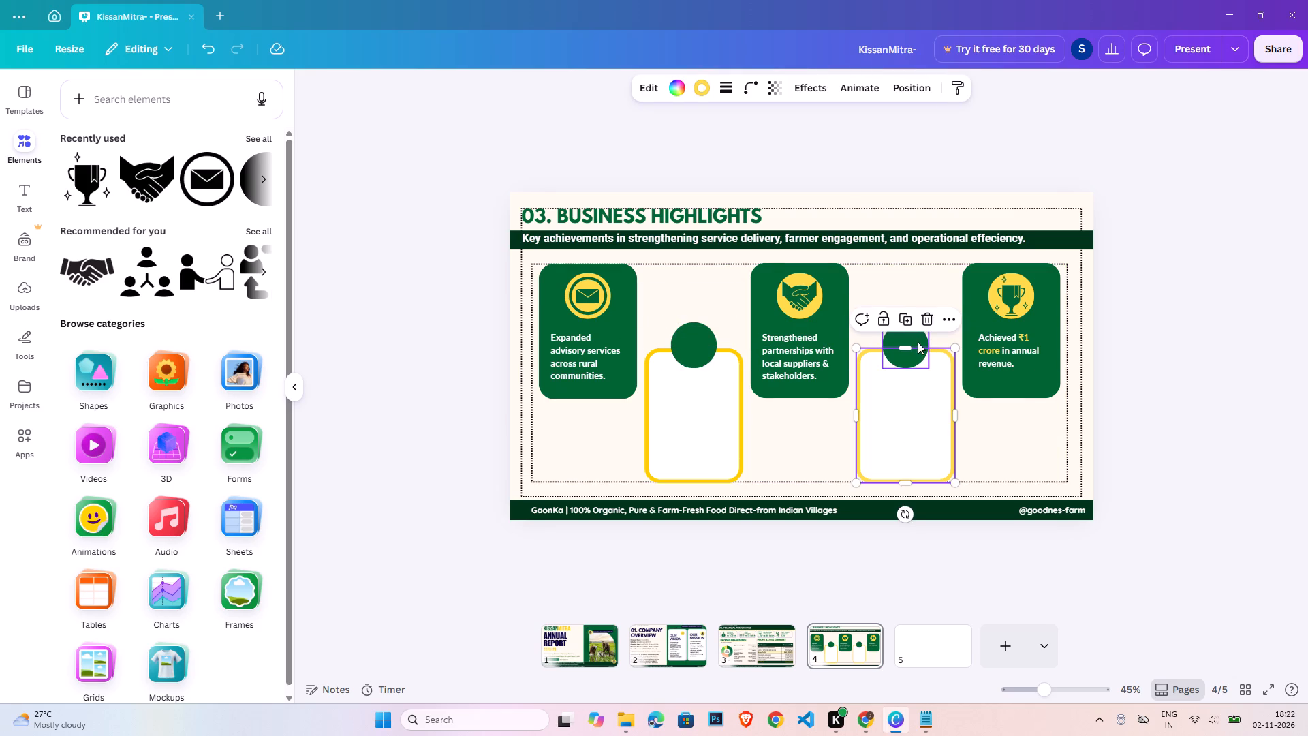
{"action": "left_click", "coordinate": [921, 338], "text": "shift"}
{"action": "left_click", "coordinate": [916, 90]}
{"action": "left_click", "coordinate": [134, 289]}
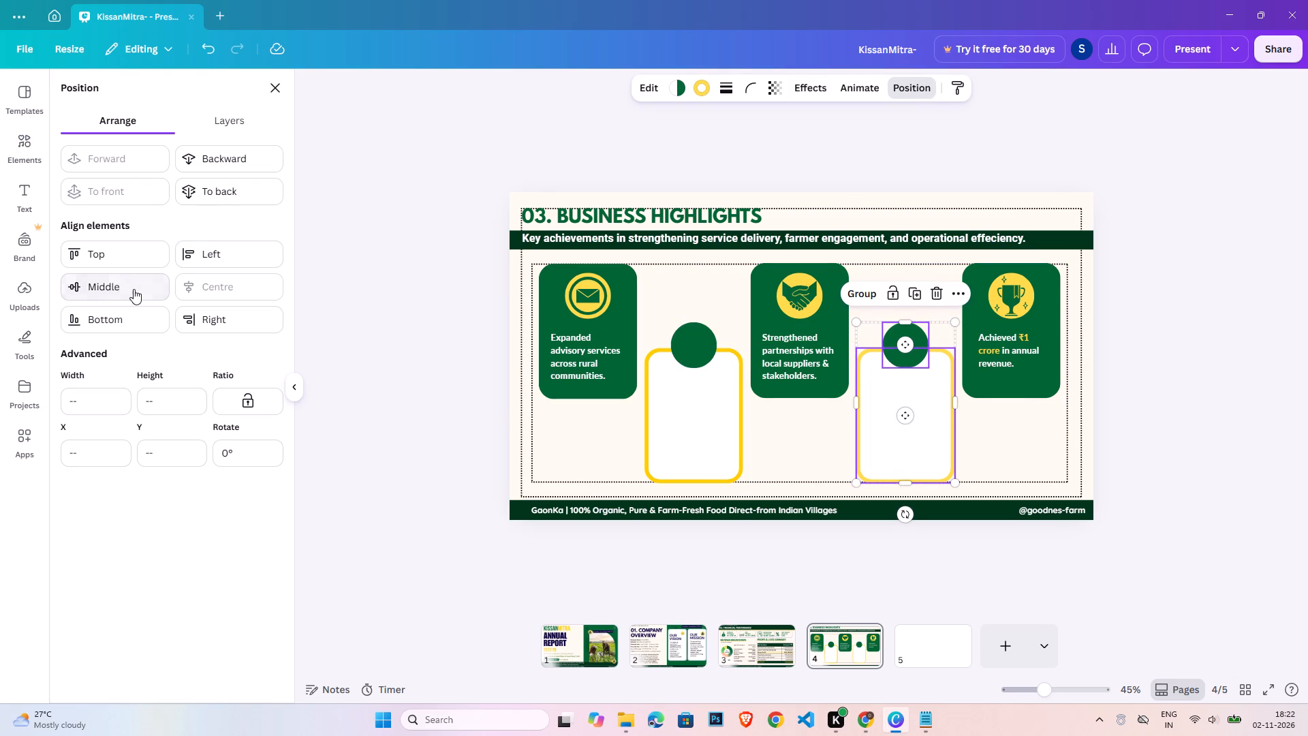
{"action": "key", "text": "ctrl+z"}
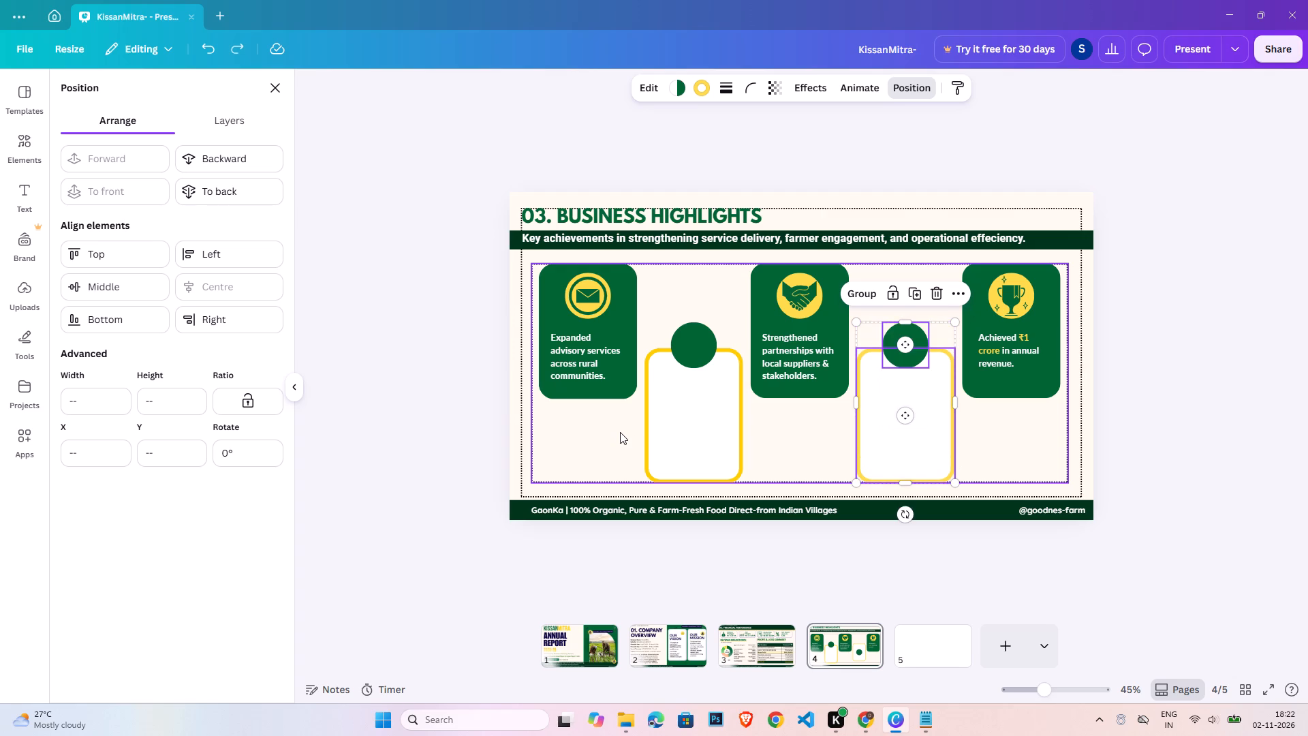
{"action": "double_click", "coordinate": [1215, 427]}
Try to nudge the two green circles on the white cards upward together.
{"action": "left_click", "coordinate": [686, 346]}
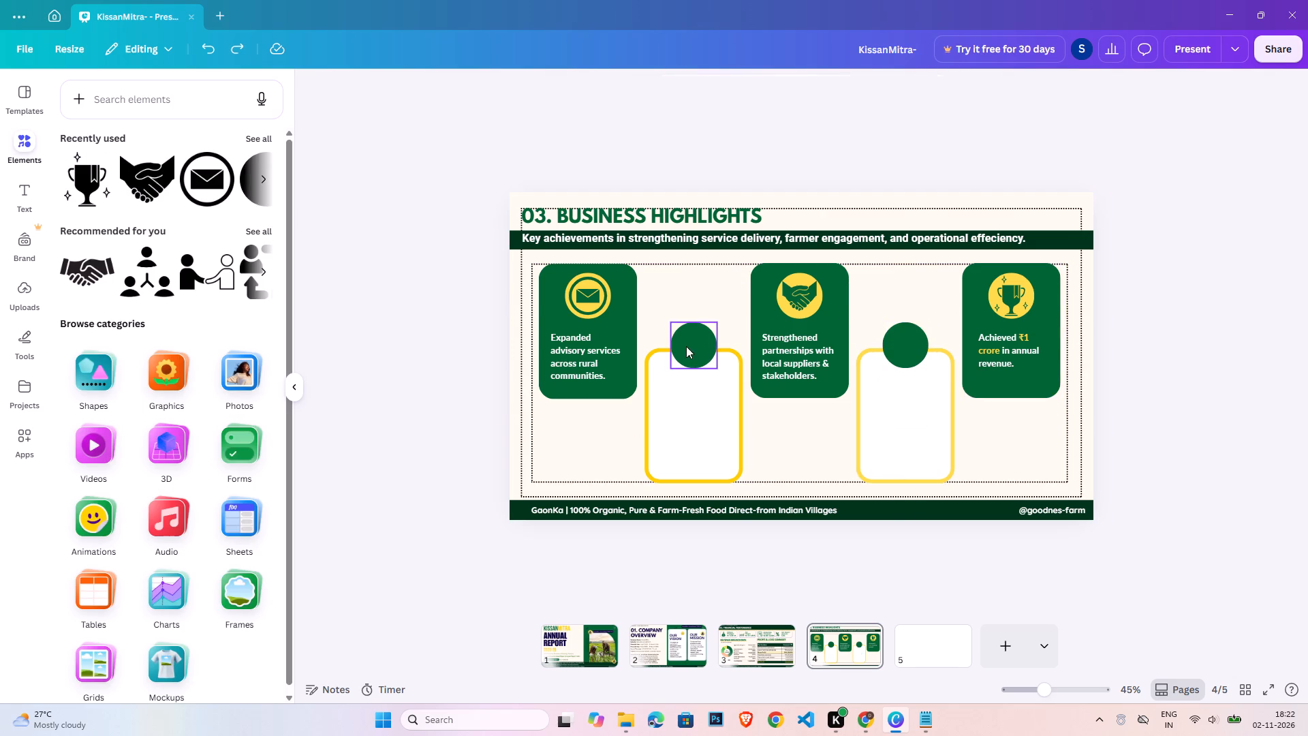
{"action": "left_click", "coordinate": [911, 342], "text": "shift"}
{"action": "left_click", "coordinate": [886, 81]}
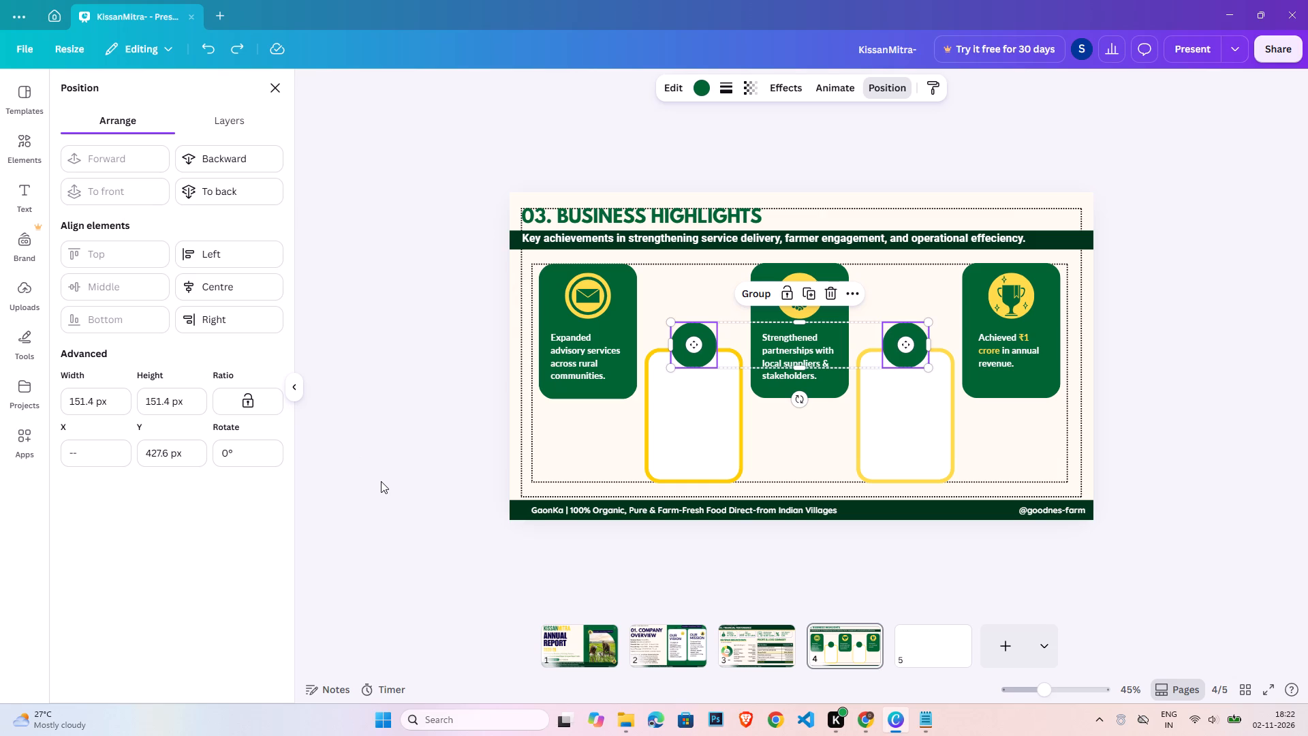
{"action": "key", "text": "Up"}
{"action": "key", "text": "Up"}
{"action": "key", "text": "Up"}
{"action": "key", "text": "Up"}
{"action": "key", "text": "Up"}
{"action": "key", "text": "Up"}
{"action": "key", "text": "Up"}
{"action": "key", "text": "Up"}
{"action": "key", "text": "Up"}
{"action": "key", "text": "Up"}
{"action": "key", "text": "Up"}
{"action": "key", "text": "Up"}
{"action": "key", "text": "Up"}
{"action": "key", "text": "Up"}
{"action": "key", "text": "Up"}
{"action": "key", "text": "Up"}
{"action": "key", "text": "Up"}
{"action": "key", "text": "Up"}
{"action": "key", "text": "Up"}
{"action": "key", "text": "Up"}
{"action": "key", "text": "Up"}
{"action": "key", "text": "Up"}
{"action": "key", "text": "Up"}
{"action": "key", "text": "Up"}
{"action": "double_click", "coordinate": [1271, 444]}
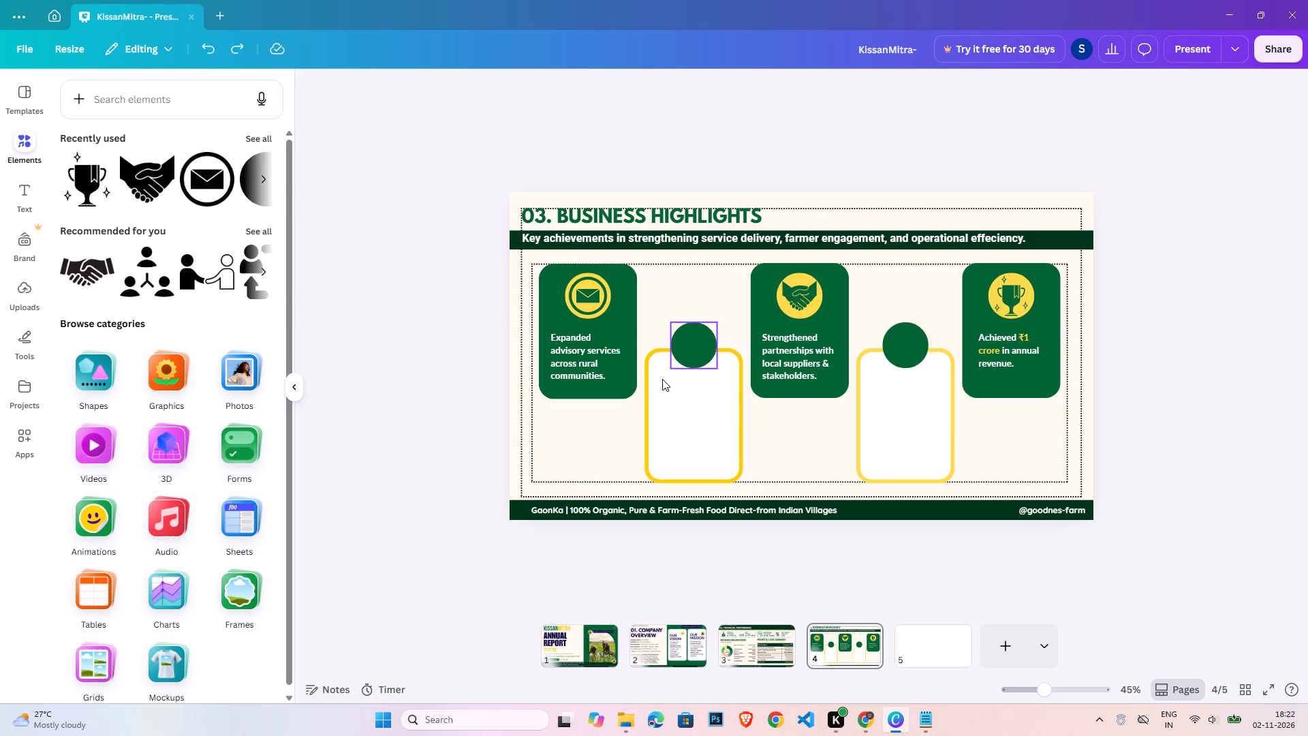
Search the elements for "agricultural" and look through the graphics results for an icon for the second card's circle.
{"action": "left_click", "coordinate": [158, 105]}
{"action": "type", "text": "agricultural"}
{"action": "key", "text": "Return"}
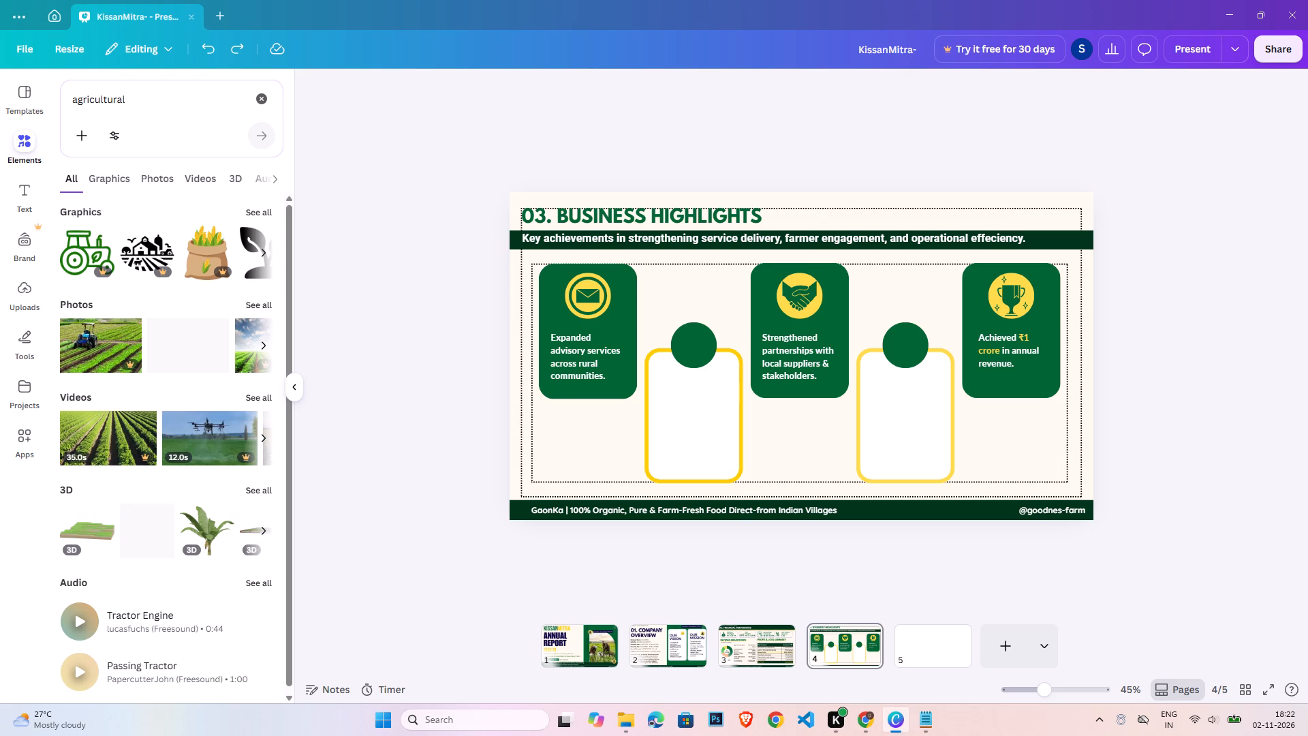
{"action": "left_click", "coordinate": [250, 214]}
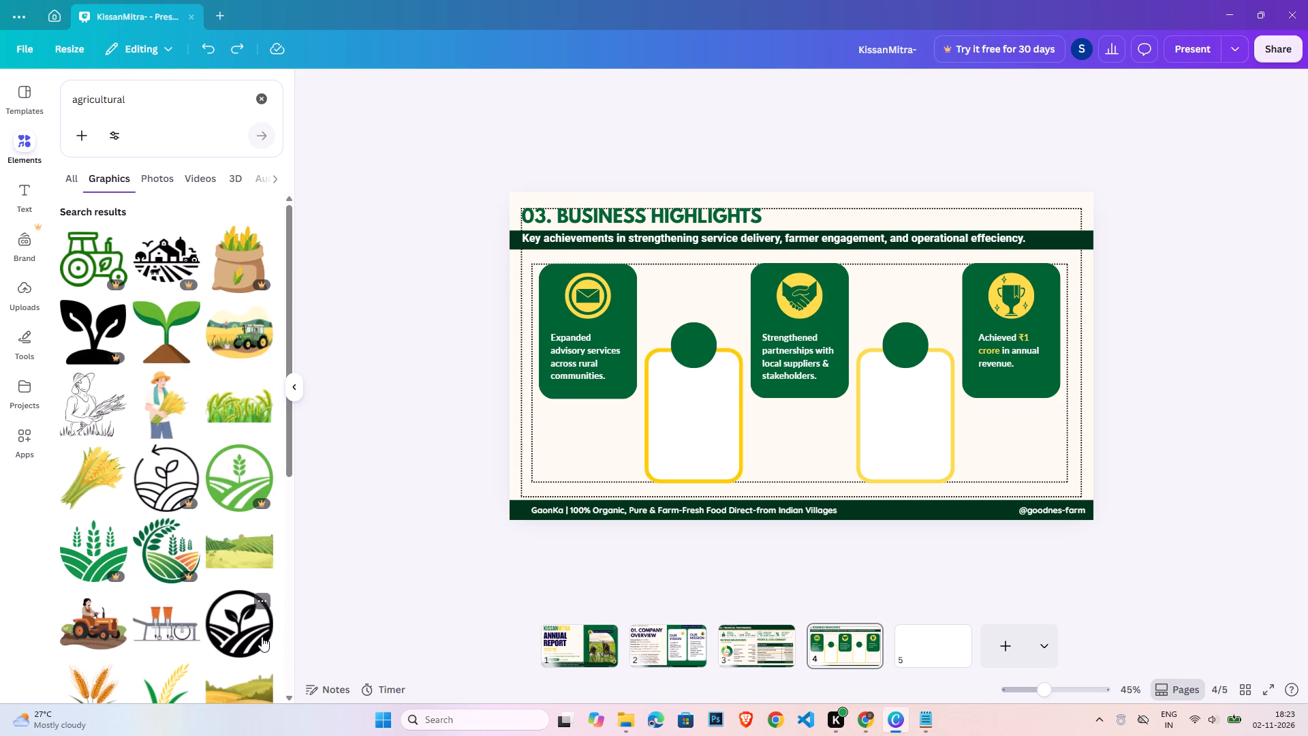
{"action": "scroll", "coordinate": [262, 638], "scroll_direction": "down", "scroll_amount": 9}
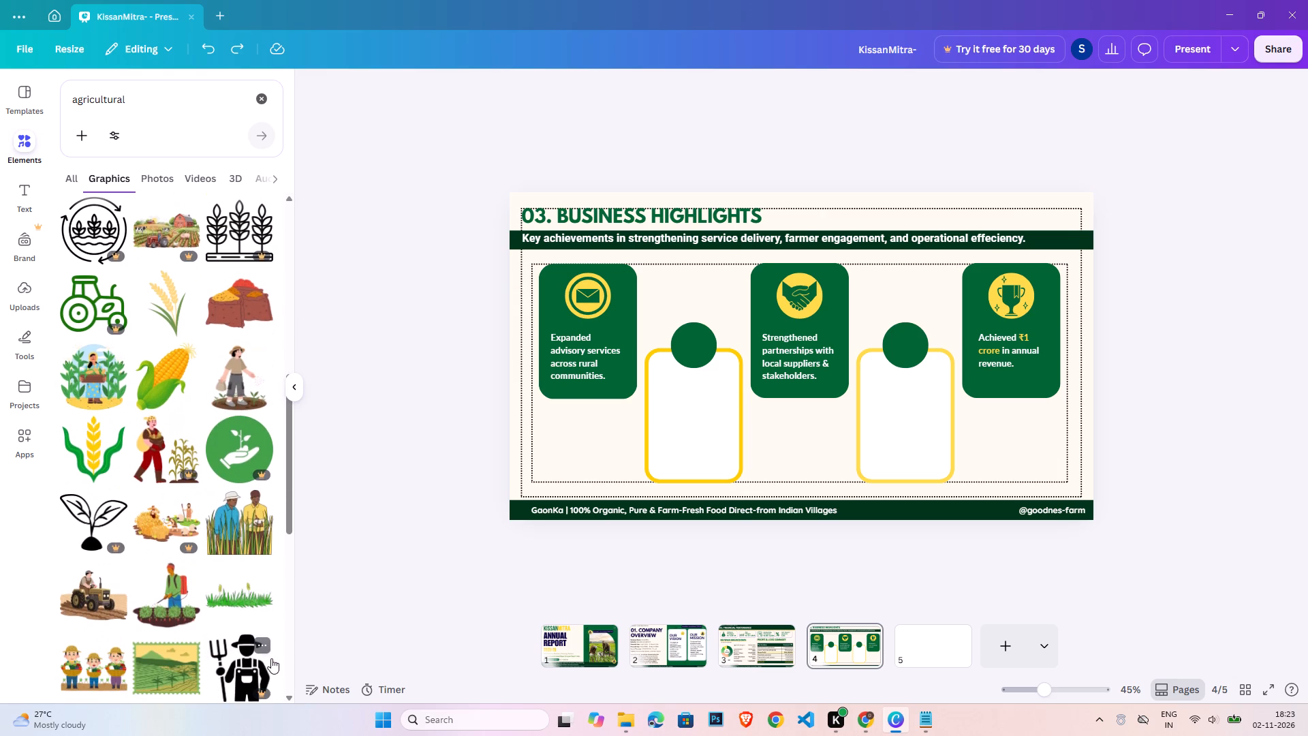
{"action": "scroll", "coordinate": [271, 659], "scroll_direction": "down", "scroll_amount": 11}
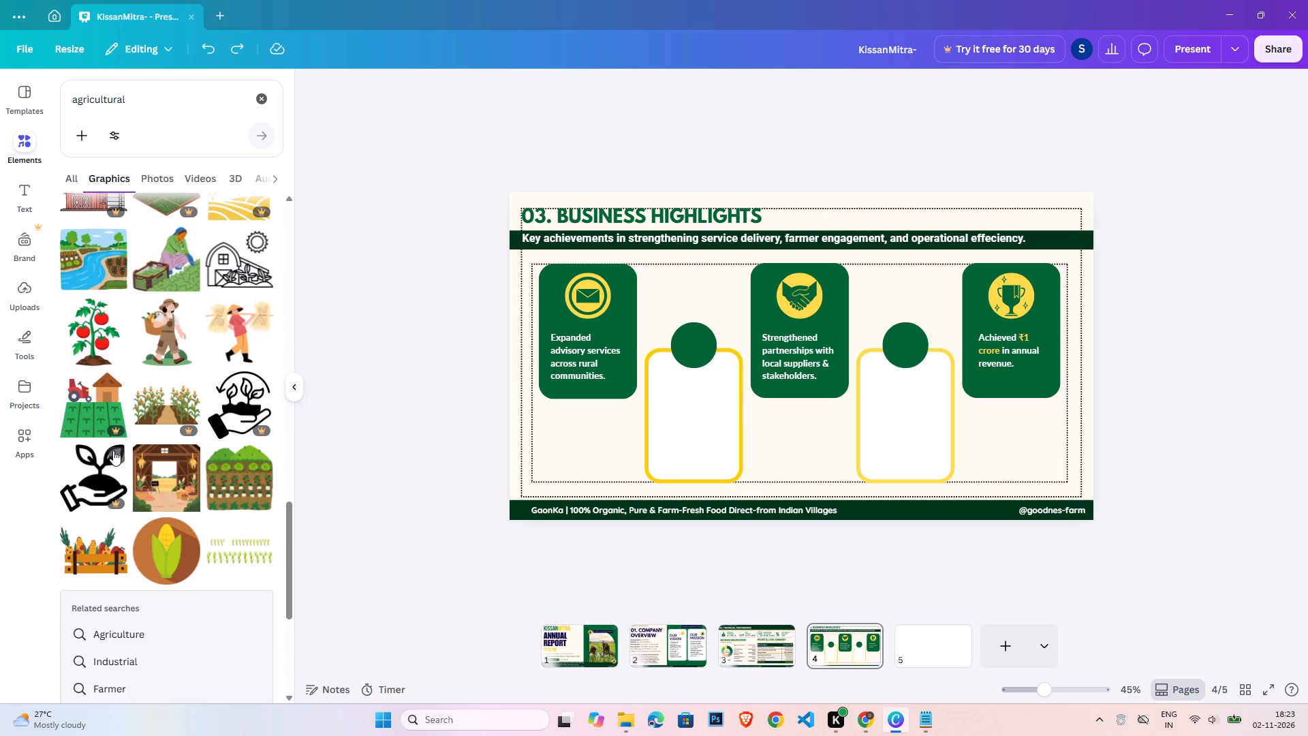
{"action": "left_click", "coordinate": [114, 450]}
{"action": "left_click", "coordinate": [386, 498]}
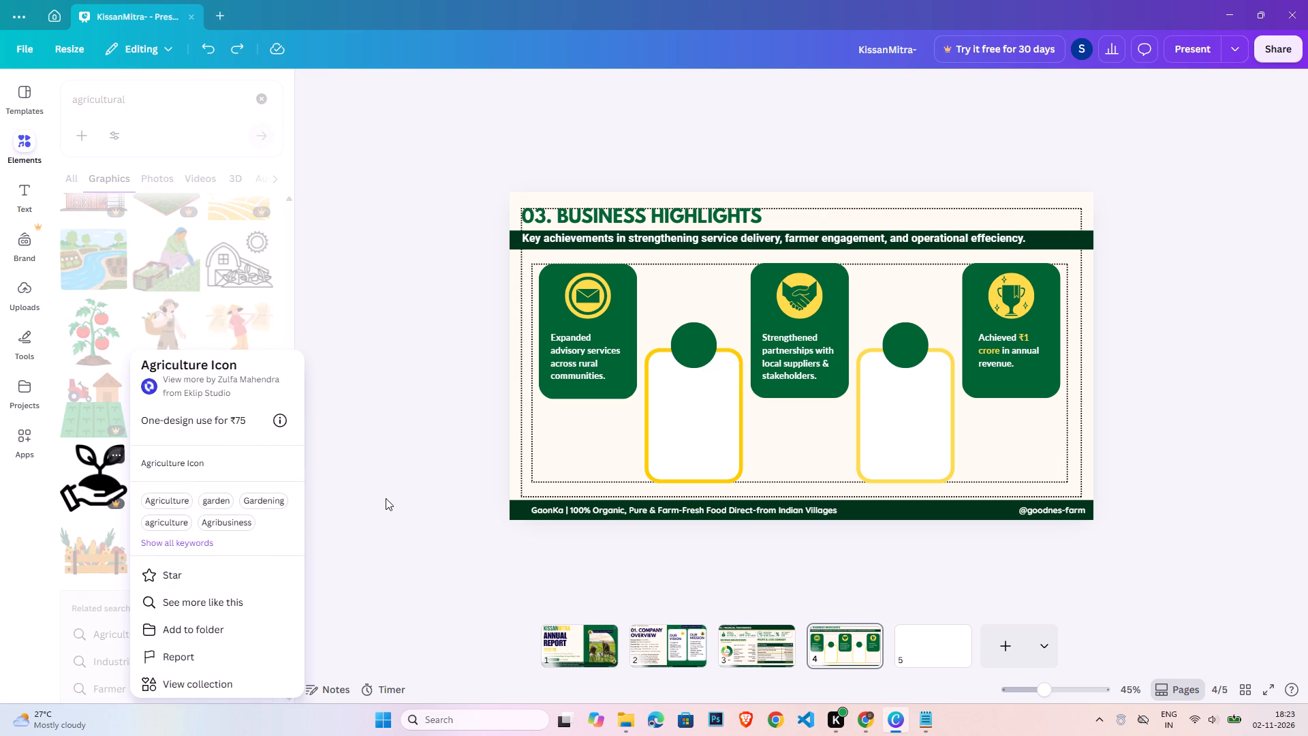
{"action": "scroll", "coordinate": [189, 527], "scroll_direction": "down", "scroll_amount": 5}
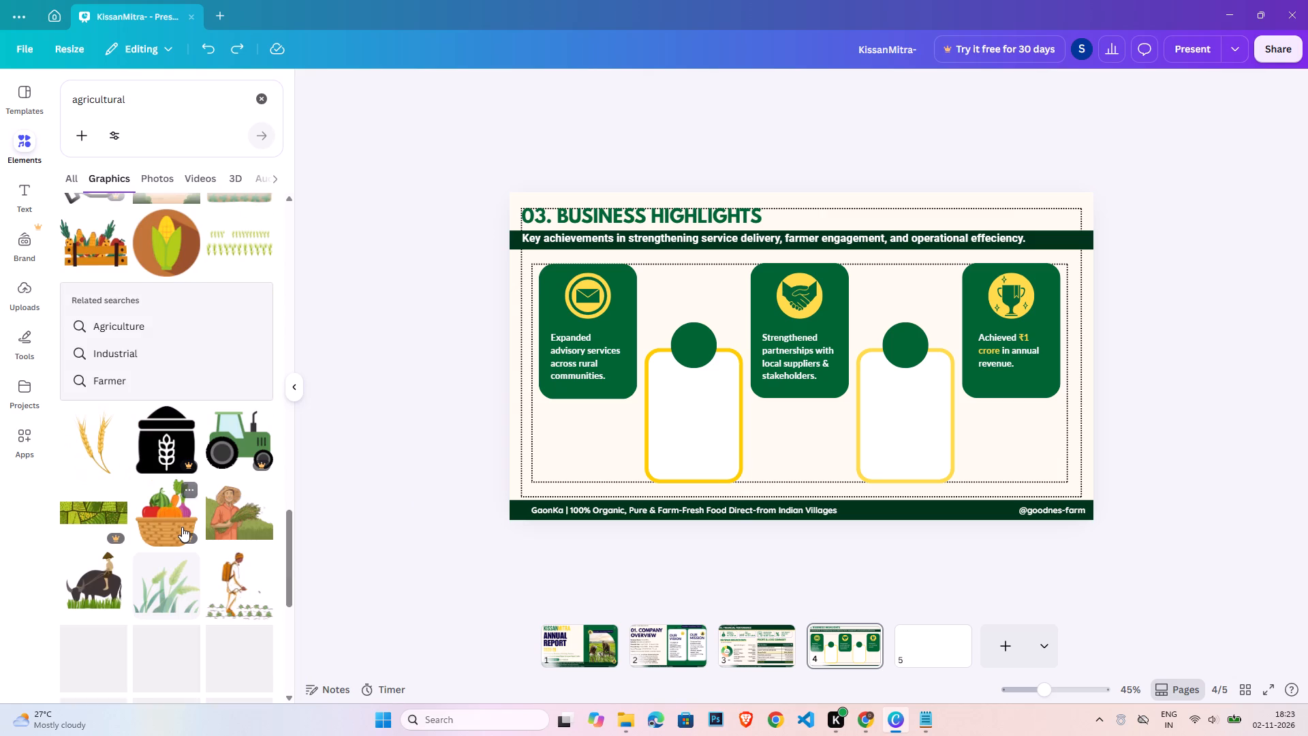
{"action": "scroll", "coordinate": [182, 527], "scroll_direction": "down", "scroll_amount": 5}
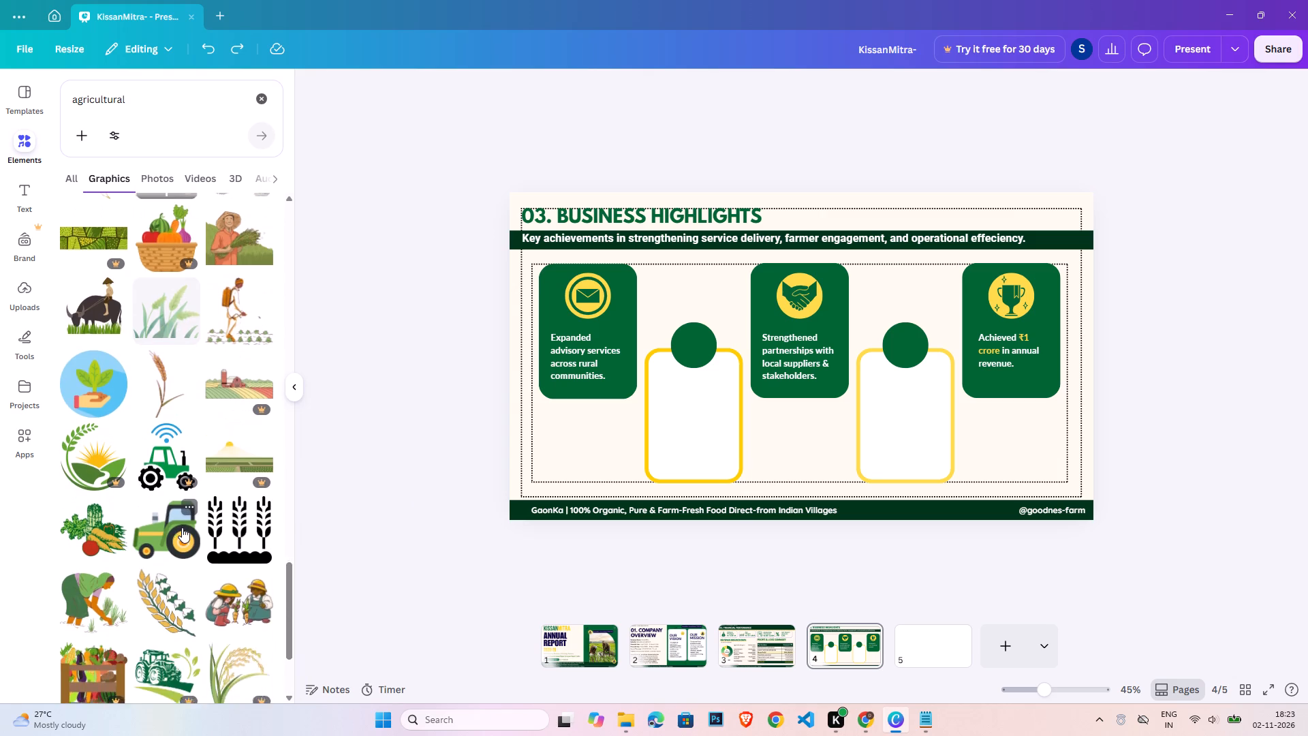
{"action": "scroll", "coordinate": [182, 527], "scroll_direction": "down", "scroll_amount": 5}
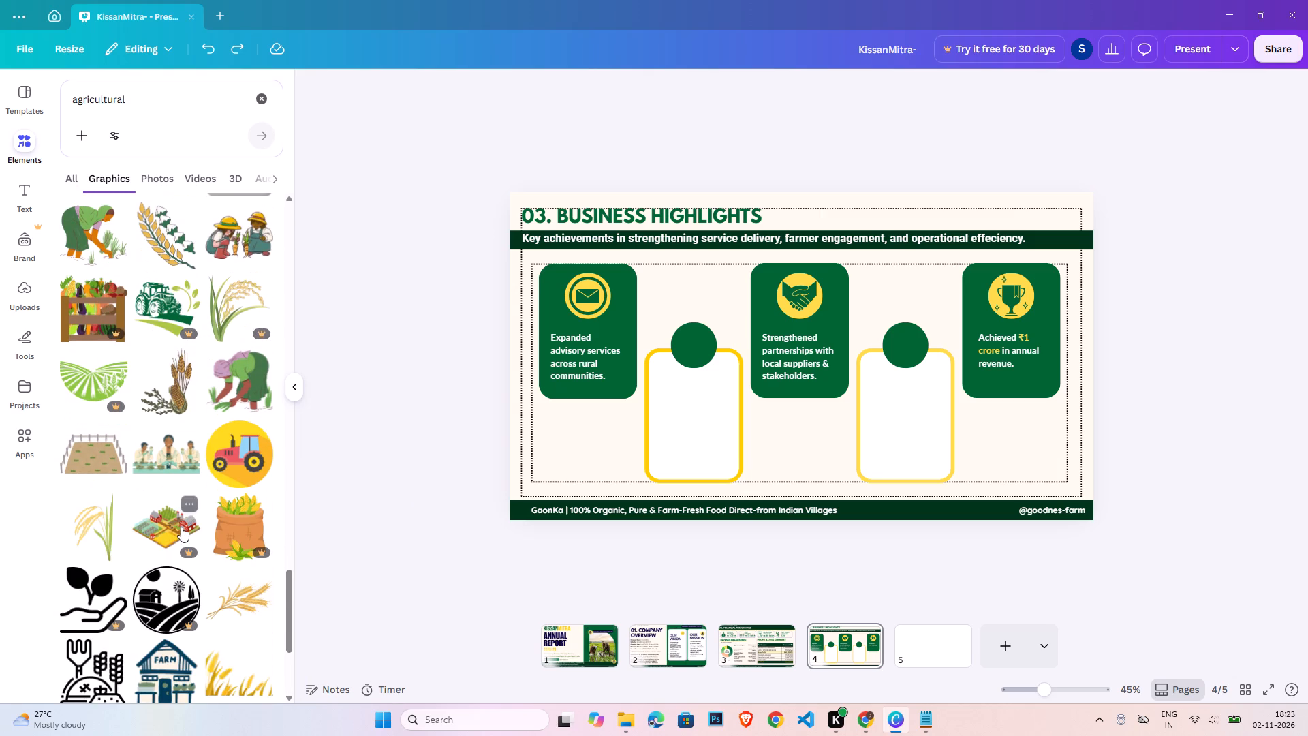
{"action": "scroll", "coordinate": [181, 527], "scroll_direction": "down", "scroll_amount": 8}
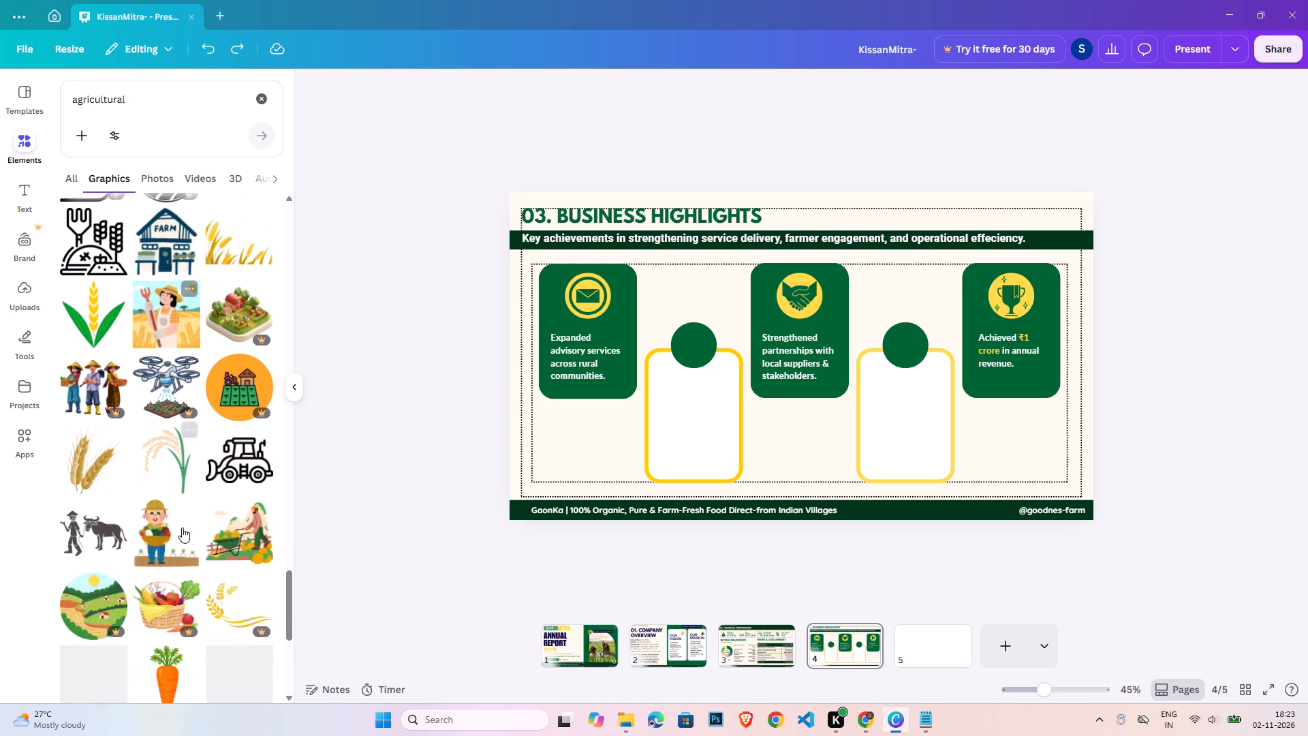
{"action": "scroll", "coordinate": [184, 526], "scroll_direction": "down", "scroll_amount": 3}
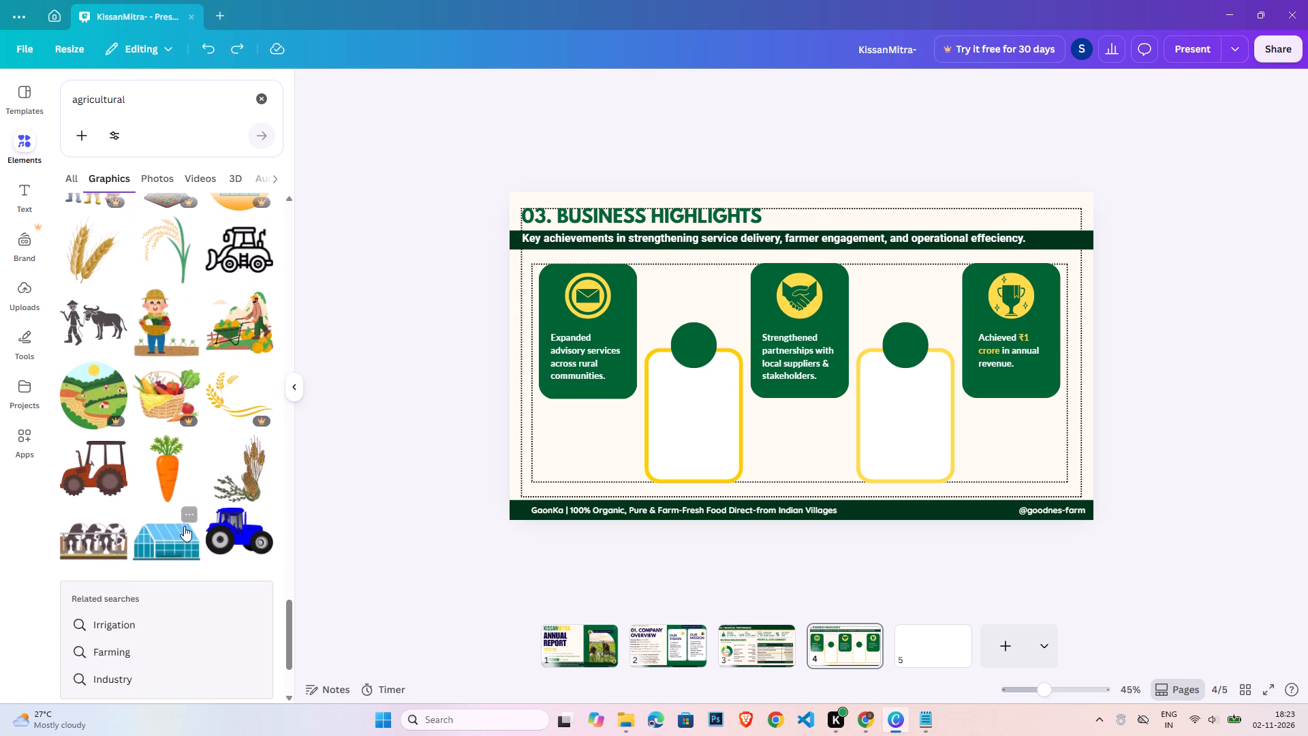
{"action": "scroll", "coordinate": [184, 526], "scroll_direction": "down", "scroll_amount": 6}
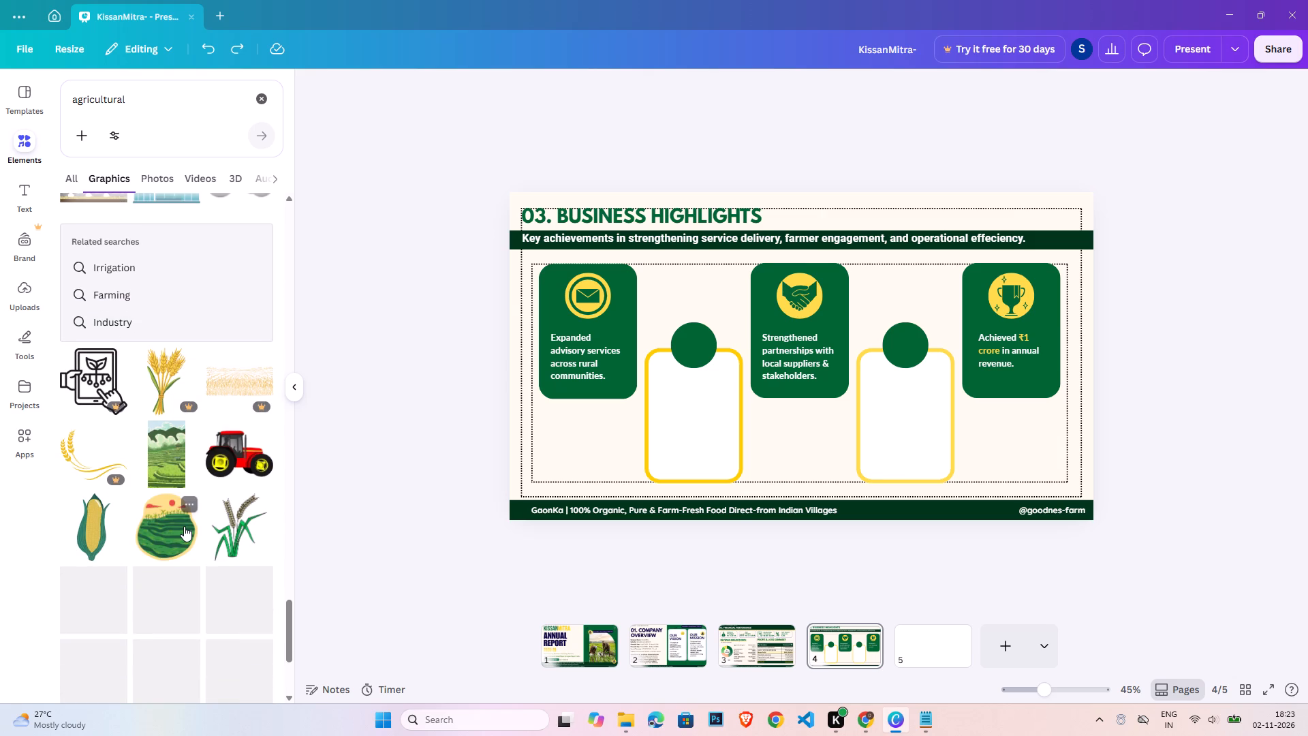
{"action": "scroll", "coordinate": [184, 526], "scroll_direction": "down", "scroll_amount": 7}
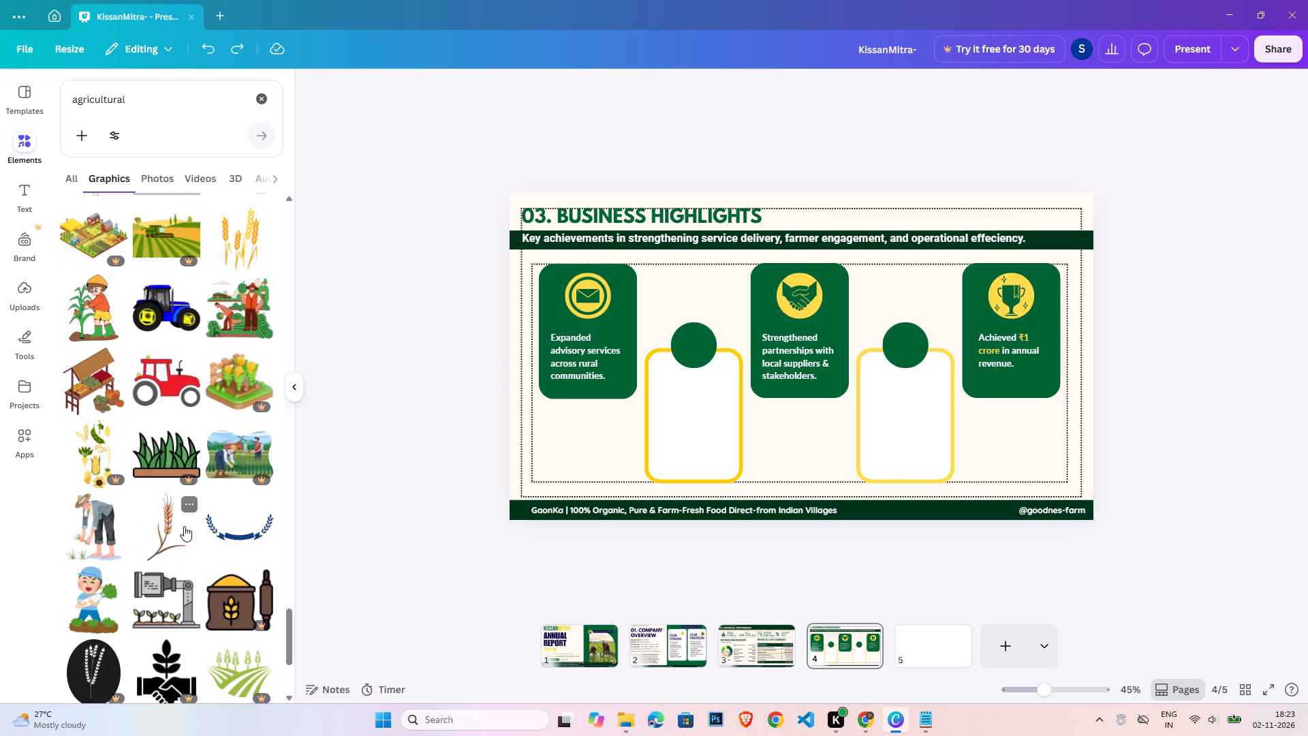
{"action": "scroll", "coordinate": [184, 526], "scroll_direction": "down", "scroll_amount": 7}
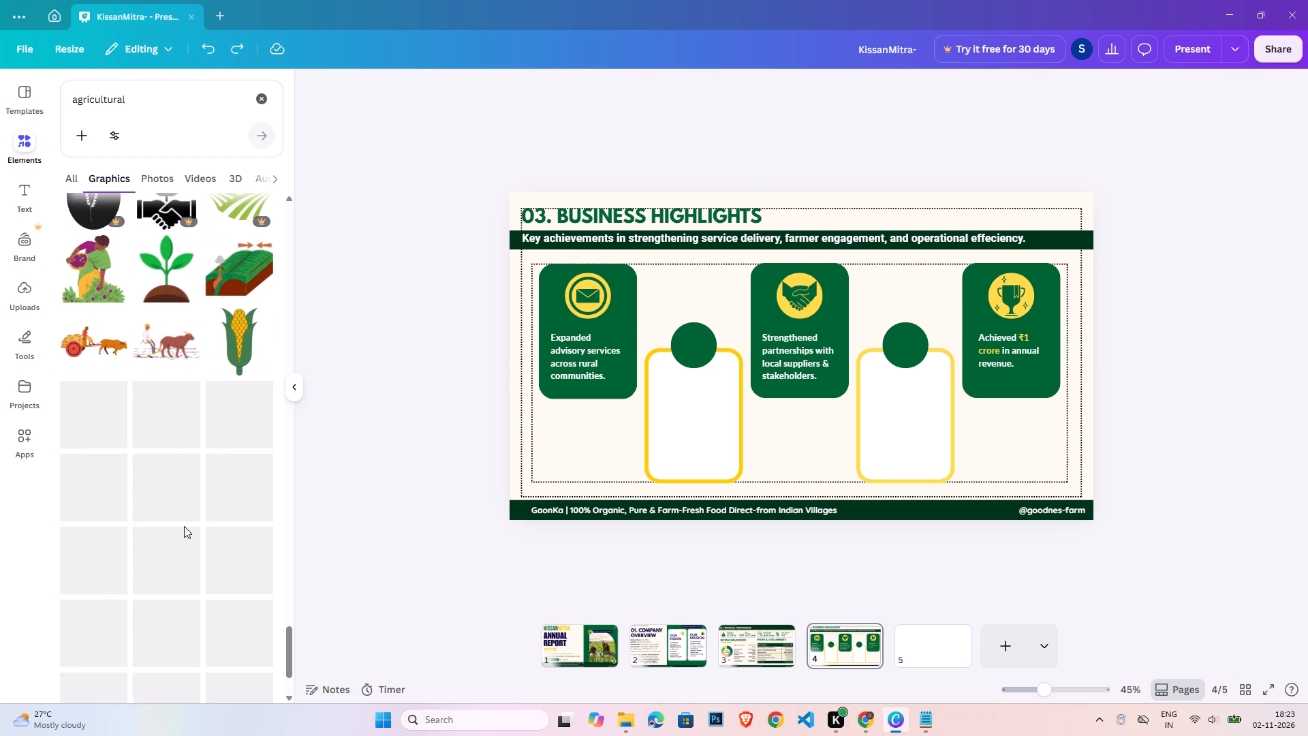
{"action": "scroll", "coordinate": [184, 526], "scroll_direction": "down", "scroll_amount": 7}
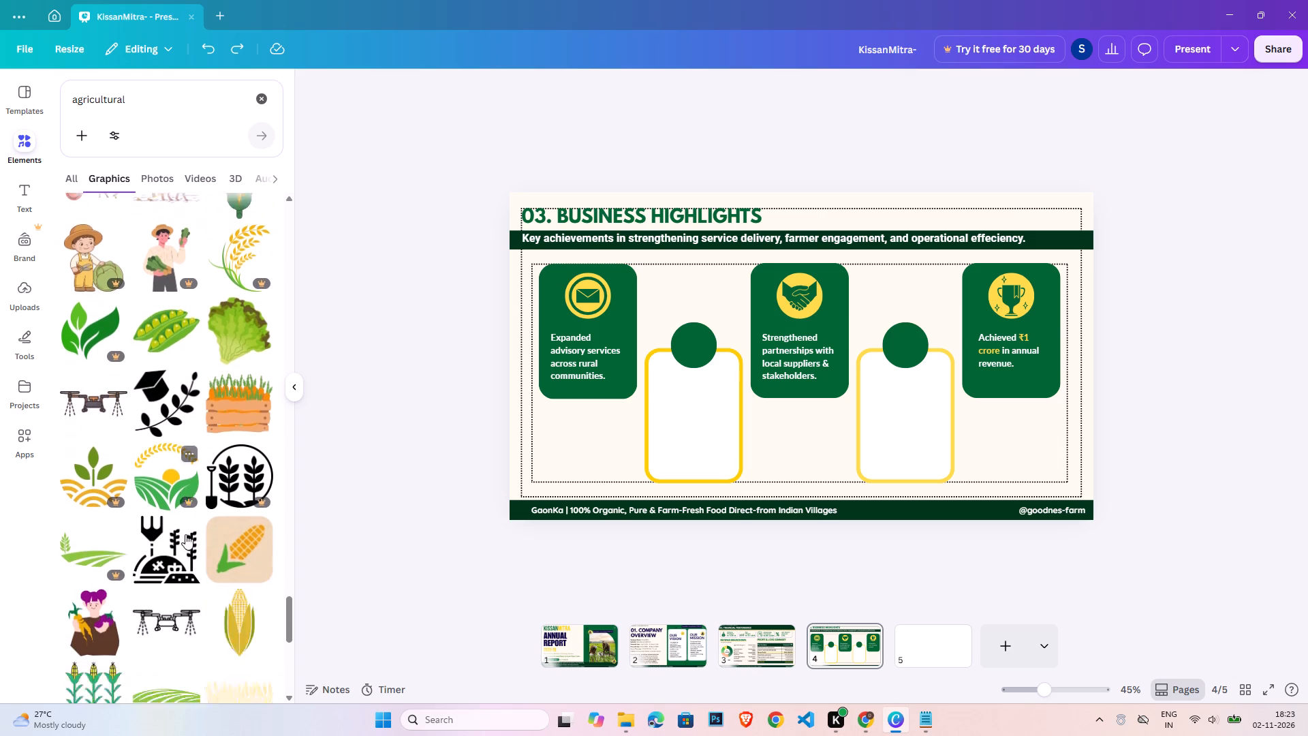
{"action": "scroll", "coordinate": [185, 534], "scroll_direction": "down", "scroll_amount": 9}
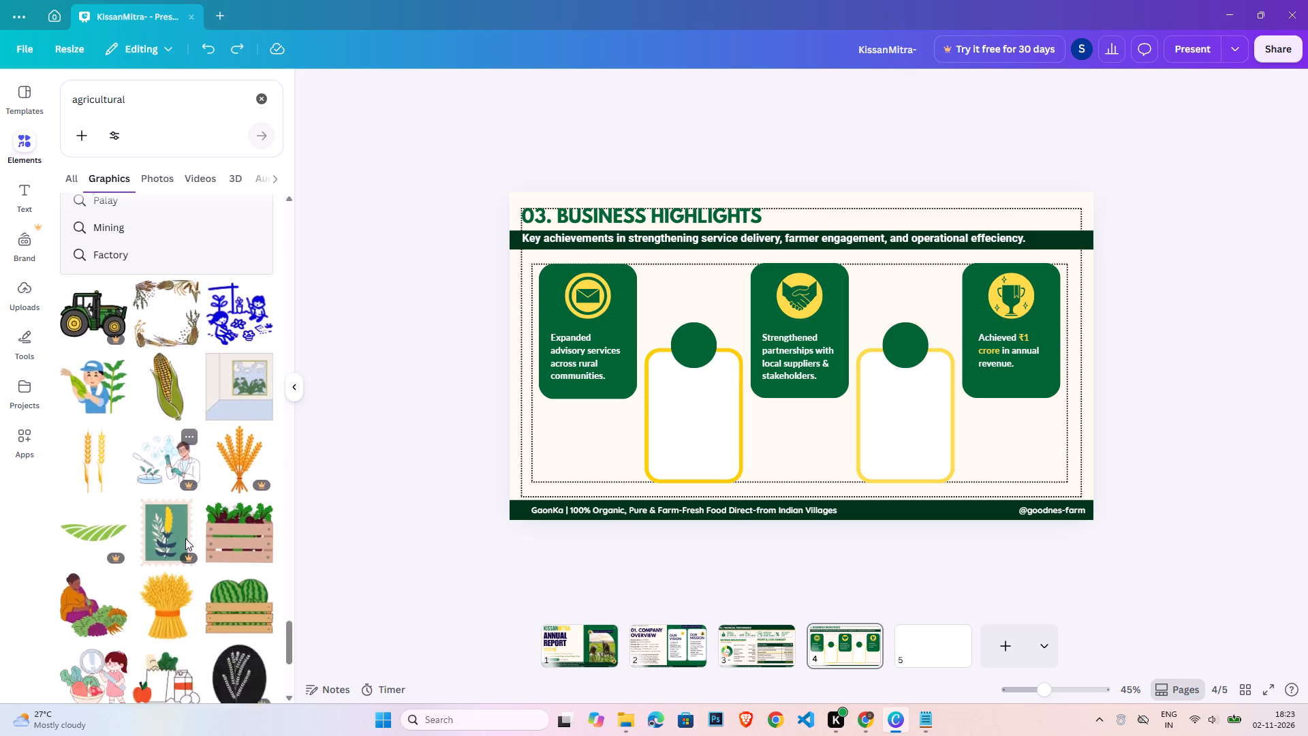
{"action": "scroll", "coordinate": [185, 538], "scroll_direction": "up", "scroll_amount": 5}
{"action": "left_click", "coordinate": [283, 621]}
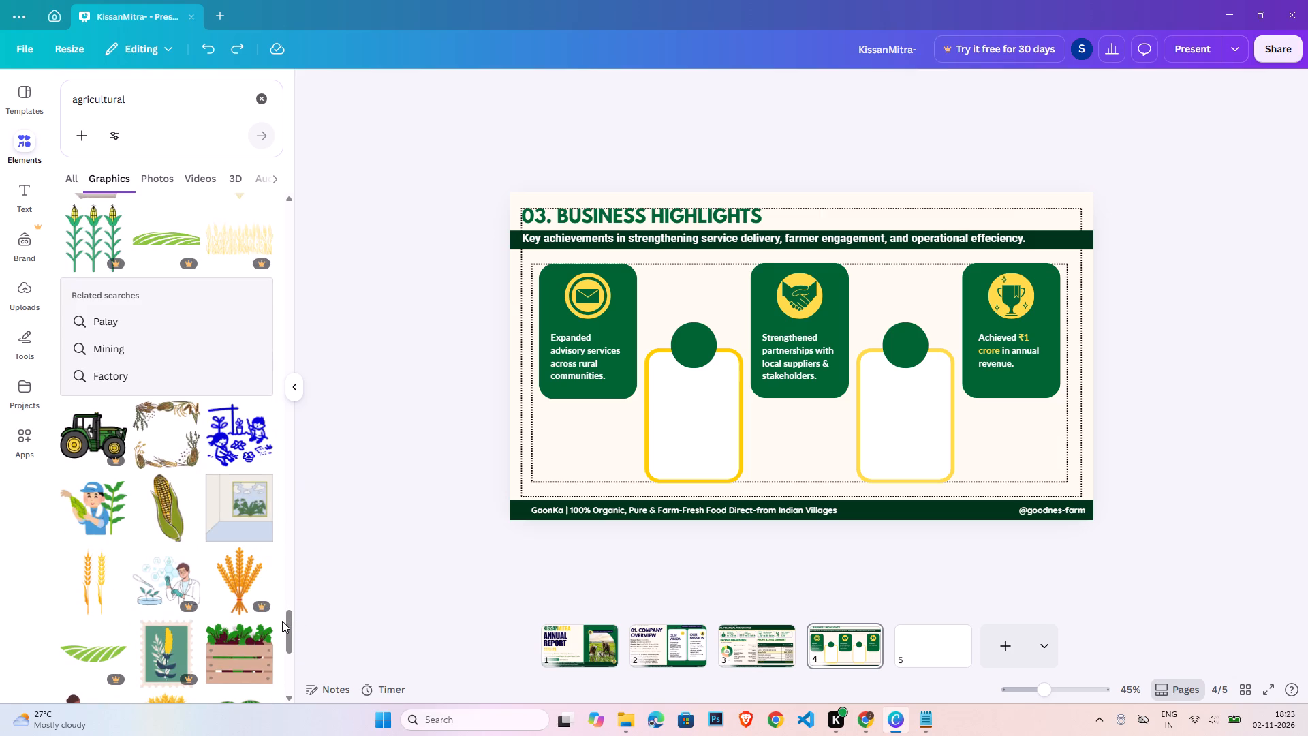
{"action": "left_click", "coordinate": [294, 632]}
{"action": "left_click_drag", "start_coordinate": [286, 621], "coordinate": [309, 151]}
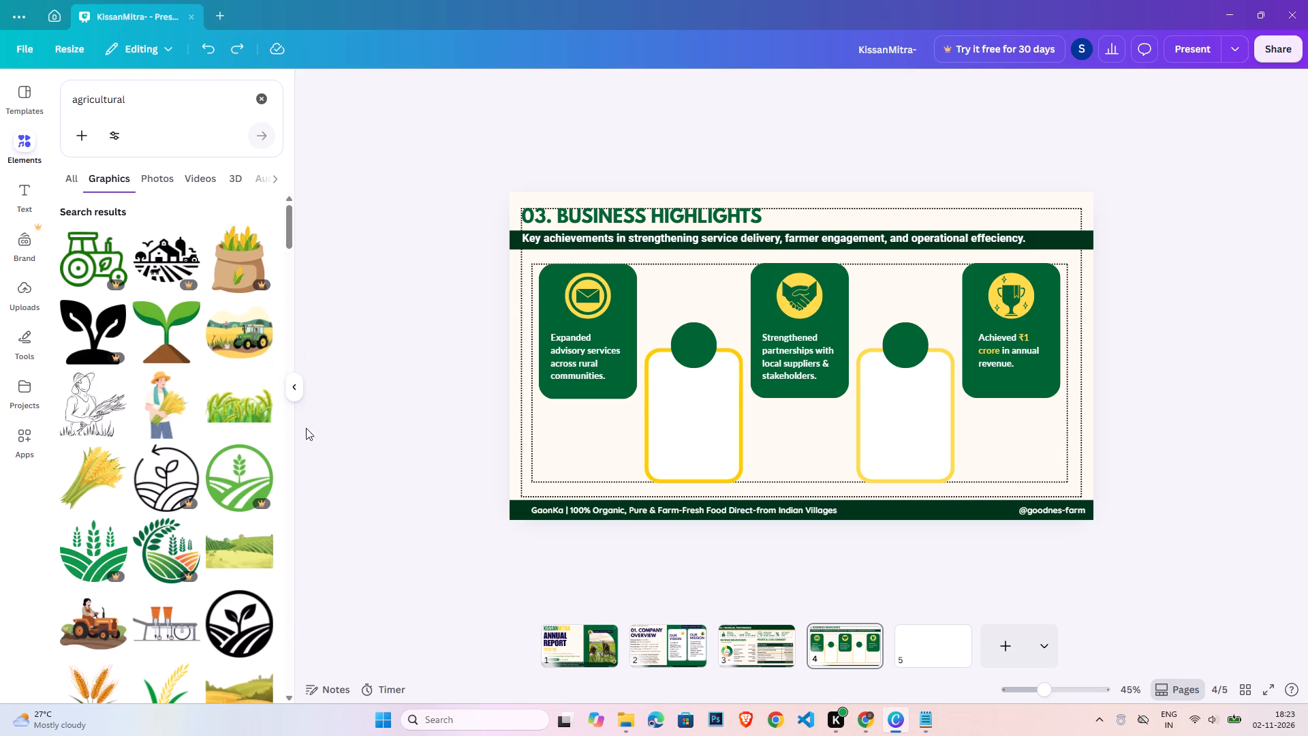
Insert the green sprout graphic growing from a brown mound and recolour both its green and brown parts golden yellow.
{"action": "left_click", "coordinate": [166, 331]}
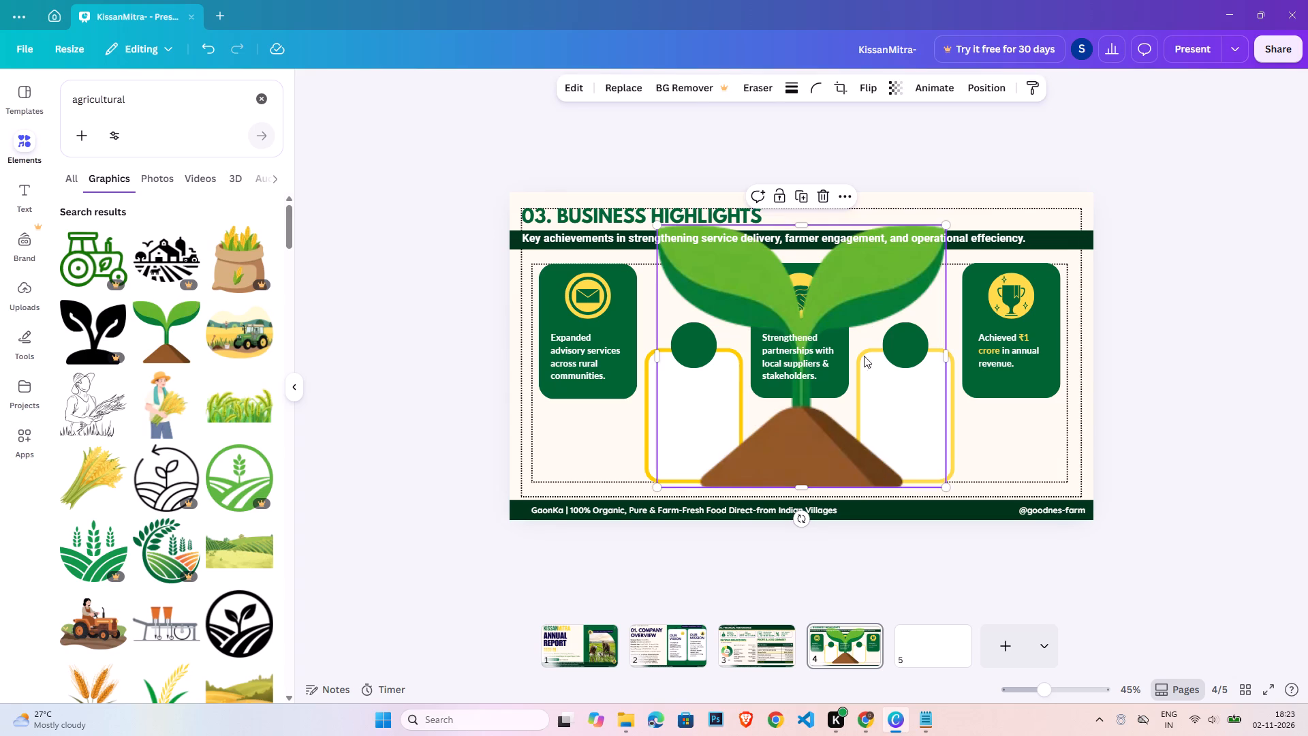
{"action": "left_click", "coordinate": [764, 81]}
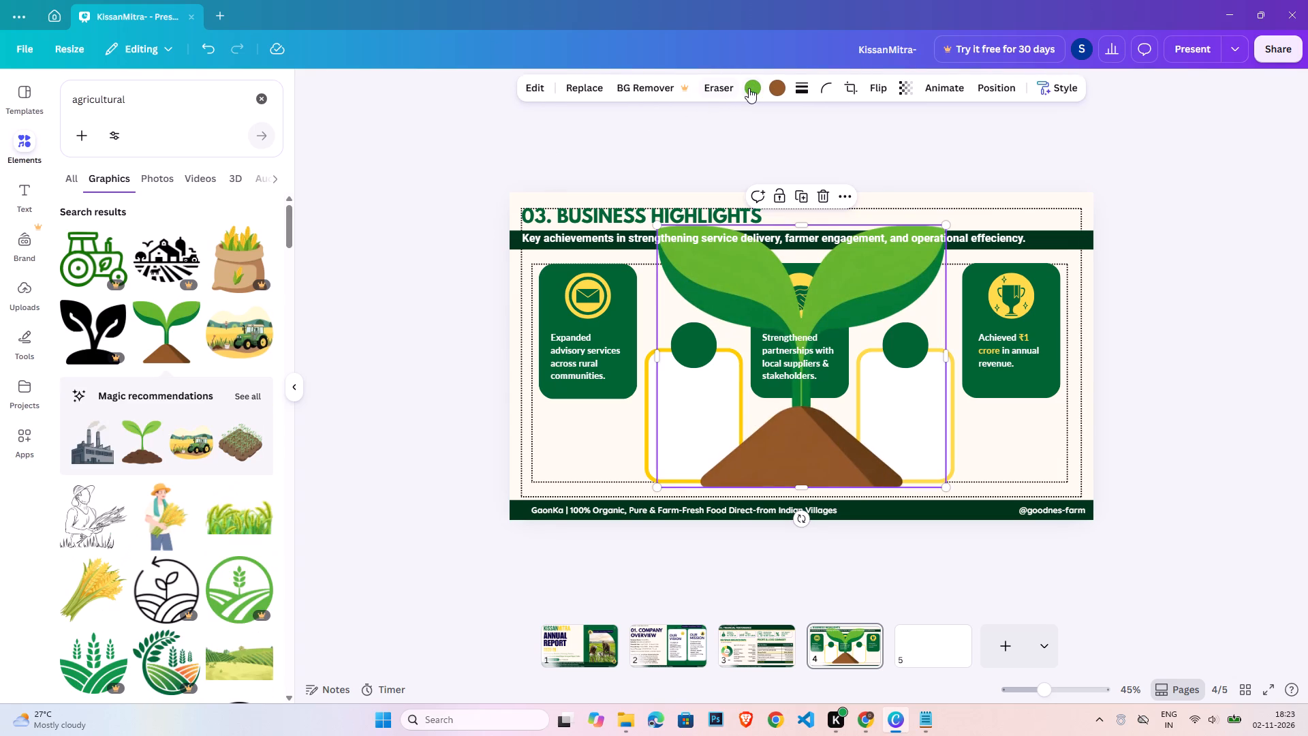
{"action": "left_click", "coordinate": [749, 88]}
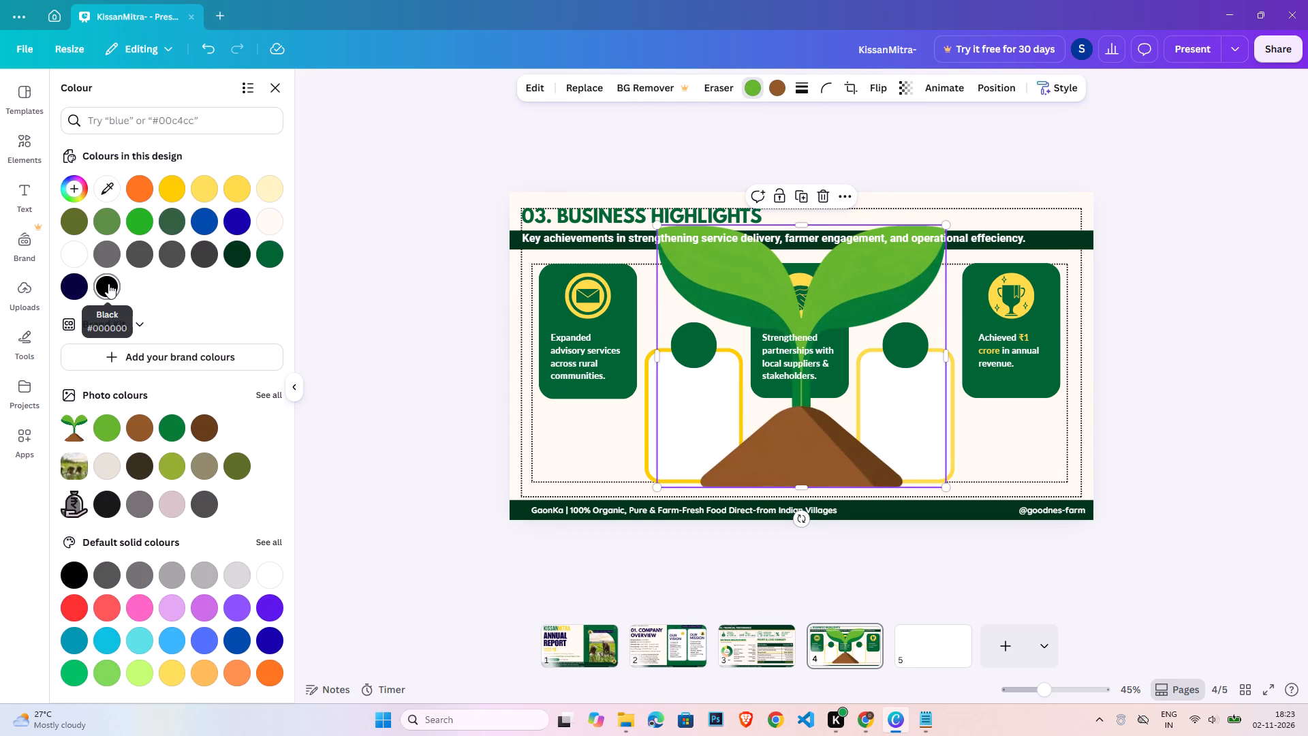
{"action": "left_click", "coordinate": [177, 187]}
{"action": "left_click", "coordinate": [780, 82]}
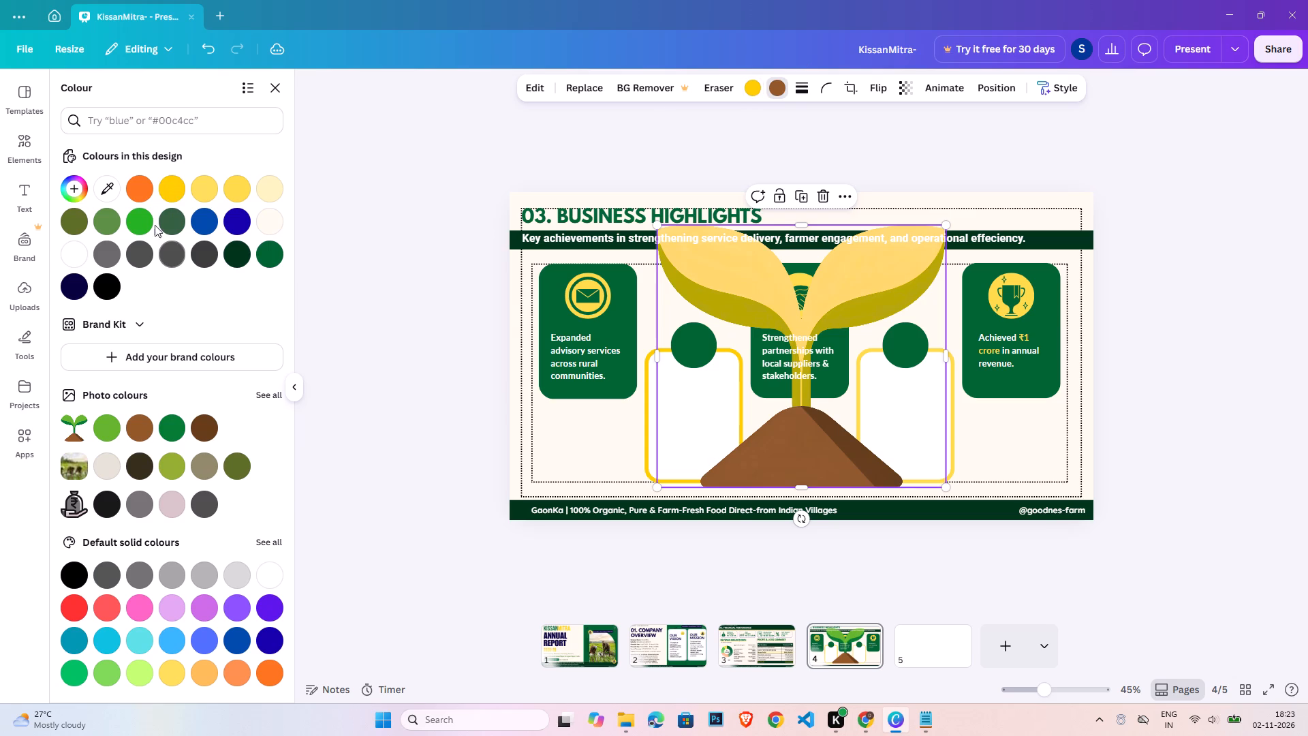
{"action": "left_click", "coordinate": [174, 185]}
Shrink the yellow sprout to fit inside the second card's green circle and centre it there.
{"action": "left_click_drag", "start_coordinate": [947, 228], "coordinate": [714, 418]}
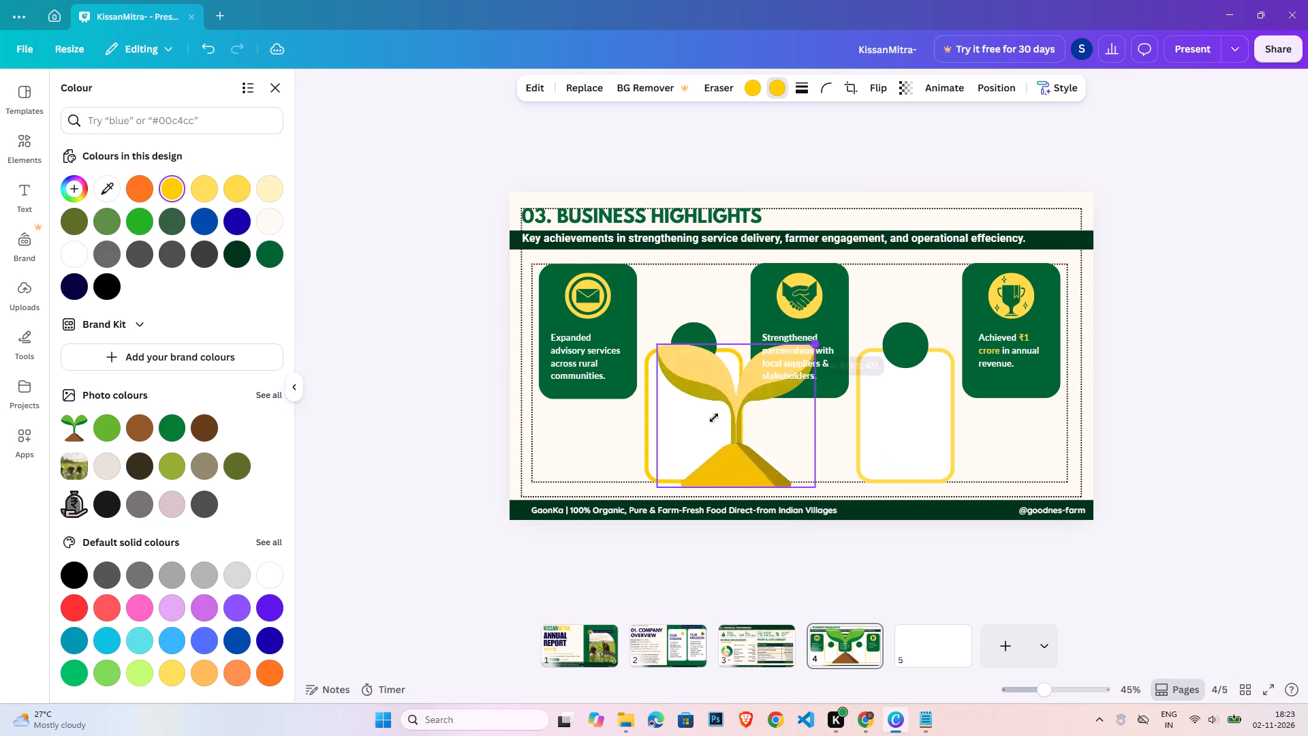
{"action": "left_click_drag", "start_coordinate": [714, 418], "coordinate": [698, 463]}
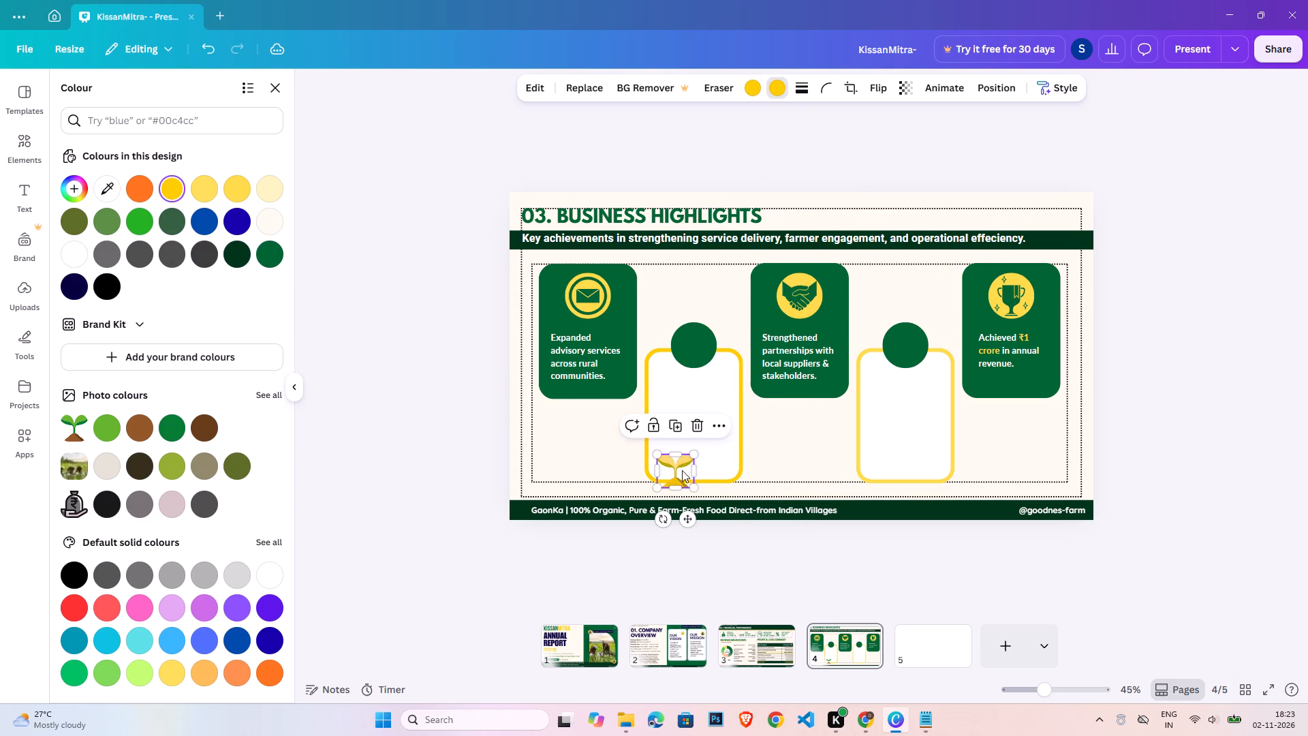
{"action": "left_click_drag", "start_coordinate": [682, 470], "coordinate": [702, 343]}
{"action": "left_click_drag", "start_coordinate": [710, 359], "coordinate": [706, 353]}
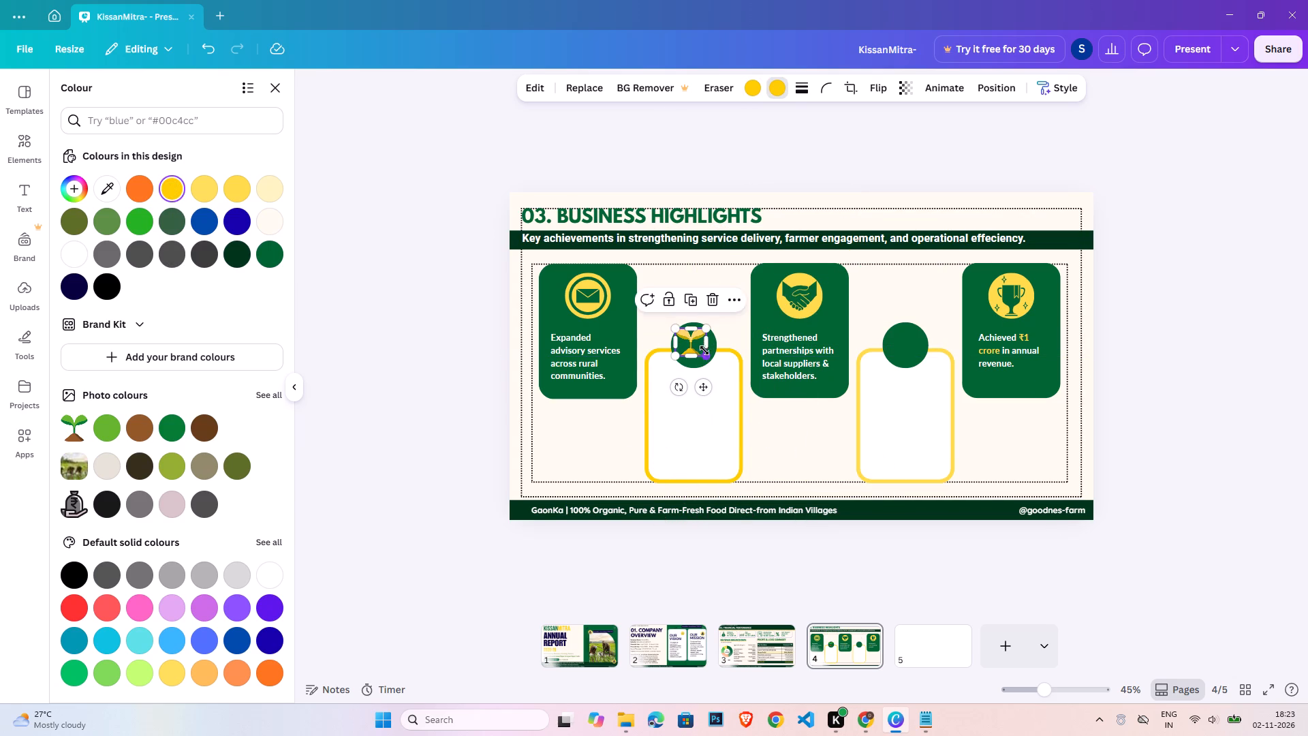
{"action": "left_click", "coordinate": [686, 342]}
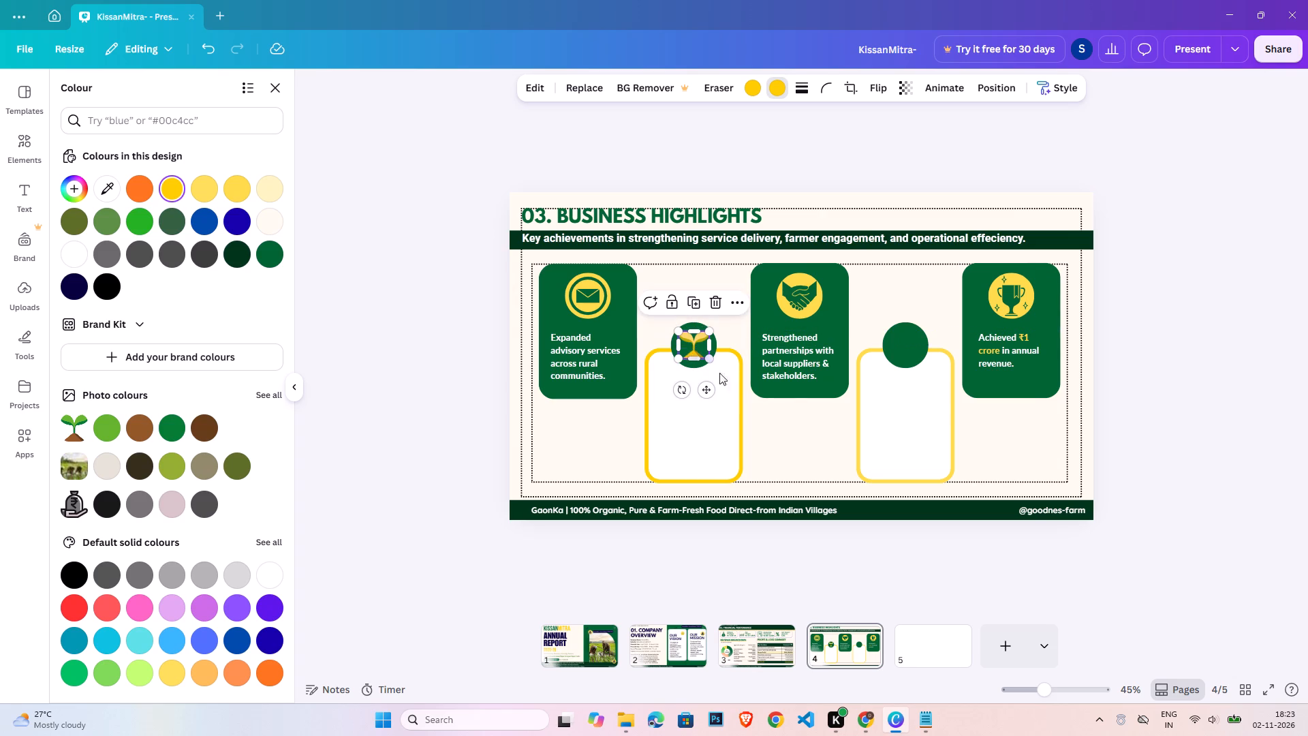
{"action": "key", "text": "Right"}
{"action": "key", "text": "Right"}
{"action": "left_click", "coordinate": [1154, 382]}
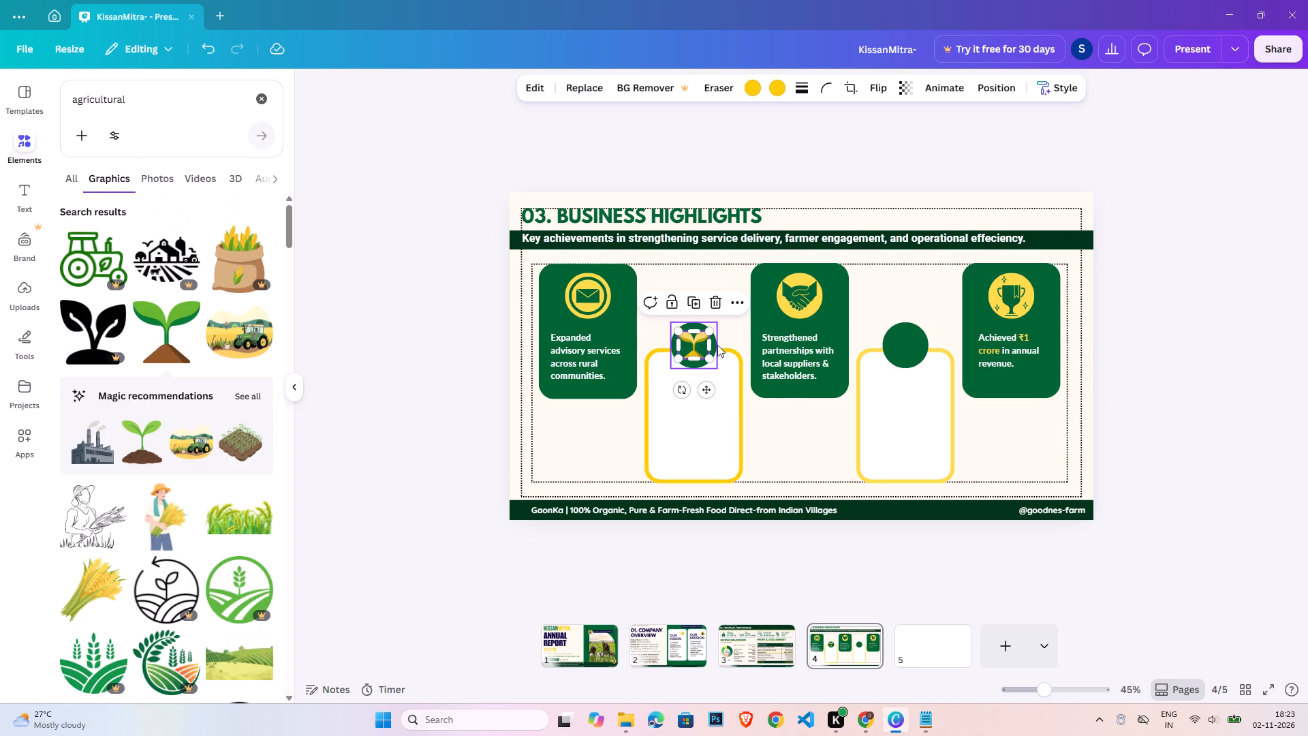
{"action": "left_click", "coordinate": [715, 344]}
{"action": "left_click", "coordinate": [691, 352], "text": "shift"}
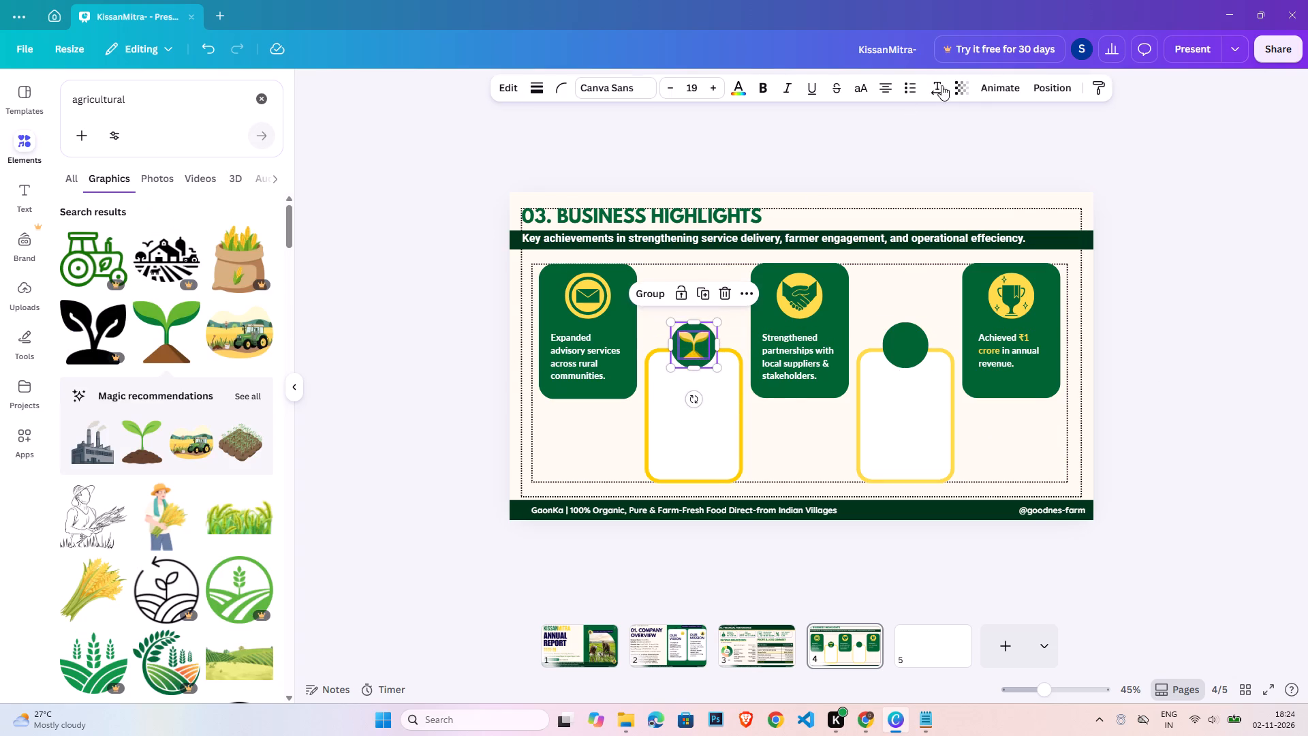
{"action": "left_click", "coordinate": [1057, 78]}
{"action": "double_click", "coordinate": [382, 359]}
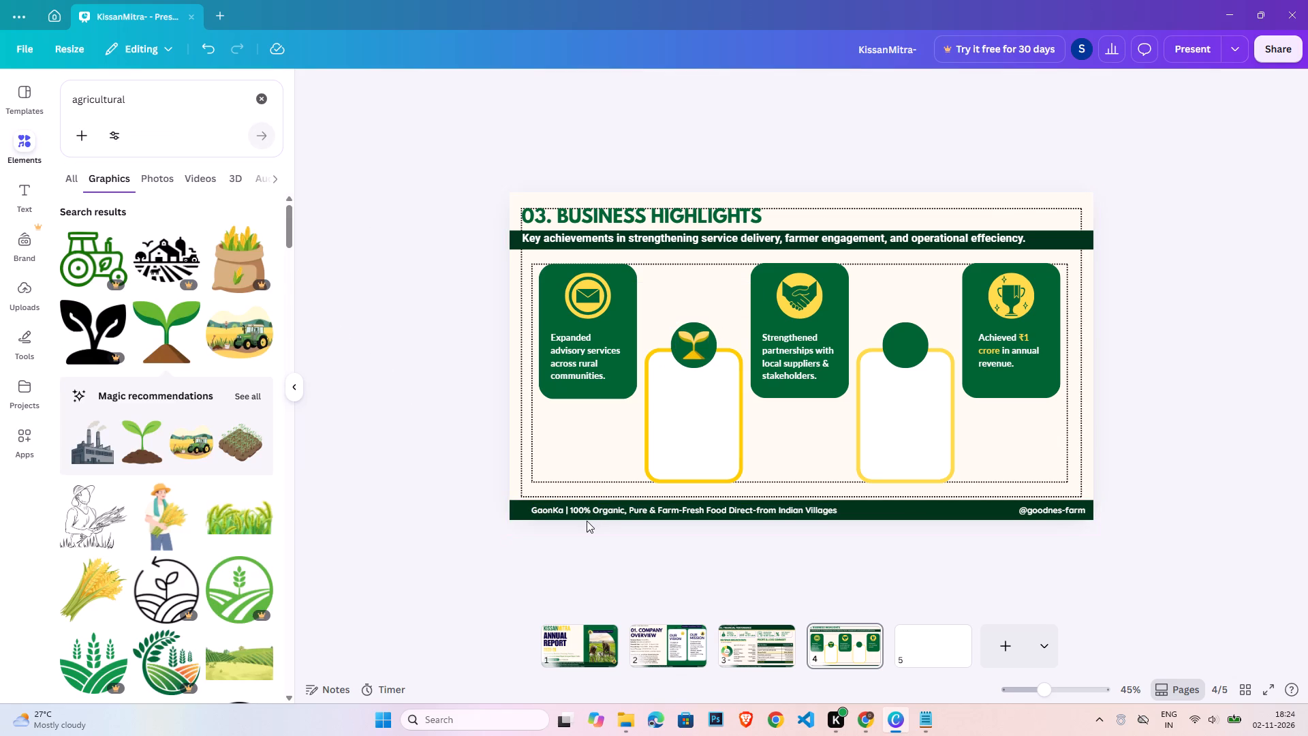
Search the graphics for "agriculture equipment", insert the solid black tractor silhouette and recolour it golden yellow.
{"action": "double_click", "coordinate": [152, 89]}
{"action": "triple_click", "coordinate": [156, 98]}
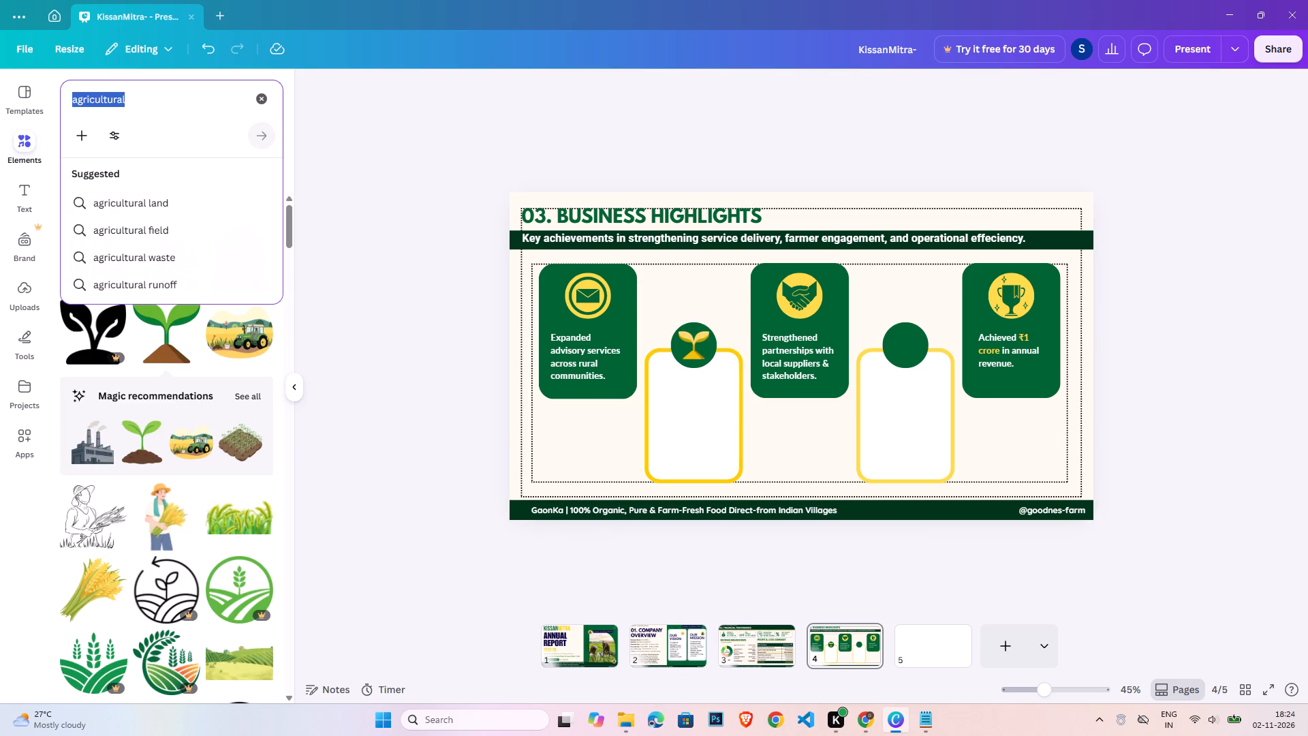
{"action": "type", "text": "agriculture equipment"}
{"action": "key", "text": "Return"}
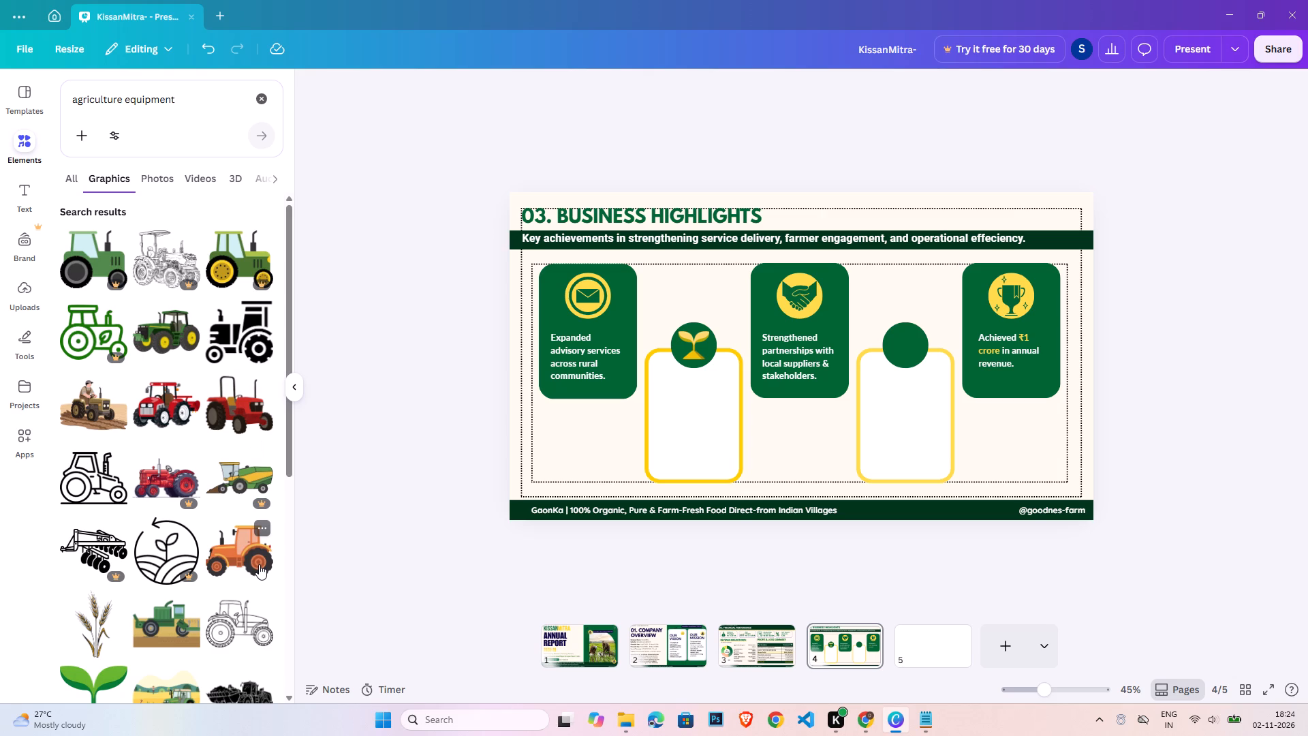
{"action": "left_click", "coordinate": [221, 335]}
{"action": "left_click", "coordinate": [699, 88]}
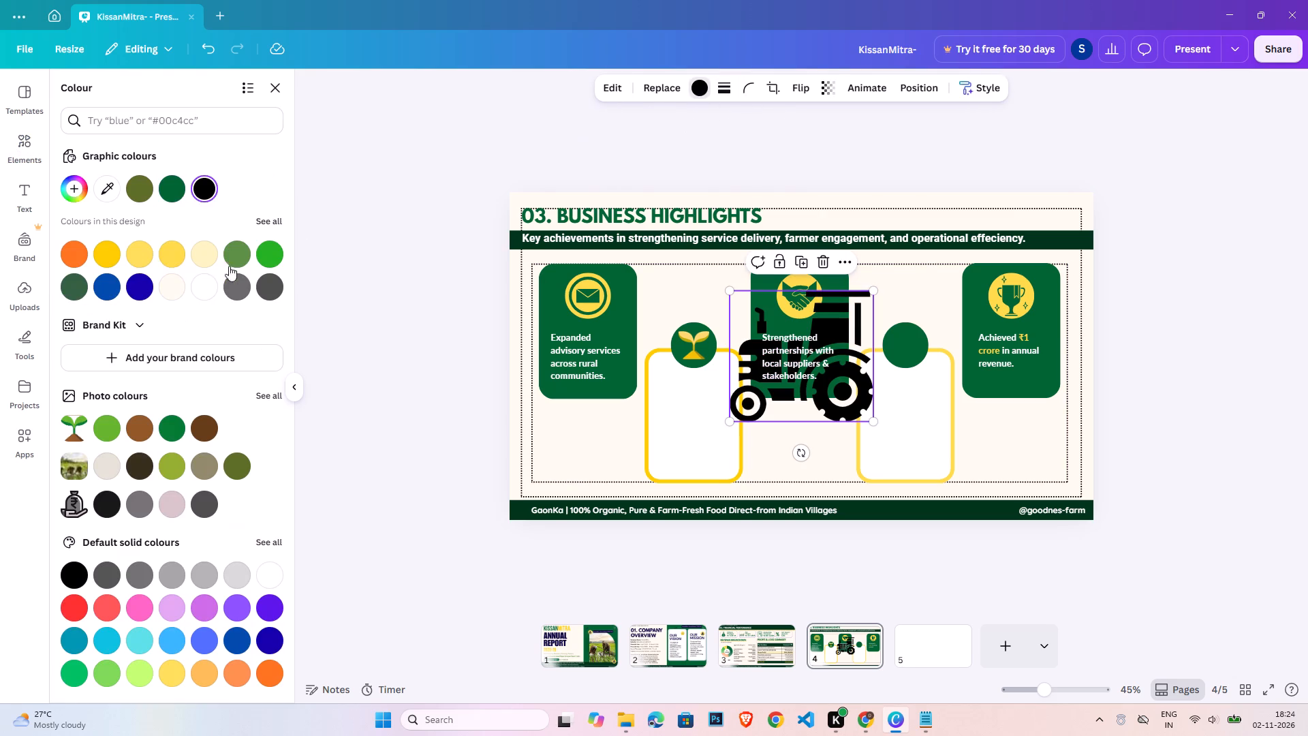
{"action": "left_click", "coordinate": [117, 252]}
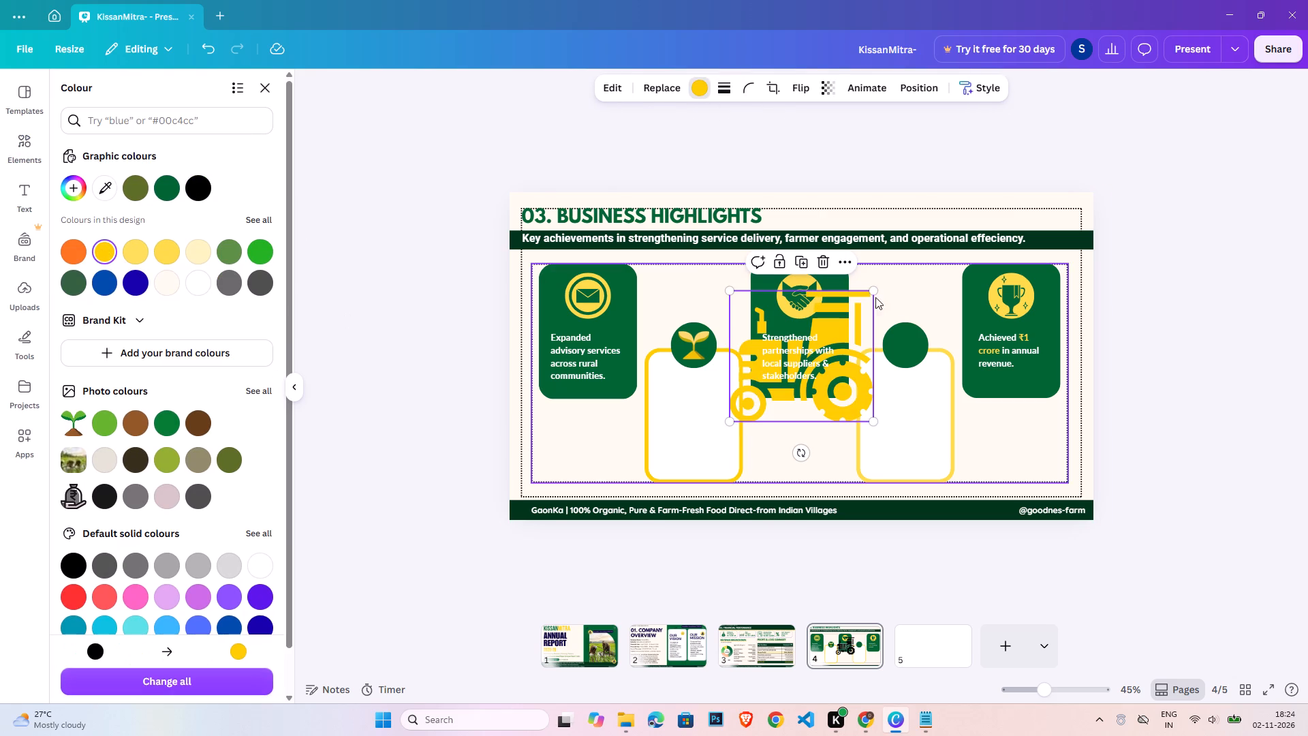
Shrink the yellow tractor to icon size and place it on the fourth card's green circle.
{"action": "left_click_drag", "start_coordinate": [873, 288], "coordinate": [760, 386]}
{"action": "left_click_drag", "start_coordinate": [742, 404], "coordinate": [745, 405]}
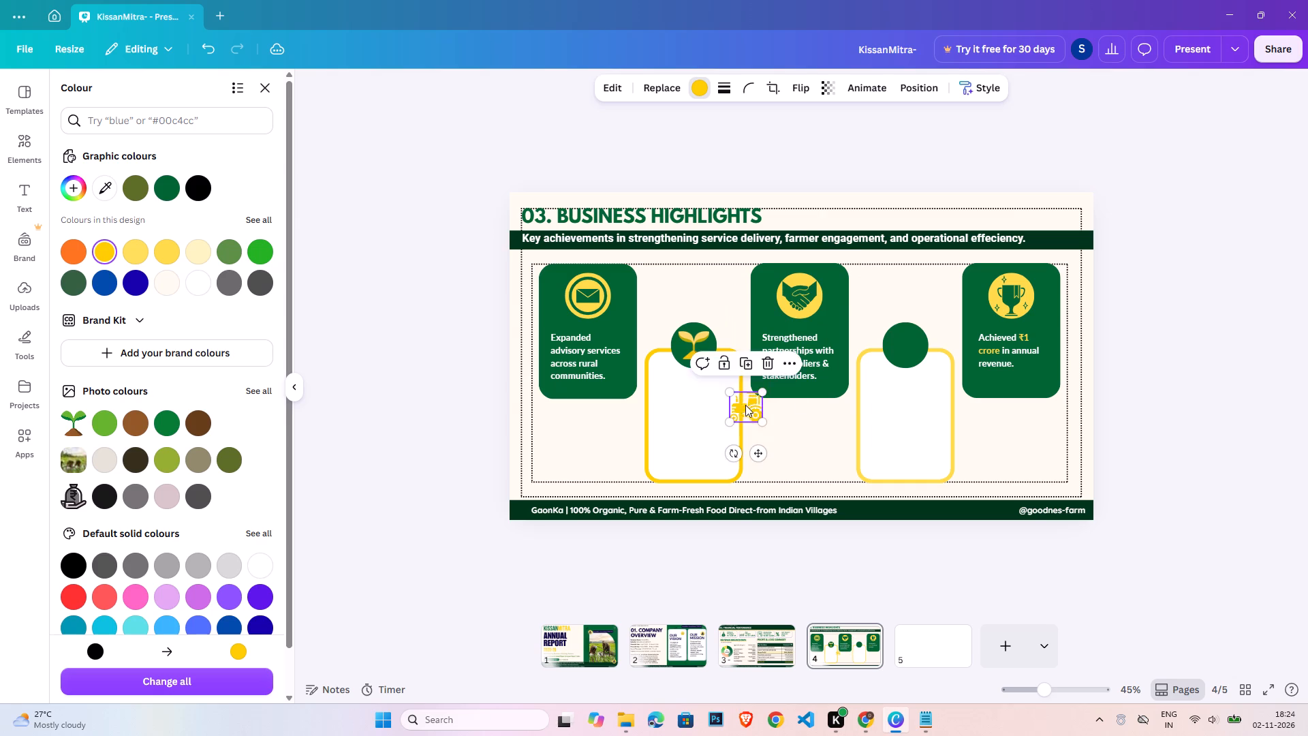
{"action": "left_click_drag", "start_coordinate": [745, 405], "coordinate": [900, 339]}
{"action": "left_click", "coordinate": [1166, 350]}
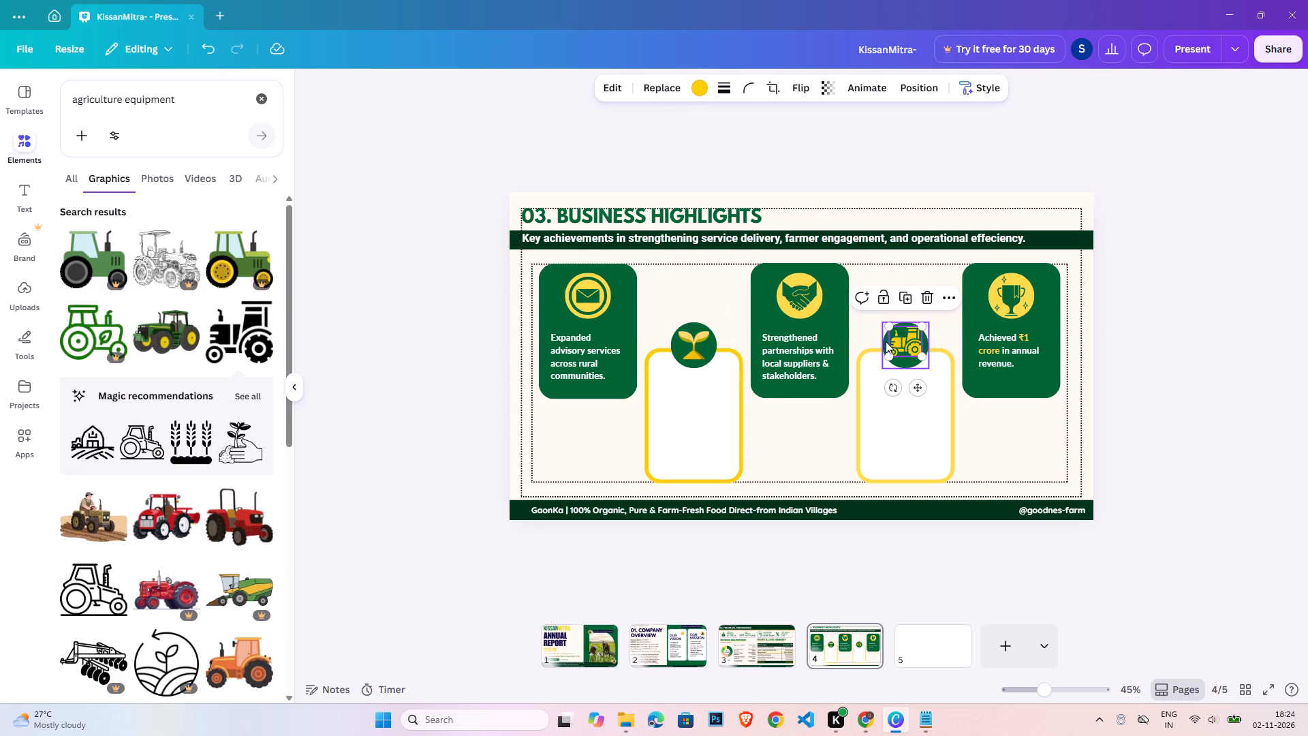
Align the yellow tractor and the fourth card's green circle to each other's vertical middle.
{"action": "left_click", "coordinate": [886, 342]}
{"action": "left_click", "coordinate": [907, 342], "text": "shift"}
{"action": "left_click", "coordinate": [1037, 91]}
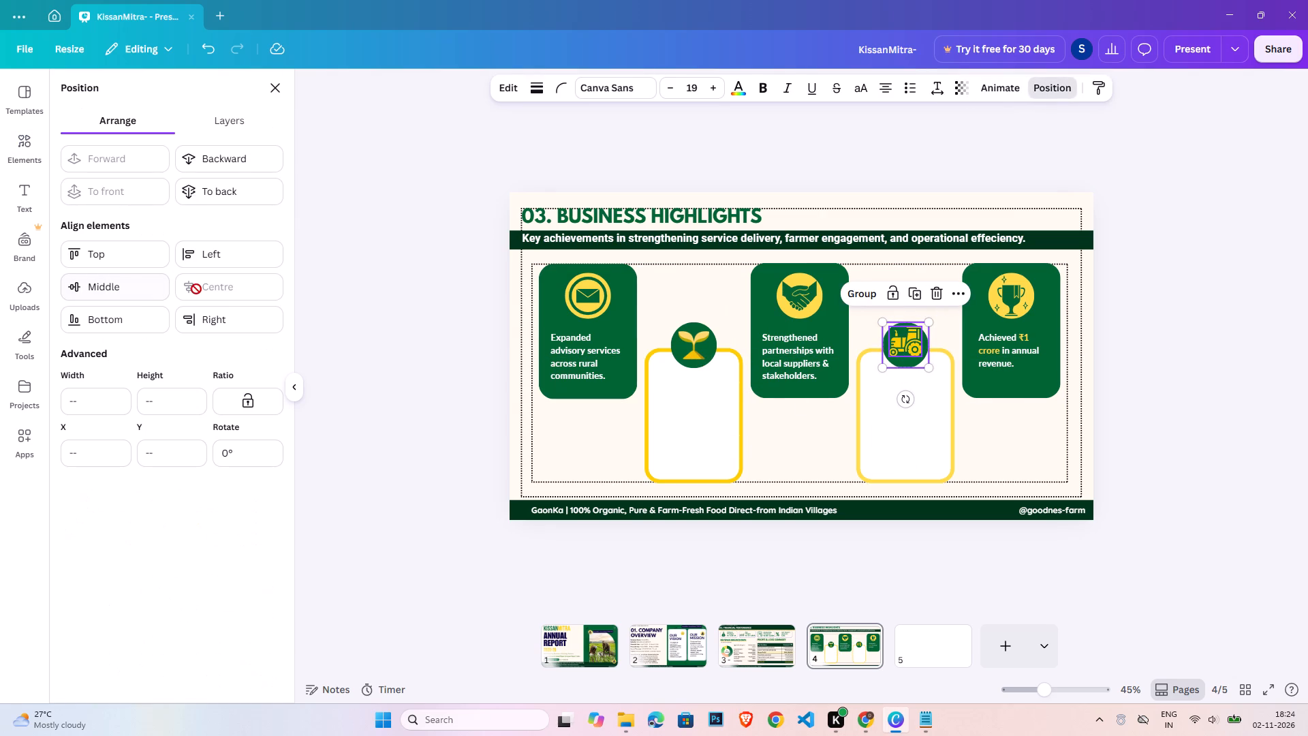
{"action": "left_click", "coordinate": [161, 295]}
{"action": "double_click", "coordinate": [1224, 390]}
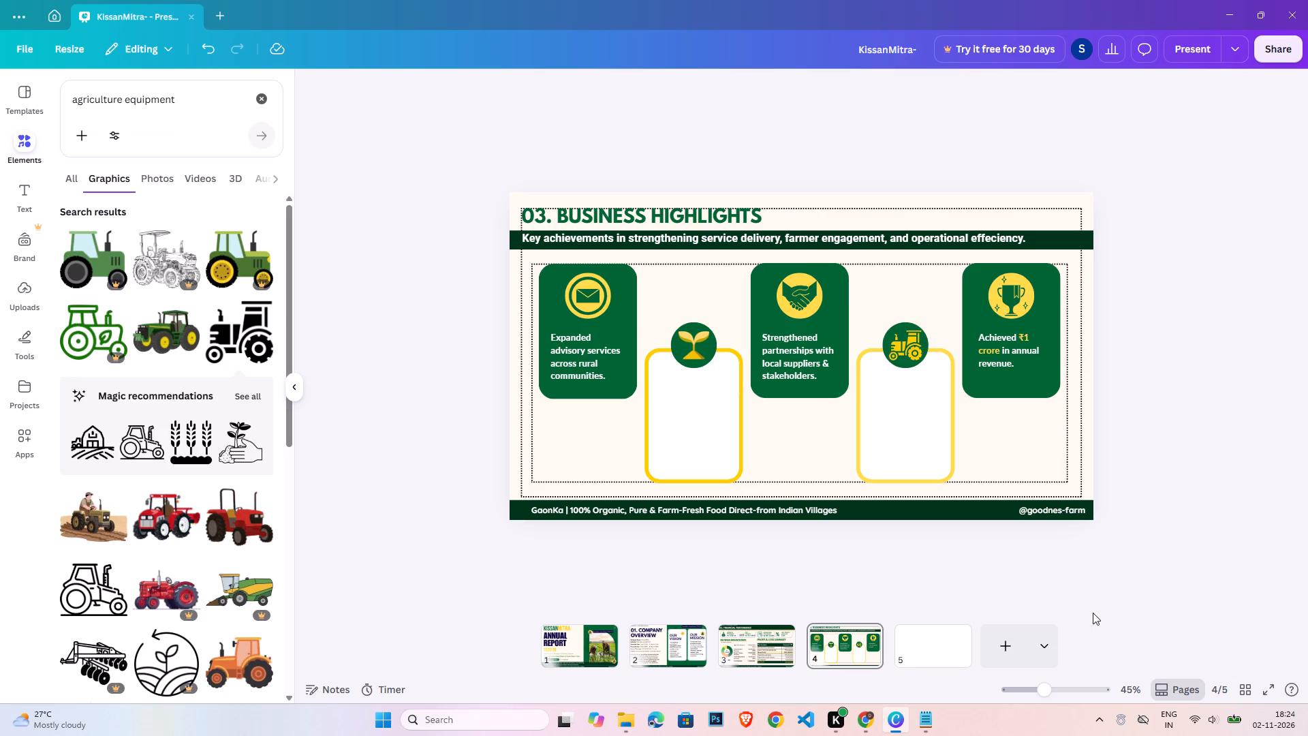
Duplicate the first card's caption into the second card, below the sprout icon, and recolour the copy black.
{"action": "left_click", "coordinate": [598, 353]}
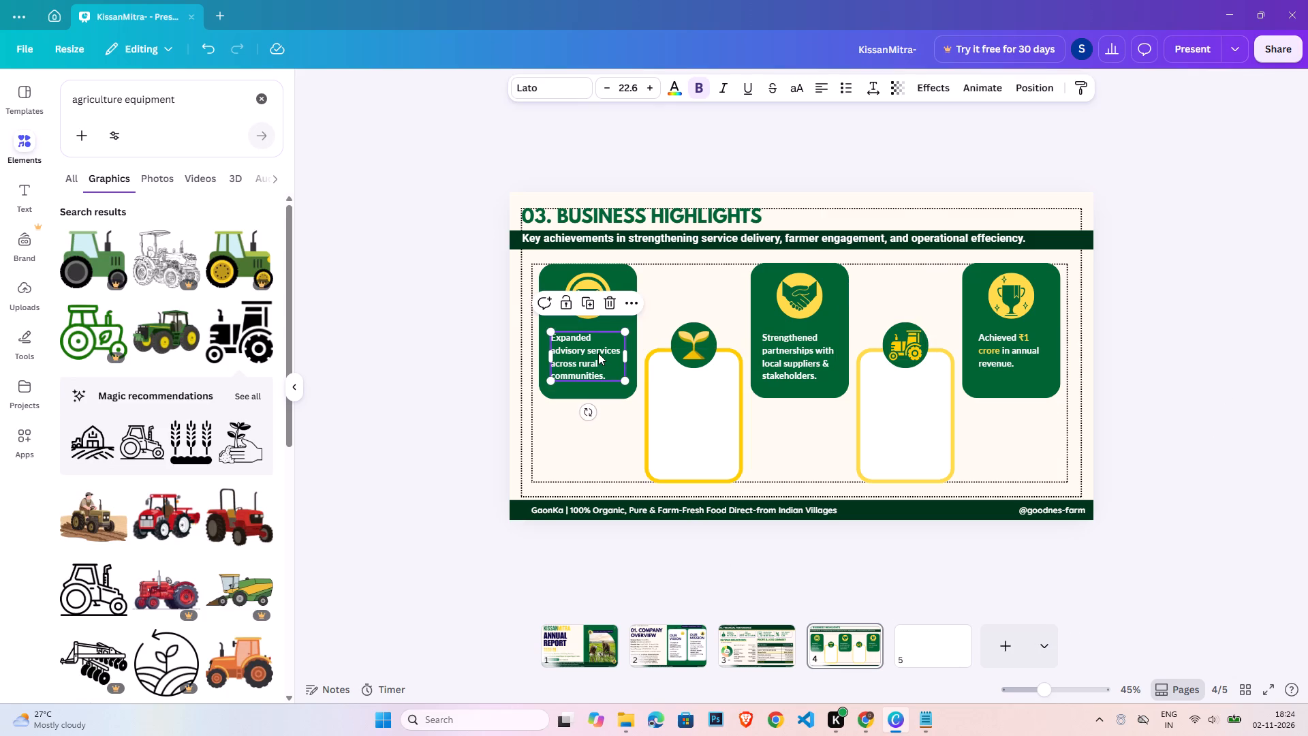
{"action": "key", "text": "ctrl+c"}
{"action": "key", "text": "ctrl+v"}
{"action": "left_click_drag", "start_coordinate": [598, 357], "coordinate": [699, 403]}
{"action": "double_click", "coordinate": [699, 403]}
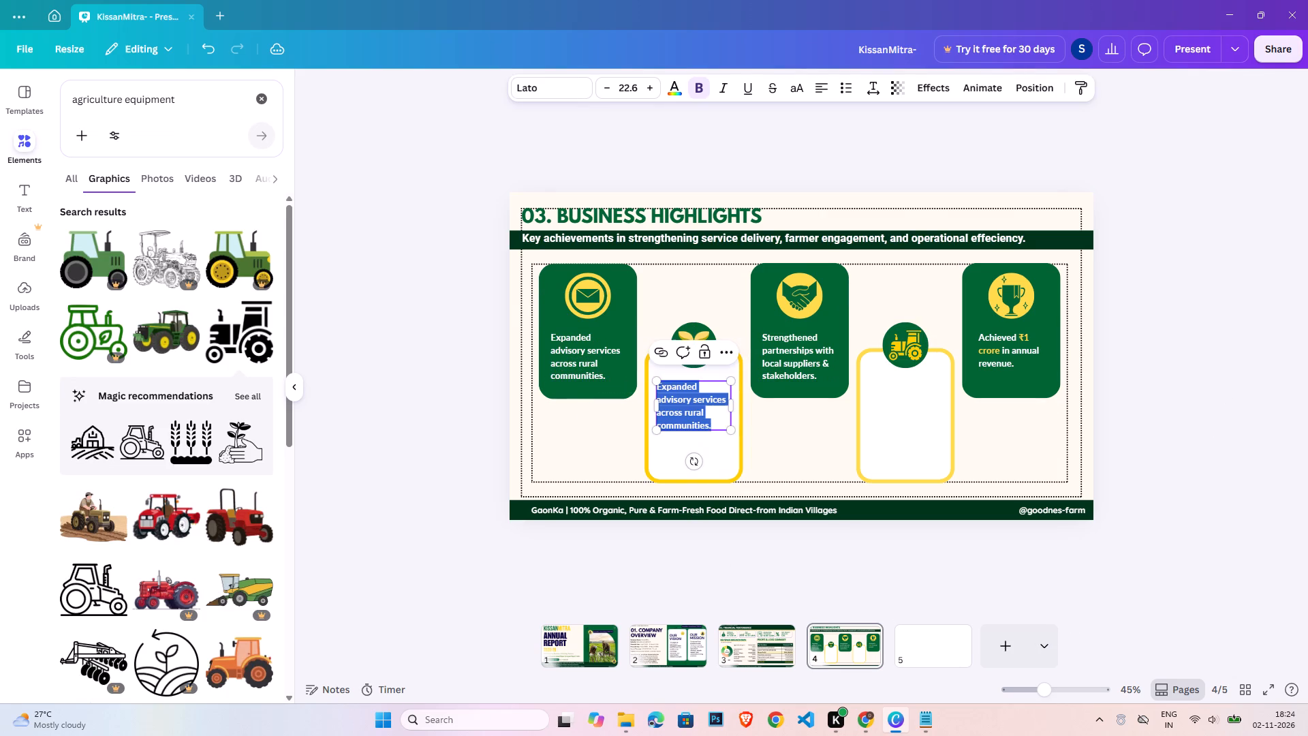
{"action": "left_click", "coordinate": [674, 92]}
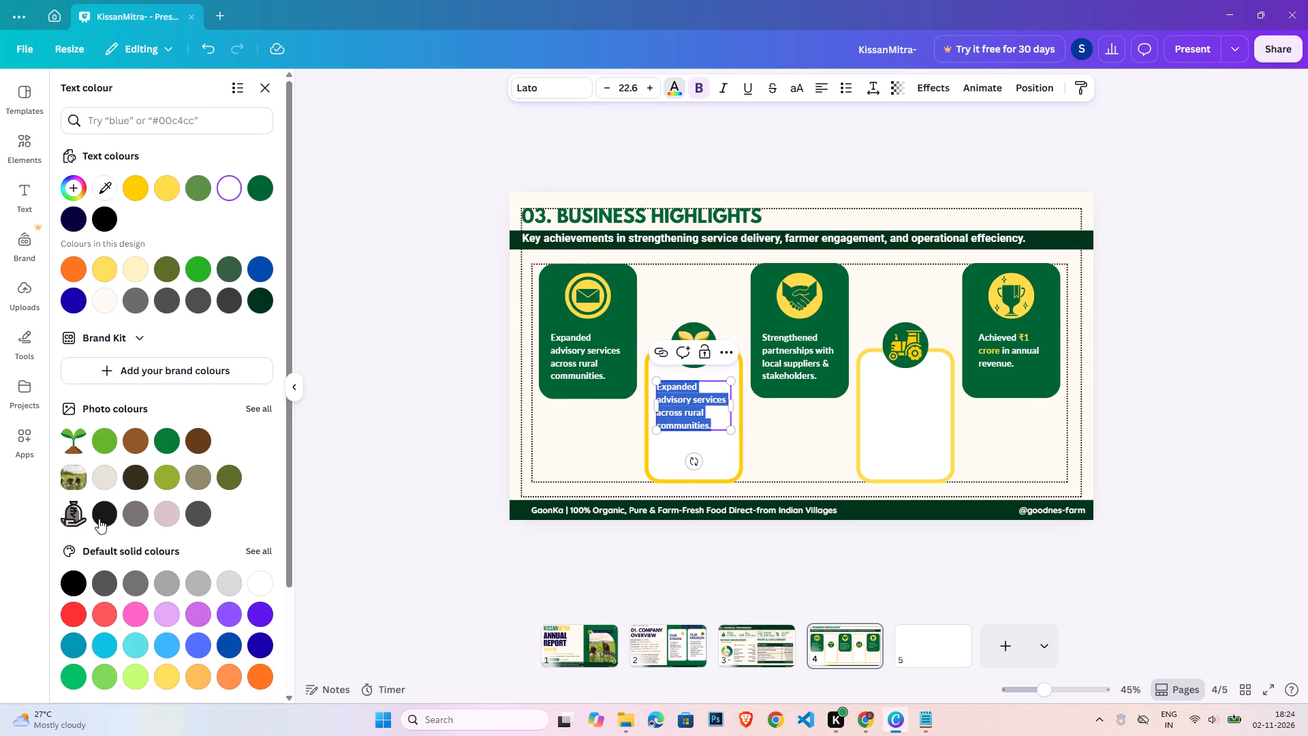
{"action": "left_click", "coordinate": [69, 576]}
{"action": "double_click", "coordinate": [1168, 378]}
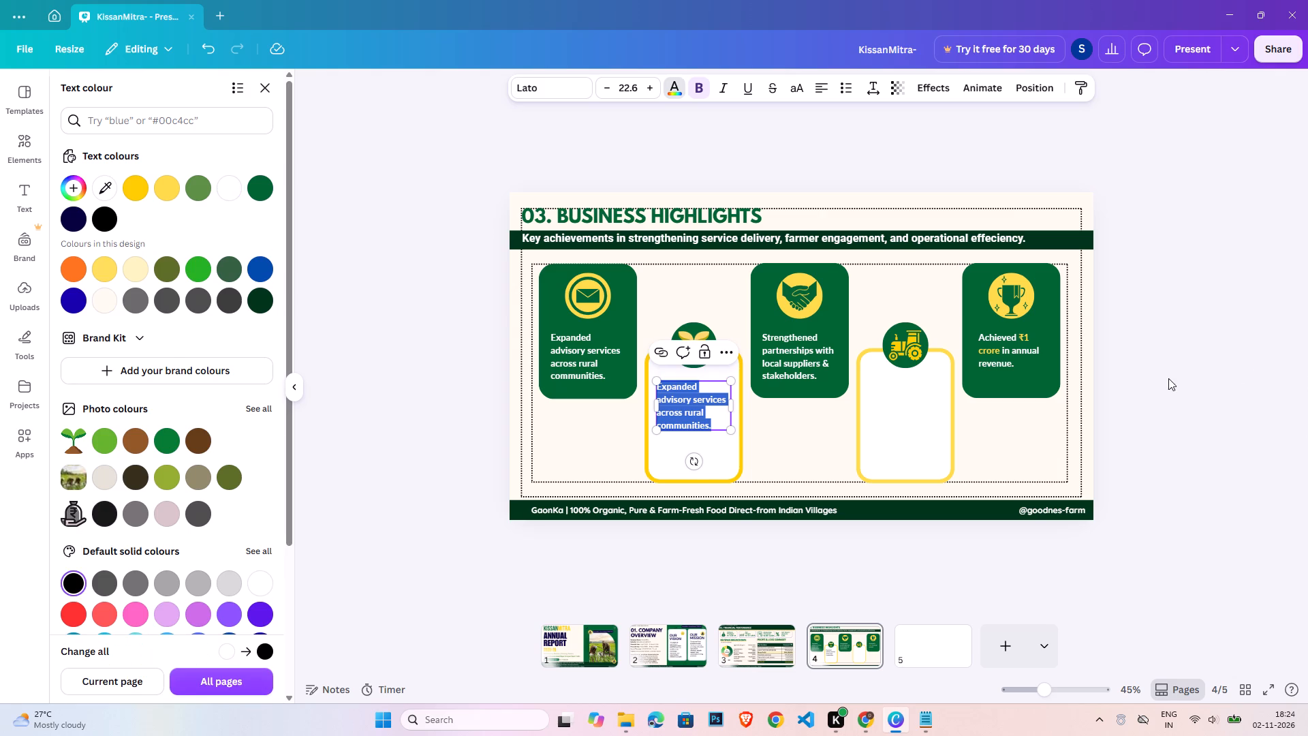
Replace the second card's caption with "Improved access to quality agricultural Inputs", broken into three lines after "access" and "quality".
{"action": "triple_click", "coordinate": [670, 399]}
{"action": "key", "text": "ctrl+a"}
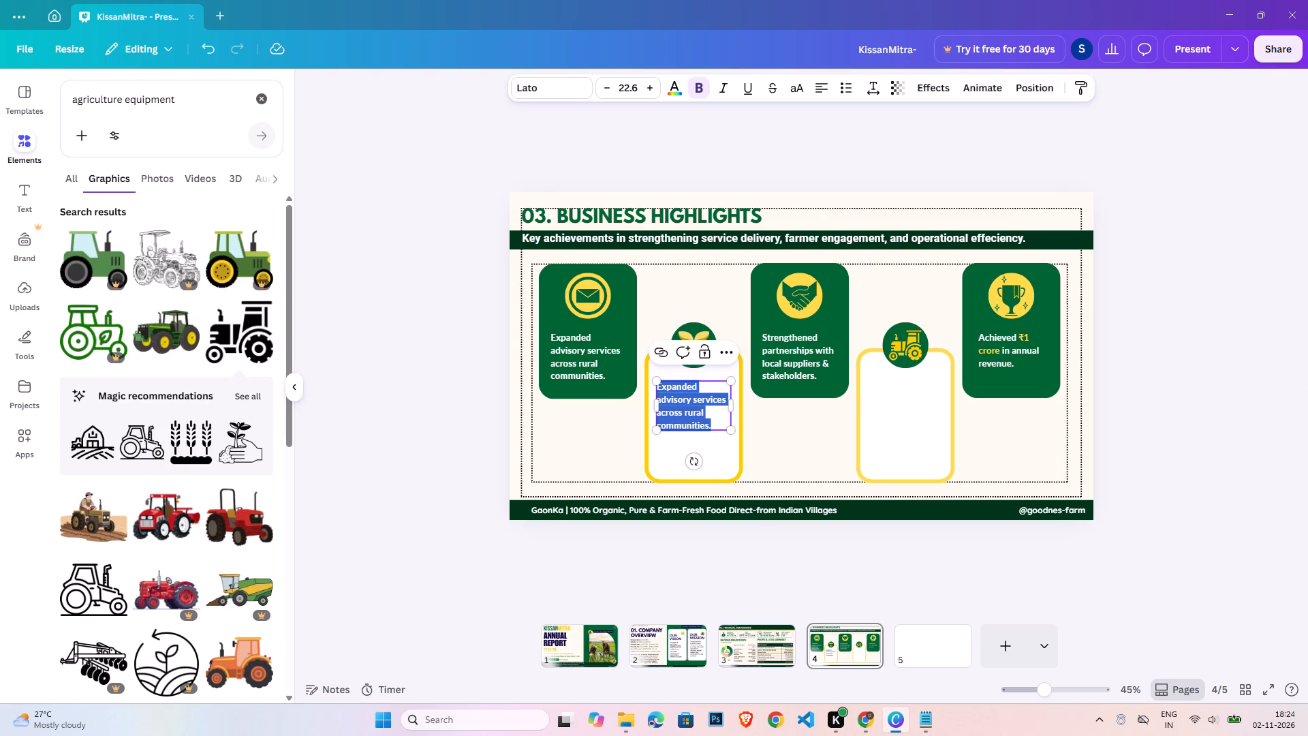
{"action": "type", "text": "Im"}
{"action": "type", "text": "proved"}
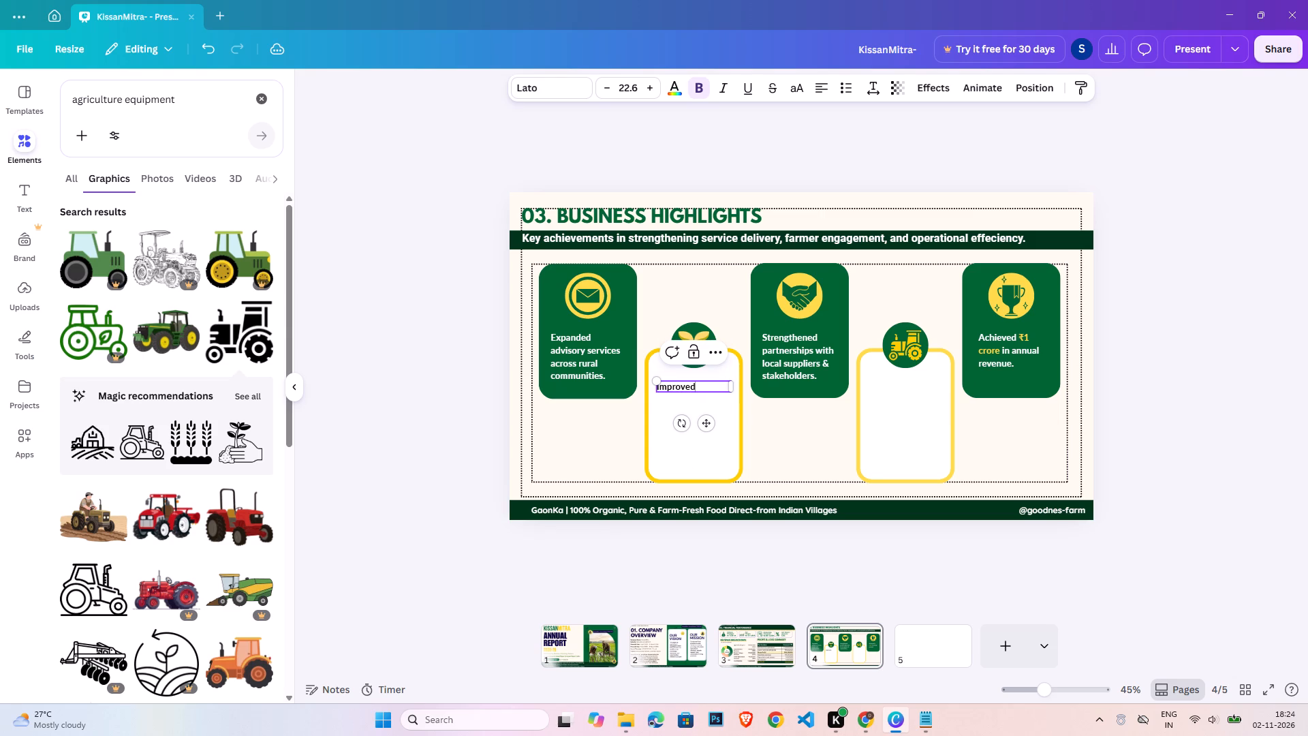
{"action": "key", "text": "space"}
{"action": "type", "text": "access"}
{"action": "key", "text": "space"}
{"action": "key", "text": "Return"}
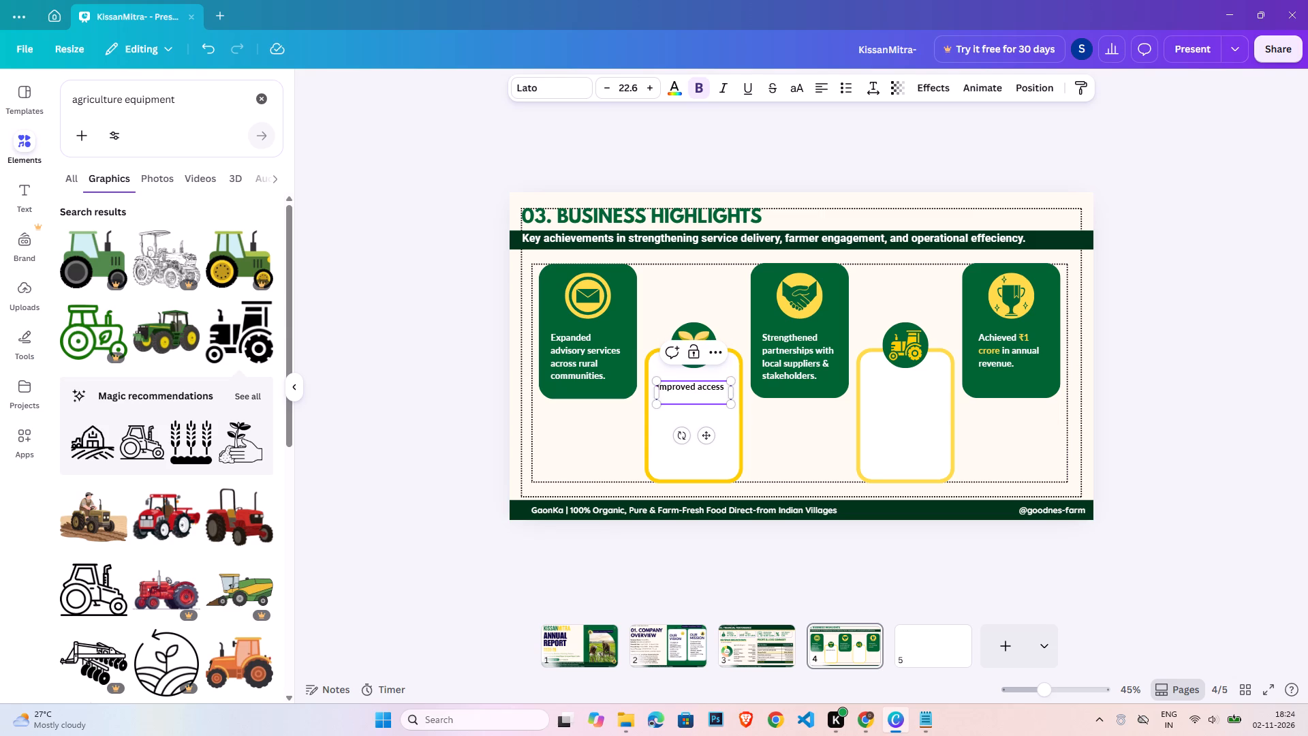
{"action": "type", "text": "to qukl"}
{"action": "key", "text": "BackSpace"}
{"action": "type", "text": "ali"}
{"action": "key", "text": "BackSpace"}
{"action": "key", "text": "BackSpace"}
{"action": "key", "text": "BackSpace"}
{"action": "key", "text": "BackSpace"}
{"action": "key", "text": "BackSpace"}
{"action": "key", "text": "a"}
{"action": "key", "text": "BackSpace"}
{"action": "type", "text": "uality"}
{"action": "key", "text": "space"}
{"action": "key", "text": "Return"}
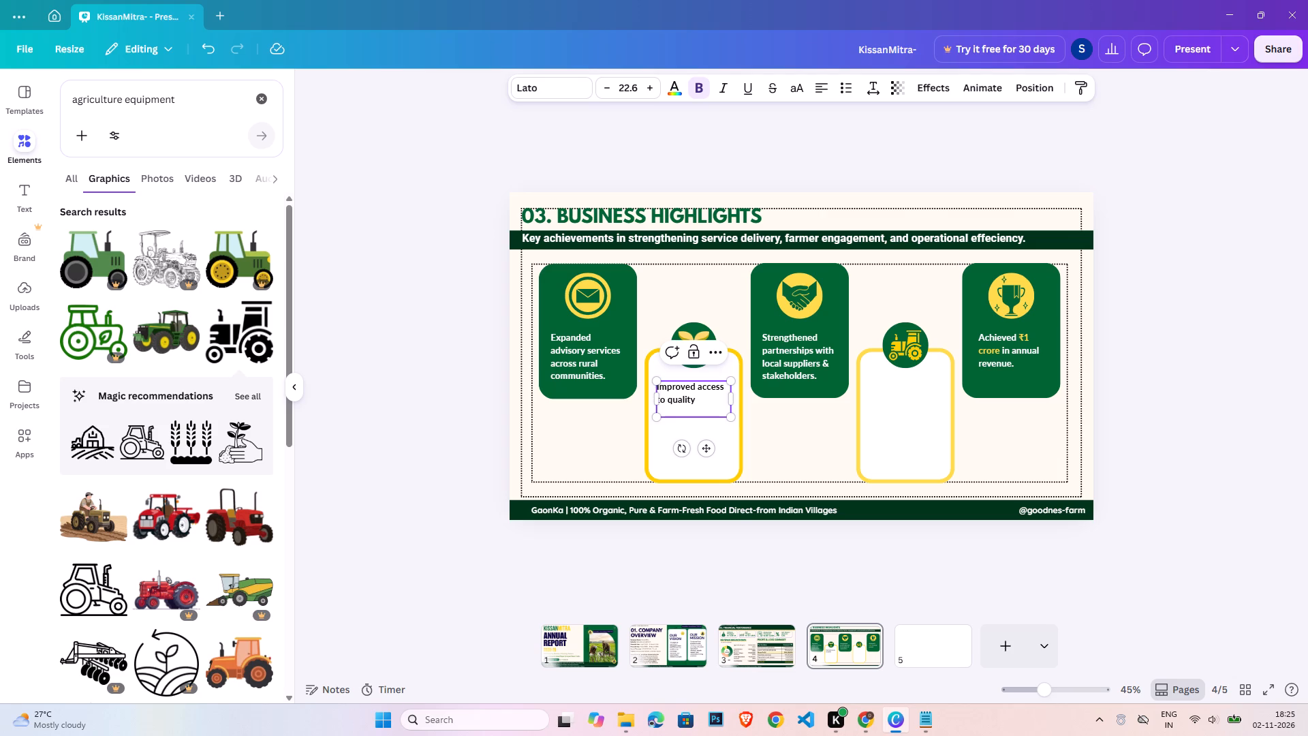
{"action": "type", "text": "agricu"}
{"action": "type", "text": "ltural Inputs"}
{"action": "left_click", "coordinate": [1134, 408]}
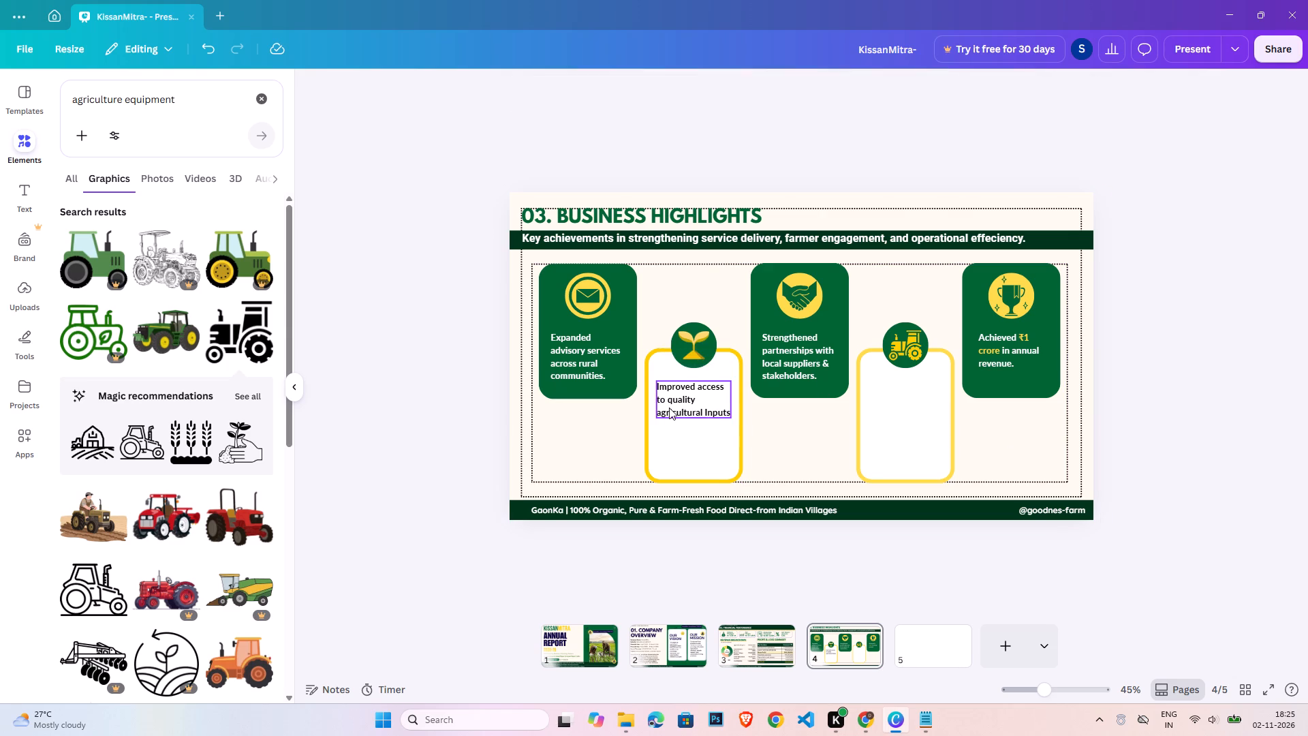
Check the second card's caption is centred in its card and move it slightly lower beneath the sprout icon.
{"action": "left_click", "coordinate": [669, 408]}
{"action": "left_click", "coordinate": [716, 465]}
{"action": "left_click", "coordinate": [716, 395], "text": "shift"}
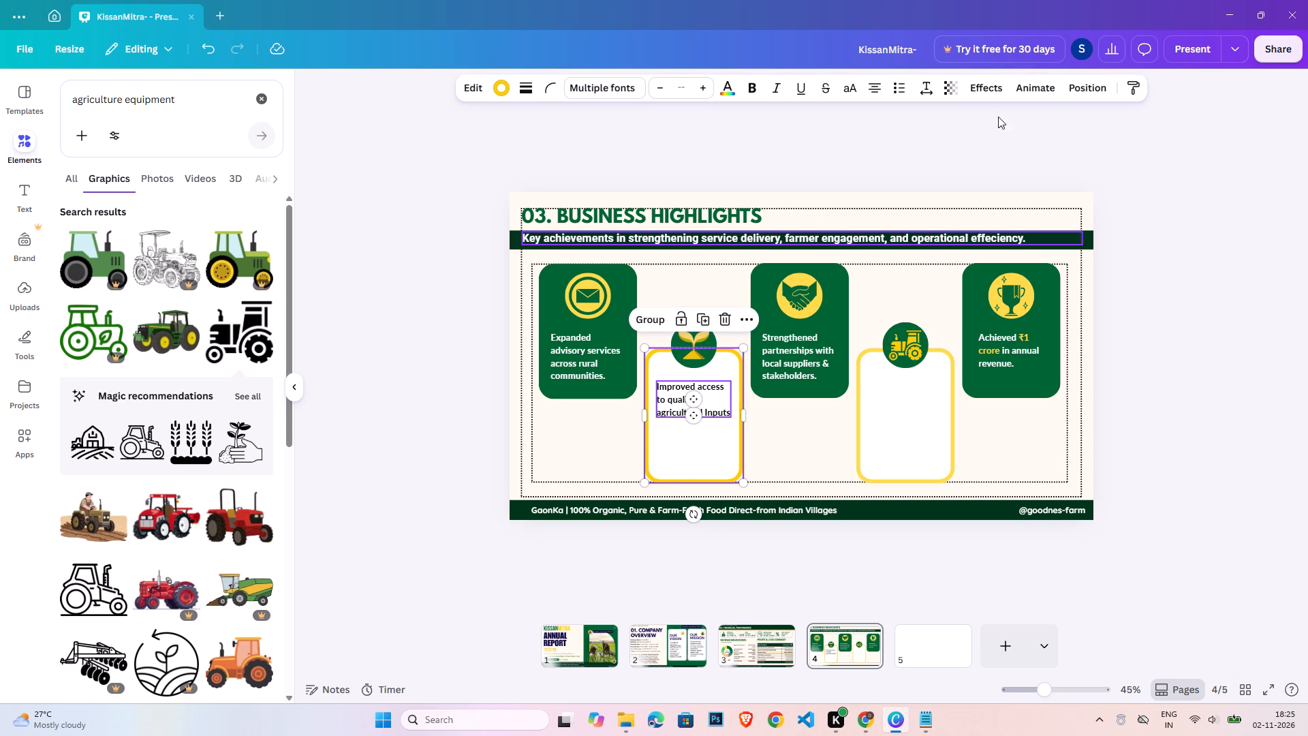
{"action": "left_click", "coordinate": [1077, 85]}
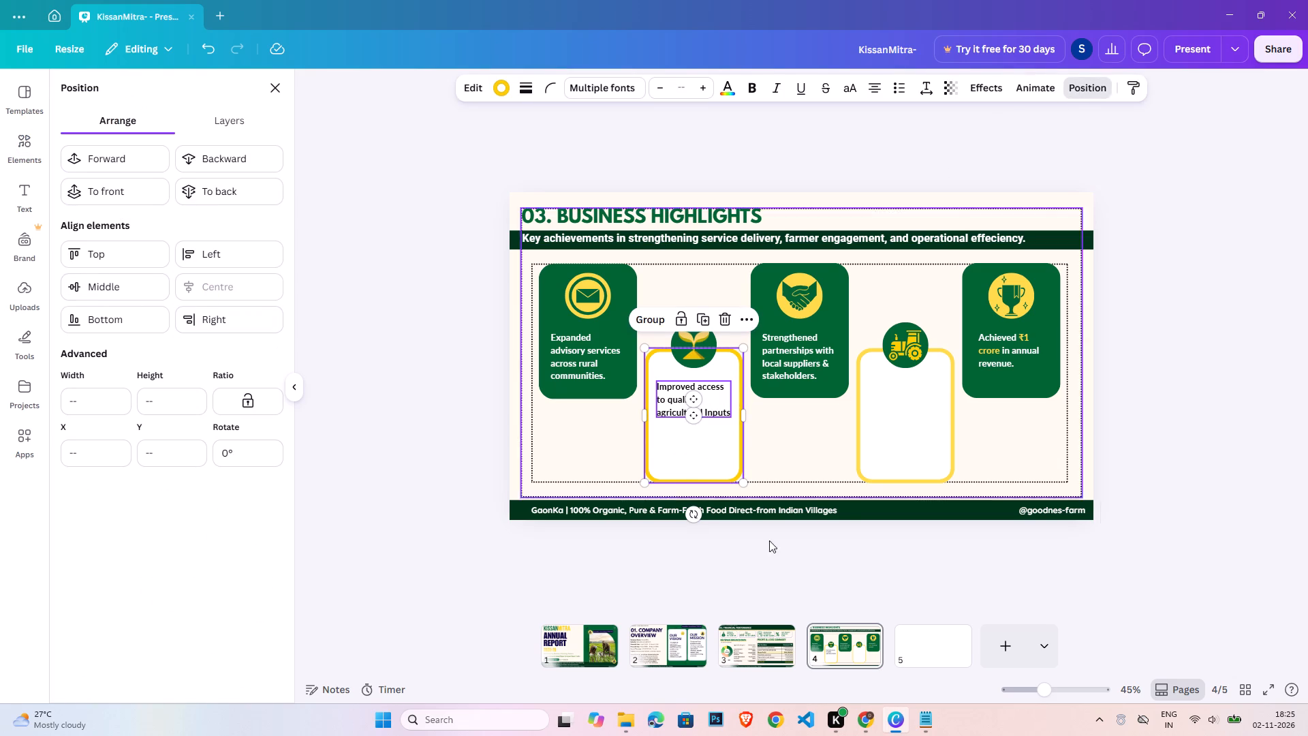
{"action": "double_click", "coordinate": [1192, 379]}
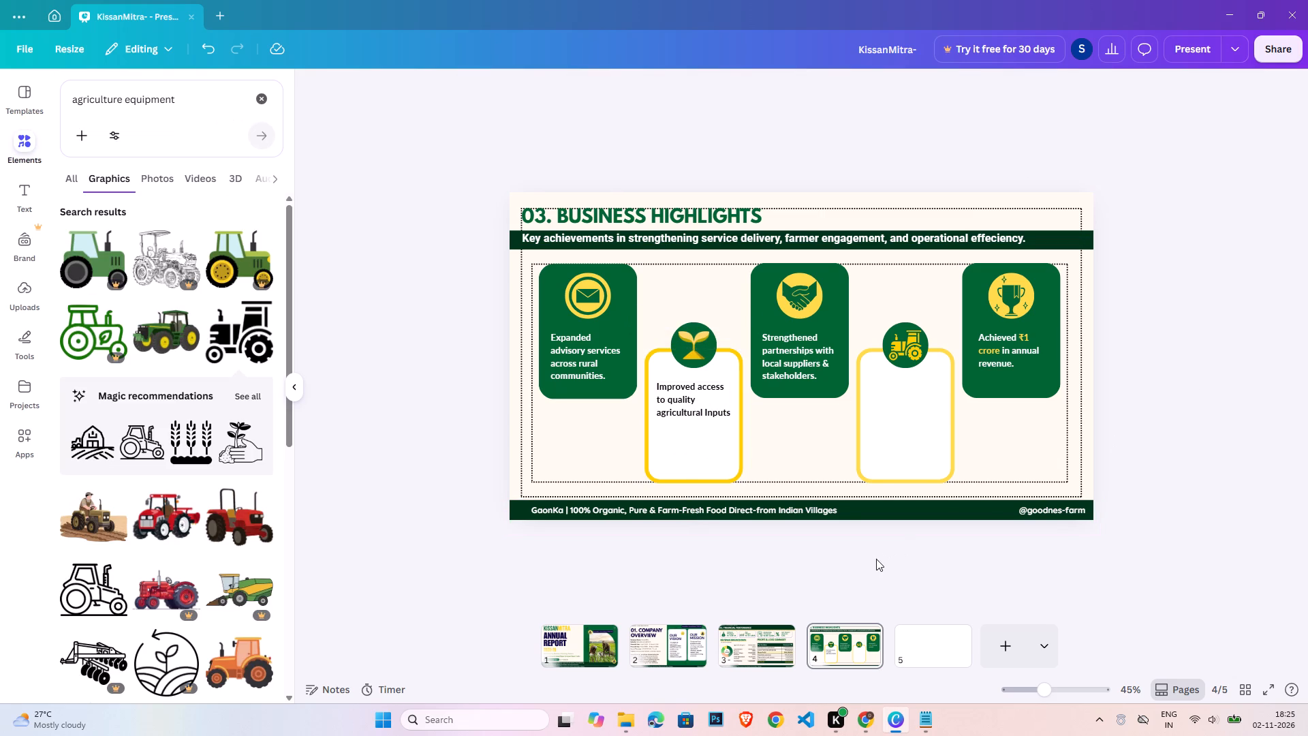
{"action": "left_click_drag", "start_coordinate": [706, 388], "coordinate": [706, 393]}
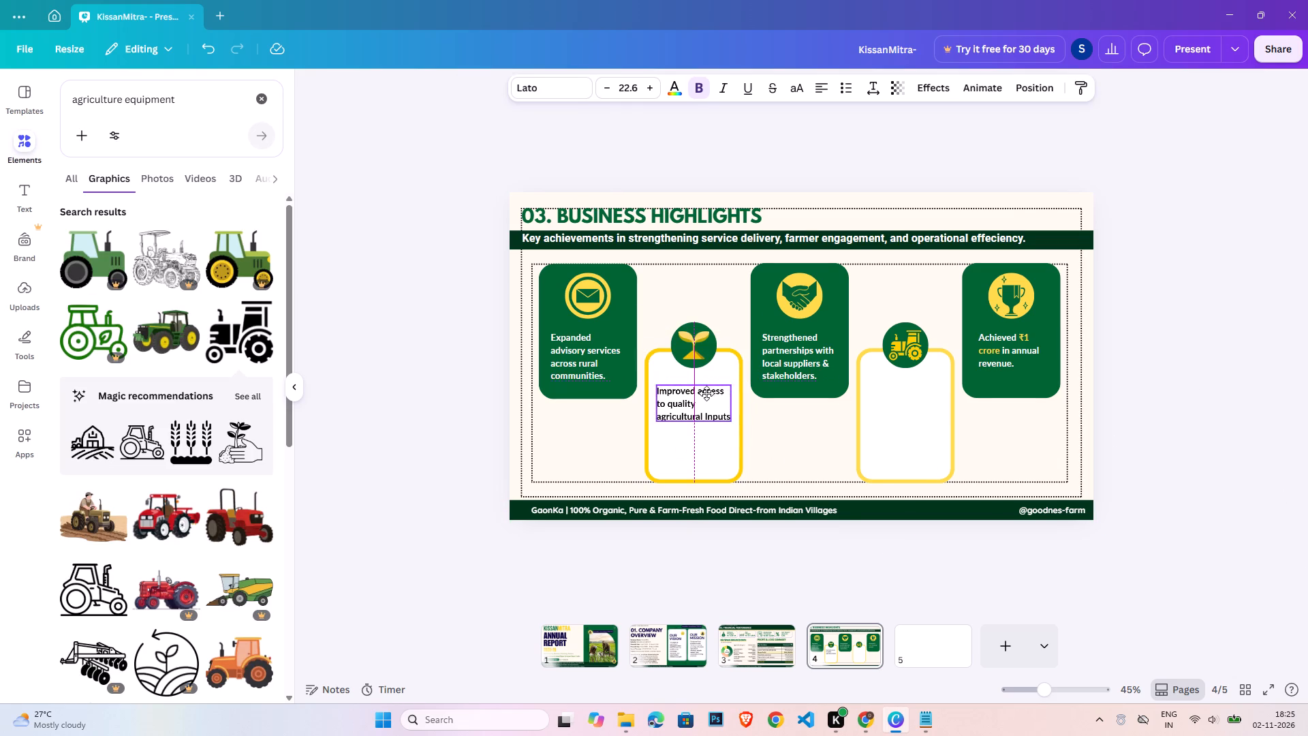
{"action": "left_click_drag", "start_coordinate": [706, 393], "coordinate": [708, 402]}
{"action": "left_click", "coordinate": [708, 402]}
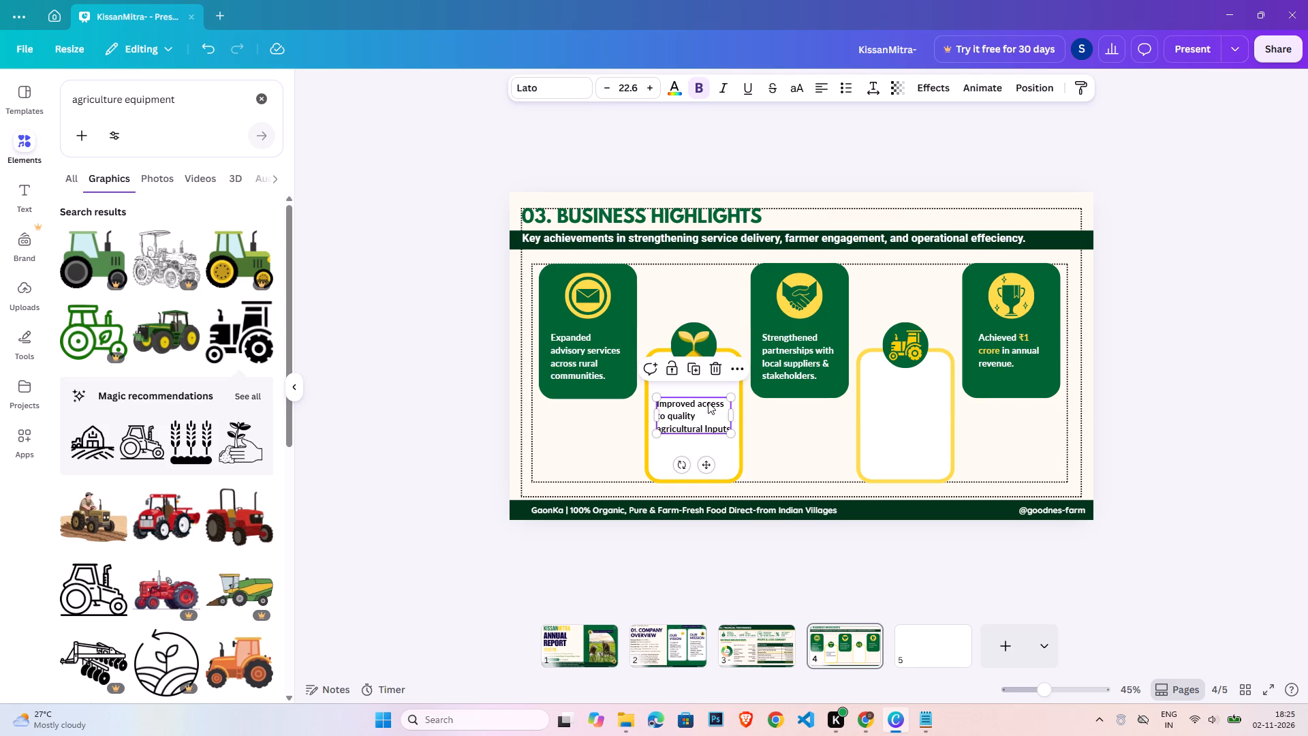
{"action": "key", "text": "ctrl+c"}
{"action": "left_click", "coordinate": [805, 436]}
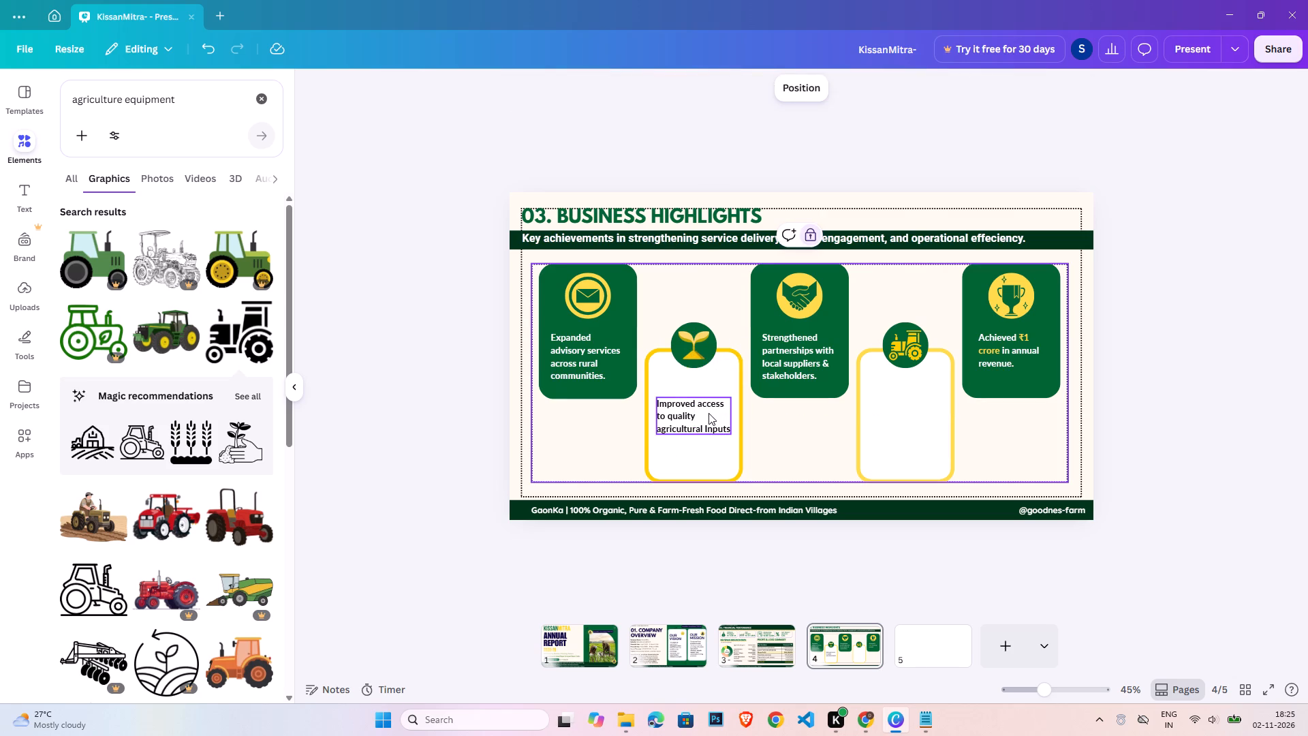
{"action": "left_click_drag", "start_coordinate": [708, 413], "coordinate": [708, 405]}
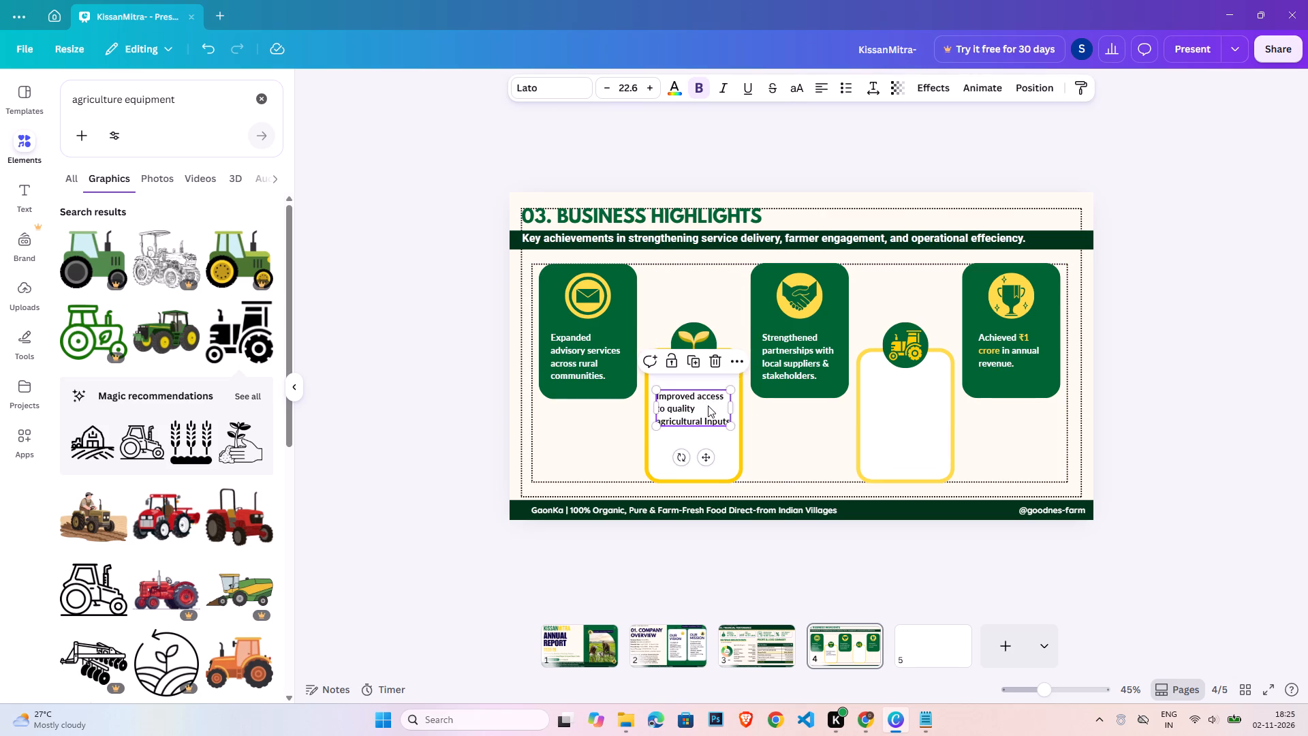
Duplicate the second card's caption into the fourth card, level with the original and below the tractor icon.
{"action": "key", "text": "ctrl+c"}
{"action": "key", "text": "ctrl+v"}
{"action": "left_click_drag", "start_coordinate": [698, 409], "coordinate": [909, 401]}
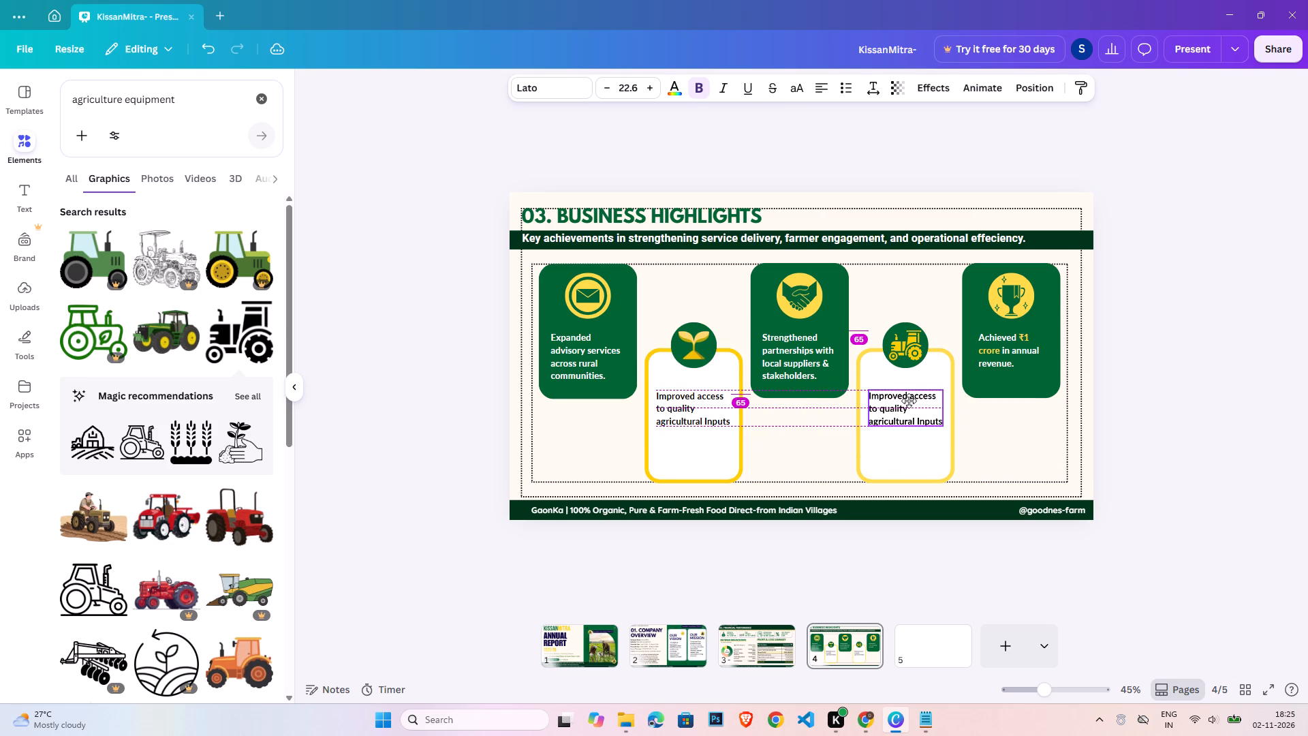
{"action": "left_click_drag", "start_coordinate": [909, 401], "coordinate": [909, 403]}
Replace the fourth card's caption with "Supported farmers with crop planning, productivity improvement, and market awareness." over six lines, widening its box so "Supported farmers" fits one line.
{"action": "double_click", "coordinate": [909, 403]}
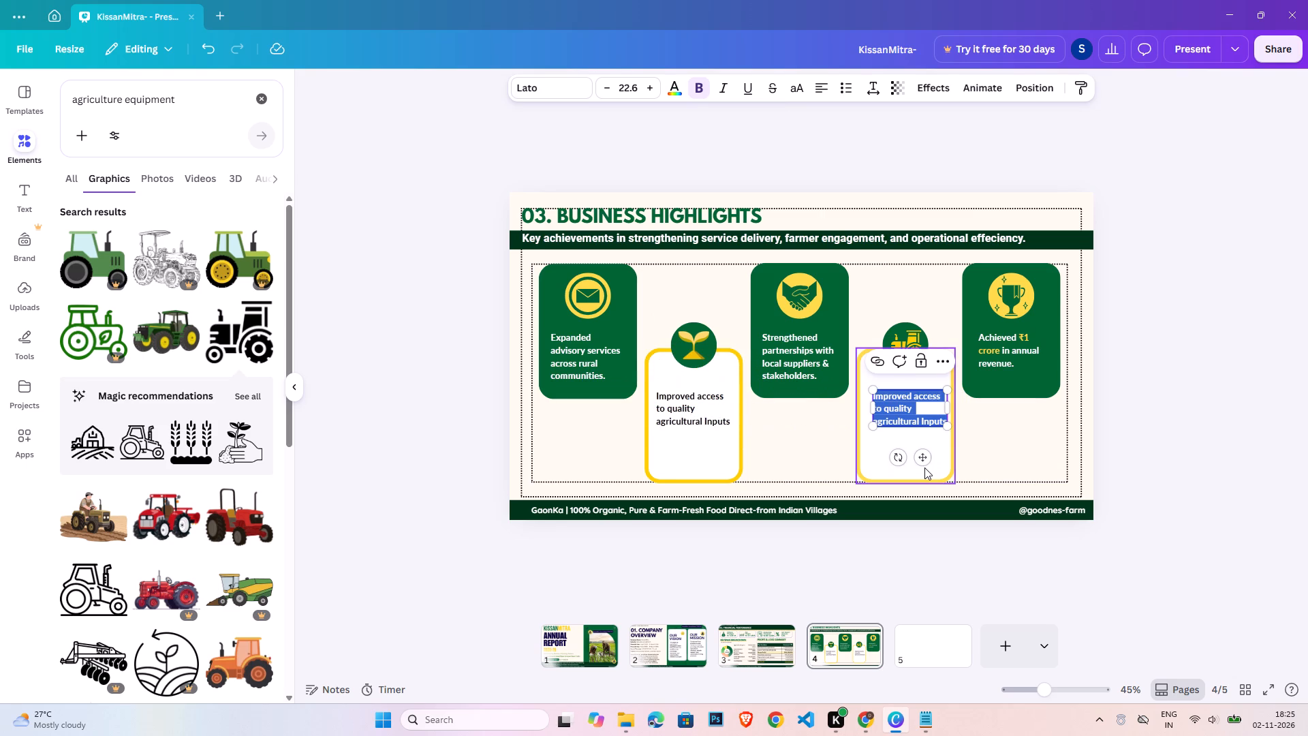
{"action": "key", "text": "shift+s"}
{"action": "type", "text": "upported farmers"}
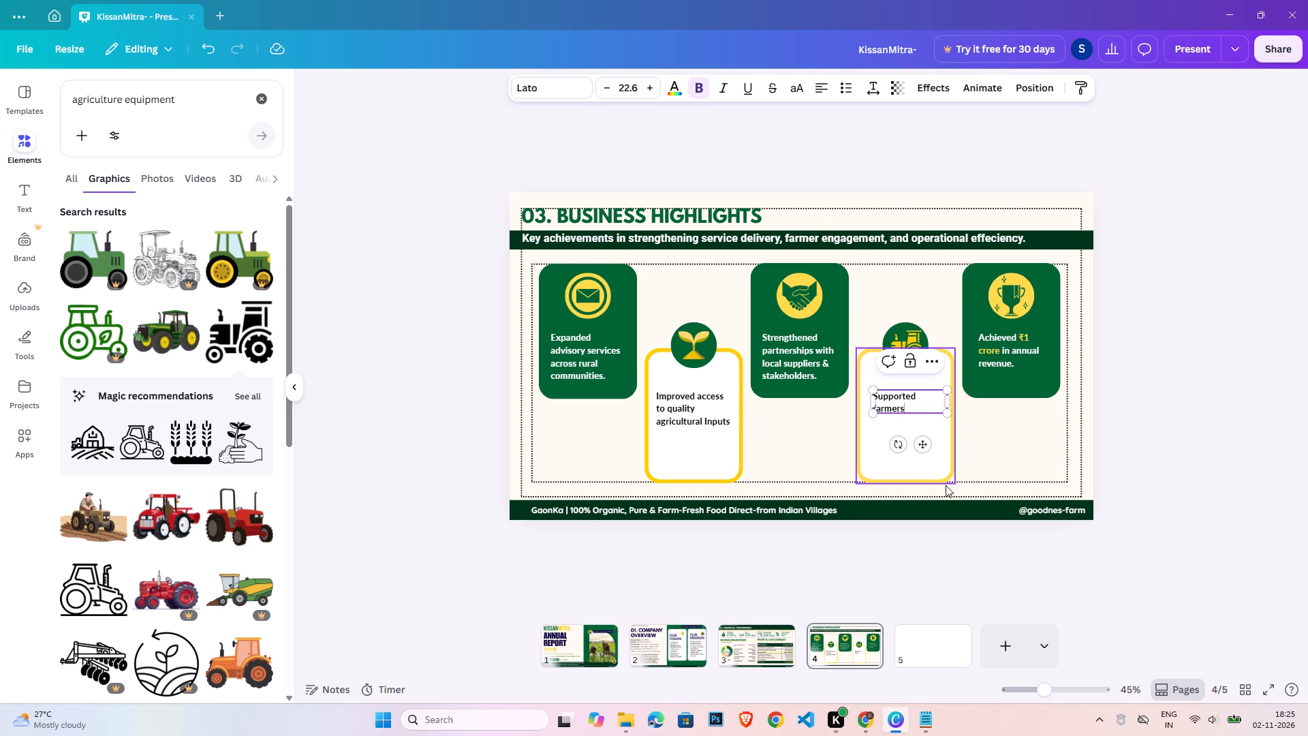
{"action": "left_click", "coordinate": [871, 400]}
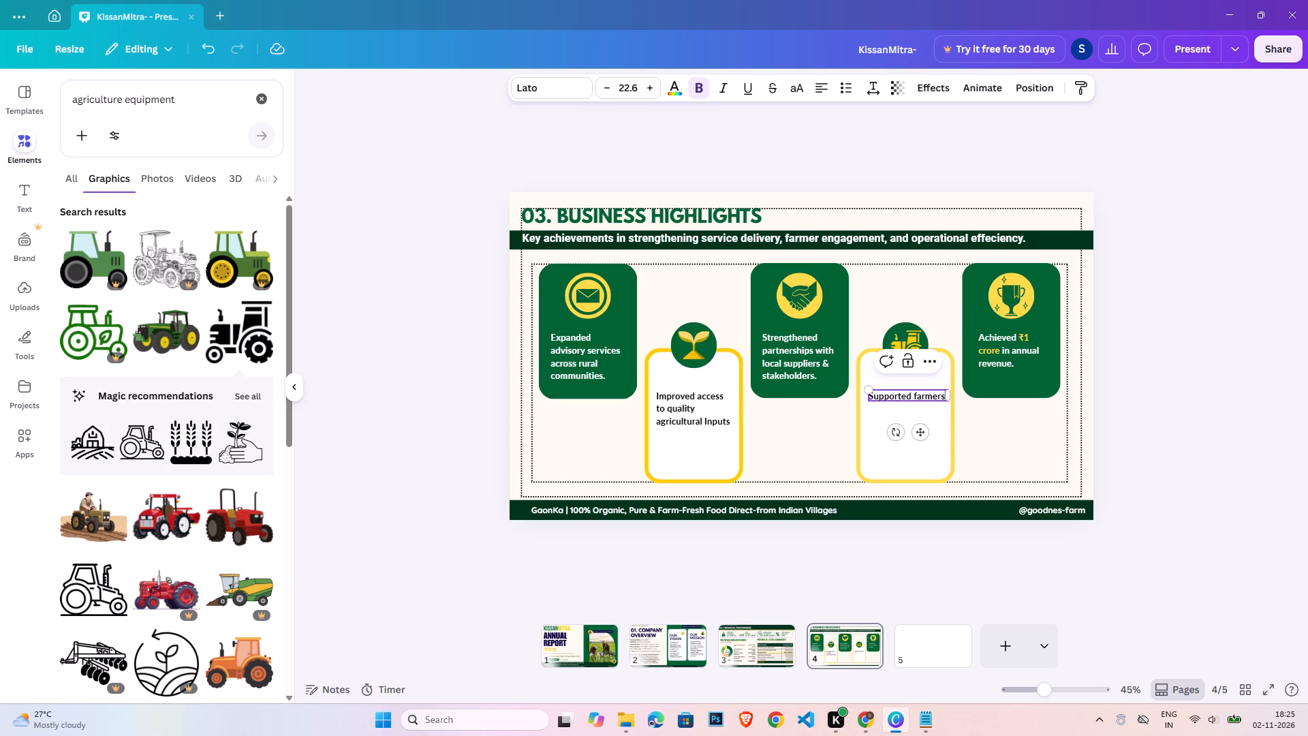
{"action": "key", "text": "Return"}
{"action": "type", "text": "with crop"}
{"action": "key", "text": "space"}
{"action": "type", "text": "planning,"}
{"action": "key", "text": "space"}
{"action": "key", "text": "Return"}
{"action": "type", "text": "productivity"}
{"action": "key", "text": "Return"}
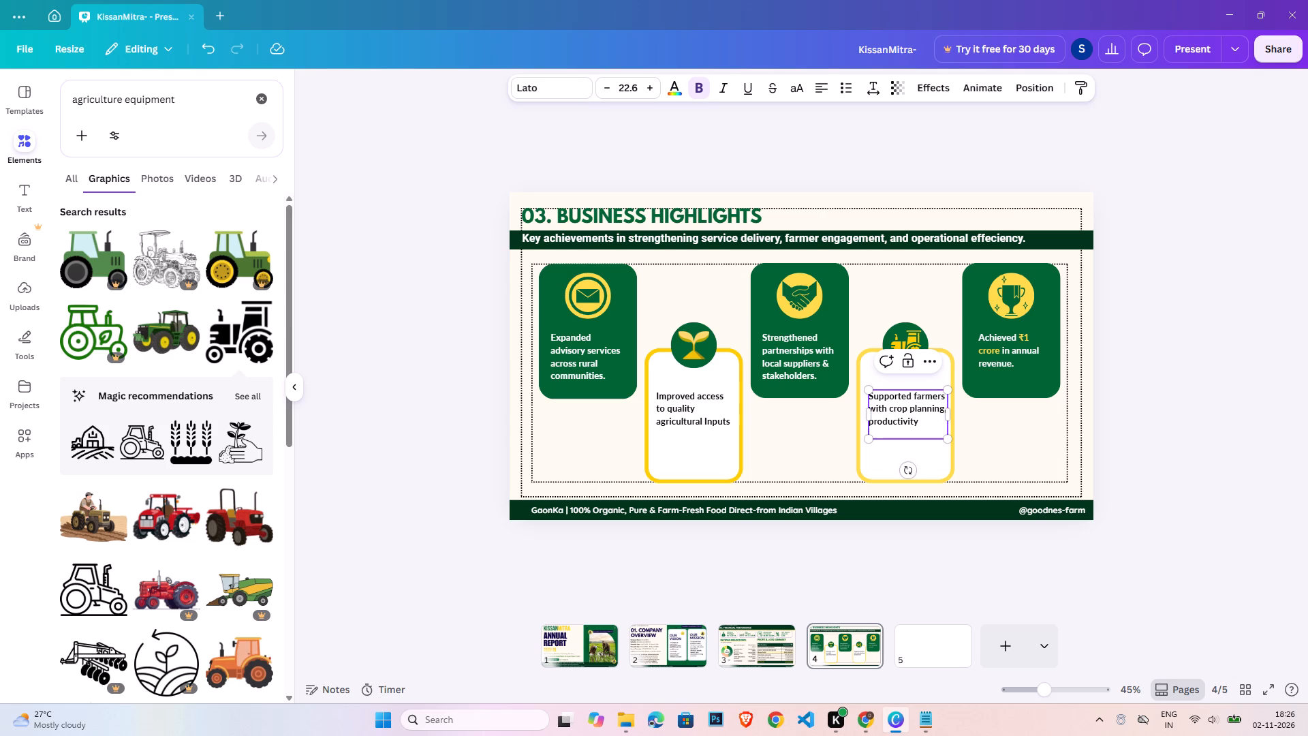
{"action": "type", "text": "impr"}
{"action": "type", "text": "ovement"}
{"action": "type", "text": ", and"}
{"action": "key", "text": "Return"}
{"action": "type", "text": "market"}
{"action": "key", "text": "space"}
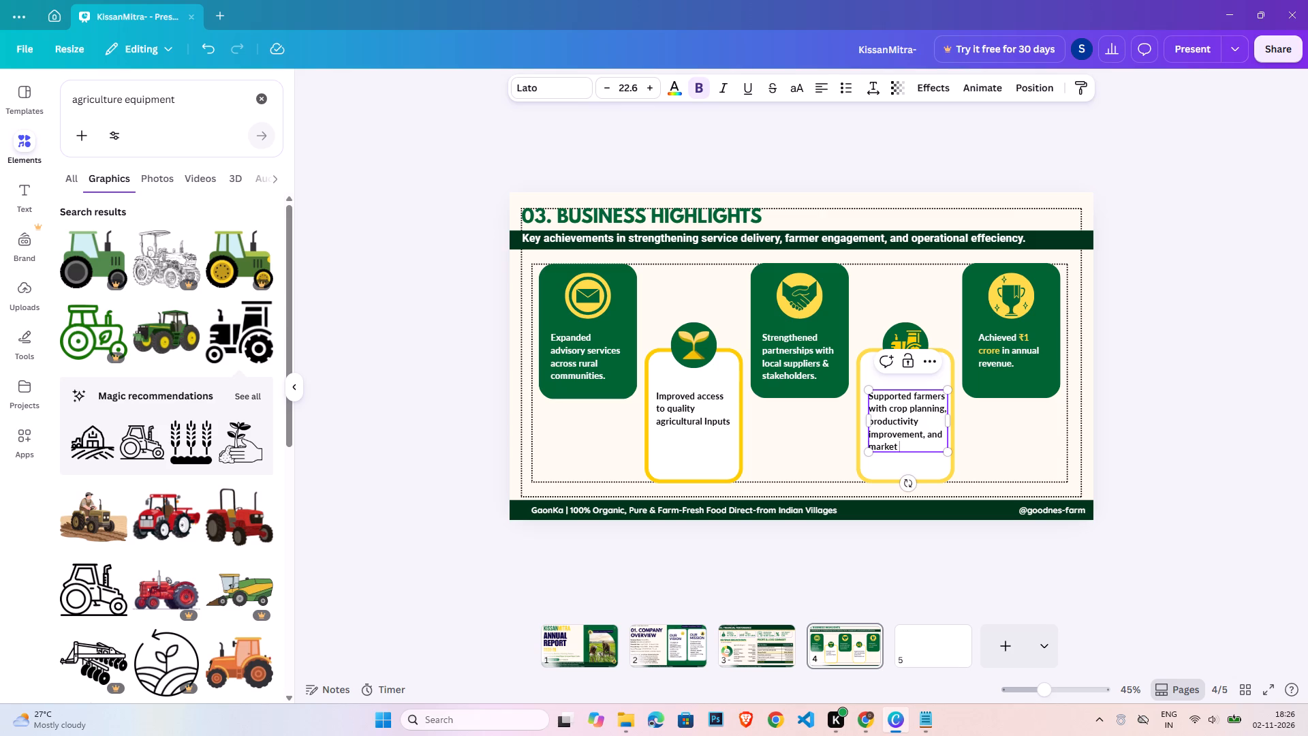
{"action": "key", "text": "Return"}
{"action": "type", "text": "awareness"}
{"action": "key", "text": "period"}
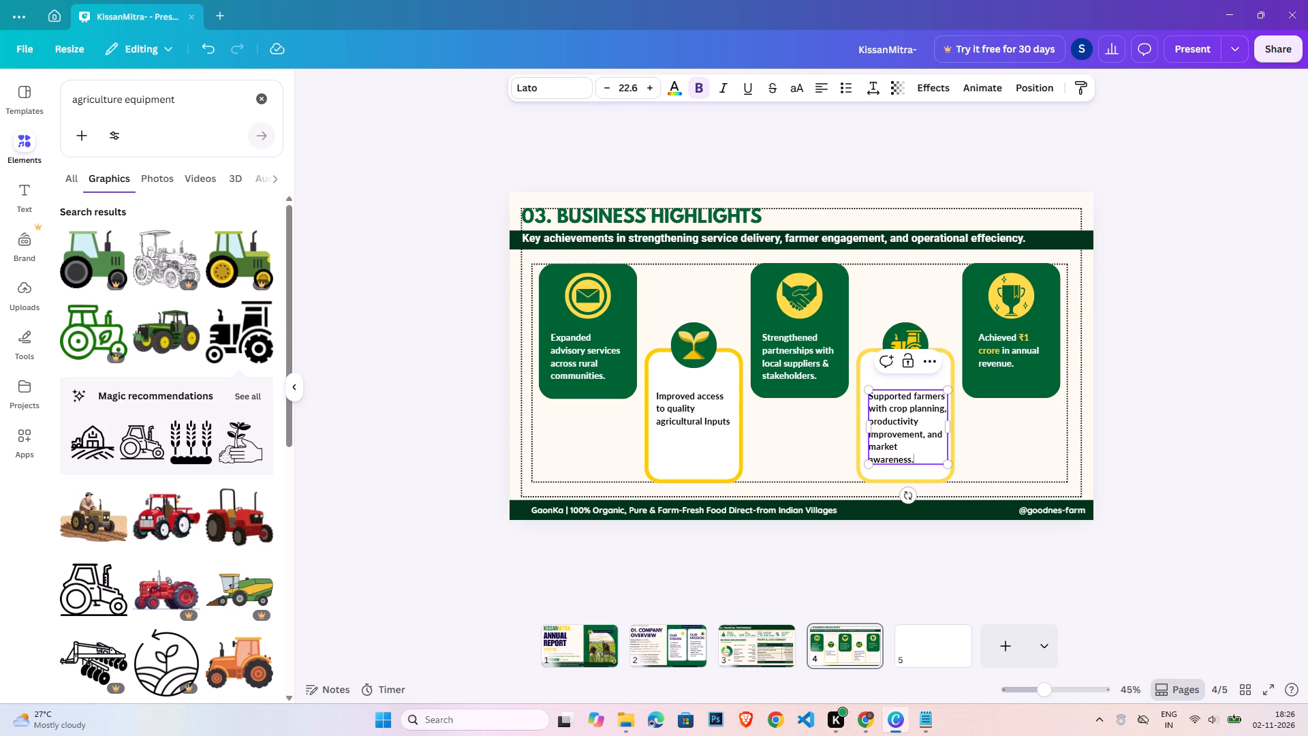
Centre-align all the caption text in the fourth card.
{"action": "left_click", "coordinate": [892, 378]}
{"action": "triple_click", "coordinate": [896, 427]}
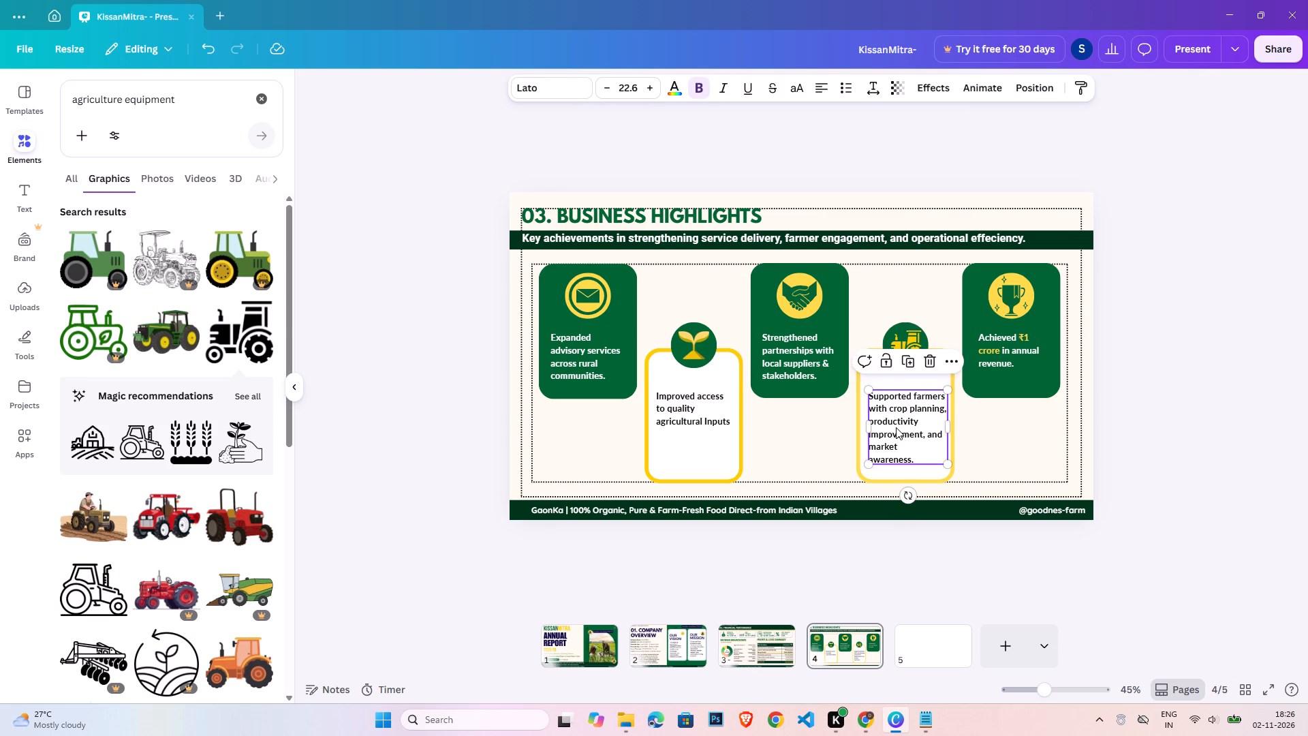
{"action": "key", "text": "ctrl+a"}
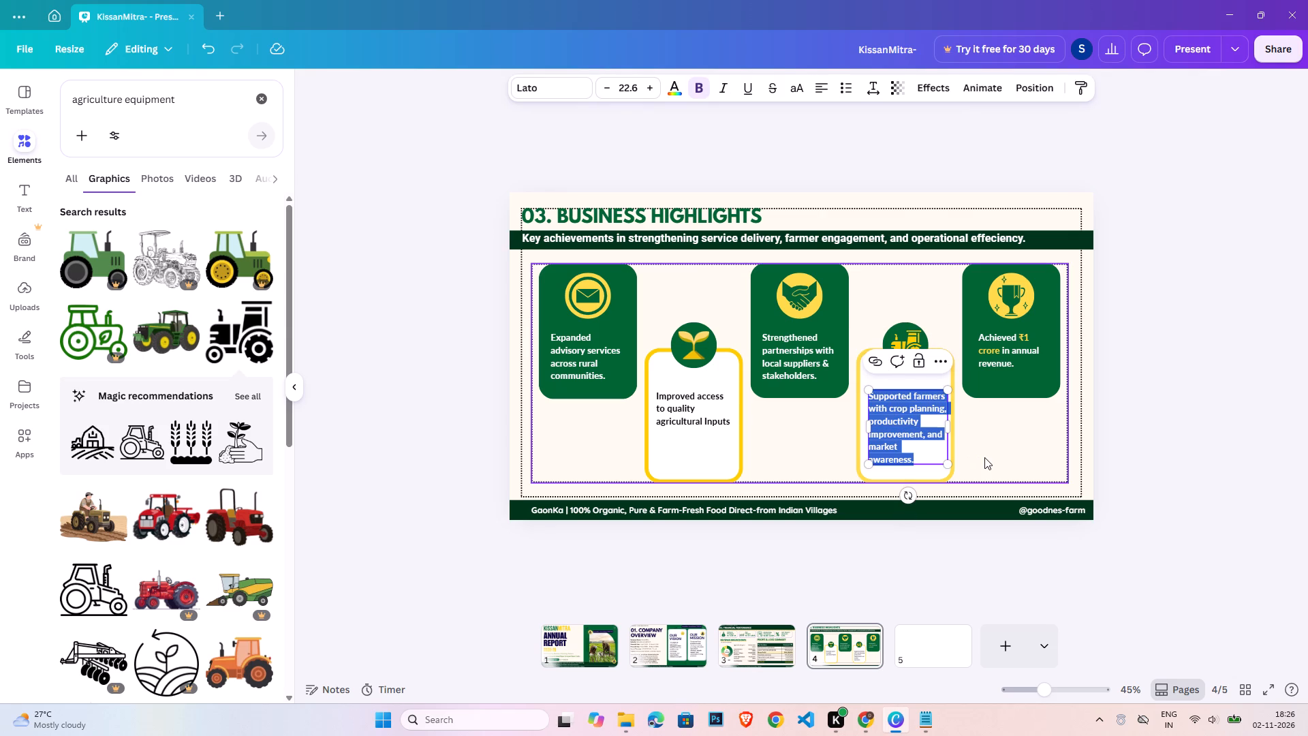
{"action": "left_click", "coordinate": [826, 91]}
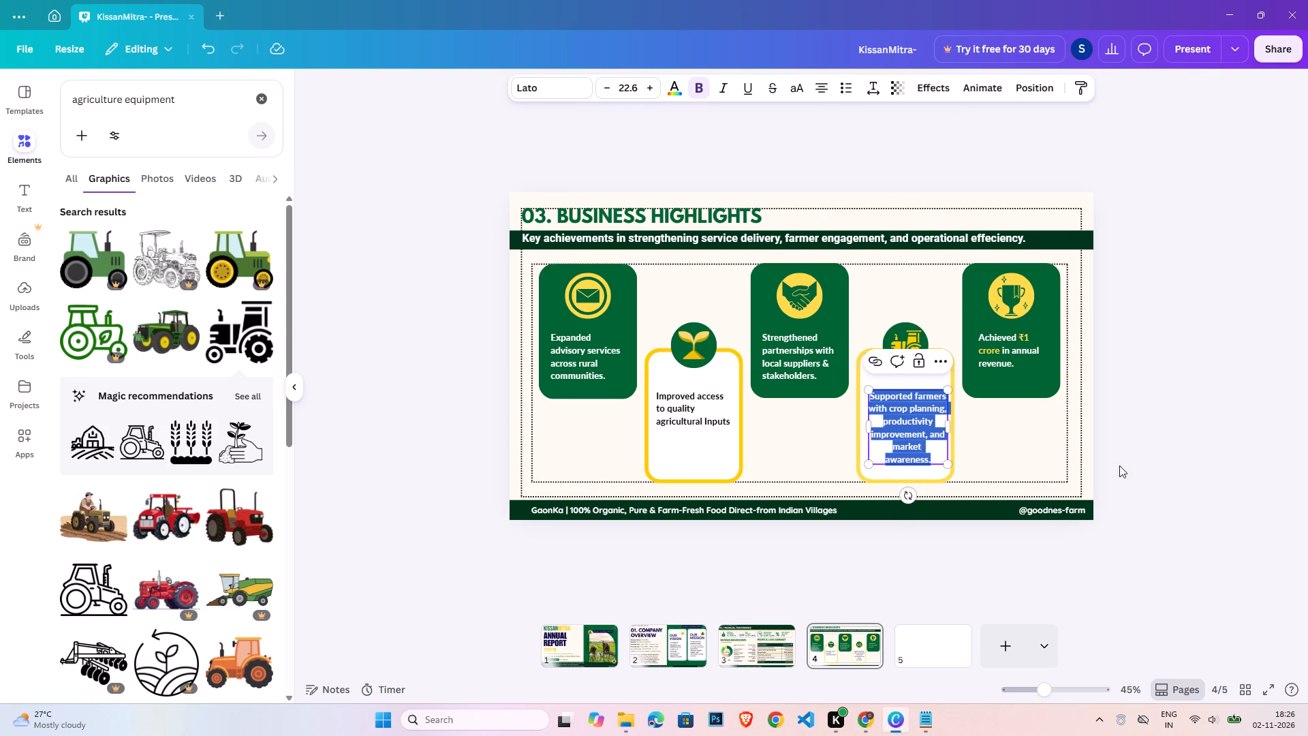
Align the fourth card's caption box and the yellow-outlined card to a shared horizontal centre.
{"action": "left_click", "coordinate": [1148, 468]}
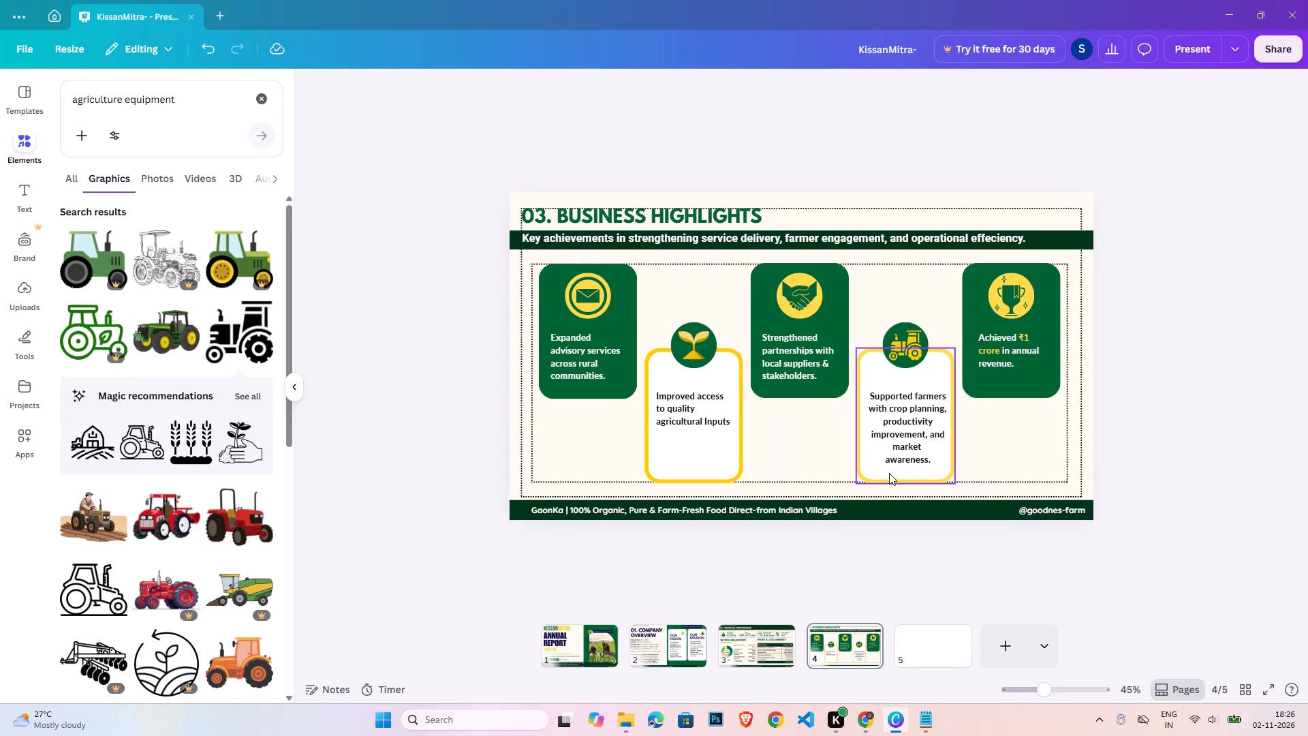
{"action": "left_click", "coordinate": [865, 461]}
{"action": "left_click", "coordinate": [887, 457], "text": "shift"}
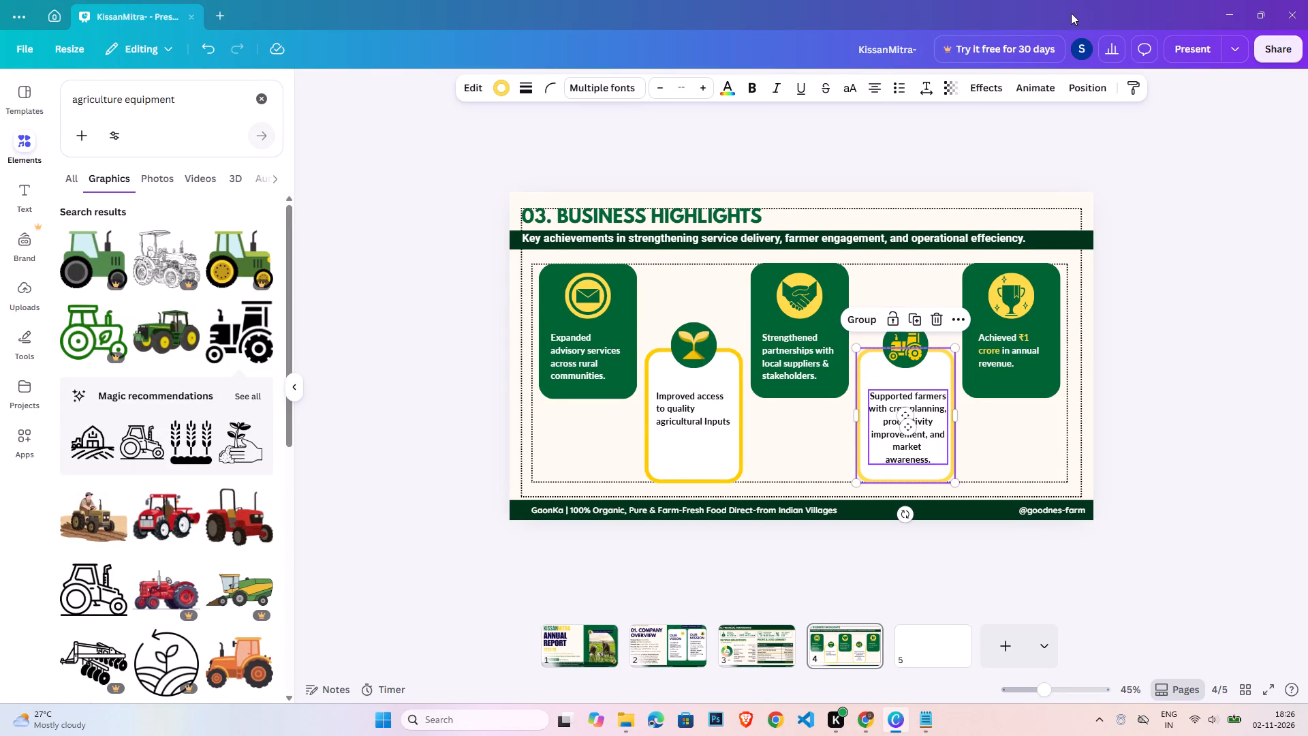
{"action": "left_click", "coordinate": [1098, 89]}
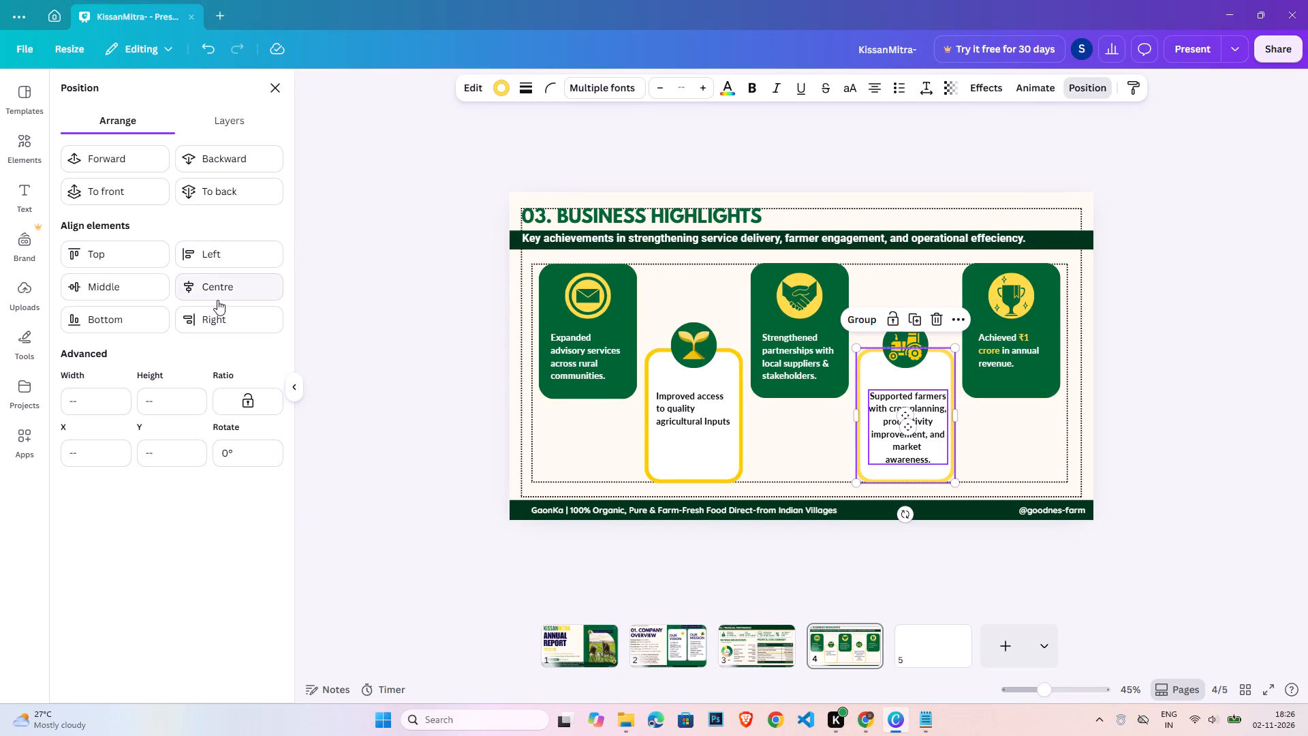
{"action": "left_click", "coordinate": [217, 300]}
{"action": "double_click", "coordinate": [1121, 455]}
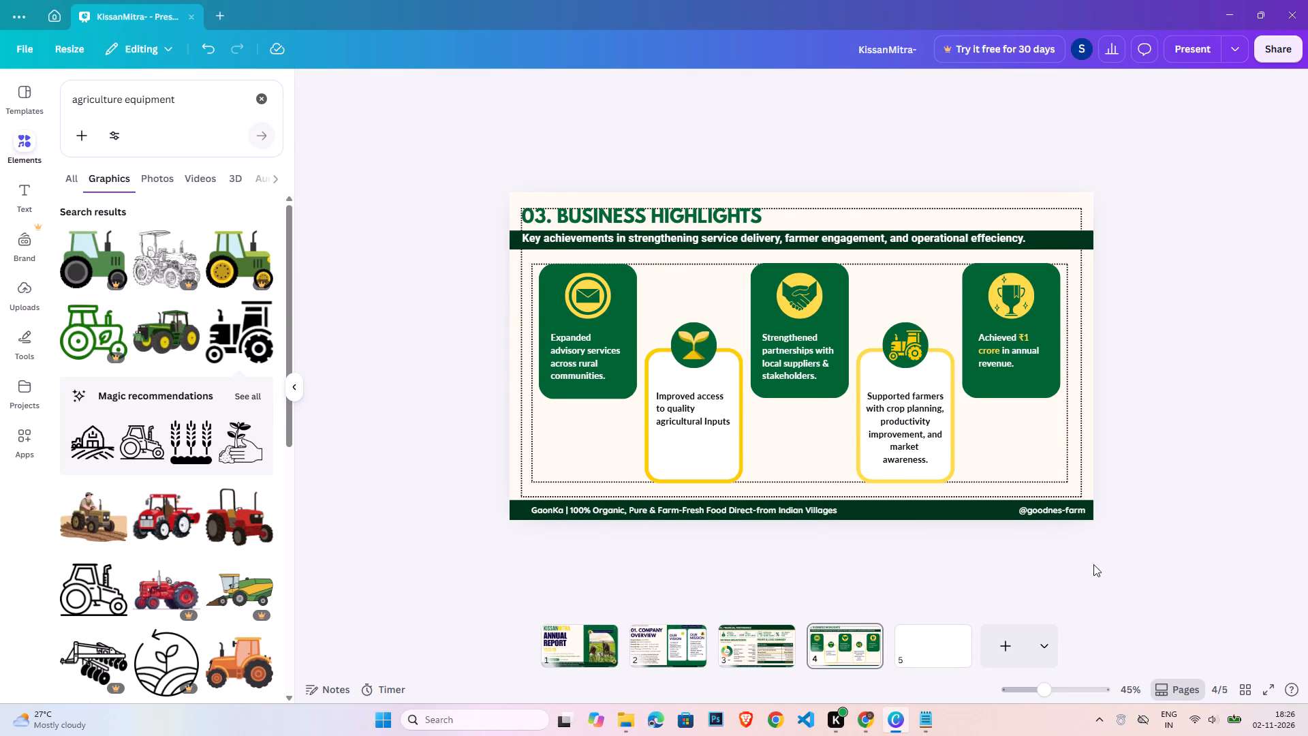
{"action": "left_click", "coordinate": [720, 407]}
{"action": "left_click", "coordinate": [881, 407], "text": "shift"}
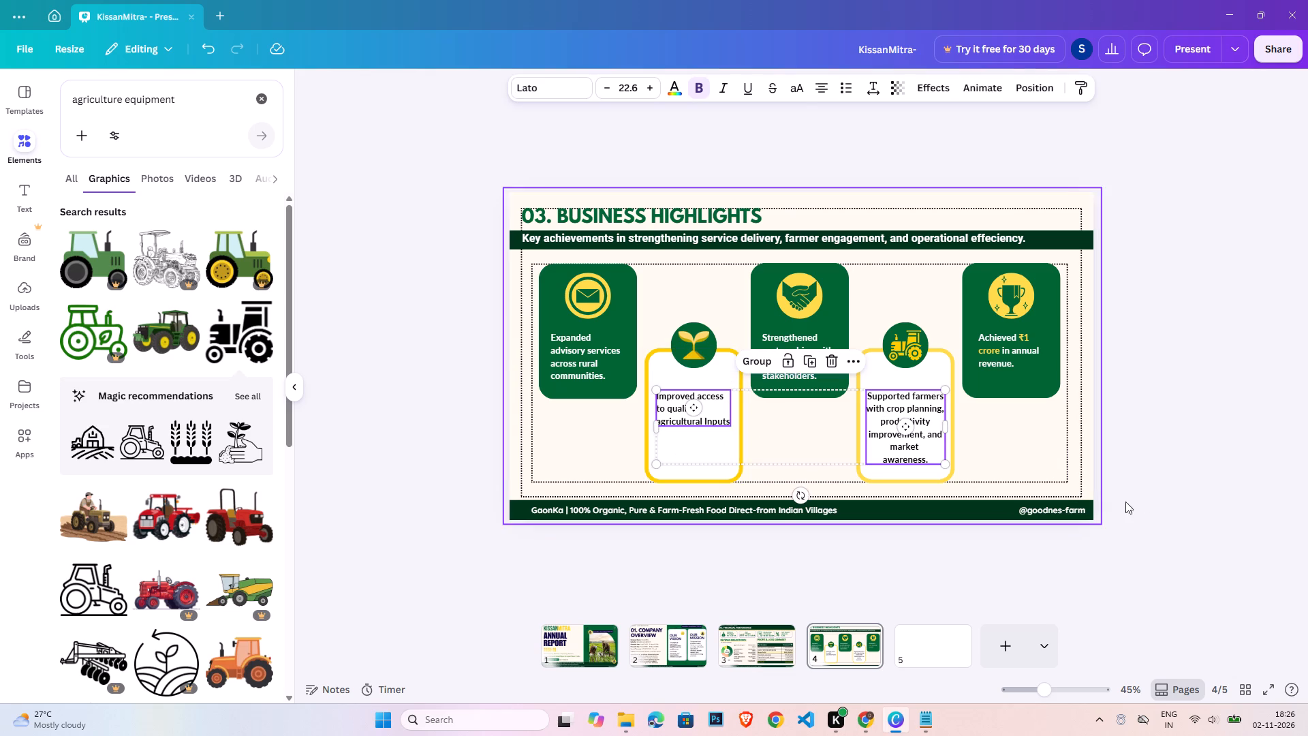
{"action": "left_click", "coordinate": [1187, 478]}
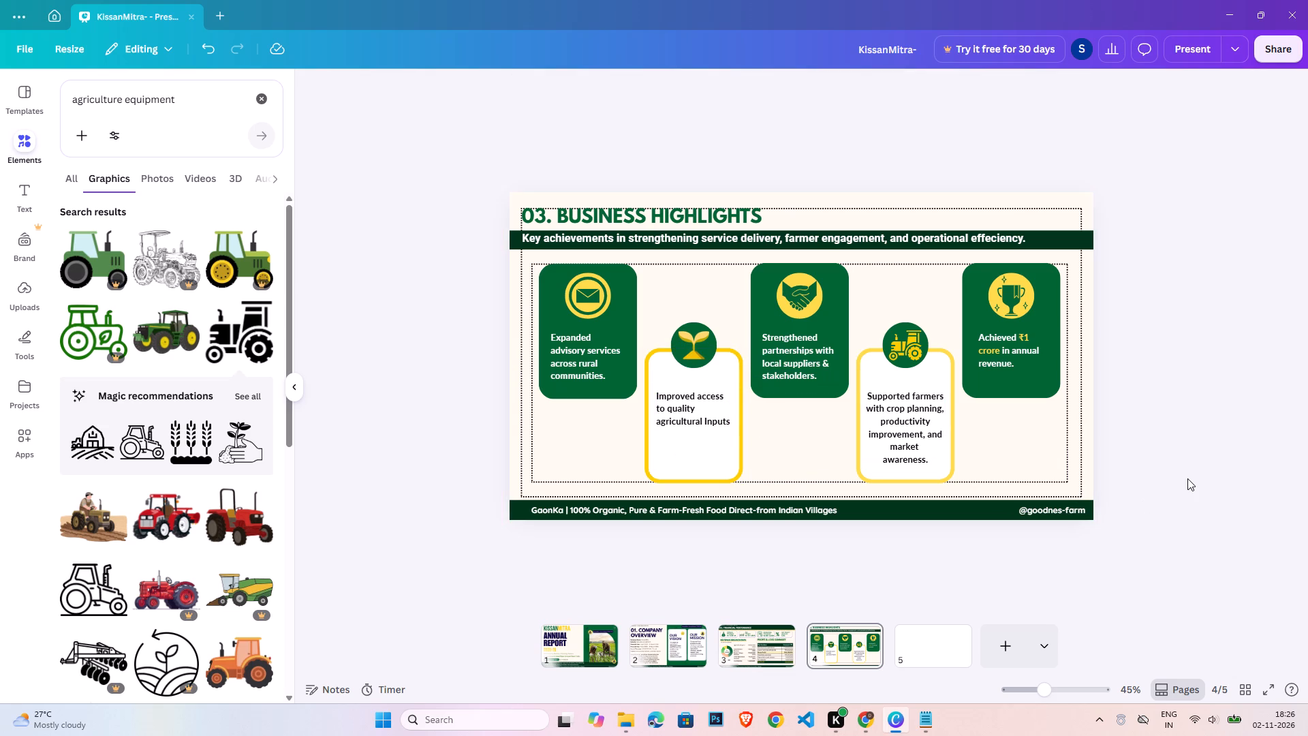
Unlock and delete the inner dotted guide rectangle surrounding the five cards.
{"action": "left_click", "coordinate": [552, 480]}
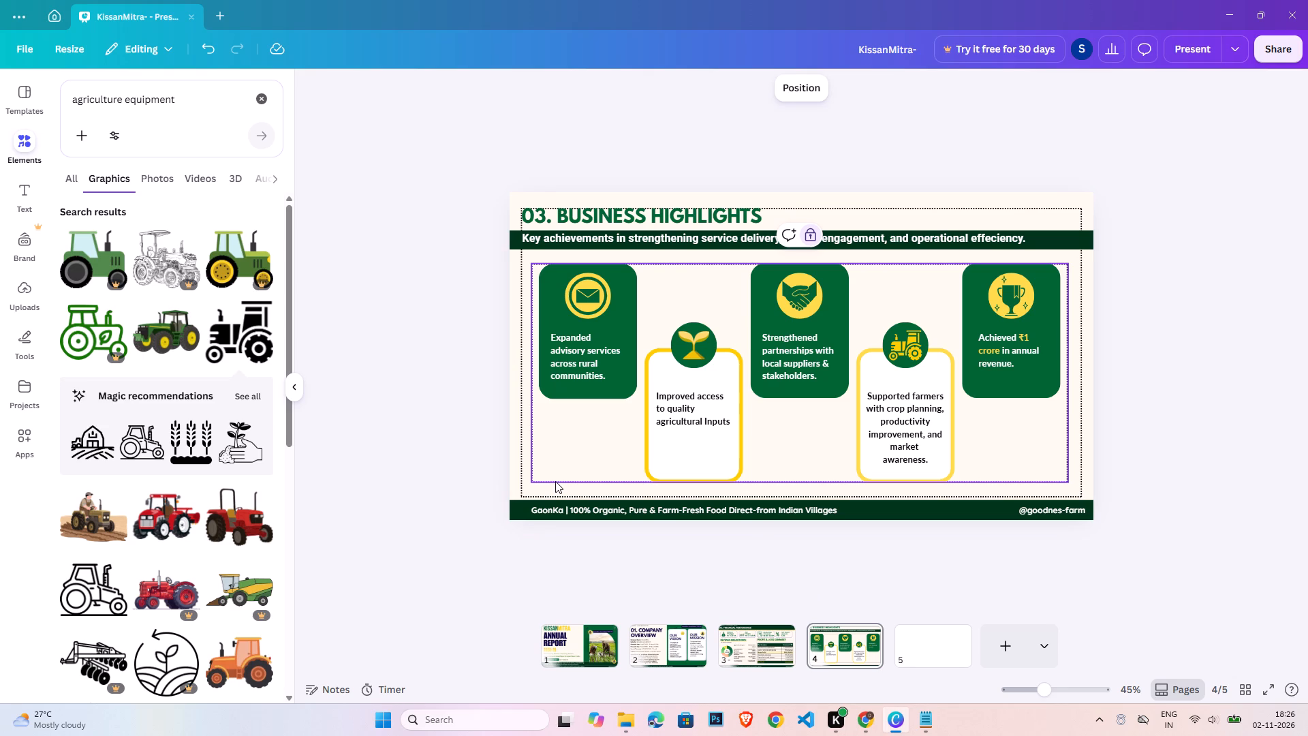
{"action": "key", "text": "Delete"}
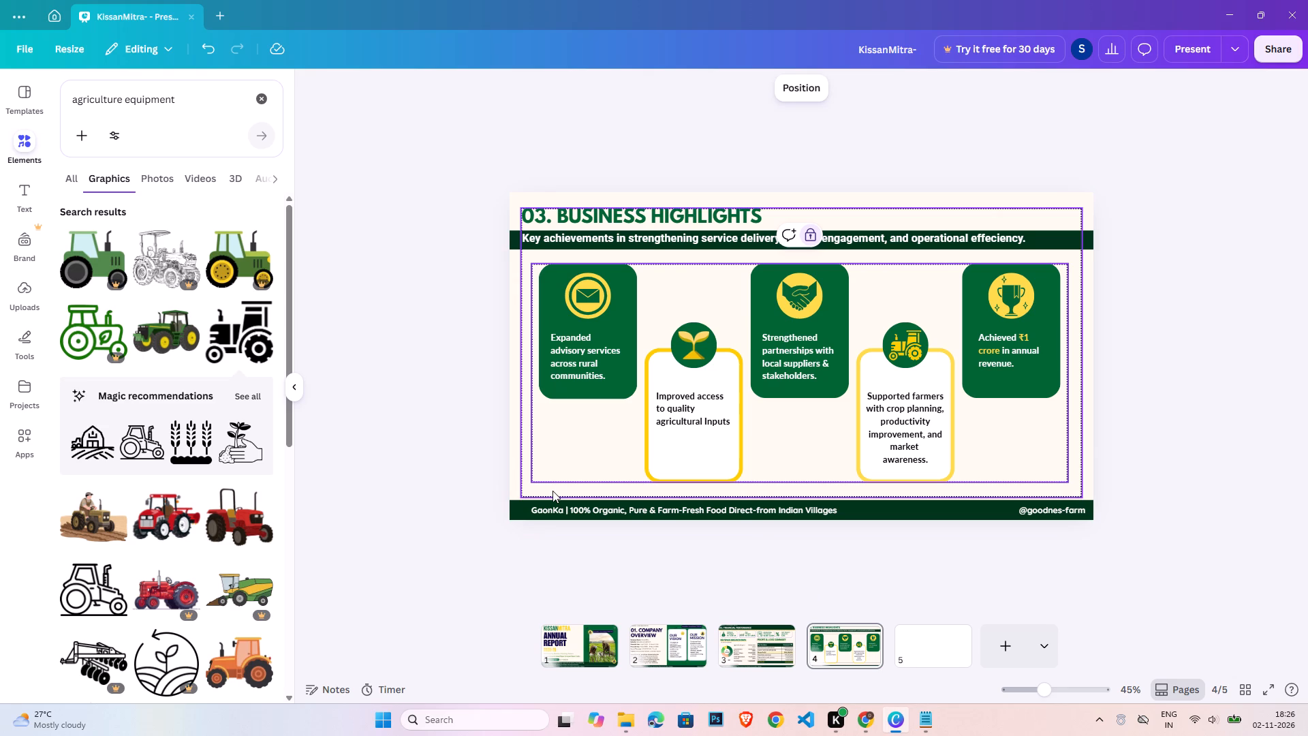
{"action": "key", "text": "Delete"}
{"action": "left_click", "coordinate": [814, 234]}
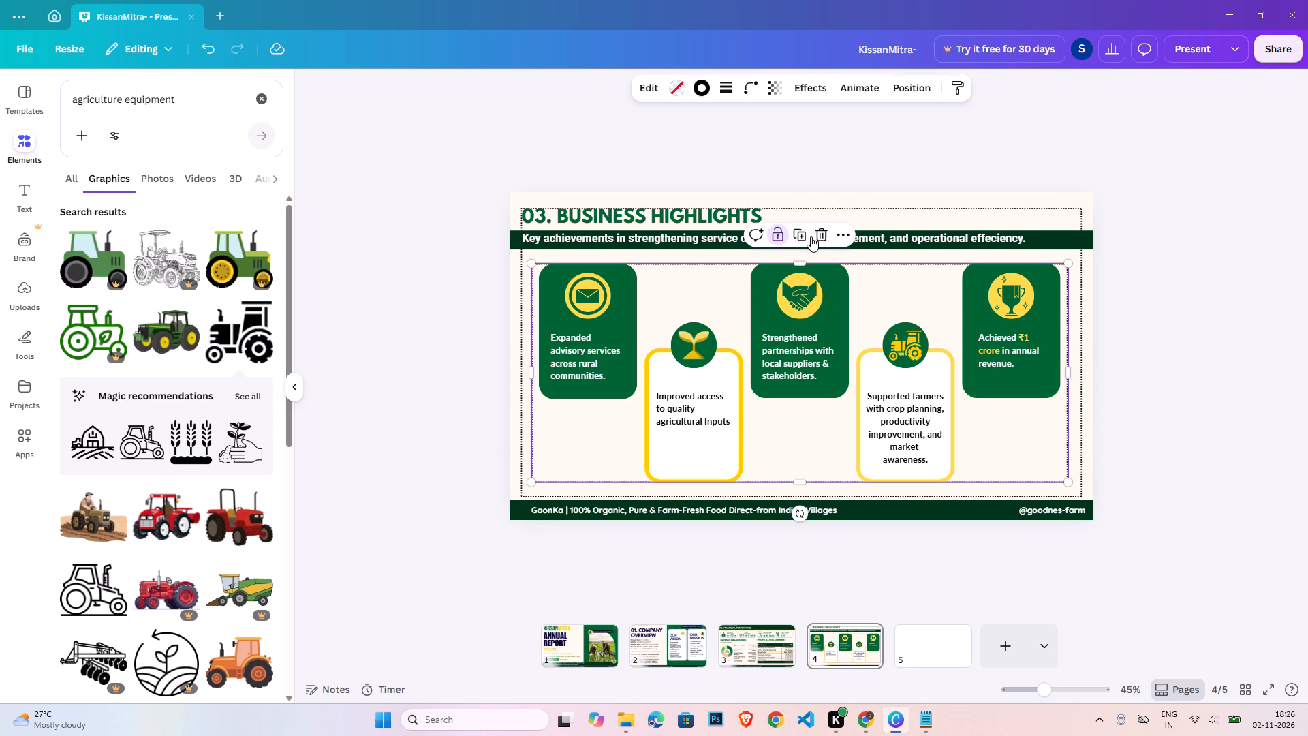
{"action": "key", "text": "Delete"}
Unlock and delete the outer dotted guide rectangle that marks the page margins.
{"action": "left_click", "coordinate": [523, 489]}
{"action": "key", "text": "Delete"}
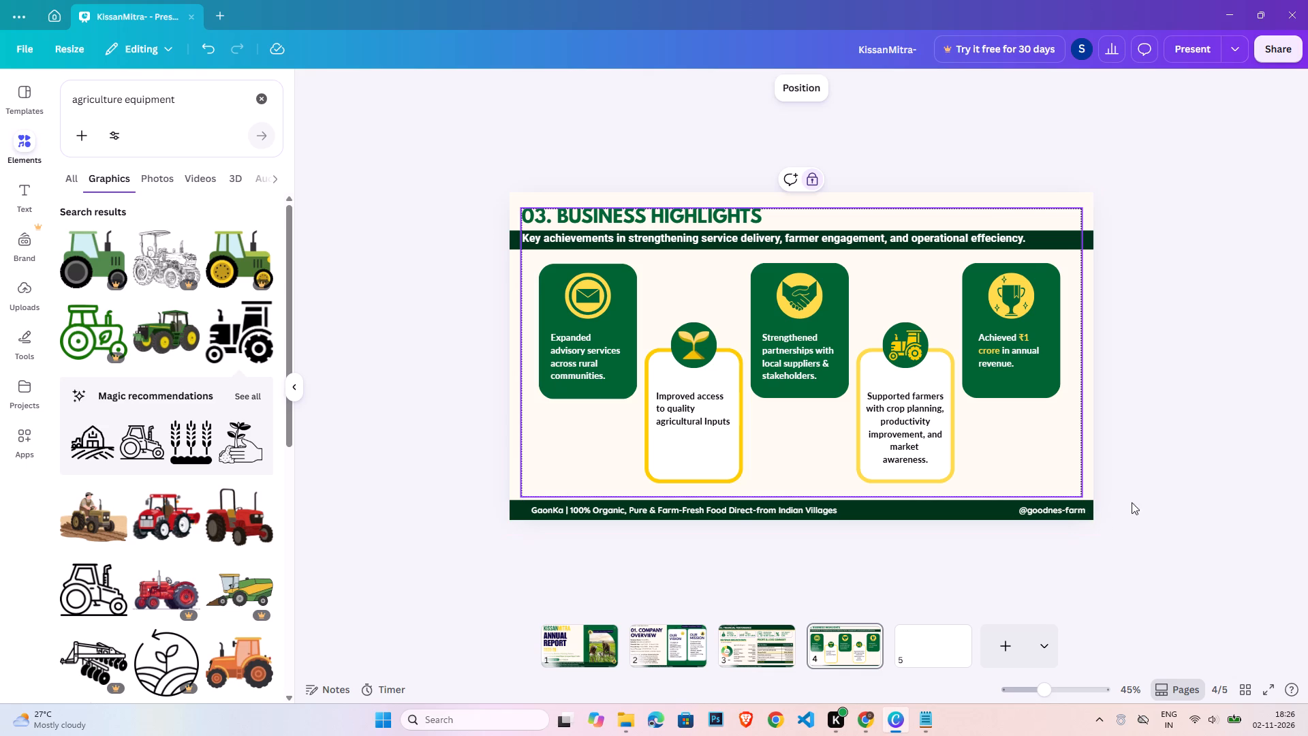
{"action": "left_click", "coordinate": [1234, 433]}
{"action": "left_click", "coordinate": [1083, 351]}
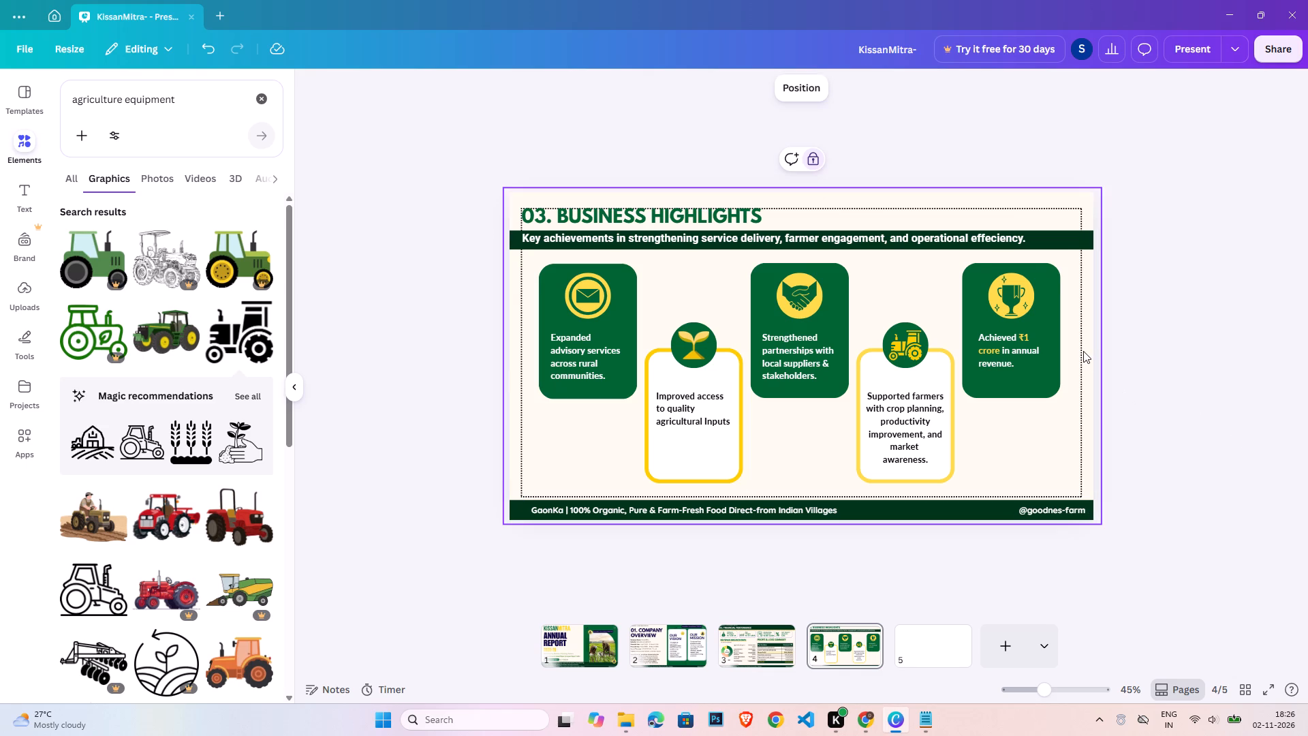
{"action": "left_click", "coordinate": [1121, 345]}
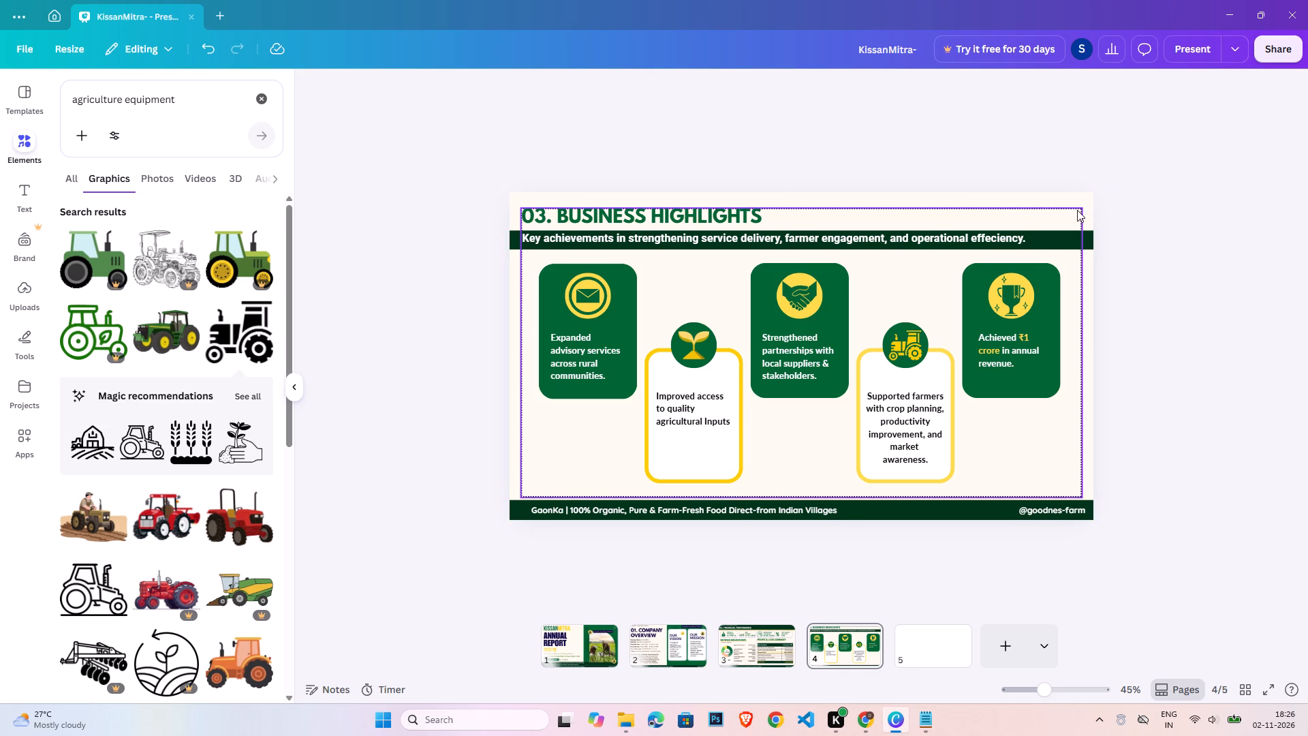
{"action": "left_click", "coordinate": [1077, 210]}
{"action": "left_click", "coordinate": [811, 170]}
{"action": "key", "text": "Delete"}
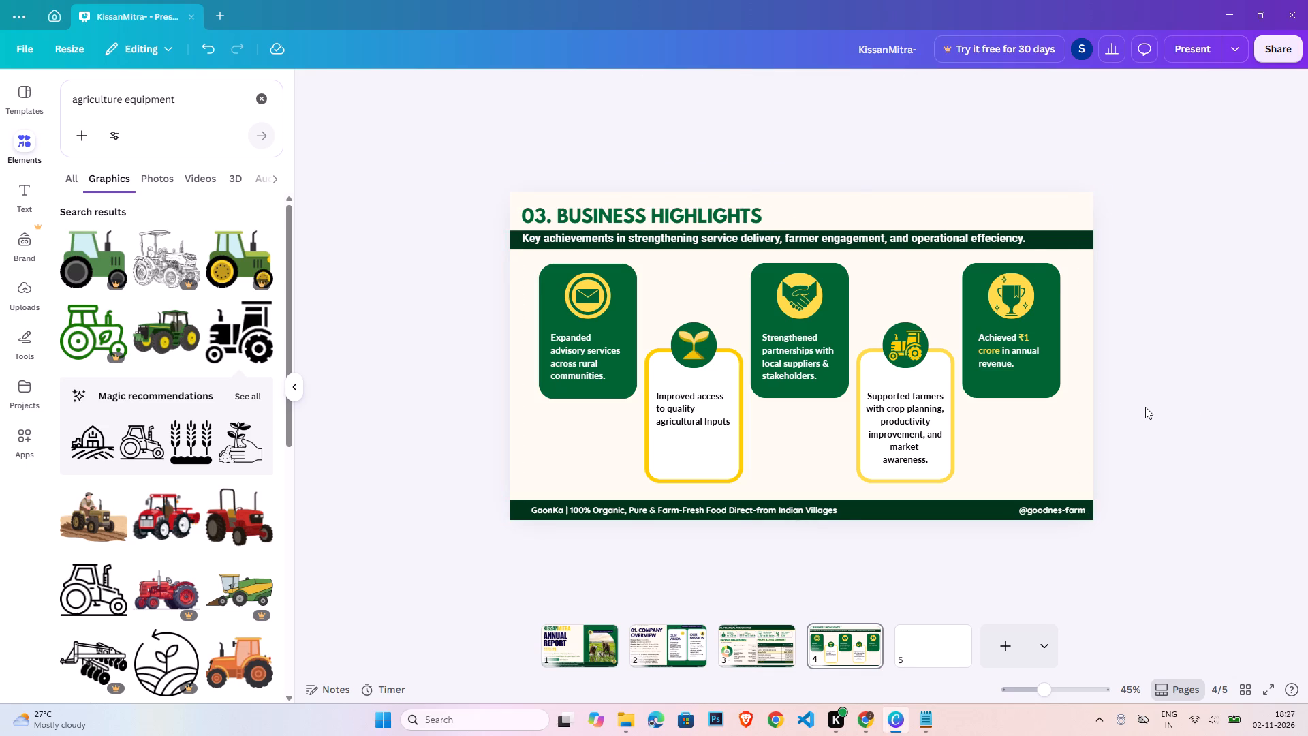
{"action": "left_click", "coordinate": [1145, 407]}
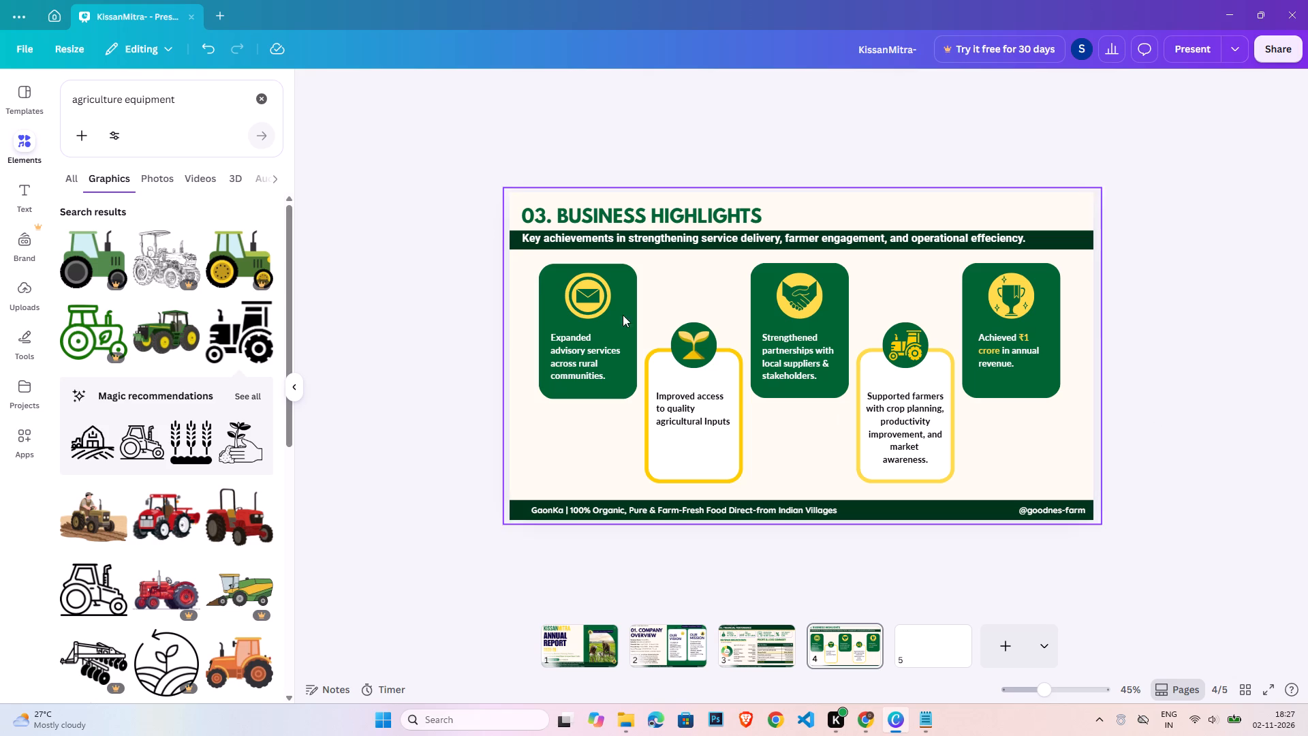
Search graphics for "leaves" and place a green leaf sprig, tilted clockwise, partly off the page's left edge just above the footer.
{"action": "triple_click", "coordinate": [175, 97]}
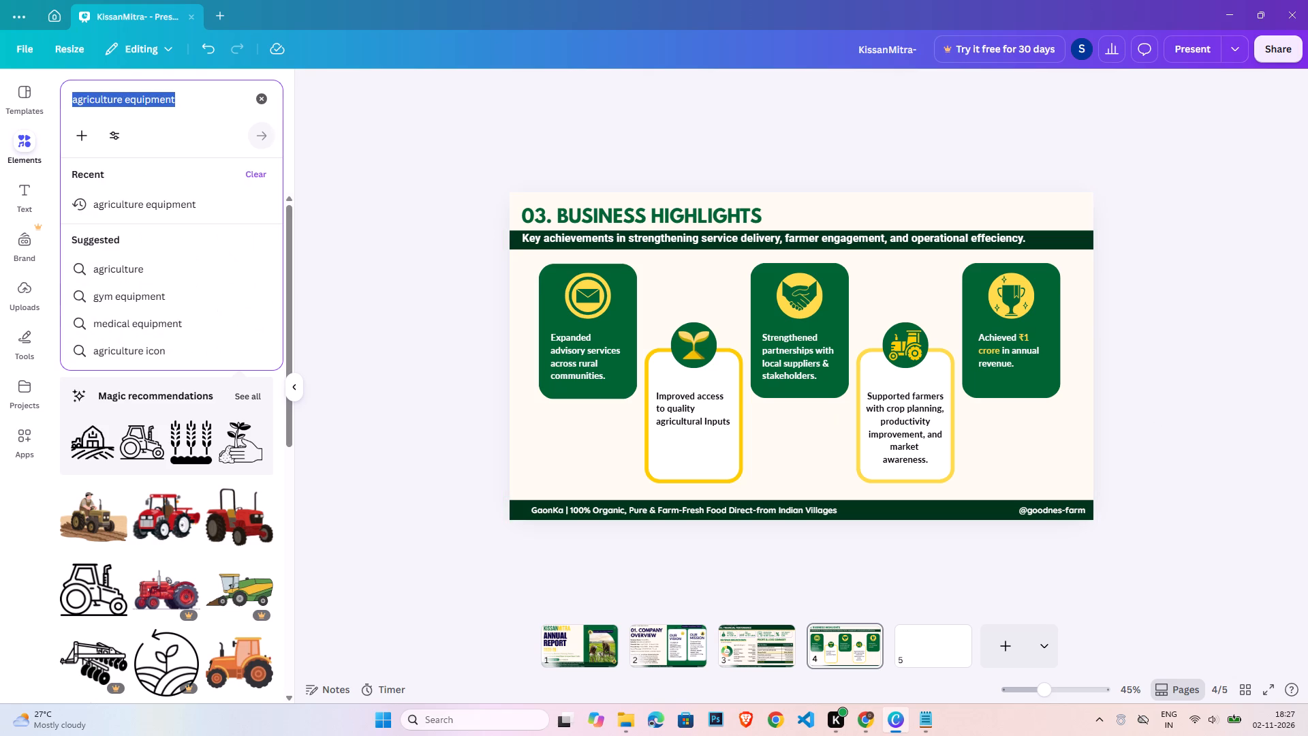
{"action": "type", "text": "leave"}
{"action": "key", "text": "BackSpace"}
{"action": "type", "text": "es"}
{"action": "key", "text": "Return"}
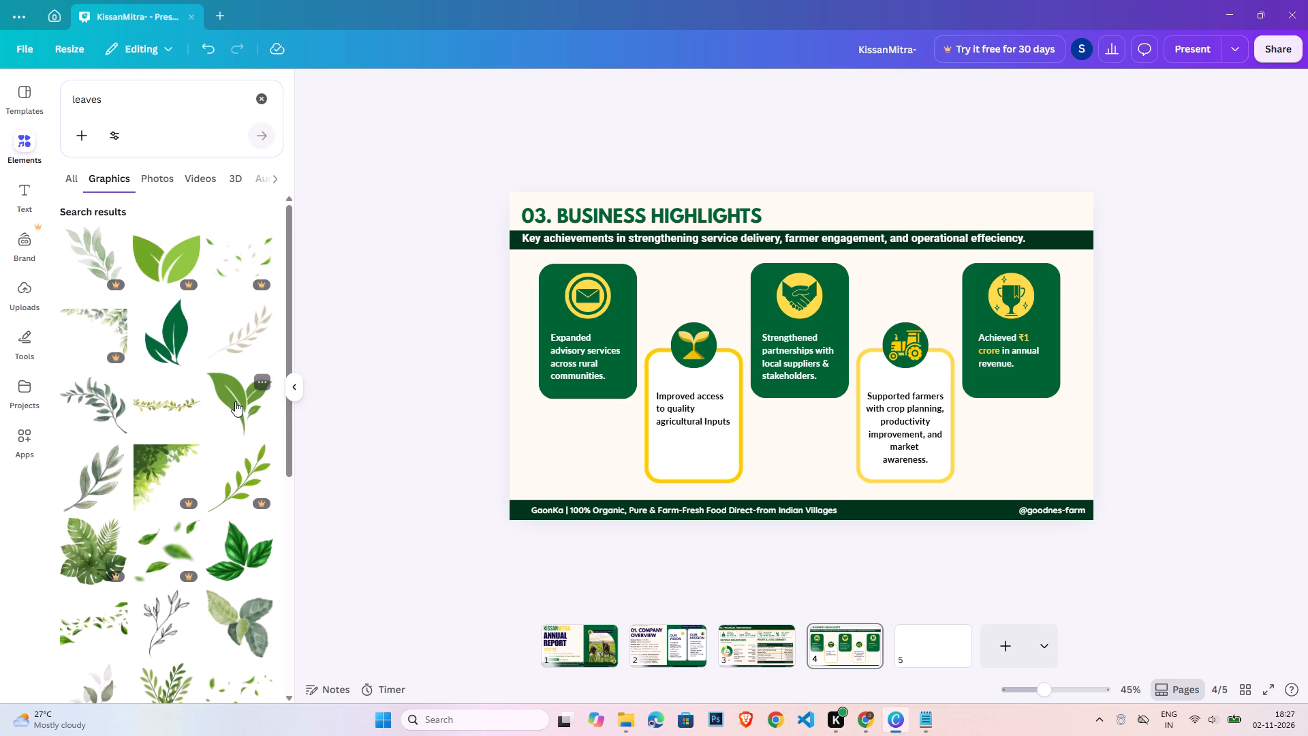
{"action": "left_click", "coordinate": [235, 401]}
{"action": "left_click_drag", "start_coordinate": [809, 403], "coordinate": [597, 461]}
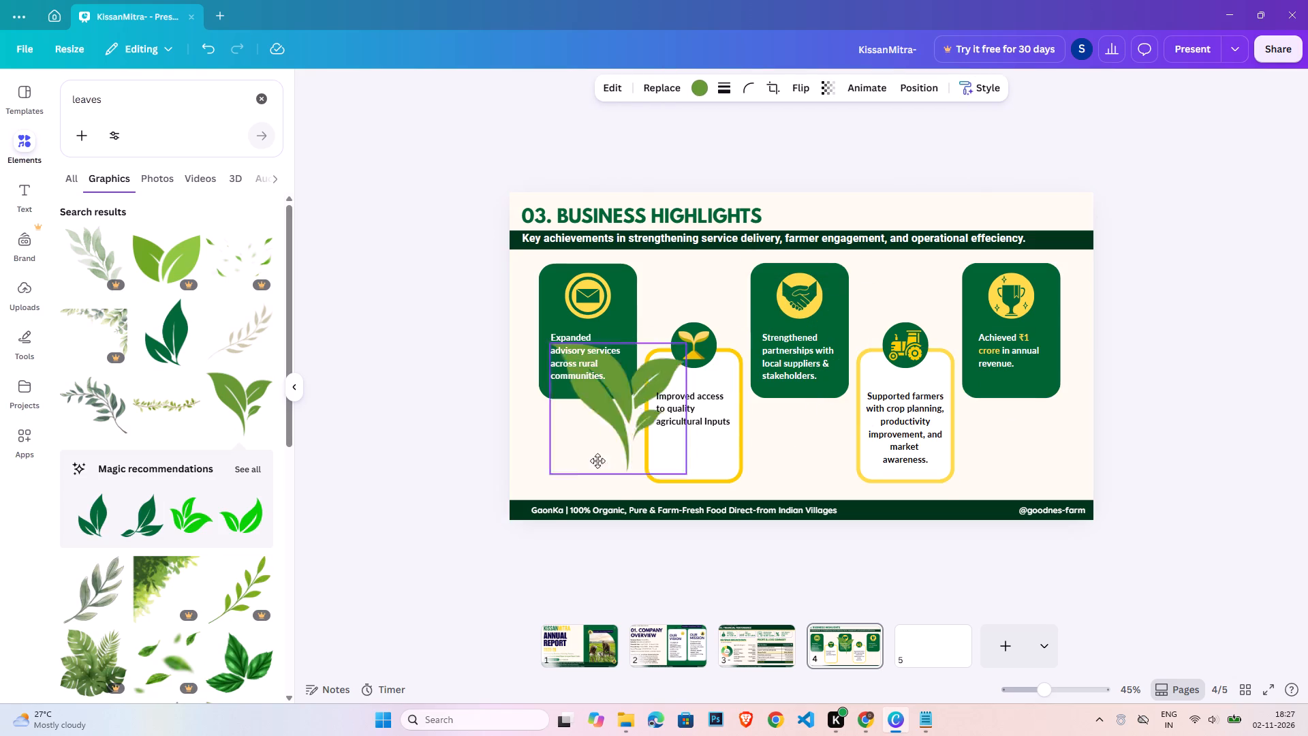
{"action": "left_click_drag", "start_coordinate": [597, 461], "coordinate": [535, 490]}
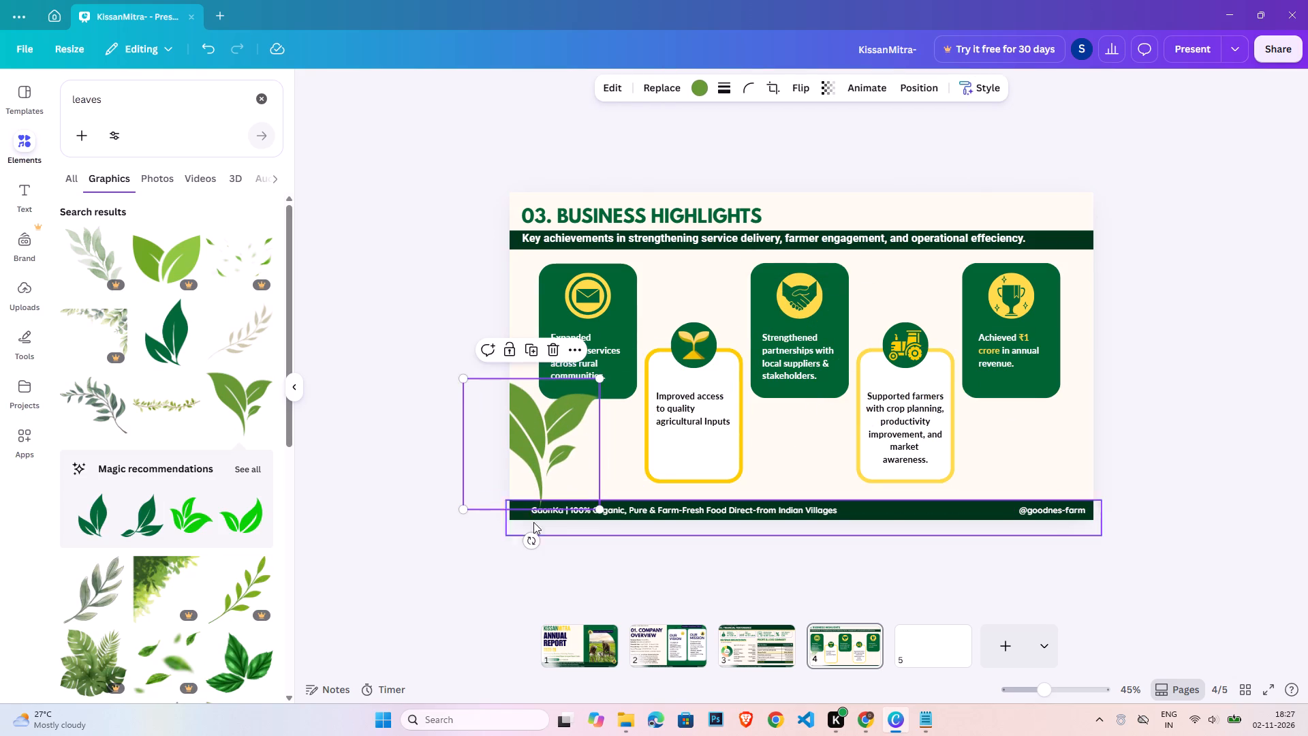
{"action": "left_click_drag", "start_coordinate": [530, 535], "coordinate": [435, 500]}
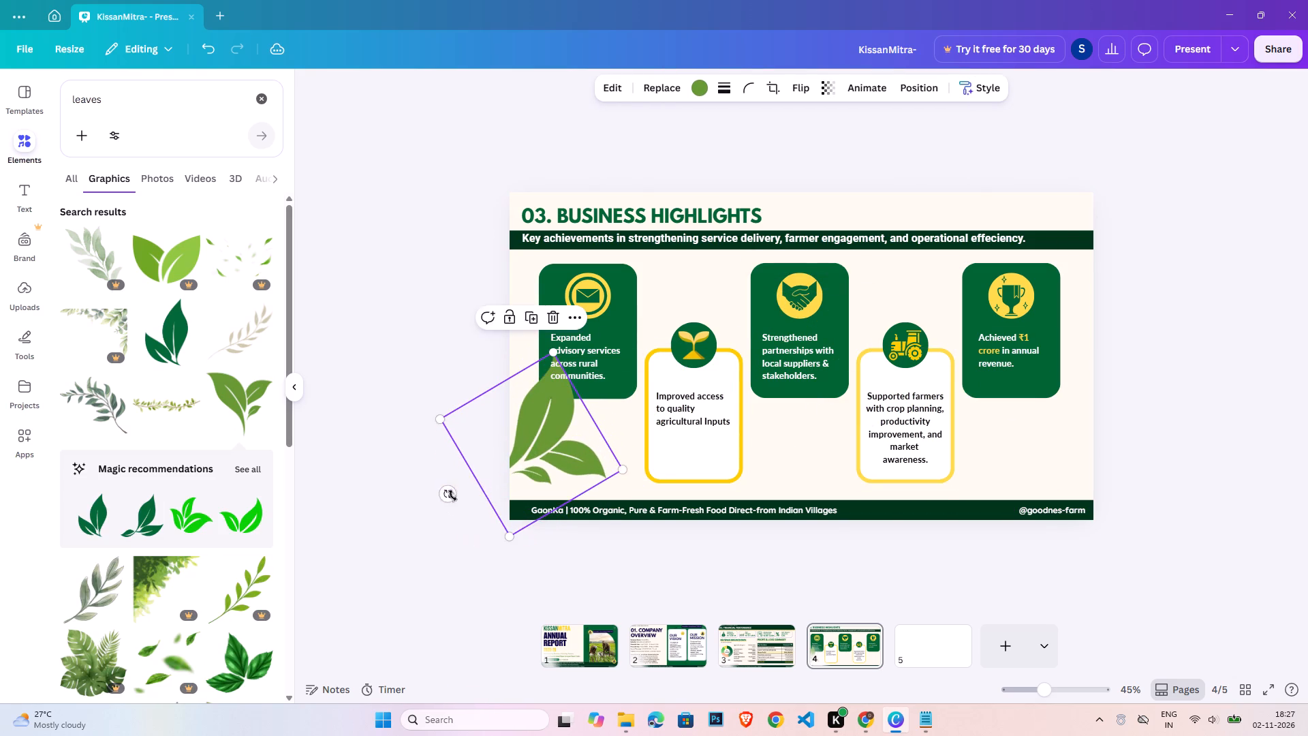
{"action": "left_click_drag", "start_coordinate": [549, 434], "coordinate": [521, 447]}
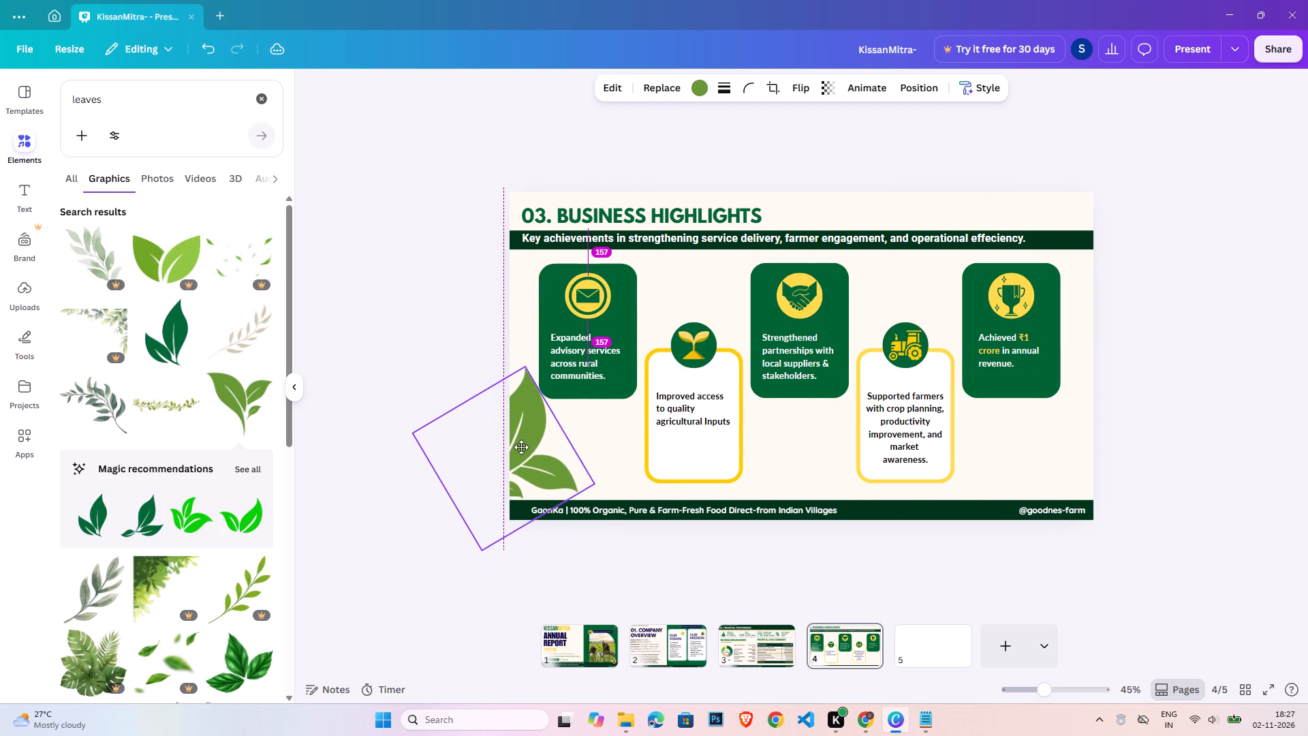
{"action": "left_click_drag", "start_coordinate": [521, 447], "coordinate": [516, 449]}
Fade the leaf sprig at the page's lower-left corner by making it semi-transparent.
{"action": "left_click", "coordinate": [837, 85]}
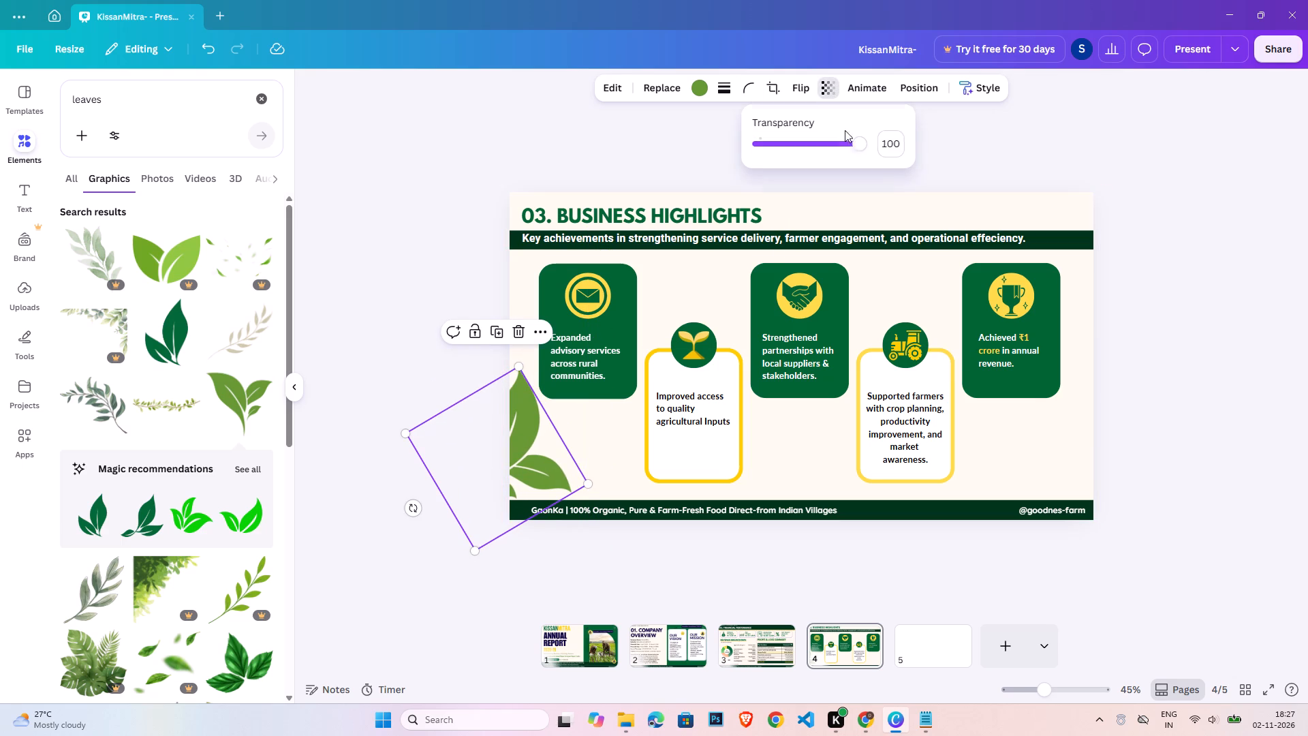
{"action": "left_click_drag", "start_coordinate": [862, 147], "coordinate": [824, 159]}
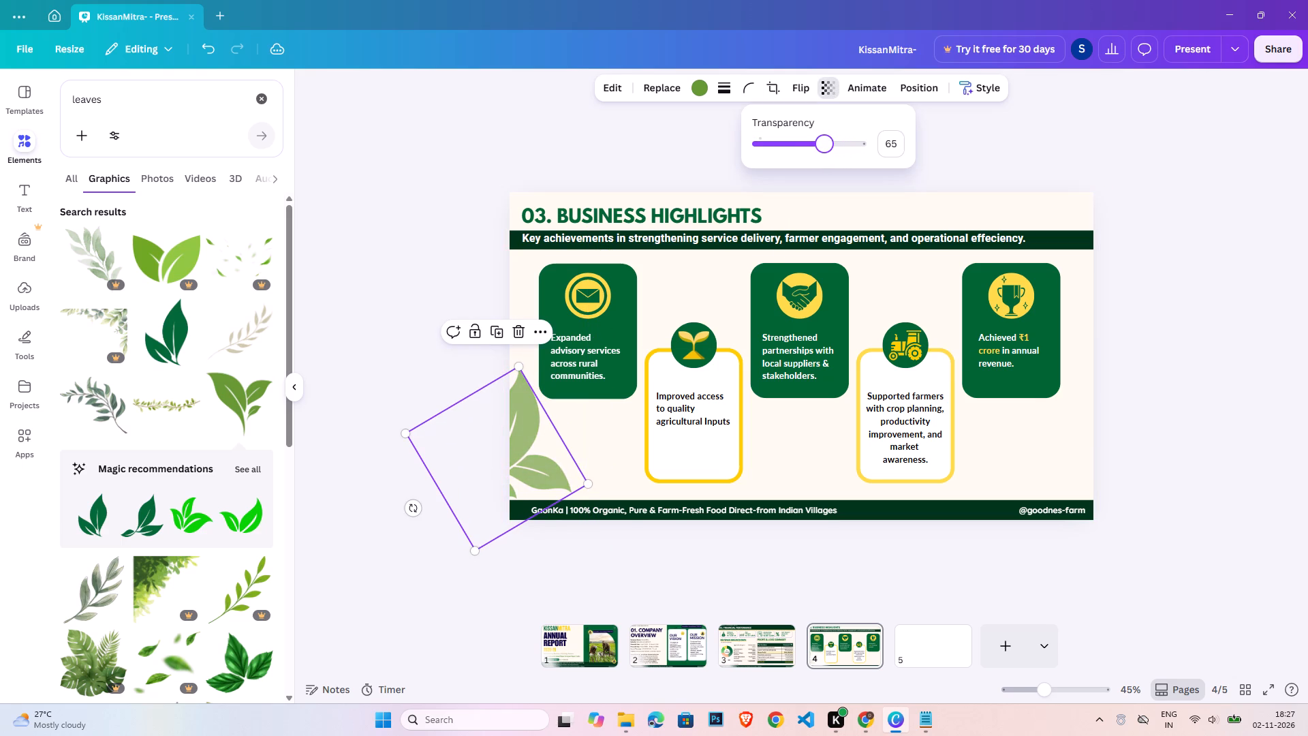
{"action": "left_click_drag", "start_coordinate": [824, 159], "coordinate": [808, 162]}
{"action": "double_click", "coordinate": [1189, 318]}
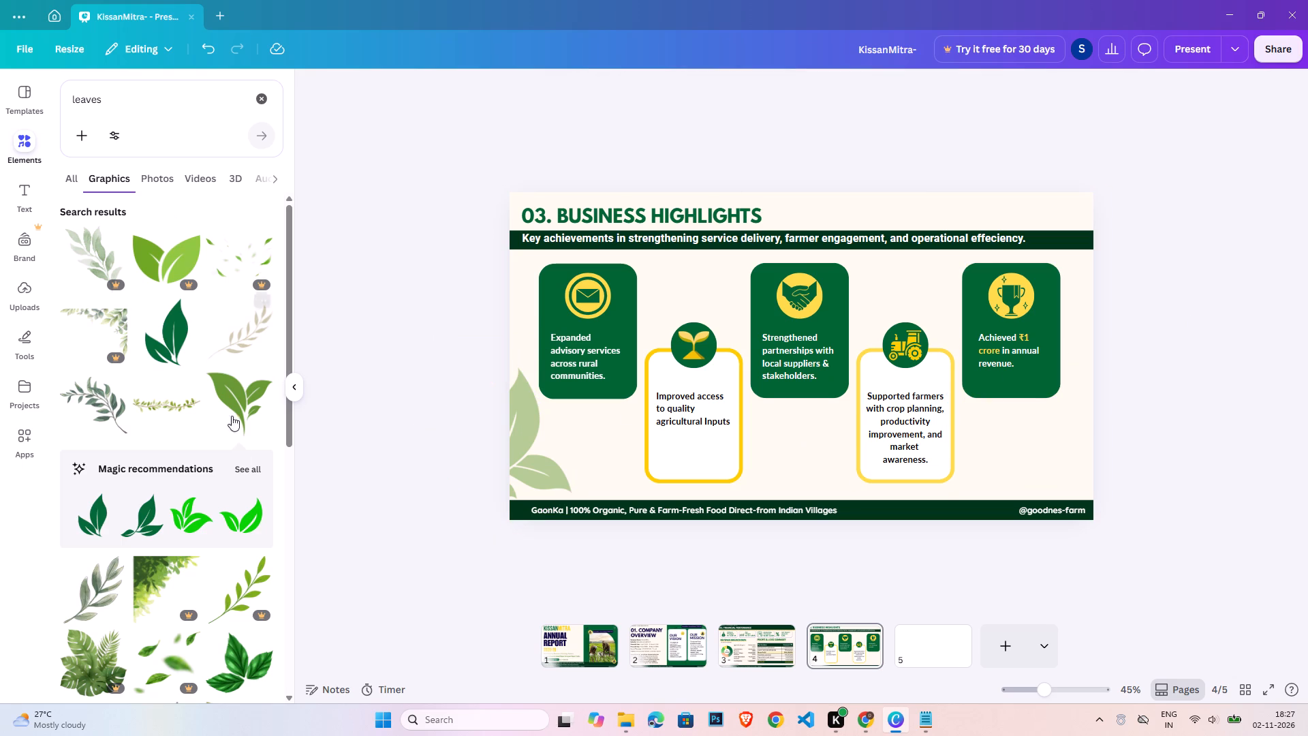
Add a green multi-leaf branch from the "leaves" graphics, tilt it counter-clockwise, and place it over the page's lower-right corner.
{"action": "scroll", "coordinate": [242, 457], "scroll_direction": "down", "scroll_amount": 5}
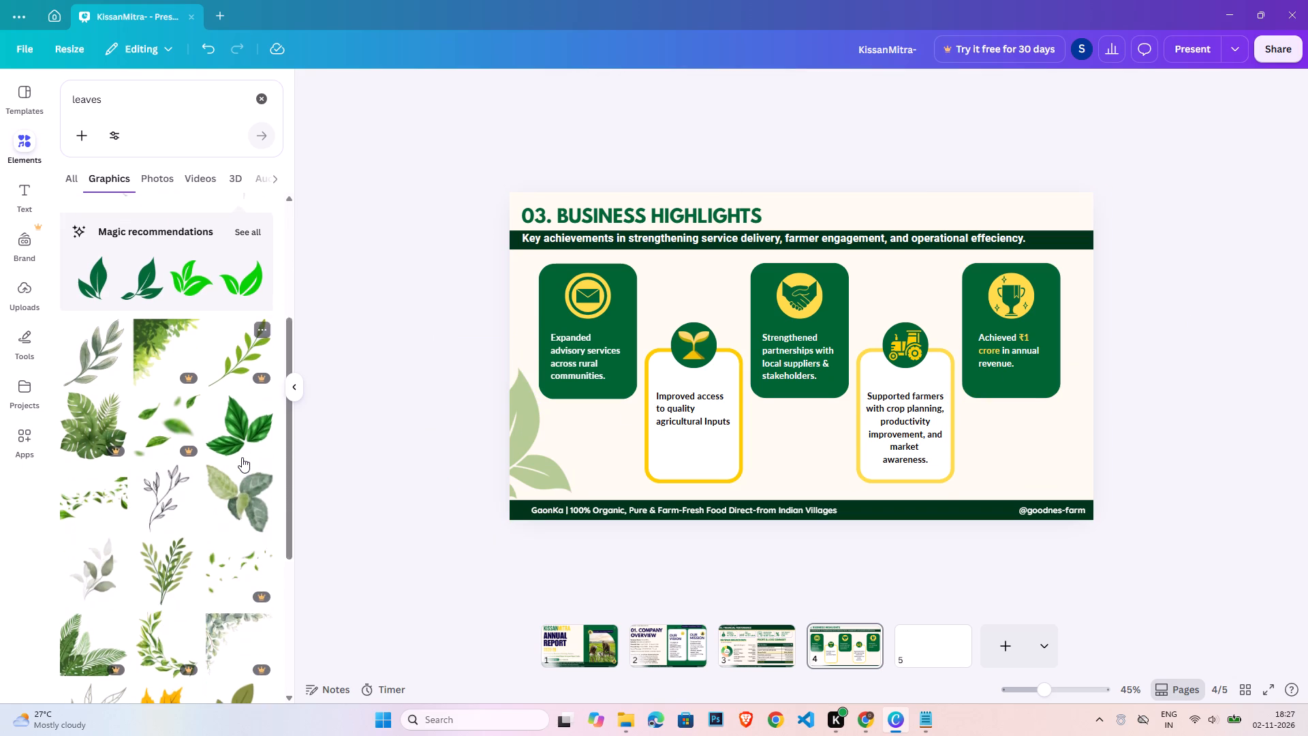
{"action": "scroll", "coordinate": [149, 476], "scroll_direction": "down", "scroll_amount": 2}
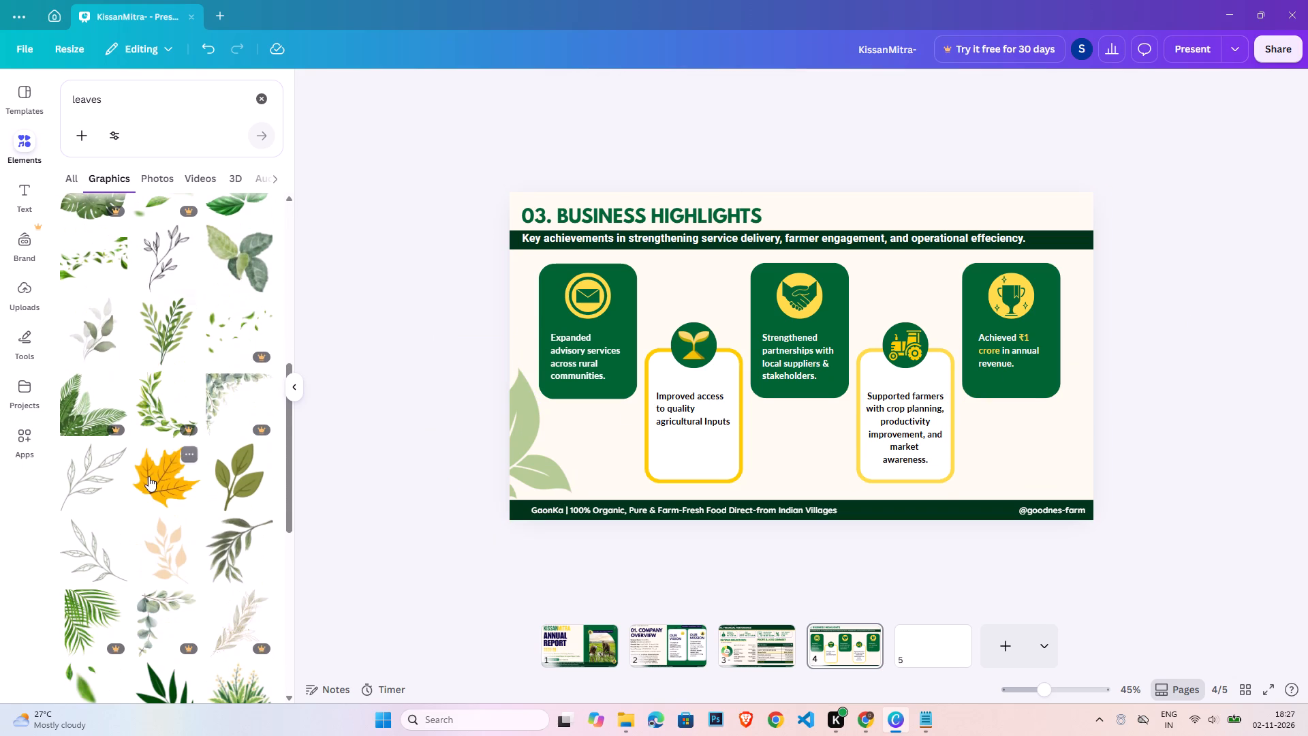
{"action": "scroll", "coordinate": [146, 477], "scroll_direction": "down", "scroll_amount": 7}
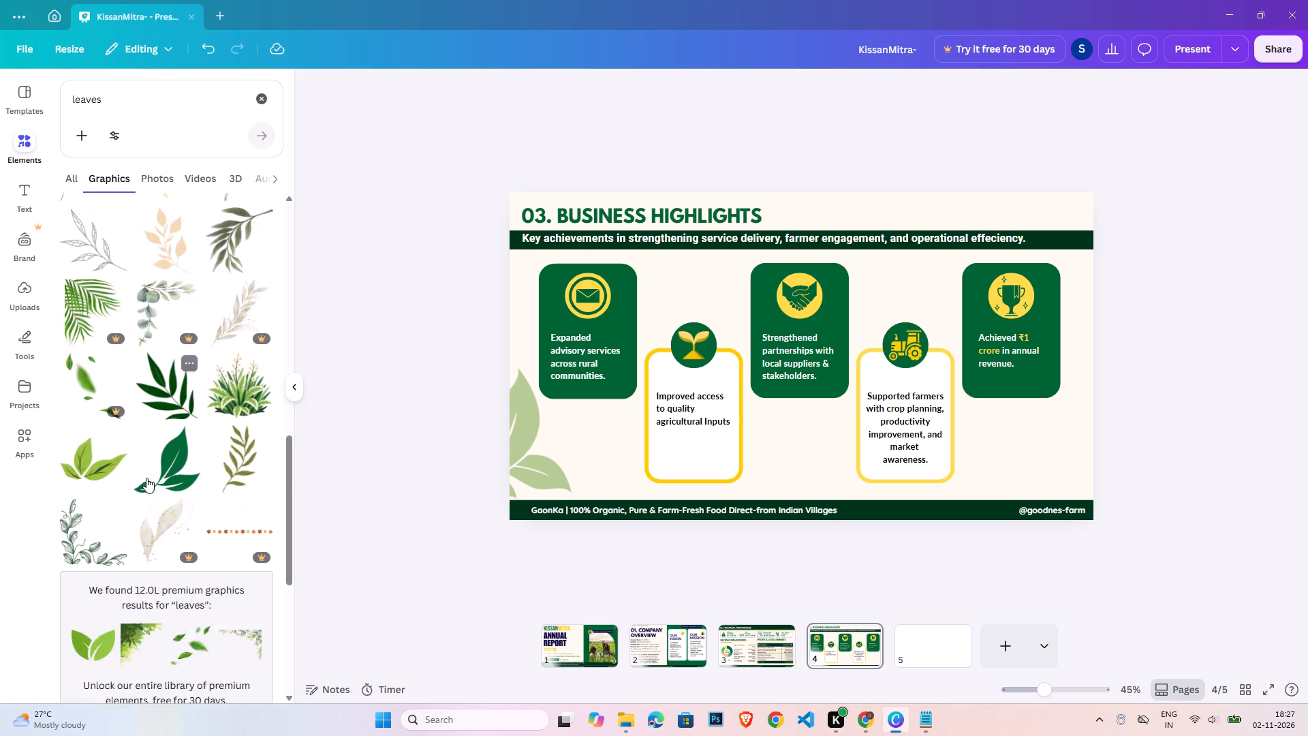
{"action": "scroll", "coordinate": [142, 479], "scroll_direction": "down", "scroll_amount": 4}
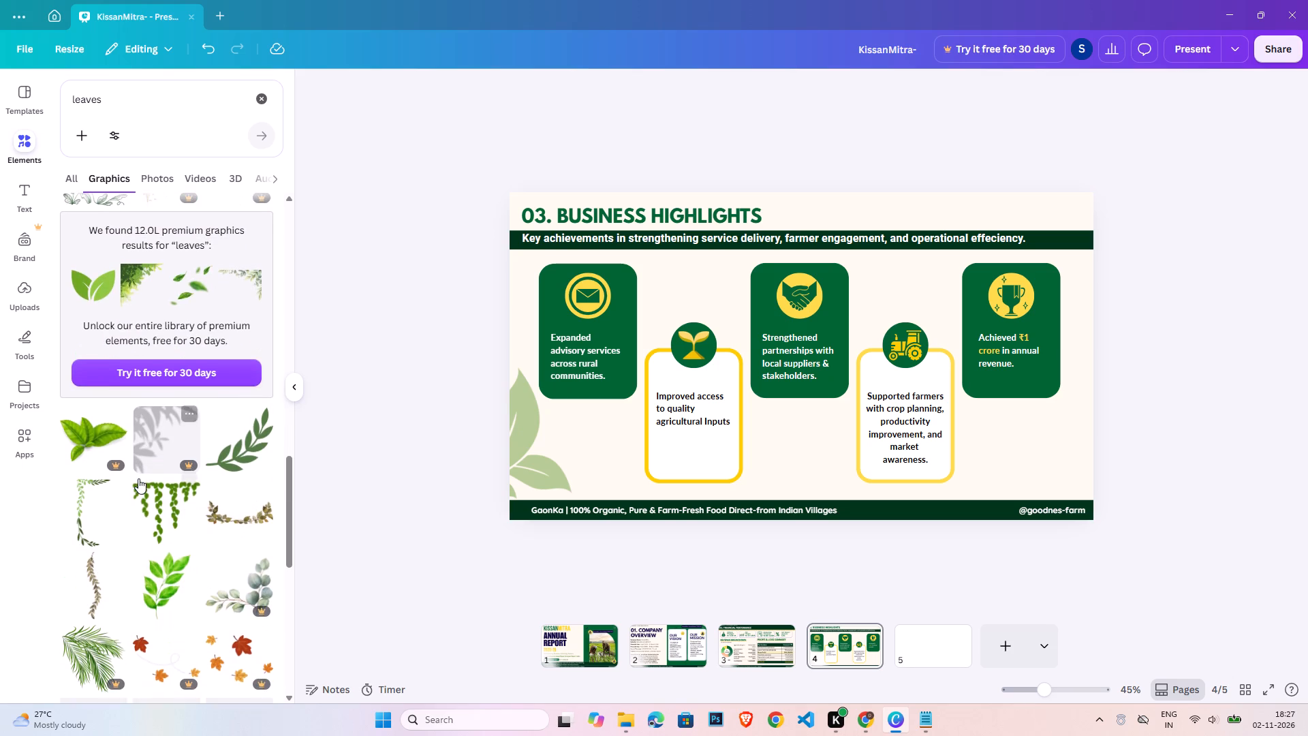
{"action": "scroll", "coordinate": [138, 478], "scroll_direction": "down", "scroll_amount": 3}
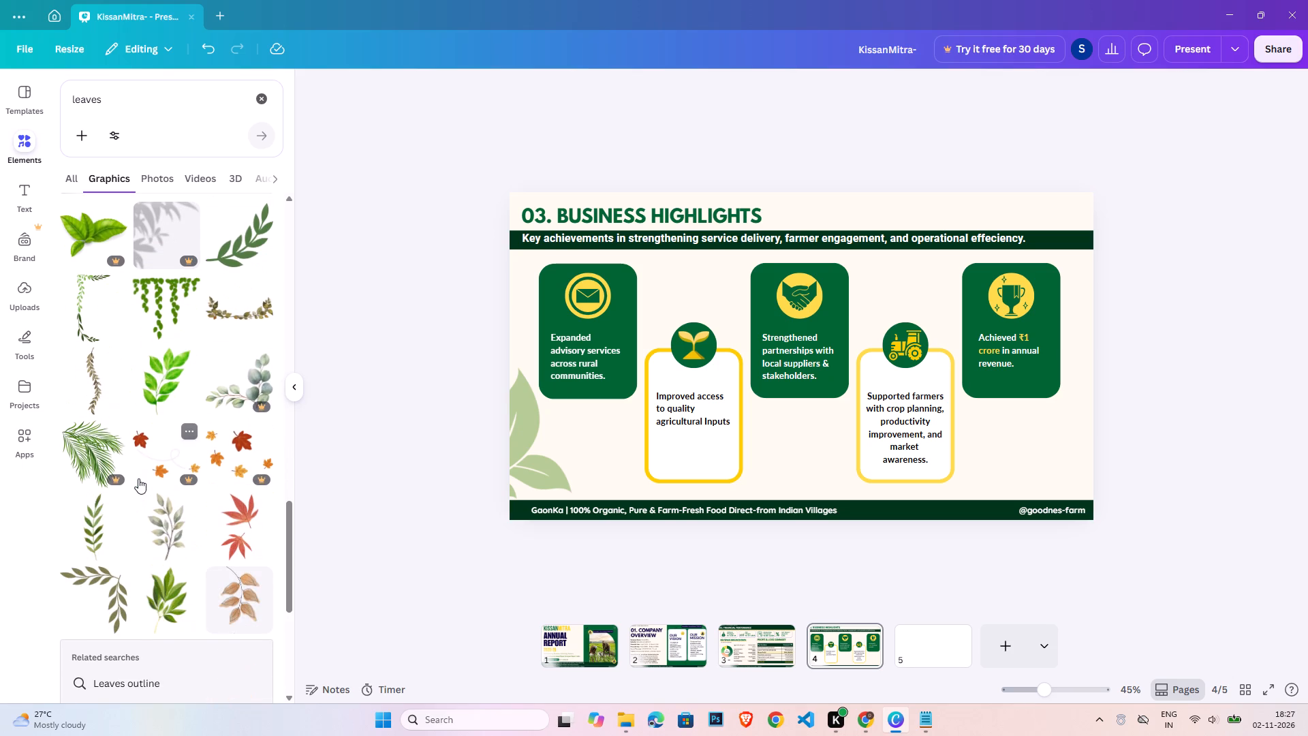
{"action": "scroll", "coordinate": [138, 478], "scroll_direction": "down", "scroll_amount": 9}
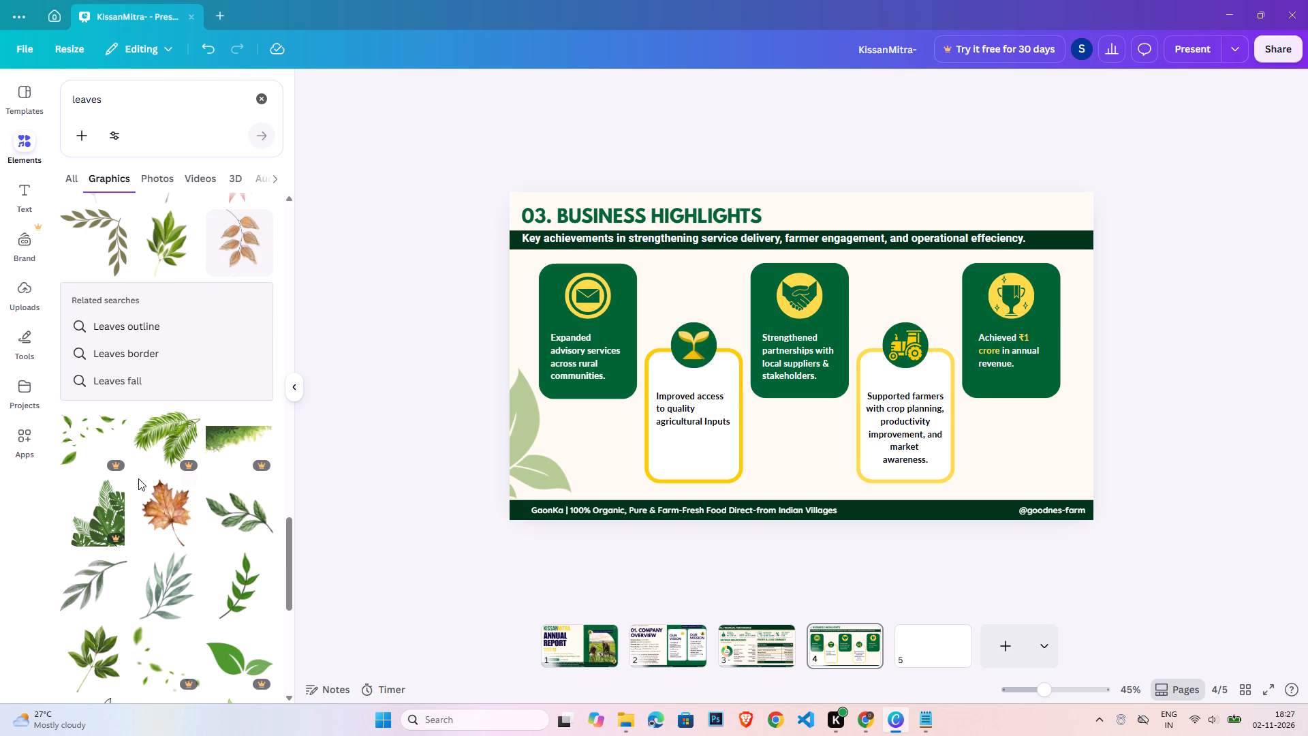
{"action": "left_click", "coordinate": [229, 594]}
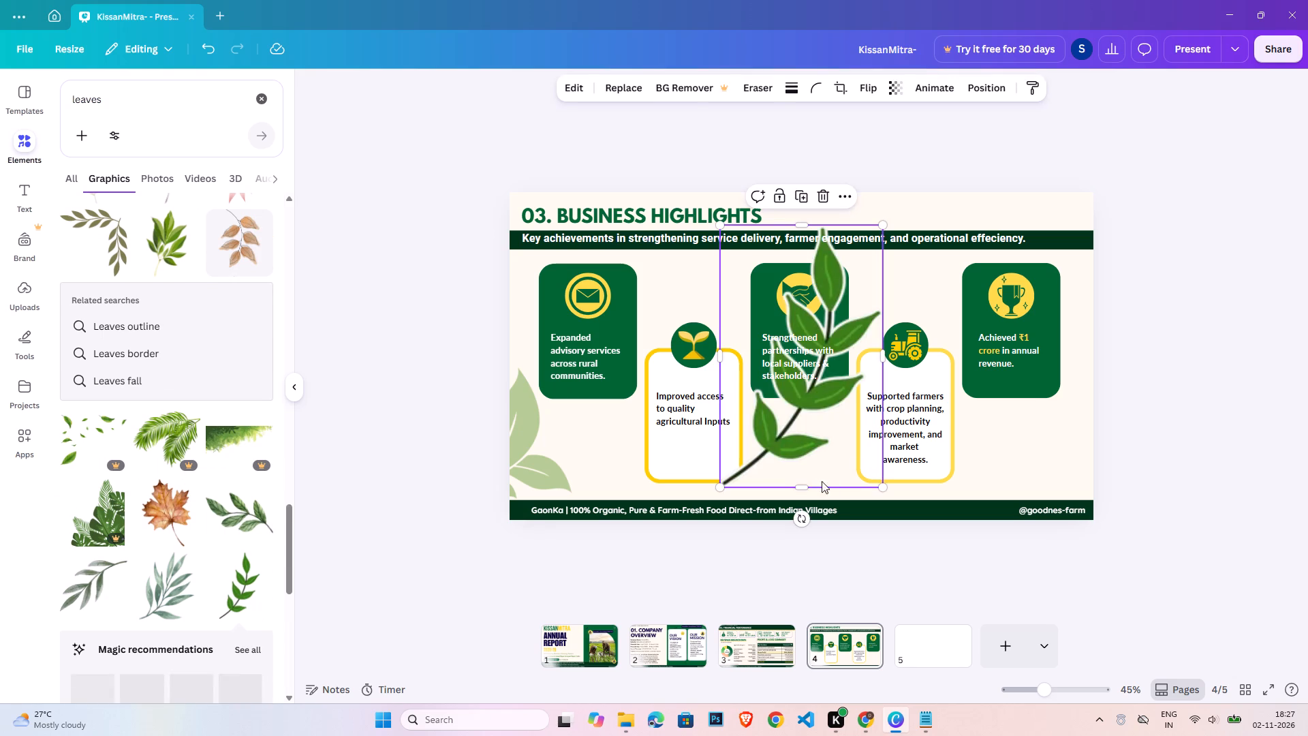
{"action": "left_click_drag", "start_coordinate": [804, 521], "coordinate": [967, 467]}
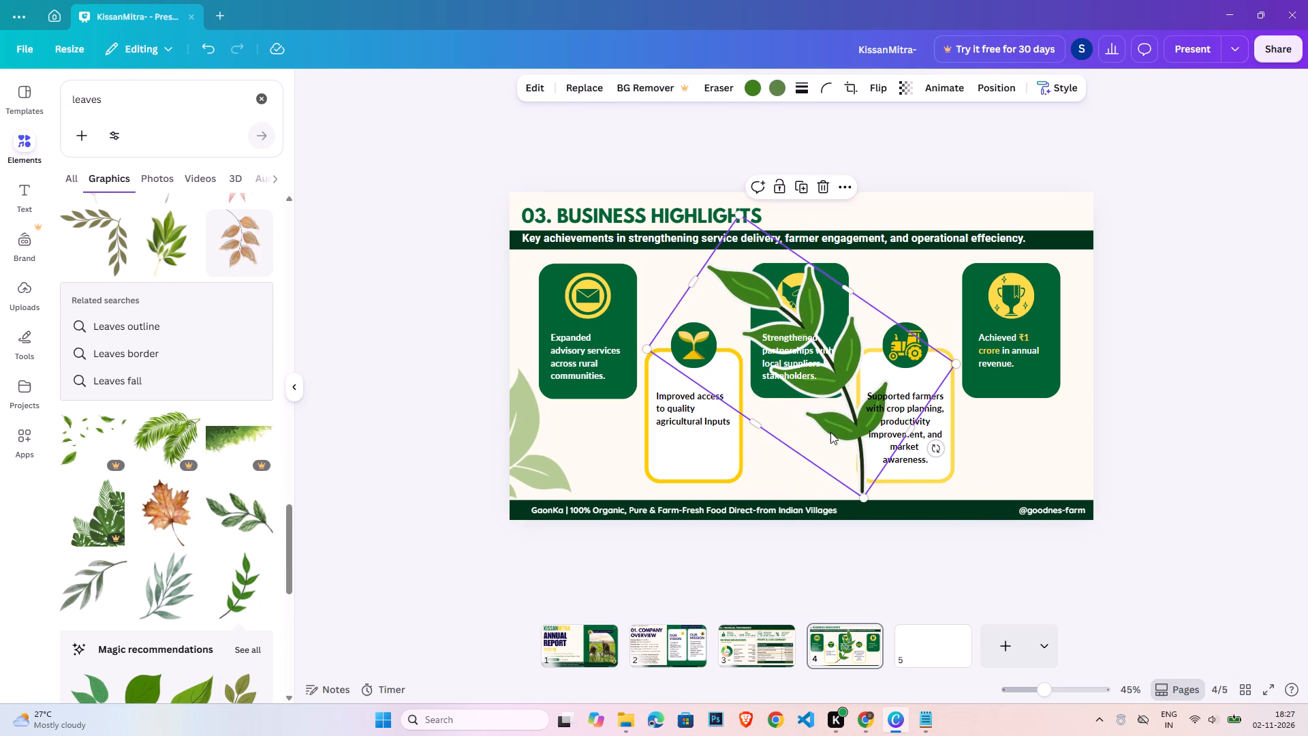
{"action": "left_click_drag", "start_coordinate": [829, 430], "coordinate": [1106, 579]}
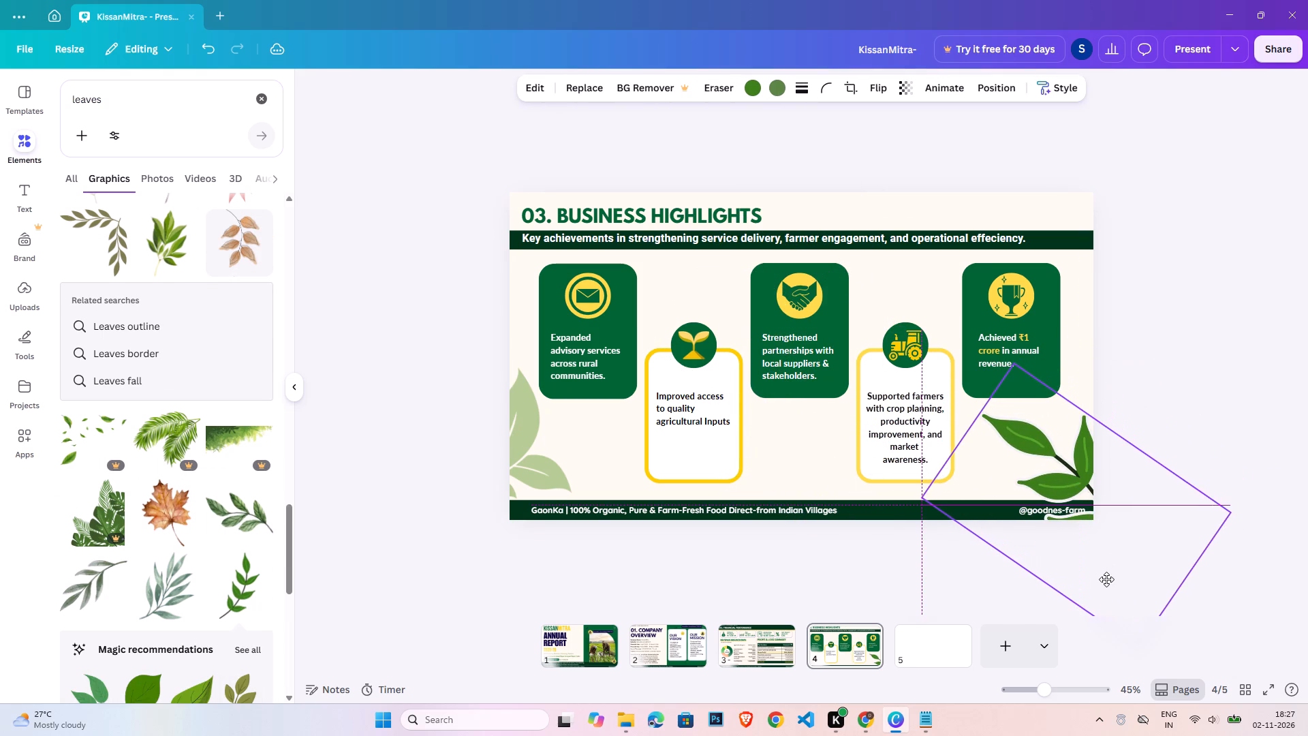
{"action": "left_click_drag", "start_coordinate": [1106, 579], "coordinate": [1112, 577]}
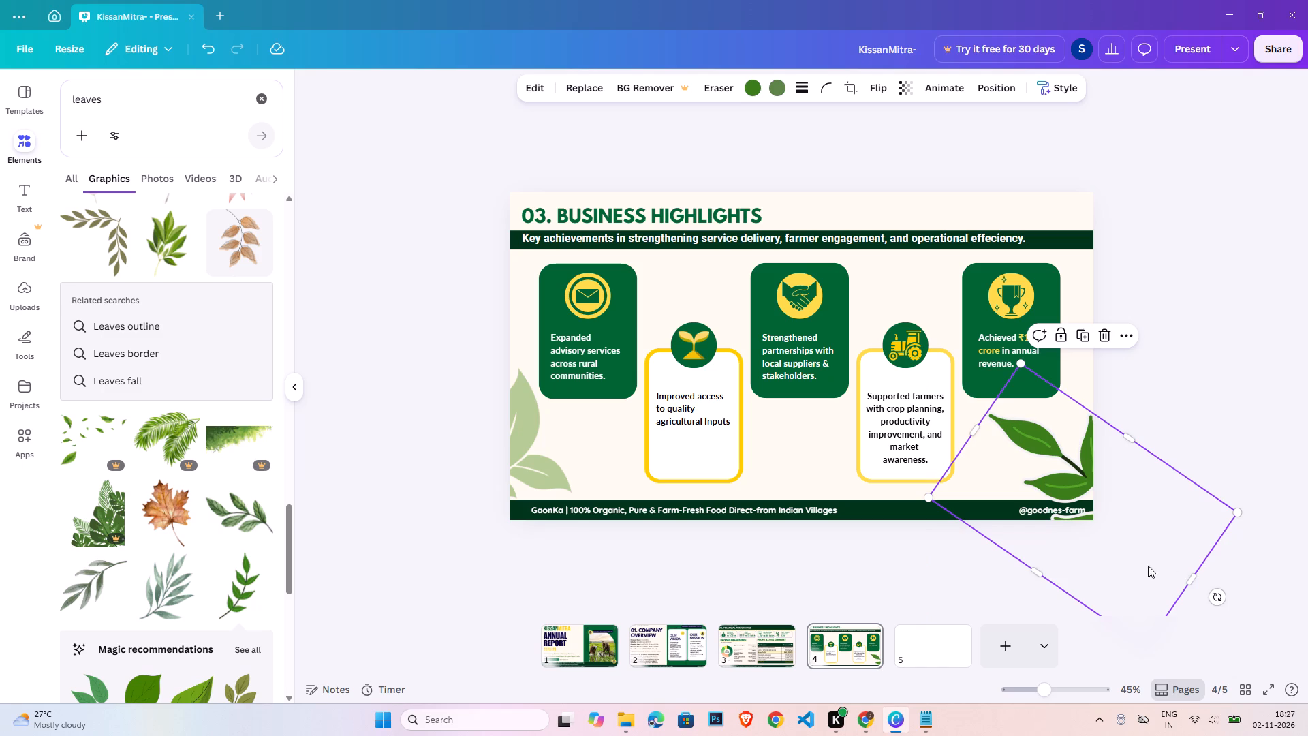
{"action": "left_click_drag", "start_coordinate": [1215, 593], "coordinate": [1240, 562]}
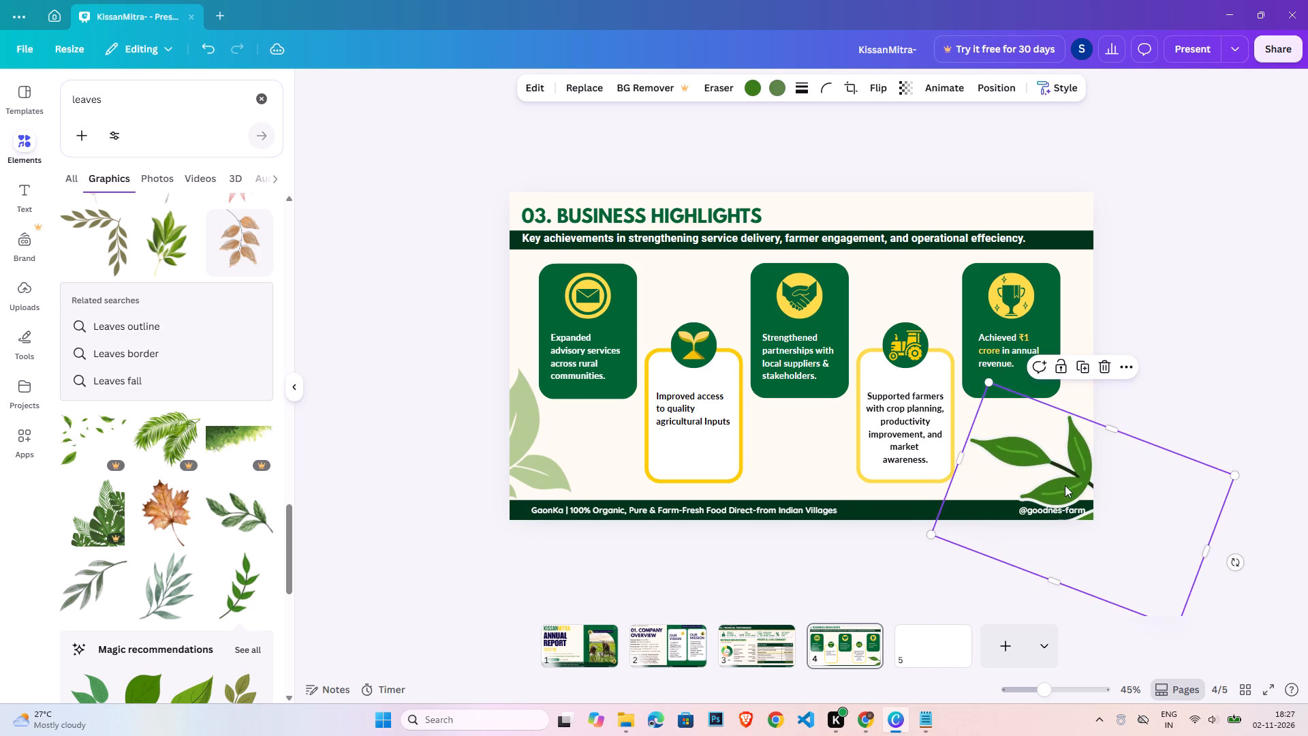
{"action": "left_click_drag", "start_coordinate": [1064, 484], "coordinate": [1070, 481]}
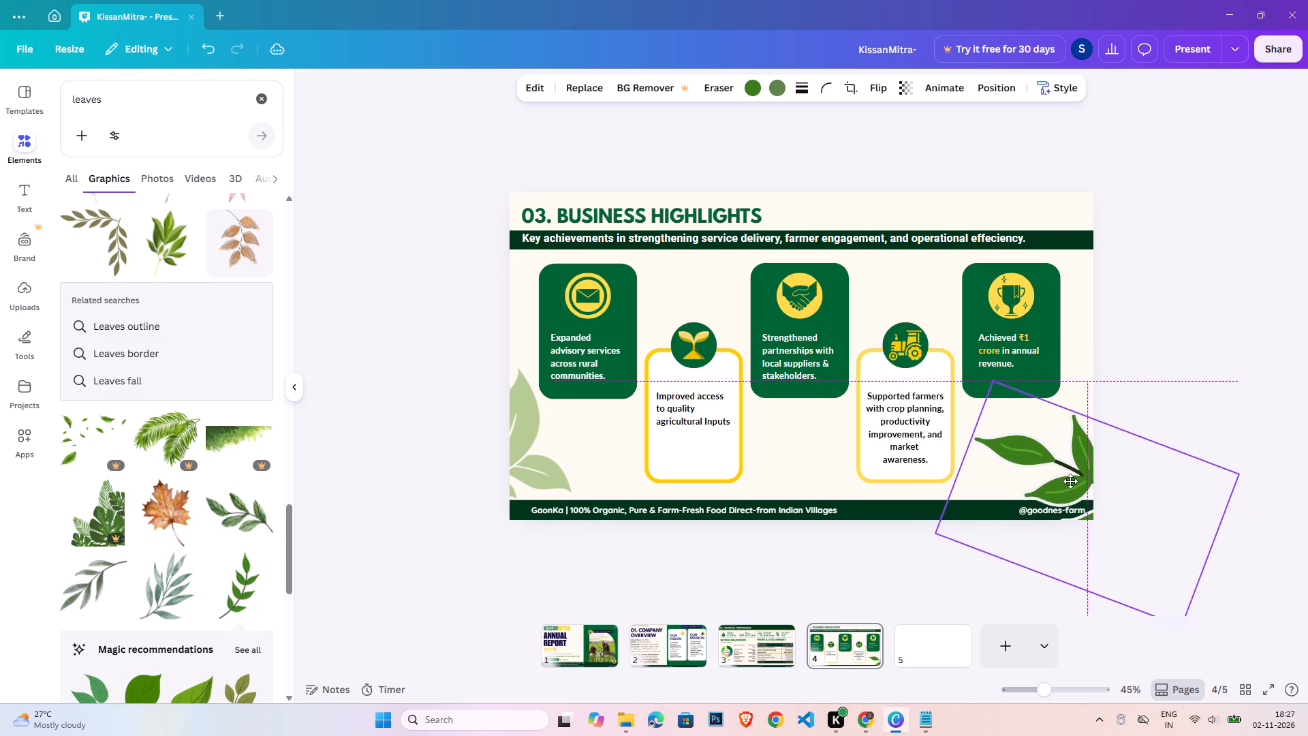
{"action": "left_click_drag", "start_coordinate": [1070, 481], "coordinate": [1067, 473]}
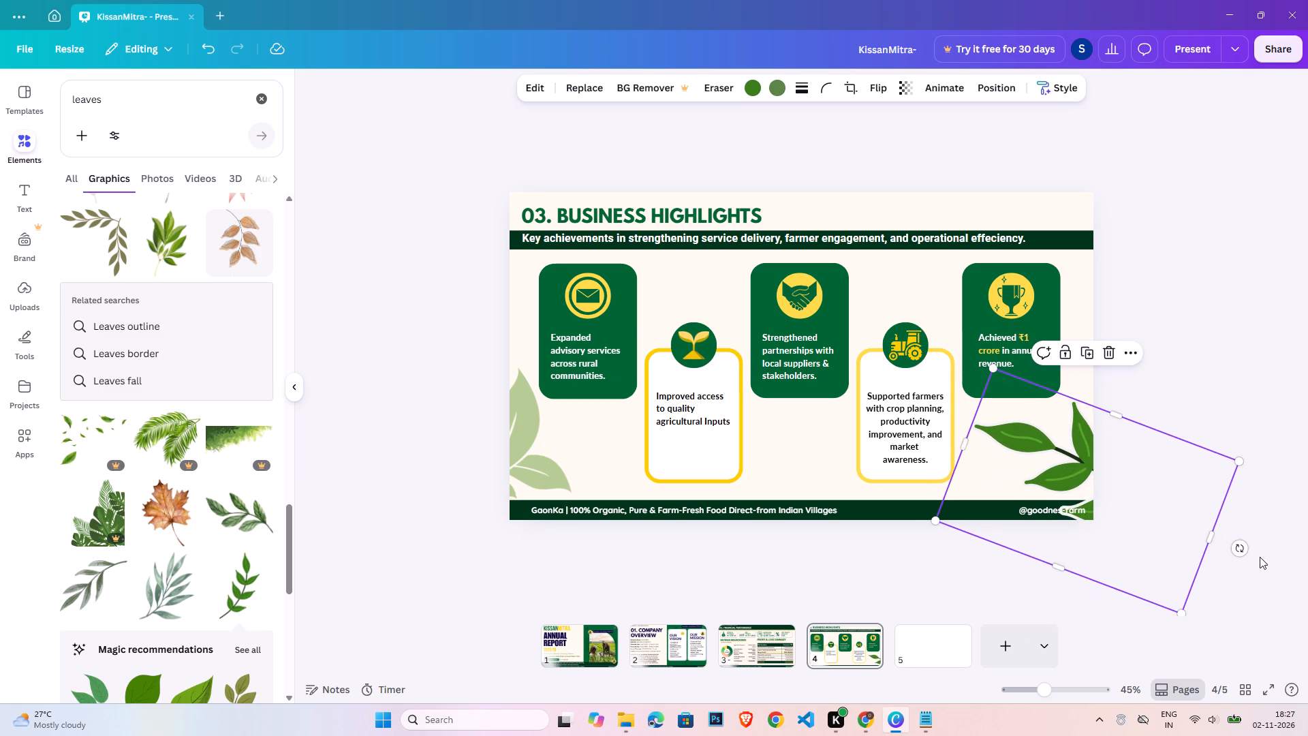
Crop off the branch's stem end and lower side, keeping only the leaves around its tip.
{"action": "left_click", "coordinate": [1237, 548]}
{"action": "left_click_drag", "start_coordinate": [1213, 537], "coordinate": [1095, 501]}
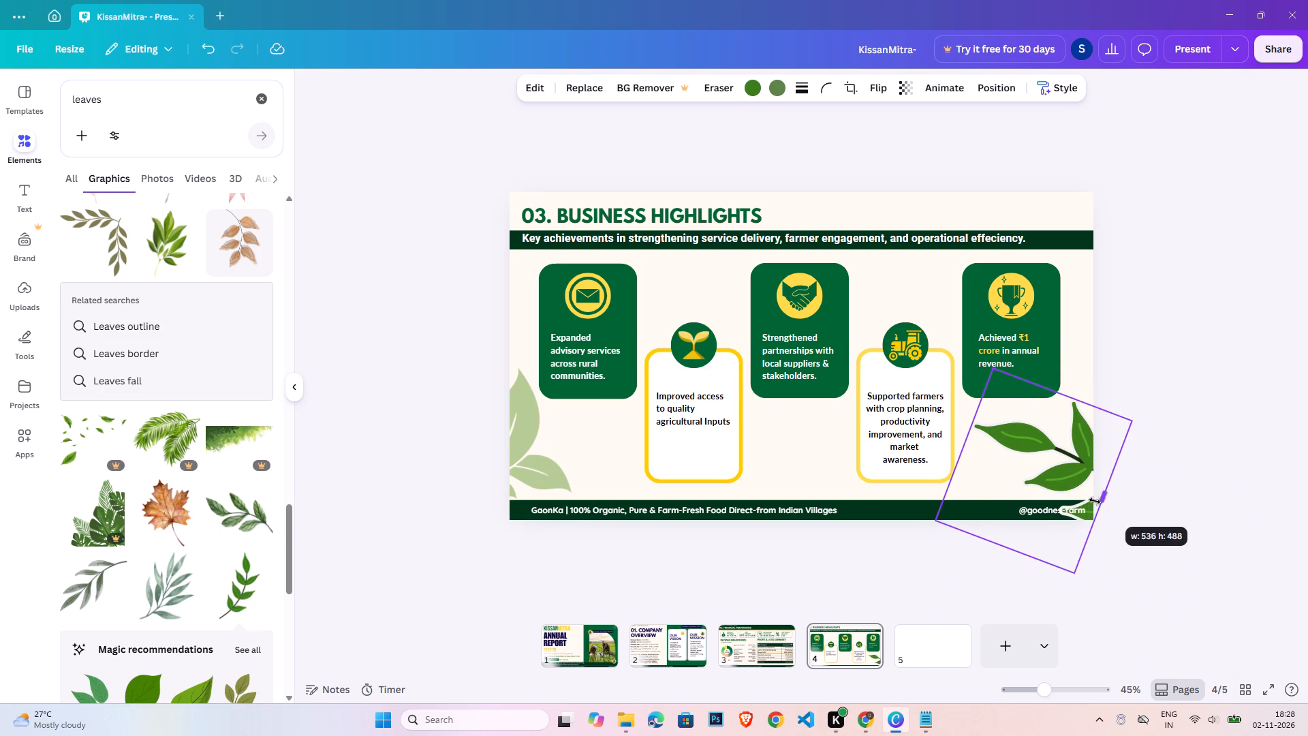
{"action": "left_click_drag", "start_coordinate": [1095, 501], "coordinate": [1065, 493]}
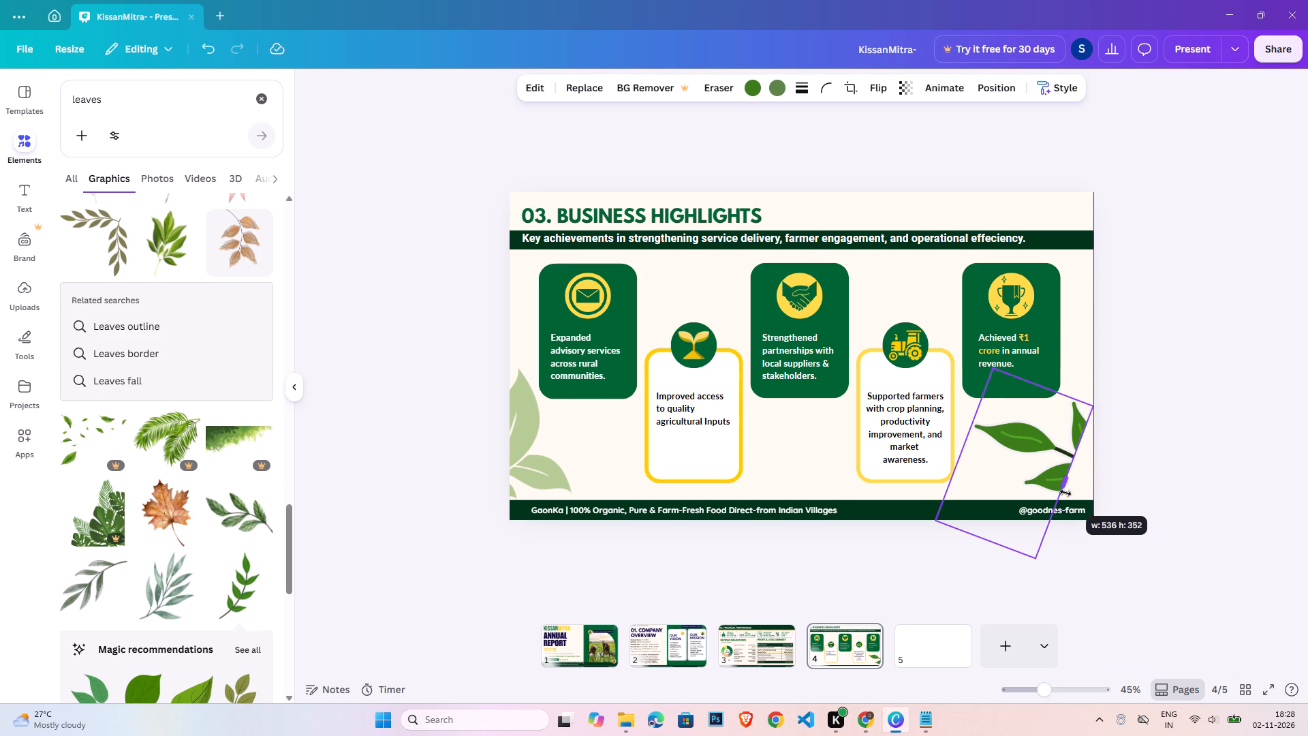
{"action": "left_click_drag", "start_coordinate": [1065, 493], "coordinate": [1068, 493]}
{"action": "left_click", "coordinate": [1198, 491]}
{"action": "left_click_drag", "start_coordinate": [1066, 464], "coordinate": [1097, 478]}
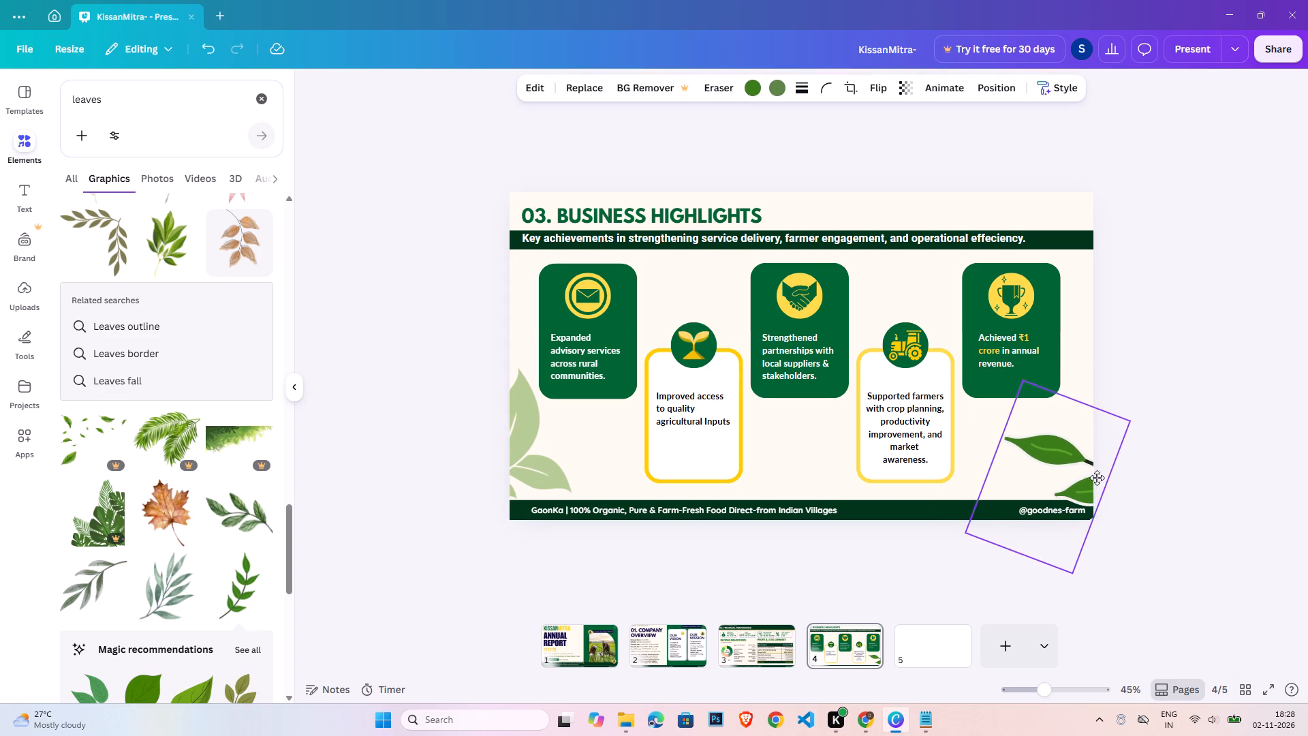
{"action": "left_click_drag", "start_coordinate": [1097, 478], "coordinate": [1088, 471]}
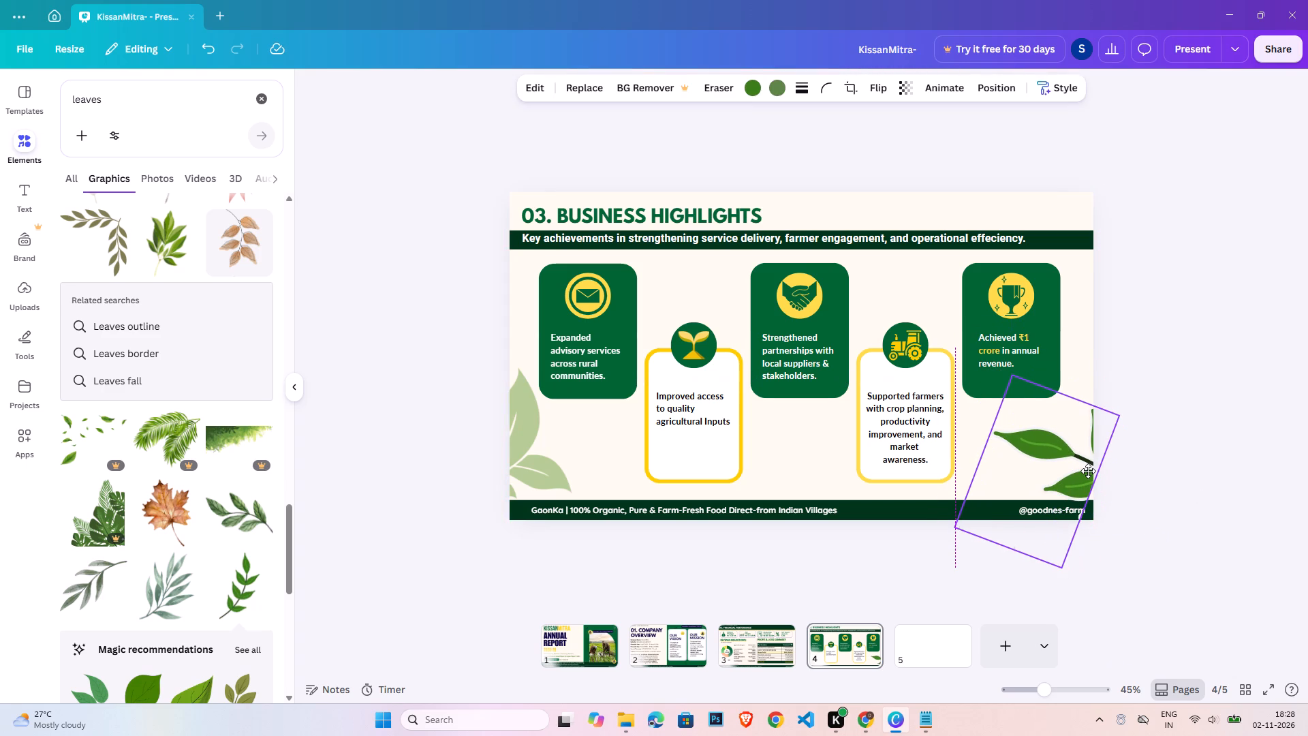
{"action": "left_click_drag", "start_coordinate": [1121, 499], "coordinate": [1132, 476]}
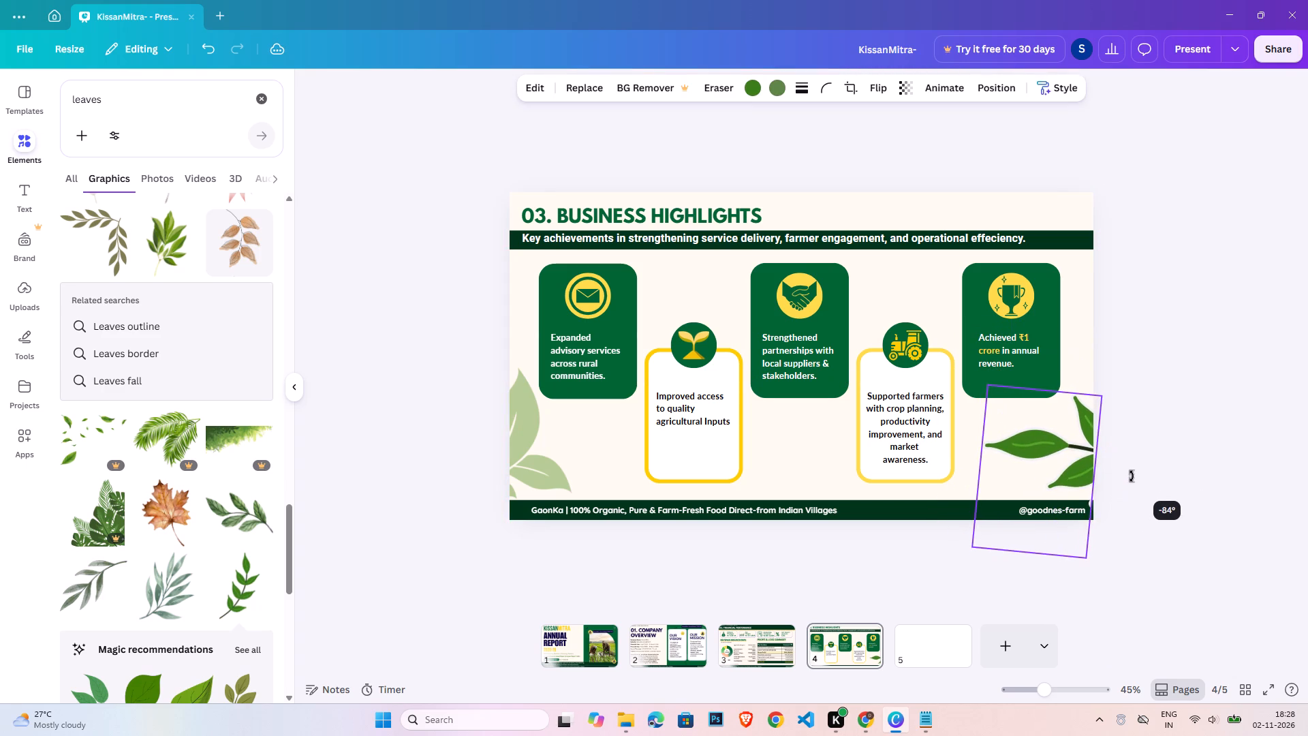
{"action": "left_click_drag", "start_coordinate": [1132, 476], "coordinate": [1132, 474]}
{"action": "left_click_drag", "start_coordinate": [1039, 554], "coordinate": [1046, 518]}
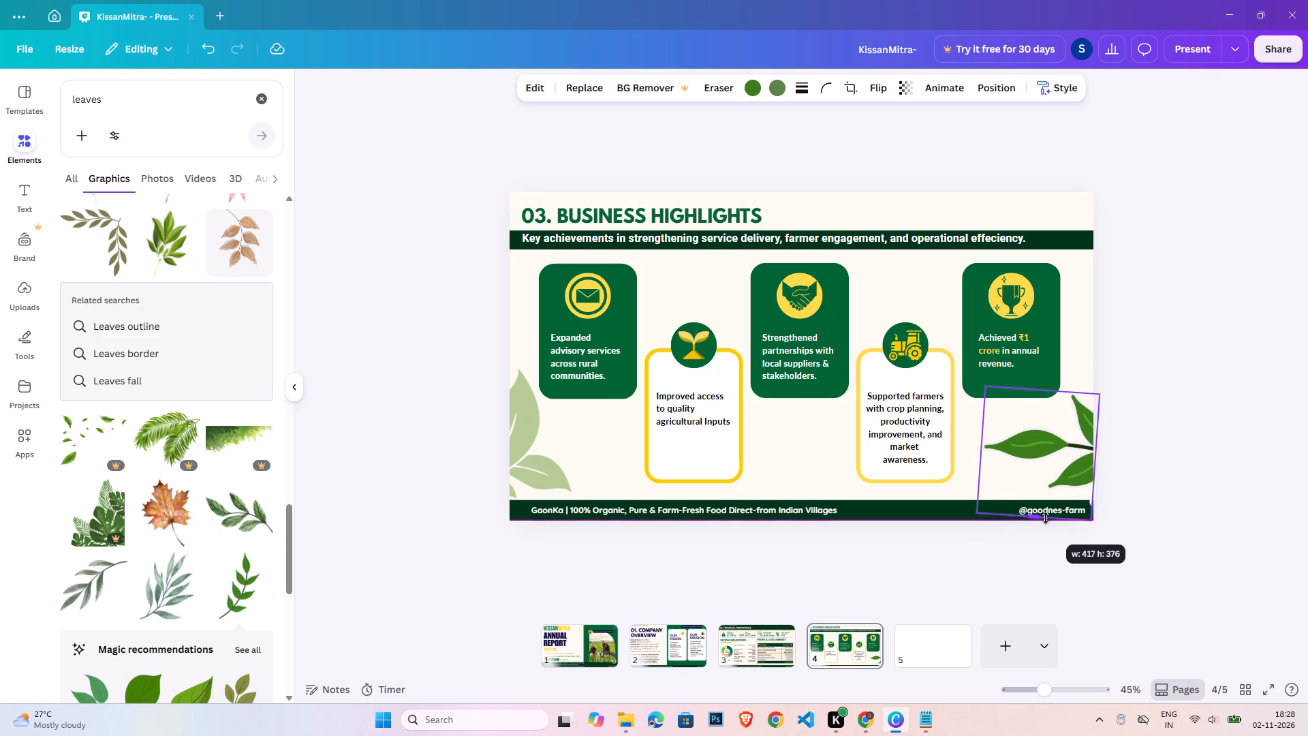
{"action": "left_click_drag", "start_coordinate": [1046, 518], "coordinate": [1052, 493]}
Rotate the cropped branch to lie horizontally and place it flush with the page's right edge, just above the footer bar.
{"action": "left_click_drag", "start_coordinate": [1076, 459], "coordinate": [1072, 466]}
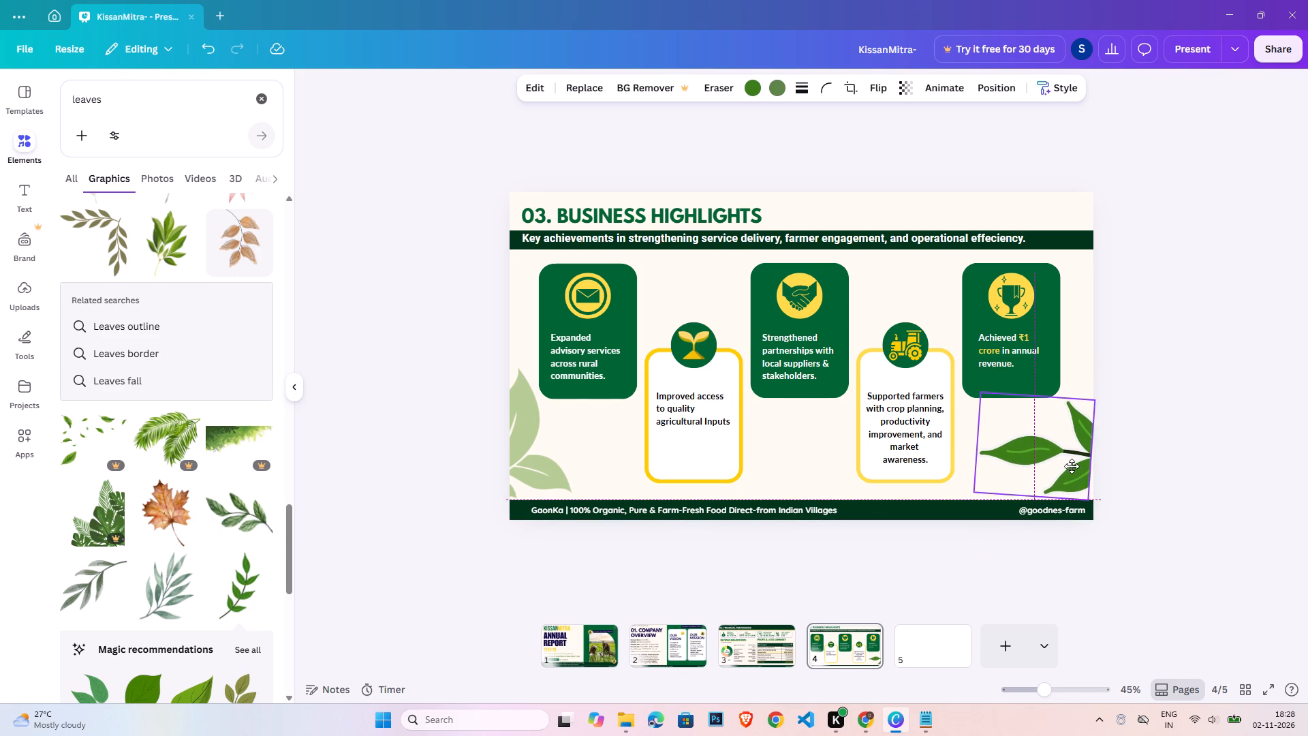
{"action": "left_click_drag", "start_coordinate": [1072, 466], "coordinate": [1072, 497]}
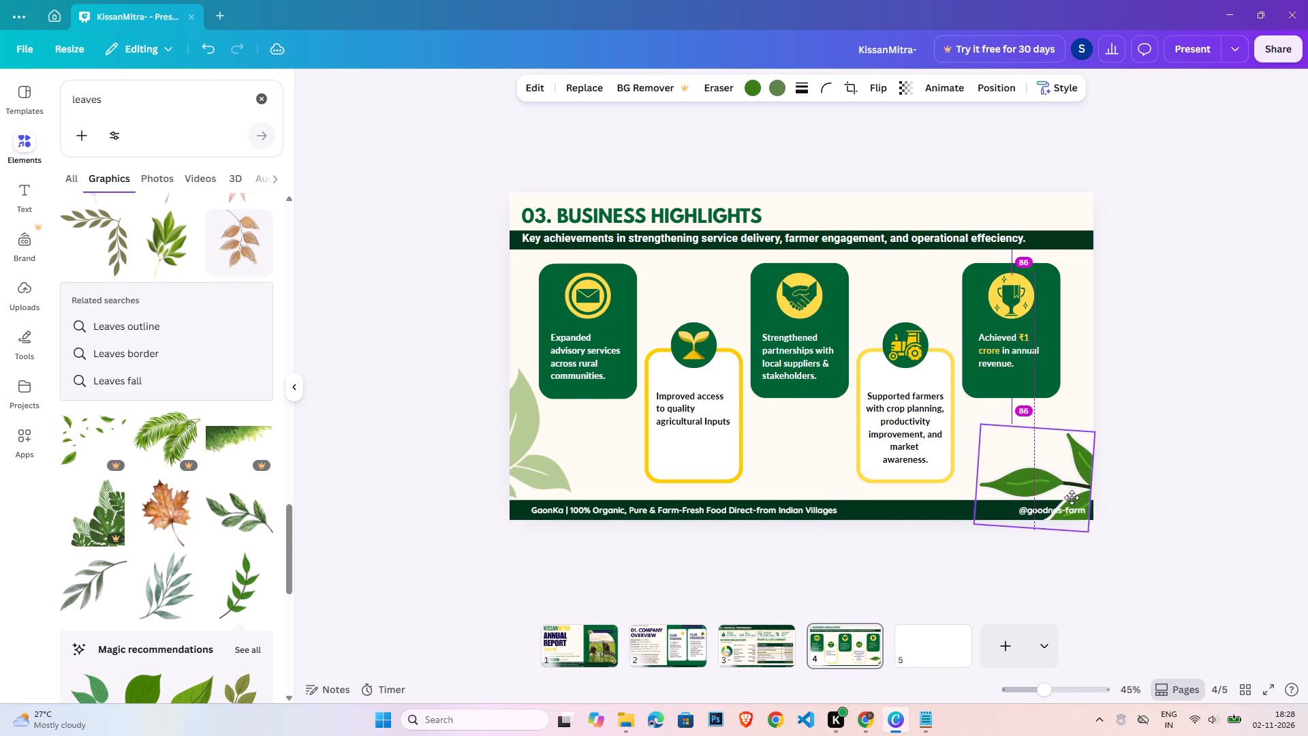
{"action": "left_click_drag", "start_coordinate": [1072, 497], "coordinate": [1074, 502]}
{"action": "left_click_drag", "start_coordinate": [1128, 491], "coordinate": [1119, 513]}
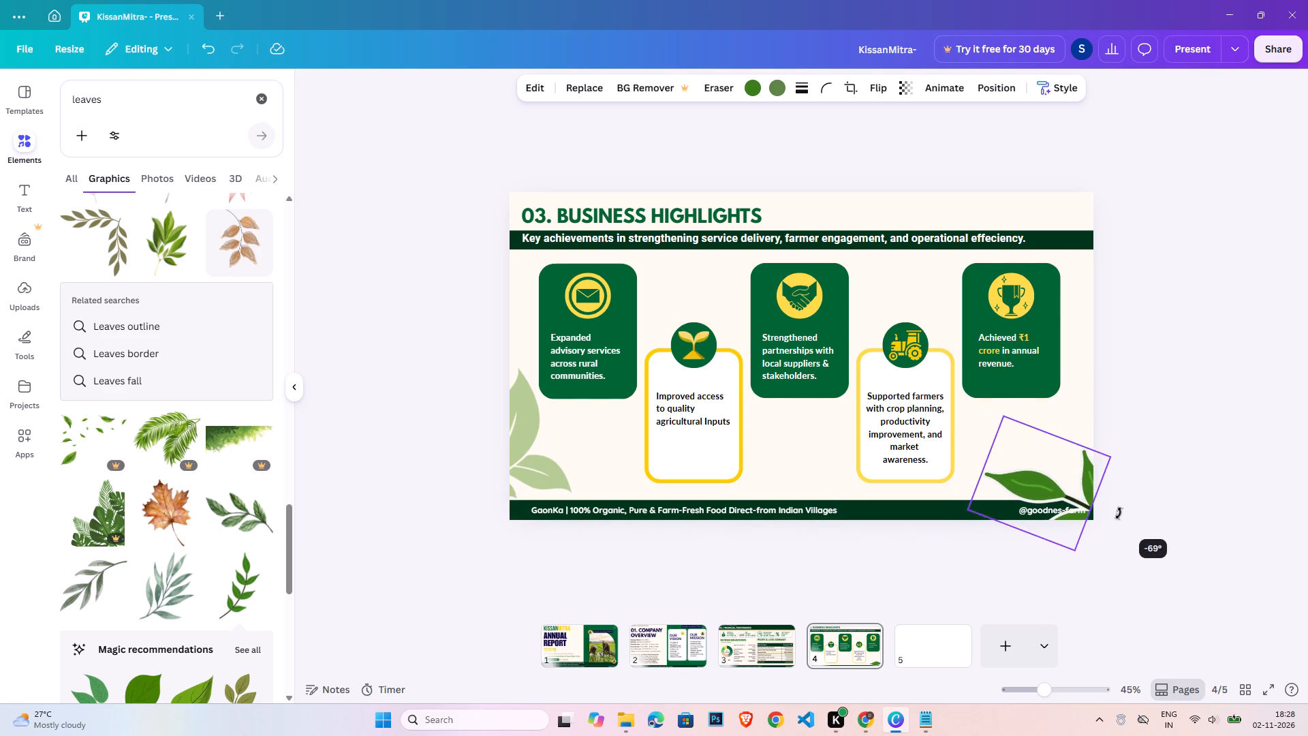
{"action": "left_click_drag", "start_coordinate": [1119, 513], "coordinate": [1108, 526]}
{"action": "left_click_drag", "start_coordinate": [1062, 494], "coordinate": [1072, 472]}
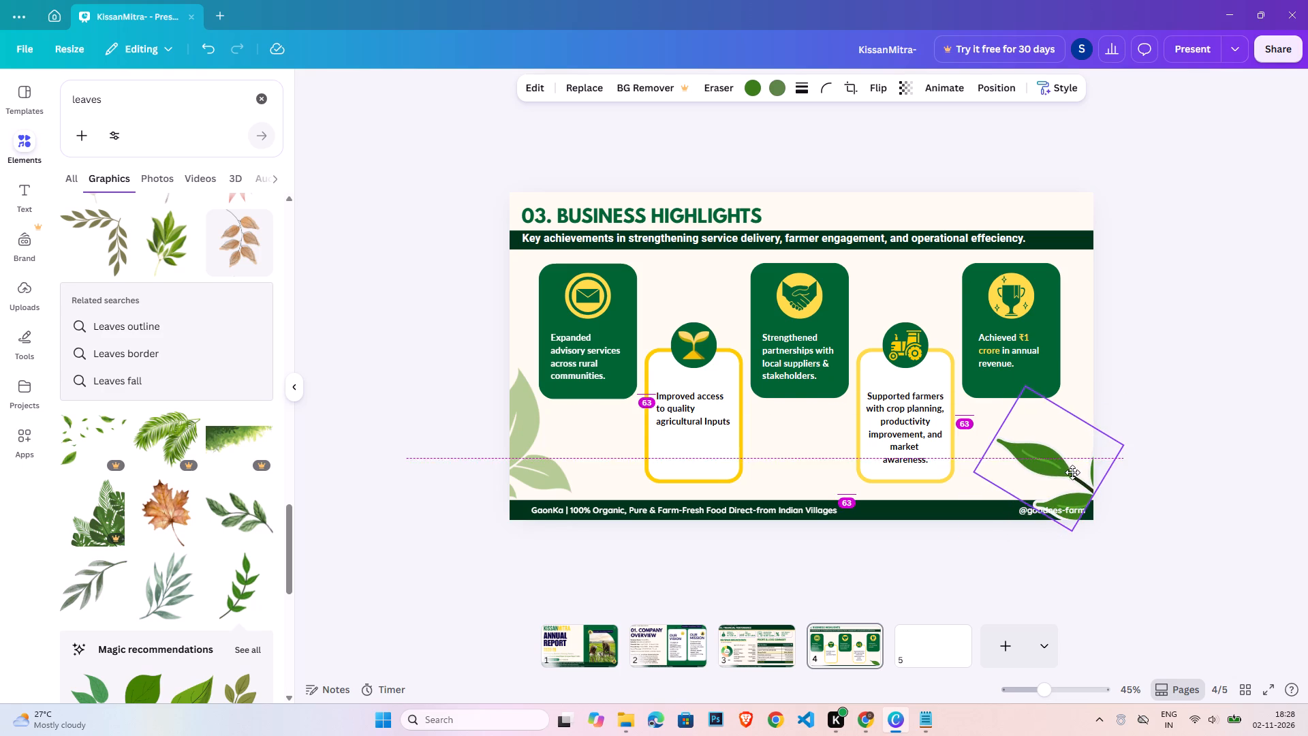
{"action": "left_click_drag", "start_coordinate": [1072, 472], "coordinate": [1068, 441]}
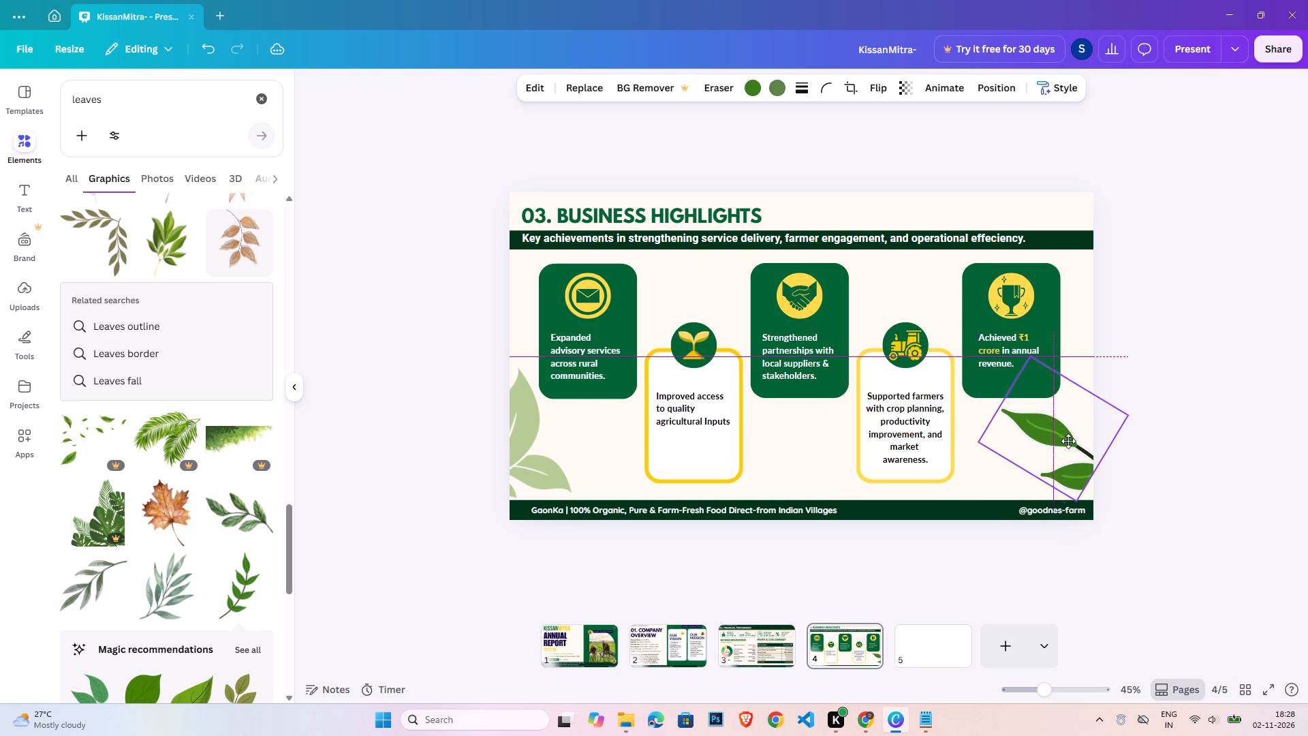
{"action": "left_click_drag", "start_coordinate": [1068, 441], "coordinate": [1082, 442]}
{"action": "left_click_drag", "start_coordinate": [1142, 475], "coordinate": [1142, 473]}
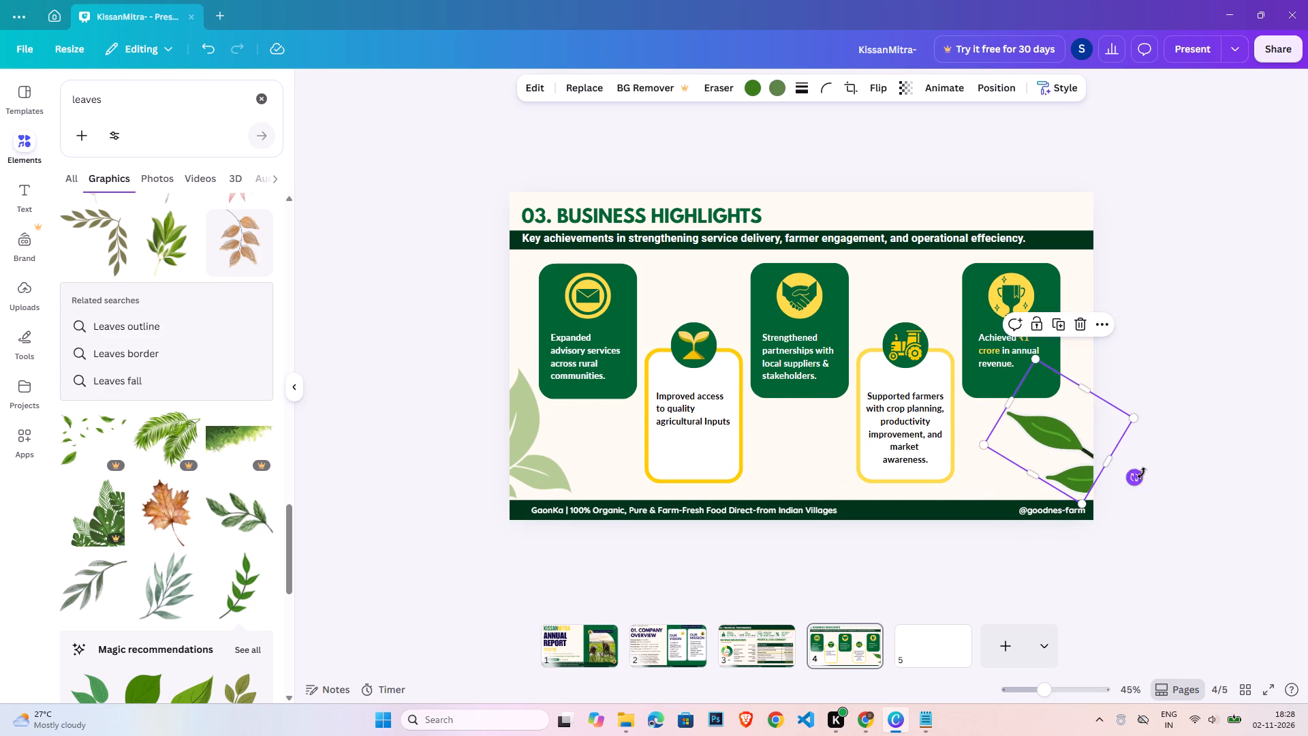
{"action": "left_click_drag", "start_coordinate": [1142, 473], "coordinate": [1127, 430]}
{"action": "left_click_drag", "start_coordinate": [1088, 437], "coordinate": [1059, 460]}
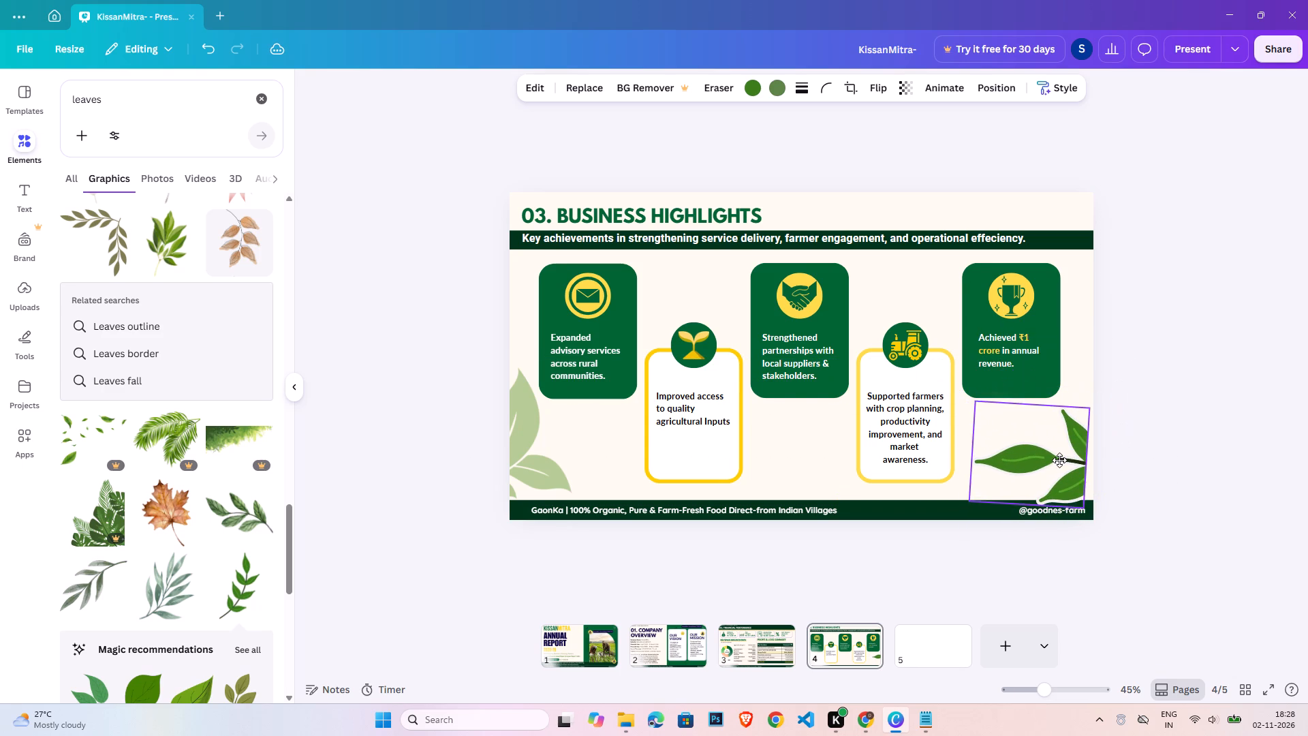
{"action": "left_click_drag", "start_coordinate": [1059, 460], "coordinate": [1060, 459]}
{"action": "left_click", "coordinate": [1121, 457]}
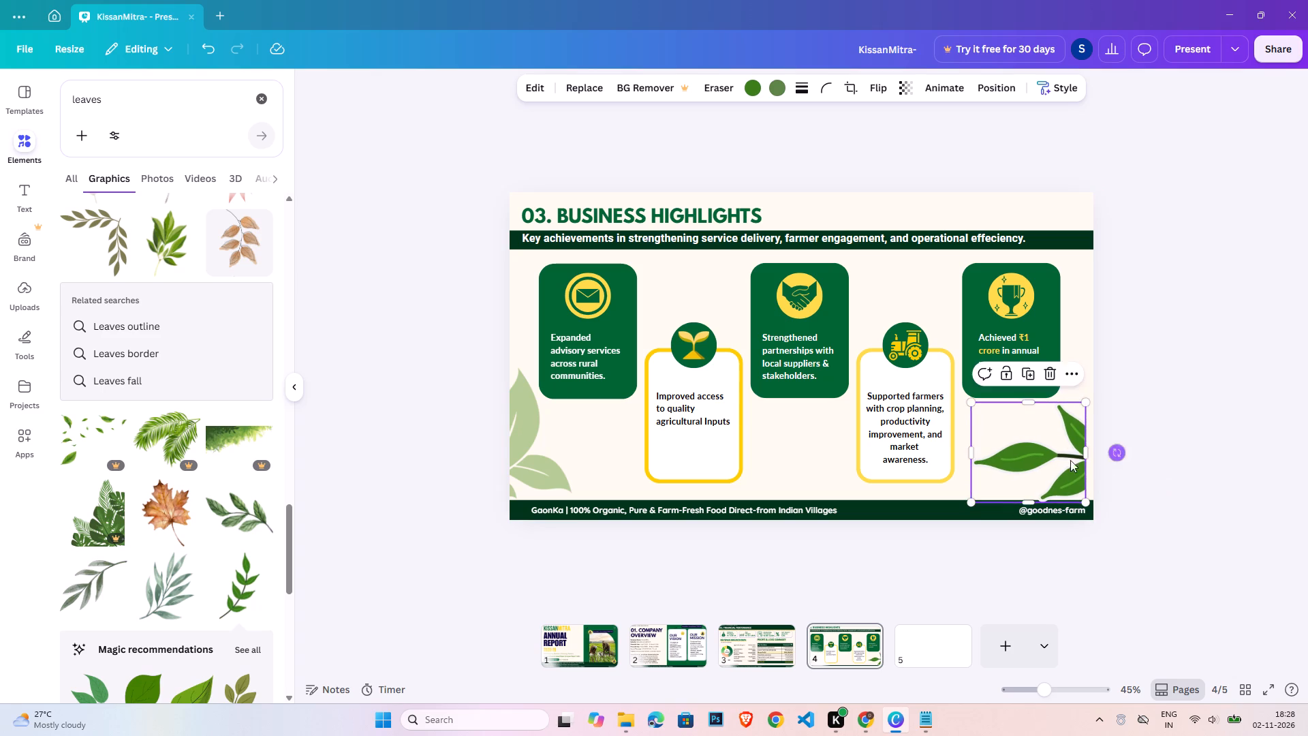
{"action": "left_click_drag", "start_coordinate": [1059, 459], "coordinate": [1068, 456]}
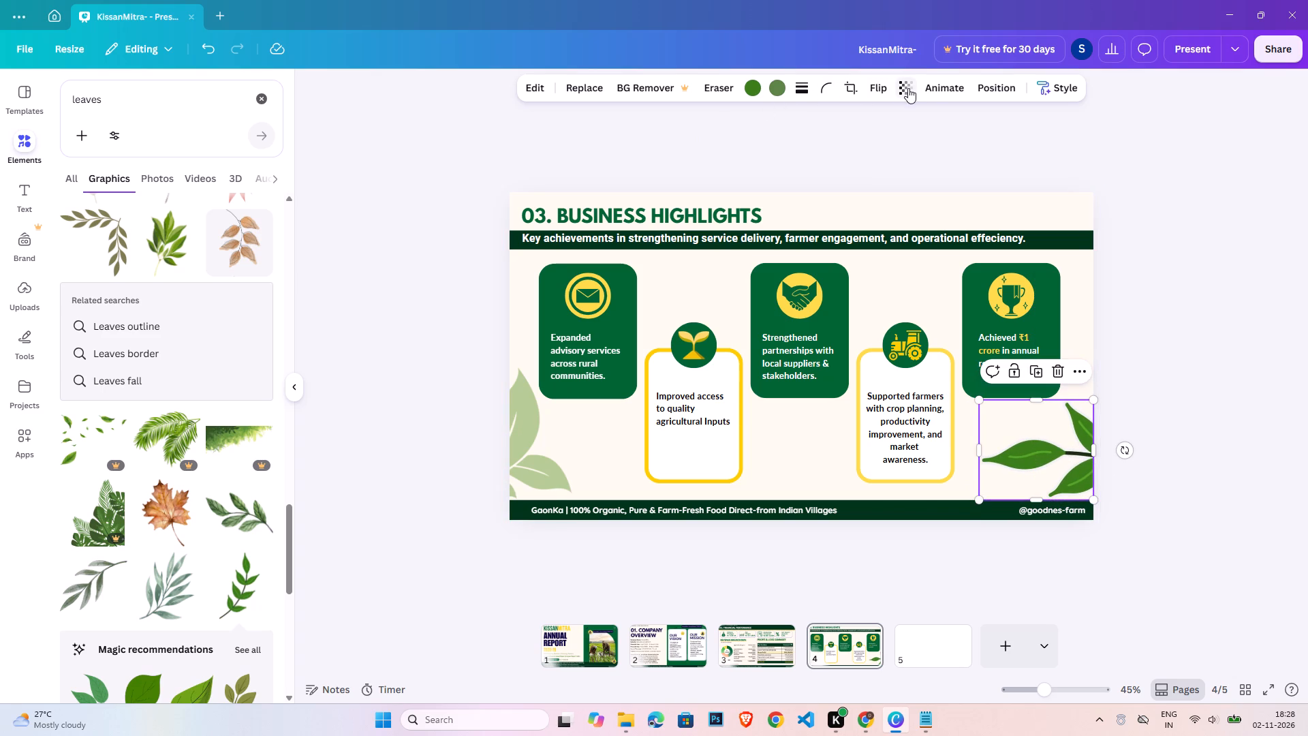
Set the transparency of the leaf branch in the page's lower-right corner to 47.
{"action": "left_click", "coordinate": [908, 88]}
{"action": "left_click", "coordinate": [893, 140]}
{"action": "left_click_drag", "start_coordinate": [894, 140], "coordinate": [884, 140]}
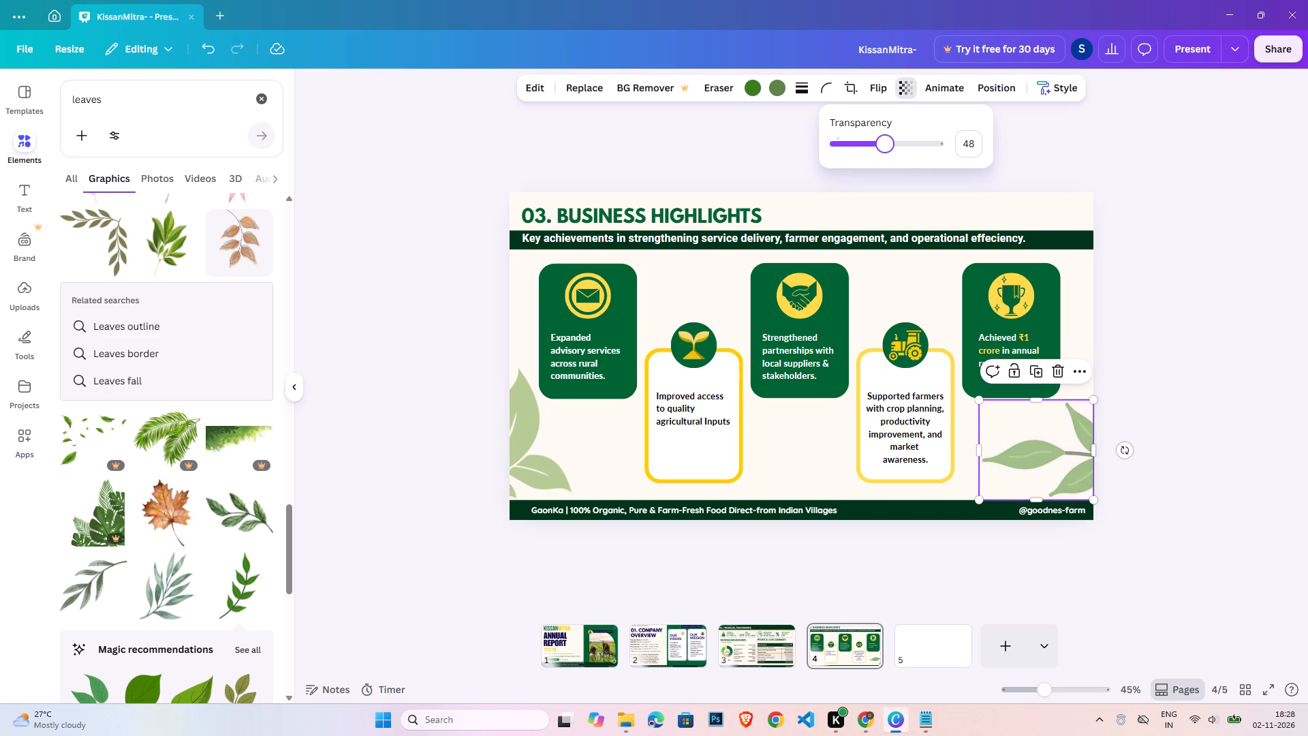
{"action": "left_click_drag", "start_coordinate": [884, 140], "coordinate": [884, 140]}
{"action": "double_click", "coordinate": [1215, 439]}
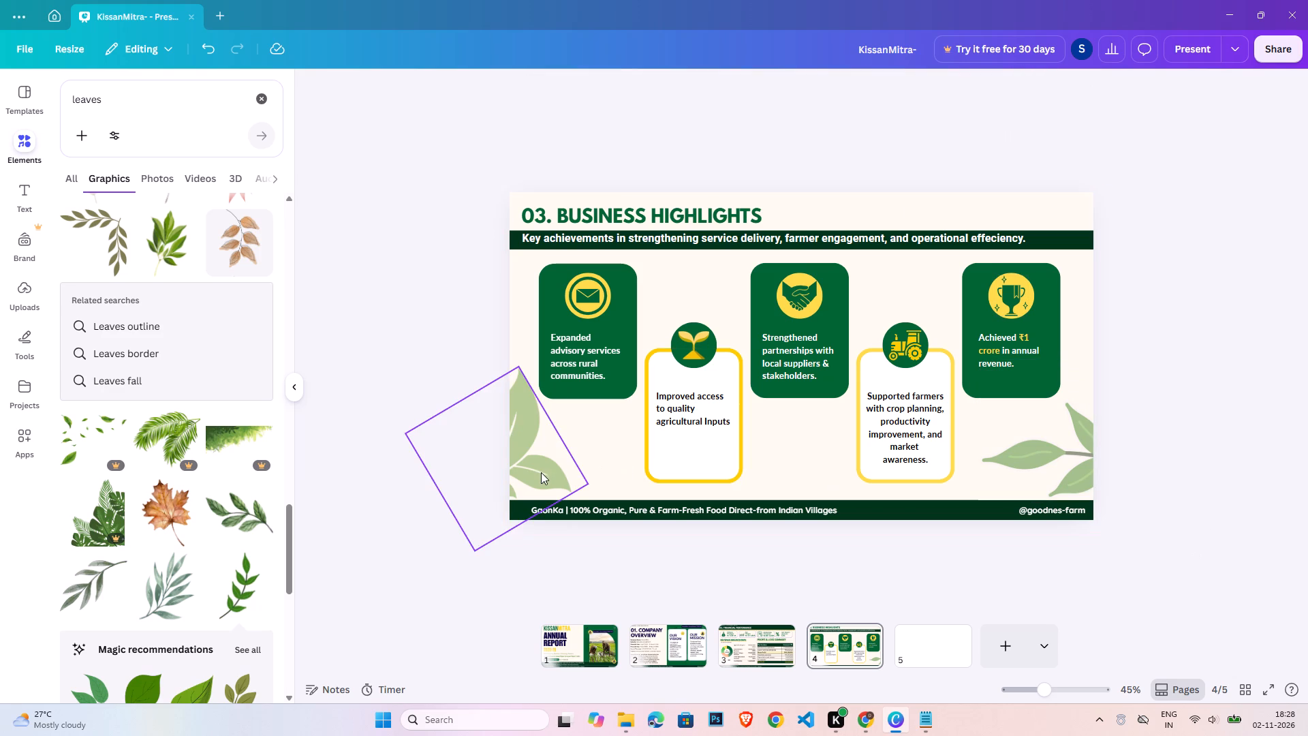
Add the solid green single leaf from the "leaf" graphics, turn it nearly upside down, and place it partly off the page's upper-right corner.
{"action": "left_click", "coordinate": [136, 100]}
{"action": "key", "text": "BackSpace"}
{"action": "key", "text": "BackSpace"}
{"action": "key", "text": "BackSpace"}
{"action": "key", "text": "f"}
{"action": "key", "text": "Return"}
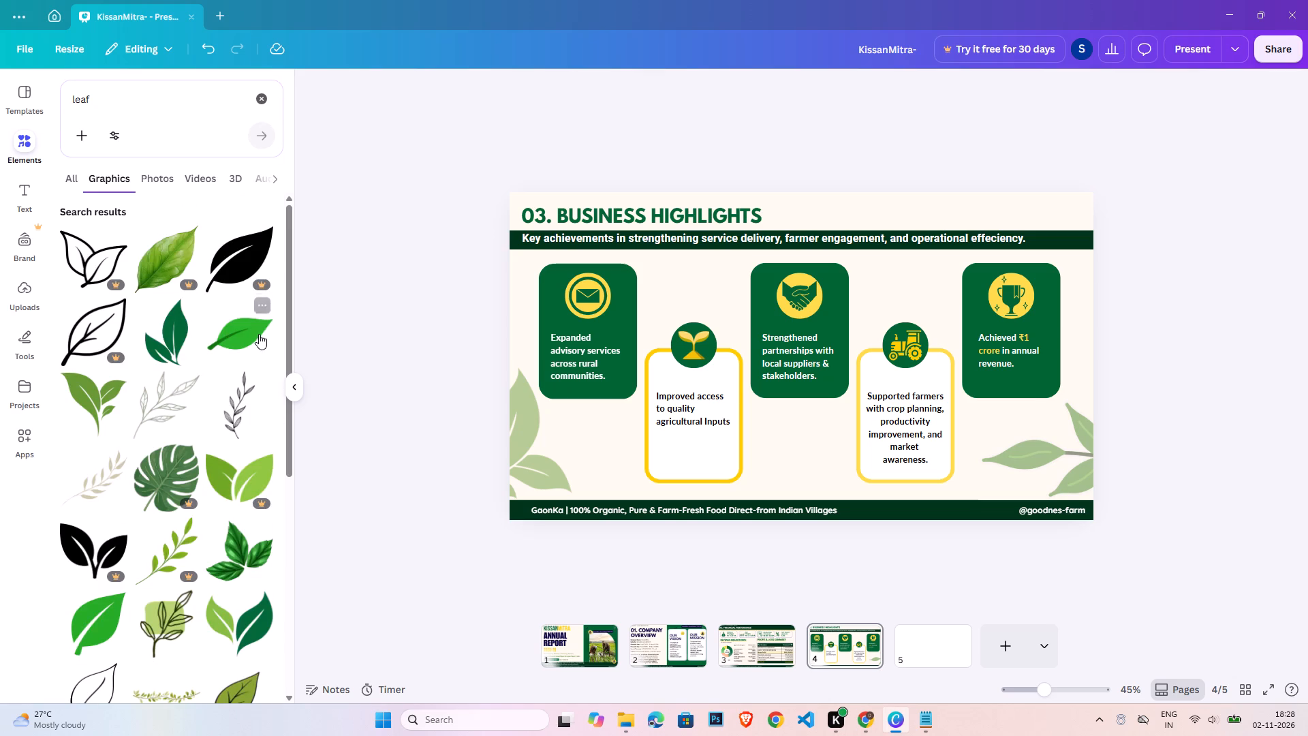
{"action": "left_click", "coordinate": [253, 336]}
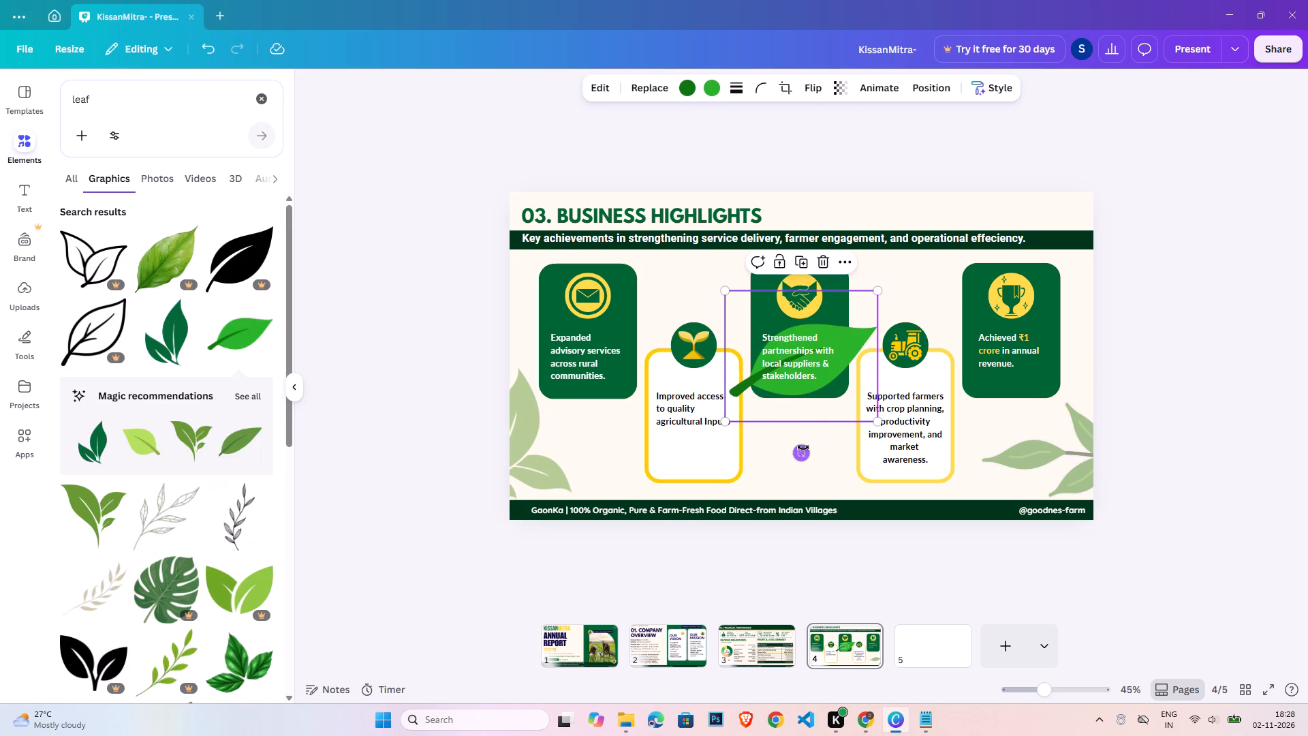
{"action": "left_click_drag", "start_coordinate": [803, 448], "coordinate": [744, 245]}
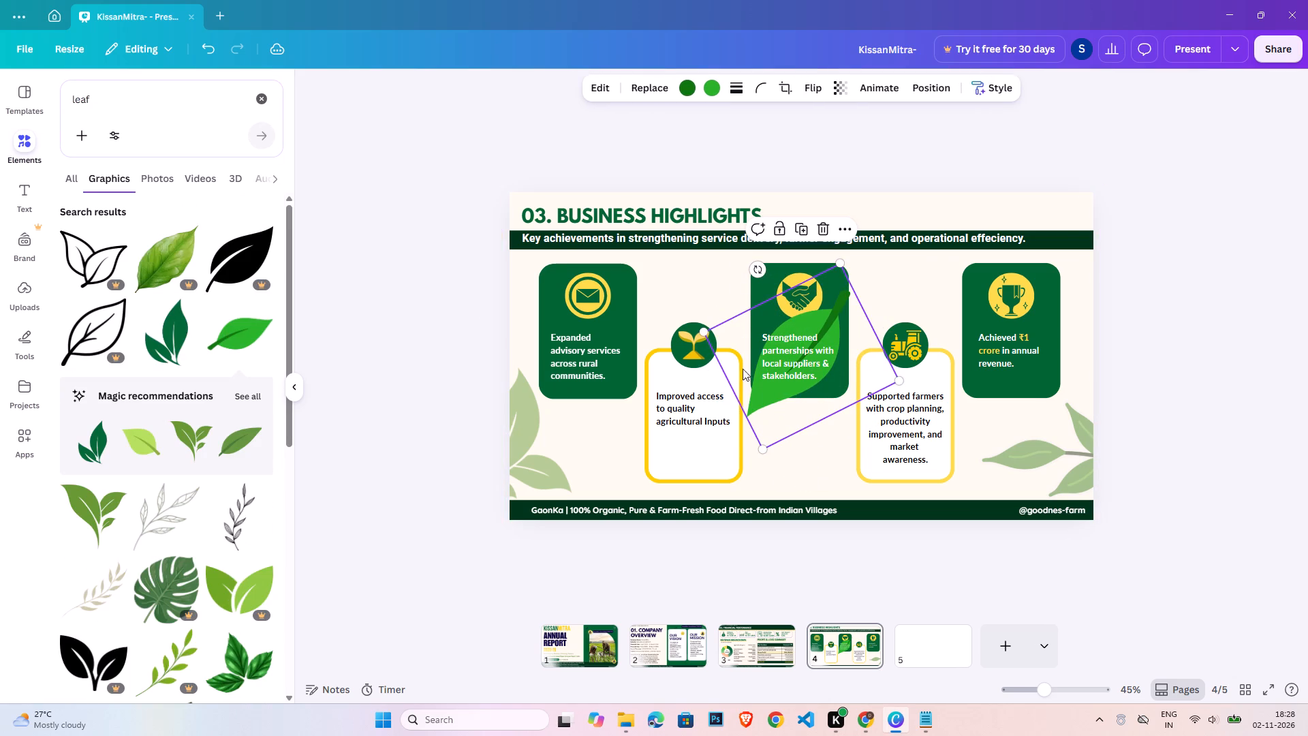
{"action": "left_click_drag", "start_coordinate": [762, 412], "coordinate": [1022, 219]}
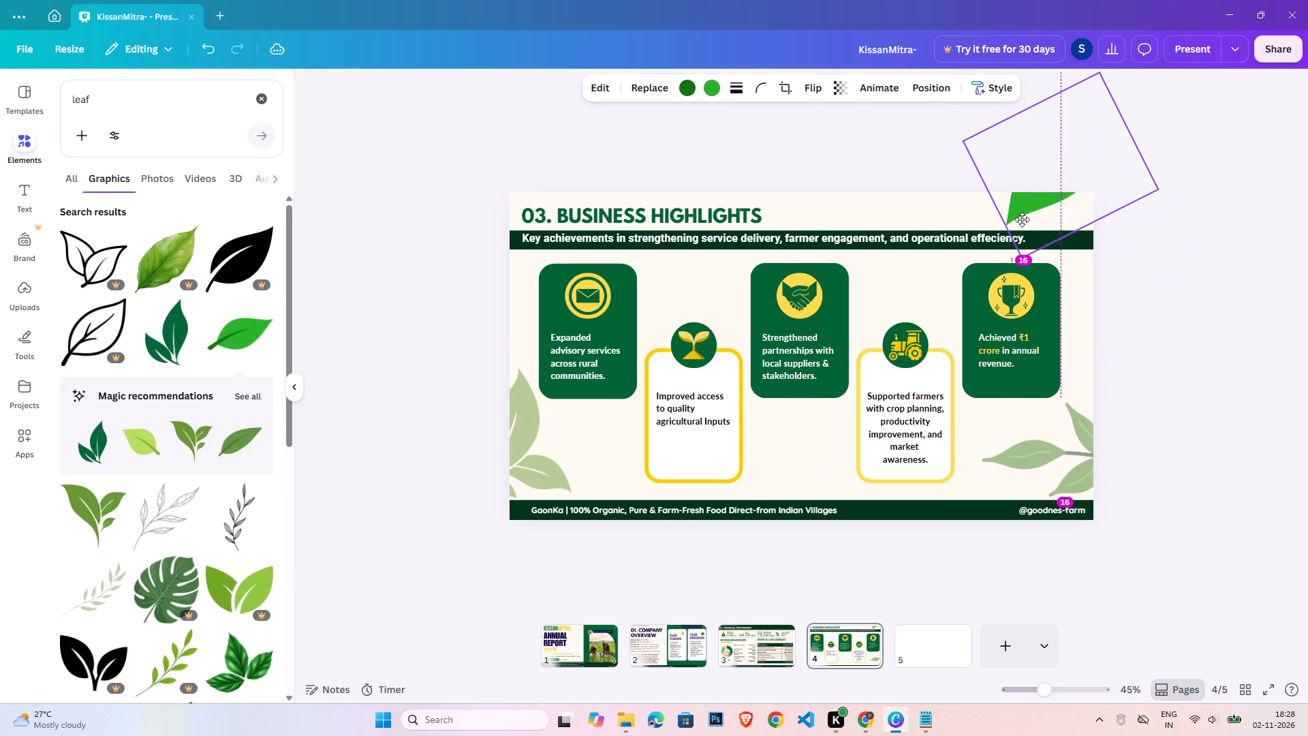
{"action": "left_click_drag", "start_coordinate": [1022, 219], "coordinate": [1023, 219]}
Set the transparency of the leaf in the page's upper-right corner to 47.
{"action": "left_click", "coordinate": [839, 88]}
{"action": "left_click_drag", "start_coordinate": [870, 142], "coordinate": [827, 146]}
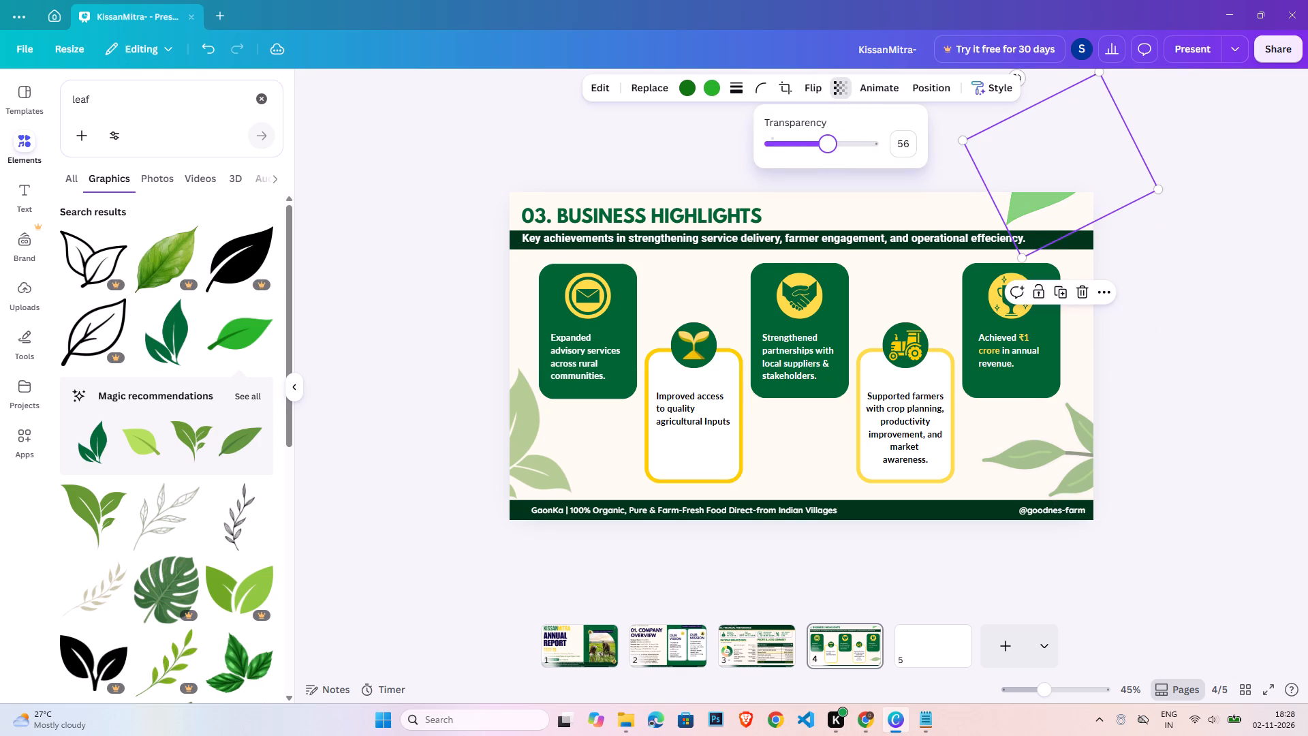
{"action": "left_click_drag", "start_coordinate": [827, 146], "coordinate": [819, 147]}
{"action": "double_click", "coordinate": [1194, 300]}
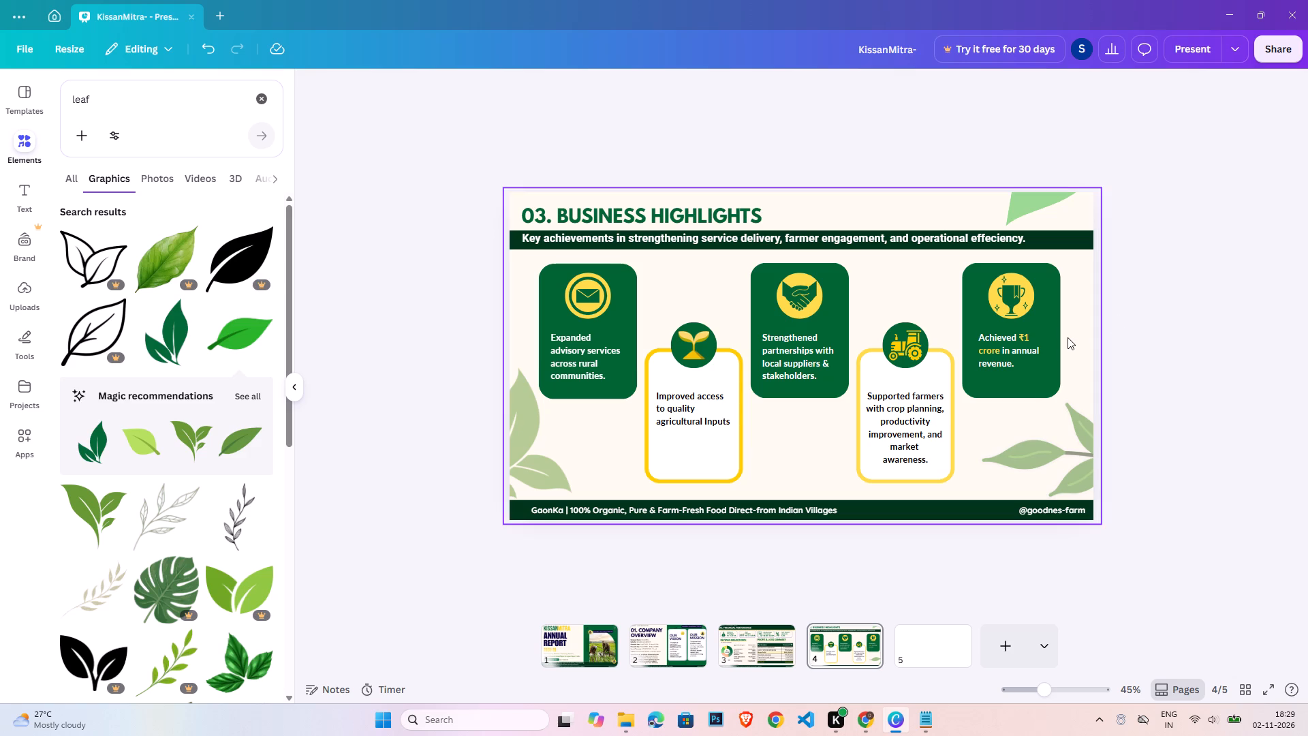
{"action": "left_click", "coordinate": [1164, 336]}
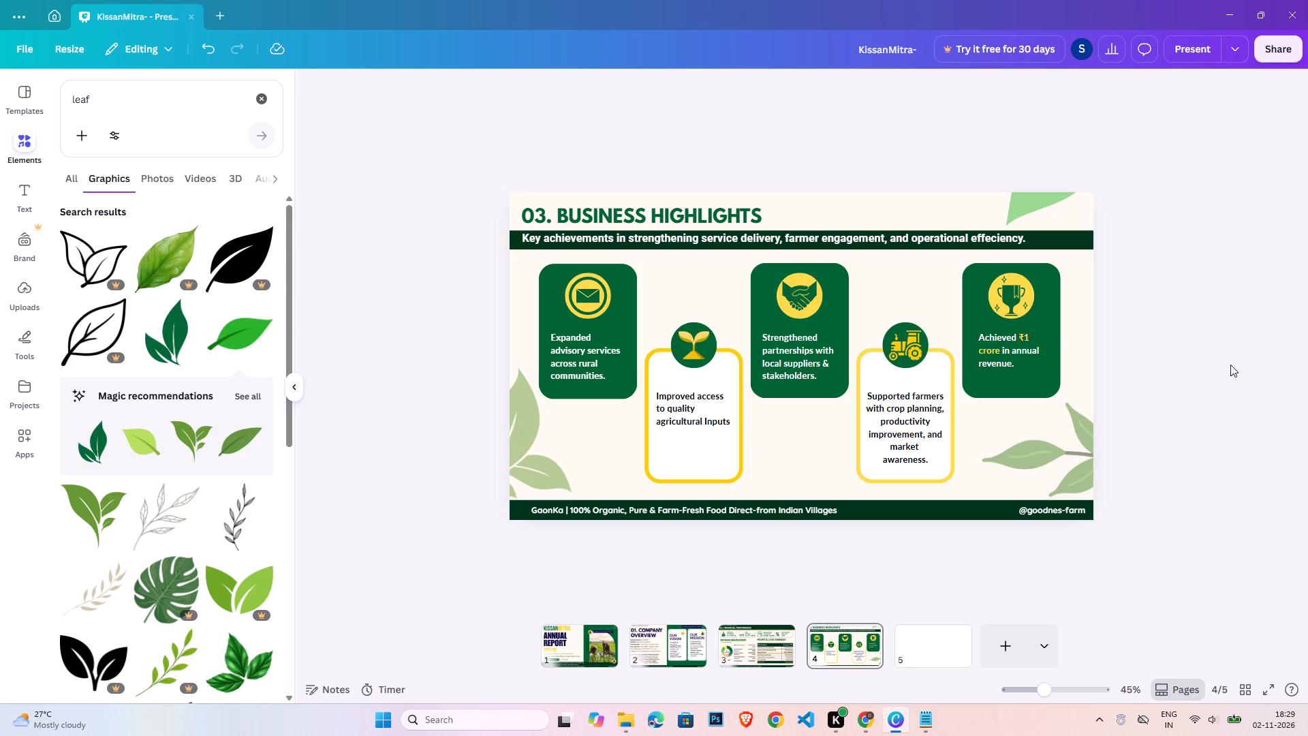
{"action": "left_click", "coordinate": [1211, 305]}
{"action": "left_click", "coordinate": [1042, 692]}
Present the design full screen and review the finished pages from the cover to "03. BUSINESS HIGHLIGHTS".
{"action": "left_click", "coordinate": [1204, 55]}
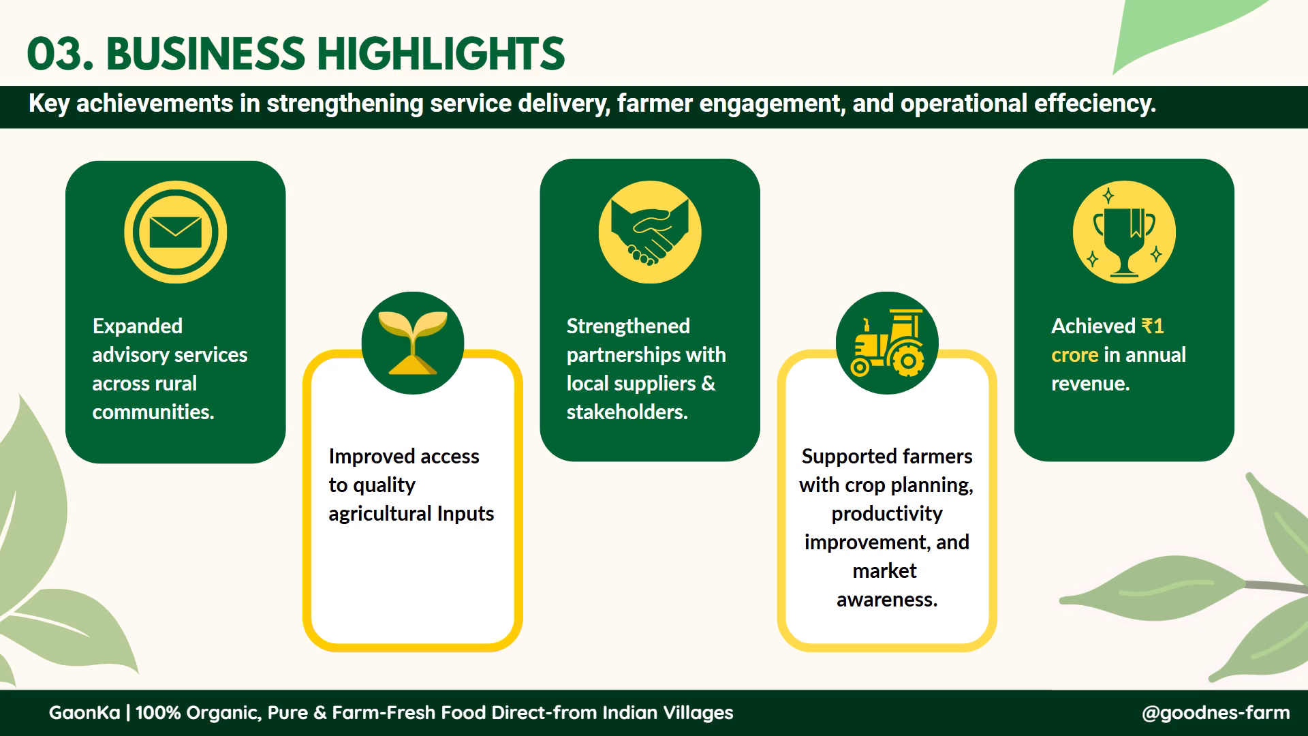
{"action": "key", "text": "Left"}
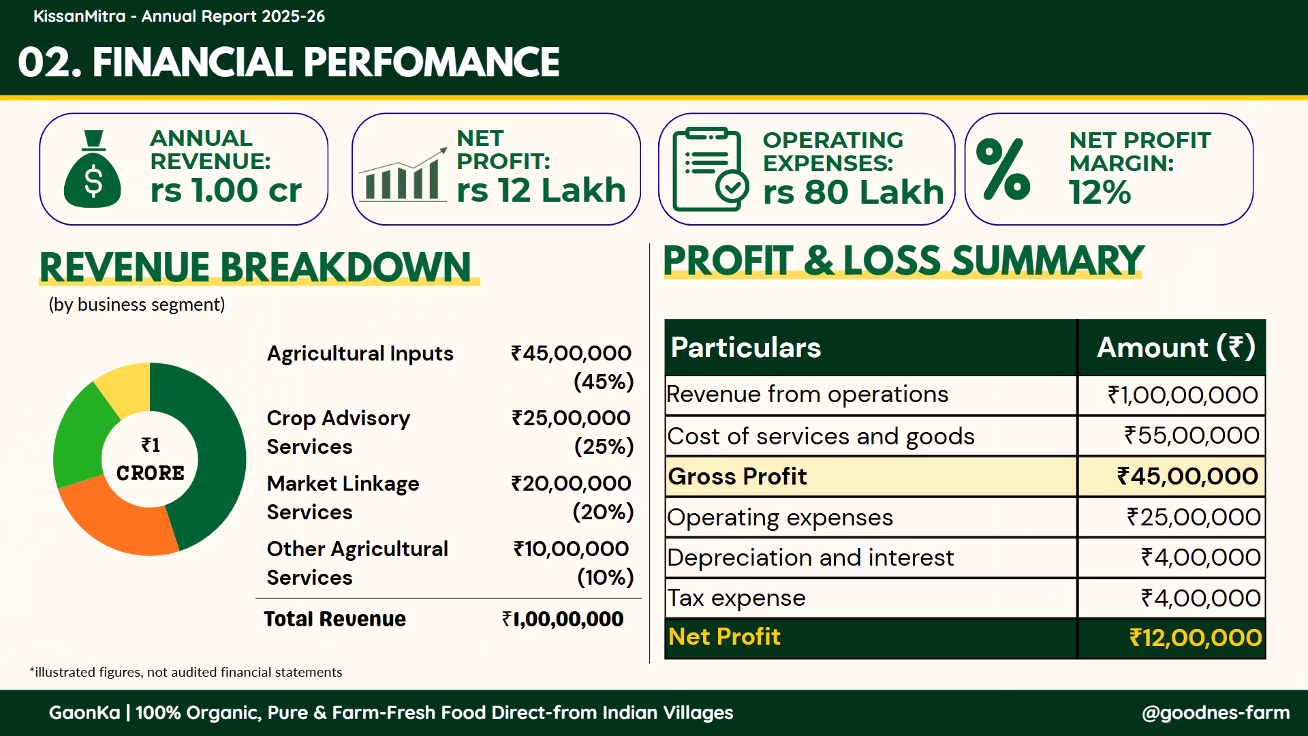
{"action": "key", "text": "Left"}
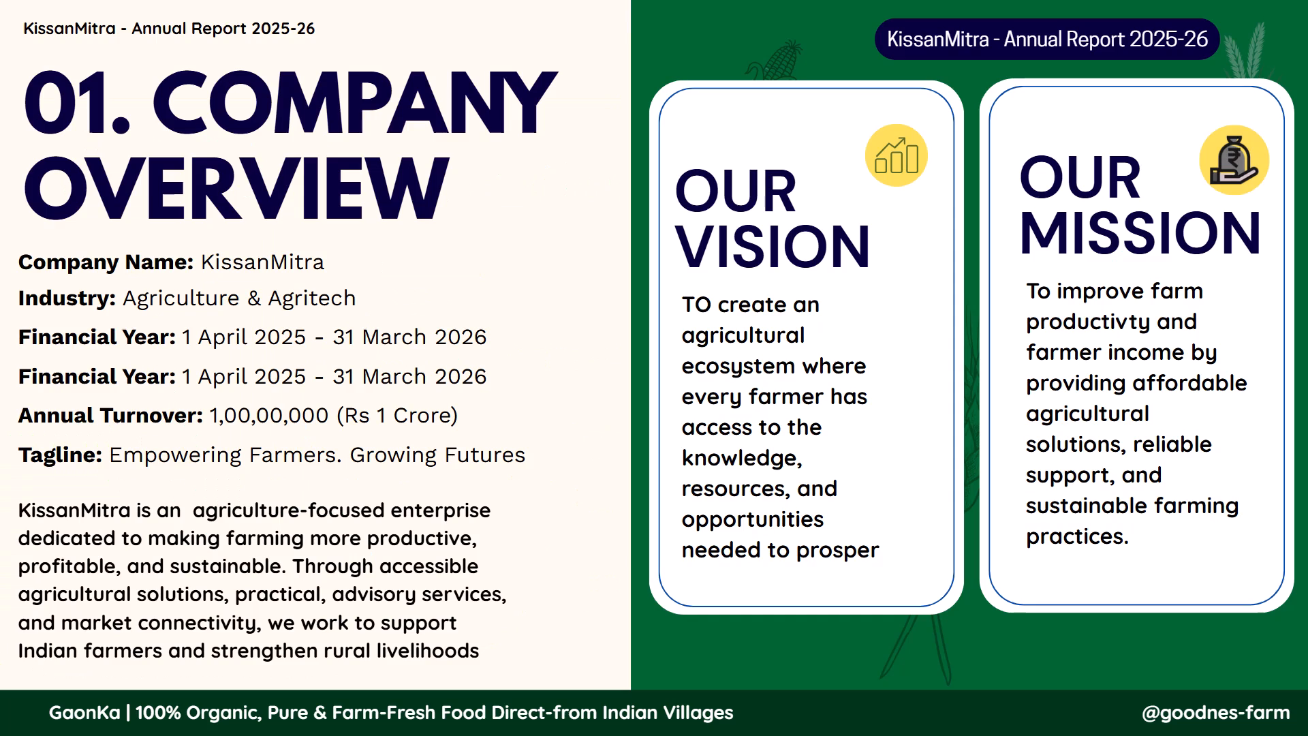
{"action": "key", "text": "Left"}
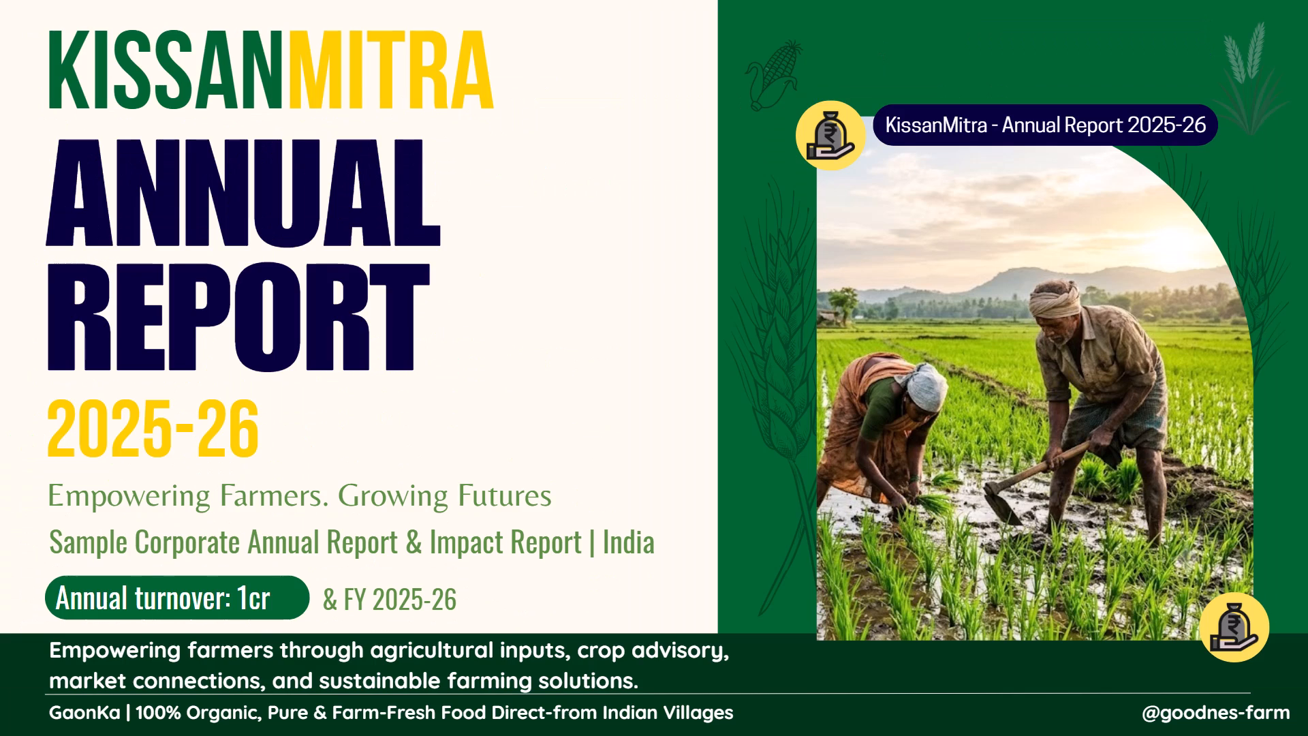
{"action": "key", "text": "Right"}
{"action": "key", "text": "Right"}
{"action": "key", "text": "Right"}
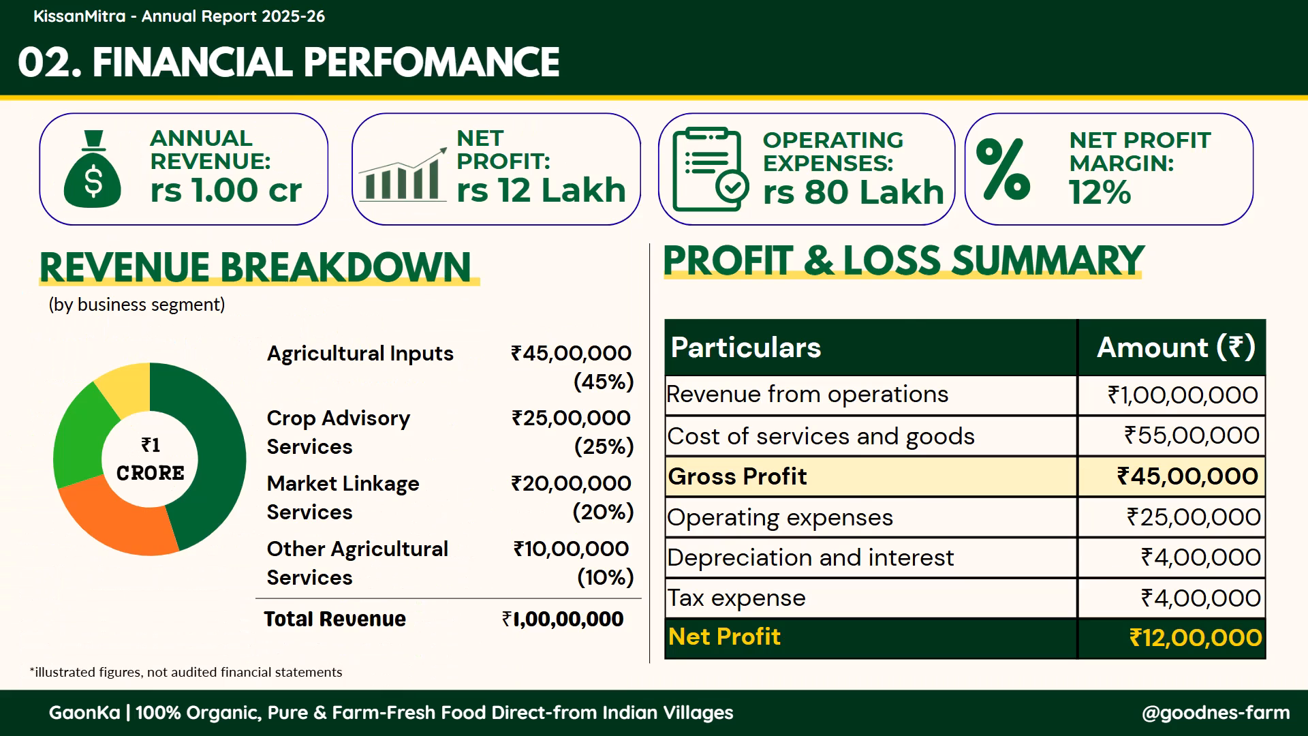
{"action": "key", "text": "Left"}
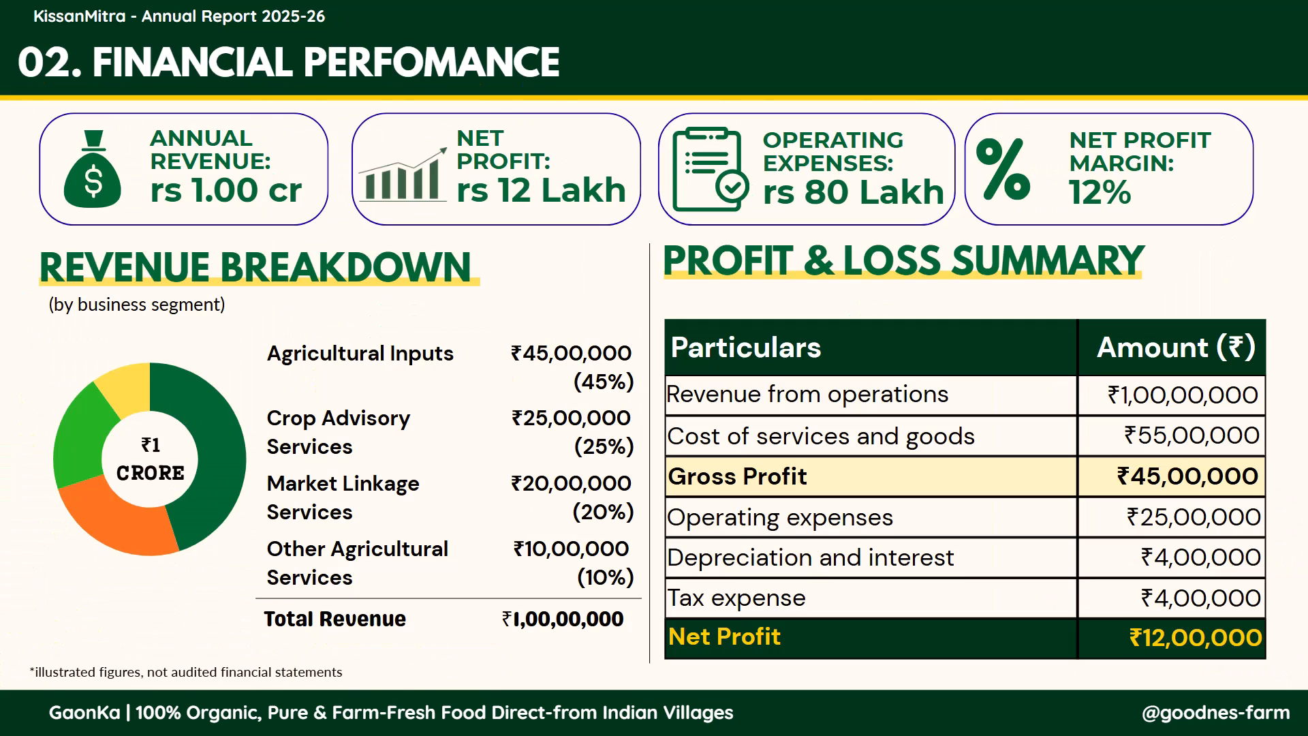
{"action": "key", "text": "Right"}
{"action": "key", "text": "Right"}
{"action": "key", "text": "Left"}
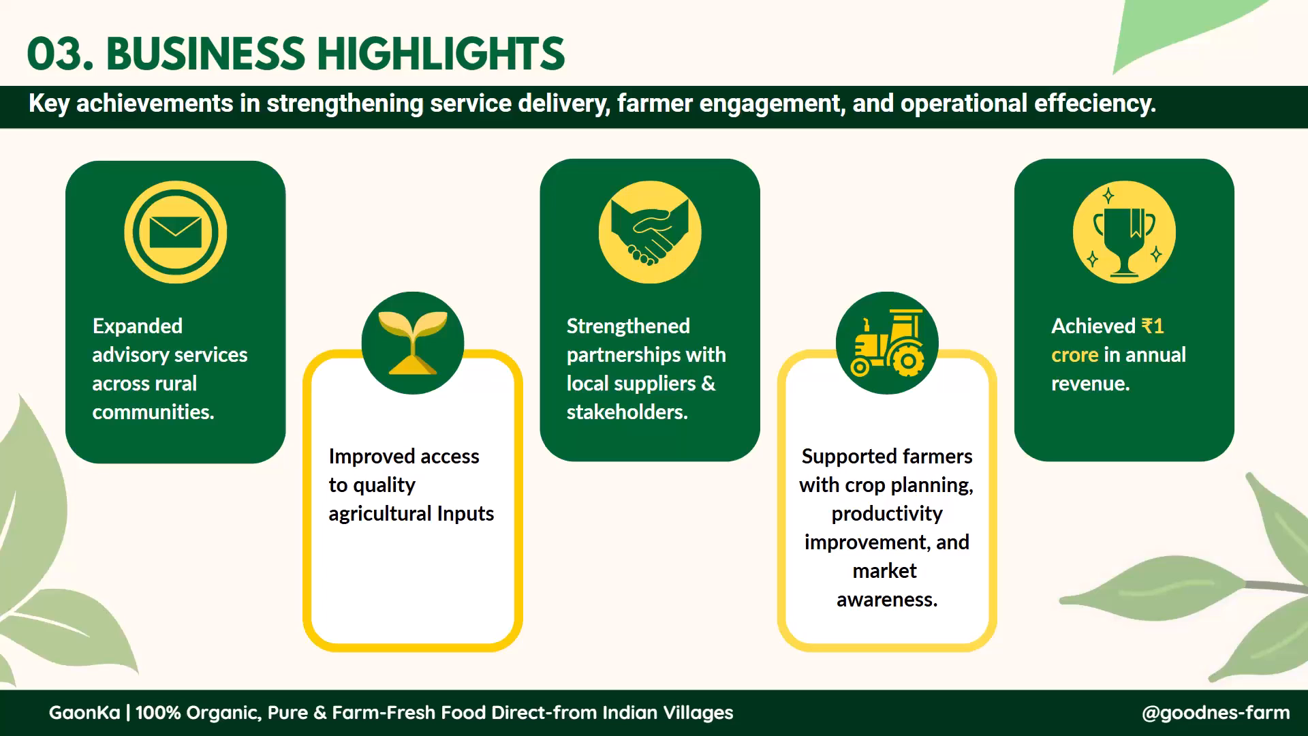
{"action": "key", "text": "Escape"}
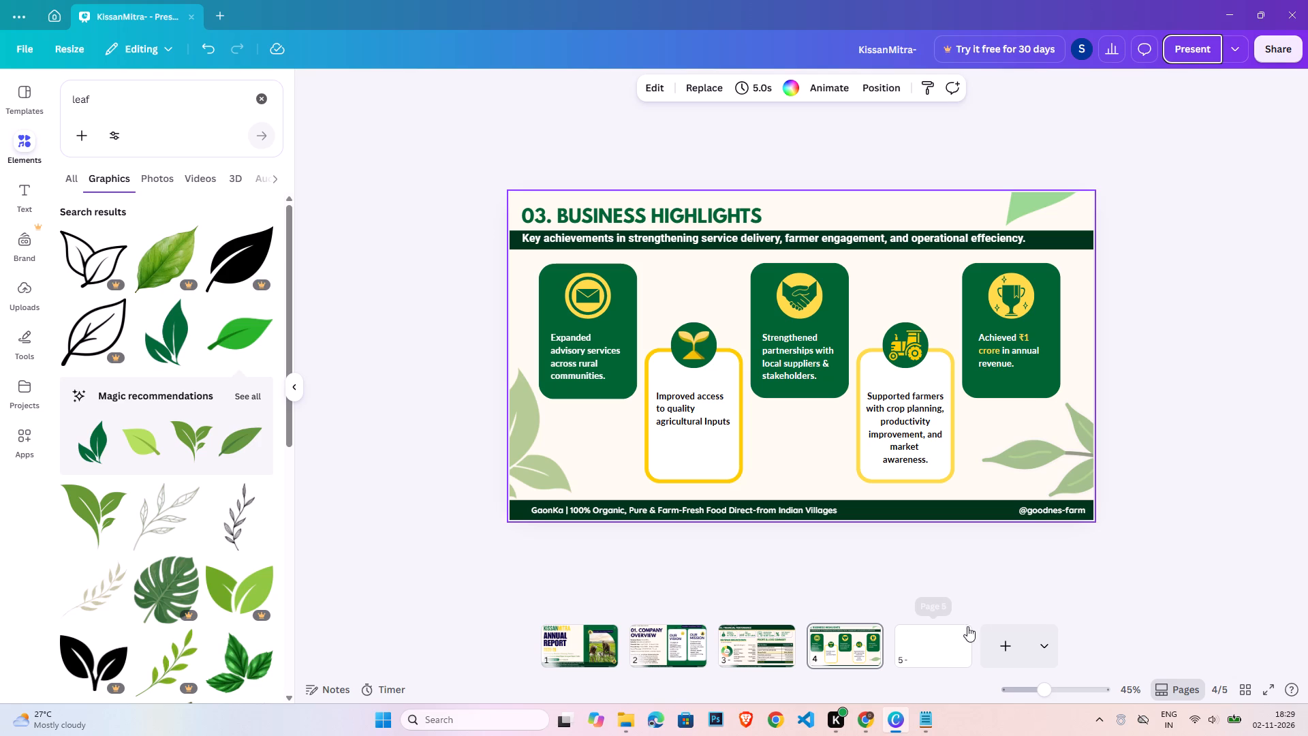
Duplicate page 4, "03. BUSINESS HIGHLIGHTS".
{"action": "left_click", "coordinate": [1283, 446]}
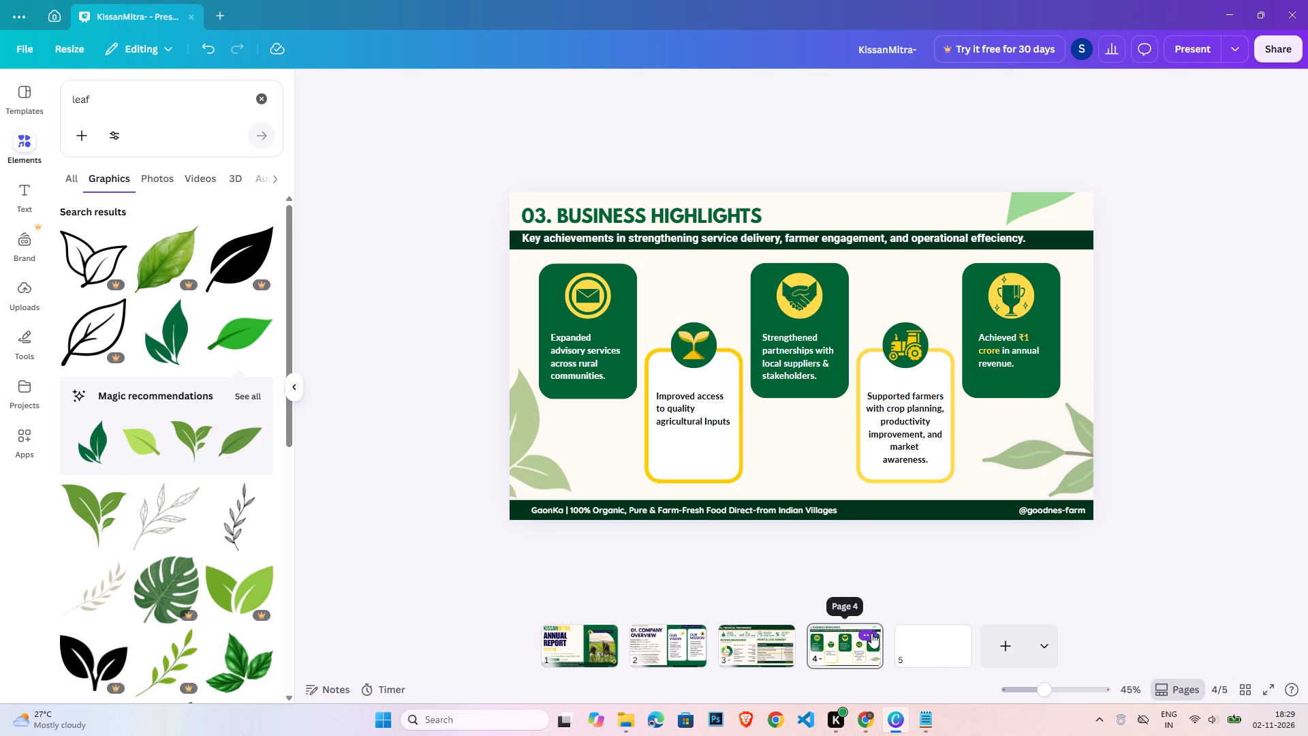
{"action": "left_click", "coordinate": [871, 633]}
{"action": "left_click", "coordinate": [947, 311]}
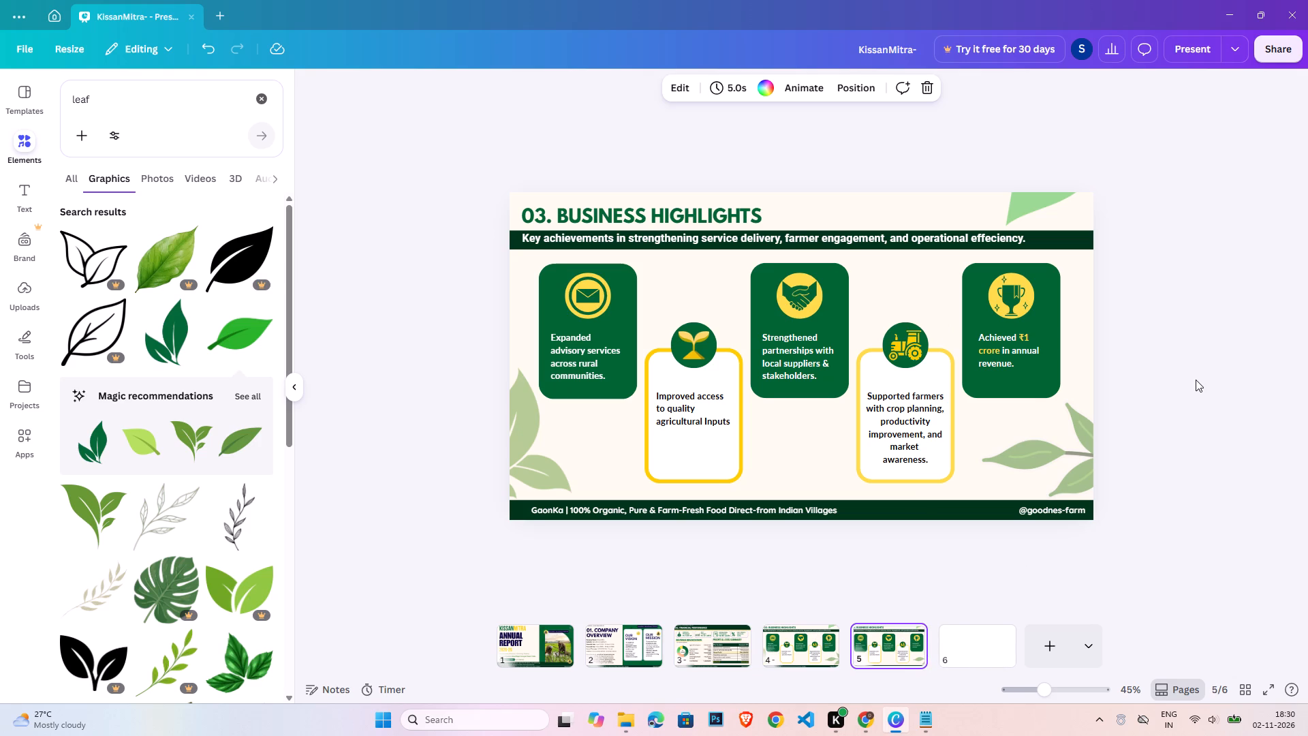
{"action": "left_click", "coordinate": [1249, 275]}
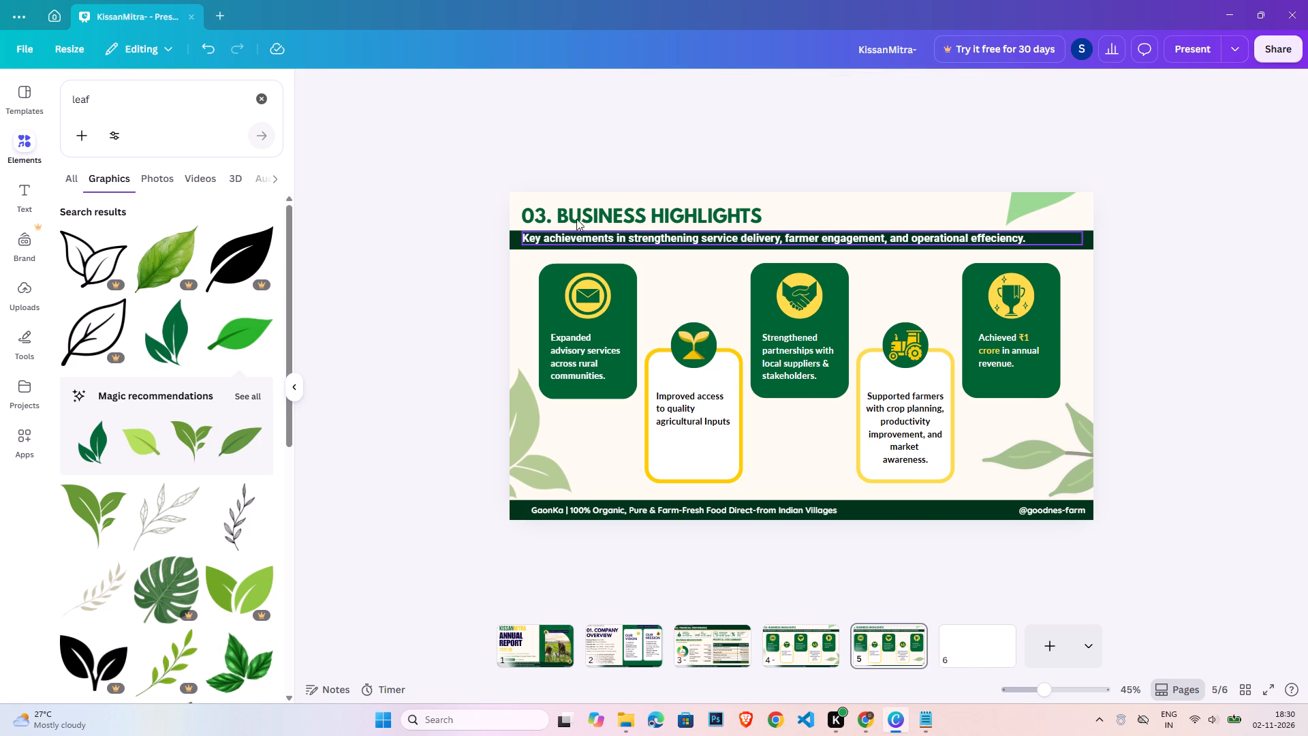
On the duplicated page, move the title down out of the way and shift the dark green band to the page's top edge.
{"action": "left_click_drag", "start_coordinate": [576, 212], "coordinate": [652, 245]}
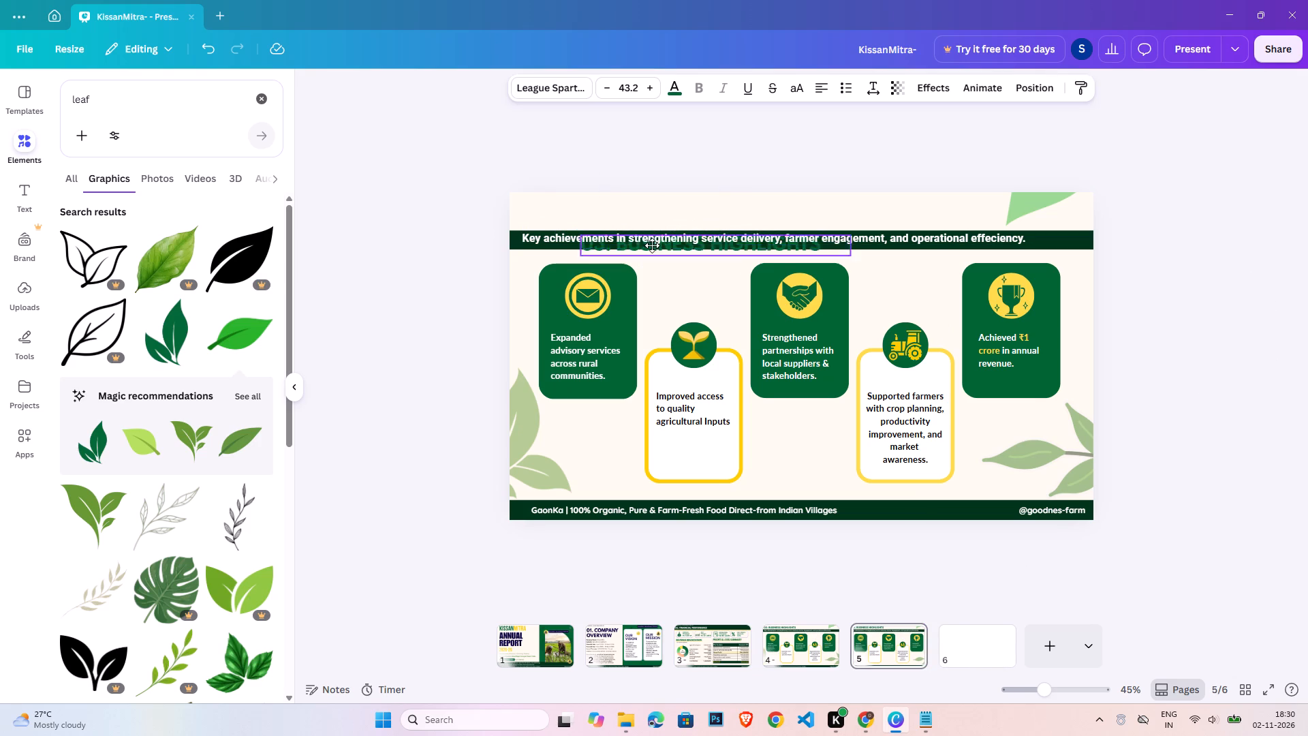
{"action": "left_click_drag", "start_coordinate": [652, 245], "coordinate": [666, 257]}
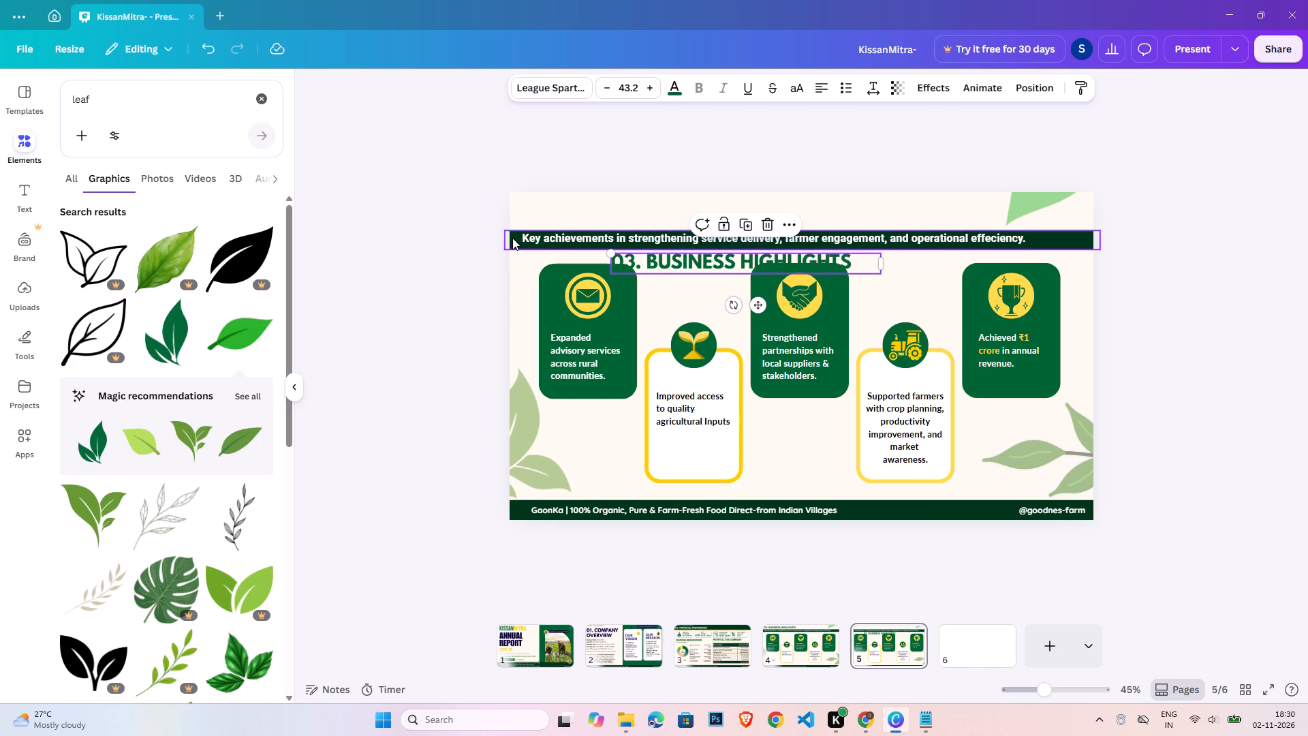
{"action": "left_click_drag", "start_coordinate": [512, 238], "coordinate": [512, 198]}
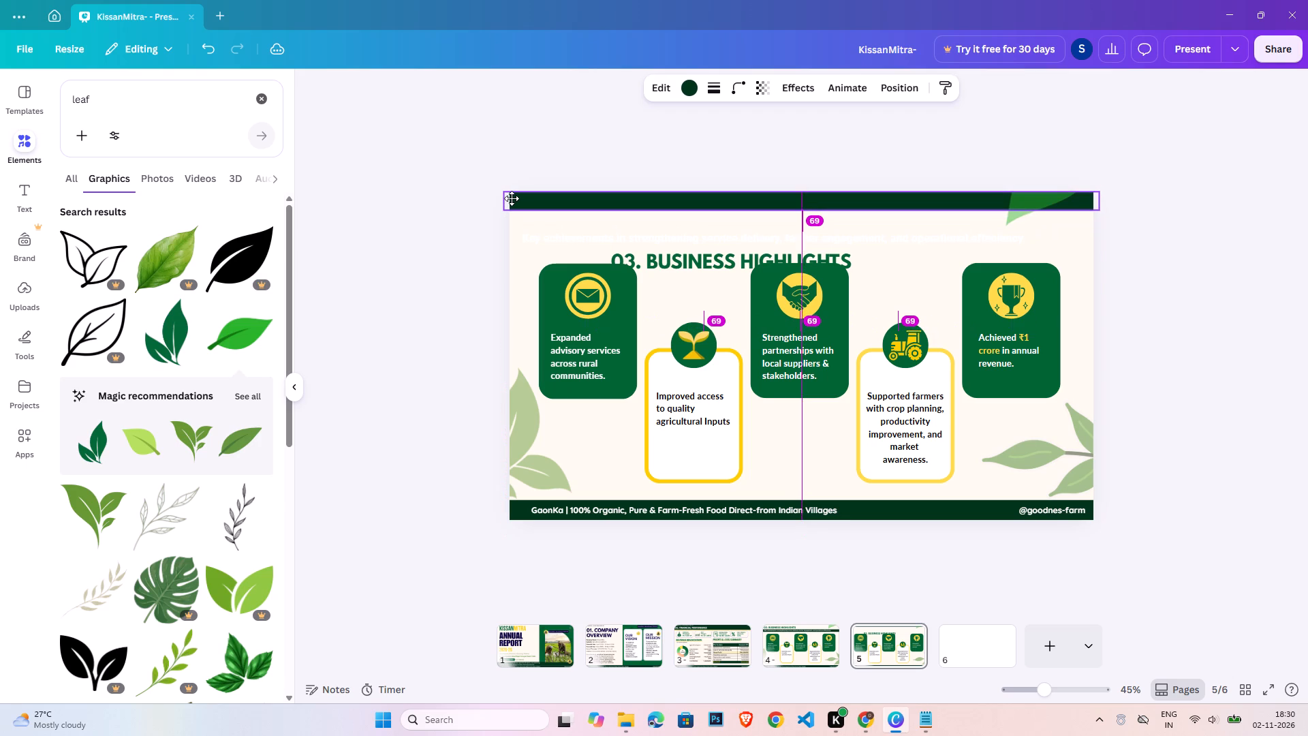
{"action": "left_click_drag", "start_coordinate": [512, 198], "coordinate": [510, 199]}
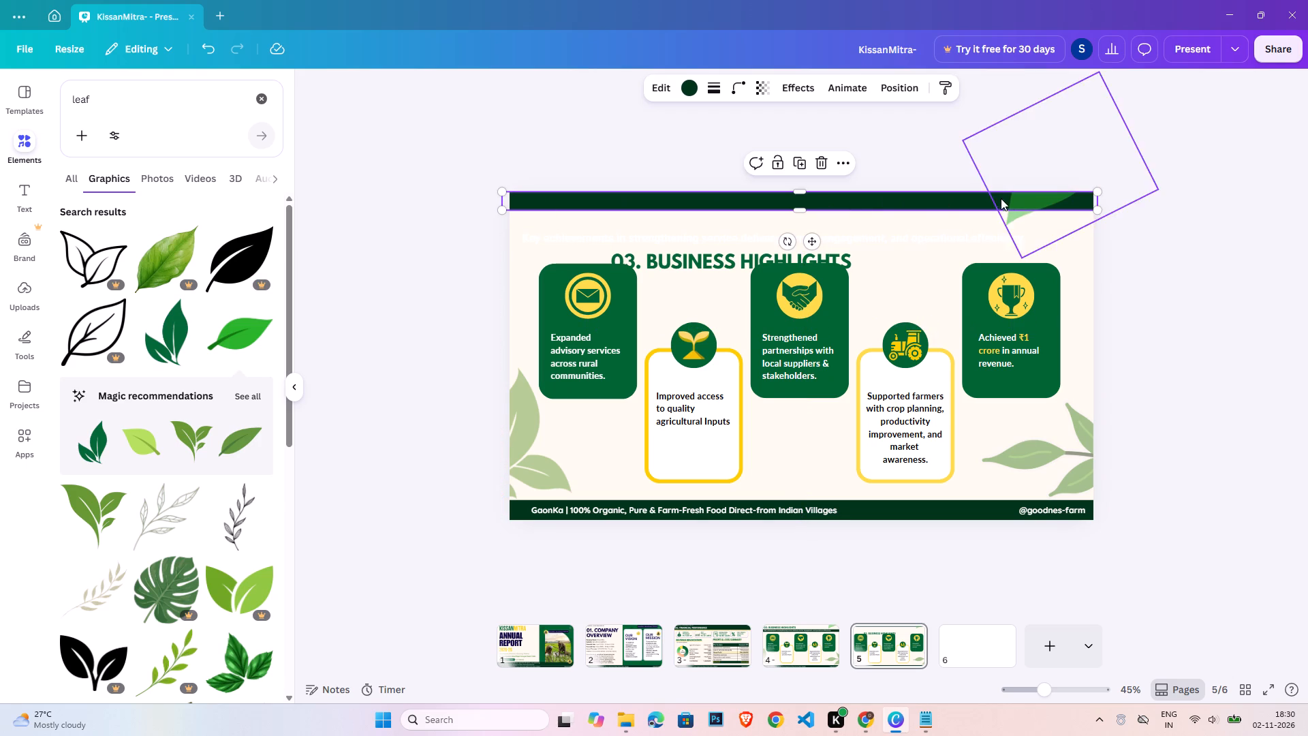
Delete the leaf in the duplicated page's upper-right corner.
{"action": "left_click", "coordinate": [1020, 225]}
{"action": "key", "text": "Delete"}
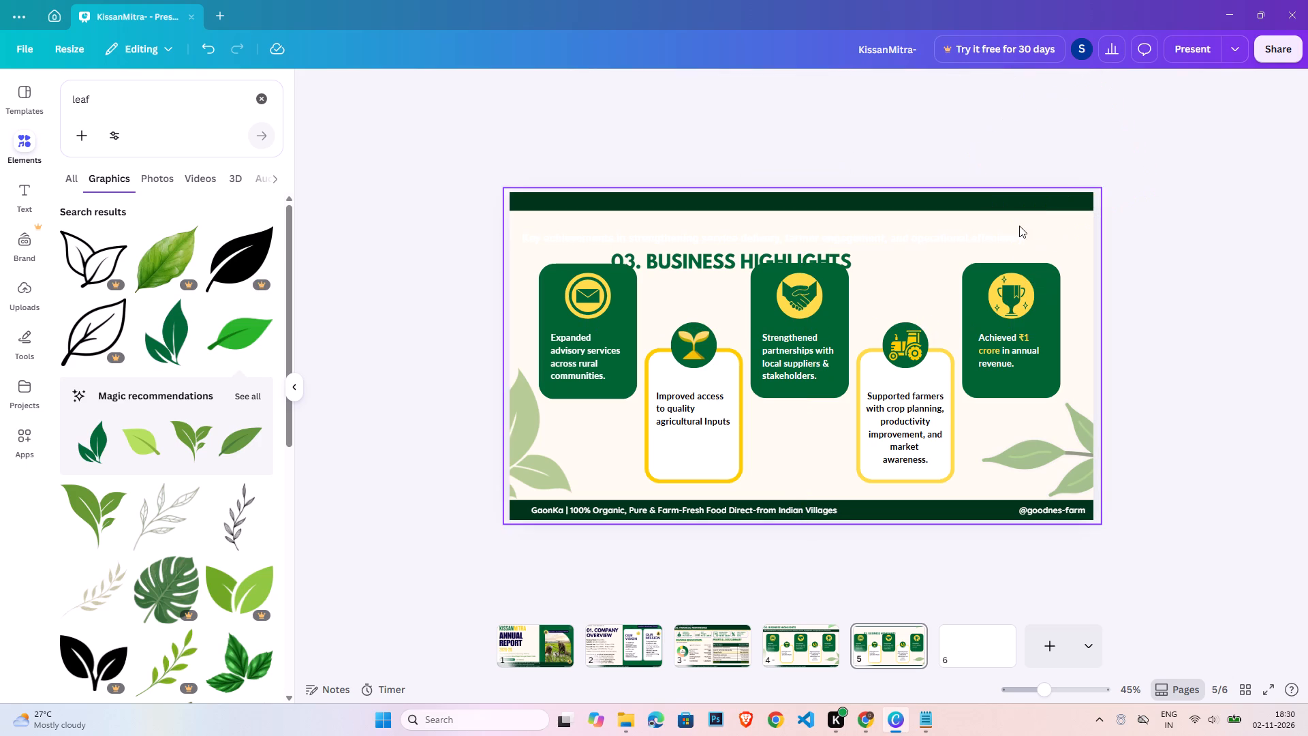
Extend the lower edge of the dark green top band to make it slightly taller.
{"action": "left_click", "coordinate": [872, 204]}
{"action": "left_click_drag", "start_coordinate": [837, 215], "coordinate": [834, 223]}
Reposition the white "Key achievements..." subtitle, trying it on the top band and leaving it just below, above the icon cards.
{"action": "left_click", "coordinate": [852, 244]}
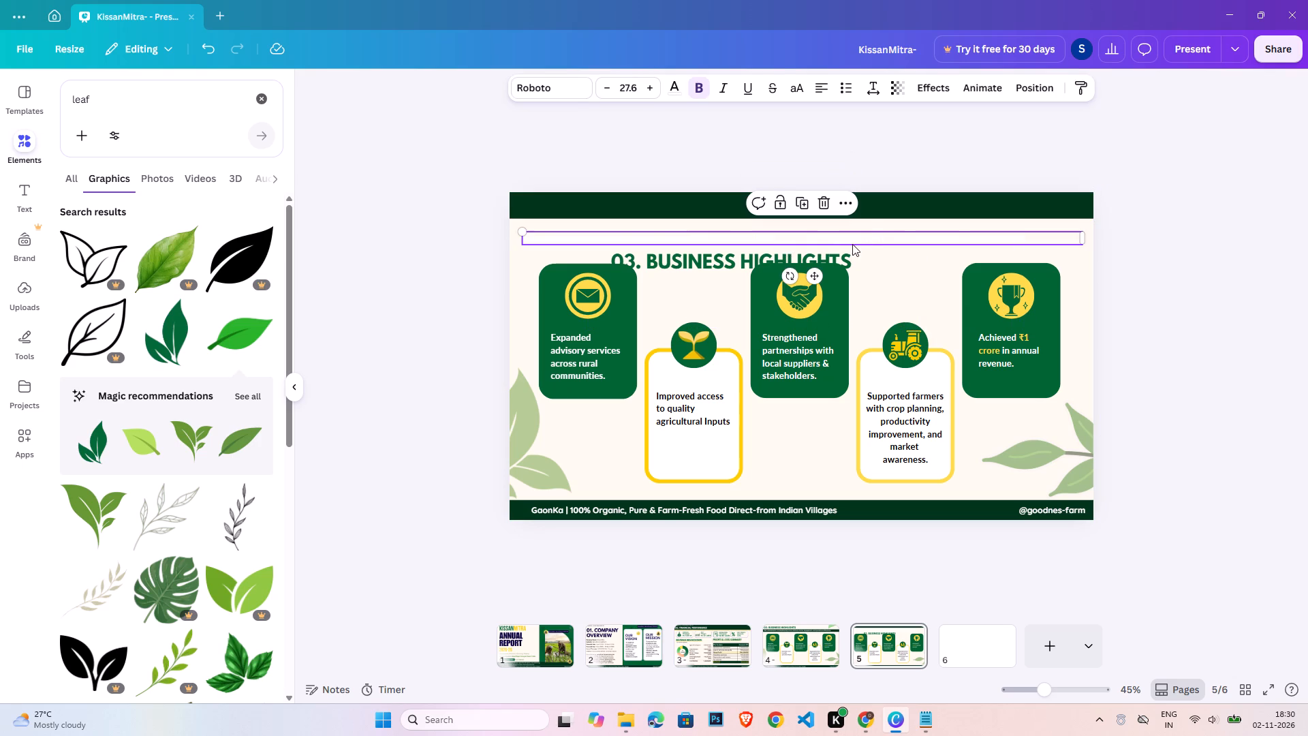
{"action": "left_click_drag", "start_coordinate": [871, 239], "coordinate": [865, 202]}
{"action": "left_click", "coordinate": [865, 202]}
{"action": "left_click", "coordinate": [865, 202]}
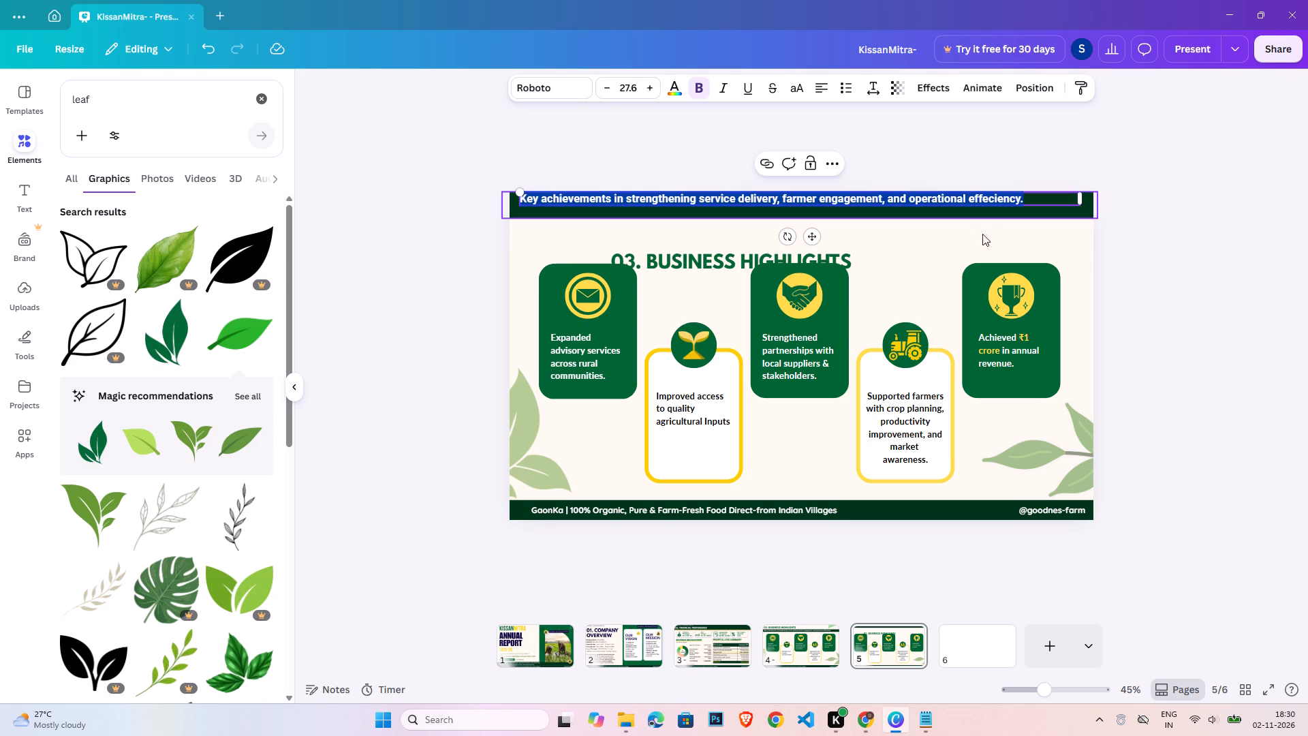
{"action": "left_click", "coordinate": [1168, 265]}
{"action": "left_click", "coordinate": [935, 204]}
{"action": "left_click_drag", "start_coordinate": [932, 199], "coordinate": [933, 207]}
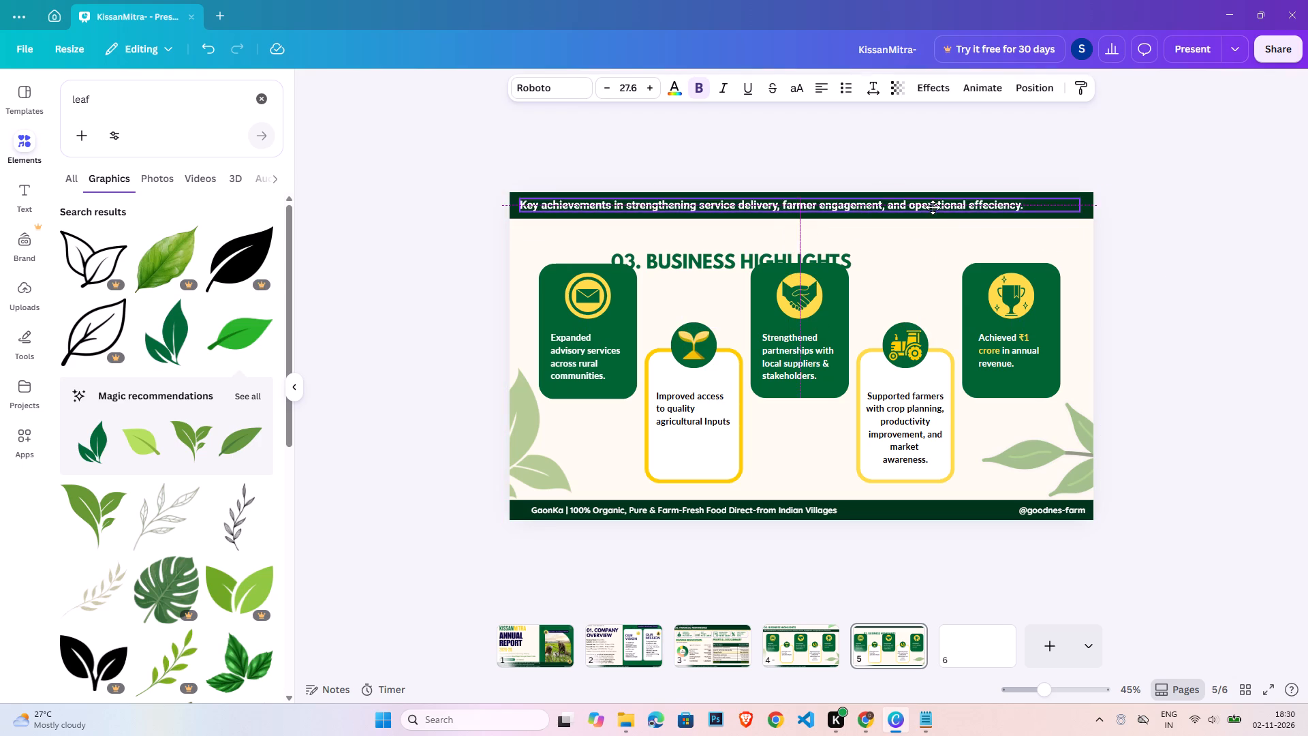
{"action": "left_click_drag", "start_coordinate": [933, 207], "coordinate": [937, 264]}
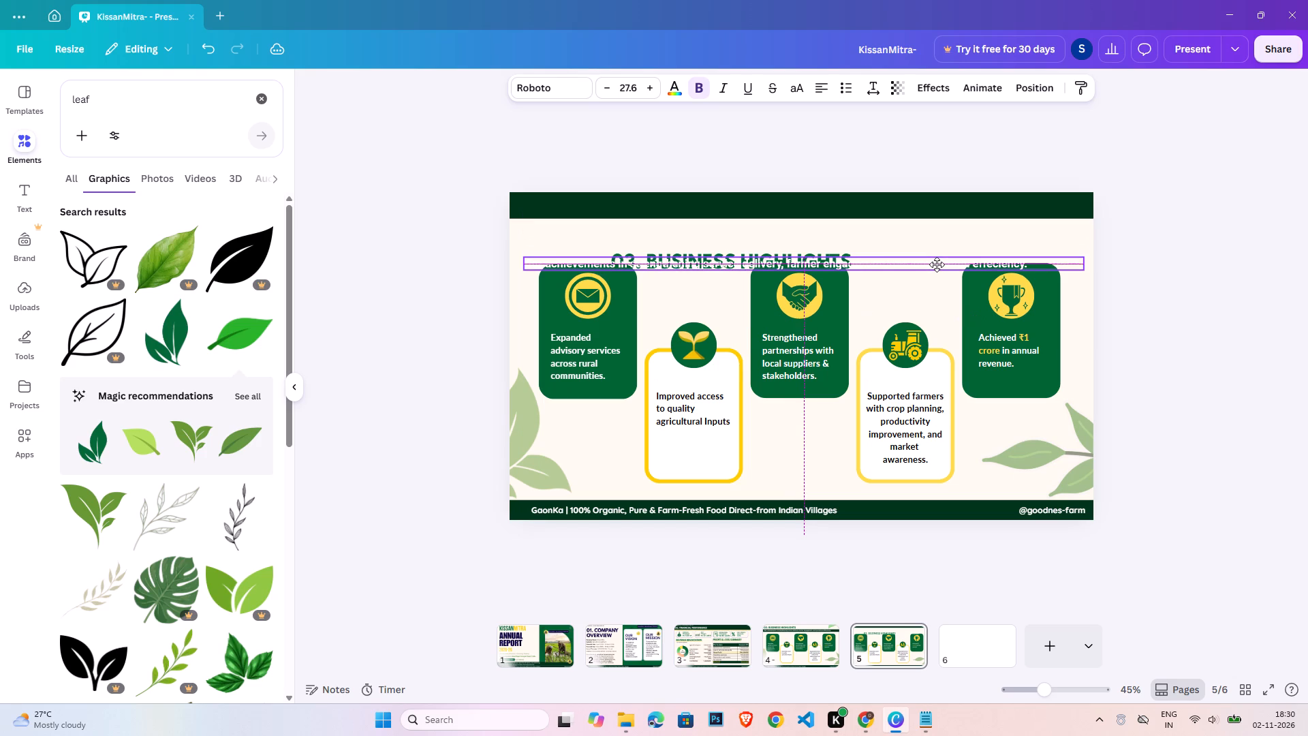
{"action": "left_click_drag", "start_coordinate": [937, 264], "coordinate": [944, 249]}
Place the title at the left end of the top band and make the band taller to fit it.
{"action": "left_click_drag", "start_coordinate": [732, 266], "coordinate": [695, 231]}
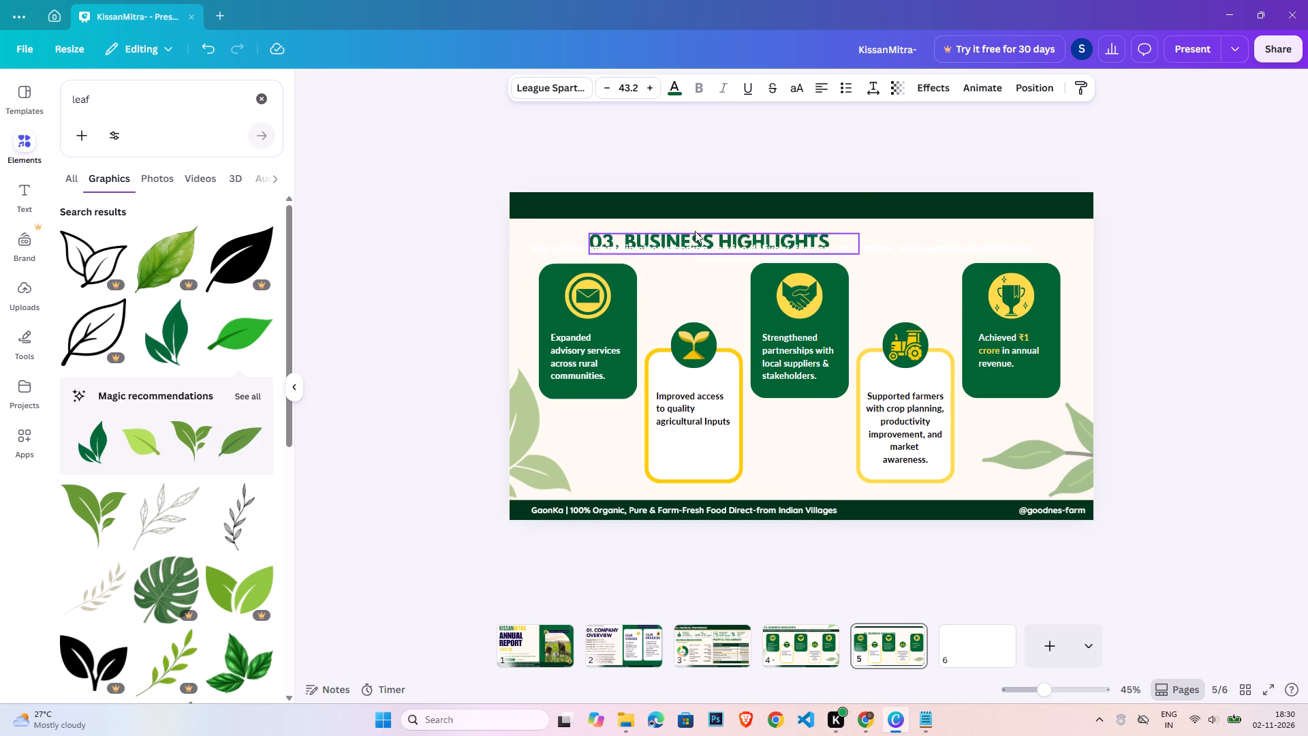
{"action": "left_click_drag", "start_coordinate": [695, 231], "coordinate": [638, 207]}
{"action": "left_click", "coordinate": [638, 207]}
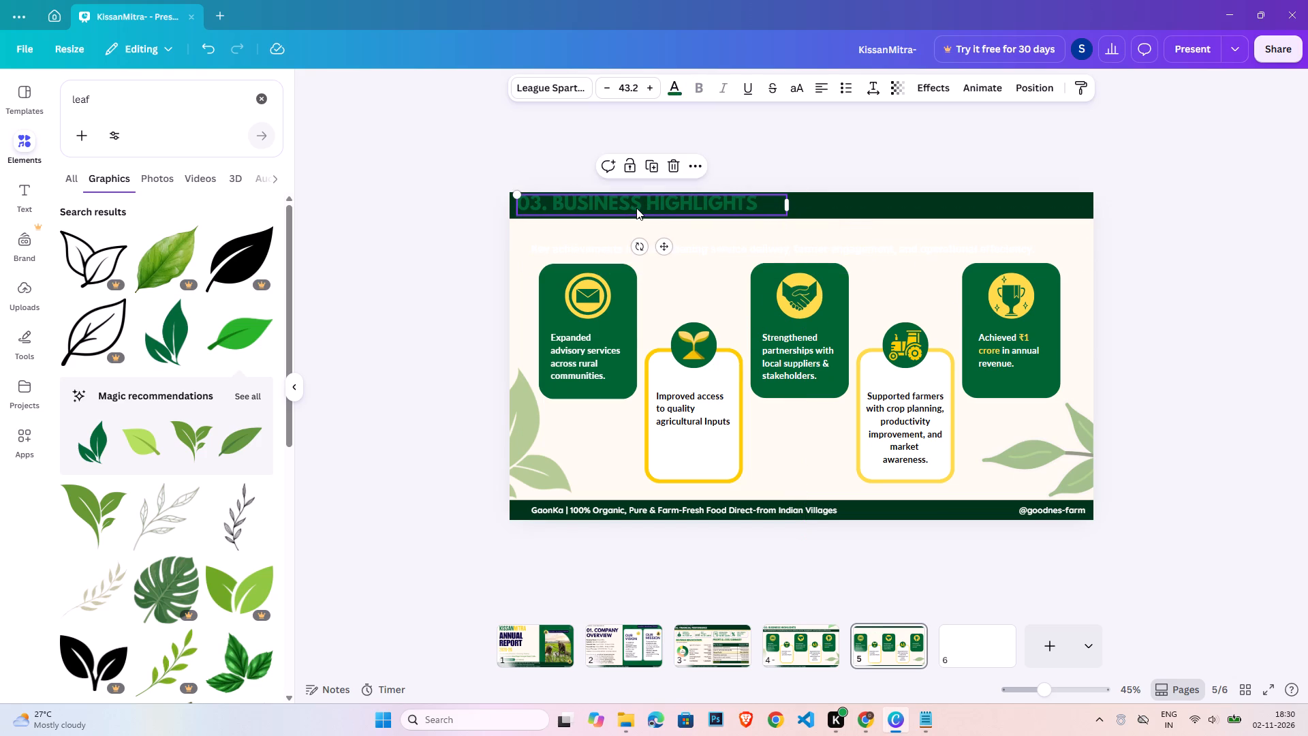
{"action": "left_click", "coordinate": [910, 213]}
{"action": "left_click_drag", "start_coordinate": [865, 224], "coordinate": [863, 230]}
{"action": "left_click", "coordinate": [667, 210]}
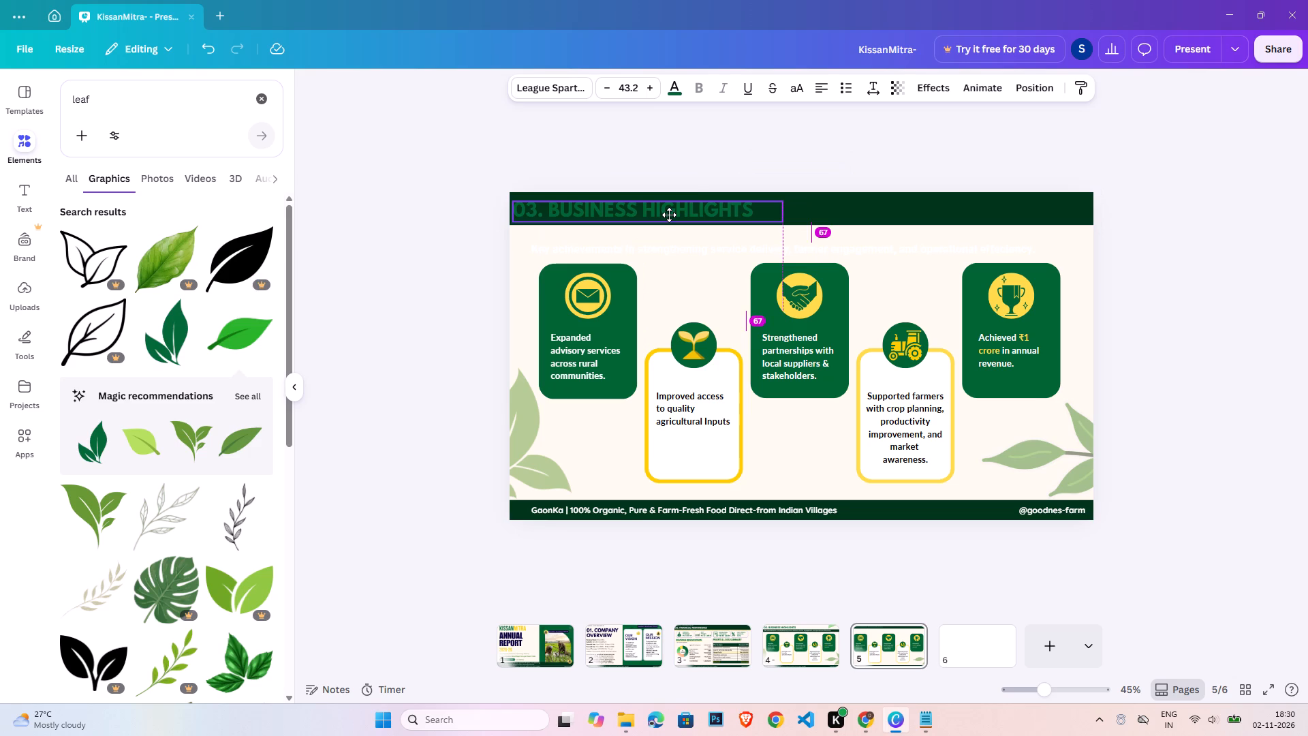
Replace the title text with "04. IMPACT REPORT - GROWING TOGETHER" and widen its text box to fit on one line.
{"action": "double_click", "coordinate": [669, 215]}
{"action": "type", "text": "04."}
{"action": "key", "text": "space"}
{"action": "type", "text": "Imp"}
{"action": "key", "text": "BackSpace"}
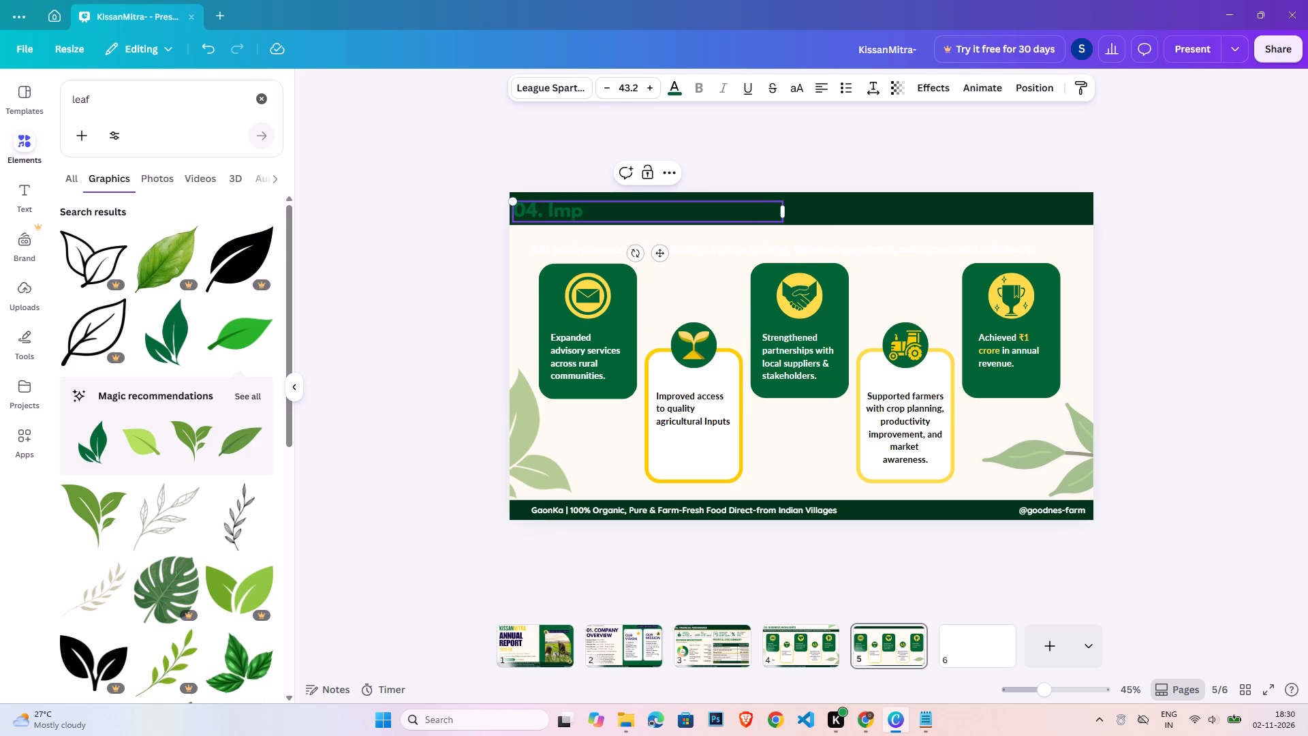
{"action": "key", "text": "BackSpace"}
{"action": "type", "text": "IMPACT REP"}
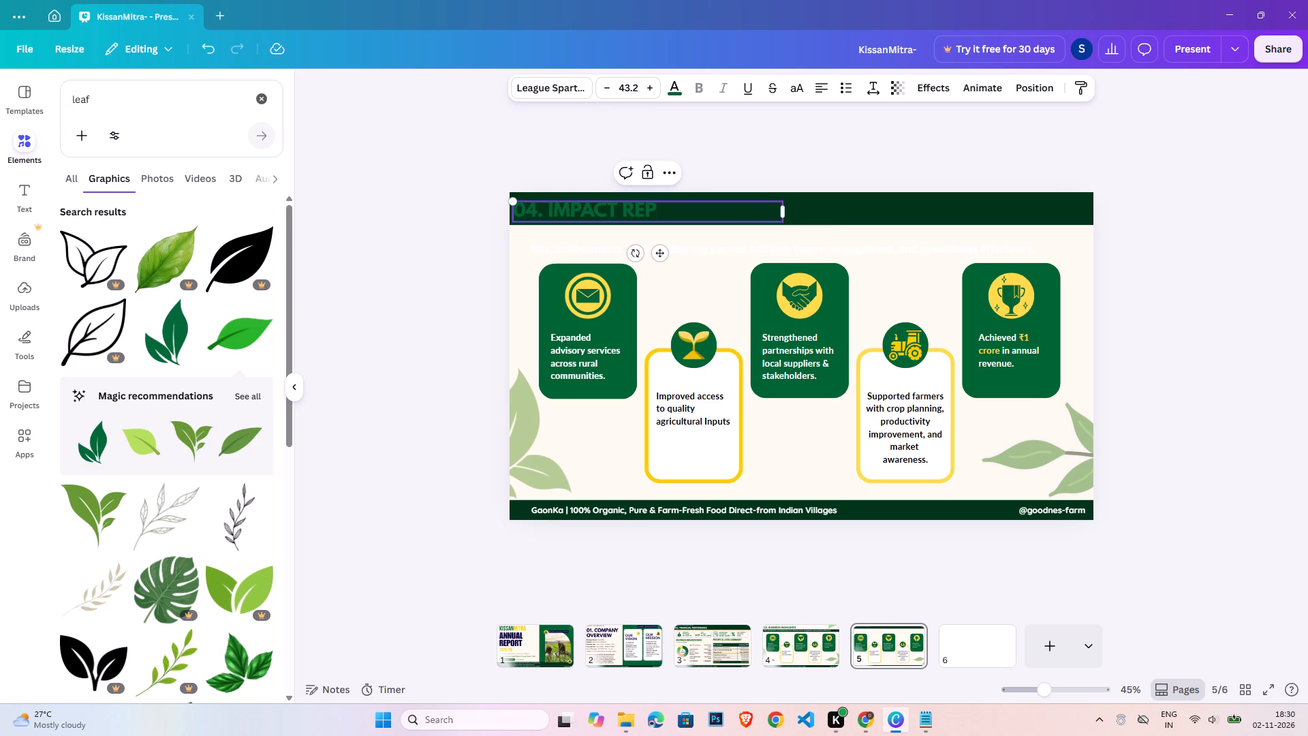
{"action": "type", "text": "ORT"}
{"action": "key", "text": "minus"}
{"action": "key", "text": "BackSpace"}
{"action": "key", "text": "space"}
{"action": "type", "text": "- f"}
{"action": "key", "text": "BackSpace"}
{"action": "type", "text": "GROWING TOGETHER"}
{"action": "left_click_drag", "start_coordinate": [785, 225], "coordinate": [786, 225]}
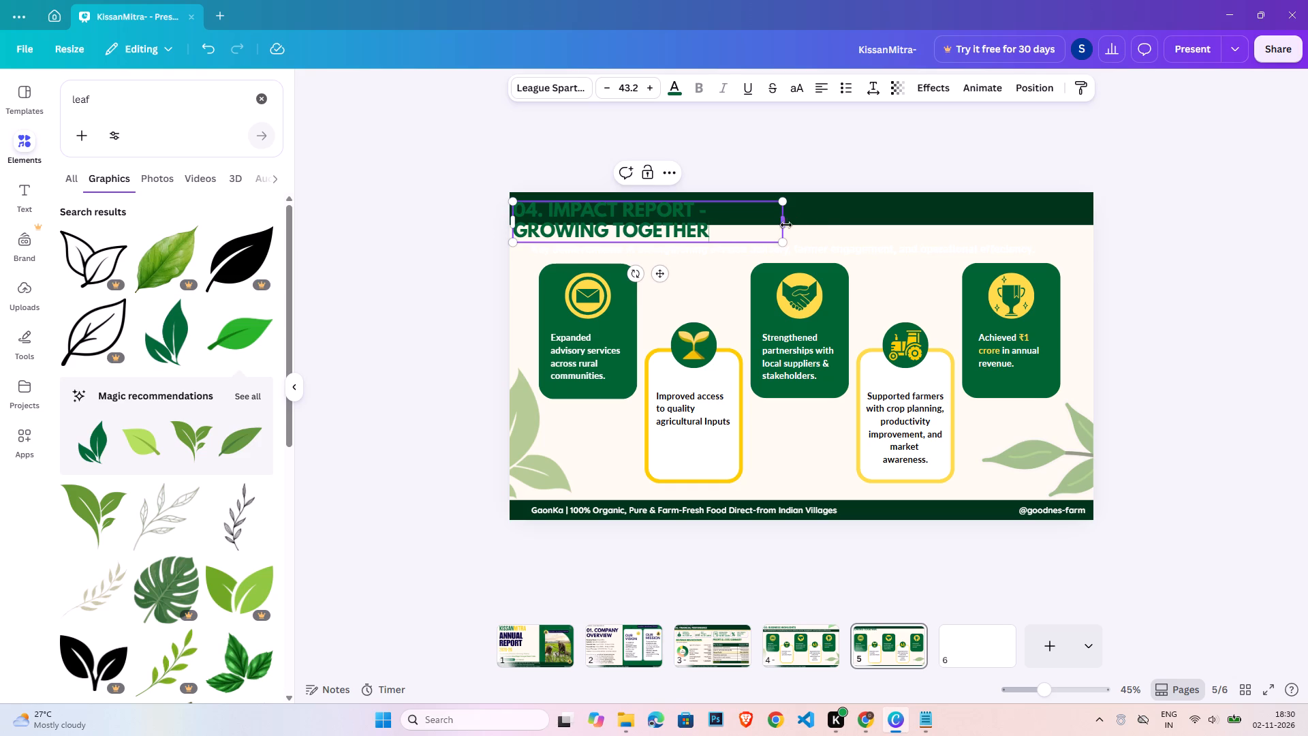
{"action": "left_click_drag", "start_coordinate": [786, 225], "coordinate": [912, 196]}
Colour the title's "04." golden yellow and the rest of the title white.
{"action": "left_click_drag", "start_coordinate": [538, 211], "coordinate": [517, 212]}
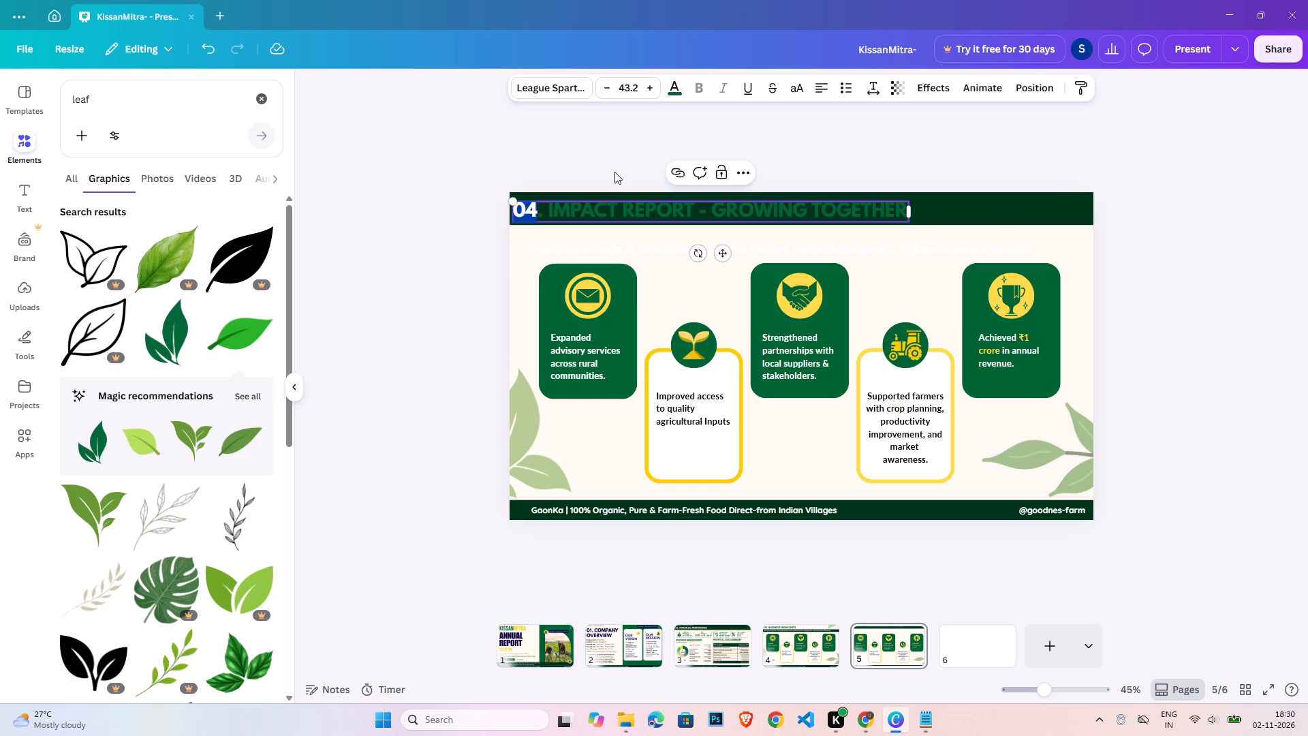
{"action": "left_click", "coordinate": [682, 88]}
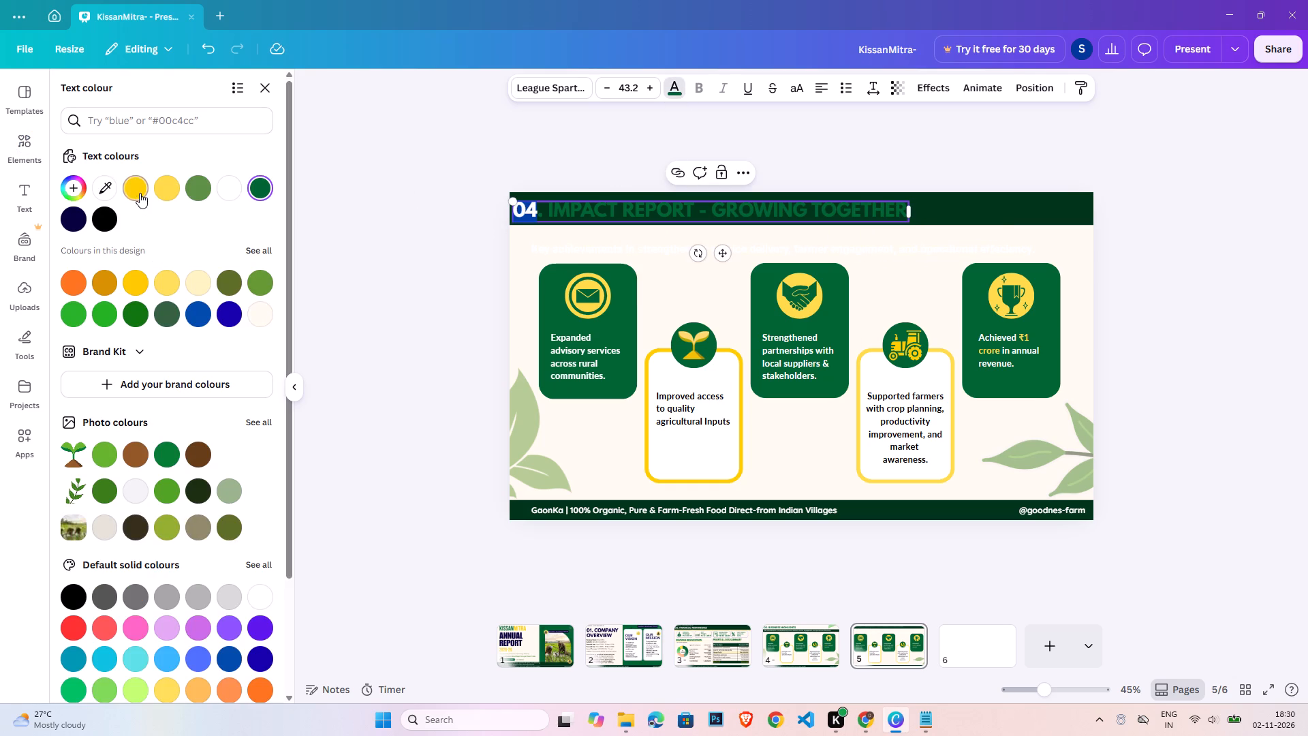
{"action": "left_click", "coordinate": [140, 193]}
{"action": "left_click", "coordinate": [607, 204]}
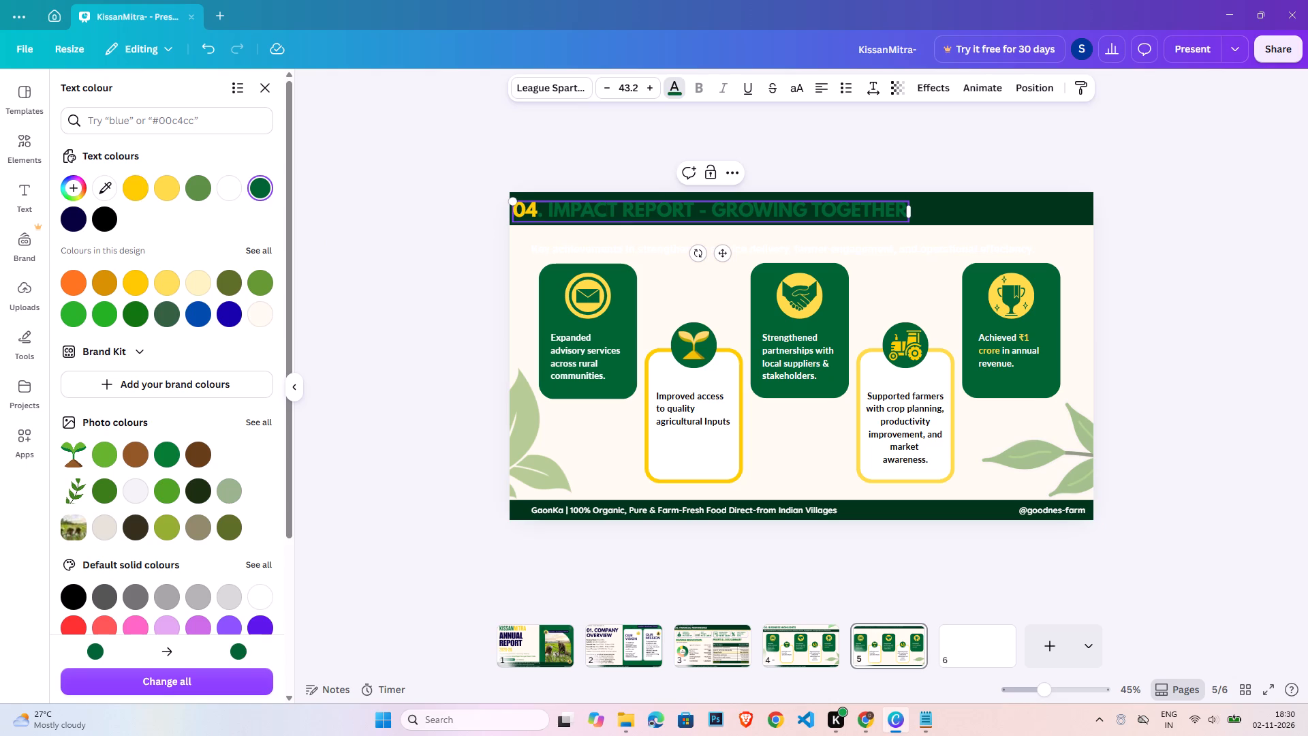
{"action": "left_click", "coordinate": [543, 213]}
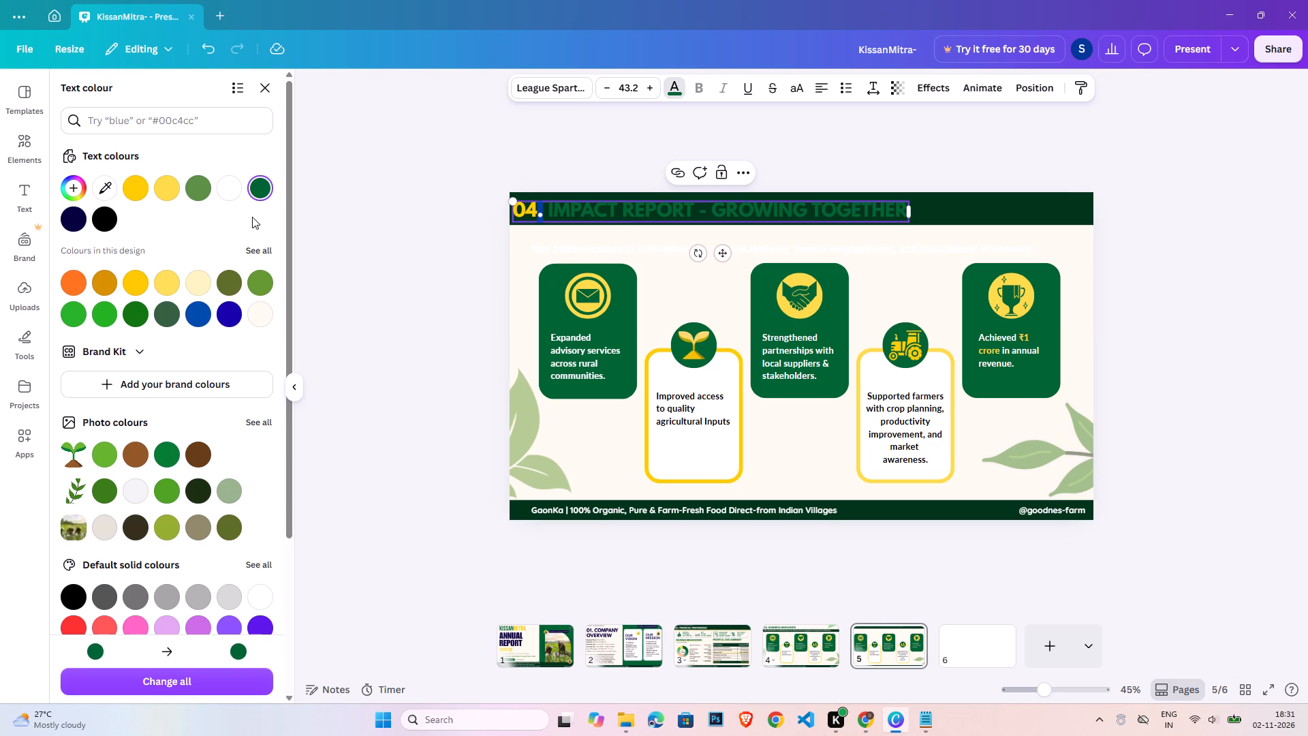
{"action": "left_click", "coordinate": [139, 189]}
{"action": "left_click", "coordinate": [593, 204]}
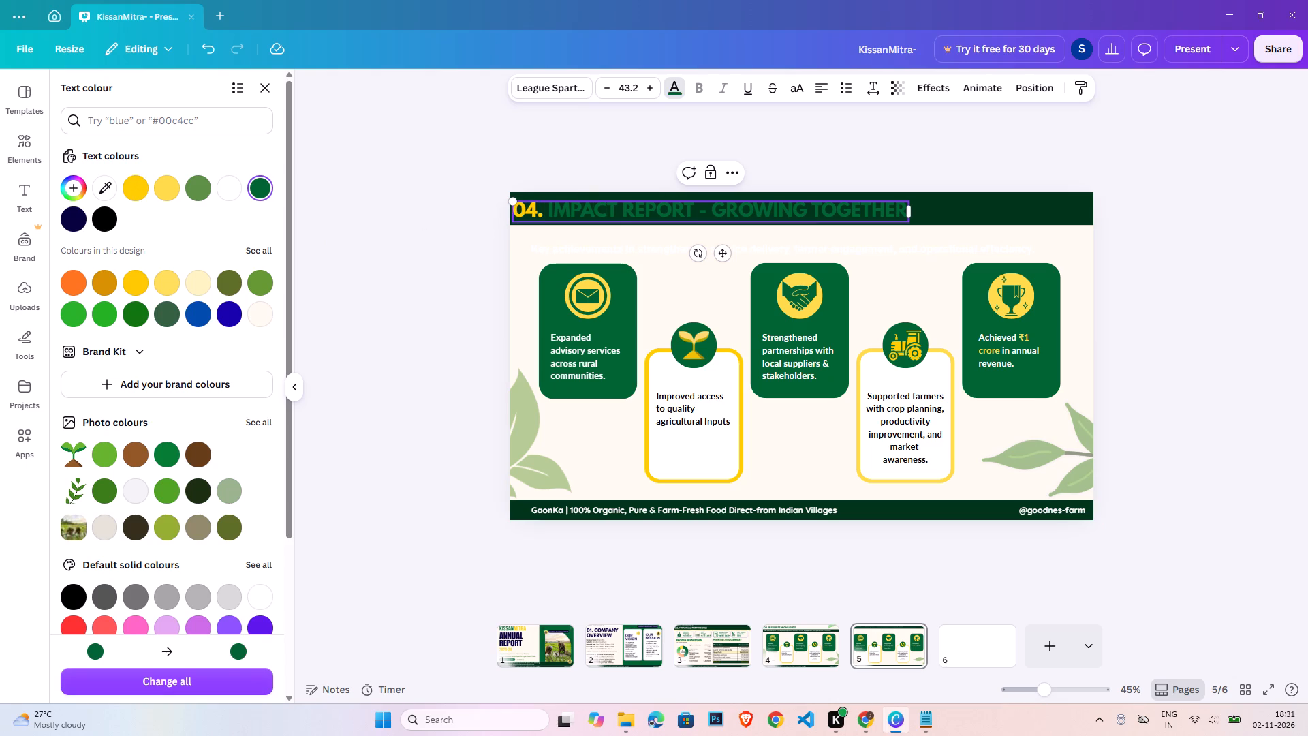
{"action": "left_click_drag", "start_coordinate": [548, 211], "coordinate": [909, 204]}
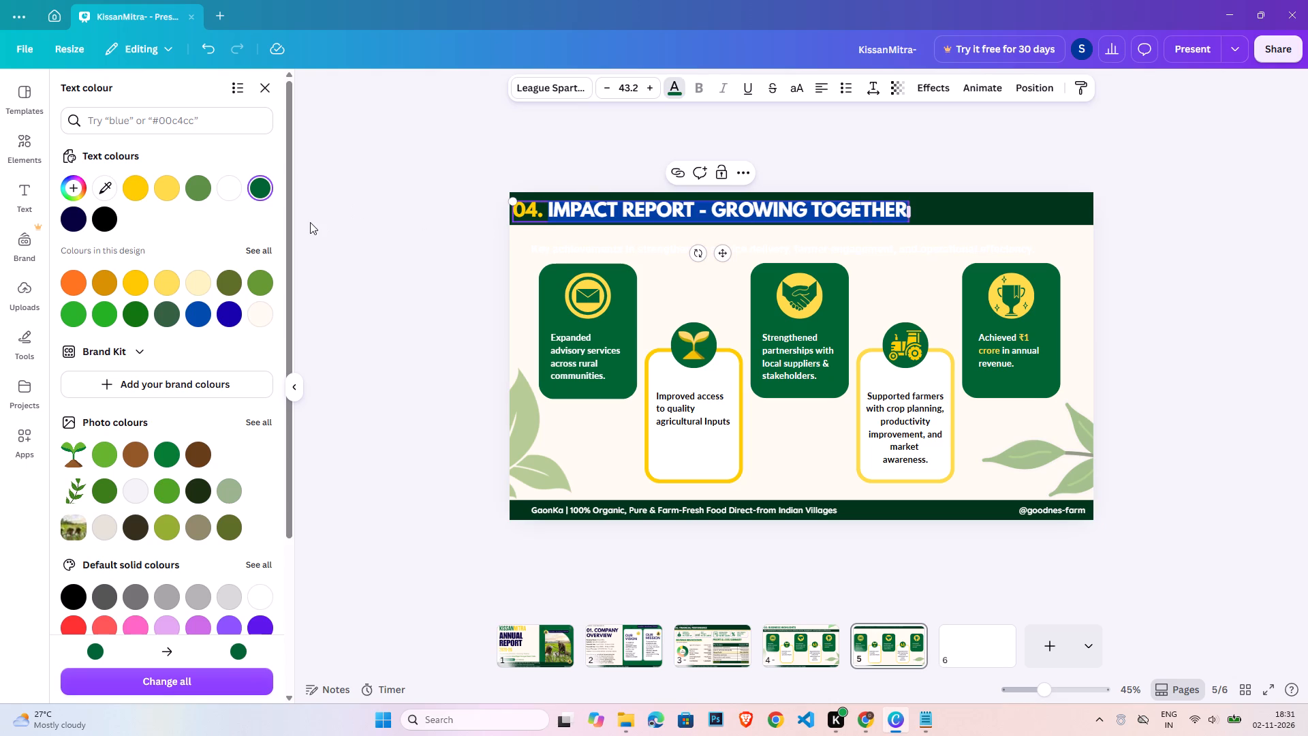
{"action": "left_click", "coordinate": [264, 594]}
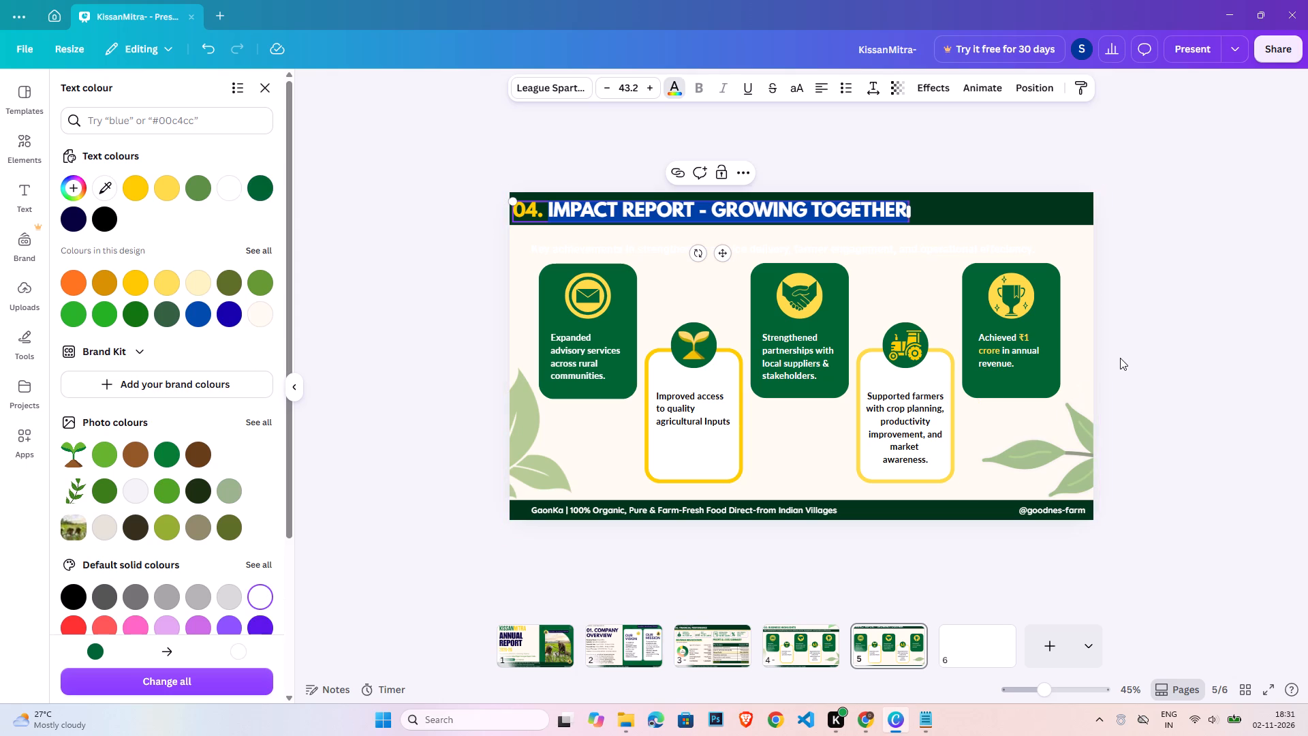
{"action": "double_click", "coordinate": [1149, 339]}
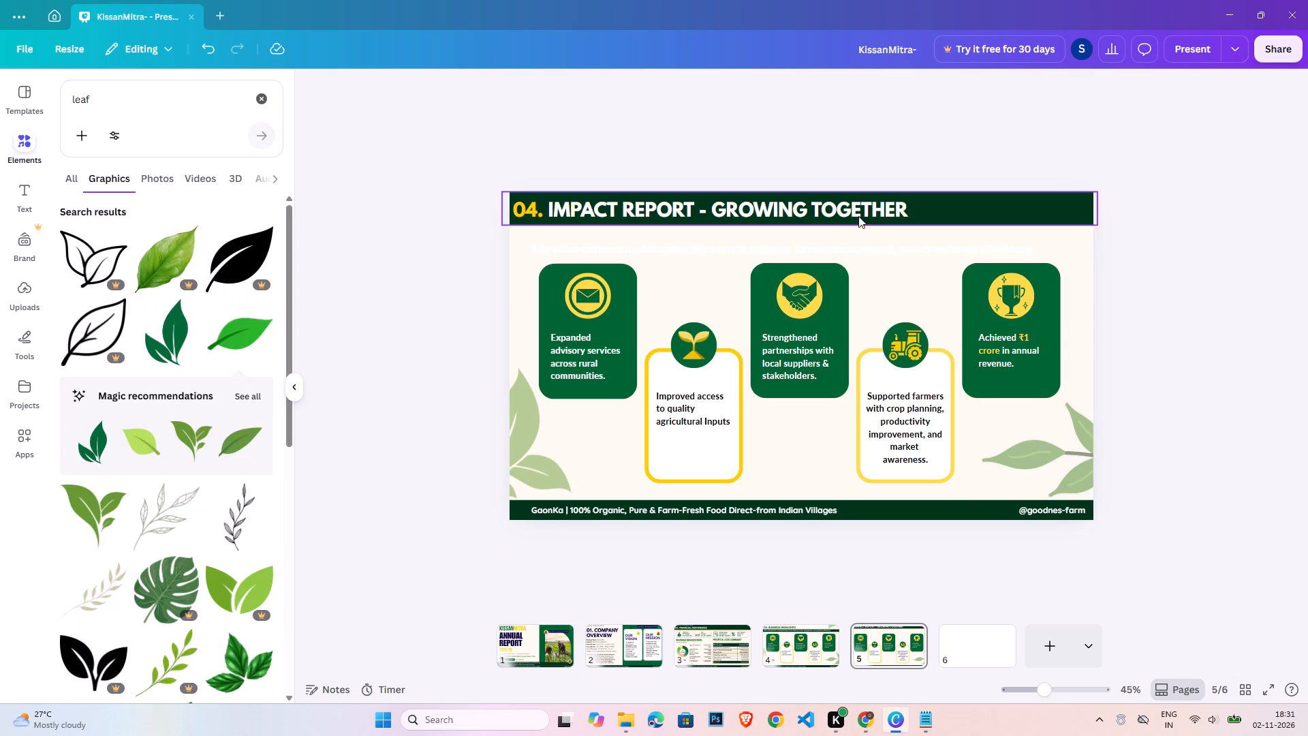
Nudge the title slightly up and a little to the right within the dark green top band.
{"action": "left_click", "coordinate": [858, 213]}
{"action": "key", "text": "Up"}
{"action": "key", "text": "Up"}
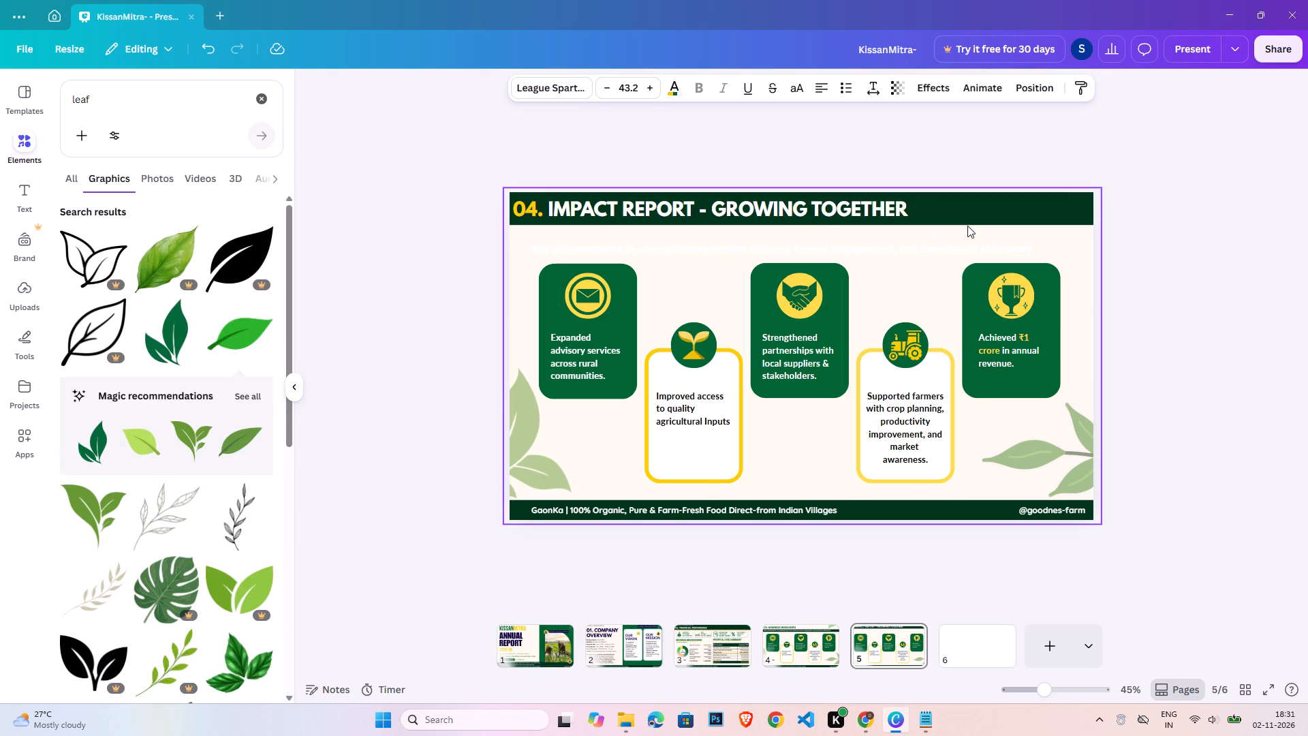
{"action": "key", "text": "Up"}
{"action": "key", "text": "Left"}
{"action": "key", "text": "Left"}
{"action": "key", "text": "Left"}
{"action": "key", "text": "Left"}
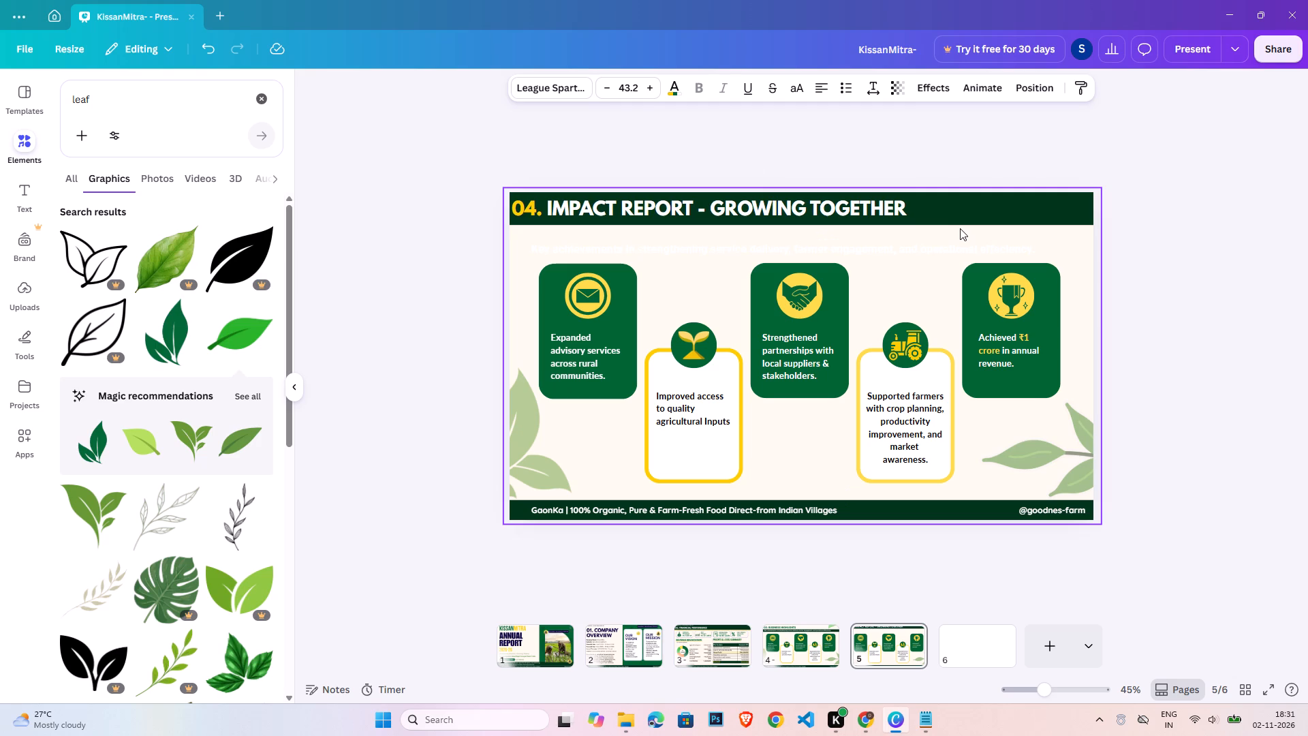
{"action": "key", "text": "Right"}
{"action": "key", "text": "Right"}
{"action": "key", "text": "Right"}
{"action": "key", "text": "Right"}
{"action": "key", "text": "Right"}
{"action": "key", "text": "Right"}
{"action": "key", "text": "Right"}
{"action": "key", "text": "Right"}
{"action": "key", "text": "Right"}
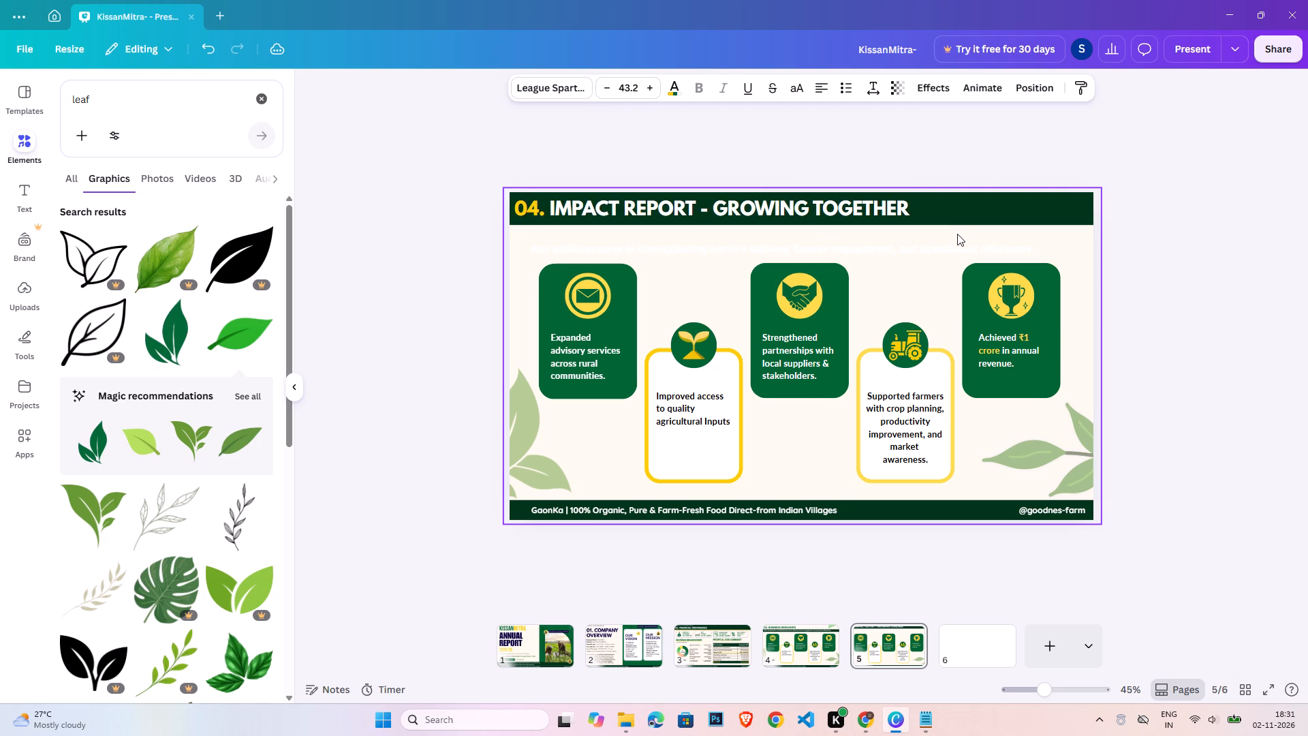
{"action": "key", "text": "Left"}
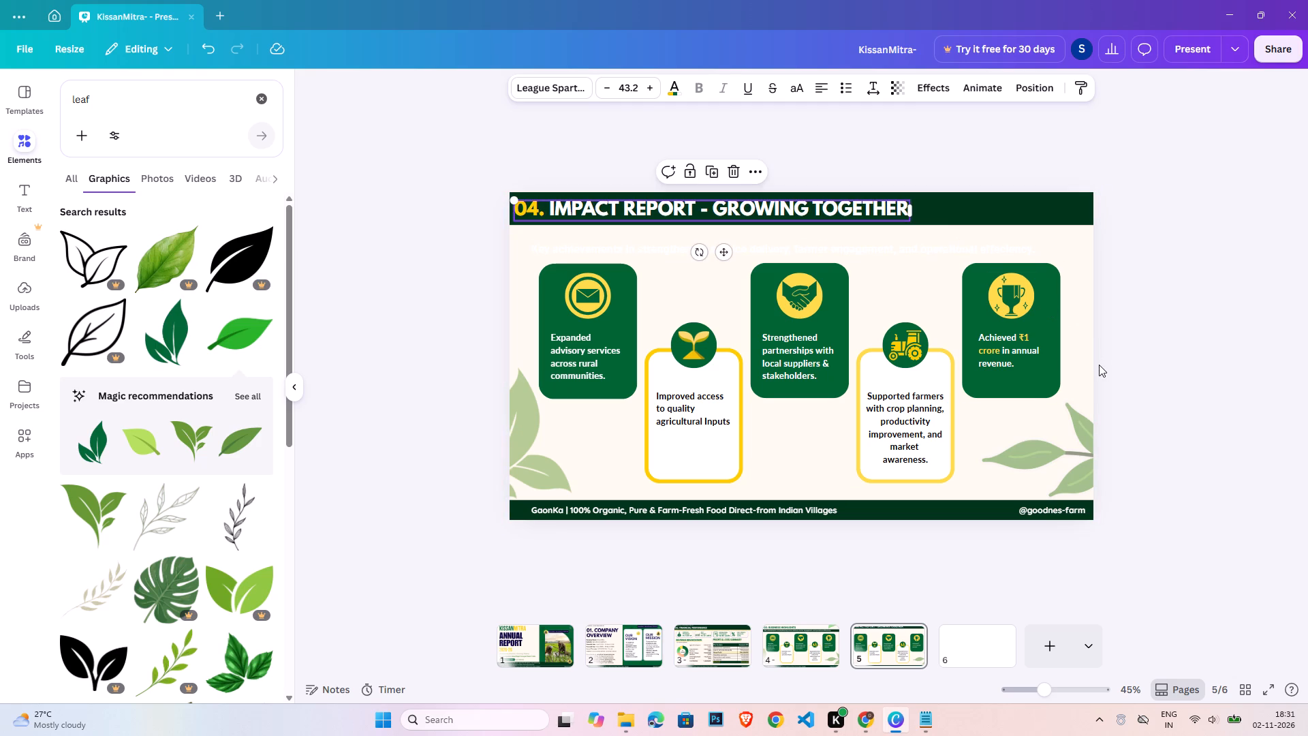
{"action": "left_click_drag", "start_coordinate": [1268, 286], "coordinate": [1262, 282]}
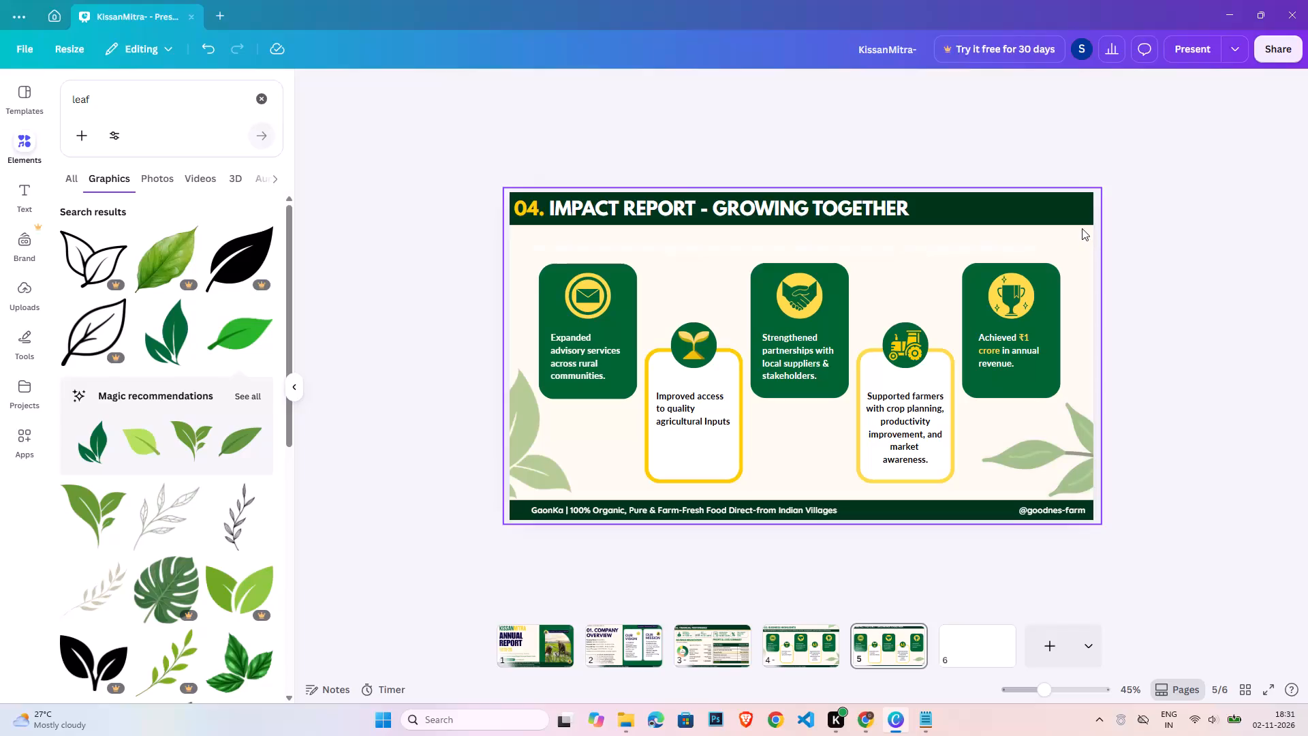
Delete the subtitle, all the icon cards with their texts, and the leaves, keeping only the title band and footer on page 5.
{"action": "left_click", "coordinate": [1085, 254]}
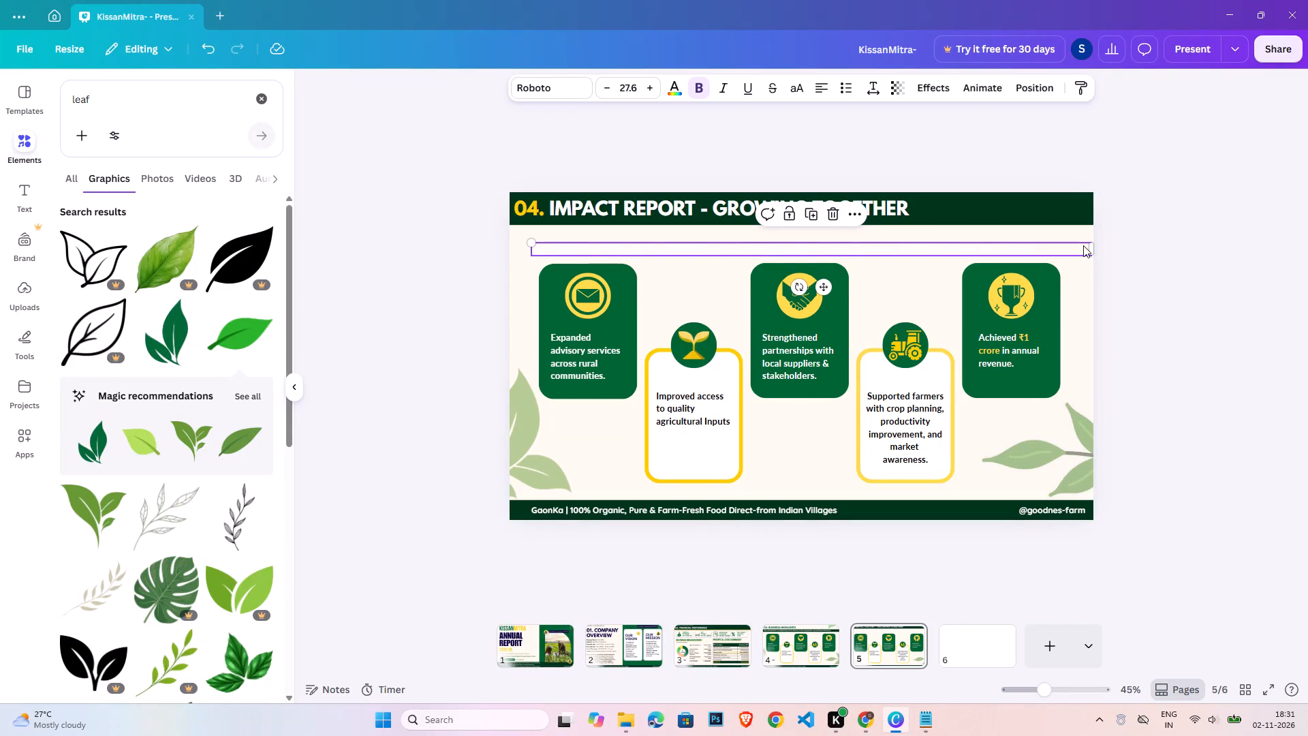
{"action": "left_click", "coordinate": [1087, 284]}
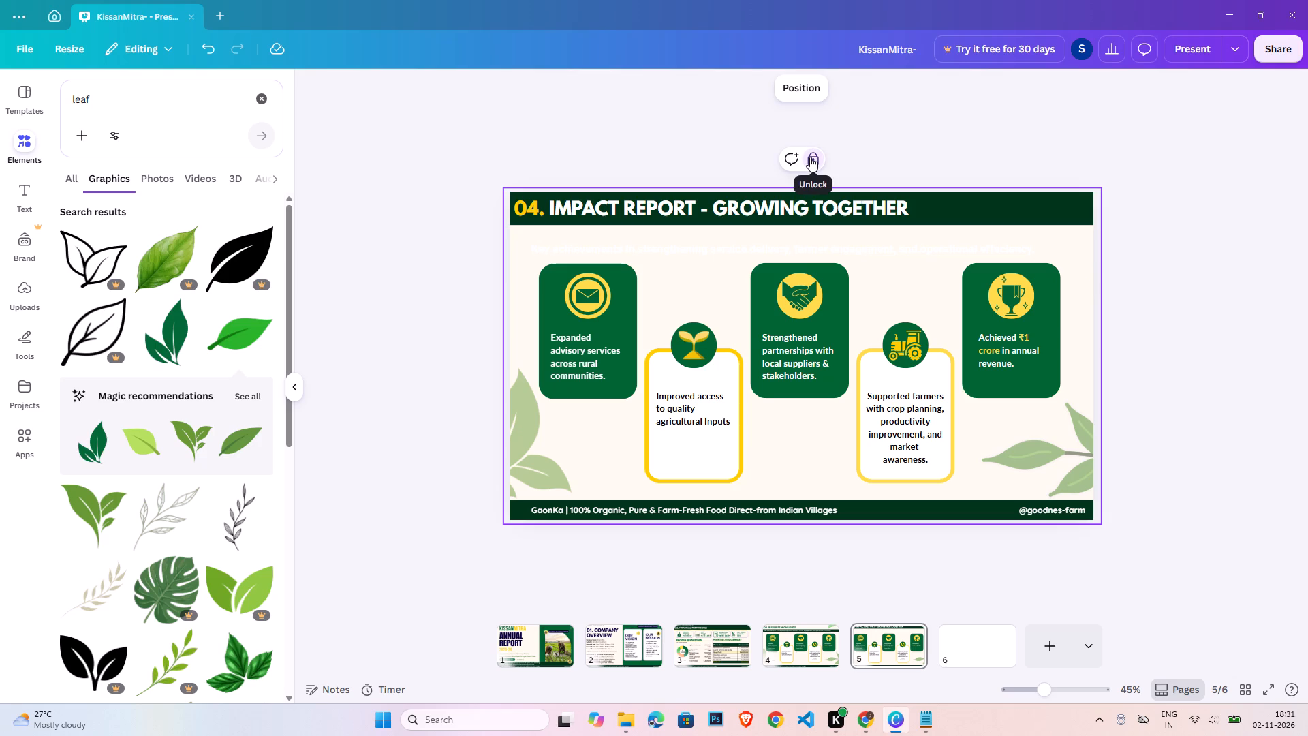
{"action": "left_click", "coordinate": [580, 341]}
{"action": "key", "text": "Delete"}
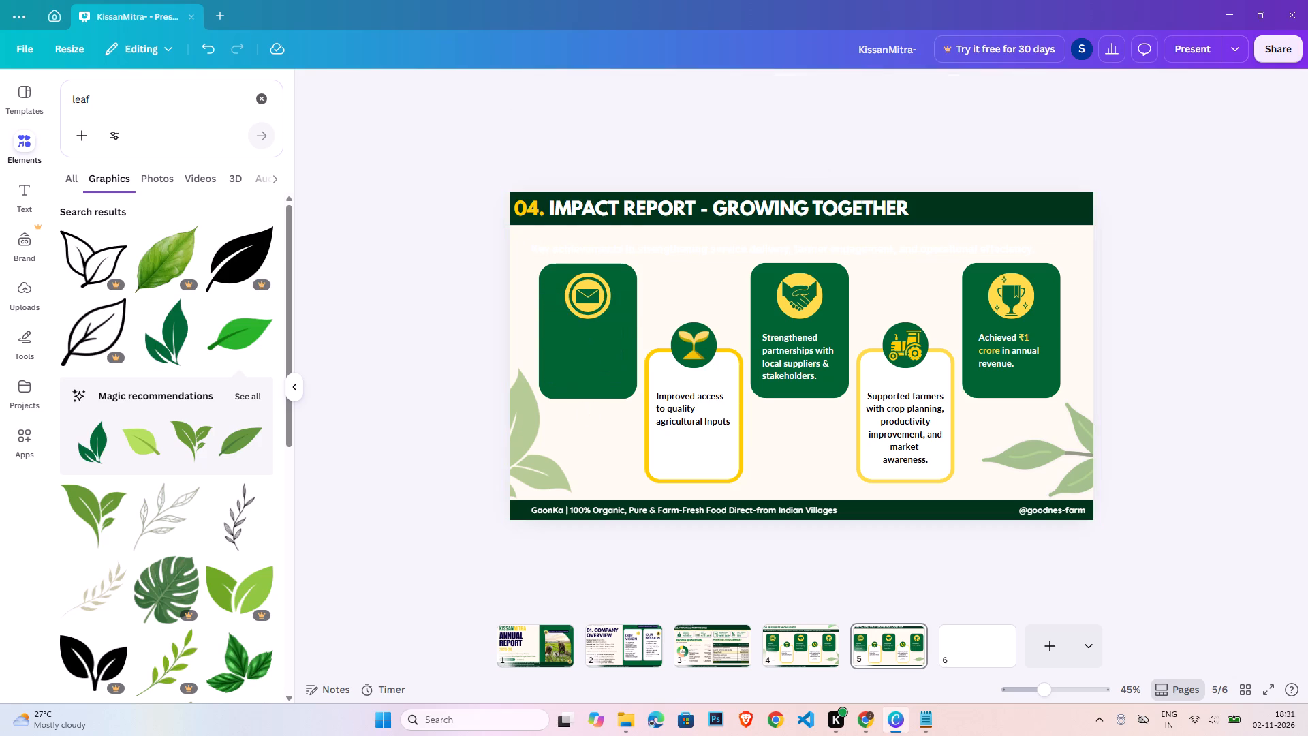
{"action": "left_click", "coordinate": [580, 341]}
{"action": "key", "text": "Delete"}
{"action": "left_click", "coordinate": [550, 243]}
{"action": "key", "text": "Delete"}
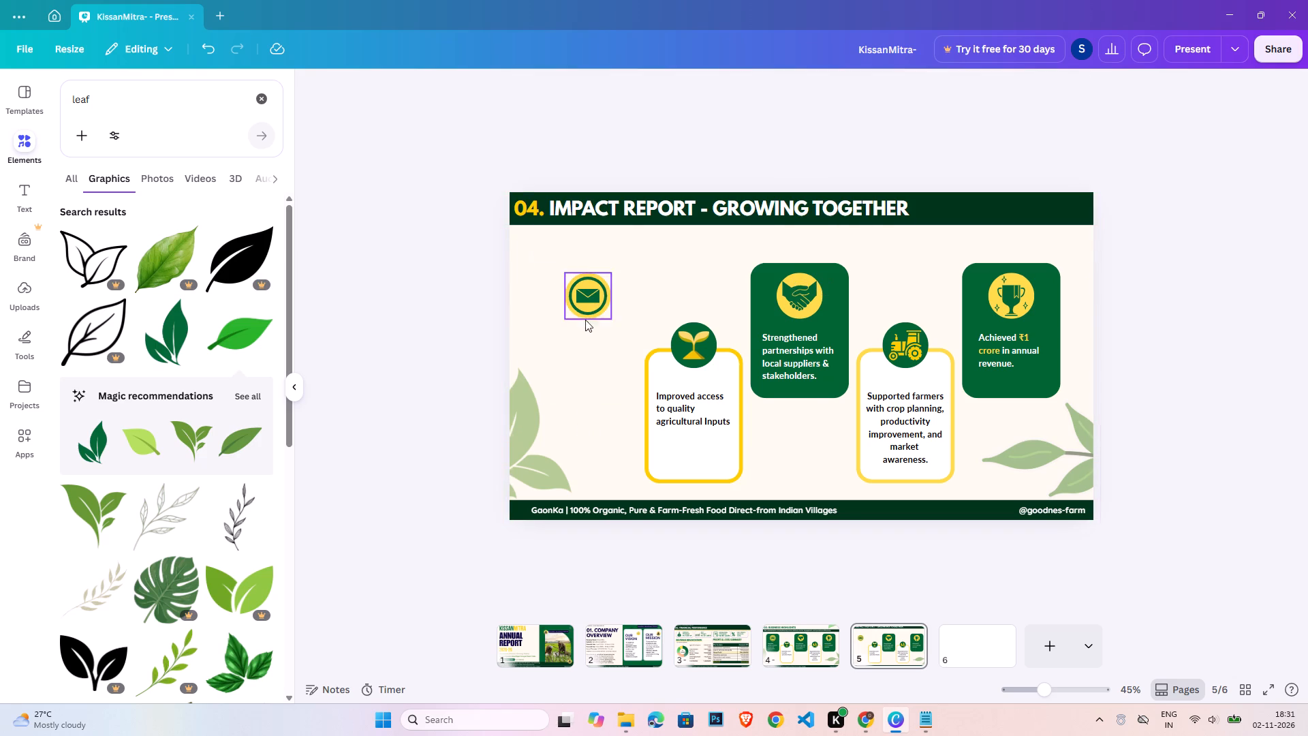
{"action": "left_click_drag", "start_coordinate": [552, 280], "coordinate": [1062, 433]}
{"action": "key", "text": "Delete"}
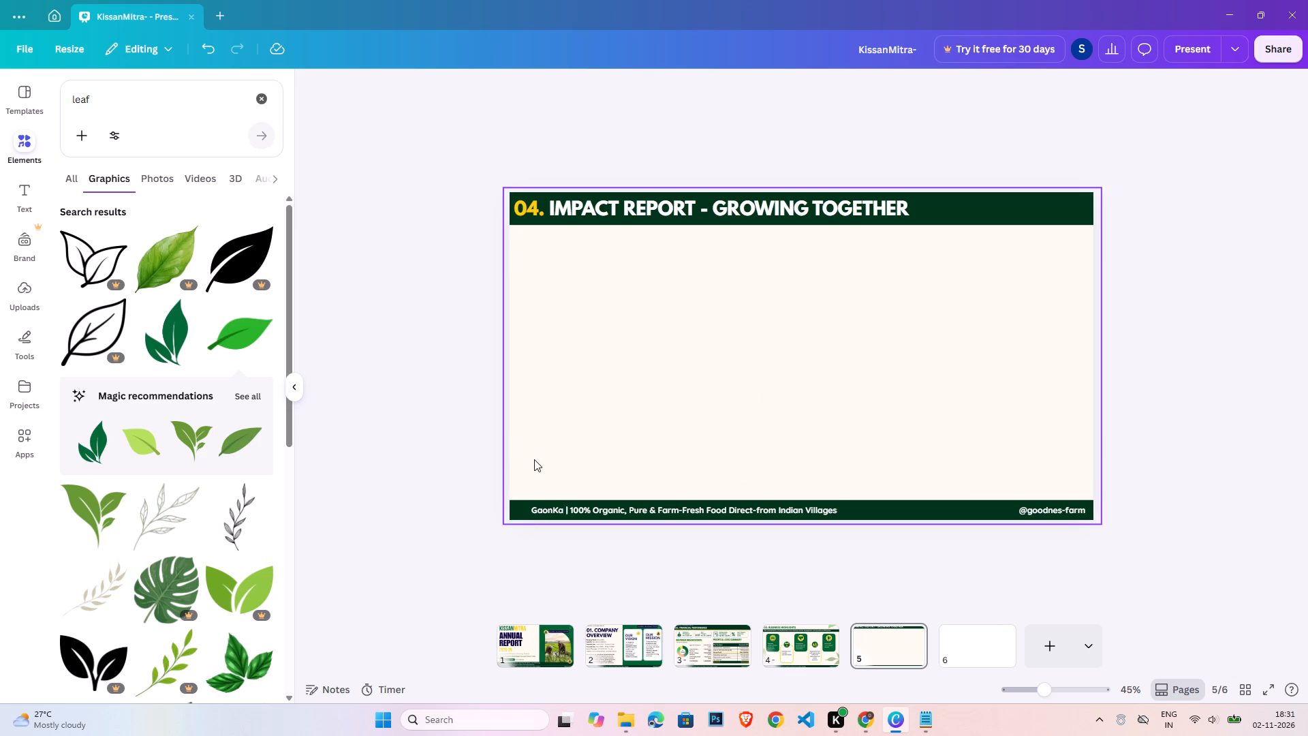
{"action": "left_click", "coordinate": [1222, 386]}
{"action": "left_click", "coordinate": [1184, 361]}
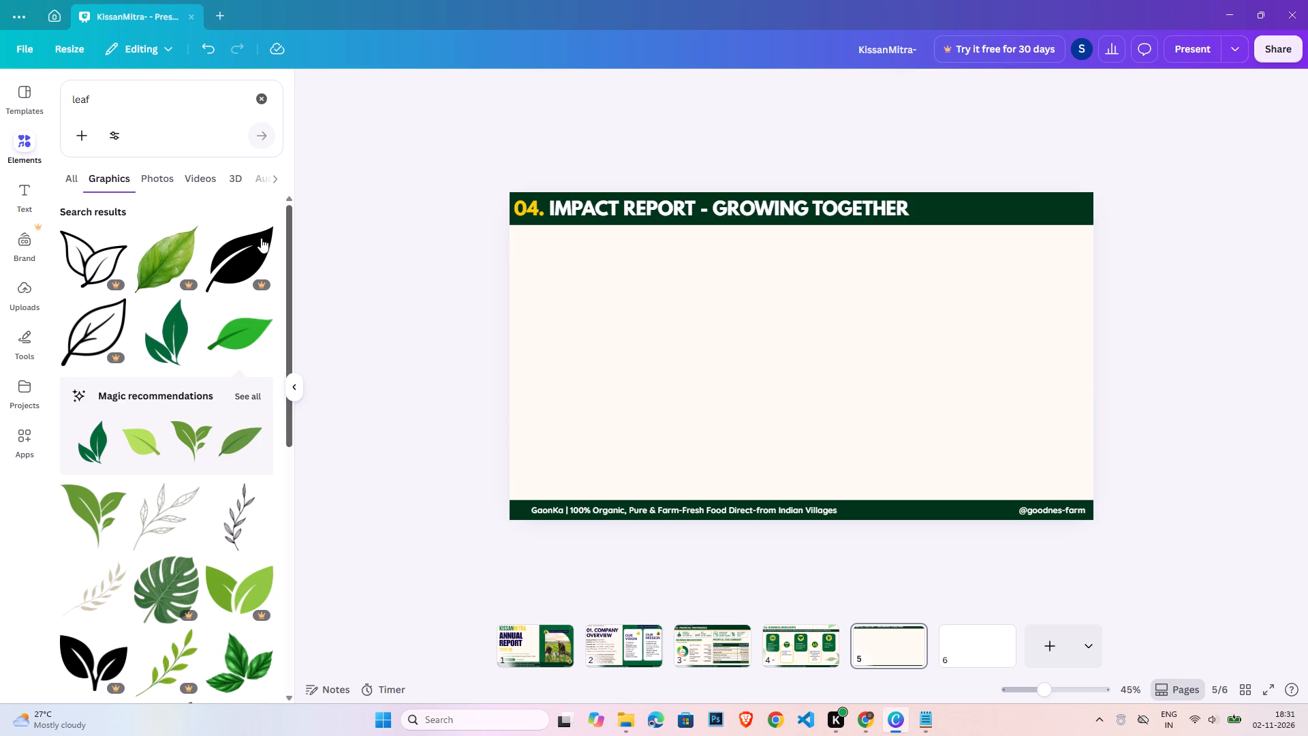
Clear the "leaf" element search and add a square shape to the page.
{"action": "left_click", "coordinate": [258, 95]}
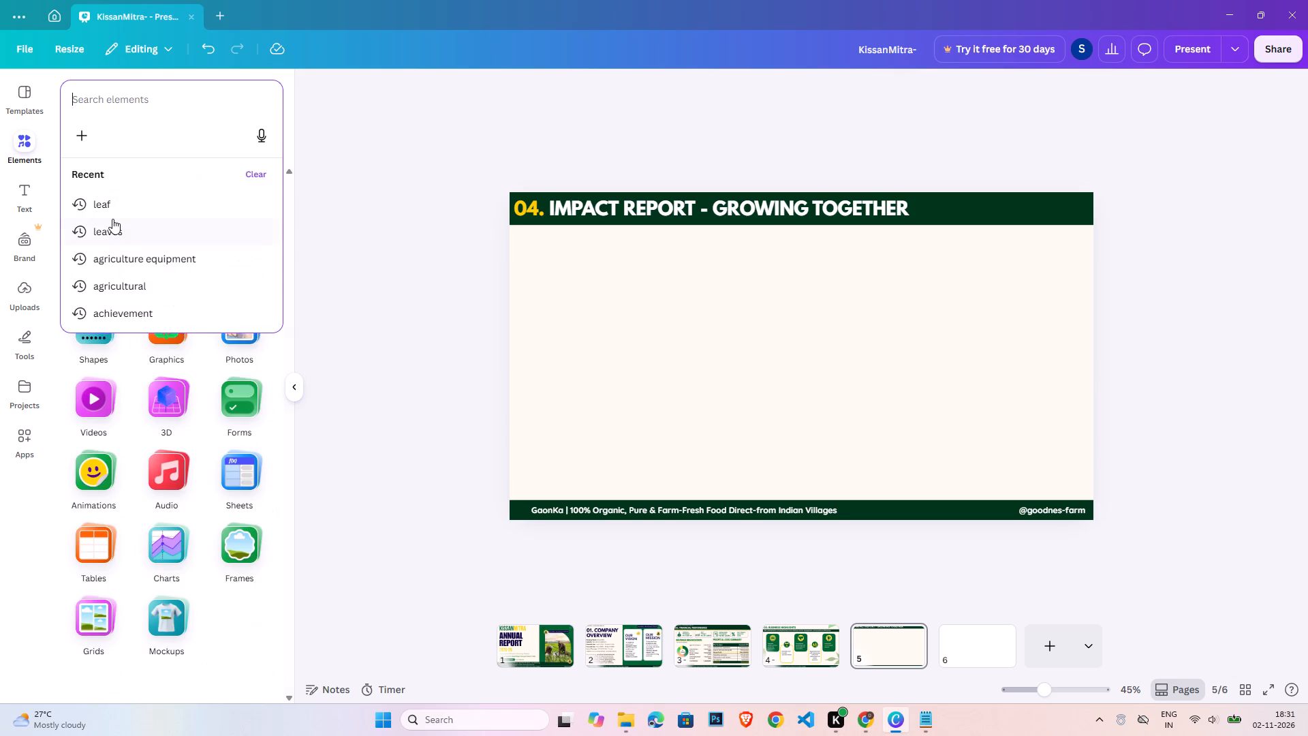
{"action": "left_click", "coordinate": [341, 229]}
{"action": "left_click", "coordinate": [82, 294]}
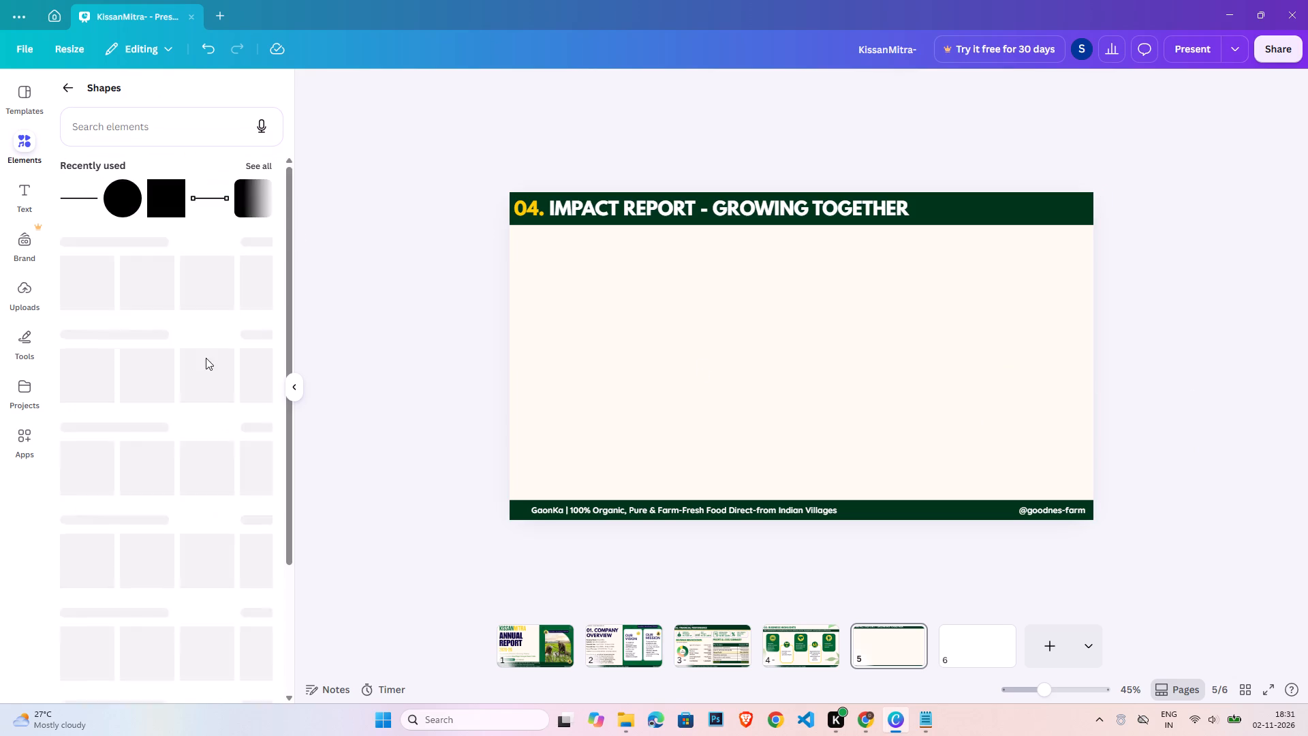
{"action": "left_click", "coordinate": [162, 206]}
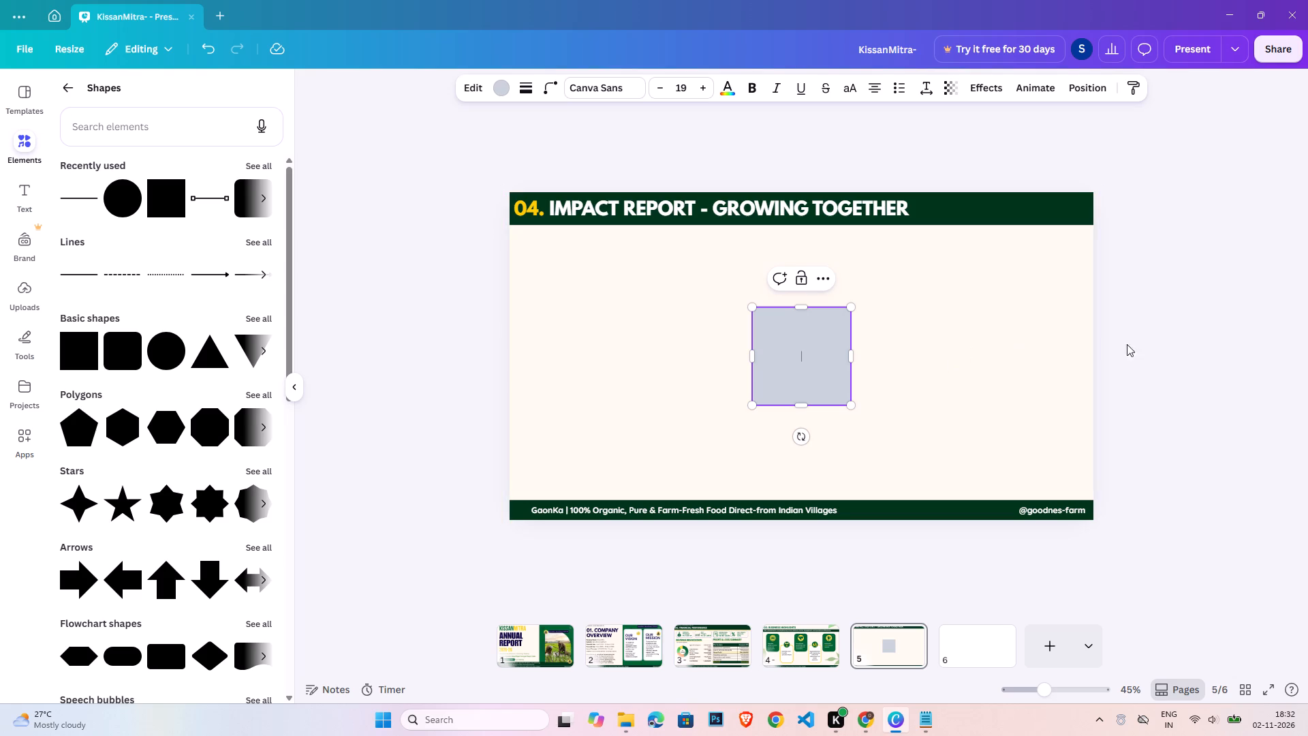
{"action": "left_click", "coordinate": [1183, 365]}
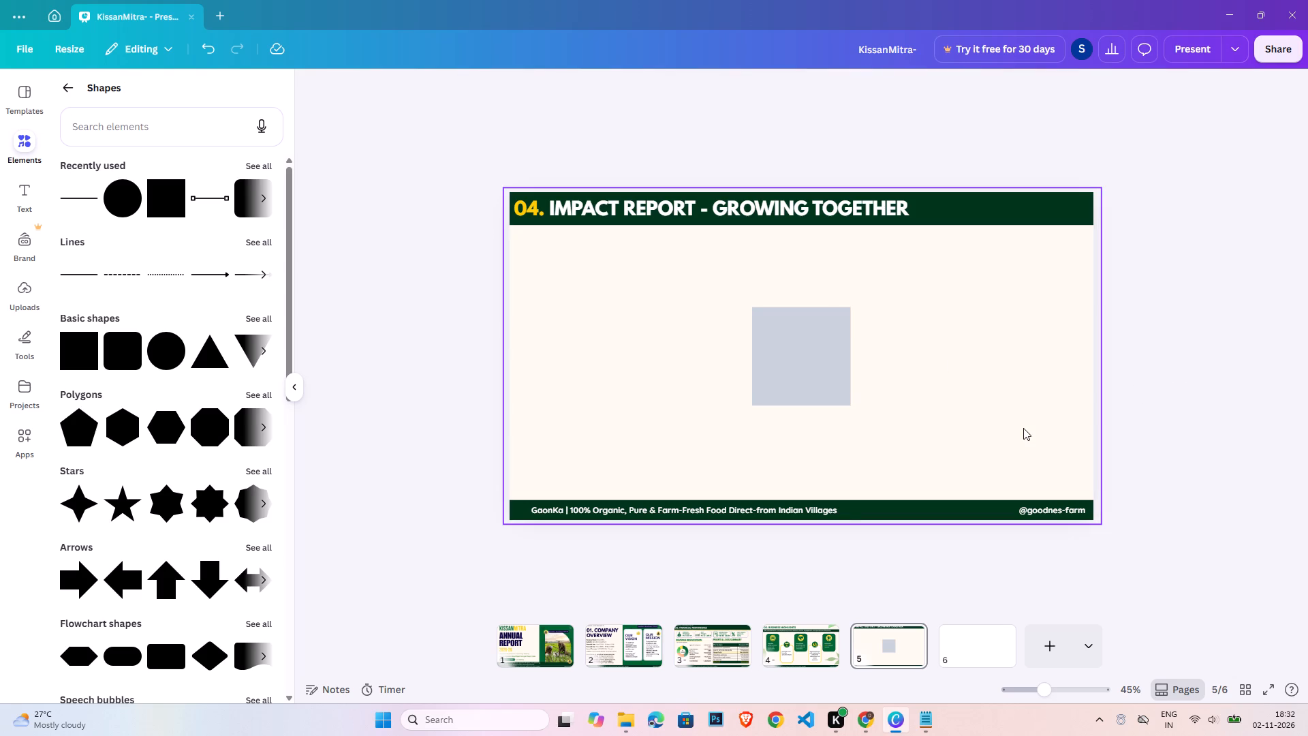
Move the square to the page's upper-left area below the title band and resize it to about 488 by 420.
{"action": "left_click_drag", "start_coordinate": [833, 361], "coordinate": [761, 348]}
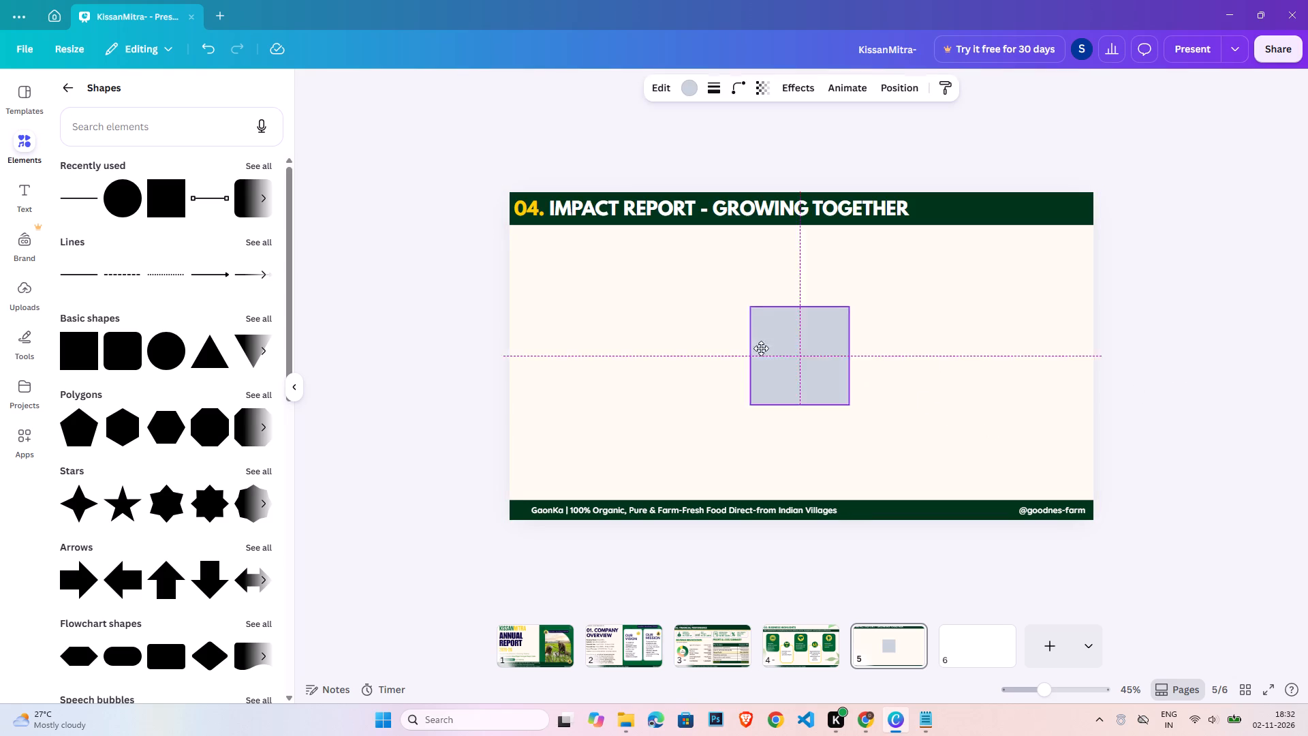
{"action": "left_click_drag", "start_coordinate": [761, 348], "coordinate": [609, 296]}
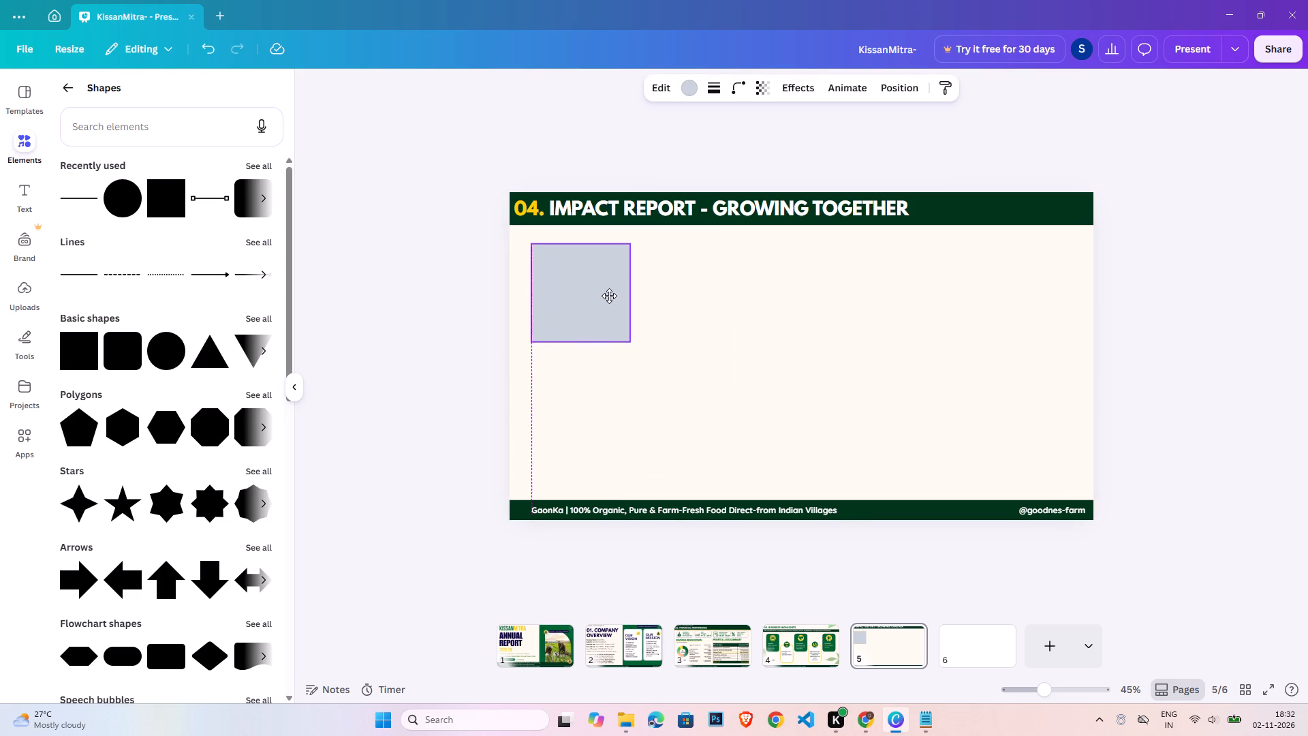
{"action": "left_click_drag", "start_coordinate": [609, 296], "coordinate": [602, 292]}
{"action": "left_click_drag", "start_coordinate": [619, 335], "coordinate": [668, 345]}
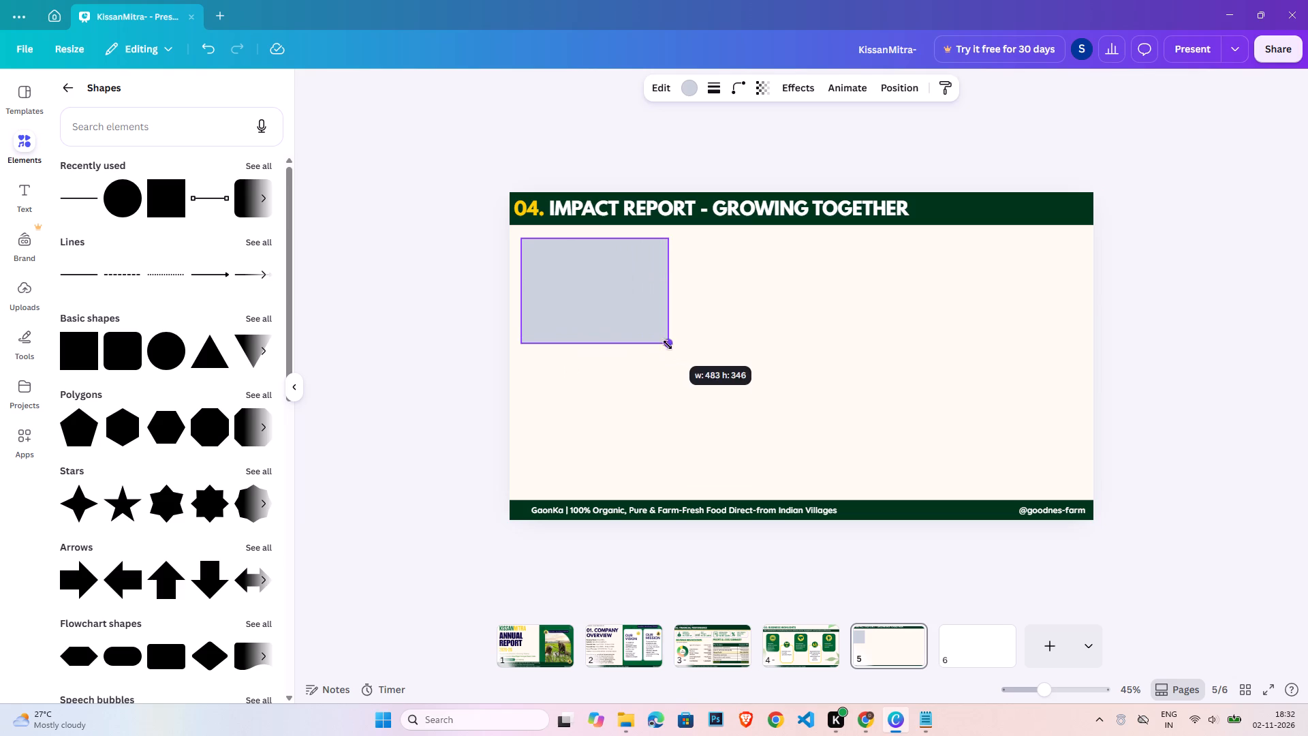
{"action": "left_click_drag", "start_coordinate": [668, 345], "coordinate": [683, 375]}
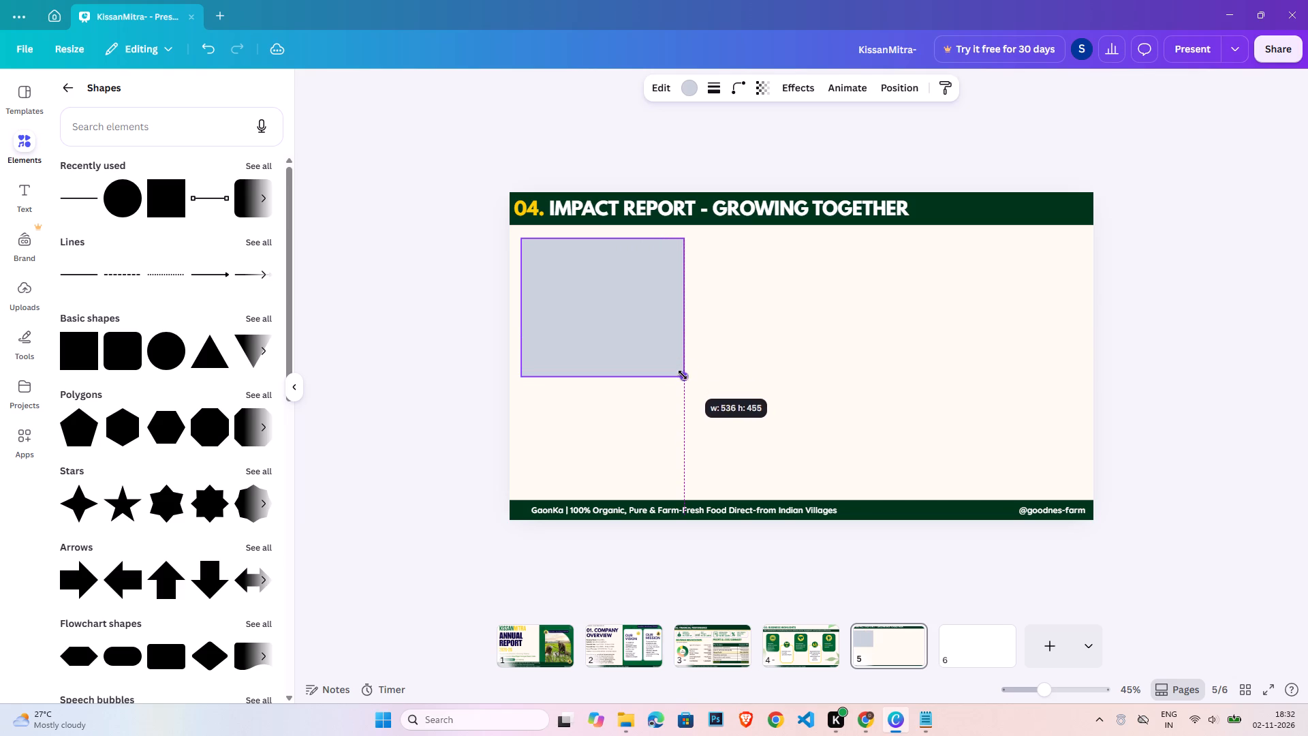
{"action": "left_click_drag", "start_coordinate": [683, 375], "coordinate": [669, 364]}
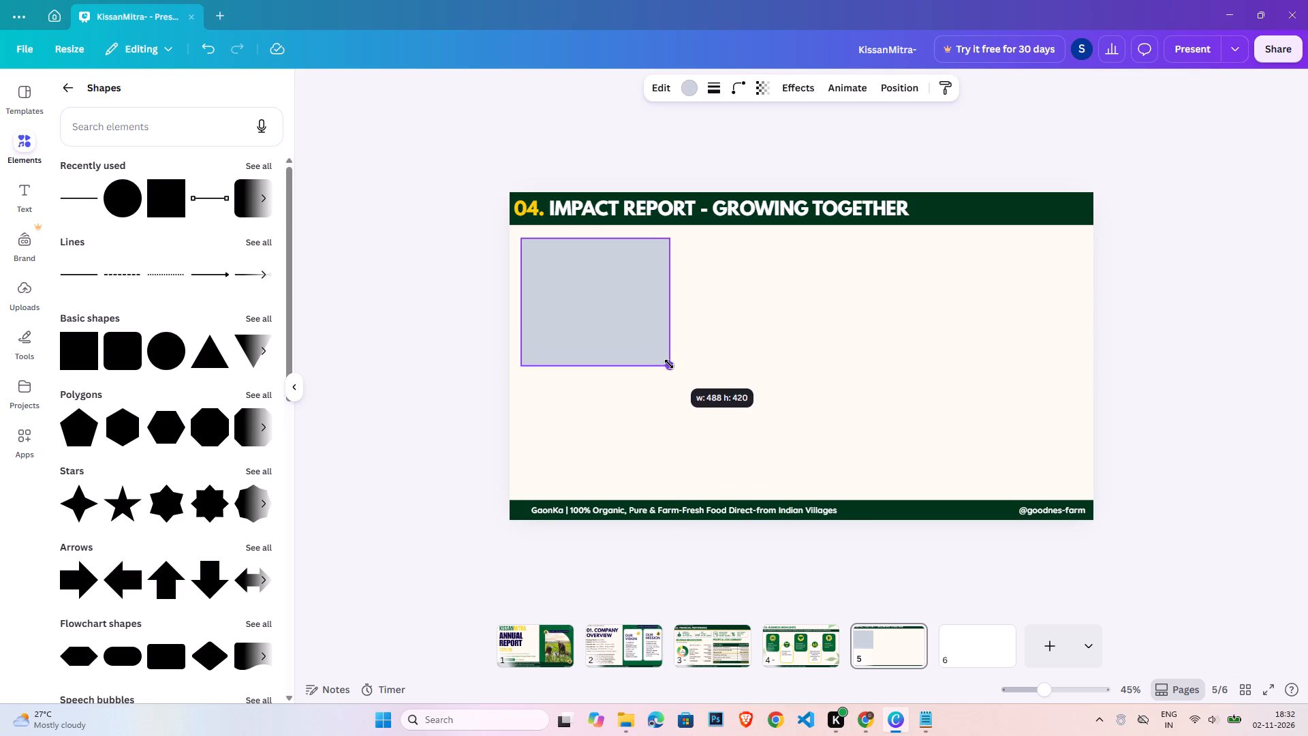
{"action": "left_click_drag", "start_coordinate": [669, 364], "coordinate": [668, 363]}
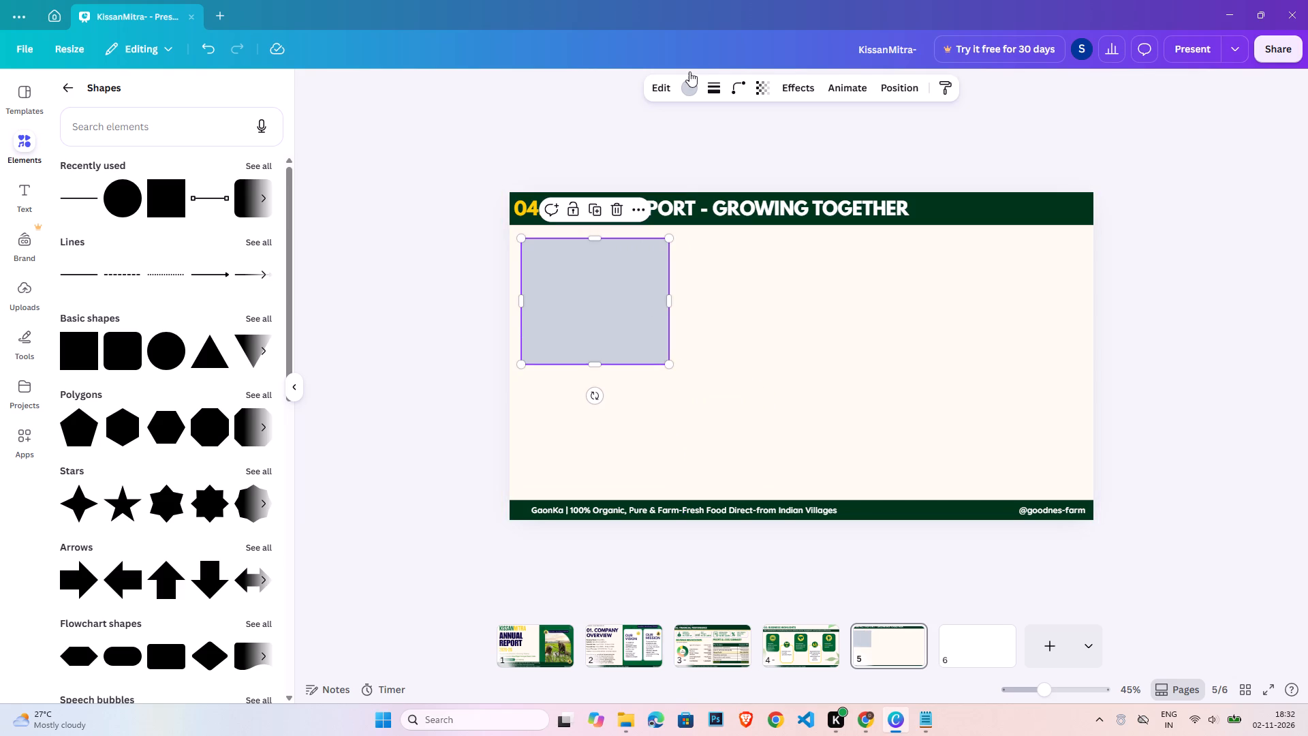
Give the square below the title band a dotted border with stroke weight 4 and no fill.
{"action": "left_click", "coordinate": [709, 91]}
{"action": "left_click", "coordinate": [796, 140]}
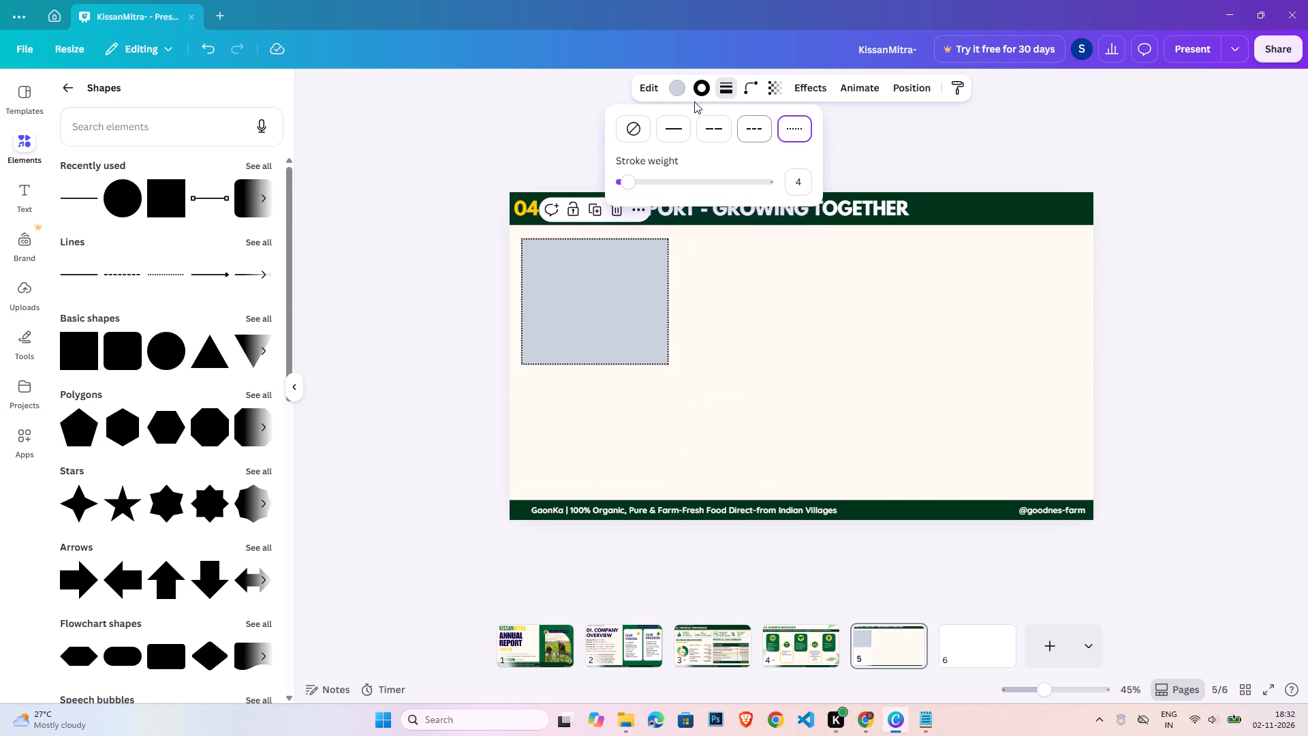
{"action": "left_click", "coordinate": [678, 86]}
{"action": "left_click", "coordinate": [138, 198]}
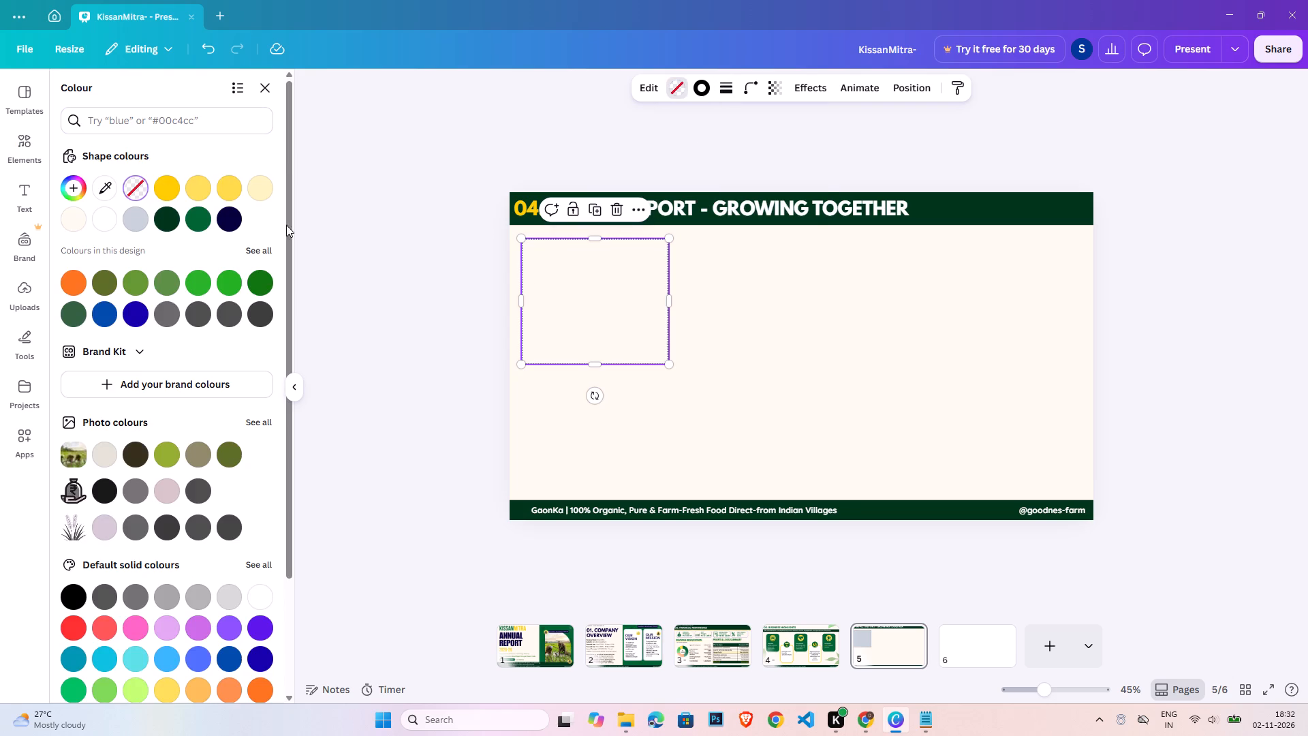
{"action": "double_click", "coordinate": [1189, 301]}
Widen the dotted box to about 690 by 416, keeping its upper-left corner in place.
{"action": "left_click", "coordinate": [604, 326]}
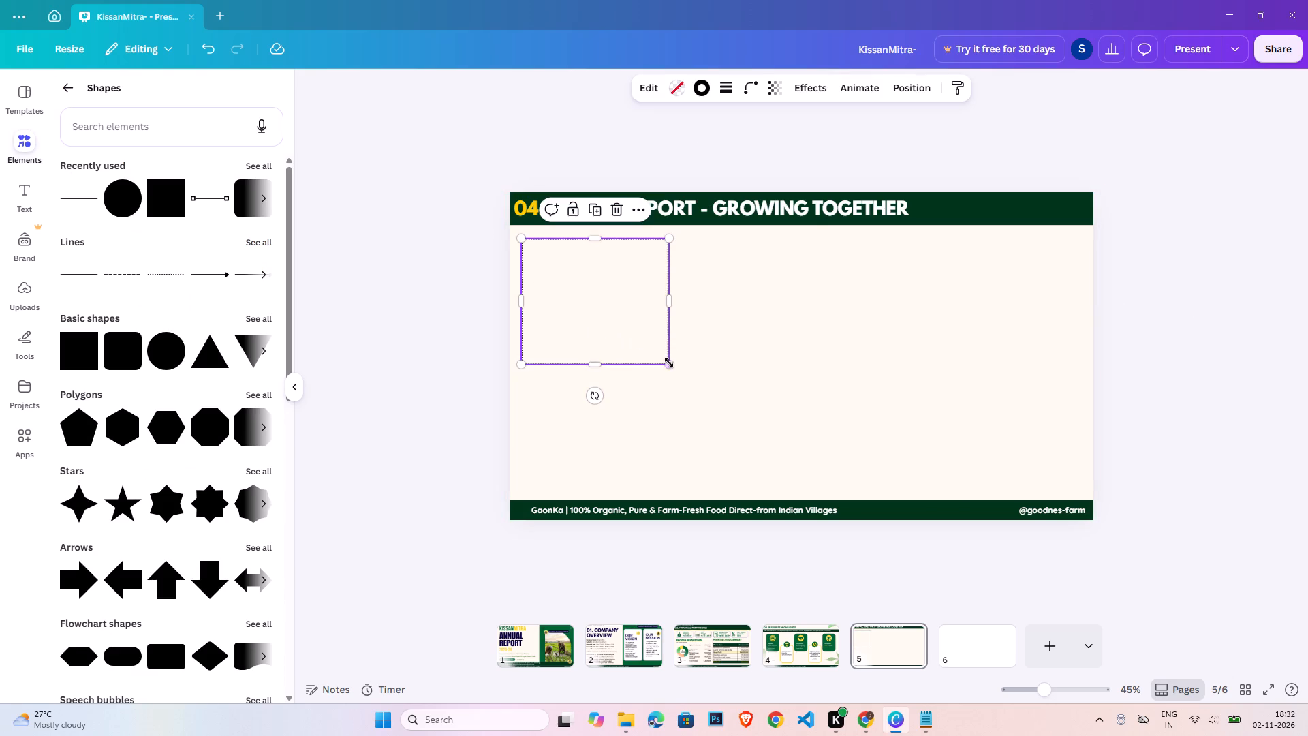
{"action": "left_click_drag", "start_coordinate": [669, 363], "coordinate": [712, 370]}
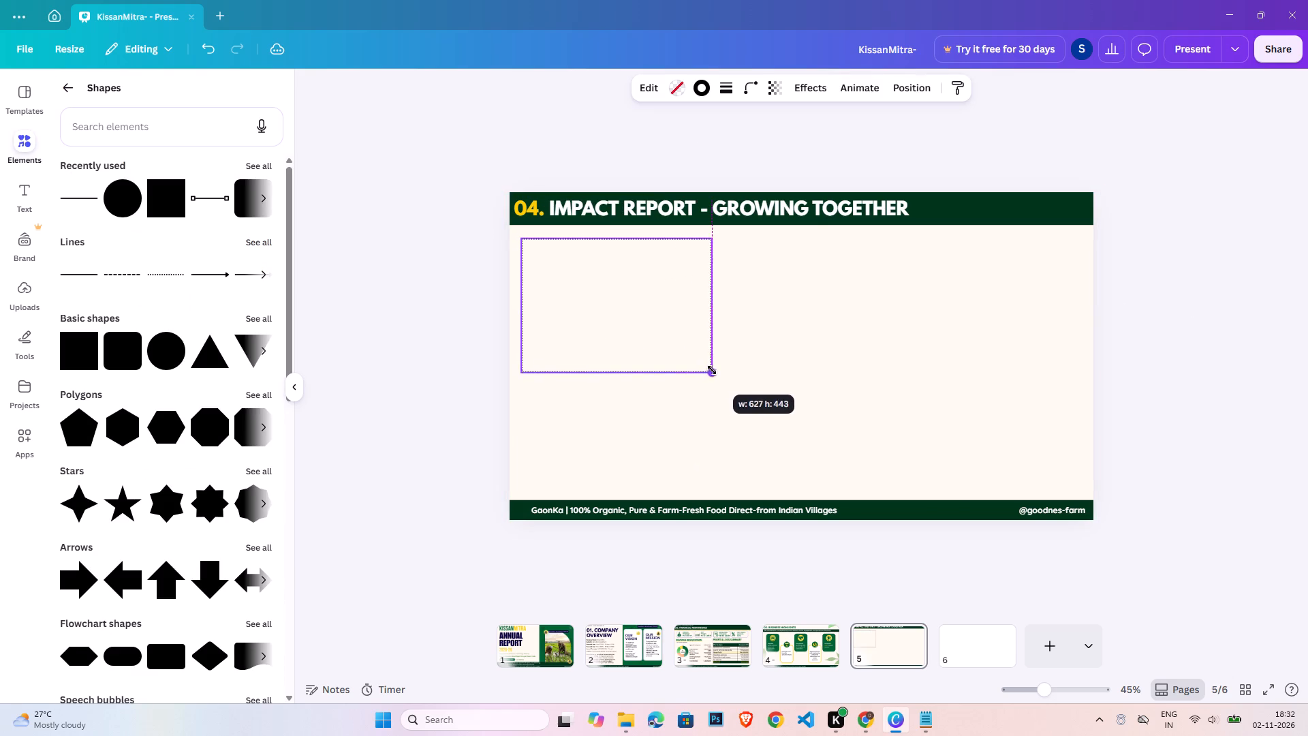
{"action": "left_click_drag", "start_coordinate": [712, 370], "coordinate": [736, 383]}
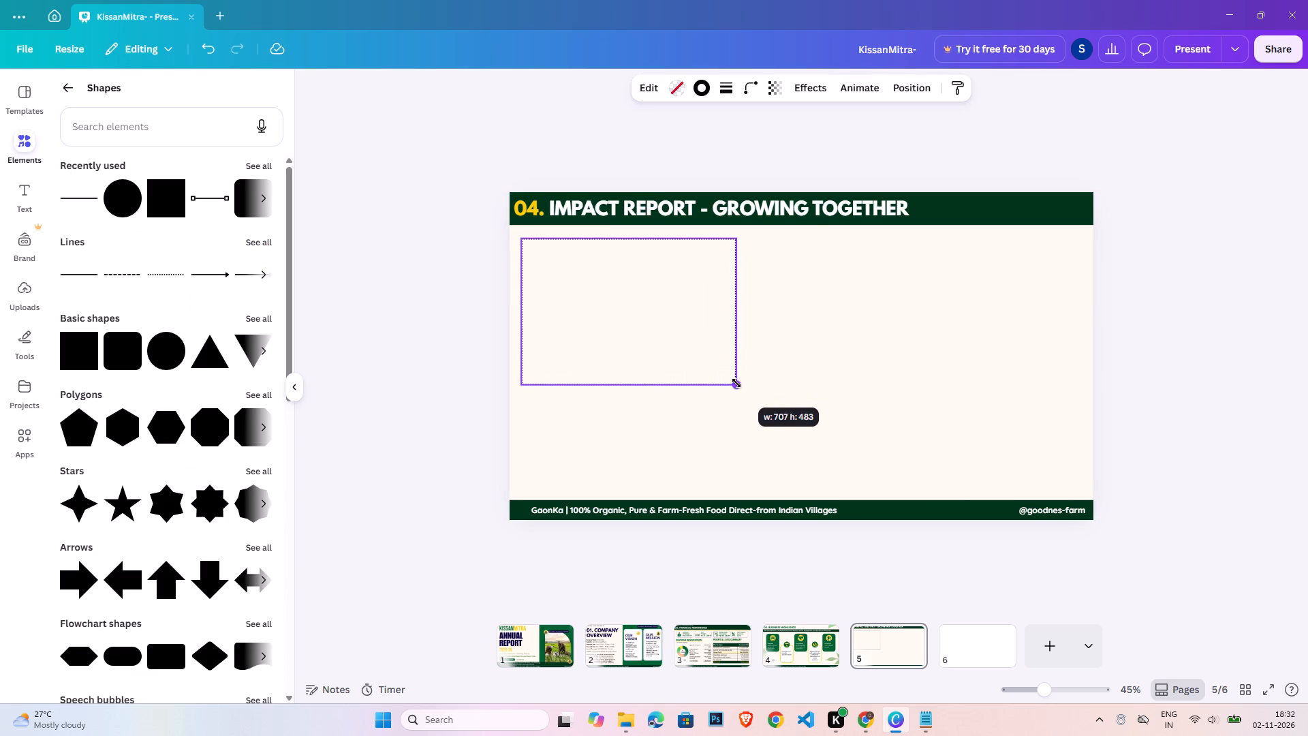
{"action": "left_click_drag", "start_coordinate": [736, 383], "coordinate": [736, 367]}
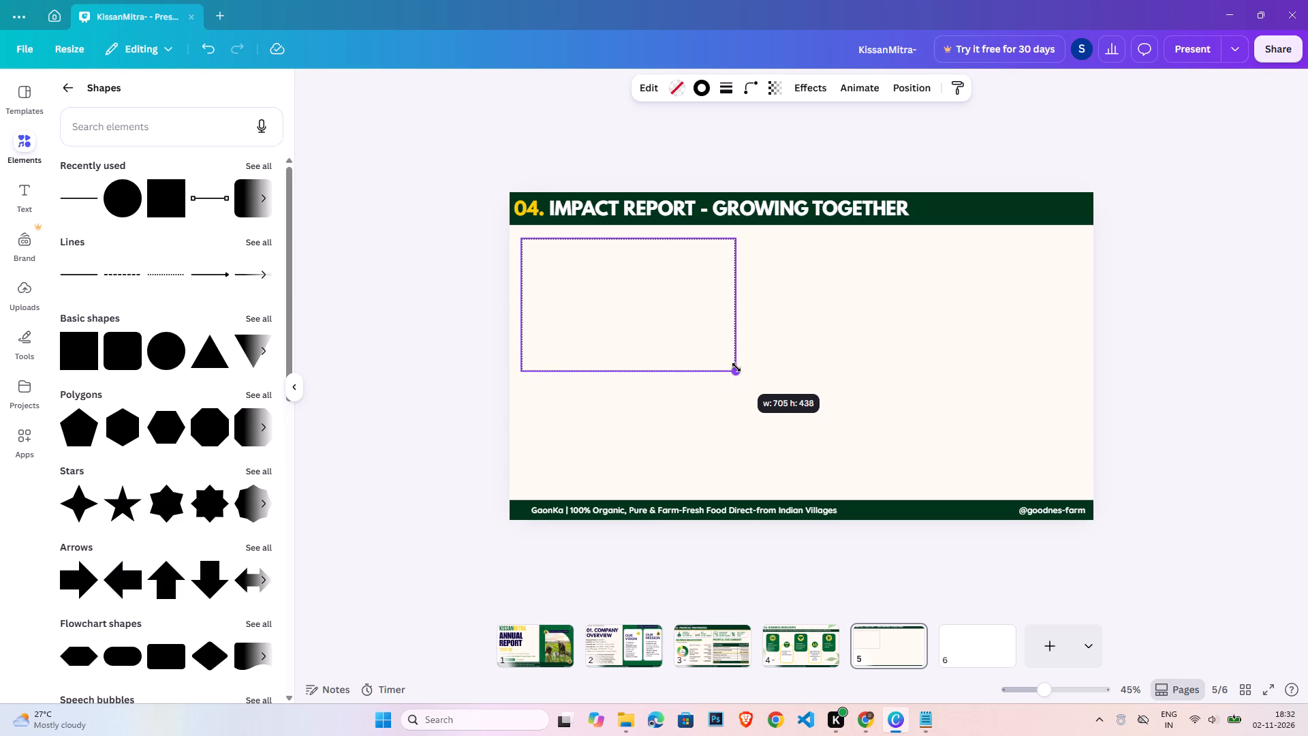
{"action": "left_click_drag", "start_coordinate": [736, 367], "coordinate": [731, 363]}
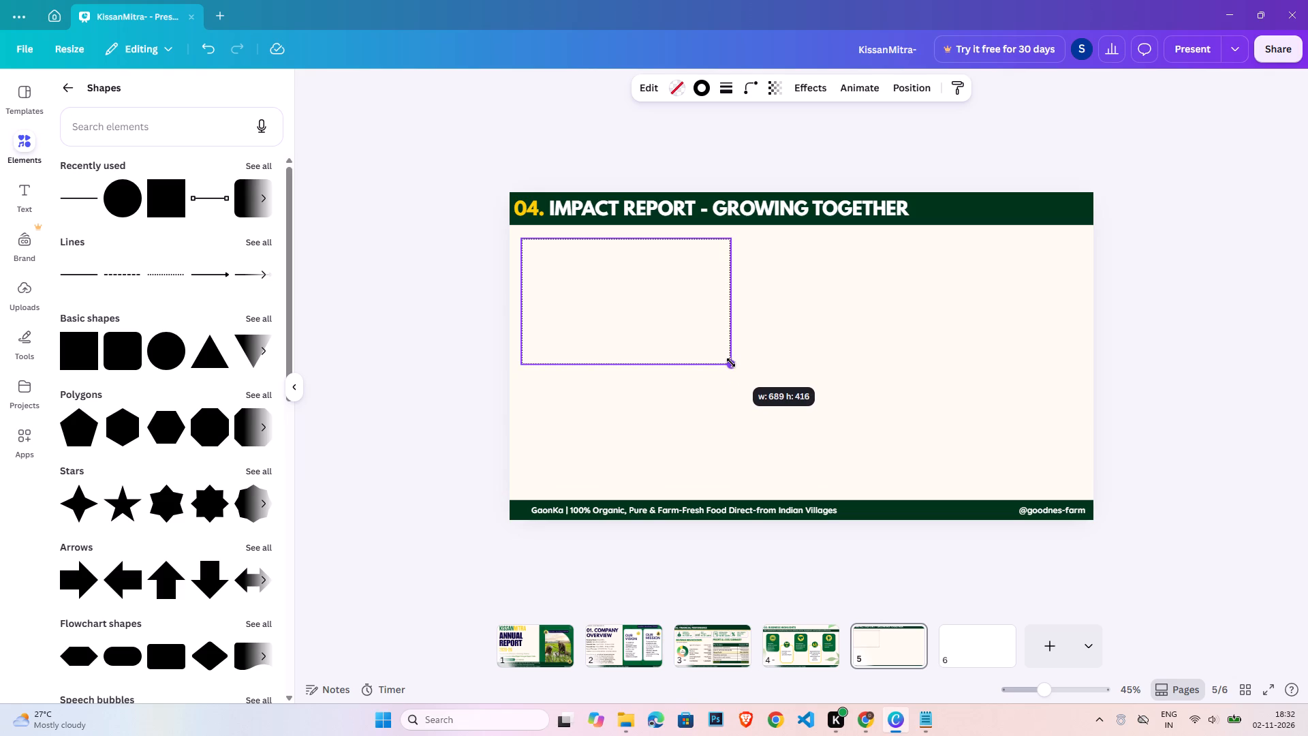
{"action": "left_click_drag", "start_coordinate": [731, 363], "coordinate": [733, 363]}
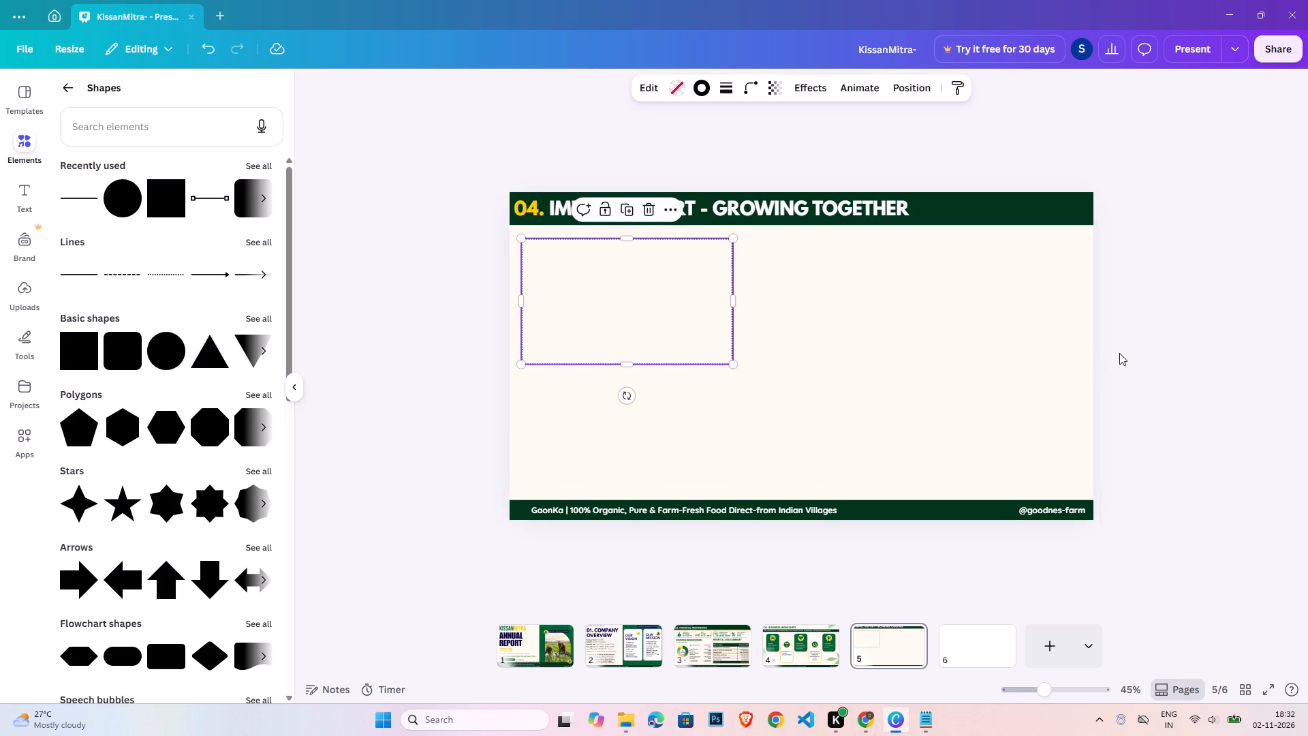
{"action": "left_click", "coordinate": [1153, 347]}
Duplicate the dotted box, align the copy beside the original with a gap, and widen it to just short of the page's right edge.
{"action": "left_click", "coordinate": [617, 343]}
{"action": "key", "text": "ctrl+c"}
{"action": "key", "text": "ctrl+v"}
{"action": "left_click_drag", "start_coordinate": [625, 338], "coordinate": [847, 331]}
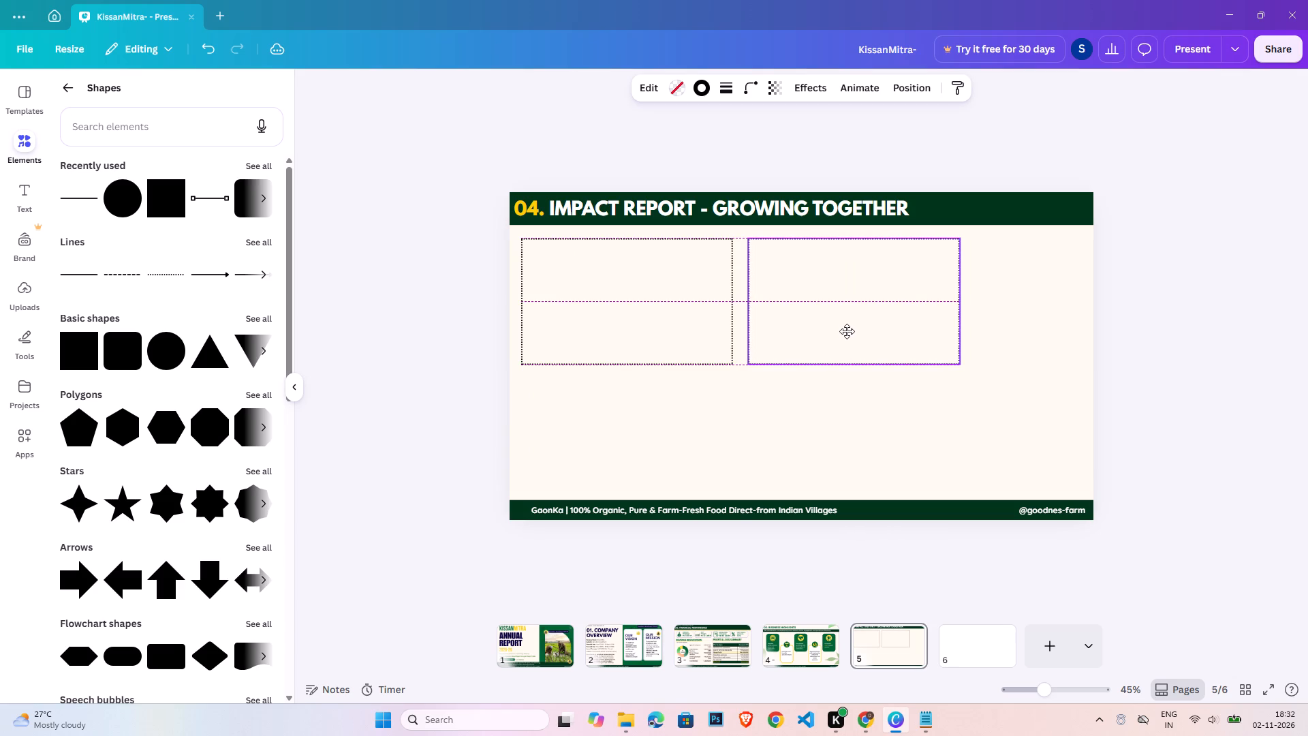
{"action": "left_click_drag", "start_coordinate": [847, 331], "coordinate": [877, 331]}
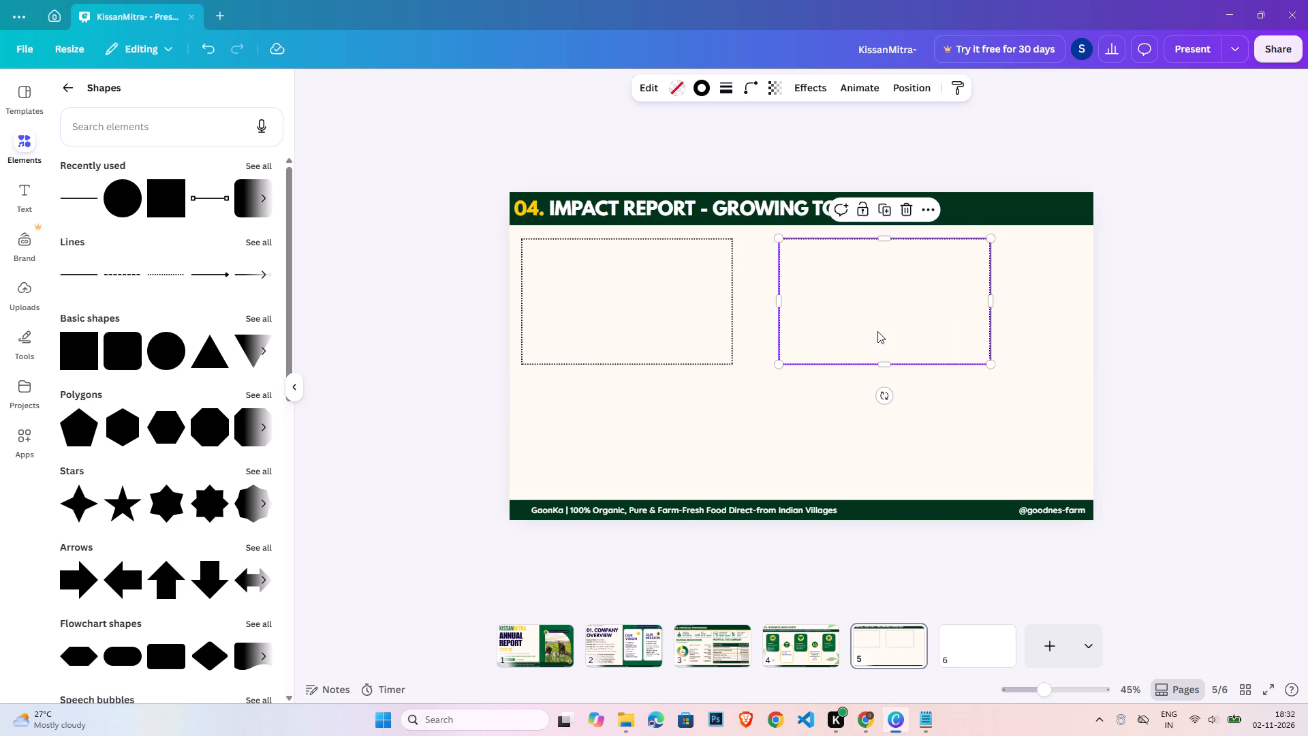
{"action": "left_click_drag", "start_coordinate": [995, 301], "coordinate": [1089, 296]}
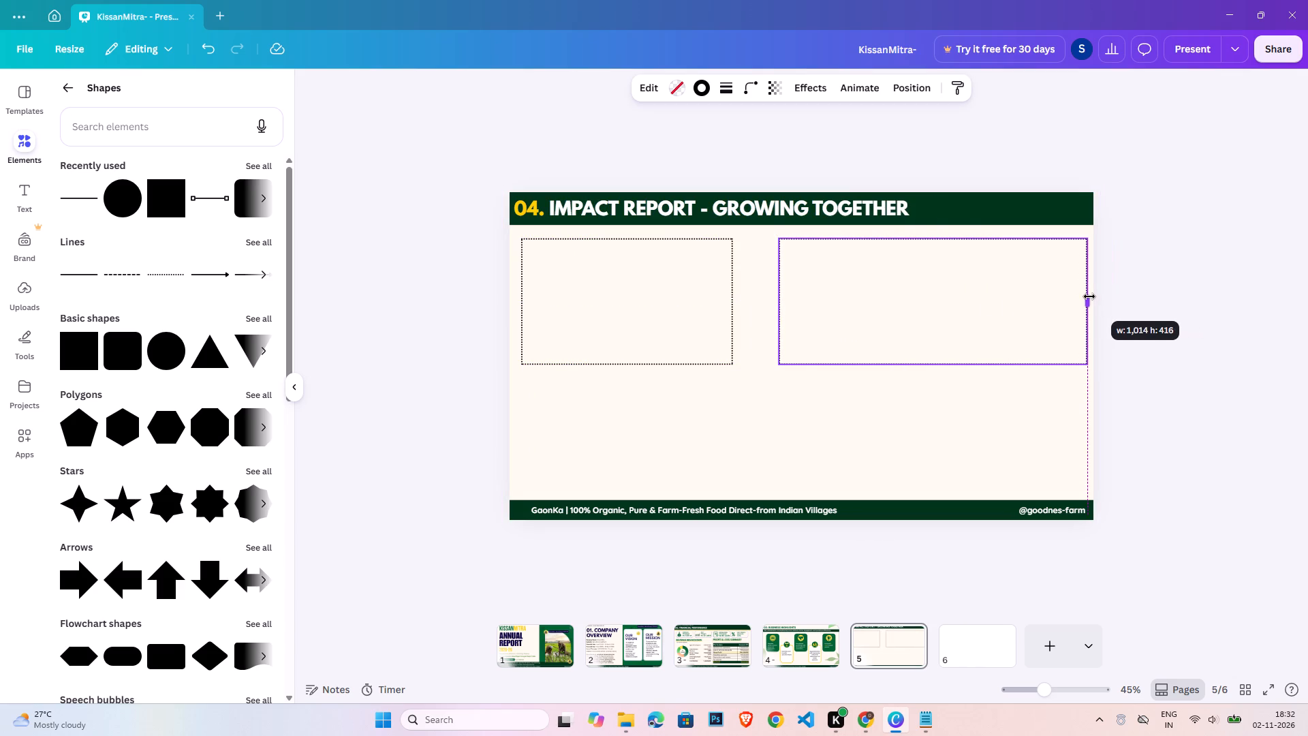
{"action": "left_click_drag", "start_coordinate": [1089, 296], "coordinate": [1081, 295]}
{"action": "left_click", "coordinate": [1115, 303]}
Duplicate the wide dotted box below the upper two, about 391 high, and stretch it across their combined width.
{"action": "left_click", "coordinate": [832, 309]}
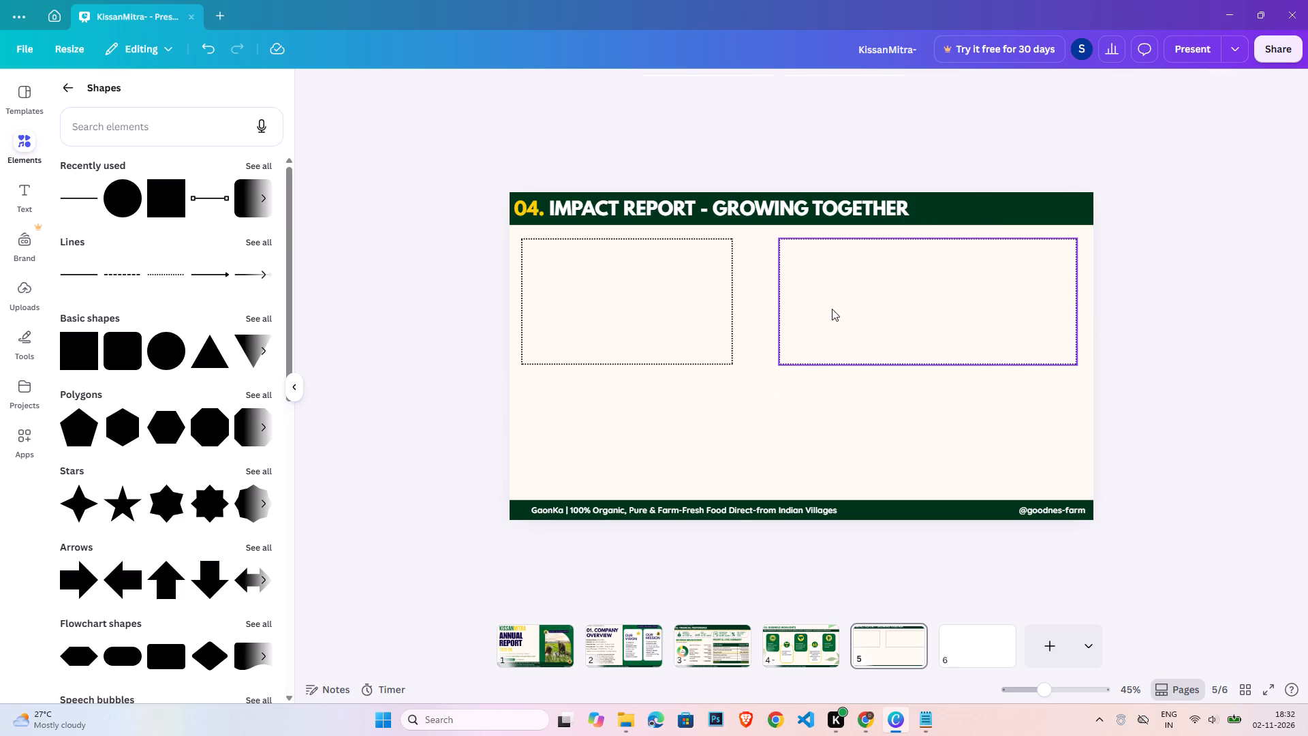
{"action": "key", "text": "ctrl+c"}
{"action": "key", "text": "ctrl+v"}
{"action": "left_click_drag", "start_coordinate": [916, 318], "coordinate": [654, 446]}
{"action": "left_click_drag", "start_coordinate": [661, 502], "coordinate": [664, 494]}
{"action": "left_click_drag", "start_coordinate": [822, 435], "coordinate": [1075, 424]}
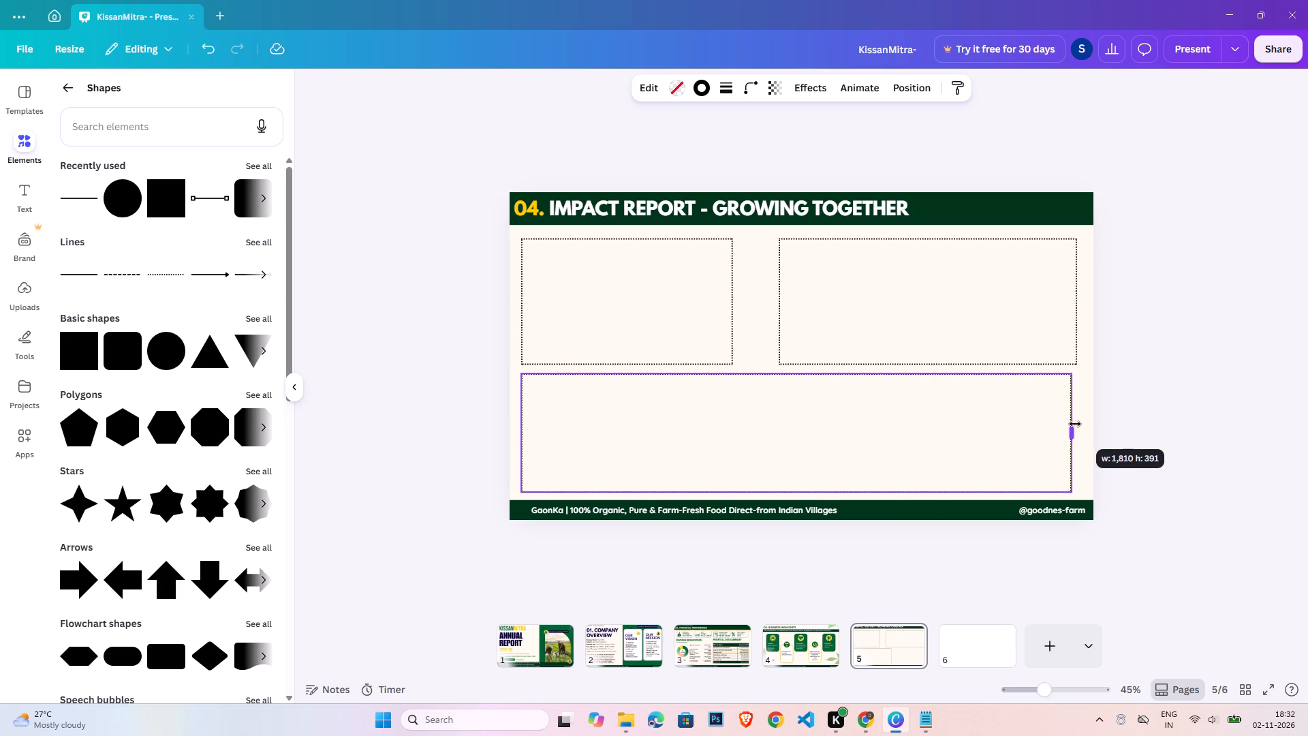
{"action": "left_click_drag", "start_coordinate": [1075, 424], "coordinate": [1074, 425]}
{"action": "left_click", "coordinate": [1213, 433]}
{"action": "left_click", "coordinate": [1052, 425]}
{"action": "left_click", "coordinate": [1072, 421]}
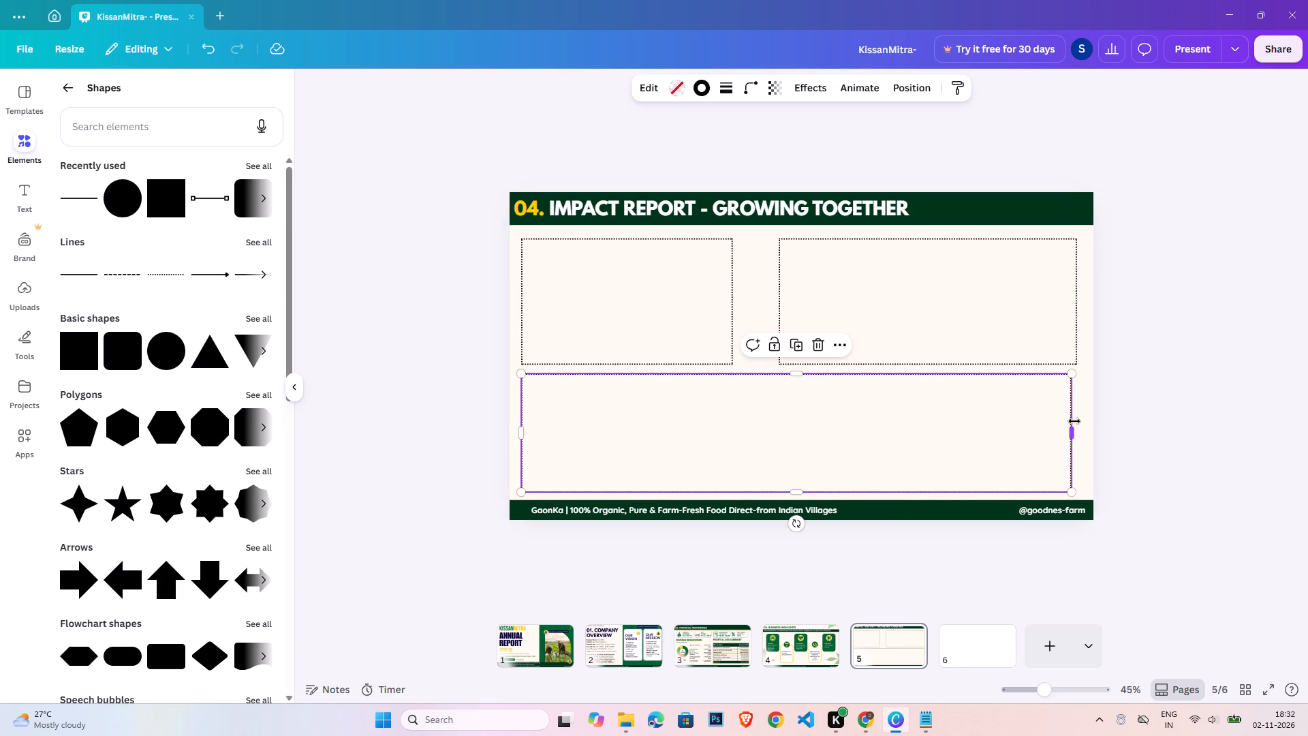
{"action": "left_click", "coordinate": [1172, 418]}
Group the three dotted boxes and lock the group on the page.
{"action": "left_click", "coordinate": [542, 335]}
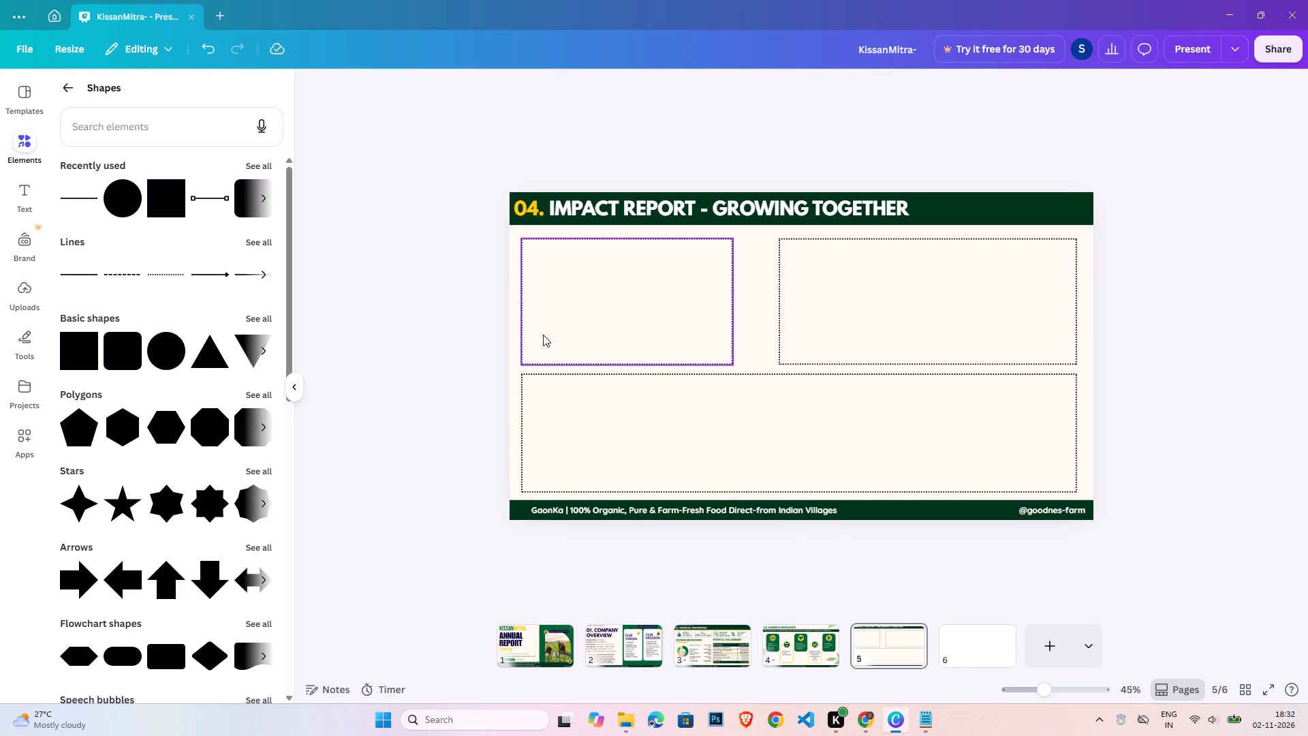
{"action": "left_click", "coordinate": [917, 332], "text": "shift"}
{"action": "left_click", "coordinate": [901, 418], "text": "shift"}
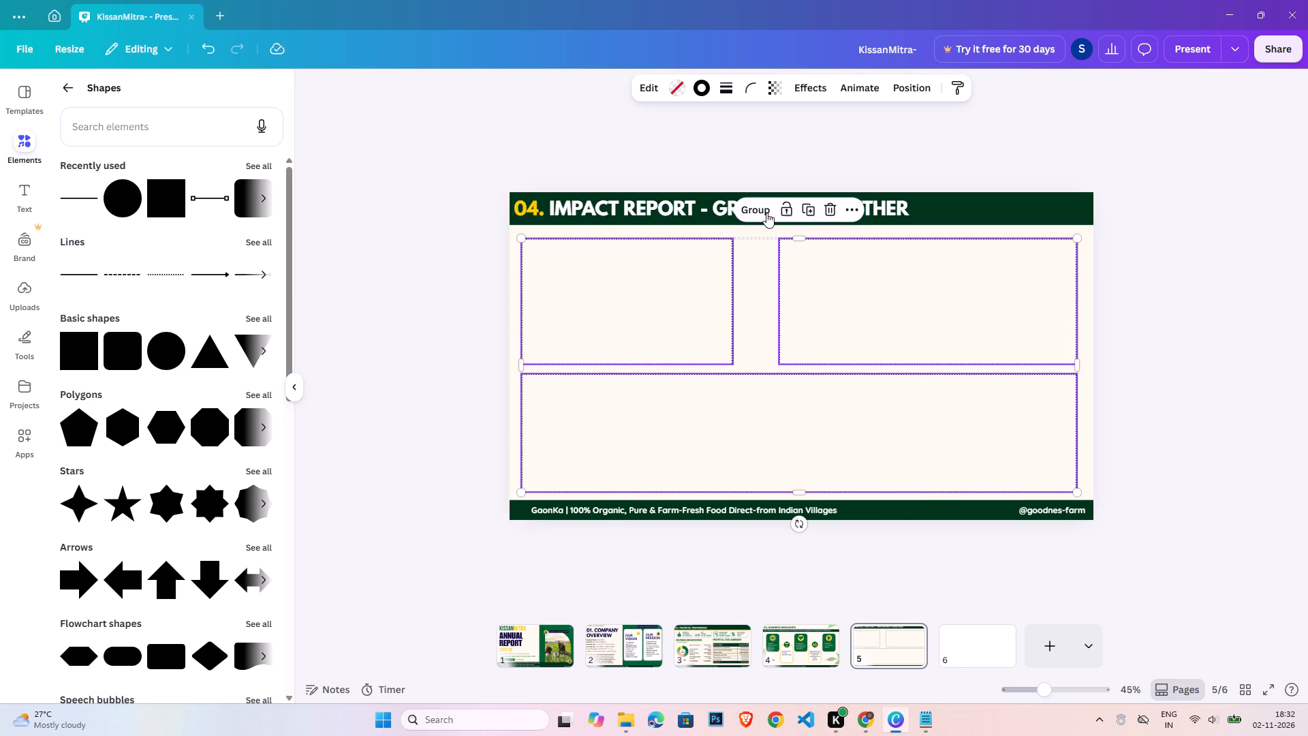
{"action": "left_click", "coordinate": [764, 212]}
{"action": "left_click", "coordinate": [798, 209]}
{"action": "left_click", "coordinate": [1261, 312]}
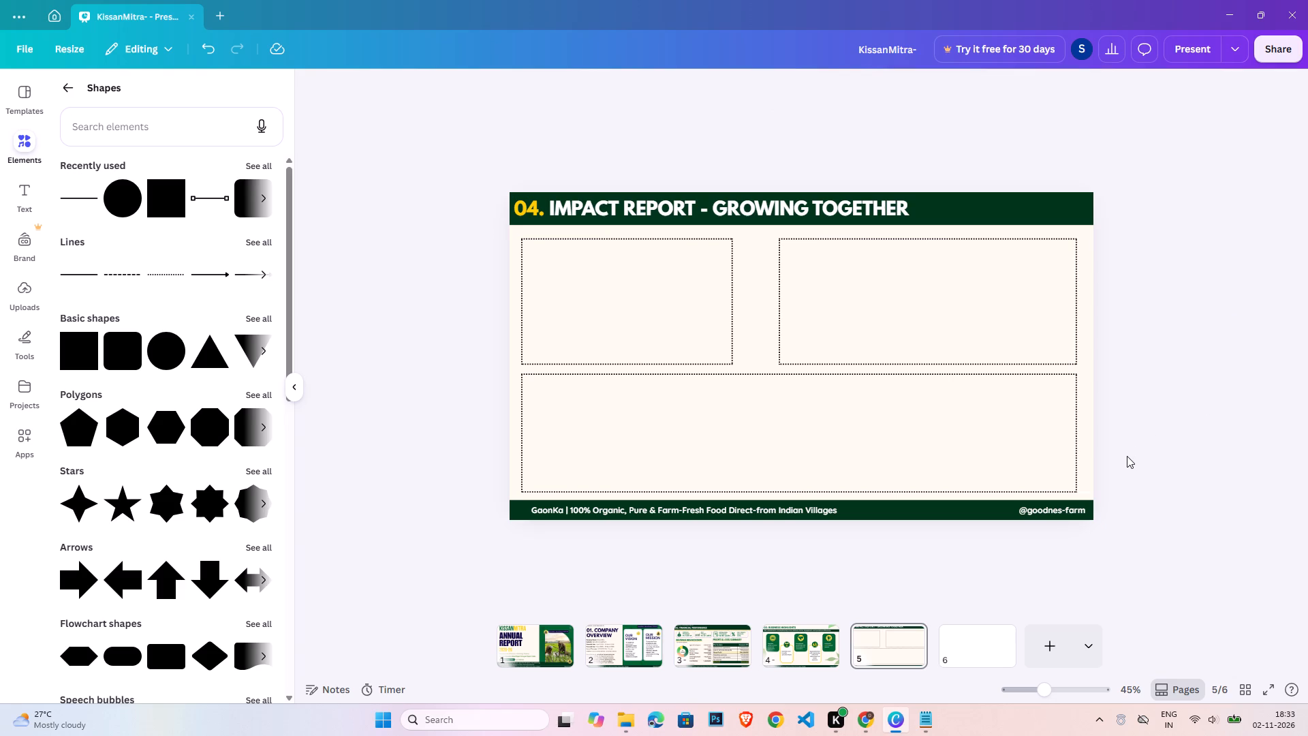
{"action": "left_click", "coordinate": [1230, 359]}
{"action": "left_click", "coordinate": [702, 300]}
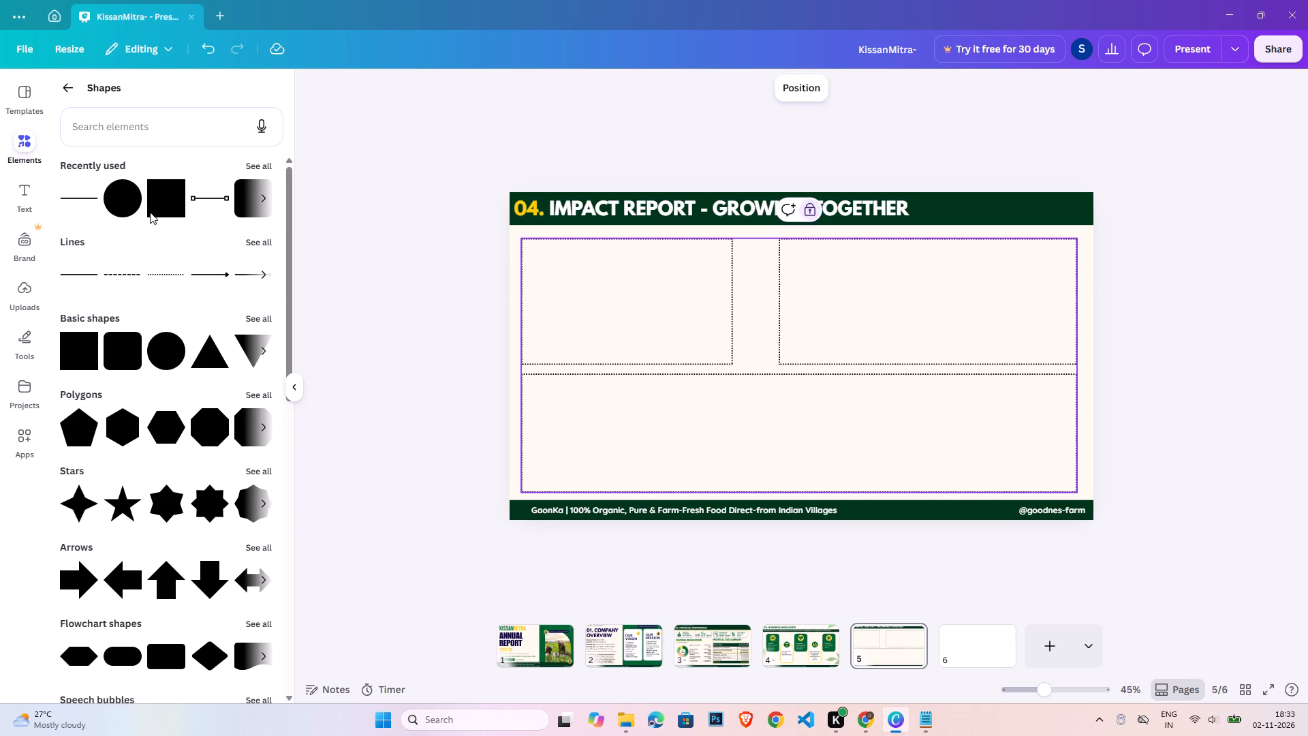
{"action": "left_click", "coordinate": [414, 274]}
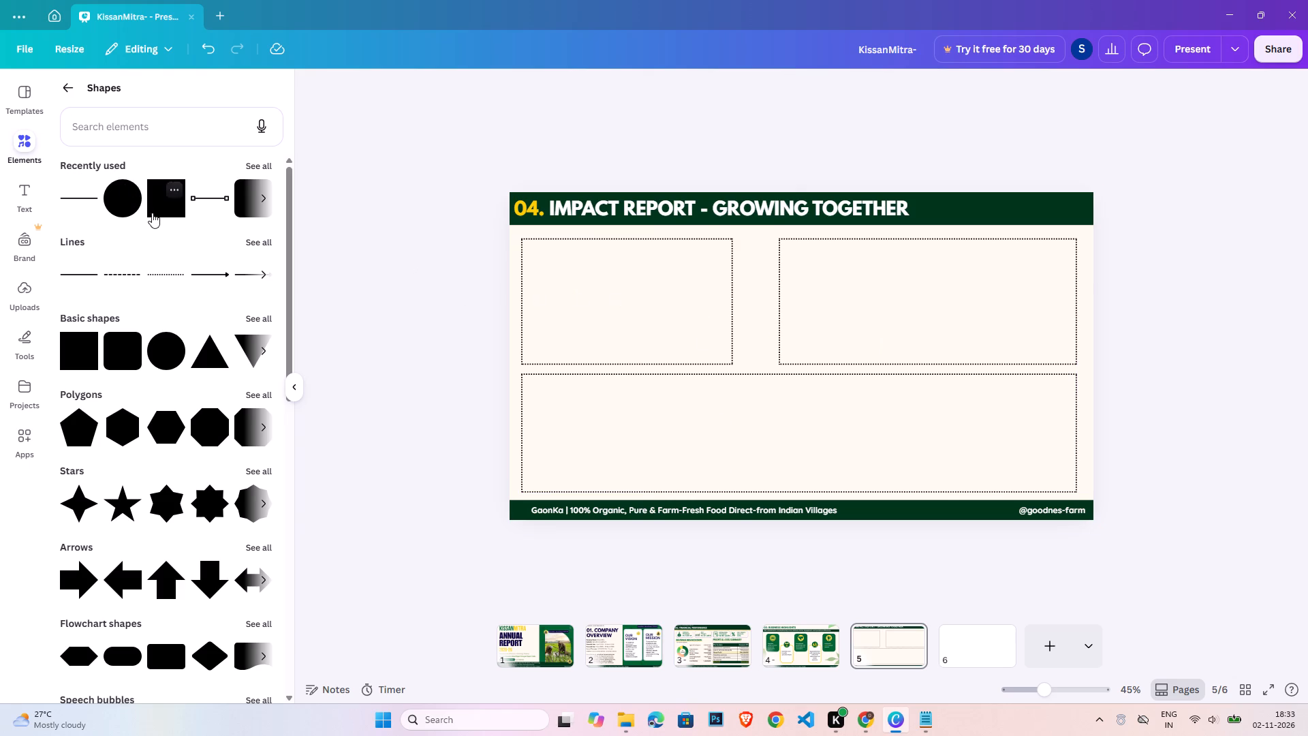
Add a square, resize it to about 290 wide and slightly less high, and place it at the left inside the upper-left dotted box.
{"action": "left_click", "coordinate": [160, 204]}
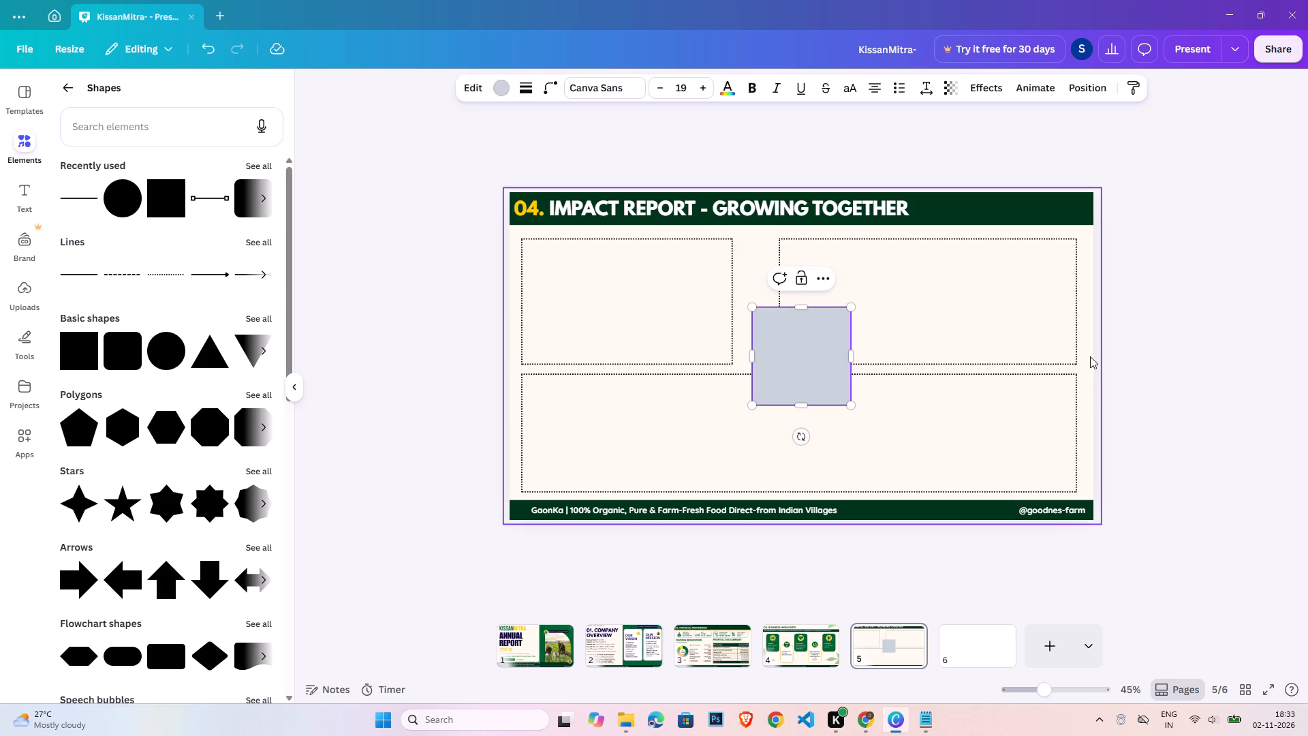
{"action": "left_click", "coordinate": [1090, 356]}
{"action": "left_click_drag", "start_coordinate": [809, 370], "coordinate": [582, 309]}
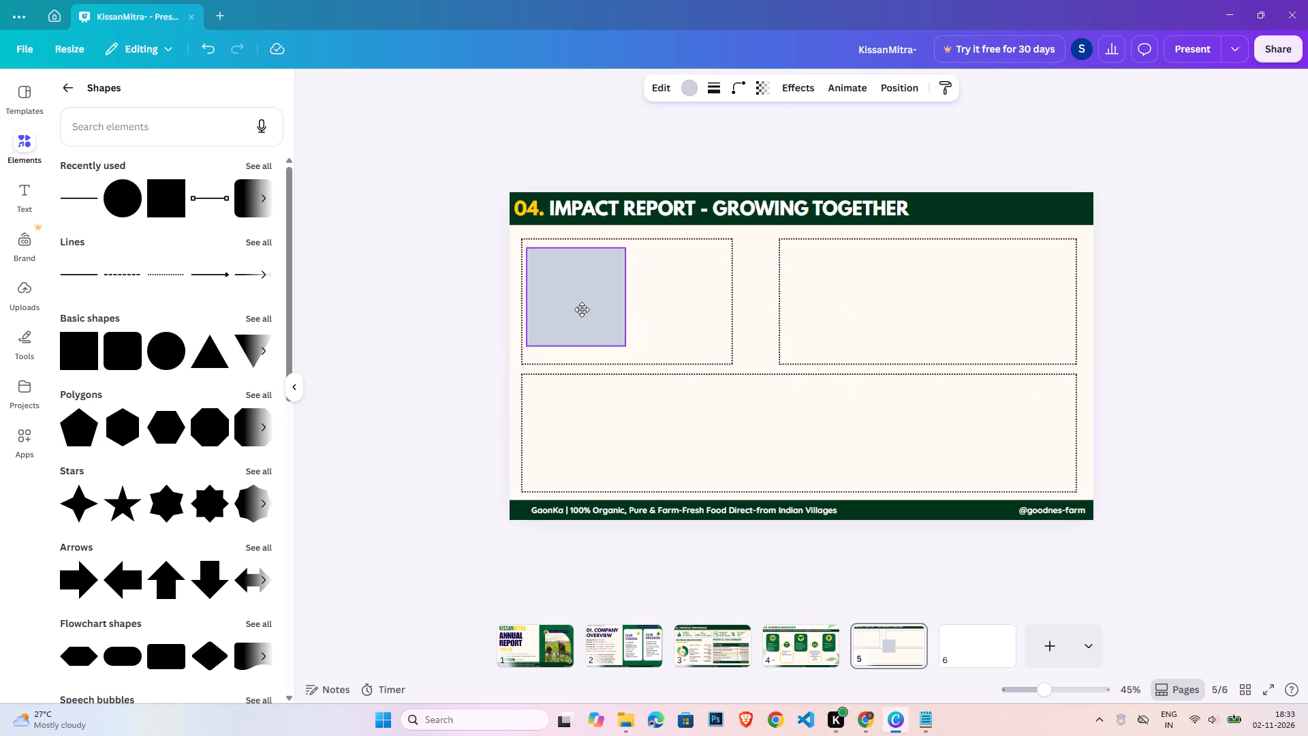
{"action": "left_click_drag", "start_coordinate": [582, 309], "coordinate": [582, 308]}
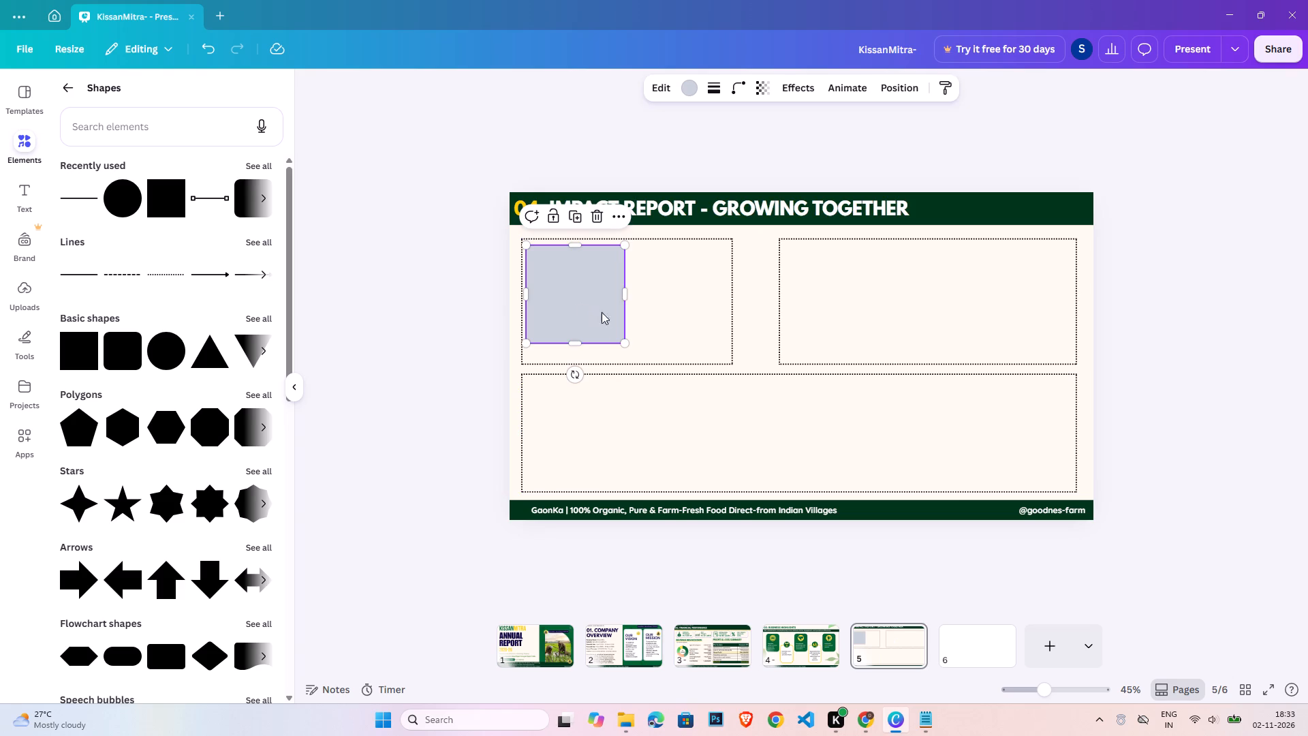
{"action": "left_click_drag", "start_coordinate": [628, 293], "coordinate": [618, 294]}
{"action": "left_click_drag", "start_coordinate": [572, 347], "coordinate": [578, 338]}
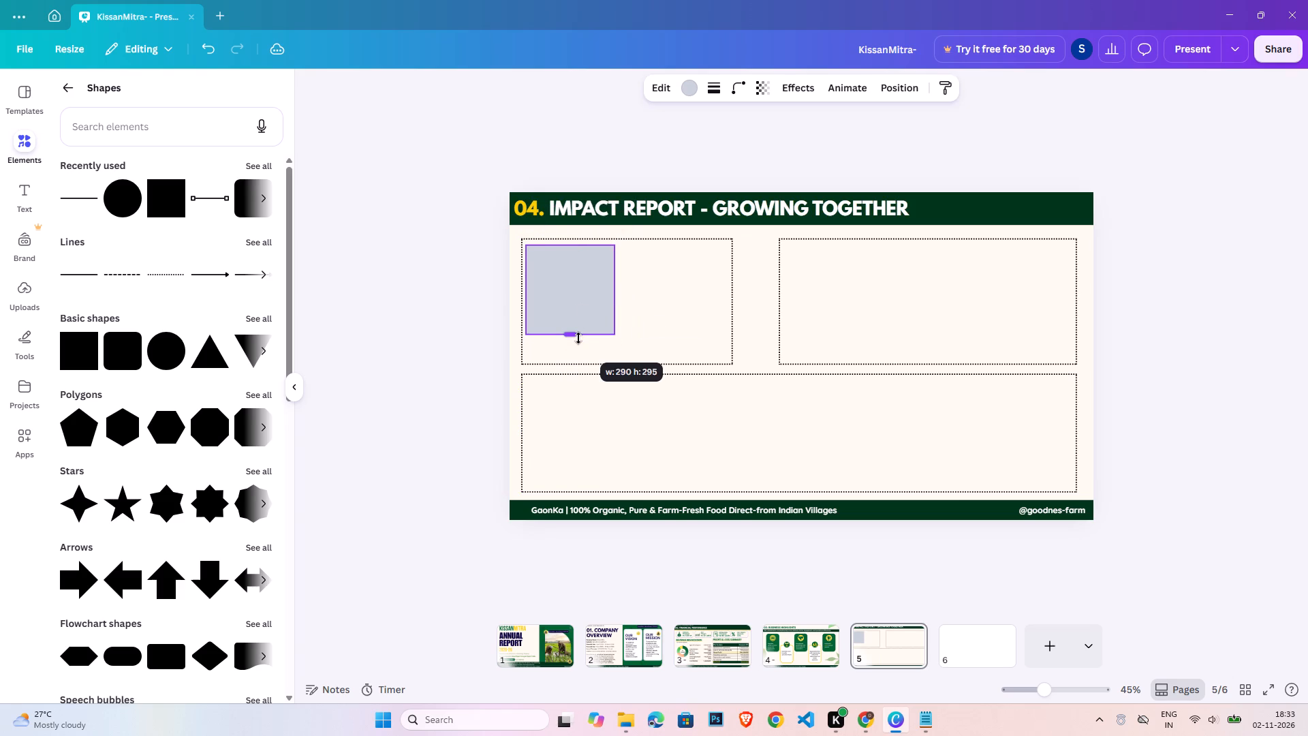
{"action": "left_click_drag", "start_coordinate": [578, 338], "coordinate": [579, 333]}
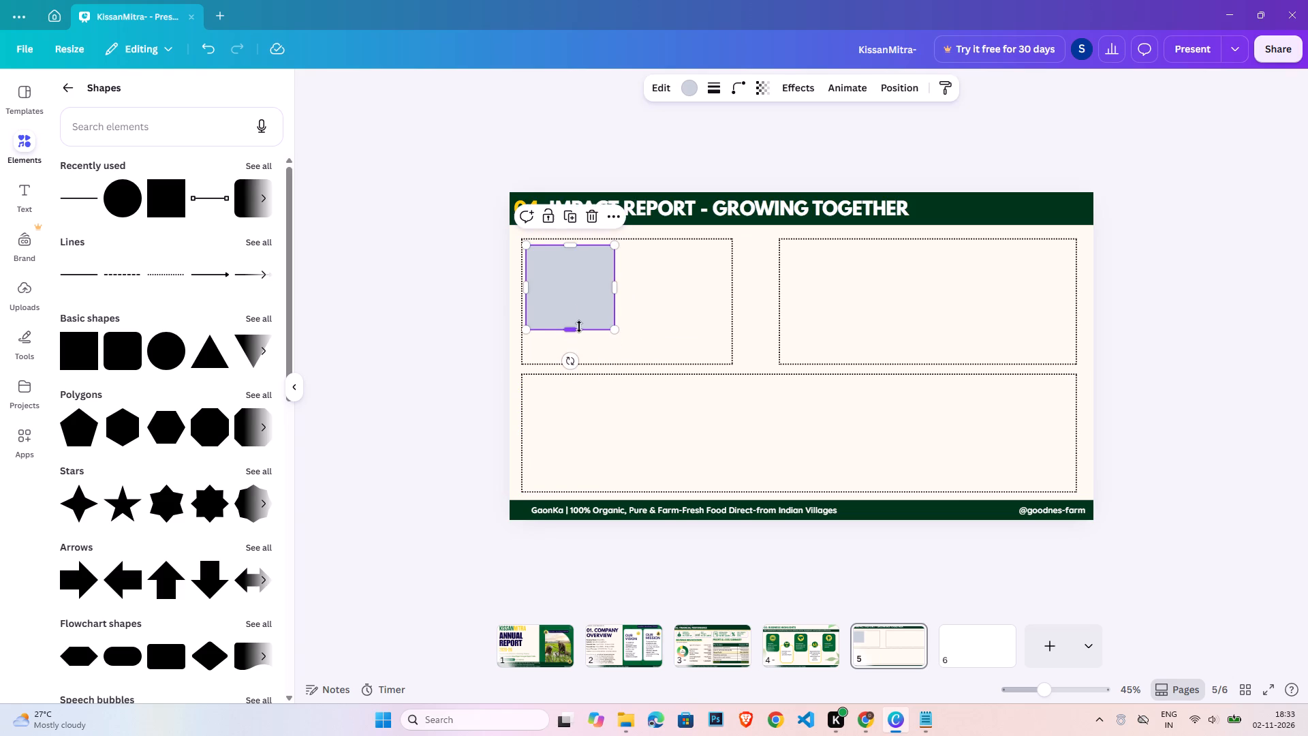
{"action": "left_click_drag", "start_coordinate": [582, 288], "coordinate": [583, 299]}
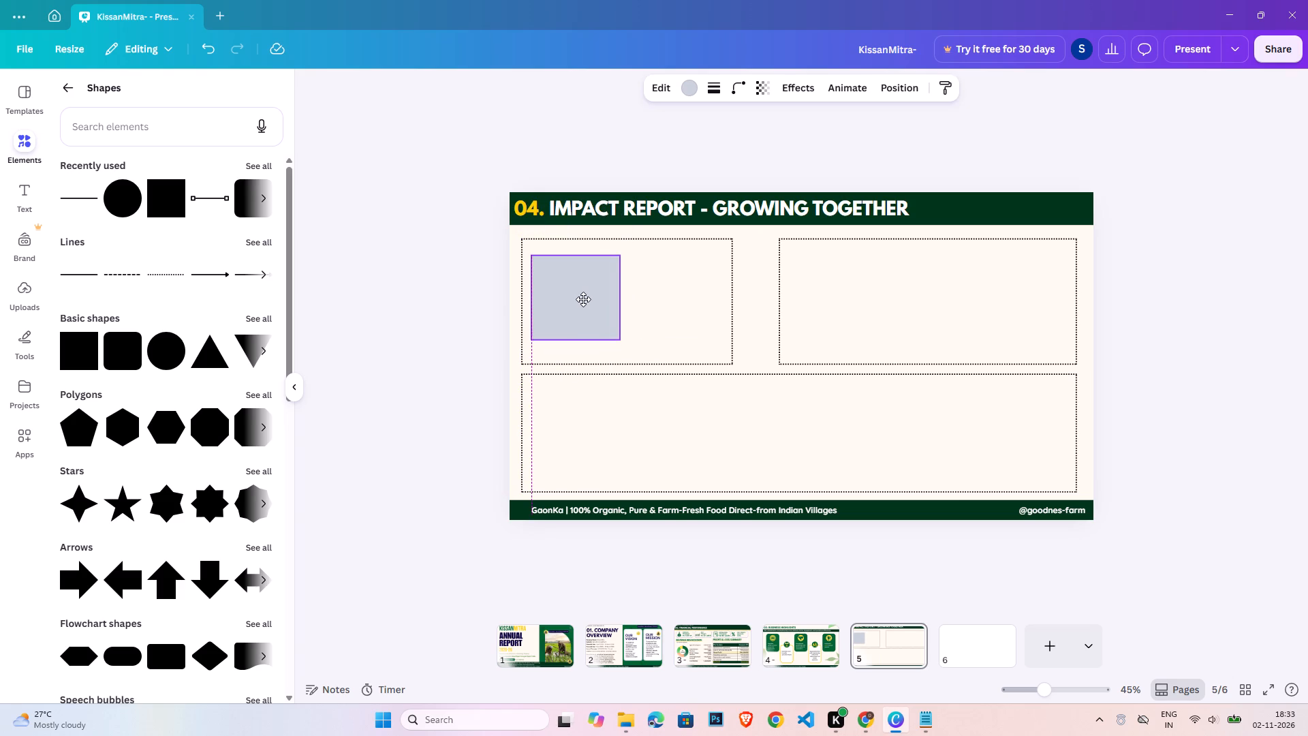
{"action": "left_click_drag", "start_coordinate": [583, 299], "coordinate": [582, 301]}
Give the small square inside the upper-left box a dotted border and no fill.
{"action": "left_click", "coordinate": [721, 81]}
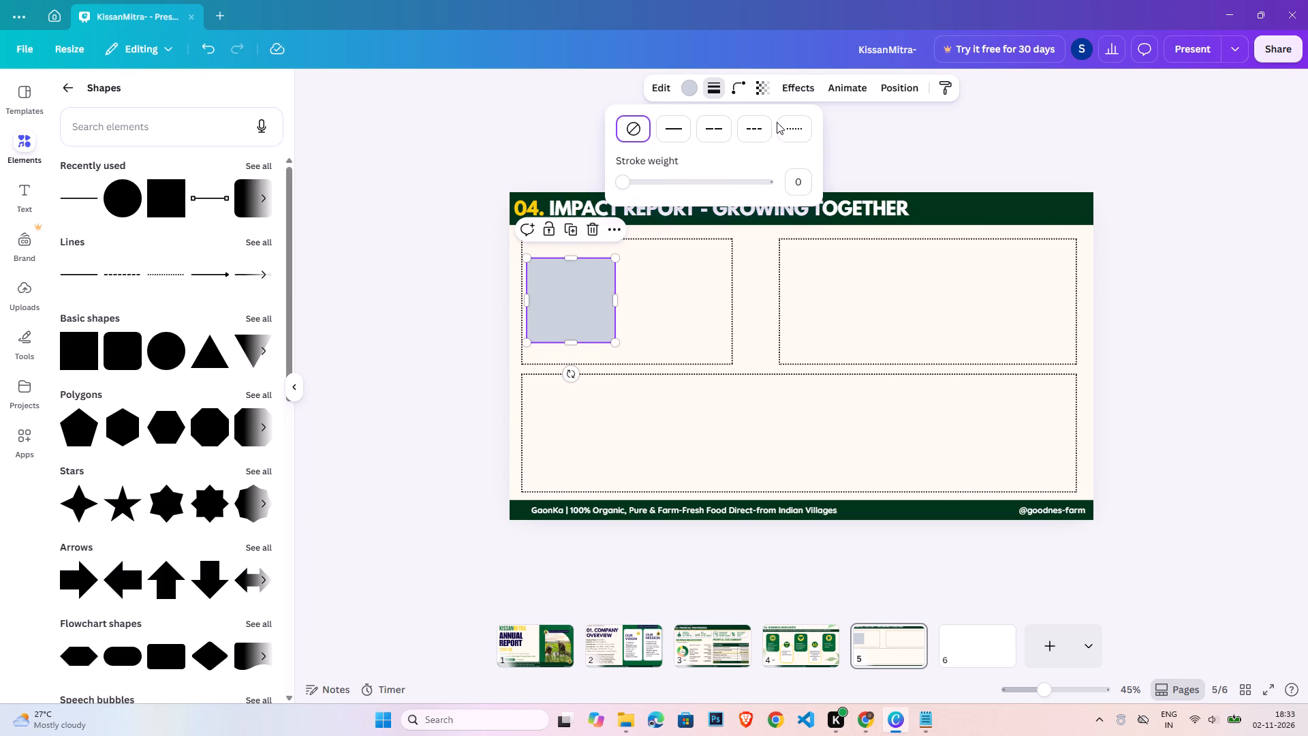
{"action": "left_click", "coordinate": [785, 125]}
{"action": "left_click", "coordinate": [680, 92]}
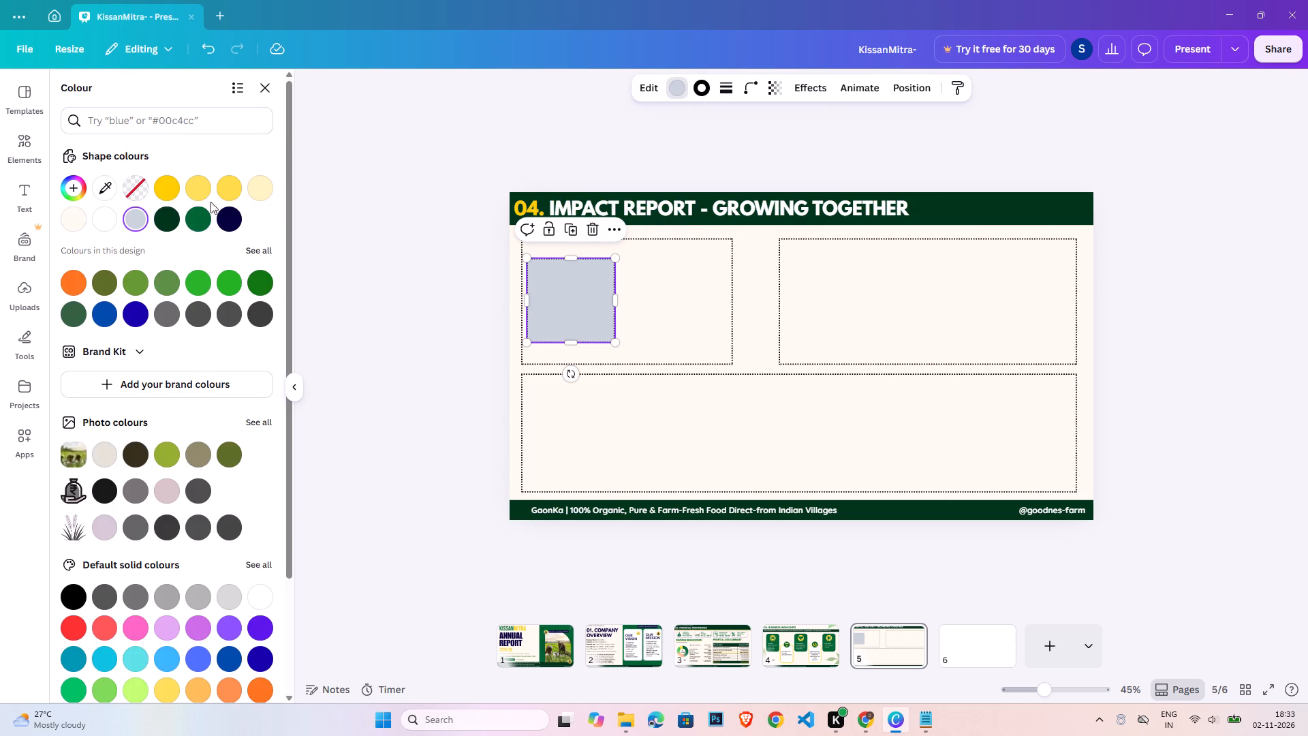
{"action": "left_click", "coordinate": [138, 185]}
{"action": "double_click", "coordinate": [375, 232]}
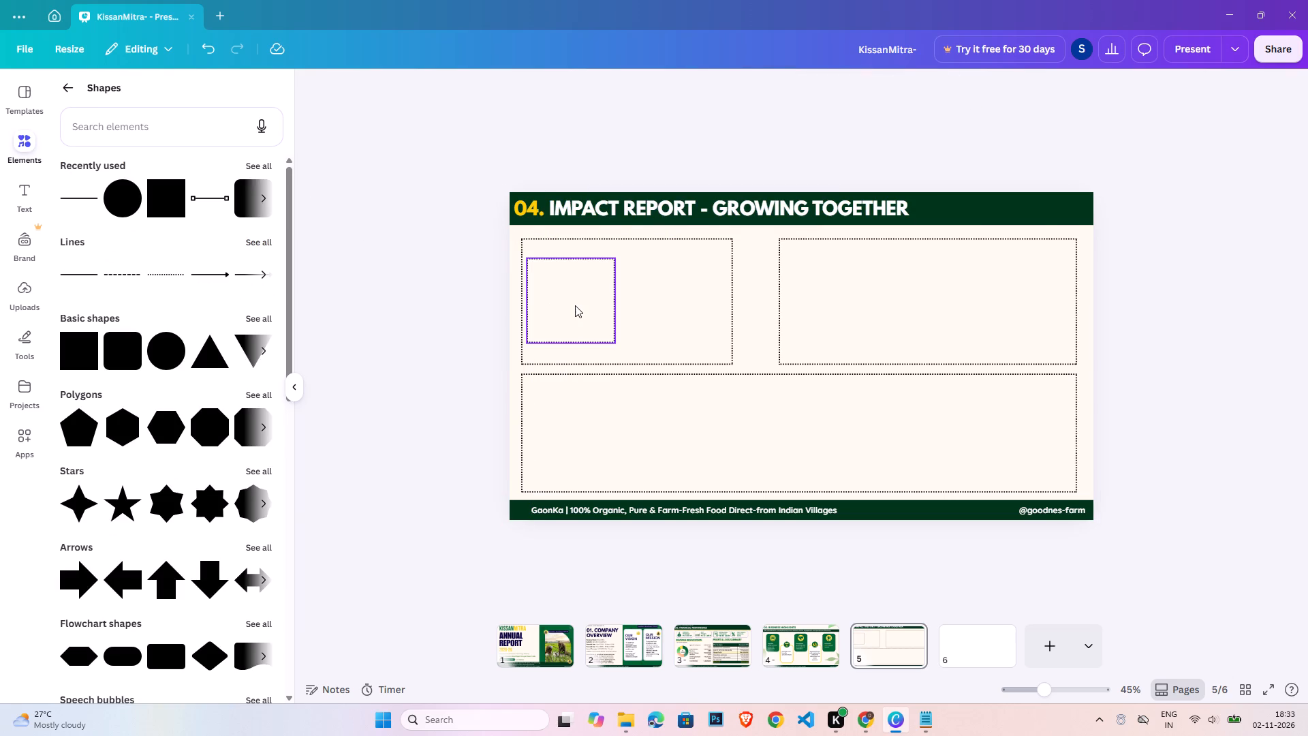
{"action": "left_click", "coordinate": [575, 305]}
{"action": "left_click", "coordinate": [1244, 362]}
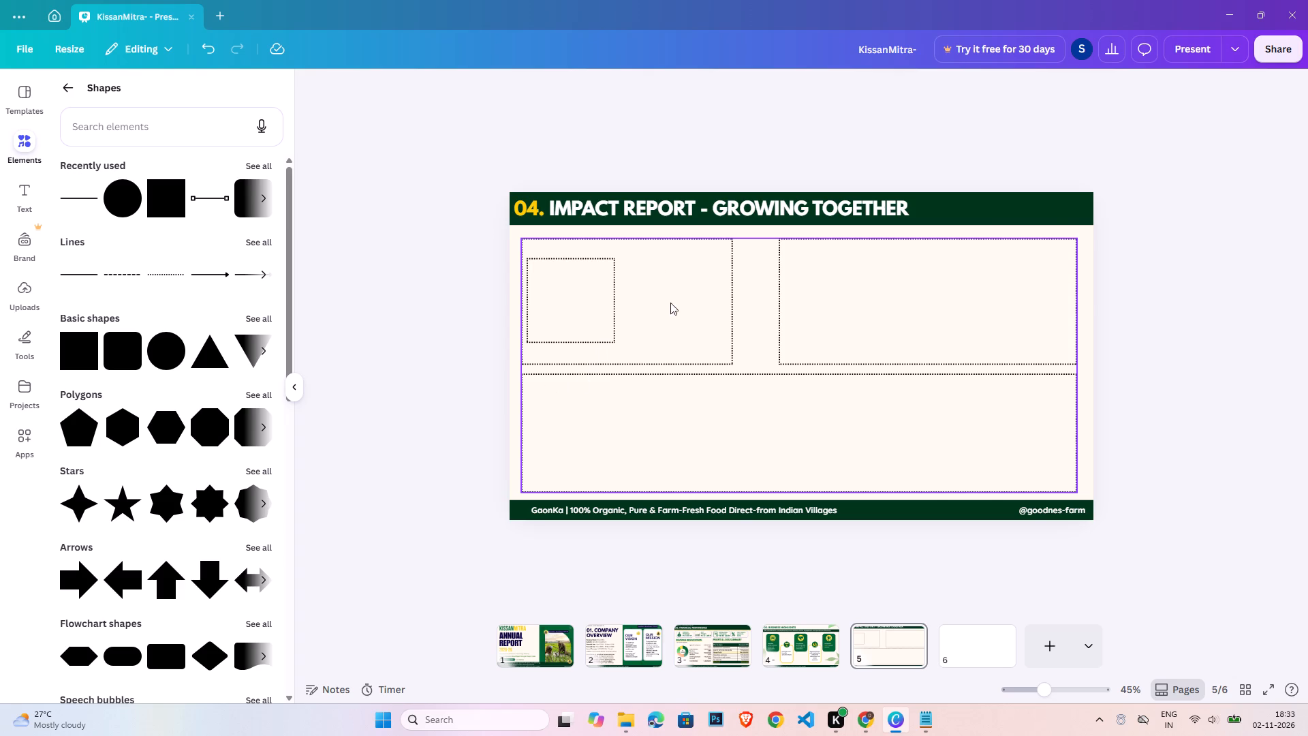
Duplicate the page title text and place the copy beside the small dotted square, near its upper edge.
{"action": "left_click", "coordinate": [666, 206]}
{"action": "key", "text": "ctrl+c"}
{"action": "key", "text": "ctrl+v"}
{"action": "left_click_drag", "start_coordinate": [676, 206], "coordinate": [775, 282]}
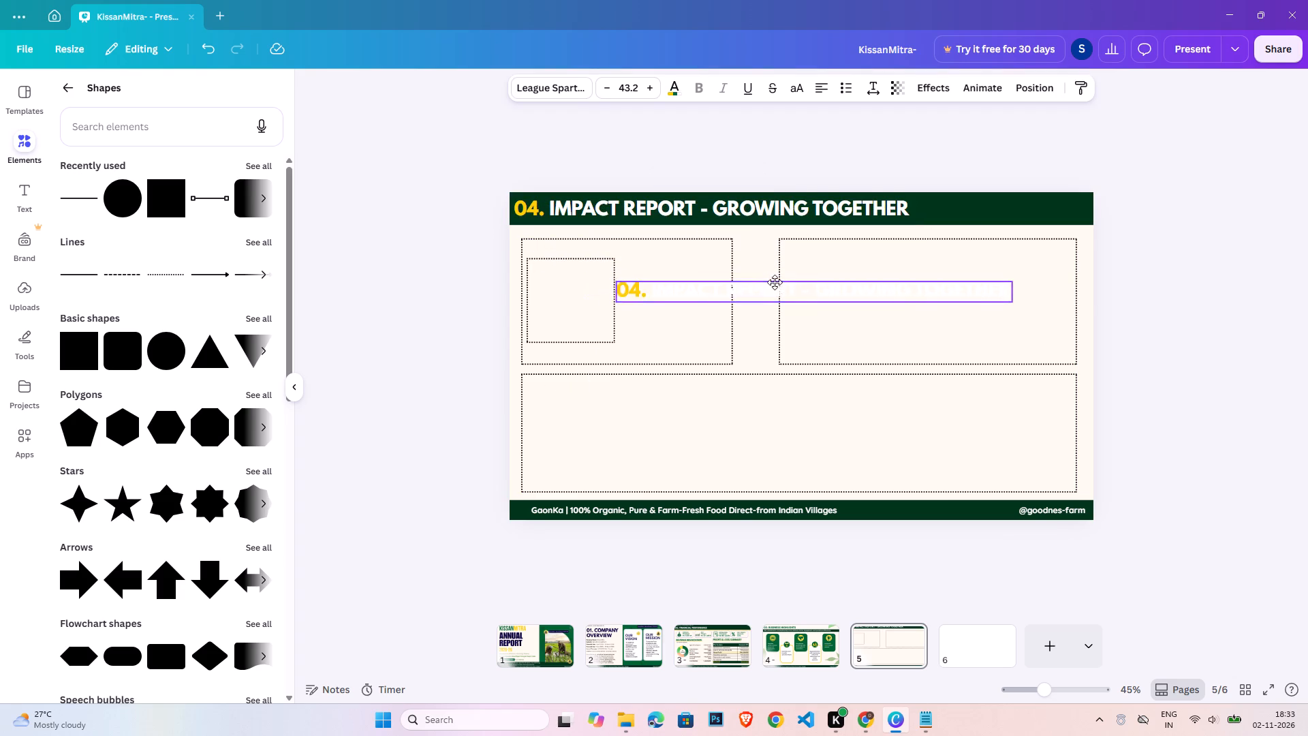
{"action": "left_click_drag", "start_coordinate": [775, 282], "coordinate": [784, 269]}
Replace the copied title text beside the small dotted square with "KISSAN MITRA" in capitals, split over two lines.
{"action": "double_click", "coordinate": [784, 269]}
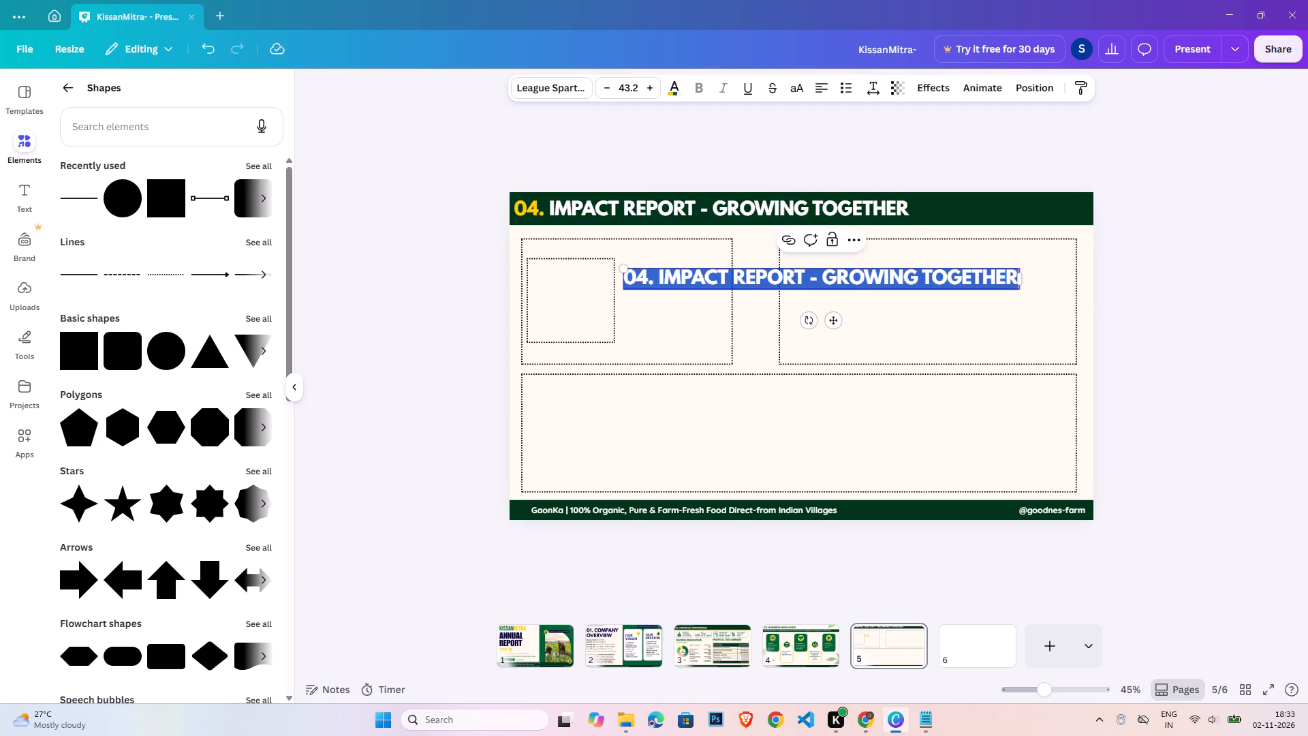
{"action": "key", "text": "shift+k"}
{"action": "type", "text": "is"}
{"action": "type", "text": "san"}
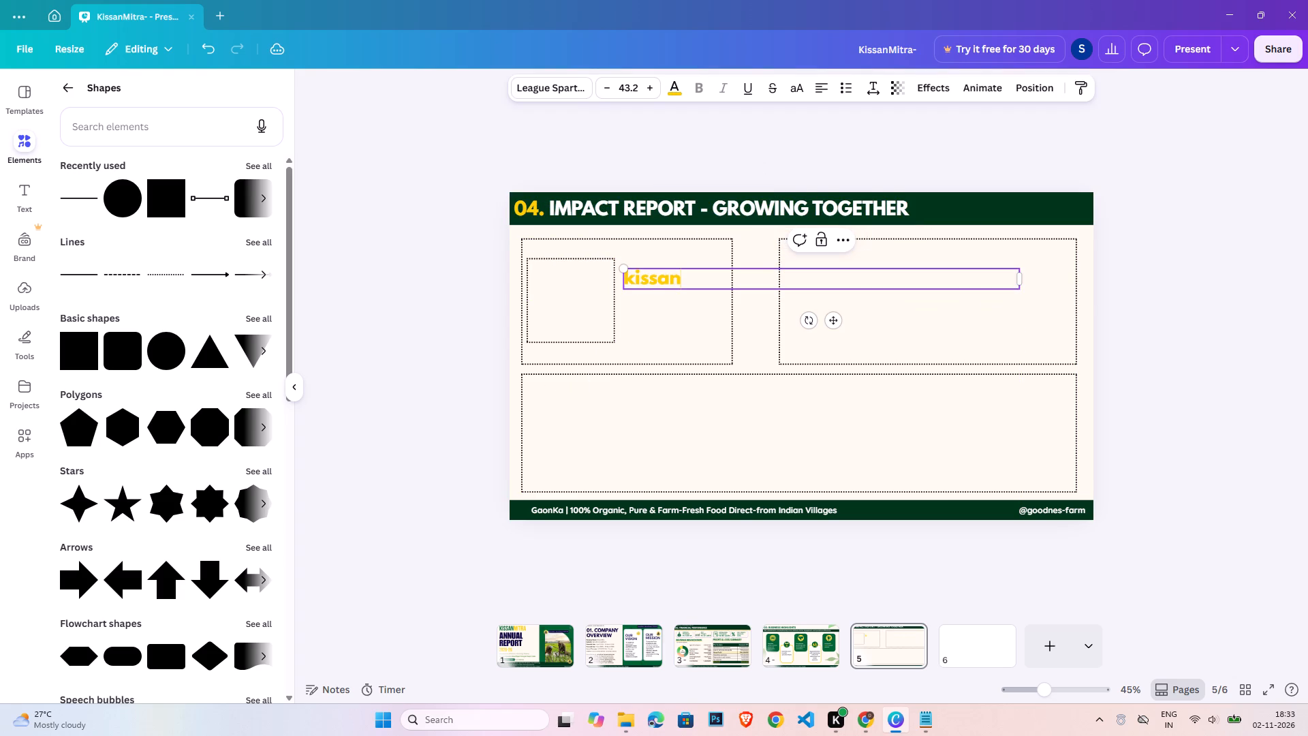
{"action": "key", "text": "BackSpace"}
{"action": "key", "text": "BackSpace"}
{"action": "key", "text": "BackSpace"}
{"action": "key", "text": "BackSpace"}
{"action": "key", "text": "BackSpace"}
{"action": "key", "text": "BackSpace"}
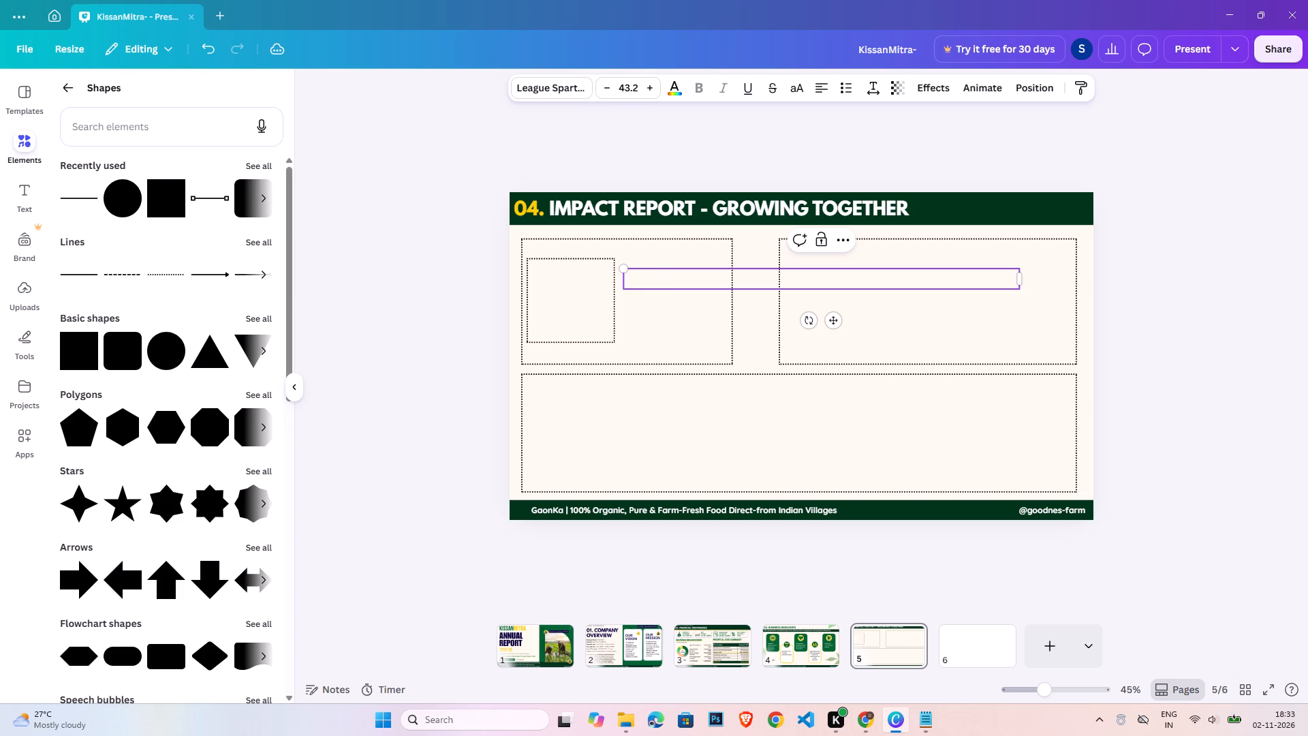
{"action": "type", "text": "KI"}
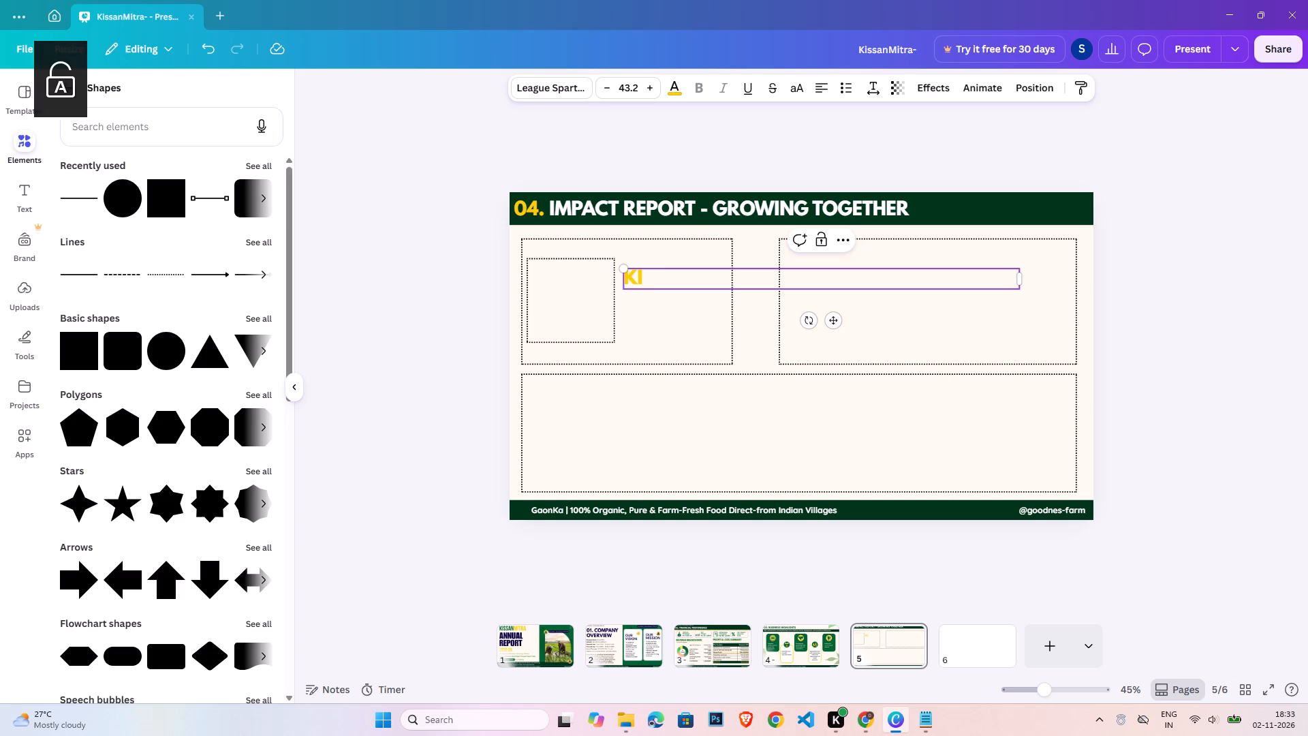
{"action": "type", "text": "SSAN"}
{"action": "key", "text": "shift+Return"}
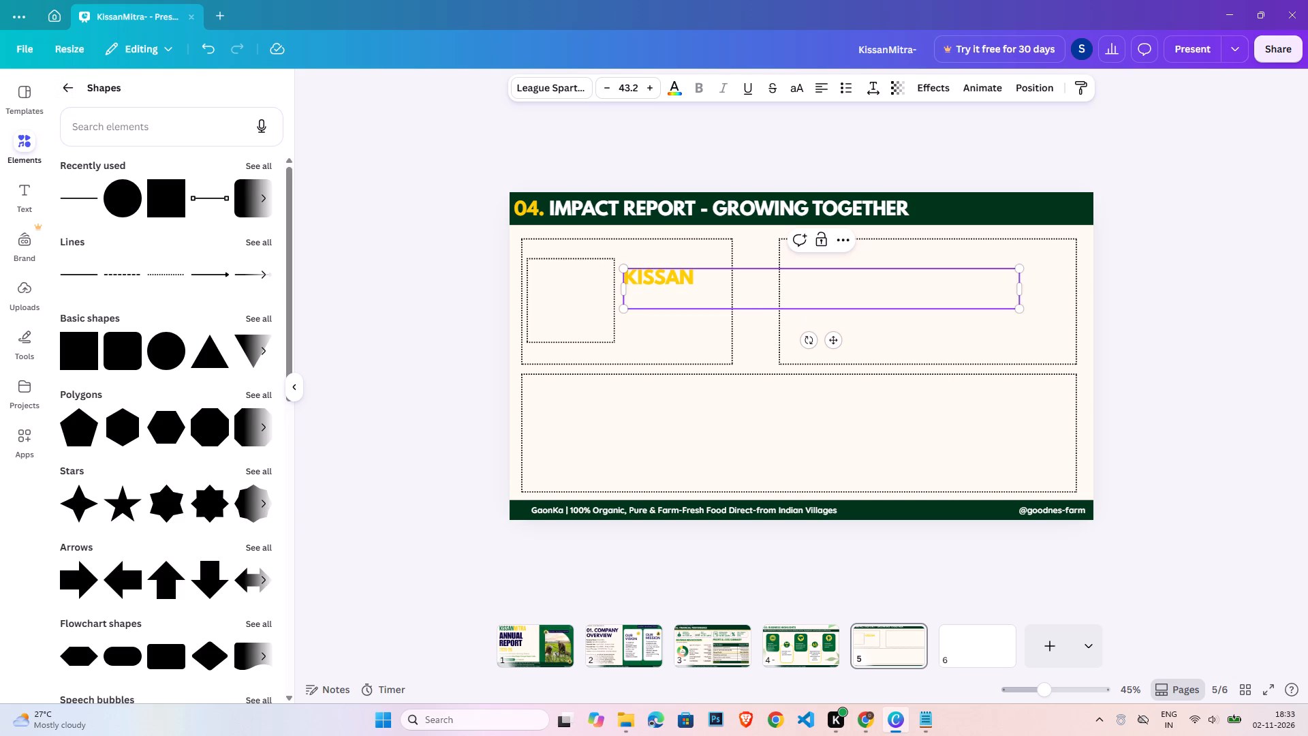
{"action": "type", "text": "MIT"}
{"action": "type", "text": "RA"}
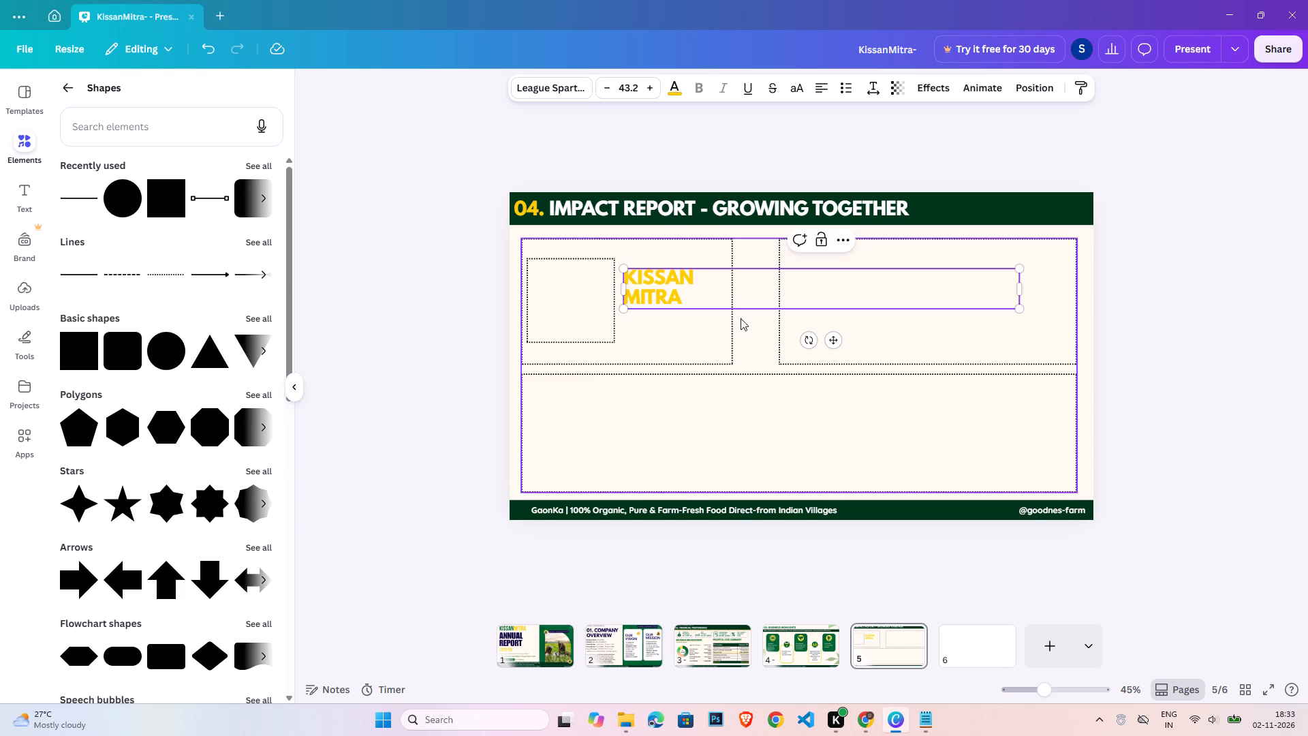
Narrow the KISSAN MITRA text box to its words and enlarge it to font size 68.8, filling the space beside the small square.
{"action": "left_click", "coordinate": [1016, 291]}
{"action": "left_click", "coordinate": [1019, 289]}
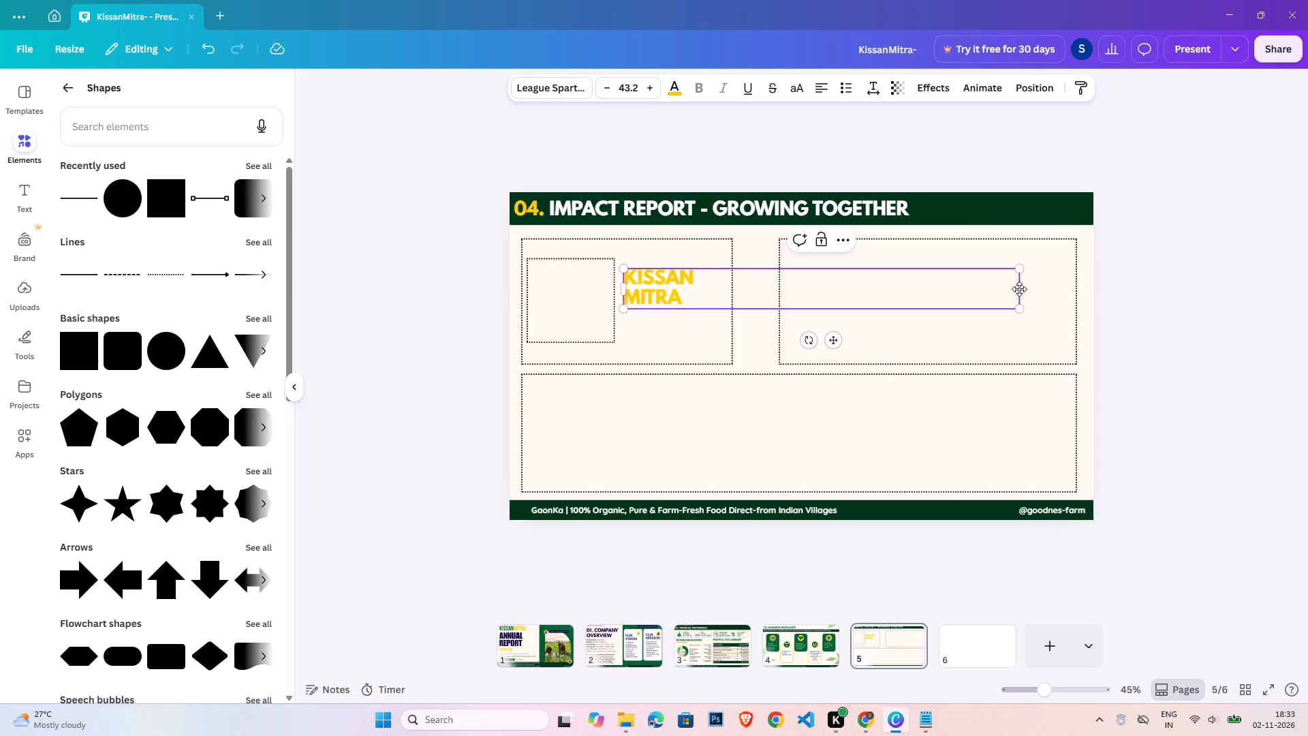
{"action": "left_click_drag", "start_coordinate": [1022, 288], "coordinate": [700, 303]}
{"action": "left_click_drag", "start_coordinate": [702, 307], "coordinate": [730, 333]}
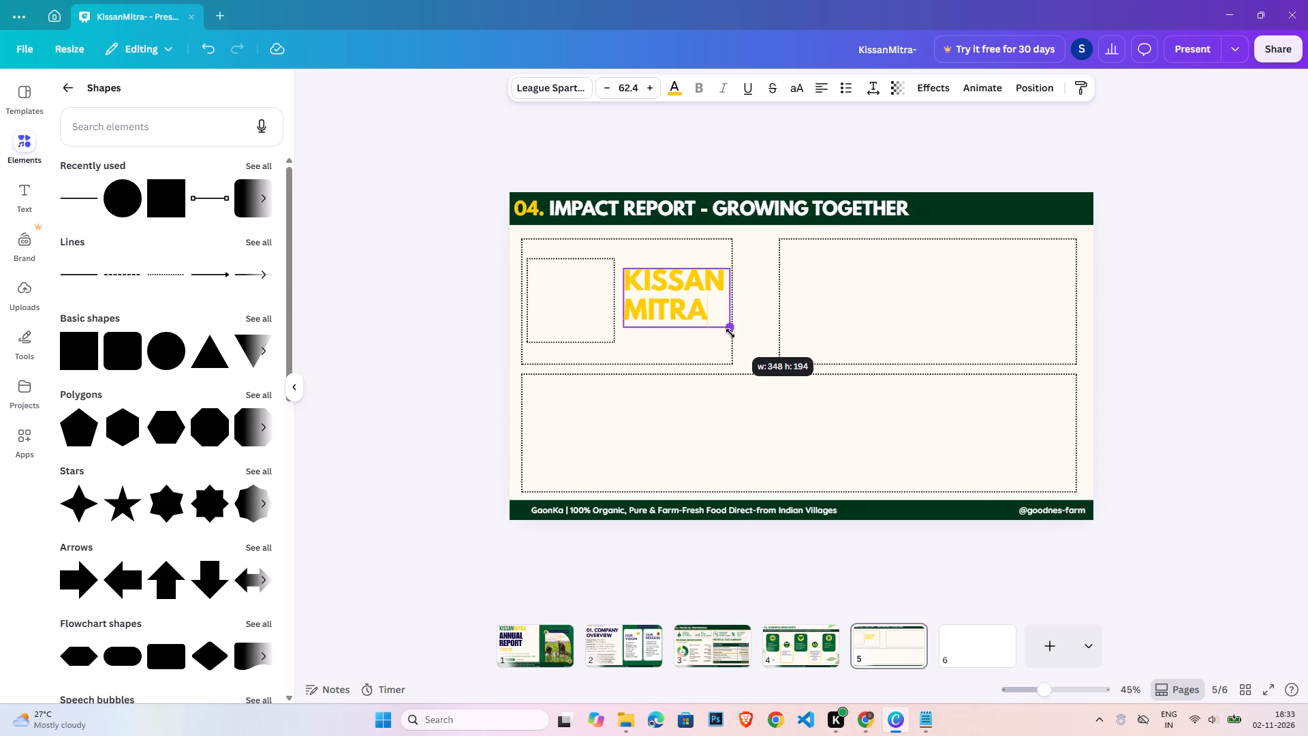
{"action": "left_click_drag", "start_coordinate": [730, 333], "coordinate": [732, 335]}
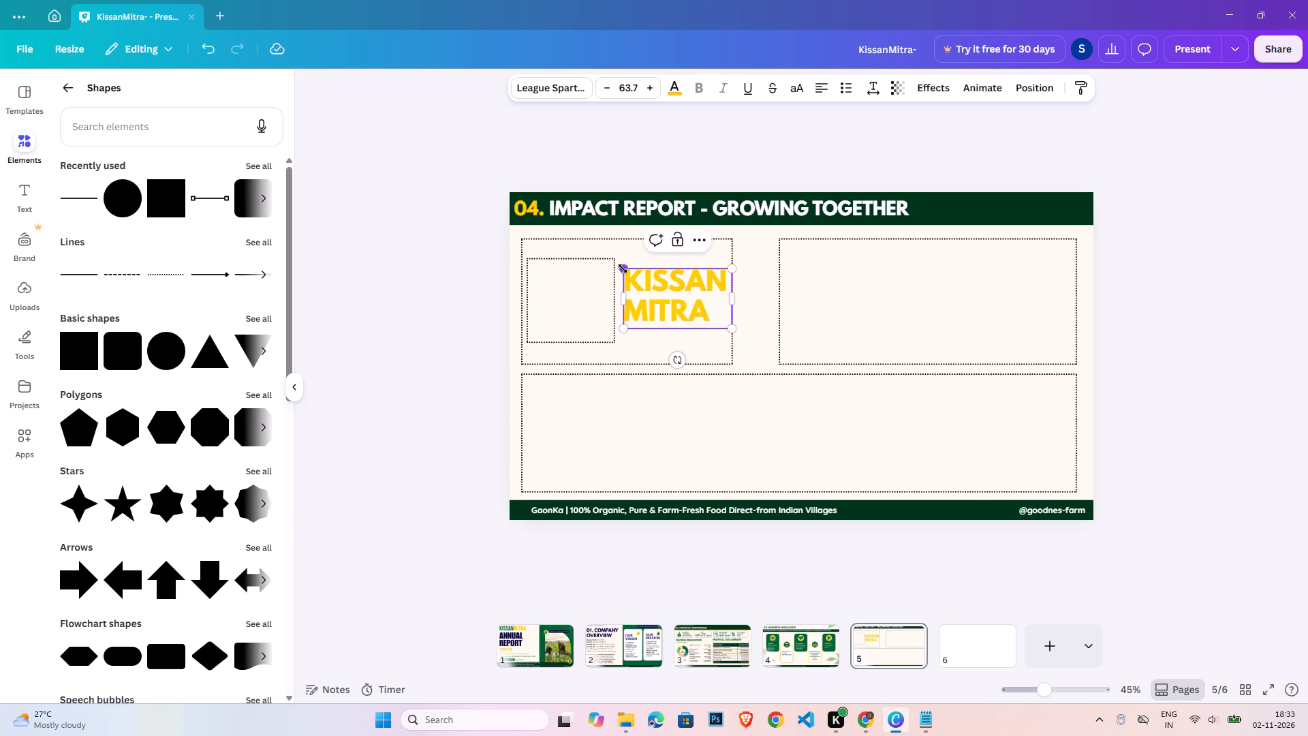
{"action": "left_click_drag", "start_coordinate": [623, 269], "coordinate": [614, 262]}
{"action": "left_click", "coordinate": [1136, 322]}
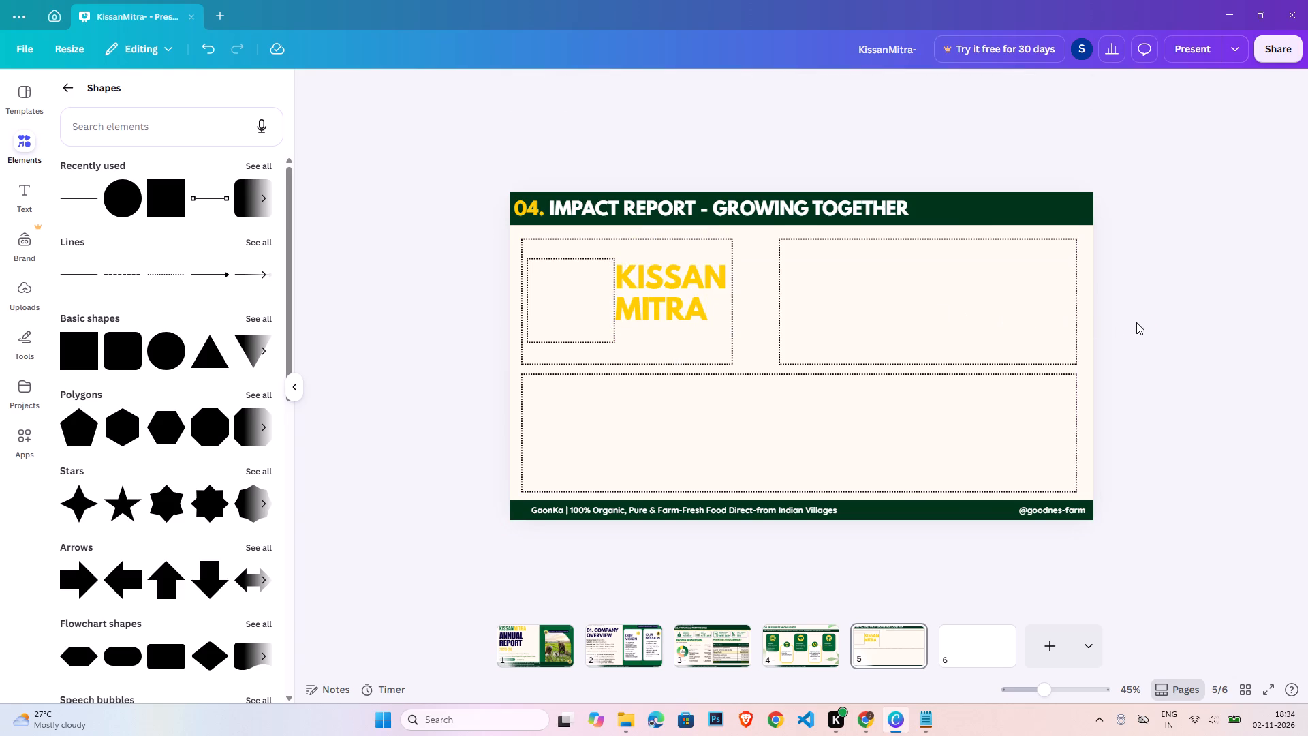
Colour the whole KISSAN MITRA text dark green and shift it slightly down inside the upper-left box.
{"action": "double_click", "coordinate": [686, 269]}
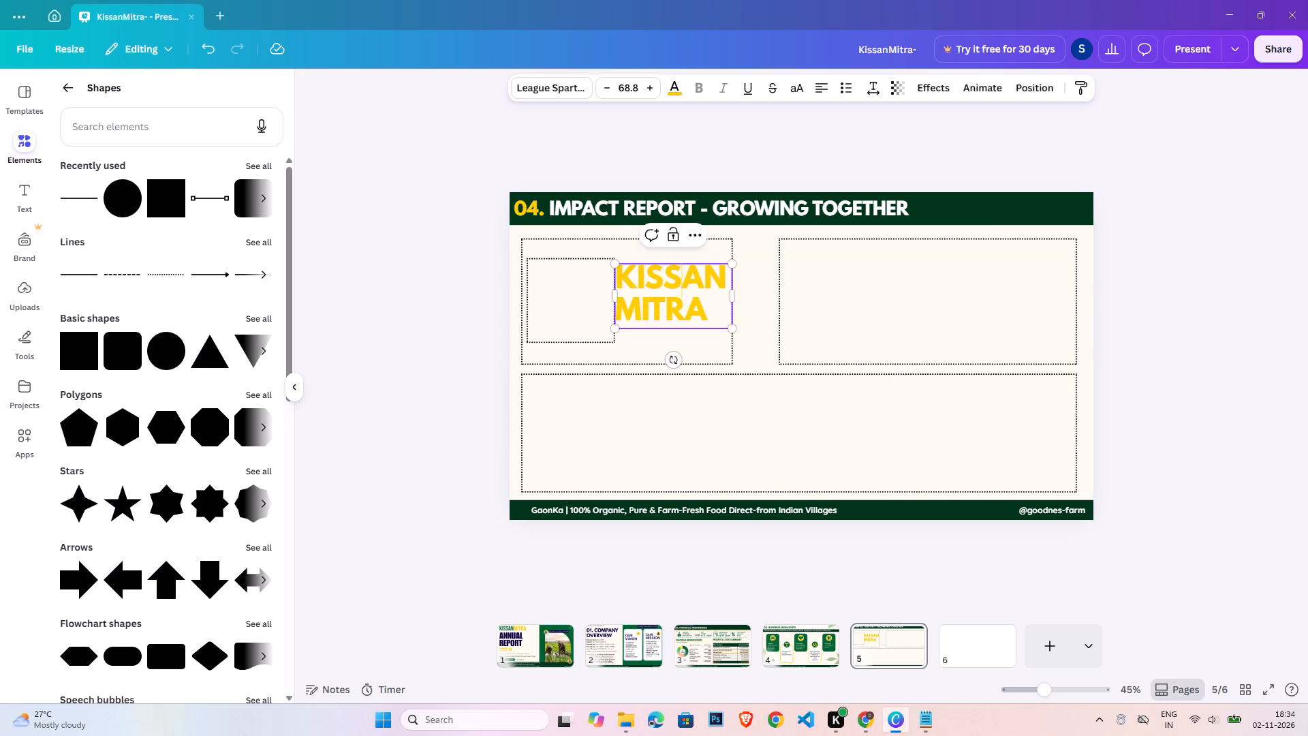
{"action": "key", "text": "ctrl+a"}
{"action": "left_click", "coordinate": [679, 87]}
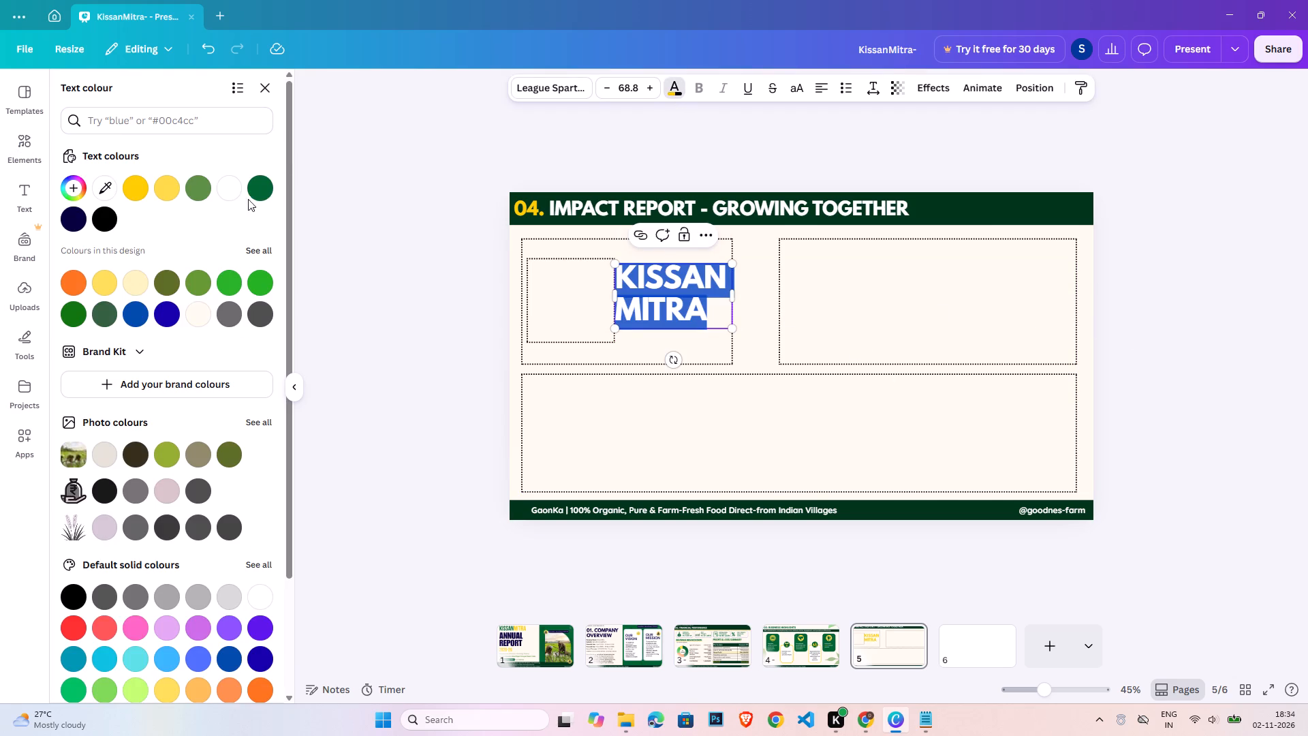
{"action": "left_click", "coordinate": [263, 187]}
{"action": "double_click", "coordinate": [1203, 326]}
{"action": "left_click", "coordinate": [708, 287]}
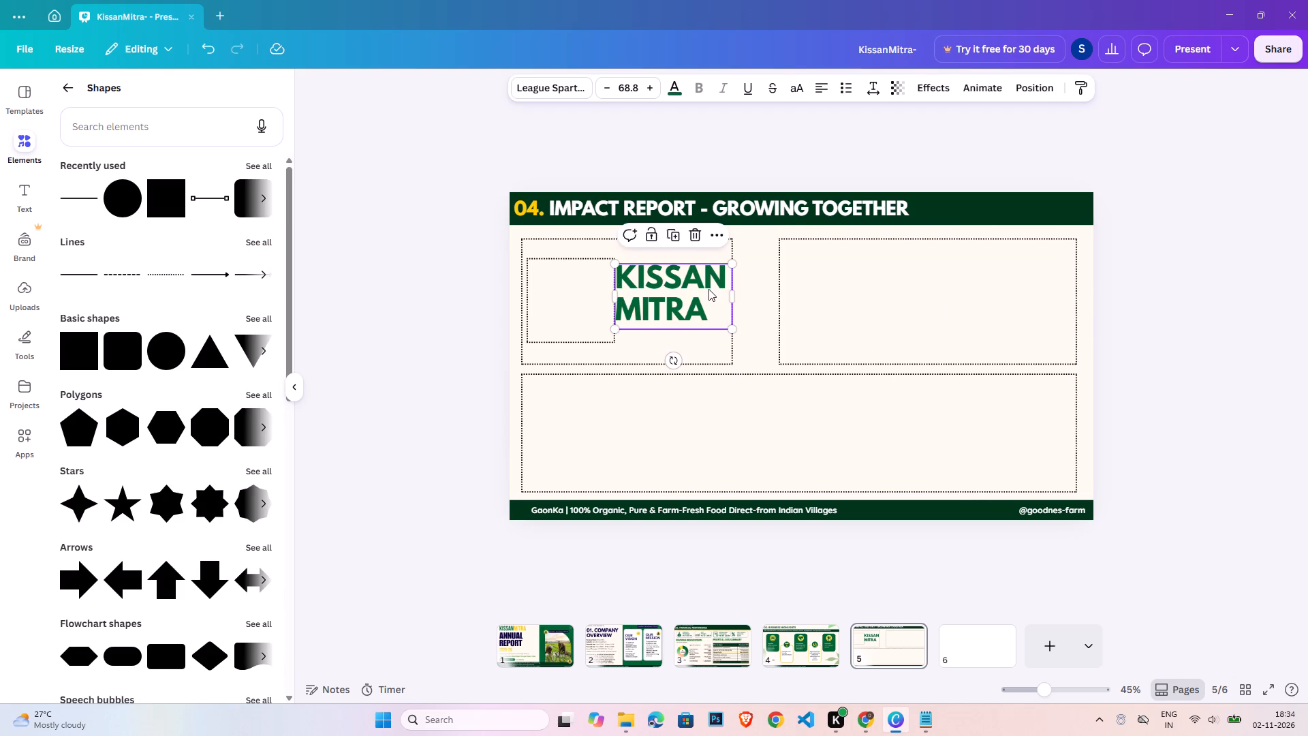
{"action": "left_click", "coordinate": [1116, 322]}
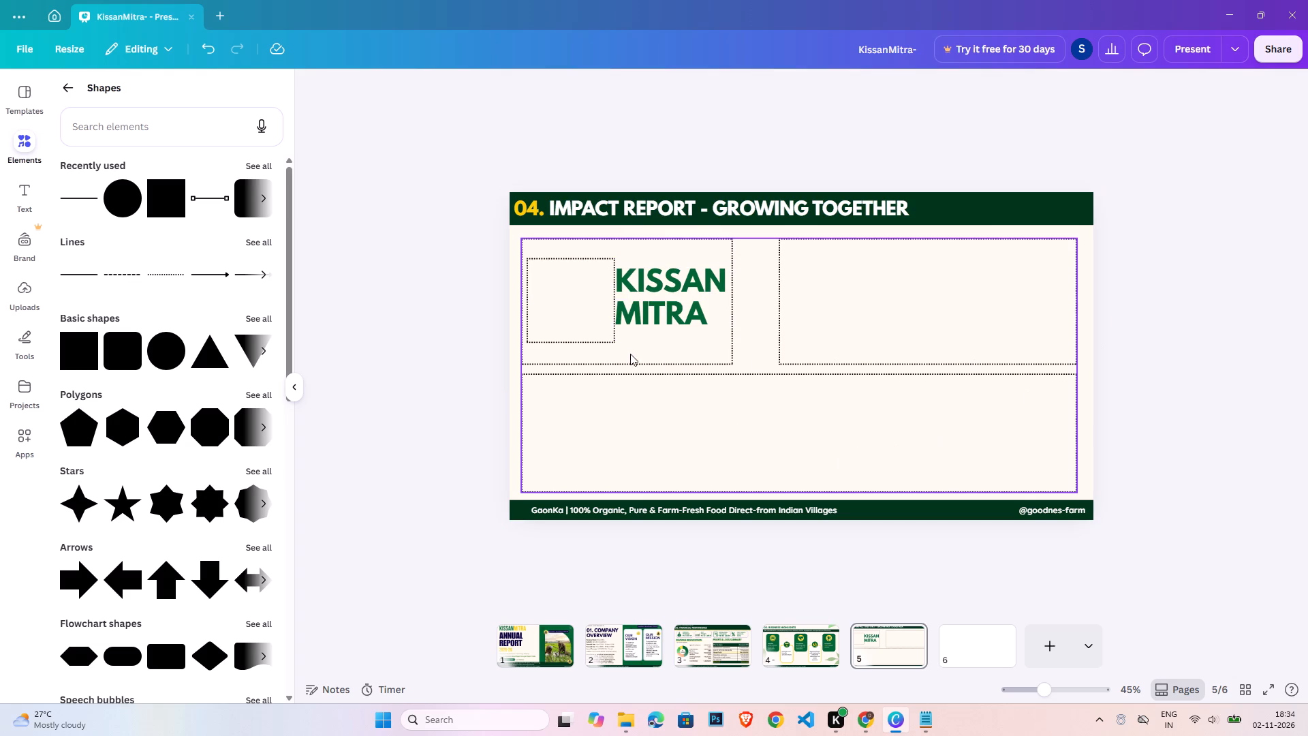
Add a circle, resize it to about 280 wide and high, and fit it inside the small dotted square.
{"action": "left_click", "coordinate": [617, 305]}
{"action": "left_click", "coordinate": [587, 311]}
{"action": "left_click", "coordinate": [128, 209]}
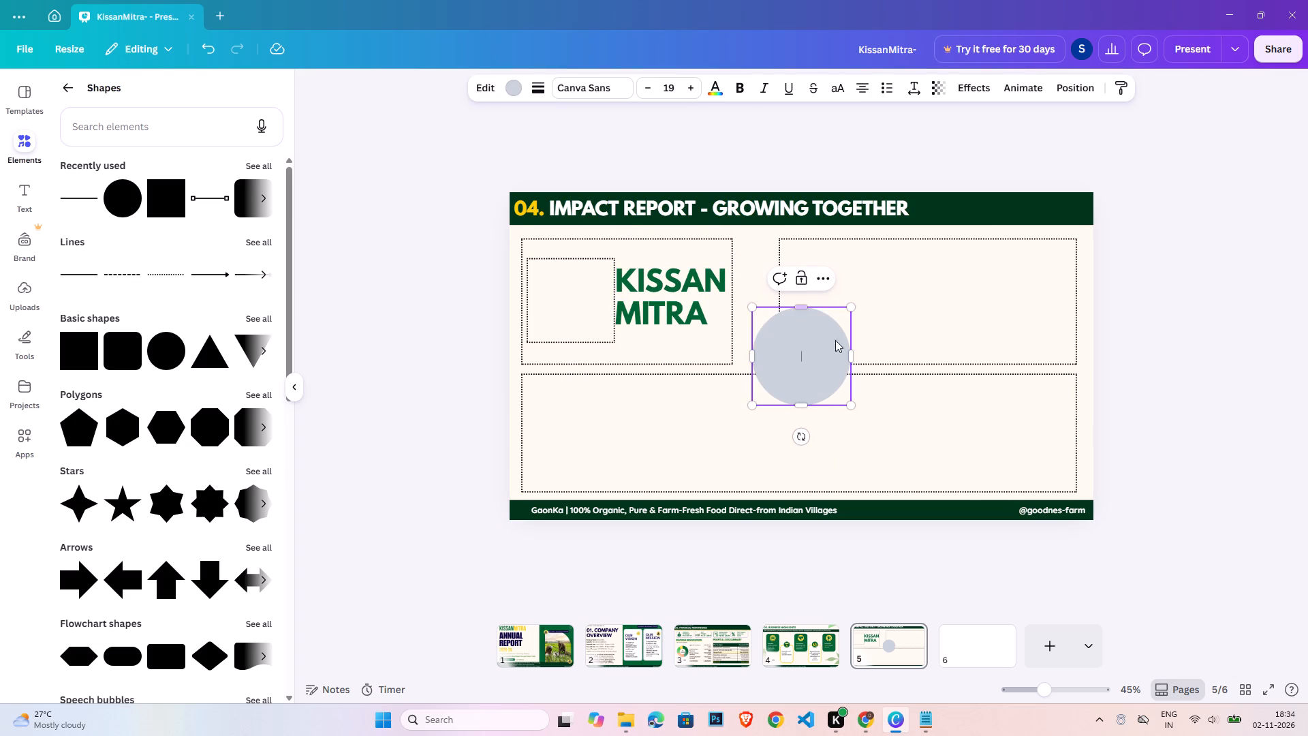
{"action": "left_click_drag", "start_coordinate": [816, 366], "coordinate": [593, 317]}
{"action": "left_click_drag", "start_coordinate": [625, 356], "coordinate": [613, 341]}
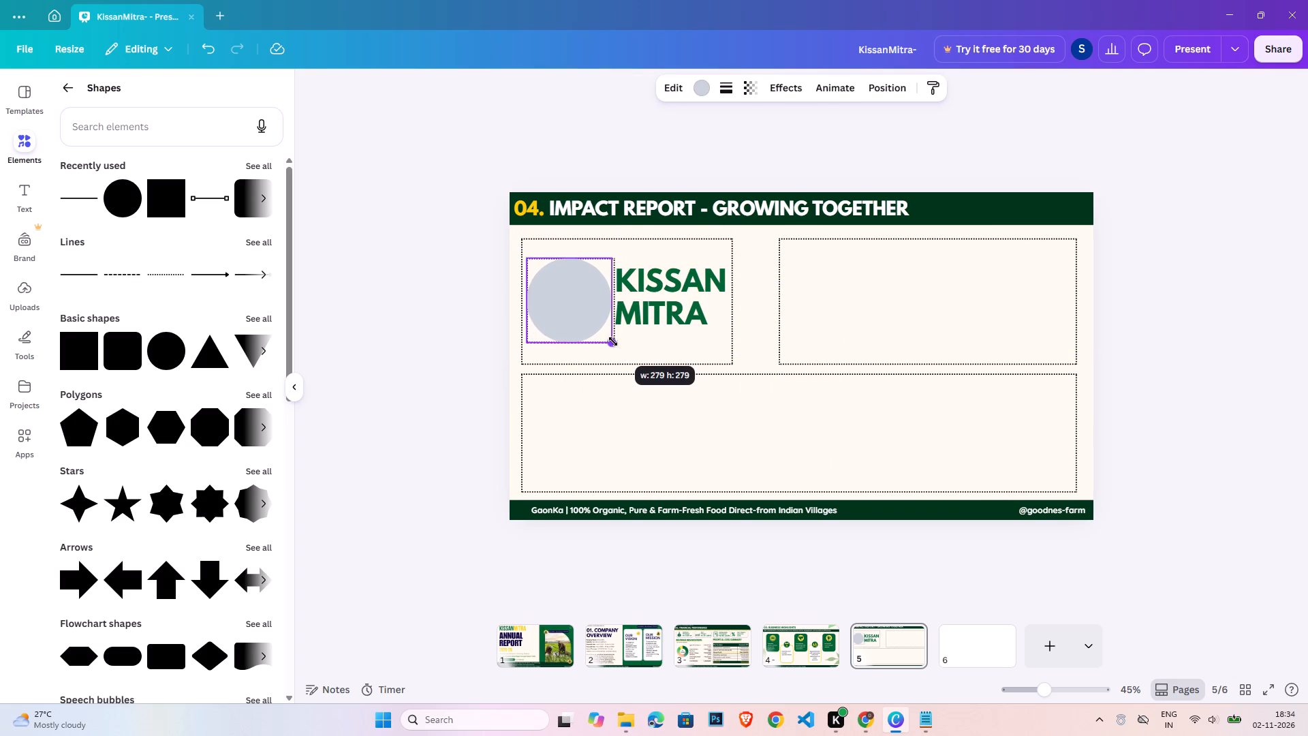
{"action": "left_click_drag", "start_coordinate": [613, 341], "coordinate": [614, 340]}
{"action": "key", "text": "Right"}
{"action": "left_click", "coordinate": [594, 313]}
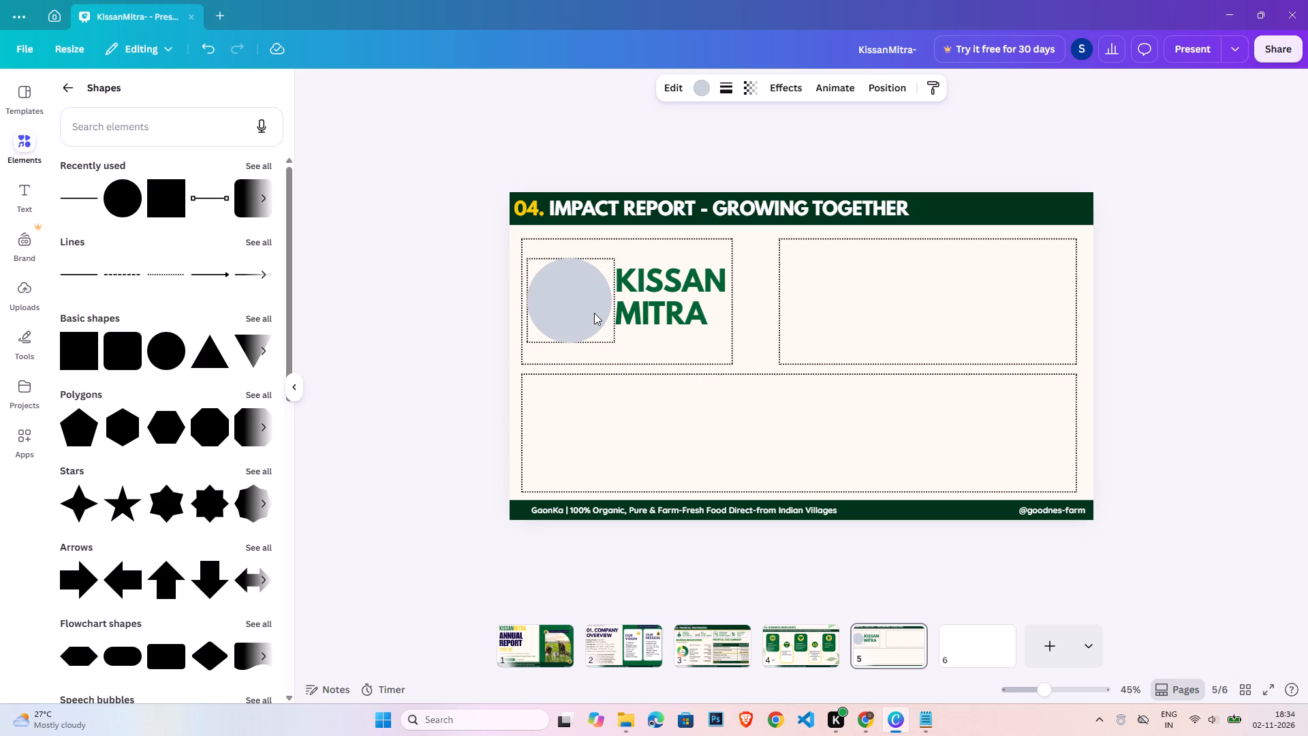
{"action": "key", "text": "Right"}
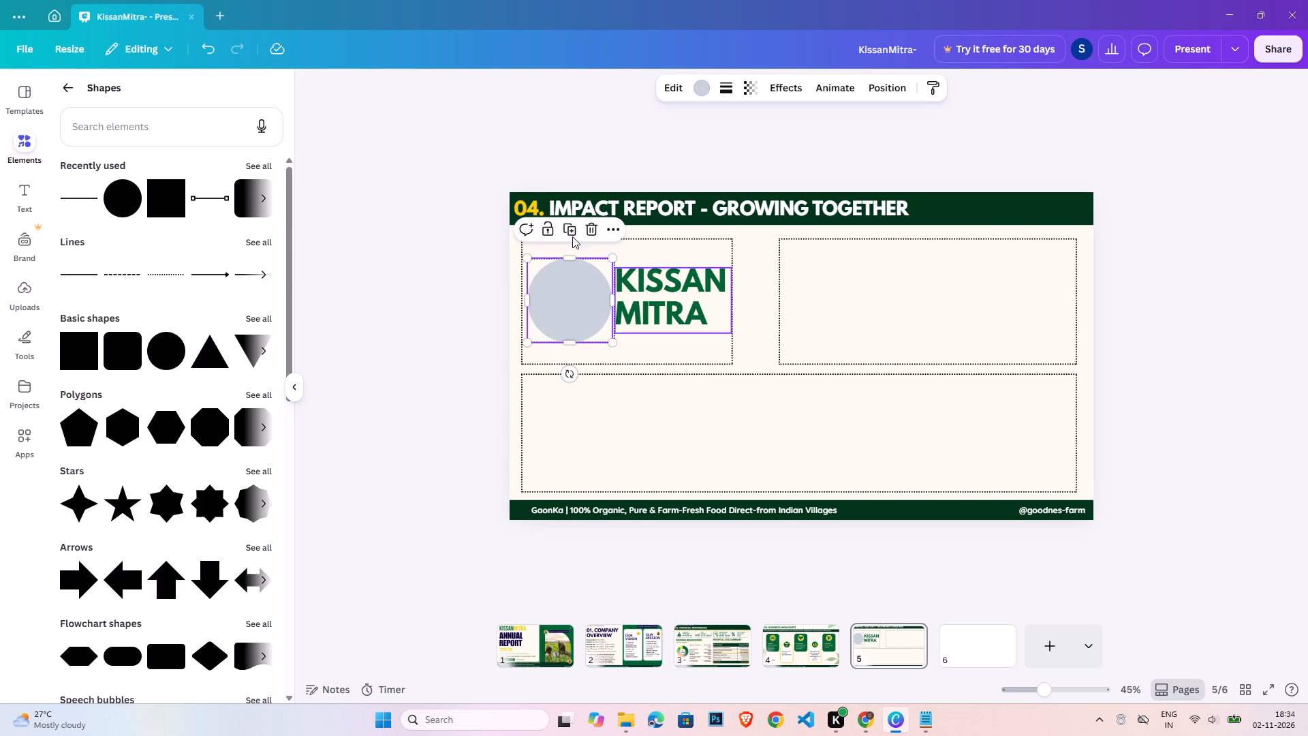
Give the circle beside KISSAN MITRA a solid outline of stroke weight 4 and set its fill to no colour.
{"action": "left_click", "coordinate": [723, 88]}
{"action": "left_click", "coordinate": [813, 180]}
{"action": "key", "text": "4"}
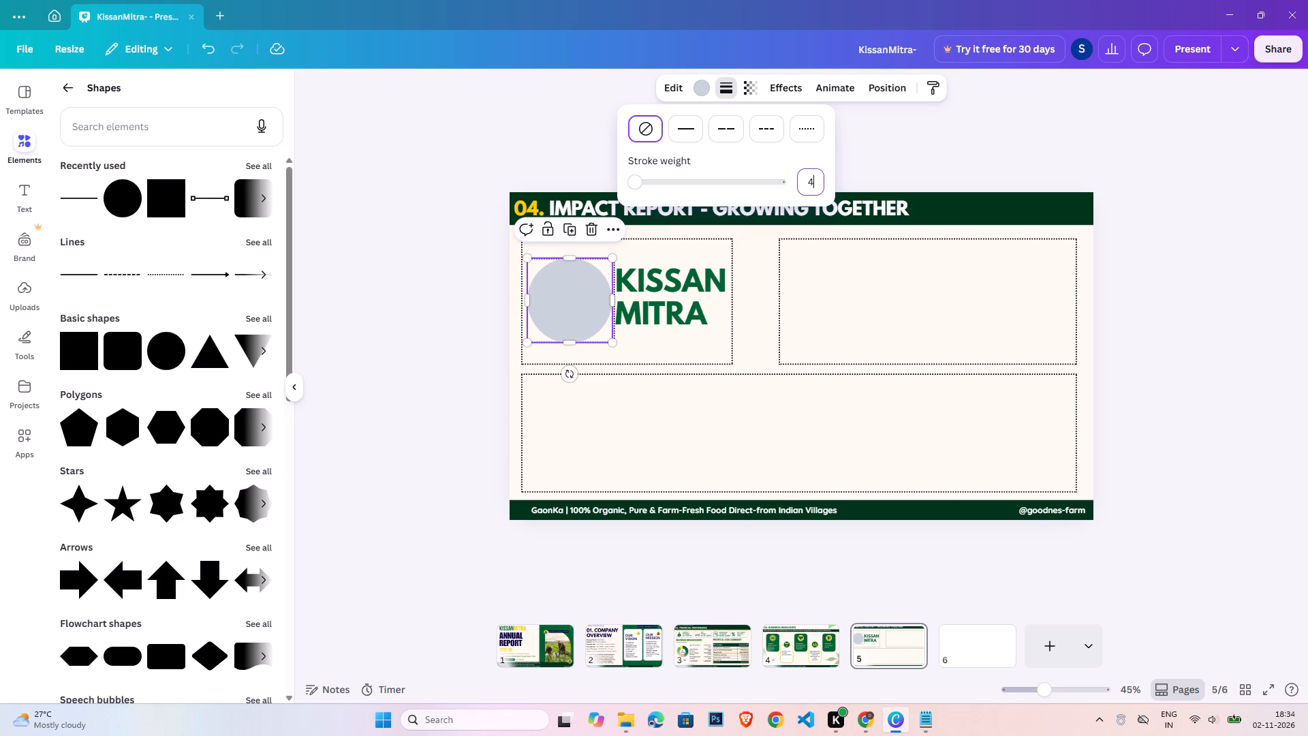
{"action": "key", "text": "Return"}
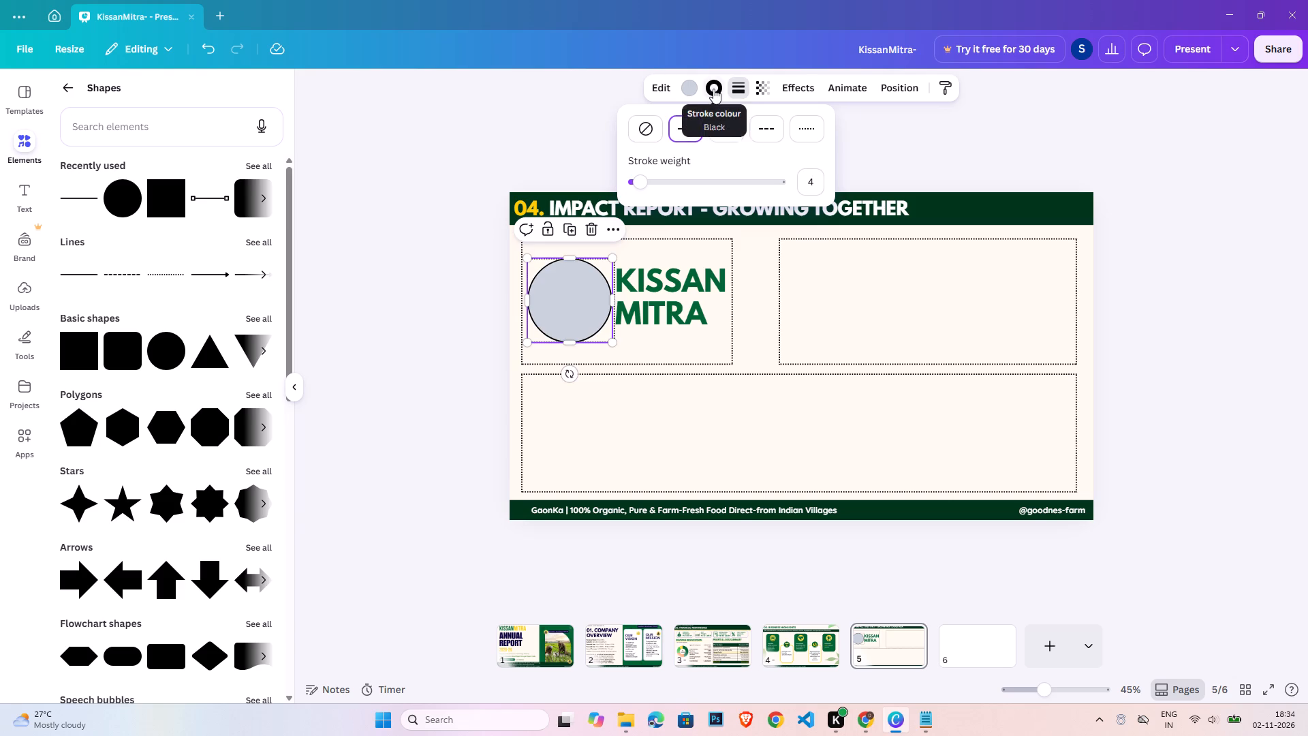
{"action": "left_click", "coordinate": [684, 89]}
{"action": "left_click", "coordinate": [132, 183]}
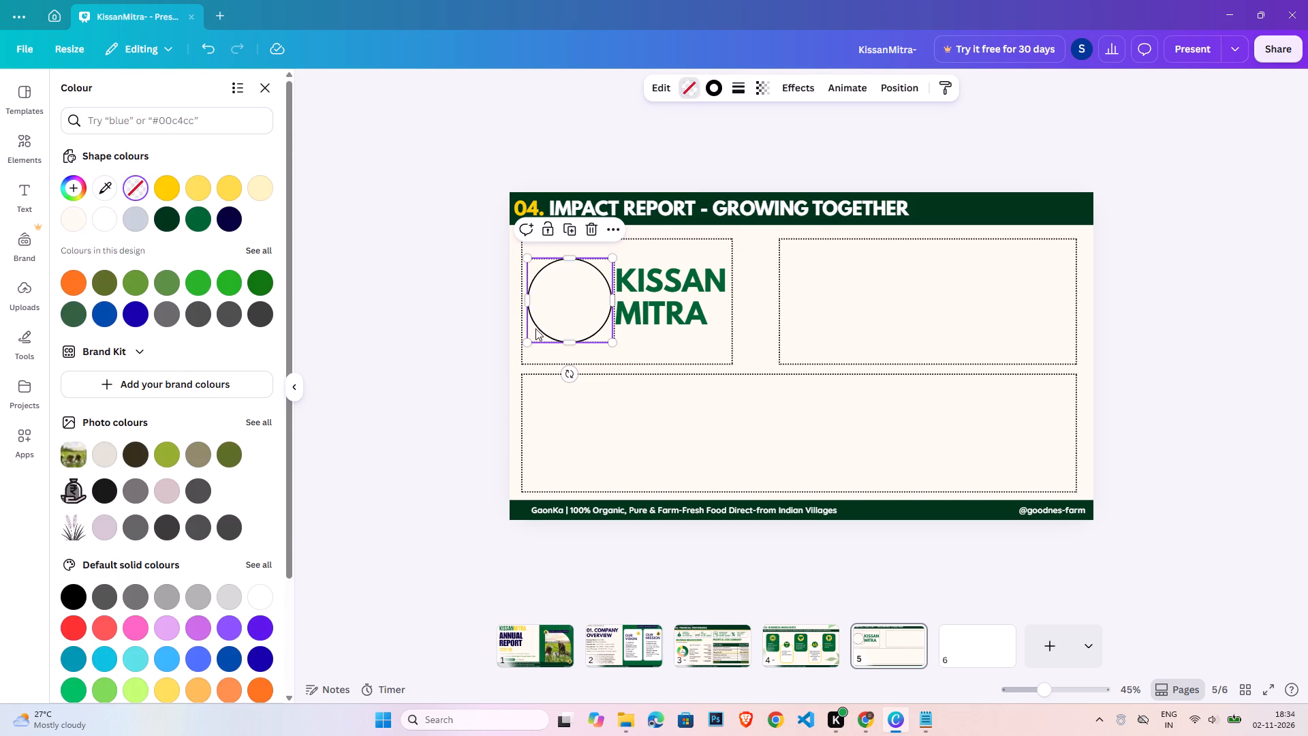
Colour the circle's outline muted dark green and thicken it to stroke weight 9.
{"action": "left_click", "coordinate": [718, 89]}
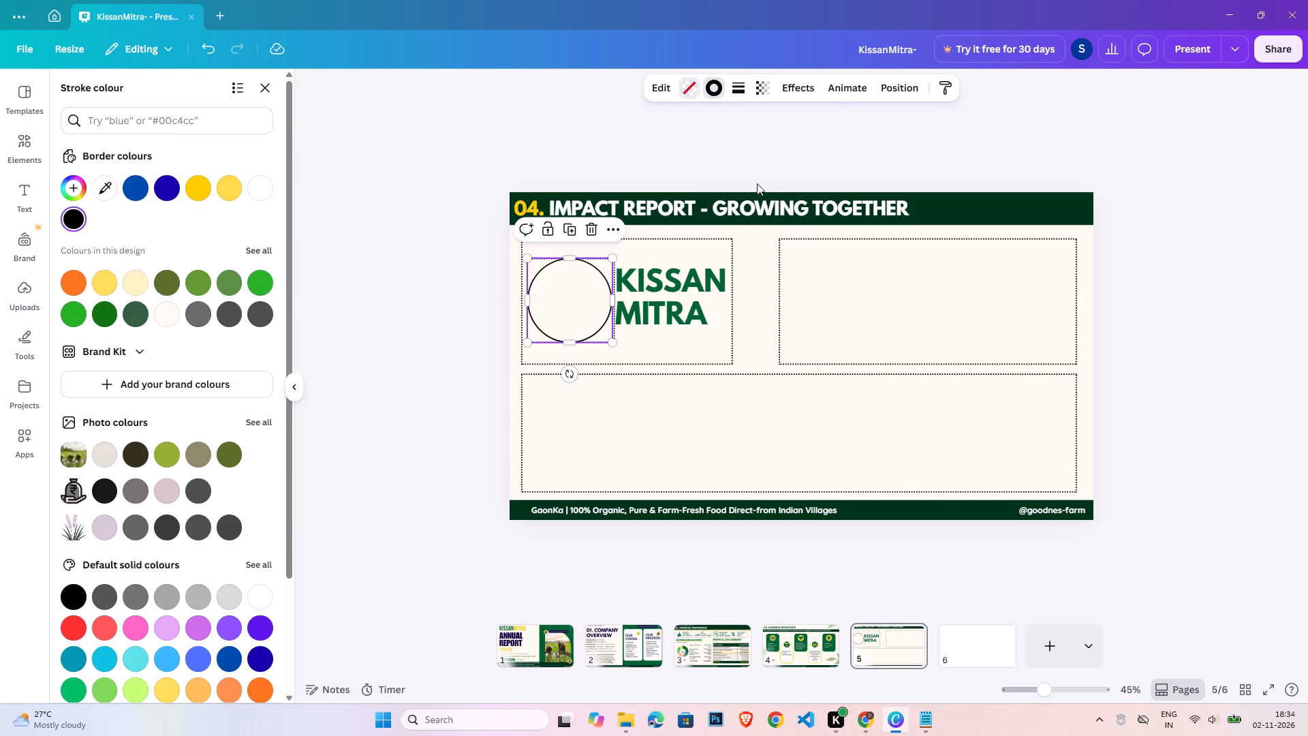
{"action": "left_click", "coordinate": [103, 314]}
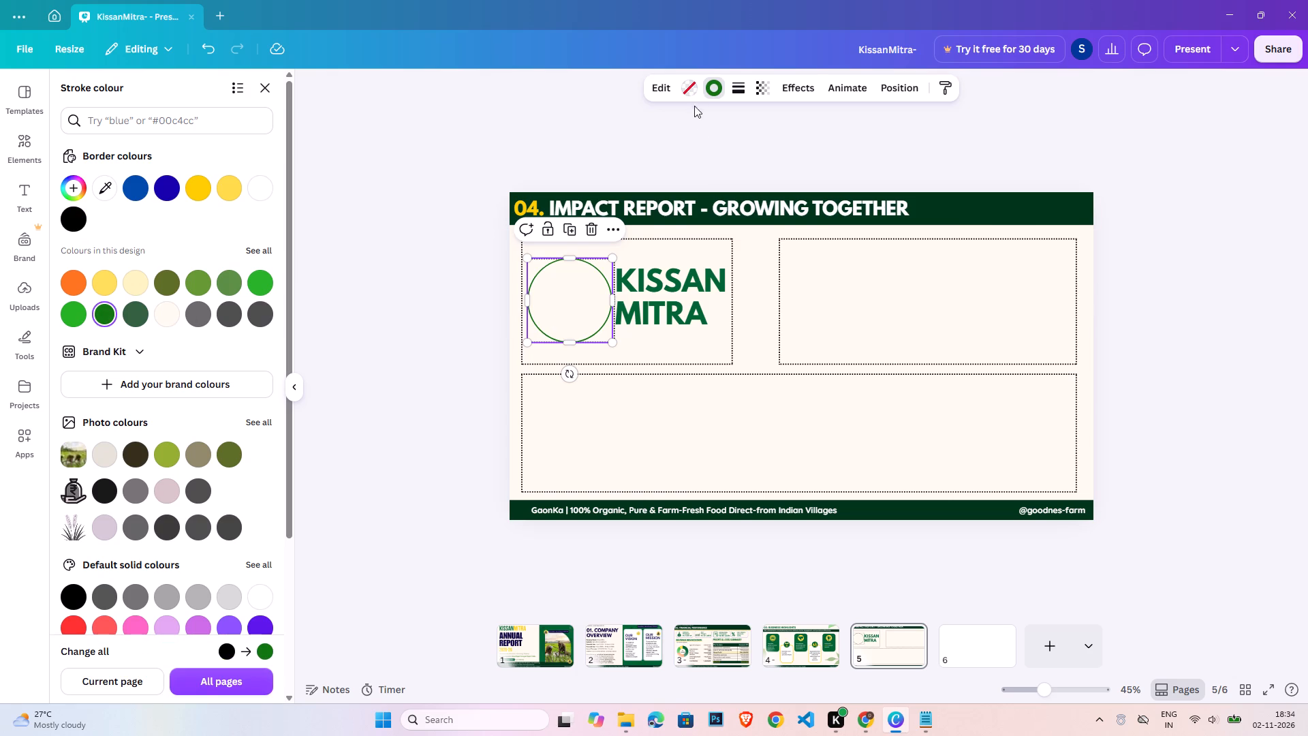
{"action": "left_click", "coordinate": [142, 311]}
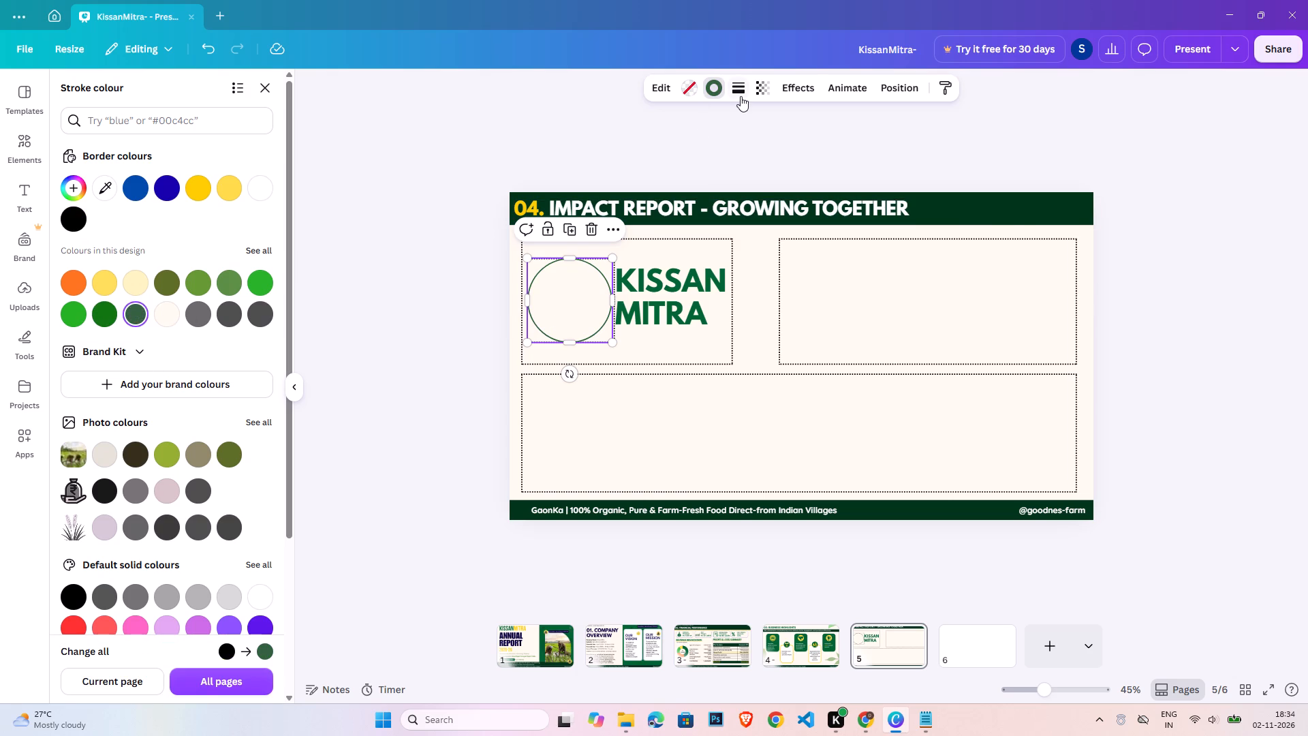
{"action": "left_click", "coordinate": [741, 96]}
{"action": "left_click", "coordinate": [654, 187]}
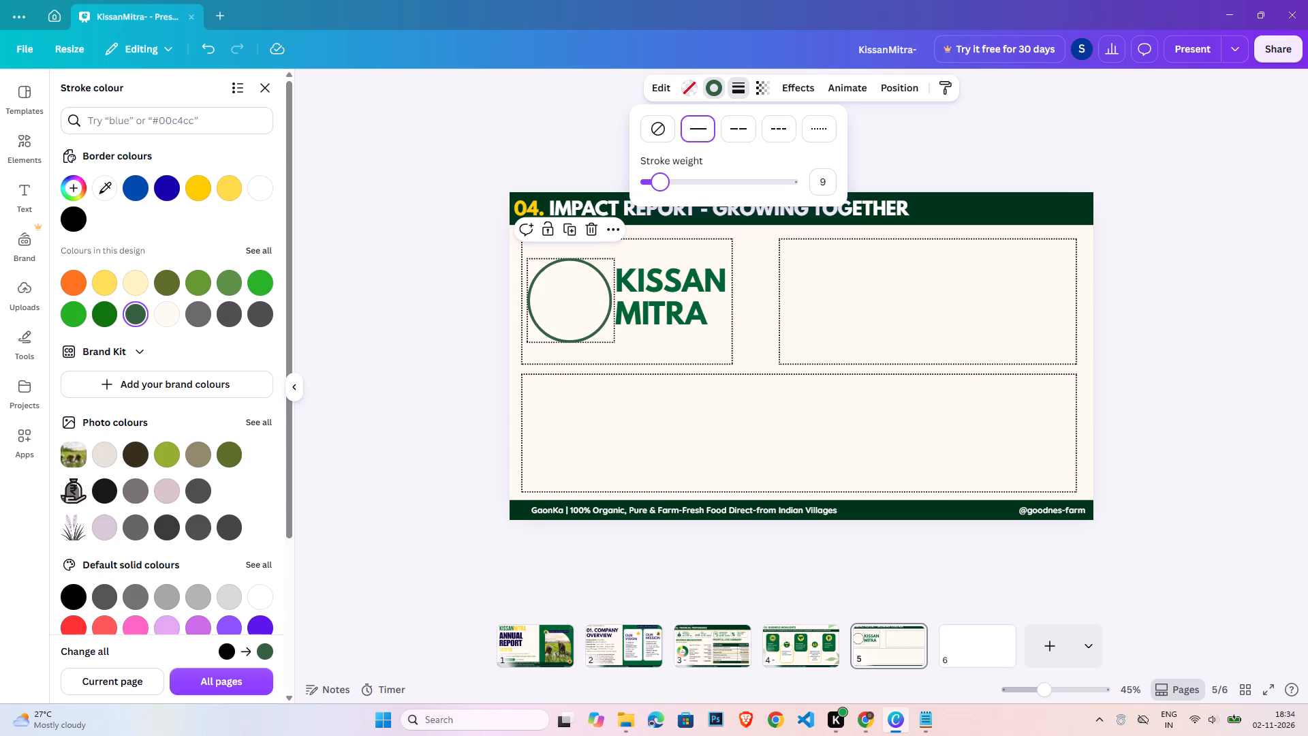
{"action": "double_click", "coordinate": [1159, 288]}
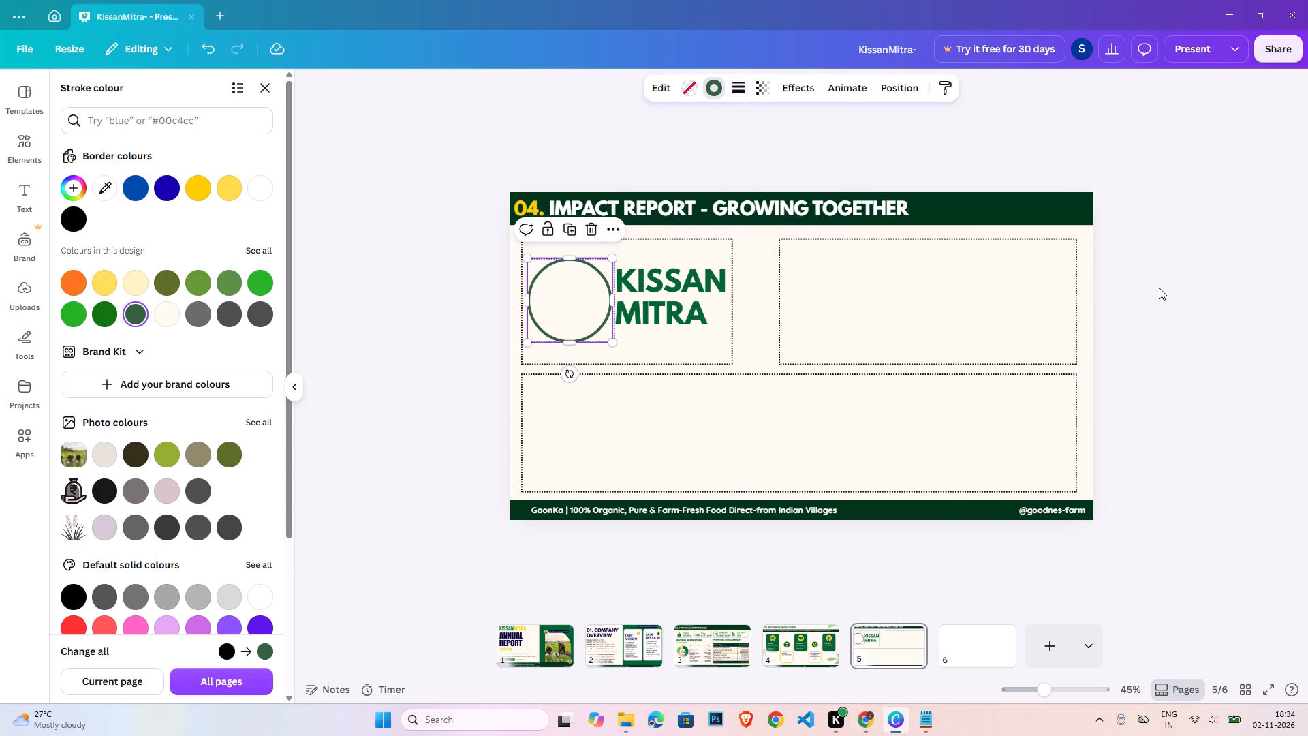
{"action": "left_click", "coordinate": [454, 370]}
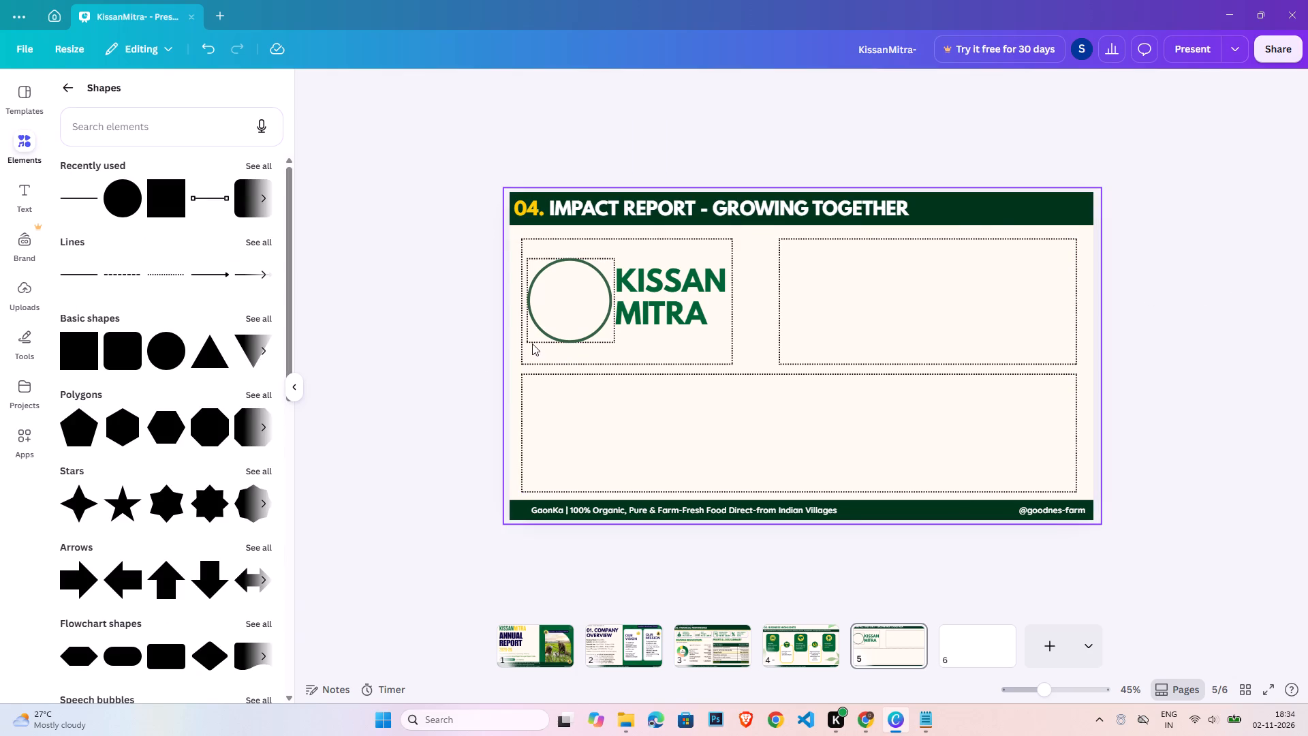
Delete the small dotted square around the circle, keeping the circle and the KISSAN MITRA text.
{"action": "left_click", "coordinate": [533, 341]}
{"action": "left_click", "coordinate": [557, 321]}
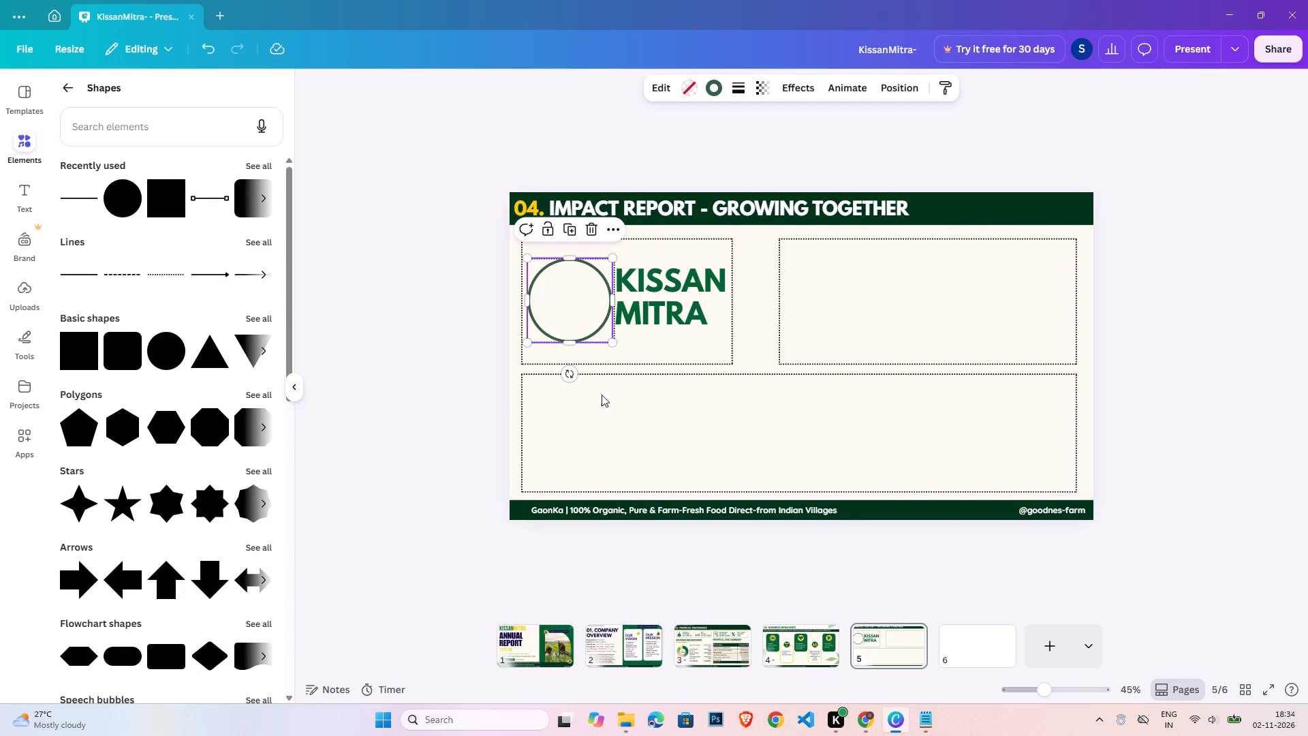
{"action": "left_click", "coordinate": [1069, 689]}
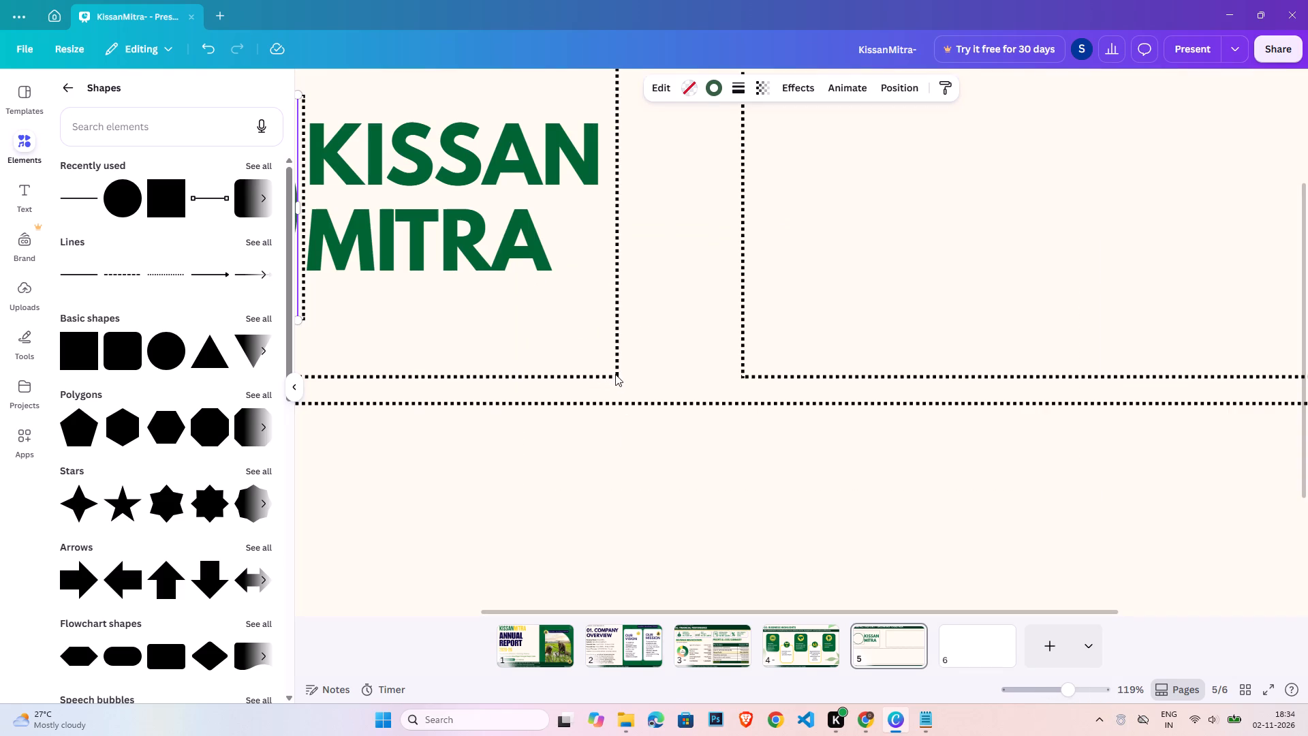
{"action": "left_click", "coordinate": [304, 310]}
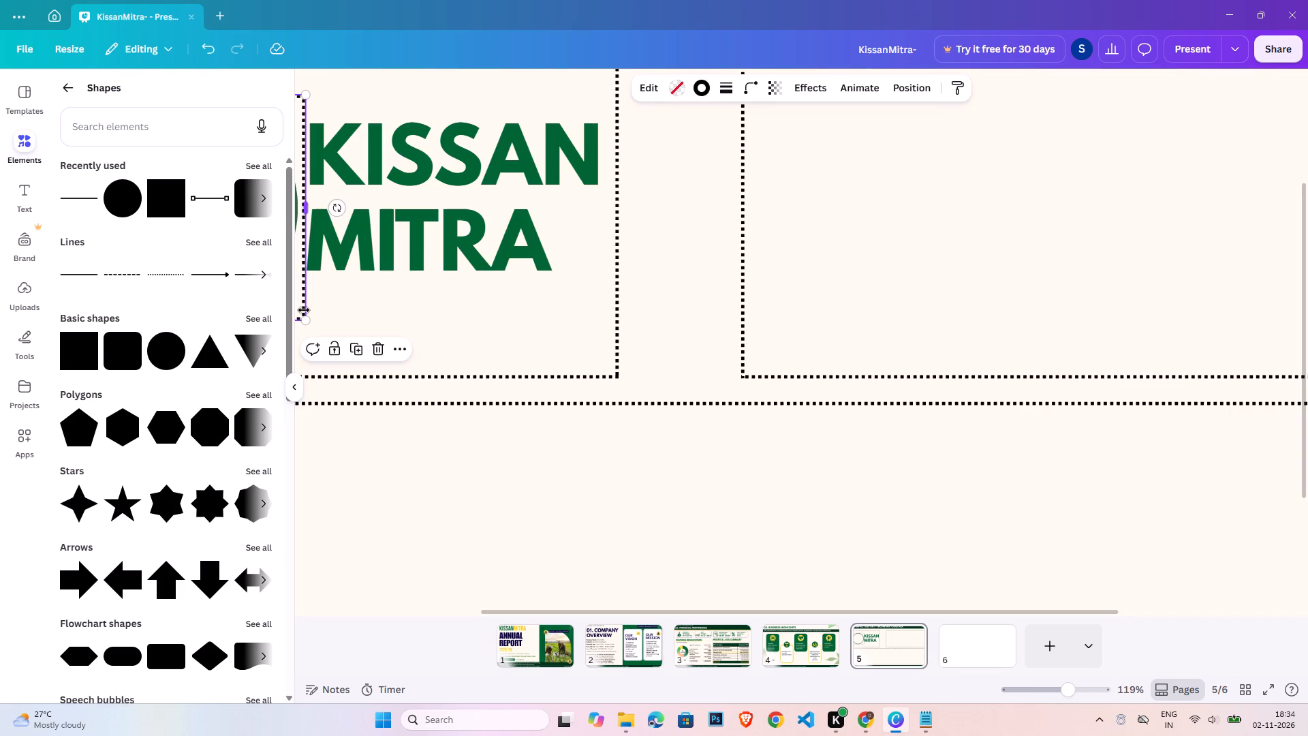
{"action": "key", "text": "Delete"}
{"action": "left_click", "coordinate": [1057, 694]}
{"action": "left_click", "coordinate": [1046, 692]}
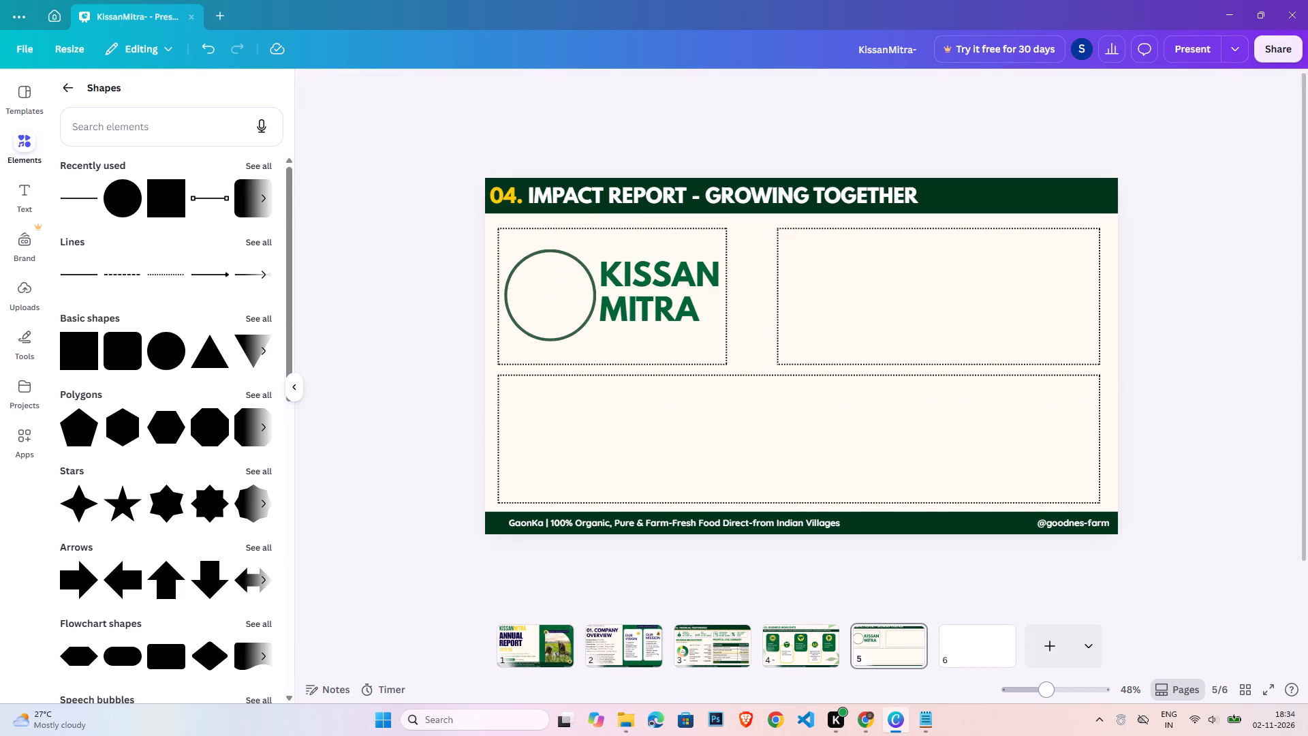
{"action": "left_click", "coordinate": [1130, 433]}
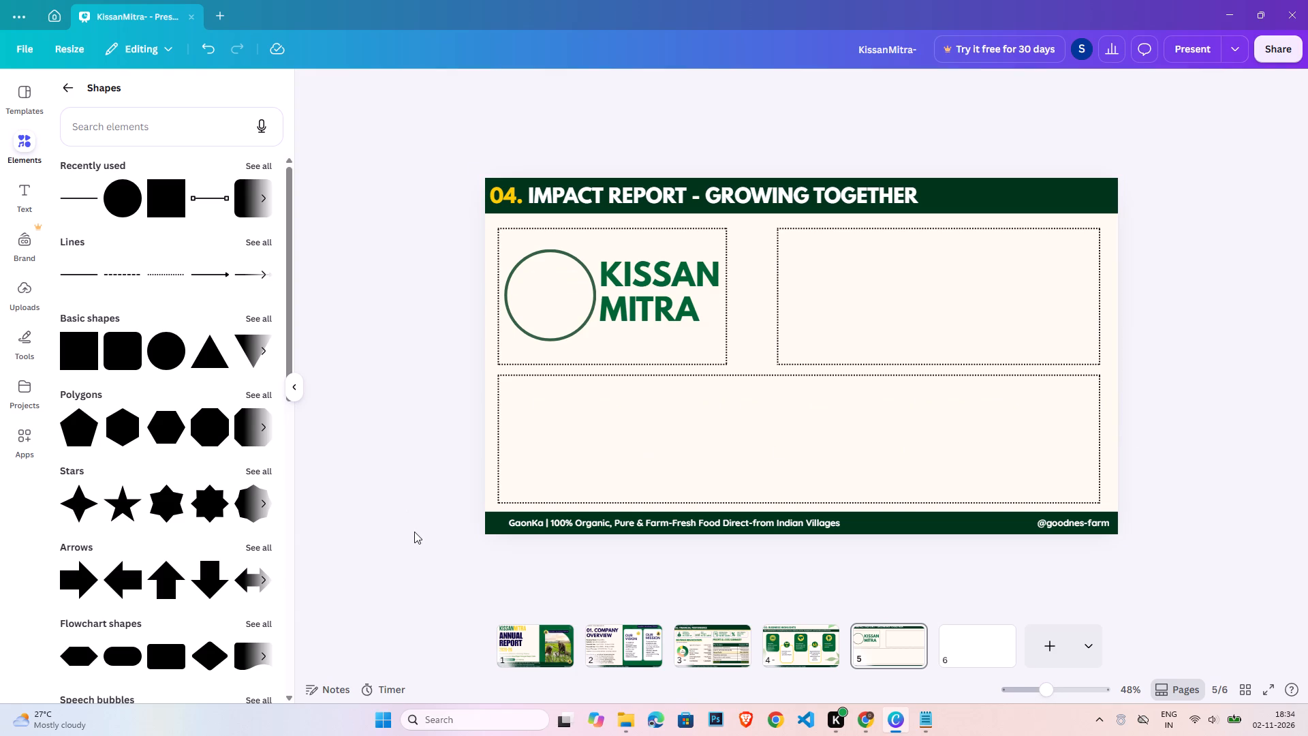
Add the recently used seedling-on-soil graphic and enlarge it to about 237 by 216 inside the green circle.
{"action": "left_click", "coordinate": [59, 93]}
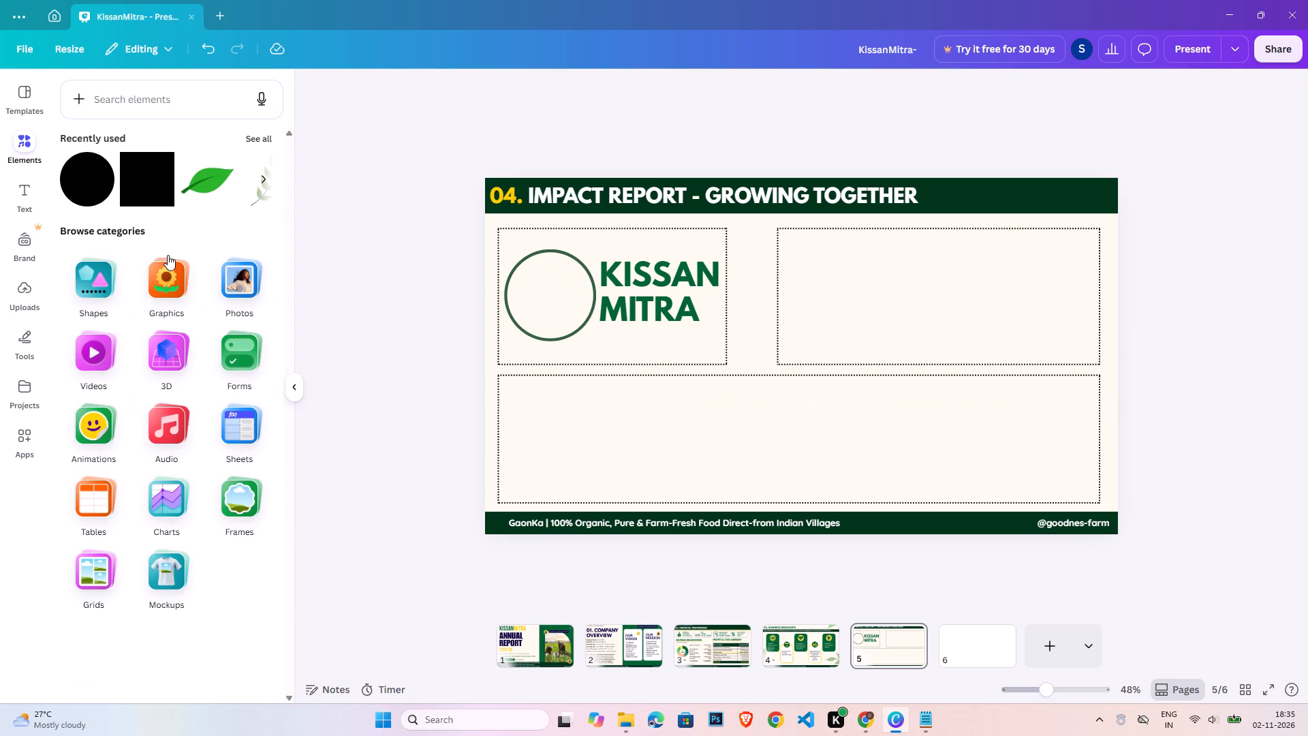
{"action": "left_click", "coordinate": [258, 131]}
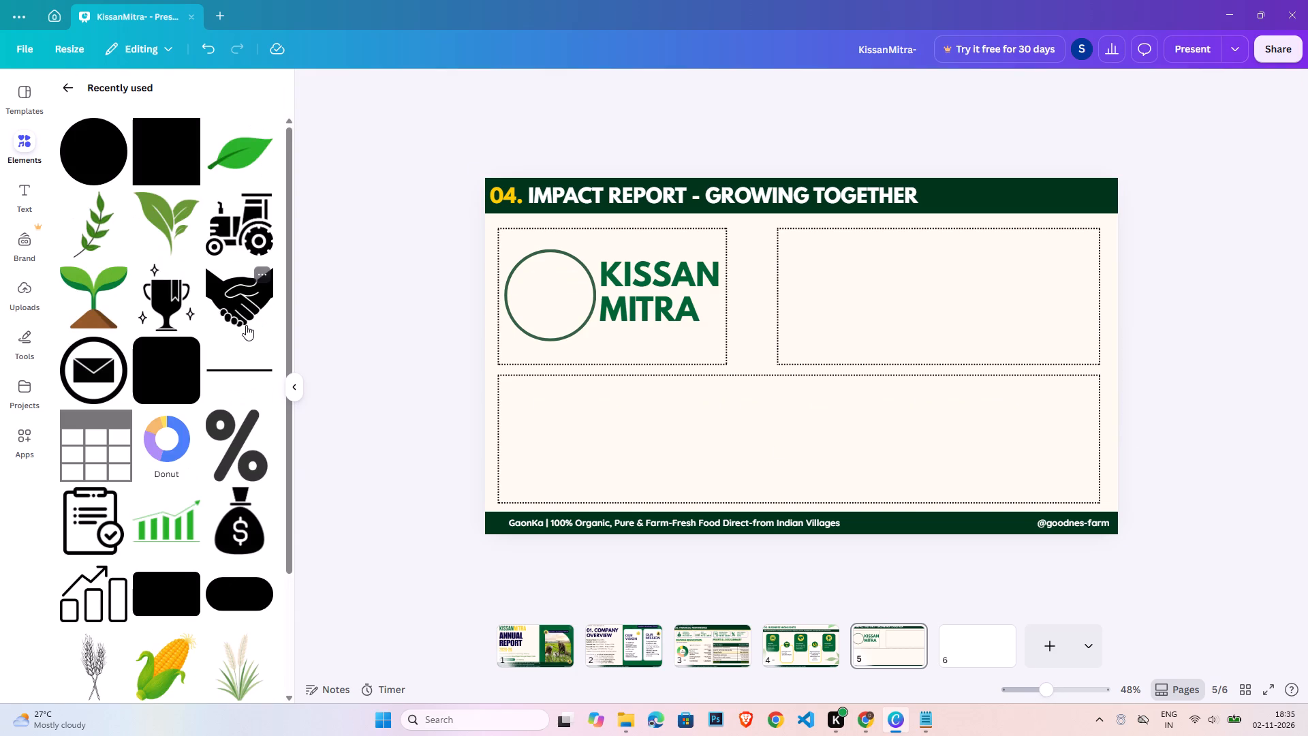
{"action": "left_click", "coordinate": [85, 295]}
{"action": "left_click_drag", "start_coordinate": [797, 354], "coordinate": [561, 280]}
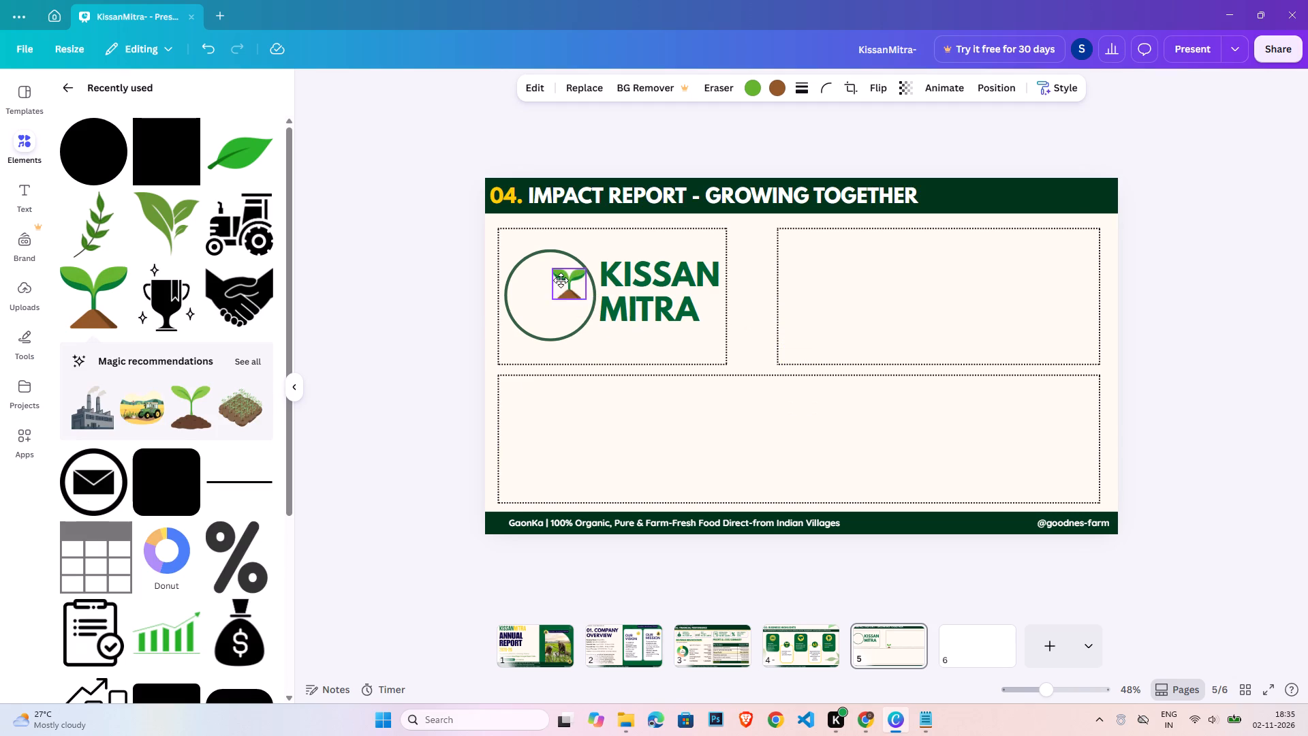
{"action": "left_click_drag", "start_coordinate": [561, 280], "coordinate": [533, 276]}
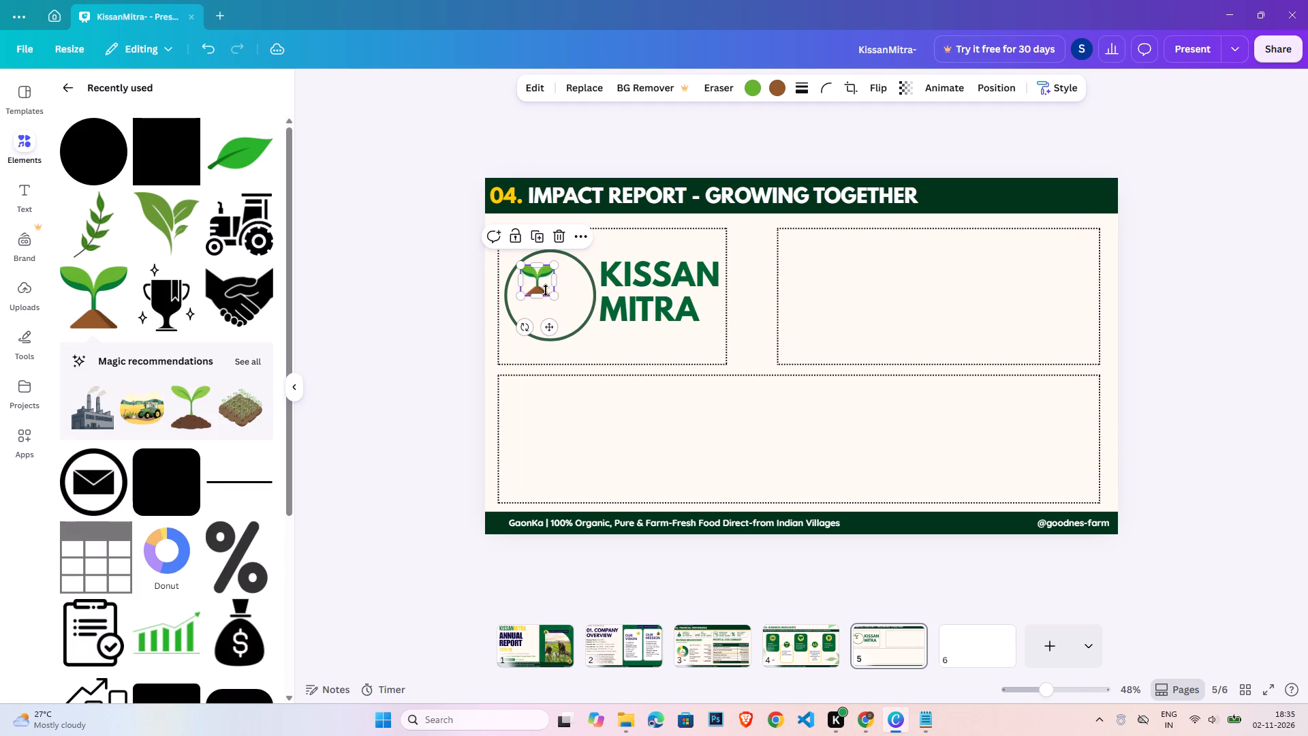
{"action": "left_click_drag", "start_coordinate": [552, 290], "coordinate": [579, 326]}
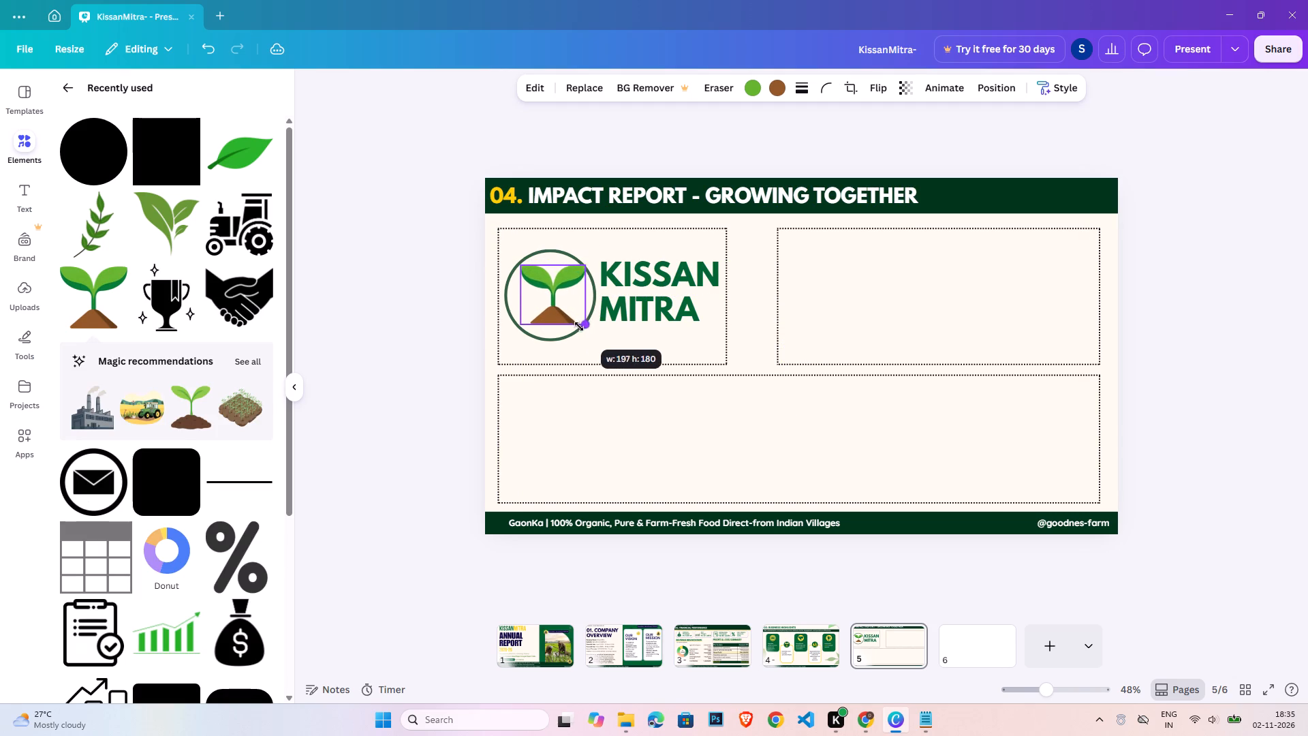
{"action": "left_click_drag", "start_coordinate": [579, 326], "coordinate": [584, 330]}
{"action": "left_click", "coordinate": [517, 266]}
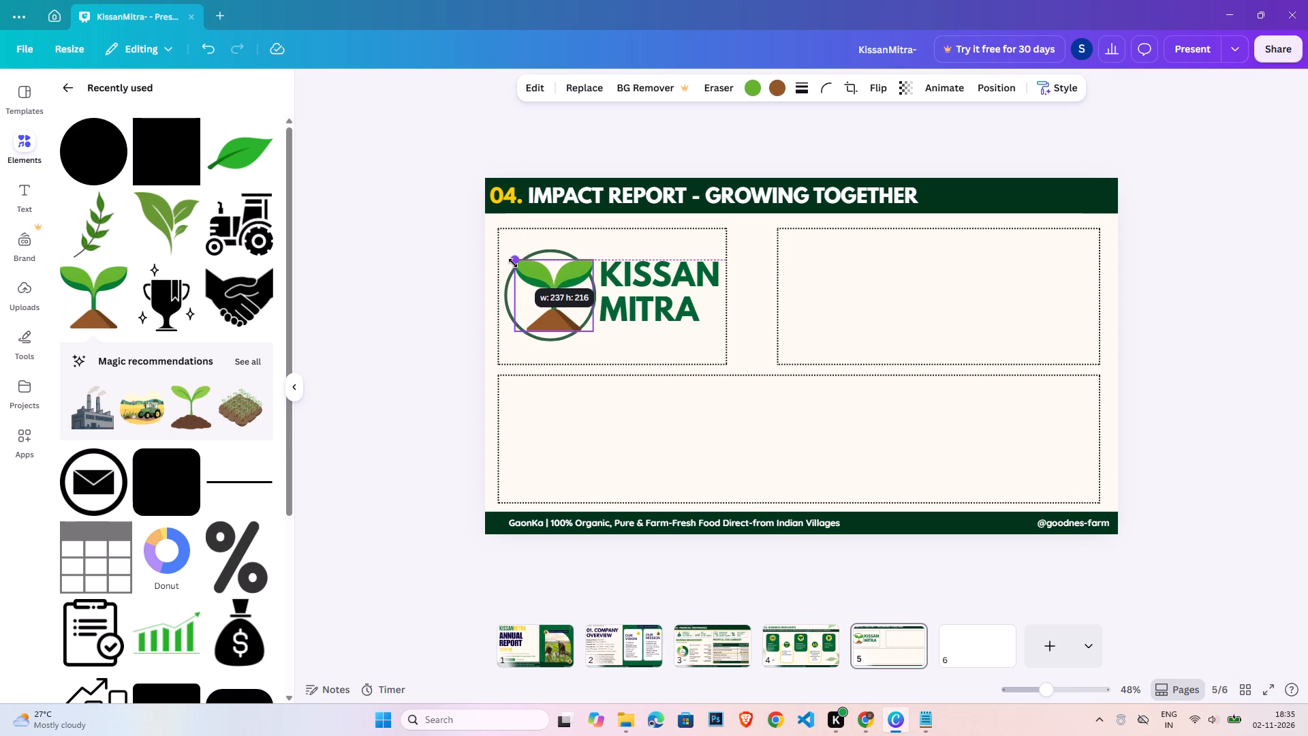
Shrink the seedling to about 200 by 182 px and centre it horizontally inside the circle.
{"action": "left_click", "coordinate": [1070, 699]}
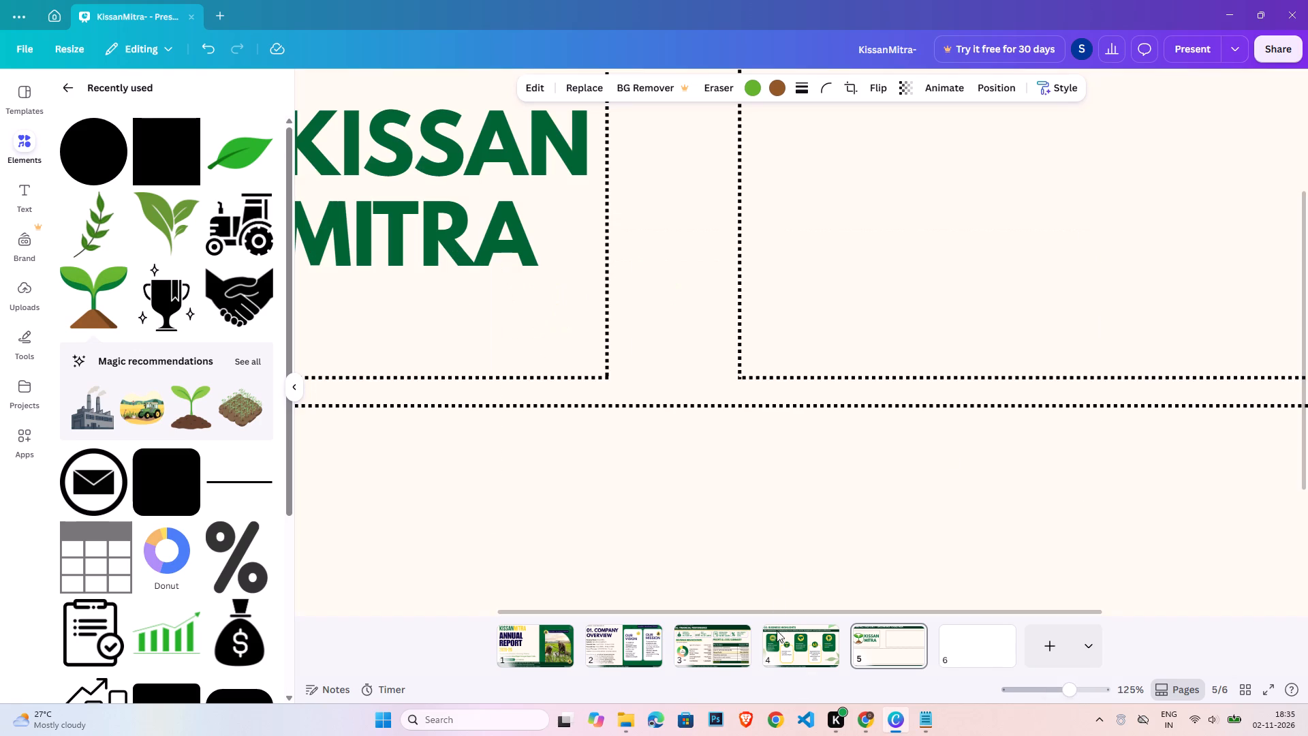
{"action": "left_click_drag", "start_coordinate": [751, 610], "coordinate": [524, 607]}
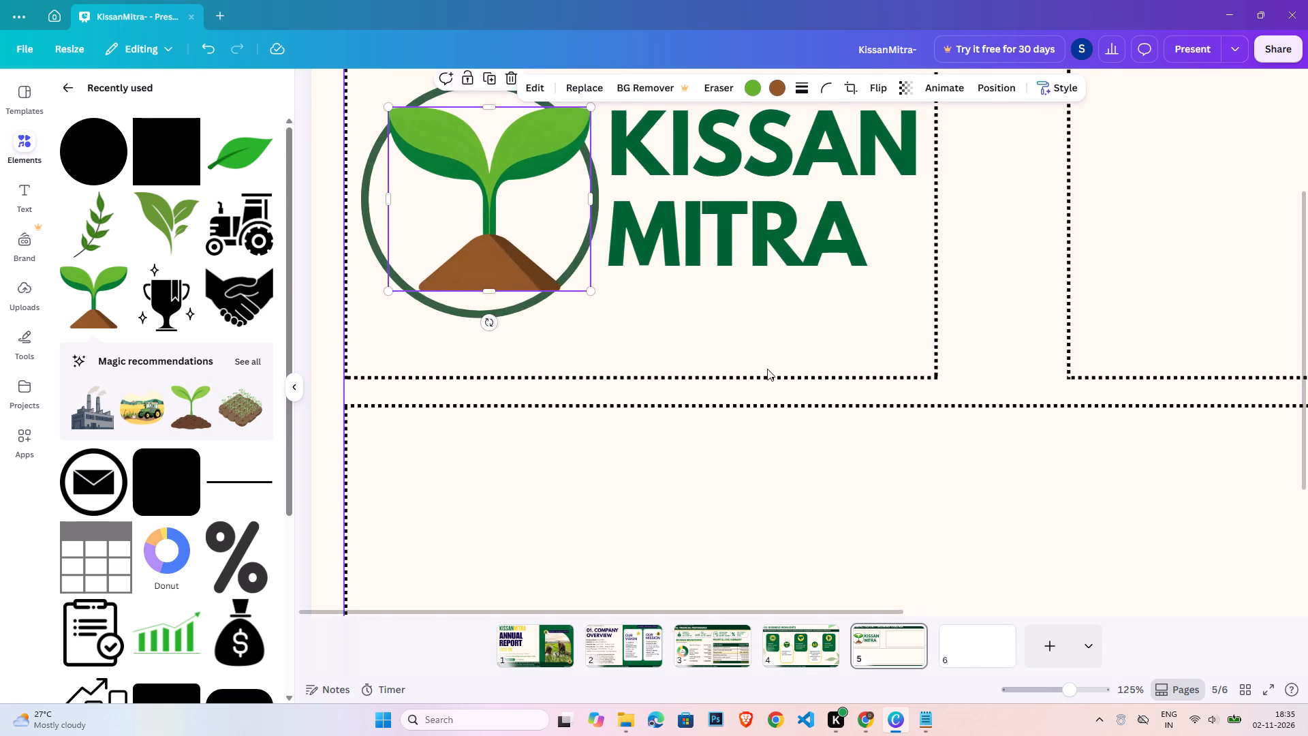
{"action": "scroll", "coordinate": [767, 369], "scroll_direction": "up", "scroll_amount": 3}
{"action": "left_click_drag", "start_coordinate": [501, 394], "coordinate": [494, 393]}
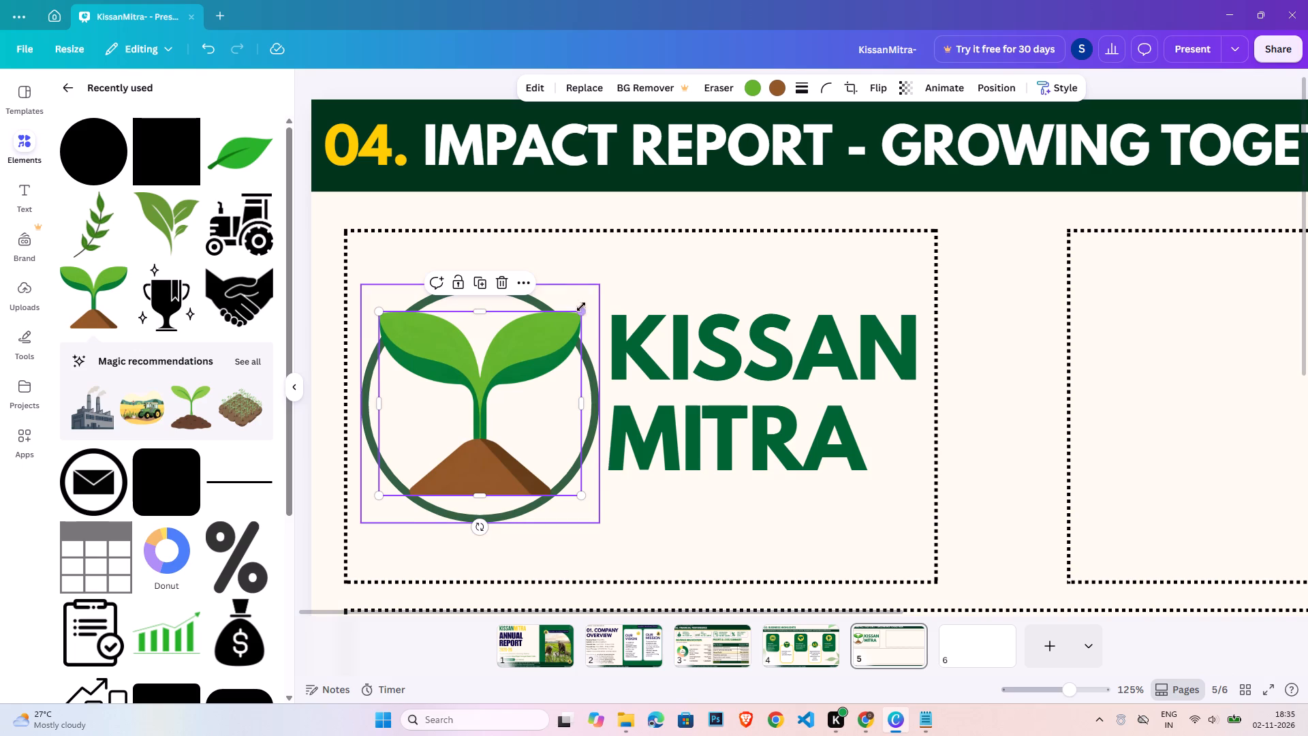
{"action": "left_click_drag", "start_coordinate": [583, 307], "coordinate": [562, 318]}
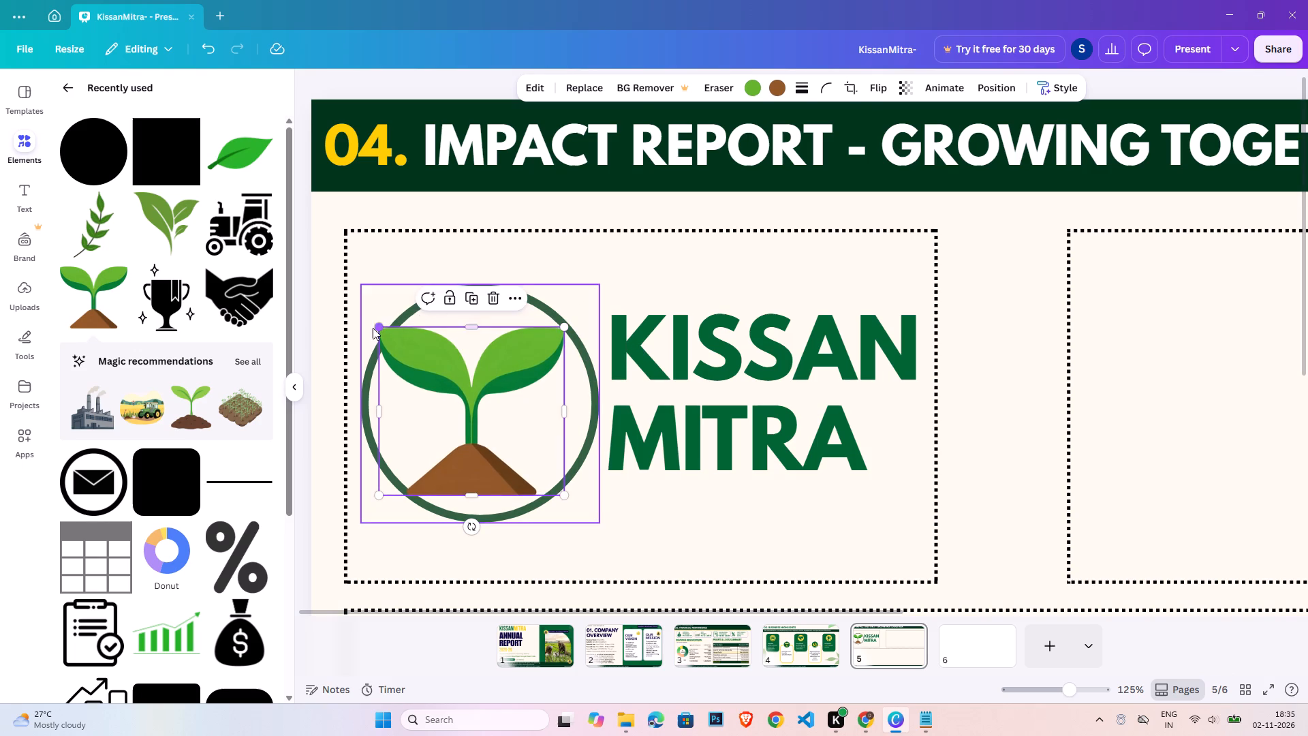
{"action": "left_click", "coordinate": [373, 328]}
{"action": "left_click", "coordinate": [384, 328]}
{"action": "left_click_drag", "start_coordinate": [375, 328], "coordinate": [386, 326]}
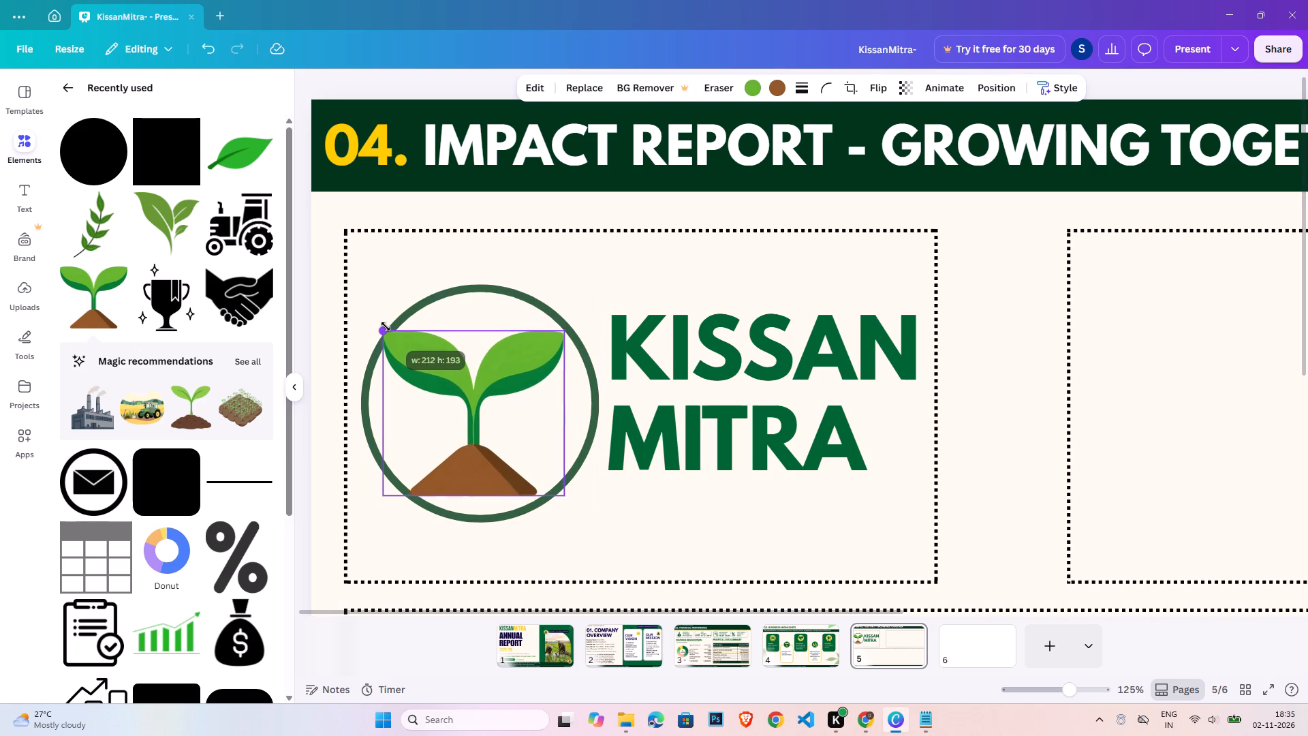
{"action": "left_click_drag", "start_coordinate": [386, 326], "coordinate": [390, 331]}
{"action": "left_click", "coordinate": [461, 383]}
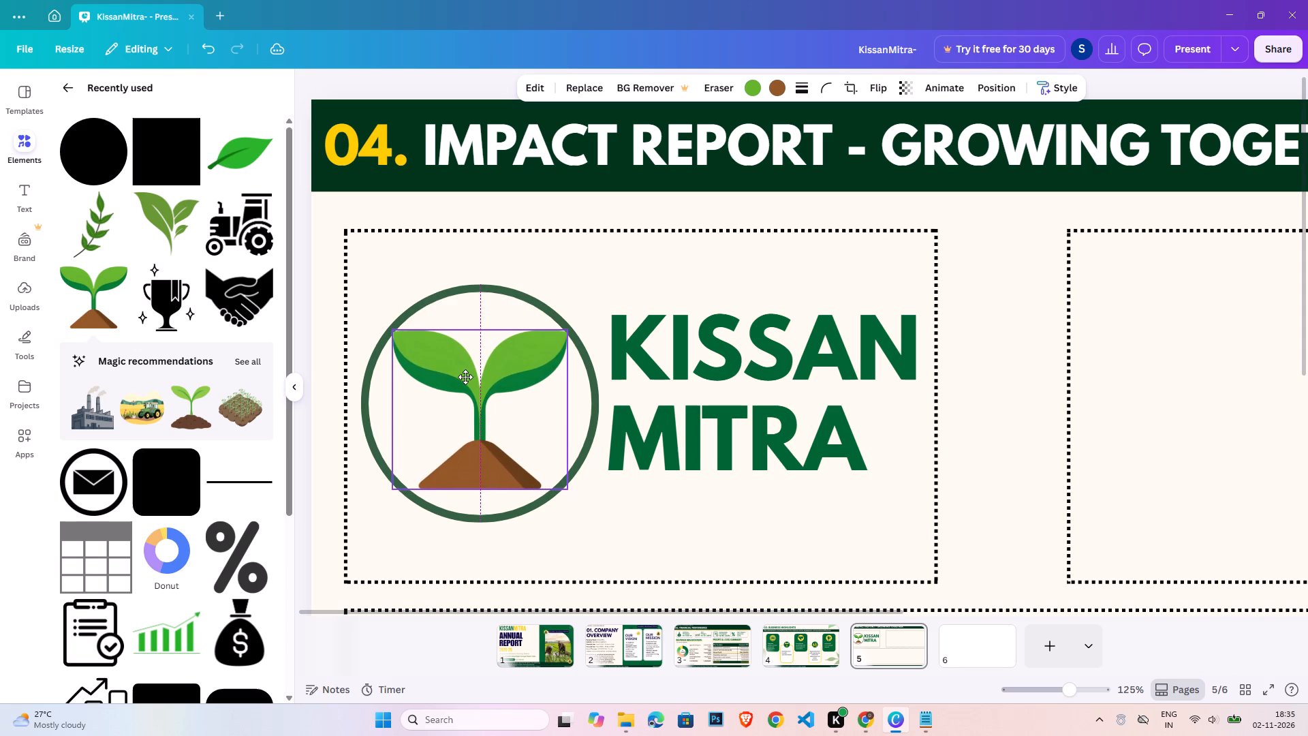
Align the seedling and the circle to each other's vertical middle.
{"action": "left_click", "coordinate": [378, 383]}
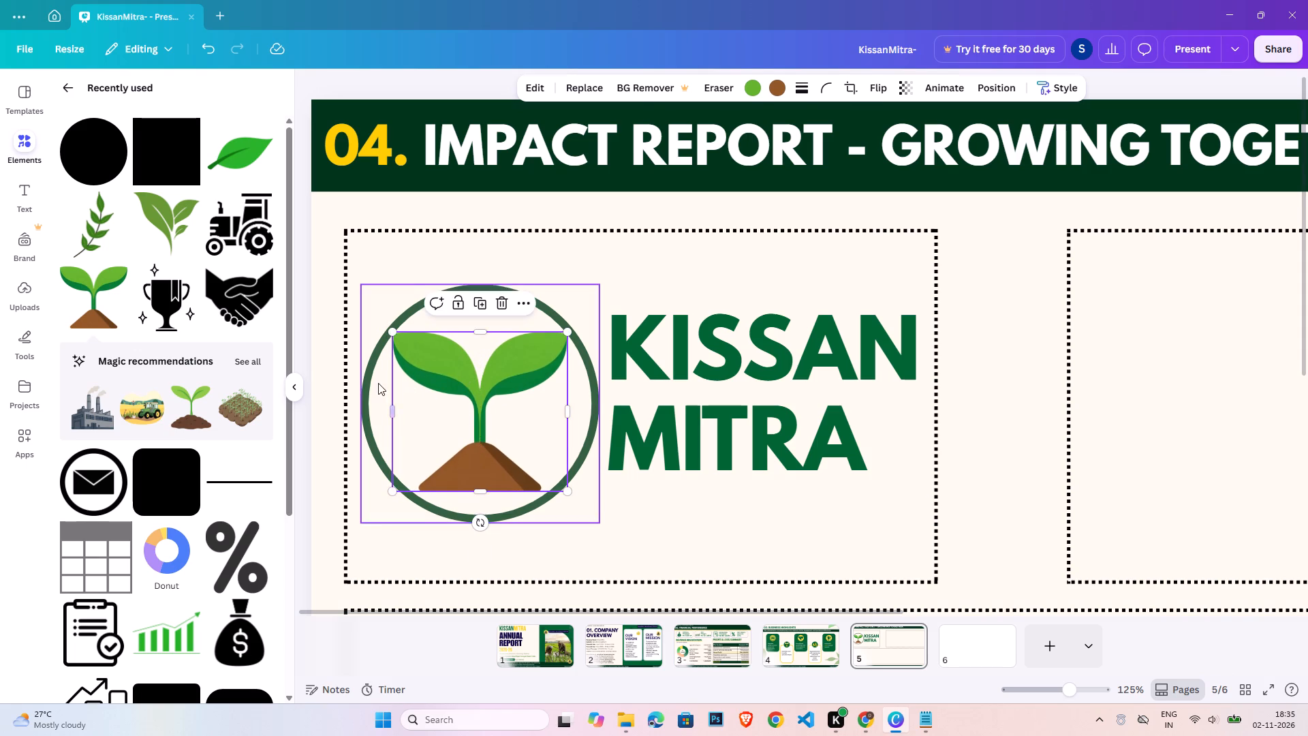
{"action": "left_click", "coordinate": [495, 397], "text": "shift"}
{"action": "left_click", "coordinate": [1055, 86]}
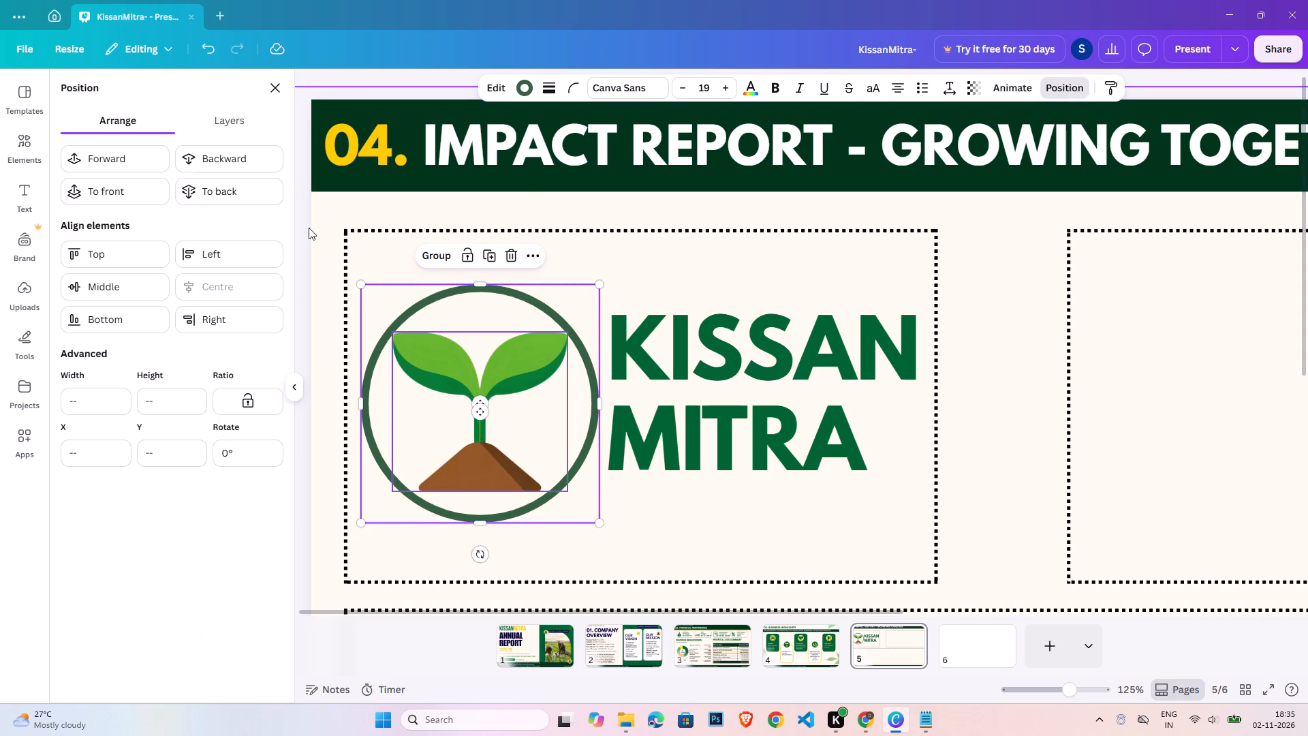
{"action": "left_click", "coordinate": [159, 286]}
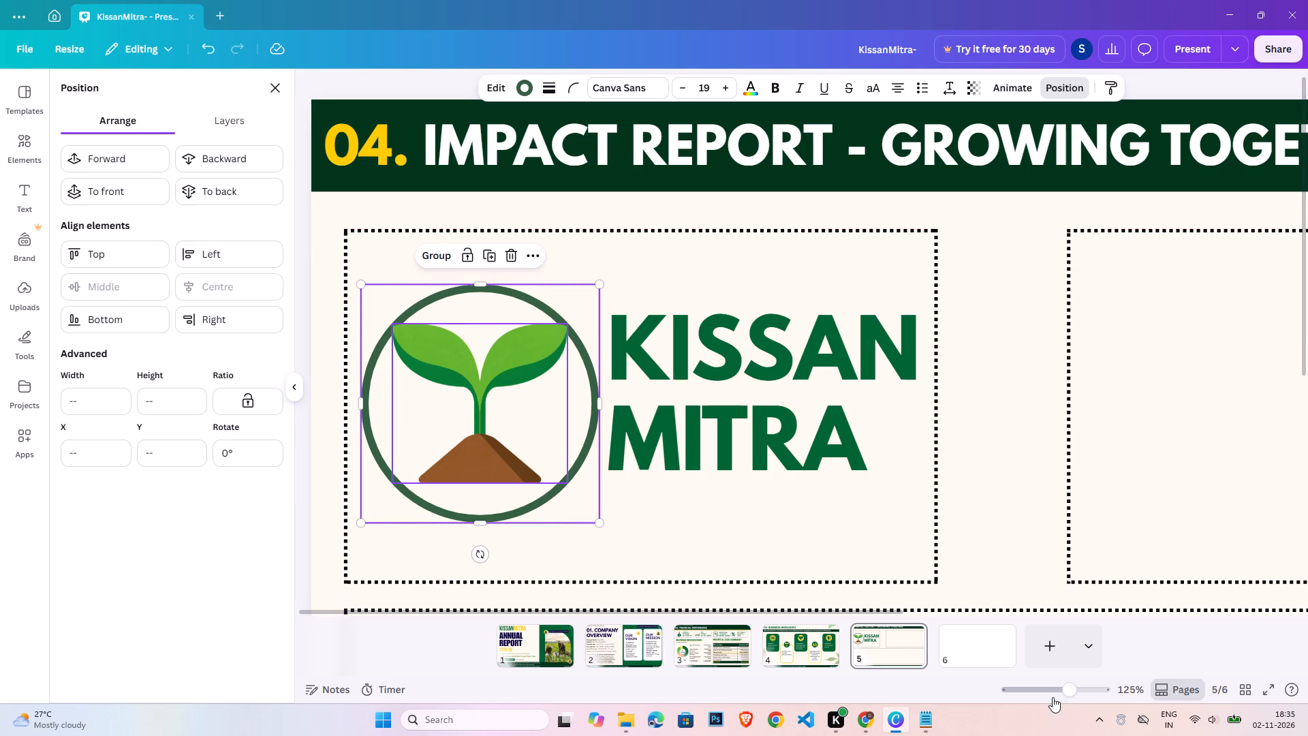
{"action": "left_click", "coordinate": [1059, 695]}
{"action": "left_click", "coordinate": [1048, 558]}
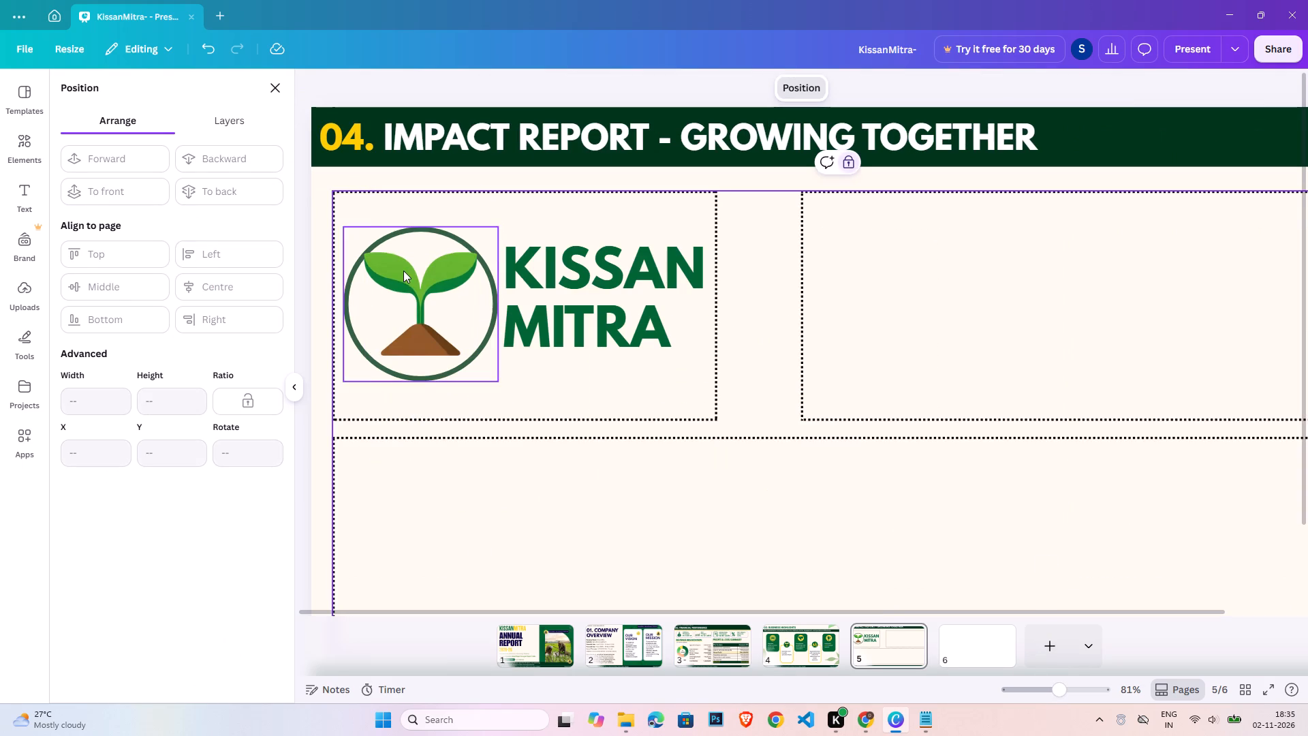
Reduce the seedling to about 191 by 174 px and align it to the circle's centre and middle again.
{"action": "left_click", "coordinate": [403, 271]}
{"action": "left_click", "coordinate": [364, 251]}
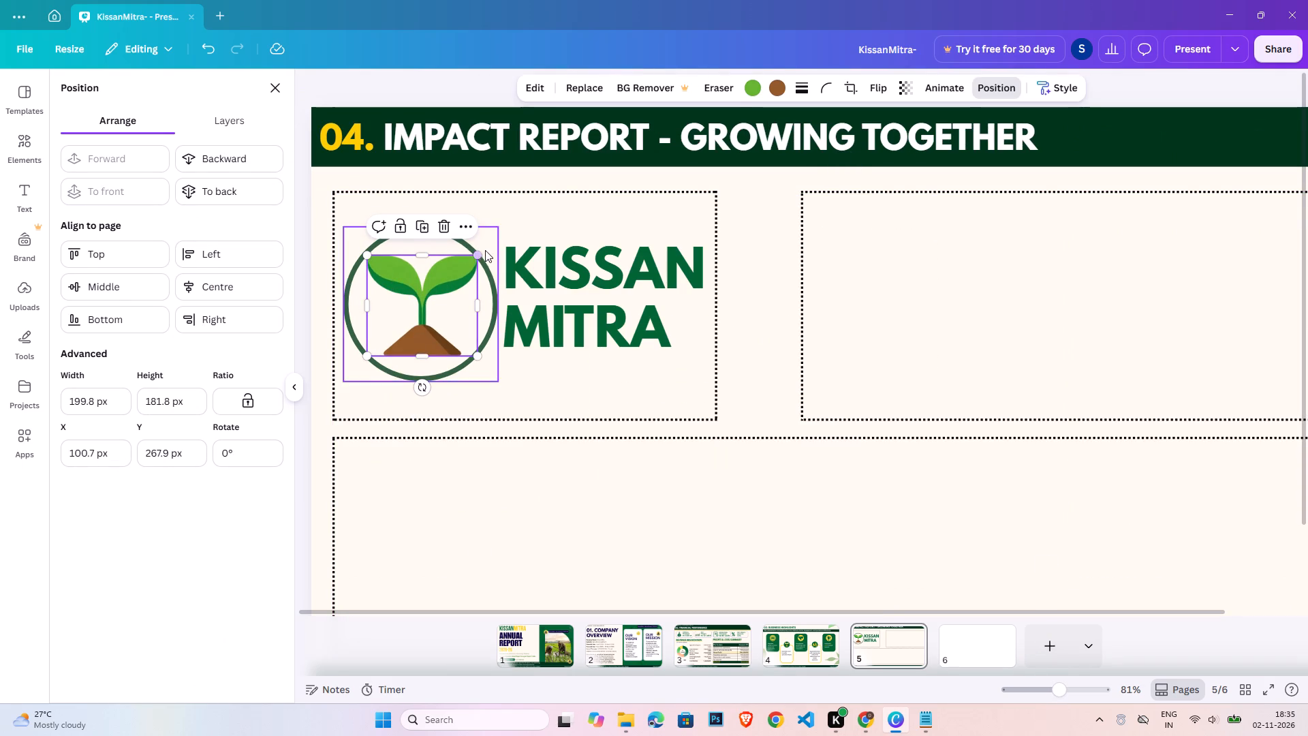
{"action": "left_click", "coordinate": [478, 253]}
{"action": "left_click", "coordinate": [489, 293]}
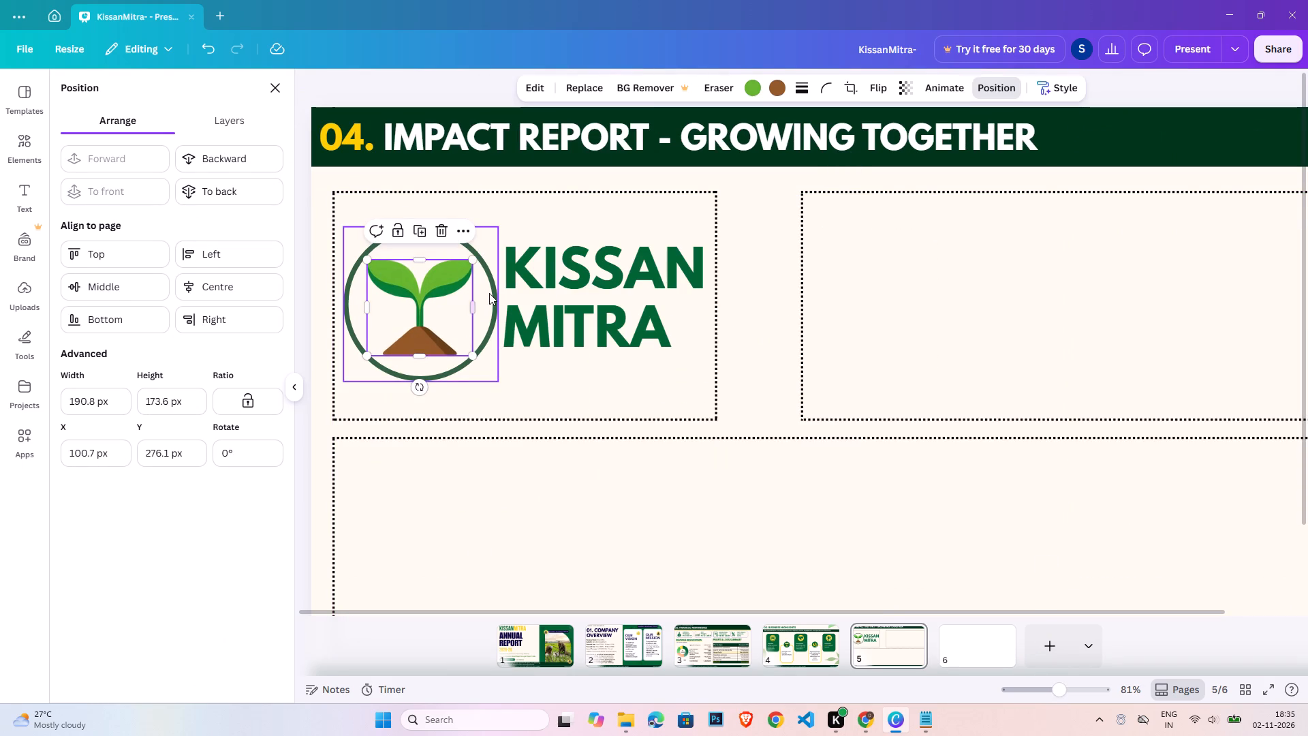
{"action": "left_click", "coordinate": [455, 299], "text": "shift"}
{"action": "left_click", "coordinate": [211, 279]}
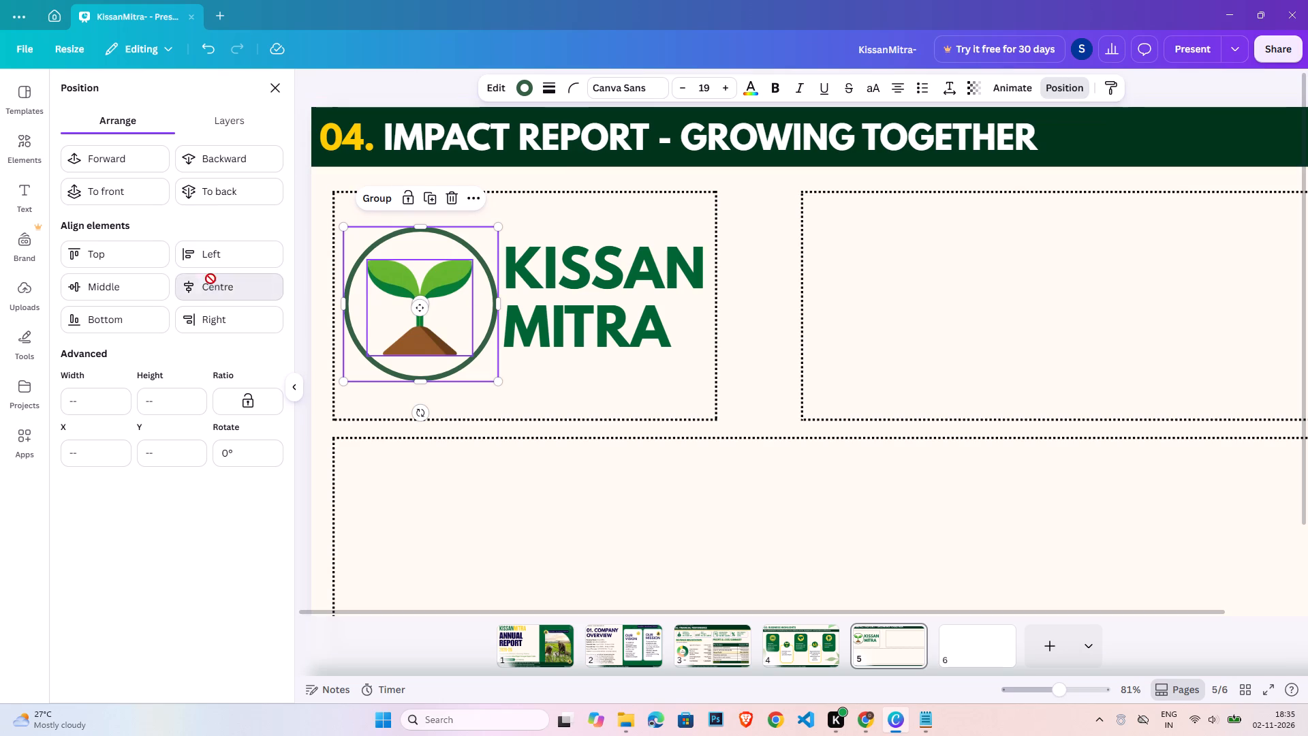
{"action": "left_click", "coordinate": [148, 290]}
{"action": "left_click", "coordinate": [804, 496]}
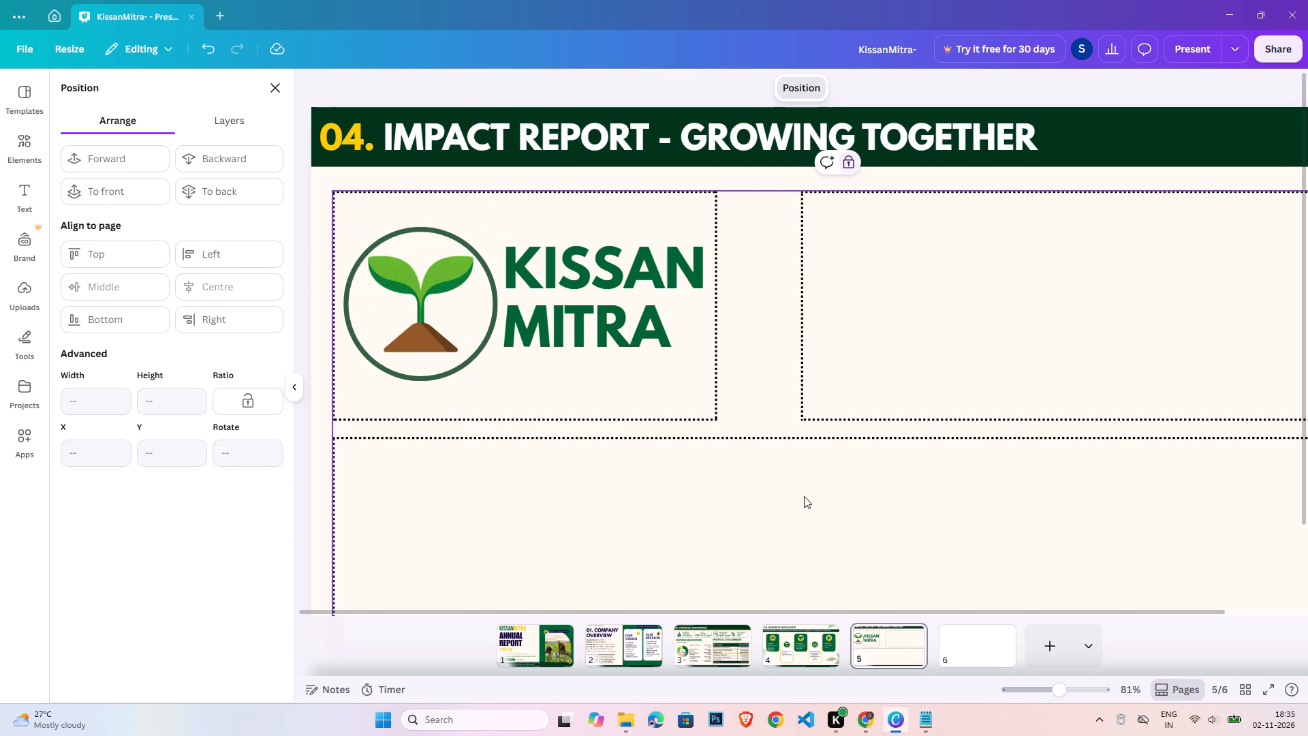
{"action": "left_click", "coordinate": [1049, 690]}
{"action": "left_click", "coordinate": [1160, 535]}
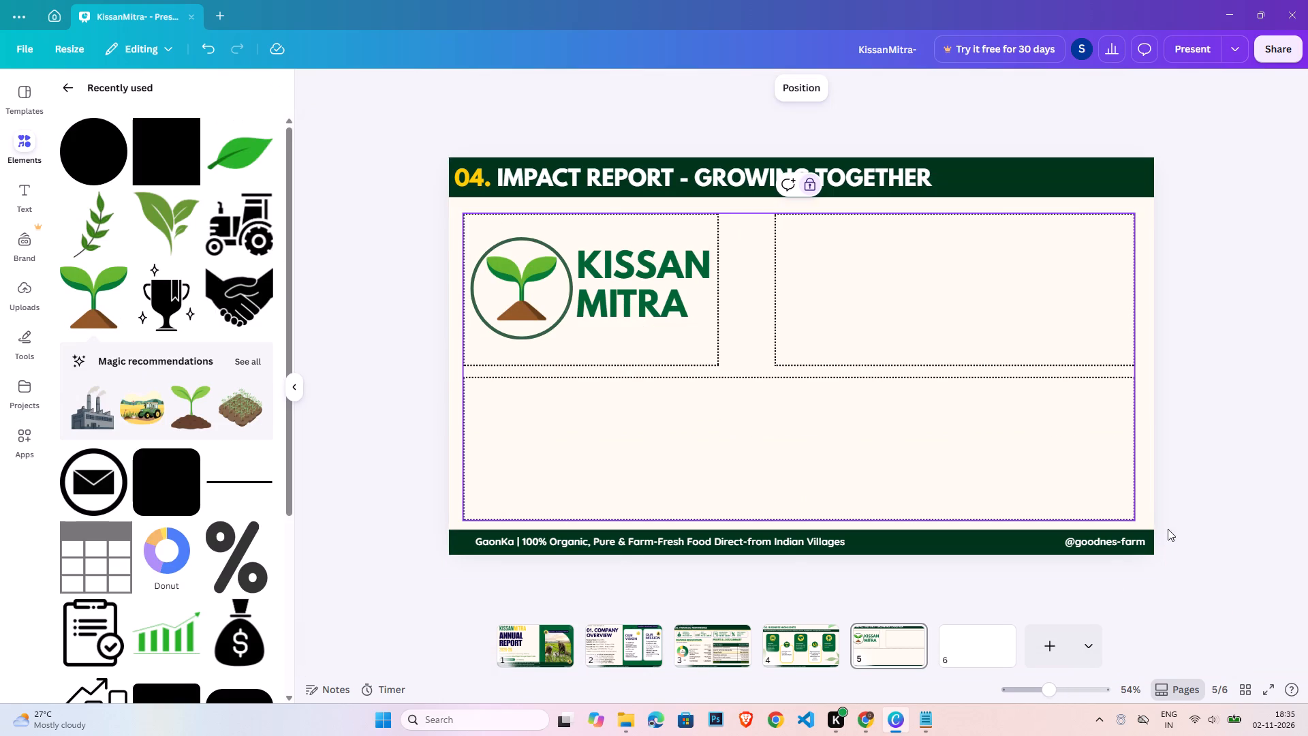
Add a square and fit it into the top-left corner of the right dotted box, resized to about 324 by 205 px.
{"action": "left_click", "coordinate": [1167, 534]}
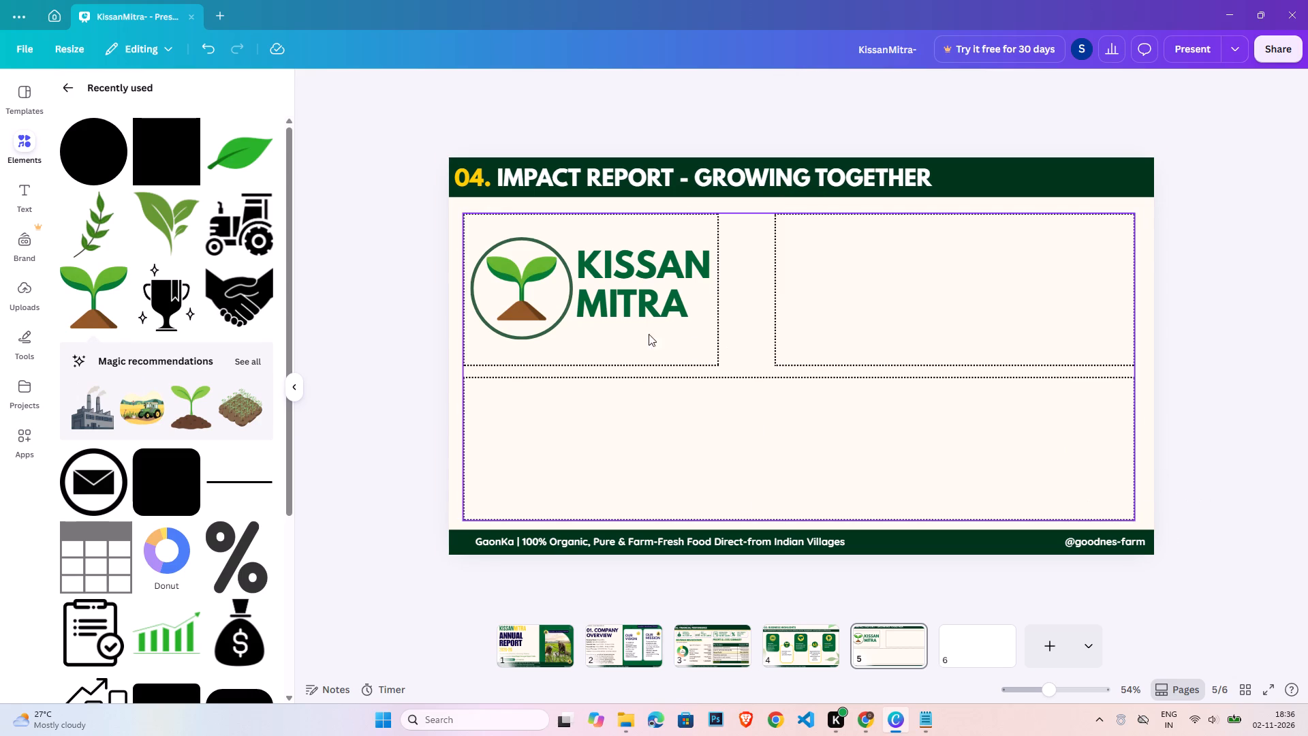
{"action": "left_click", "coordinate": [151, 167]}
{"action": "left_click", "coordinate": [1252, 383]}
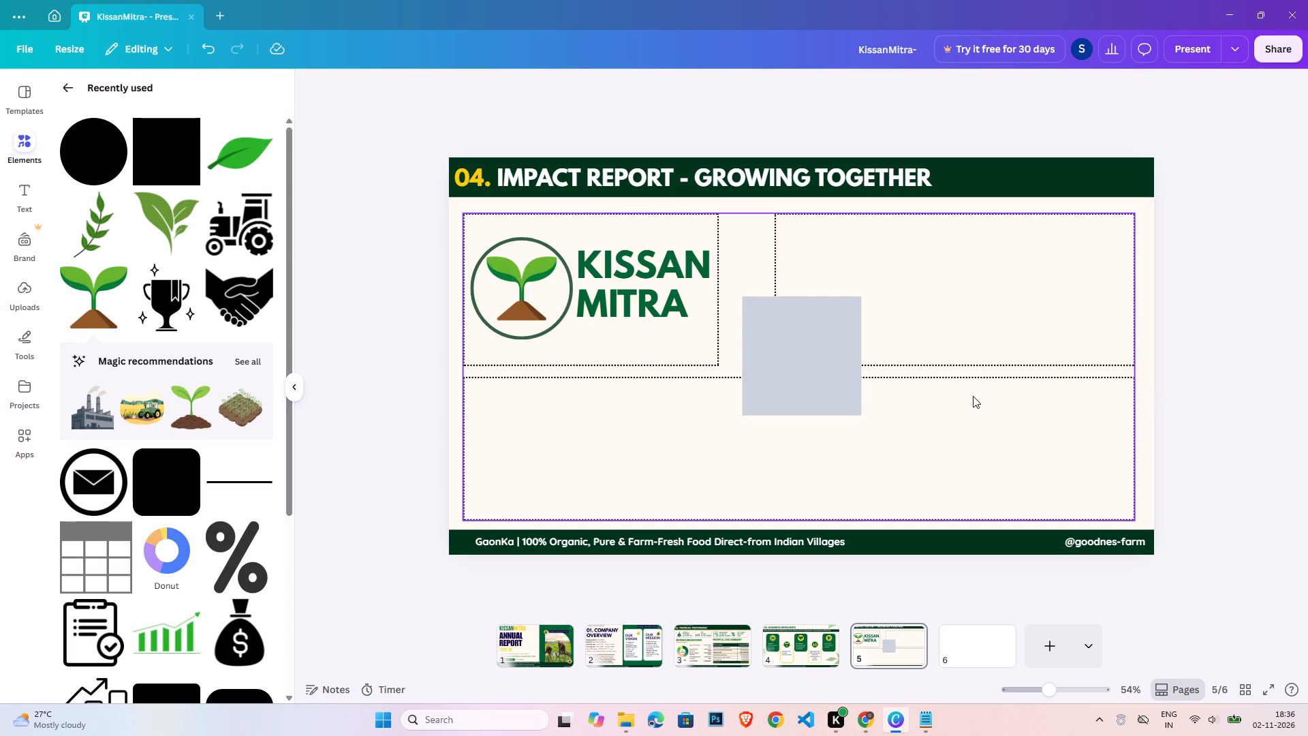
{"action": "left_click_drag", "start_coordinate": [816, 363], "coordinate": [856, 288]}
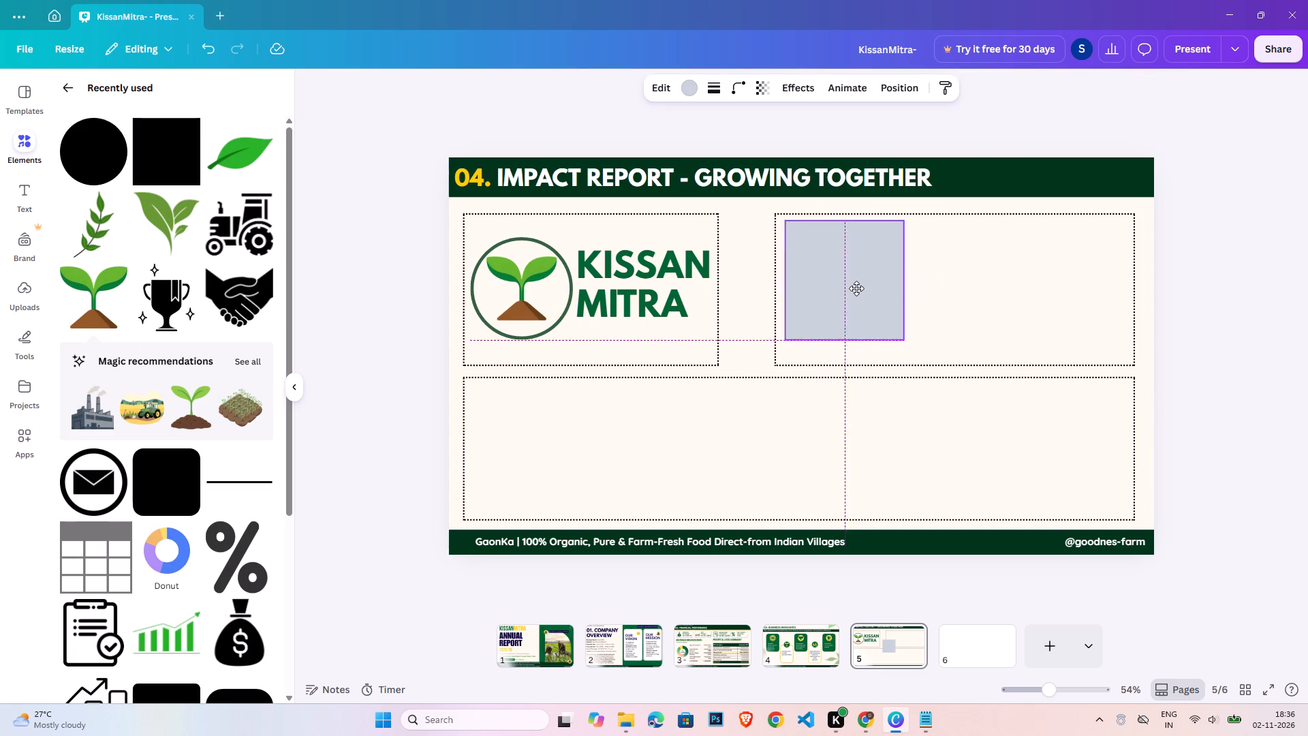
{"action": "left_click_drag", "start_coordinate": [856, 288], "coordinate": [850, 281]}
{"action": "left_click_drag", "start_coordinate": [839, 328], "coordinate": [846, 279]}
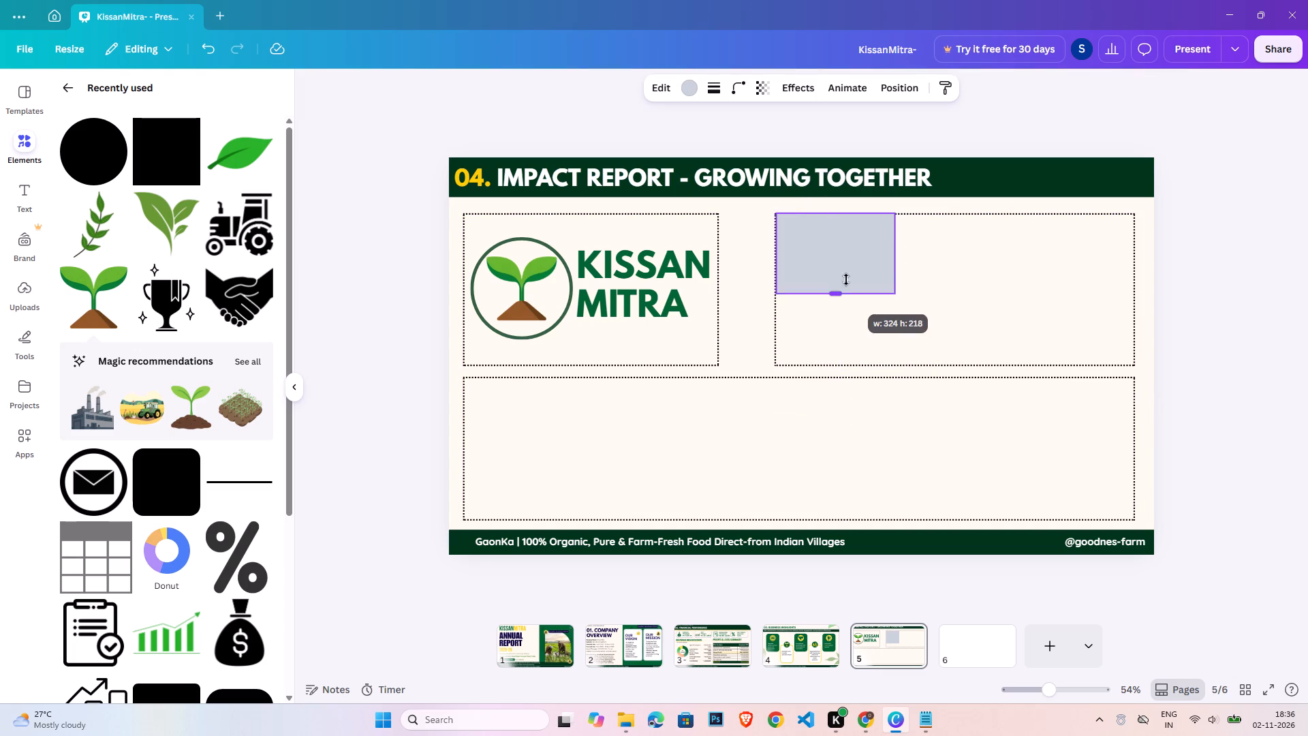
{"action": "left_click_drag", "start_coordinate": [846, 279], "coordinate": [847, 278]}
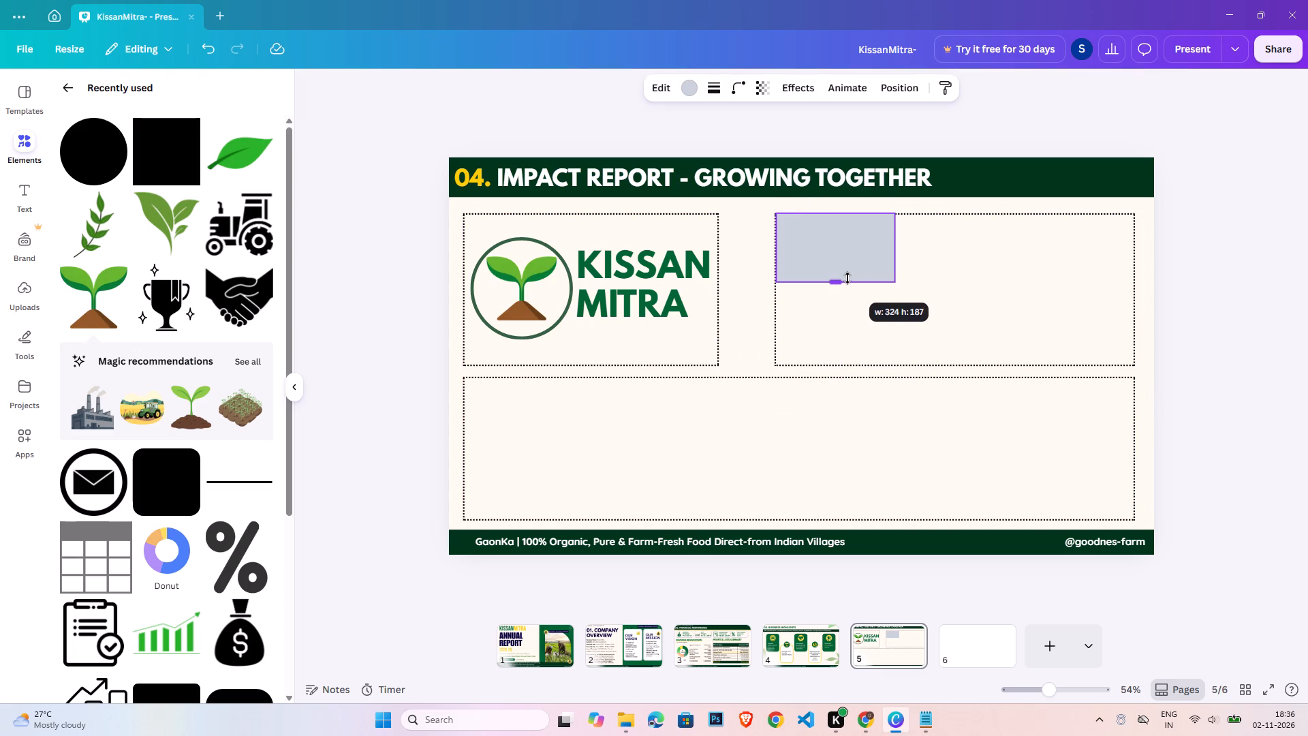
{"action": "left_click_drag", "start_coordinate": [847, 278], "coordinate": [847, 281]}
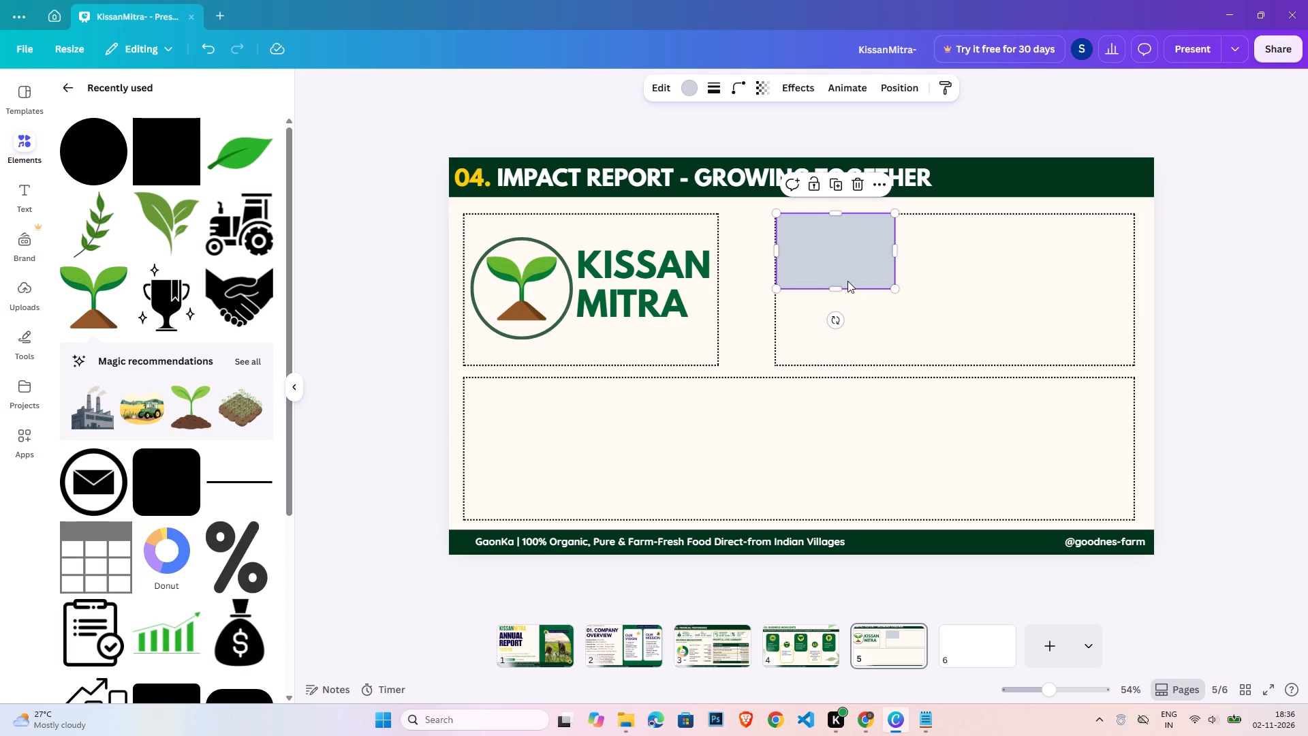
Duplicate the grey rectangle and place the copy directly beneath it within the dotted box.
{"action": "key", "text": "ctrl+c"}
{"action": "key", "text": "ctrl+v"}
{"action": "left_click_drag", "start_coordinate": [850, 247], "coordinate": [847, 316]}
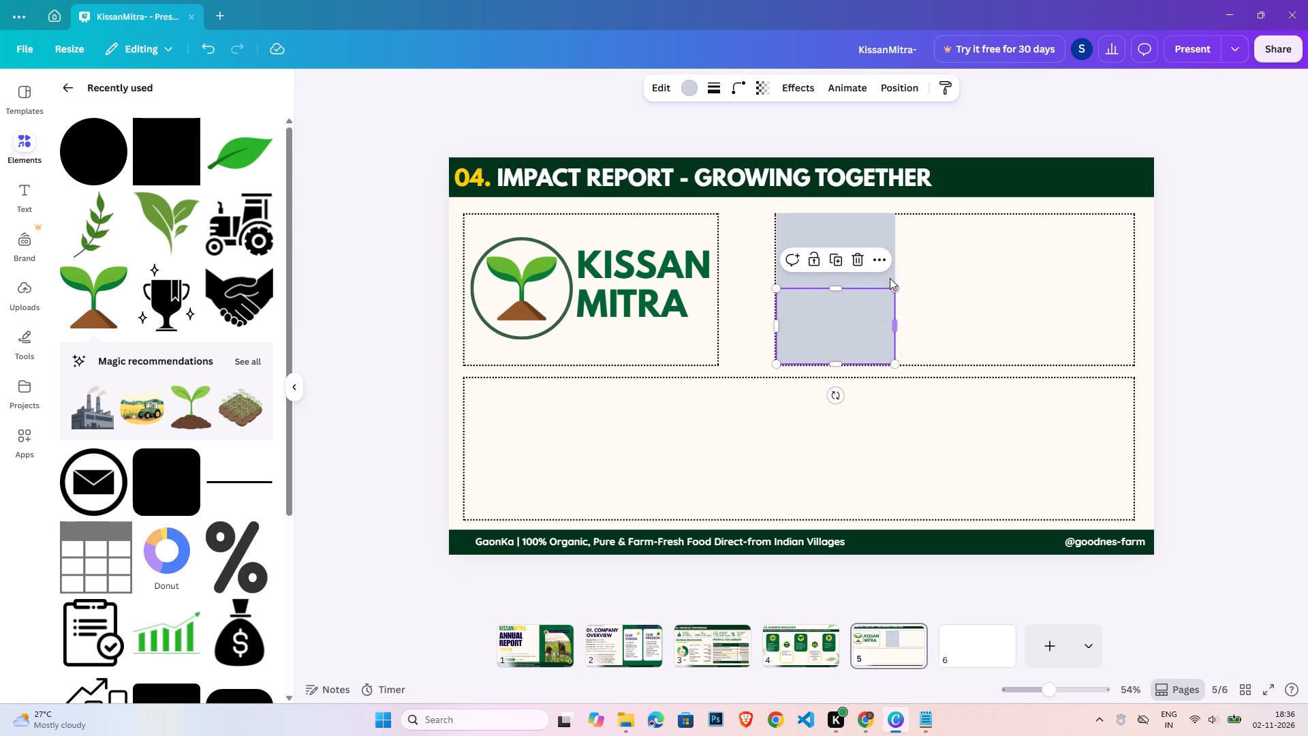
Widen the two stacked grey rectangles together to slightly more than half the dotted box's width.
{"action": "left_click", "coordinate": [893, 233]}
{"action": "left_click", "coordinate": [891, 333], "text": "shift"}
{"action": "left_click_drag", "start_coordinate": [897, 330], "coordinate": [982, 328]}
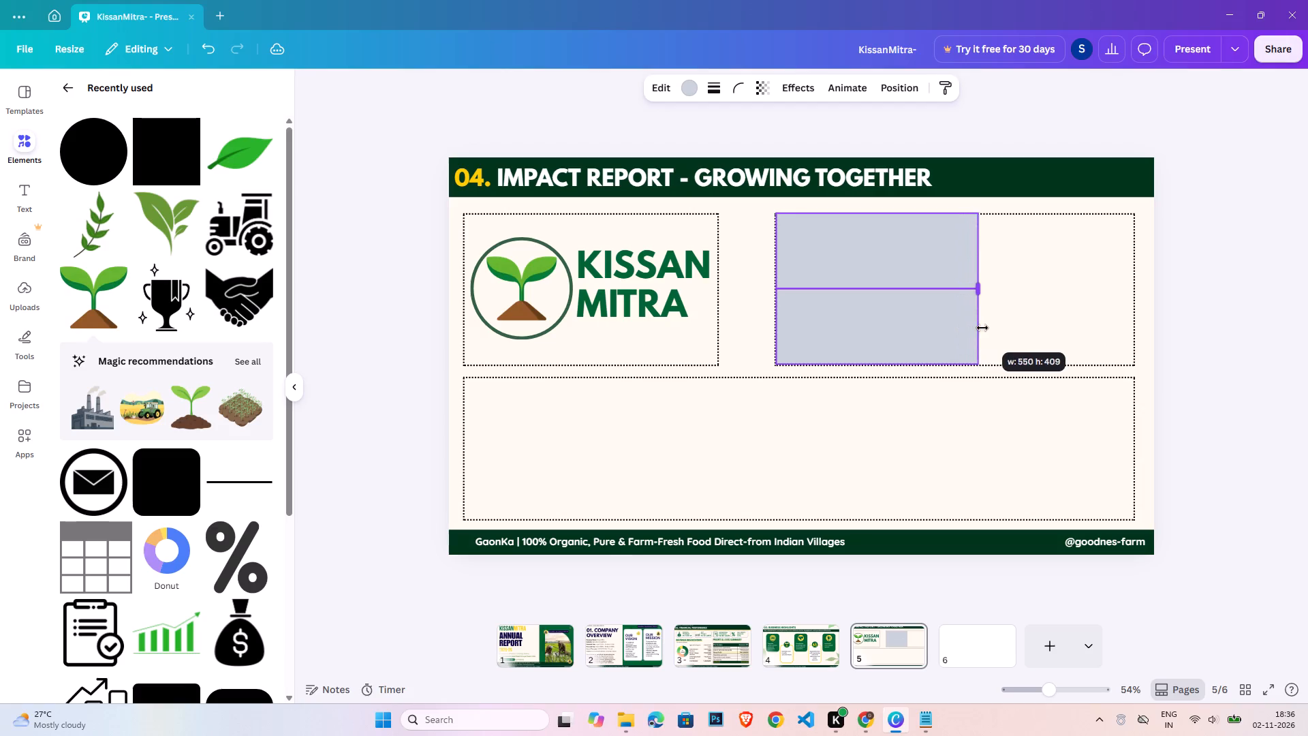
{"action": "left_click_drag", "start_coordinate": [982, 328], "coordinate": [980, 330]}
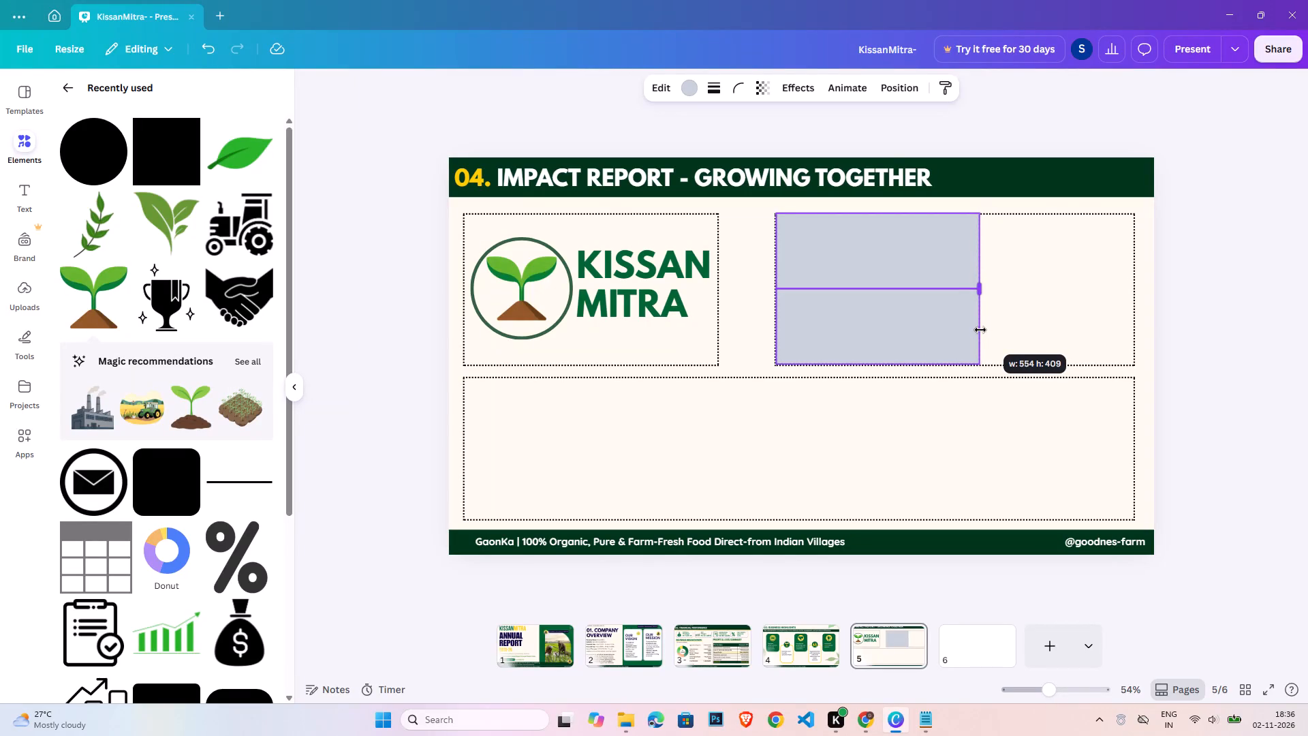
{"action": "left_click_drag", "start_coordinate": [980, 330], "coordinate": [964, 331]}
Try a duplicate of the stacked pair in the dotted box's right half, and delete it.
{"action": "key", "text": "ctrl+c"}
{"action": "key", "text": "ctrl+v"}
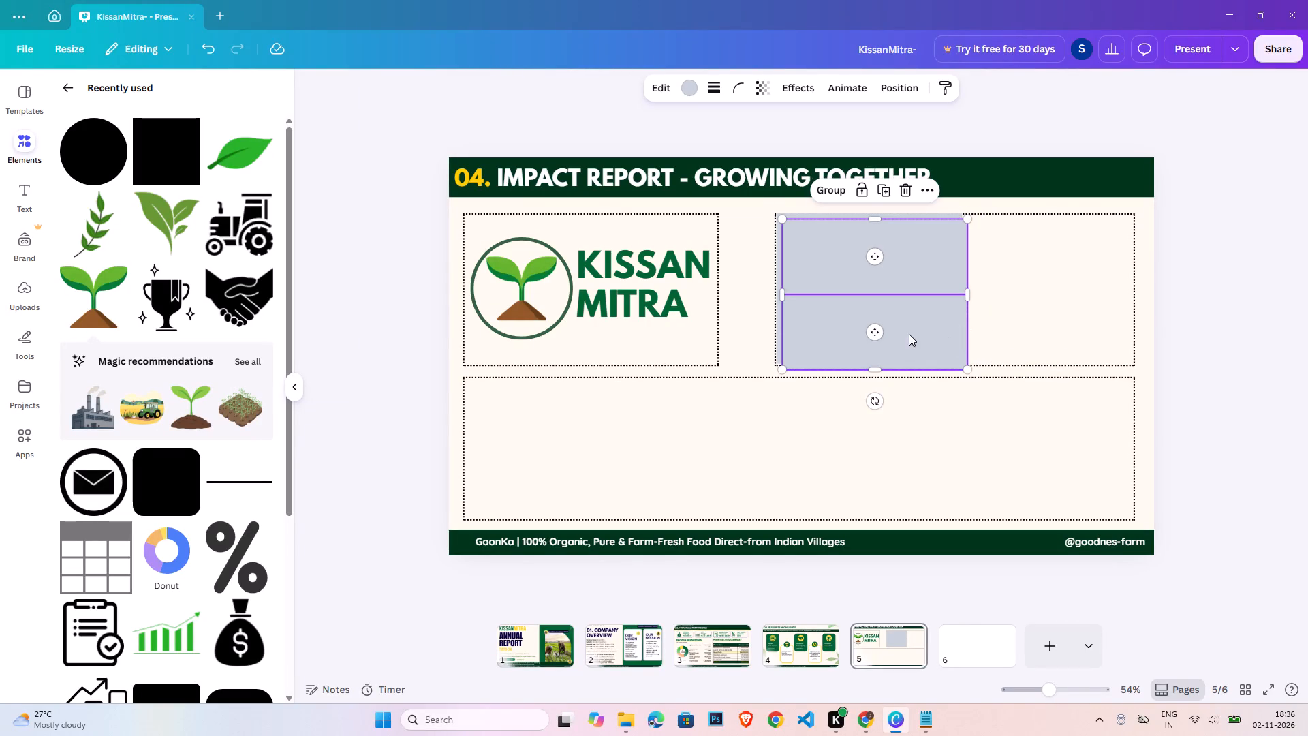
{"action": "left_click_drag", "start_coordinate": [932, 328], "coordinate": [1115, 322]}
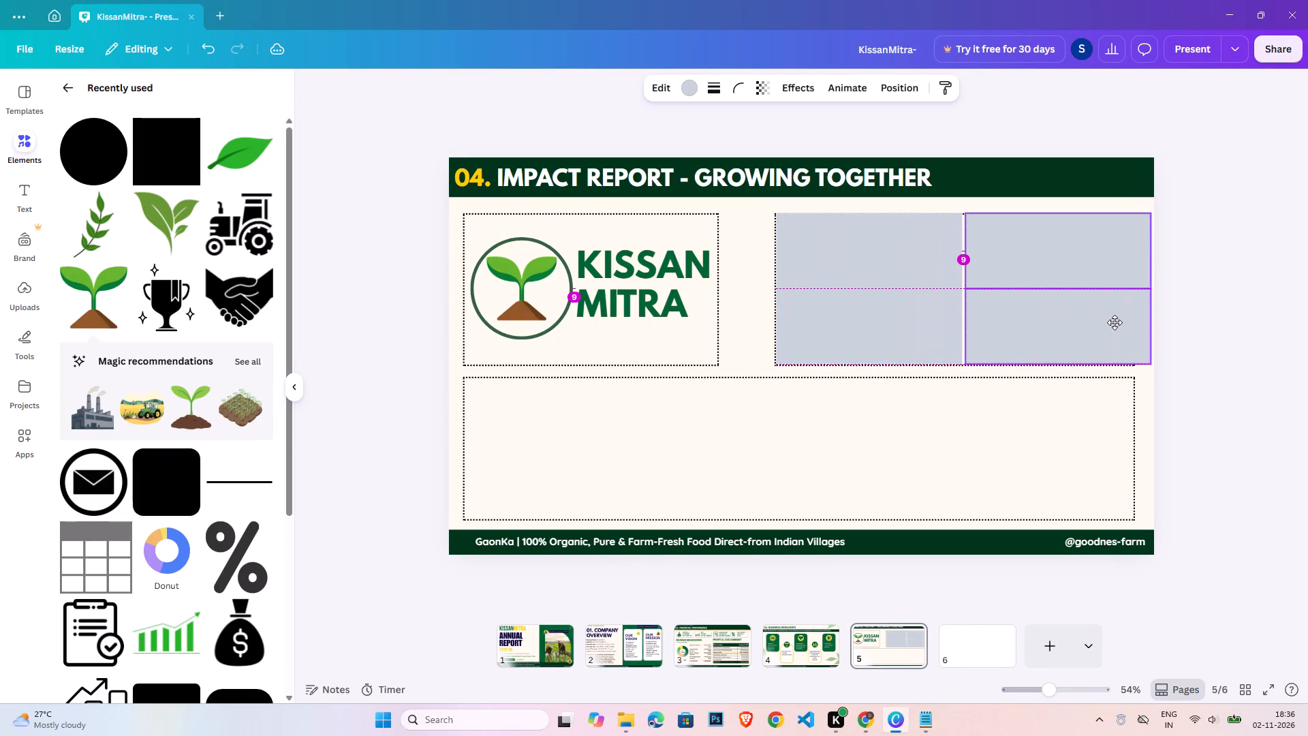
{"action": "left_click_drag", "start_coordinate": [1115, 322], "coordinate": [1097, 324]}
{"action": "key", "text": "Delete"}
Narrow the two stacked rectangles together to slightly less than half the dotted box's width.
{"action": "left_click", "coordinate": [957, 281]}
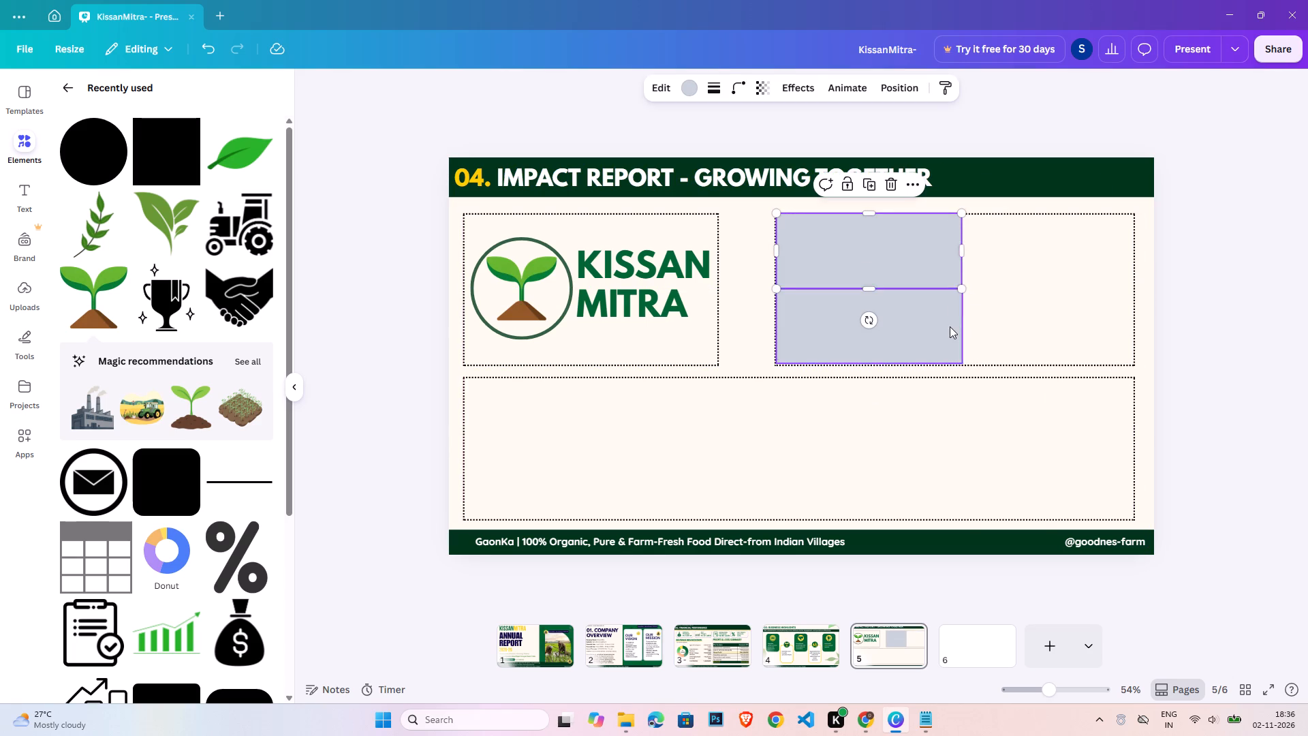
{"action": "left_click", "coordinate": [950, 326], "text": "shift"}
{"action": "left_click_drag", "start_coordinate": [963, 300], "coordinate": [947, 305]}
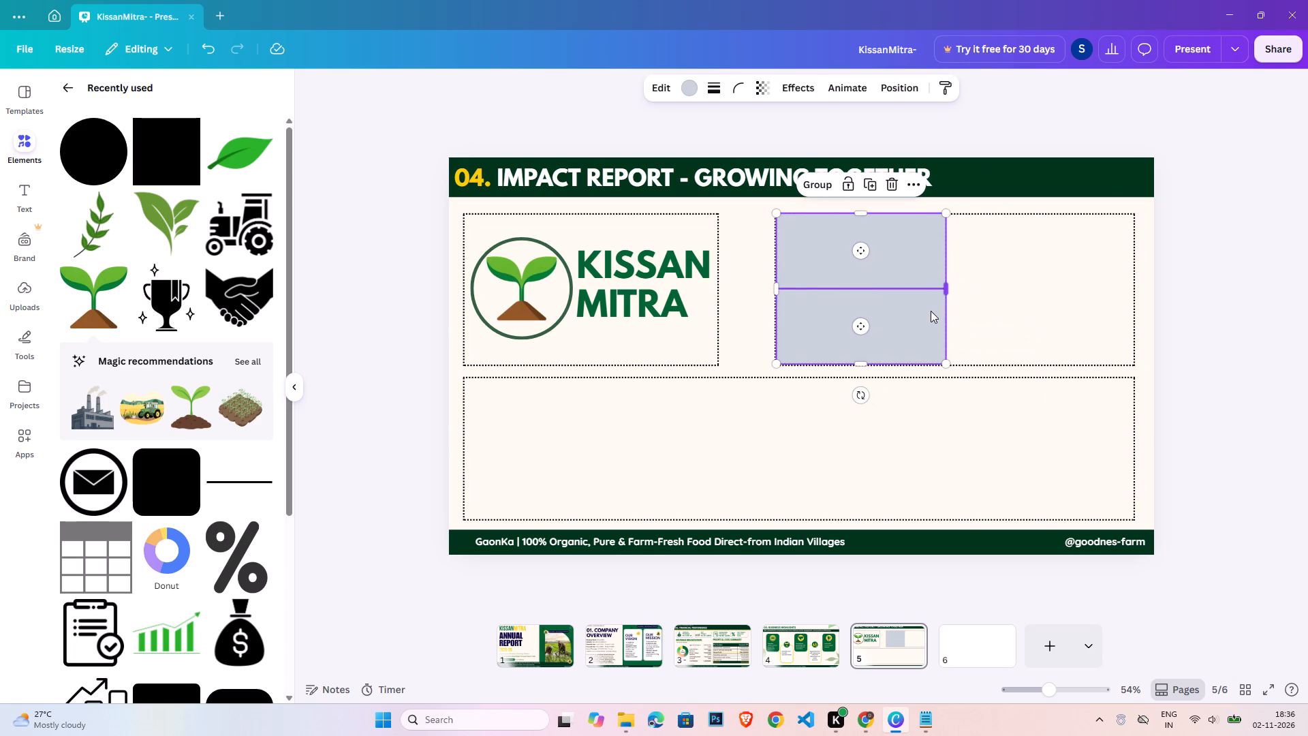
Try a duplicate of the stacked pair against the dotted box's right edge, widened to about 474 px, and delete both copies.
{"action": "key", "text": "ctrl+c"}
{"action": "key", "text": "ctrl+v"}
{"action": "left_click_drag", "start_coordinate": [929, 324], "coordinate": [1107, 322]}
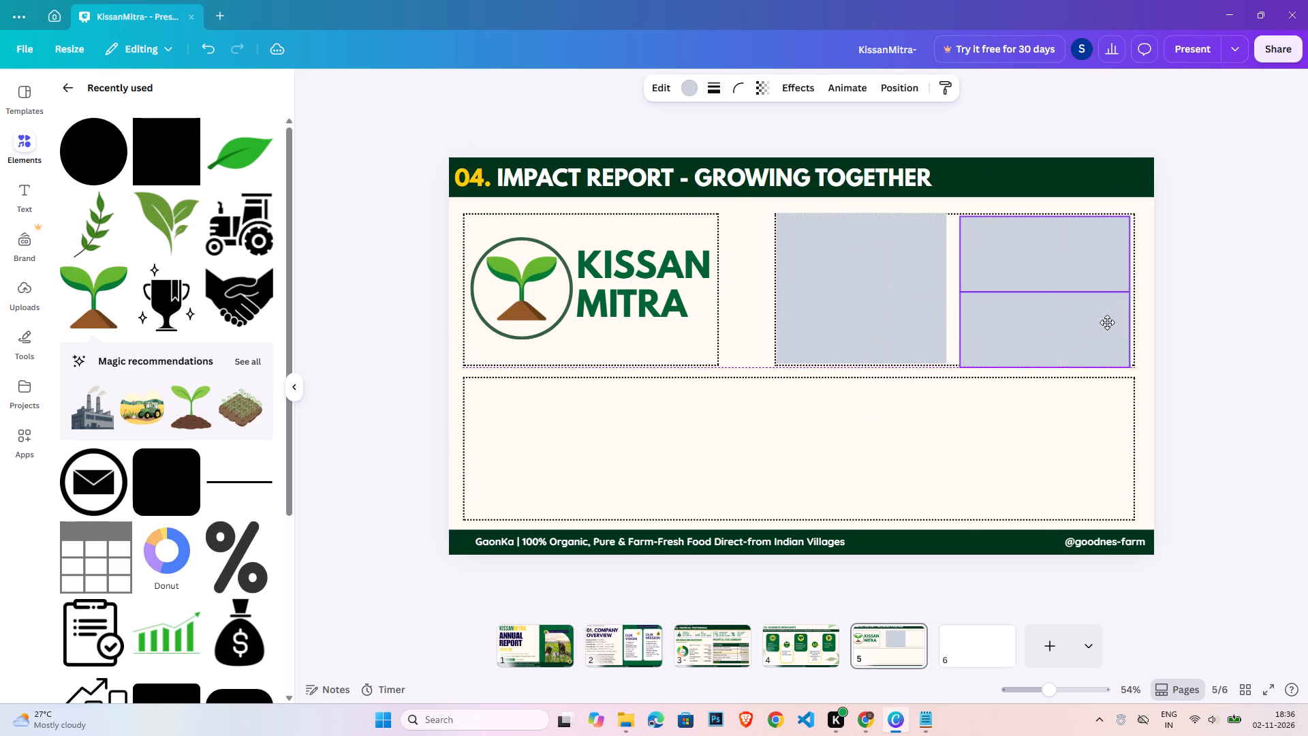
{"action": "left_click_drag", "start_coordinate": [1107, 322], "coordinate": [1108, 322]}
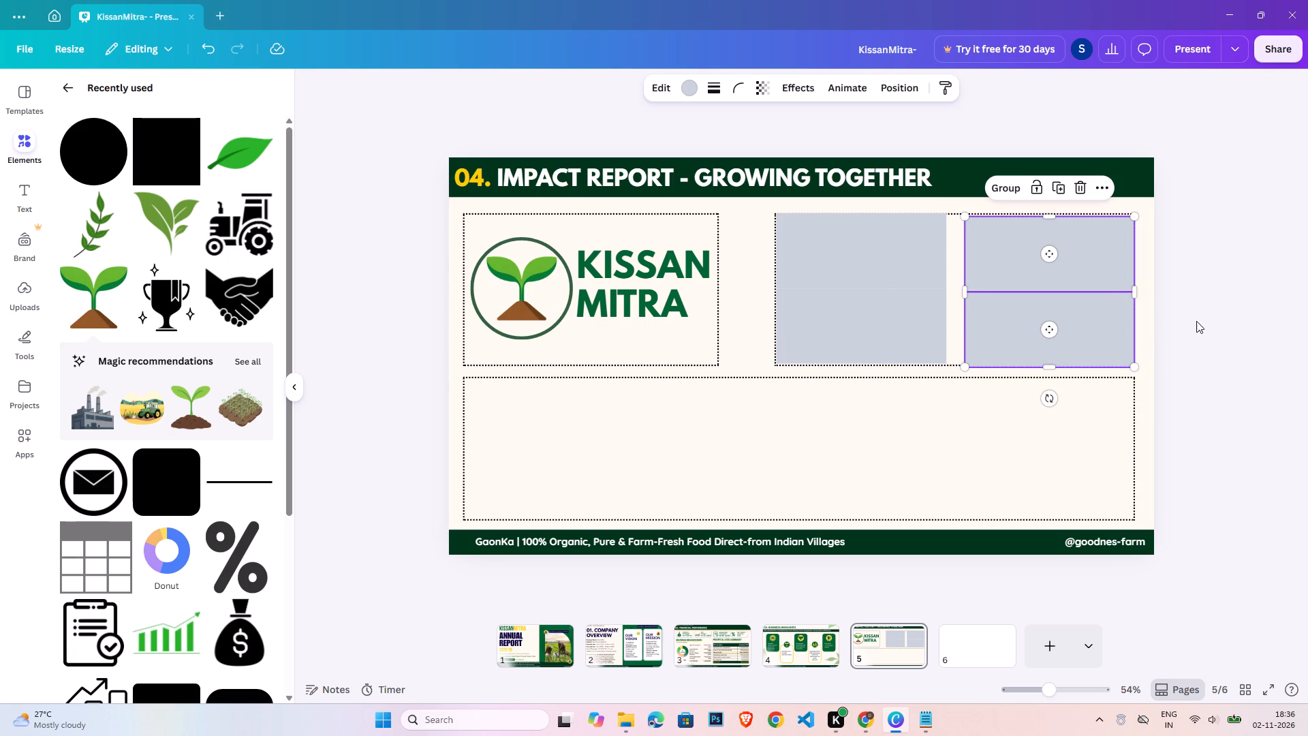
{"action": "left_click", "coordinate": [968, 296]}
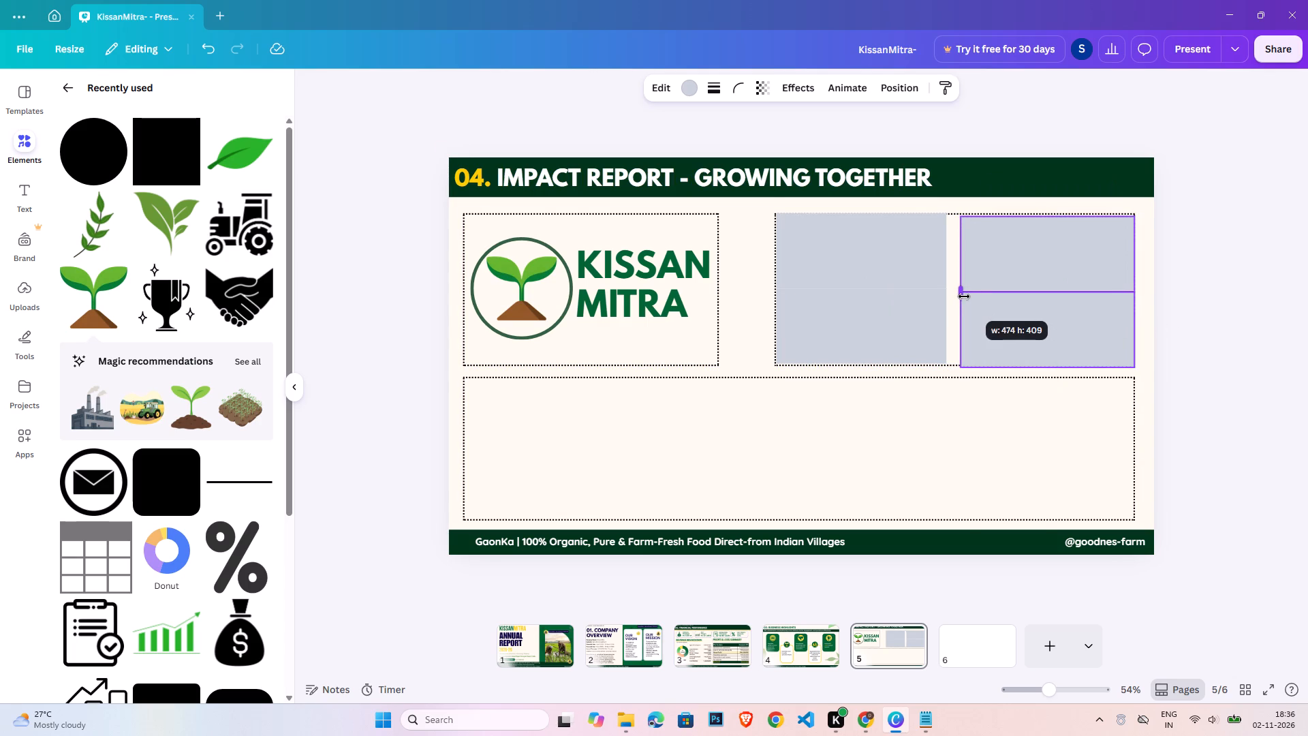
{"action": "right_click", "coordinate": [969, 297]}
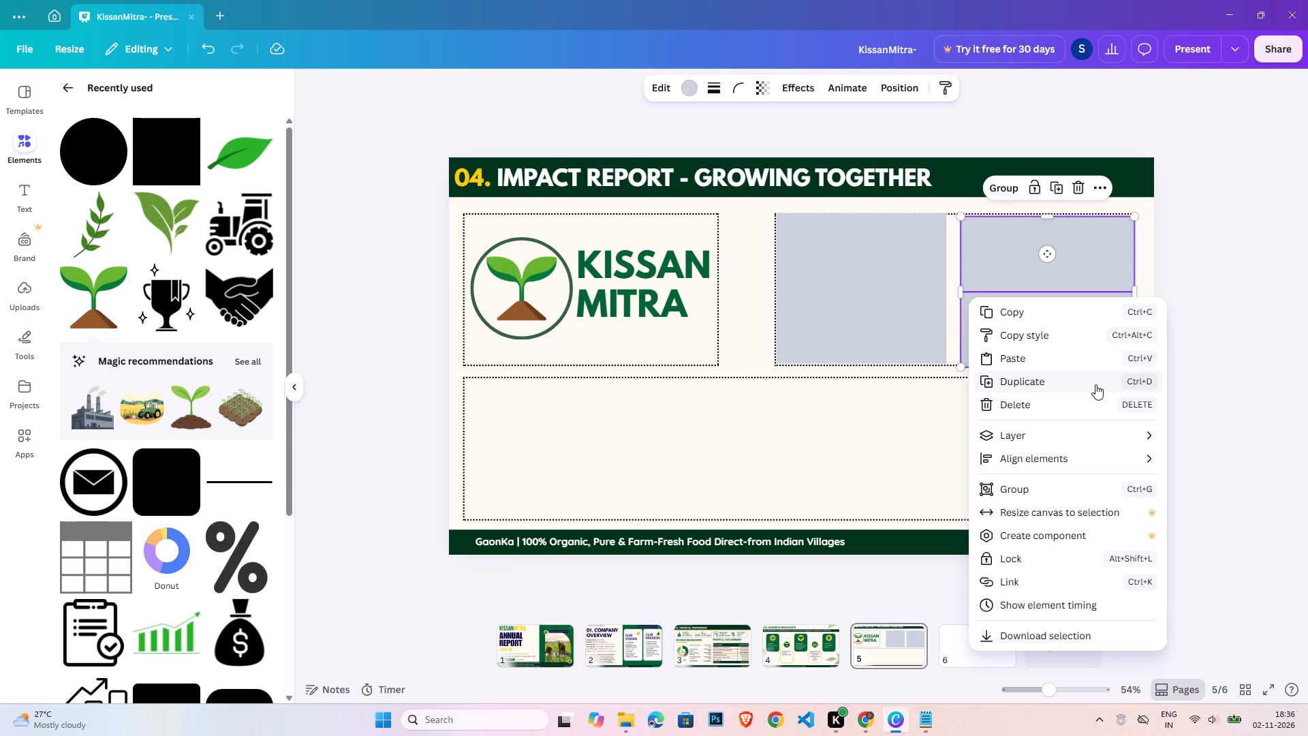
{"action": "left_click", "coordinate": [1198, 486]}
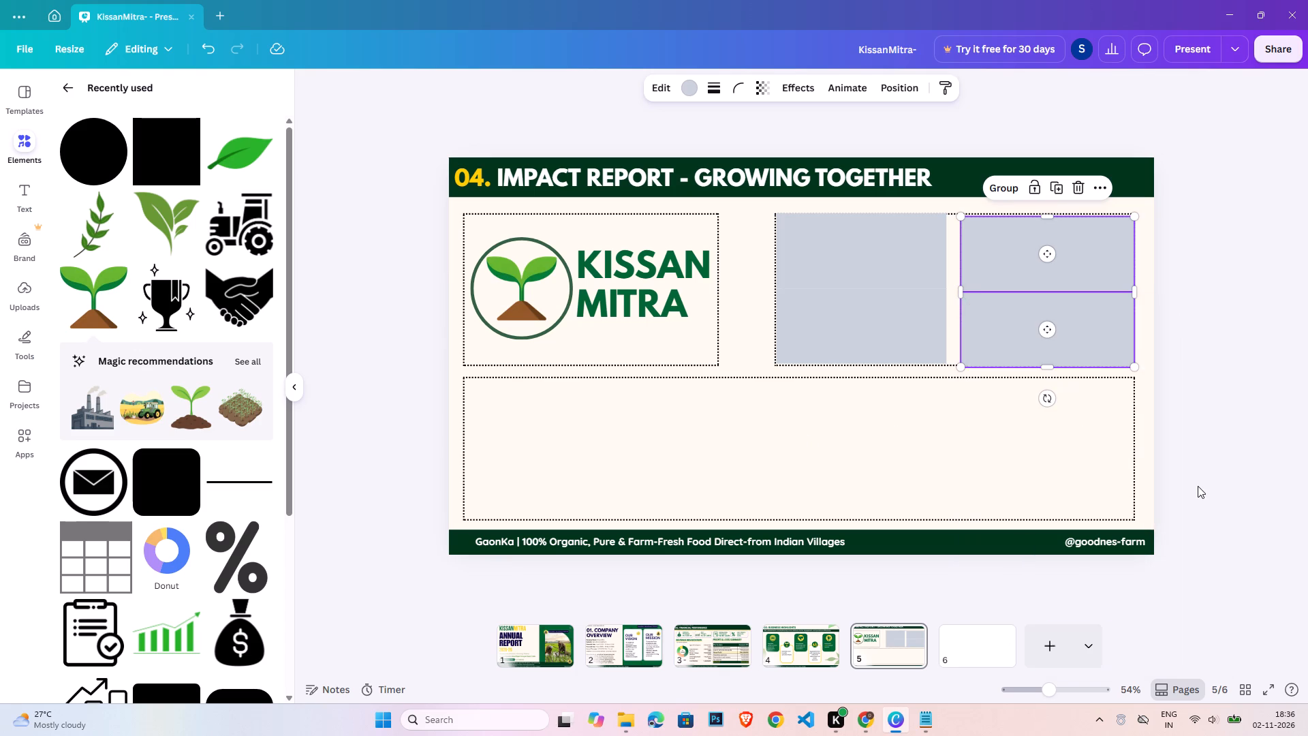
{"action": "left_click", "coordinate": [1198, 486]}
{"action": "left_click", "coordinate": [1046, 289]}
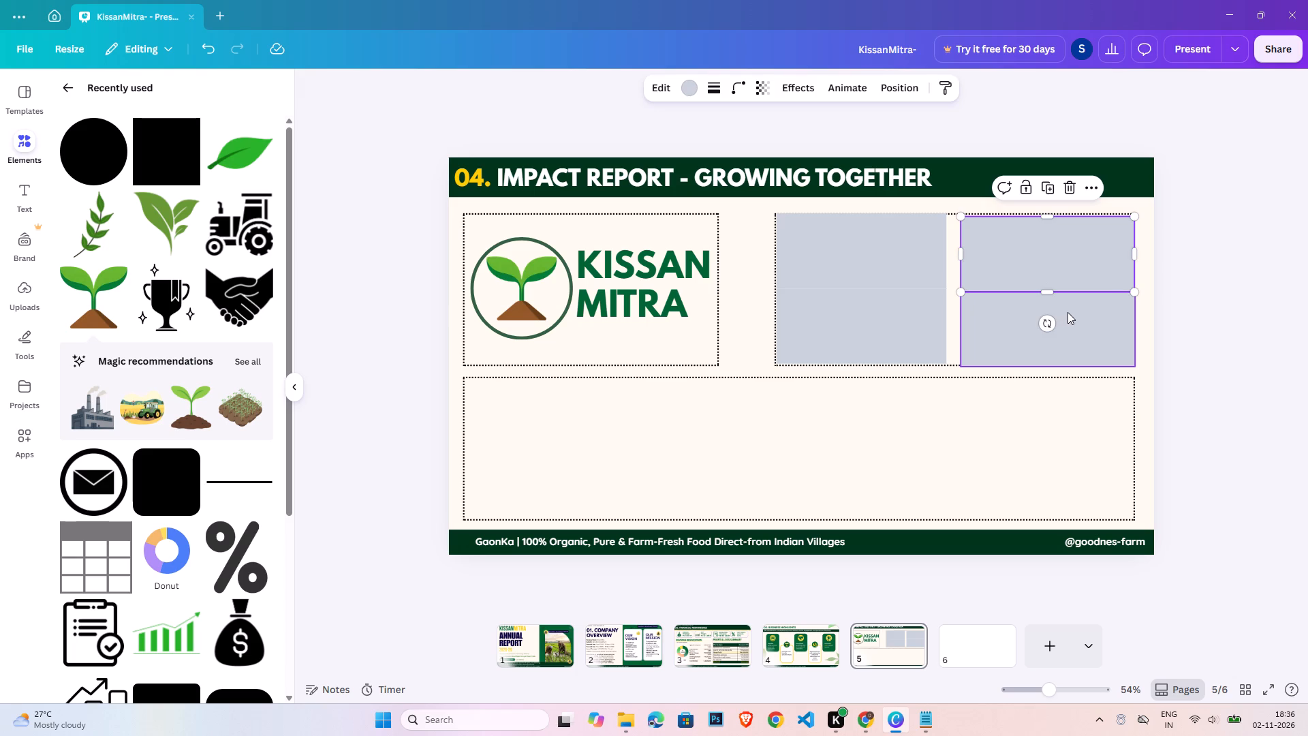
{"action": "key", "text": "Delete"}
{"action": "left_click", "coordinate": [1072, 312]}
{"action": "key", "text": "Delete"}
Widen the two stacked grey rectangles together to about 482 px.
{"action": "left_click", "coordinate": [924, 258]}
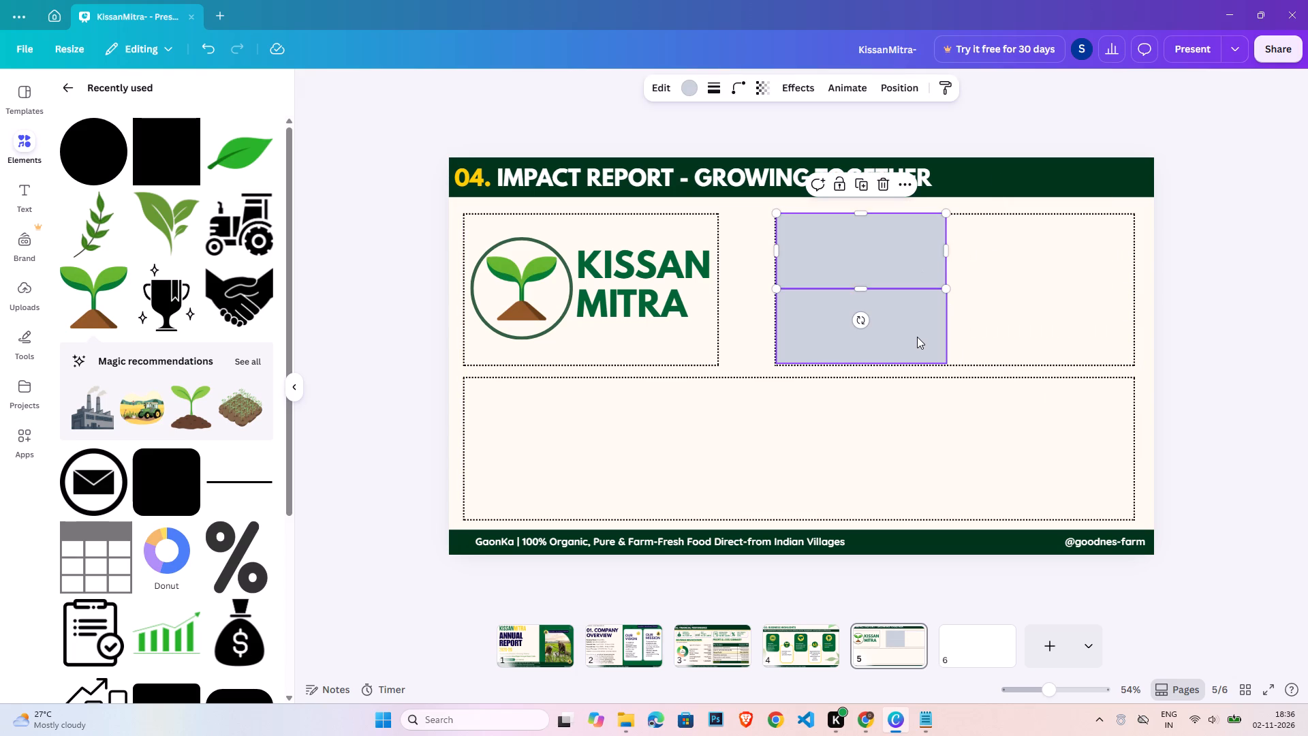
{"action": "left_click", "coordinate": [917, 337], "text": "shift"}
{"action": "left_click_drag", "start_coordinate": [950, 291], "coordinate": [954, 290]}
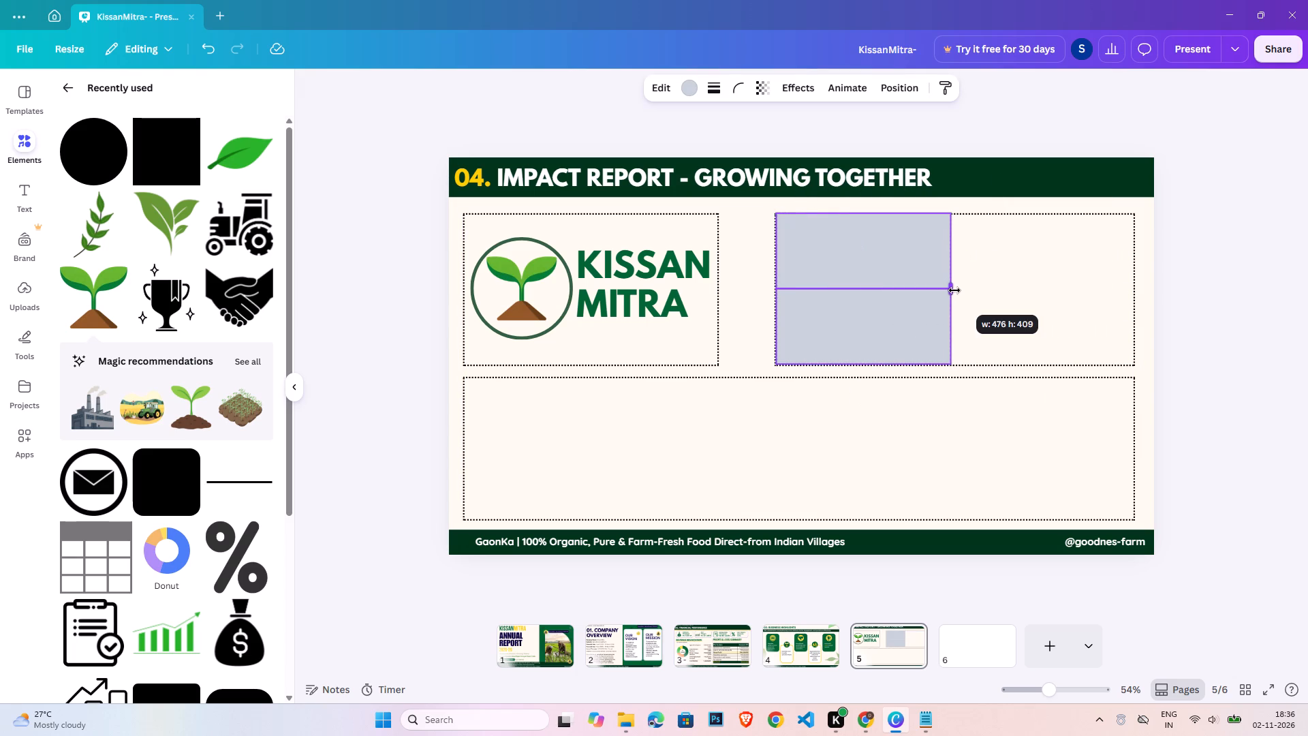
{"action": "left_click_drag", "start_coordinate": [954, 290], "coordinate": [956, 289]}
Move the upper grey rectangle into the dotted box's bottom-right corner, level with the lower rectangle.
{"action": "left_click", "coordinate": [1174, 340]}
{"action": "left_click", "coordinate": [931, 318]}
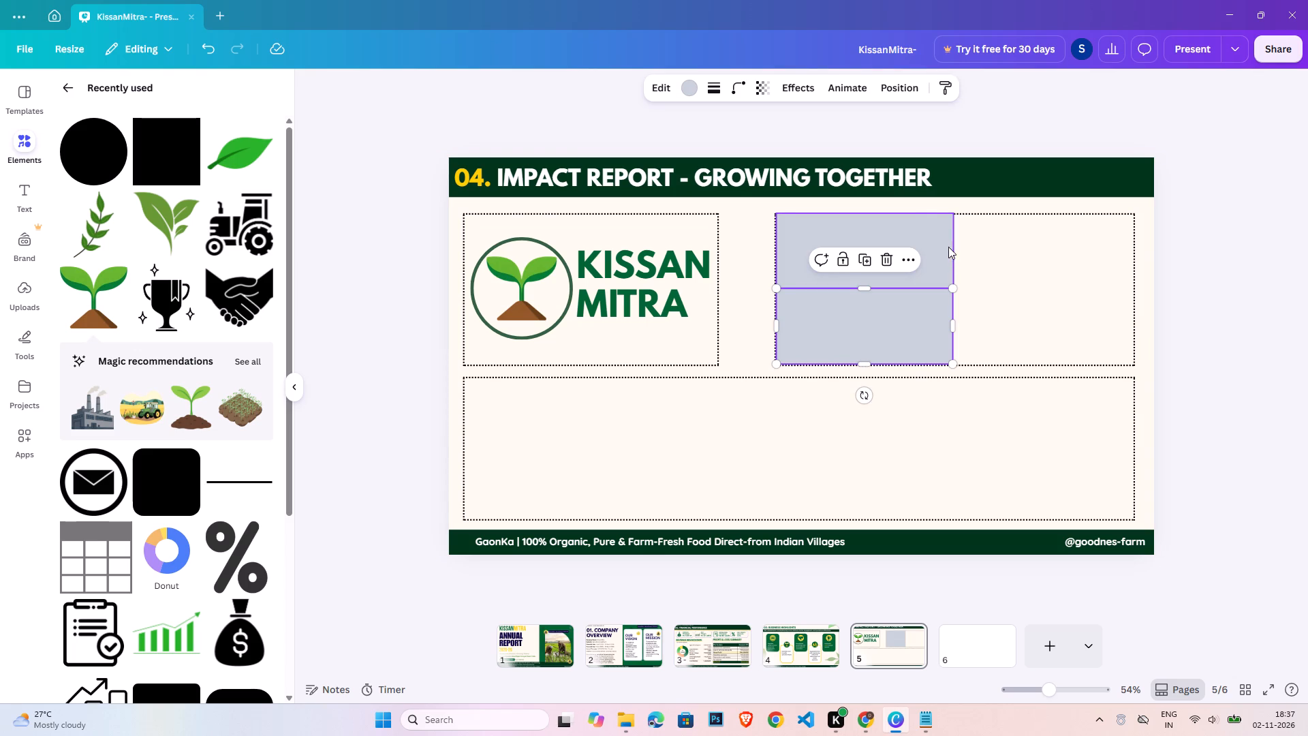
{"action": "left_click", "coordinate": [946, 243]}
{"action": "left_click_drag", "start_coordinate": [918, 258], "coordinate": [1096, 326]}
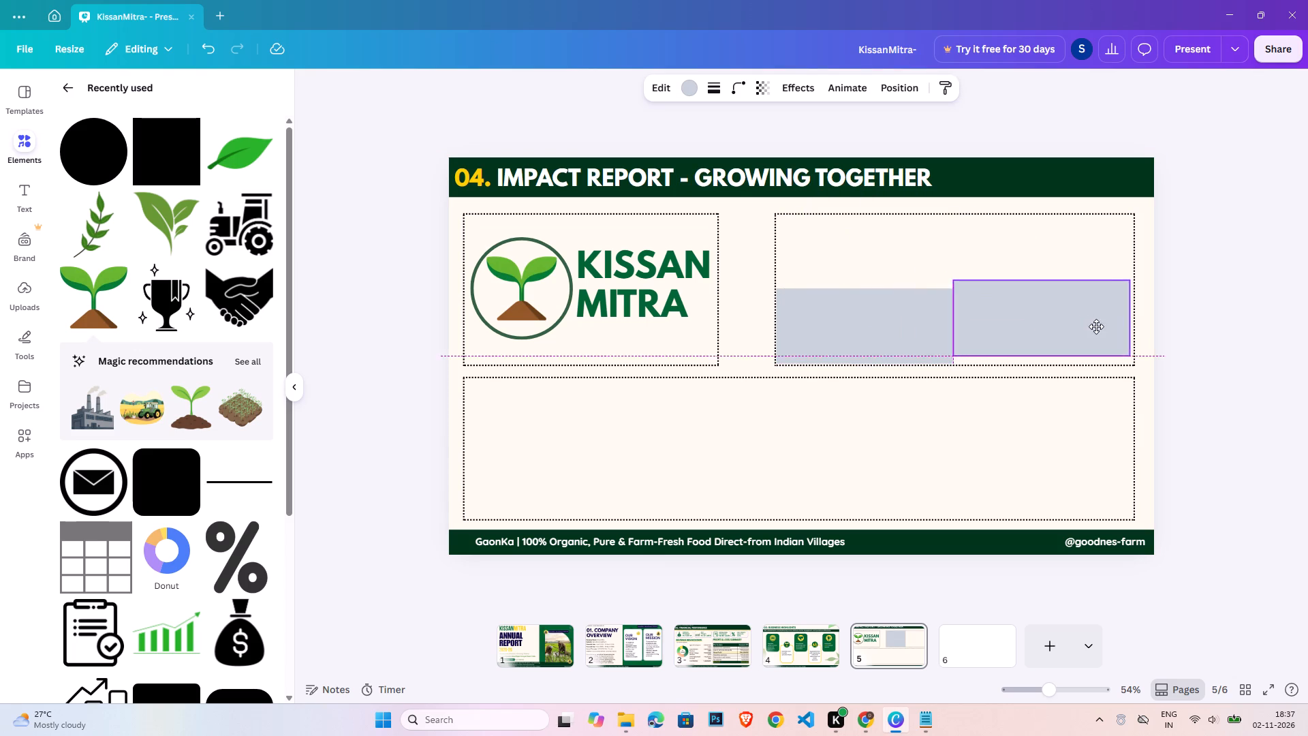
{"action": "left_click_drag", "start_coordinate": [1096, 326], "coordinate": [1100, 332]}
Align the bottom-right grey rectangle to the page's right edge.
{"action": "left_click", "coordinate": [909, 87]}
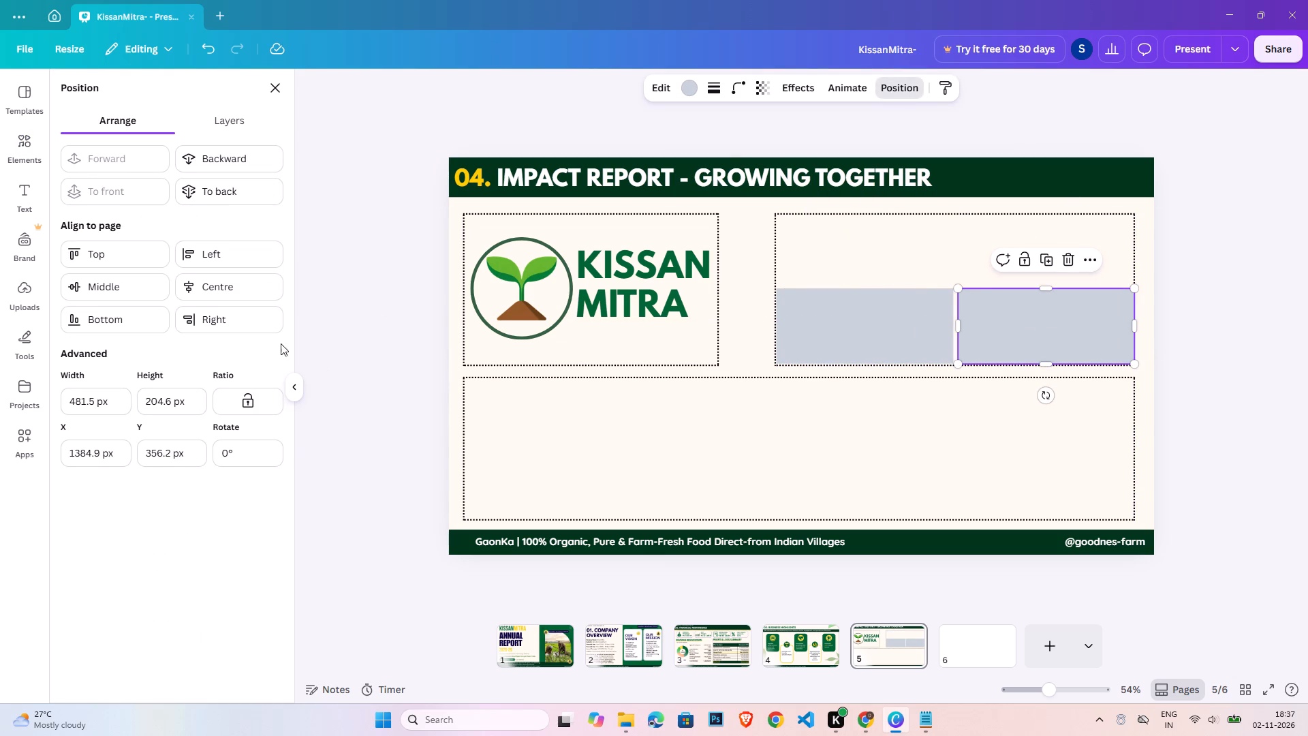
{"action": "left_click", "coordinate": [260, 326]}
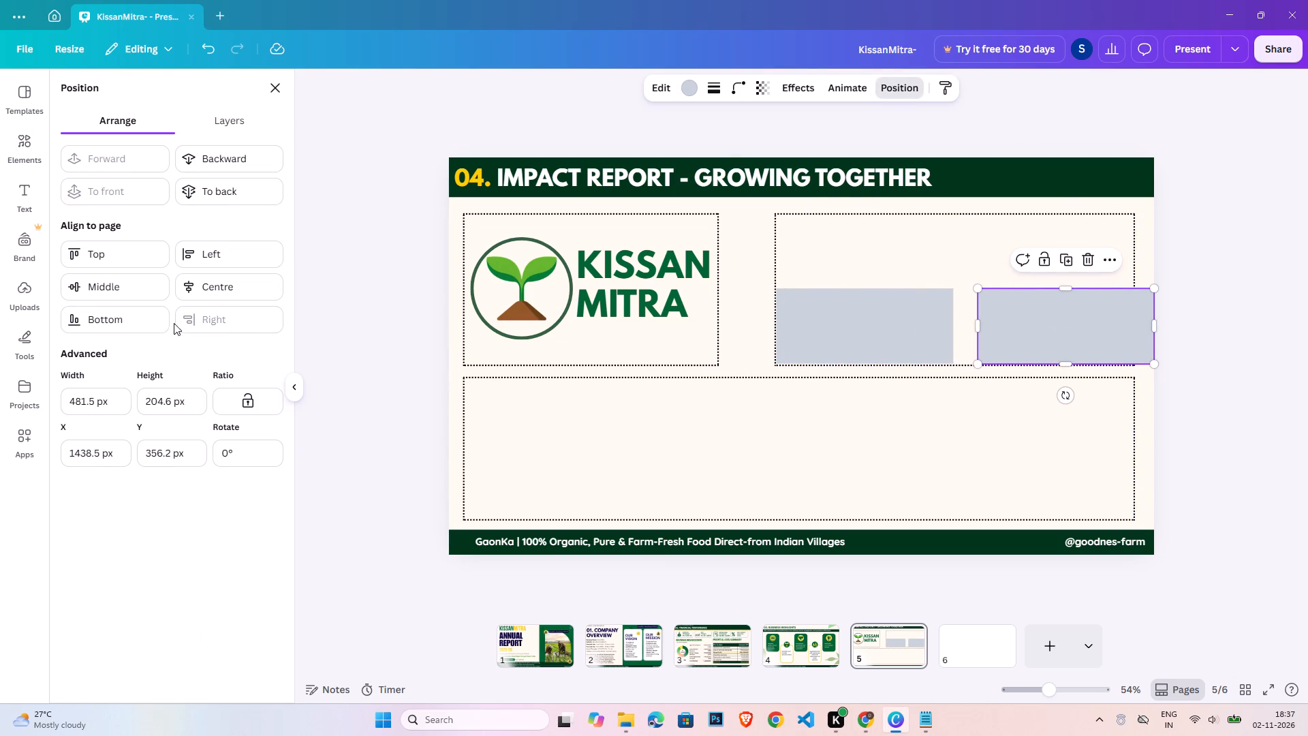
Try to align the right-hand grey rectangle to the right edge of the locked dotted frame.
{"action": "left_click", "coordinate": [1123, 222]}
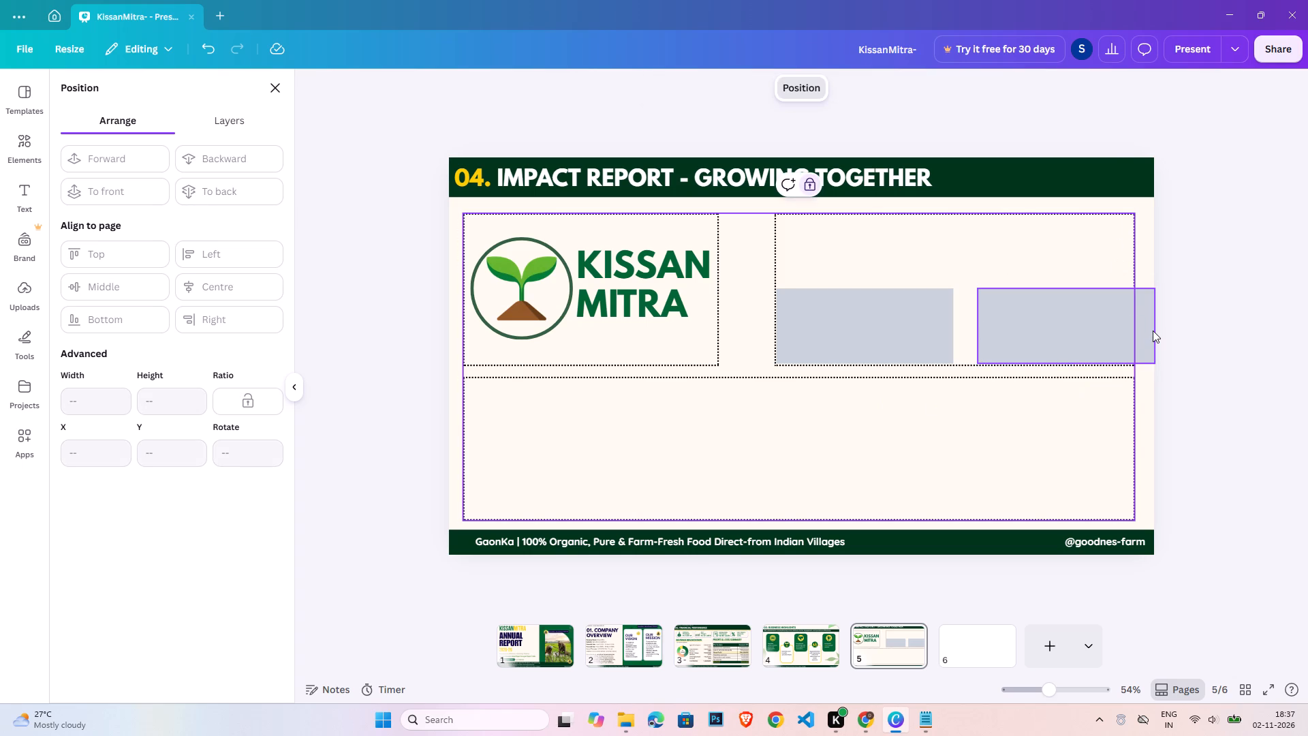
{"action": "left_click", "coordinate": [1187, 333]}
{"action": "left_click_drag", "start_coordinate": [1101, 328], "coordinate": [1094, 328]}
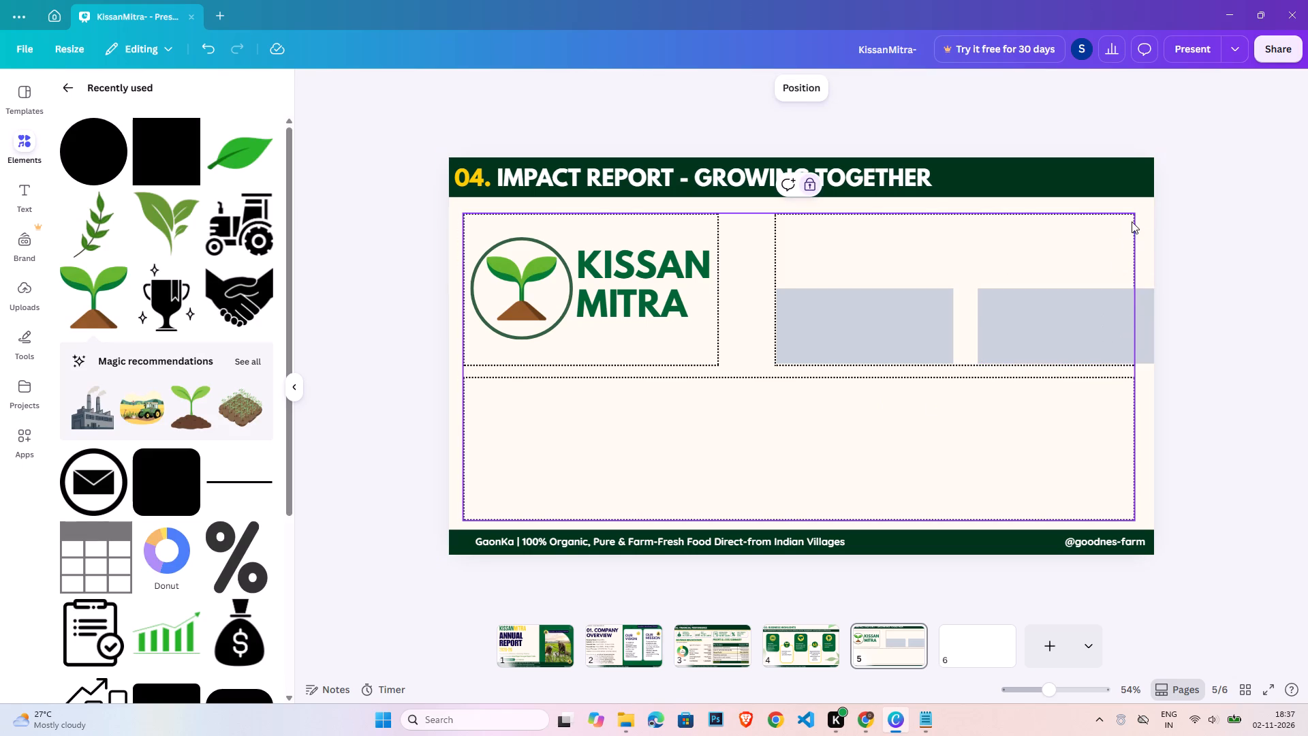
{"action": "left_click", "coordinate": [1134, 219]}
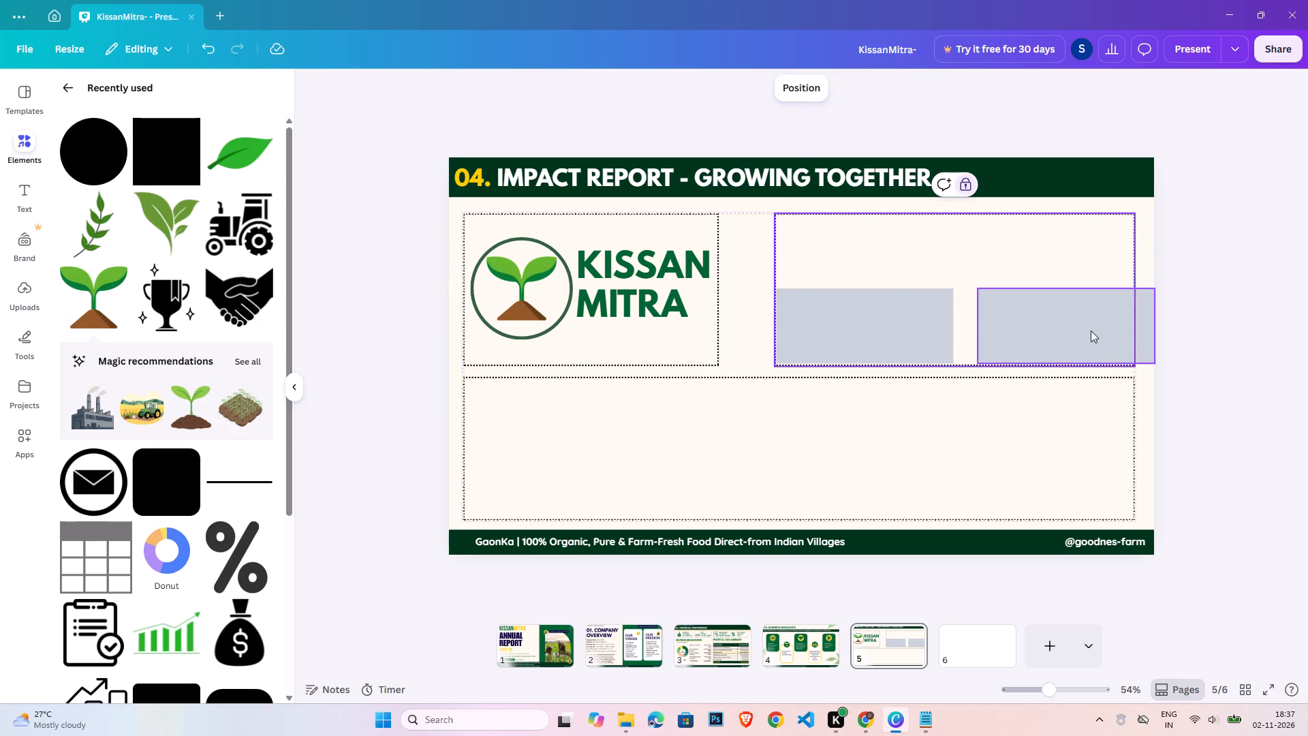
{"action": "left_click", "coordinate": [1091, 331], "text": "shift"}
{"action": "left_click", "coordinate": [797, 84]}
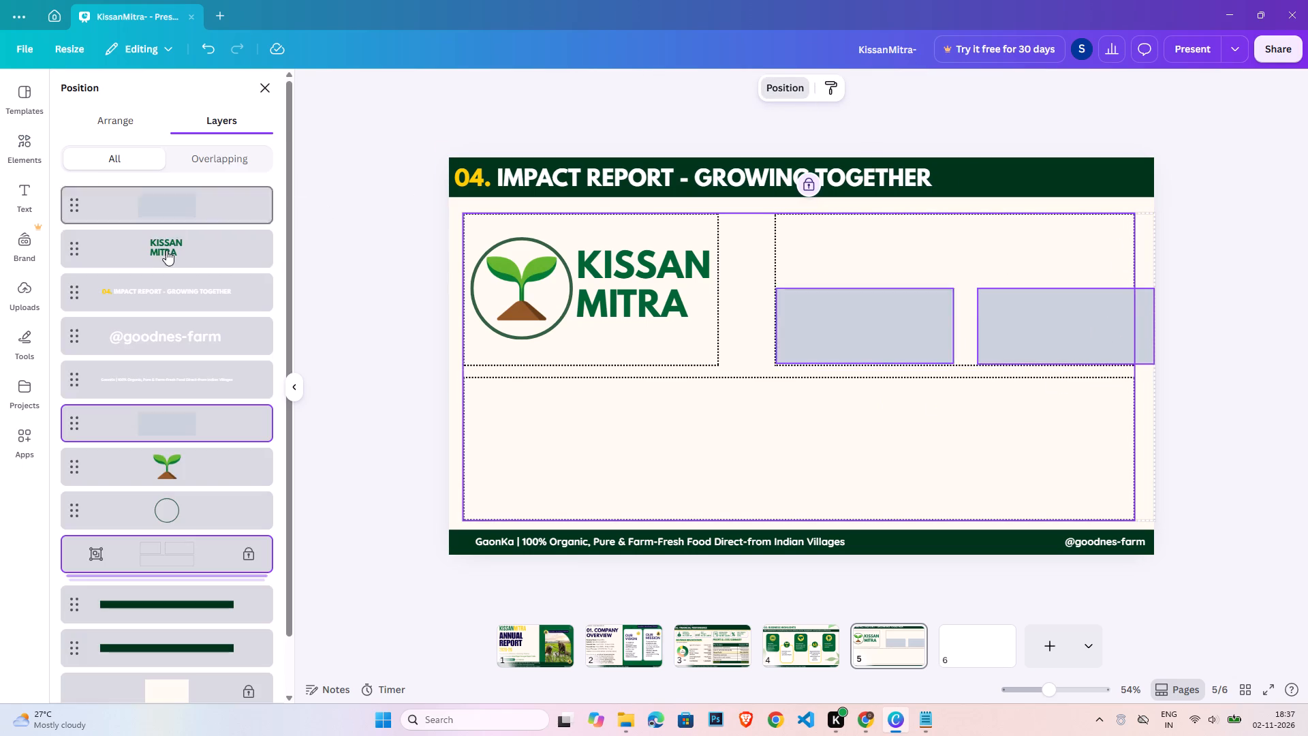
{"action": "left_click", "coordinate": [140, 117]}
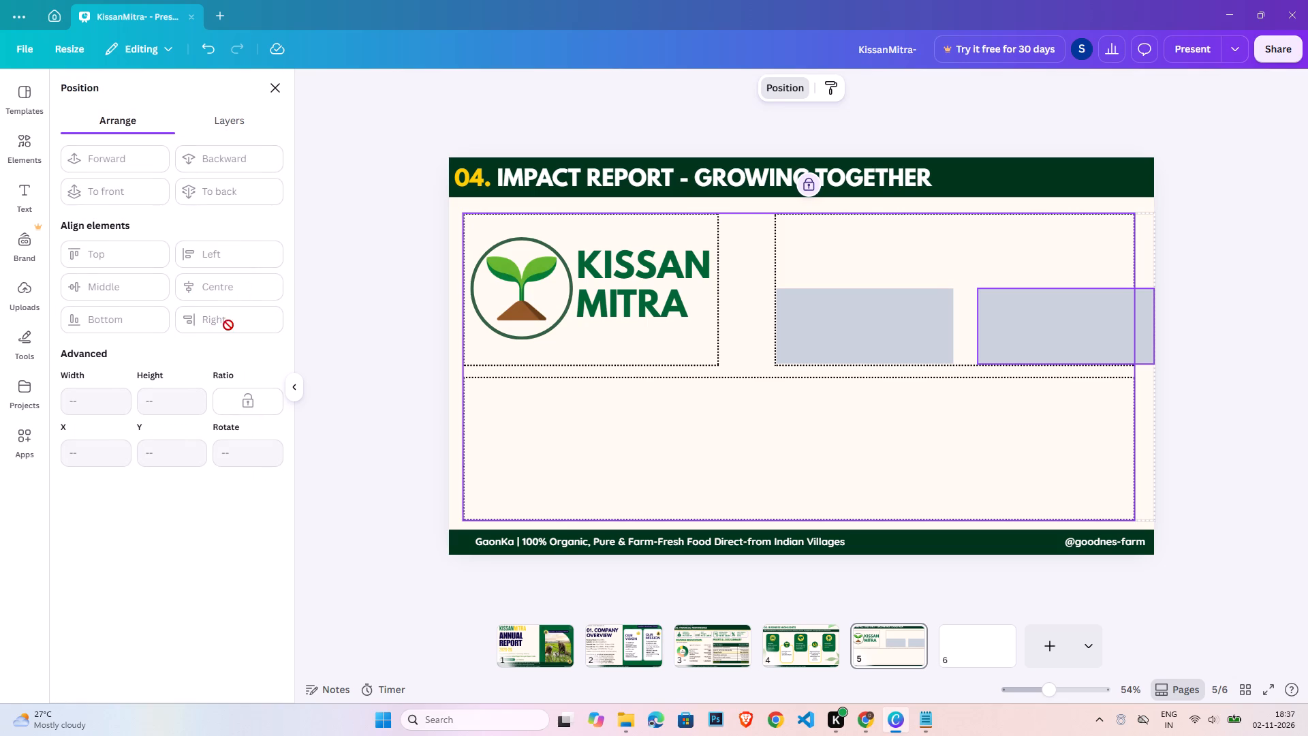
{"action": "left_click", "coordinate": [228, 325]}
Move the right-hand grey rectangle flush with the dotted box's right edge, keeping it level with the other rectangle.
{"action": "double_click", "coordinate": [1247, 343]}
{"action": "left_click_drag", "start_coordinate": [1104, 333], "coordinate": [1091, 332]}
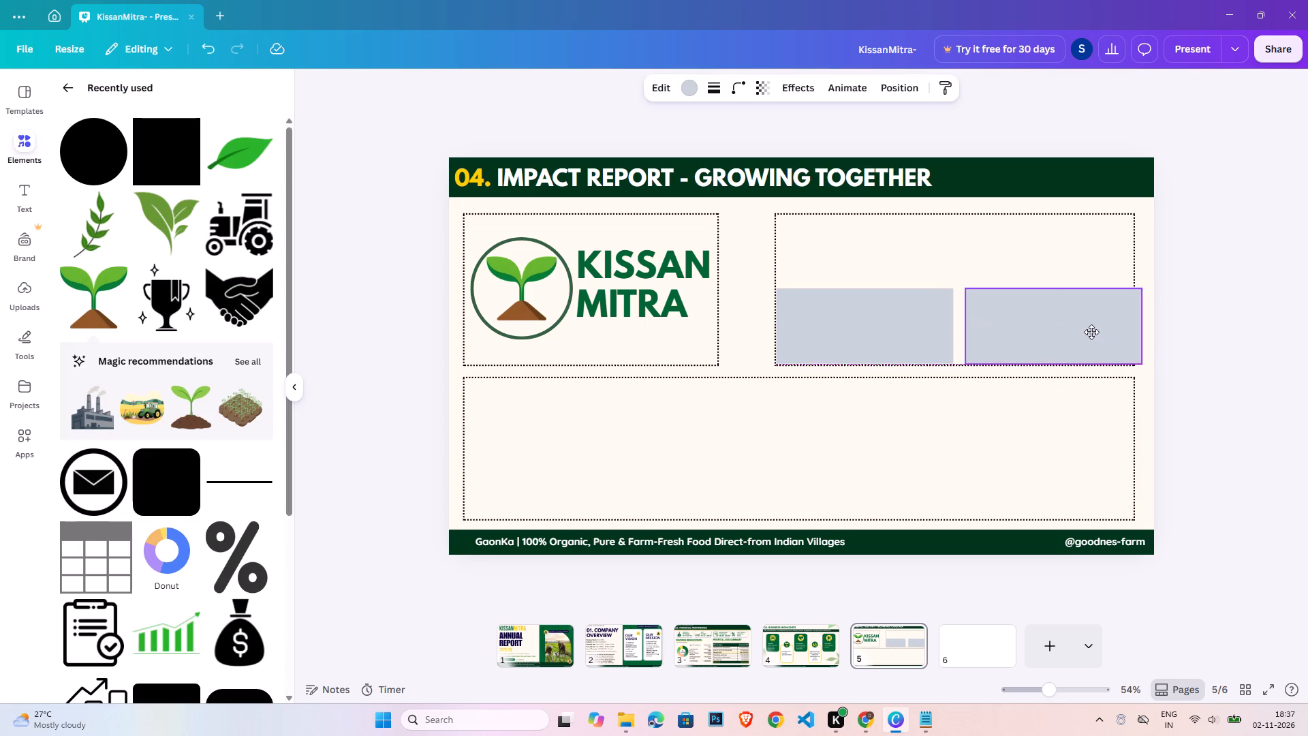
{"action": "left_click_drag", "start_coordinate": [1091, 332], "coordinate": [1085, 333]}
Replace the left grey rectangle with a duplicate of the right one, placed in the dotted box's bottom-left corner.
{"action": "left_click", "coordinate": [916, 336]}
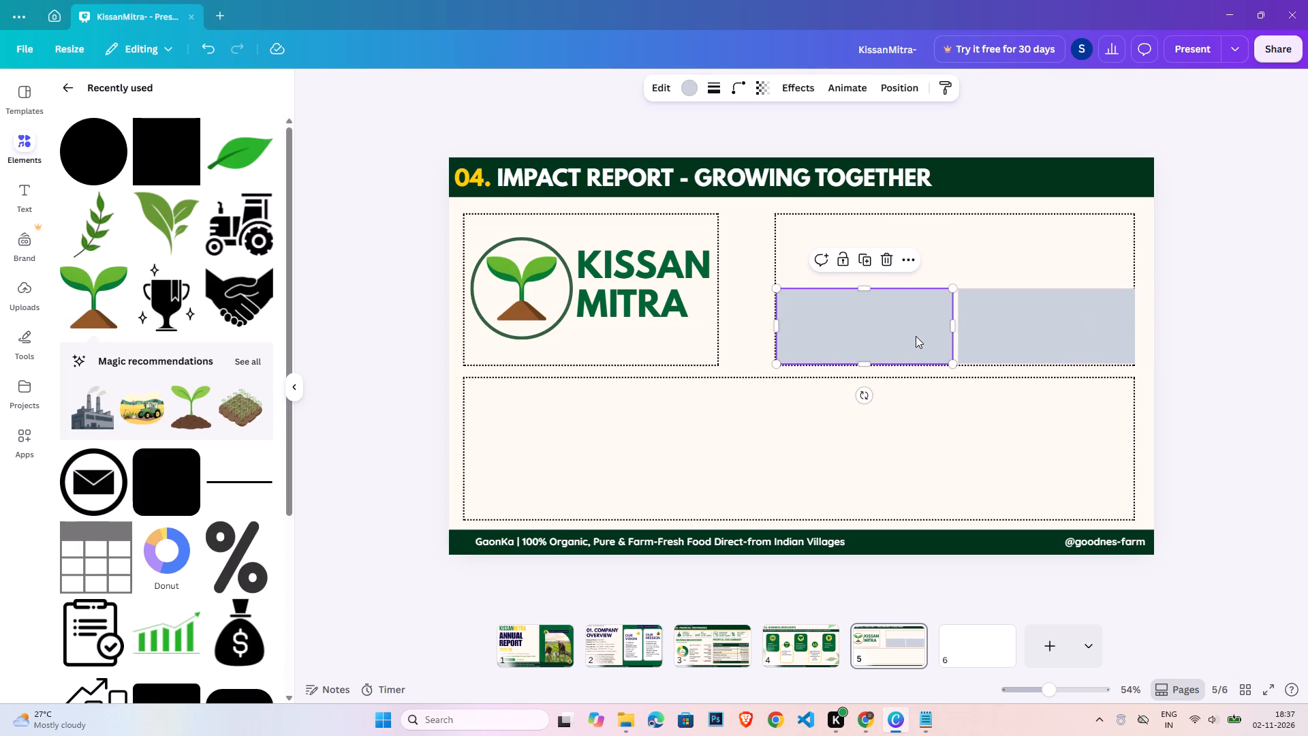
{"action": "key", "text": "Delete"}
{"action": "left_click", "coordinate": [1045, 338]}
{"action": "key", "text": "ctrl+c"}
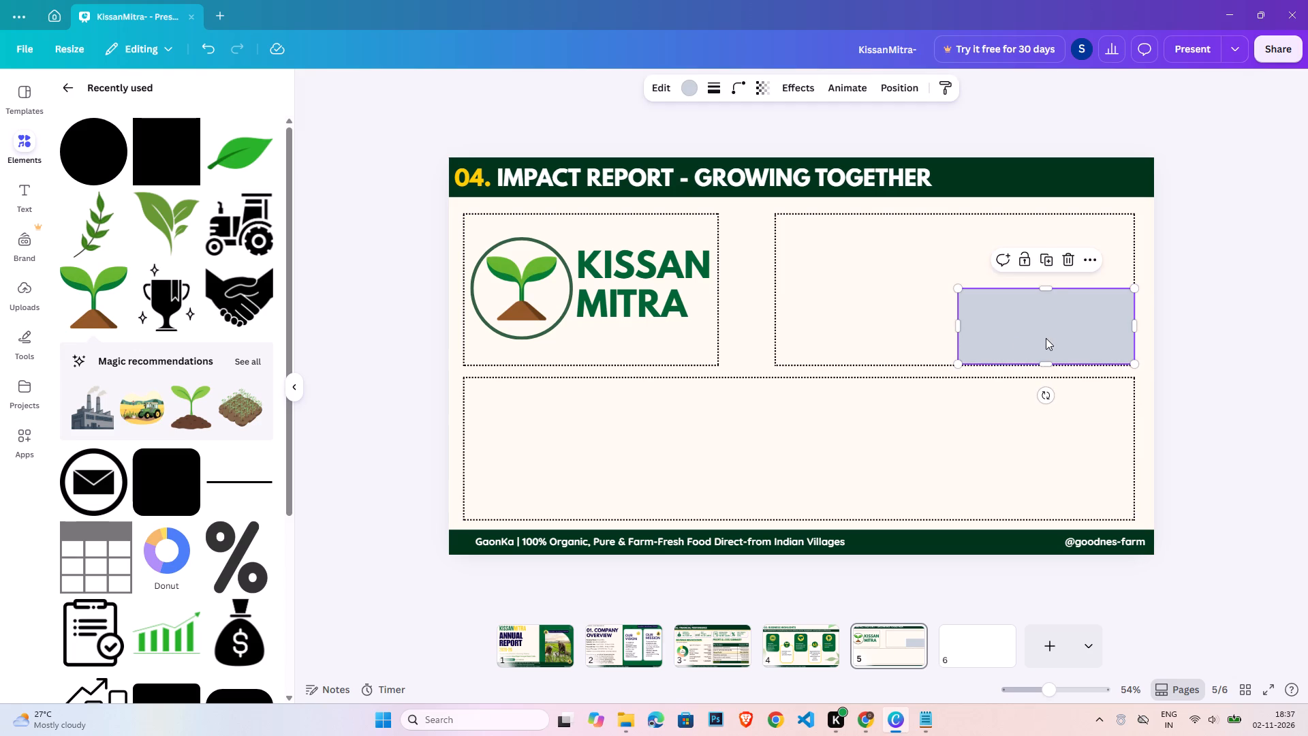
{"action": "key", "text": "ctrl+v"}
{"action": "left_click_drag", "start_coordinate": [1058, 335], "coordinate": [873, 334]}
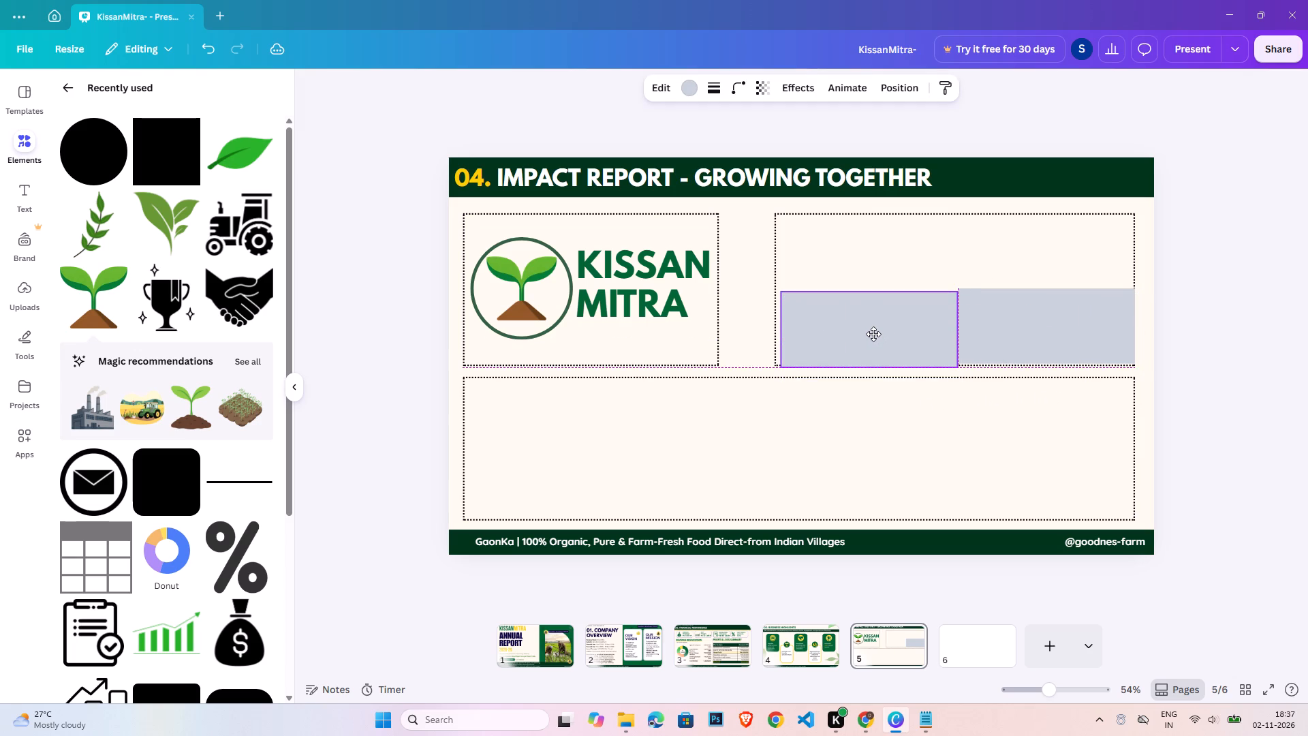
{"action": "left_click_drag", "start_coordinate": [873, 334], "coordinate": [873, 331]}
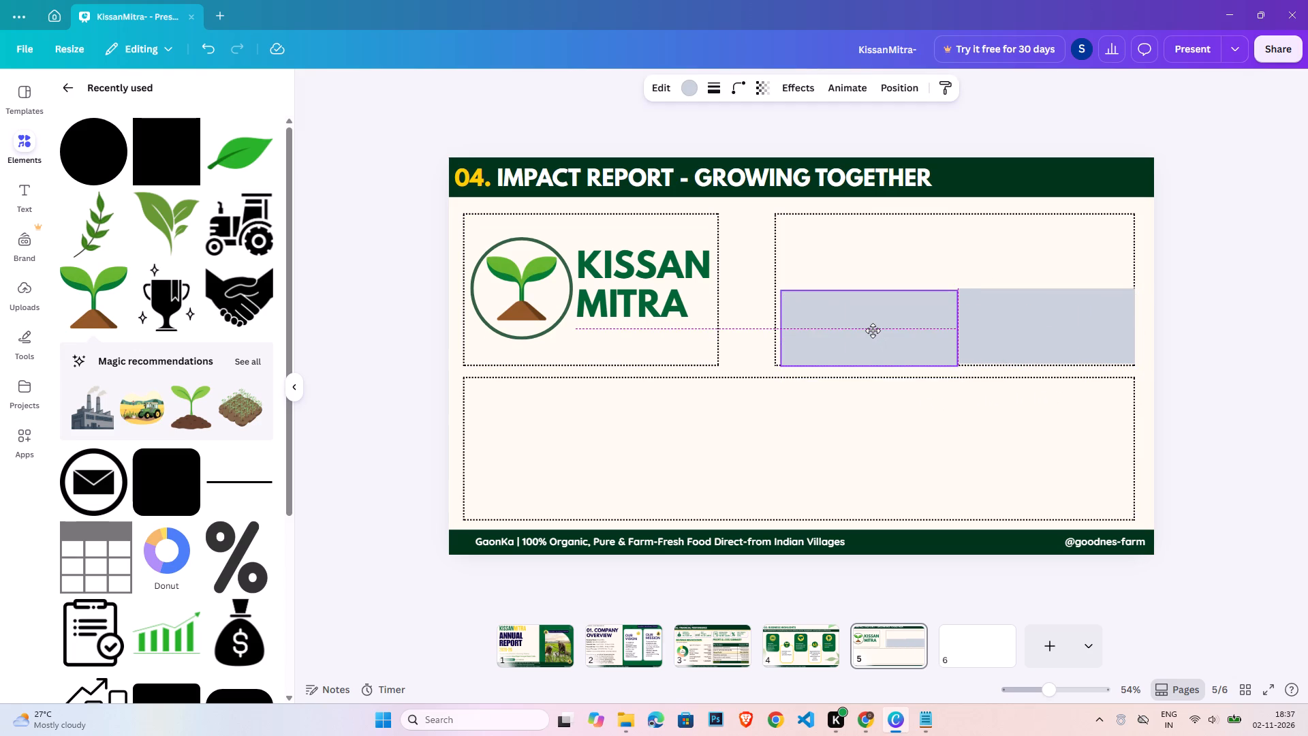
{"action": "left_click_drag", "start_coordinate": [873, 331], "coordinate": [870, 329]}
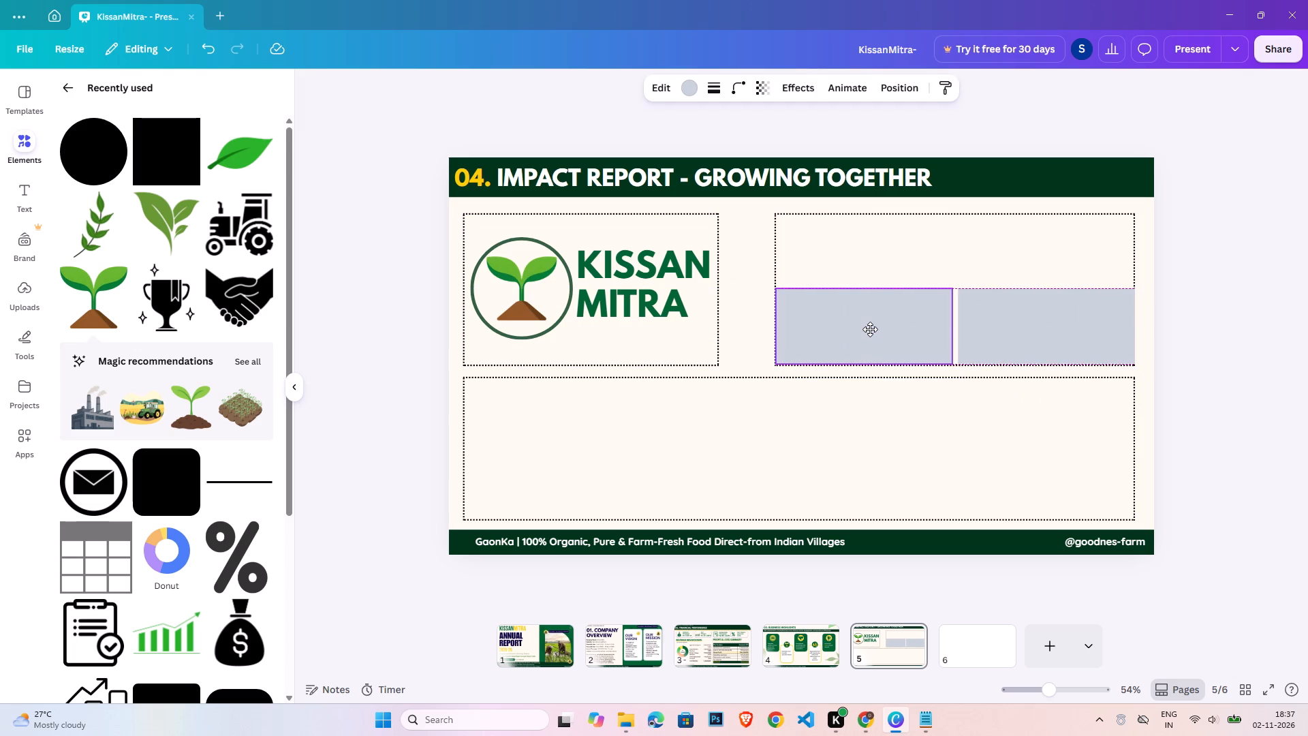
{"action": "left_click_drag", "start_coordinate": [870, 329], "coordinate": [870, 330]}
Widen the left grey rectangle to about 496 px so it meets the right one, and nudge the right one down.
{"action": "left_click", "coordinate": [887, 328]}
{"action": "left_click", "coordinate": [953, 320]}
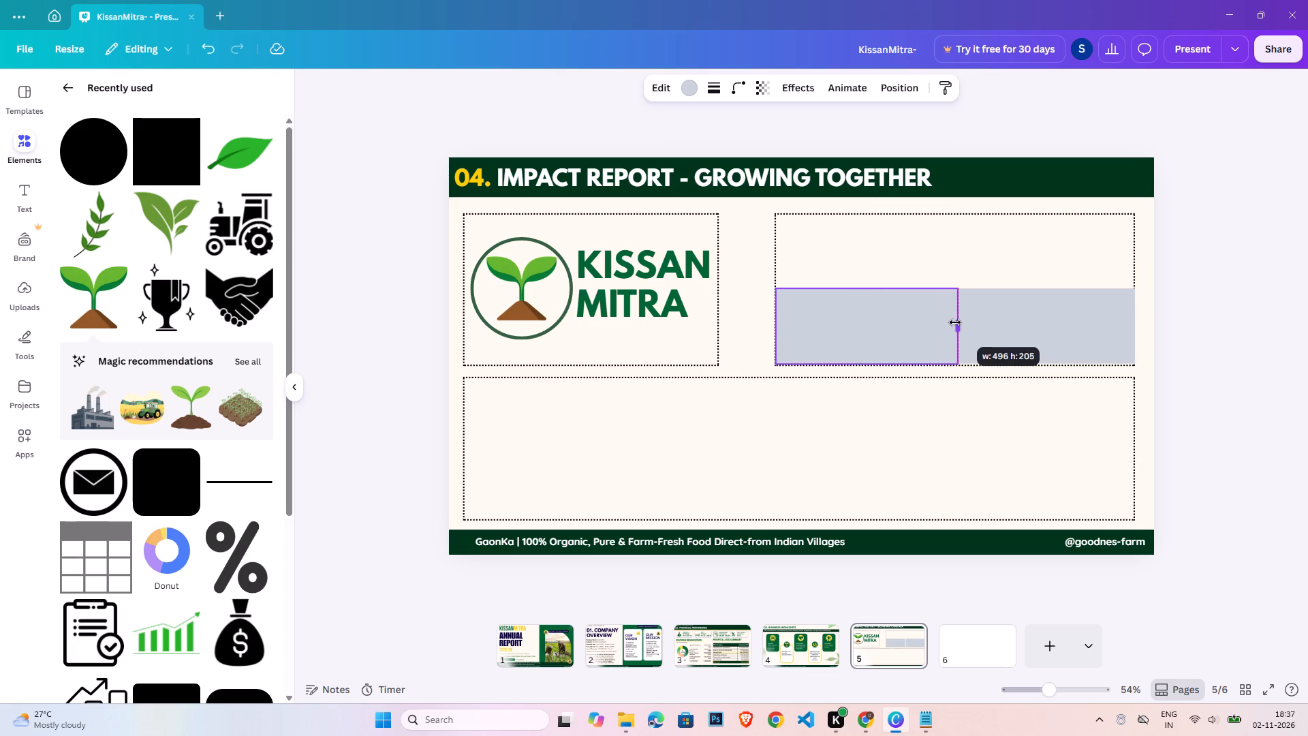
{"action": "left_click", "coordinate": [1303, 375]}
{"action": "left_click", "coordinate": [1104, 336]}
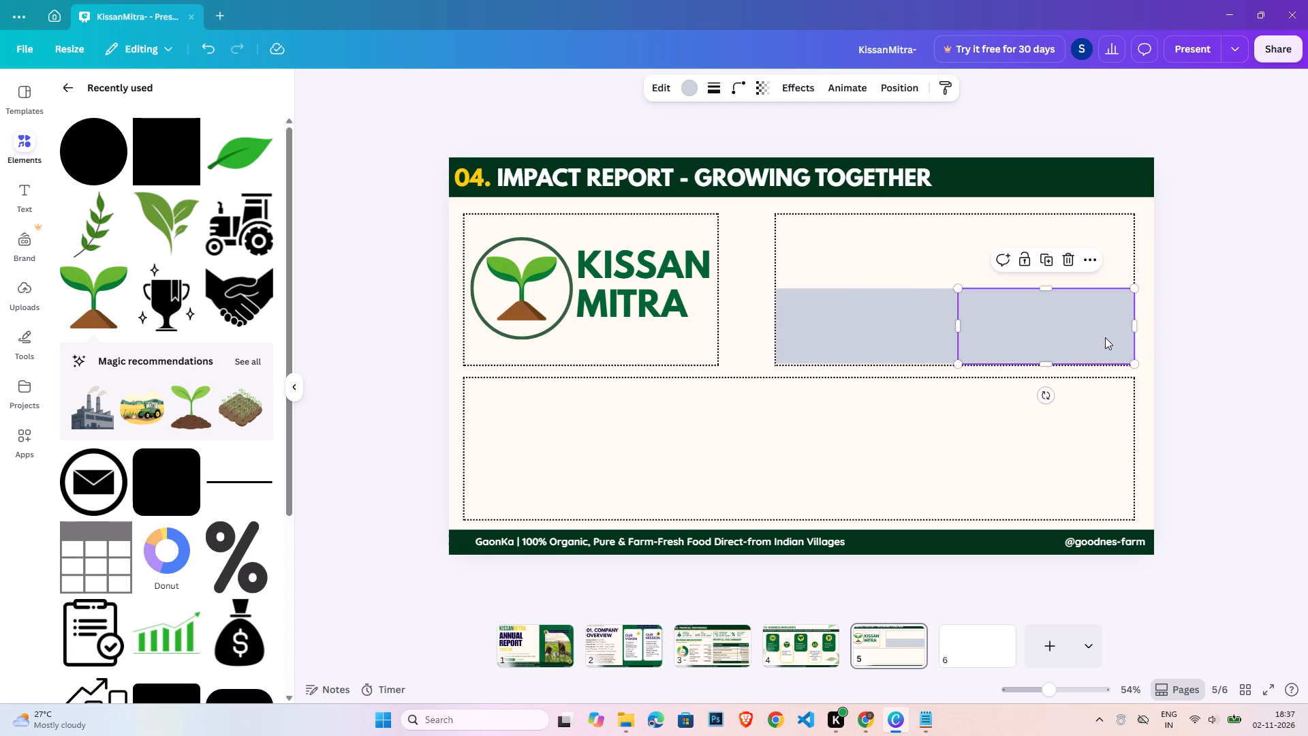
{"action": "key", "text": "Down"}
Give the left grey rectangle a dotted outline of weight 4 and no fill.
{"action": "left_click", "coordinate": [901, 341]}
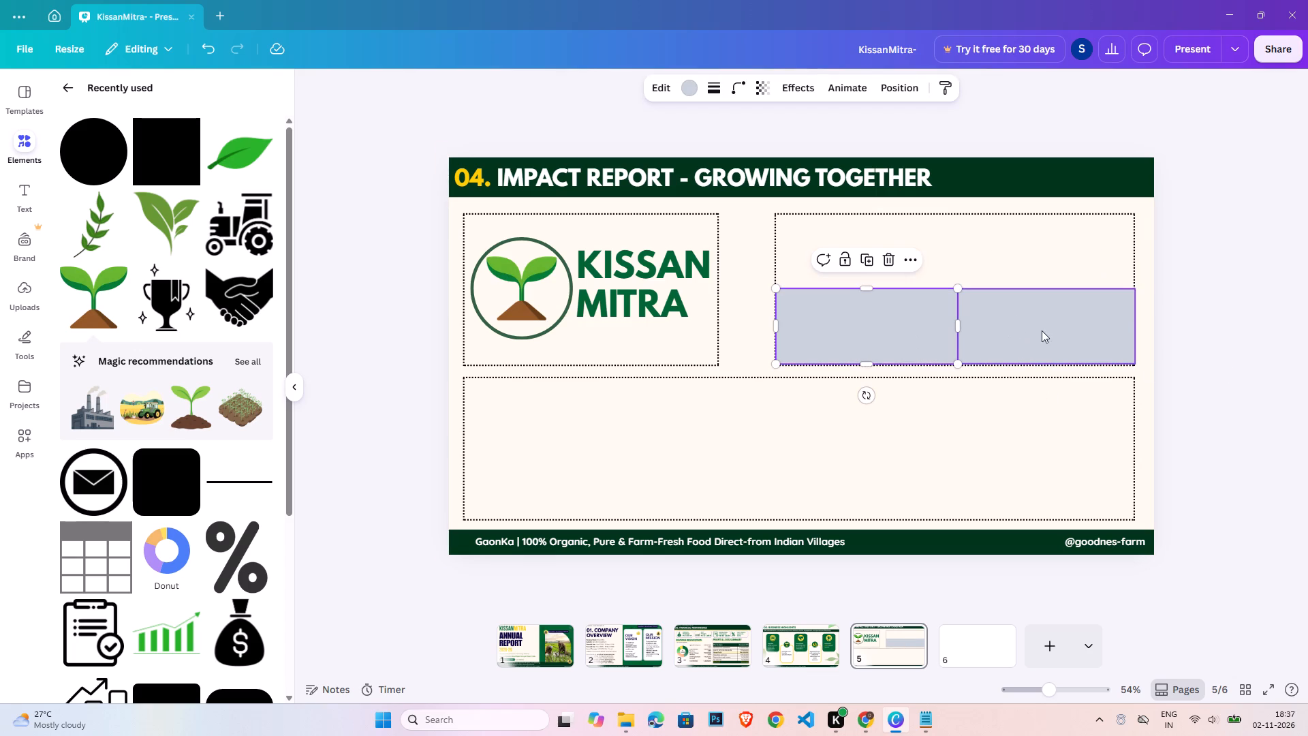
{"action": "left_click", "coordinate": [717, 85]}
{"action": "left_click", "coordinate": [805, 129]}
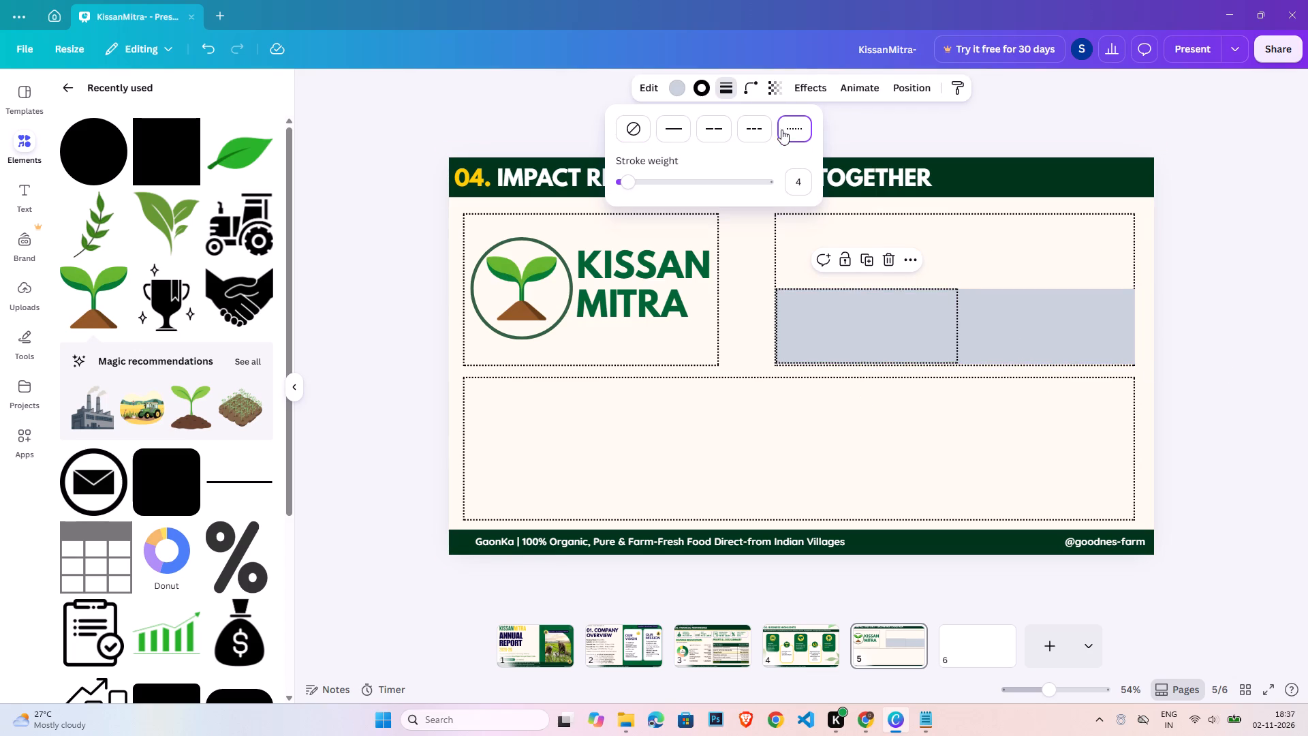
{"action": "left_click", "coordinate": [678, 87]}
{"action": "left_click", "coordinate": [131, 192]}
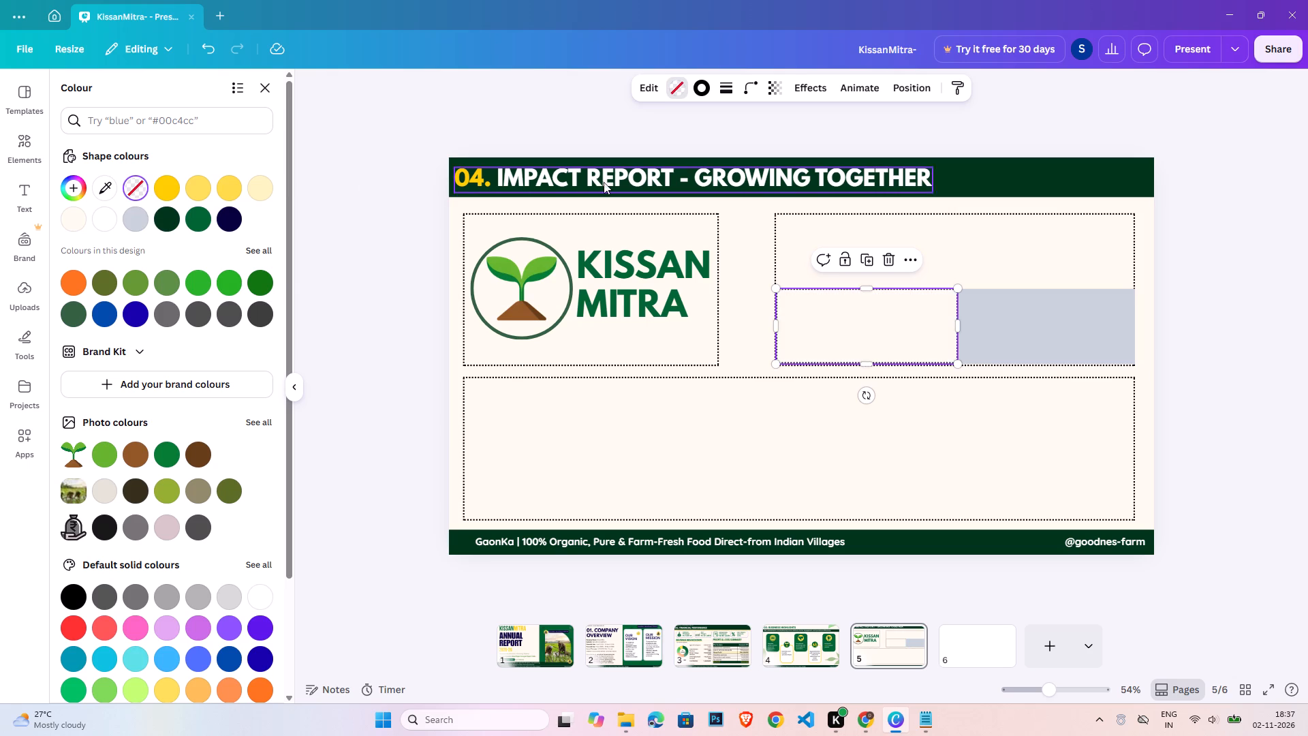
Give the right grey rectangle a dotted outline of weight 4 and no fill.
{"action": "left_click", "coordinate": [991, 329]}
{"action": "left_click", "coordinate": [711, 92]}
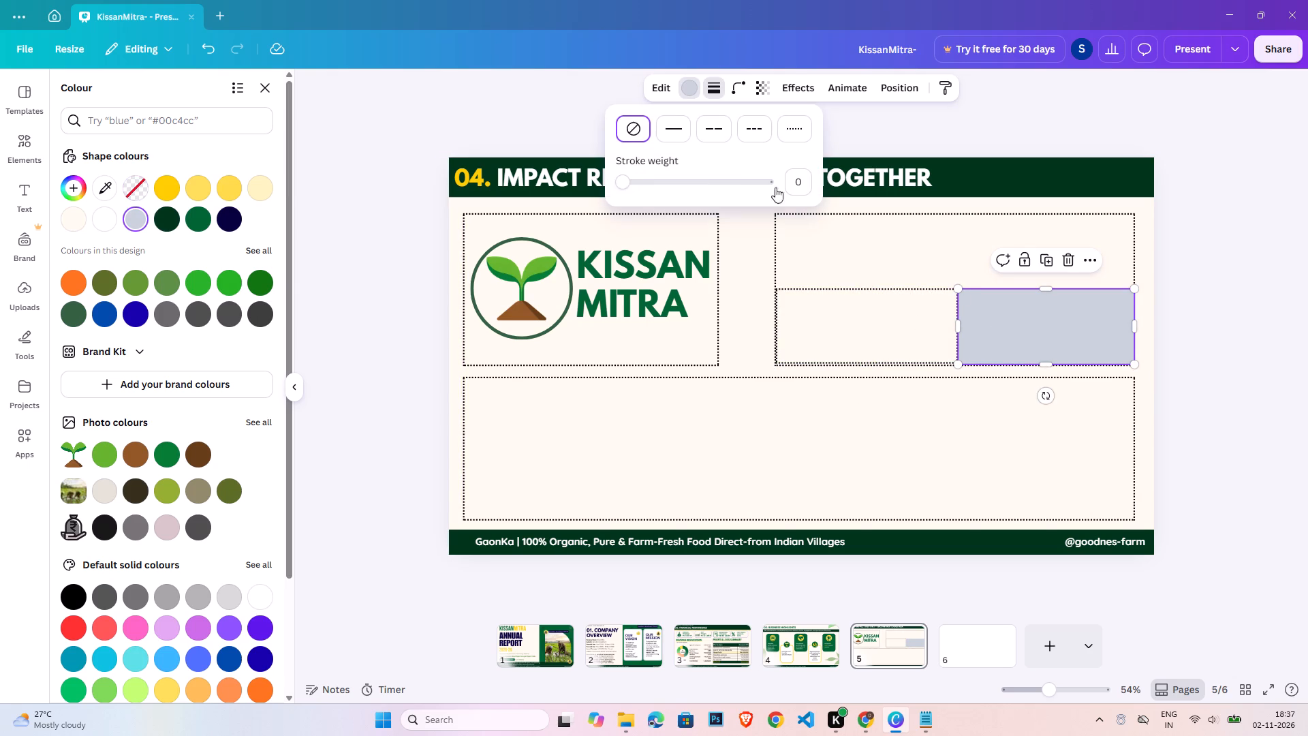
{"action": "left_click", "coordinate": [796, 189]}
{"action": "left_click", "coordinate": [794, 138]}
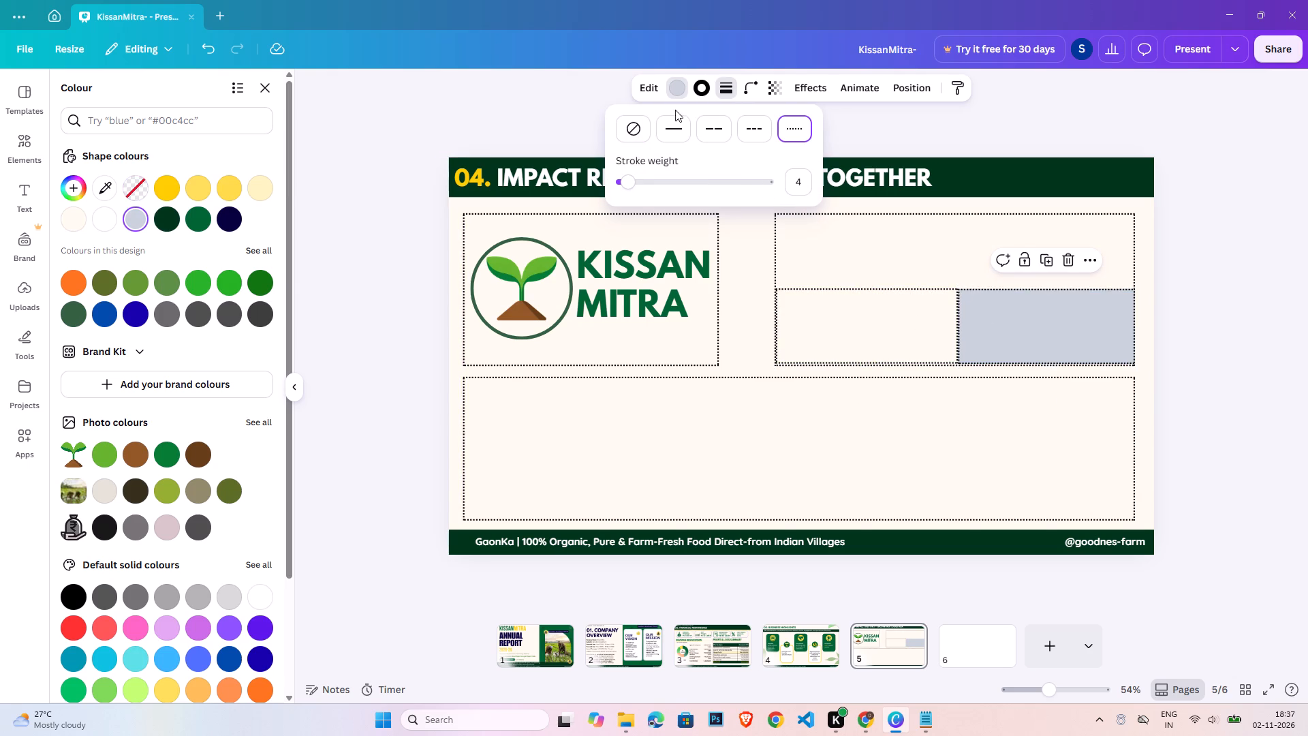
{"action": "left_click", "coordinate": [143, 191]}
{"action": "left_click", "coordinate": [1298, 312]}
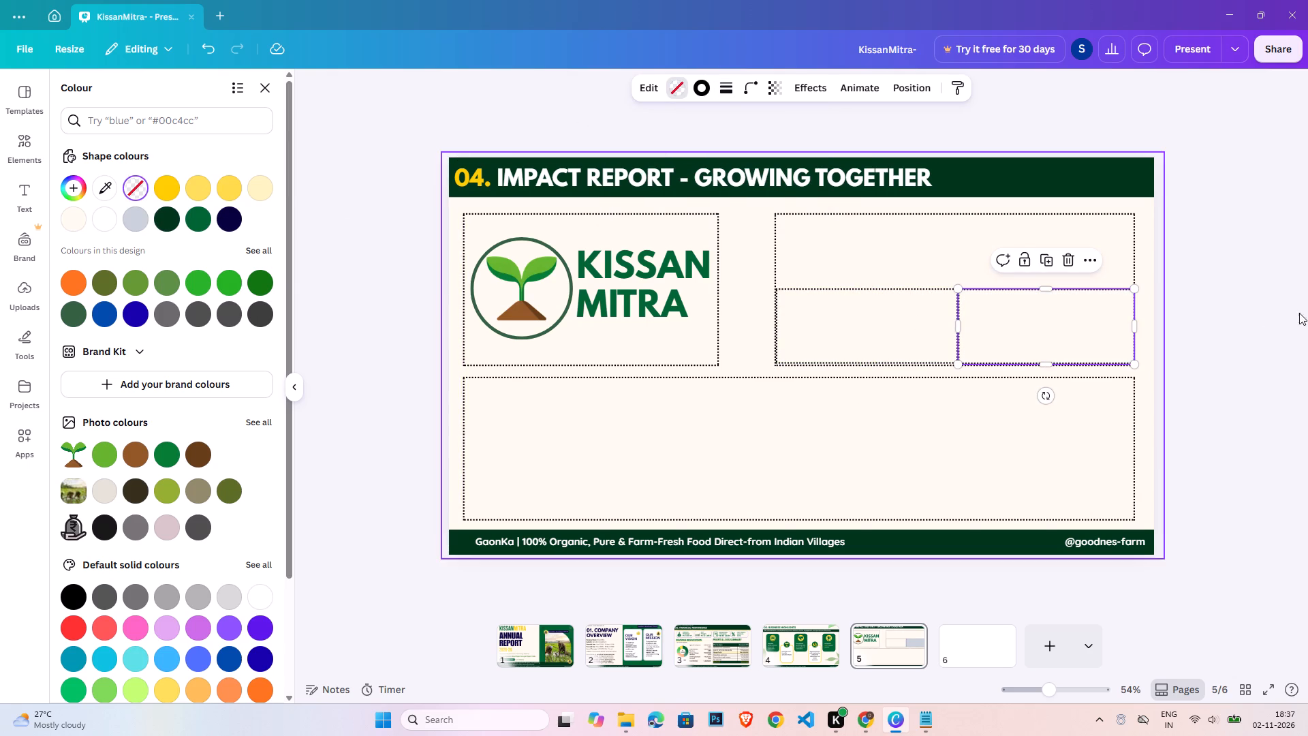
{"action": "left_click", "coordinate": [1234, 334]}
Nudge the two lower dotted rectangles down onto the bottom edge of the surrounding dotted box.
{"action": "left_click", "coordinate": [856, 324]}
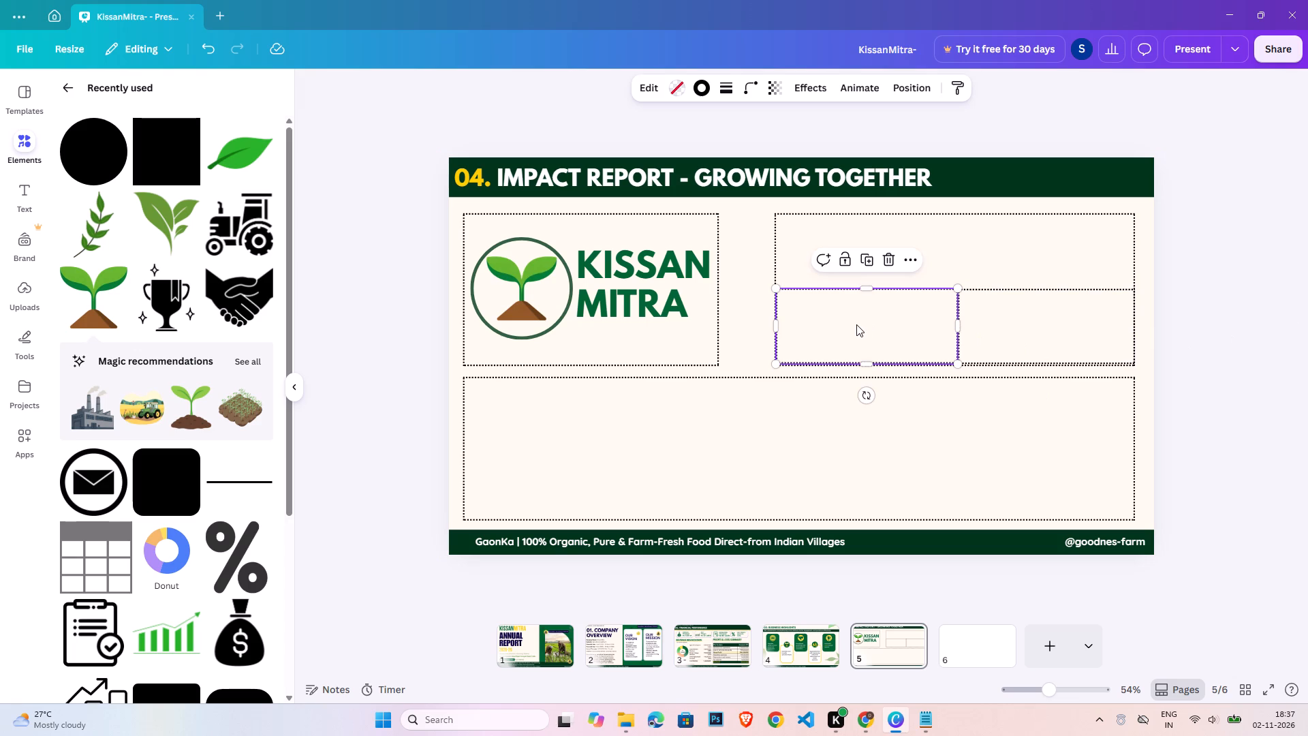
{"action": "key", "text": "Down"}
{"action": "key", "text": "Down"}
{"action": "key", "text": "Down"}
{"action": "key", "text": "Down"}
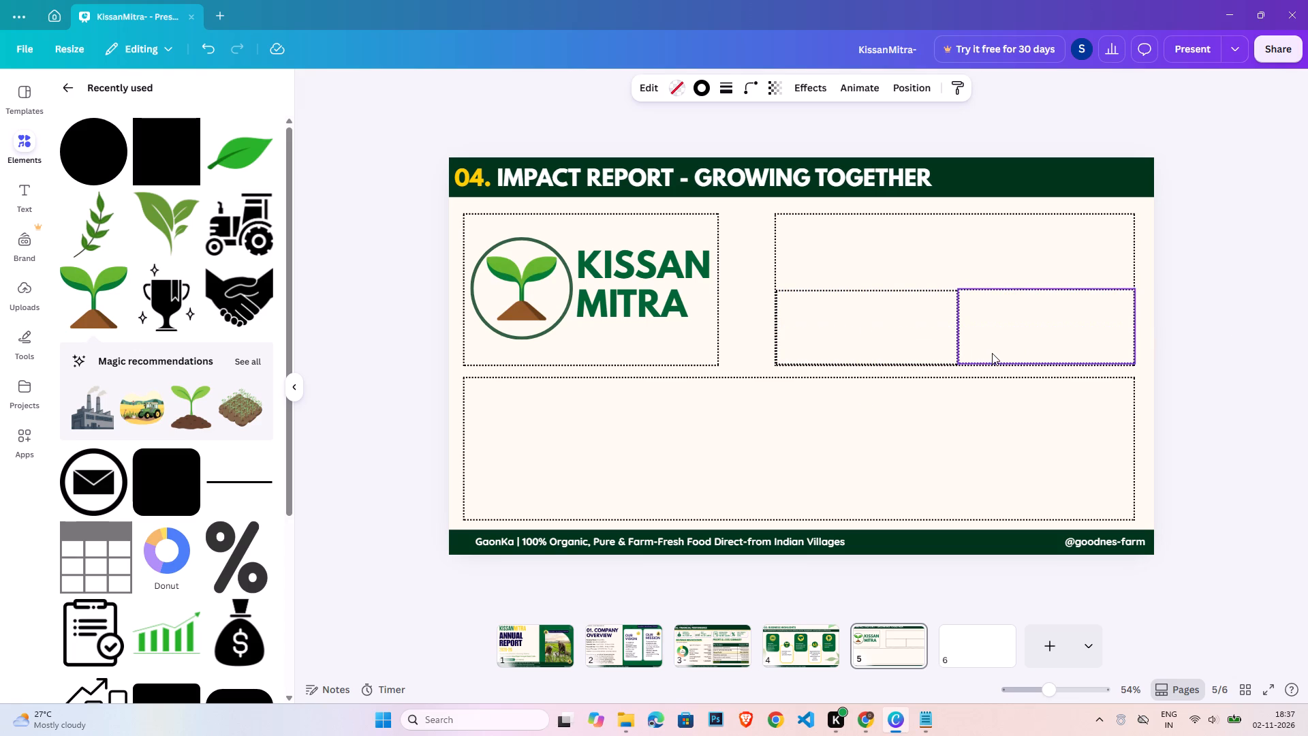
{"action": "left_click", "coordinate": [1019, 339]}
{"action": "key", "text": "Down"}
{"action": "key", "text": "Up"}
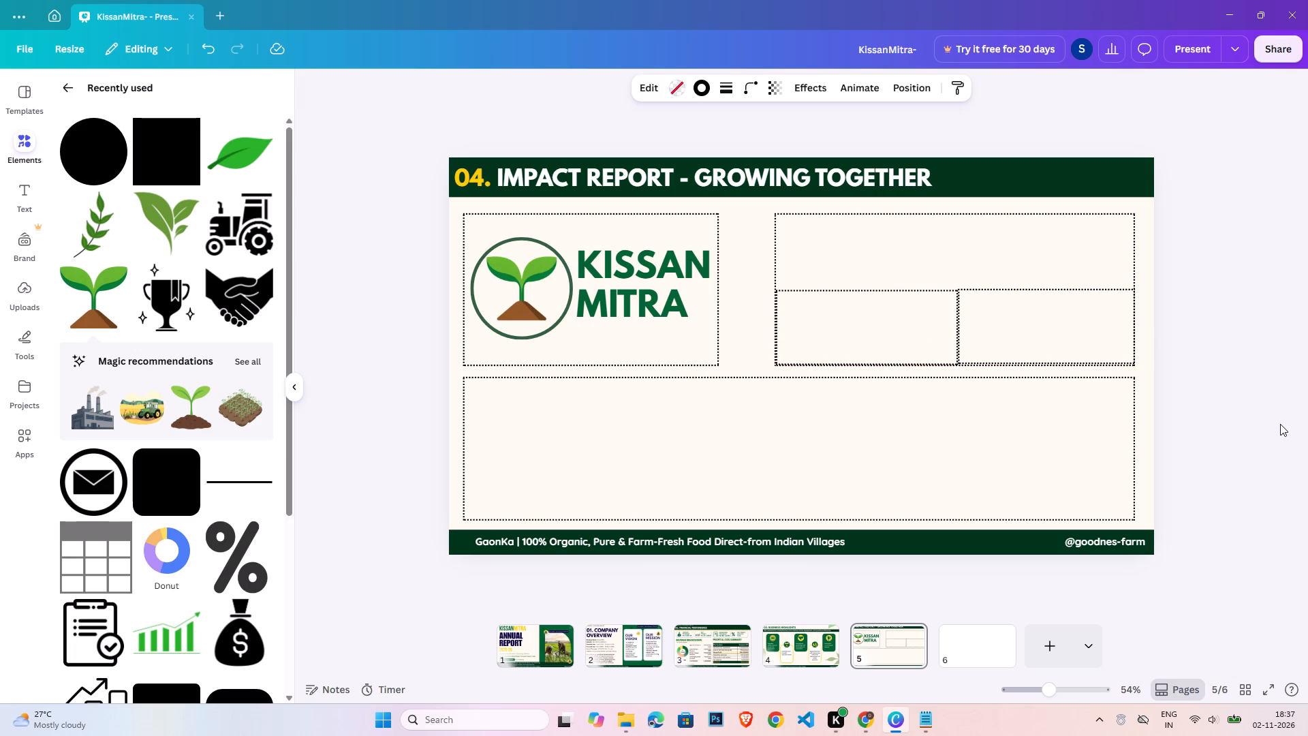
{"action": "key", "text": "Down"}
{"action": "key", "text": "Down"}
{"action": "key", "text": "Down"}
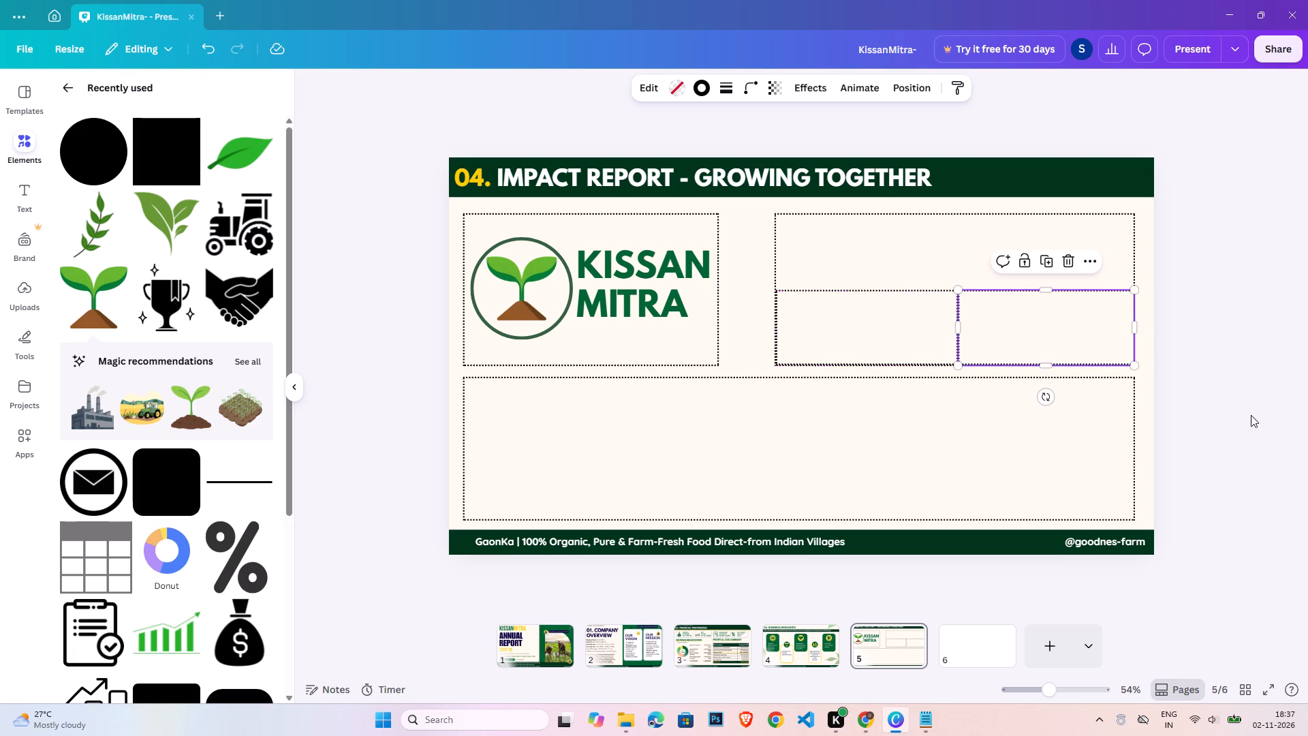
Duplicate the lower-left dotted rectangle and place the copy directly above it in the box's upper-left corner.
{"action": "left_click", "coordinate": [873, 326]}
{"action": "key", "text": "ctrl+c"}
{"action": "key", "text": "ctrl+v"}
{"action": "left_click_drag", "start_coordinate": [898, 338], "coordinate": [894, 252]}
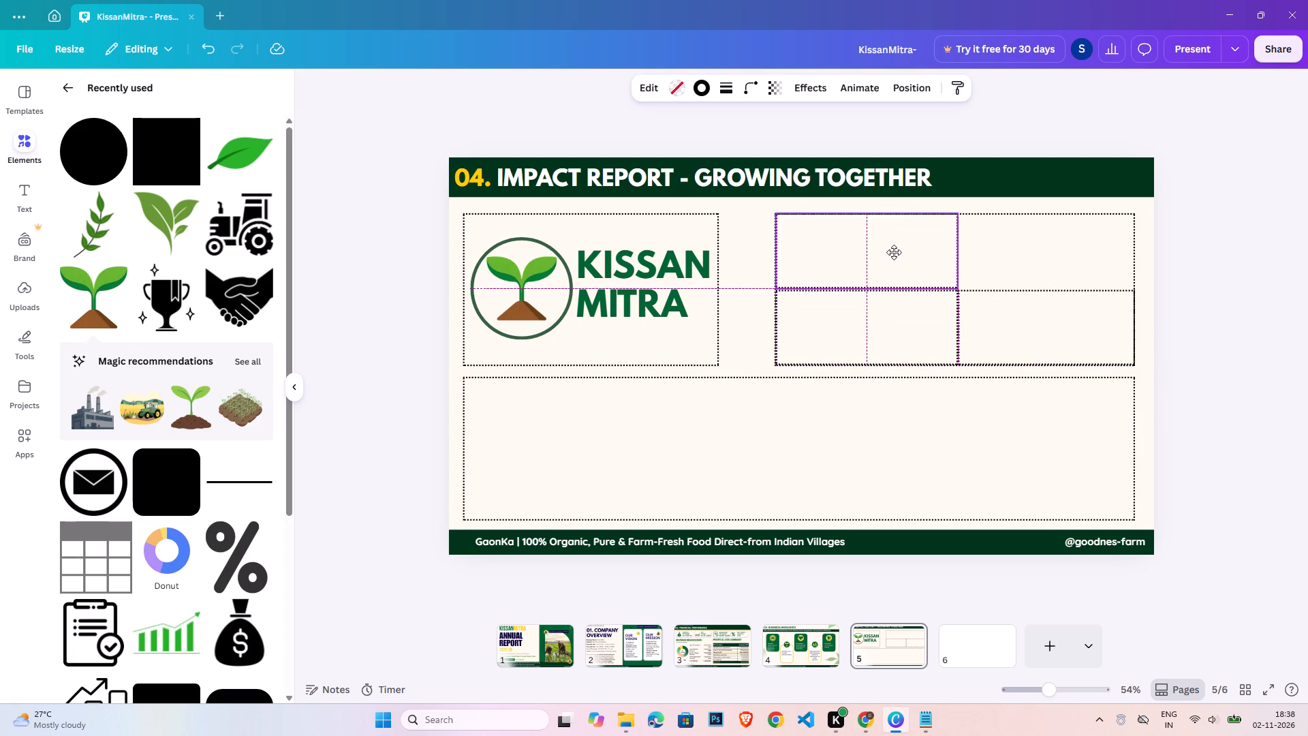
{"action": "left_click_drag", "start_coordinate": [894, 252], "coordinate": [890, 255]}
Duplicate the upper-left dotted rectangle and place the copy flush in the box's upper-right corner.
{"action": "key", "text": "ctrl+c"}
{"action": "key", "text": "ctrl+v"}
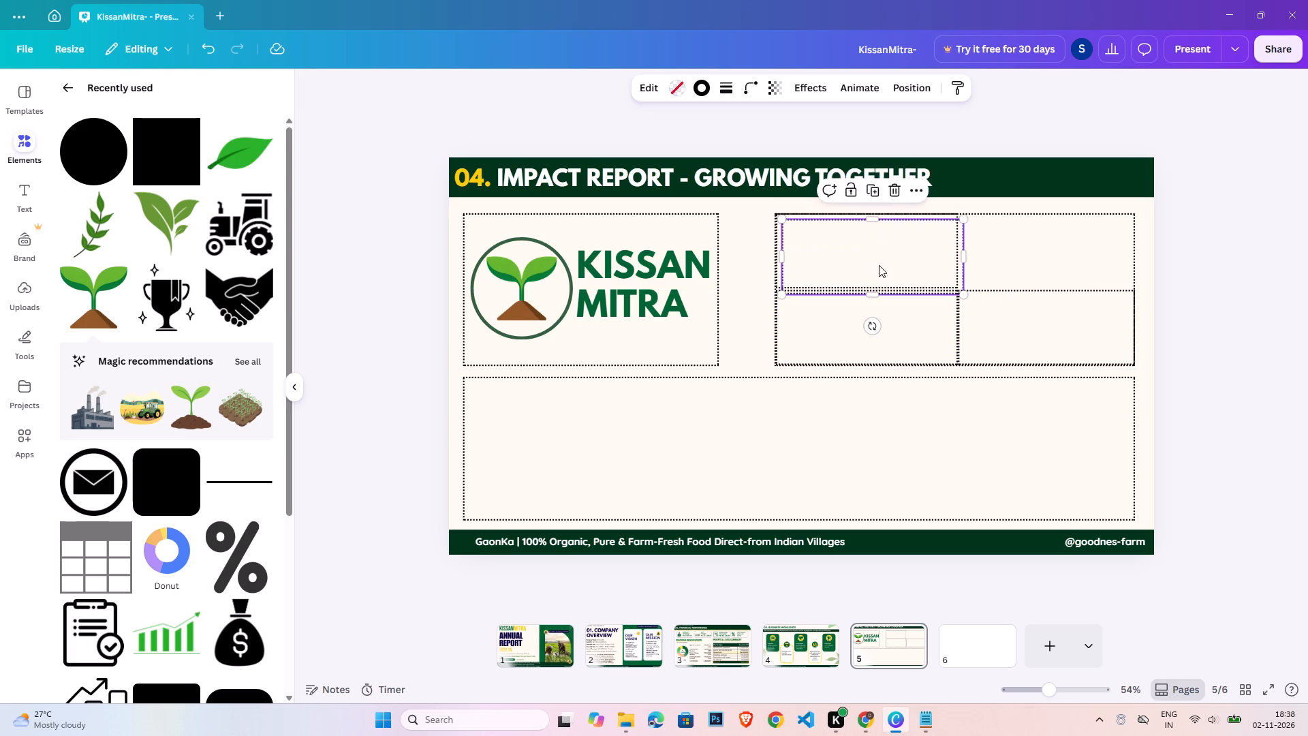
{"action": "left_click_drag", "start_coordinate": [878, 265], "coordinate": [1054, 259]}
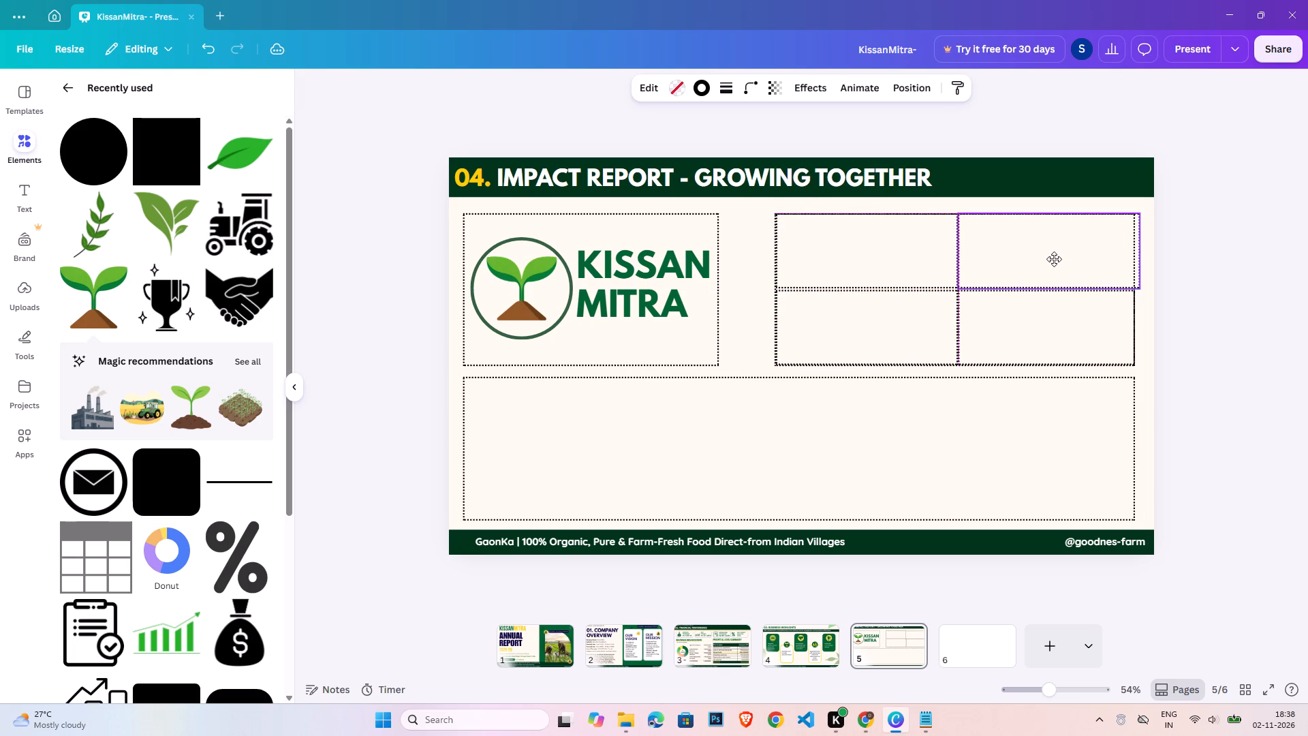
{"action": "left_click_drag", "start_coordinate": [1054, 259], "coordinate": [1048, 260]}
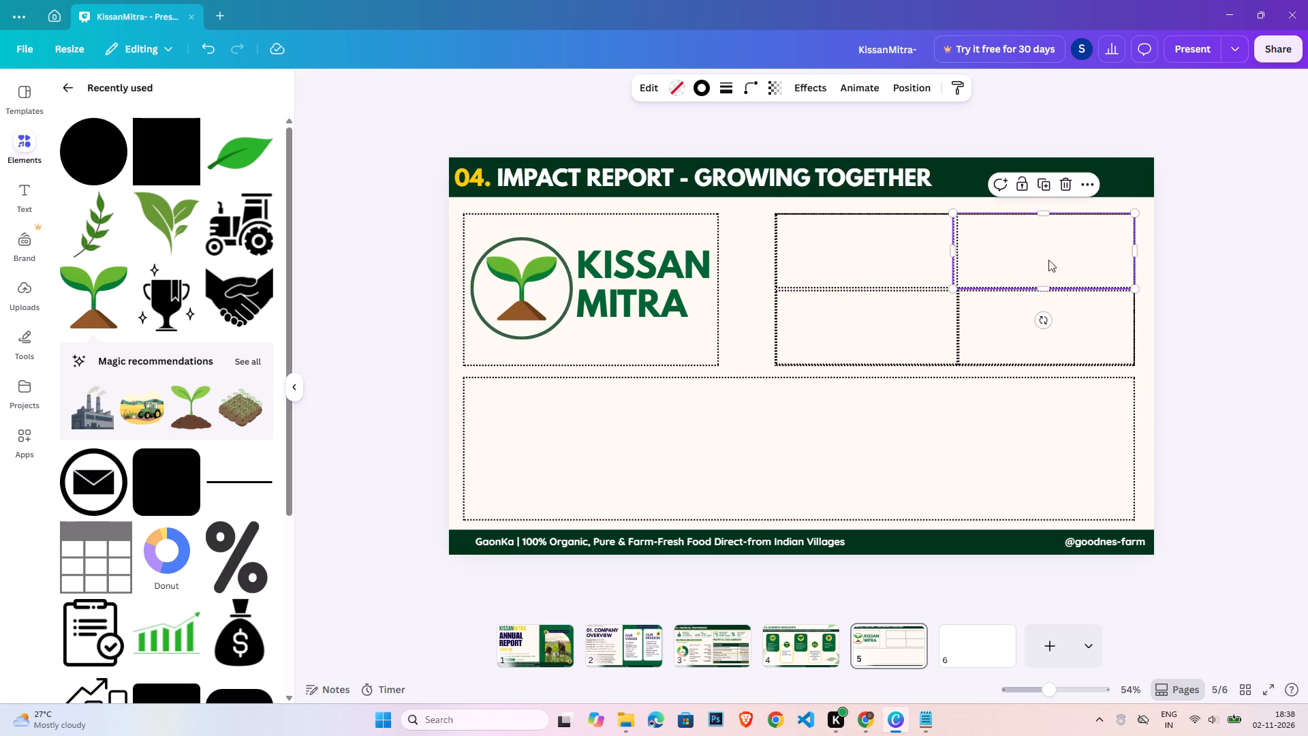
Nudge the upper-left dotted rectangle slightly left to line it up with the box's left edge.
{"action": "left_click", "coordinate": [921, 264]}
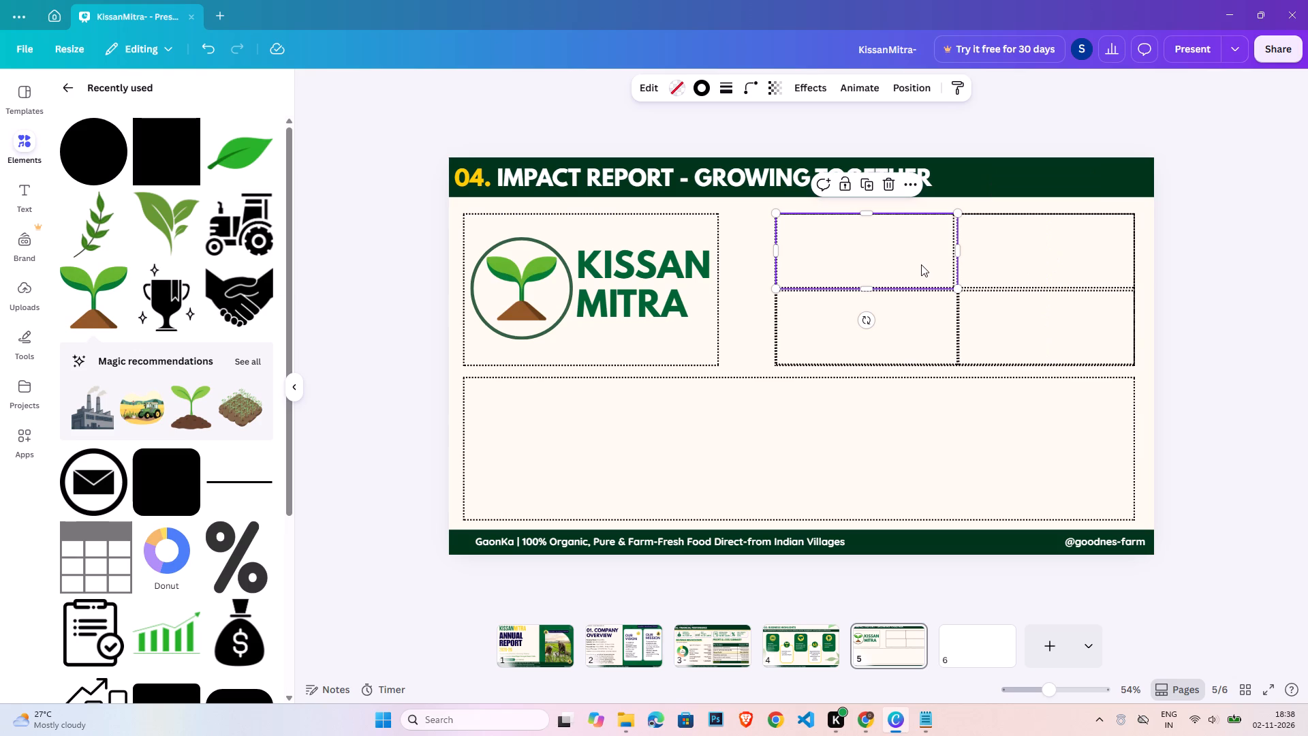
{"action": "key", "text": "Left"}
{"action": "key", "text": "Left"}
{"action": "key", "text": "Left"}
{"action": "key", "text": "Left"}
{"action": "key", "text": "Right"}
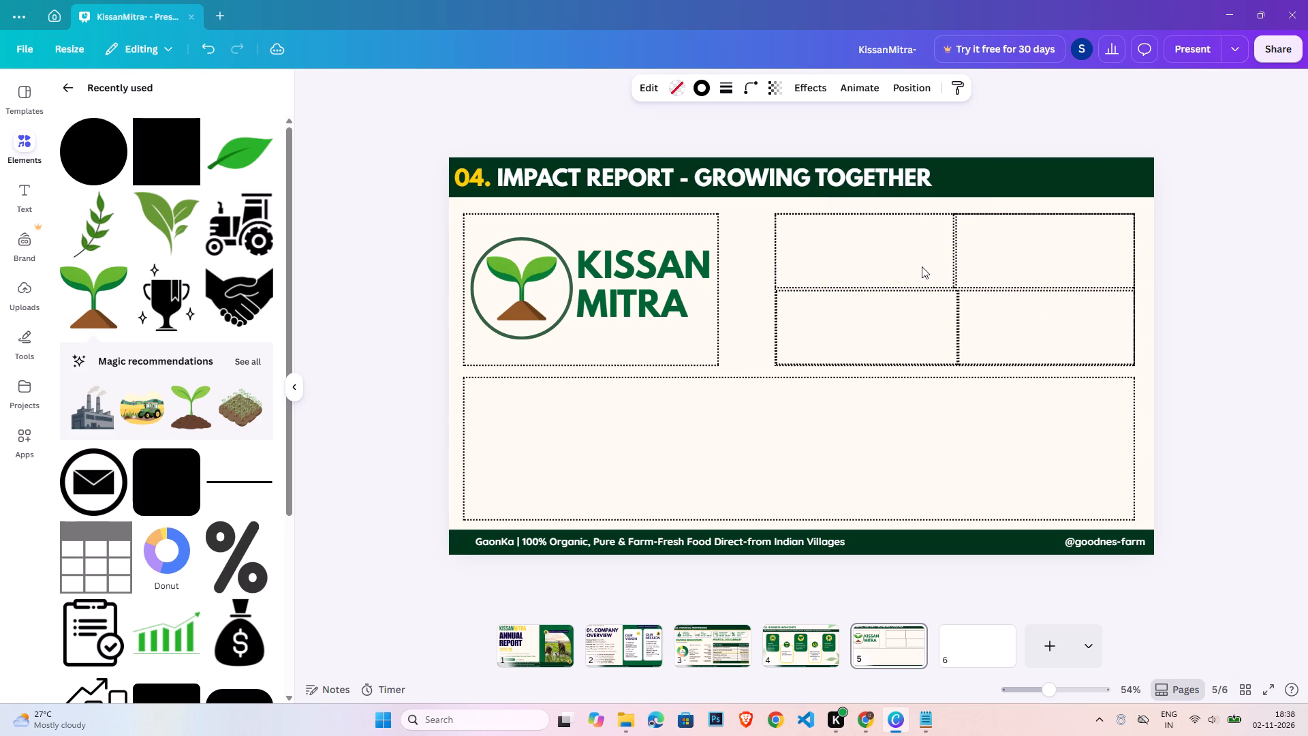
Select all four dotted rectangles and tidy up their spacing.
{"action": "left_click_drag", "start_coordinate": [746, 261], "coordinate": [754, 260]}
{"action": "left_click", "coordinate": [802, 246]}
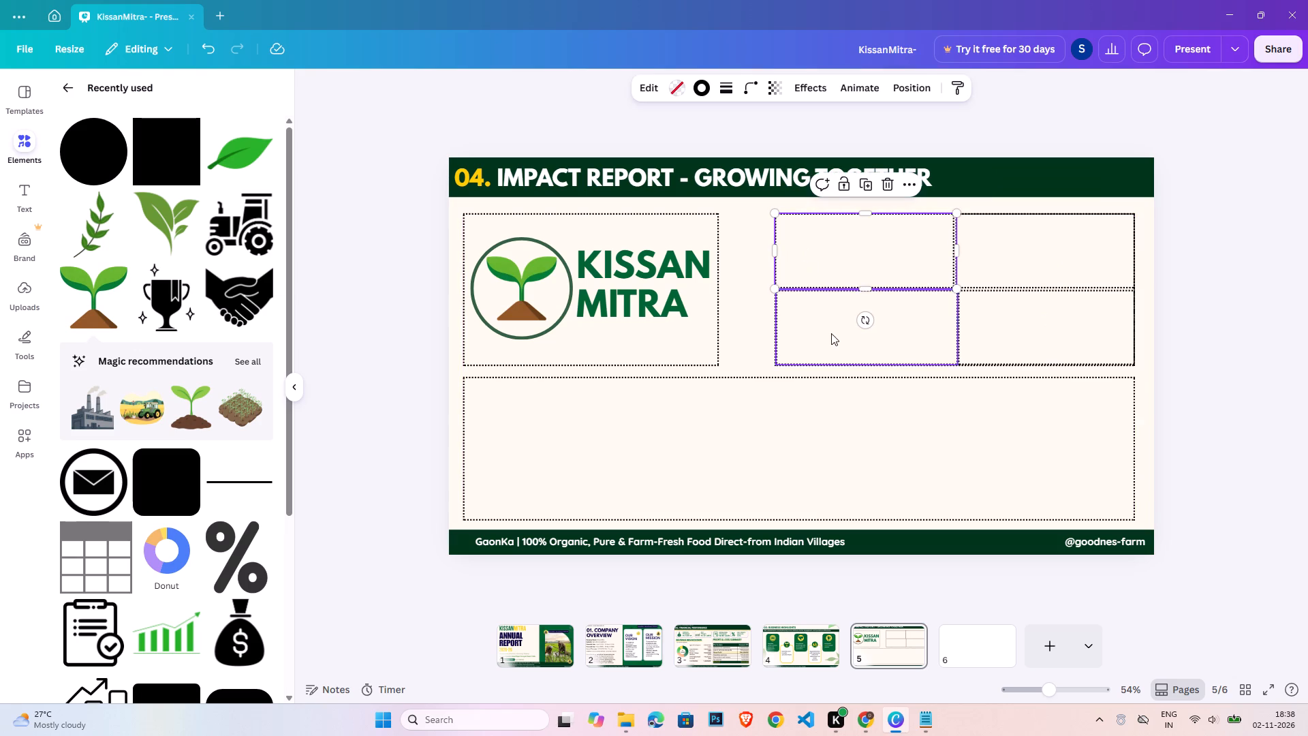
{"action": "left_click", "coordinate": [832, 334], "text": "shift"}
{"action": "left_click", "coordinate": [973, 329], "text": "shift"}
{"action": "left_click", "coordinate": [996, 258], "text": "shift"}
{"action": "left_click", "coordinate": [920, 83]}
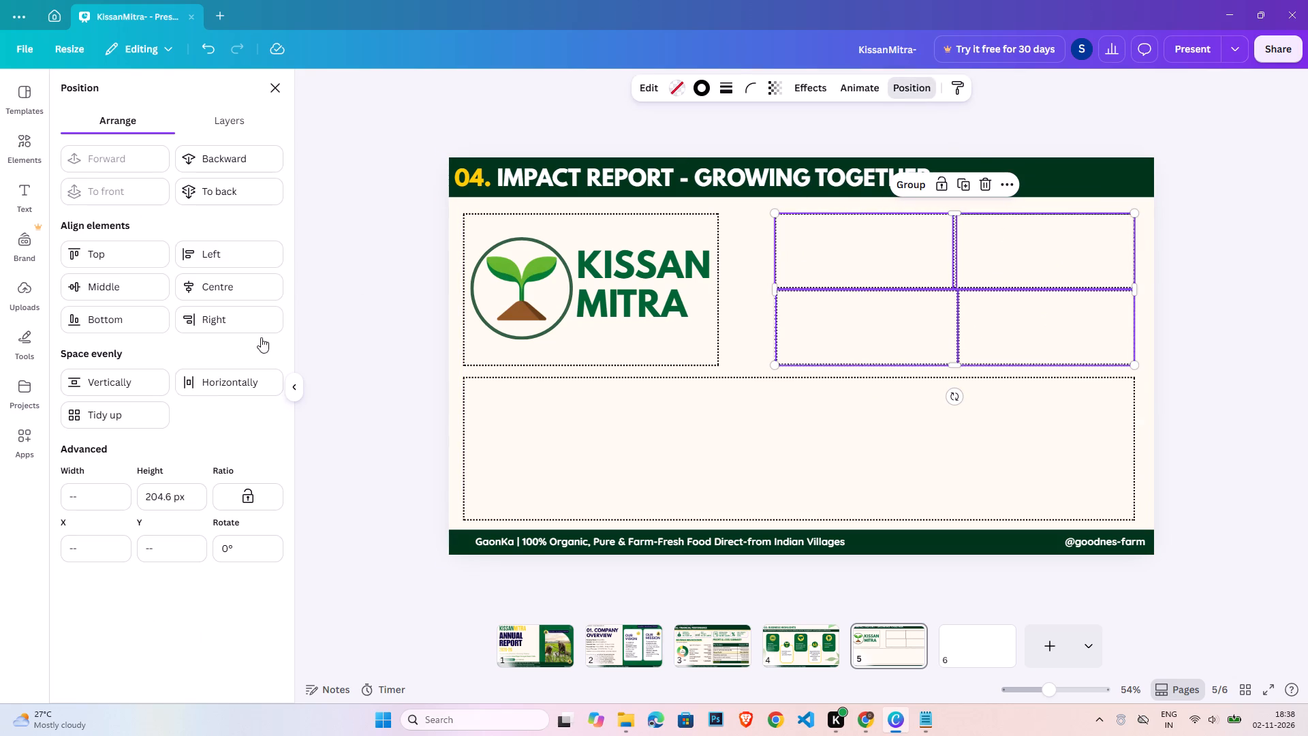
{"action": "left_click", "coordinate": [160, 415]}
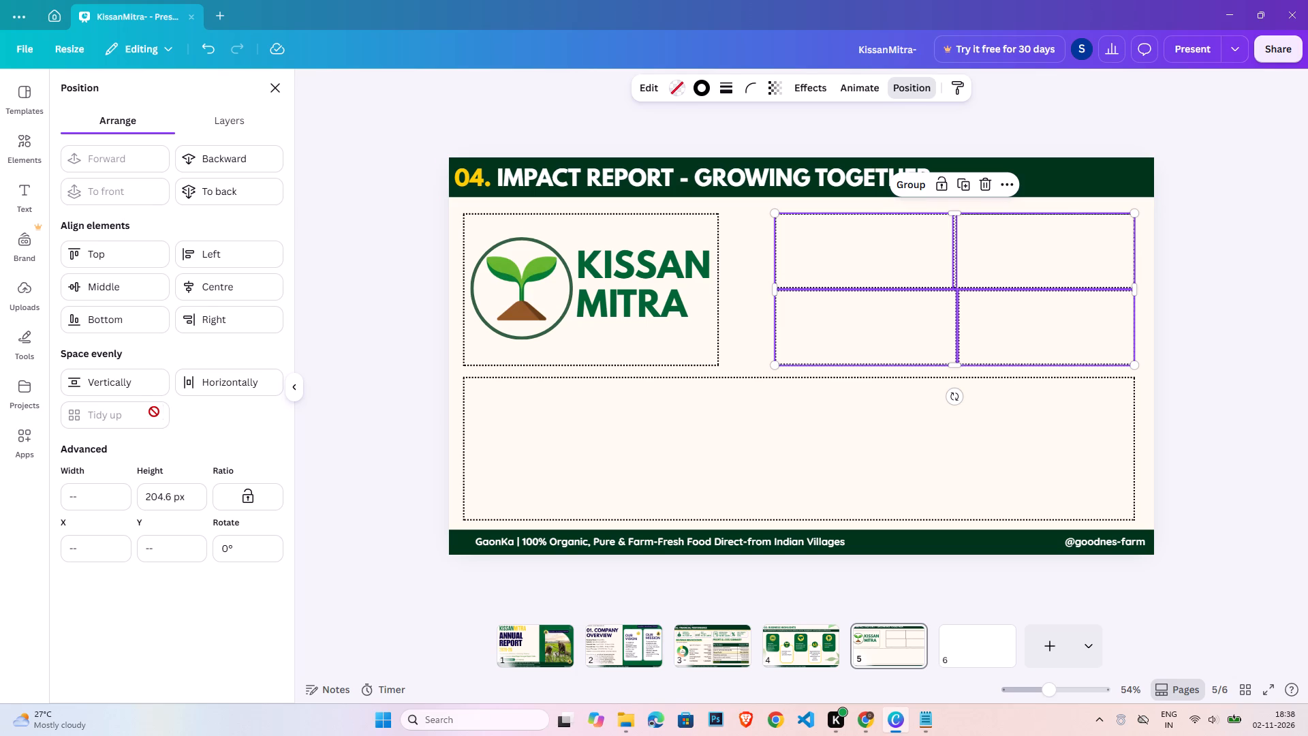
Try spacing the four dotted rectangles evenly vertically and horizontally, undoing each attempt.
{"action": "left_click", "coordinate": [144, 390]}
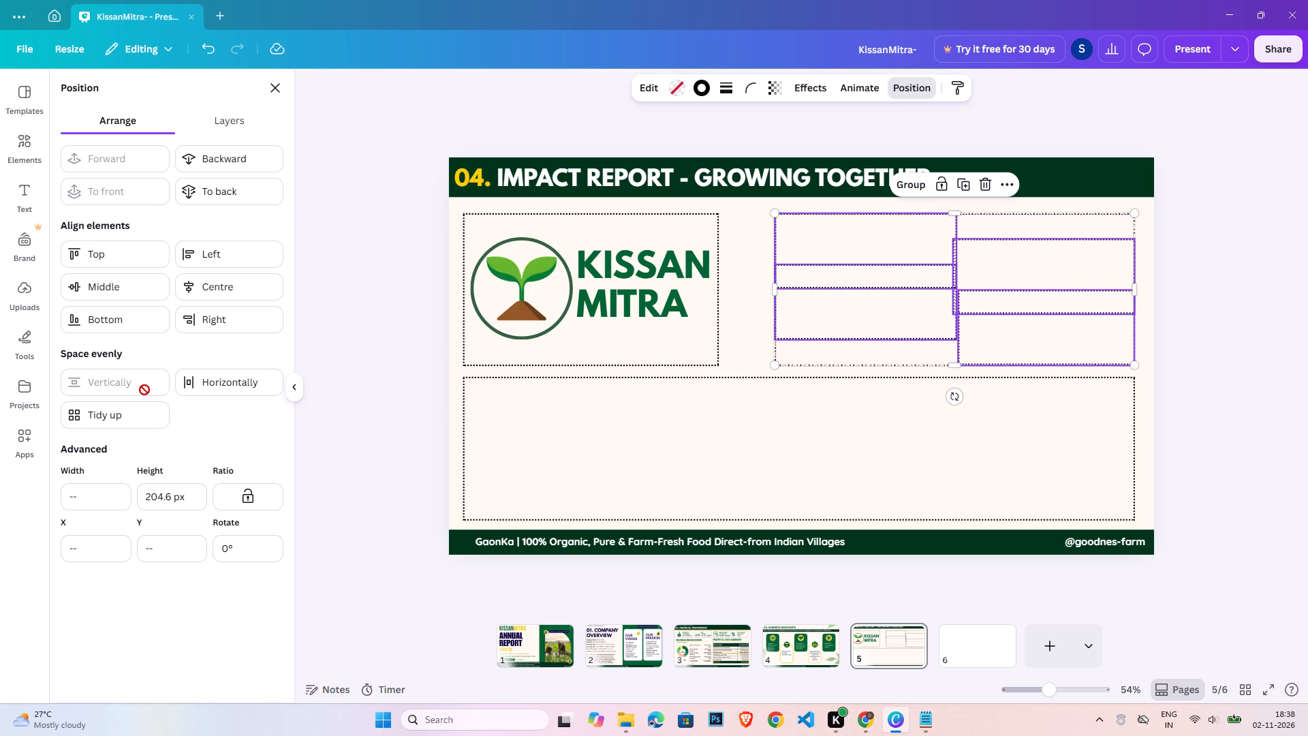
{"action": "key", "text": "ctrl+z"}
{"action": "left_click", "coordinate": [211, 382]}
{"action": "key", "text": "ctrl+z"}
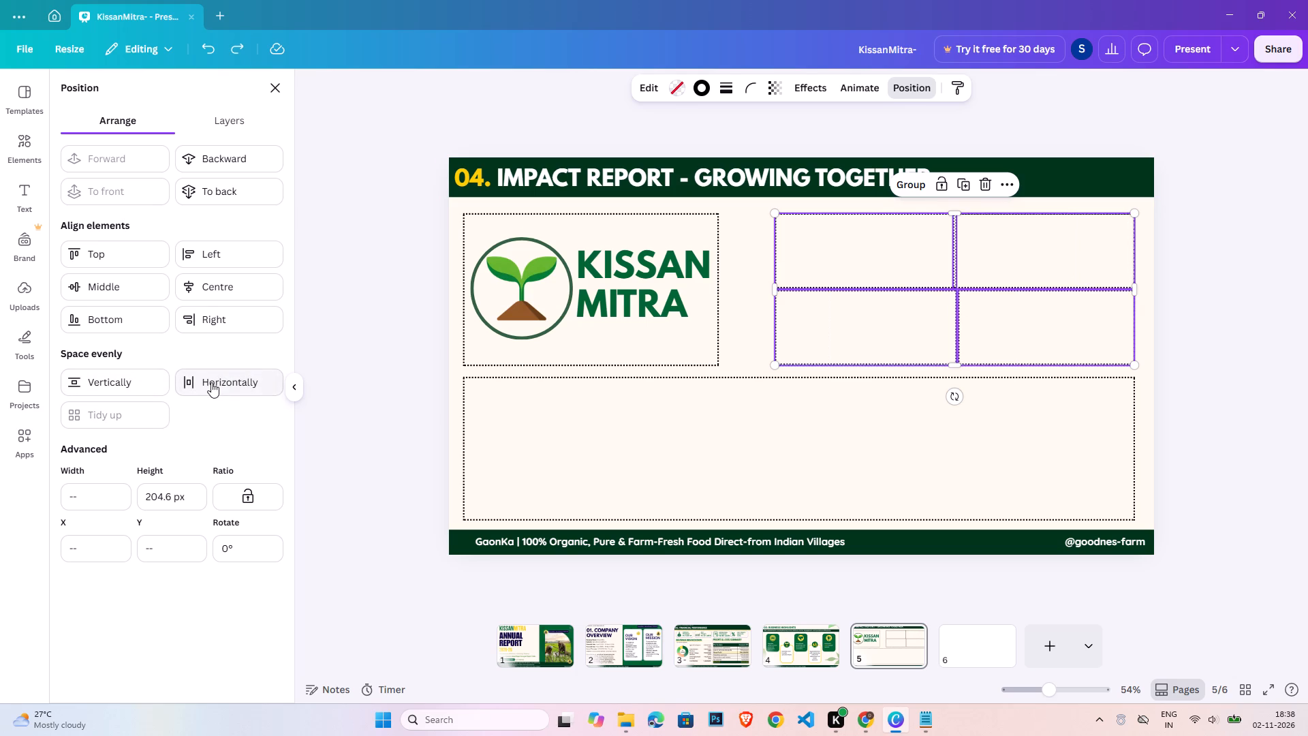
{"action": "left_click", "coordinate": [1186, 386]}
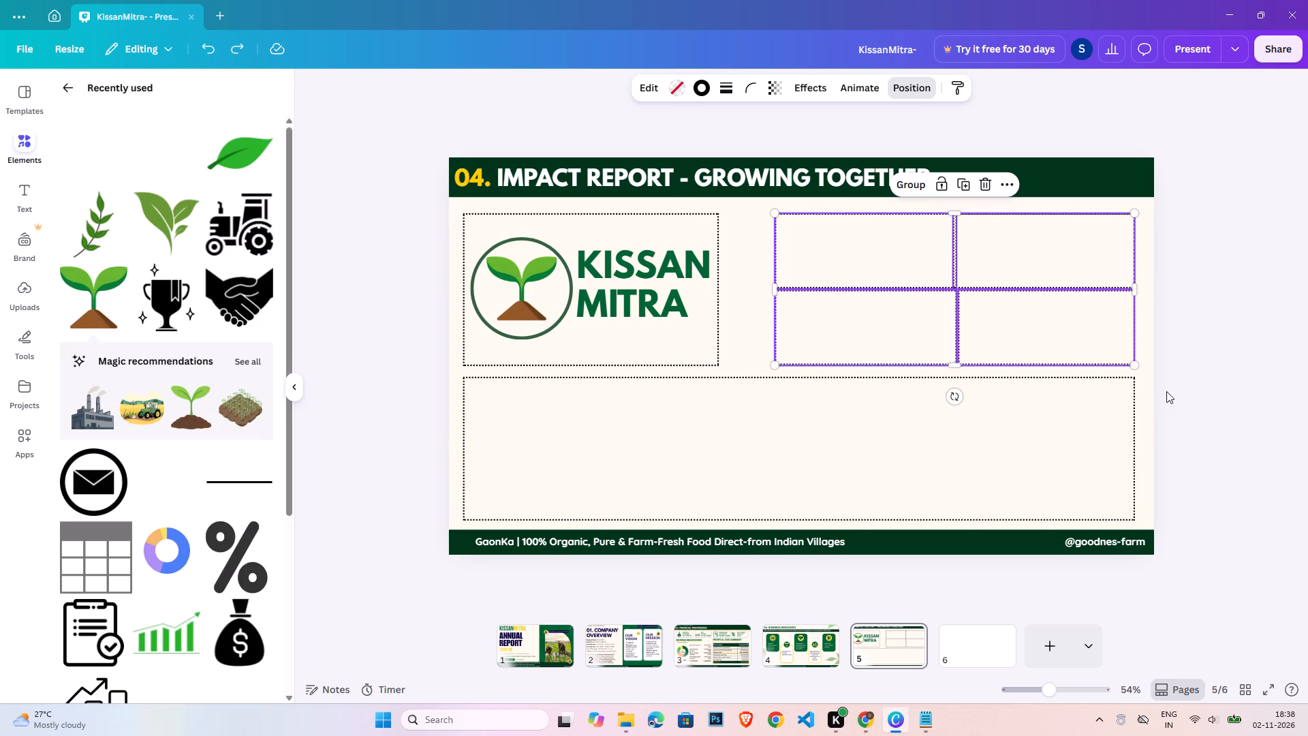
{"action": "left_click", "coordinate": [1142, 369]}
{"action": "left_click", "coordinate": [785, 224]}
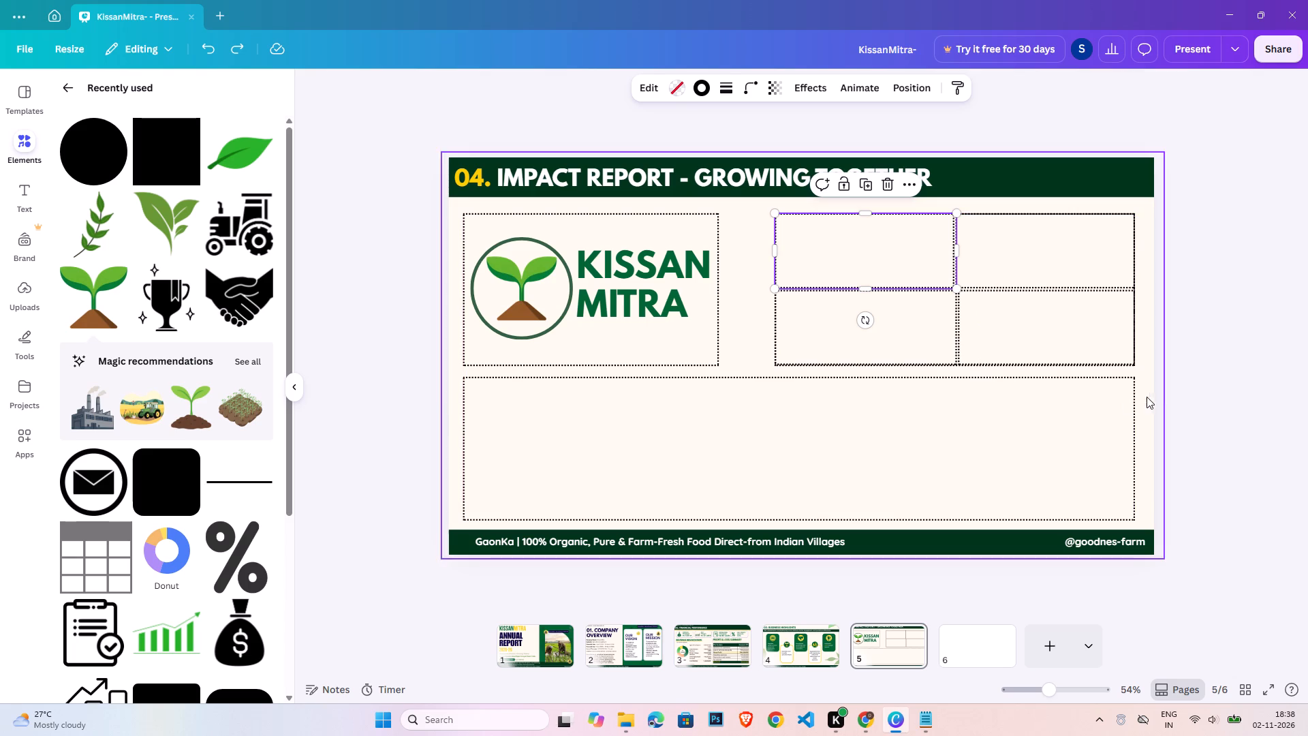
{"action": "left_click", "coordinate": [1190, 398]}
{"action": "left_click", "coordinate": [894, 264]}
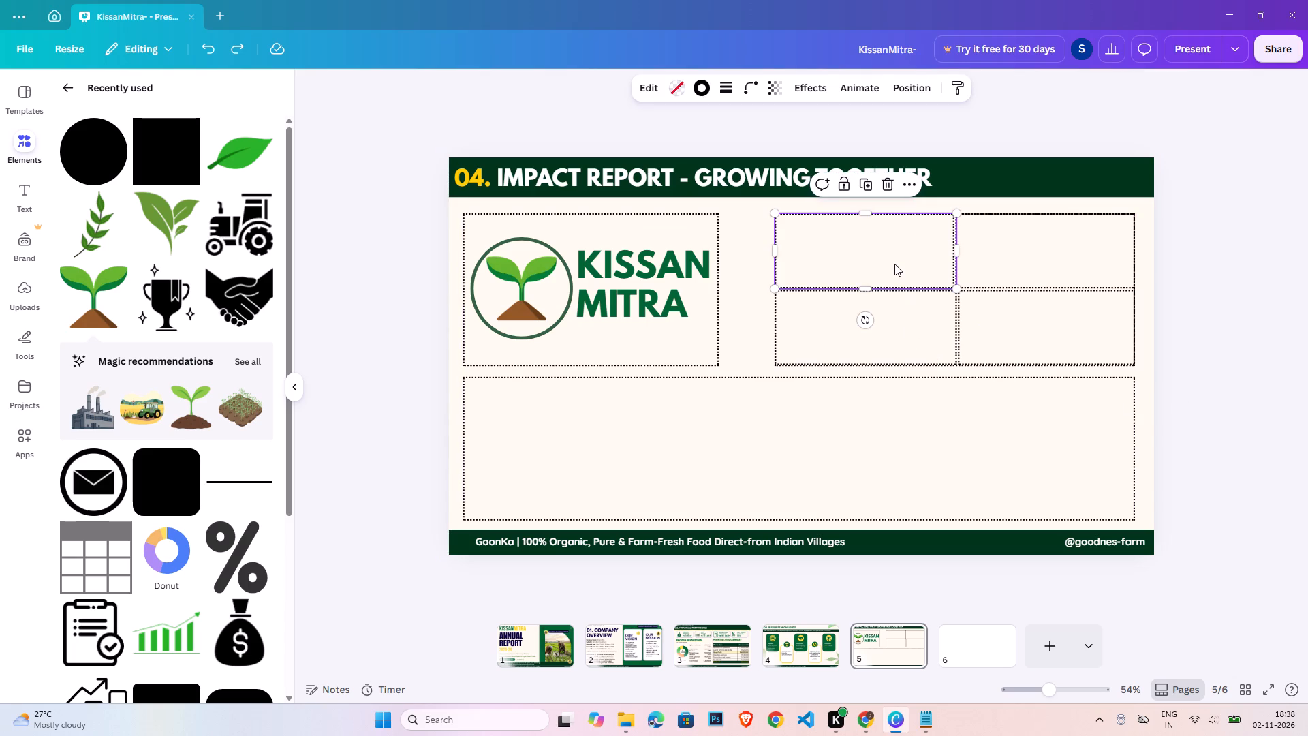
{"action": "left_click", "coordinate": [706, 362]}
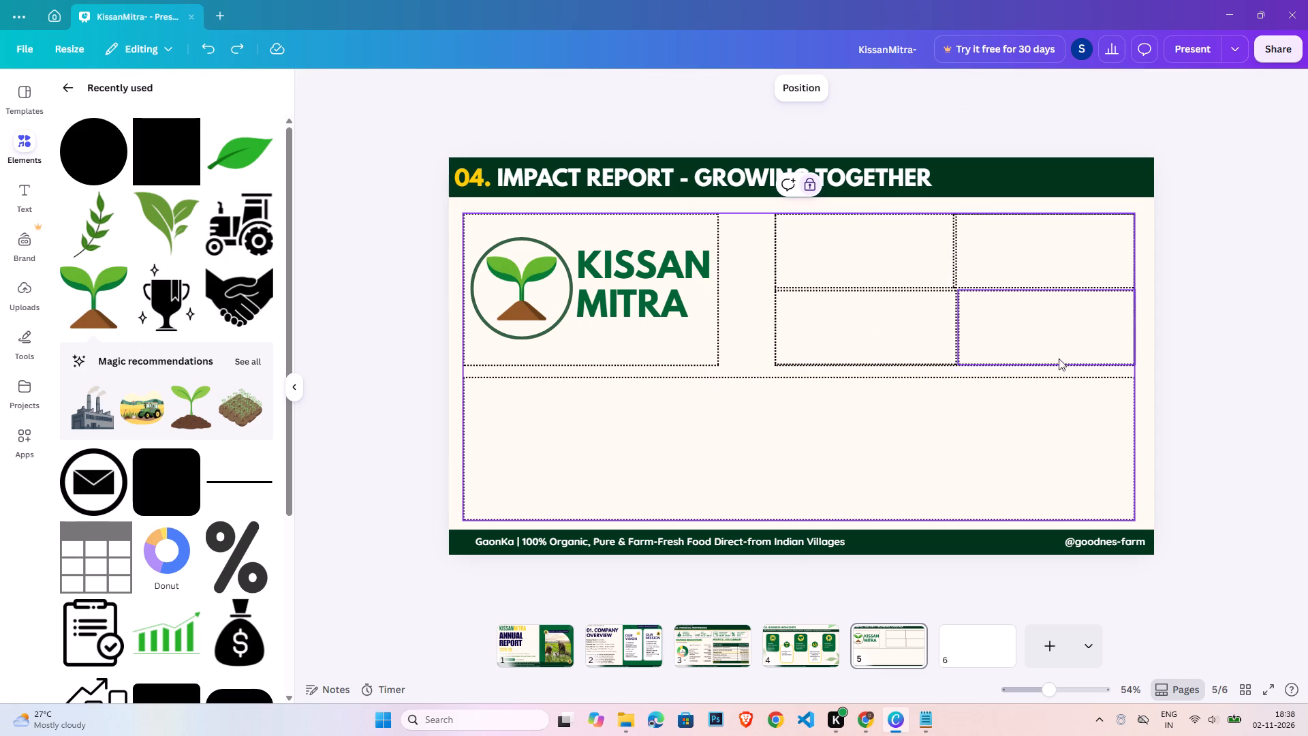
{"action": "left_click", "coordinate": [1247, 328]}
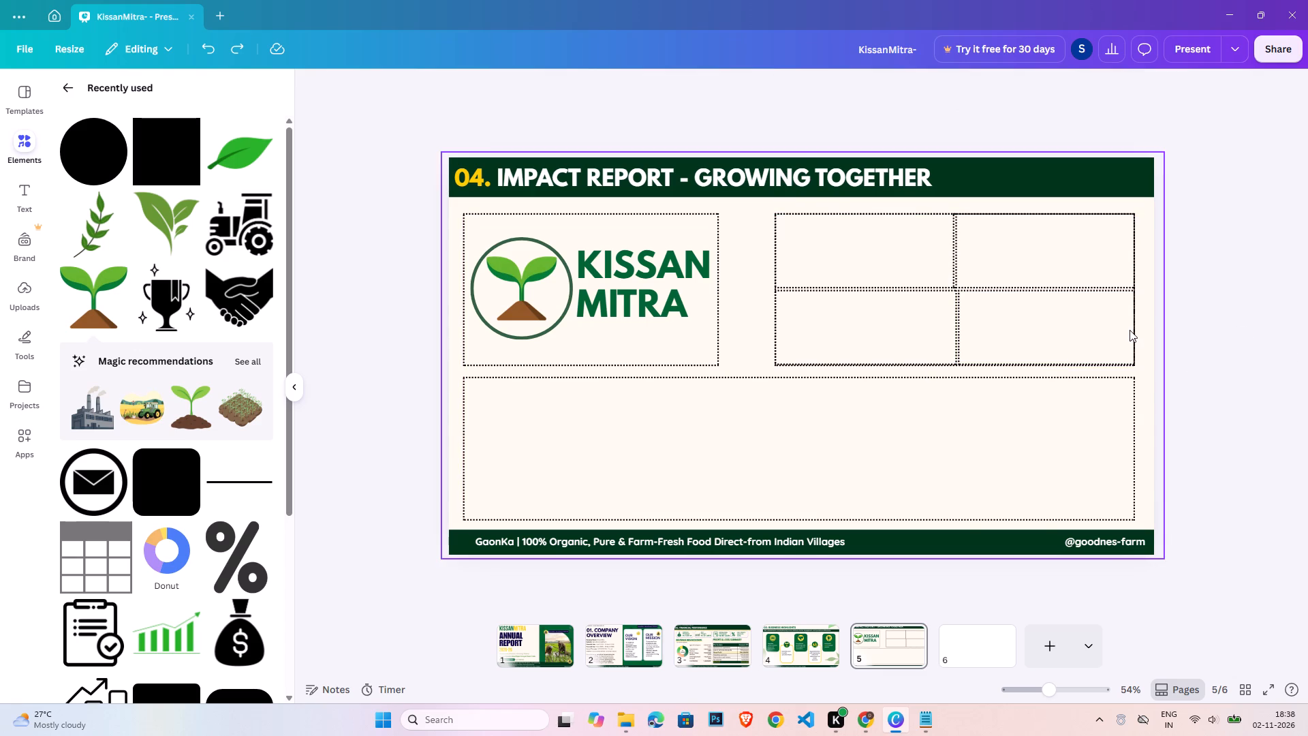
Add a circle shape and place it flush in the top-left corner of the upper-left dotted cell.
{"action": "left_click", "coordinate": [87, 161]}
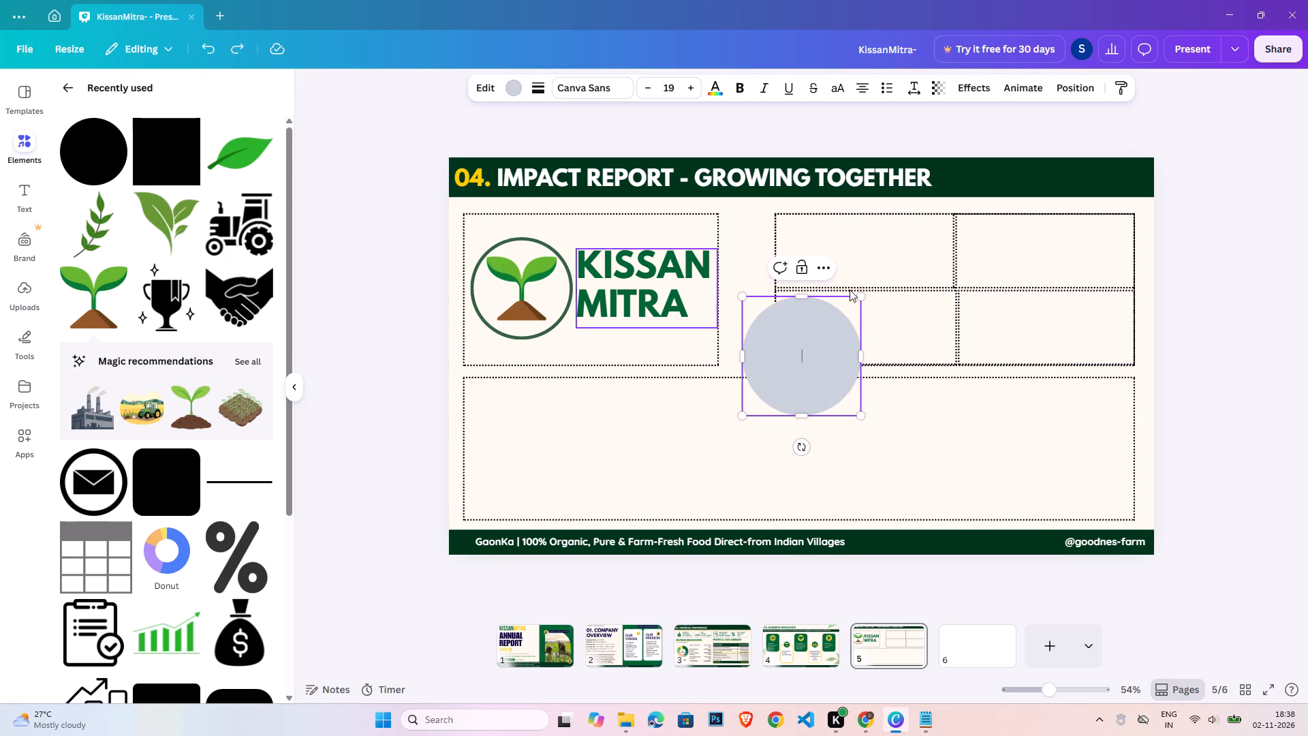
{"action": "left_click", "coordinate": [1207, 363]}
{"action": "left_click_drag", "start_coordinate": [826, 383], "coordinate": [863, 346]}
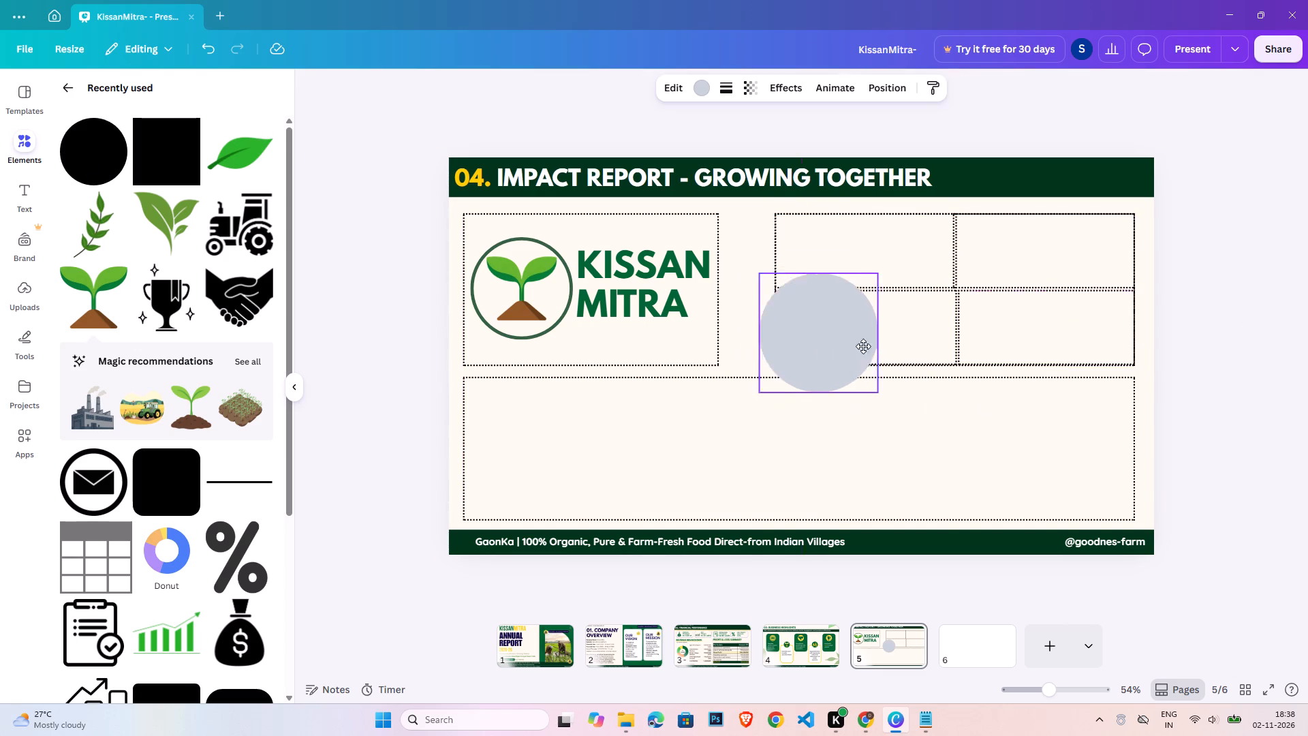
{"action": "left_click_drag", "start_coordinate": [863, 346], "coordinate": [860, 299]}
{"action": "left_click_drag", "start_coordinate": [896, 333], "coordinate": [896, 332]}
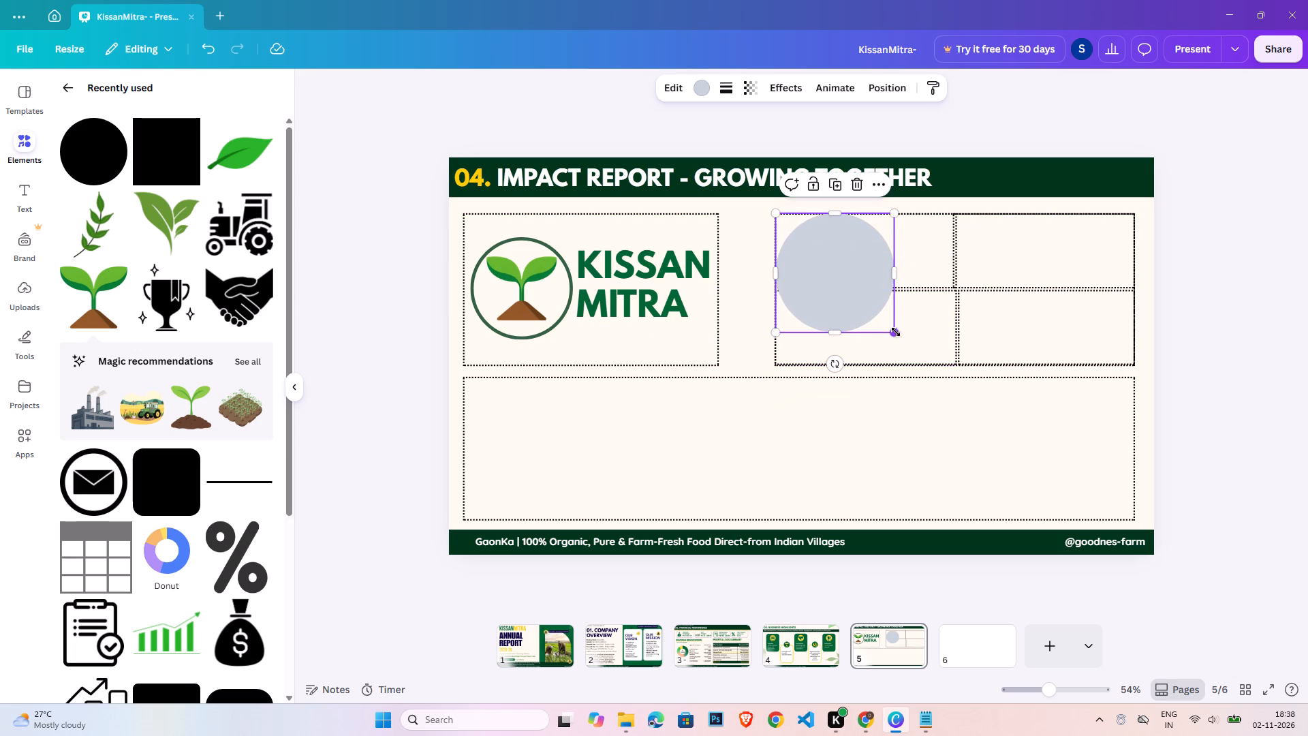
Shrink the circle so it fits inside the upper-left cell with a small gap above and below, against its left edge.
{"action": "left_click_drag", "start_coordinate": [896, 332], "coordinate": [871, 269]}
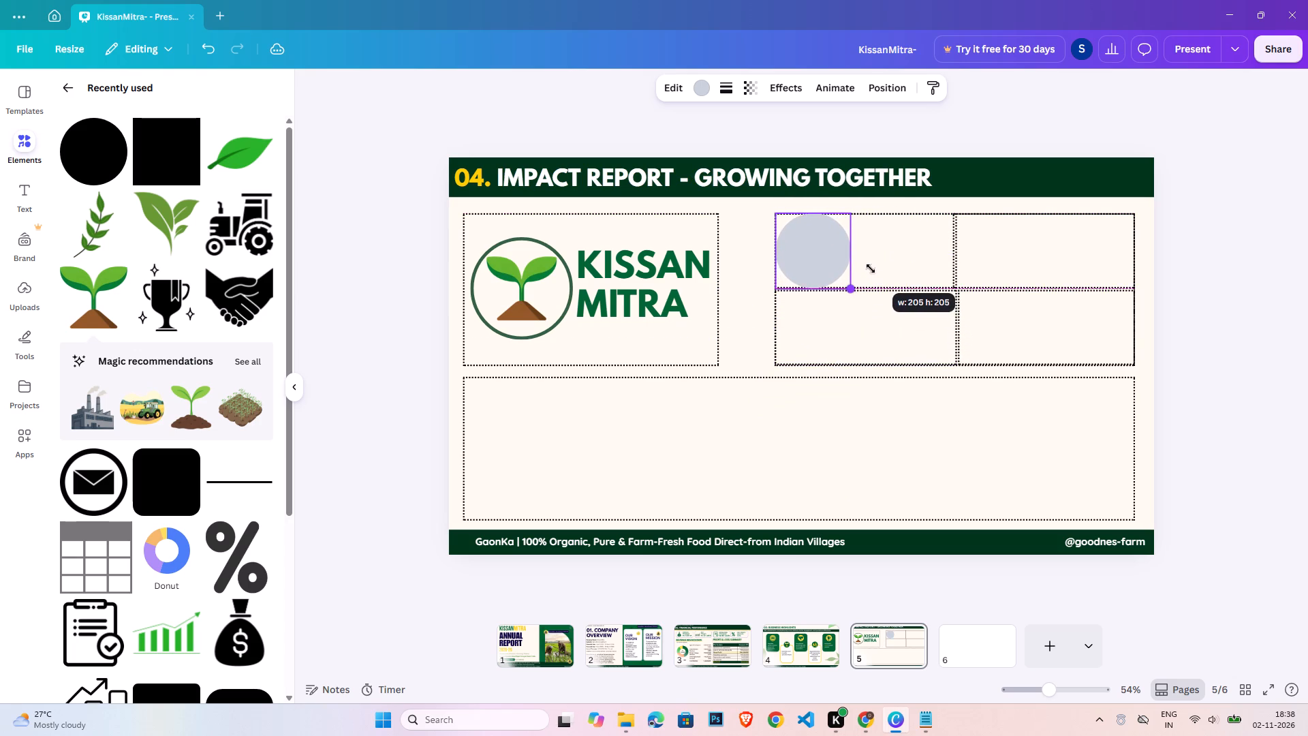
{"action": "left_click_drag", "start_coordinate": [871, 269], "coordinate": [869, 272]}
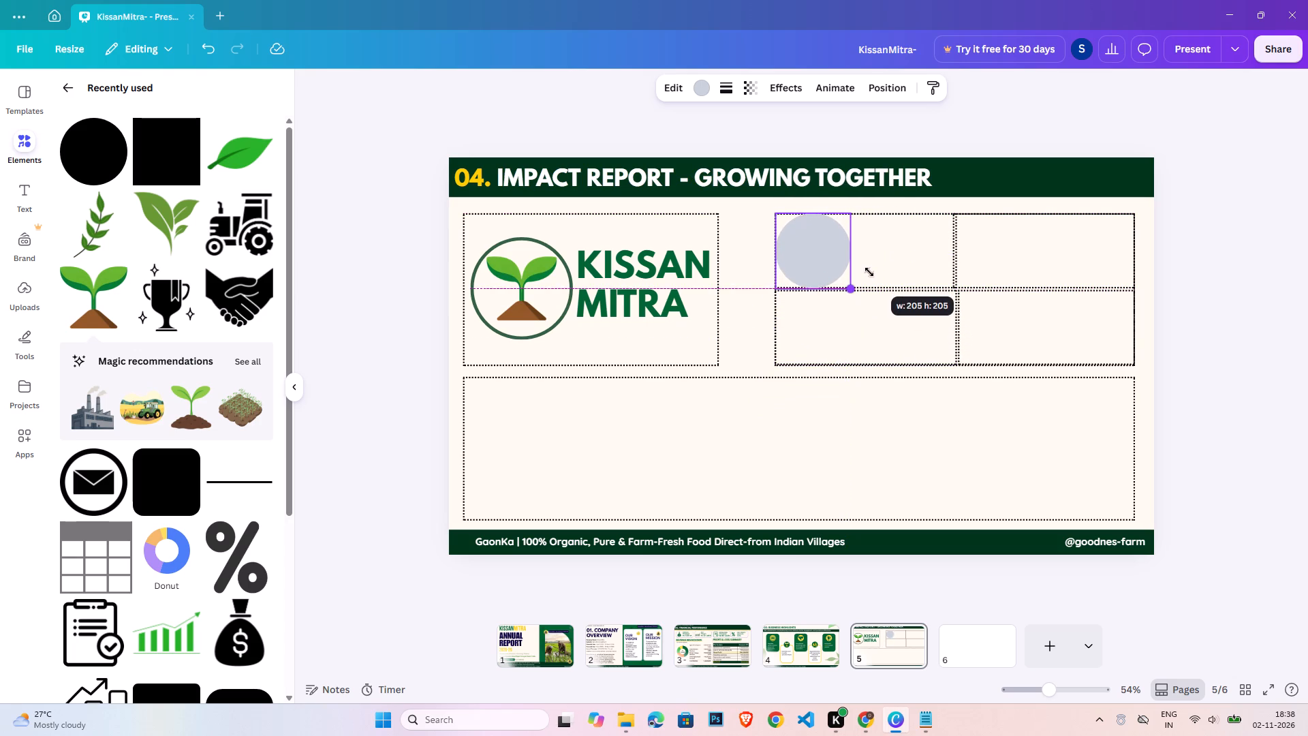
{"action": "left_click_drag", "start_coordinate": [869, 272], "coordinate": [869, 269]}
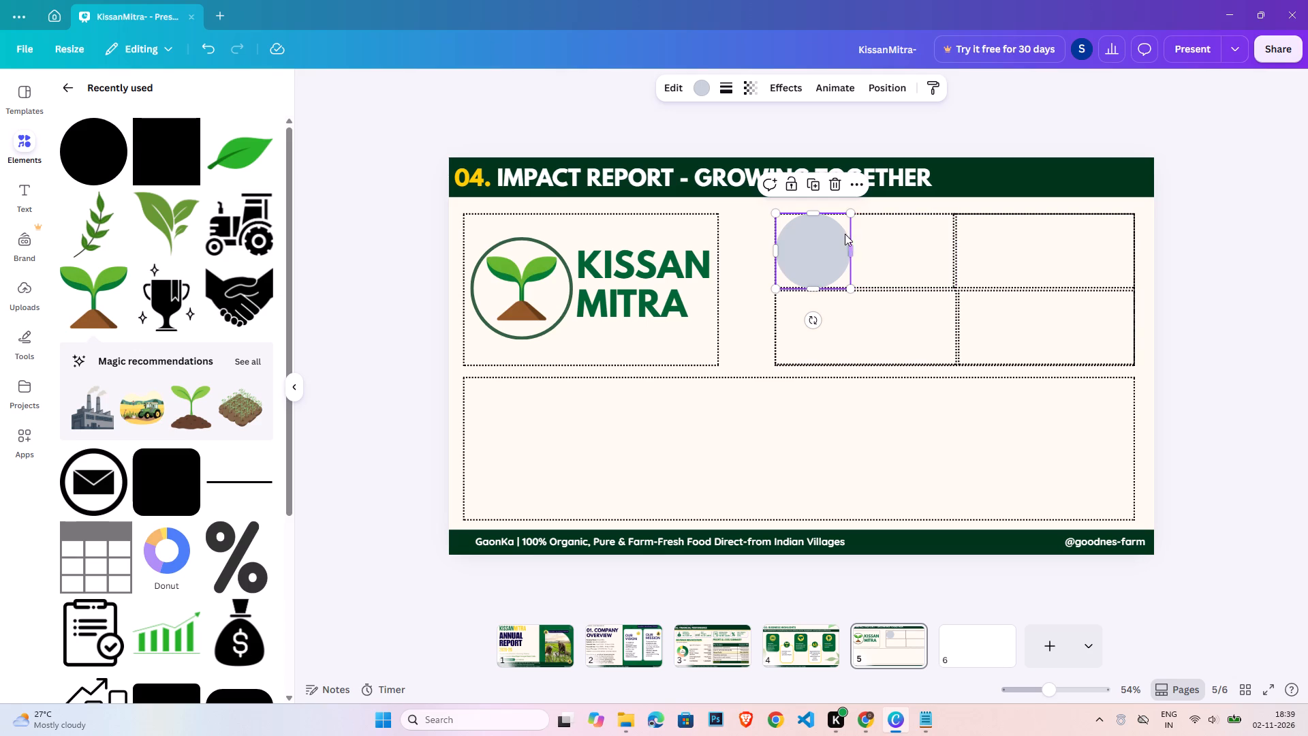
{"action": "left_click_drag", "start_coordinate": [852, 211], "coordinate": [852, 216]}
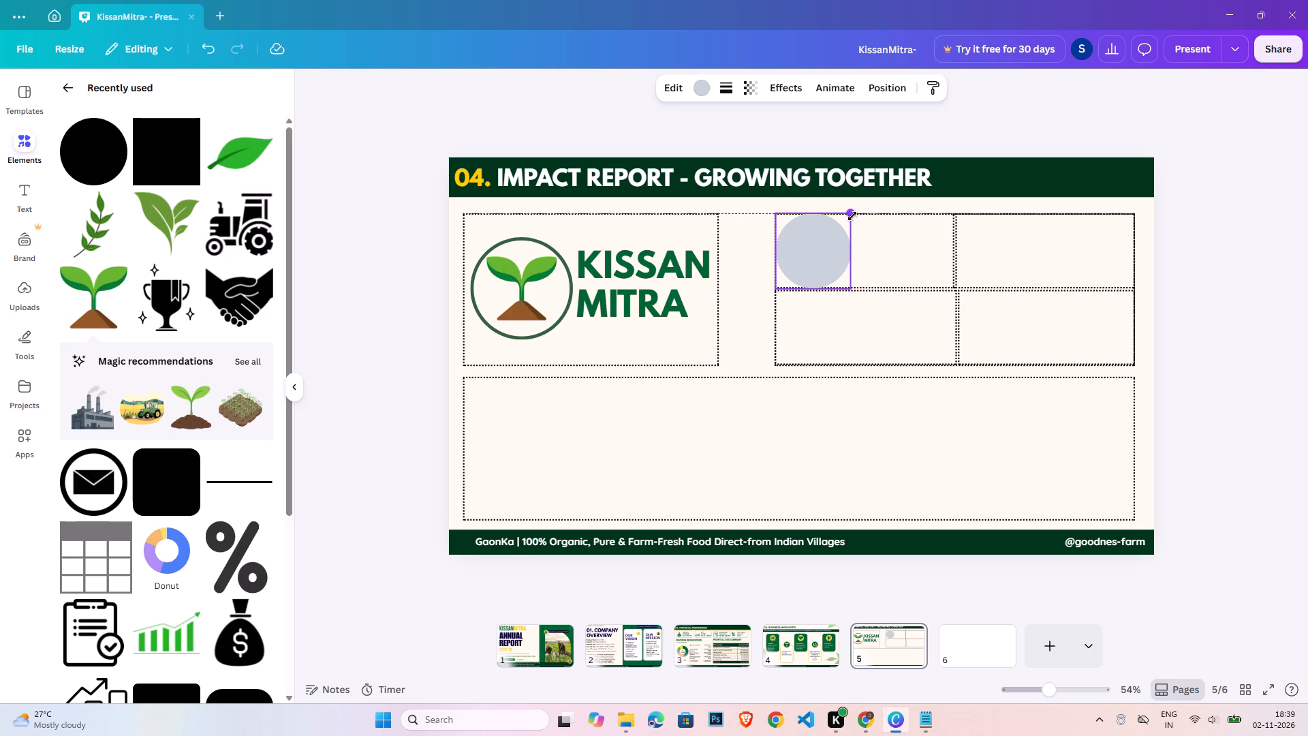
{"action": "left_click_drag", "start_coordinate": [852, 216], "coordinate": [850, 221]}
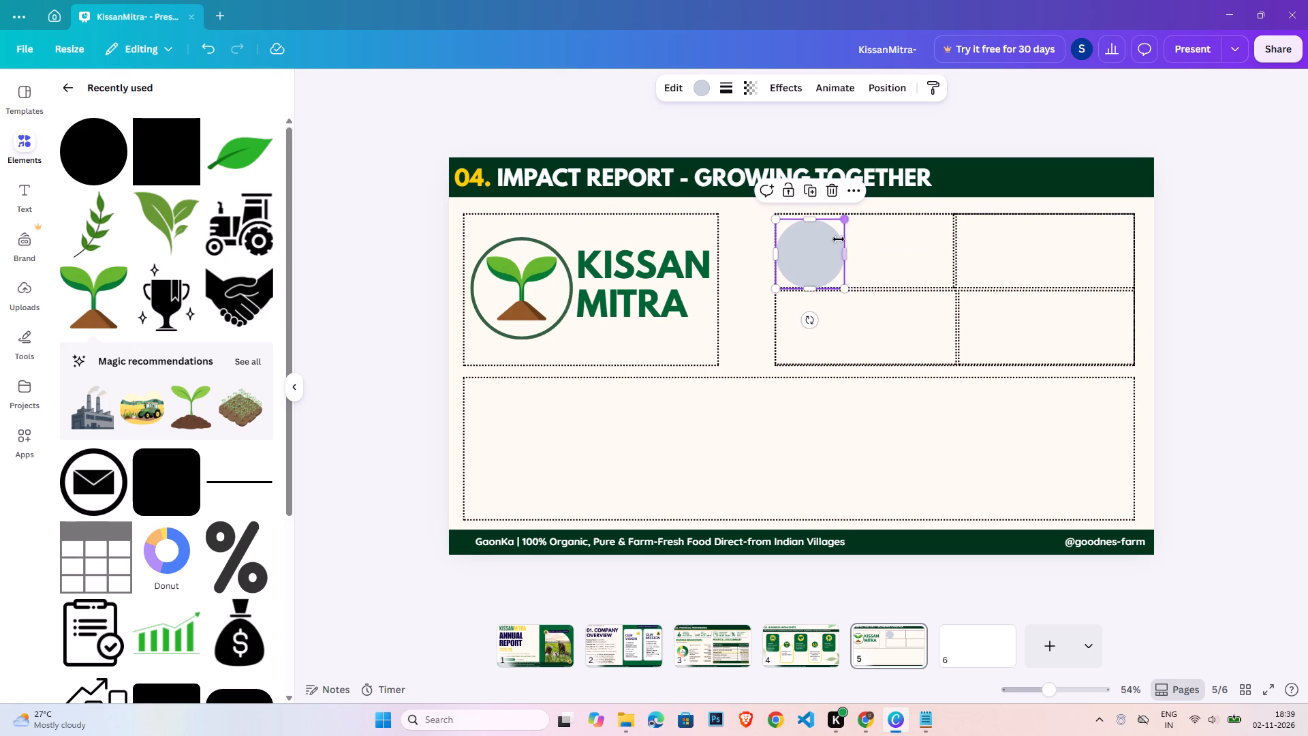
{"action": "left_click_drag", "start_coordinate": [847, 287], "coordinate": [845, 279]}
{"action": "left_click", "coordinate": [845, 218]}
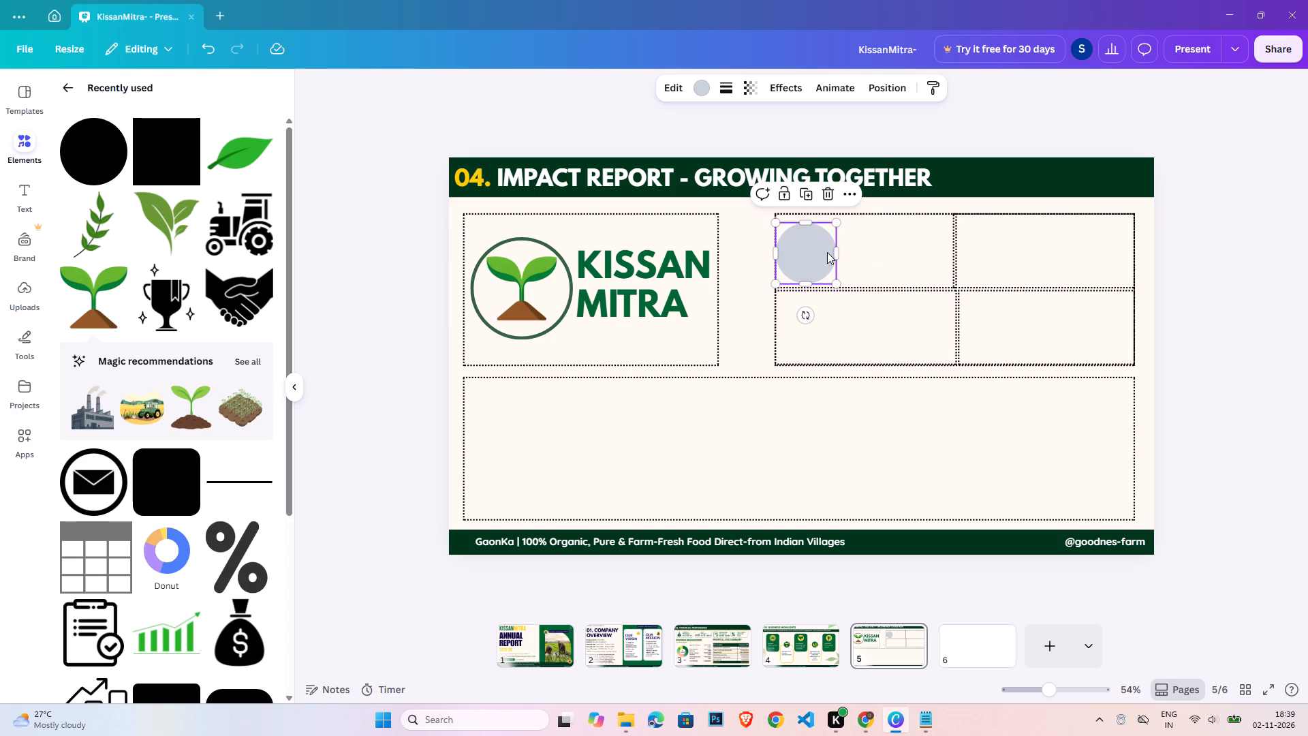
{"action": "left_click", "coordinate": [827, 252]}
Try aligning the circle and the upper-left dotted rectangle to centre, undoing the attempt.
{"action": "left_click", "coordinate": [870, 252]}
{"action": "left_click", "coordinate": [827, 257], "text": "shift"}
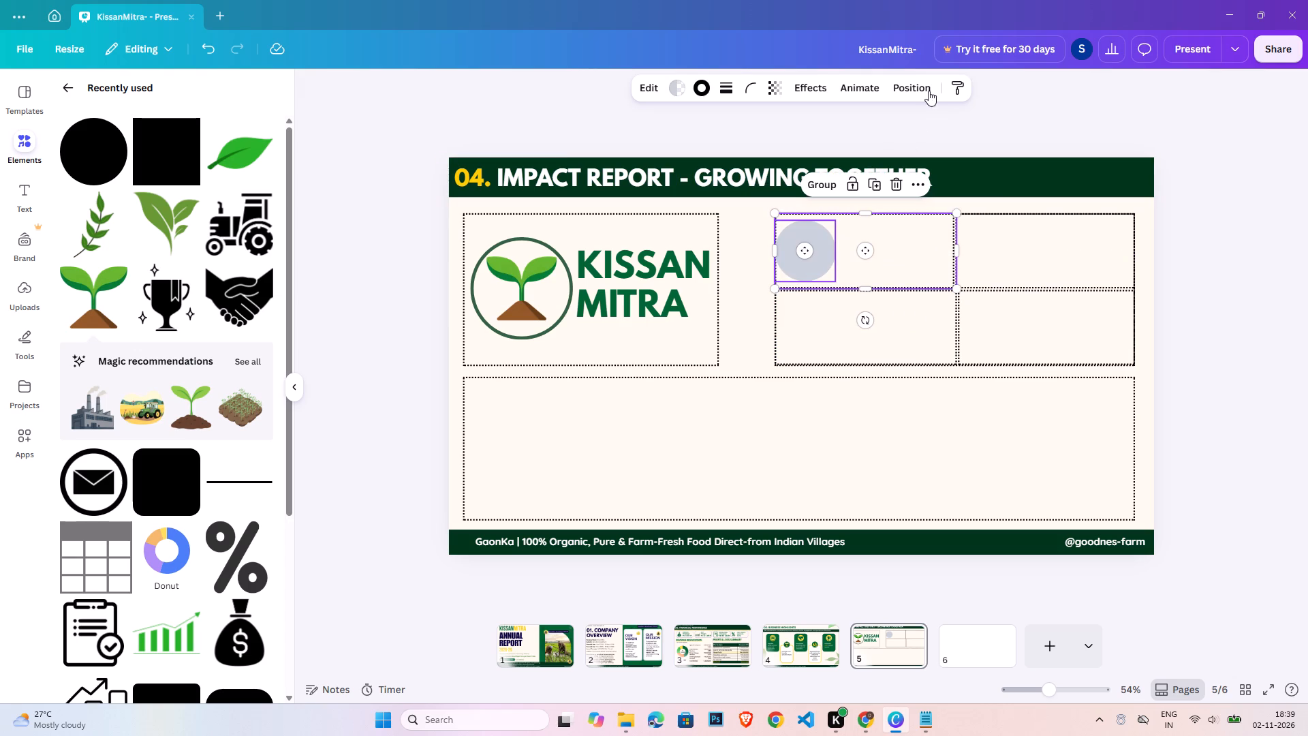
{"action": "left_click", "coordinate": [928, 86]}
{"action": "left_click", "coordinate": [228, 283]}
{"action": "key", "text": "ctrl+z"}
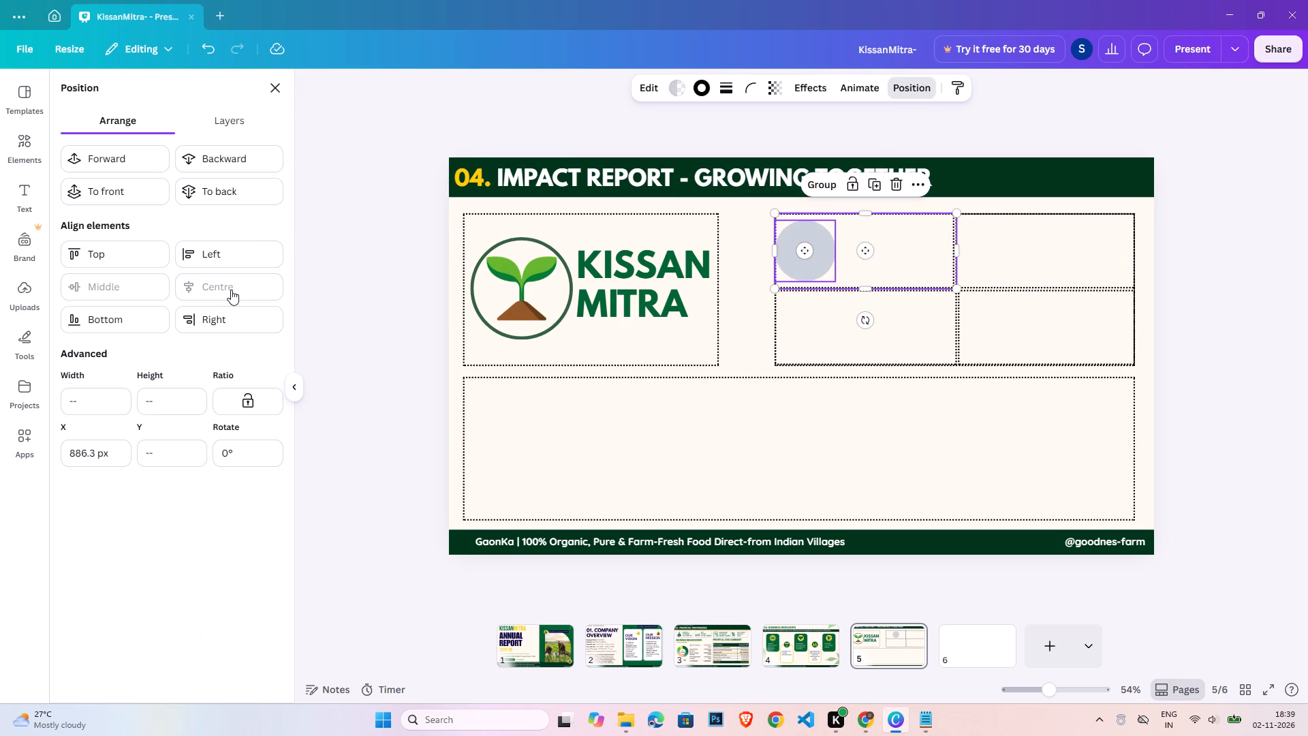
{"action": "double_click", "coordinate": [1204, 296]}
Fill the circle in the upper-left cell with the heading number's yellow.
{"action": "left_click", "coordinate": [773, 264]}
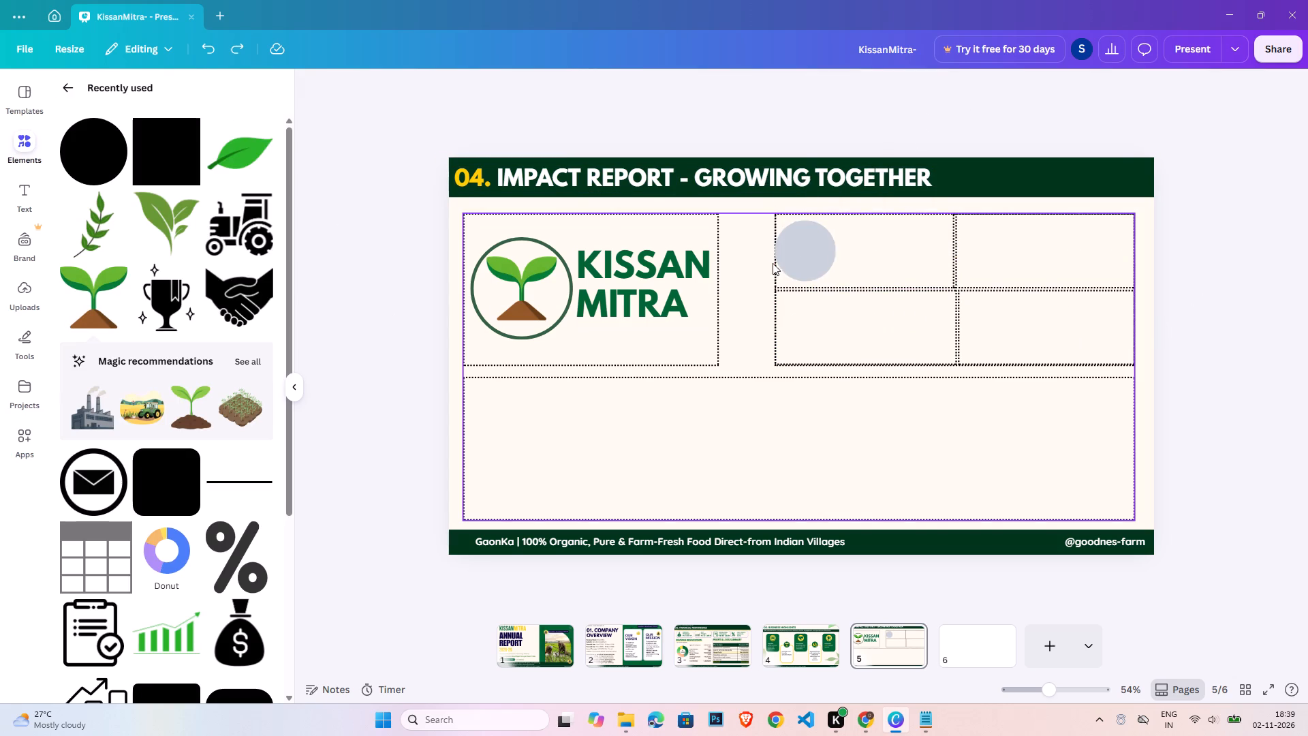
{"action": "left_click", "coordinate": [786, 260]}
{"action": "left_click", "coordinate": [692, 93]}
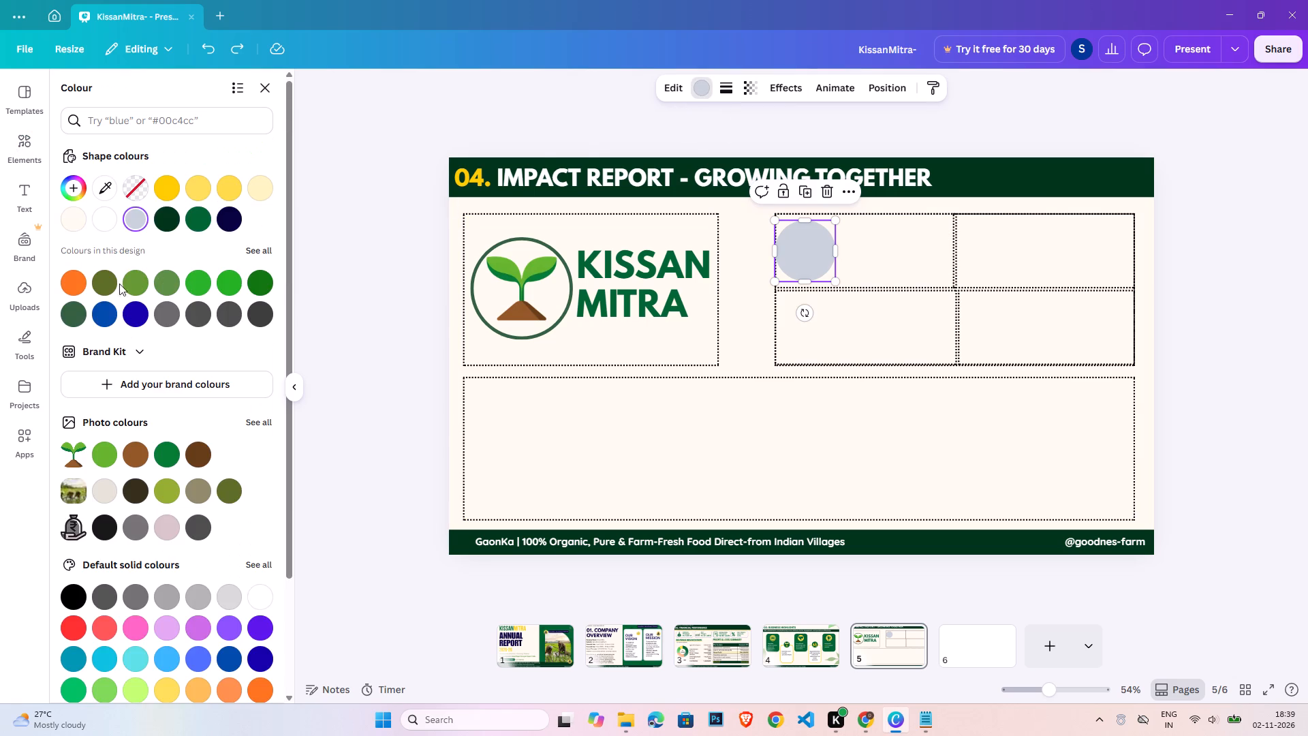
{"action": "left_click", "coordinate": [164, 185]}
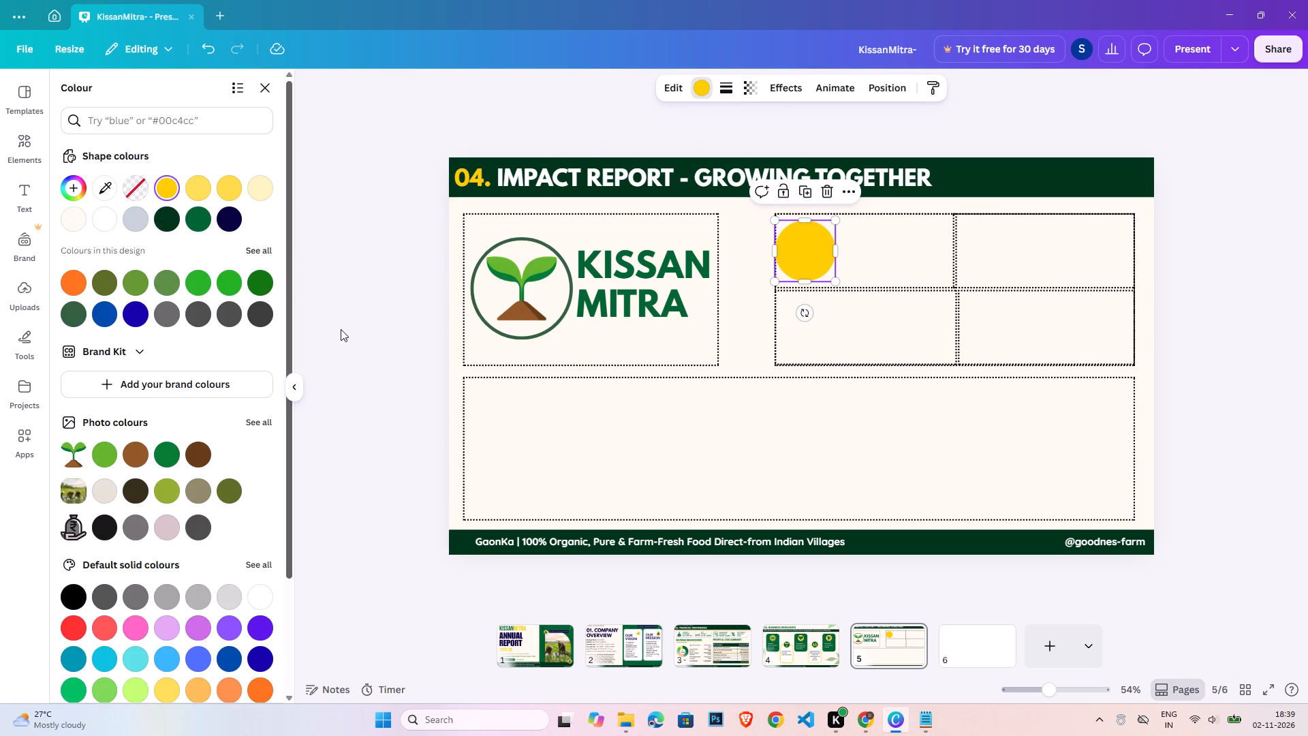
Search the elements for "farmer" graphics and add the black outline farmer in a hat holding harvested crops.
{"action": "left_click", "coordinate": [31, 144]}
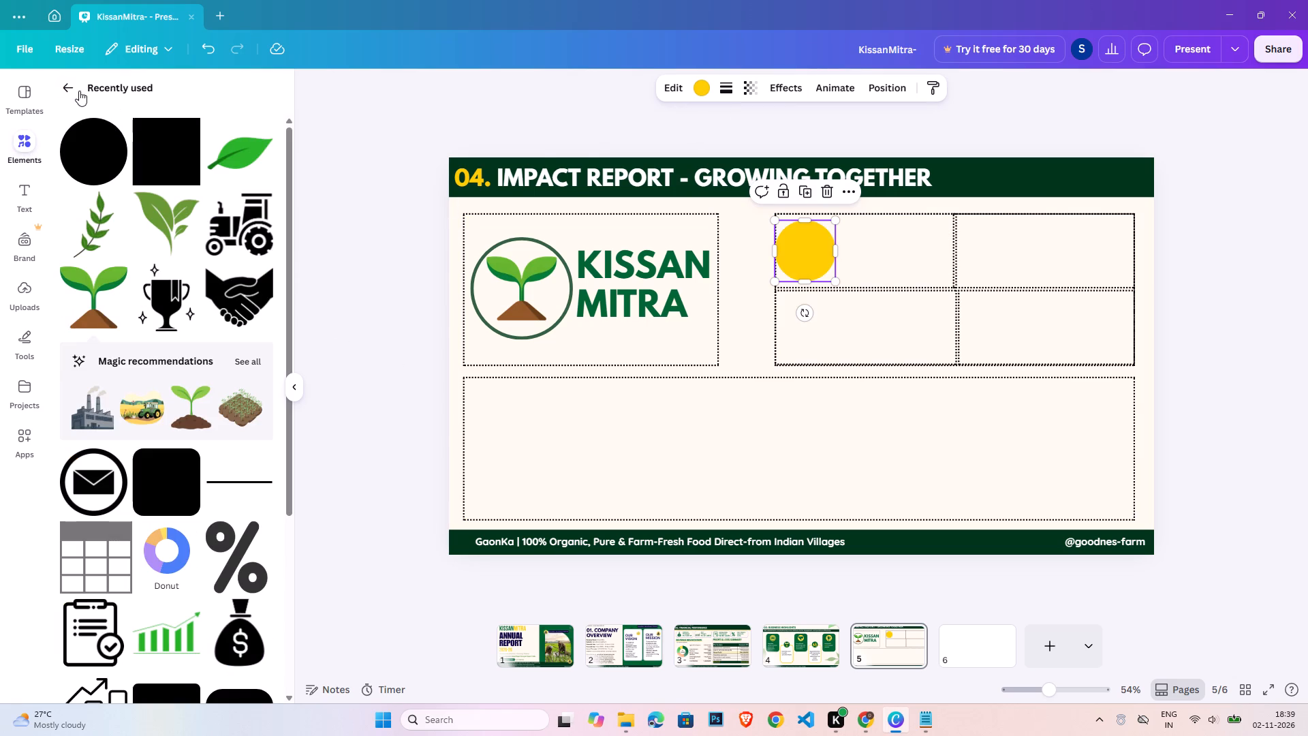
{"action": "left_click", "coordinate": [72, 89]}
{"action": "left_click", "coordinate": [139, 105]}
{"action": "type", "text": "far"}
{"action": "type", "text": "me"}
{"action": "key", "text": "r"}
{"action": "key", "text": "Return"}
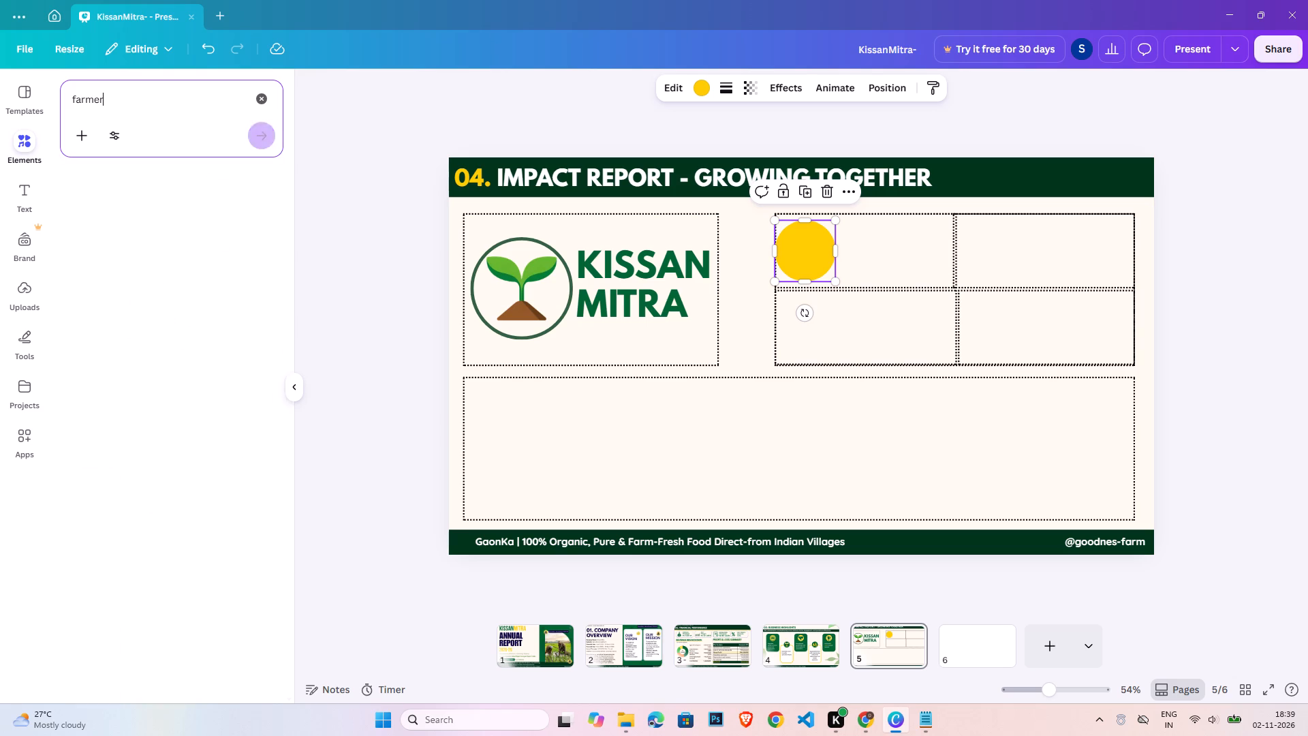
{"action": "left_click", "coordinate": [261, 215]}
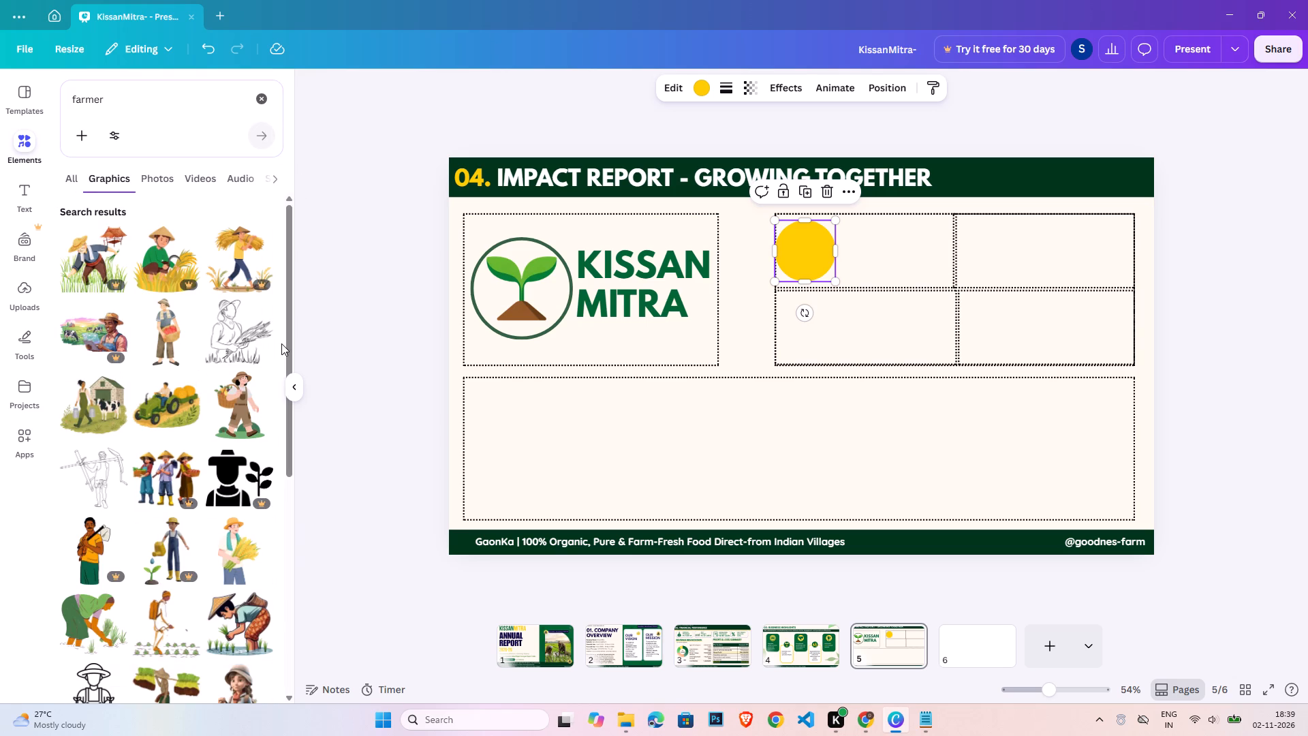
{"action": "scroll", "coordinate": [215, 434], "scroll_direction": "down", "scroll_amount": 2}
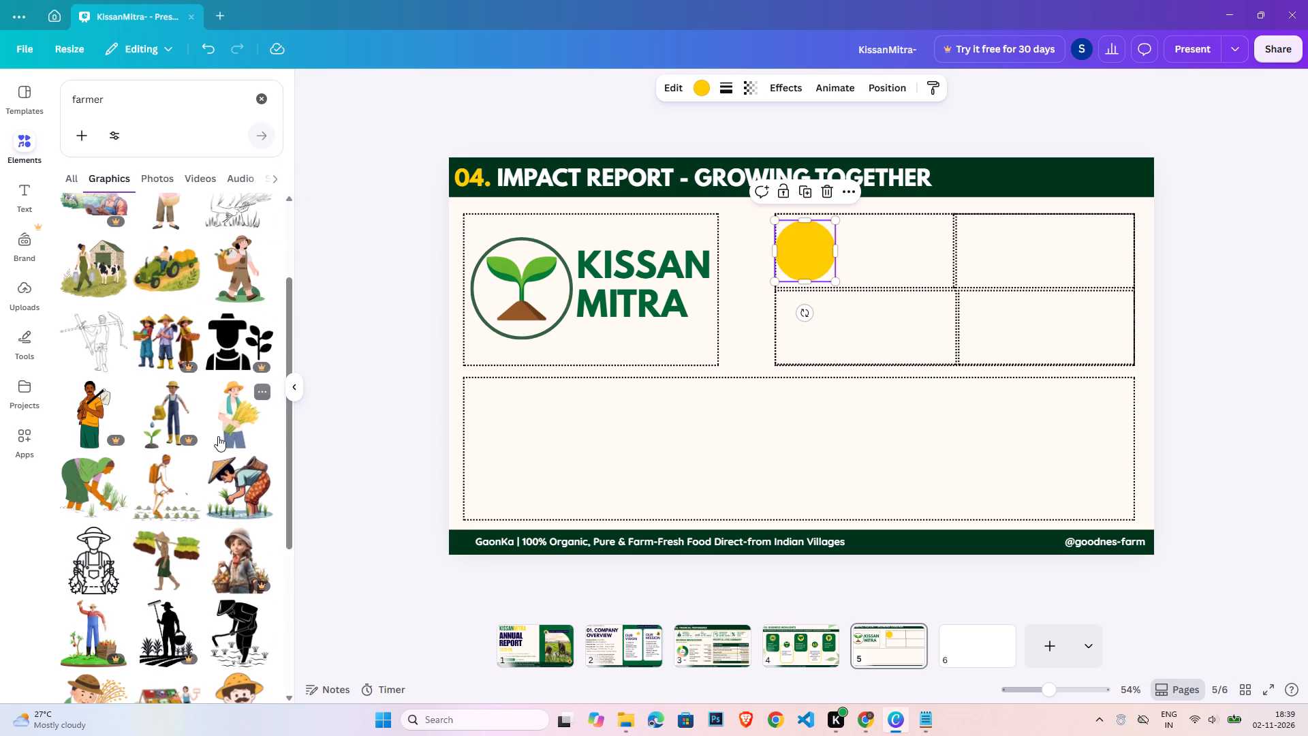
{"action": "left_click", "coordinate": [101, 563]}
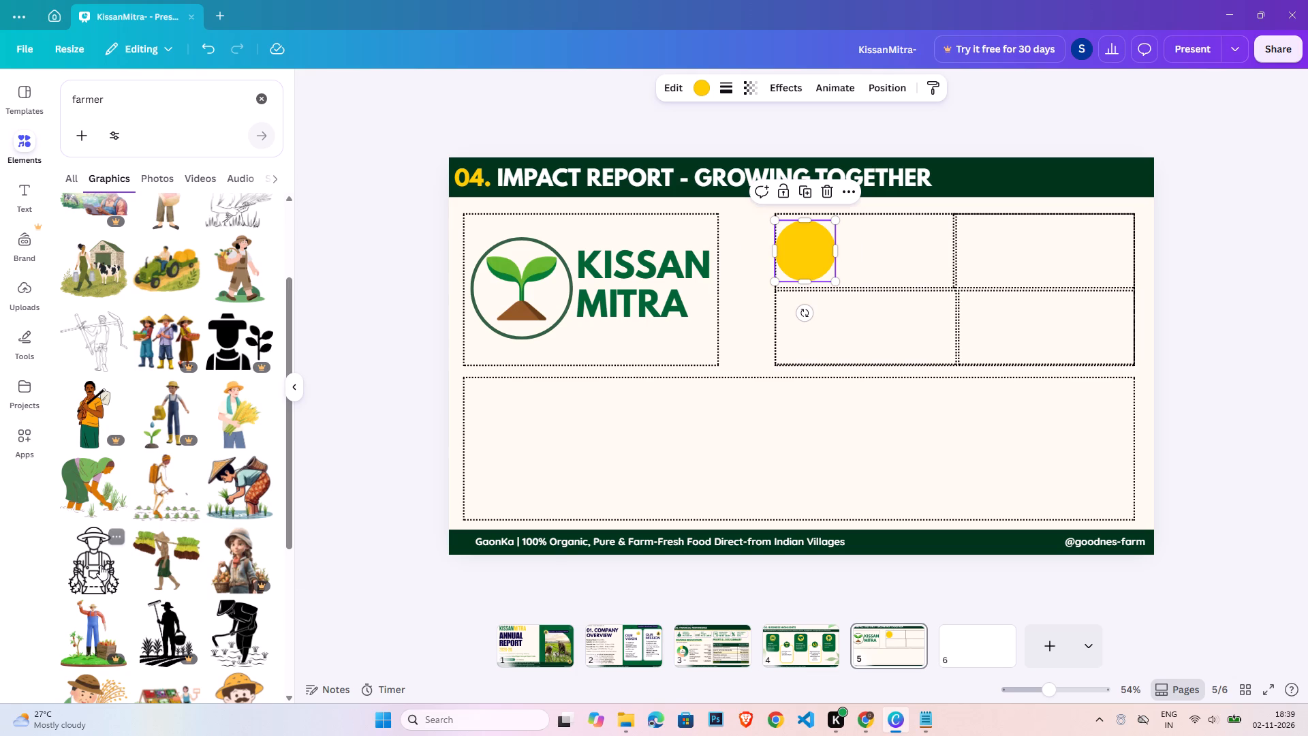
Shrink the farmer graphic and place it in the middle of the yellow circle.
{"action": "left_click_drag", "start_coordinate": [865, 278], "coordinate": [822, 348]}
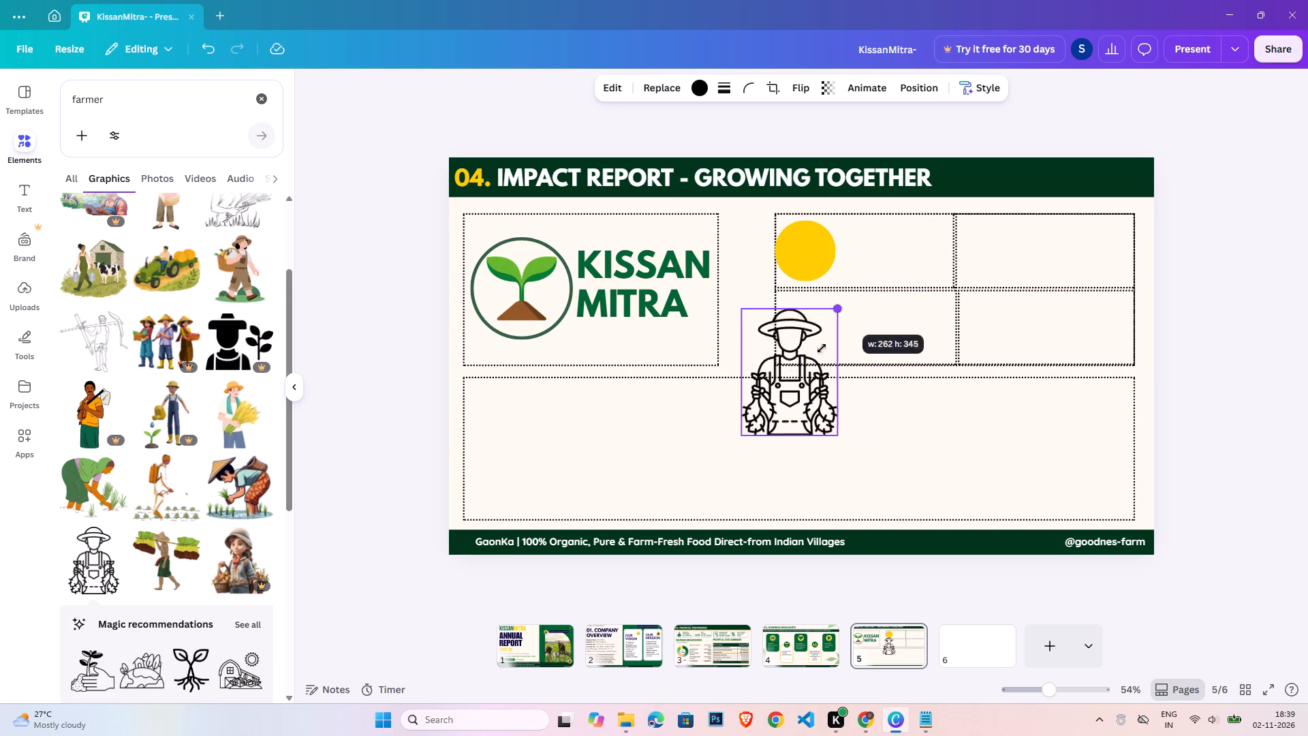
{"action": "left_click_drag", "start_coordinate": [822, 348], "coordinate": [791, 401]}
{"action": "left_click_drag", "start_coordinate": [749, 411], "coordinate": [800, 243]}
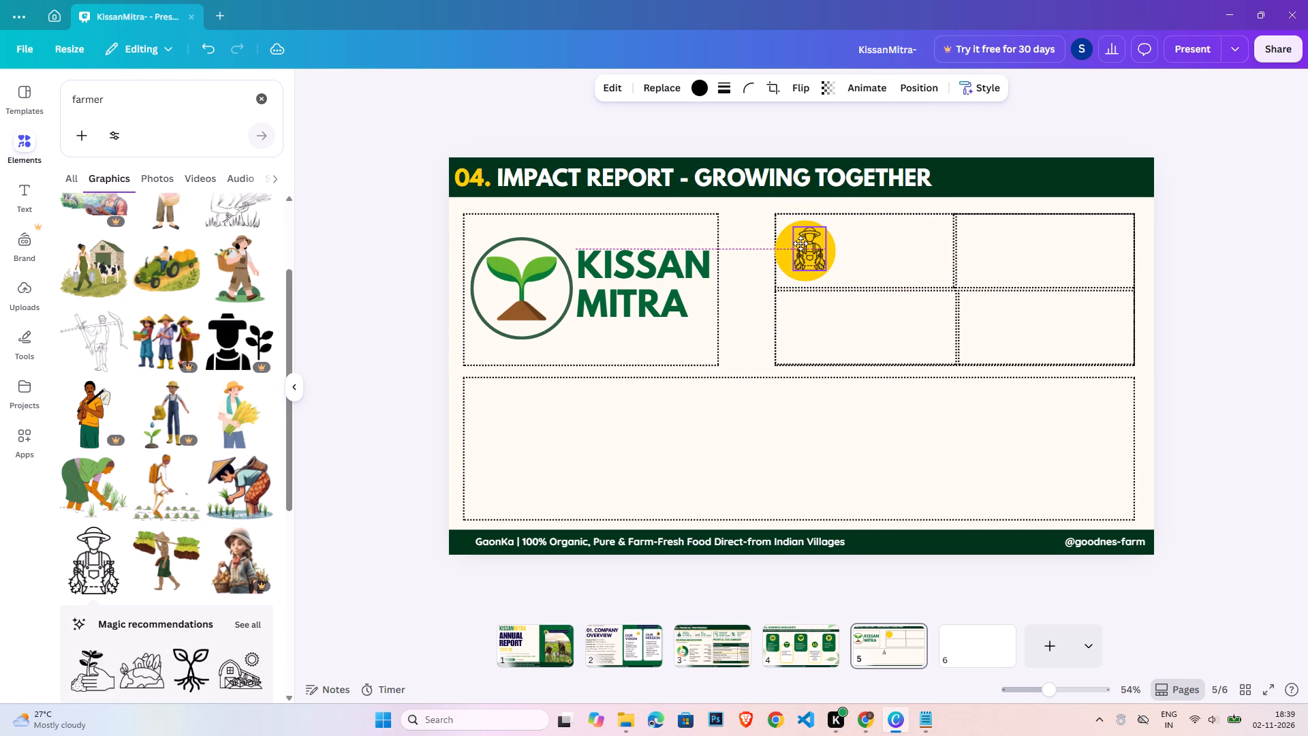
{"action": "left_click_drag", "start_coordinate": [800, 243], "coordinate": [797, 246]}
Recolour the farmer graphic to the dark green of the logo text.
{"action": "left_click", "coordinate": [704, 88]}
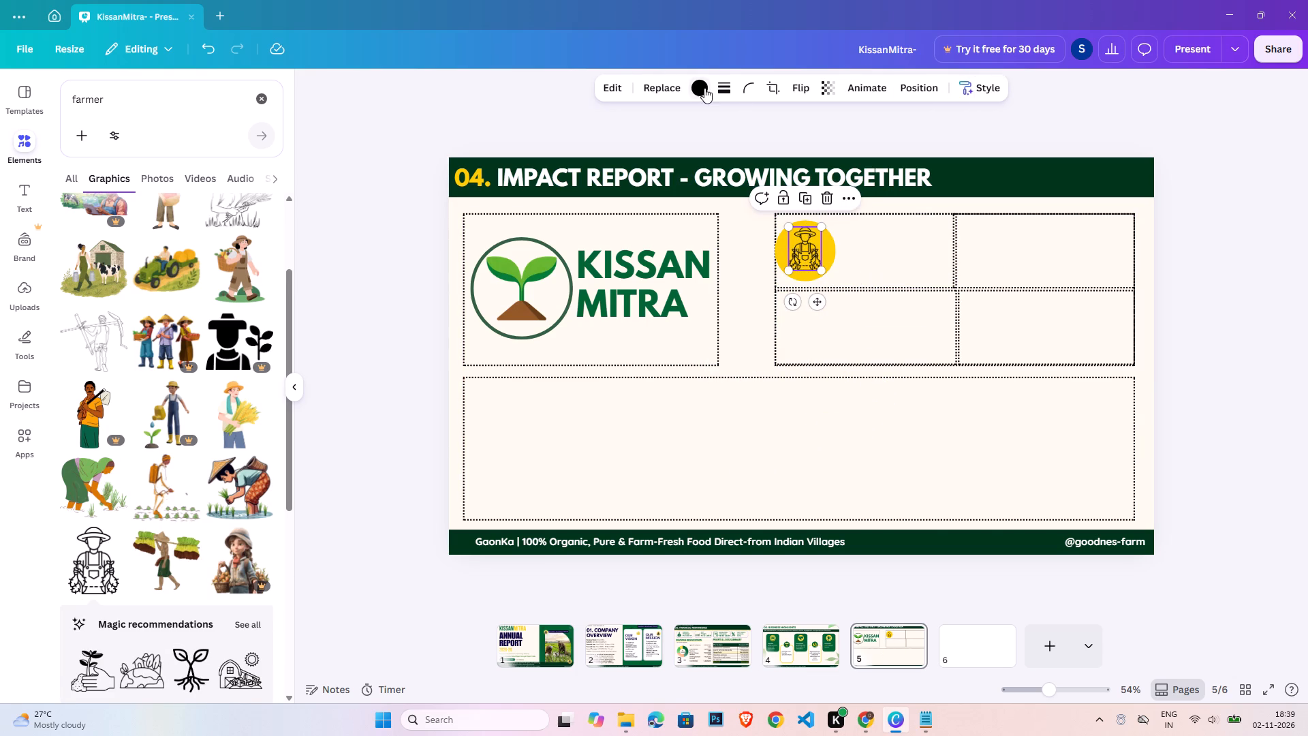
{"action": "left_click", "coordinate": [59, 219]}
{"action": "left_click", "coordinate": [73, 215]}
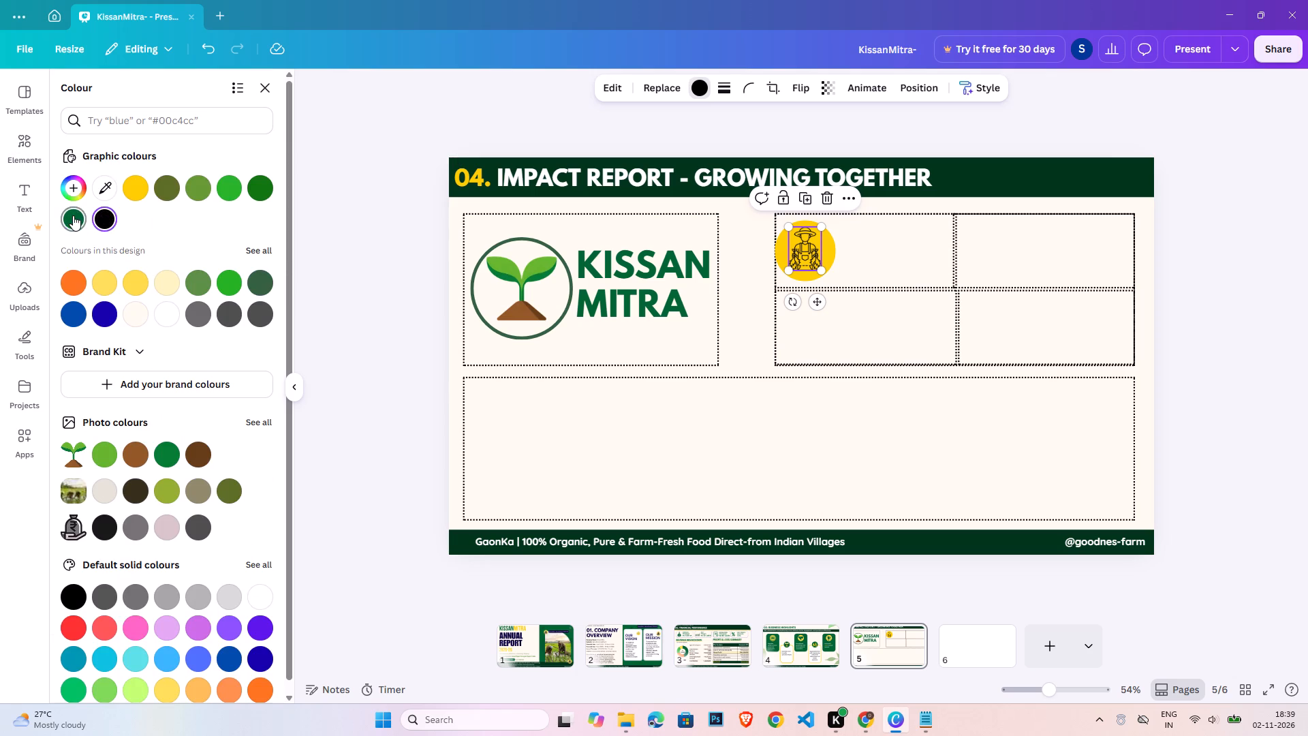
{"action": "double_click", "coordinate": [1190, 369]}
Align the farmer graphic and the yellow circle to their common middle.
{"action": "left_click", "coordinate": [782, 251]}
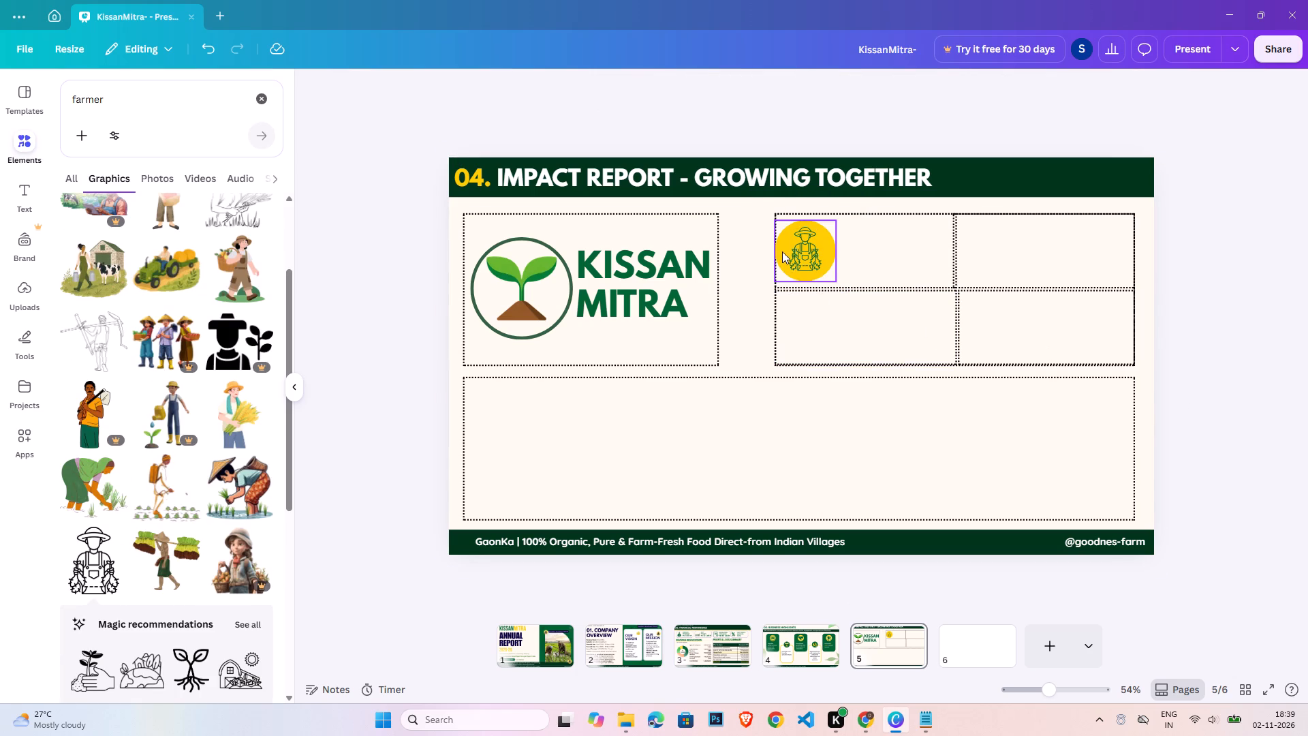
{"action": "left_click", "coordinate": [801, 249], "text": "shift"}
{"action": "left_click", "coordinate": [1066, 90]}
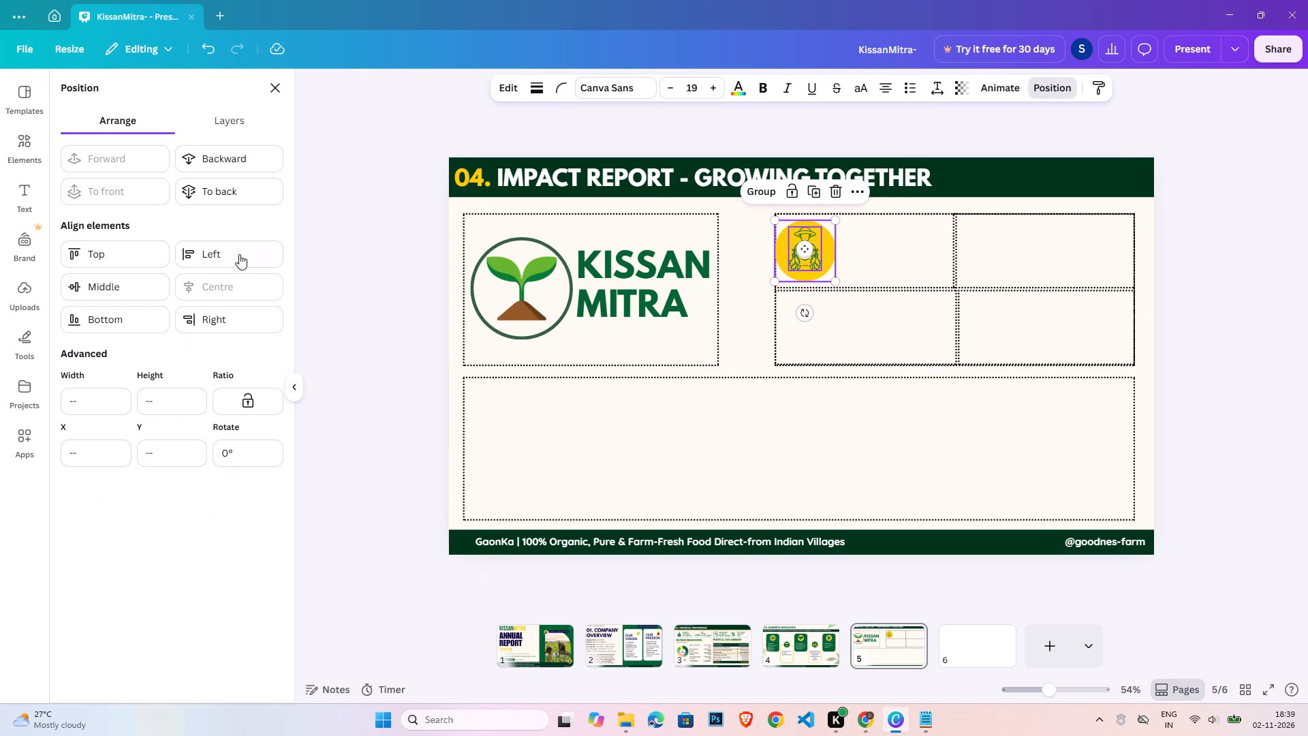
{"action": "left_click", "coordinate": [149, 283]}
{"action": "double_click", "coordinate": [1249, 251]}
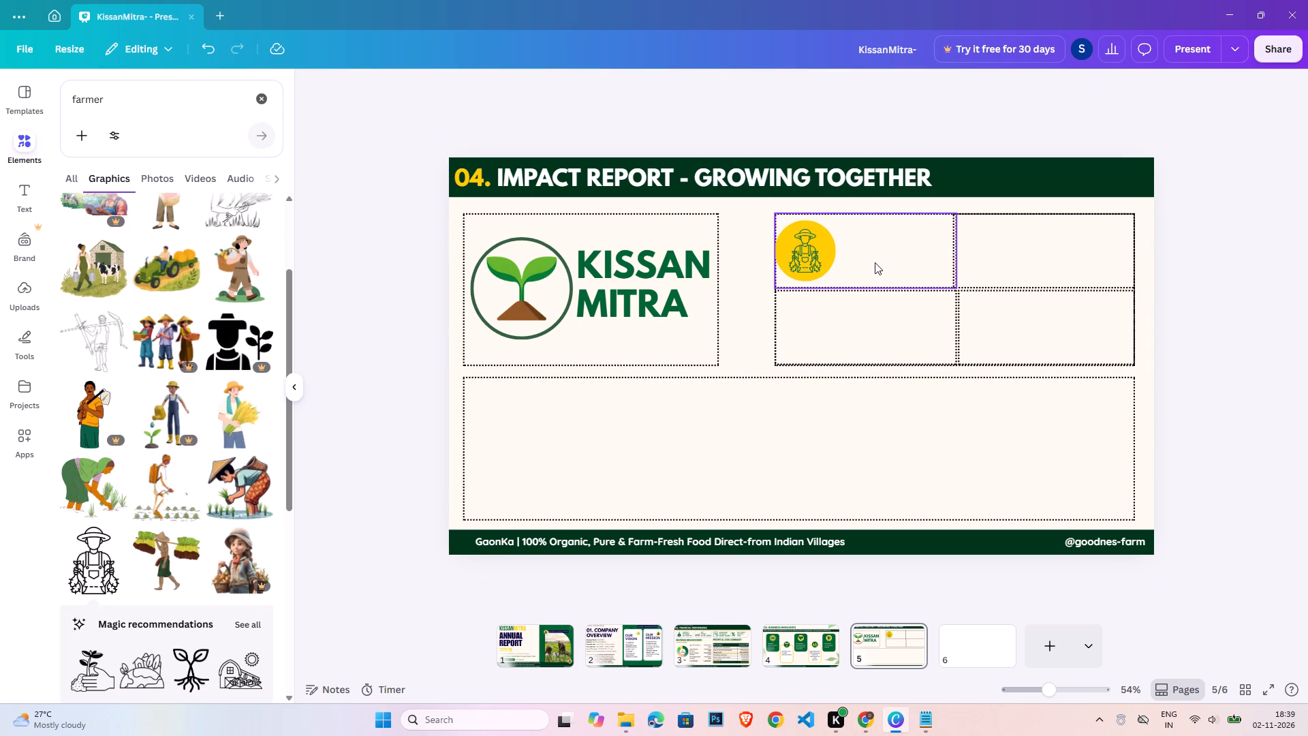
Enlarge the farmer graphic inside the yellow circle to about 101 by 134.
{"action": "left_click", "coordinate": [815, 249]}
{"action": "left_click", "coordinate": [822, 231]}
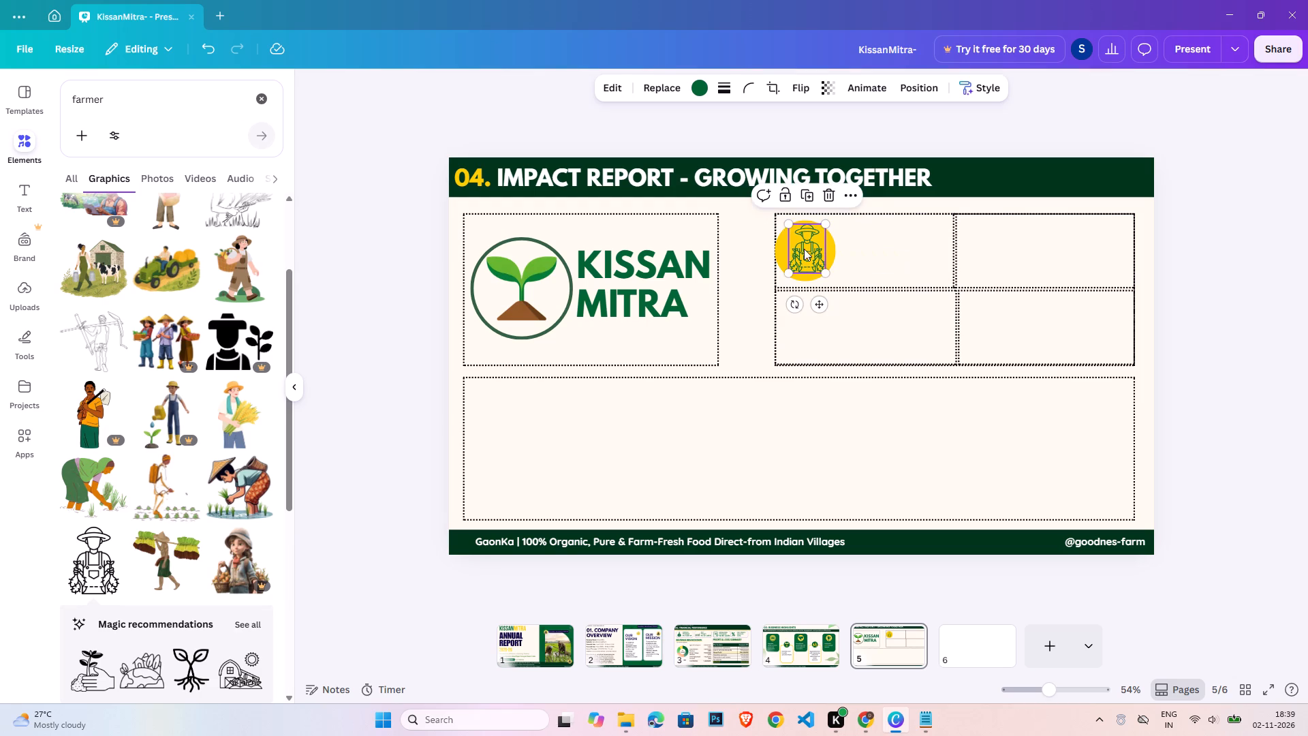
{"action": "left_click", "coordinate": [791, 267]}
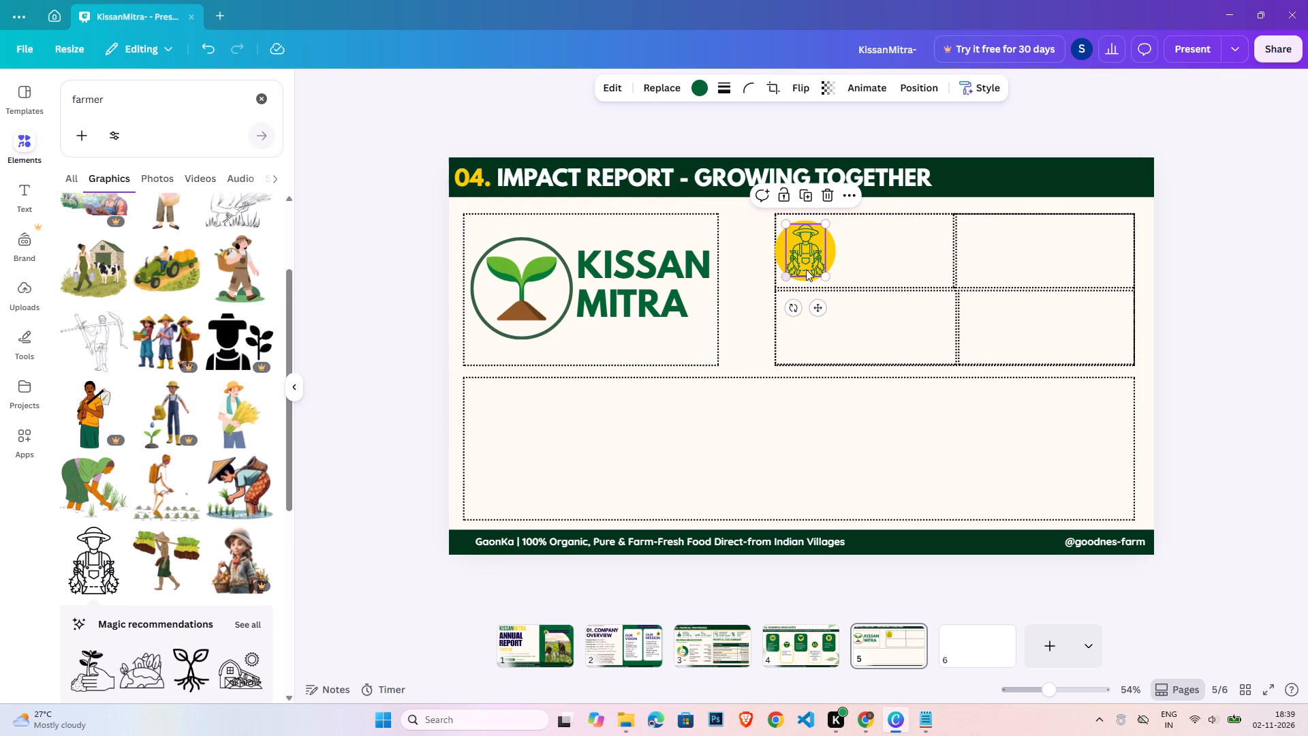
{"action": "left_click", "coordinate": [824, 272]}
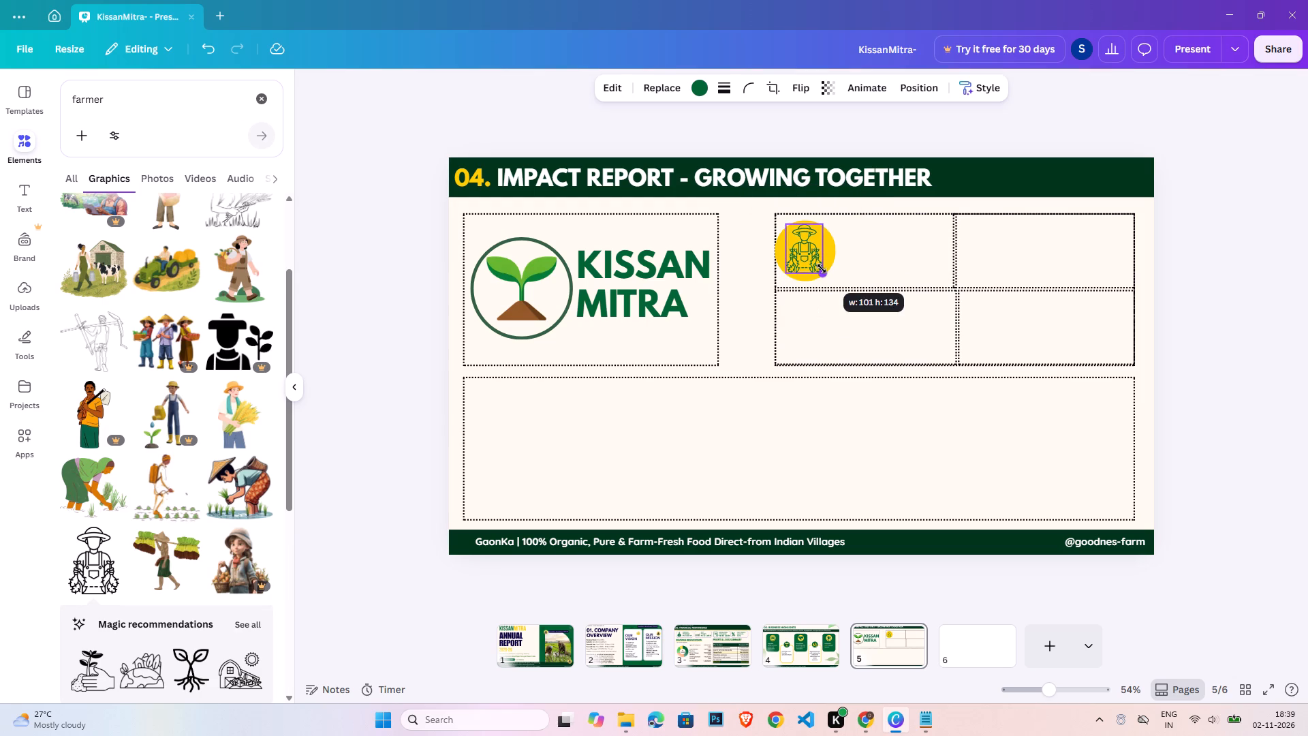
Align the enlarged farmer graphic and the yellow circle to each other's centre and middle.
{"action": "left_click", "coordinate": [1081, 688]}
{"action": "scroll", "coordinate": [804, 425], "scroll_direction": "up", "scroll_amount": 6}
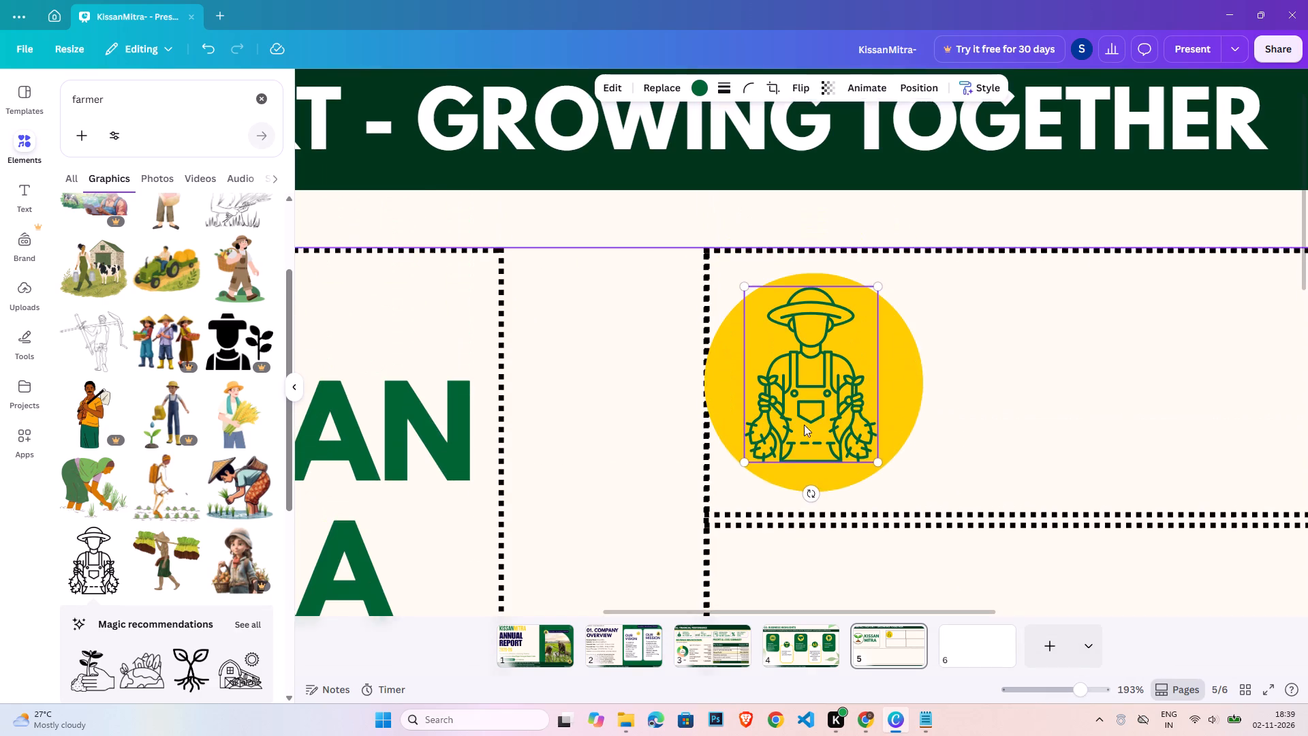
{"action": "left_click", "coordinate": [894, 383]}
{"action": "left_click", "coordinate": [848, 389], "text": "shift"}
{"action": "left_click", "coordinate": [1034, 99]}
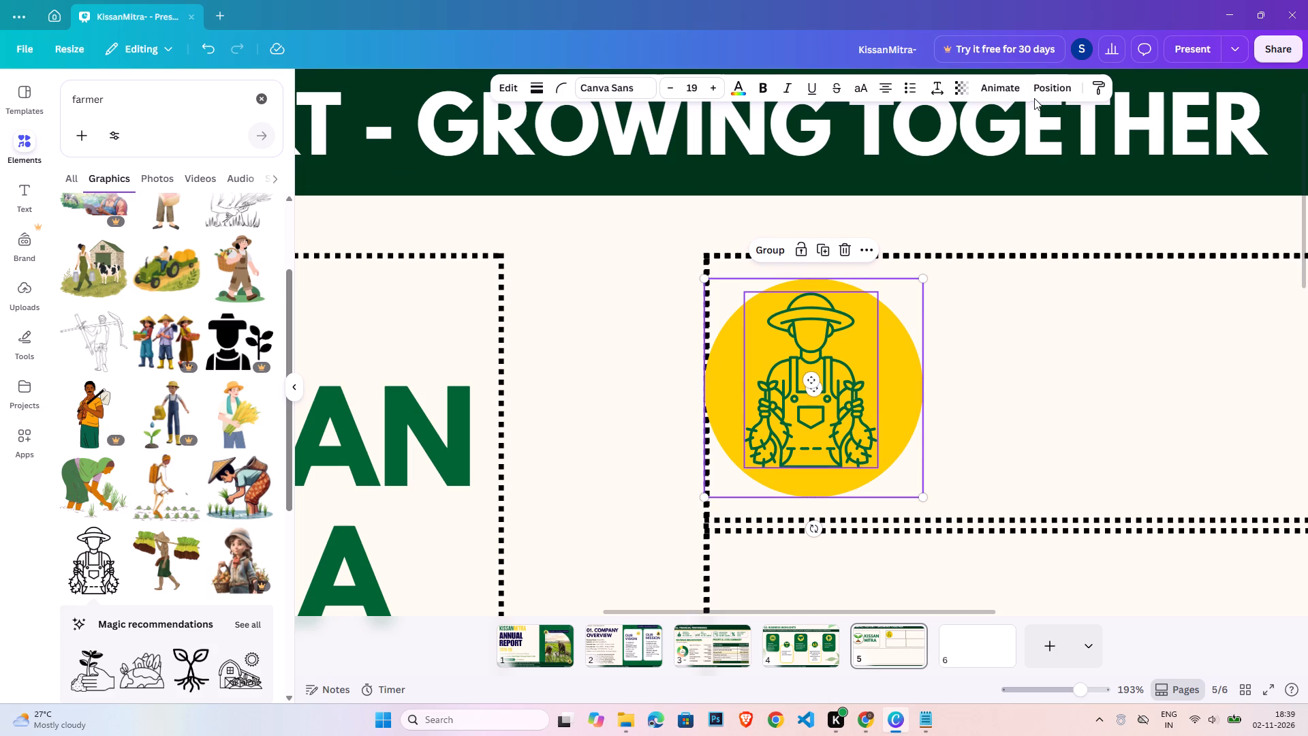
{"action": "left_click", "coordinate": [1034, 93]}
{"action": "left_click", "coordinate": [247, 273]}
{"action": "left_click", "coordinate": [245, 279]}
{"action": "left_click", "coordinate": [134, 290]}
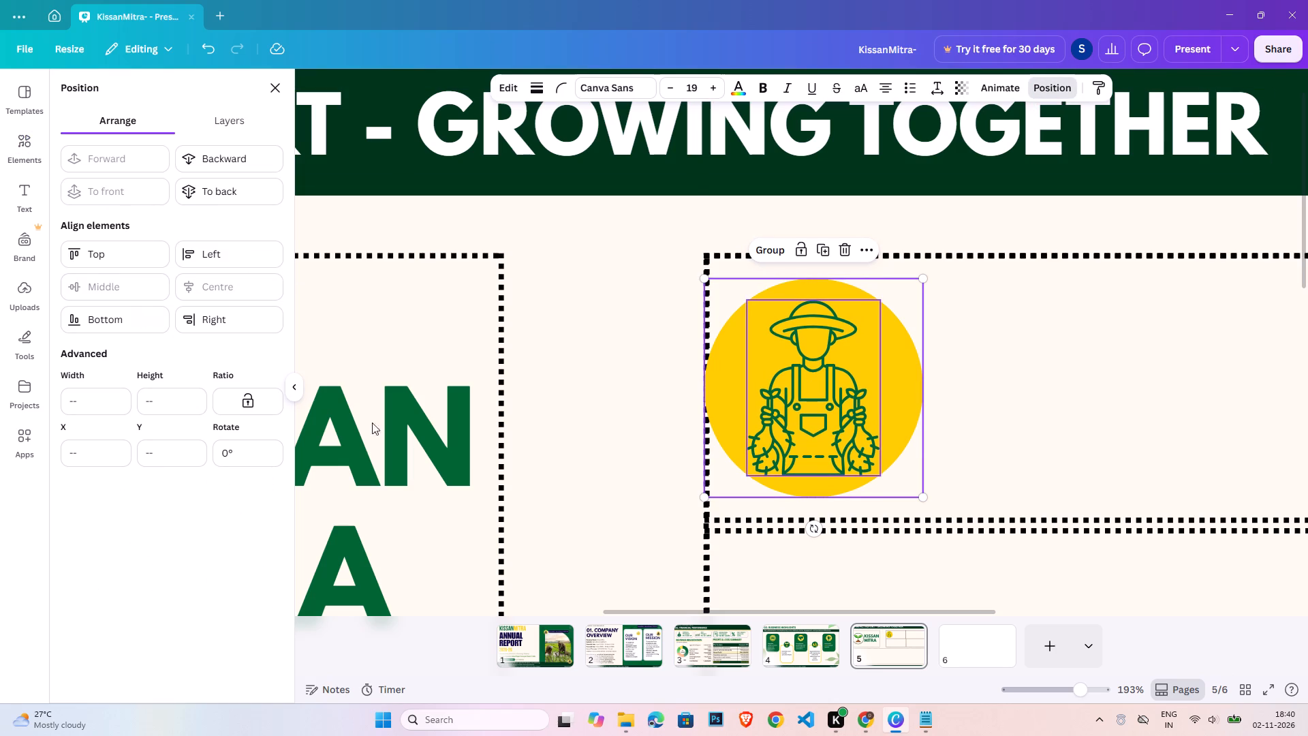
Group the farmer graphic with the yellow circle.
{"action": "left_click", "coordinate": [1061, 688]}
{"action": "left_click", "coordinate": [1125, 525]}
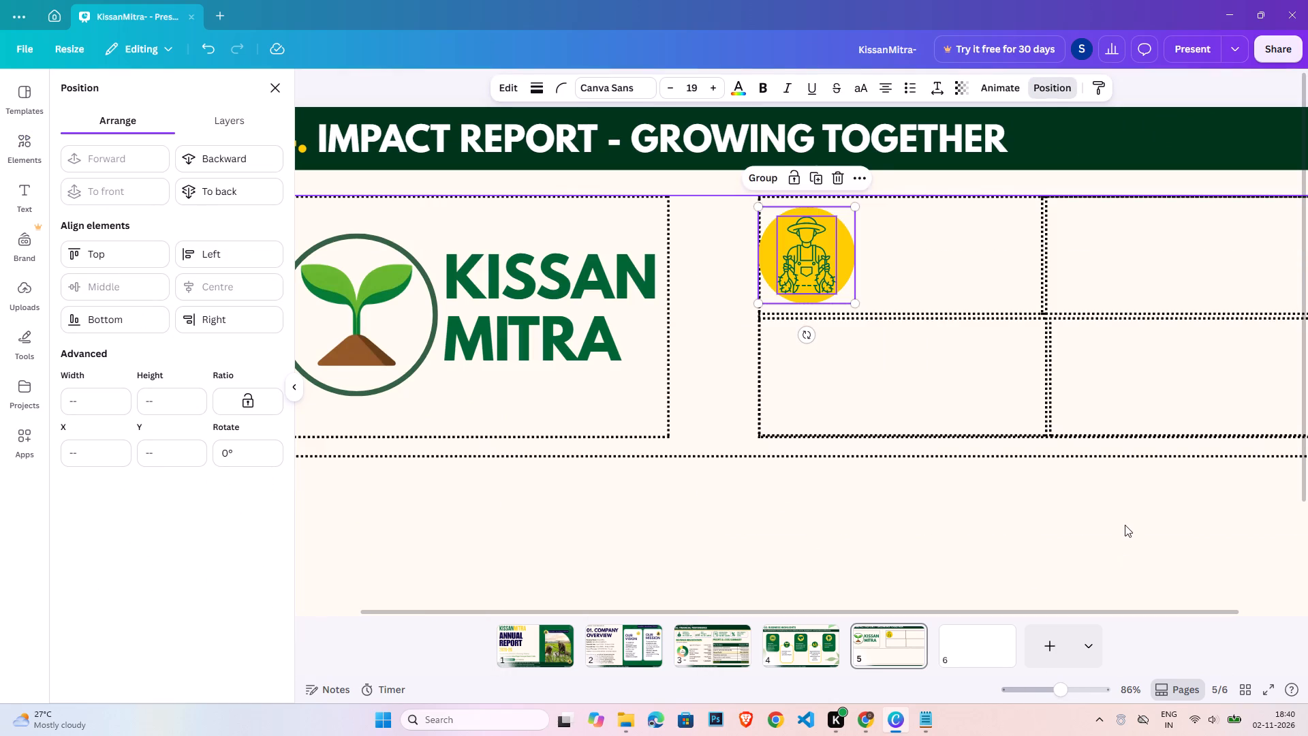
{"action": "left_click", "coordinate": [851, 251]}
{"action": "left_click", "coordinate": [817, 254], "text": "shift"}
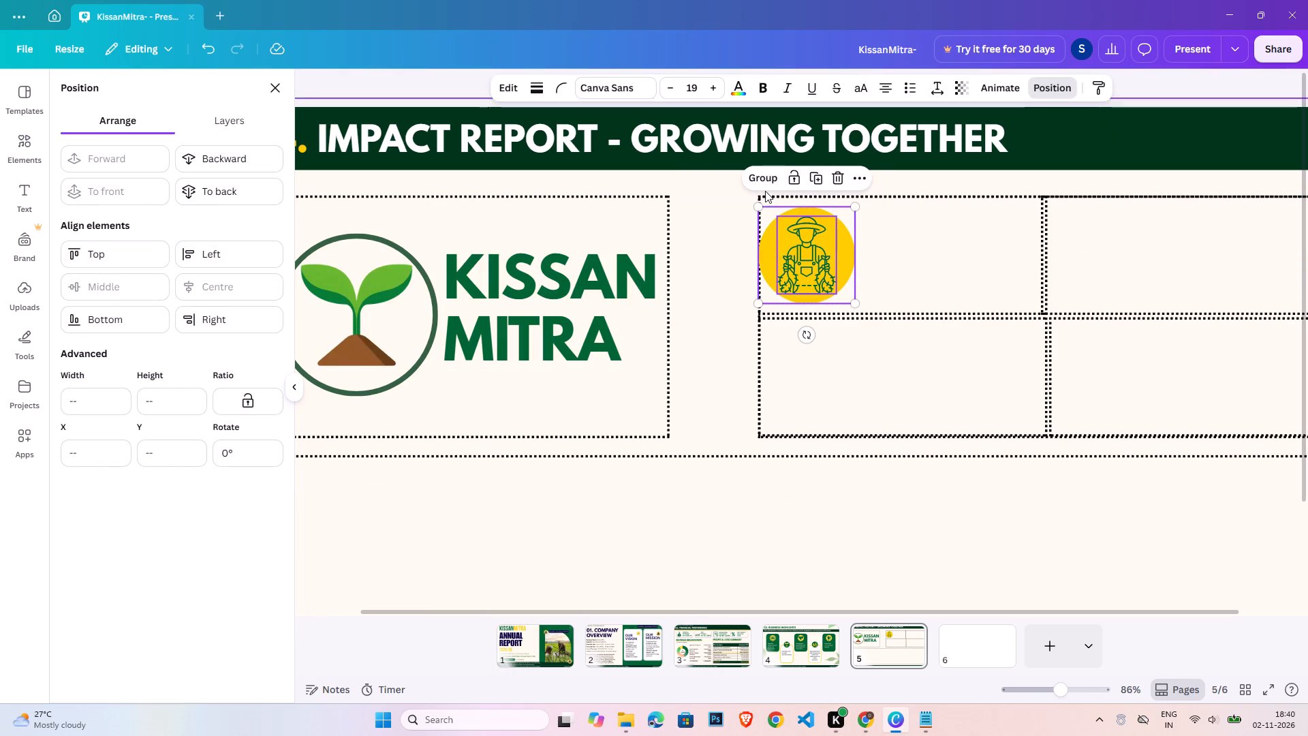
{"action": "left_click", "coordinate": [763, 183]}
Copy the grouped farmer icon and place the copy at the left side of the lower-left dotted cell.
{"action": "key", "text": "ctrl+c"}
{"action": "key", "text": "ctrl+v"}
{"action": "left_click_drag", "start_coordinate": [803, 248], "coordinate": [798, 361]}
Align the copied farmer icon vertically to the middle of the lower-left dotted cell.
{"action": "left_click", "coordinate": [891, 365]}
{"action": "left_click", "coordinate": [837, 374], "text": "shift"}
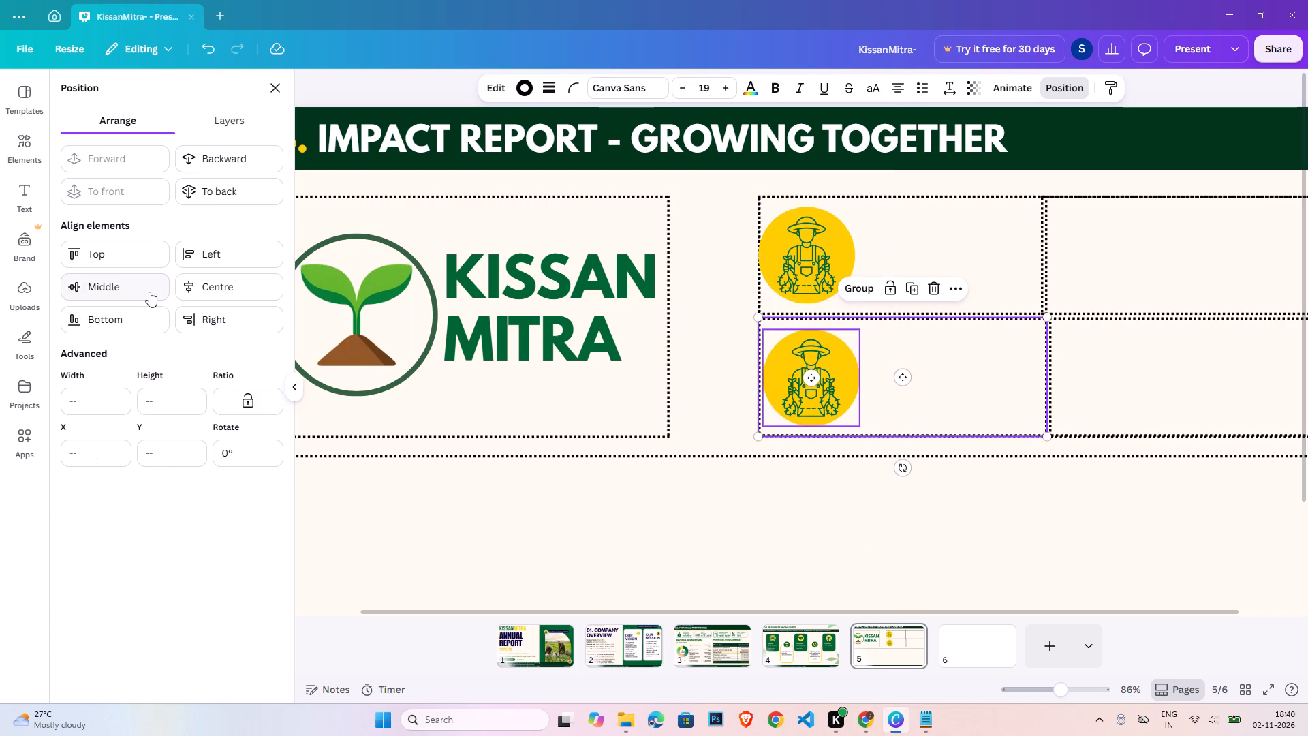
{"action": "left_click", "coordinate": [149, 292]}
{"action": "left_click", "coordinate": [754, 513]}
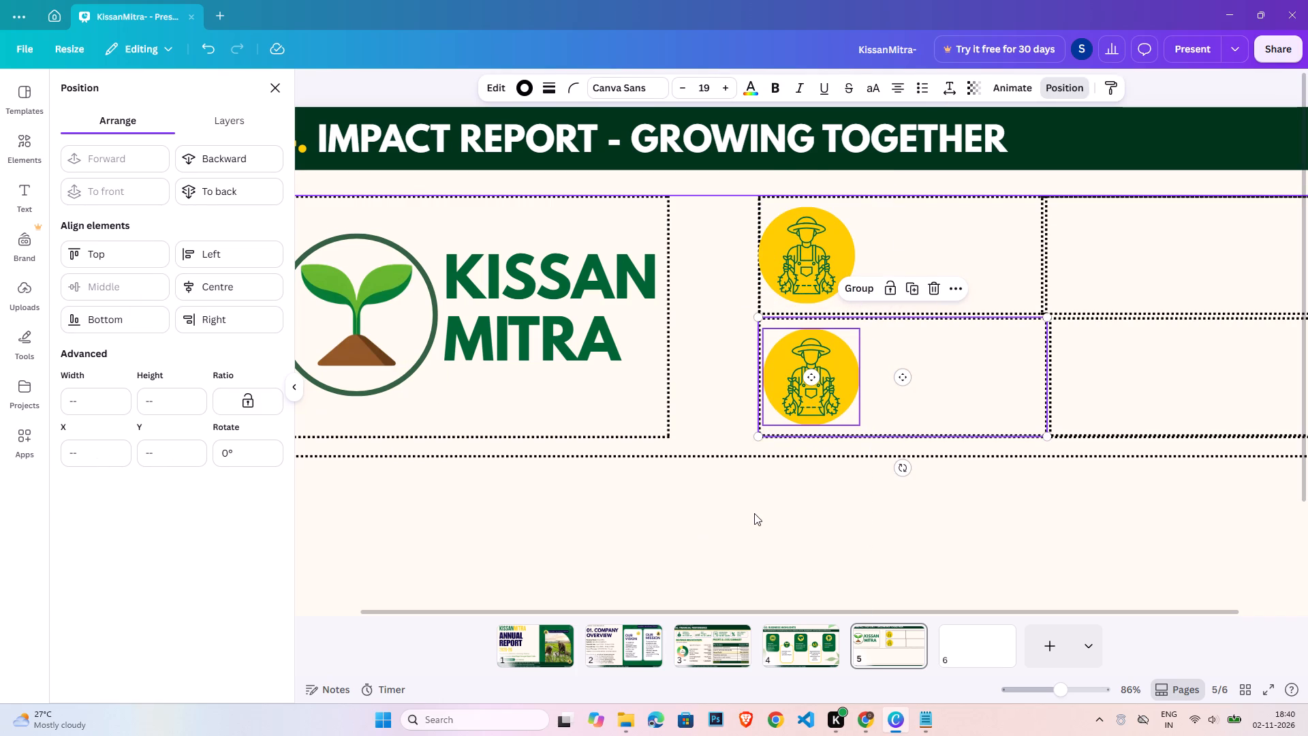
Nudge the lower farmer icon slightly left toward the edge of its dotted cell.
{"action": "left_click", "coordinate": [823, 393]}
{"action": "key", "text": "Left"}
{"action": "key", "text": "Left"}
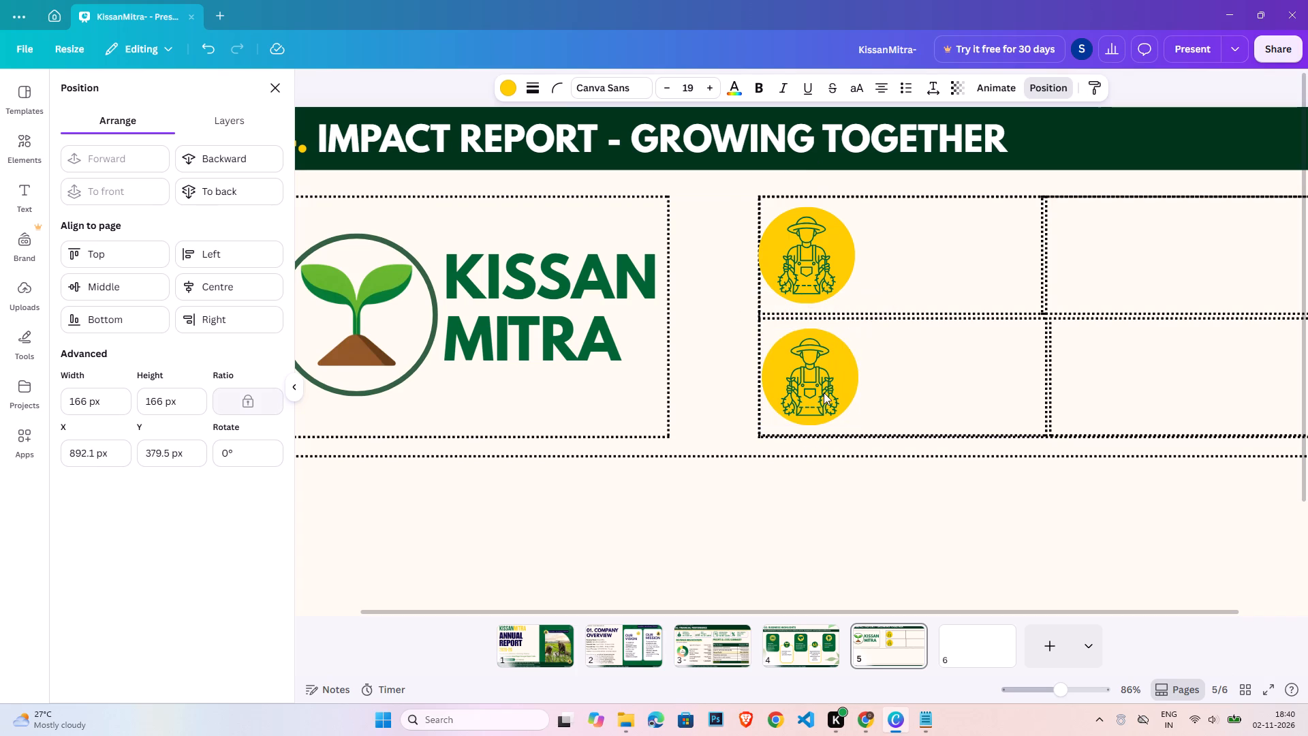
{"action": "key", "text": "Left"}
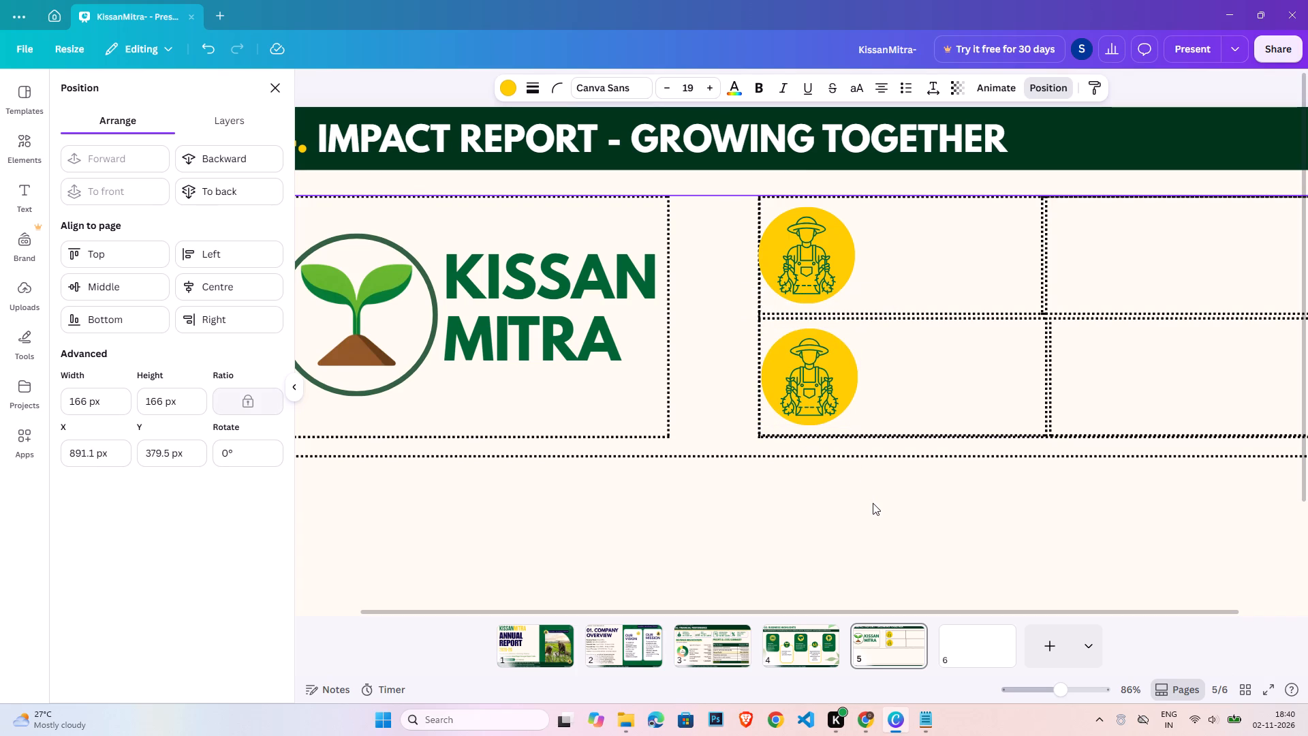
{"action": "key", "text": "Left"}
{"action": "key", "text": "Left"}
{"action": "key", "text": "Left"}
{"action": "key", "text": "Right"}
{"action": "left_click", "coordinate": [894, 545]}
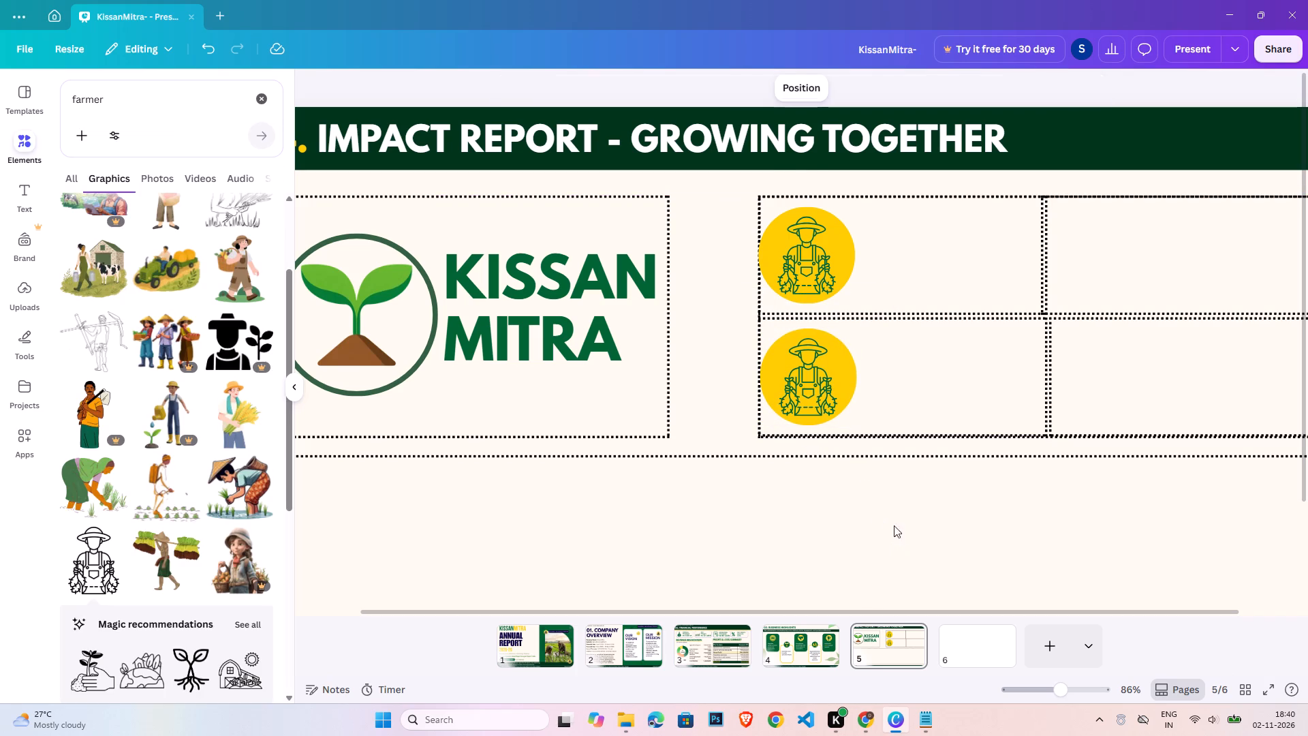
Align the lower farmer icon to the left edge of the lower-left dotted cell.
{"action": "left_click", "coordinate": [908, 322]}
{"action": "left_click", "coordinate": [839, 380], "text": "shift"}
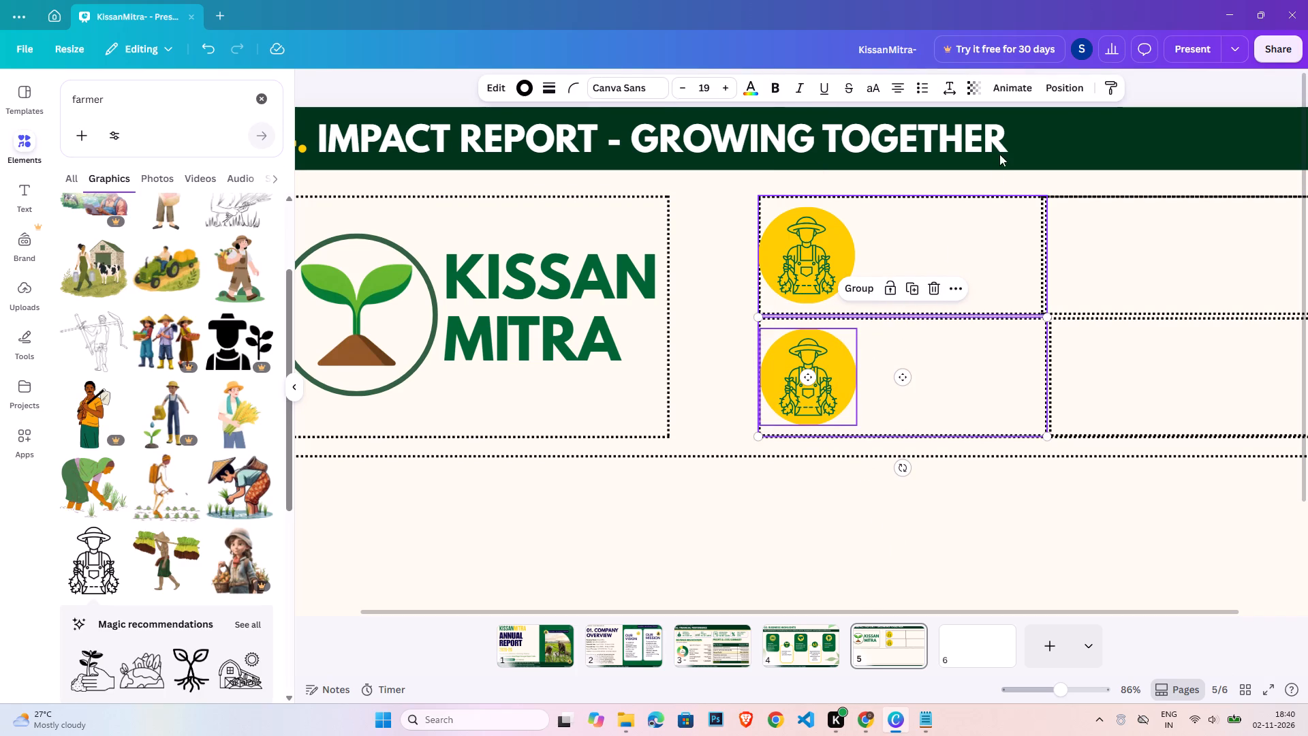
{"action": "left_click", "coordinate": [1053, 80]}
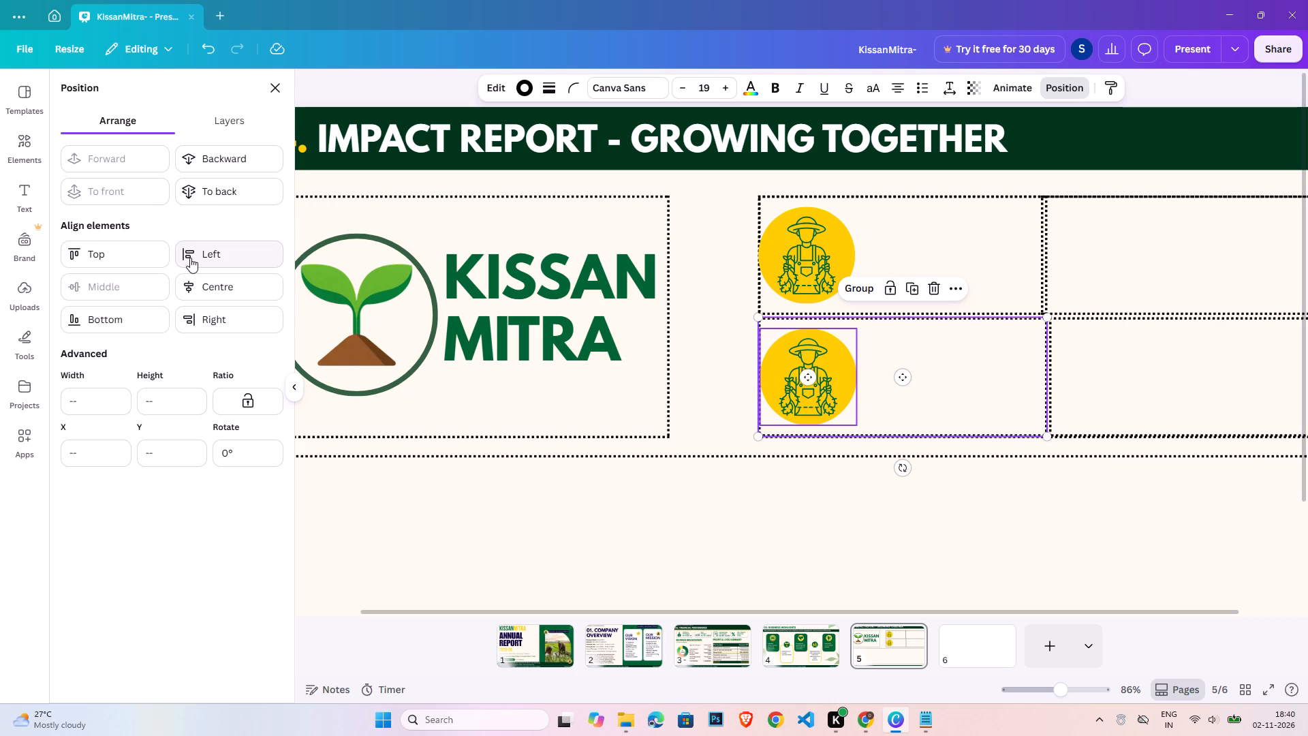
{"action": "left_click", "coordinate": [190, 258]}
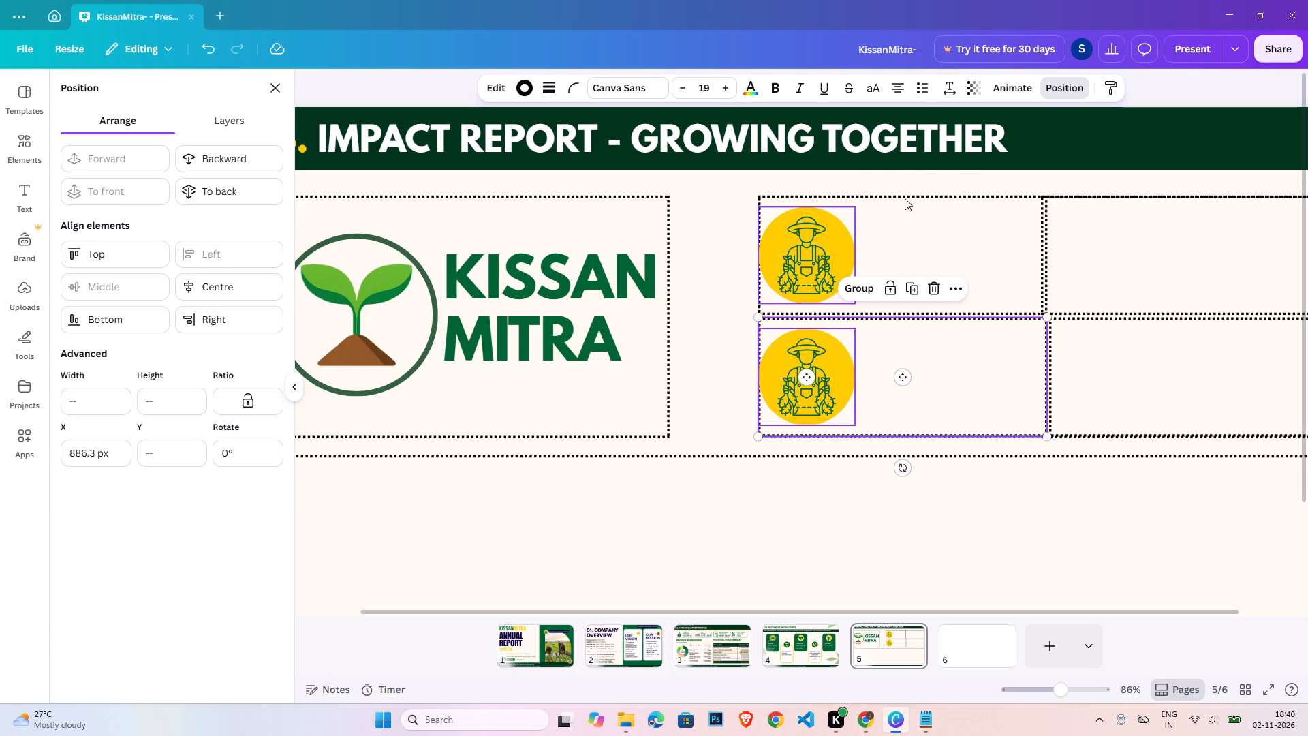
Check the upper farmer icon's left alignment against the upper-left dotted cell.
{"action": "left_click", "coordinate": [905, 198]}
{"action": "left_click", "coordinate": [911, 233]}
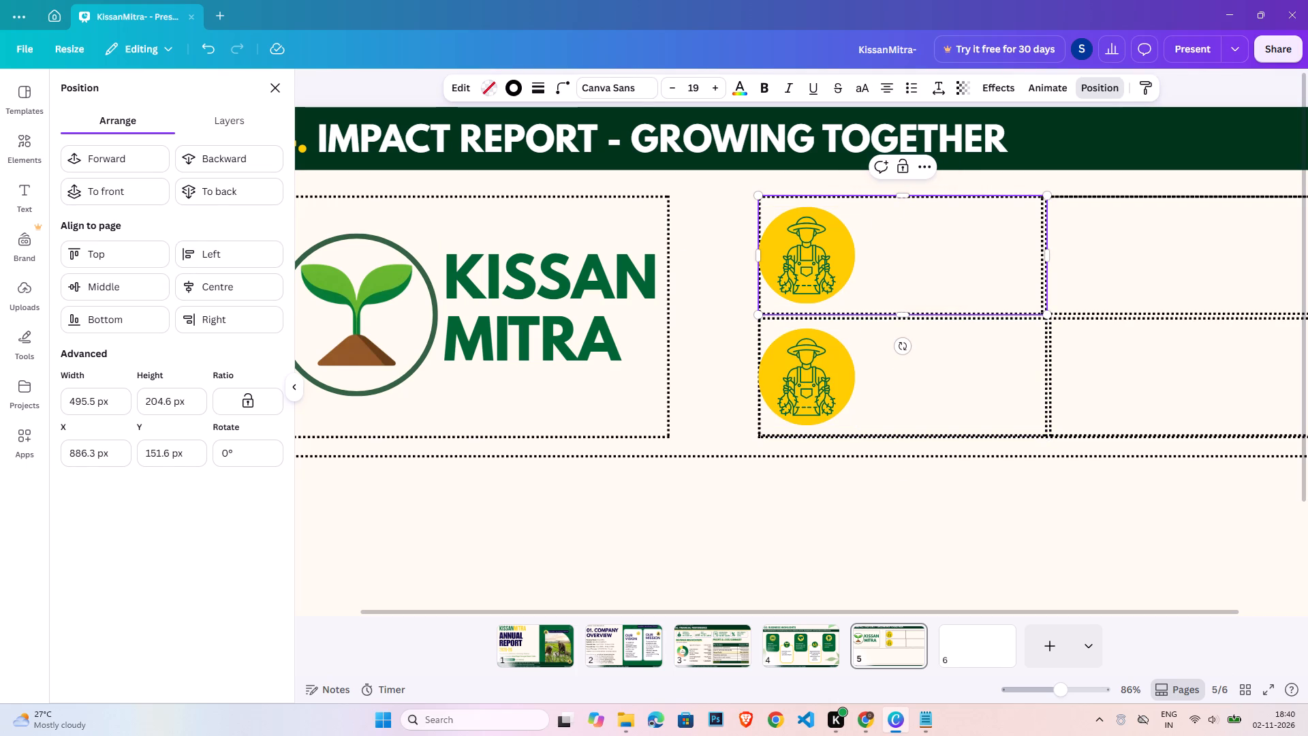
{"action": "left_click", "coordinate": [910, 262]}
{"action": "left_click", "coordinate": [741, 187]}
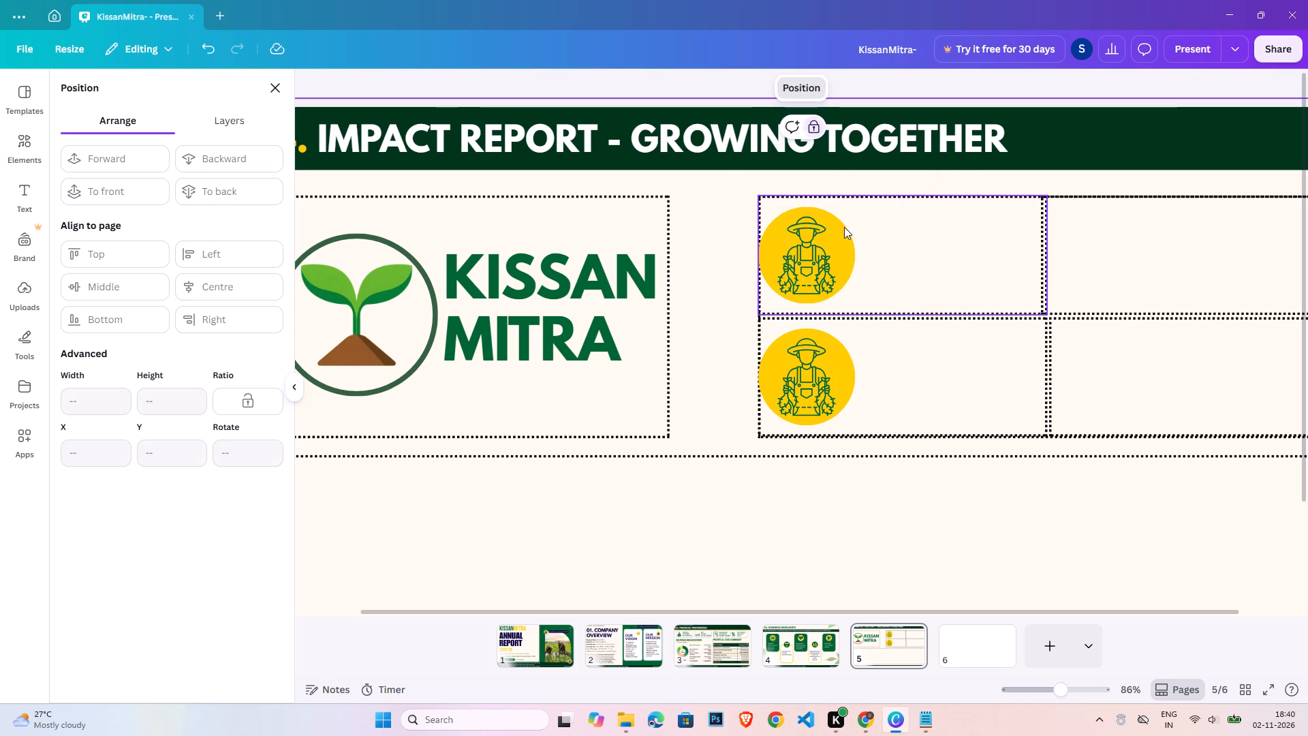
{"action": "left_click", "coordinate": [845, 227]}
{"action": "left_click", "coordinate": [895, 229]}
{"action": "left_click", "coordinate": [829, 229], "text": "shift"}
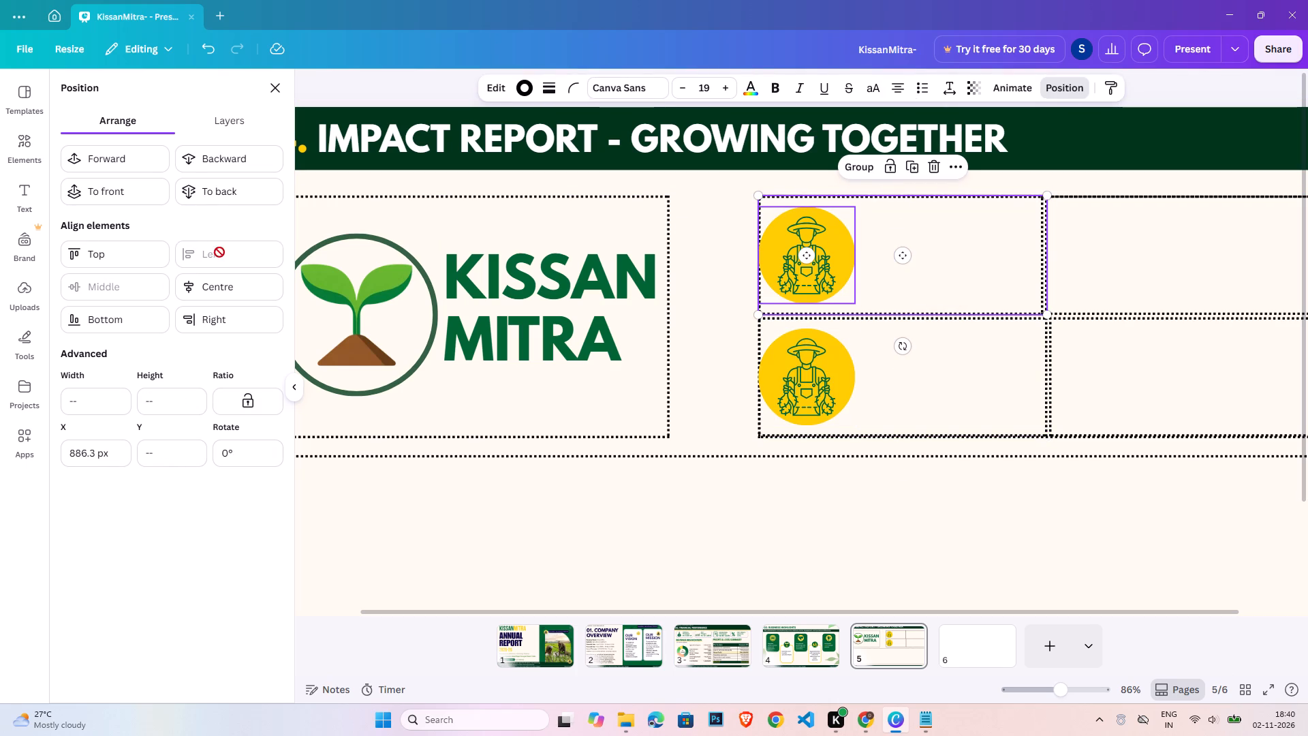
{"action": "left_click", "coordinate": [839, 510]}
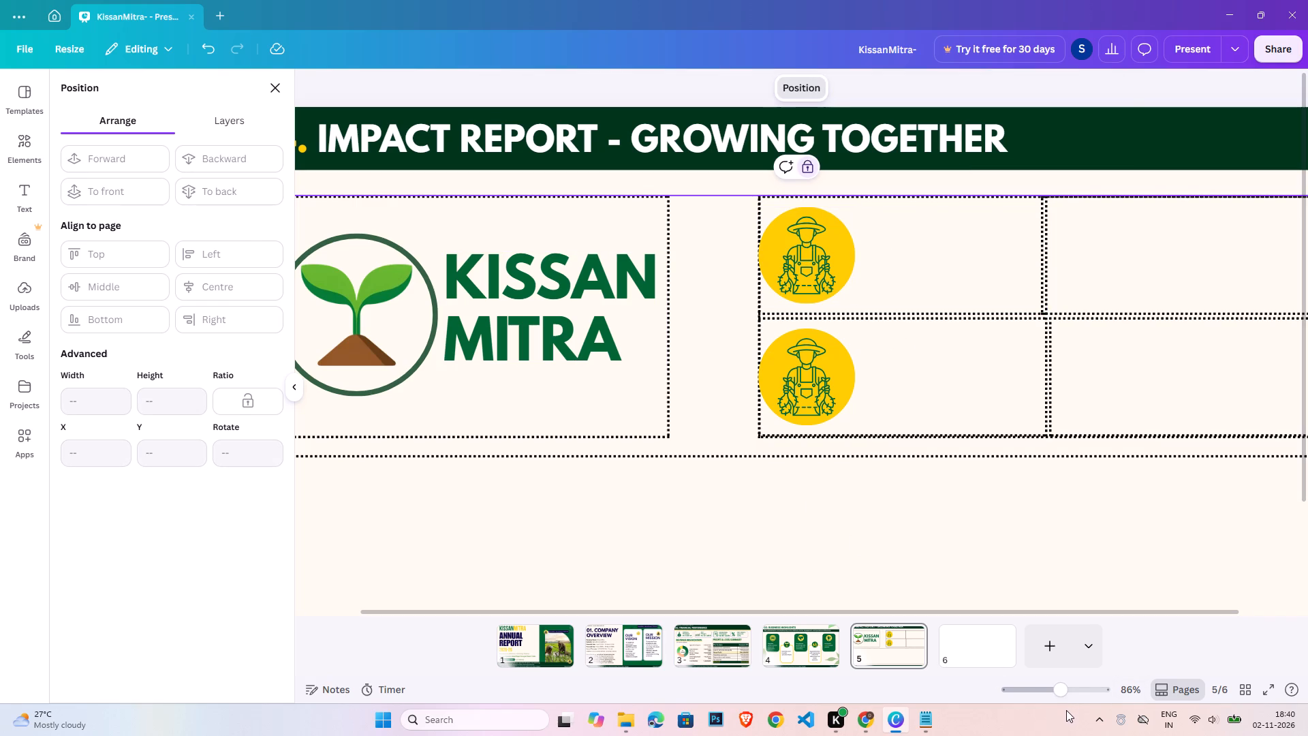
Insert the outlined farmer graphic with brimmed hat and scarf from the farmer results, and move it clear of the lower icon.
{"action": "left_click", "coordinate": [31, 153]}
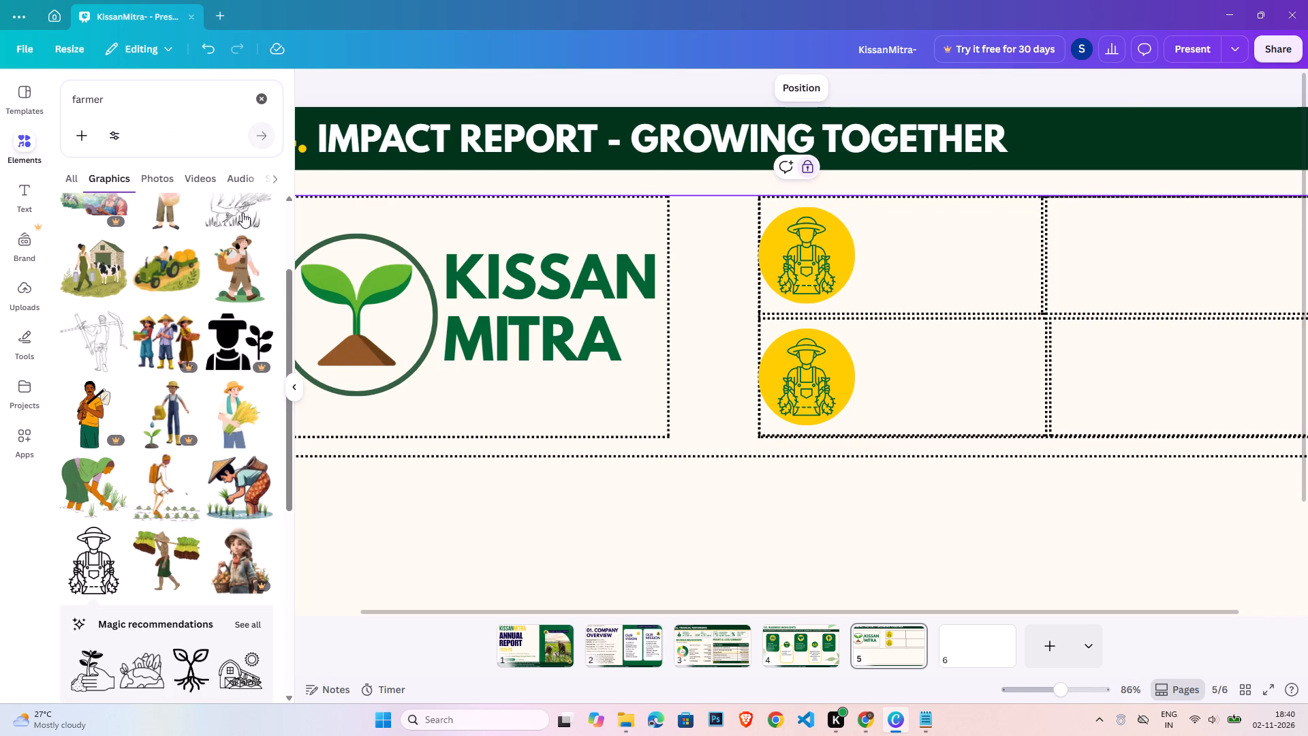
{"action": "scroll", "coordinate": [147, 594], "scroll_direction": "down", "scroll_amount": 7}
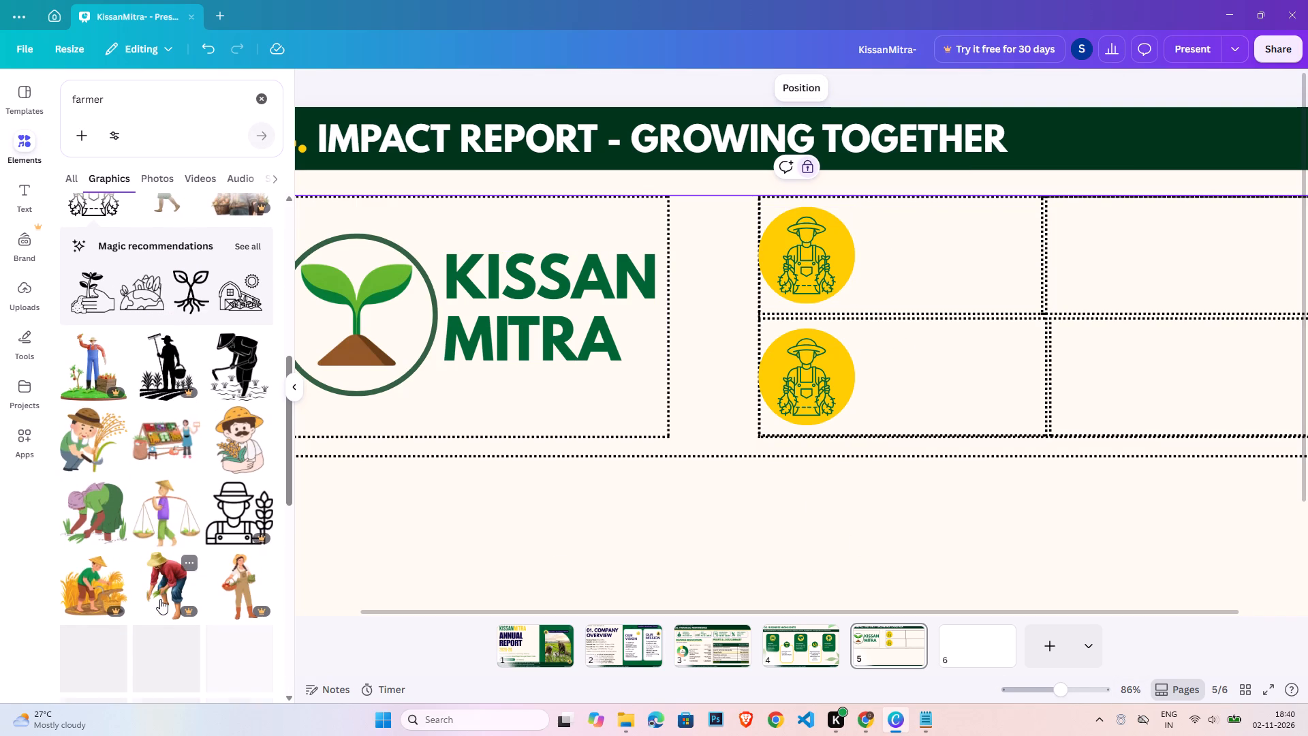
{"action": "scroll", "coordinate": [166, 596], "scroll_direction": "down", "scroll_amount": 4}
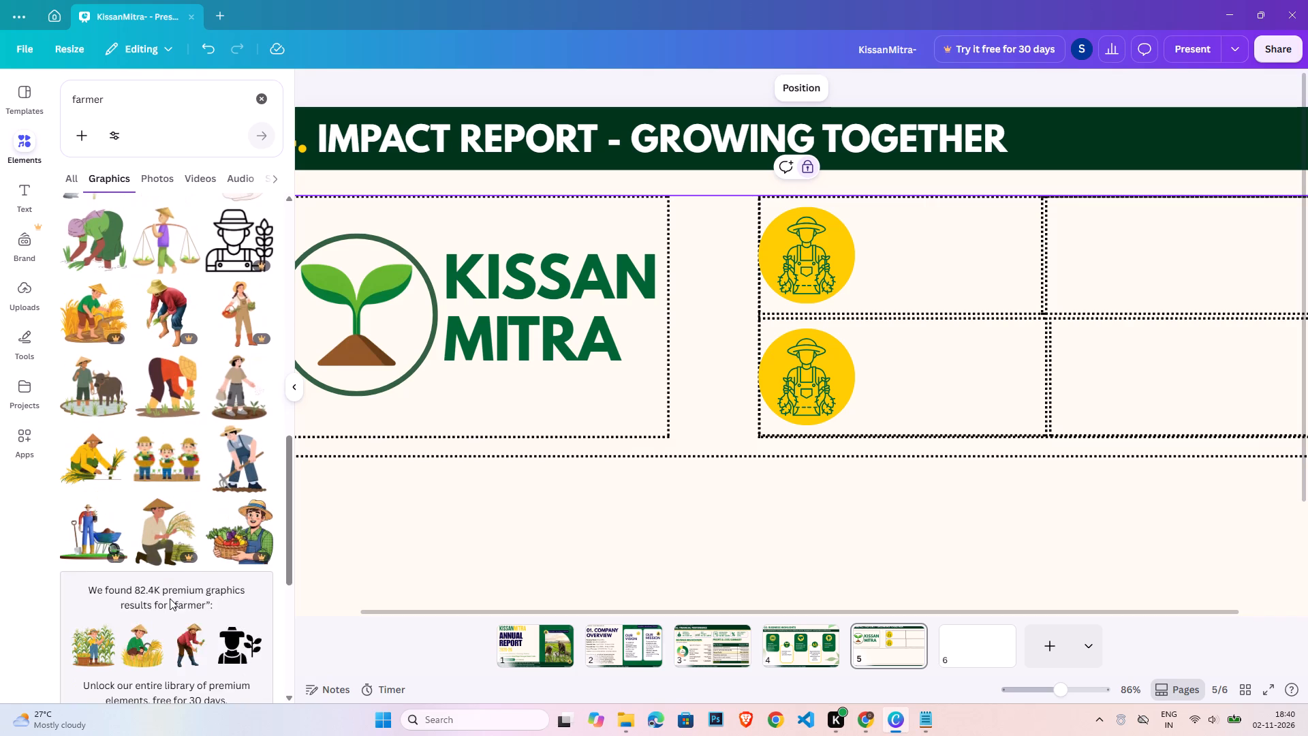
{"action": "scroll", "coordinate": [170, 598], "scroll_direction": "down", "scroll_amount": 8}
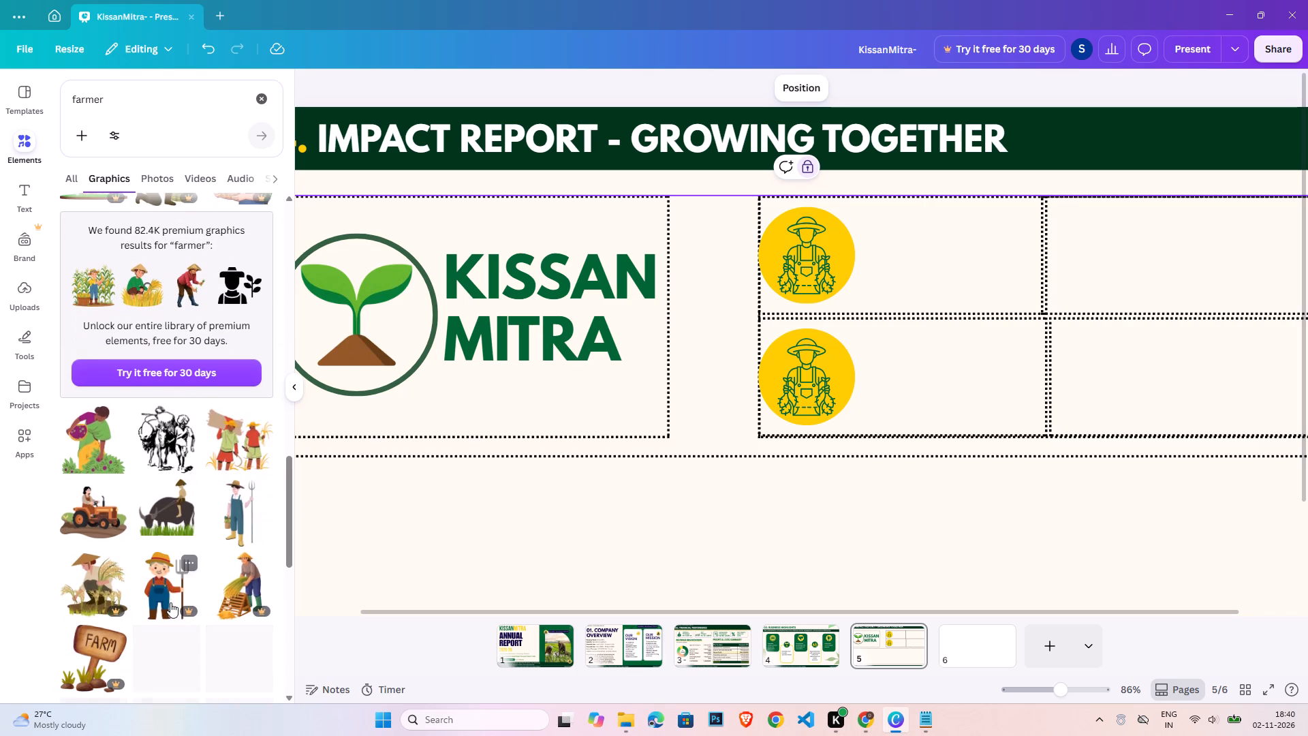
{"action": "scroll", "coordinate": [170, 602], "scroll_direction": "down", "scroll_amount": 8}
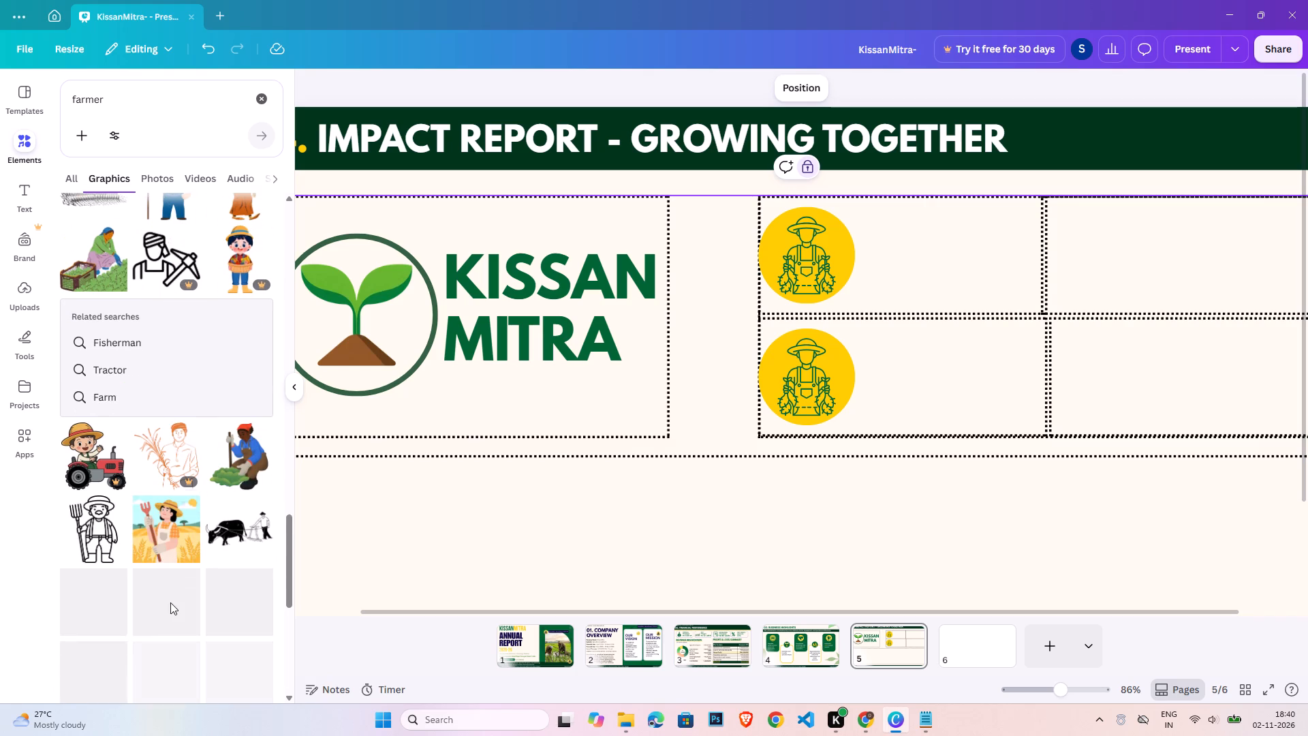
{"action": "scroll", "coordinate": [170, 602], "scroll_direction": "down", "scroll_amount": 3}
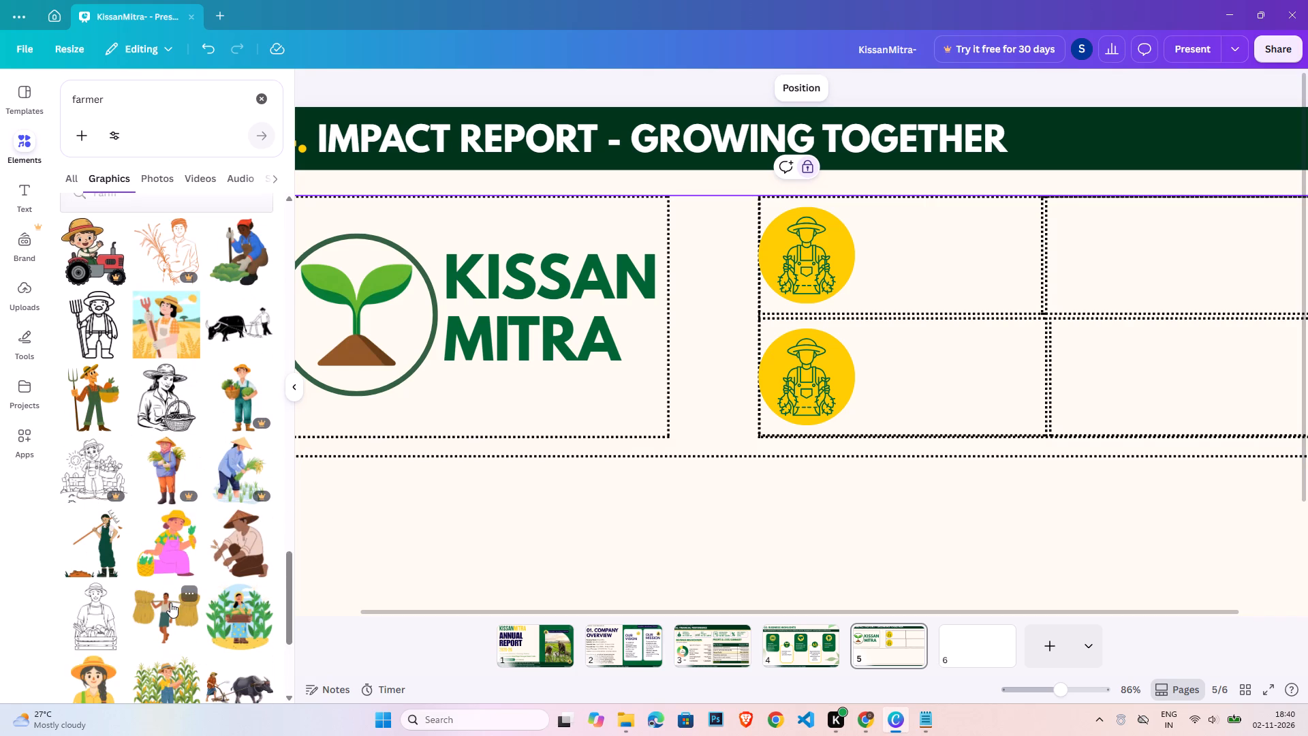
{"action": "scroll", "coordinate": [170, 602], "scroll_direction": "down", "scroll_amount": 8}
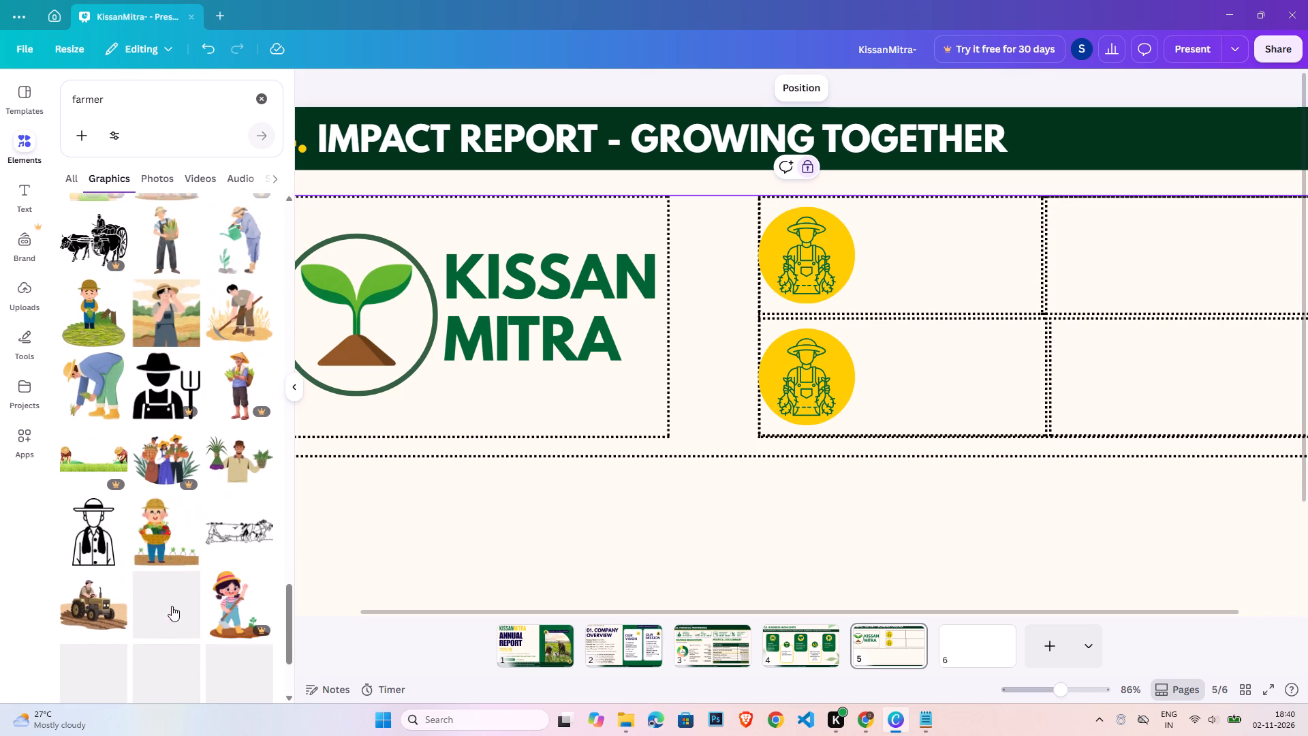
{"action": "left_click", "coordinate": [91, 536]}
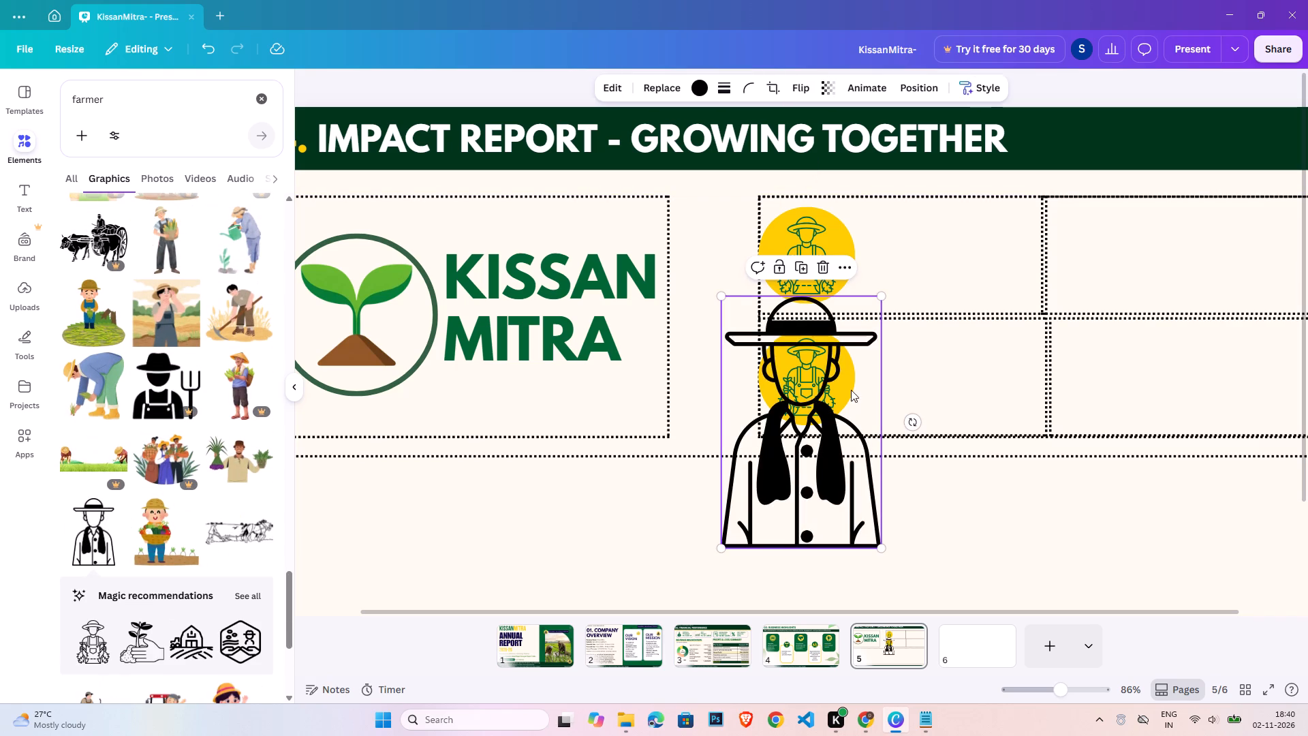
{"action": "left_click_drag", "start_coordinate": [831, 396], "coordinate": [732, 454]}
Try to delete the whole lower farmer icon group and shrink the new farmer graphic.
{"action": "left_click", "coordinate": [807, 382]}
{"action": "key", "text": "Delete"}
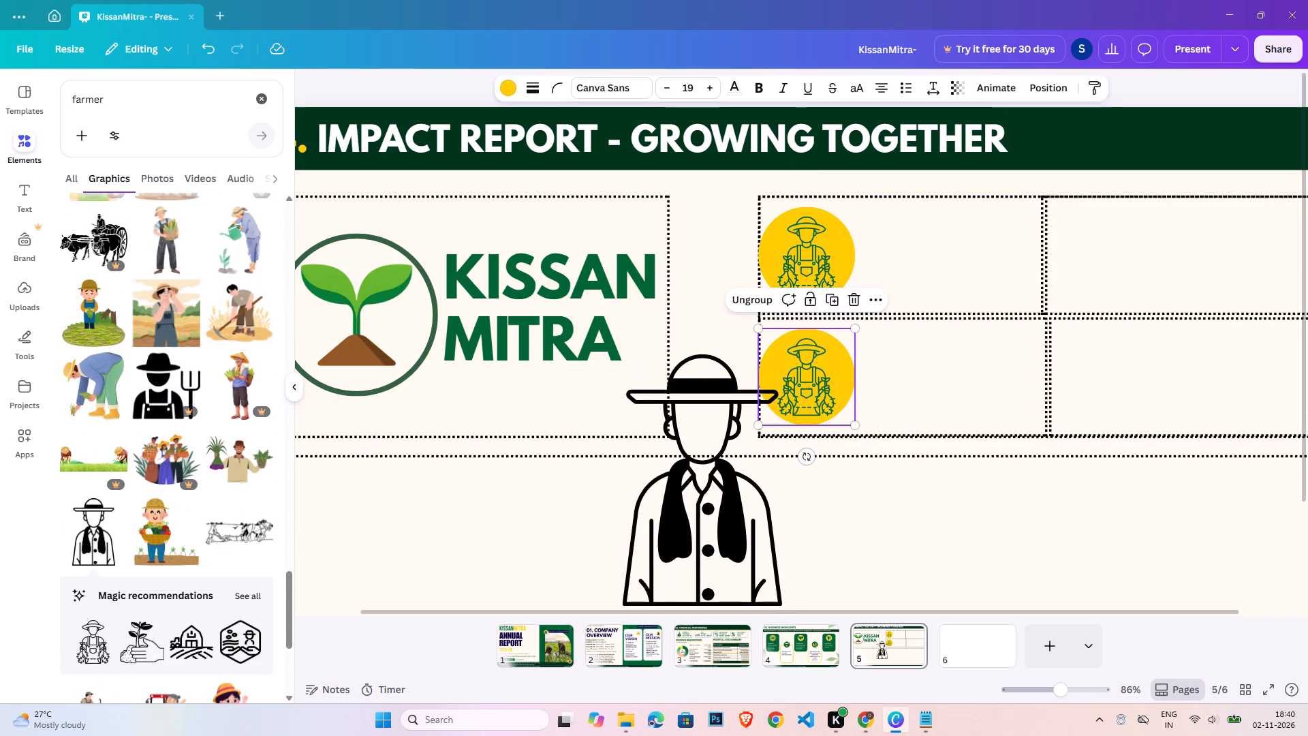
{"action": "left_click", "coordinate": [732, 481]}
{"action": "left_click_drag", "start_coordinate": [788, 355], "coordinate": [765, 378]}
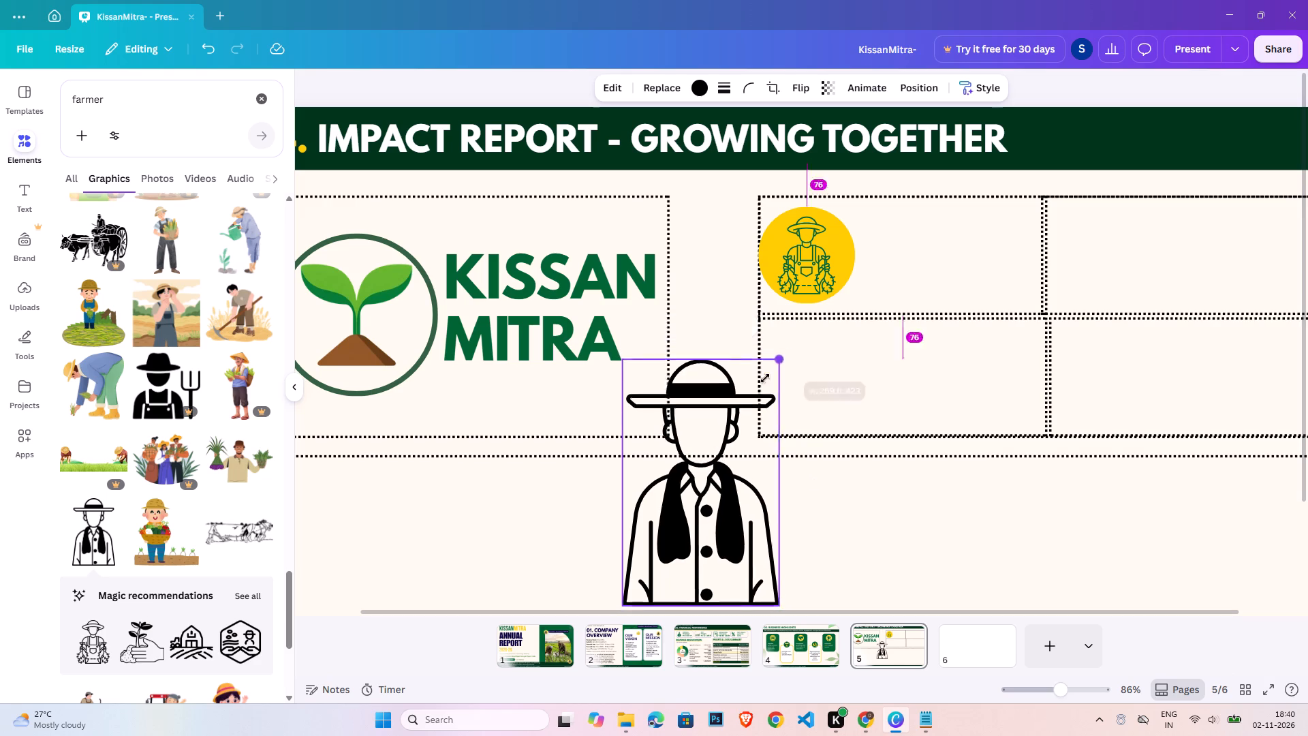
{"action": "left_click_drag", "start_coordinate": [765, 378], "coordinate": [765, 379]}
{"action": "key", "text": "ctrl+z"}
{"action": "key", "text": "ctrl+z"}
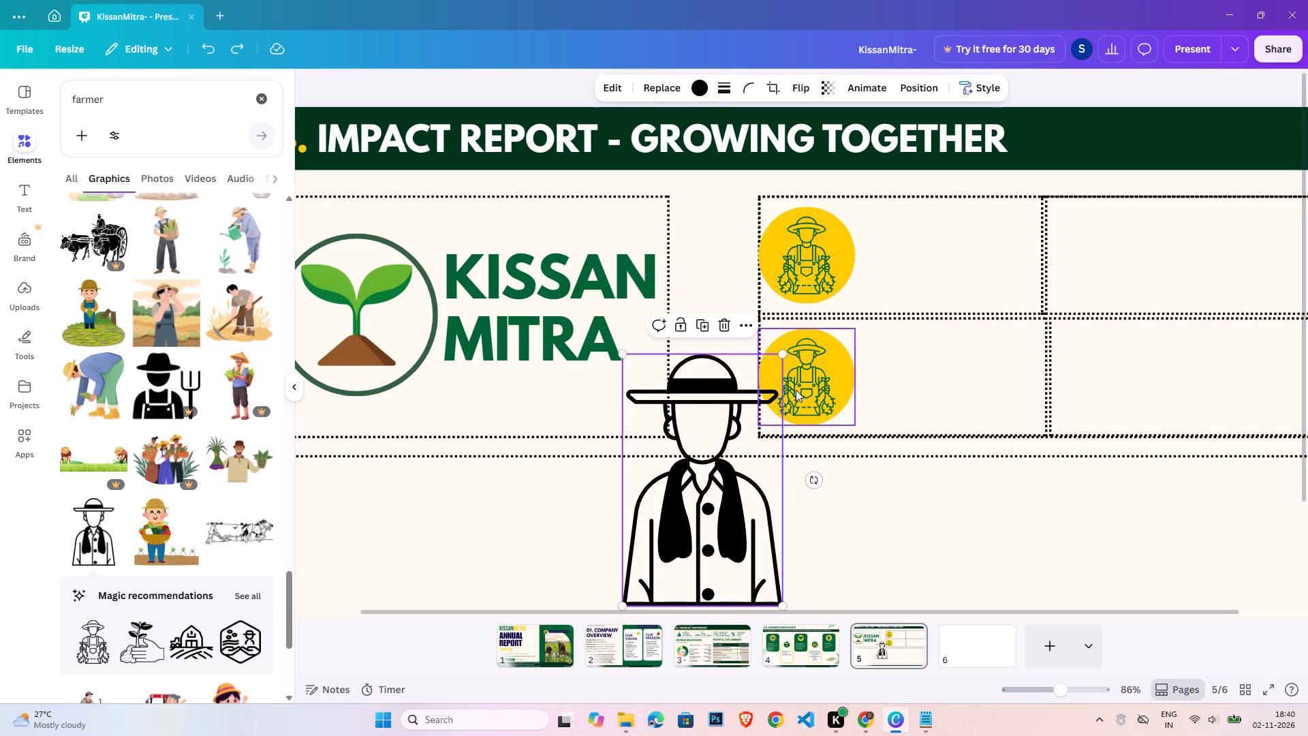
Ungroup the lower farmer icon and delete its old farmer graphic, keeping the yellow circle.
{"action": "left_click", "coordinate": [798, 389]}
{"action": "left_click", "coordinate": [764, 300]}
{"action": "left_click", "coordinate": [813, 363]}
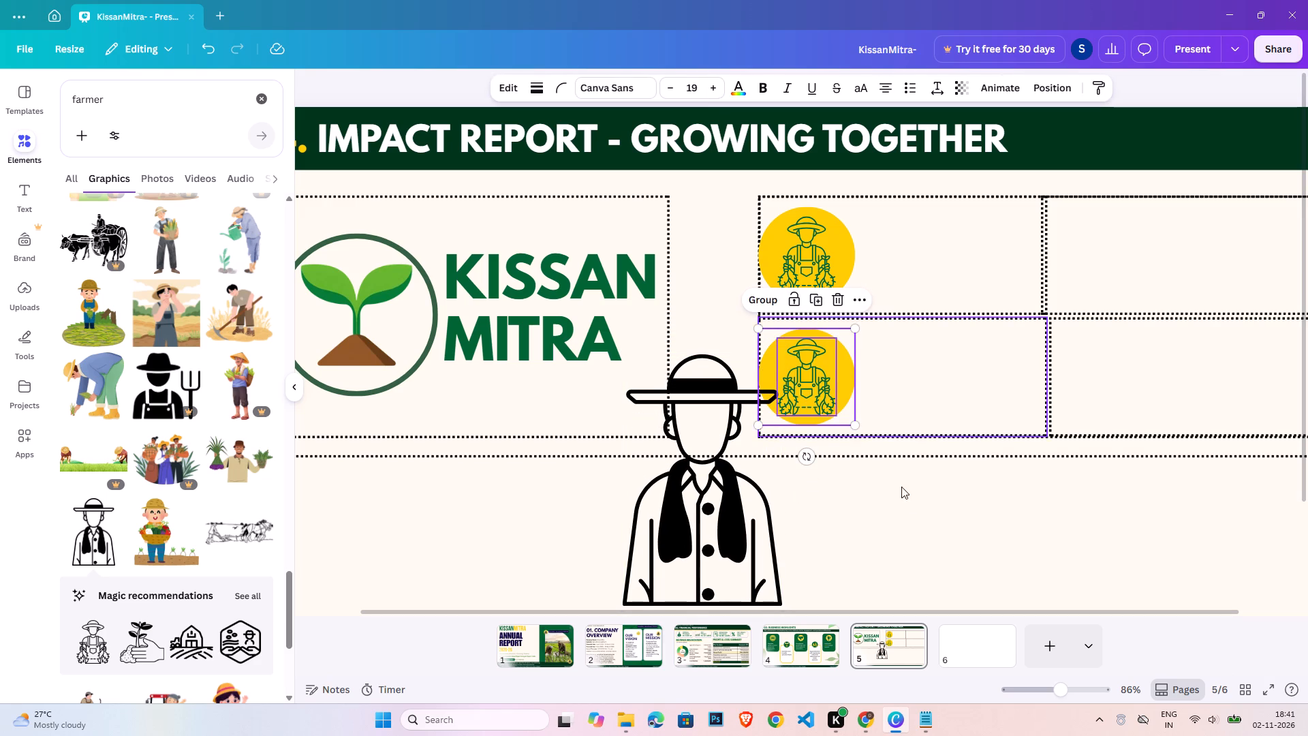
{"action": "left_click", "coordinate": [912, 500]}
{"action": "left_click", "coordinate": [823, 382]}
{"action": "key", "text": "Delete"}
Shrink the new scarf-wearing farmer graphic to about 85 by 133 px and place it inside the lower yellow circle.
{"action": "left_click_drag", "start_coordinate": [709, 463], "coordinate": [843, 451]}
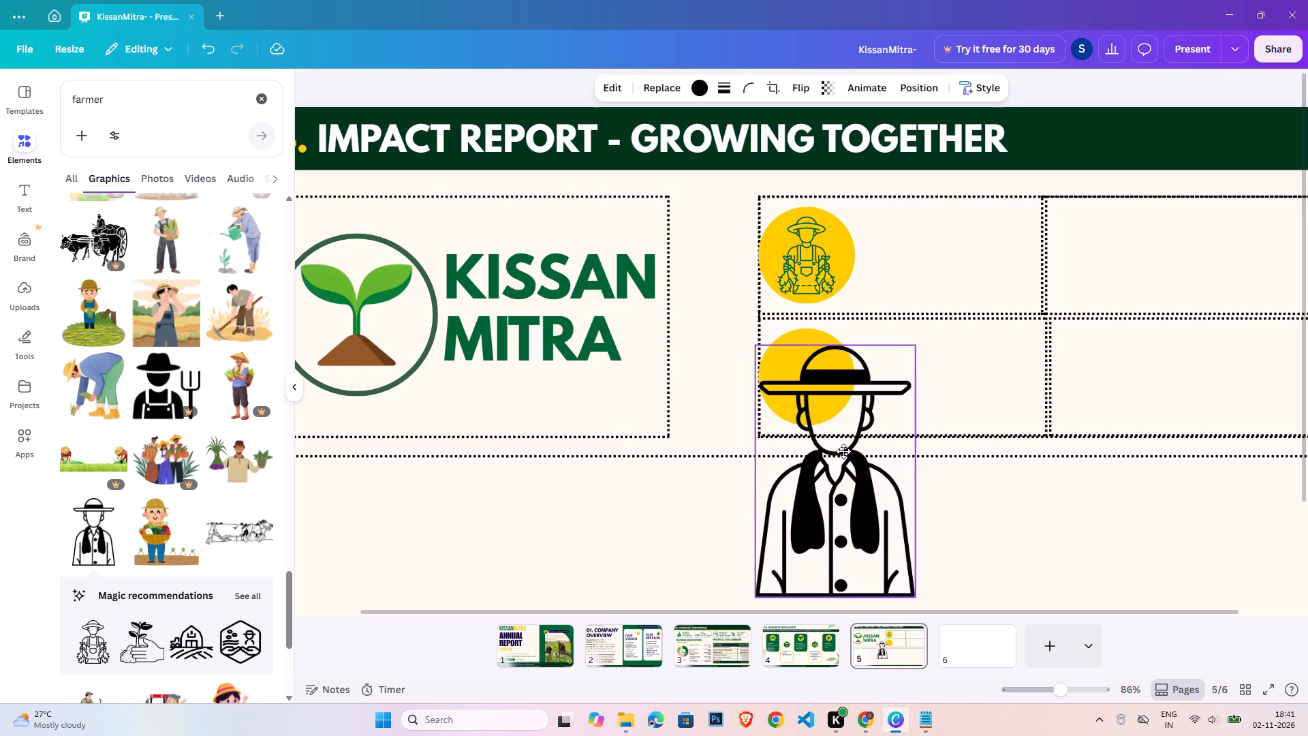
{"action": "left_click_drag", "start_coordinate": [843, 451], "coordinate": [848, 430]}
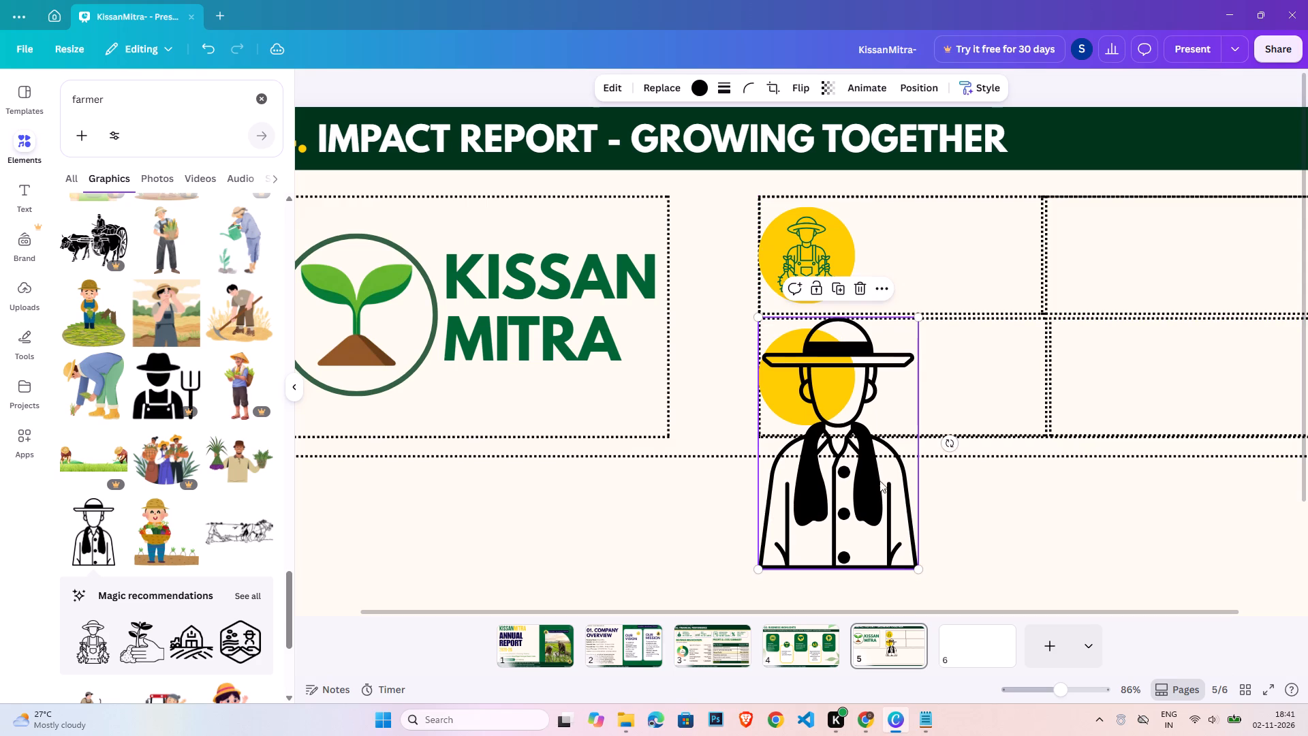
{"action": "left_click_drag", "start_coordinate": [918, 566], "coordinate": [803, 392]}
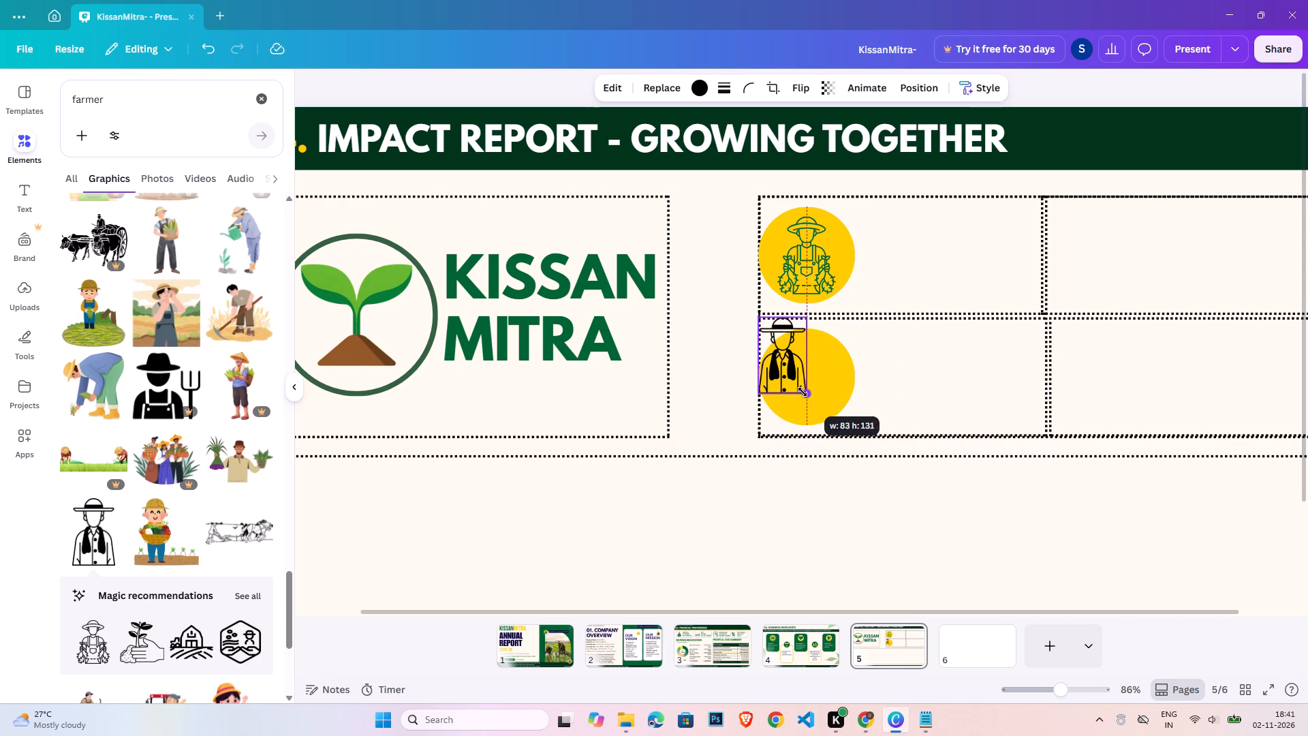
{"action": "left_click_drag", "start_coordinate": [803, 392], "coordinate": [803, 396]}
{"action": "left_click_drag", "start_coordinate": [790, 359], "coordinate": [815, 380]}
{"action": "left_click", "coordinate": [939, 545]}
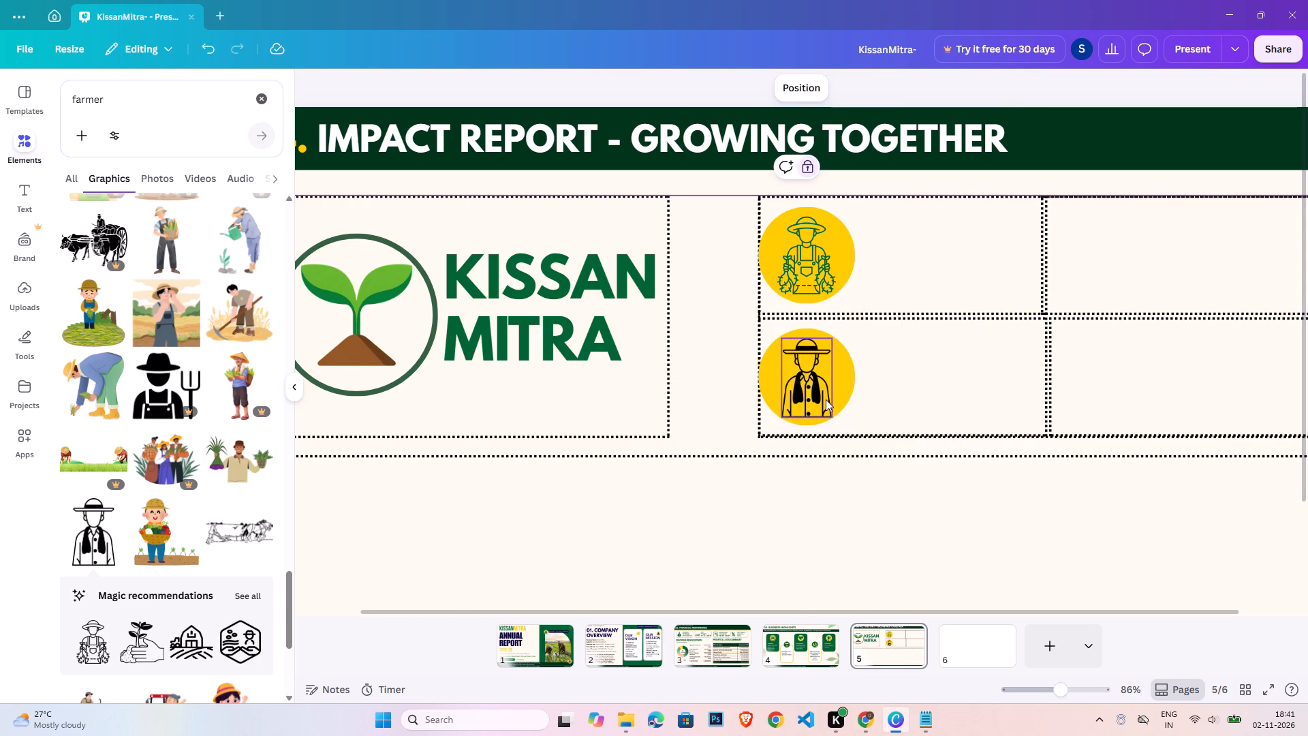
{"action": "left_click", "coordinate": [826, 399]}
{"action": "left_click", "coordinate": [831, 414]}
{"action": "left_click", "coordinate": [856, 493]}
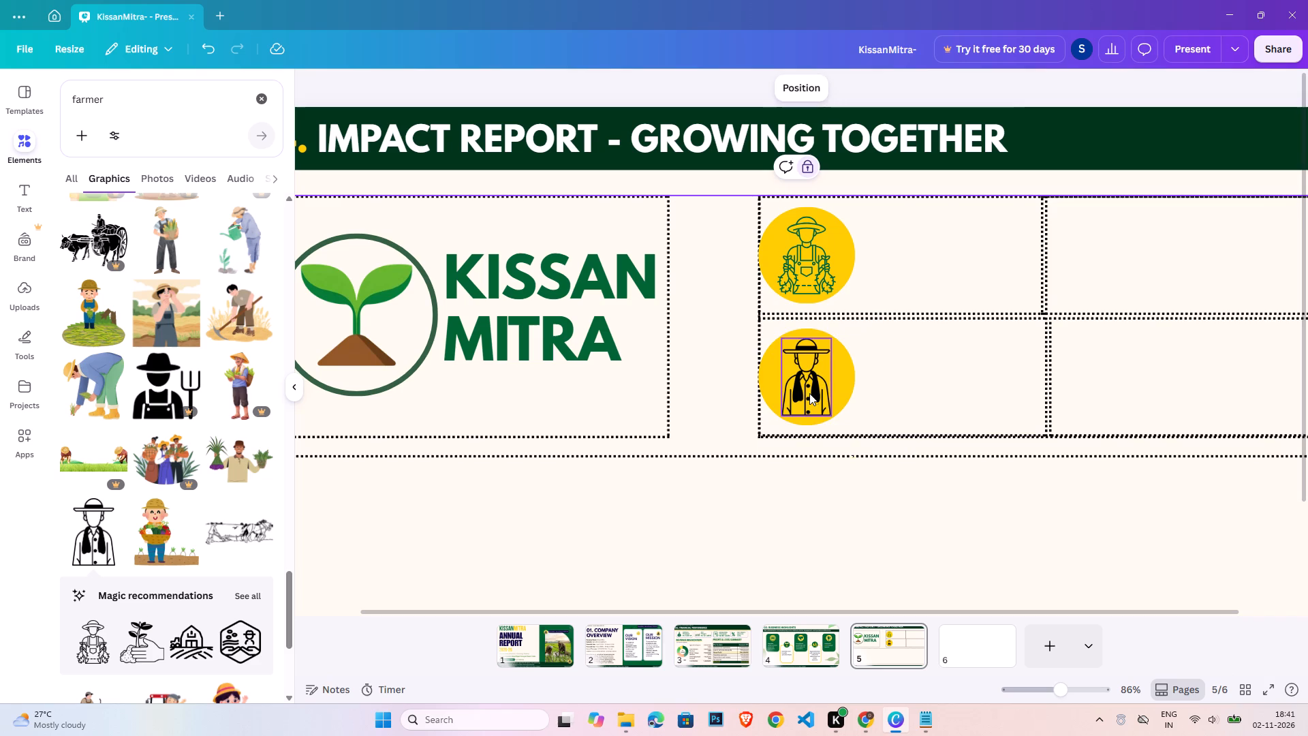
Align the new farmer graphic and the lower yellow circle to each other's centre and middle.
{"action": "left_click", "coordinate": [840, 383]}
{"action": "left_click", "coordinate": [799, 384], "text": "shift"}
{"action": "left_click", "coordinate": [1042, 86]}
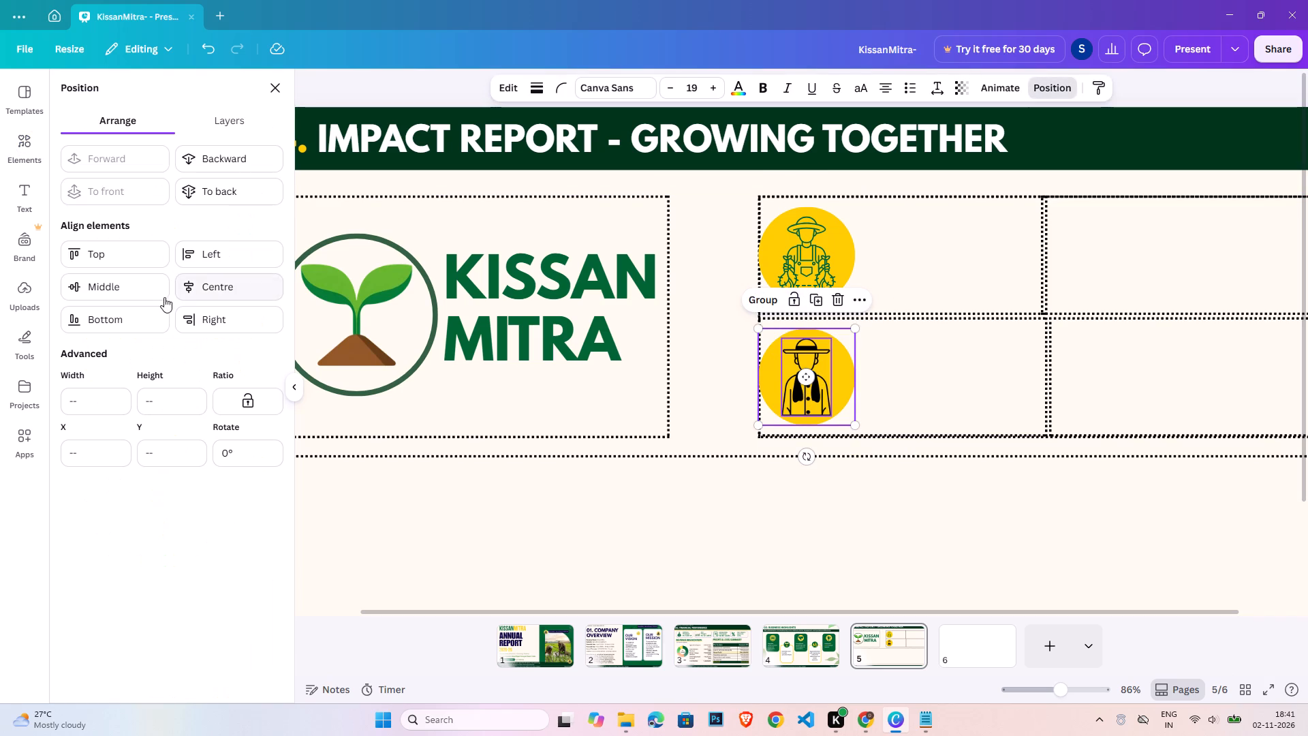
{"action": "left_click", "coordinate": [203, 285]}
{"action": "left_click", "coordinate": [141, 292]}
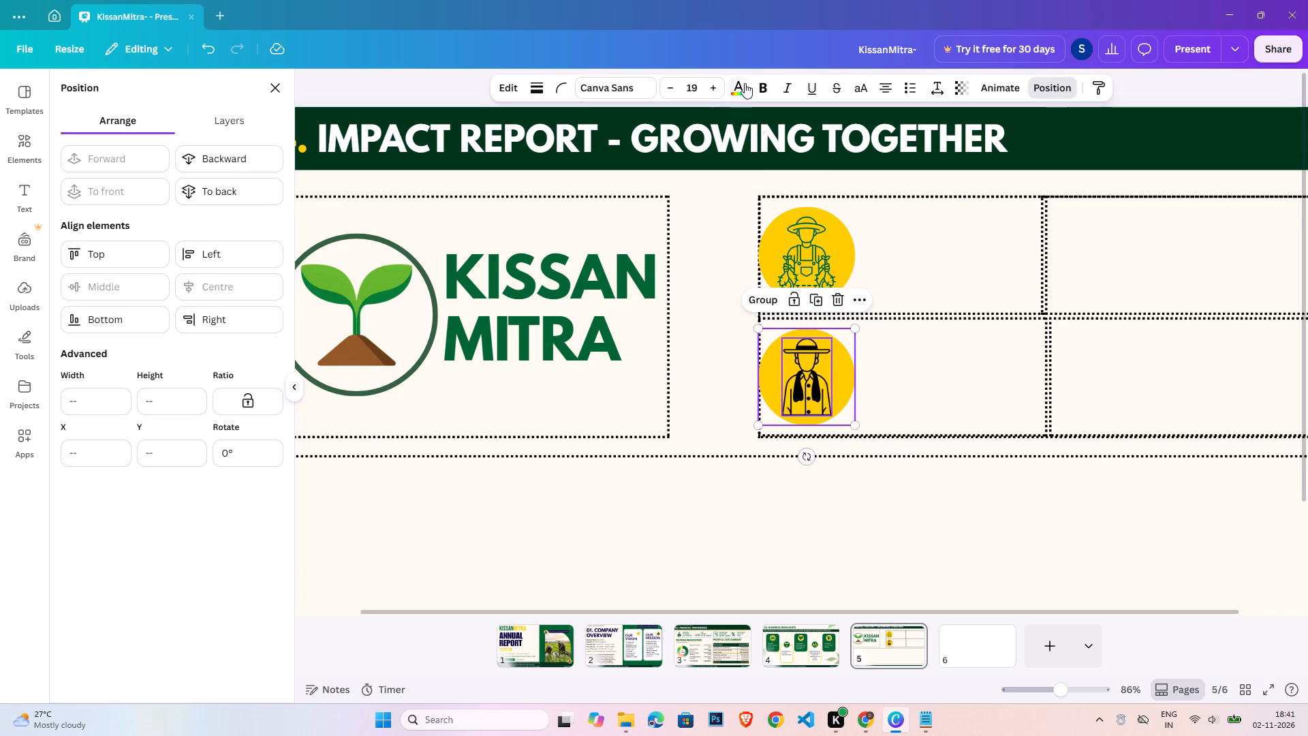
{"action": "left_click", "coordinate": [826, 541]}
Recolour the new farmer graphic in the lower circle to the design's dark green.
{"action": "left_click", "coordinate": [790, 381]}
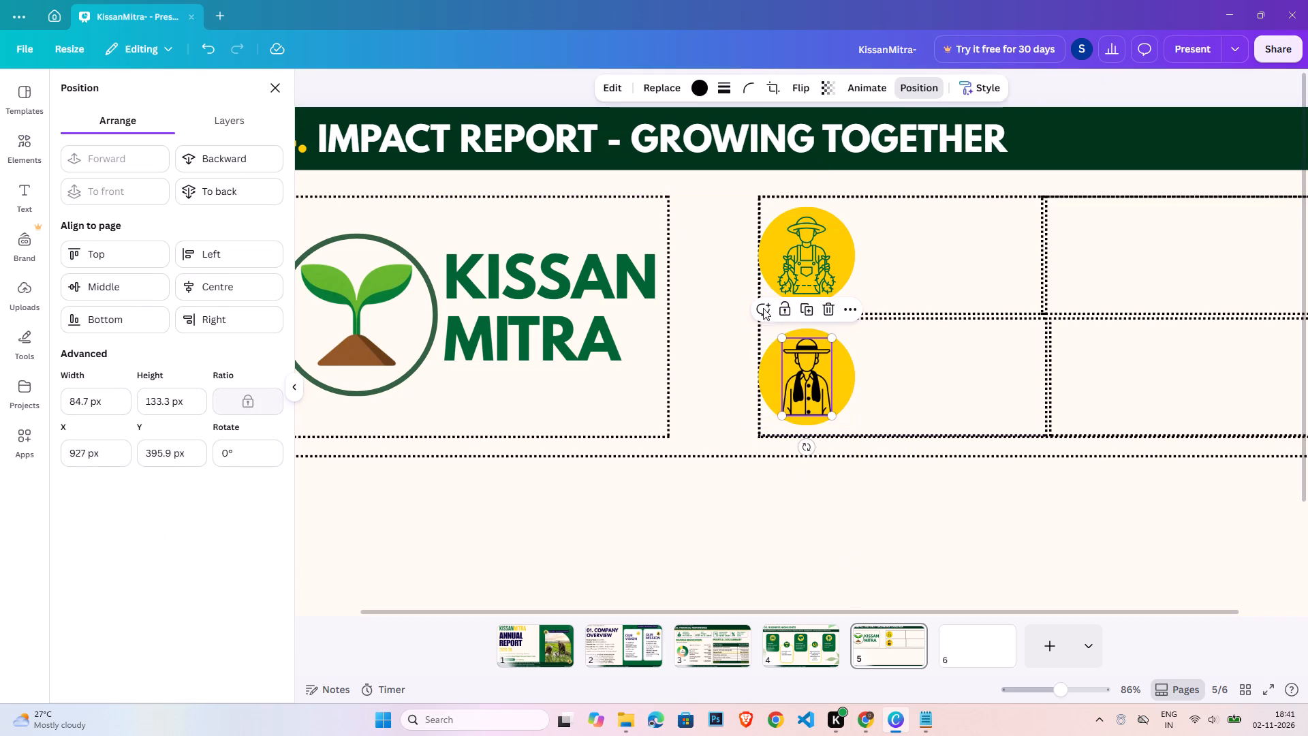
{"action": "left_click", "coordinate": [698, 72]}
{"action": "left_click", "coordinate": [697, 104]}
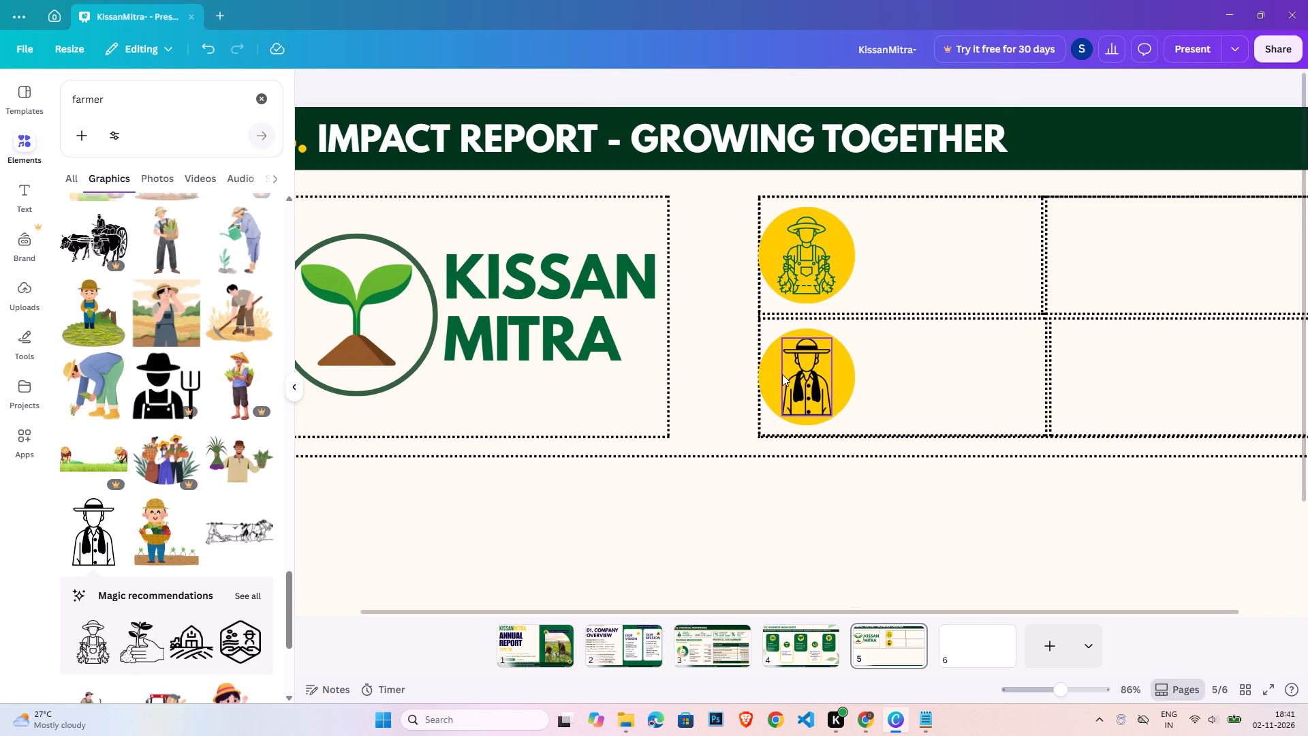
{"action": "left_click", "coordinate": [782, 374]}
{"action": "left_click", "coordinate": [694, 88]}
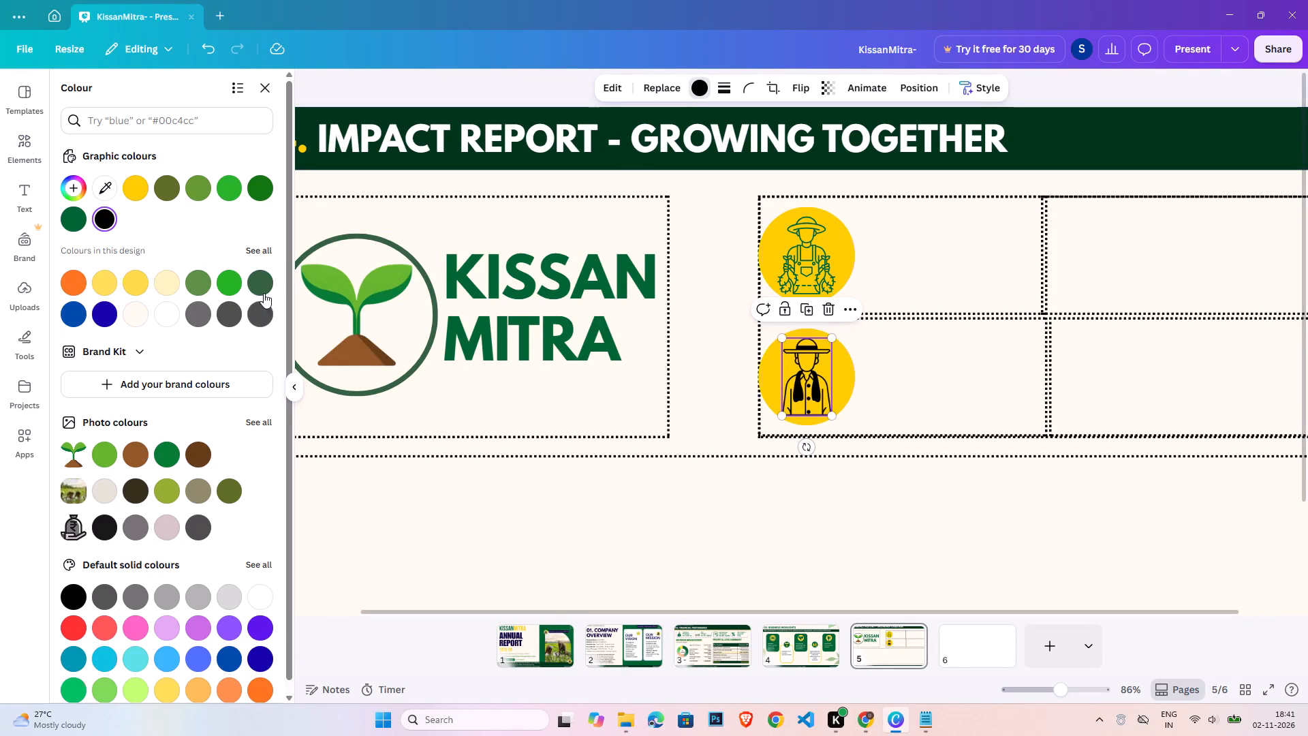
{"action": "left_click", "coordinate": [267, 283]}
{"action": "double_click", "coordinate": [680, 512]}
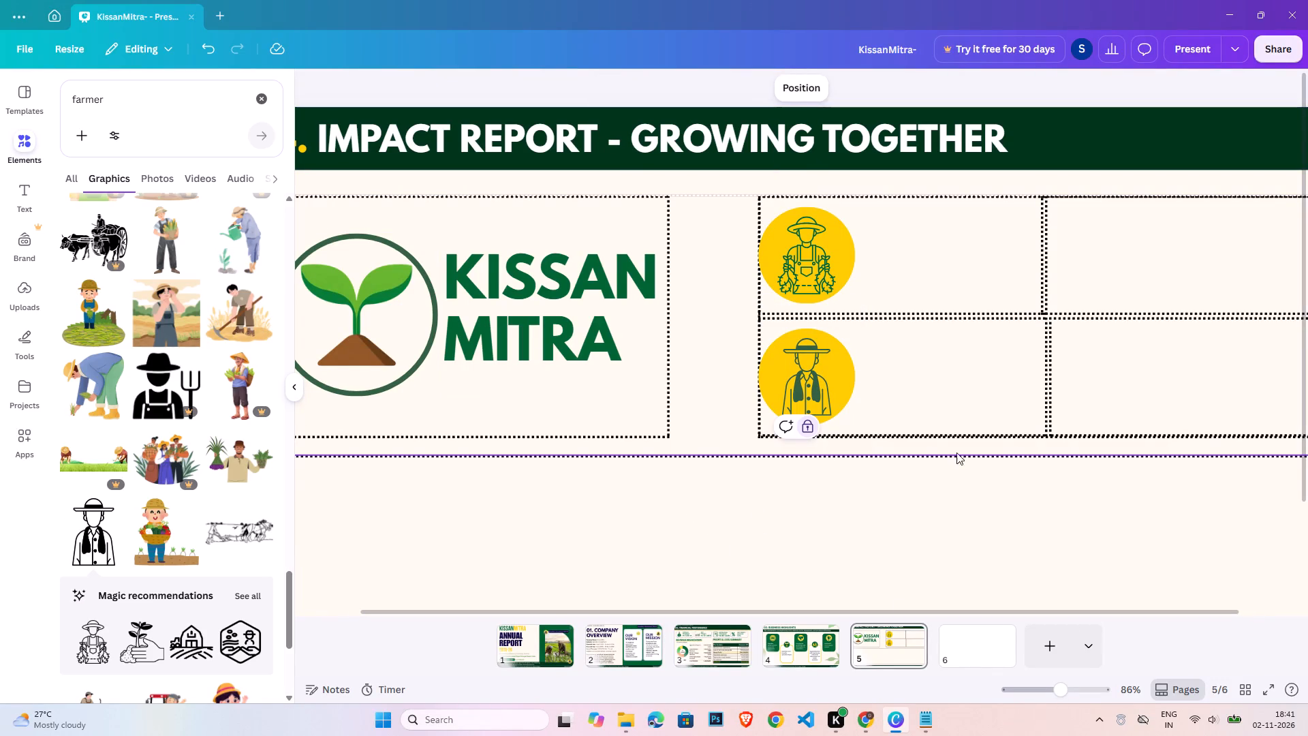
Duplicate the farmer icon from the upper-left dotted cell into the upper-right dotted cell and align it to that cell's left edge.
{"action": "left_click", "coordinate": [835, 229]}
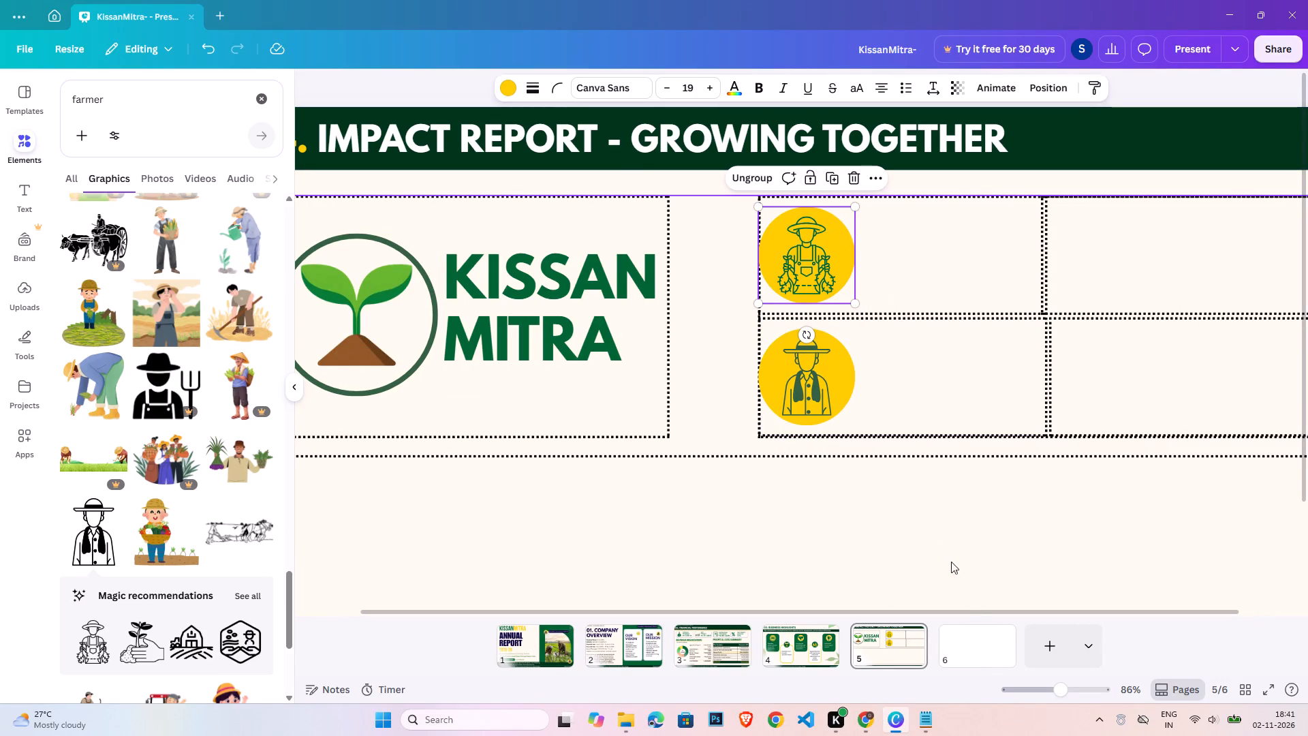
{"action": "left_click_drag", "start_coordinate": [981, 611], "coordinate": [1107, 613]}
{"action": "key", "text": "ctrl+c"}
{"action": "key", "text": "ctrl+v"}
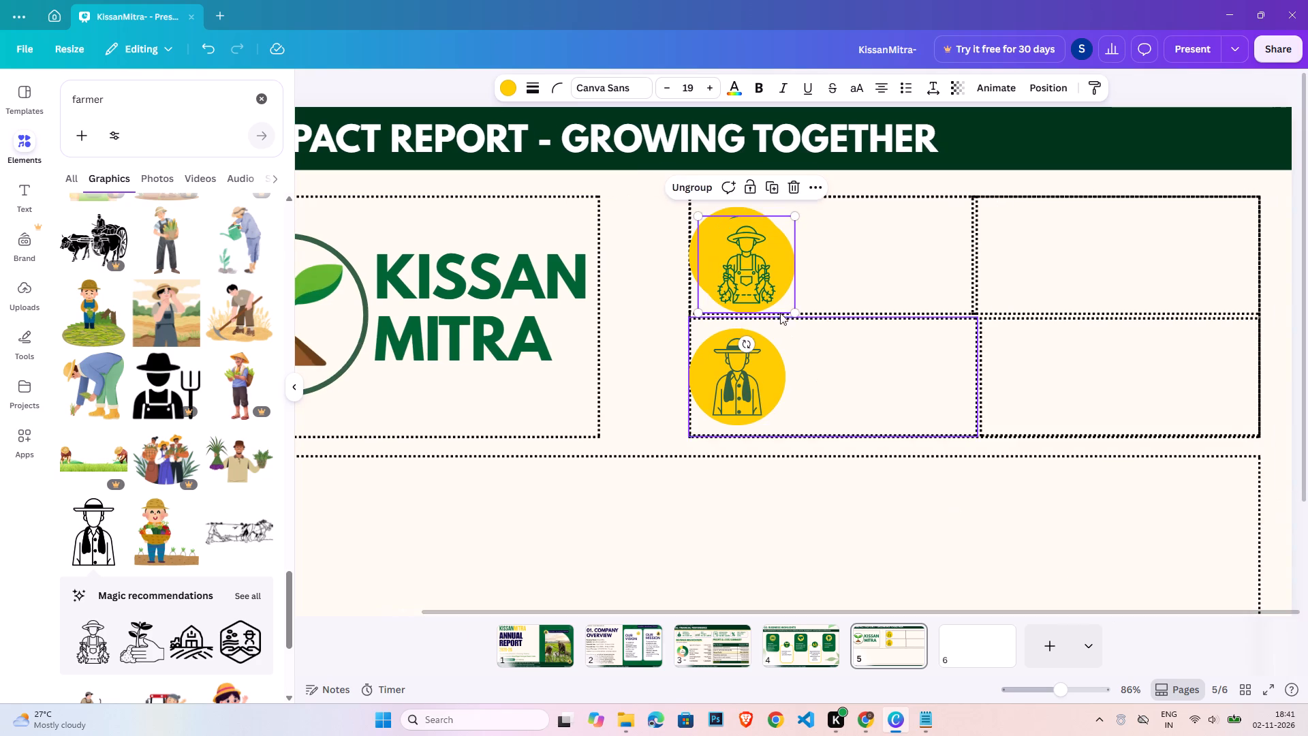
{"action": "left_click_drag", "start_coordinate": [764, 265], "coordinate": [1044, 258]}
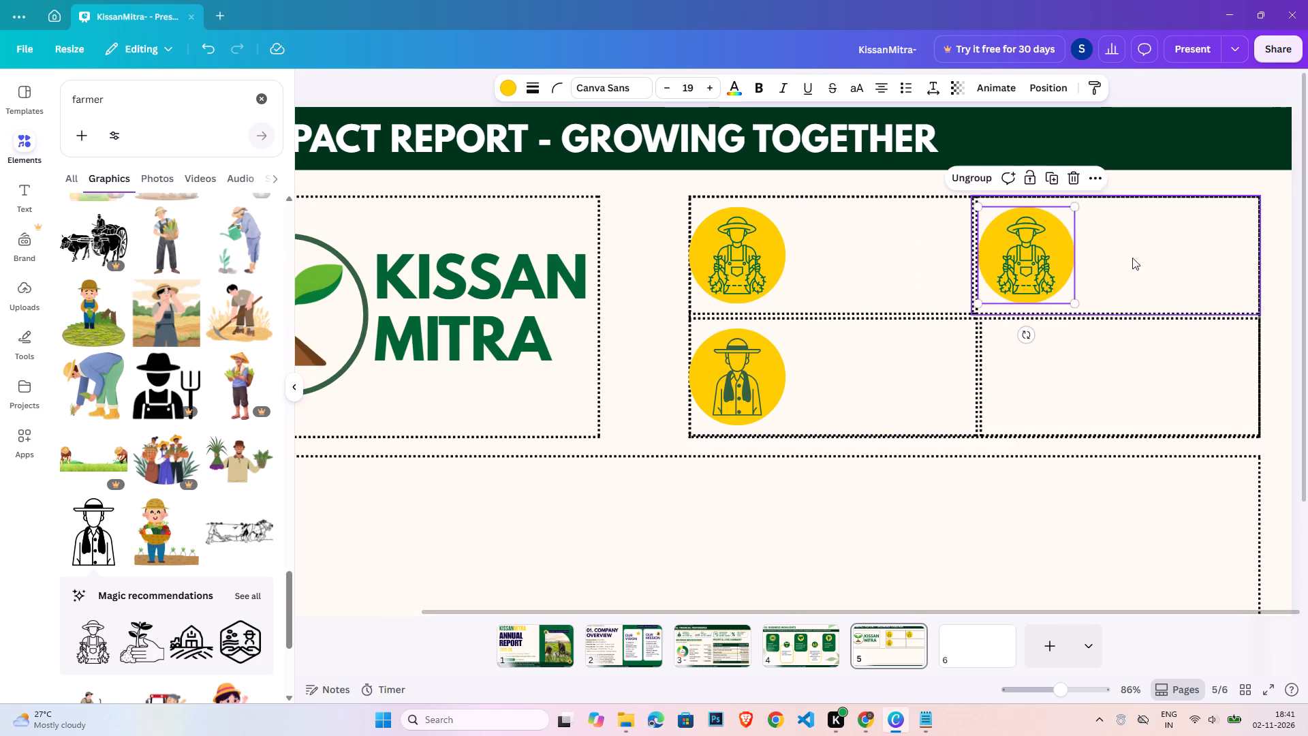
{"action": "left_click", "coordinate": [1132, 258]}
{"action": "left_click", "coordinate": [1041, 233], "text": "shift"}
{"action": "left_click", "coordinate": [1067, 82]}
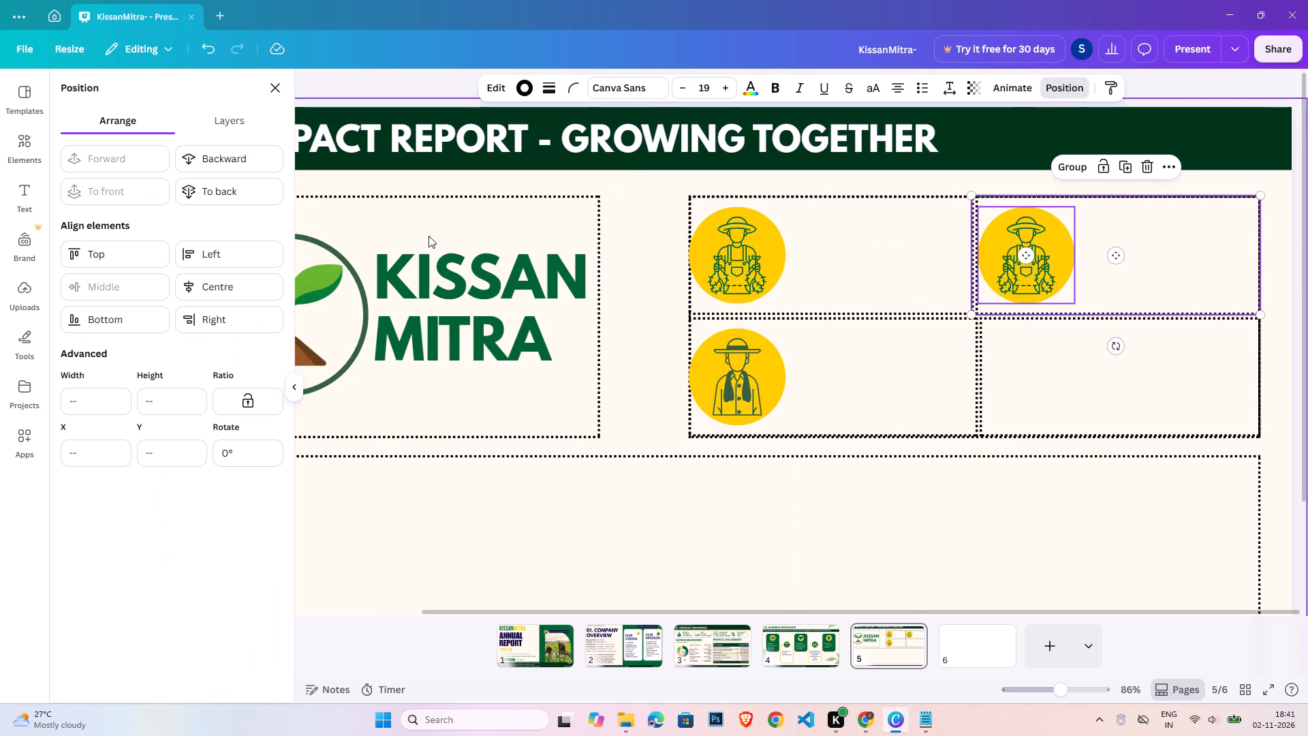
{"action": "left_click", "coordinate": [188, 256]}
{"action": "double_click", "coordinate": [1279, 527]}
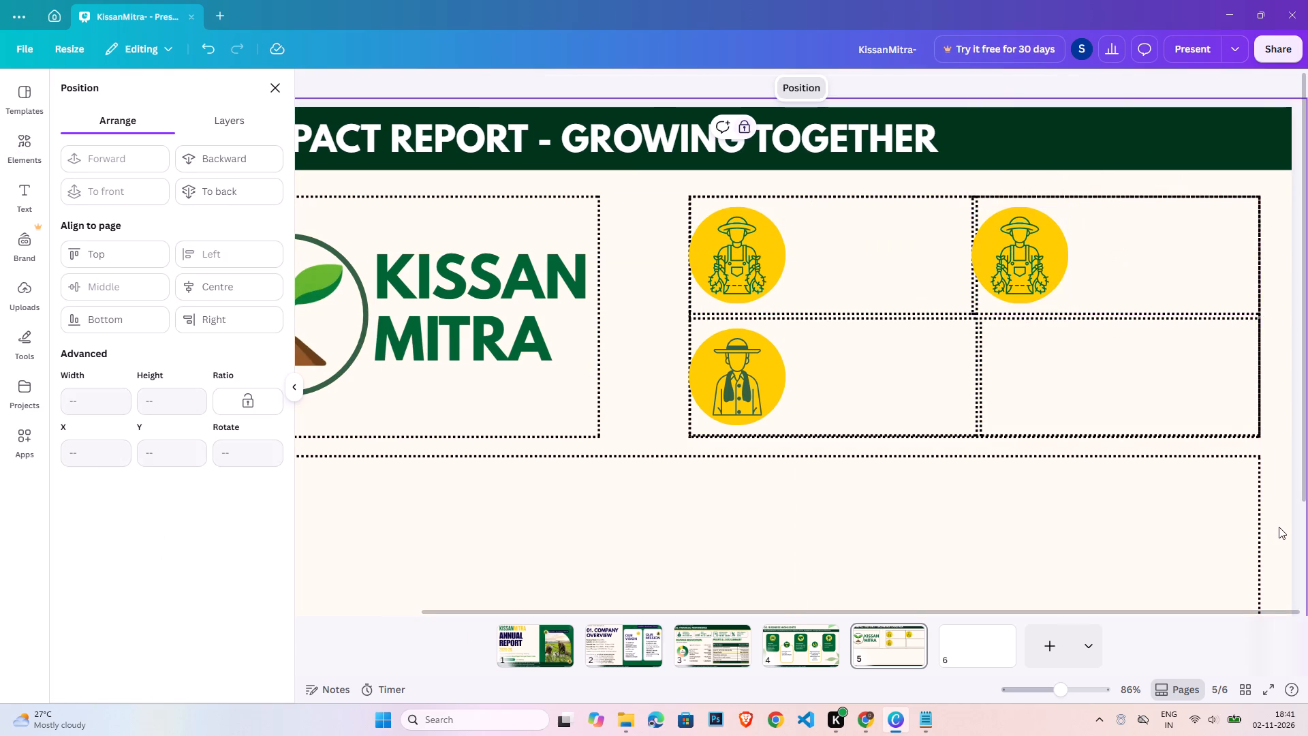
Duplicate the upper-right cell's farmer icon into the lower-right dotted cell, lined up directly beneath the one above.
{"action": "left_click", "coordinate": [1048, 251]}
{"action": "key", "text": "ctrl+c"}
{"action": "key", "text": "ctrl+v"}
{"action": "left_click_drag", "start_coordinate": [1037, 254], "coordinate": [1026, 369]}
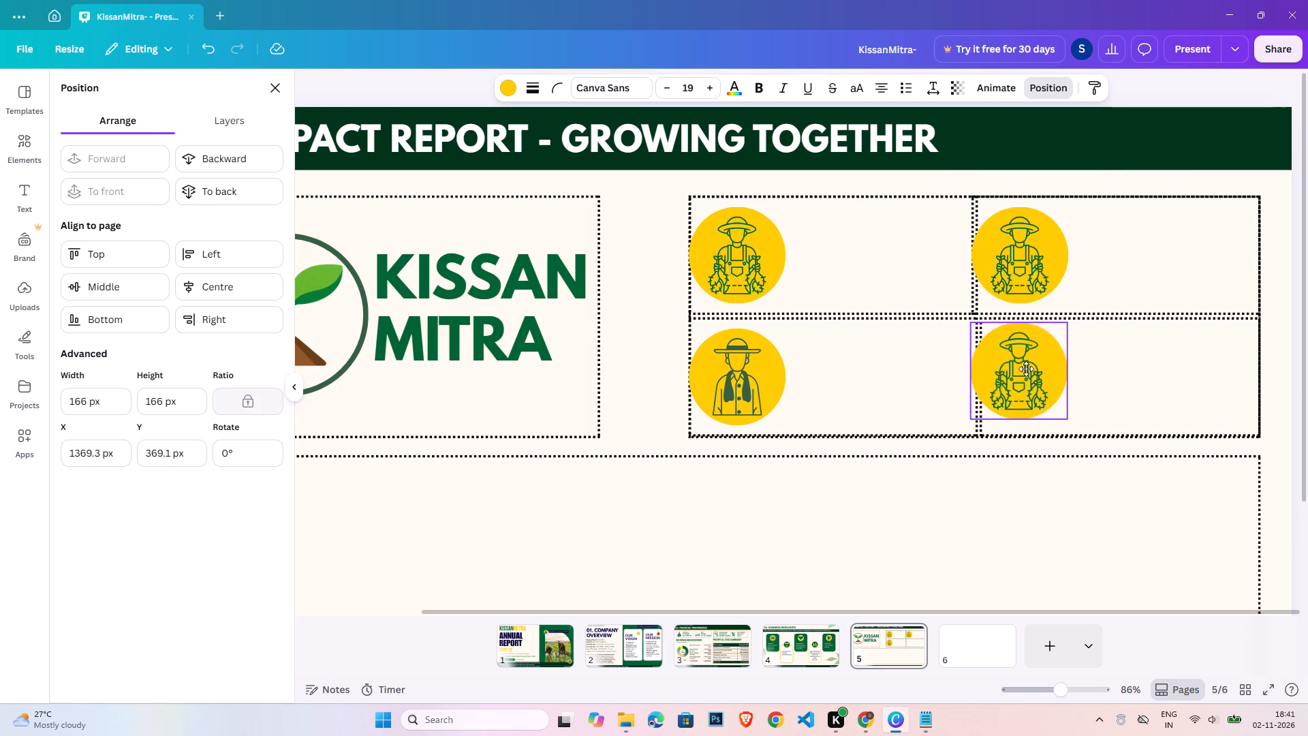
{"action": "left_click_drag", "start_coordinate": [1026, 369], "coordinate": [1037, 365]}
{"action": "left_click", "coordinate": [1122, 380]}
{"action": "left_click", "coordinate": [1054, 386], "text": "shift"}
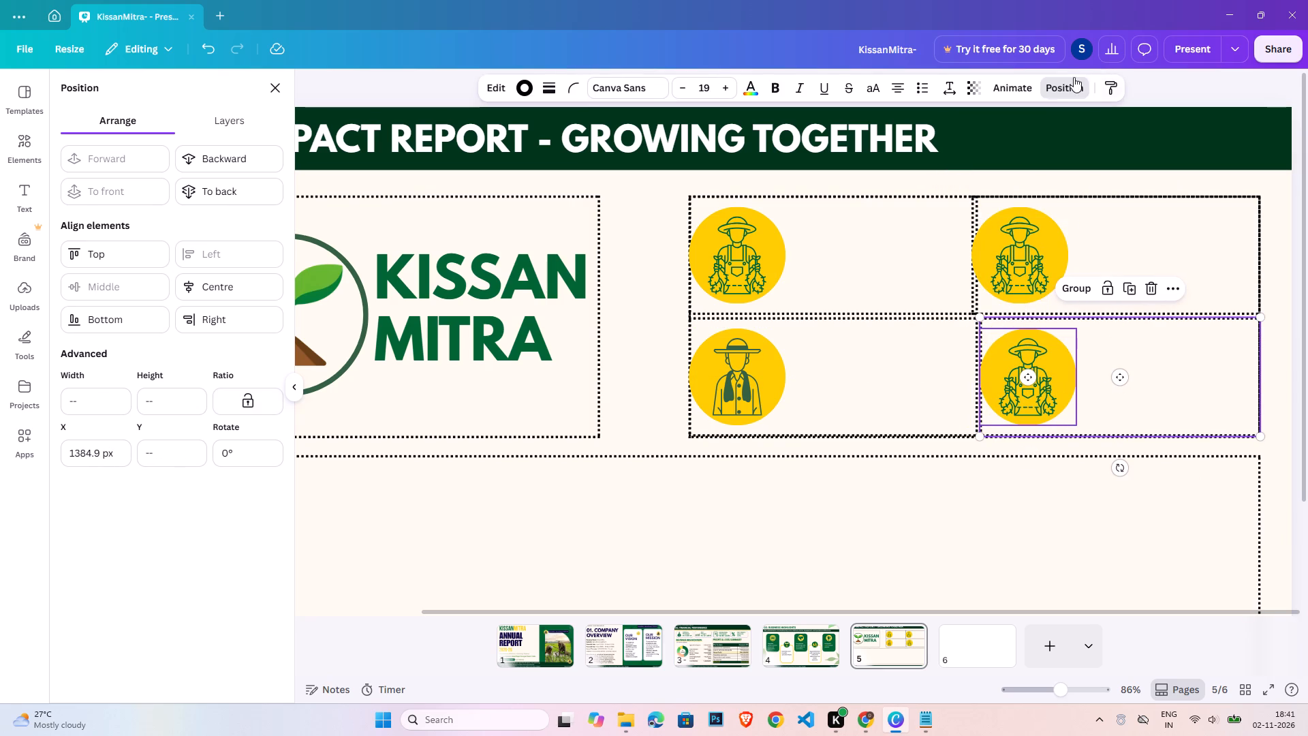
{"action": "double_click", "coordinate": [1288, 450]}
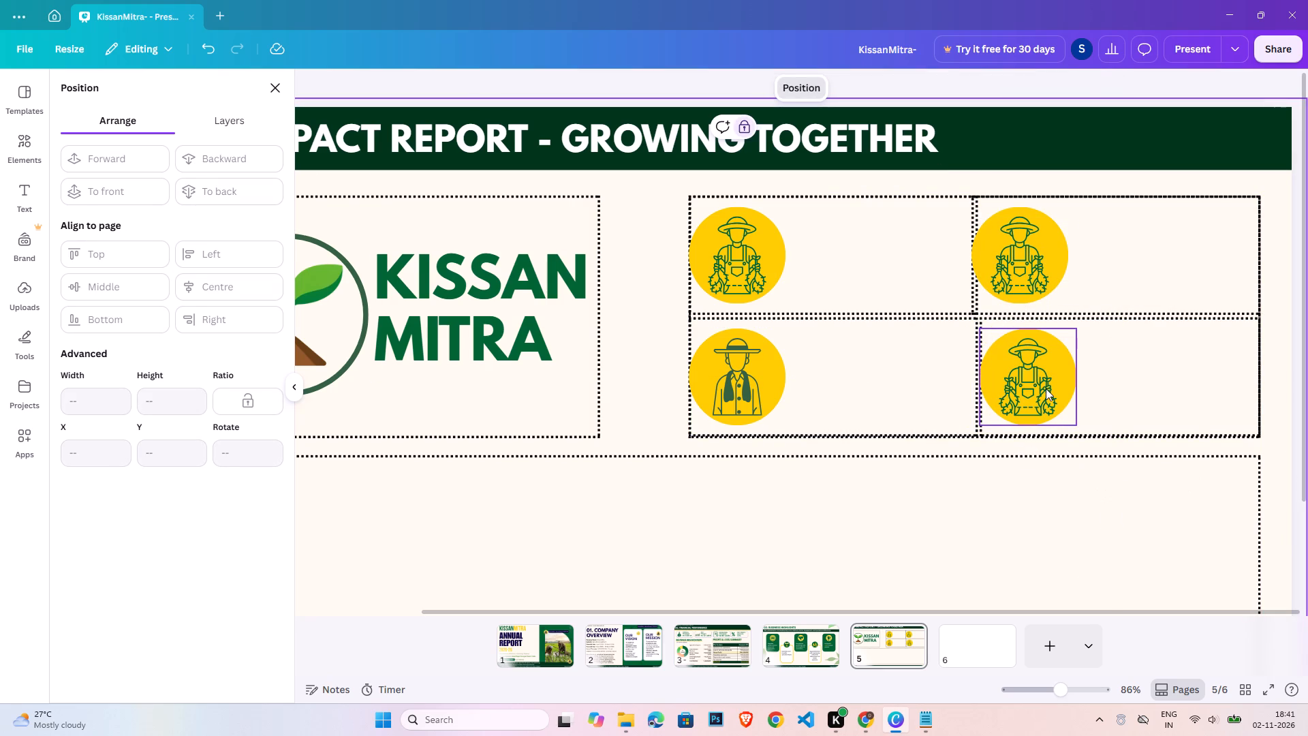
{"action": "left_click_drag", "start_coordinate": [1046, 388], "coordinate": [1038, 390]}
{"action": "left_click", "coordinate": [1289, 525]}
{"action": "left_click", "coordinate": [1223, 404]}
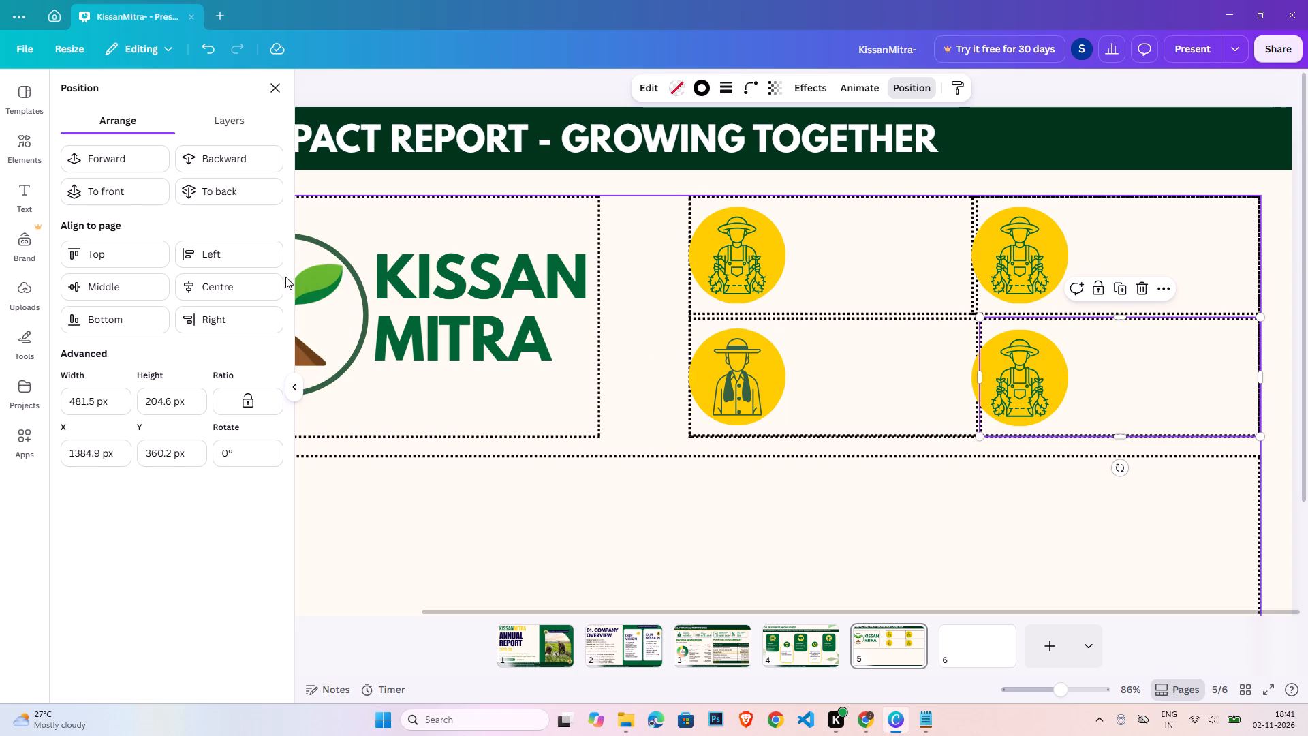
Search the graphics library for village.
{"action": "left_click", "coordinate": [26, 147]}
{"action": "double_click", "coordinate": [131, 99]}
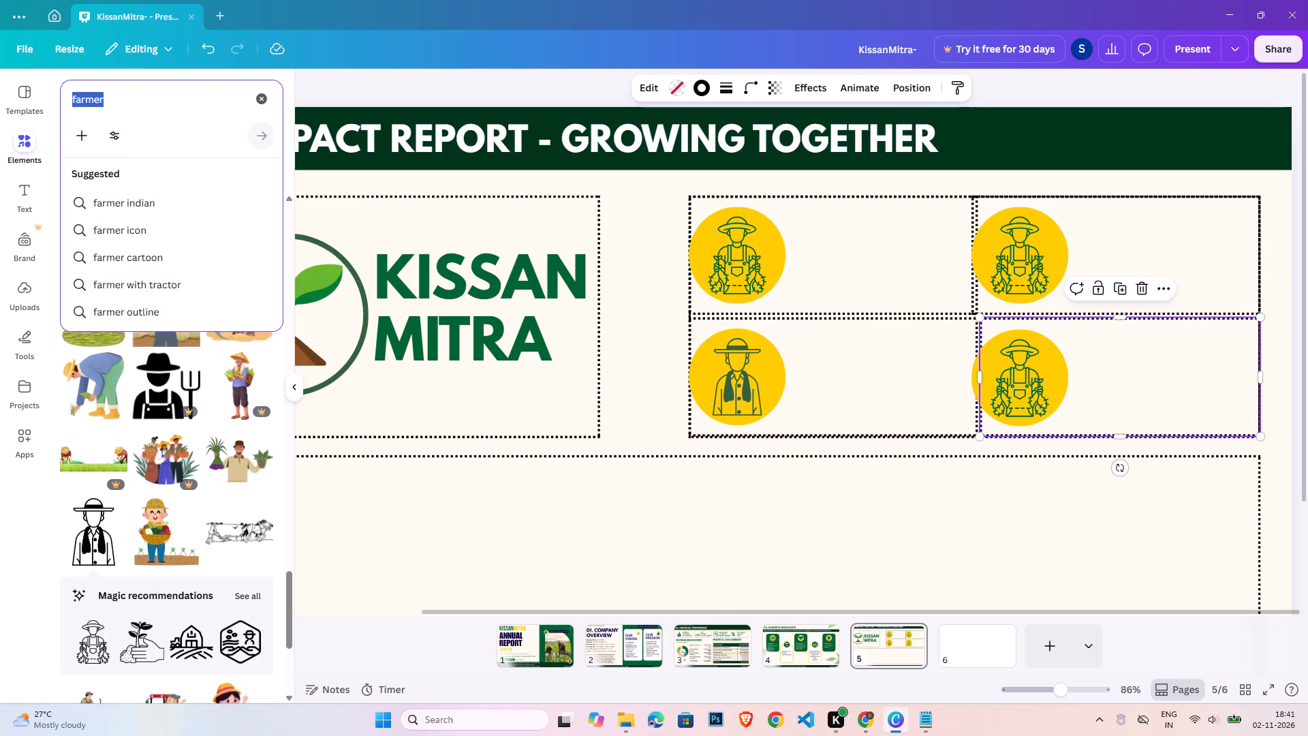
{"action": "key", "text": "v"}
{"action": "key", "text": "l"}
{"action": "key", "text": "BackSpace"}
{"action": "type", "text": "illage"}
{"action": "key", "text": "Return"}
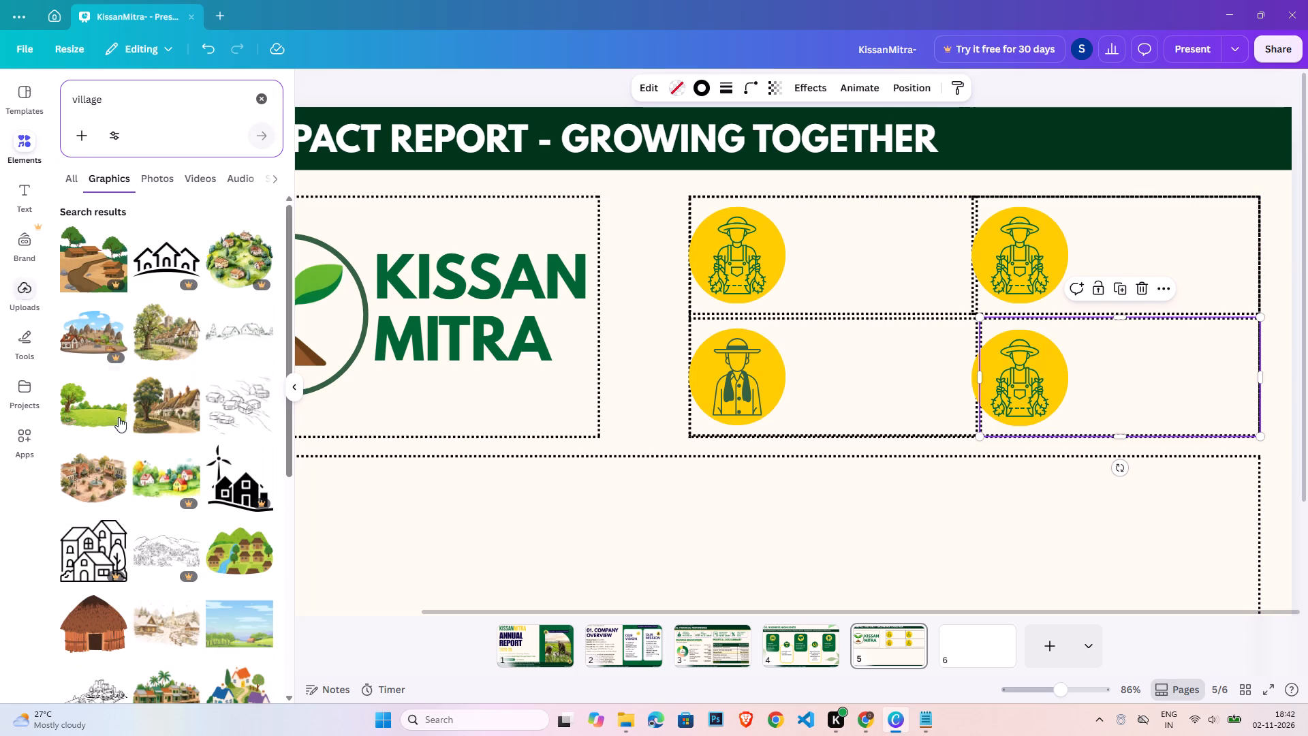
Find a simple black outline house with a door and four-pane window among the village graphics and add it to page 5.
{"action": "scroll", "coordinate": [212, 517], "scroll_direction": "down", "scroll_amount": 4}
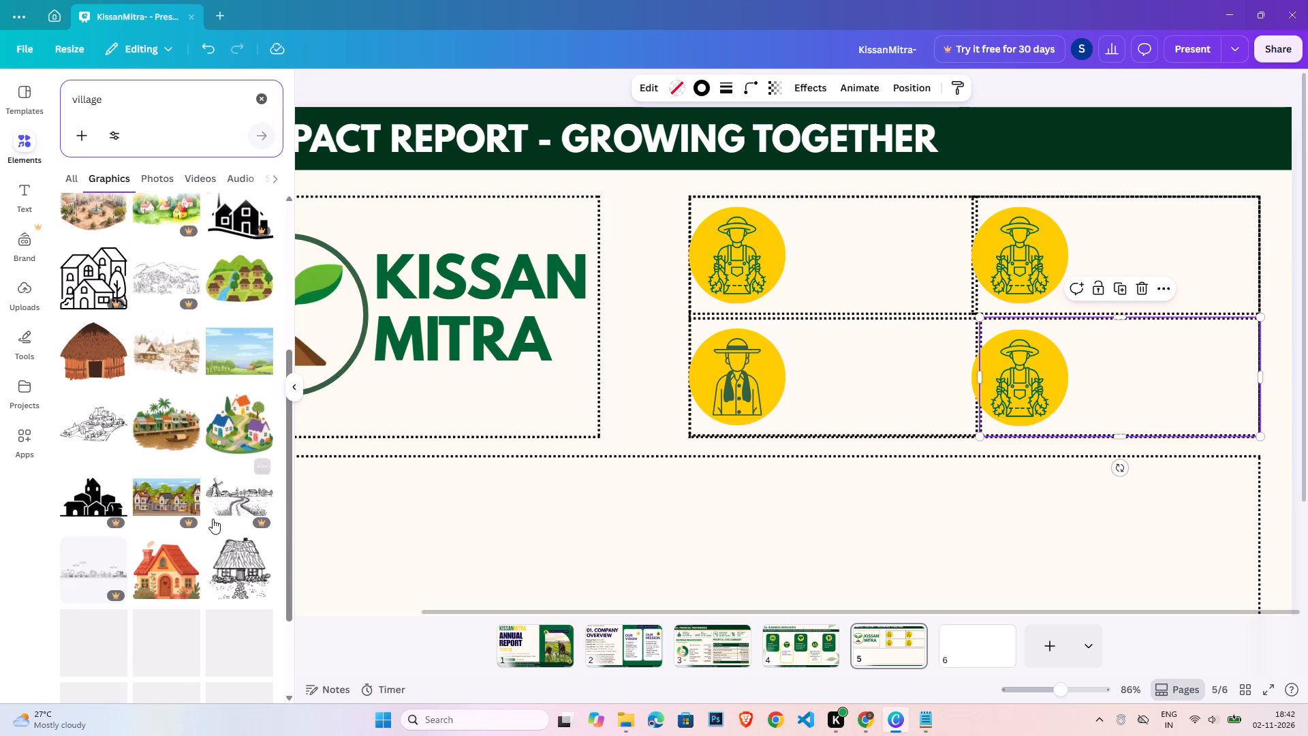
{"action": "scroll", "coordinate": [213, 519], "scroll_direction": "down", "scroll_amount": 4}
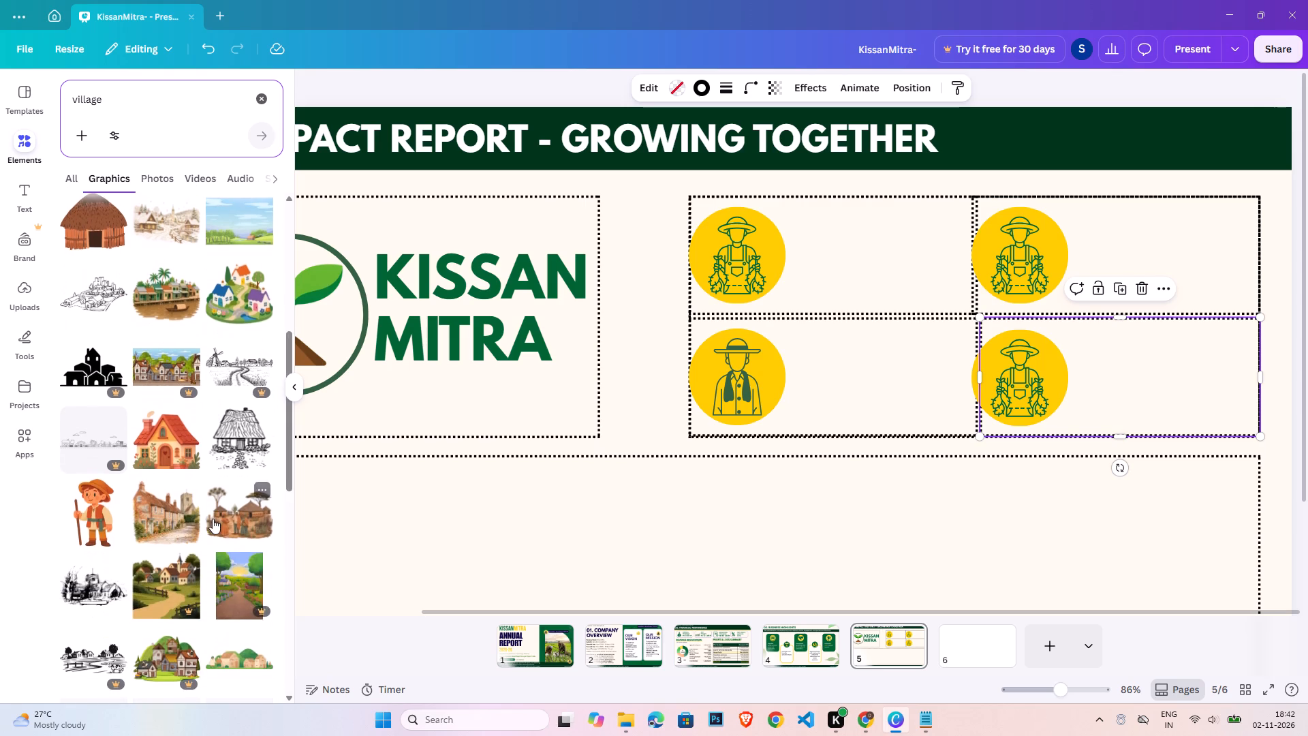
{"action": "scroll", "coordinate": [213, 519], "scroll_direction": "down", "scroll_amount": 4}
{"action": "scroll", "coordinate": [215, 521], "scroll_direction": "up", "scroll_amount": 2}
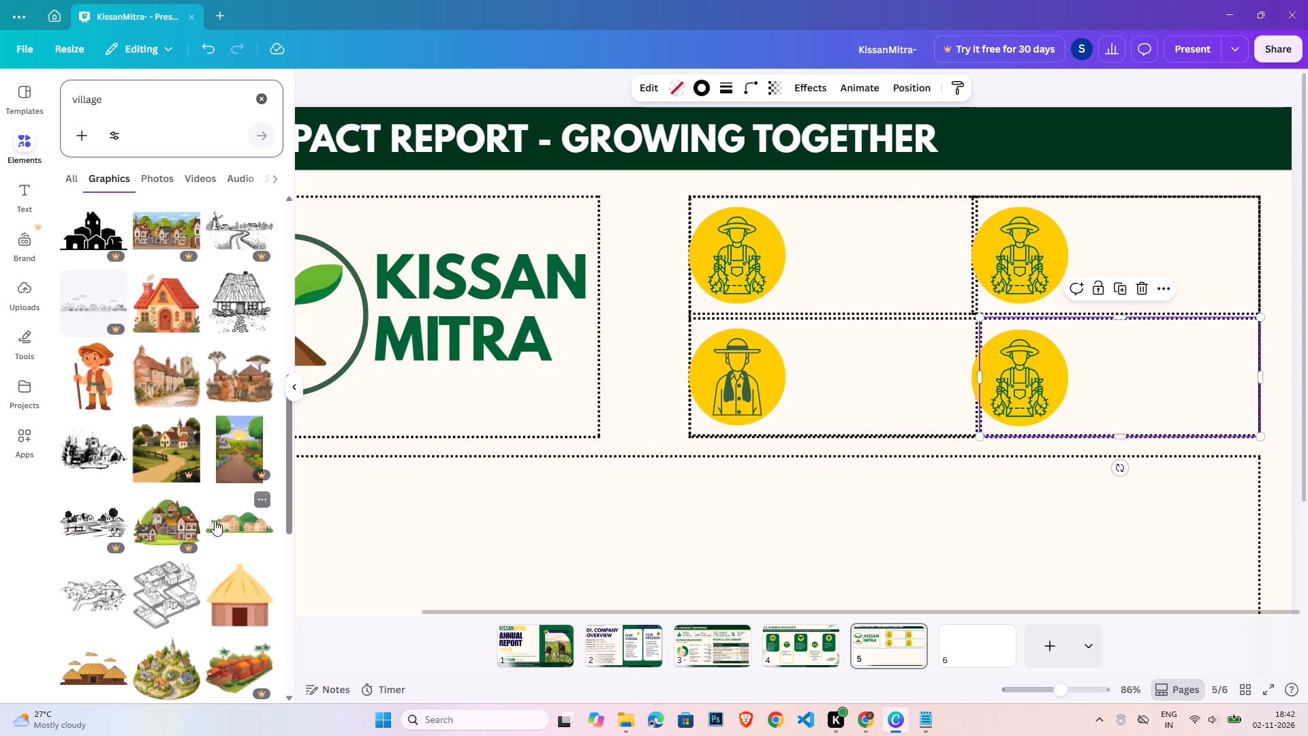
{"action": "scroll", "coordinate": [215, 521], "scroll_direction": "down", "scroll_amount": 7}
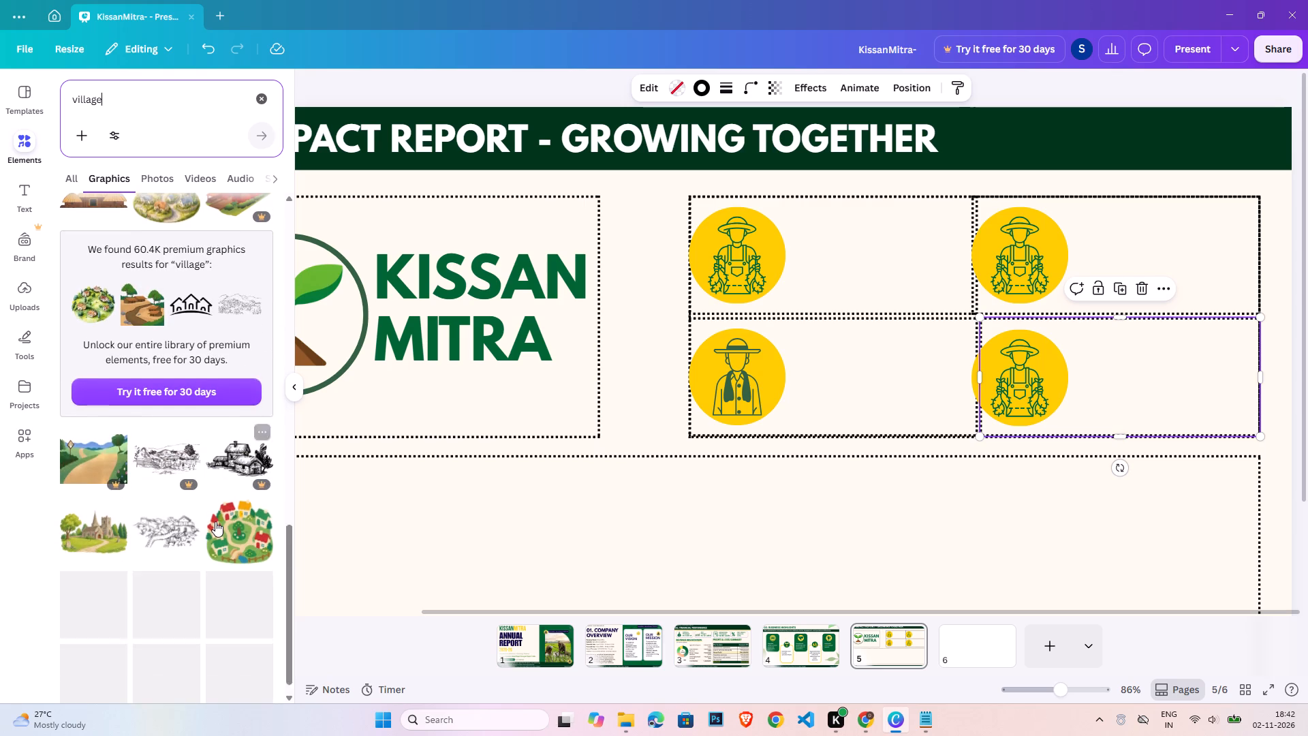
{"action": "scroll", "coordinate": [215, 527], "scroll_direction": "down", "scroll_amount": 6}
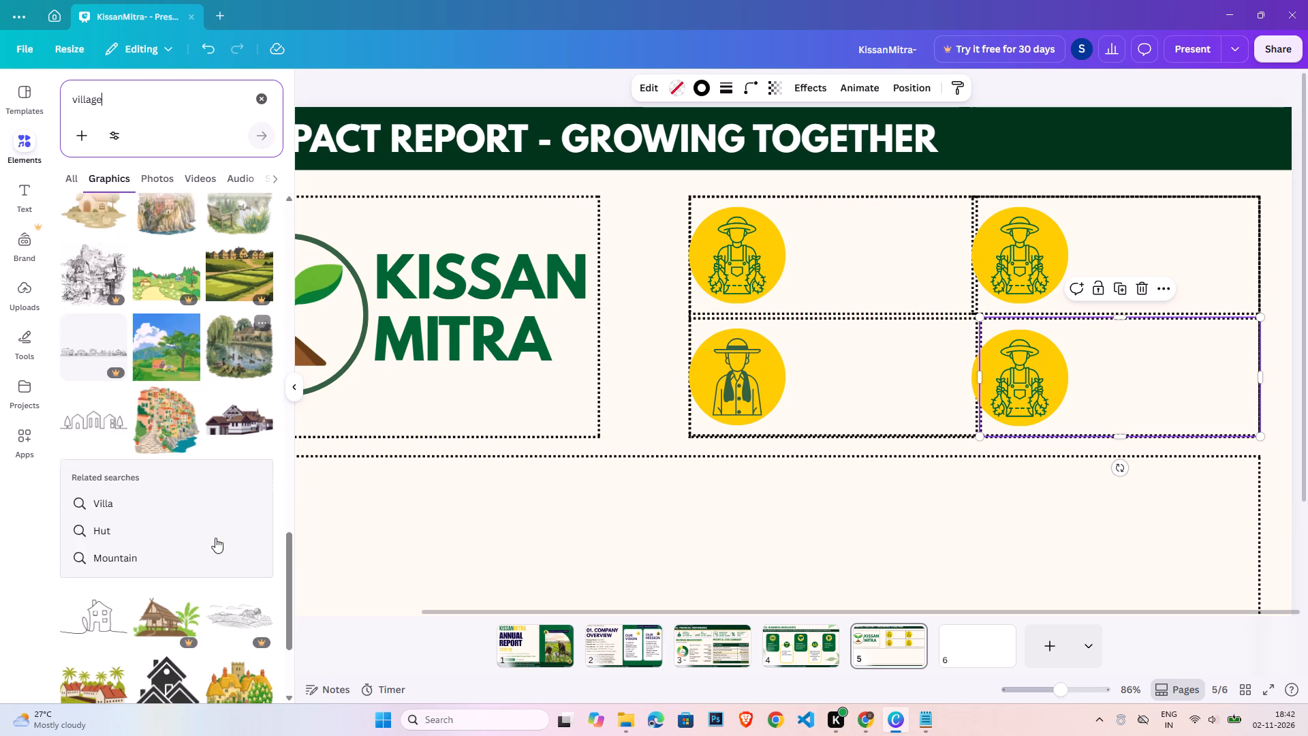
{"action": "scroll", "coordinate": [215, 541], "scroll_direction": "down", "scroll_amount": 5}
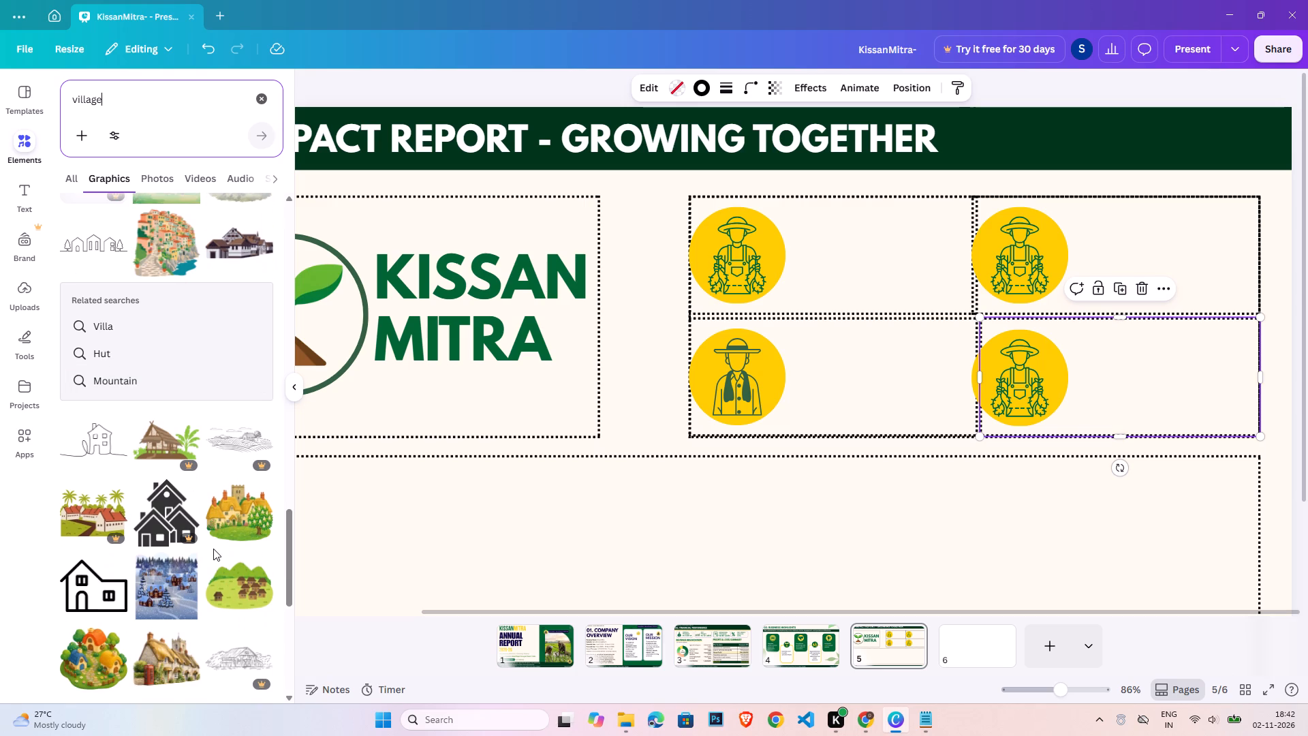
{"action": "scroll", "coordinate": [116, 584], "scroll_direction": "down", "scroll_amount": 5}
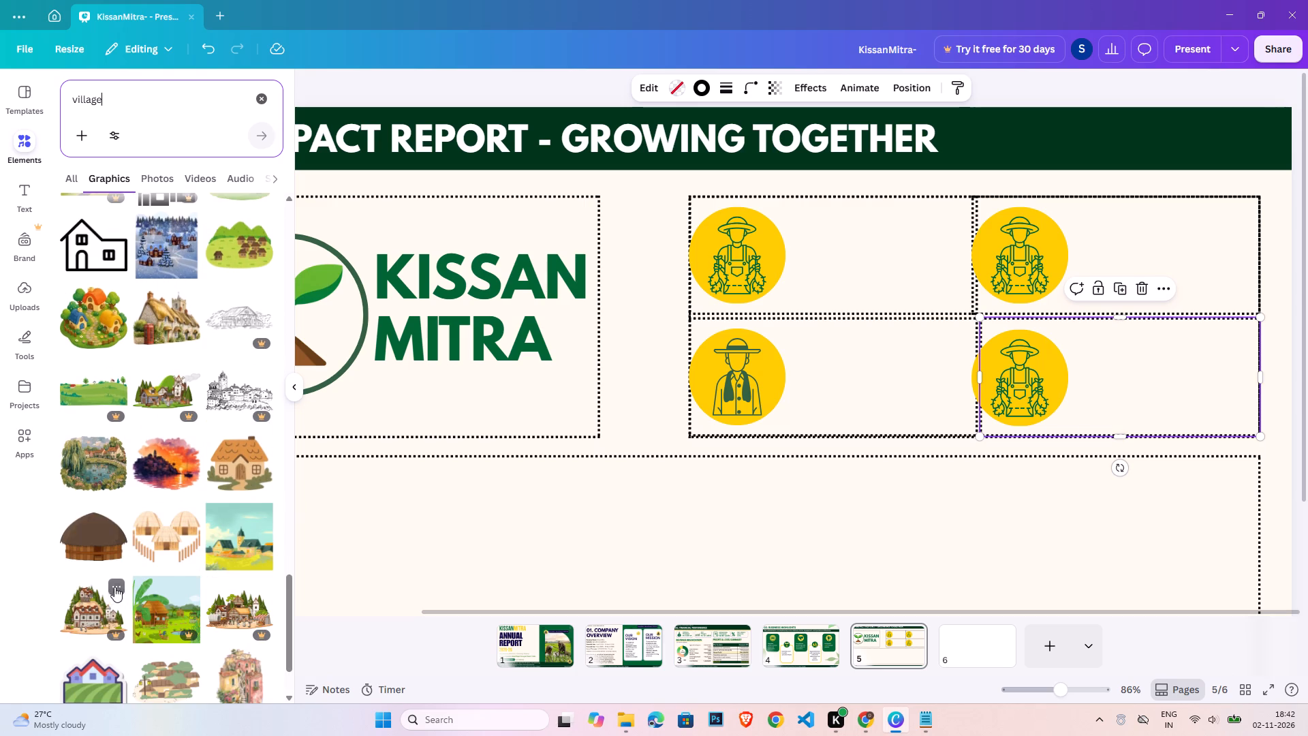
{"action": "scroll", "coordinate": [114, 587], "scroll_direction": "down", "scroll_amount": 9}
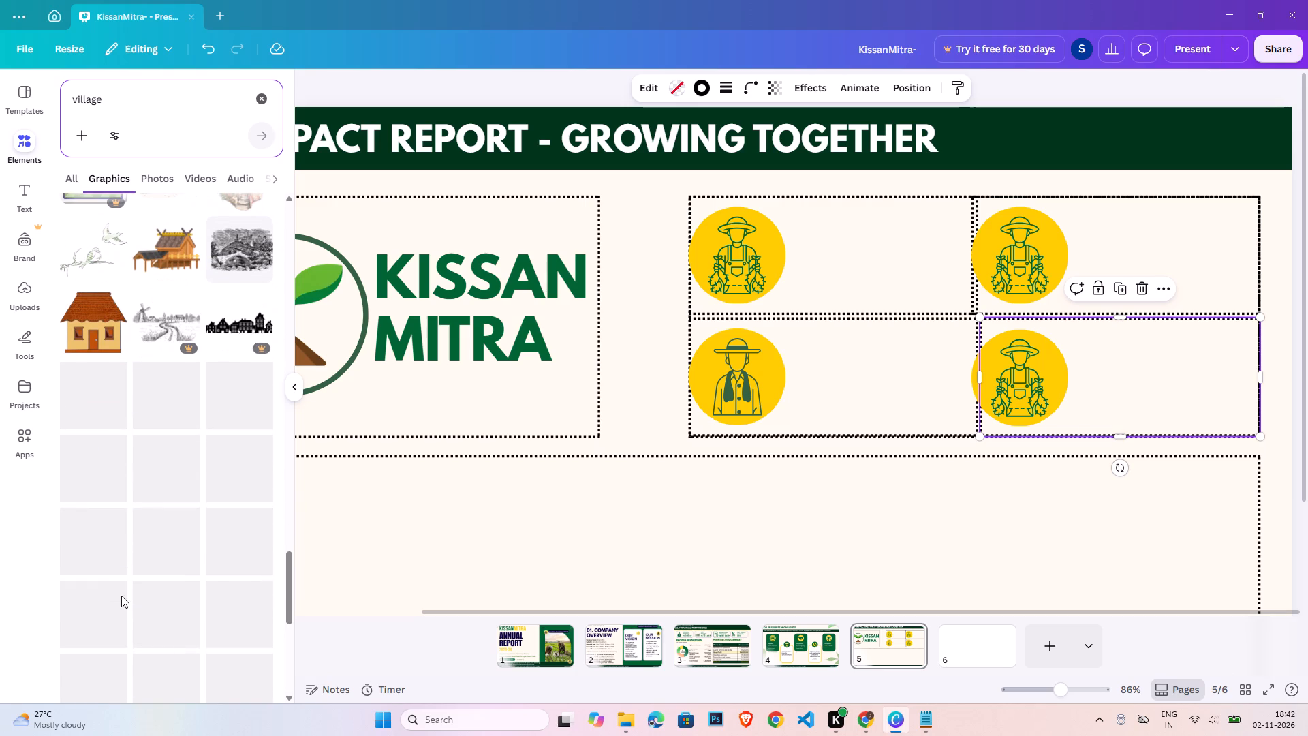
{"action": "scroll", "coordinate": [123, 607], "scroll_direction": "down", "scroll_amount": 3}
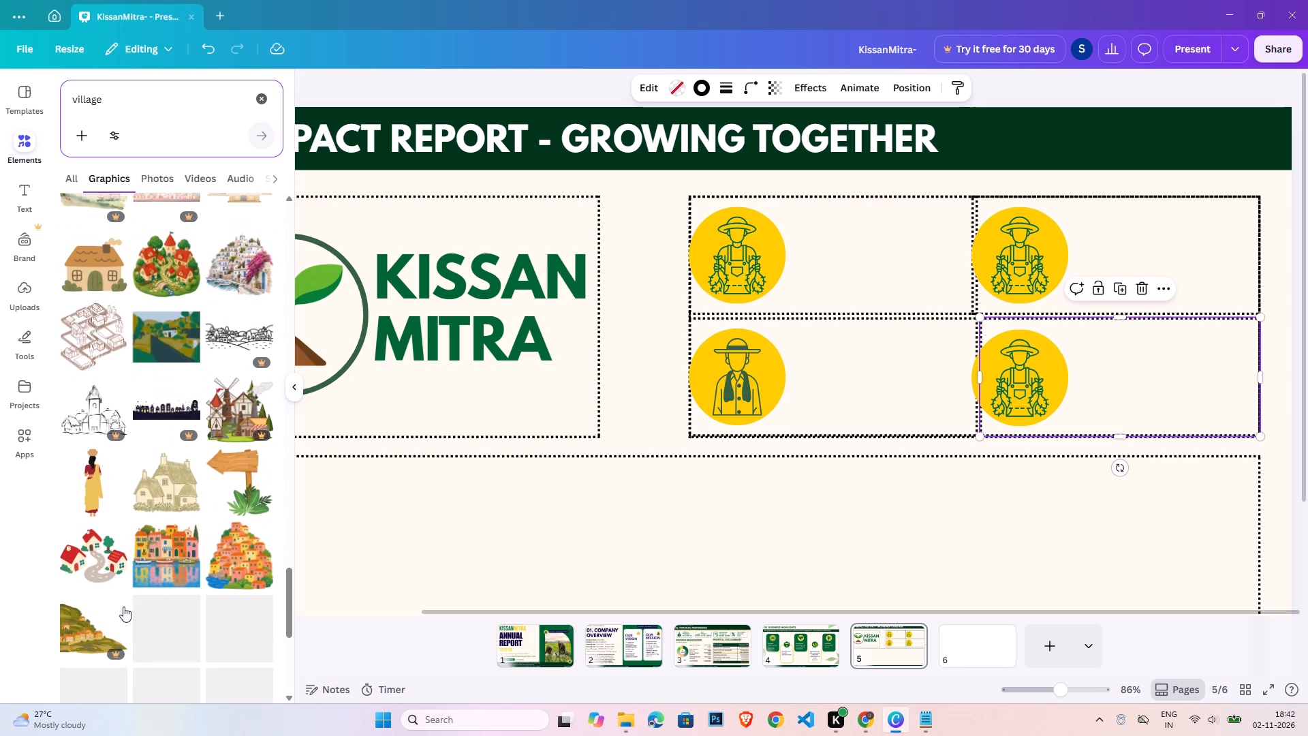
{"action": "scroll", "coordinate": [123, 607], "scroll_direction": "down", "scroll_amount": 8}
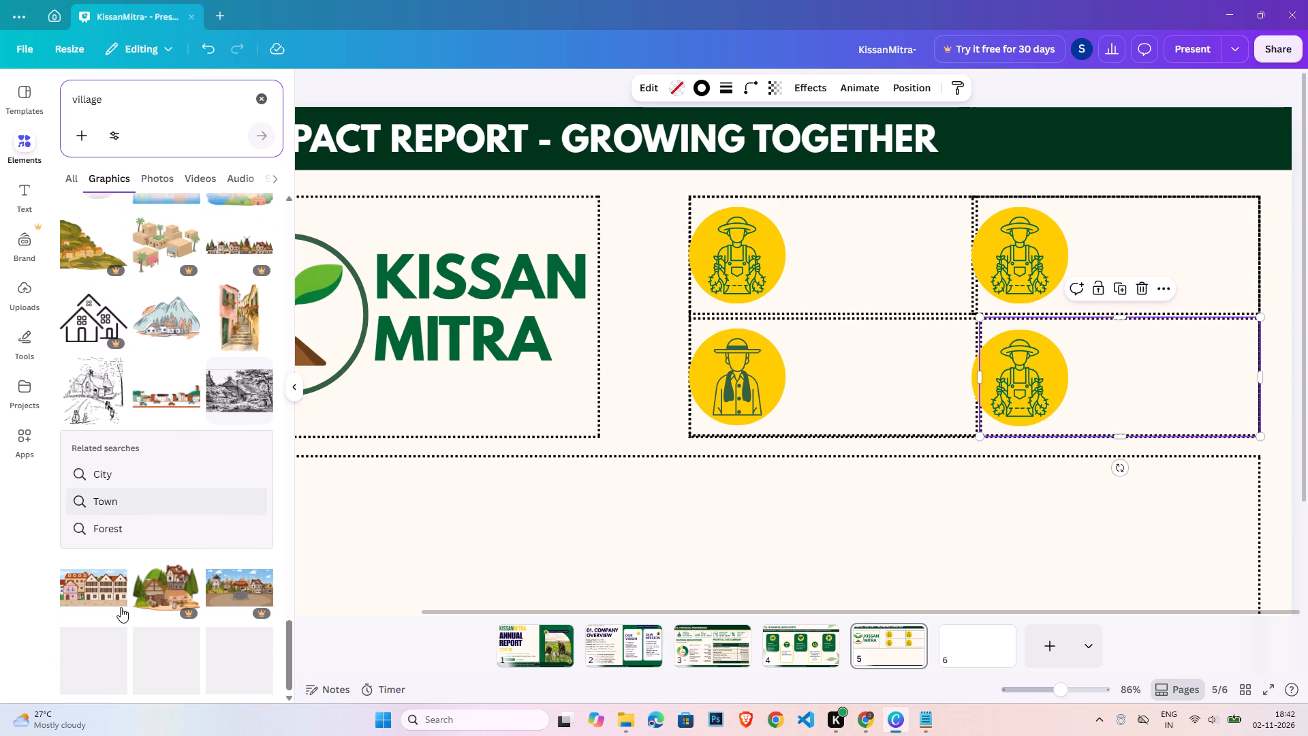
{"action": "scroll", "coordinate": [130, 603], "scroll_direction": "down", "scroll_amount": 3}
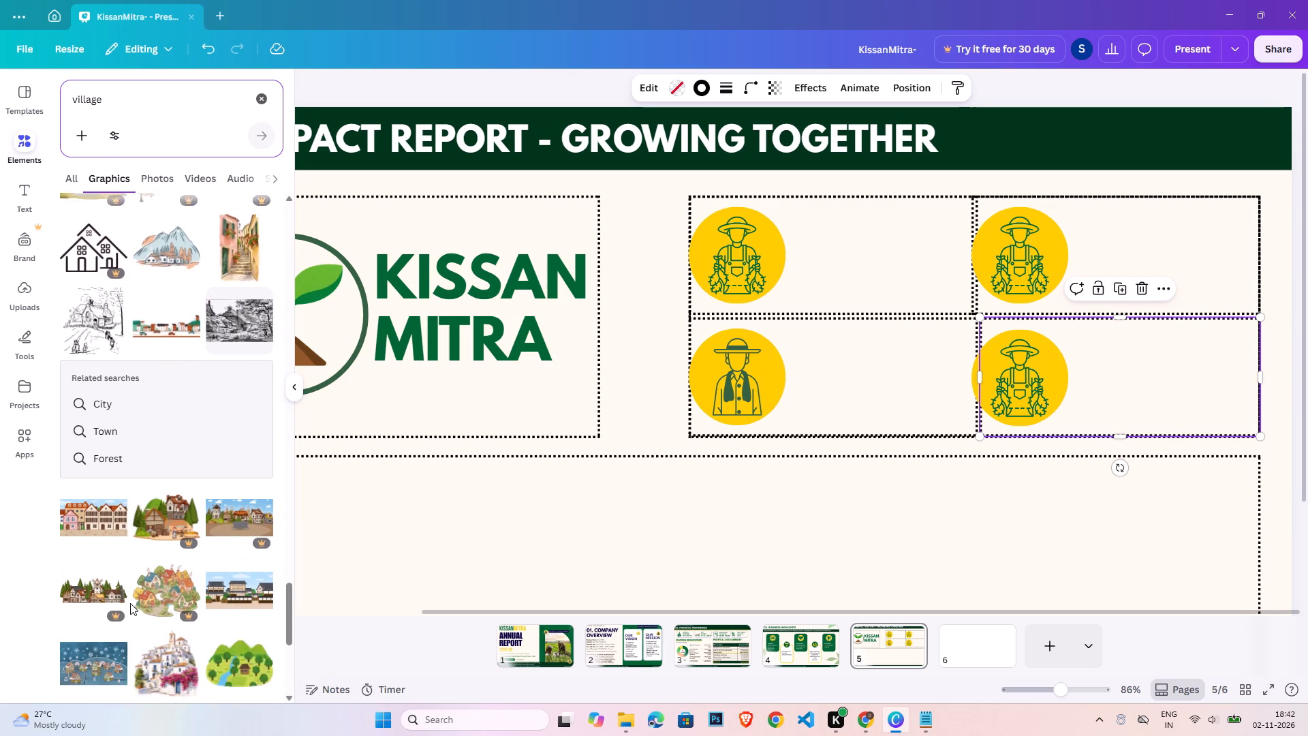
{"action": "scroll", "coordinate": [130, 603], "scroll_direction": "down", "scroll_amount": 3}
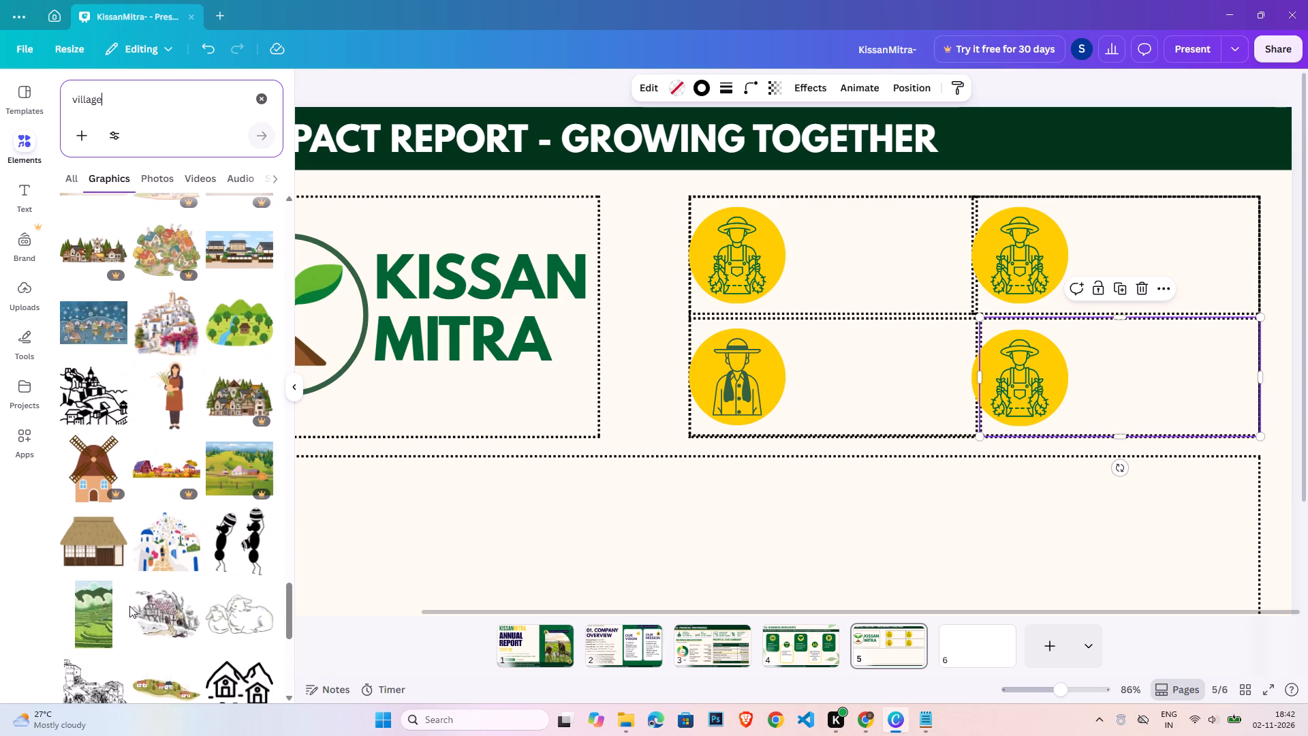
{"action": "scroll", "coordinate": [129, 608], "scroll_direction": "down", "scroll_amount": 4}
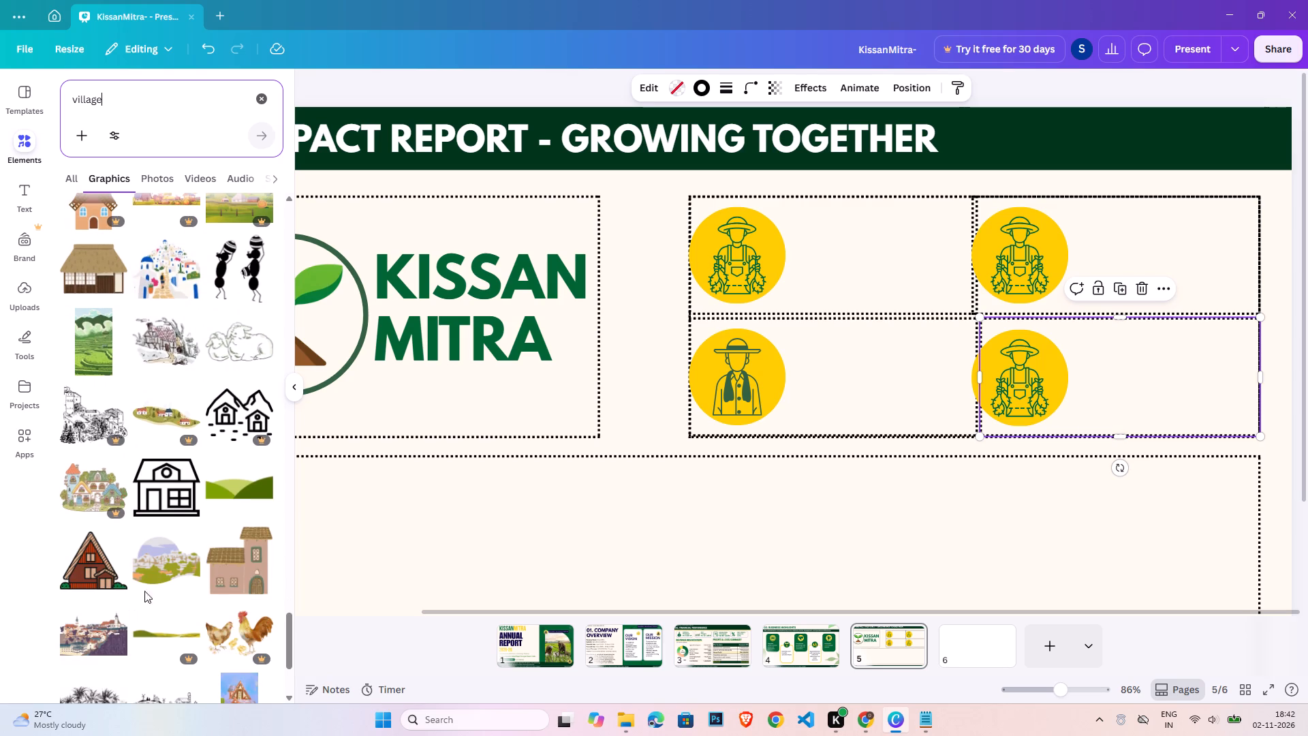
{"action": "scroll", "coordinate": [164, 500], "scroll_direction": "down", "scroll_amount": 4}
{"action": "scroll", "coordinate": [163, 501], "scroll_direction": "up", "scroll_amount": 3}
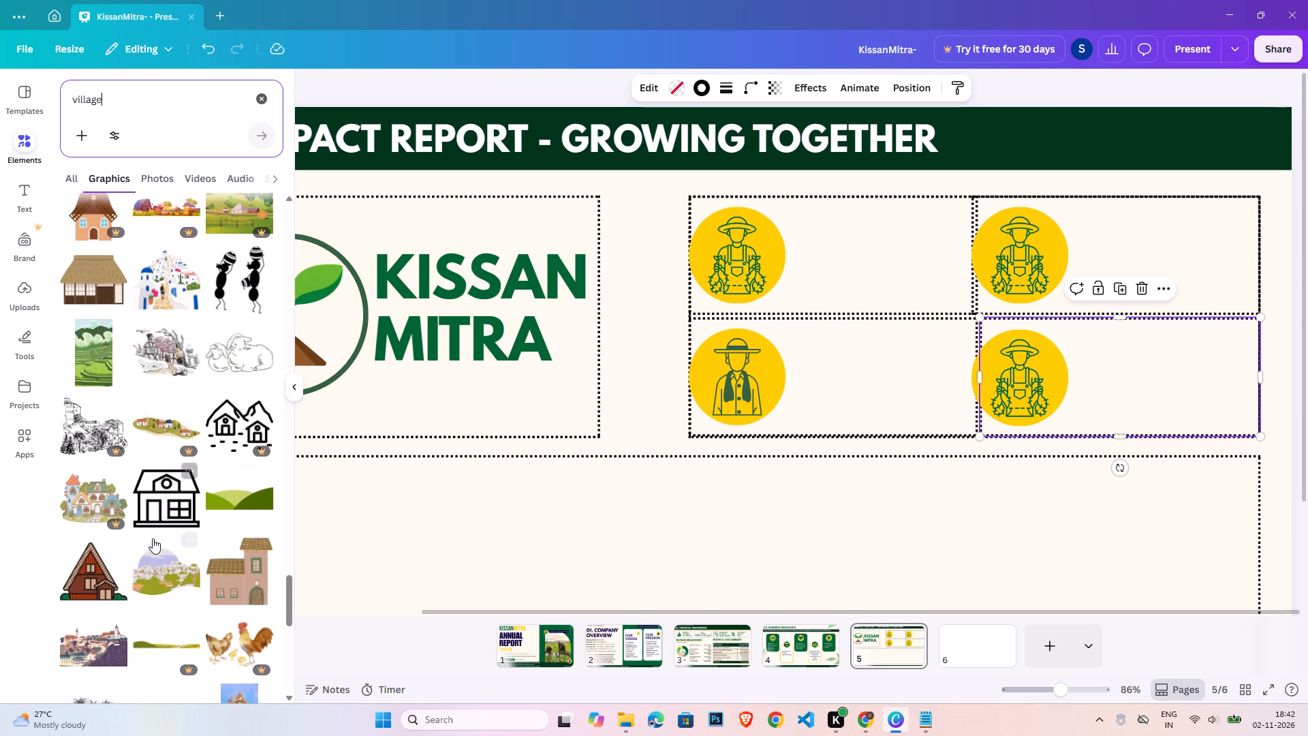
{"action": "left_click", "coordinate": [161, 514]}
Ungroup the upper-right cell's icon and delete its farmer graphic, keeping the yellow circle.
{"action": "left_click", "coordinate": [1027, 243]}
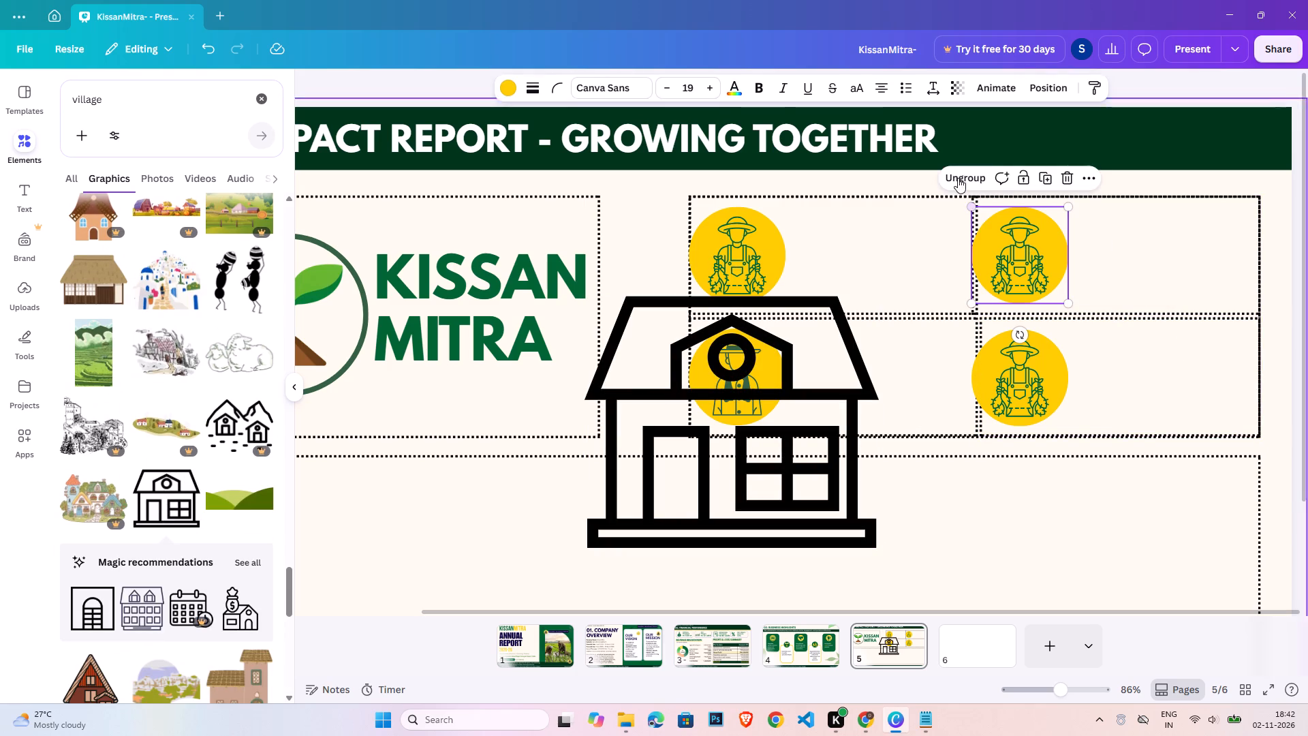
{"action": "left_click", "coordinate": [958, 178]}
{"action": "left_click", "coordinate": [1276, 427]}
{"action": "left_click", "coordinate": [1029, 241]}
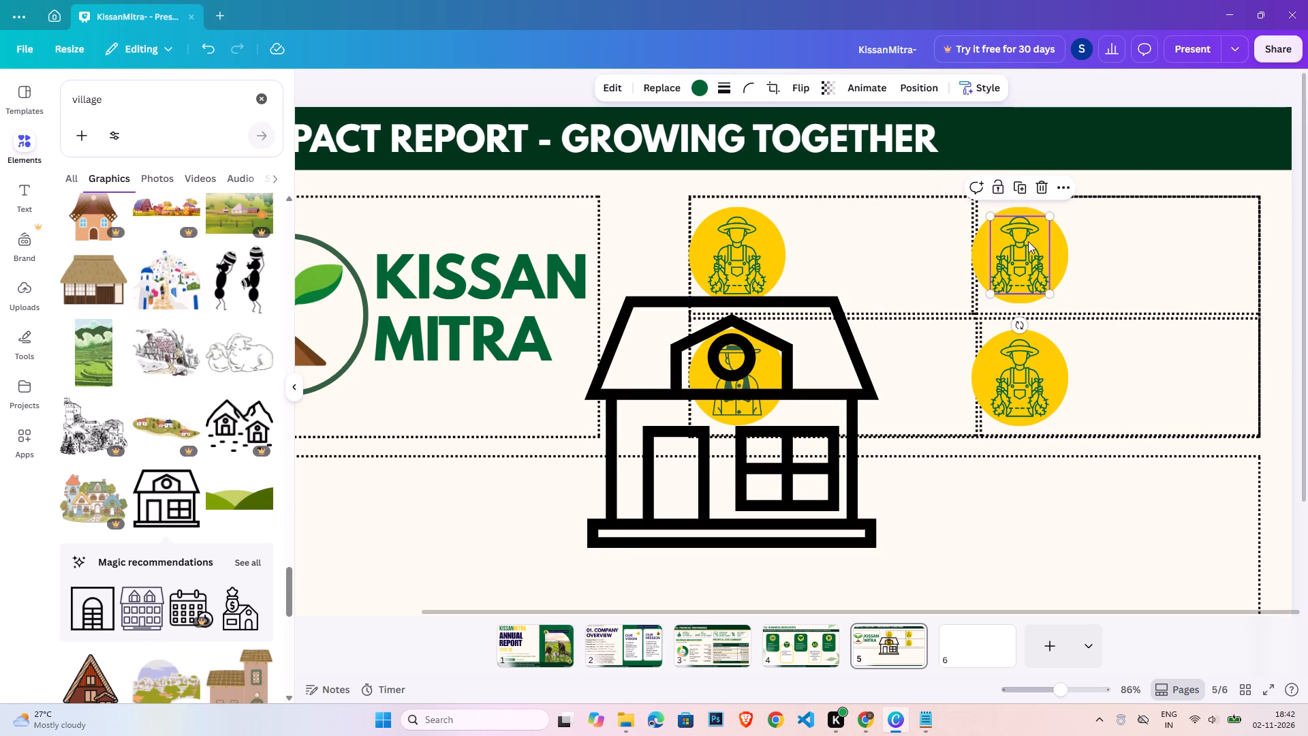
{"action": "key", "text": "Delete"}
Shrink the house graphic to fit the upper-right cell's yellow circle and place it inside the circle.
{"action": "left_click_drag", "start_coordinate": [723, 420], "coordinate": [1118, 340]}
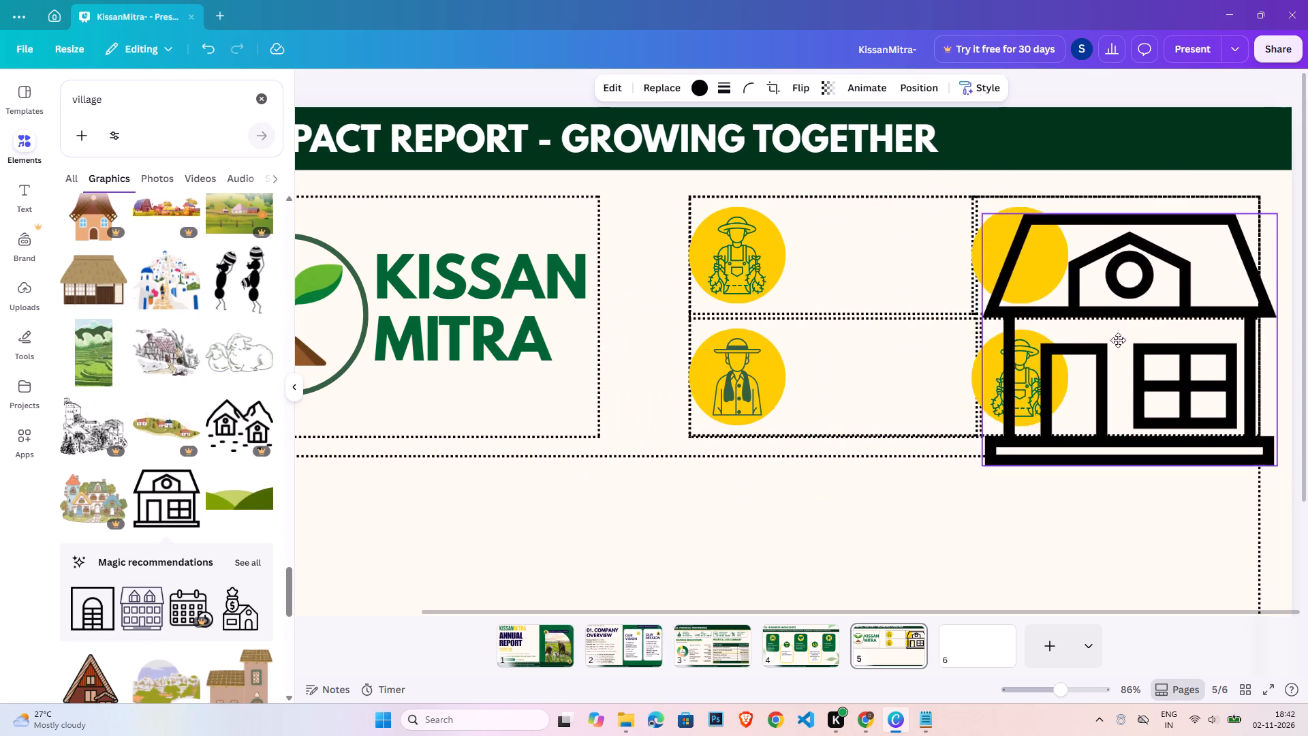
{"action": "left_click_drag", "start_coordinate": [1118, 340], "coordinate": [1116, 323]}
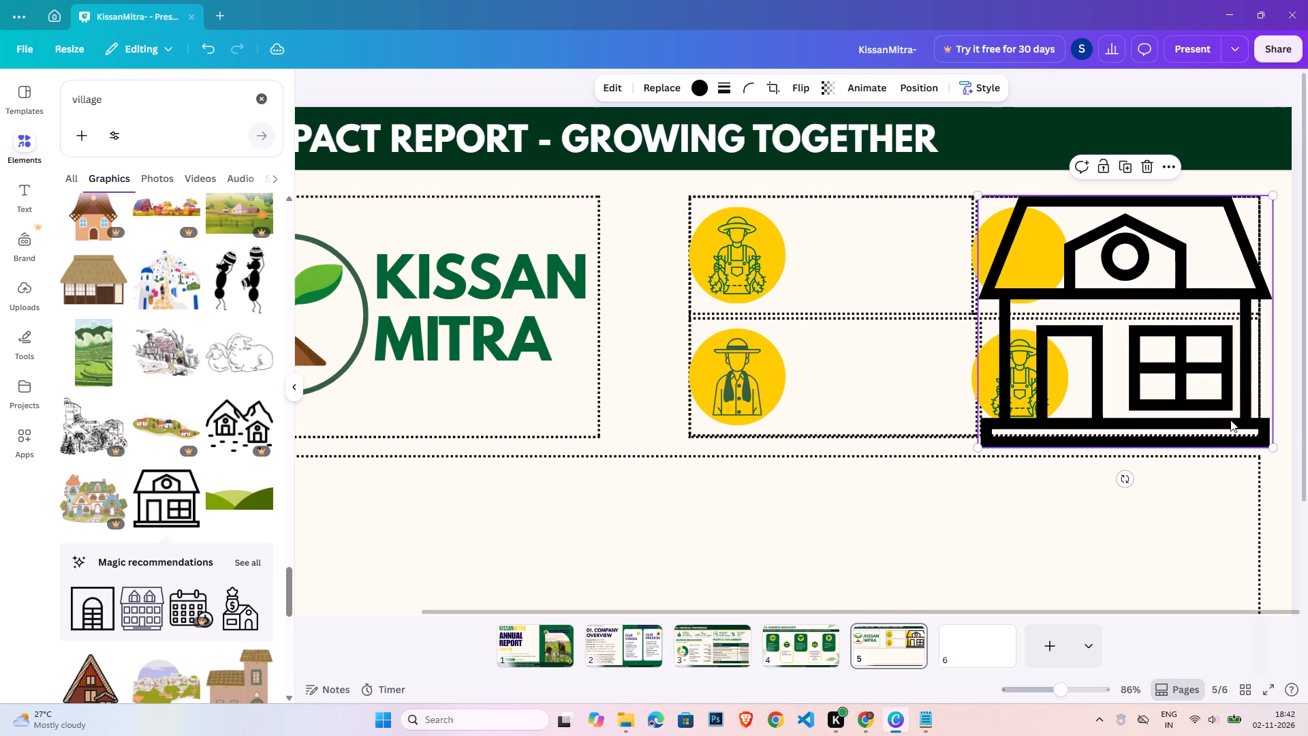
{"action": "left_click_drag", "start_coordinate": [1276, 446], "coordinate": [1055, 275]}
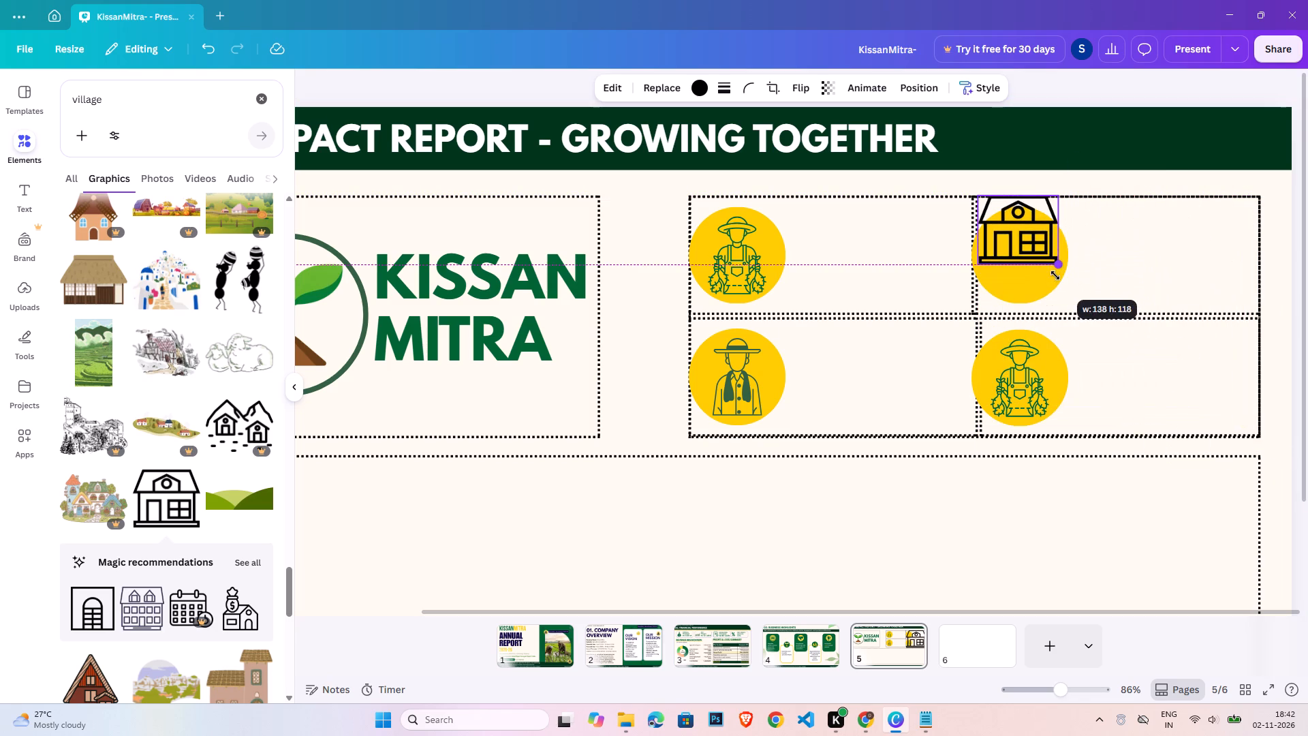
{"action": "left_click_drag", "start_coordinate": [1055, 275], "coordinate": [1050, 264]}
{"action": "left_click_drag", "start_coordinate": [1020, 223], "coordinate": [1021, 251]}
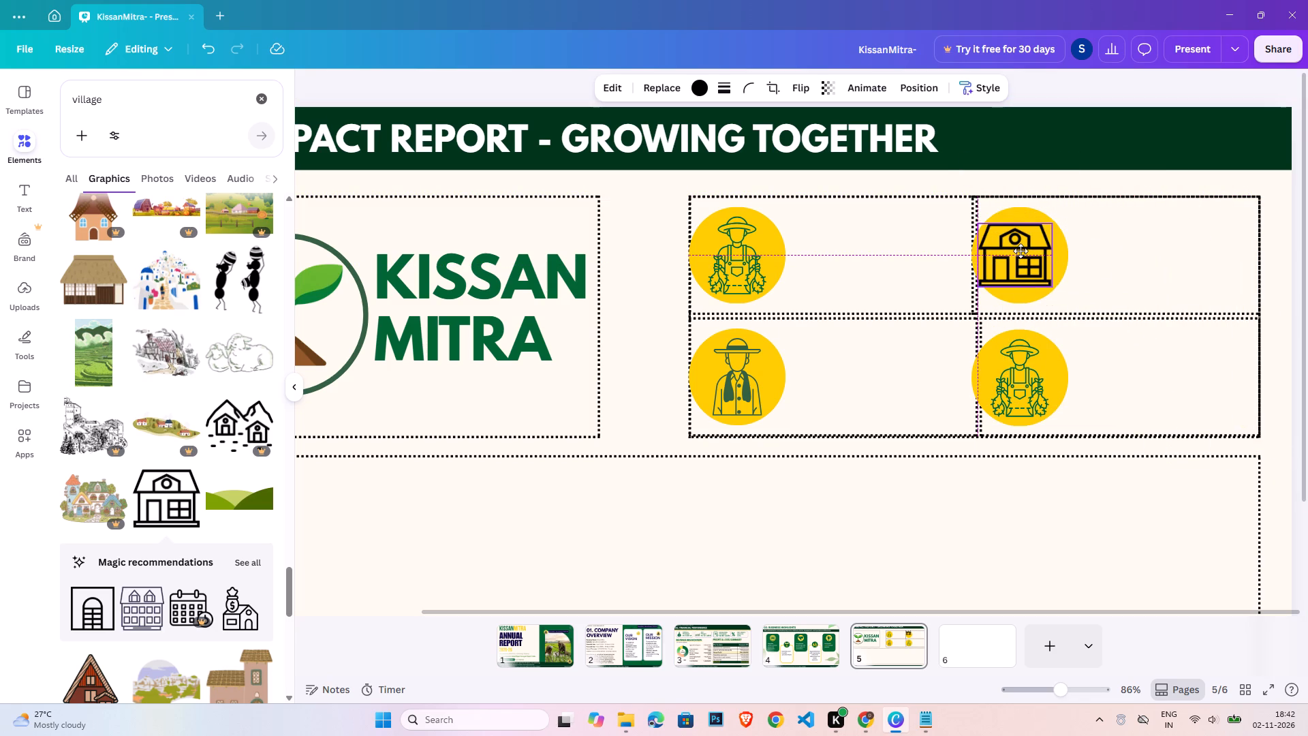
{"action": "left_click_drag", "start_coordinate": [1021, 251], "coordinate": [1025, 250]}
Align the house graphic and the upper-right yellow circle to each other's centre.
{"action": "left_click", "coordinate": [1061, 245]}
{"action": "left_click", "coordinate": [1018, 259], "text": "shift"}
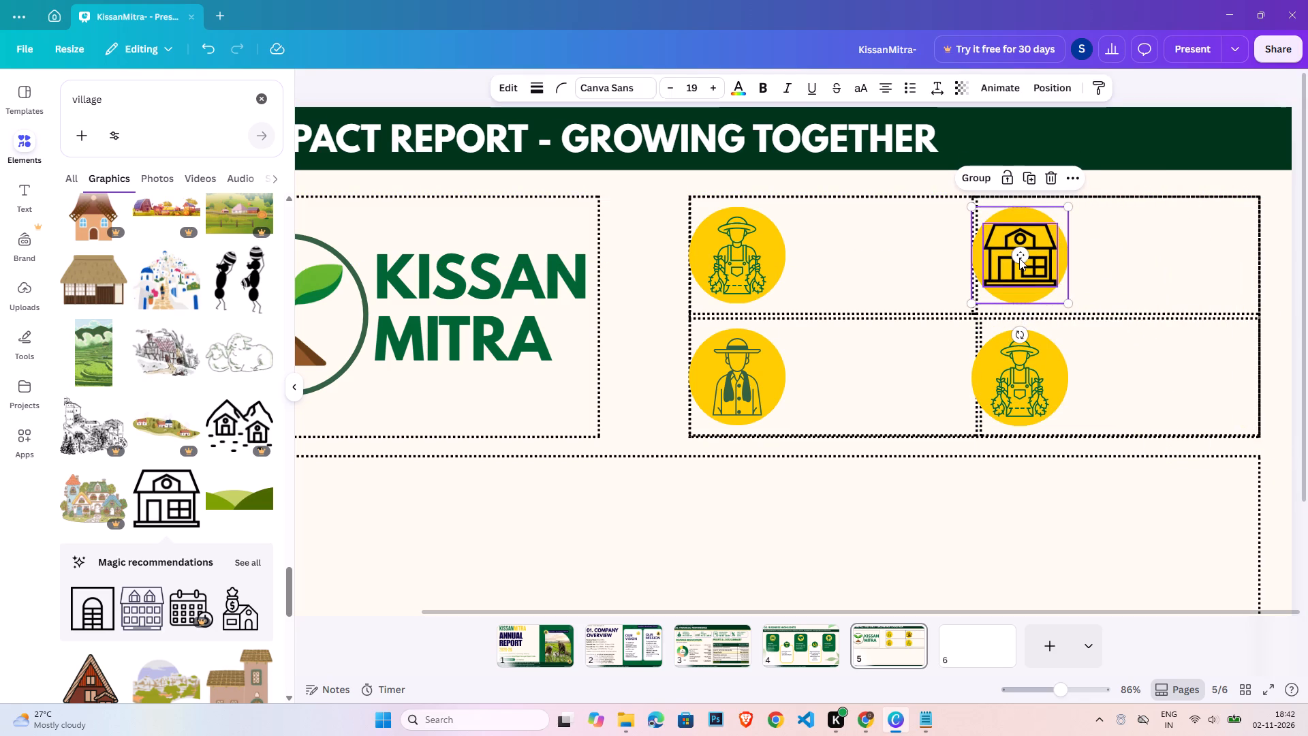
{"action": "left_click", "coordinate": [1042, 91]}
{"action": "left_click", "coordinate": [253, 275]}
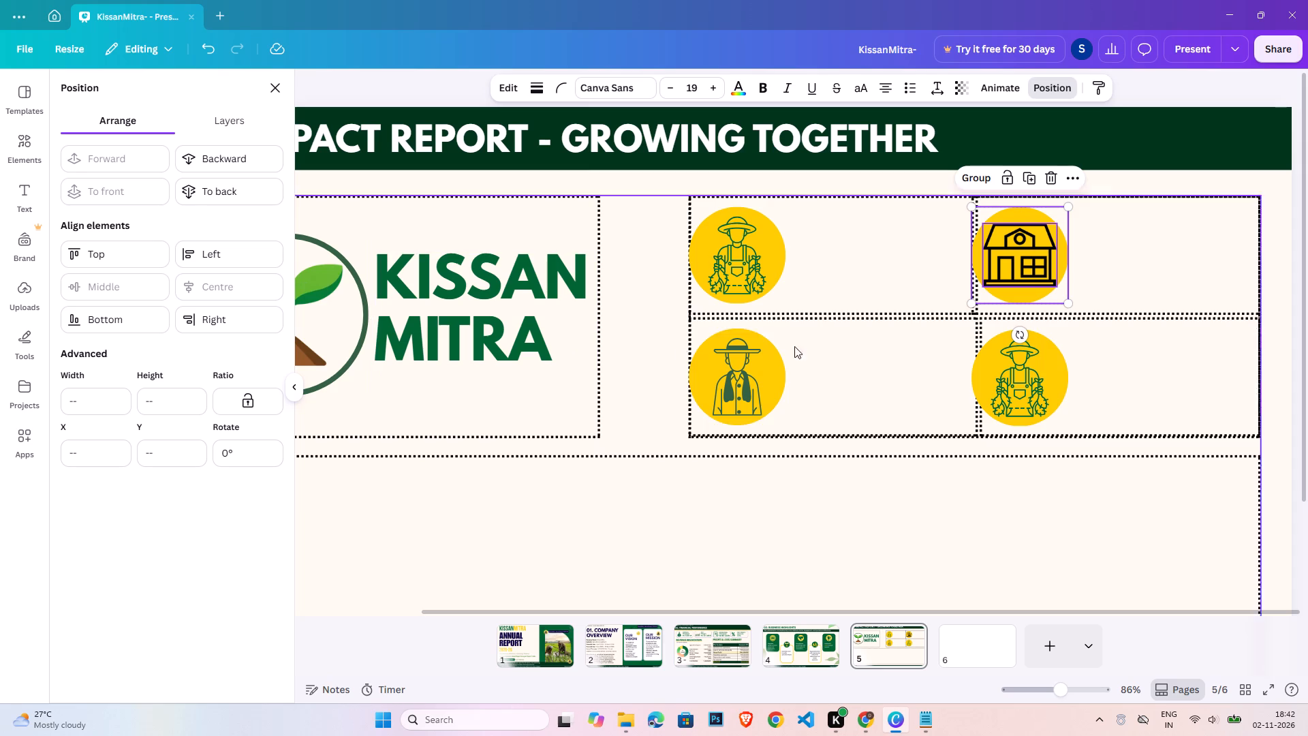
{"action": "double_click", "coordinate": [1280, 418]}
Shrink the house graphic in the upper-right circle slightly, to about 123 by 105 px.
{"action": "left_click", "coordinate": [1038, 245]}
{"action": "left_click", "coordinate": [1053, 283]}
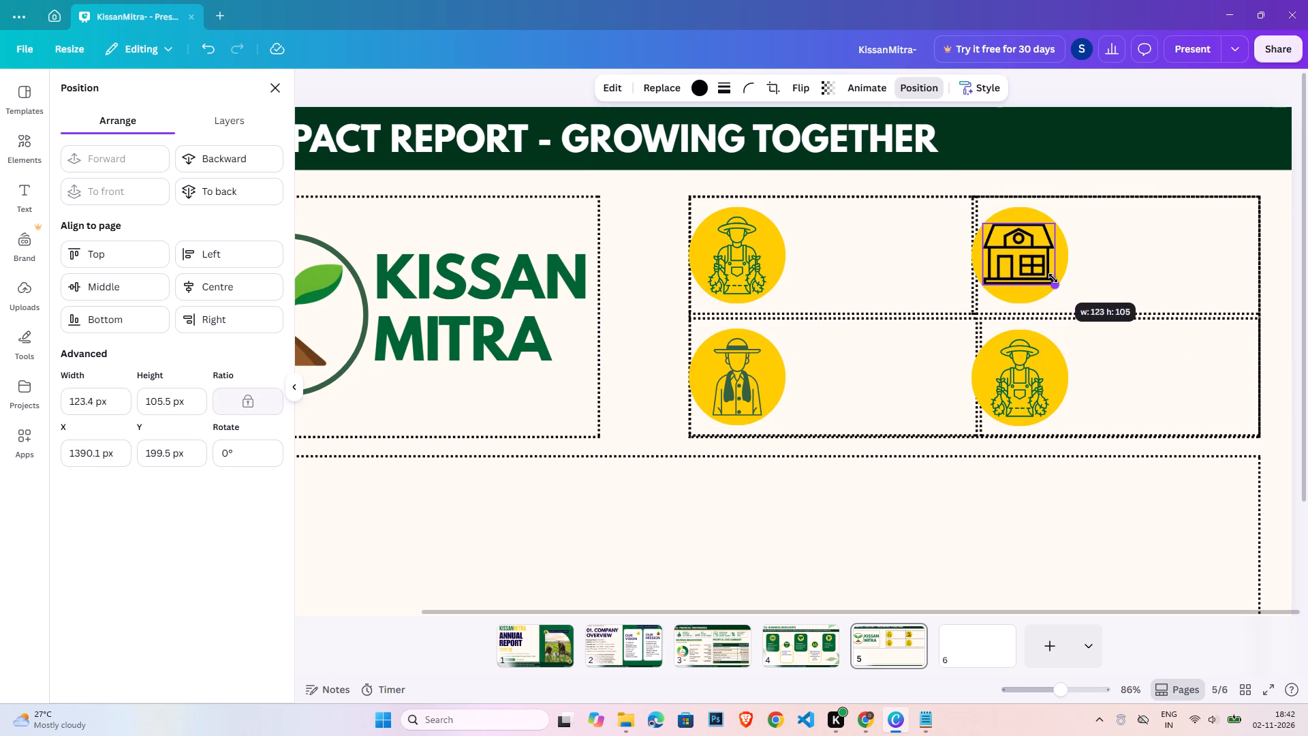
{"action": "left_click", "coordinate": [1068, 253]}
{"action": "left_click", "coordinate": [1040, 262]}
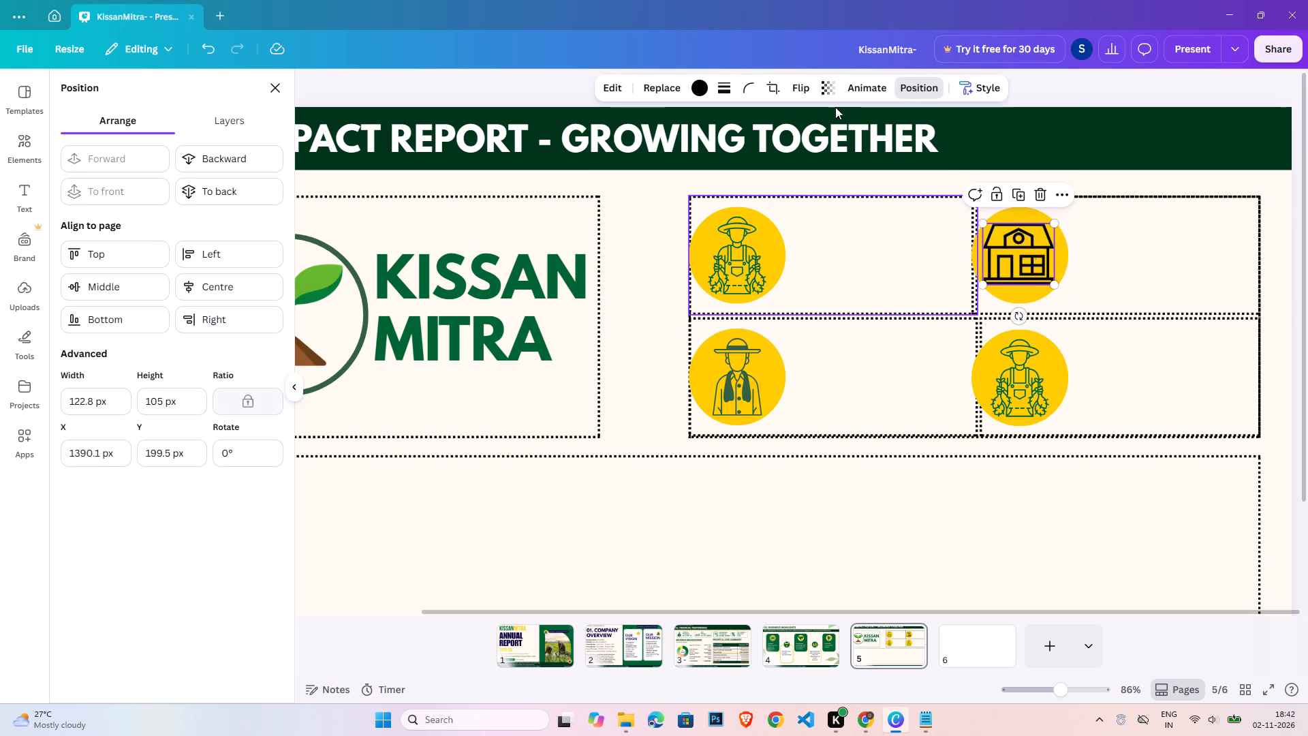
Recolour the house graphic in the upper-right circle from black to the dark green graphic colour used in this design.
{"action": "left_click", "coordinate": [689, 89]}
{"action": "left_click", "coordinate": [252, 189]}
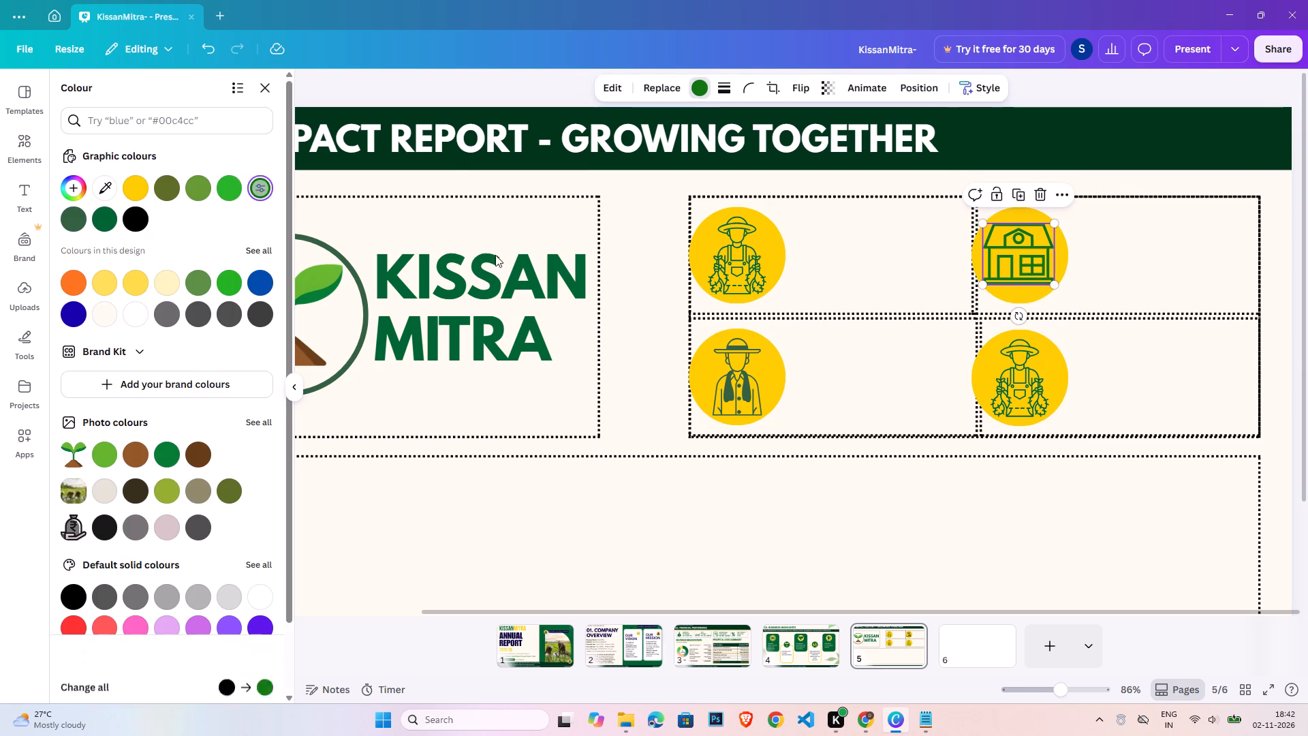
{"action": "double_click", "coordinate": [1286, 356]}
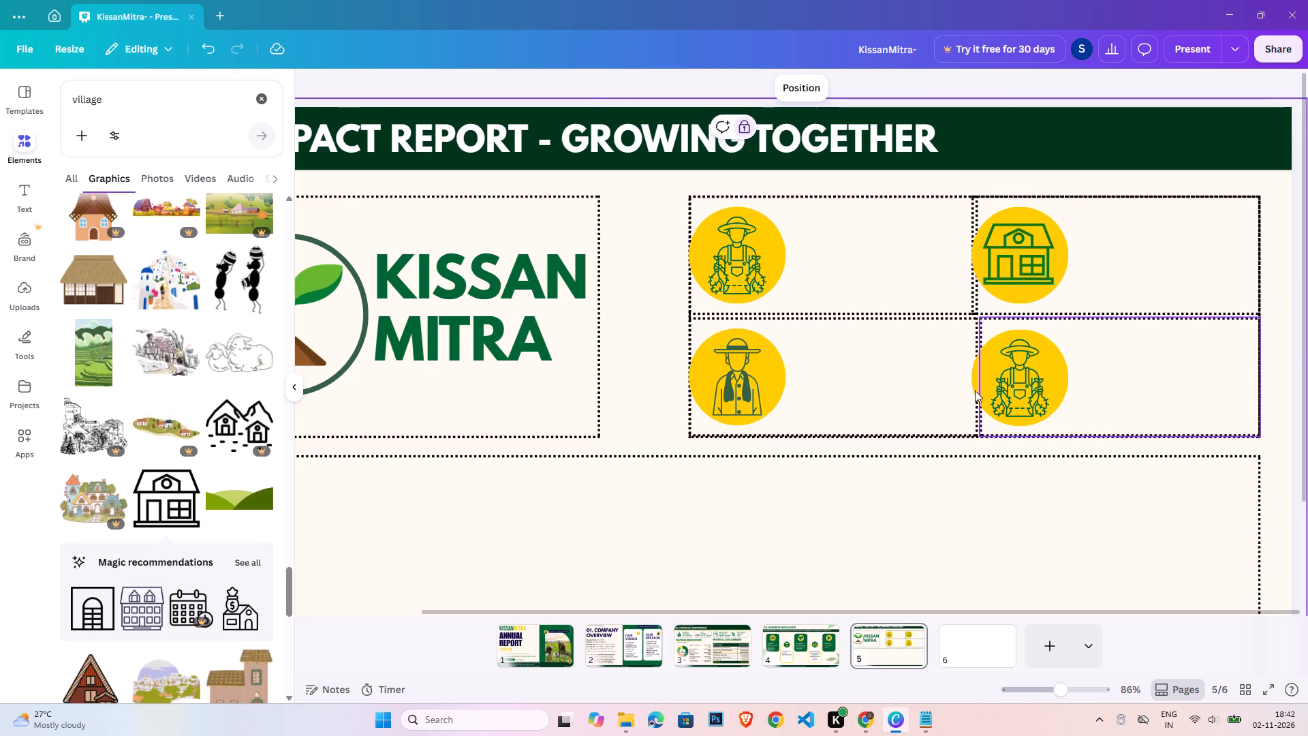
Ungroup the lower-right cell's icon and delete its farmer graphic, keeping the yellow circle.
{"action": "left_click", "coordinate": [1007, 397]}
{"action": "left_click", "coordinate": [971, 290]}
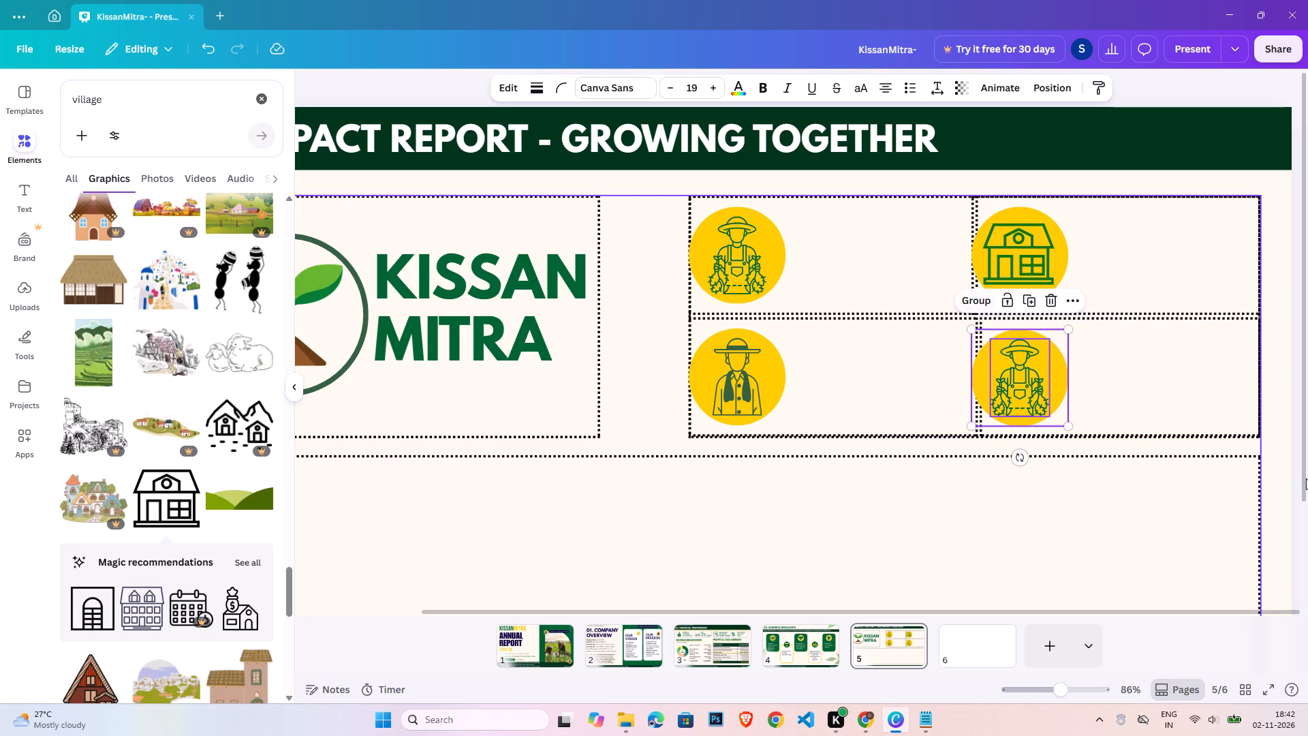
{"action": "left_click", "coordinate": [1284, 448]}
{"action": "left_click", "coordinate": [1033, 384]}
{"action": "key", "text": "Delete"}
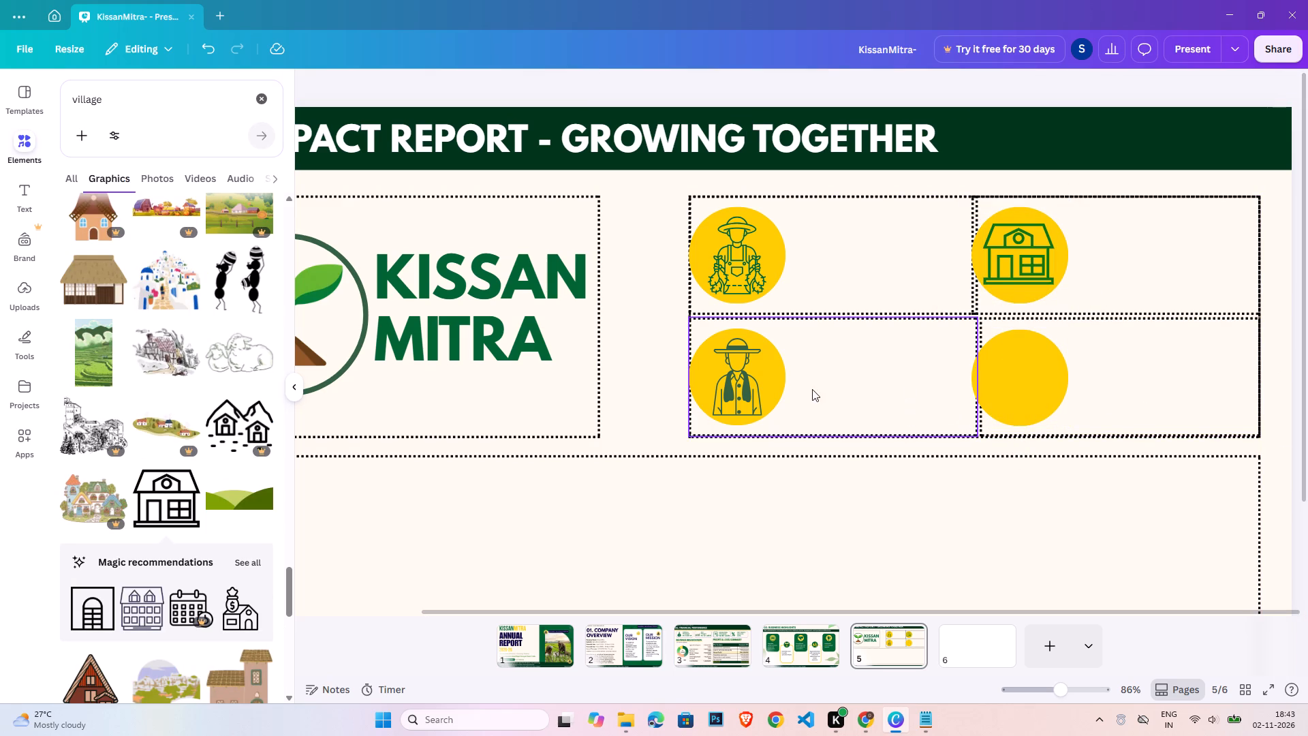
Search the graphics library for "land".
{"action": "double_click", "coordinate": [159, 101]}
{"action": "key", "text": "l"}
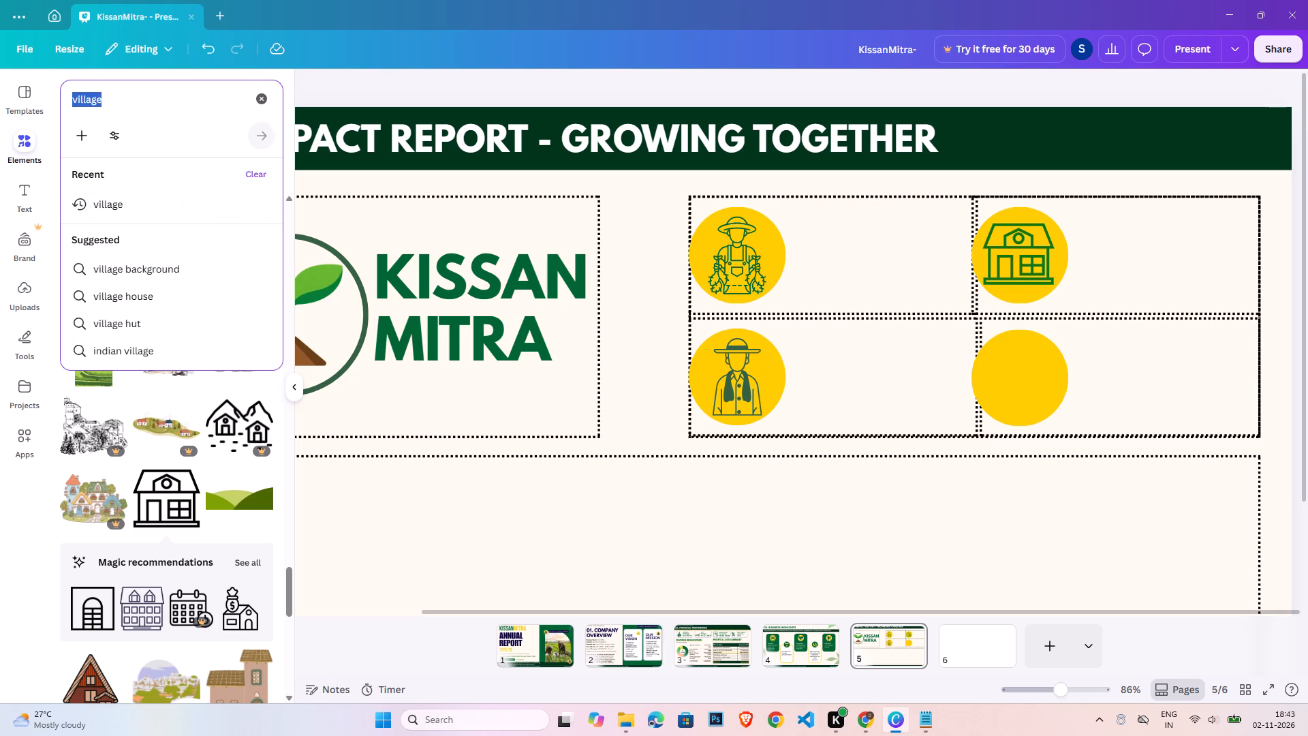
{"action": "key", "text": "a"}
{"action": "key", "text": "n"}
{"action": "key", "text": "d"}
{"action": "key", "text": "Return"}
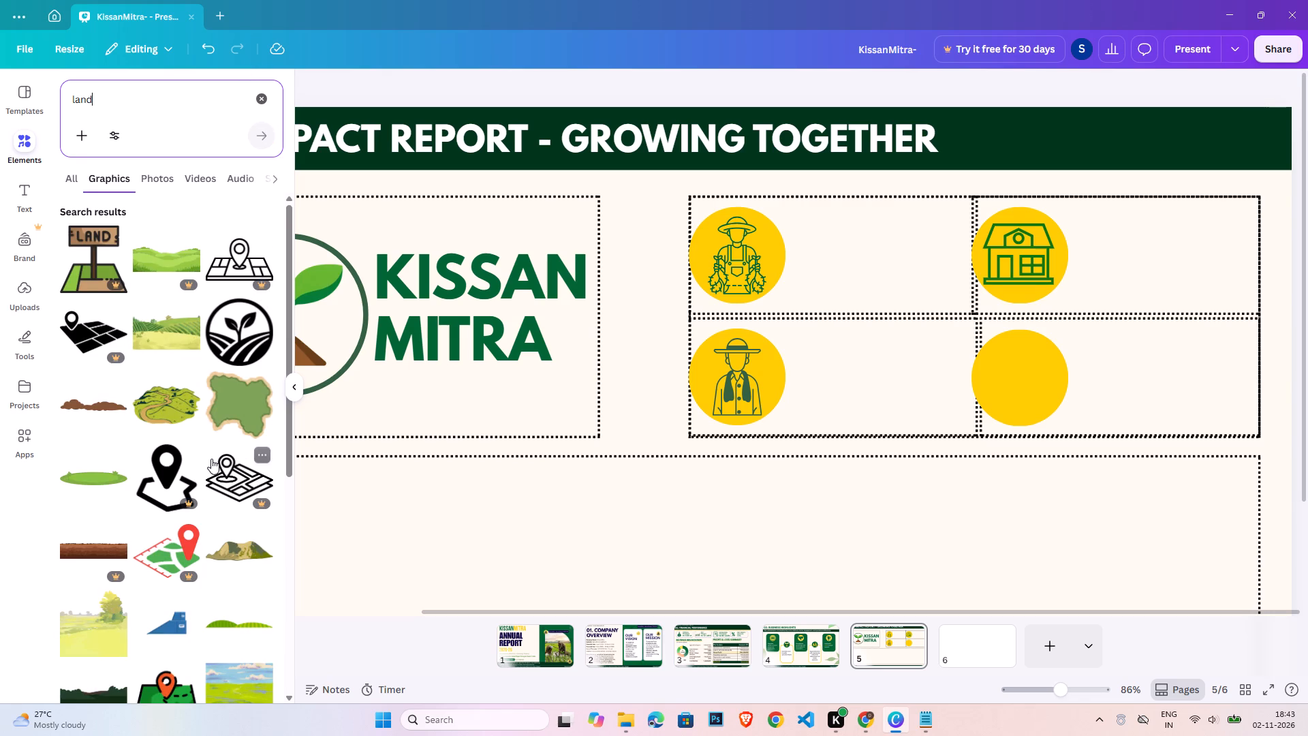
Find the free dark land-plot graphic with a plant pin, location pin and satellite, and add it to page 5.
{"action": "scroll", "coordinate": [254, 517], "scroll_direction": "down", "scroll_amount": 2}
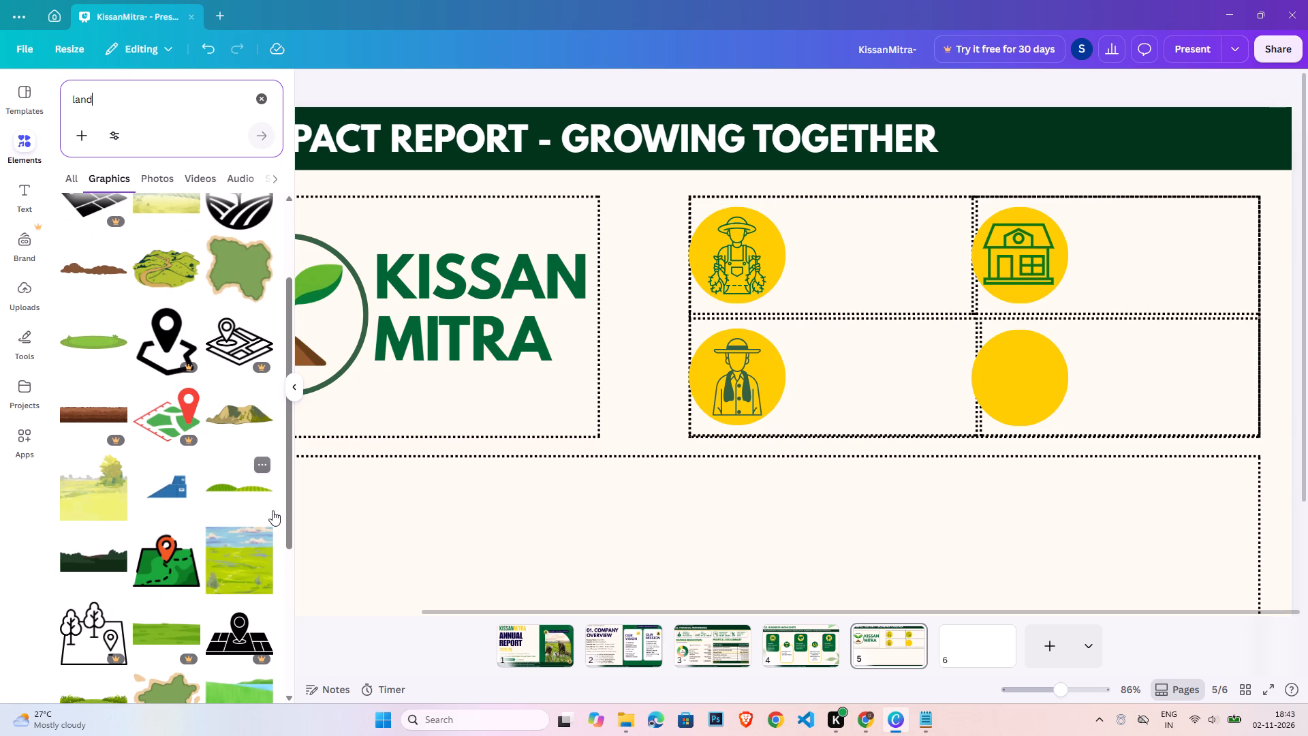
{"action": "scroll", "coordinate": [275, 510], "scroll_direction": "down", "scroll_amount": 3}
{"action": "scroll", "coordinate": [219, 538], "scroll_direction": "down", "scroll_amount": 3}
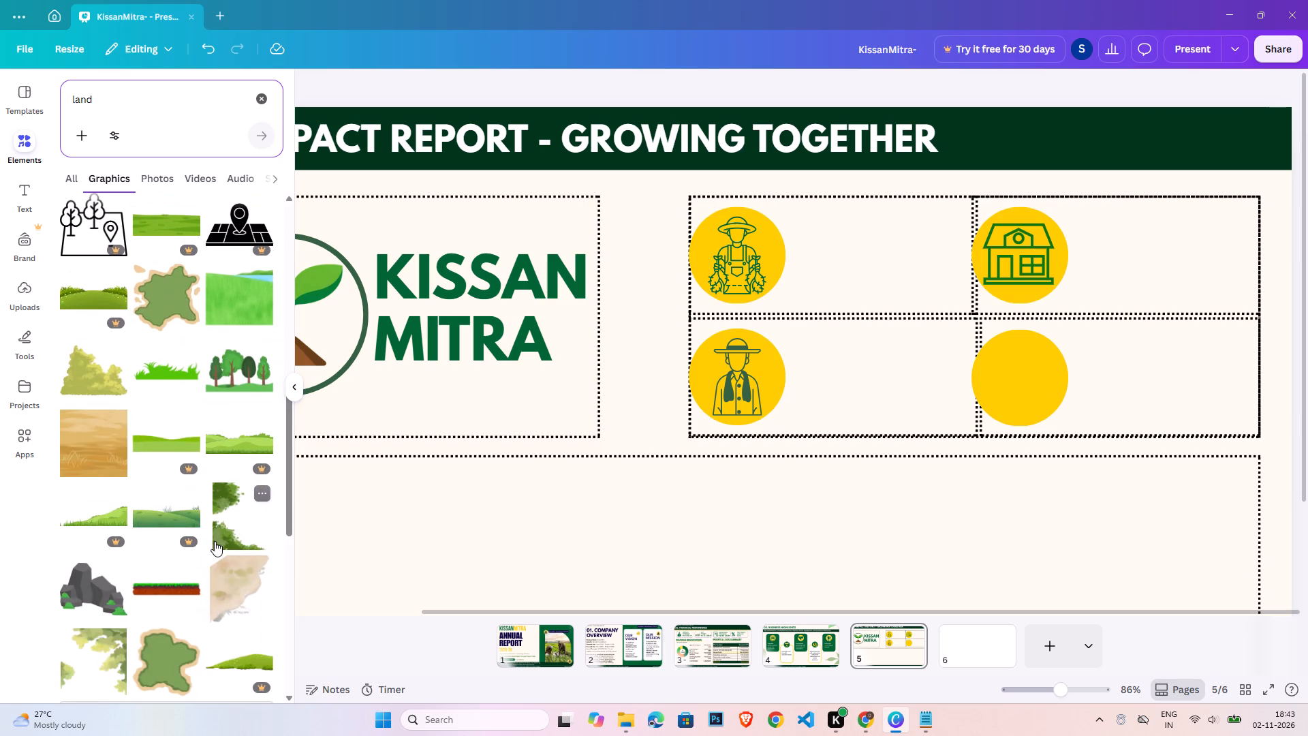
{"action": "scroll", "coordinate": [211, 545], "scroll_direction": "down", "scroll_amount": 8}
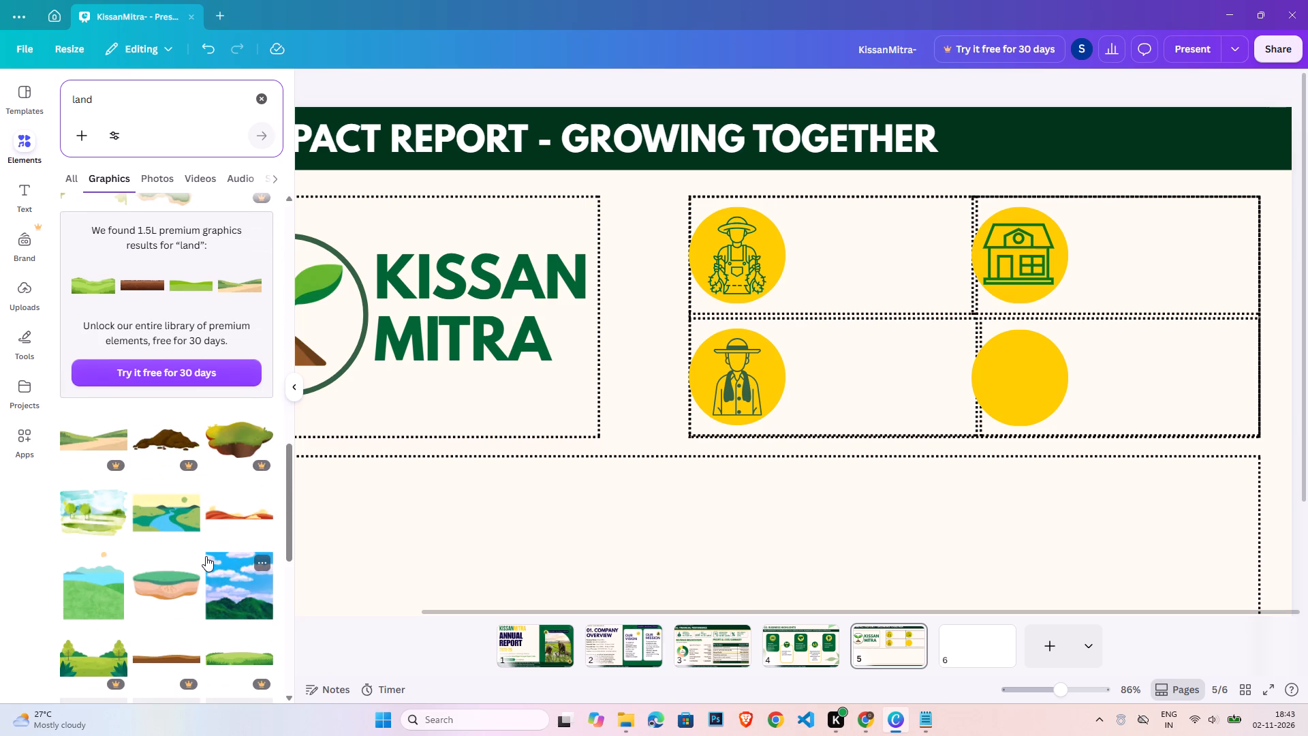
{"action": "scroll", "coordinate": [203, 559], "scroll_direction": "down", "scroll_amount": 9}
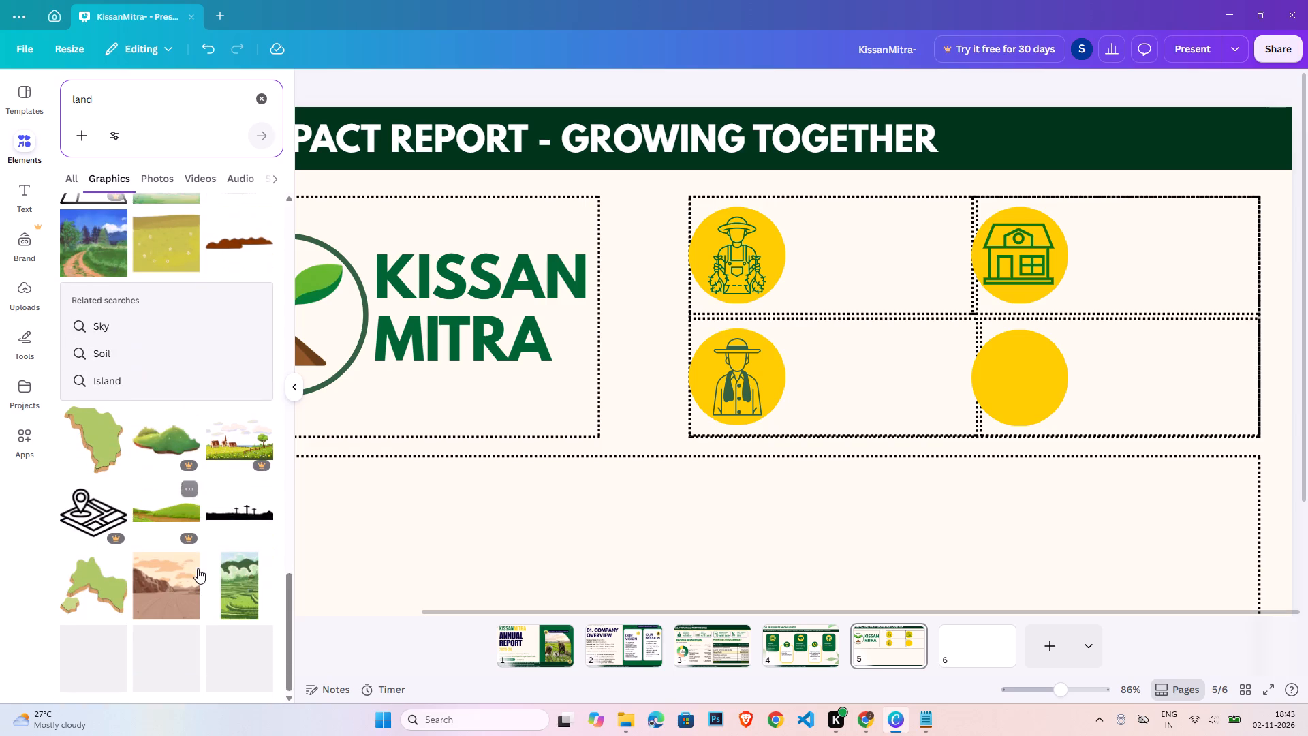
{"action": "scroll", "coordinate": [198, 569], "scroll_direction": "down", "scroll_amount": 5}
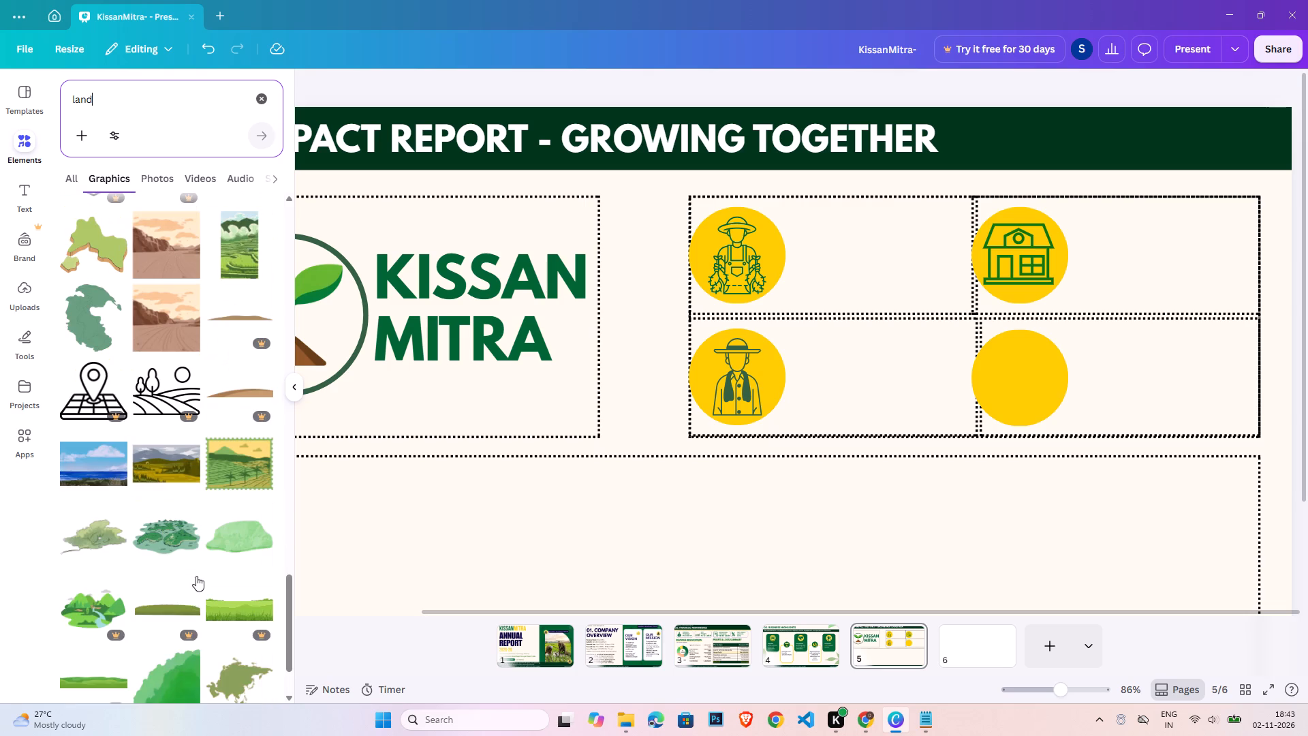
{"action": "scroll", "coordinate": [196, 576], "scroll_direction": "down", "scroll_amount": 8}
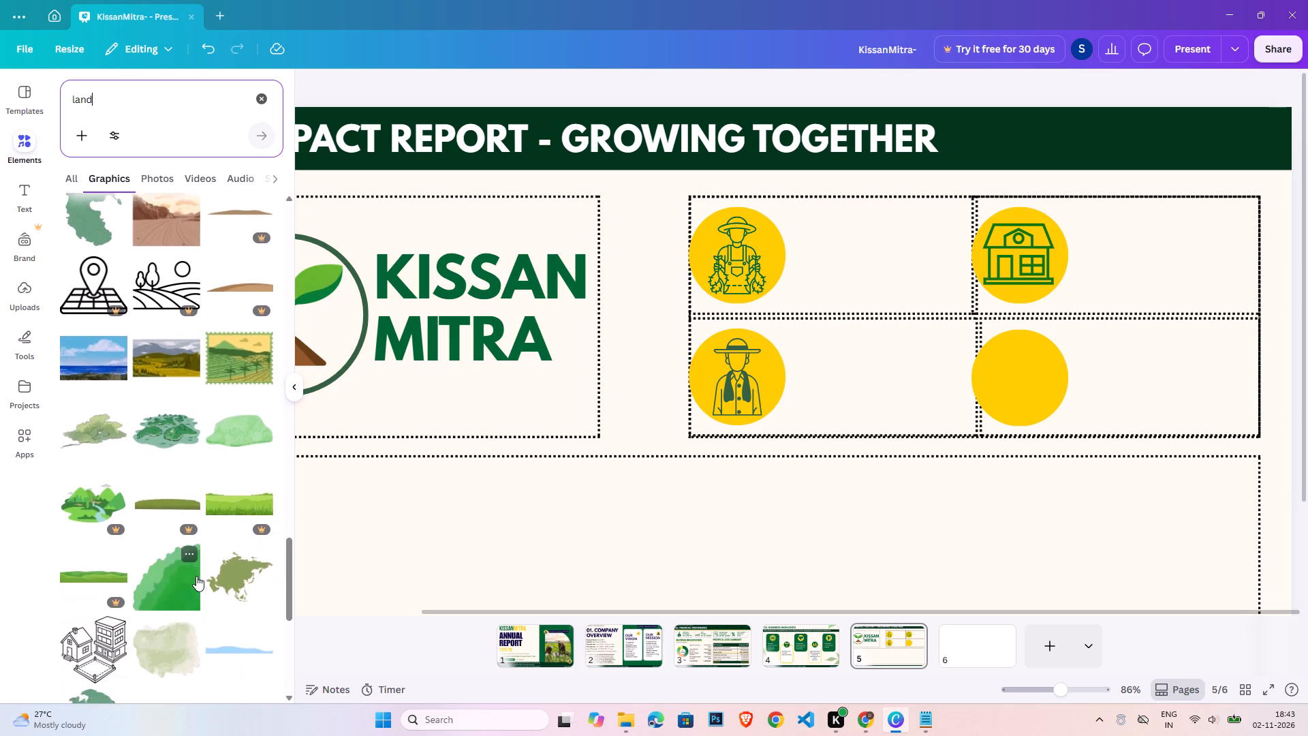
{"action": "scroll", "coordinate": [196, 576], "scroll_direction": "down", "scroll_amount": 4}
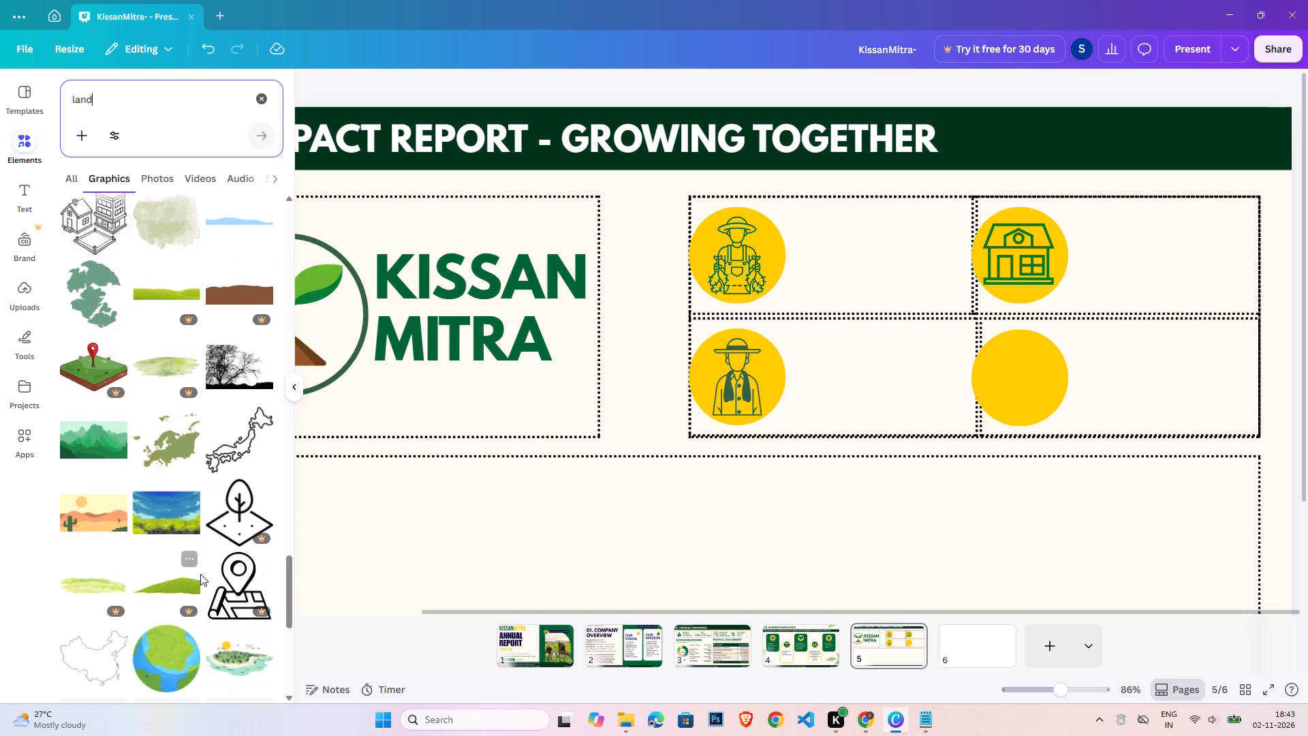
{"action": "scroll", "coordinate": [158, 597], "scroll_direction": "down", "scroll_amount": 6}
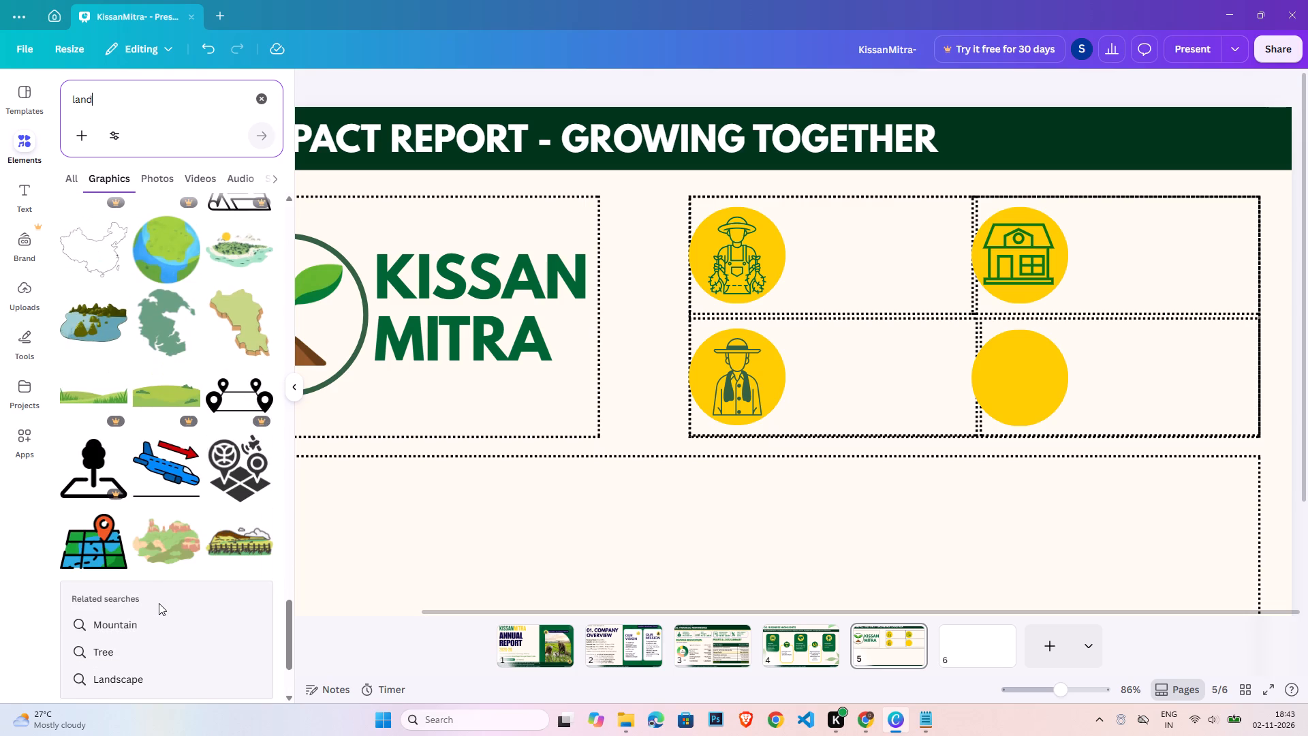
{"action": "left_click", "coordinate": [255, 476]}
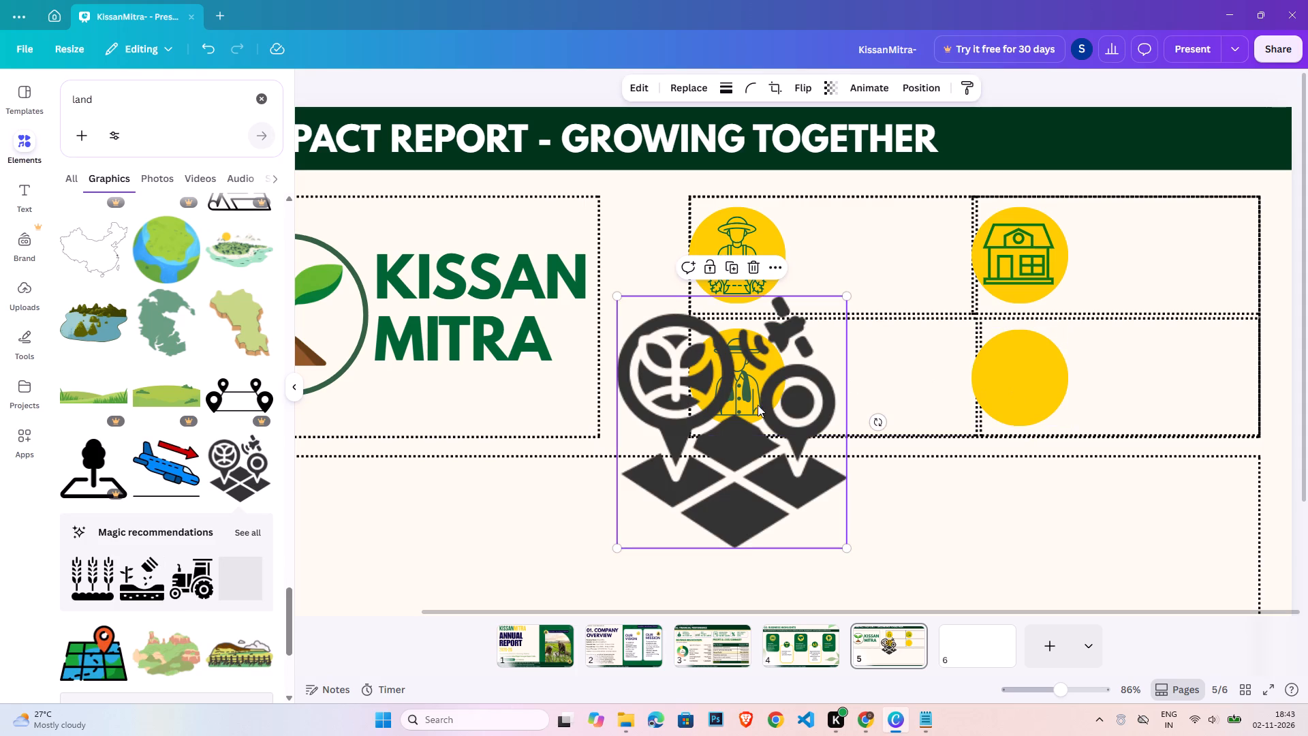
Move the land-plot graphic to the lower-right cell and shrink it to fit inside the yellow circle.
{"action": "left_click_drag", "start_coordinate": [725, 428], "coordinate": [1090, 453]}
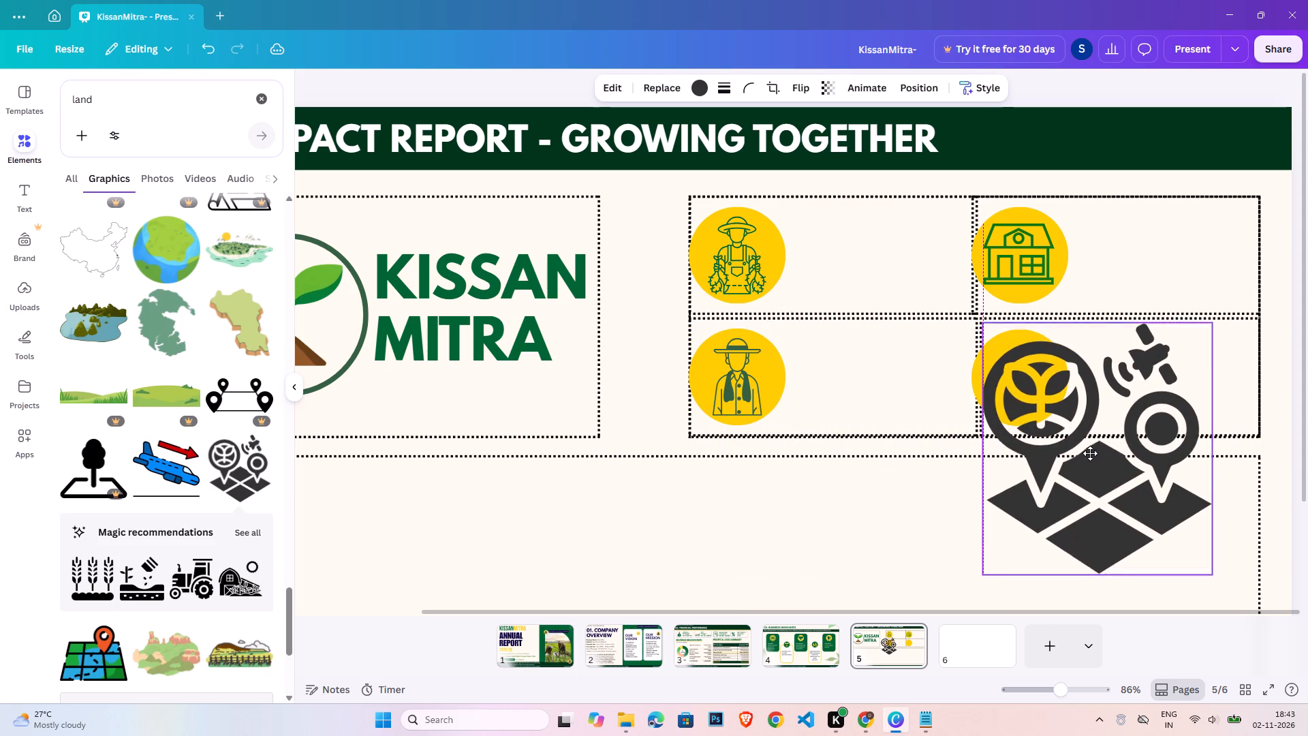
{"action": "left_click_drag", "start_coordinate": [1090, 453], "coordinate": [1090, 453]}
{"action": "left_click_drag", "start_coordinate": [1215, 569], "coordinate": [1072, 421]}
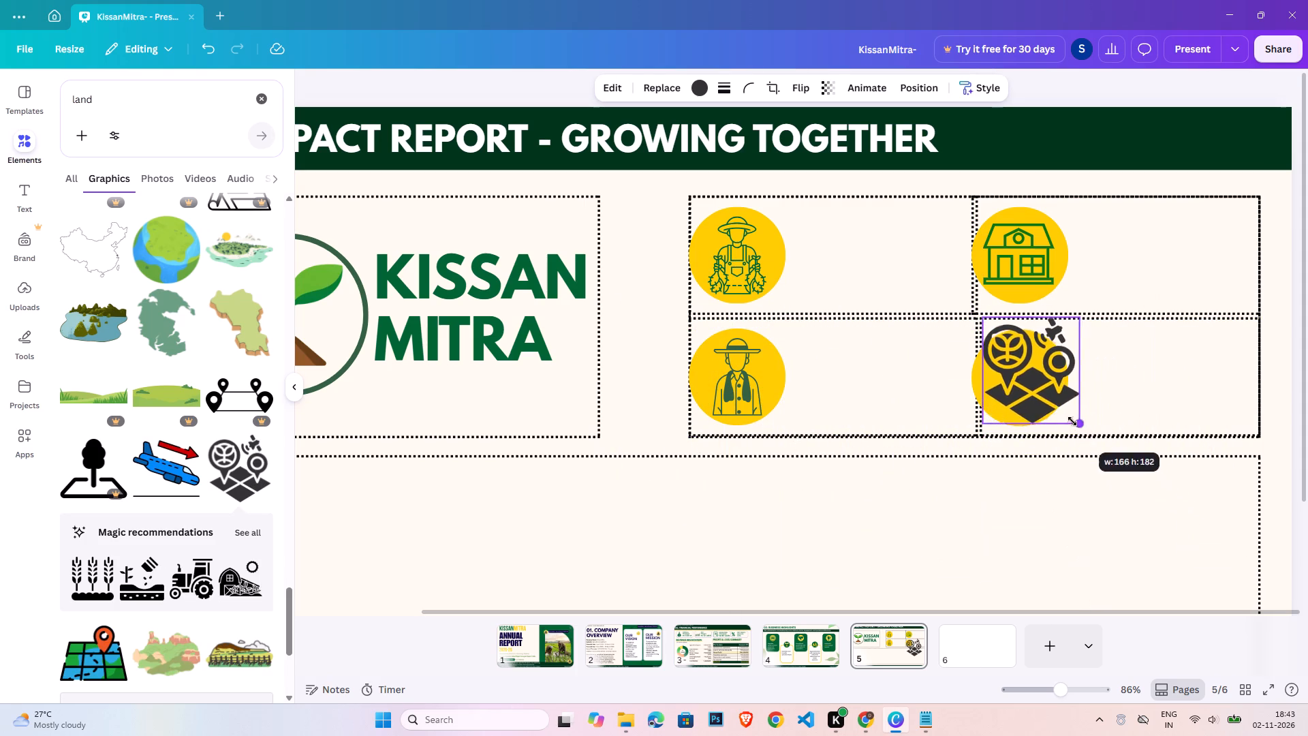
{"action": "left_click_drag", "start_coordinate": [1072, 421], "coordinate": [1055, 397]}
{"action": "left_click_drag", "start_coordinate": [1025, 360], "coordinate": [1027, 383]}
Recolour the land-plot graphic to the same dark green as the house graphic.
{"action": "left_click", "coordinate": [691, 91]}
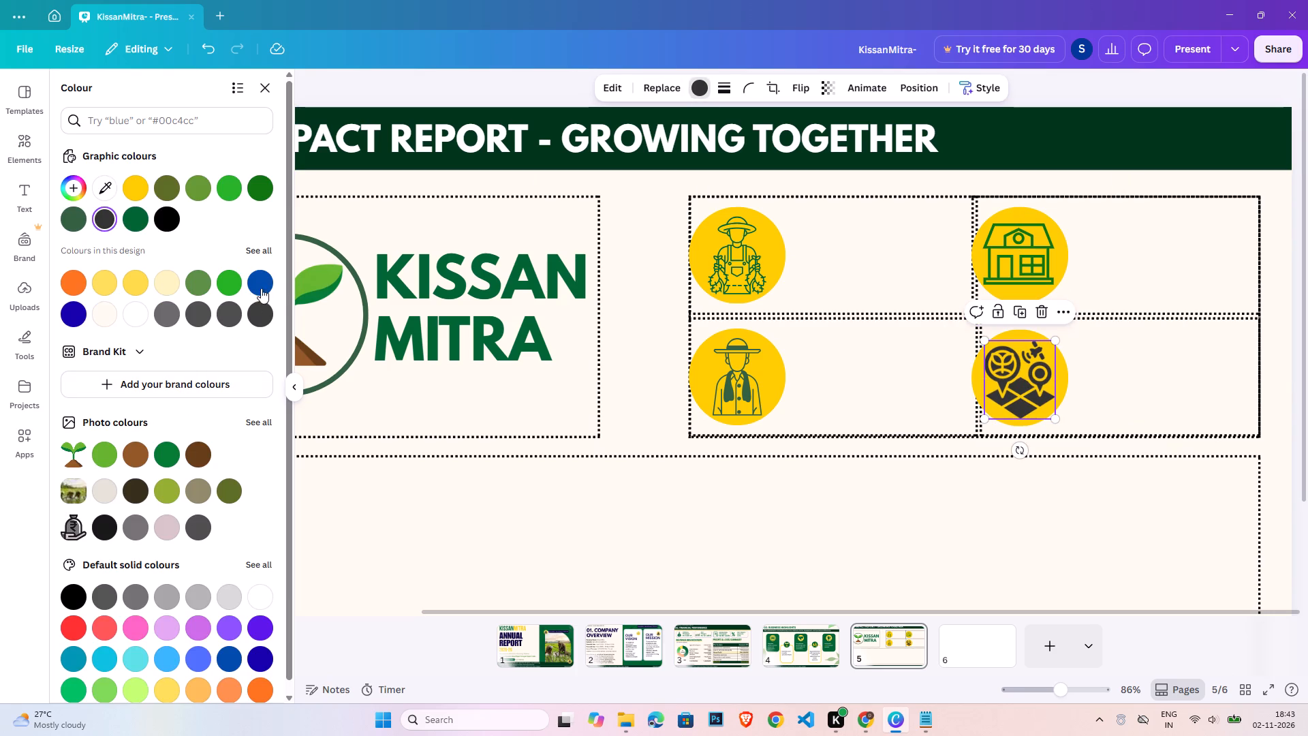
{"action": "left_click", "coordinate": [255, 189]}
{"action": "double_click", "coordinate": [1273, 419]}
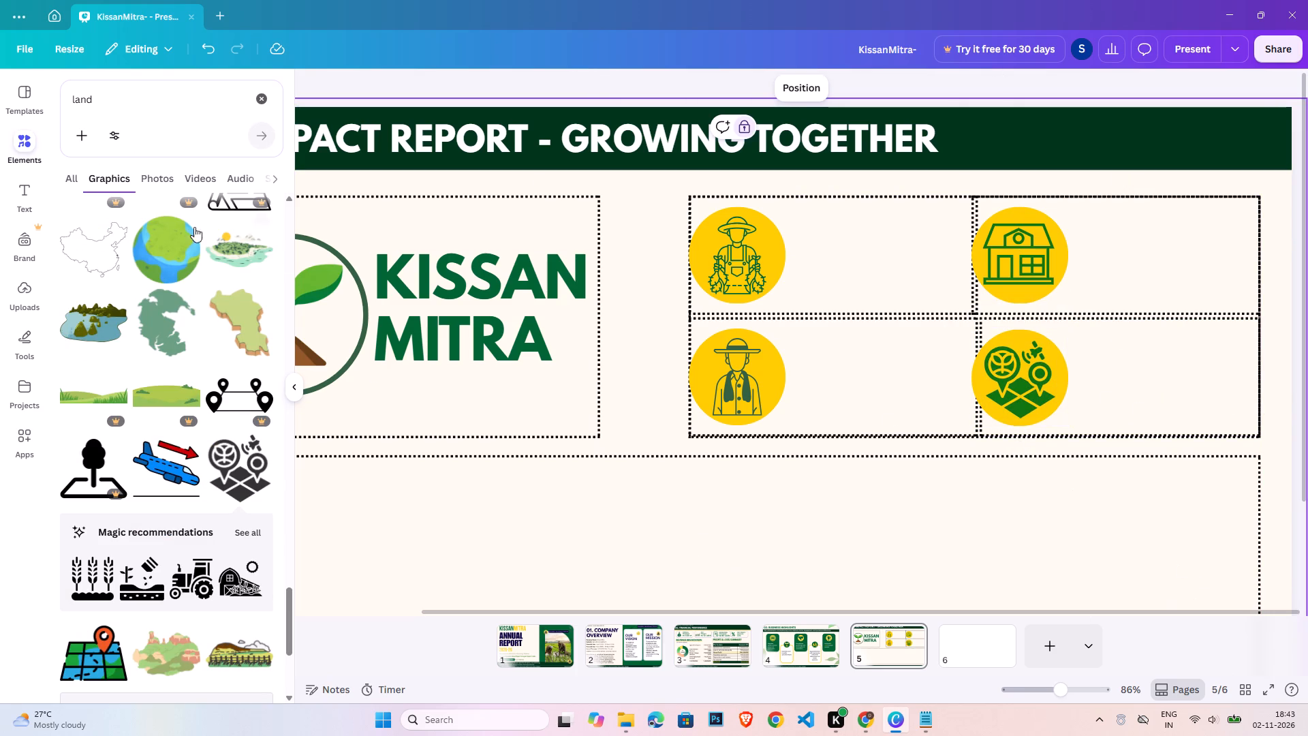
Add a heading over the upper dotted cells and set its text to "2,500+".
{"action": "left_click", "coordinate": [16, 190]}
{"action": "left_click", "coordinate": [172, 318]}
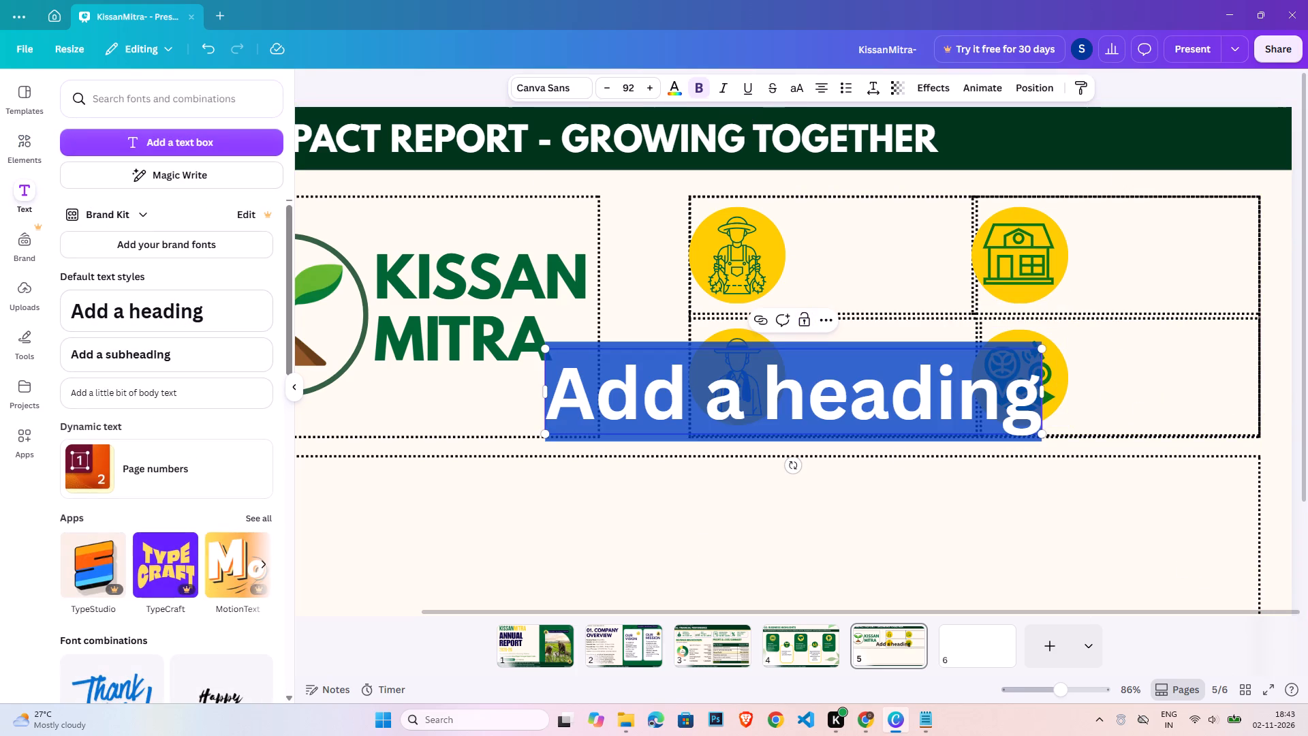
{"action": "left_click", "coordinate": [947, 561]}
{"action": "left_click_drag", "start_coordinate": [889, 391], "coordinate": [1133, 255]}
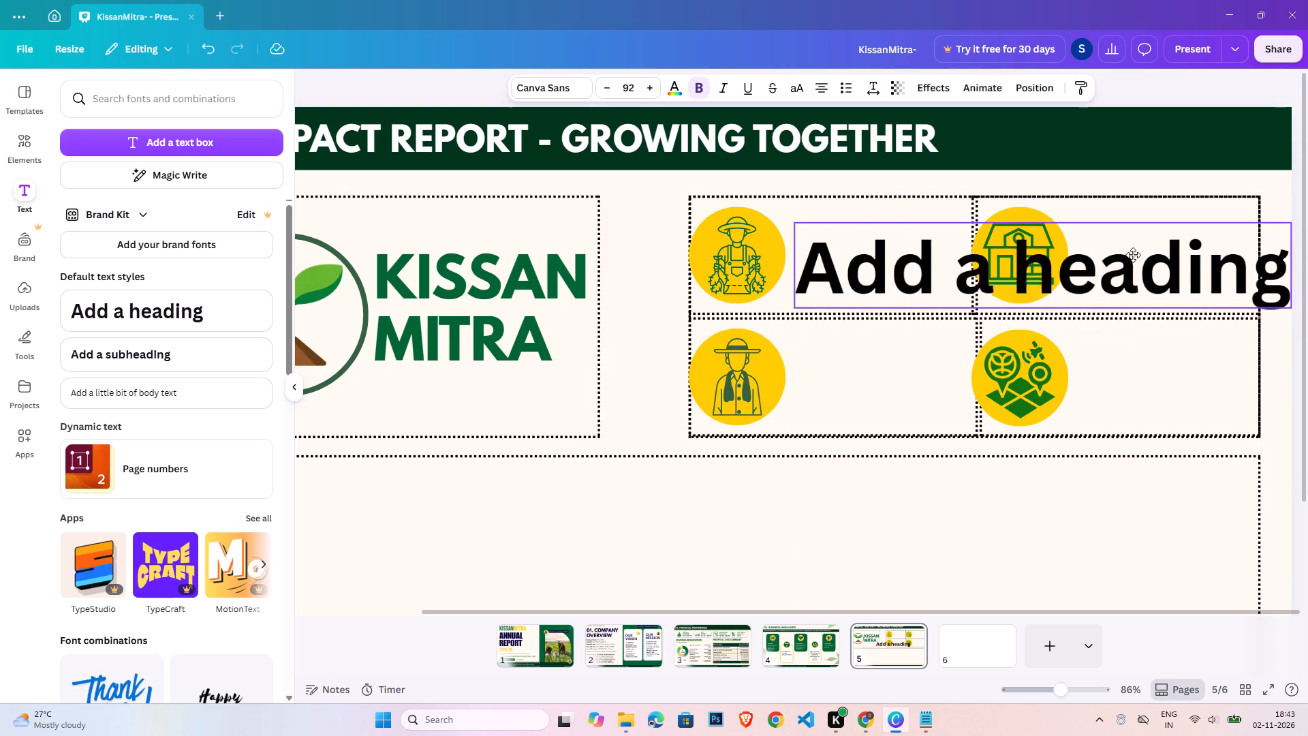
{"action": "left_click_drag", "start_coordinate": [1133, 255], "coordinate": [1130, 240]}
{"action": "double_click", "coordinate": [1130, 240]}
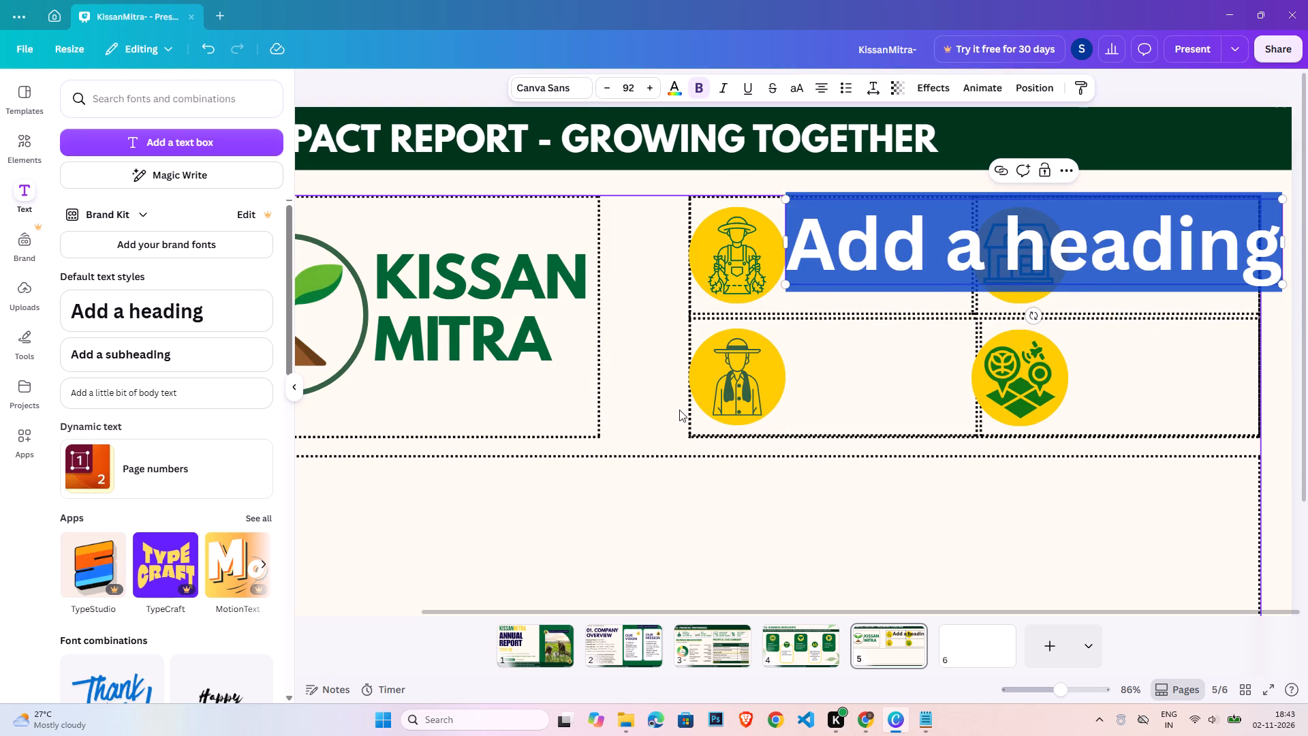
{"action": "key", "text": "2"}
{"action": "type", "text": ",500+"}
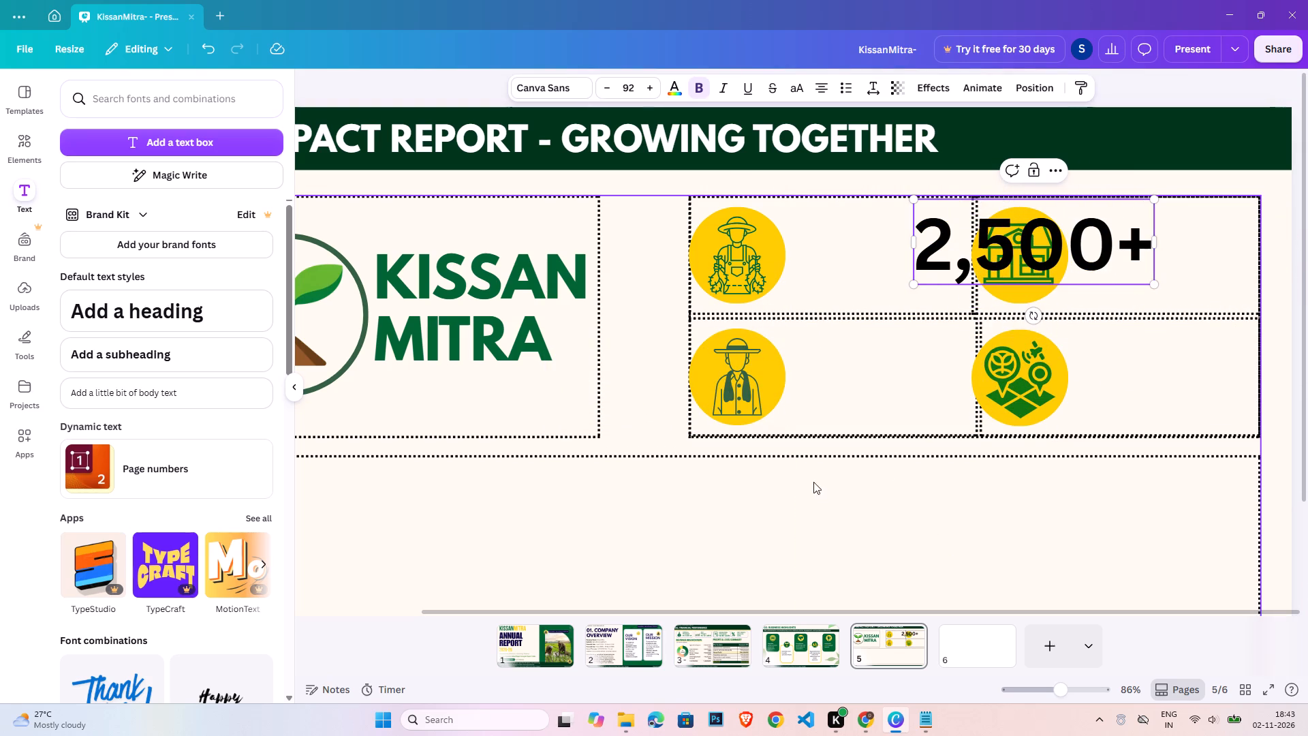
{"action": "left_click", "coordinate": [1273, 470]}
Place the "2,500+" heading beside the upper-left farmer icon and shrink it to about size 65.6 to fit the cell.
{"action": "left_click_drag", "start_coordinate": [1021, 215], "coordinate": [898, 219]}
{"action": "left_click_drag", "start_coordinate": [1033, 289], "coordinate": [959, 277]}
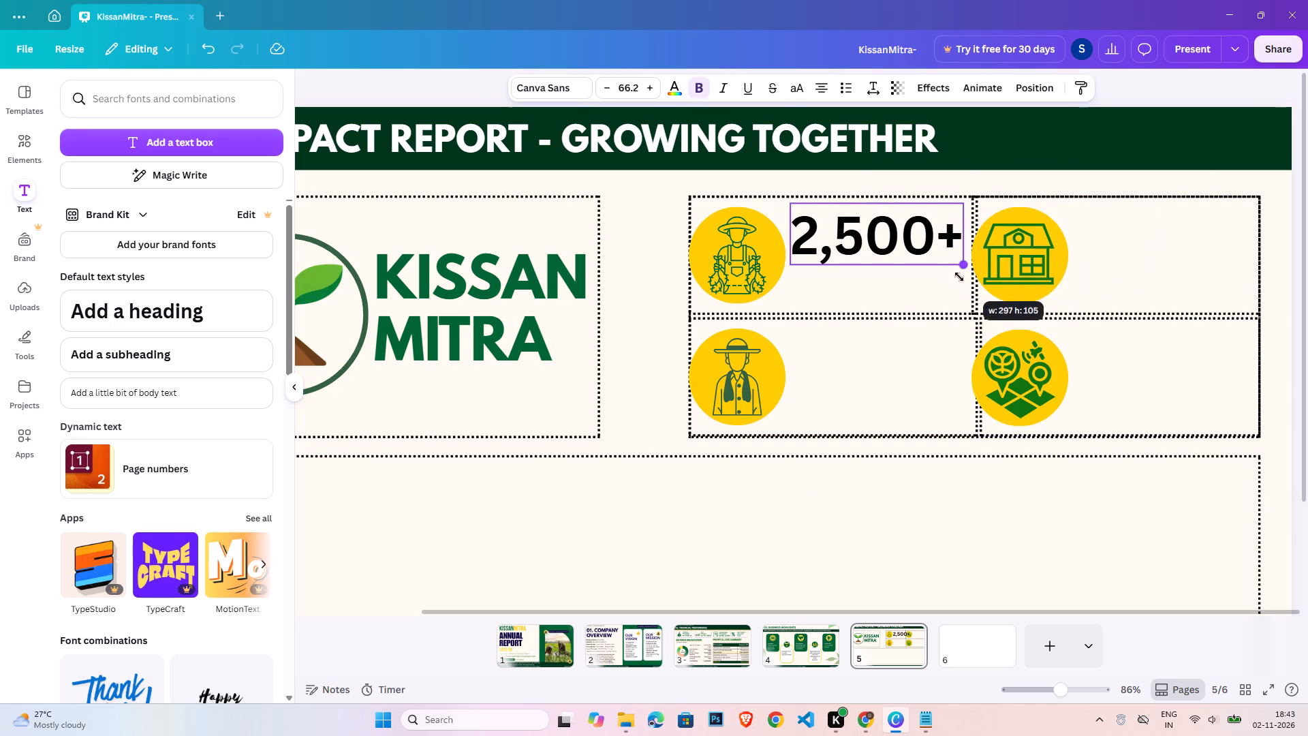
{"action": "left_click_drag", "start_coordinate": [959, 277], "coordinate": [956, 276]}
Set the "2,500+" heading's font to Bebas Neue.
{"action": "left_click", "coordinate": [901, 233]}
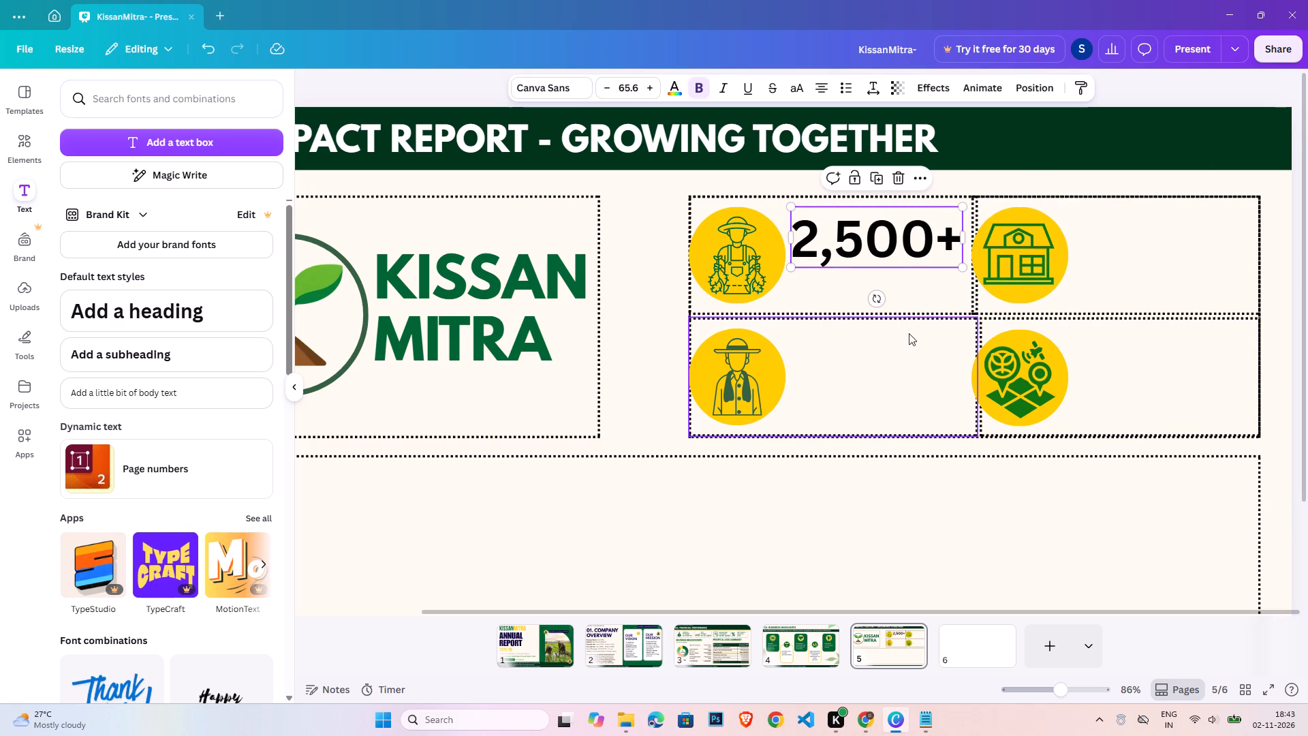
{"action": "triple_click", "coordinate": [903, 230]}
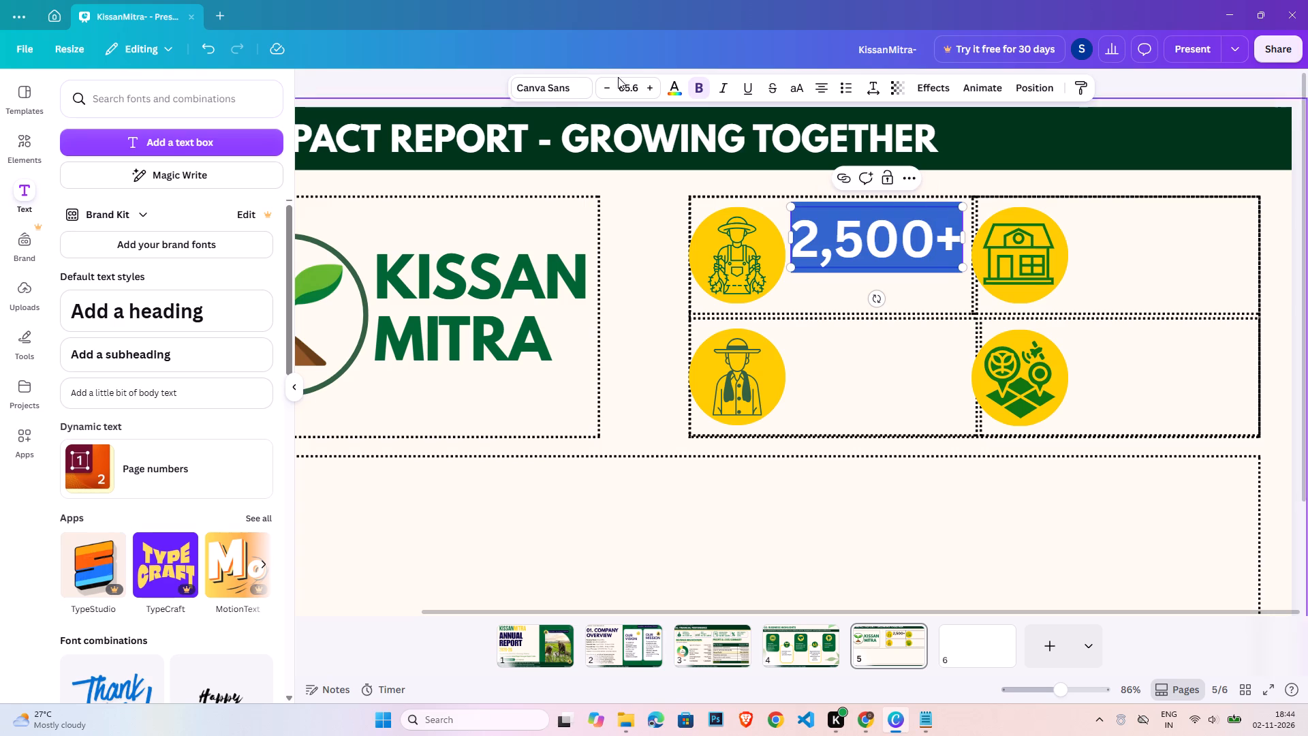
{"action": "left_click", "coordinate": [544, 91]}
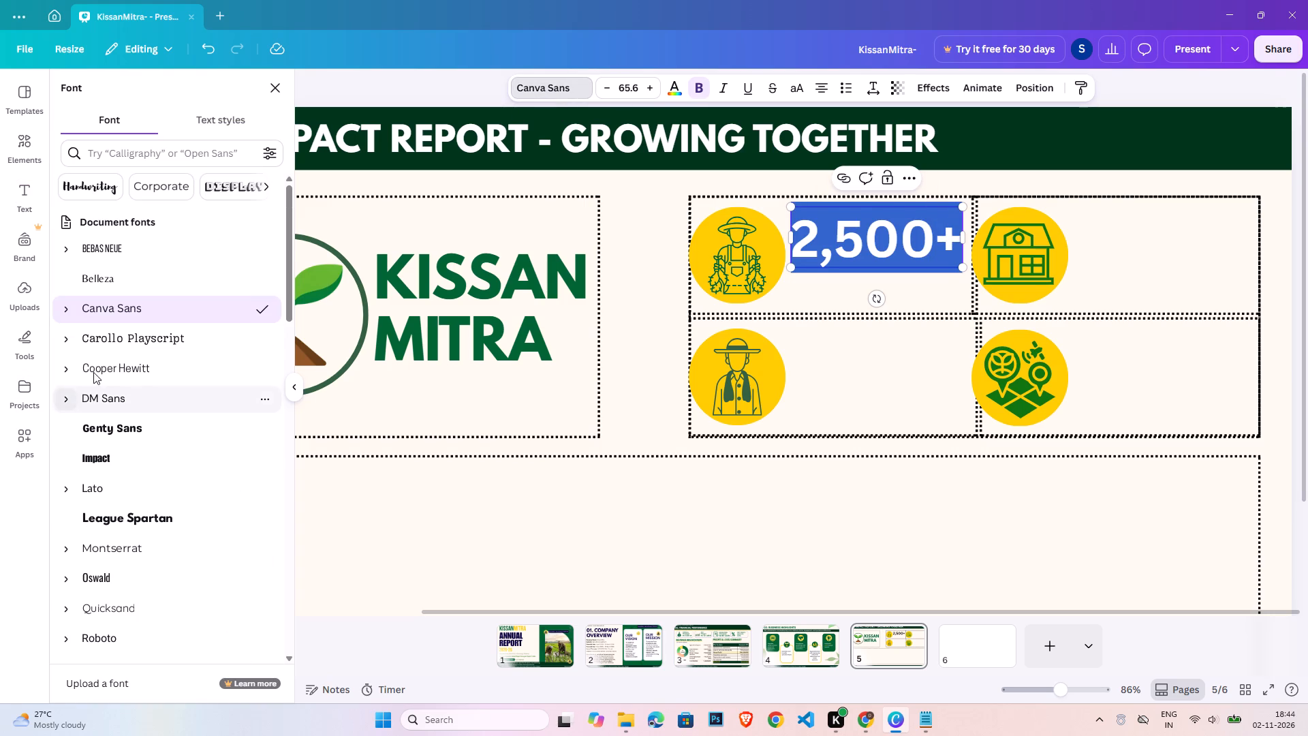
{"action": "left_click", "coordinate": [151, 247]}
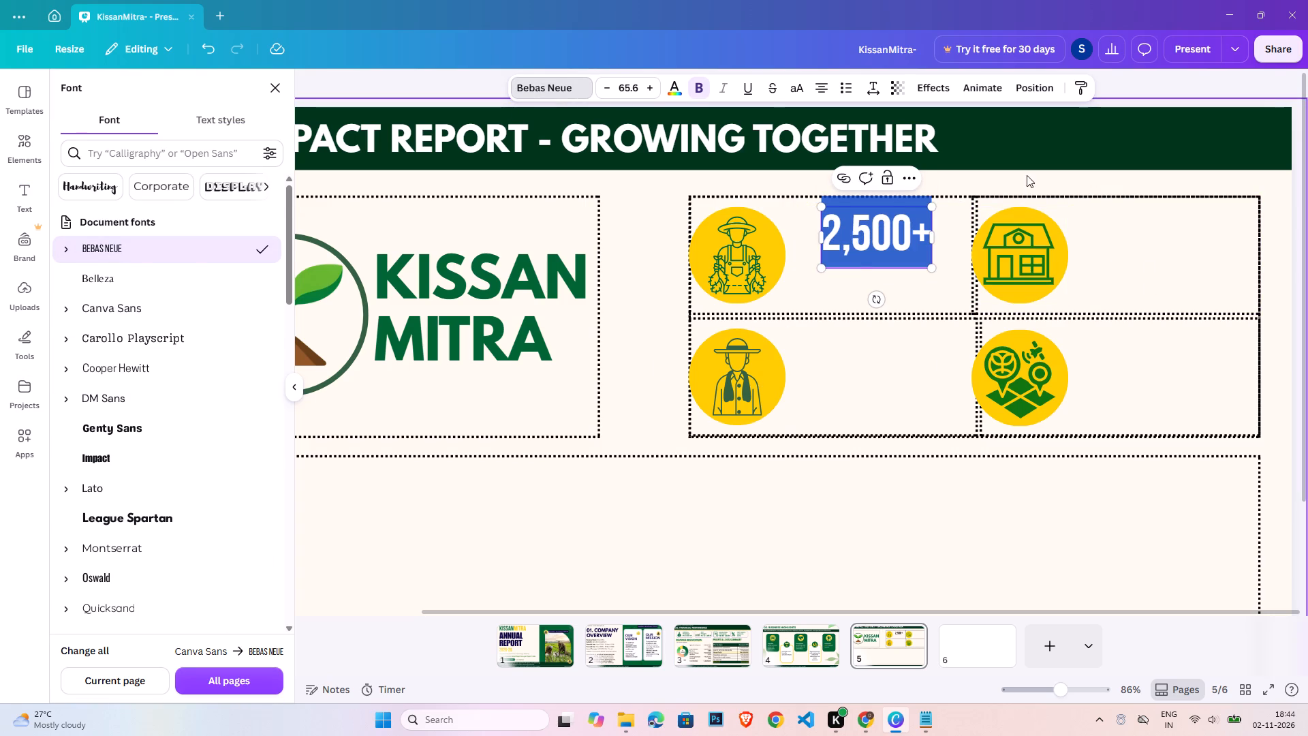
{"action": "left_click", "coordinate": [1027, 175]}
Enlarge the "2,500+" heading to size 96 and position it between the farmer and house icons, near the cell's top edge.
{"action": "left_click_drag", "start_coordinate": [864, 230], "coordinate": [830, 230]}
{"action": "left_click_drag", "start_coordinate": [900, 269], "coordinate": [964, 266]}
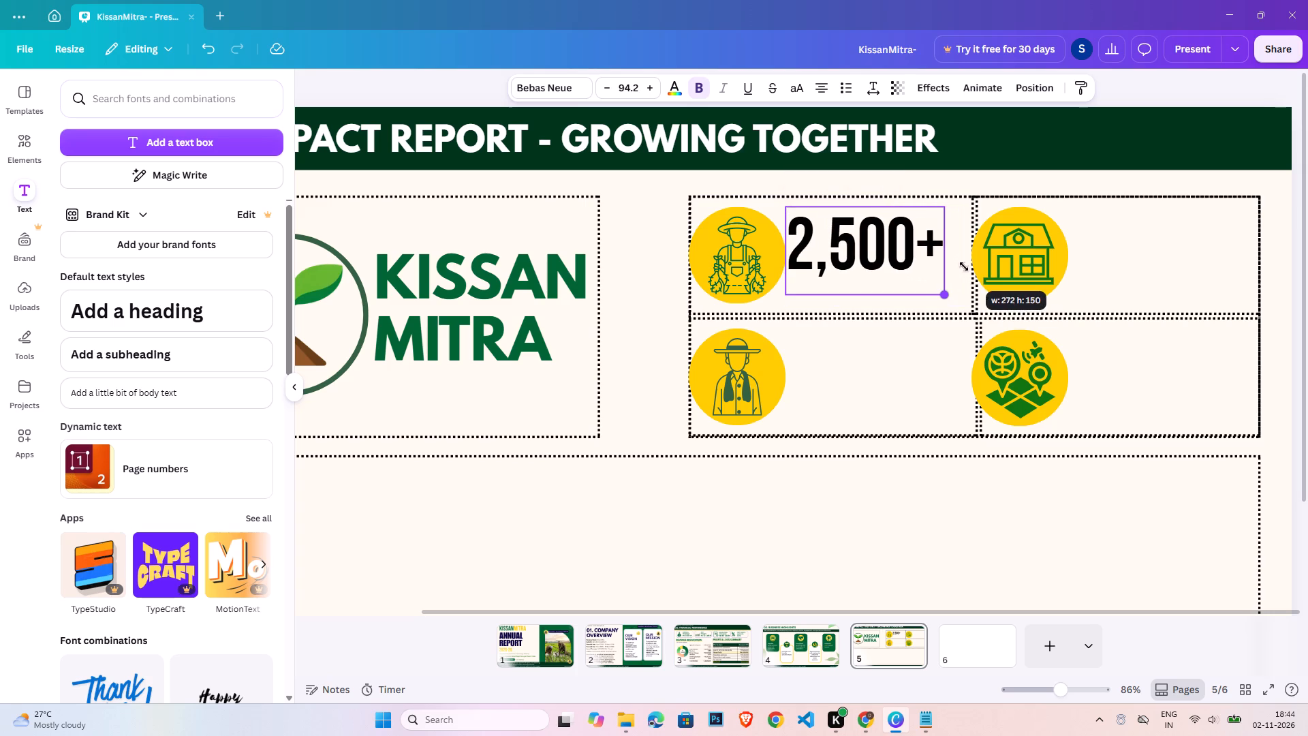
{"action": "left_click_drag", "start_coordinate": [964, 266], "coordinate": [966, 270]}
{"action": "left_click_drag", "start_coordinate": [903, 251], "coordinate": [914, 244]}
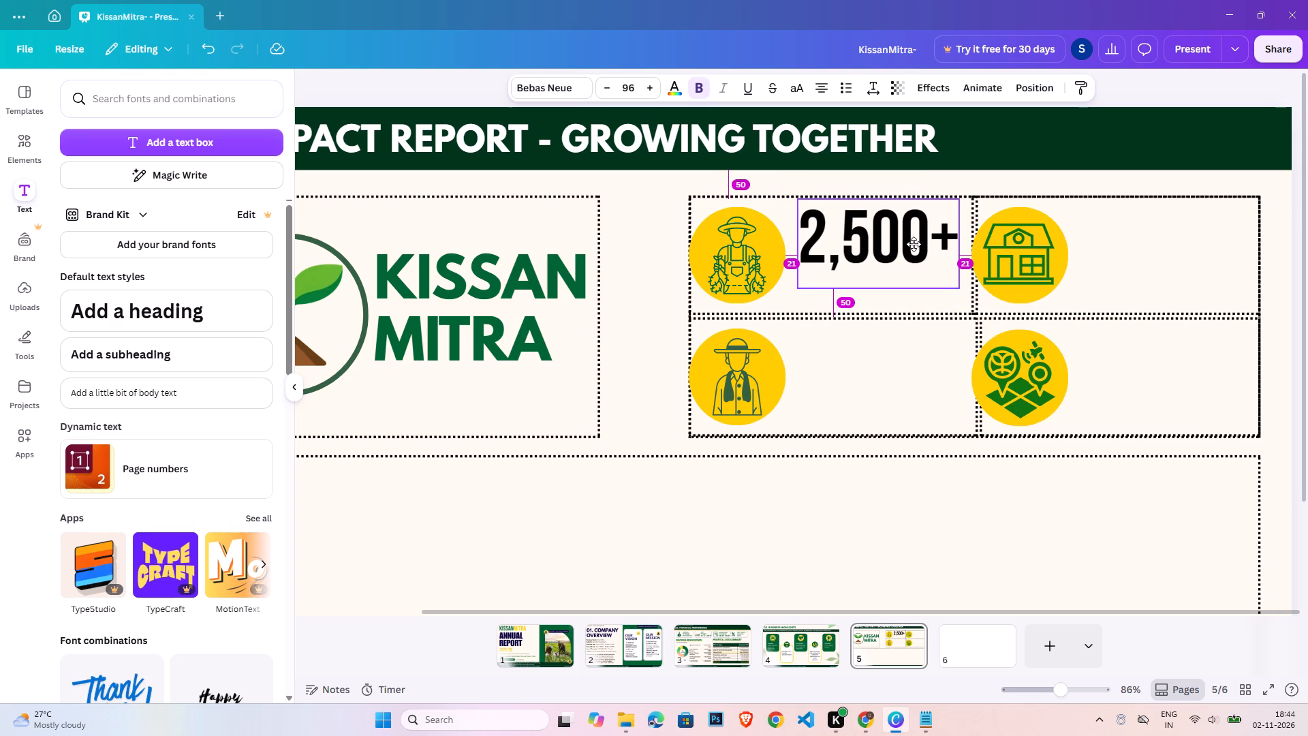
{"action": "left_click_drag", "start_coordinate": [914, 244], "coordinate": [914, 241]}
Colour the "2,500+" heading the dark green of the KISSAN MITRA lettering and keep it bold.
{"action": "triple_click", "coordinate": [914, 241]}
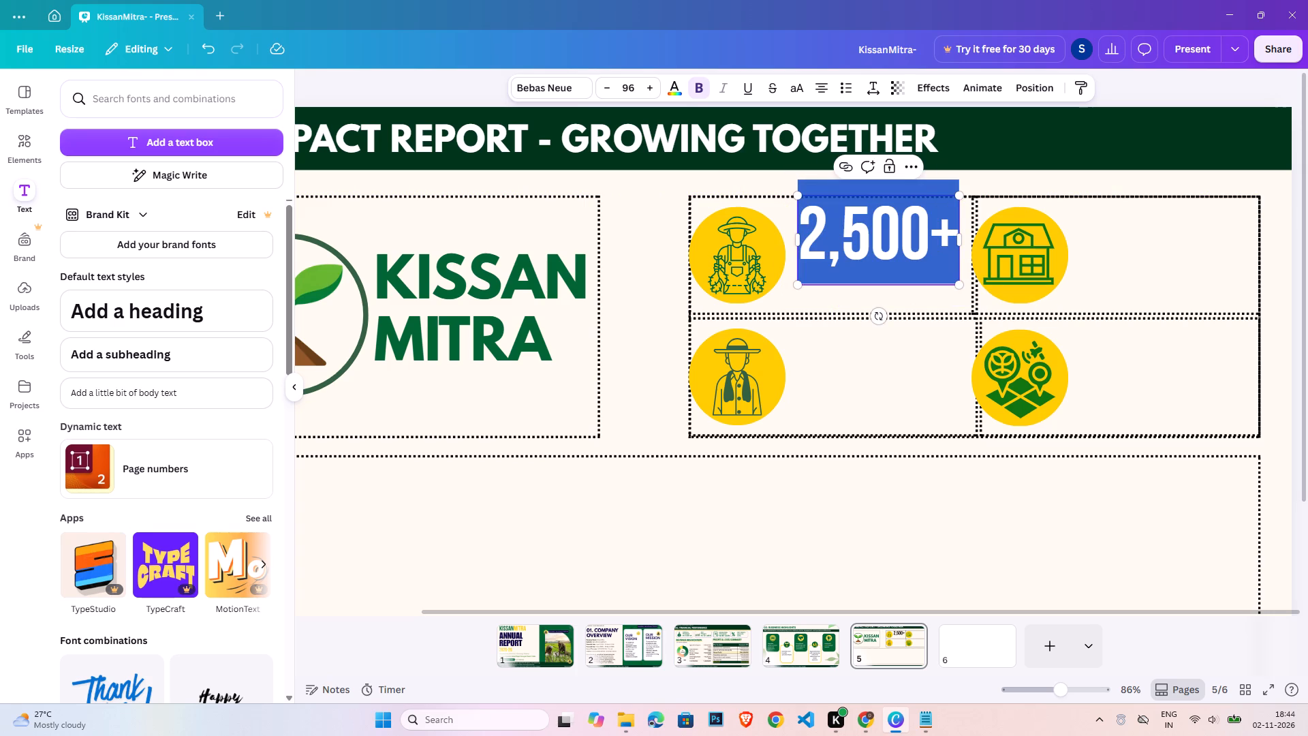
{"action": "left_click", "coordinate": [688, 87]}
{"action": "left_click", "coordinate": [678, 89]}
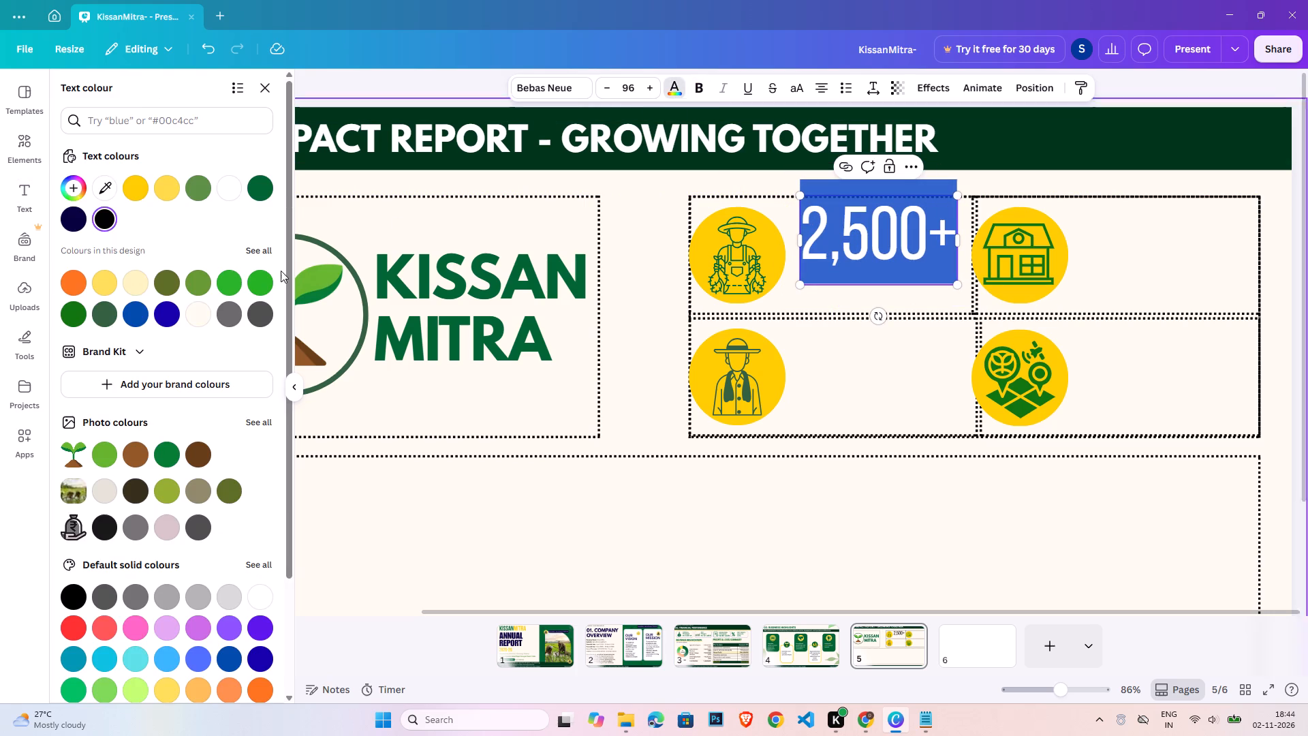
{"action": "left_click", "coordinate": [265, 191]}
{"action": "triple_click", "coordinate": [842, 228]}
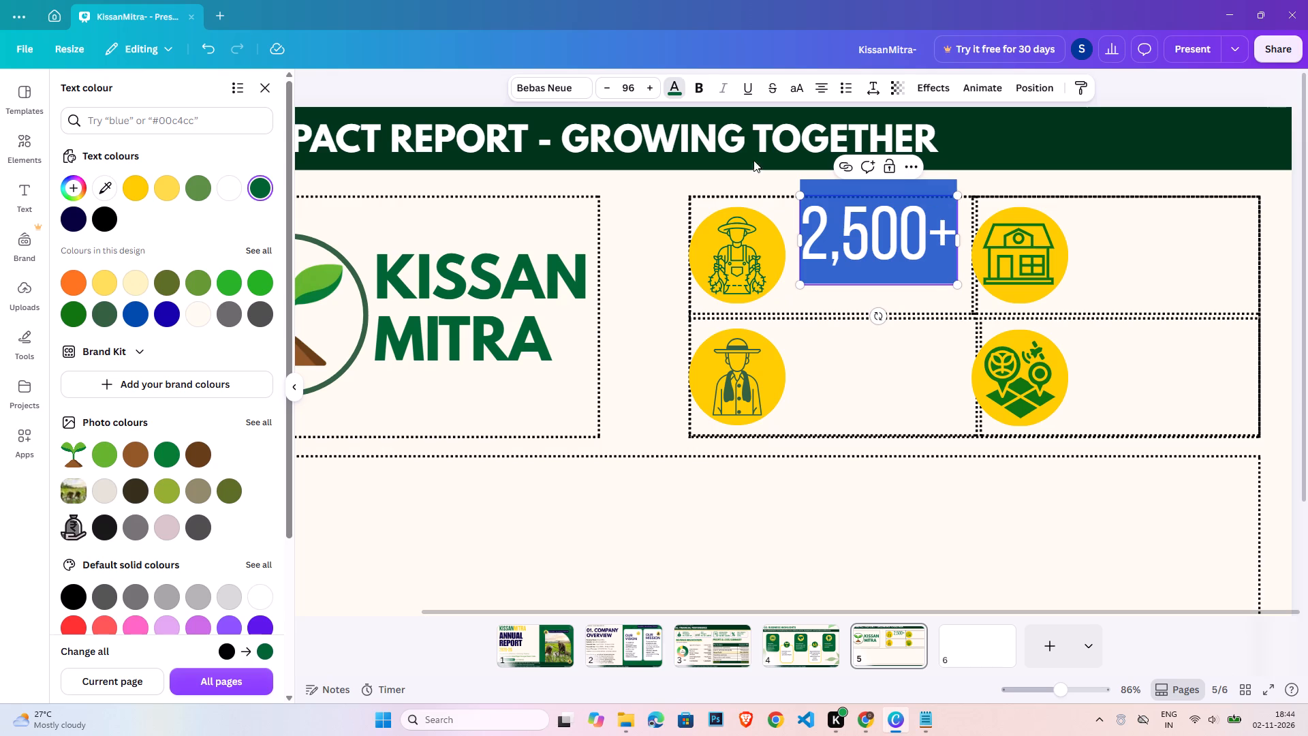
{"action": "left_click", "coordinate": [694, 93]}
{"action": "double_click", "coordinate": [1288, 317]}
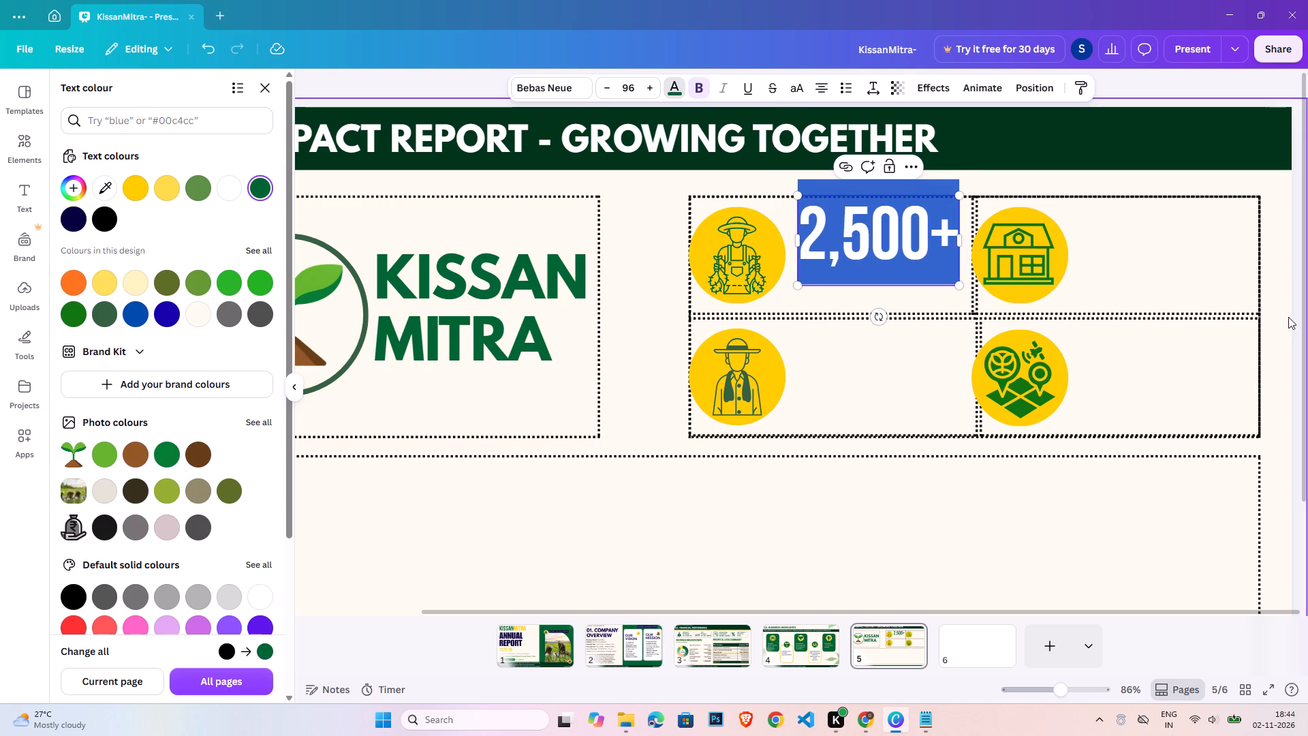
{"action": "left_click", "coordinate": [900, 245]}
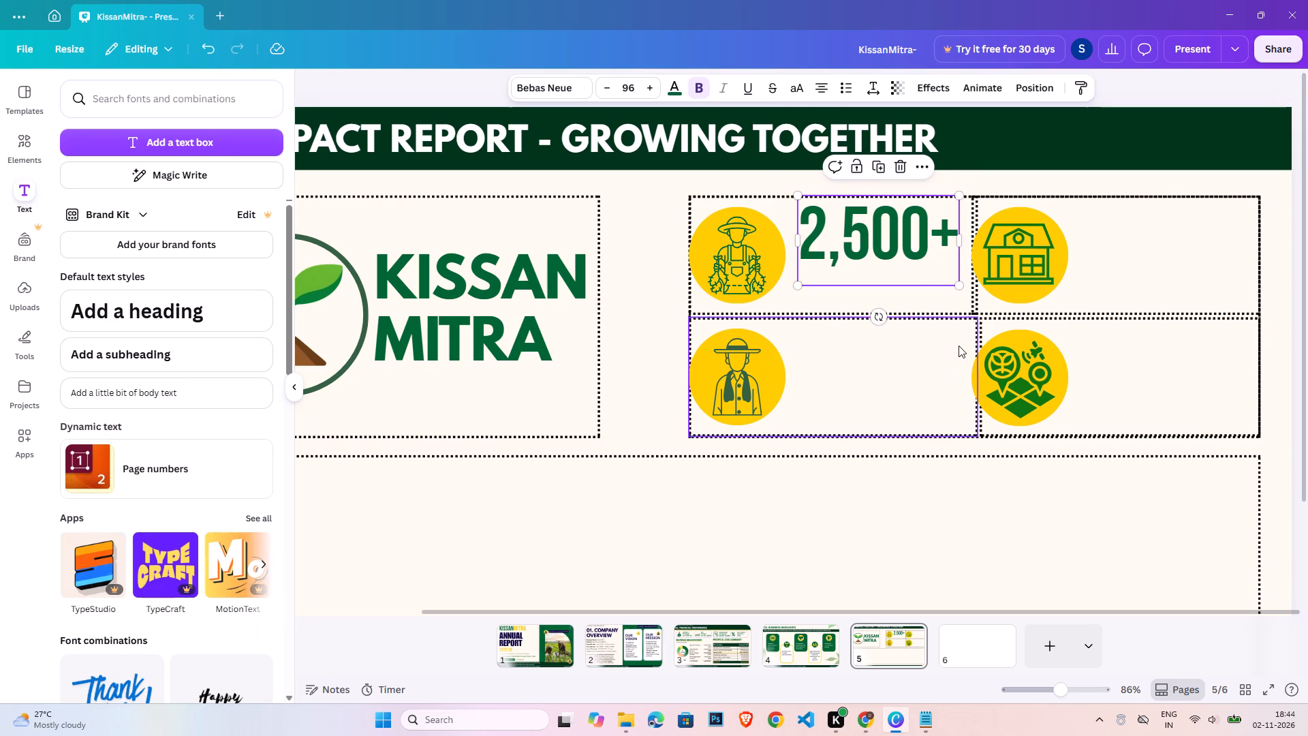
Duplicate the footer tagline text, place the copy over the icon cells and colour it green.
{"action": "scroll", "coordinate": [775, 469], "scroll_direction": "up", "scroll_amount": 3}
{"action": "scroll", "coordinate": [775, 469], "scroll_direction": "down", "scroll_amount": 4}
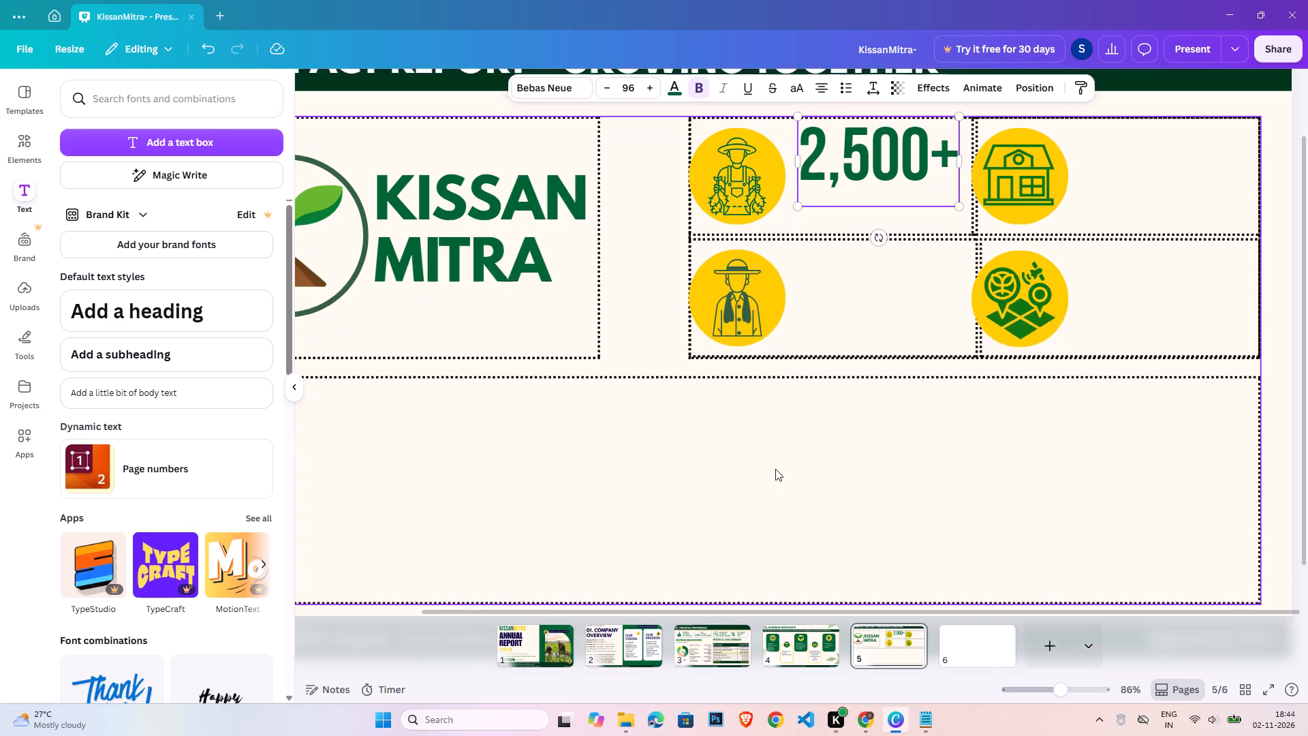
{"action": "scroll", "coordinate": [775, 478], "scroll_direction": "down", "scroll_amount": 3}
{"action": "left_click", "coordinate": [672, 594]}
{"action": "key", "text": "ctrl+c"}
{"action": "key", "text": "ctrl+v"}
{"action": "left_click_drag", "start_coordinate": [685, 590], "coordinate": [1060, 164]}
{"action": "double_click", "coordinate": [1050, 164]}
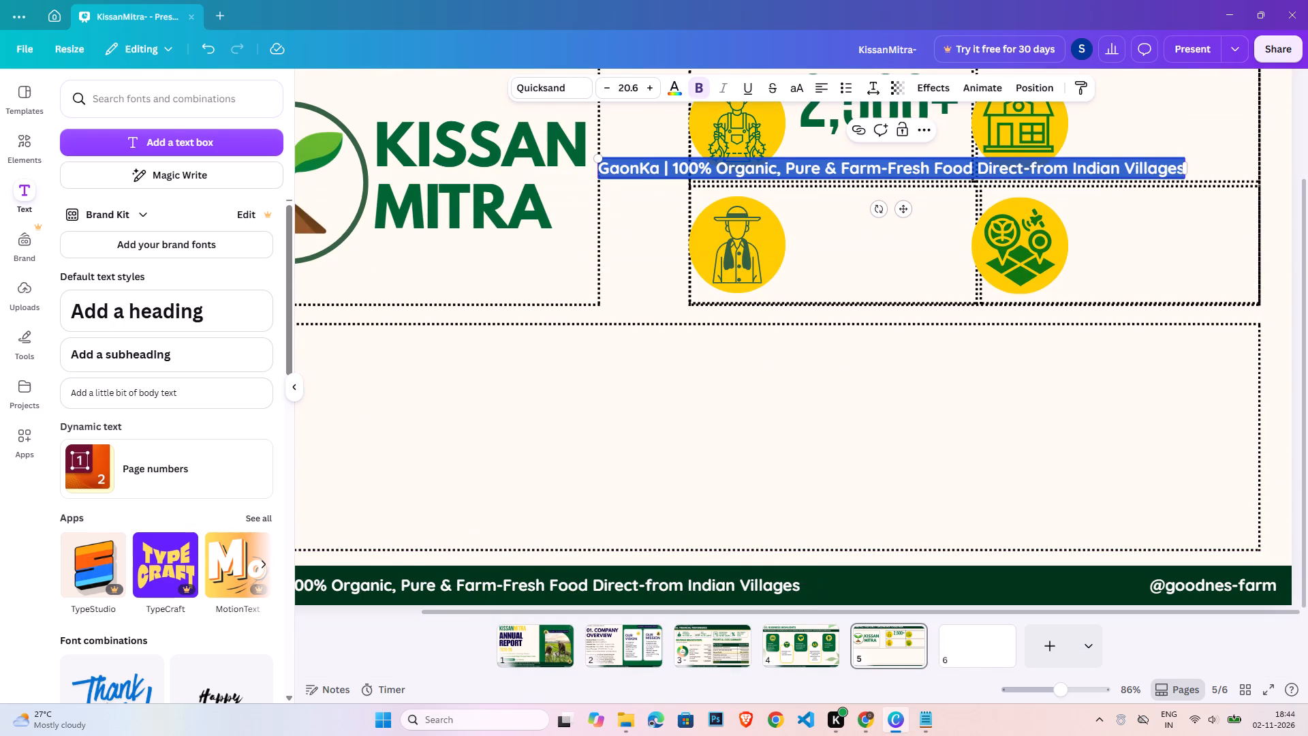
{"action": "left_click", "coordinate": [679, 89]}
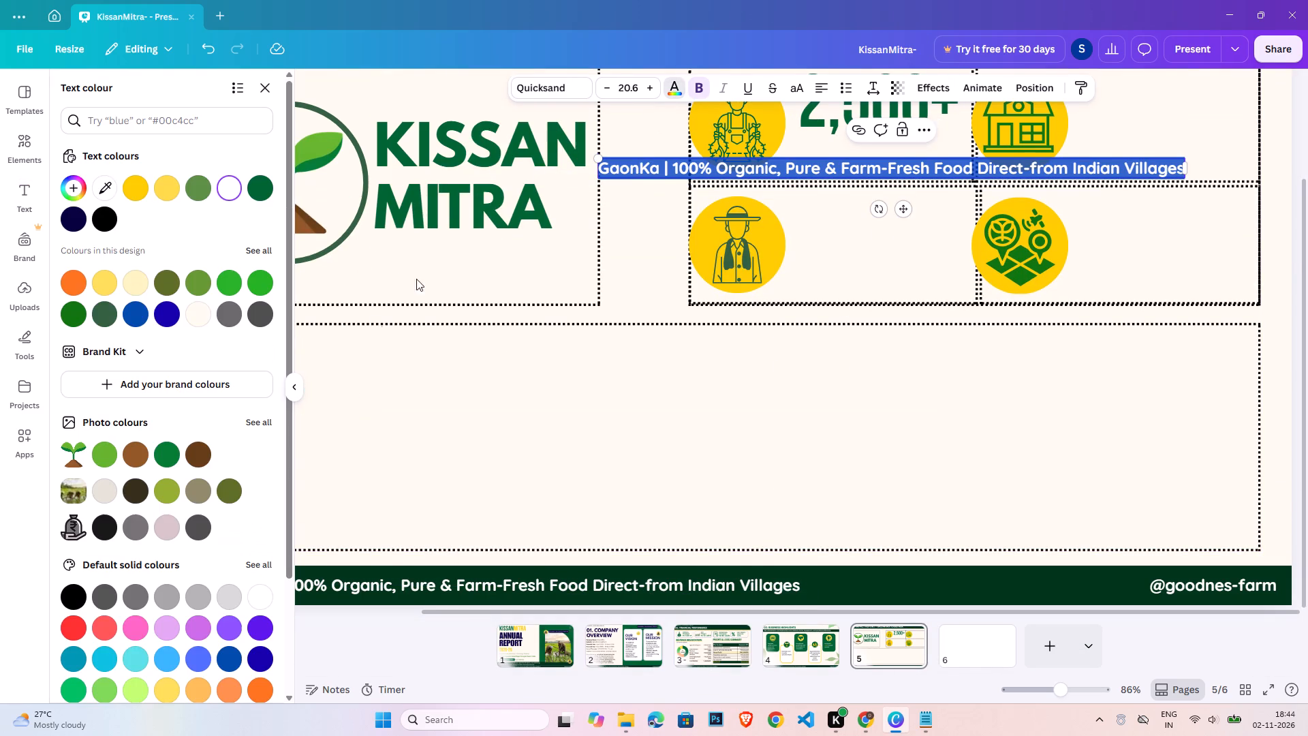
{"action": "left_click", "coordinate": [78, 313]}
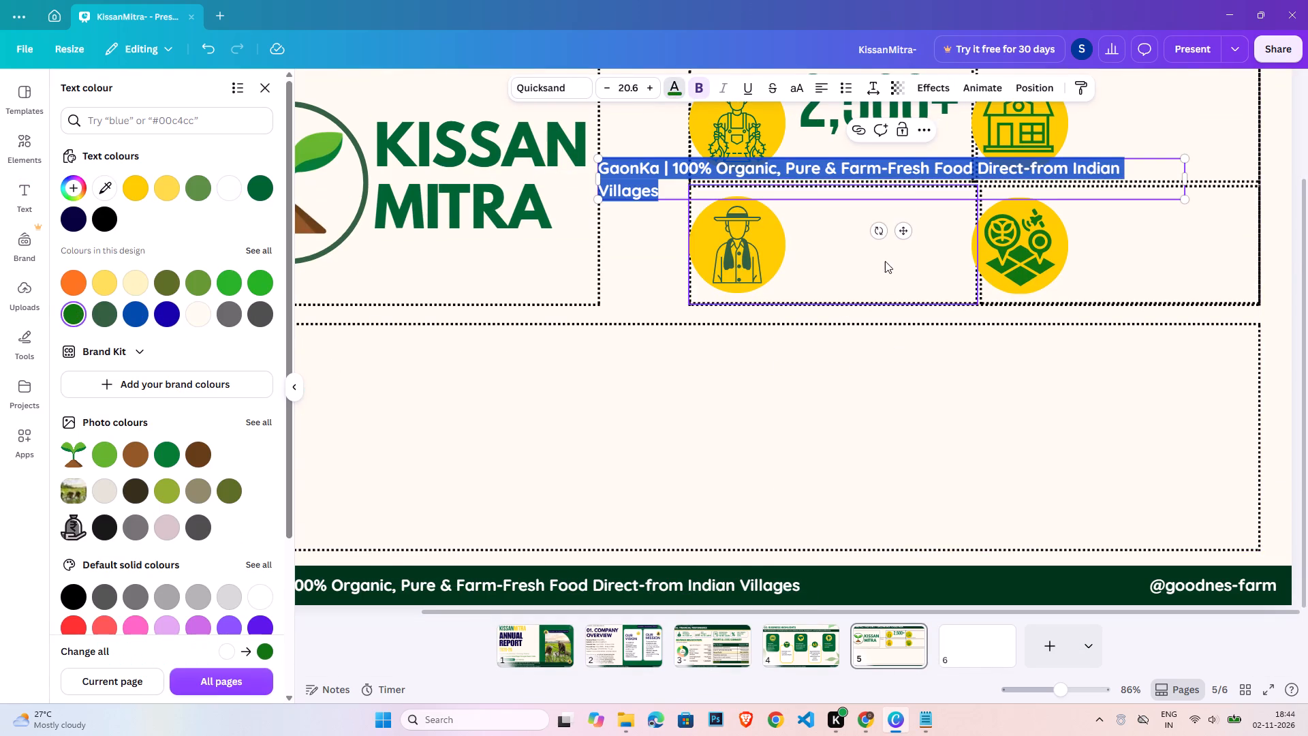
Replace the copied tagline's text with "Farmers Reached".
{"action": "triple_click", "coordinate": [869, 170]}
{"action": "scroll", "coordinate": [892, 433], "scroll_direction": "up", "scroll_amount": 3}
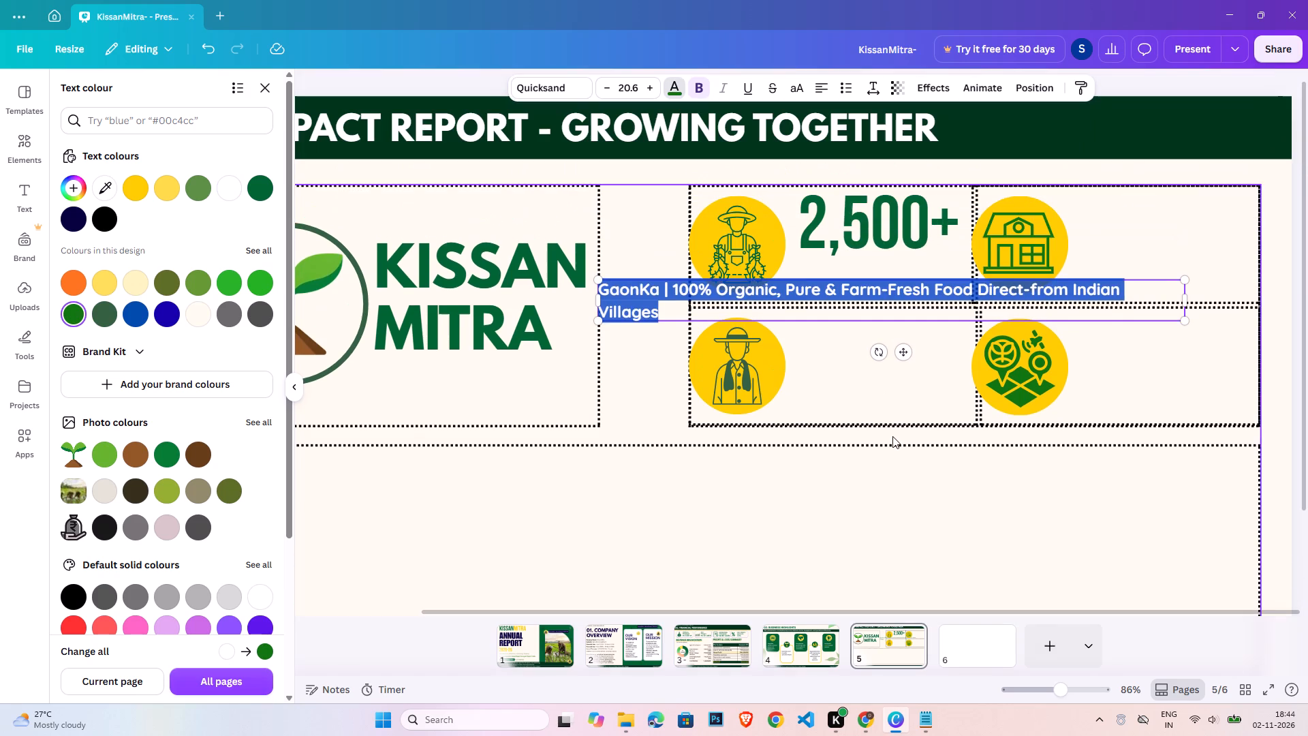
{"action": "key", "text": "shift+f"}
{"action": "type", "text": "ar"}
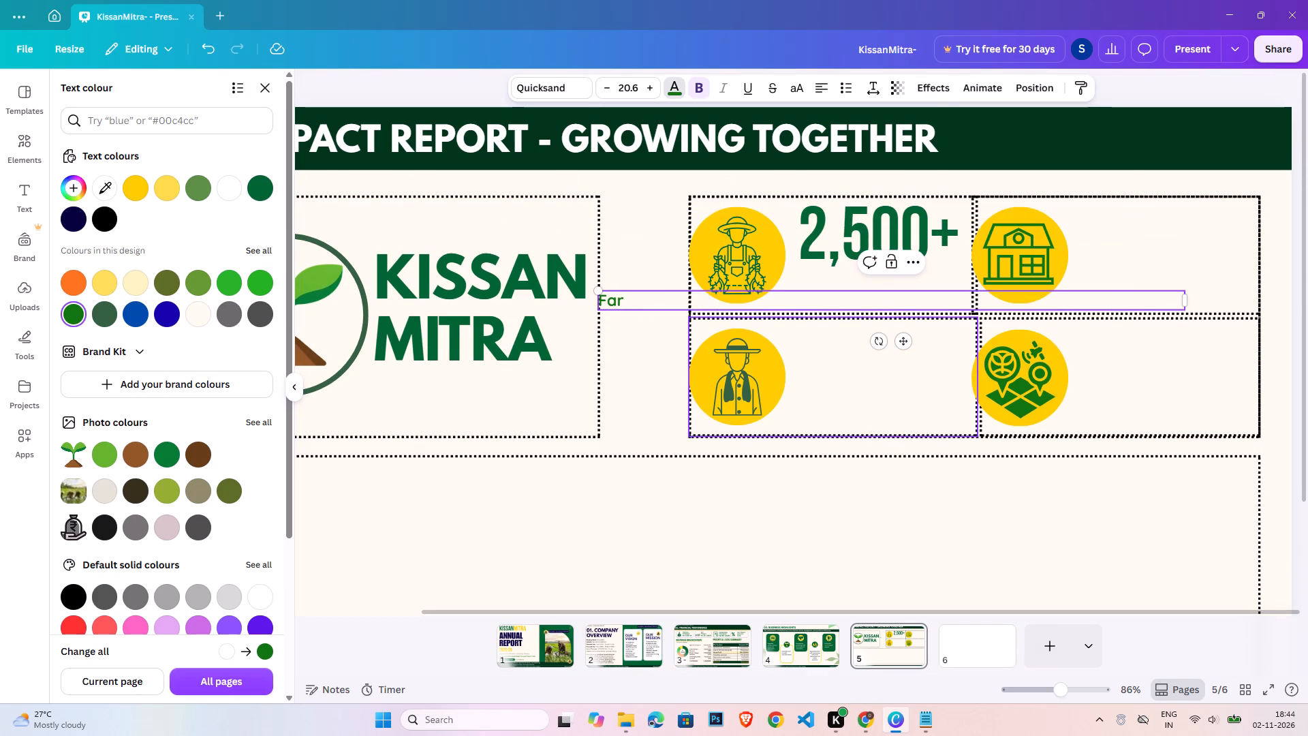
{"action": "type", "text": "mers Reached"}
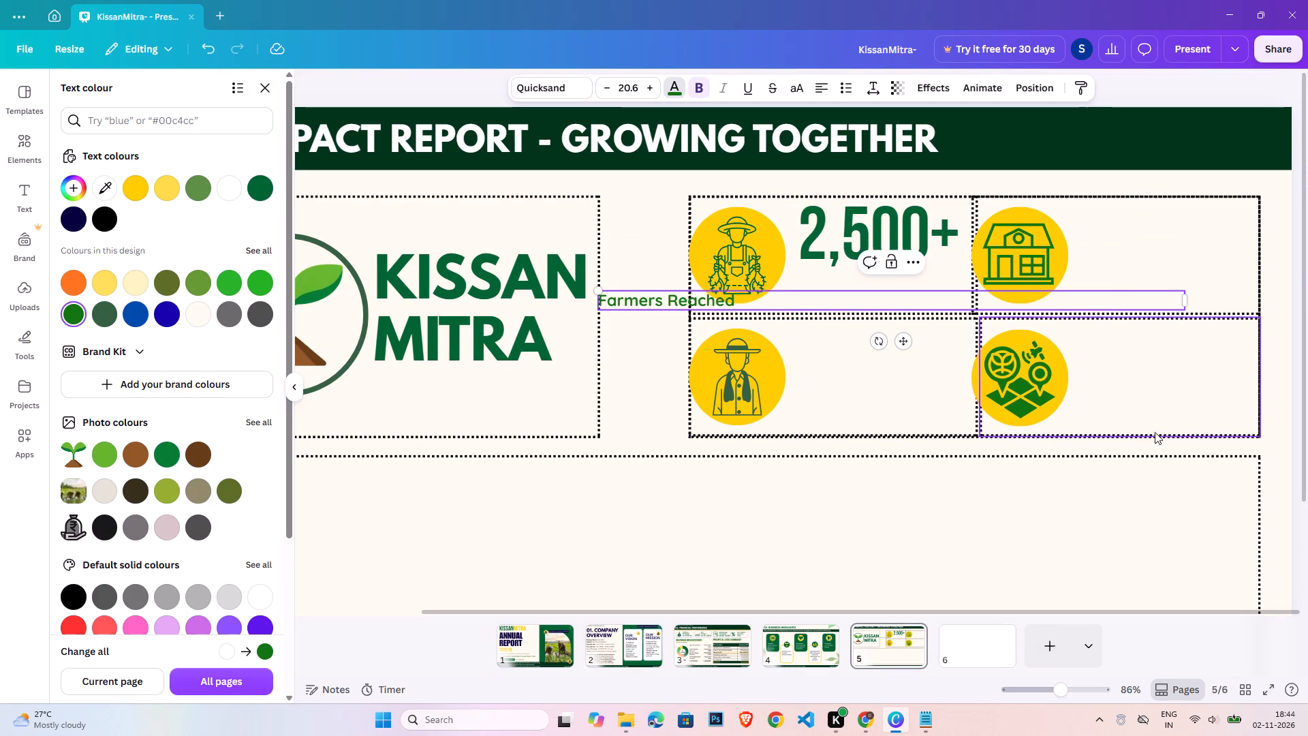
Narrow the "Farmers Reached" text box to fit its words and place it beneath the "2,500+" heading.
{"action": "left_click_drag", "start_coordinate": [1189, 301], "coordinate": [753, 319]}
{"action": "left_click_drag", "start_coordinate": [688, 342], "coordinate": [903, 330]}
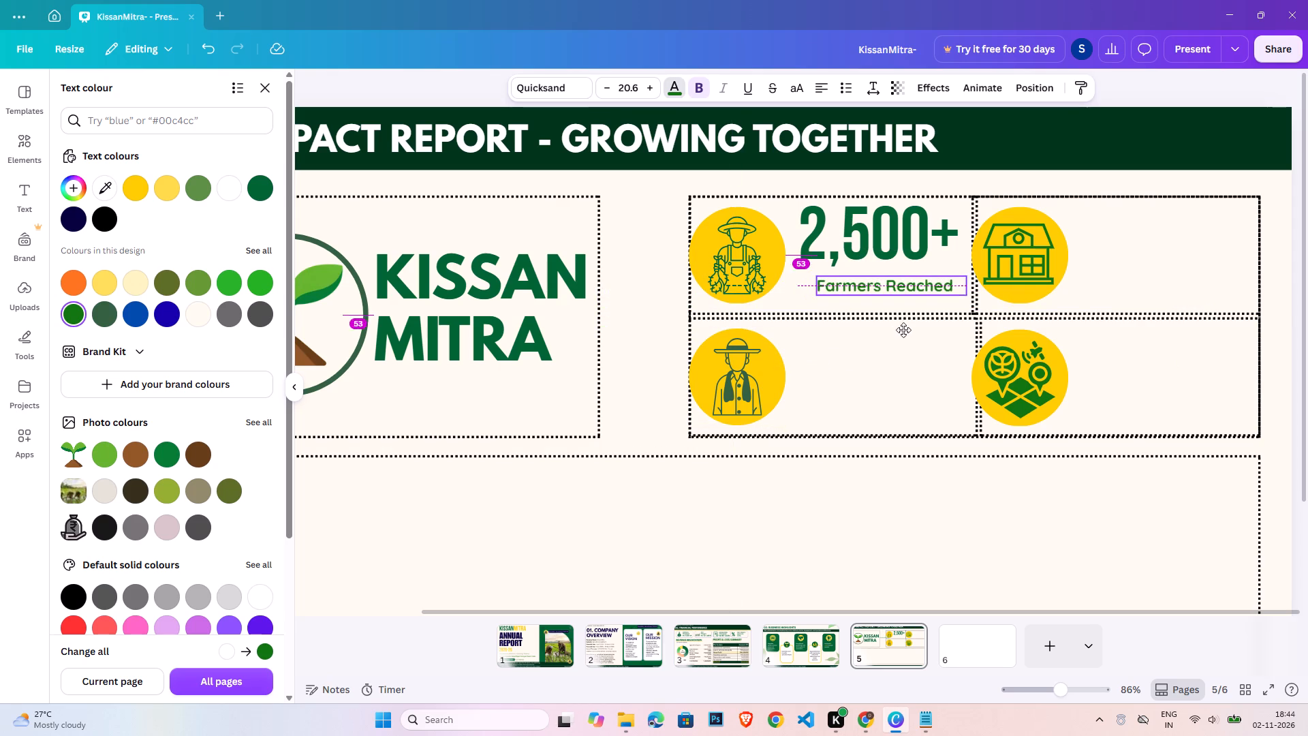
{"action": "left_click_drag", "start_coordinate": [903, 330], "coordinate": [887, 325]}
{"action": "left_click", "coordinate": [1277, 429]}
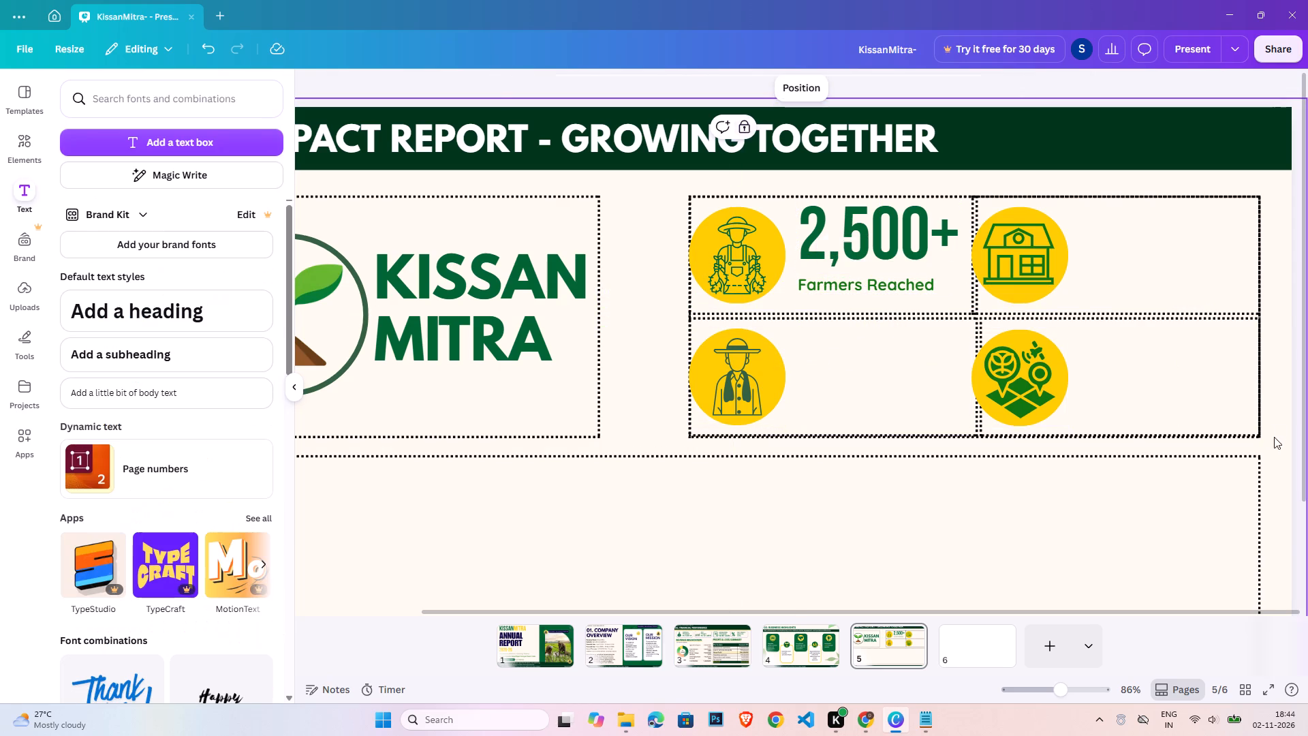
Align the "2,500+" heading vertically to the middle of its dotted cell.
{"action": "left_click", "coordinate": [792, 306]}
{"action": "left_click", "coordinate": [855, 243], "text": "shift"}
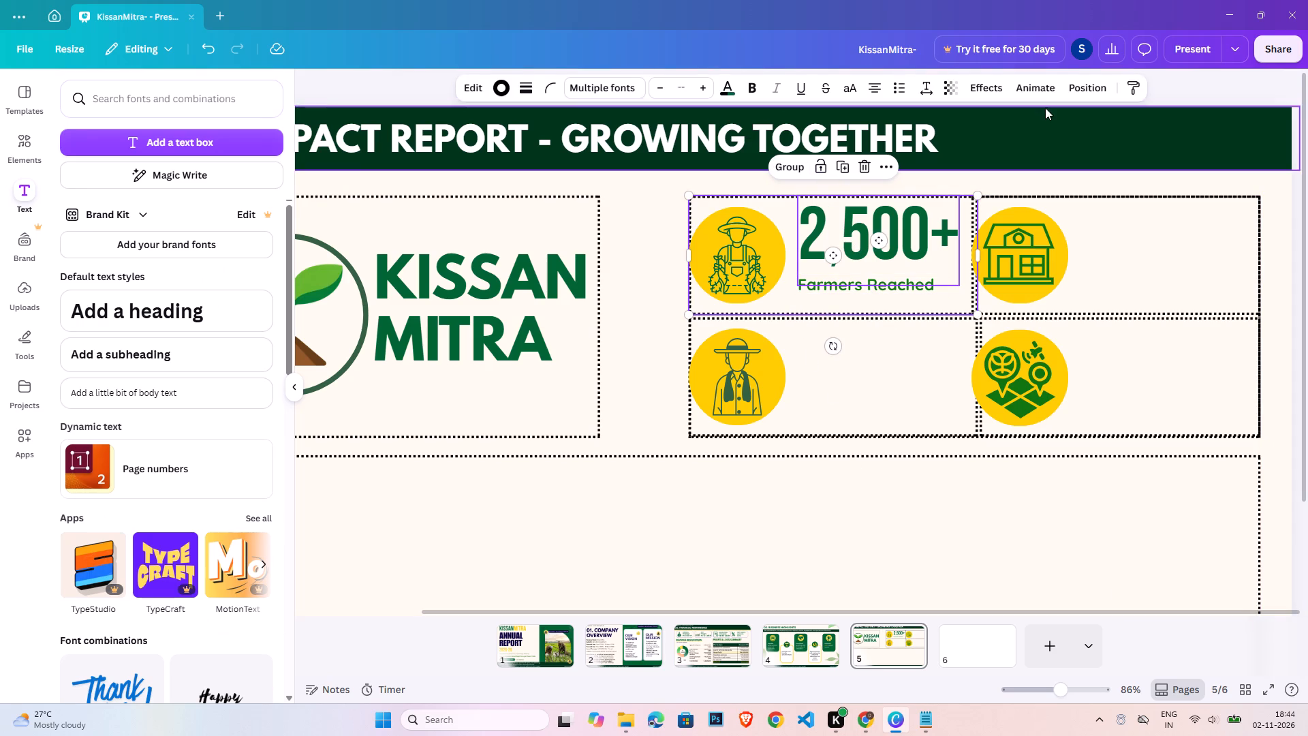
{"action": "left_click", "coordinate": [1074, 92]}
{"action": "left_click", "coordinate": [237, 296]}
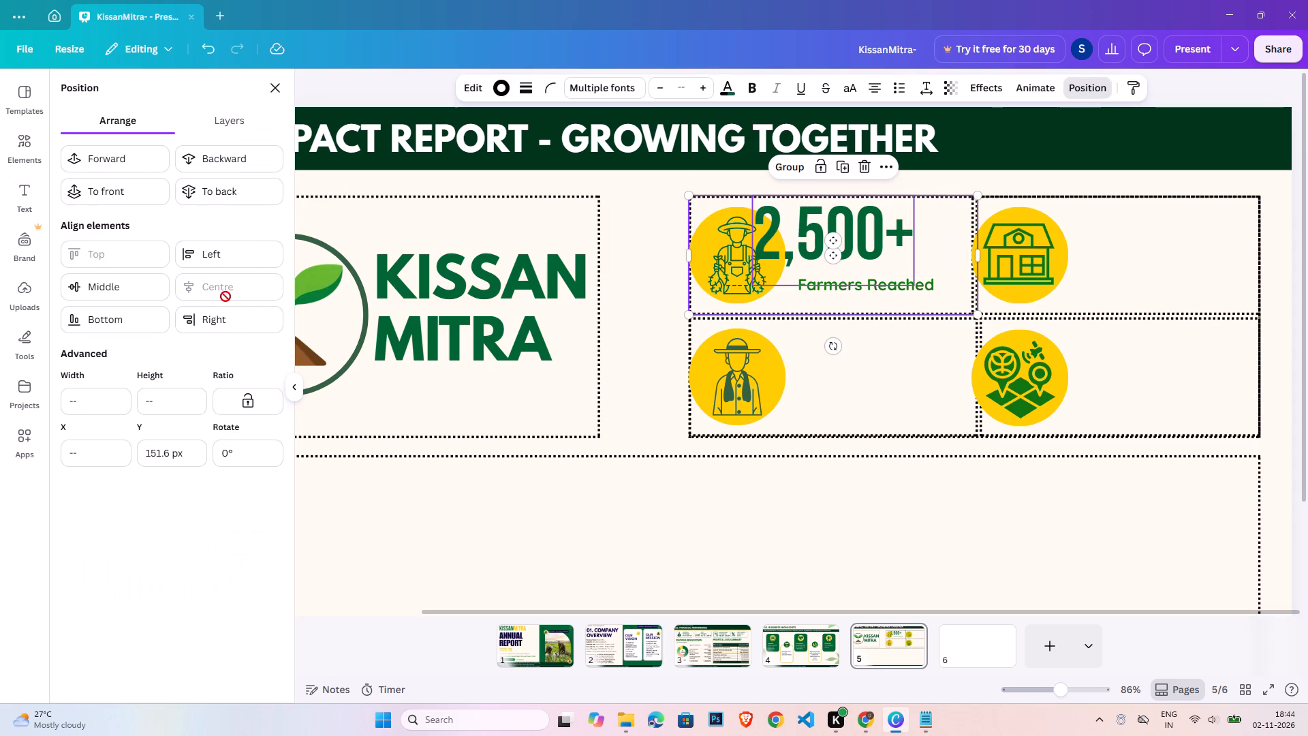
{"action": "key", "text": "ctrl+z"}
{"action": "left_click", "coordinate": [128, 293]}
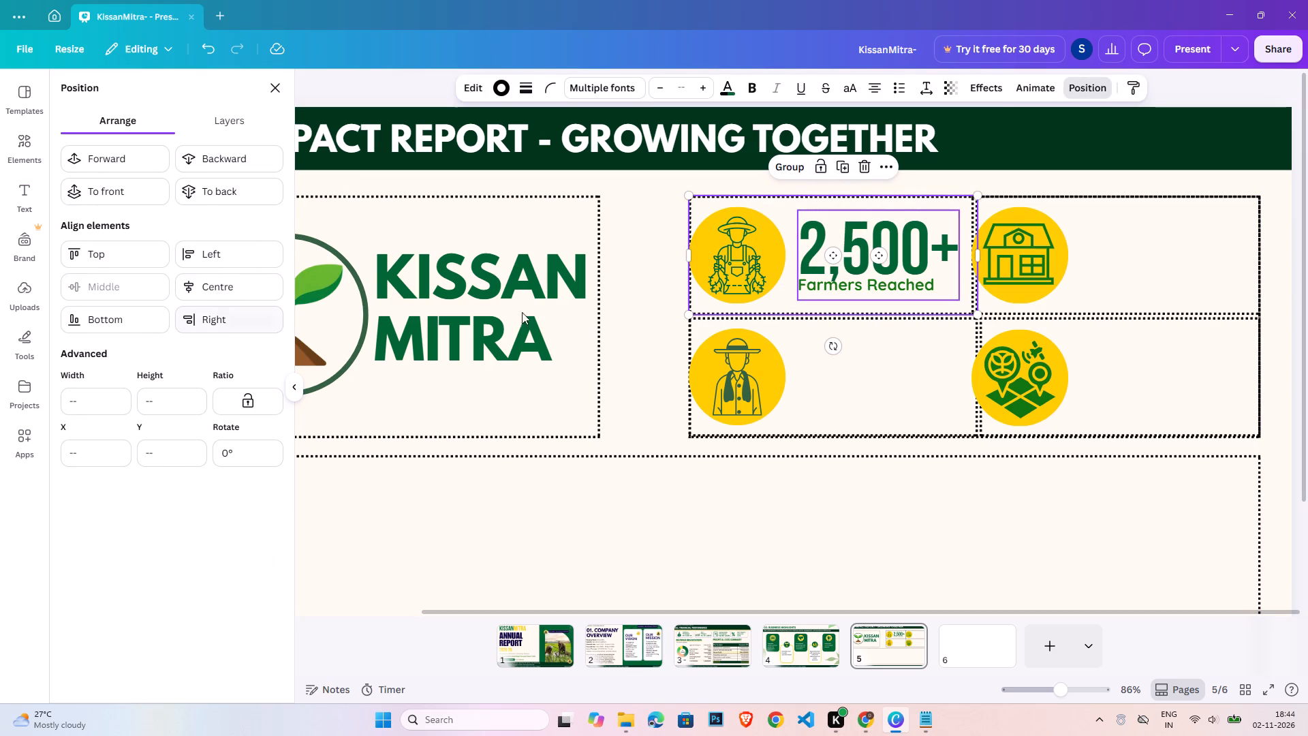
{"action": "left_click", "coordinate": [1296, 354]}
{"action": "left_click", "coordinate": [1286, 361]}
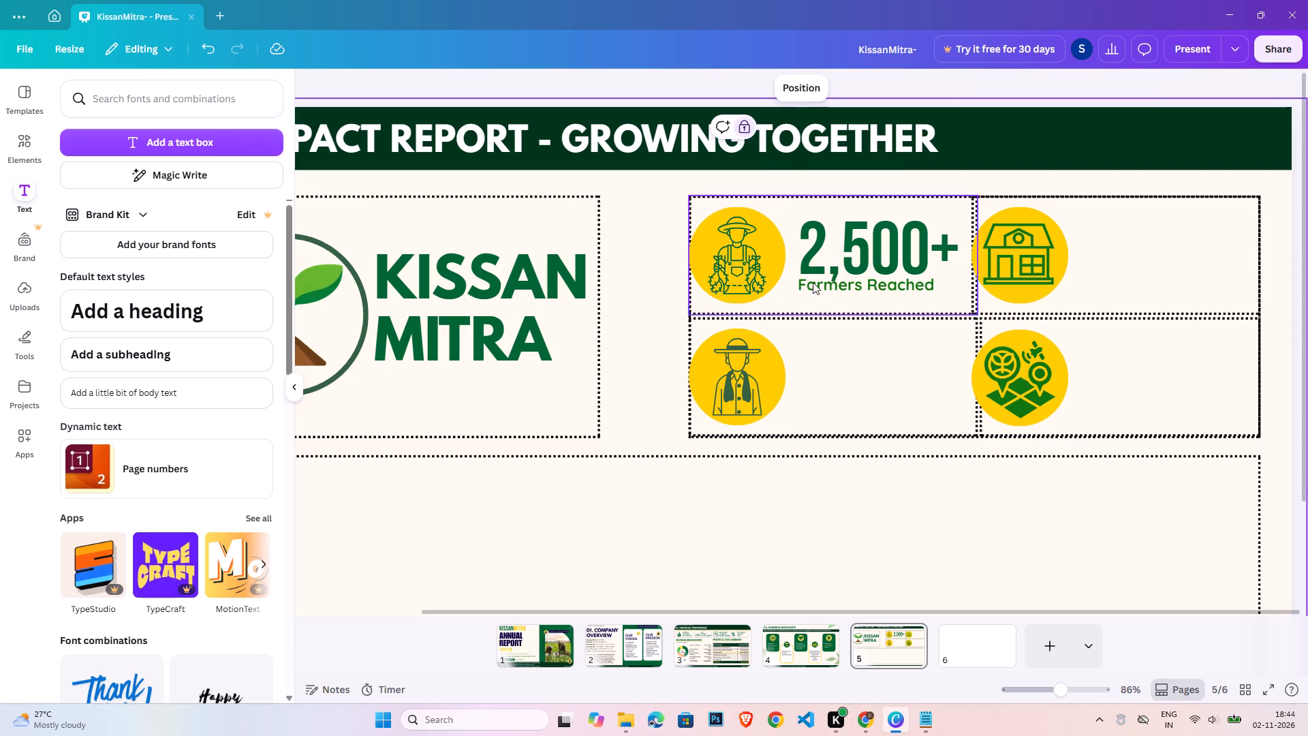
Nudge the "Farmers Reached" caption down slightly so it sits just clear of the "2,500+" figure.
{"action": "left_click", "coordinate": [838, 279]}
{"action": "key", "text": "Down"}
{"action": "key", "text": "Down"}
{"action": "key", "text": "Down"}
{"action": "key", "text": "Down"}
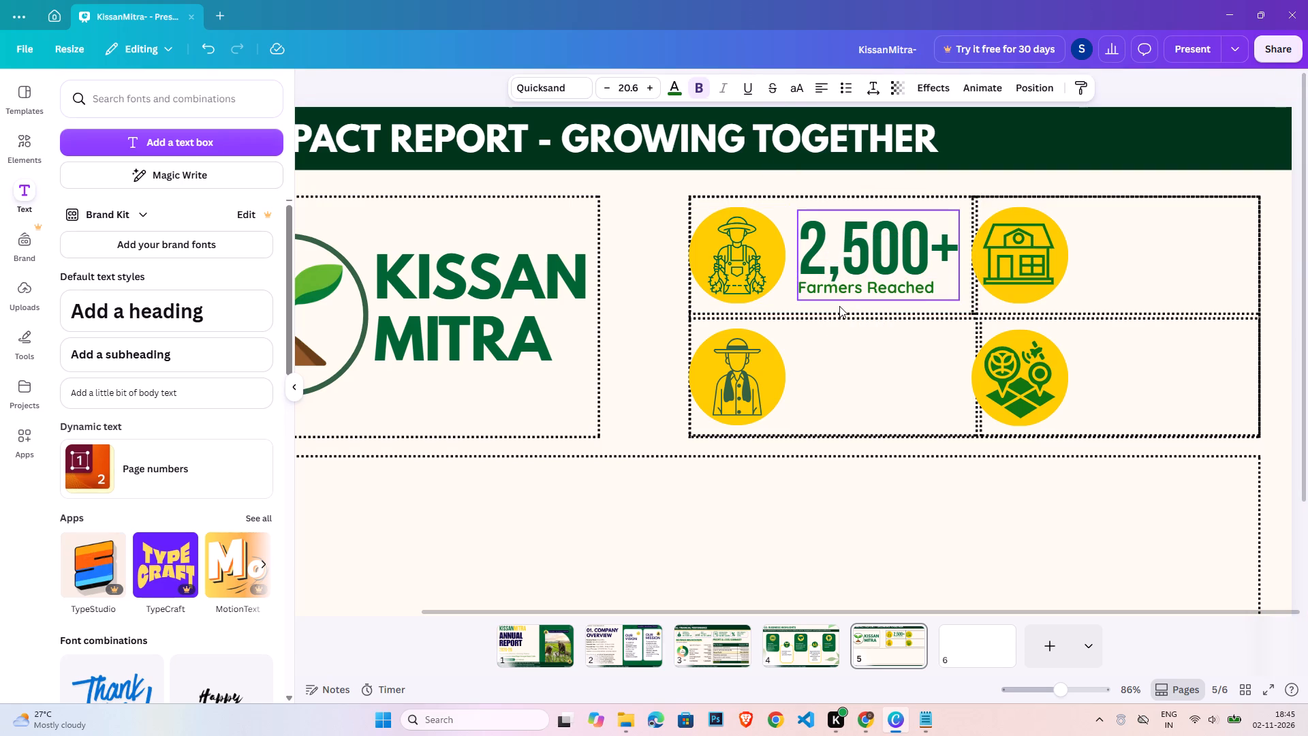
{"action": "key", "text": "Down"}
{"action": "key", "text": "Down"}
{"action": "key", "text": "Down"}
{"action": "key", "text": "Down"}
{"action": "key", "text": "Down"}
{"action": "key", "text": "Down"}
{"action": "key", "text": "Down"}
{"action": "key", "text": "Up"}
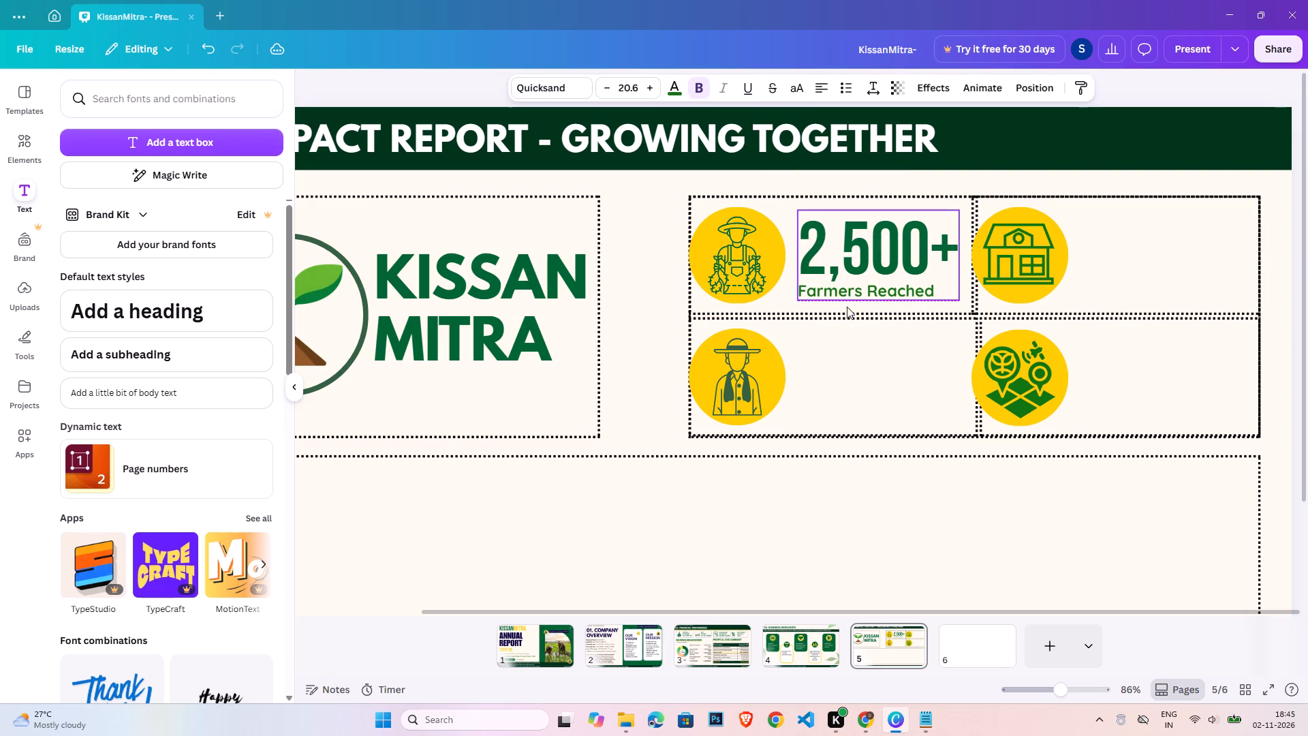
{"action": "left_click", "coordinate": [1279, 373]}
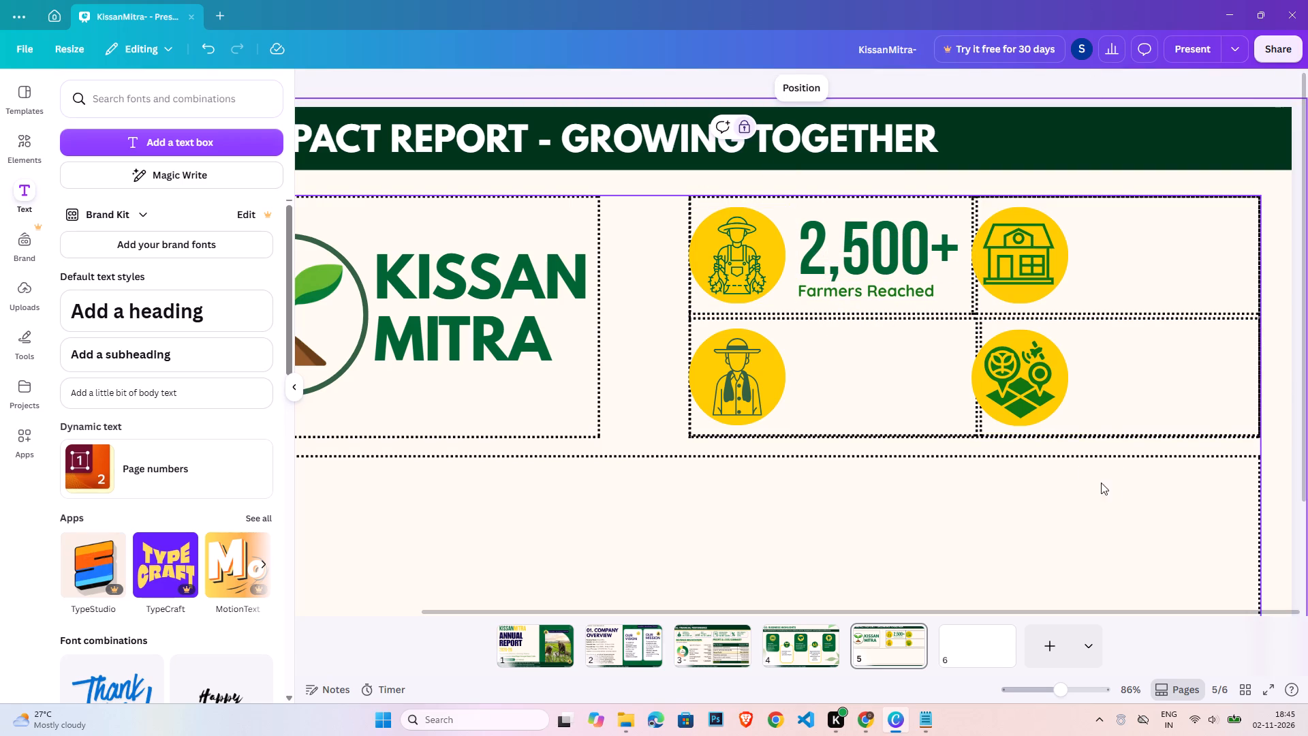
Group "2,500+" with its "Farmers Reached" caption and place a copy of the group beside the house icon.
{"action": "left_click", "coordinate": [899, 249]}
{"action": "left_click", "coordinate": [897, 298], "text": "shift"}
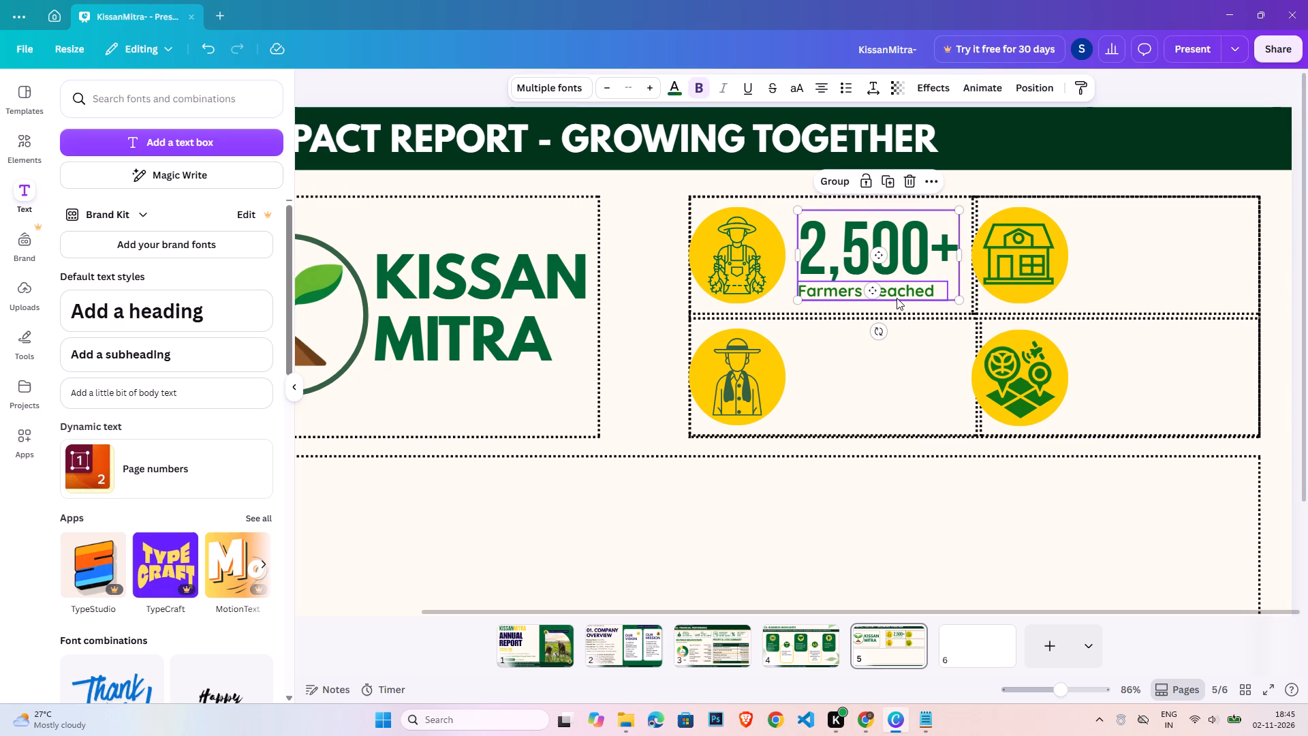
{"action": "left_click", "coordinate": [835, 187]}
{"action": "key", "text": "ctrl+c"}
{"action": "key", "text": "ctrl+v"}
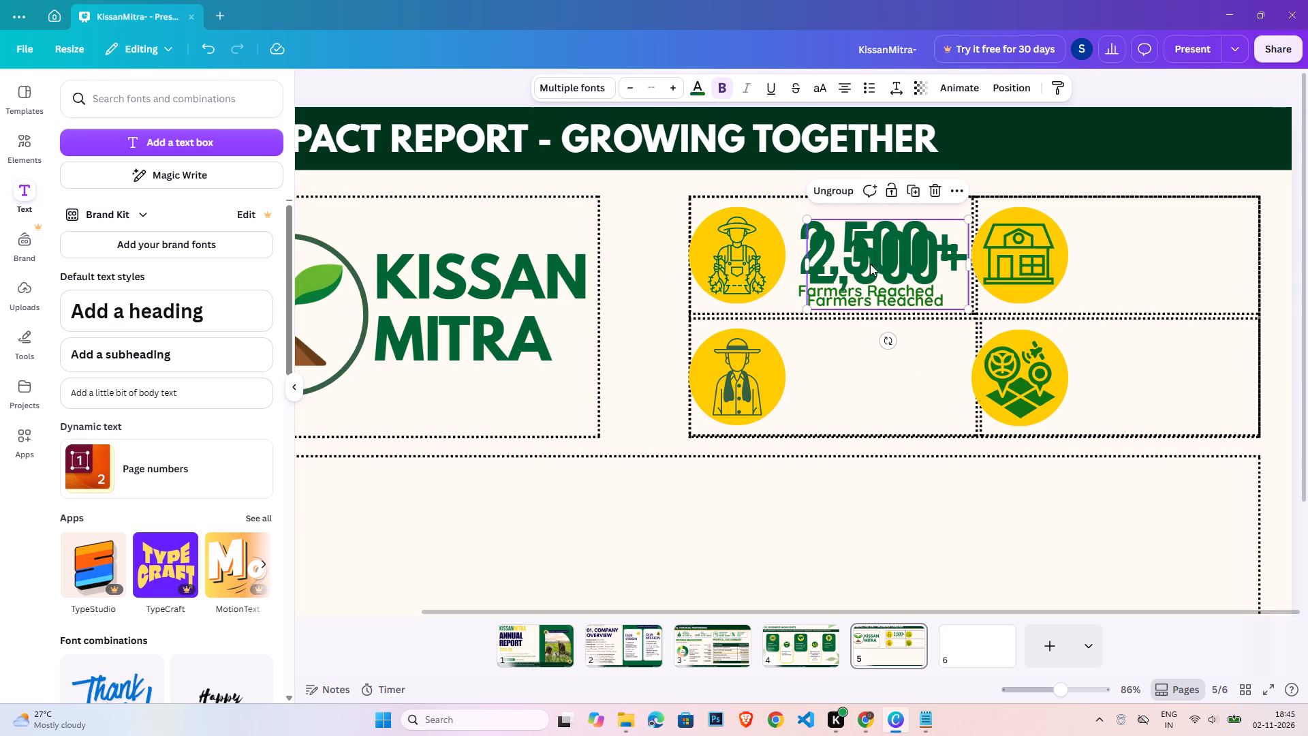
{"action": "left_click_drag", "start_coordinate": [879, 269], "coordinate": [1136, 254]}
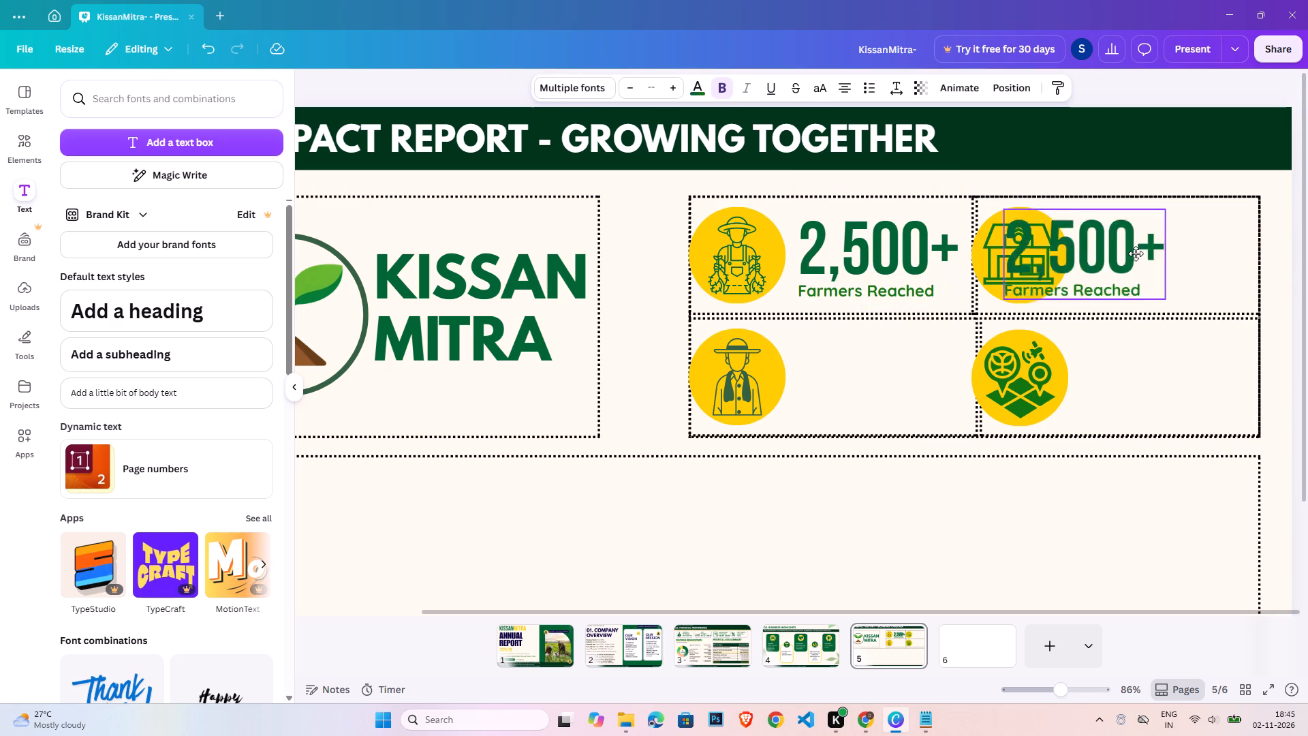
{"action": "left_click_drag", "start_coordinate": [1136, 254], "coordinate": [1161, 256]}
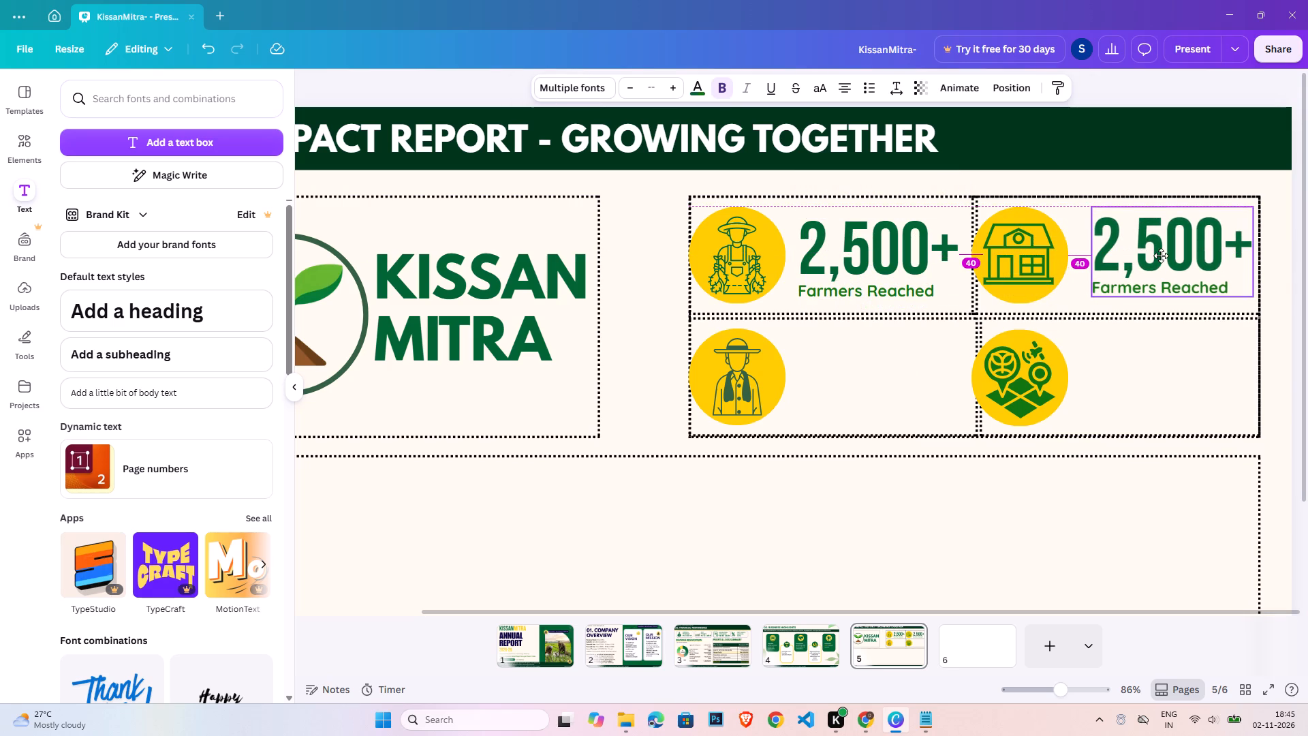
{"action": "left_click_drag", "start_coordinate": [1161, 256], "coordinate": [1157, 257]}
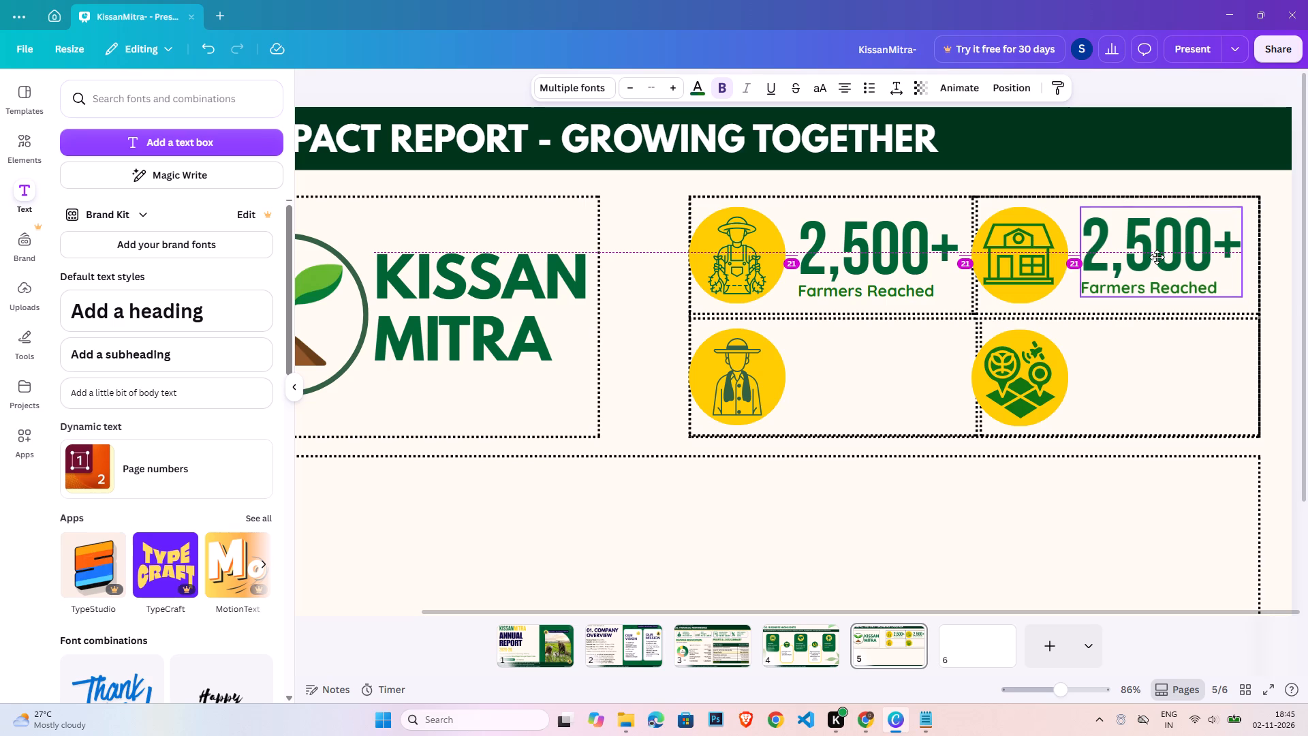
{"action": "left_click_drag", "start_coordinate": [1157, 257], "coordinate": [1158, 257]}
Align the copied text group vertically to the middle of the house icon's cell.
{"action": "left_click", "coordinate": [1074, 269]}
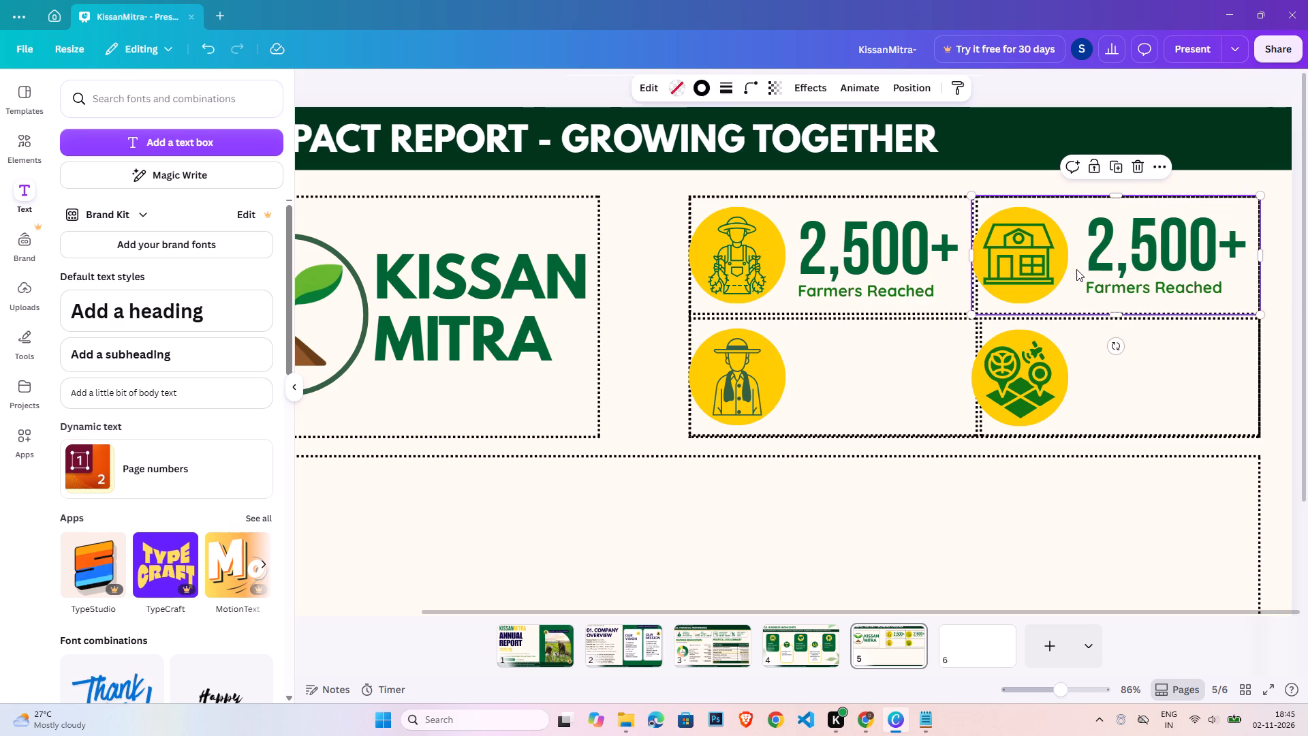
{"action": "left_click", "coordinate": [1117, 260], "text": "shift"}
{"action": "left_click", "coordinate": [1055, 92]}
{"action": "left_click", "coordinate": [161, 292]}
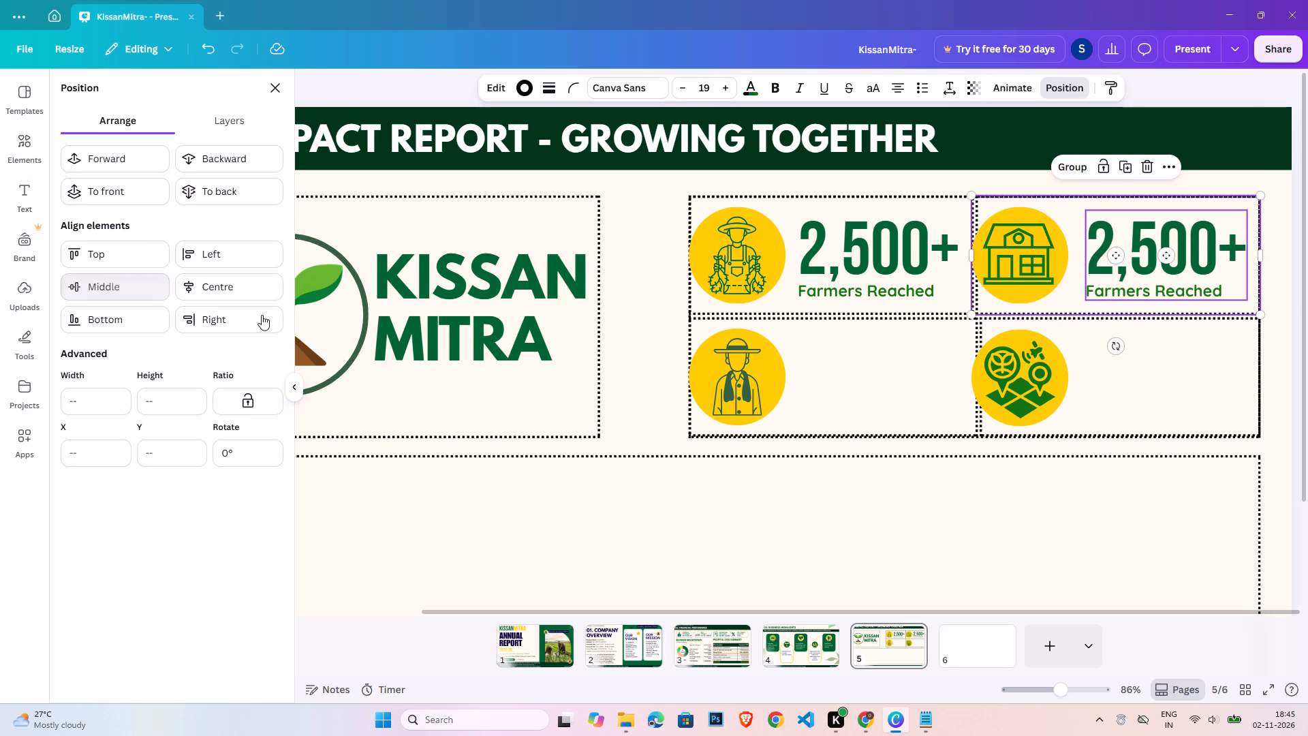
Change the heading beside the house icon to "35" and left-align it.
{"action": "double_click", "coordinate": [1181, 245]}
{"action": "left_click", "coordinate": [1288, 322]}
{"action": "triple_click", "coordinate": [1185, 240]}
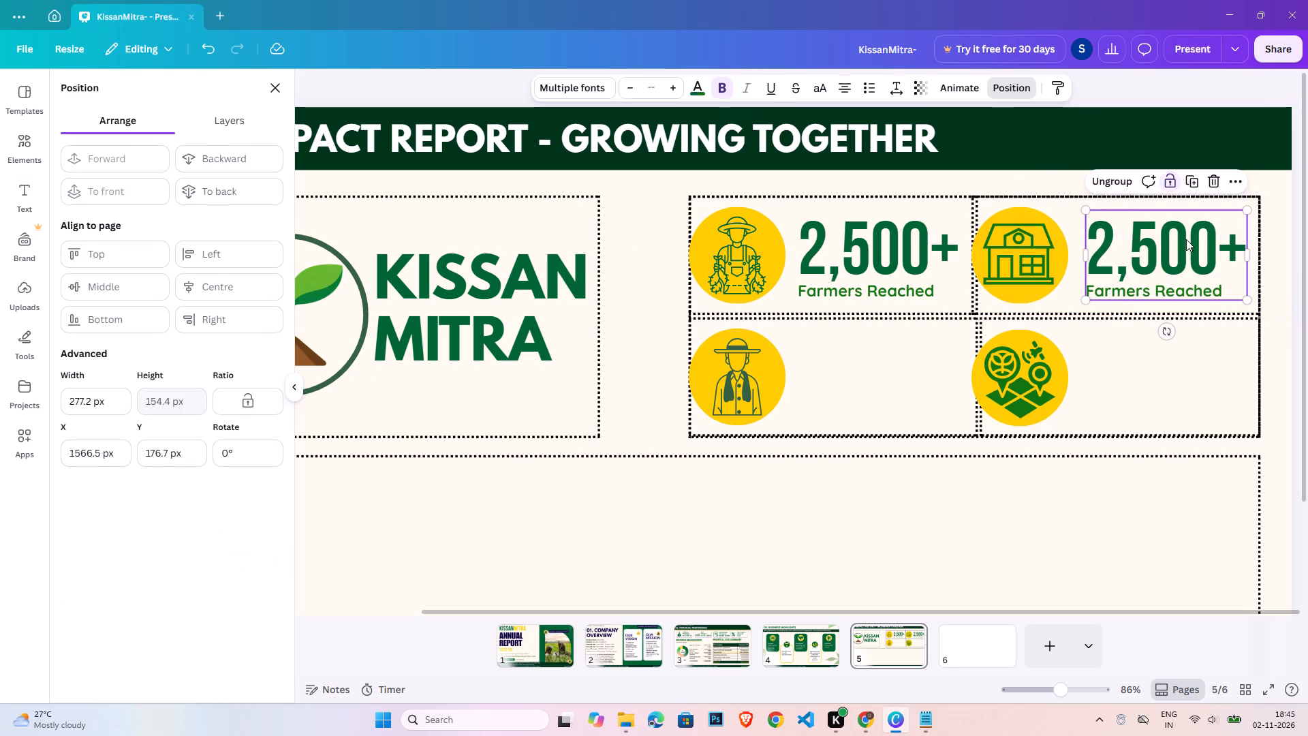
{"action": "type", "text": "35"}
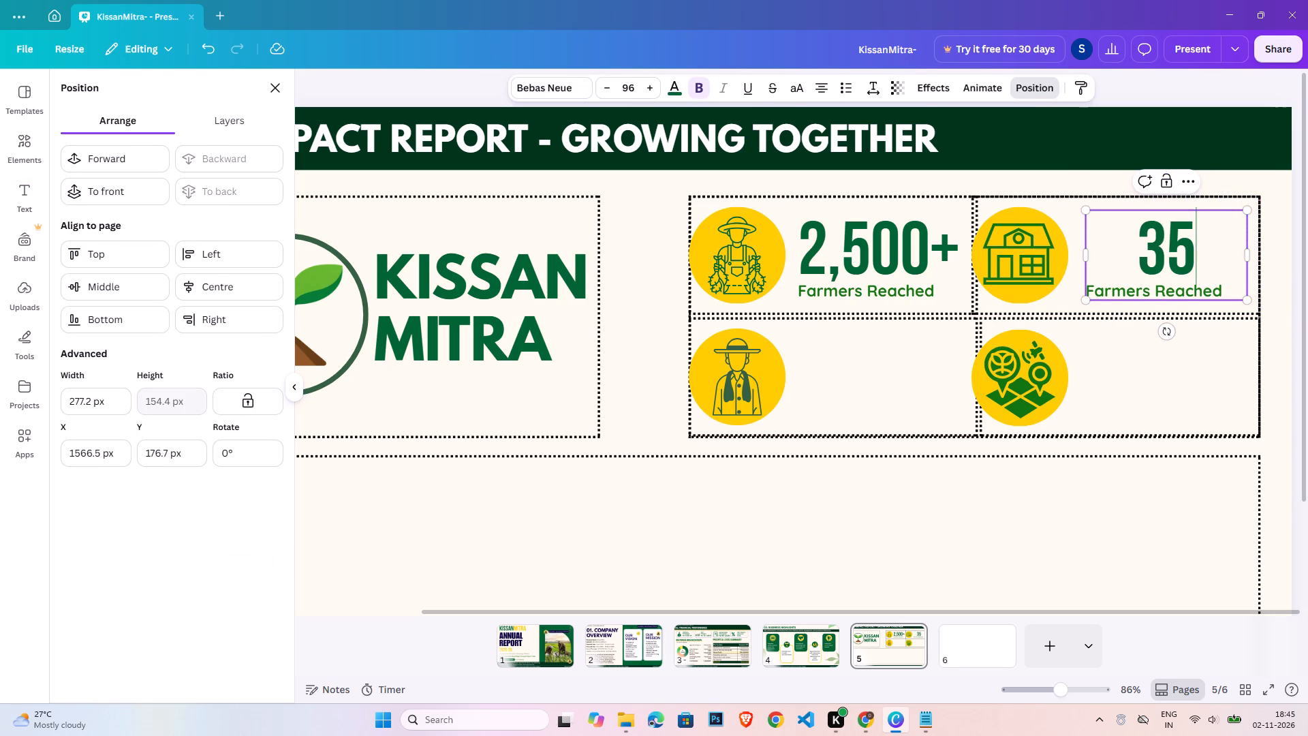
{"action": "triple_click", "coordinate": [1132, 260]}
{"action": "left_click", "coordinate": [850, 84]}
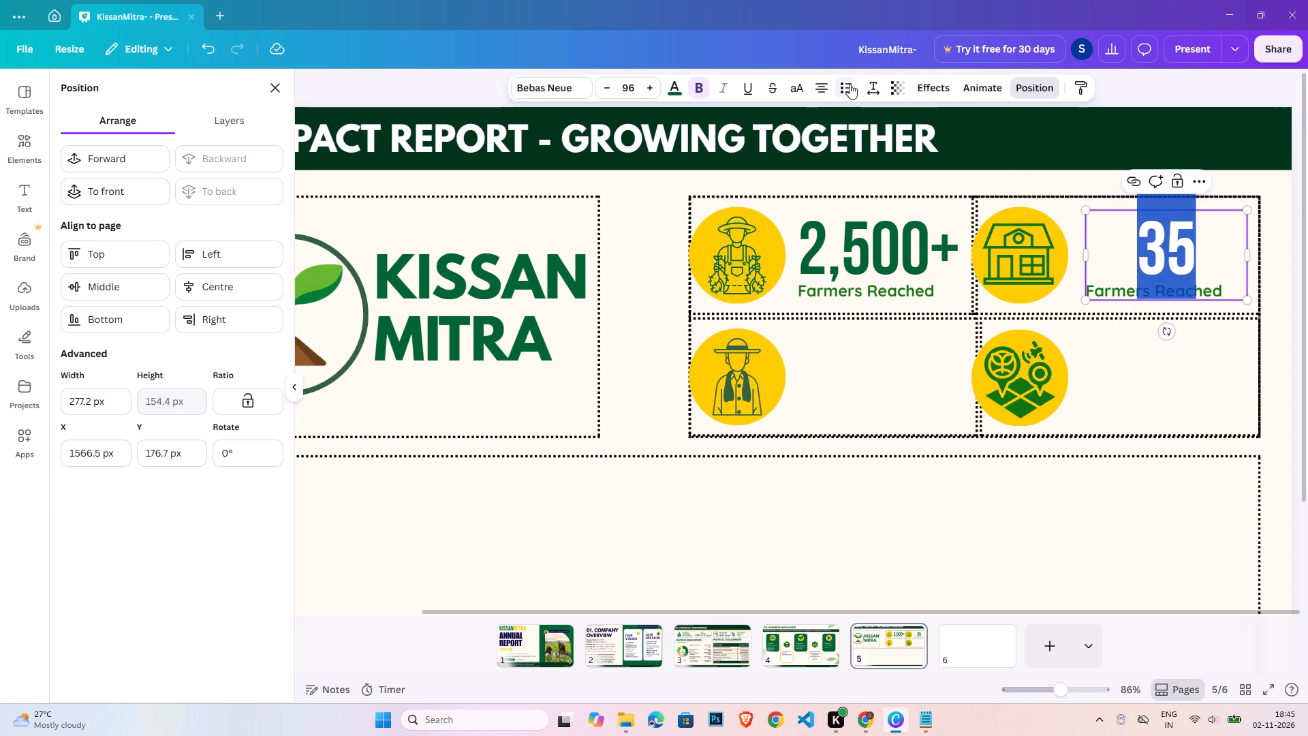
{"action": "key", "text": "ctrl+z"}
{"action": "key", "text": "ctrl+z"}
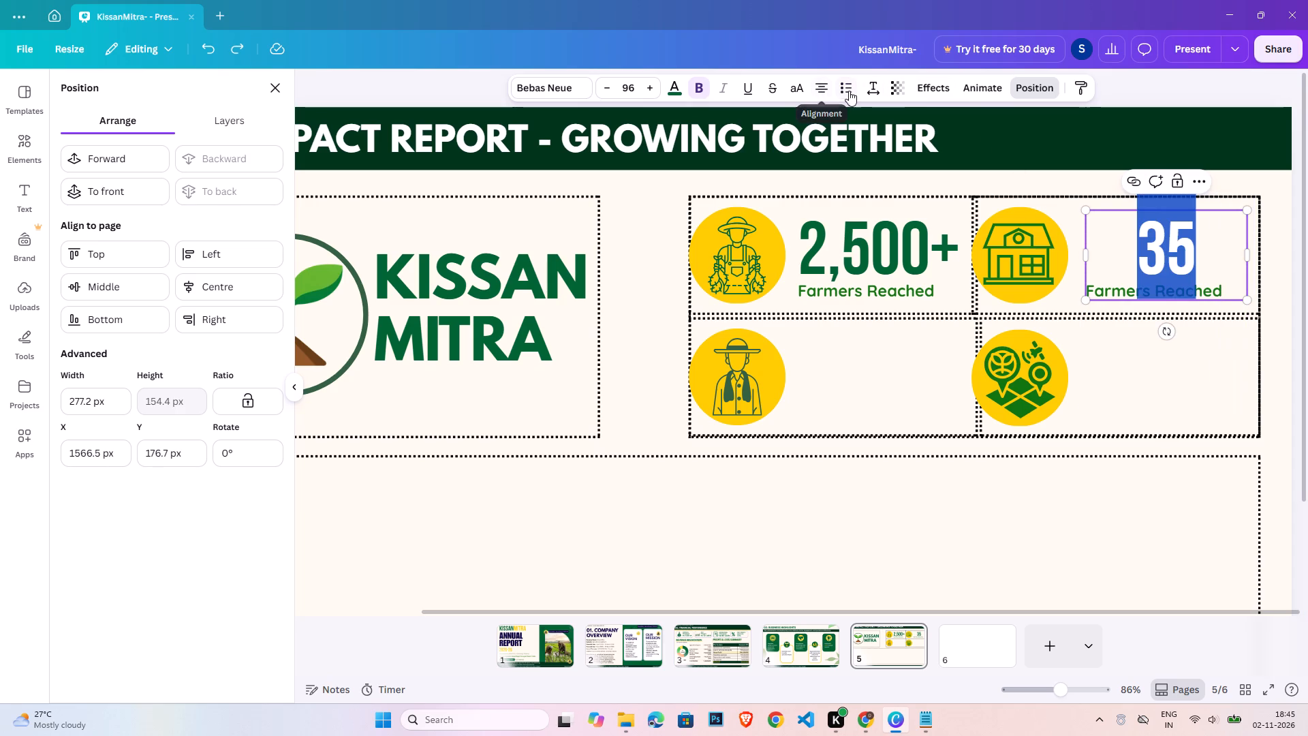
{"action": "left_click", "coordinate": [824, 89]}
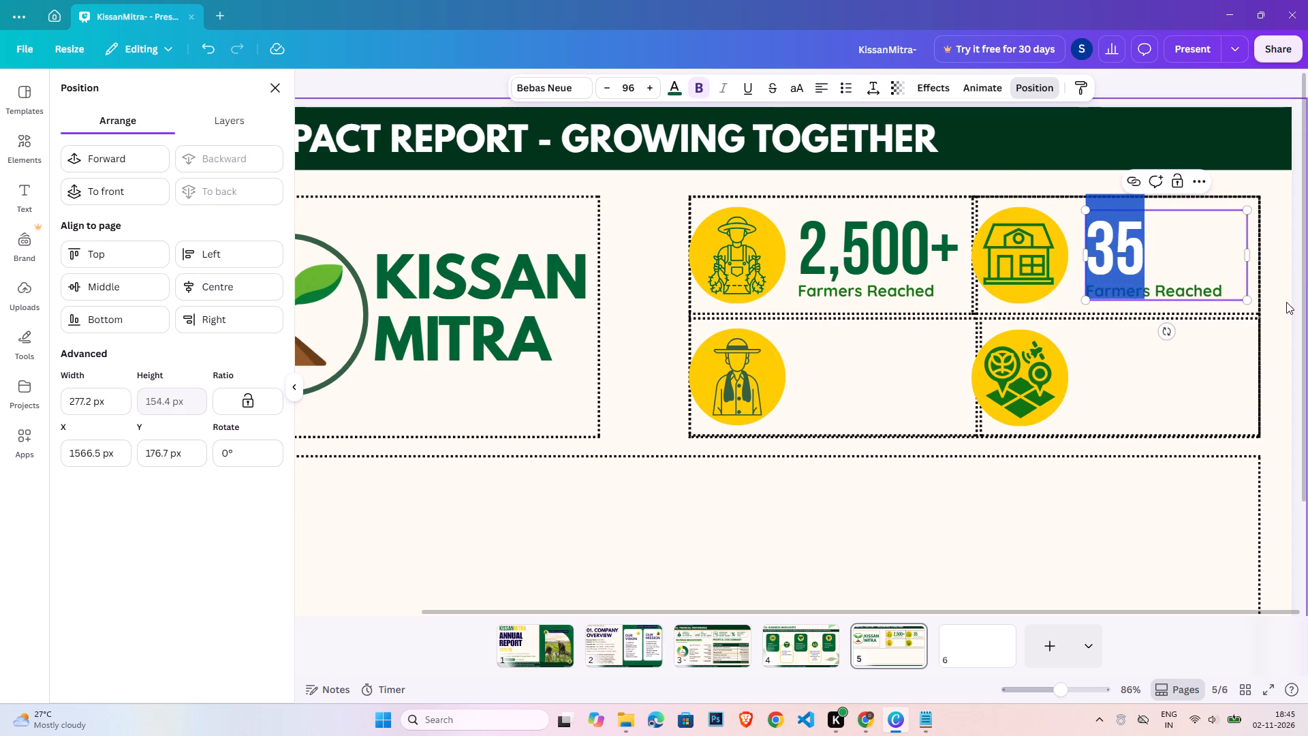
{"action": "double_click", "coordinate": [1286, 302]}
Change the caption beneath "35" to "Villages Served".
{"action": "triple_click", "coordinate": [1133, 291]}
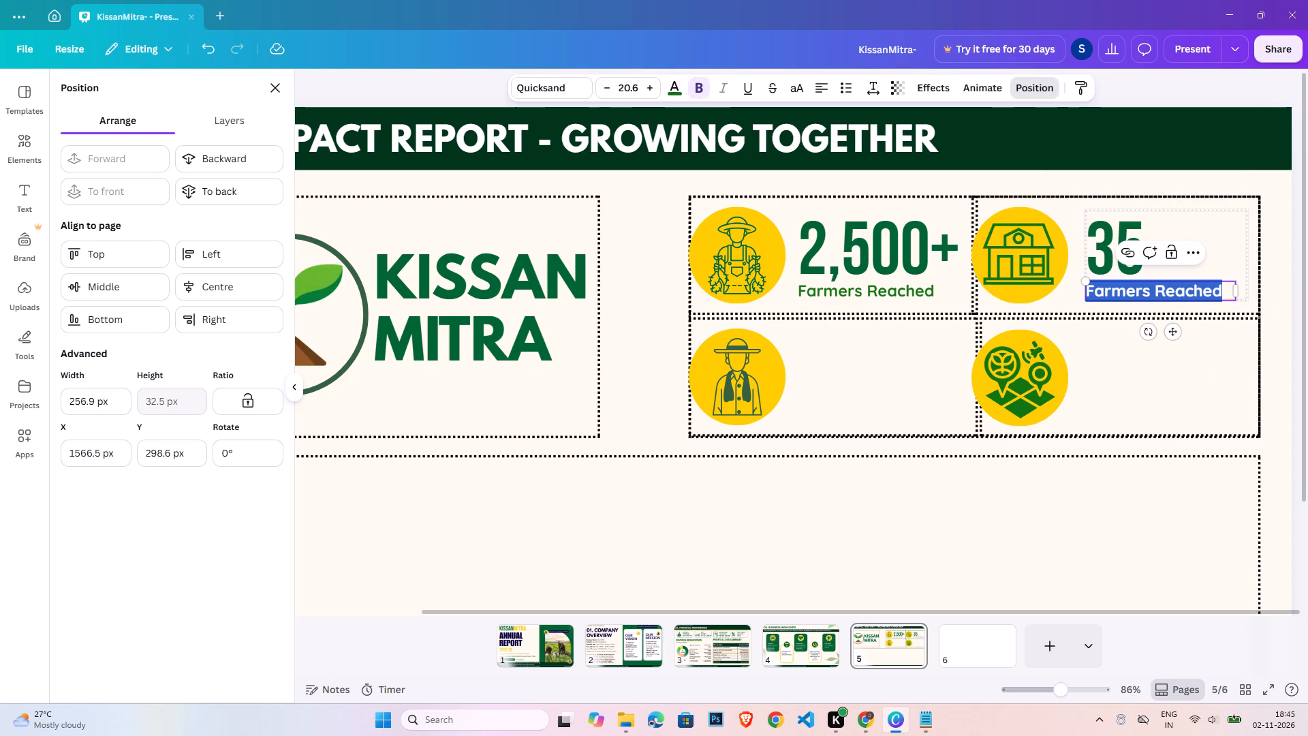
{"action": "type", "text": "Villages ser"}
{"action": "key", "text": "BackSpace"}
{"action": "key", "text": "BackSpace"}
{"action": "key", "text": "BackSpace"}
{"action": "type", "text": "Served"}
{"action": "left_click", "coordinate": [1278, 354]}
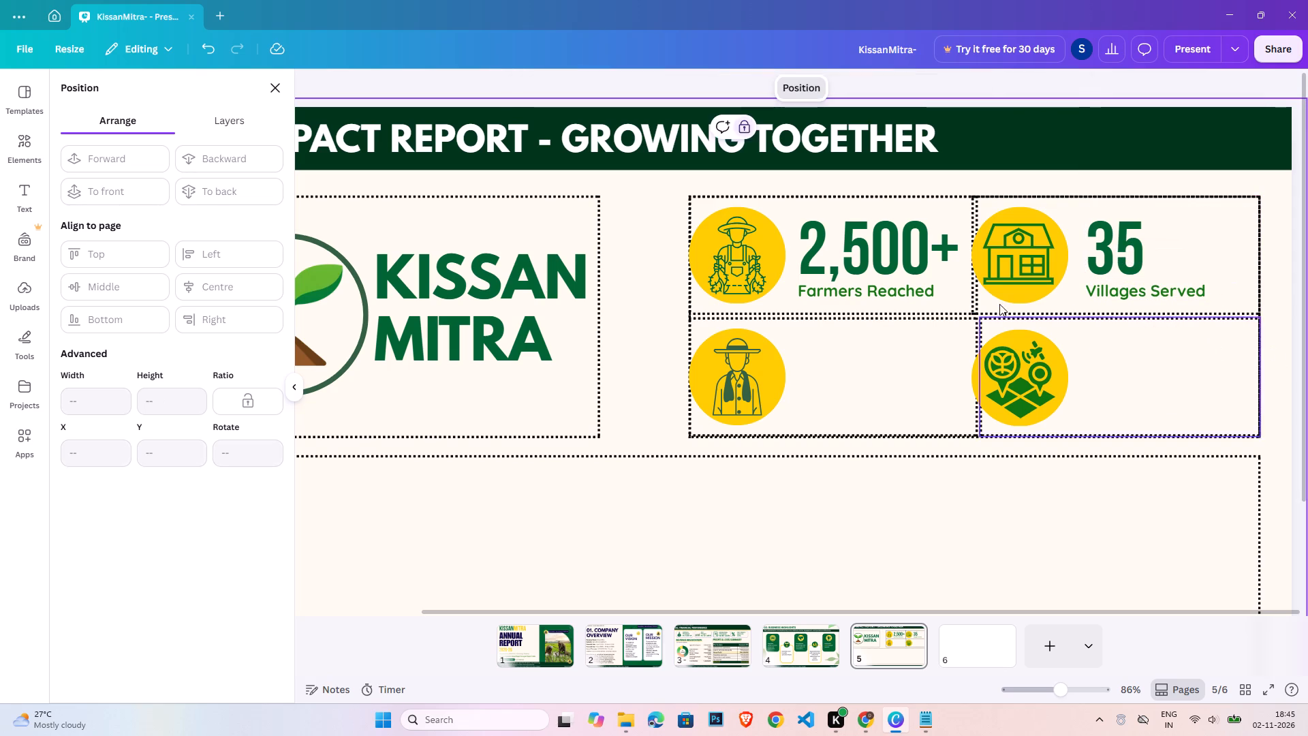
Duplicate the "2,500+ Farmers Reached" group and place the copy beside the lower-left farmer icon.
{"action": "left_click", "coordinate": [889, 274]}
{"action": "key", "text": "ctrl+c"}
{"action": "key", "text": "ctrl+v"}
{"action": "left_click_drag", "start_coordinate": [907, 258], "coordinate": [891, 360]}
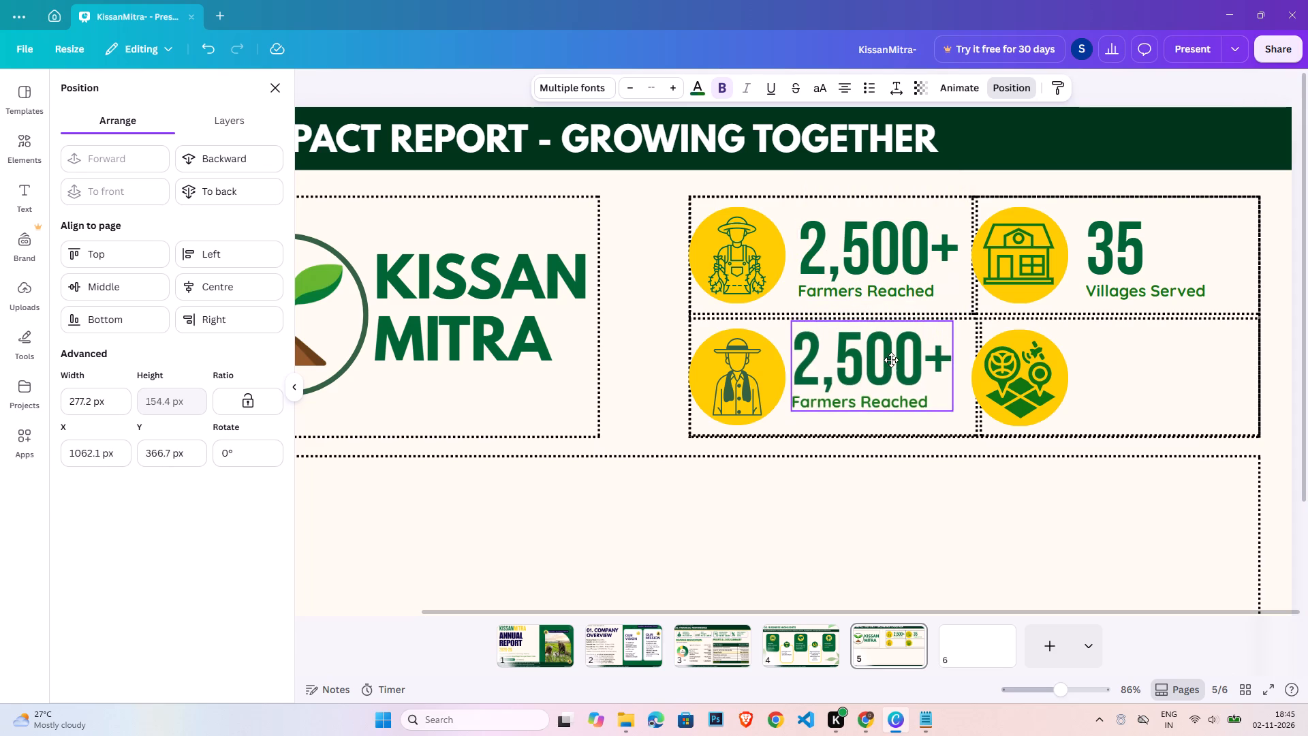
{"action": "left_click_drag", "start_coordinate": [891, 360], "coordinate": [891, 365]}
Align the copied group vertically to the middle of the lower-left farmer icon's cell.
{"action": "left_click", "coordinate": [967, 409]}
{"action": "left_click", "coordinate": [878, 384], "text": "shift"}
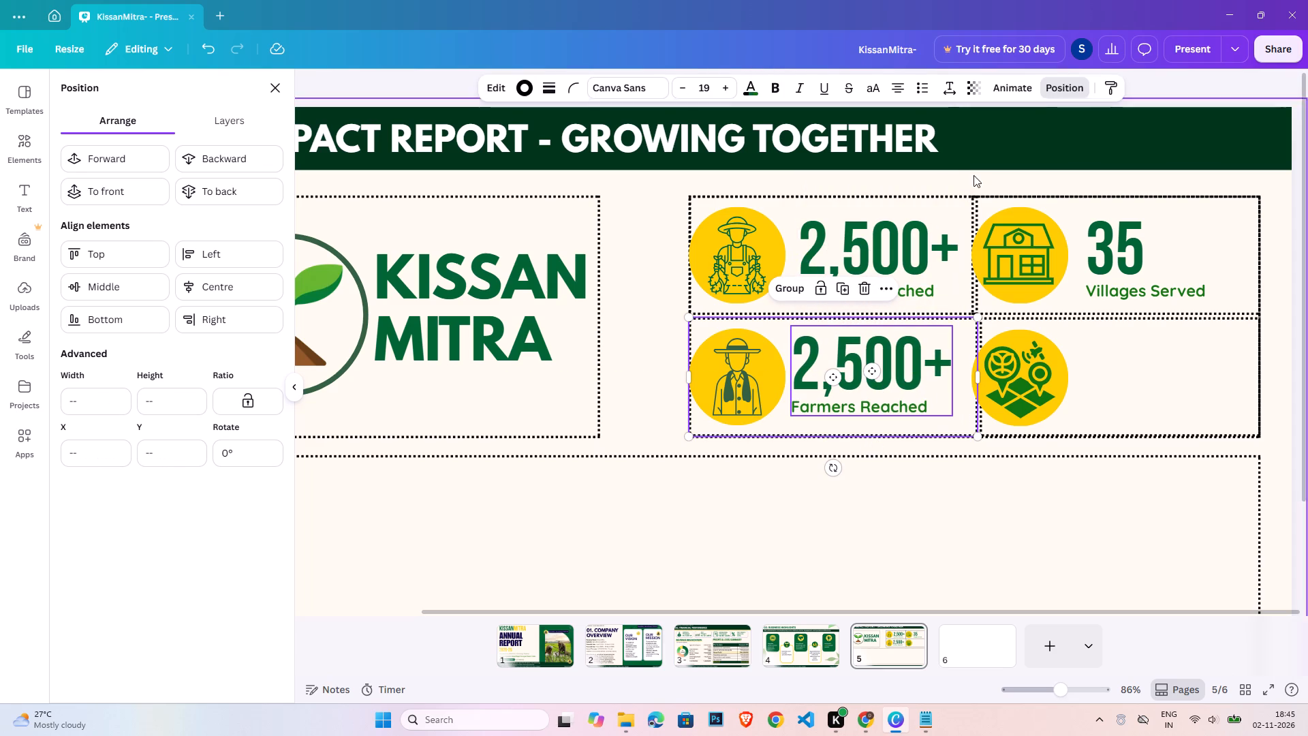
{"action": "left_click", "coordinate": [232, 286]}
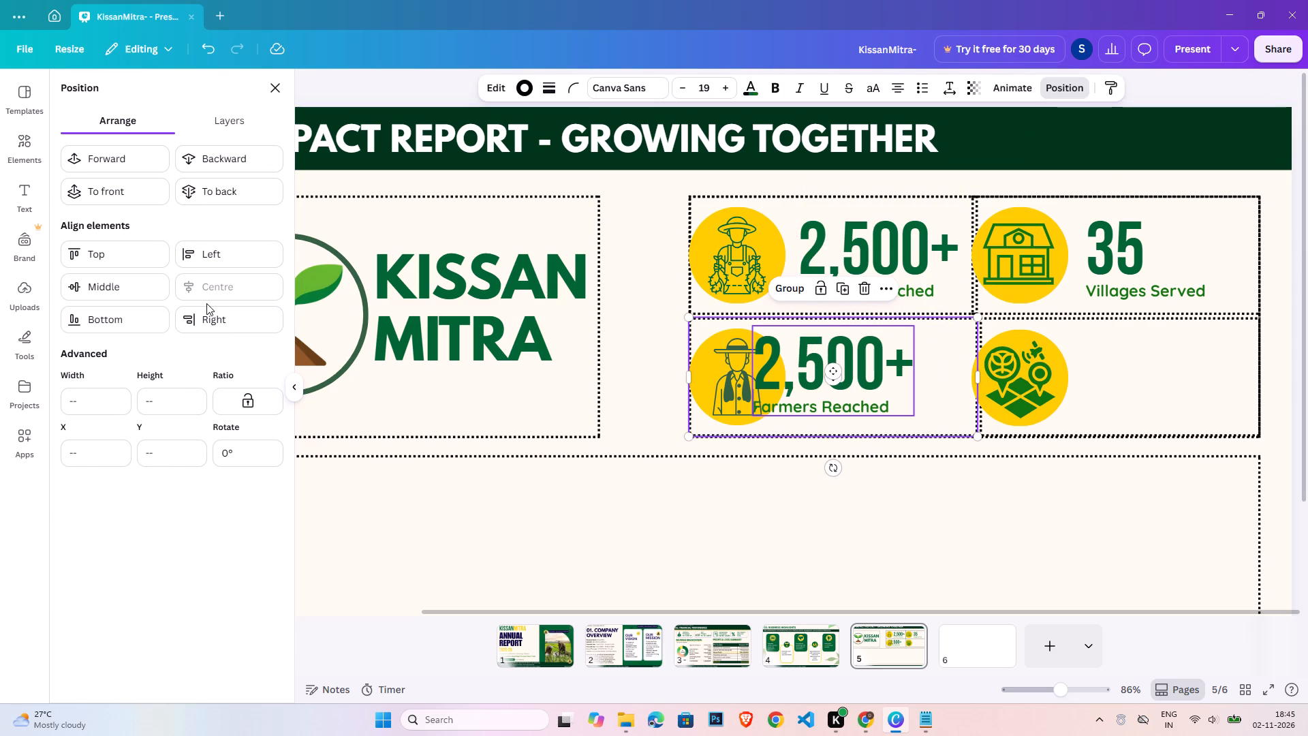
{"action": "key", "text": "ctrl+z"}
{"action": "left_click", "coordinate": [155, 285]}
{"action": "double_click", "coordinate": [877, 523]}
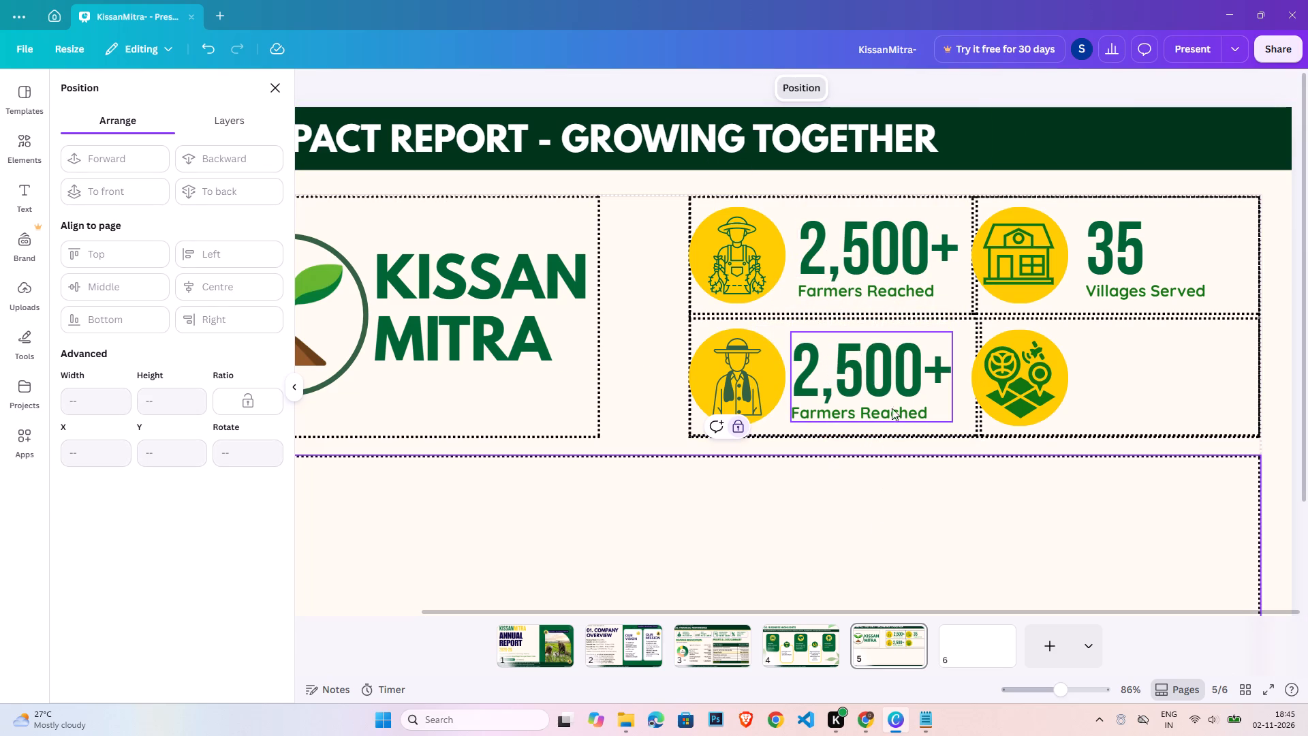
Change the copied heading beside the lower-left farmer icon to "800+" and left-align it.
{"action": "triple_click", "coordinate": [894, 376]}
{"action": "triple_click", "coordinate": [894, 376]}
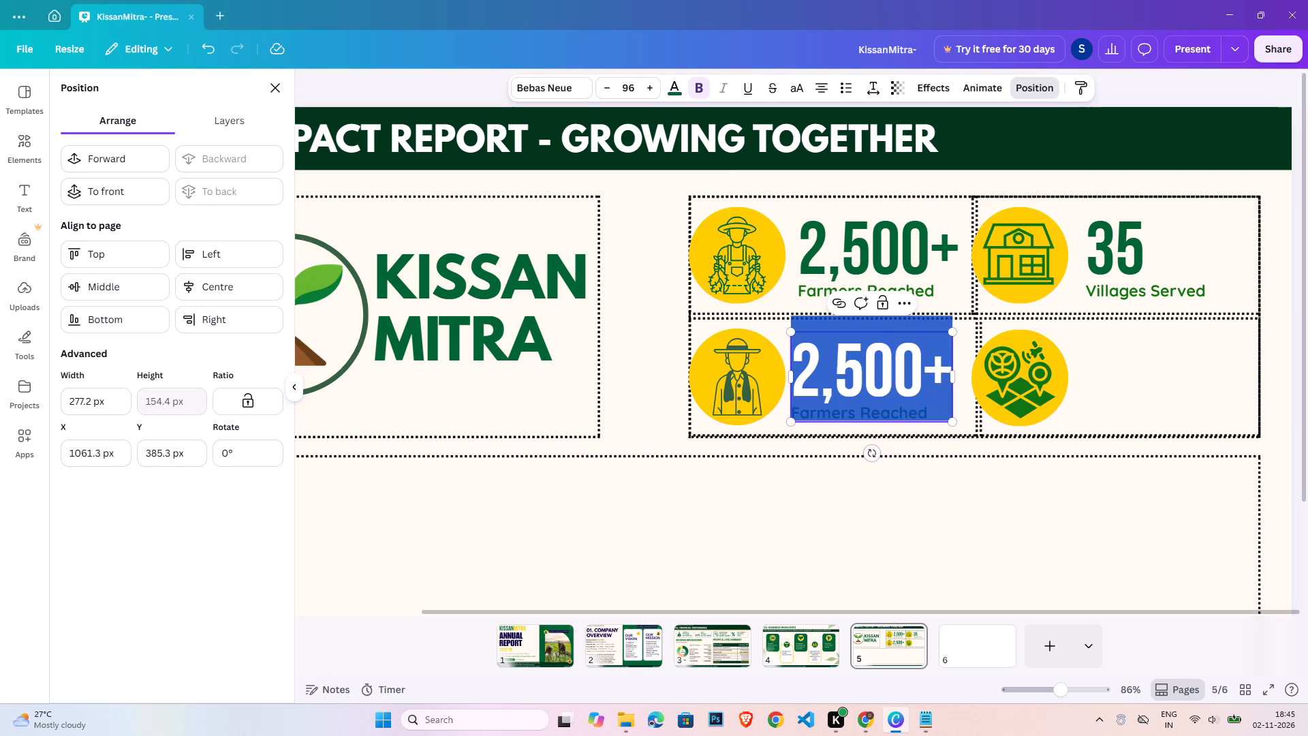
{"action": "key", "text": "8"}
{"action": "type", "text": "00"}
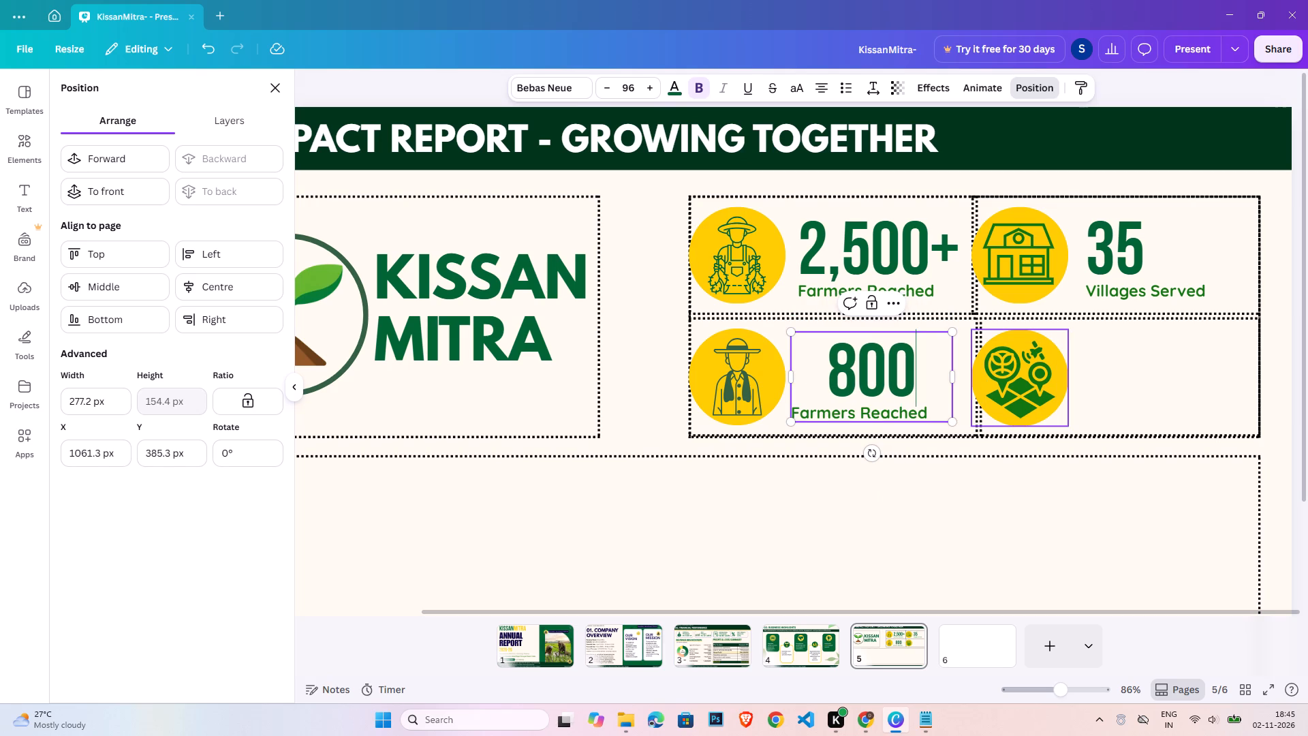
{"action": "key", "text": "plus"}
{"action": "double_click", "coordinate": [983, 378]}
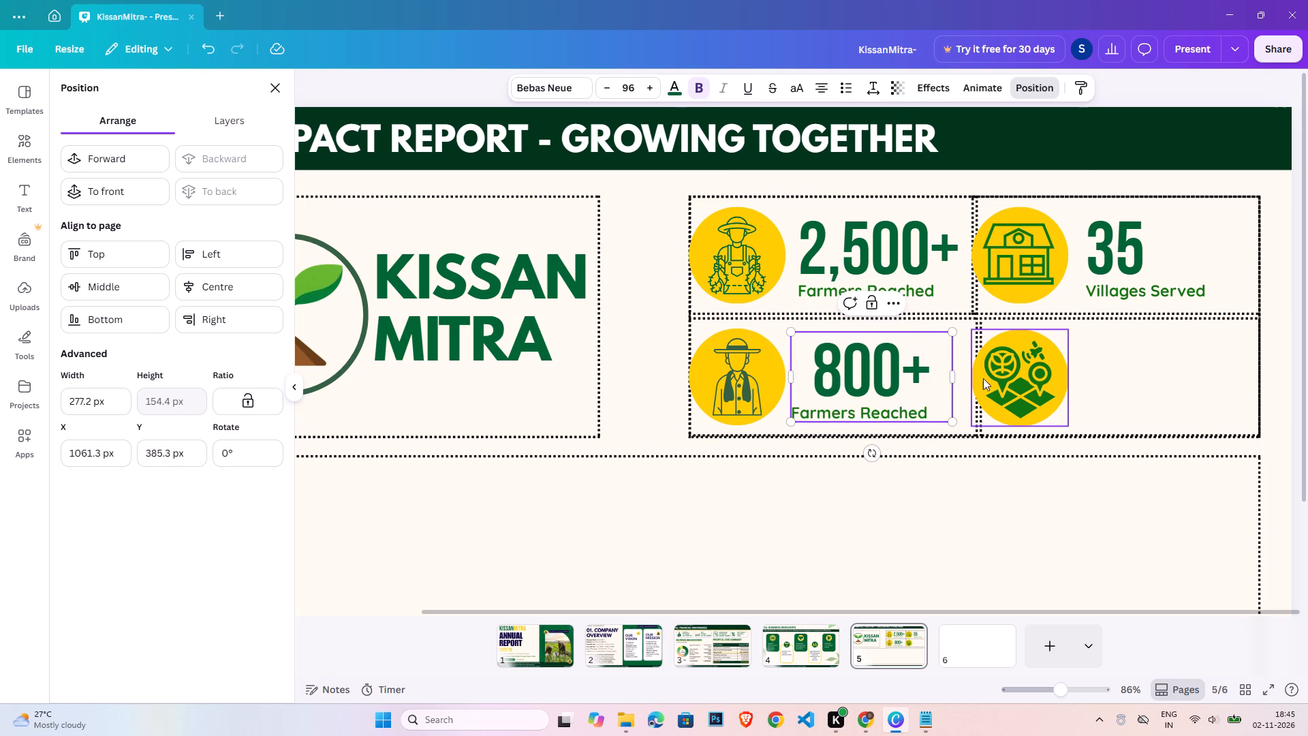
{"action": "triple_click", "coordinate": [913, 377]}
{"action": "left_click", "coordinate": [815, 92]}
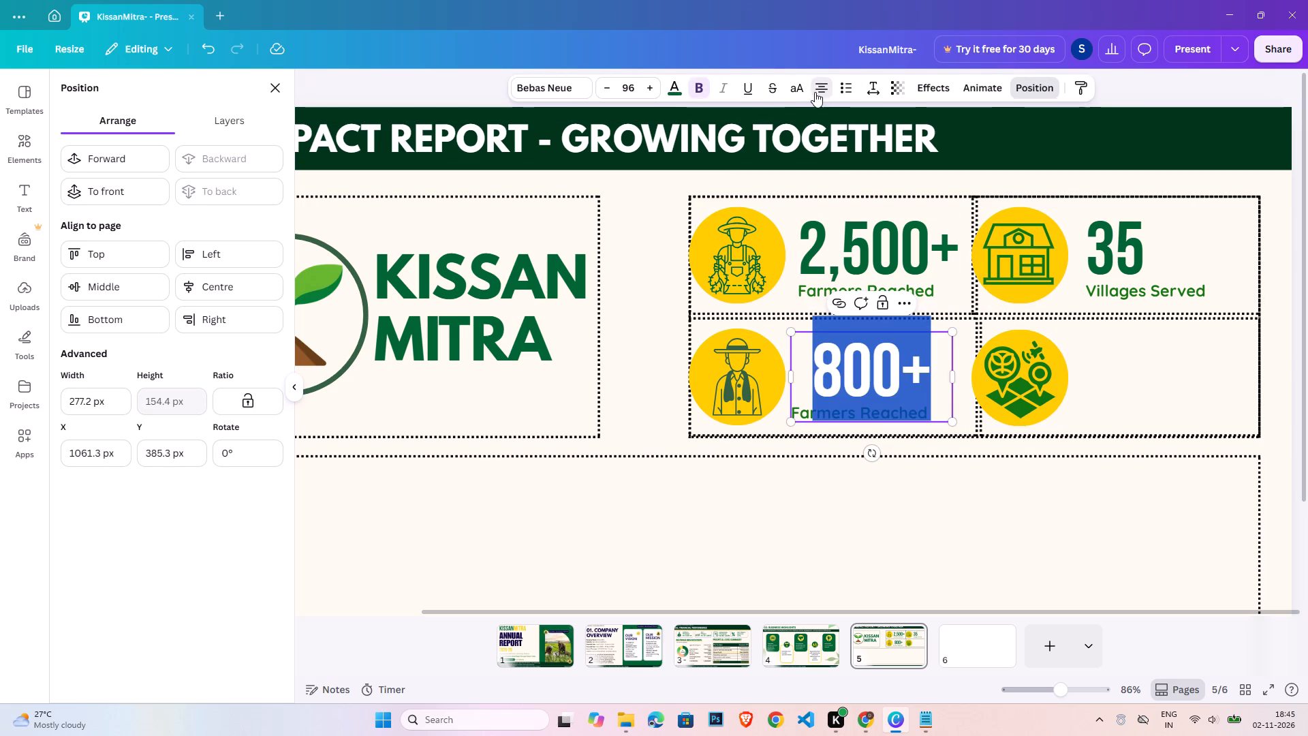
{"action": "left_click", "coordinate": [904, 520]}
Change the caption beneath "800+" to "Farmers Trained".
{"action": "triple_click", "coordinate": [854, 418]}
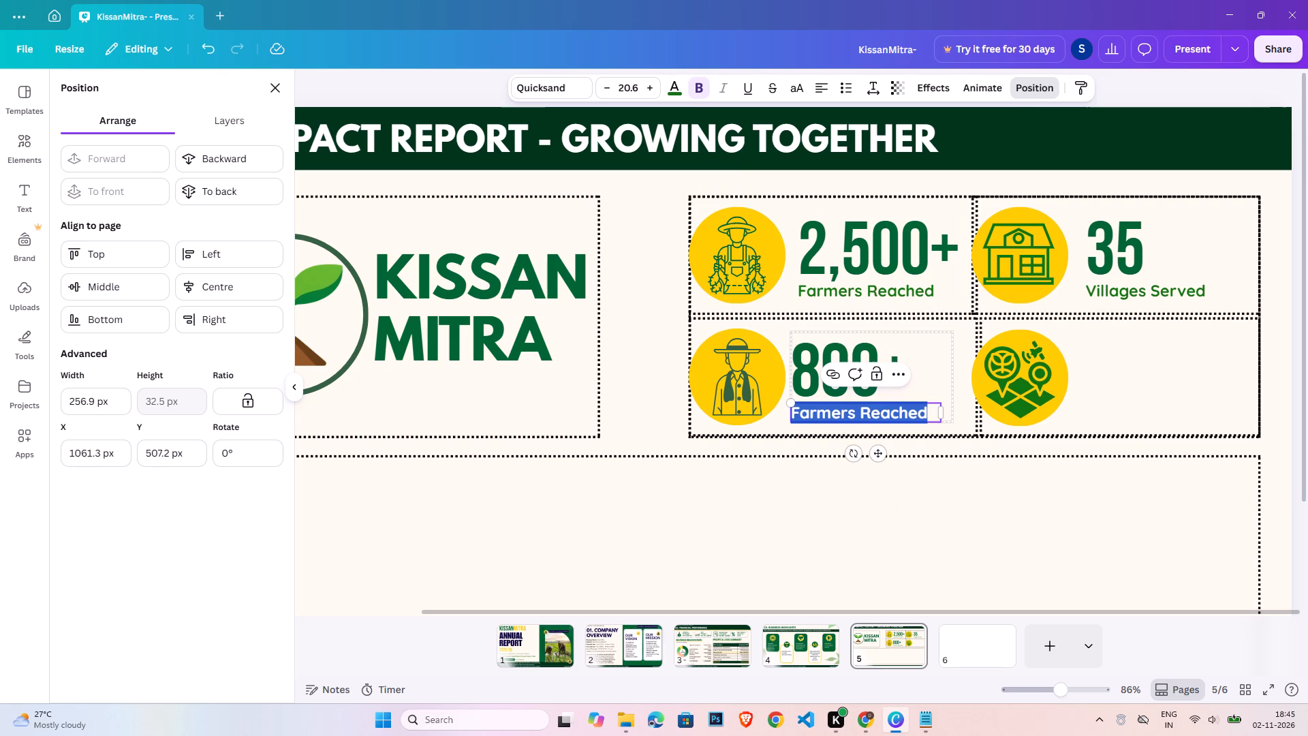
{"action": "left_click", "coordinate": [860, 412]}
{"action": "left_click_drag", "start_coordinate": [860, 411], "coordinate": [871, 411]}
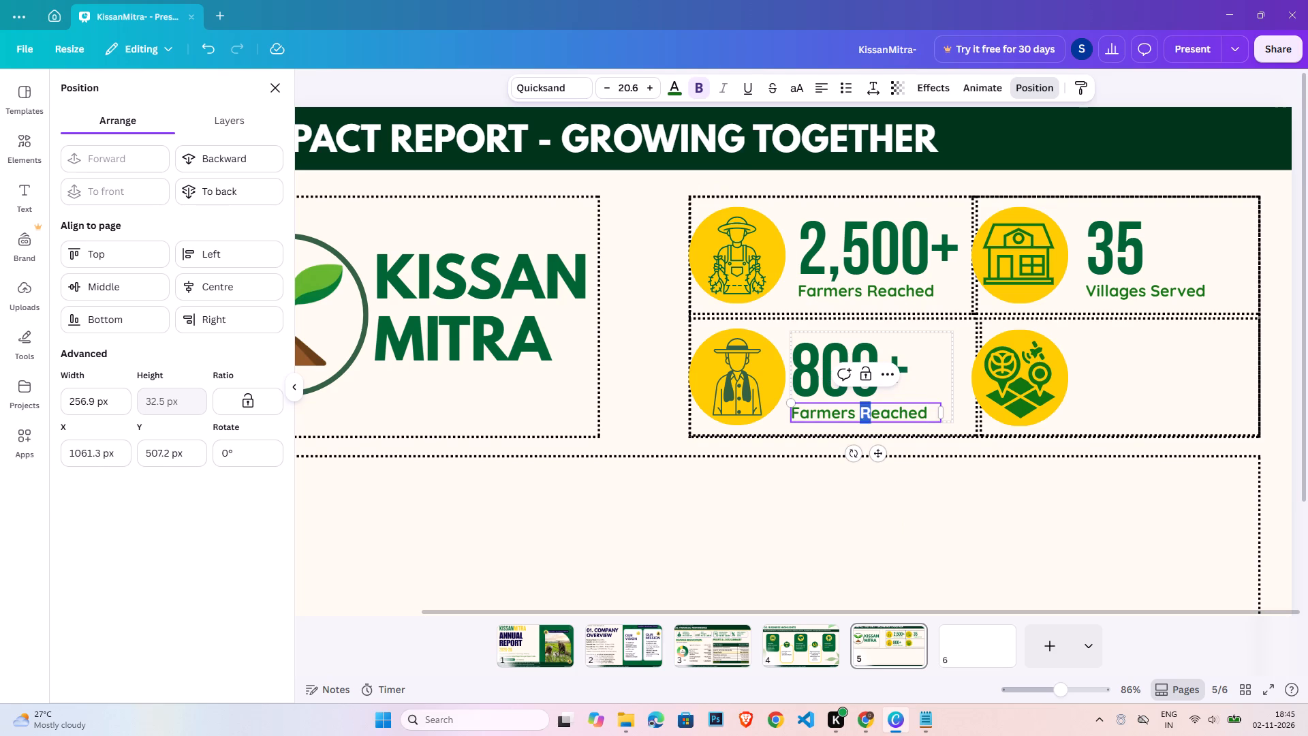
{"action": "left_click_drag", "start_coordinate": [871, 411], "coordinate": [929, 407]}
{"action": "type", "text": "Trained"}
{"action": "left_click", "coordinate": [995, 517]}
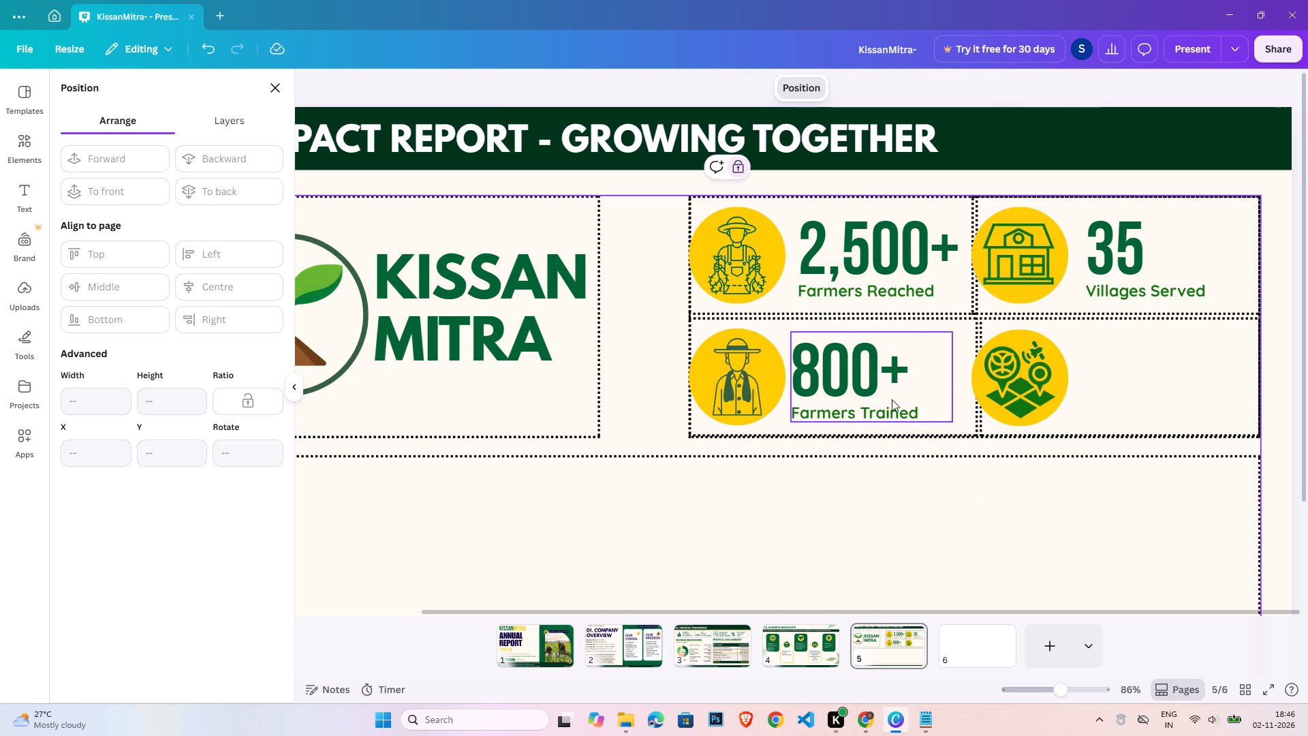
Duplicate the "800+ Farmers Trained" group and place the copy beside the land map icon, vertically centred in its cell.
{"action": "left_click", "coordinate": [888, 384]}
{"action": "key", "text": "ctrl+c"}
{"action": "key", "text": "ctrl+v"}
{"action": "left_click_drag", "start_coordinate": [854, 390], "coordinate": [1137, 381]}
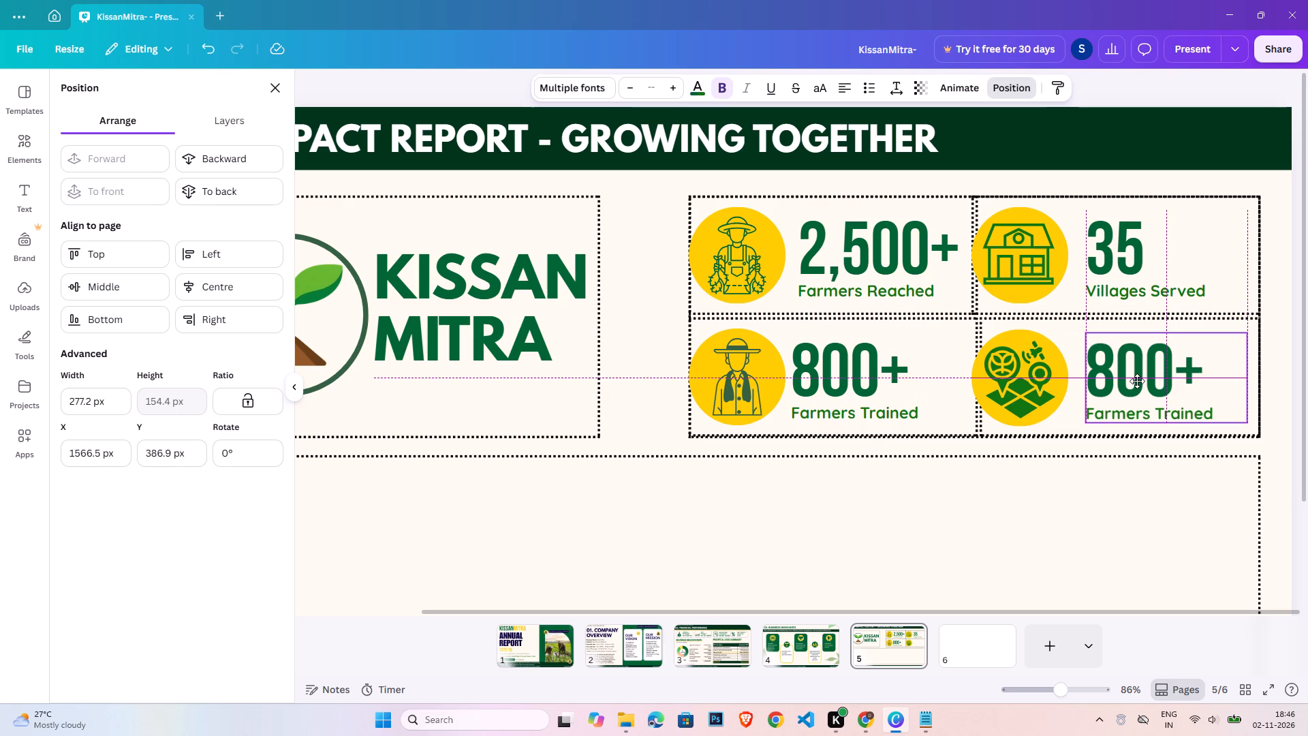
{"action": "left_click_drag", "start_coordinate": [1137, 381], "coordinate": [1132, 380]}
{"action": "left_click", "coordinate": [1254, 389]}
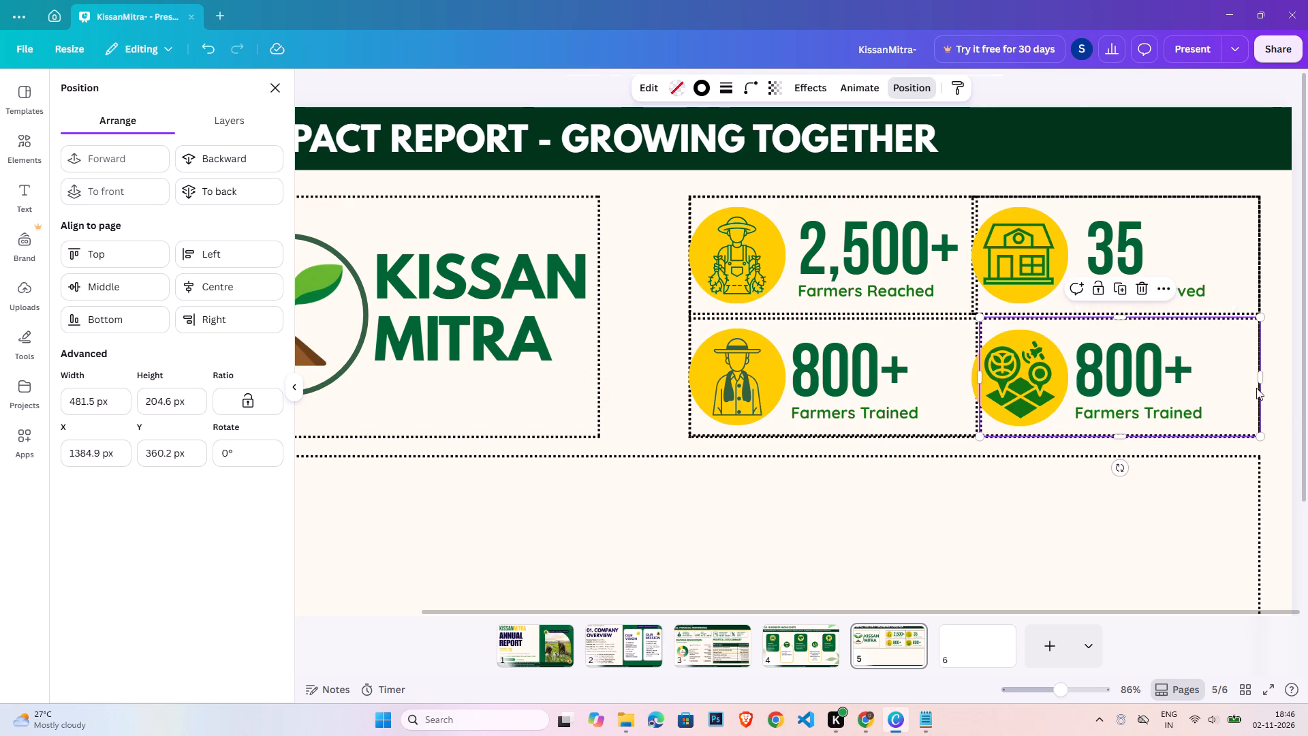
{"action": "left_click", "coordinate": [1190, 380], "text": "shift"}
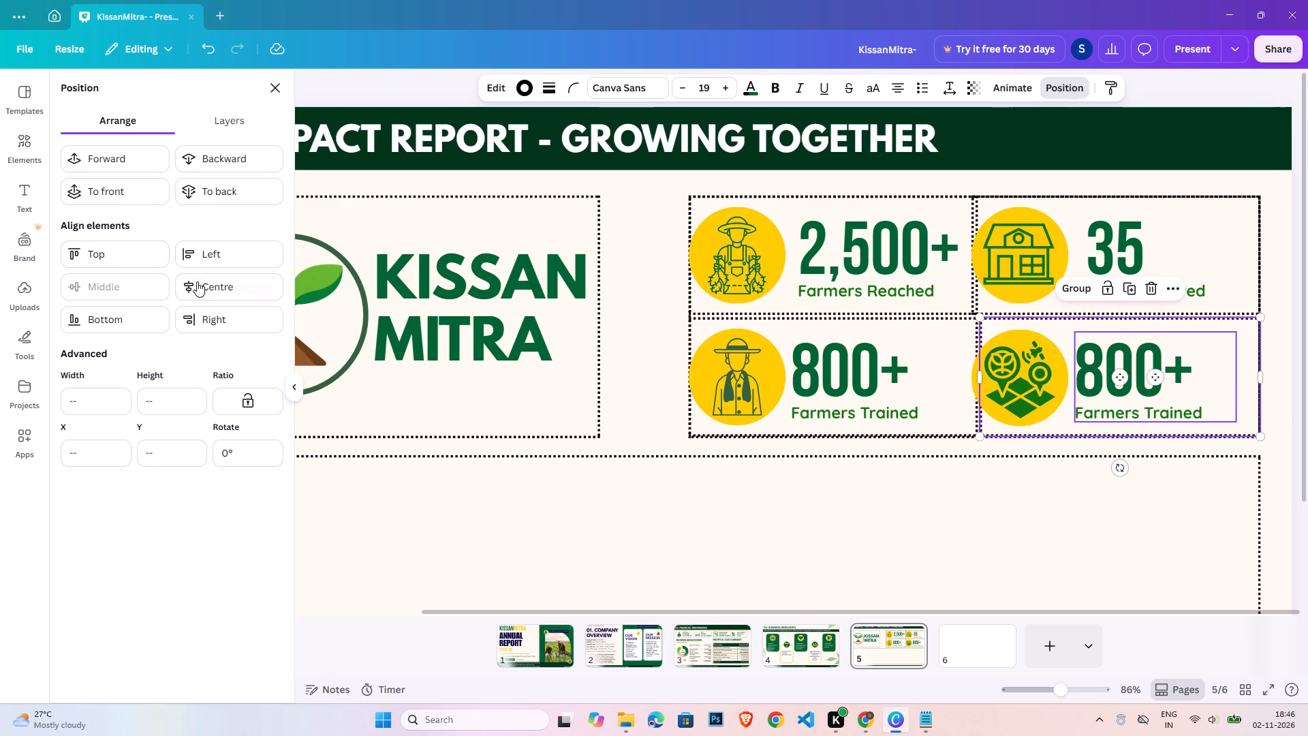
{"action": "left_click", "coordinate": [1034, 516]}
Change the copied heading beside the land map icon to "1,200".
{"action": "triple_click", "coordinate": [1130, 376]}
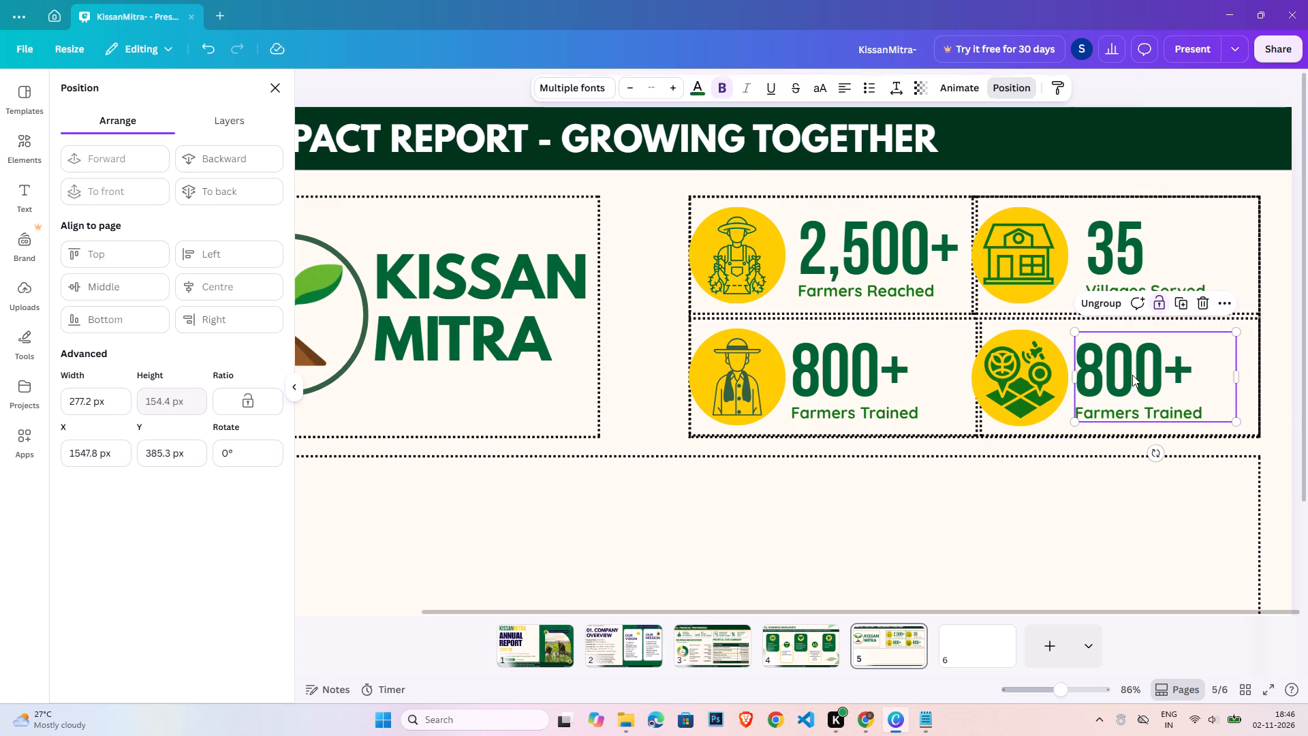
{"action": "key", "text": "1"}
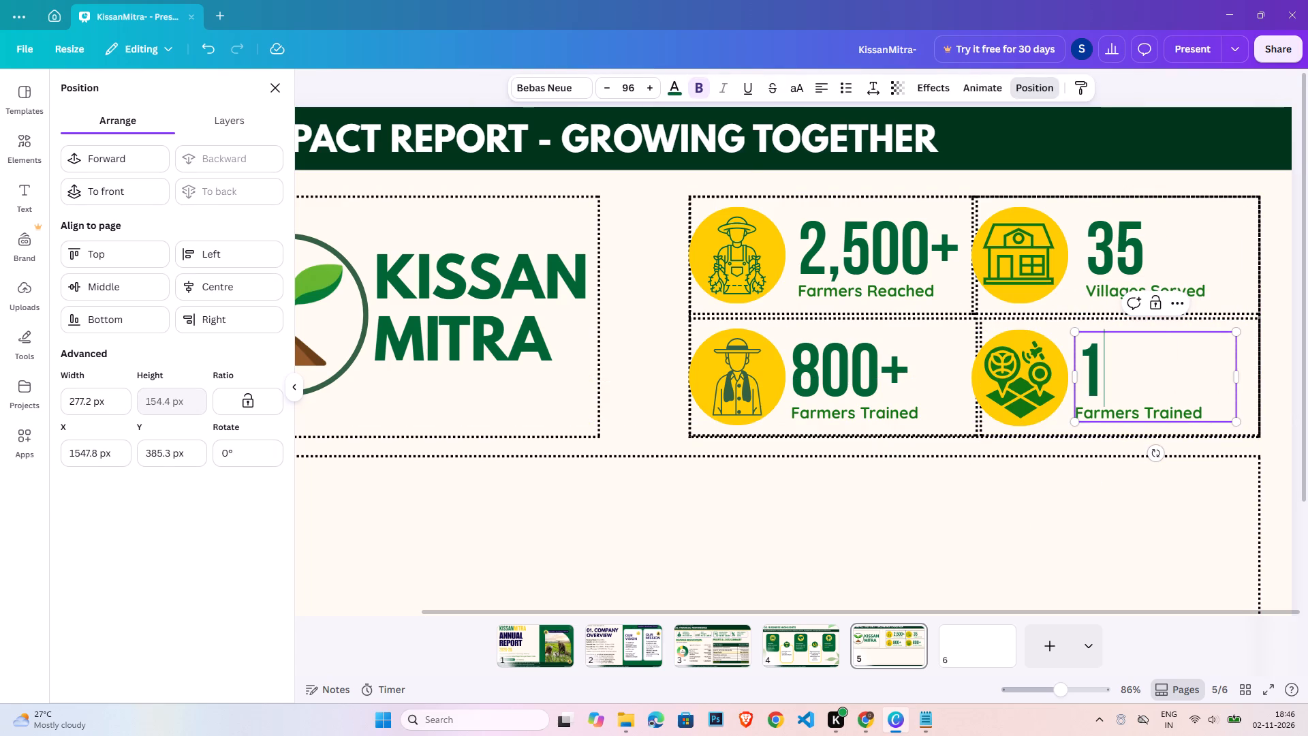
{"action": "key", "text": "comma"}
{"action": "type", "text": "200"}
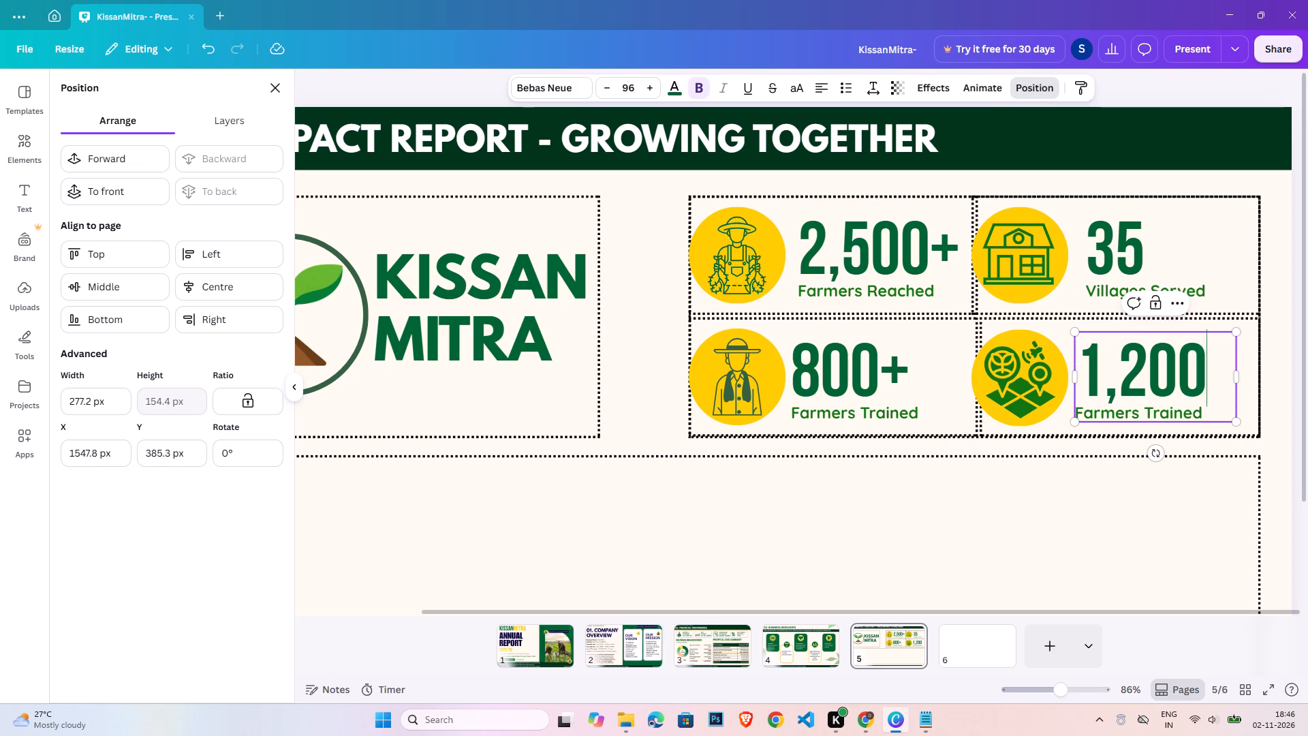
Change the caption beneath "1,200" to "Acres Supported".
{"action": "triple_click", "coordinate": [1120, 417]}
{"action": "left_click", "coordinate": [1151, 409]}
{"action": "left_click", "coordinate": [1177, 487]}
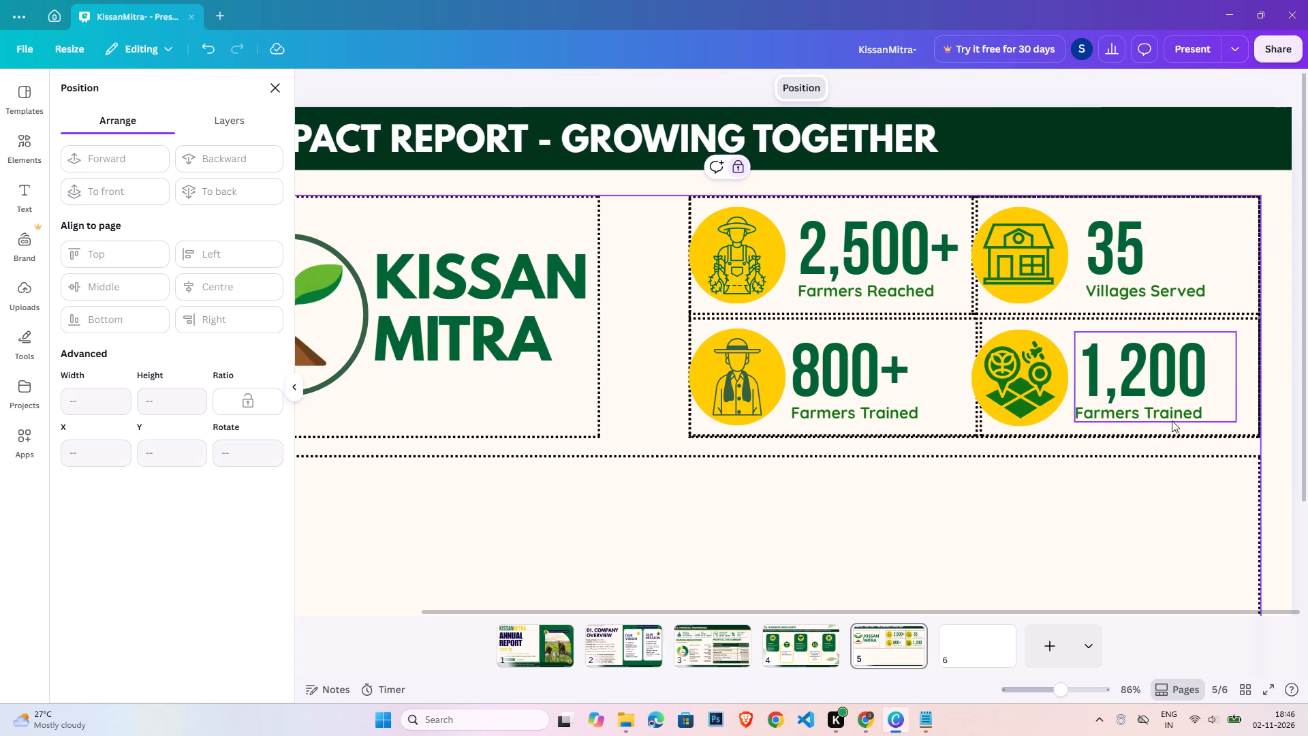
{"action": "left_click", "coordinate": [1177, 418]}
{"action": "double_click", "coordinate": [1177, 414]}
{"action": "key", "text": "shift+a"}
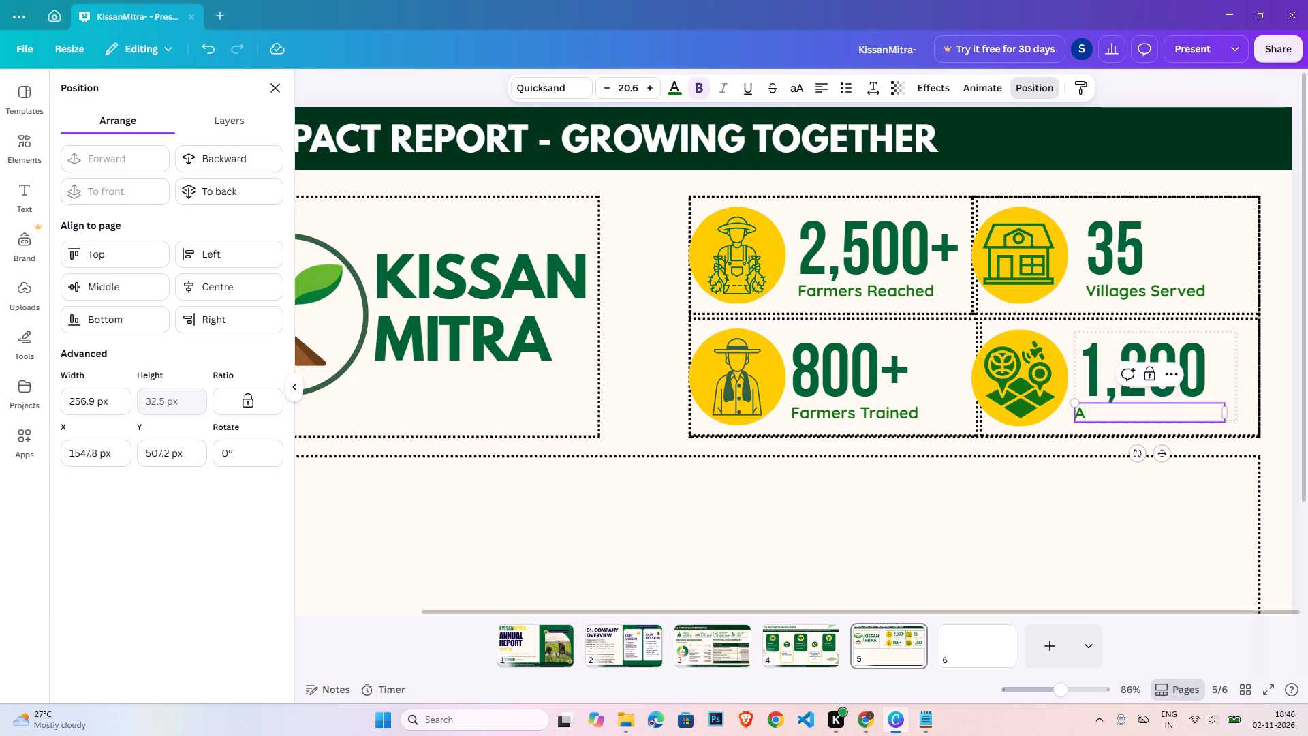
{"action": "key", "text": "c"}
{"action": "key", "text": "r"}
{"action": "key", "text": "e"}
{"action": "key", "text": "s"}
{"action": "key", "text": "space"}
{"action": "key", "text": "shift+s"}
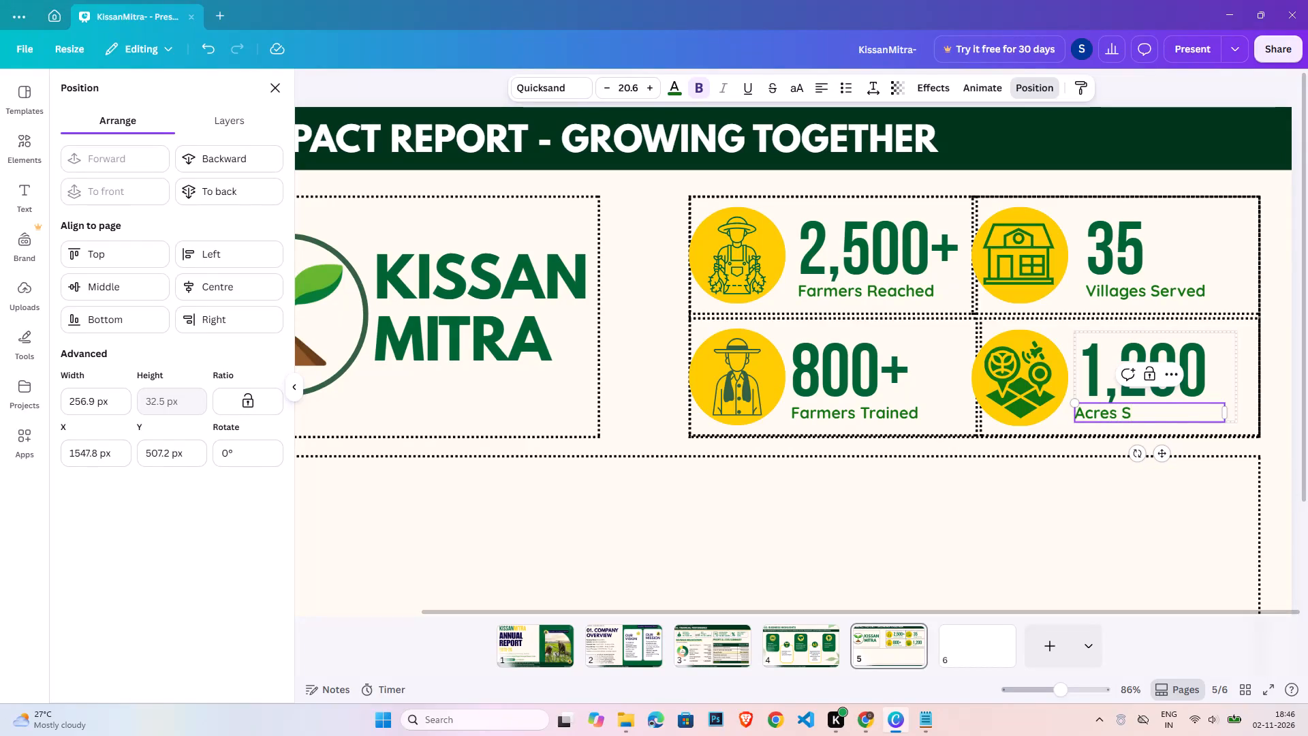
{"action": "type", "text": "upported"}
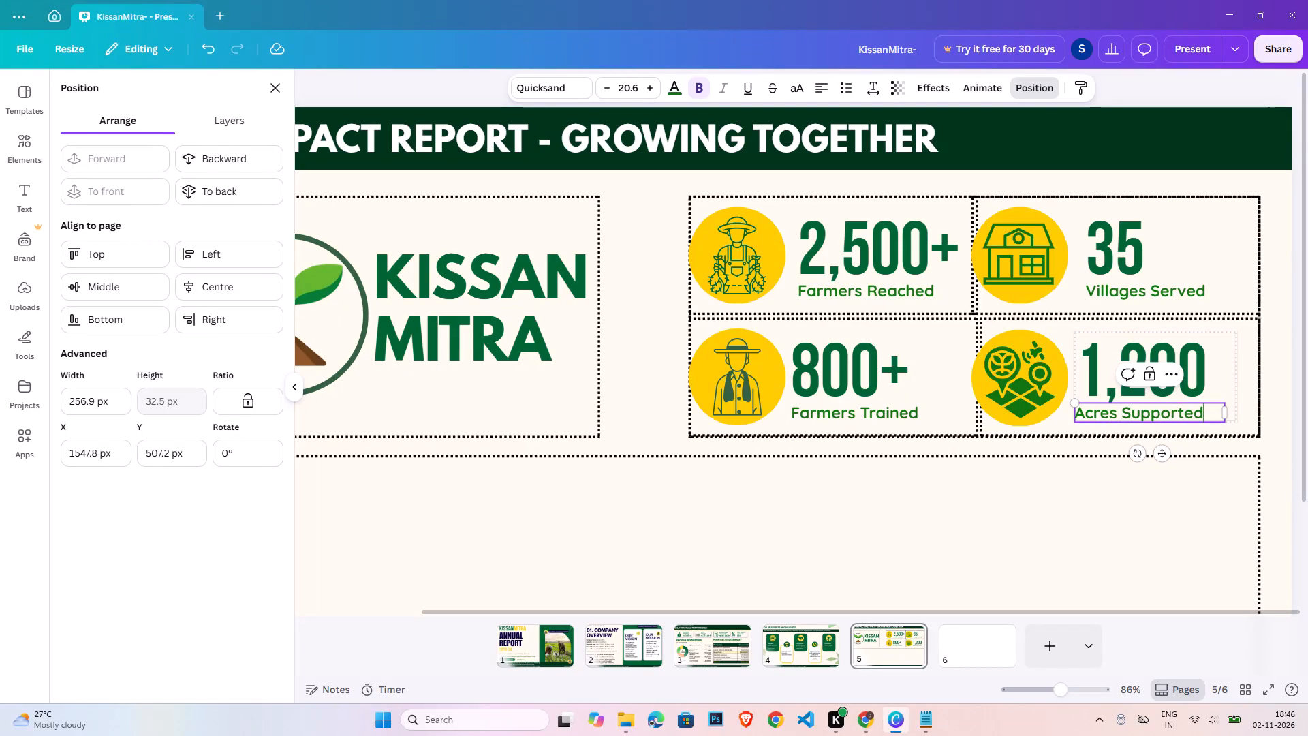
Delete the dotted frames of the individual impact icon cells, keeping only the outer dotted frame around all four.
{"action": "left_click", "coordinate": [1055, 688]}
{"action": "left_click", "coordinate": [1046, 690]}
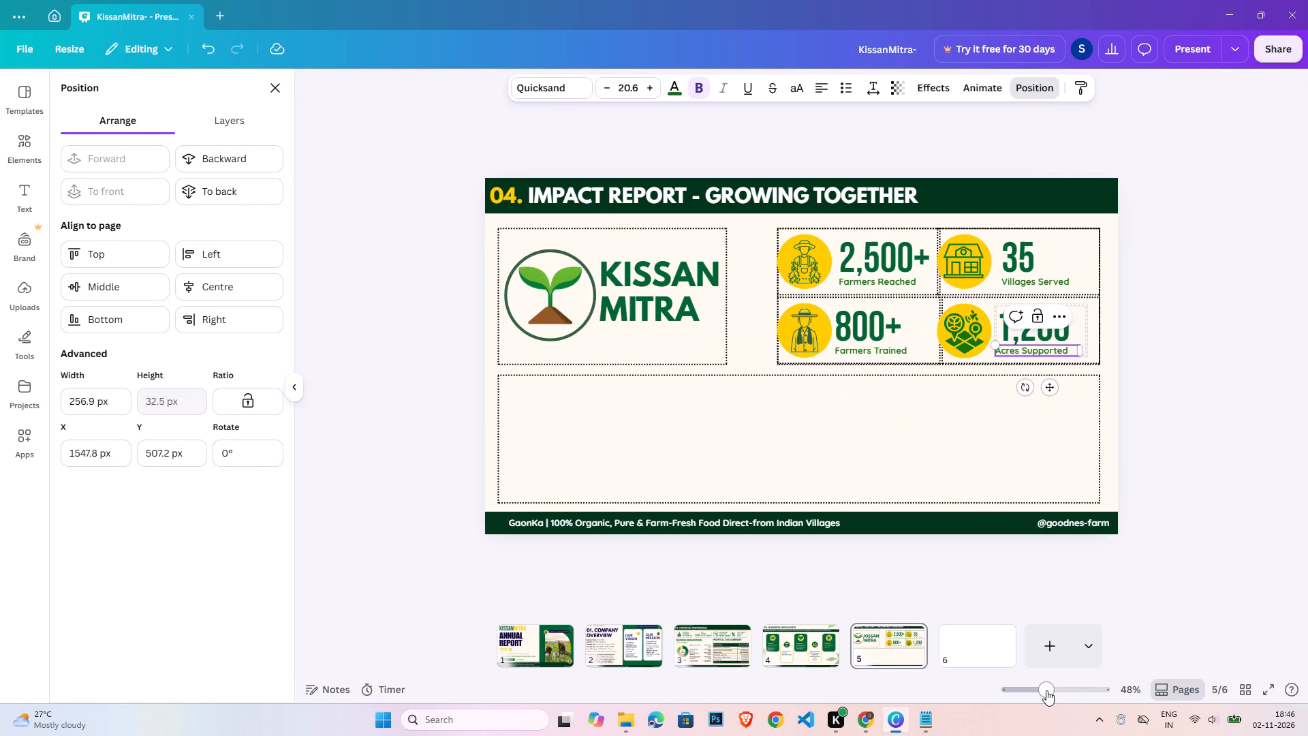
{"action": "left_click", "coordinate": [1197, 470]}
{"action": "left_click", "coordinate": [1091, 228]}
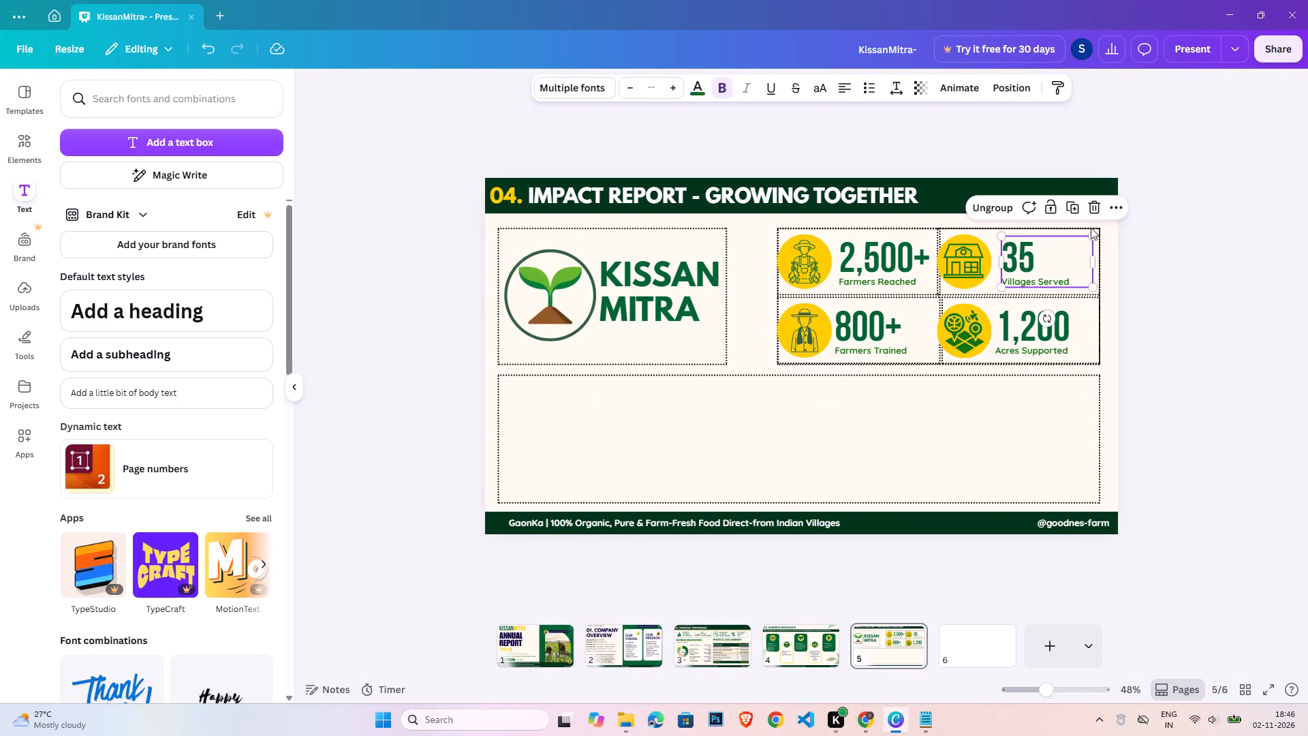
{"action": "left_click", "coordinate": [1100, 229]}
{"action": "key", "text": "Delete"}
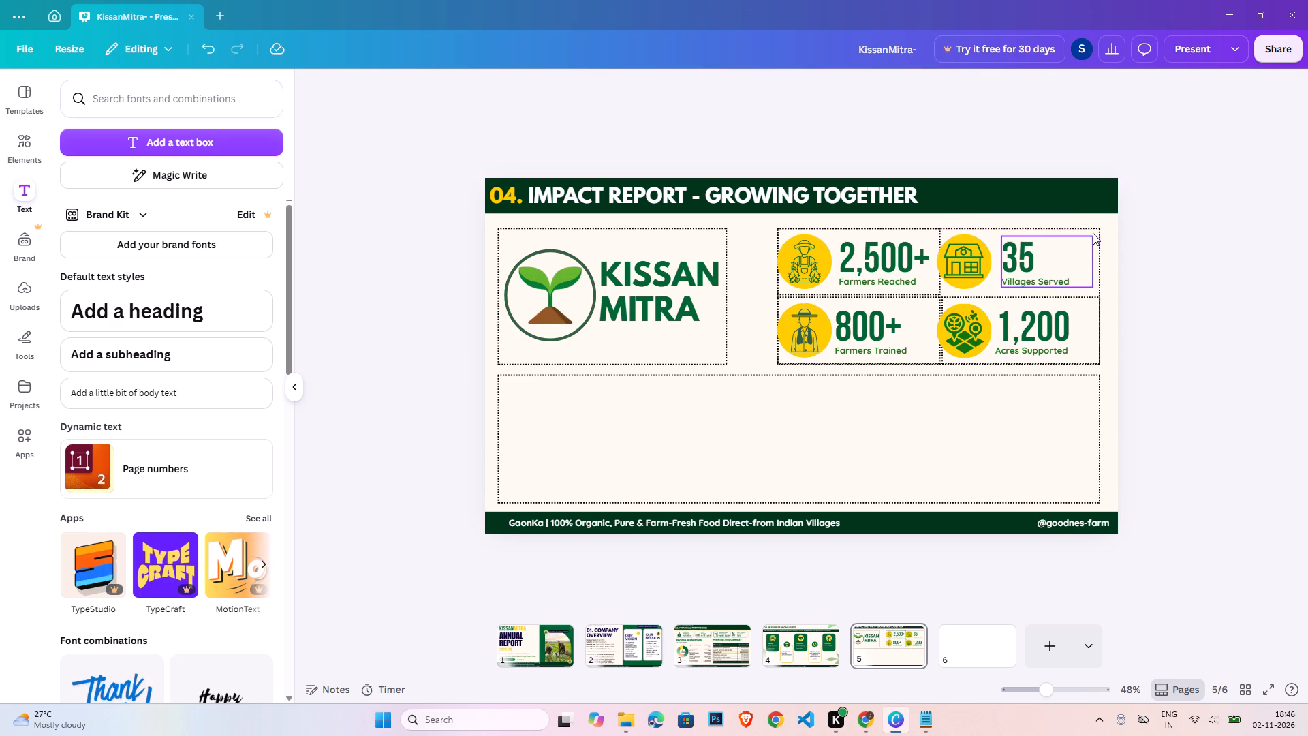
{"action": "left_click", "coordinate": [1098, 230]}
{"action": "key", "text": "Delete"}
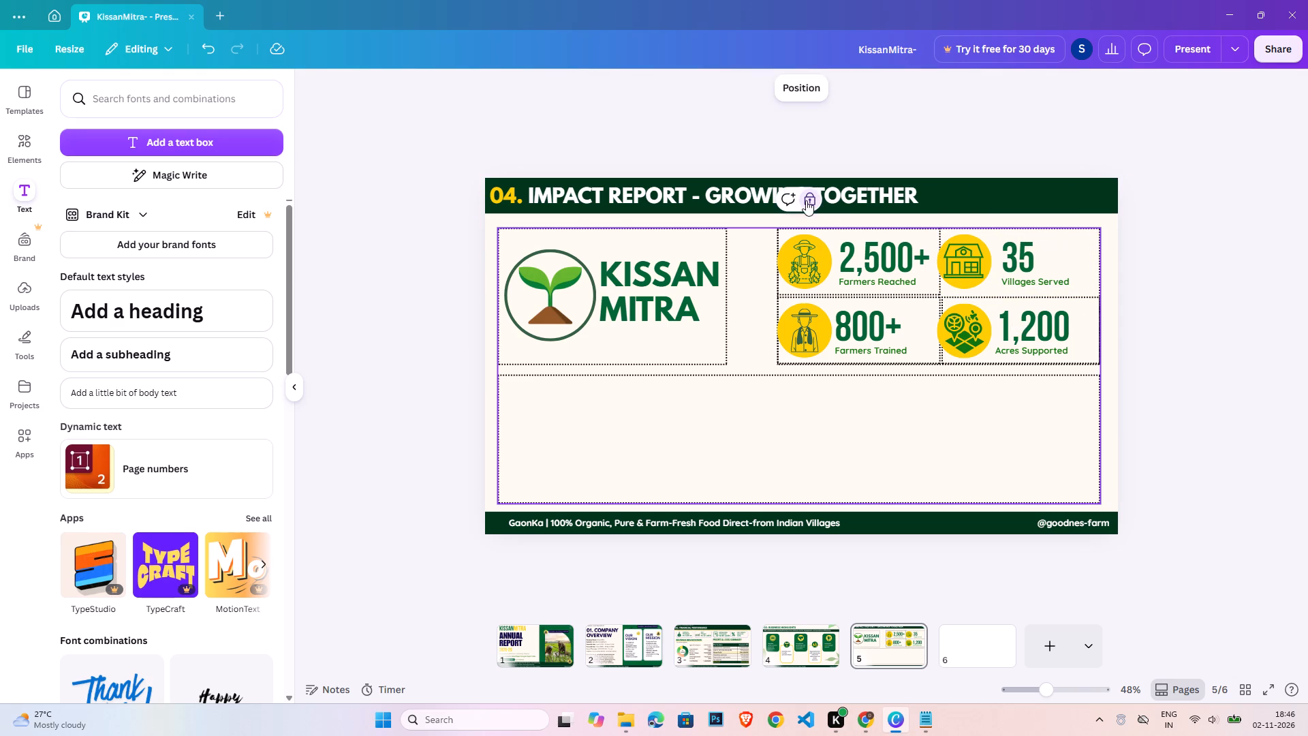
{"action": "left_click", "coordinate": [1208, 274]}
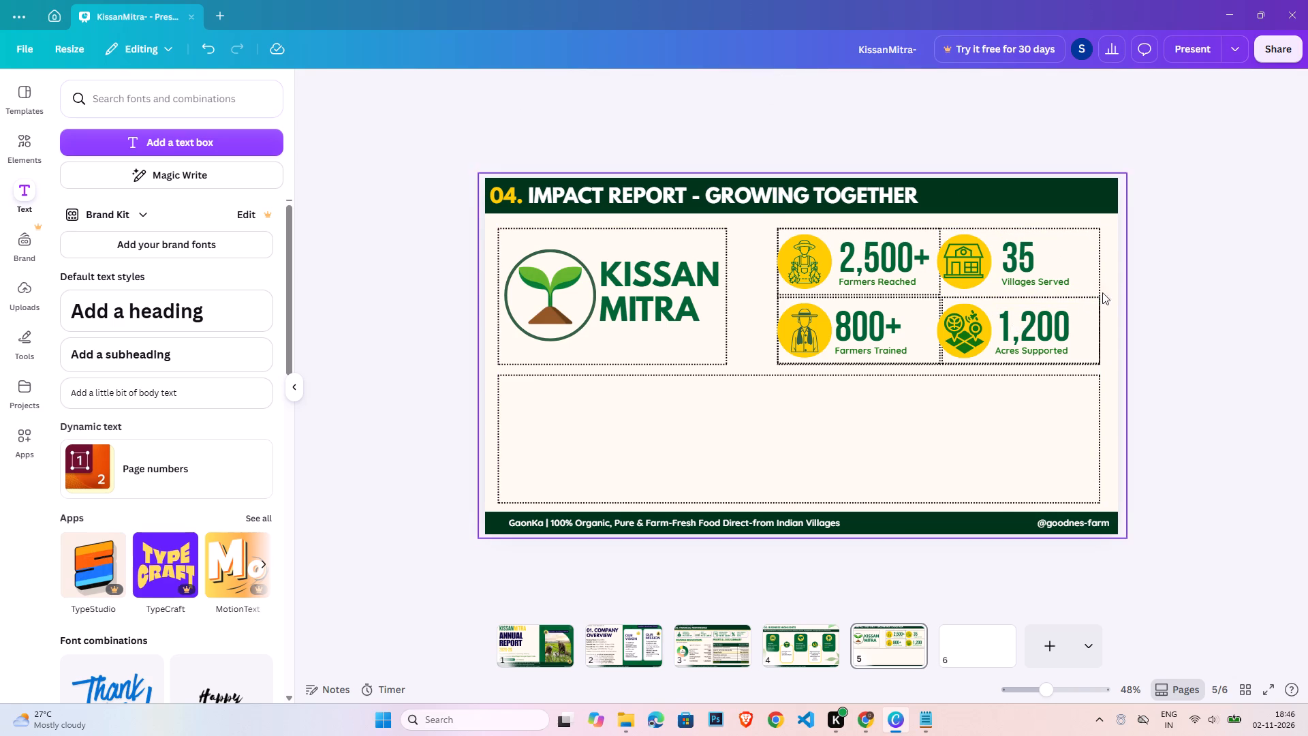
{"action": "left_click", "coordinate": [1089, 298]}
{"action": "key", "text": "Delete"}
{"action": "left_click", "coordinate": [936, 301]}
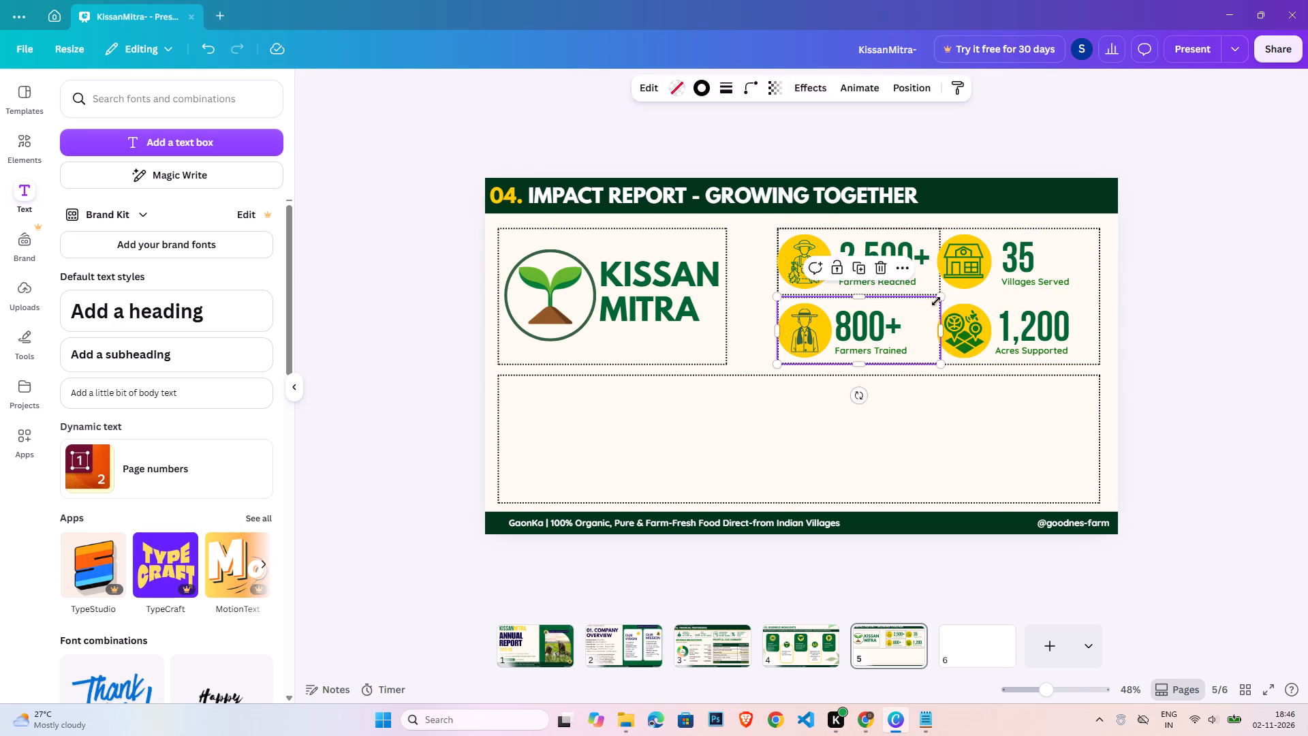
{"action": "key", "text": "Delete"}
{"action": "left_click", "coordinate": [926, 294]}
{"action": "key", "text": "Delete"}
{"action": "left_click", "coordinate": [1203, 320]}
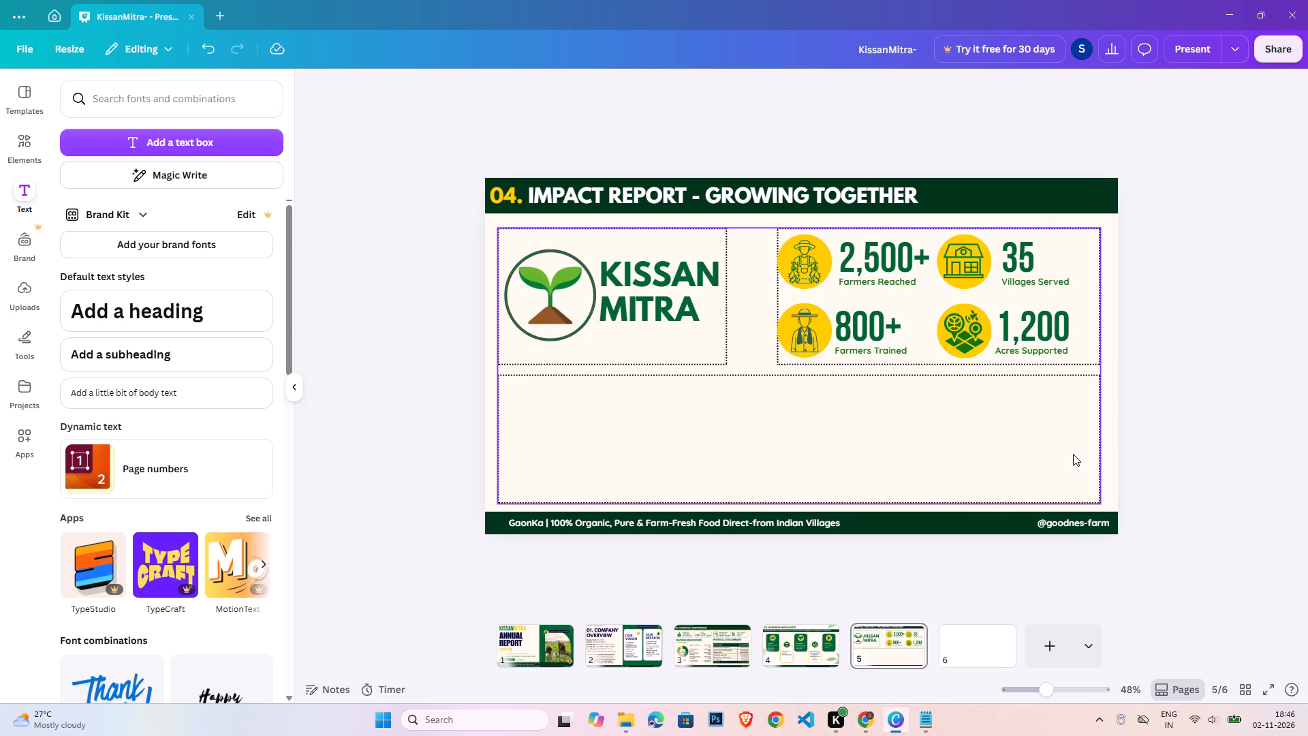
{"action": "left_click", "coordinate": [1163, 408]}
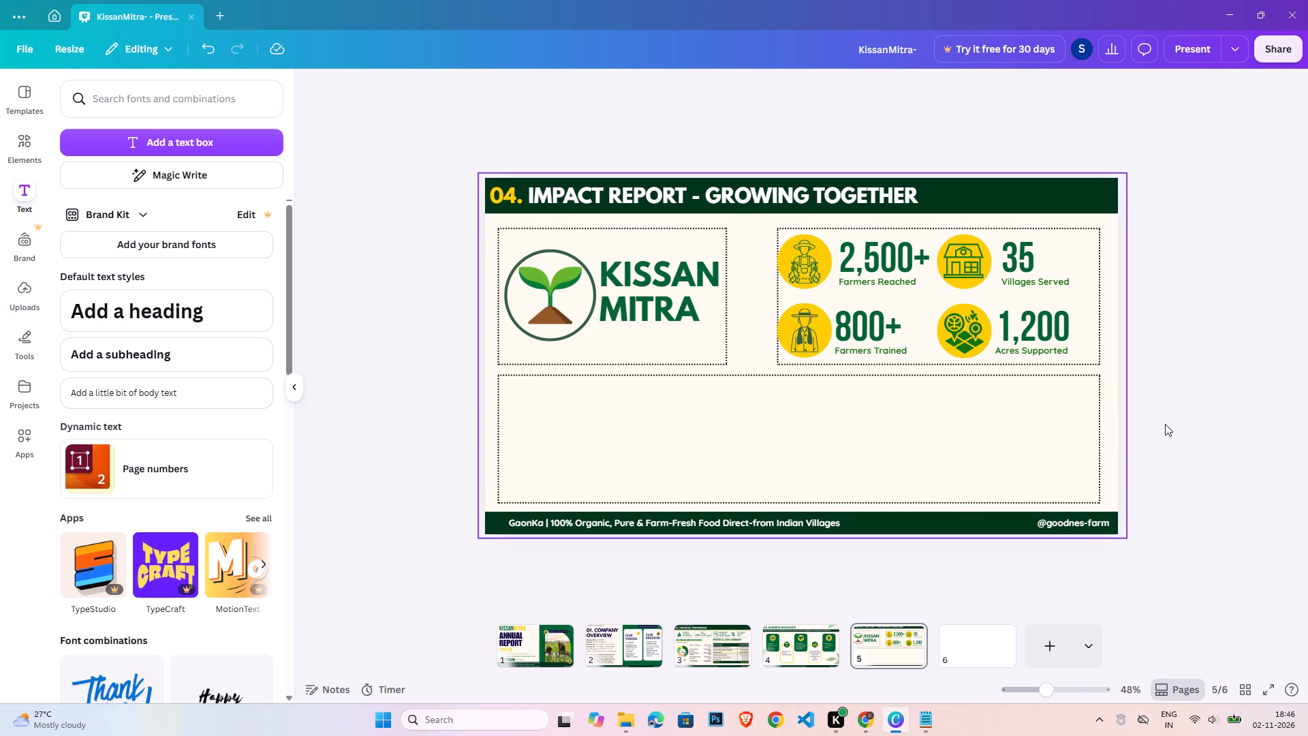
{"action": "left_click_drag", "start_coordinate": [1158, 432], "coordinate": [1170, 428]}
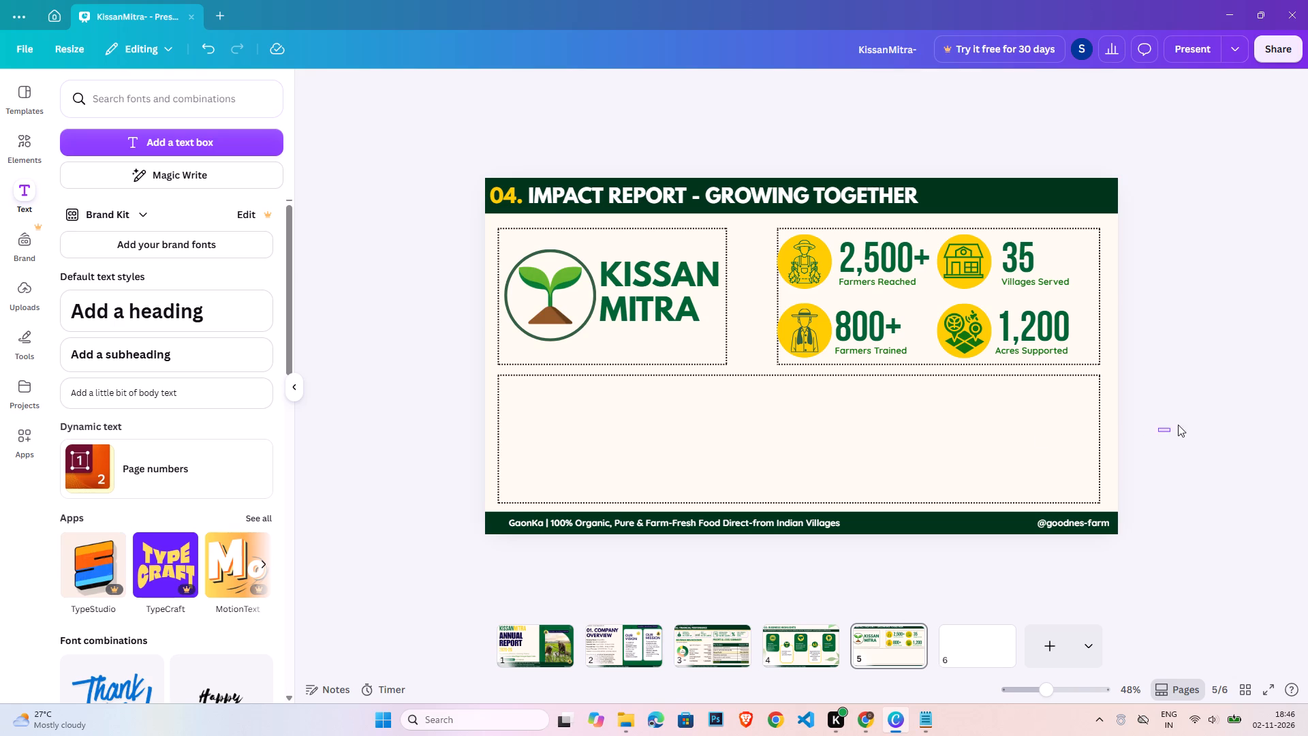
Clear the "land" element search, insert a rounded square from the basic shapes, and move it over the empty lower dotted frame.
{"action": "left_click", "coordinate": [33, 146]}
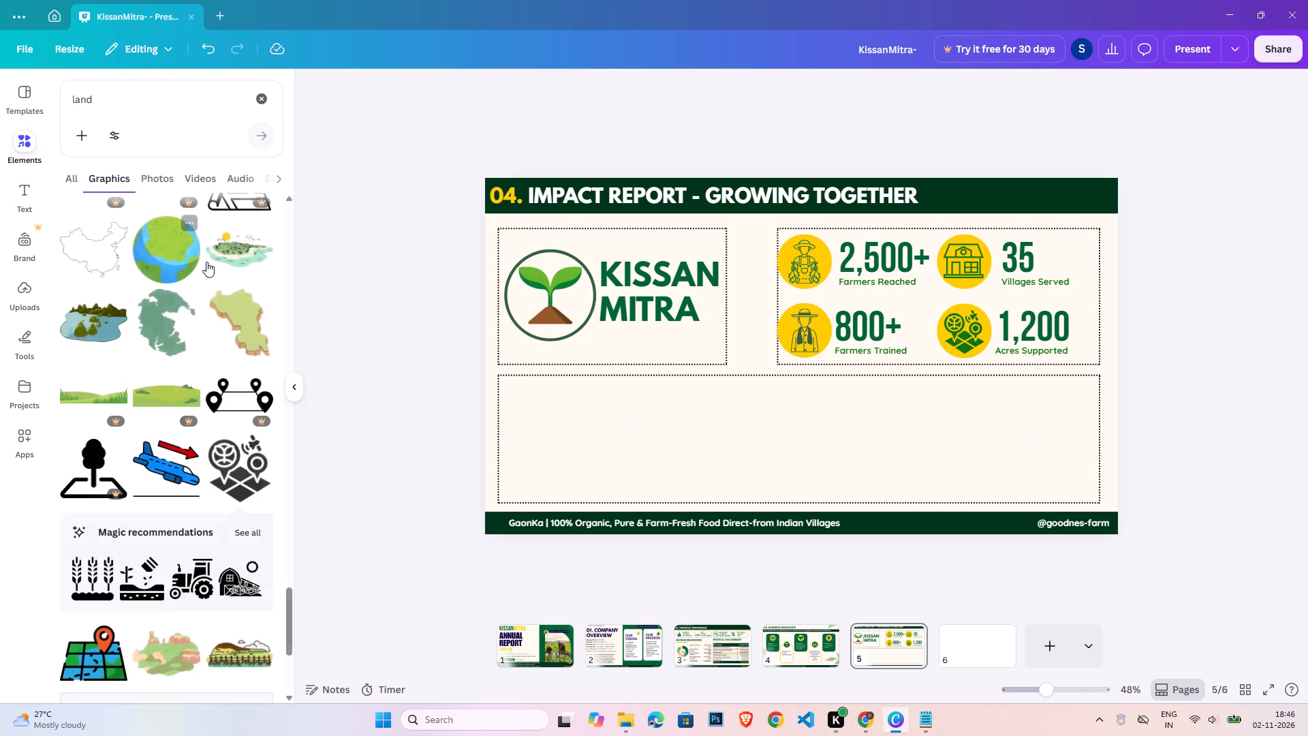
{"action": "left_click", "coordinate": [255, 97]}
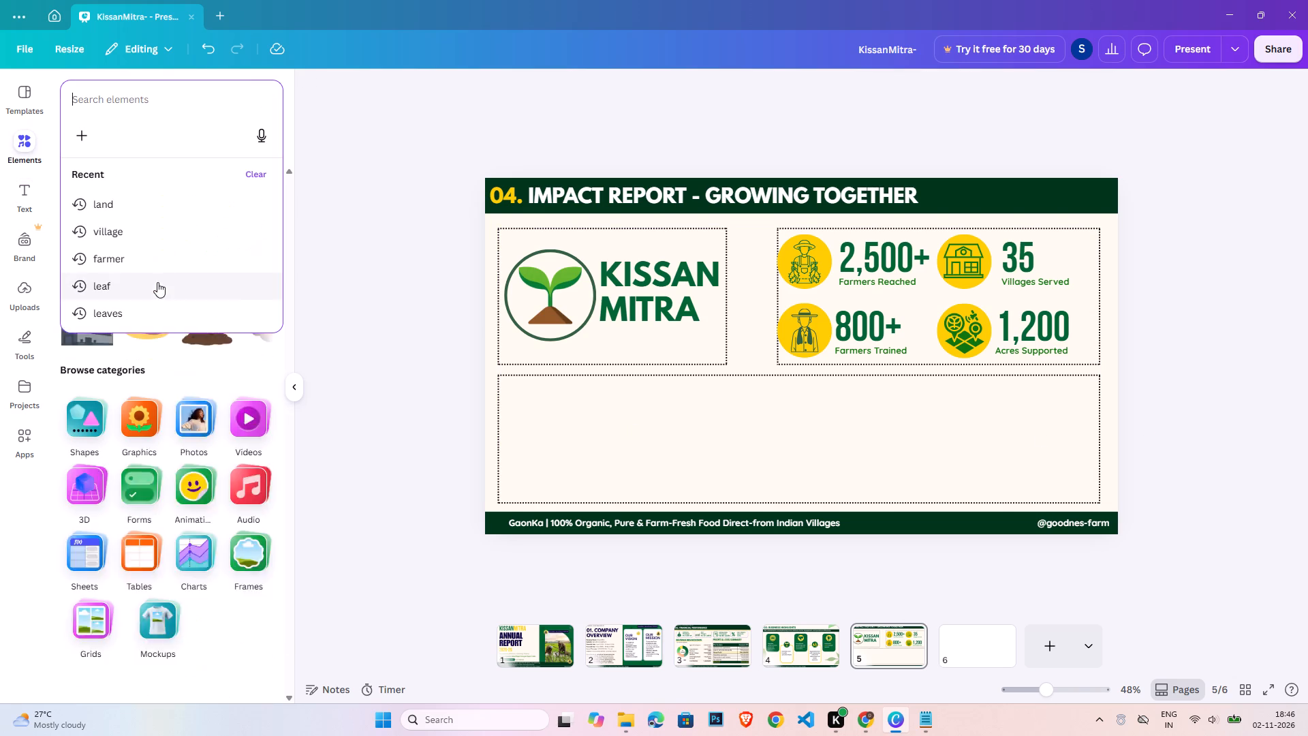
{"action": "left_click", "coordinate": [324, 363]}
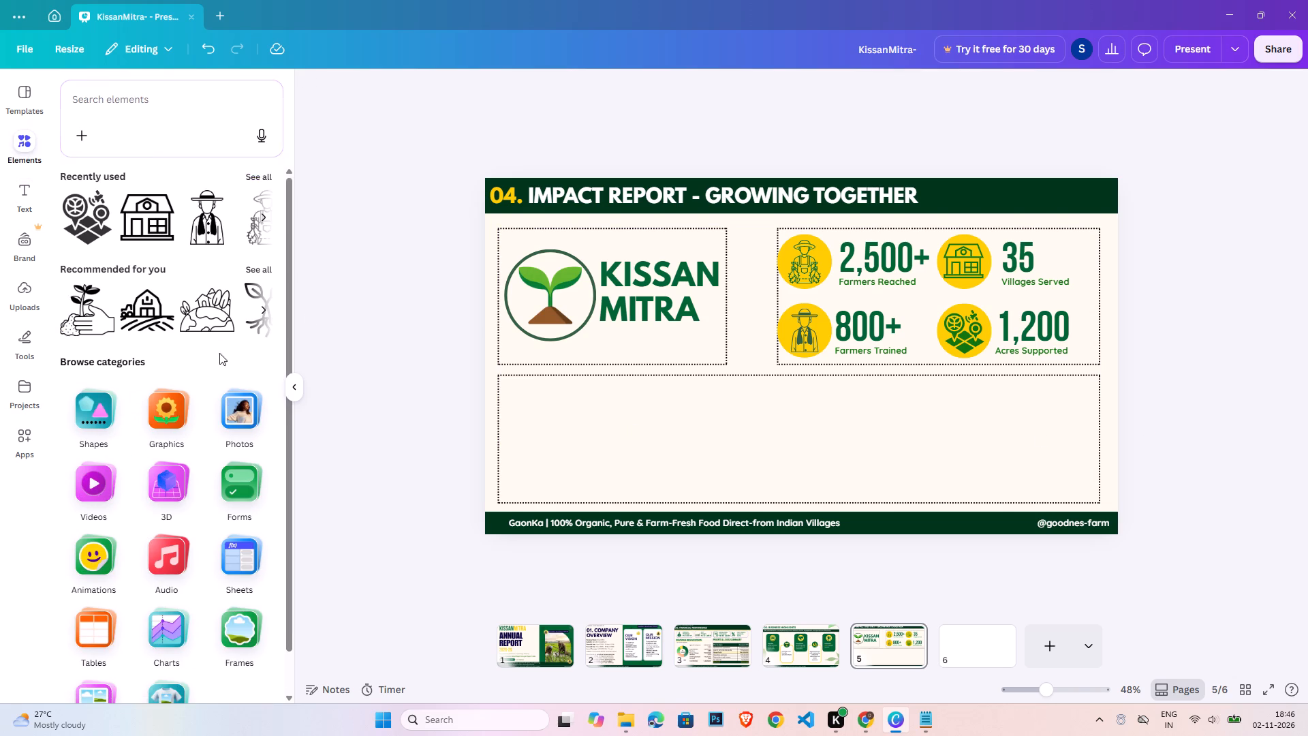
{"action": "left_click", "coordinate": [91, 377]}
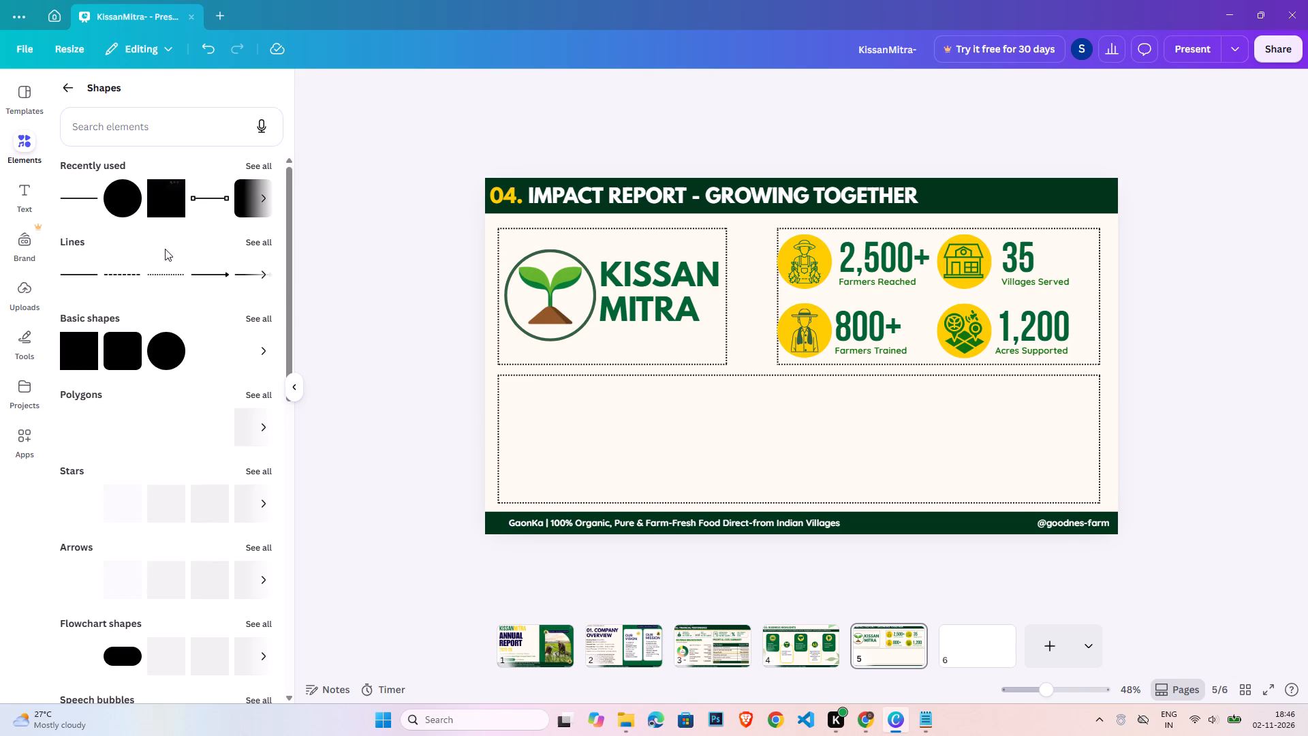
{"action": "scroll", "coordinate": [252, 381], "scroll_direction": "down", "scroll_amount": 1}
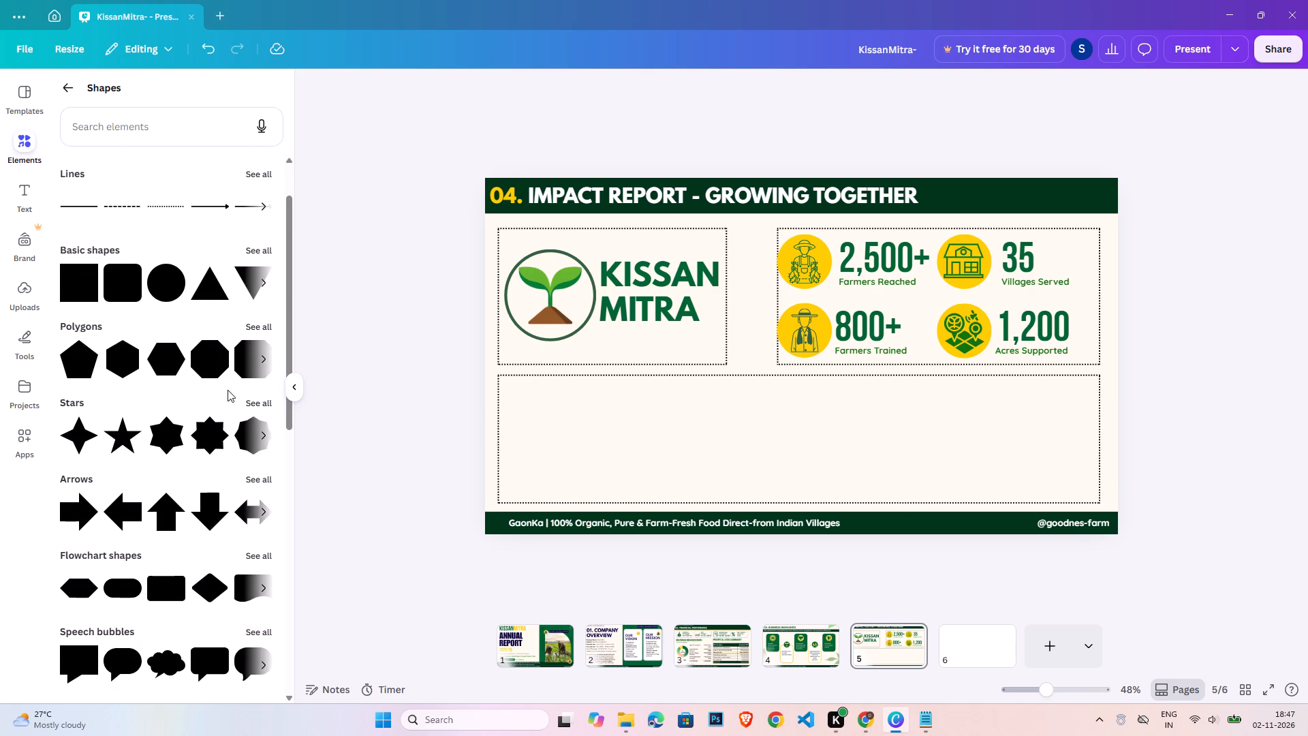
{"action": "left_click", "coordinate": [123, 292]}
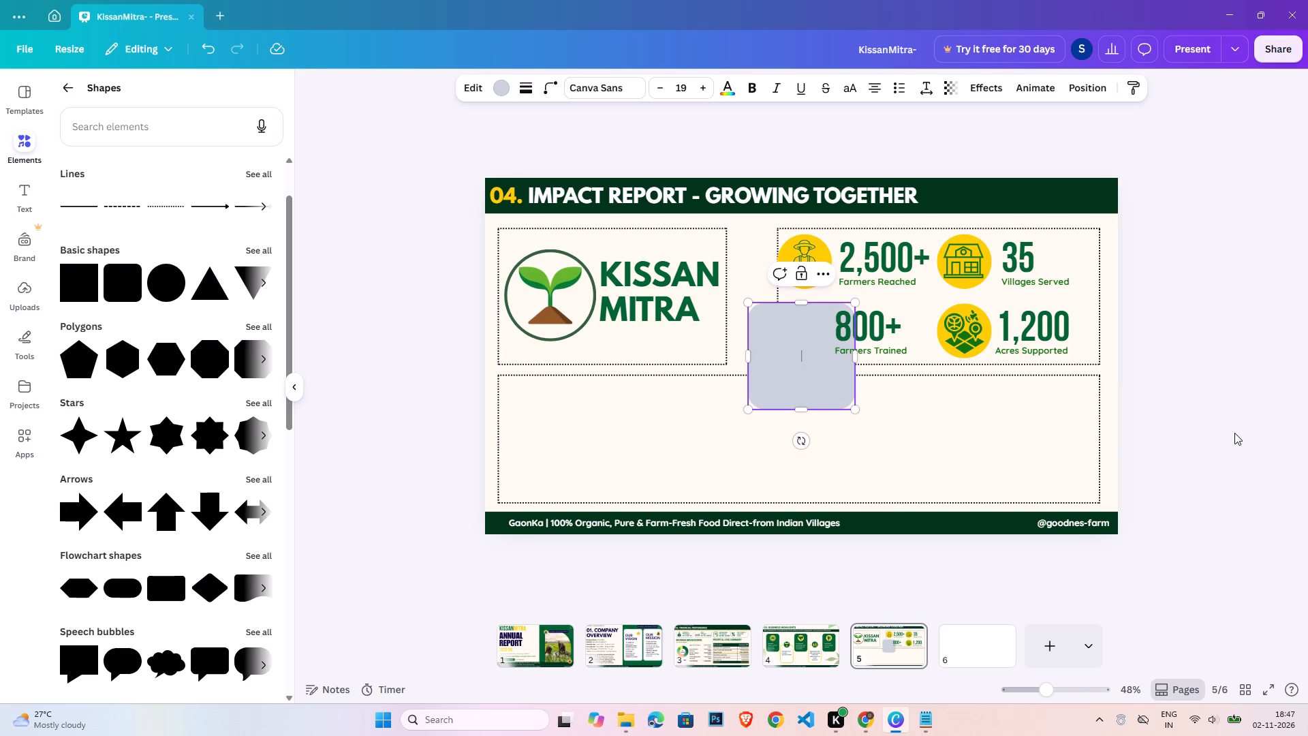
{"action": "left_click", "coordinate": [1241, 423]}
{"action": "left_click_drag", "start_coordinate": [772, 365], "coordinate": [711, 411]}
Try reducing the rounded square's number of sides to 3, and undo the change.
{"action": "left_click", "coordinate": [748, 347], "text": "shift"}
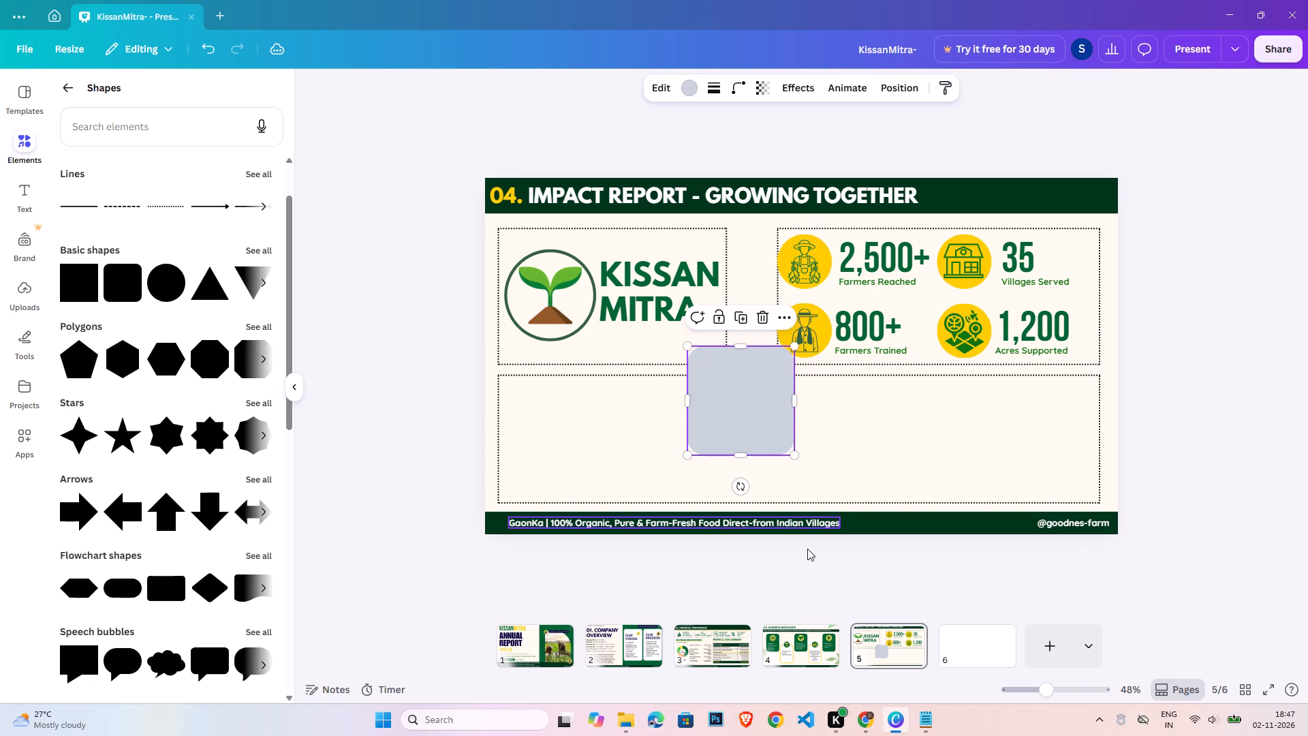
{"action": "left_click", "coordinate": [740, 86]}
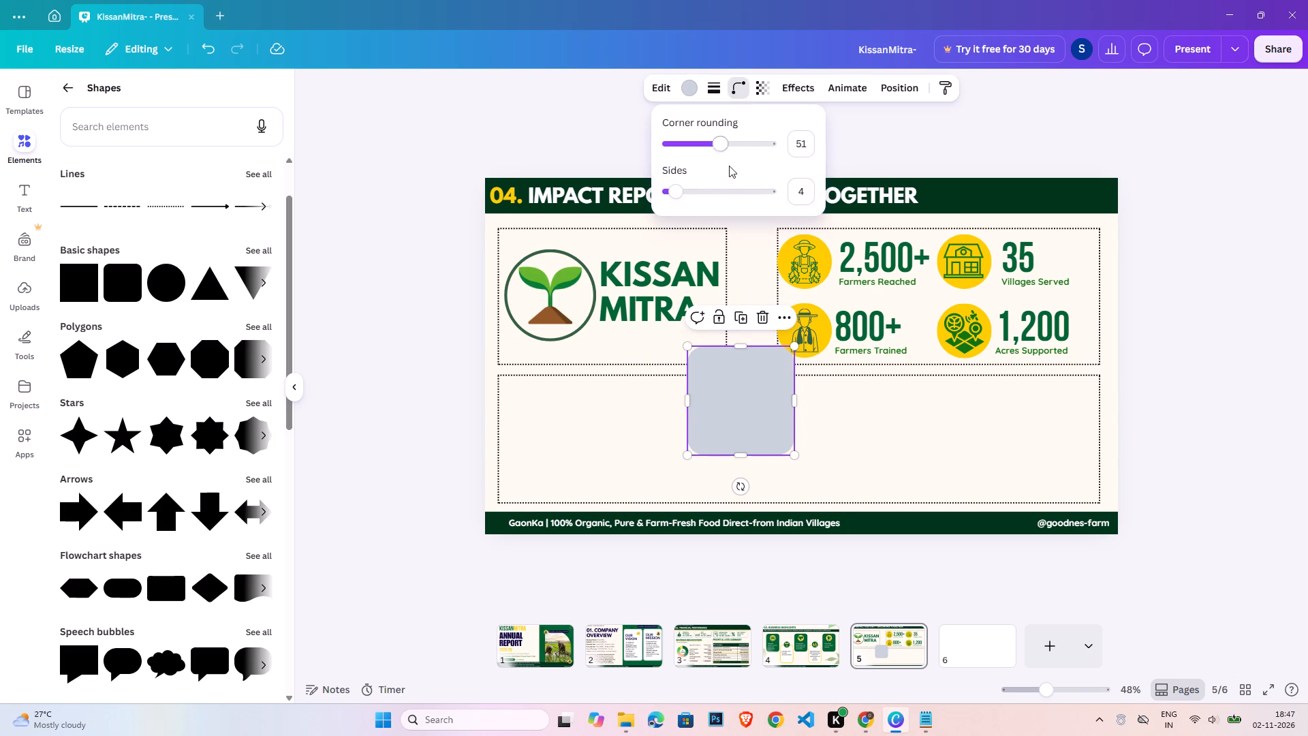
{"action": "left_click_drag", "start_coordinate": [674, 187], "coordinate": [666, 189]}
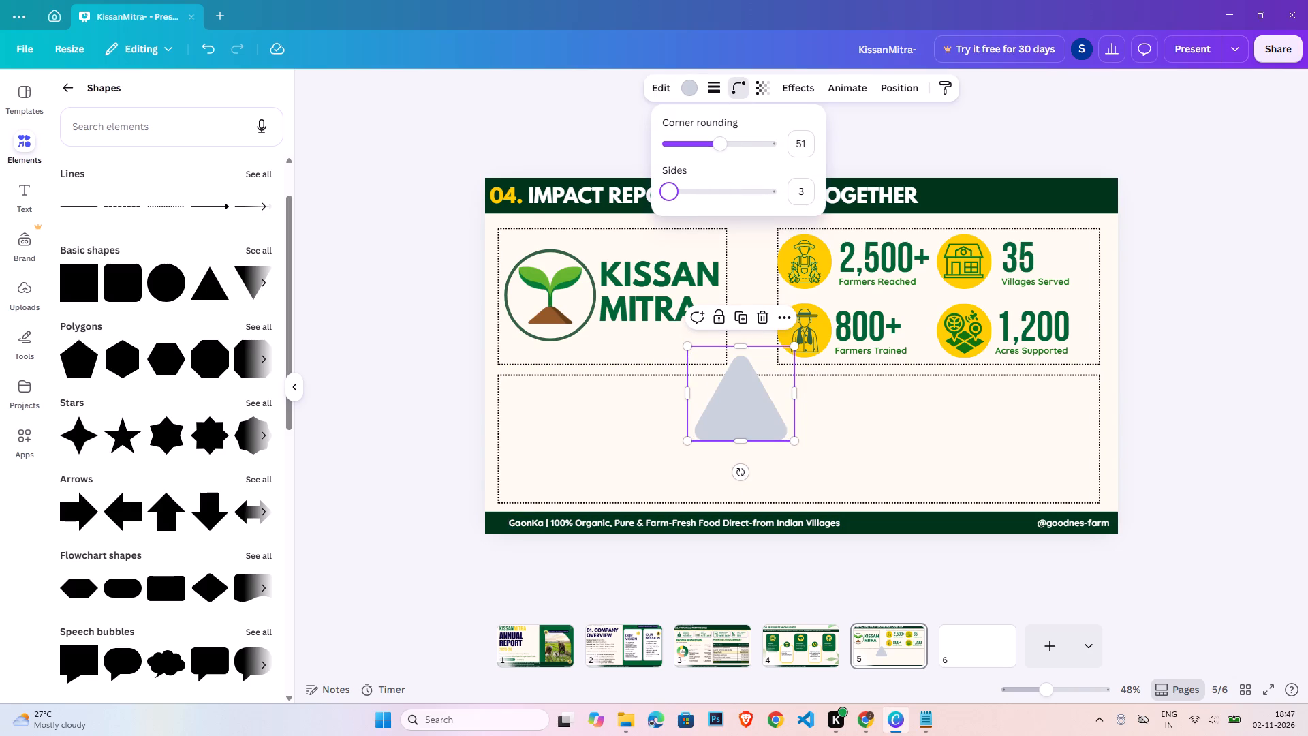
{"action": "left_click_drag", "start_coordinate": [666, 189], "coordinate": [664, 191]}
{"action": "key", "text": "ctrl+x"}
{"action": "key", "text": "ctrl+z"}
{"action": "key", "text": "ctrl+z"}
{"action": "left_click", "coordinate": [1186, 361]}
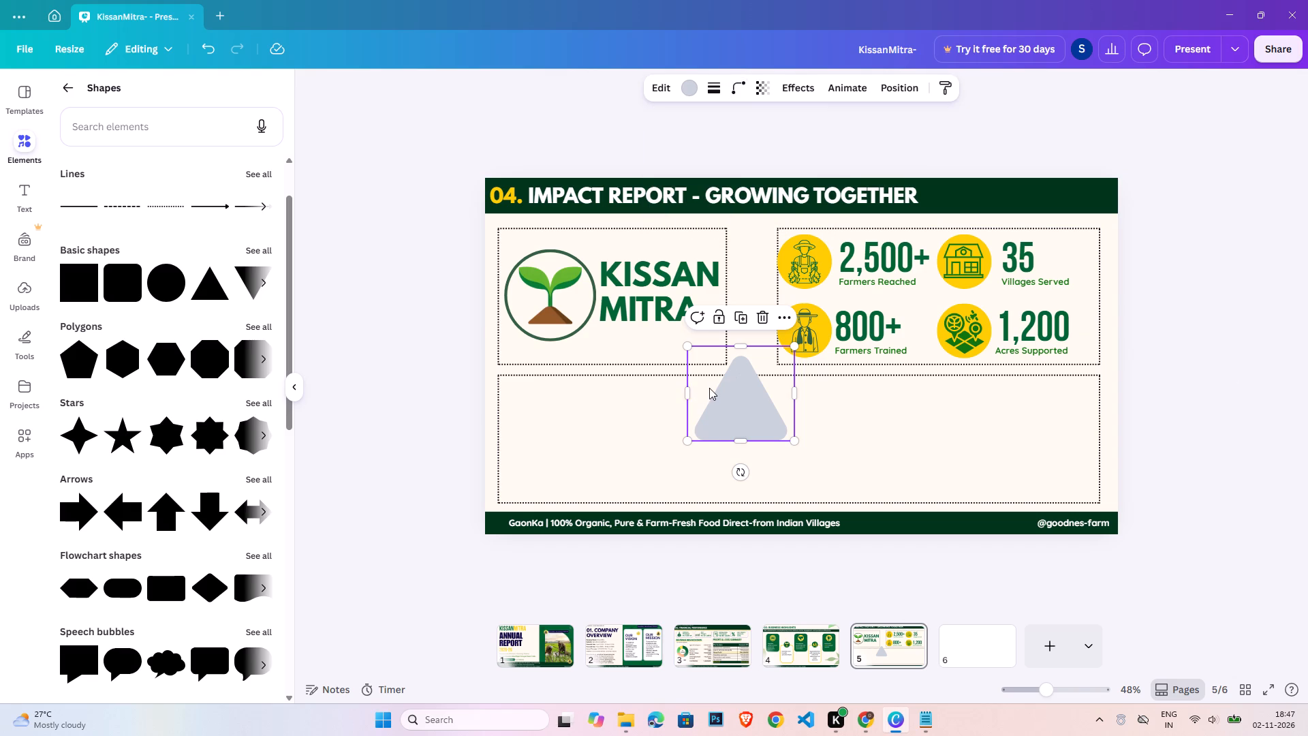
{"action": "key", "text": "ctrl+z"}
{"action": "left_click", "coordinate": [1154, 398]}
Move the rounded square to the left end of the lower dotted frame and stretch it to the frame's full height.
{"action": "left_click_drag", "start_coordinate": [757, 410], "coordinate": [661, 443]}
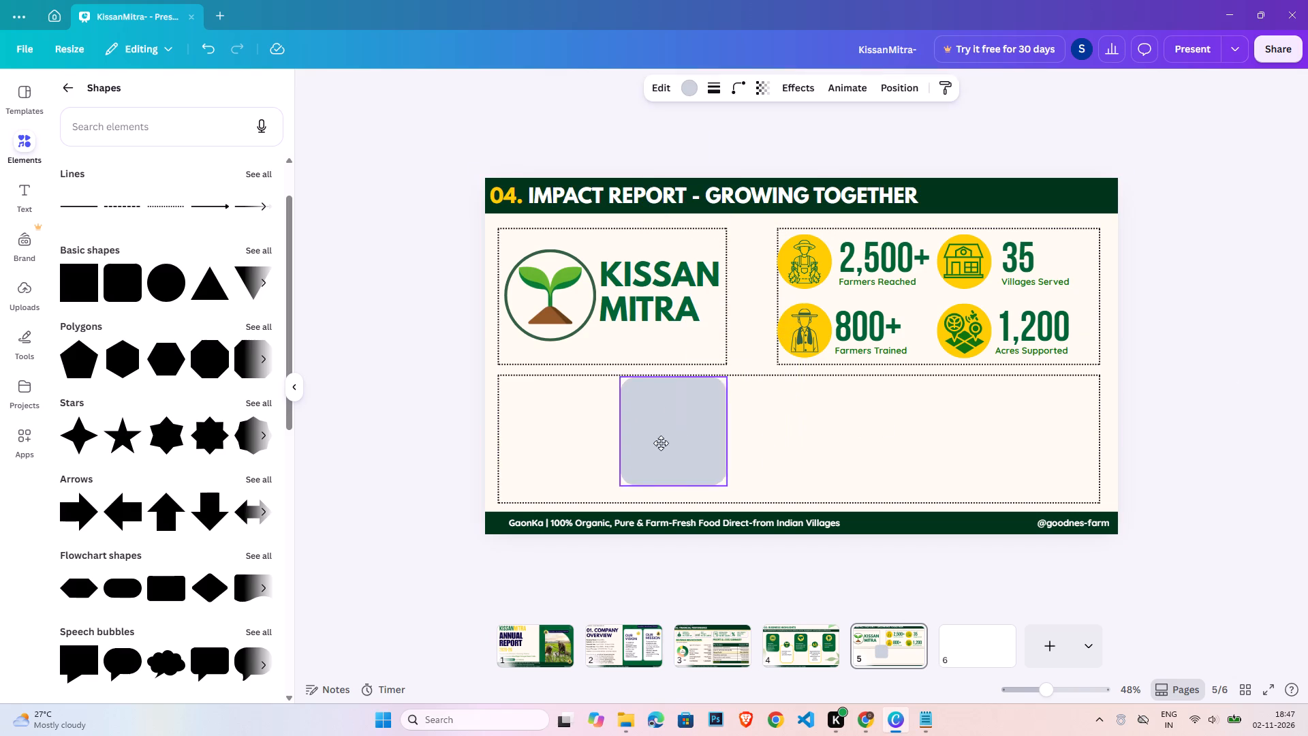
{"action": "left_click_drag", "start_coordinate": [661, 443], "coordinate": [568, 436]}
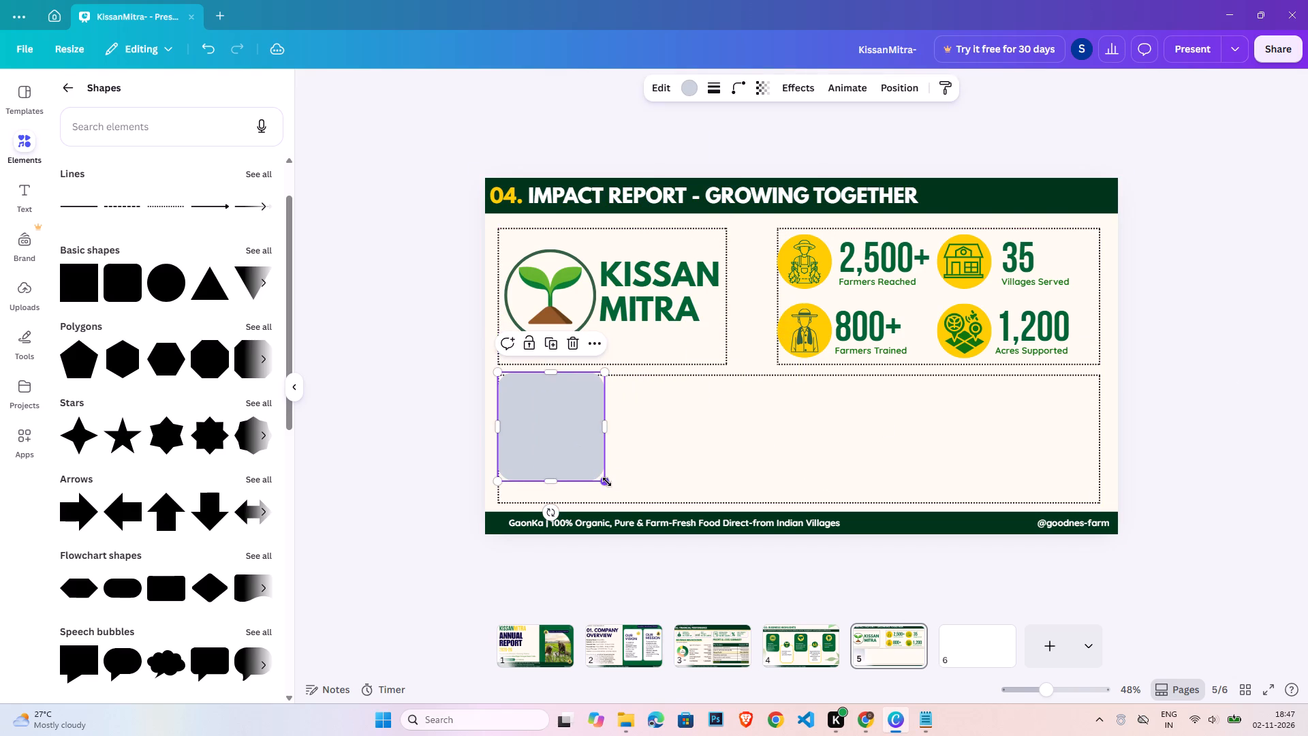
{"action": "left_click_drag", "start_coordinate": [607, 482], "coordinate": [670, 502]}
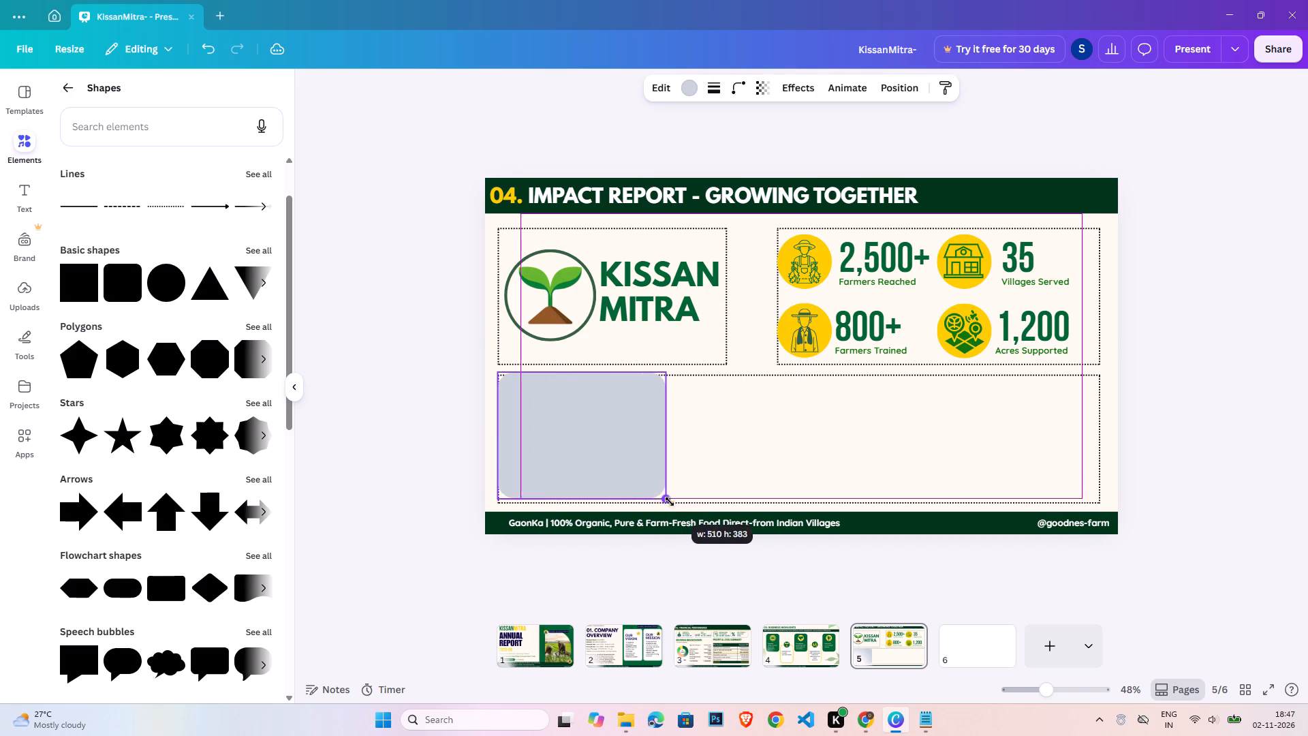
{"action": "left_click_drag", "start_coordinate": [670, 502], "coordinate": [670, 504]}
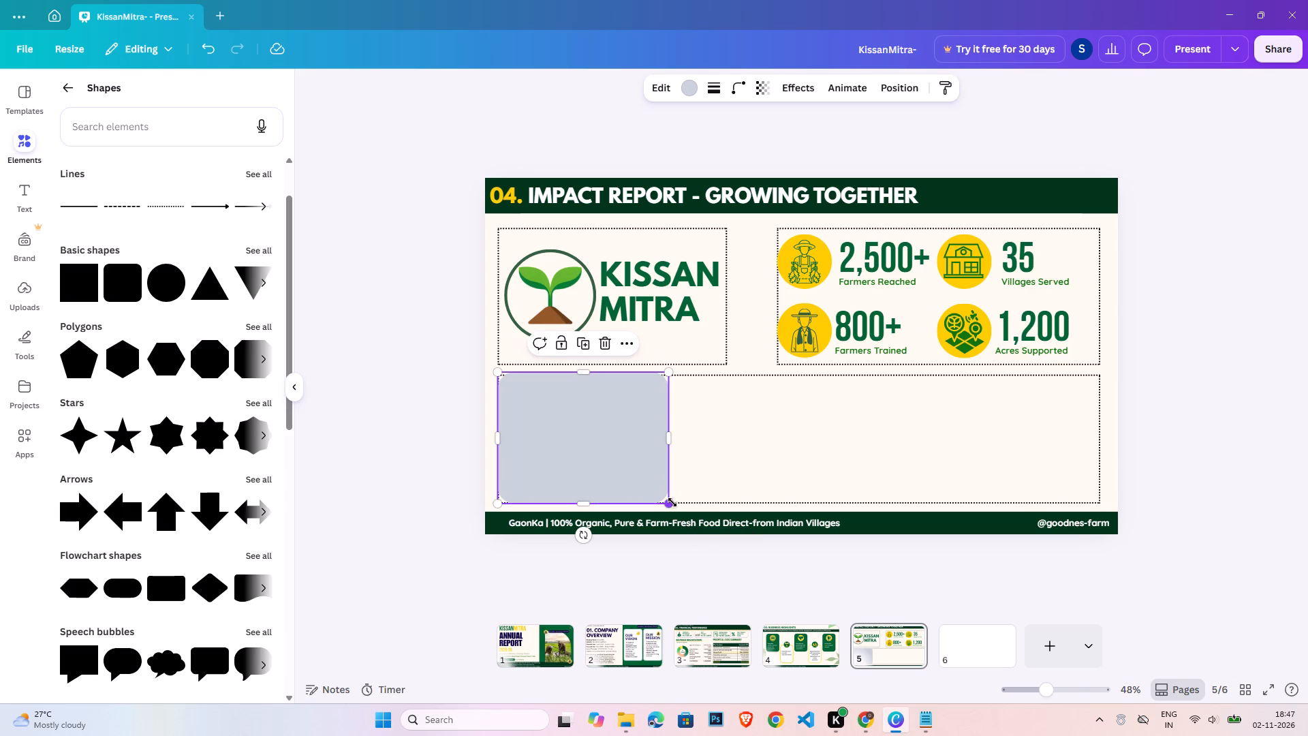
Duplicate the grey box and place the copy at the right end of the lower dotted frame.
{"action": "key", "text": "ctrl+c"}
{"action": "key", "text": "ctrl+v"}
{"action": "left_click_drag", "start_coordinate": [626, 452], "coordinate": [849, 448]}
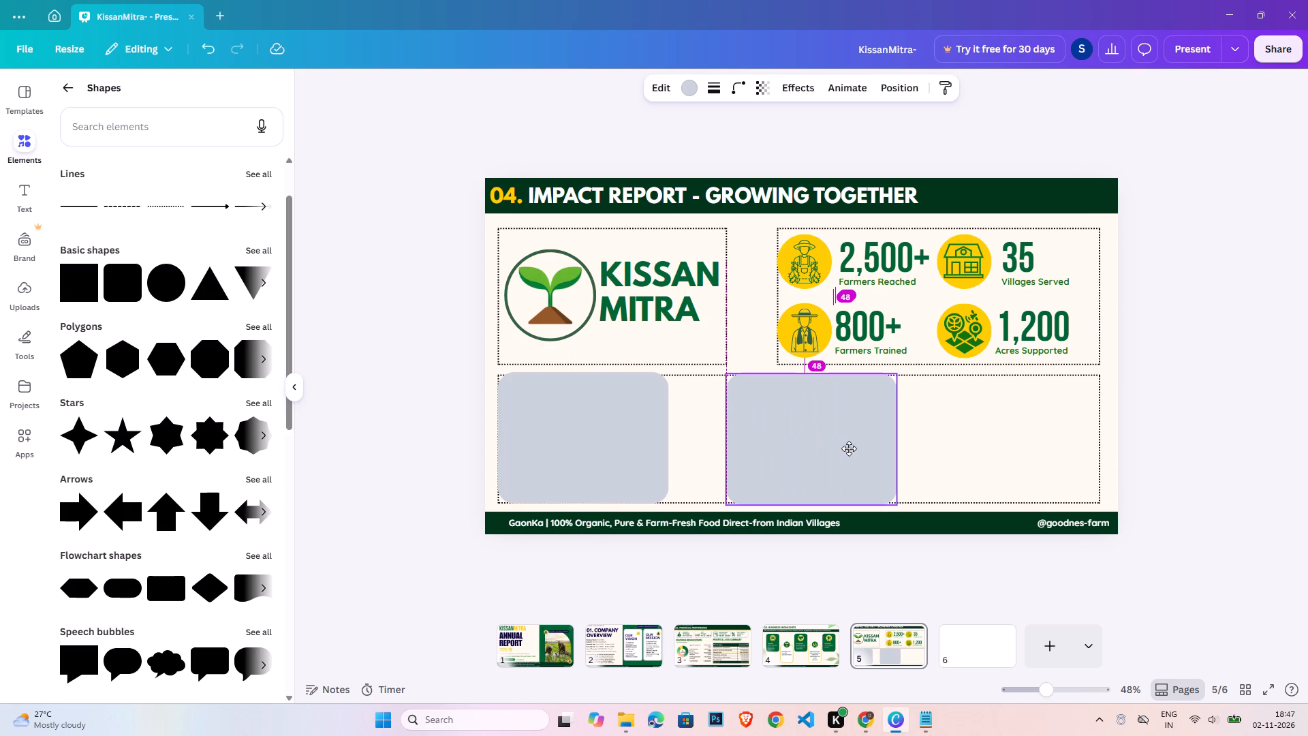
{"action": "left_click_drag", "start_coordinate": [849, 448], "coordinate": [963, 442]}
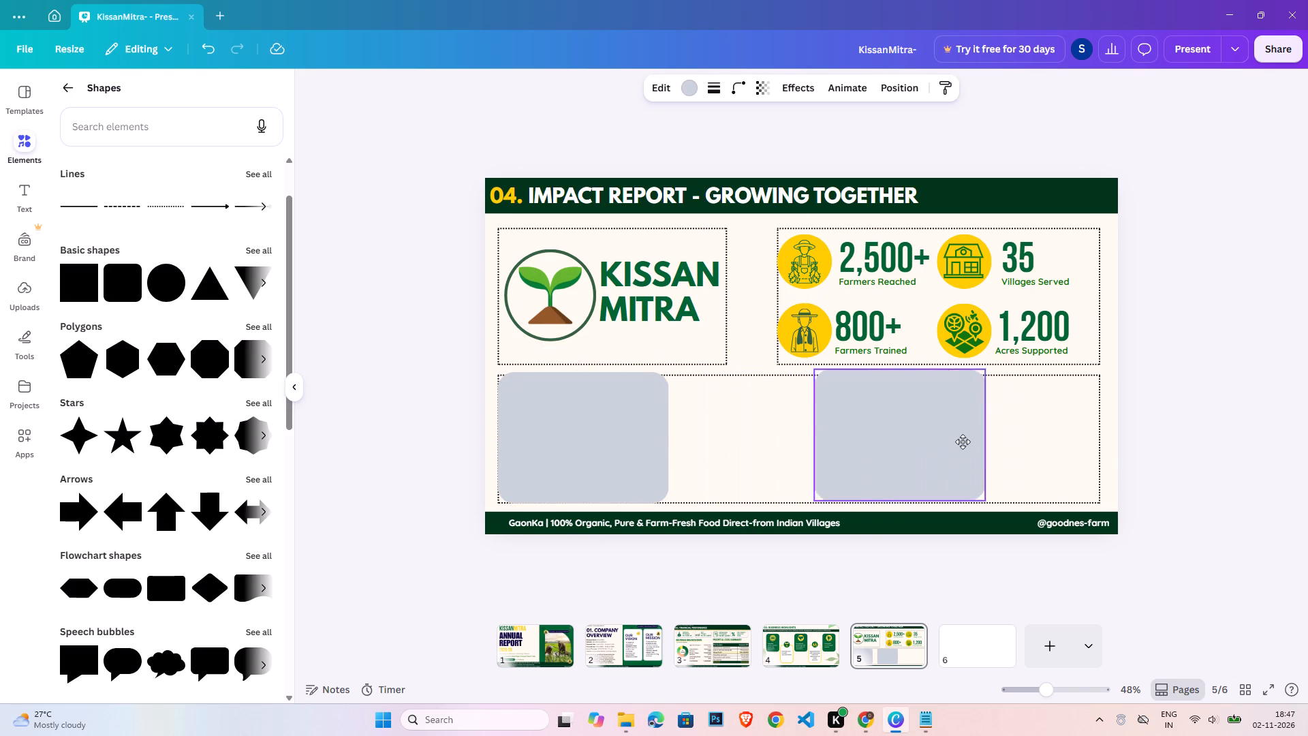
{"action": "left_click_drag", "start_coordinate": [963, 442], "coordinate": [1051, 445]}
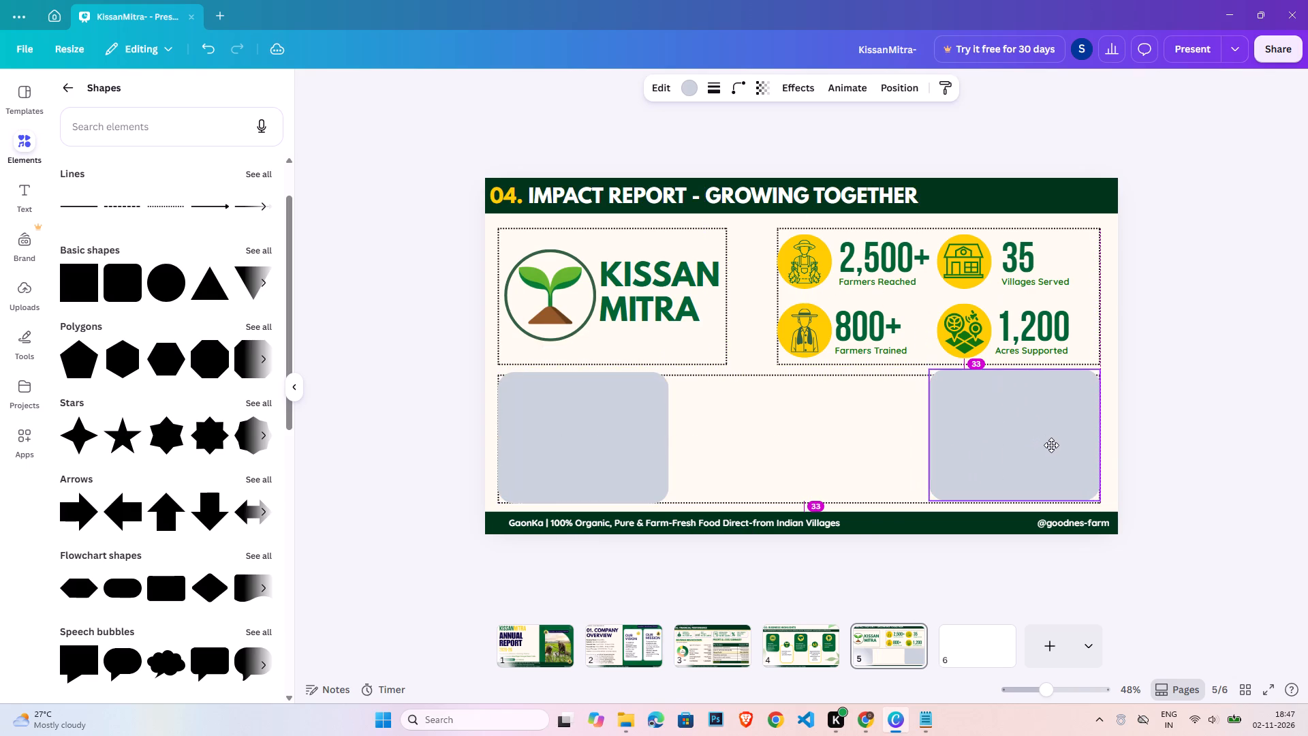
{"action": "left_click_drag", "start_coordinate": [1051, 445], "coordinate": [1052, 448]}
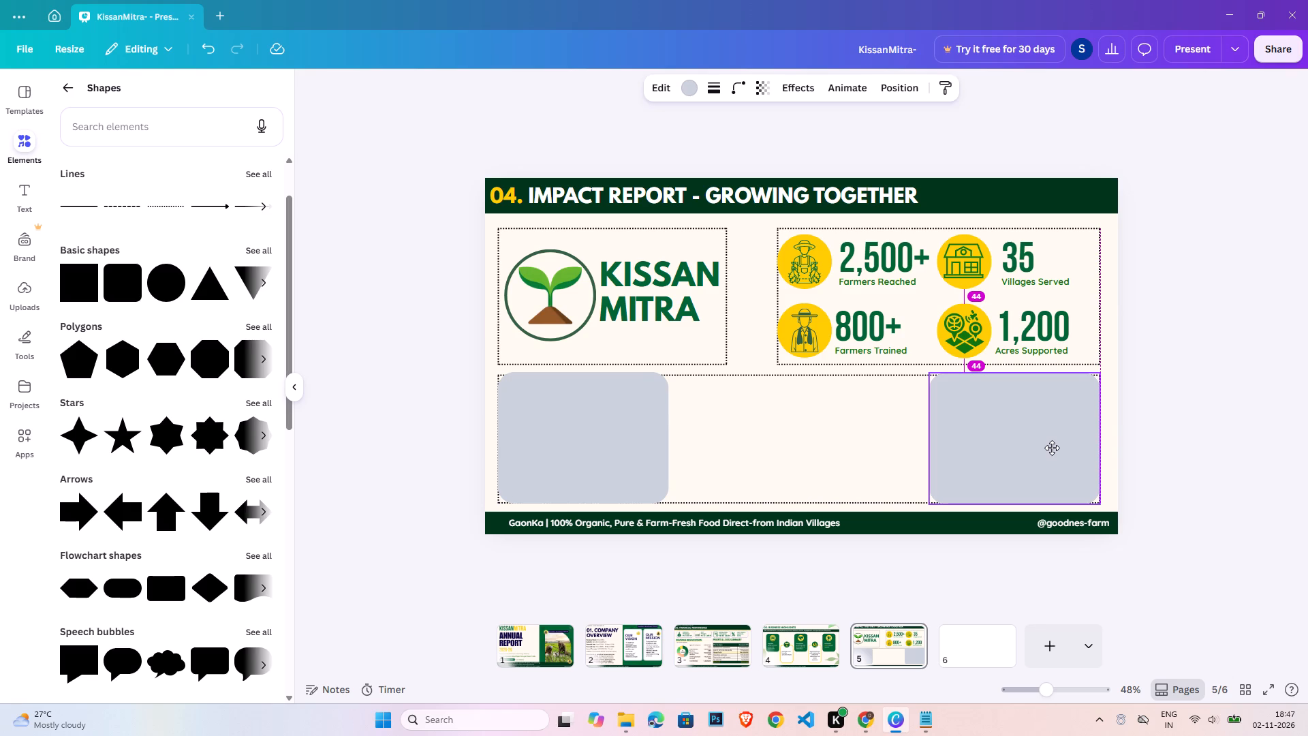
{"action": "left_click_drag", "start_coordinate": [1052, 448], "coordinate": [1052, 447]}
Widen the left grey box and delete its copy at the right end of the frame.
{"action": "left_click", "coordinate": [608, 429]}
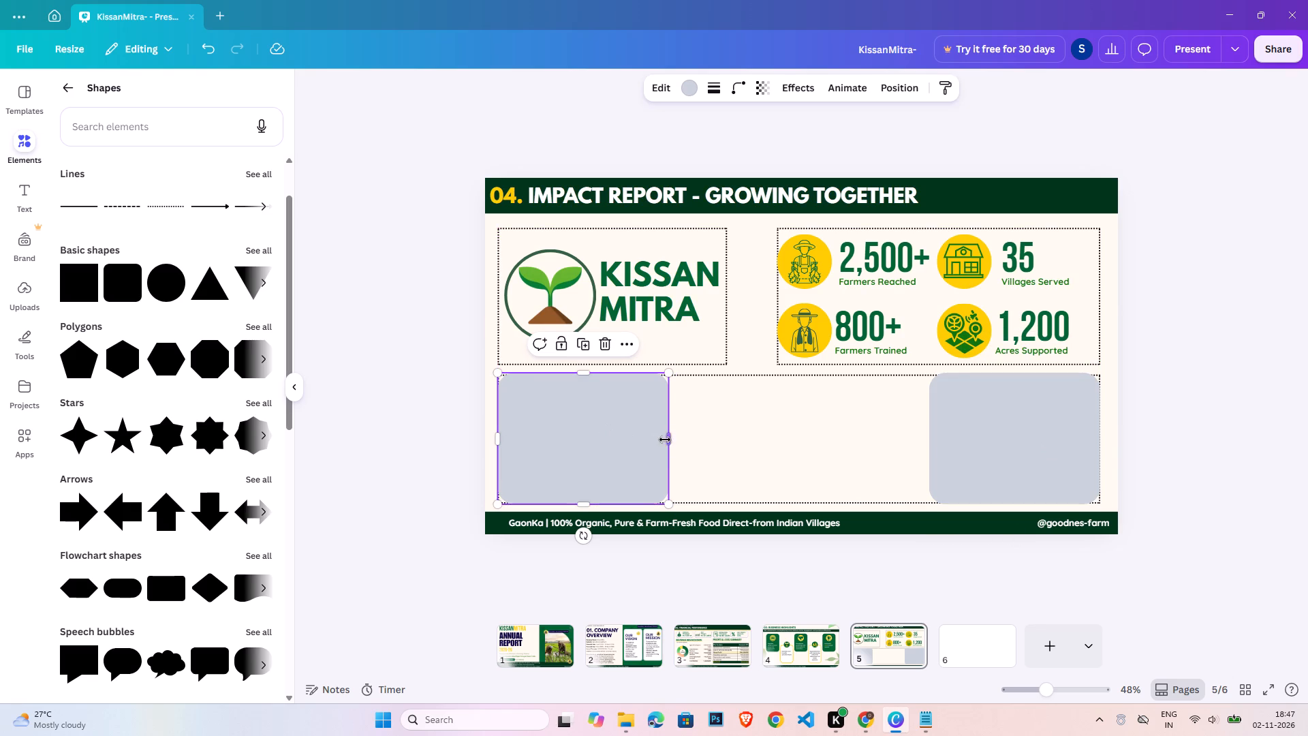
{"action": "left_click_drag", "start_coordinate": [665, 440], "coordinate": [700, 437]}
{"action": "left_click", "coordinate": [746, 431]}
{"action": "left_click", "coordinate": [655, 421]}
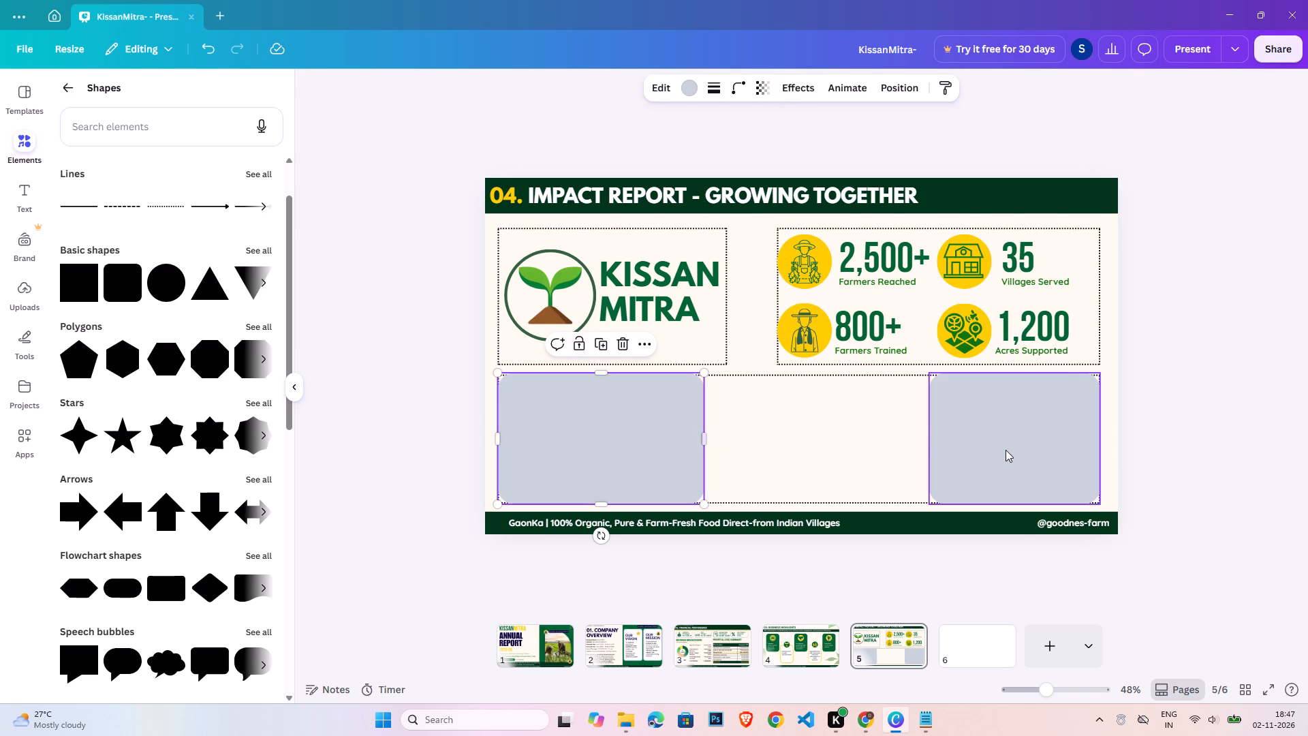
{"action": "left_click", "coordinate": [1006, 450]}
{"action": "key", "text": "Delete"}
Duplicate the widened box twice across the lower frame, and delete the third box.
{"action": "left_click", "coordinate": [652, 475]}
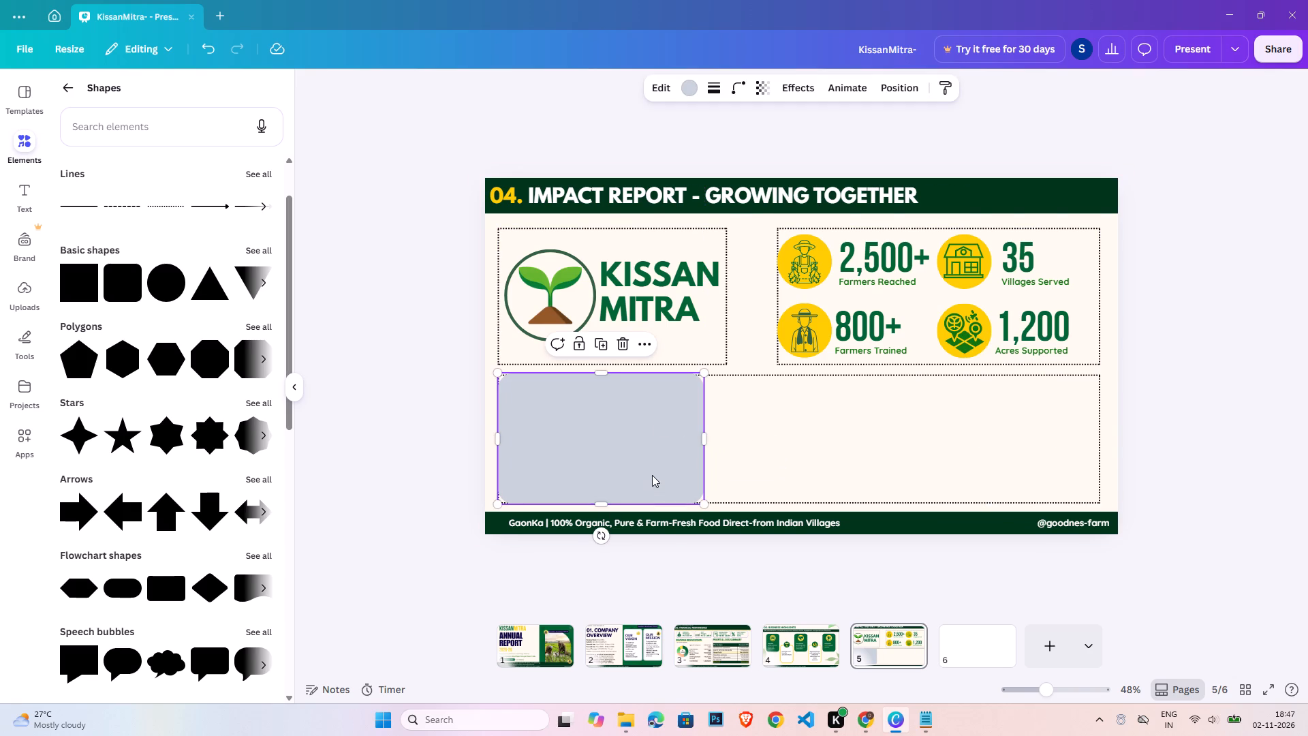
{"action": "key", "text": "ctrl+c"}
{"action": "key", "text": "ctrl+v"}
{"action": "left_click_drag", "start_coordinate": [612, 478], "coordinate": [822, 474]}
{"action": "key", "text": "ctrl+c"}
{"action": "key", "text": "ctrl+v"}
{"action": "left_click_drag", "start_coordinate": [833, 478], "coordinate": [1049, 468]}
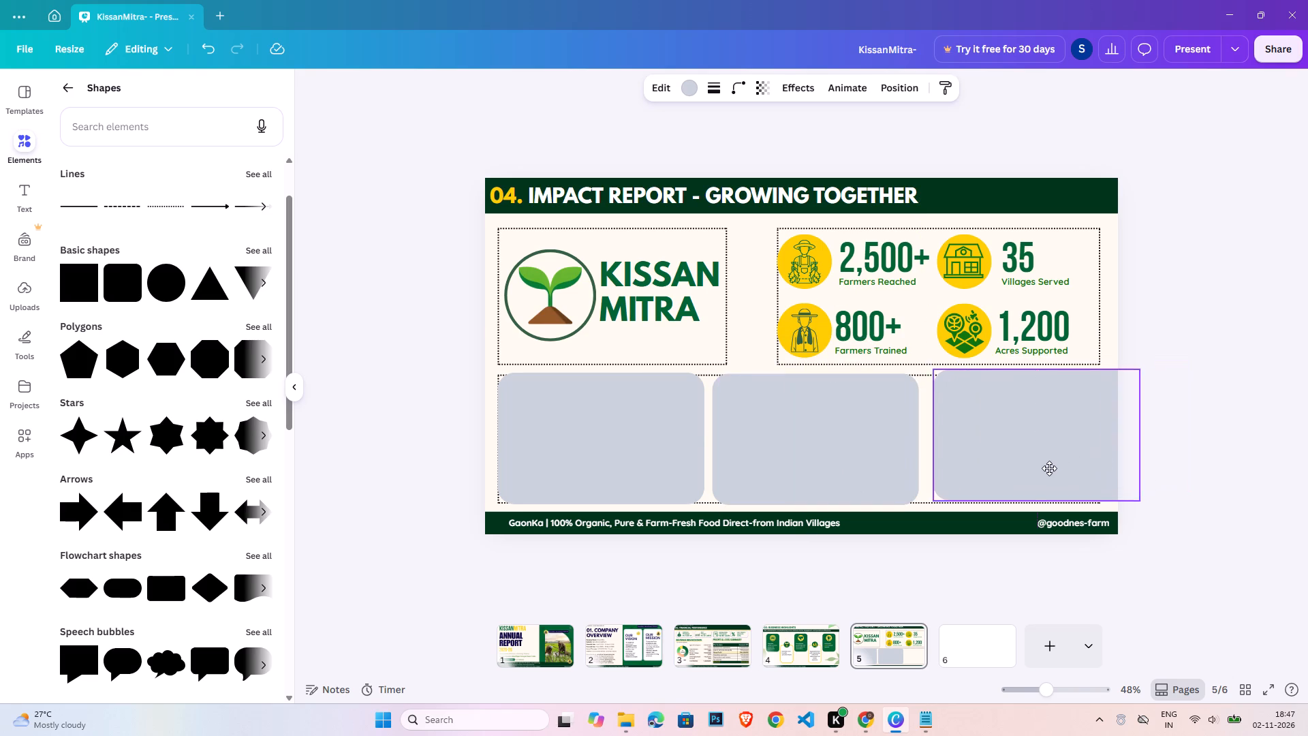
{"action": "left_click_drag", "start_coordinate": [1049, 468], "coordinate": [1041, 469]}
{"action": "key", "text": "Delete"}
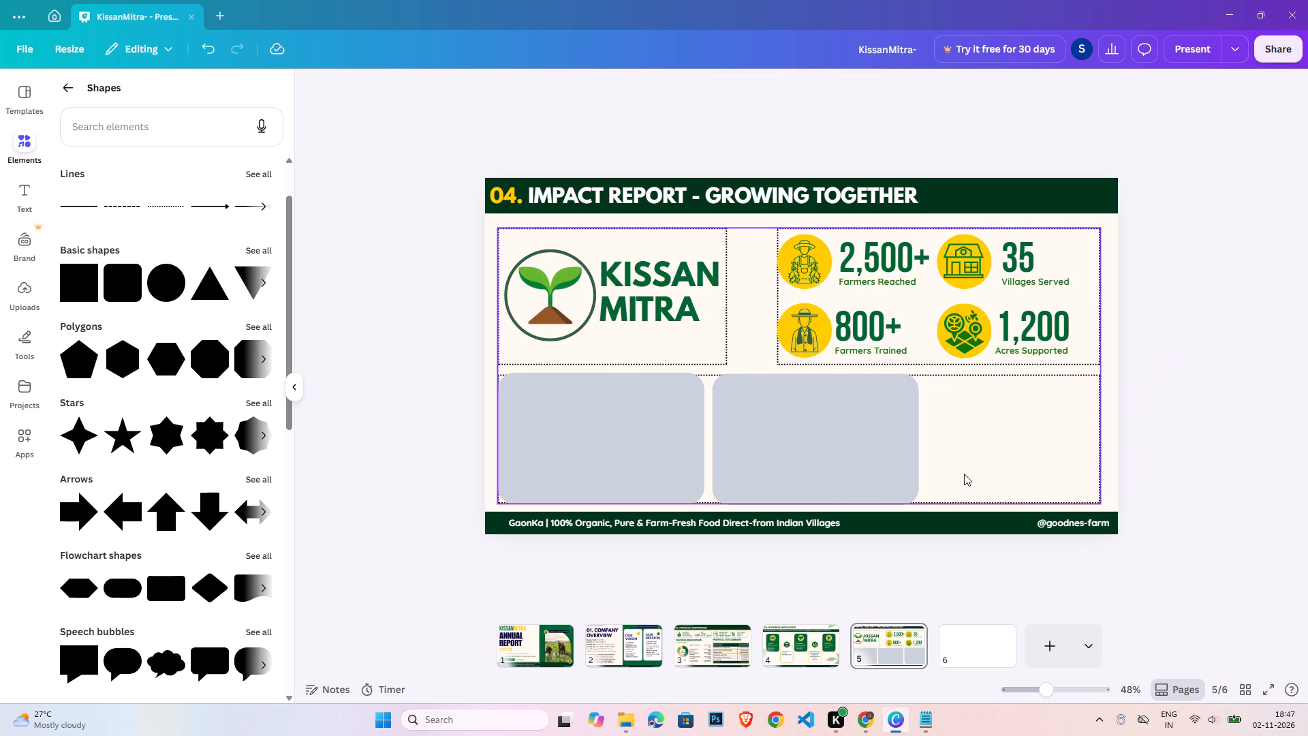
Narrow the left grey box to about 567 px wide and delete the box beside it.
{"action": "left_click", "coordinate": [768, 481]}
{"action": "left_click", "coordinate": [672, 457]}
{"action": "left_click_drag", "start_coordinate": [702, 442], "coordinate": [682, 446]}
{"action": "left_click", "coordinate": [801, 445]}
{"action": "key", "text": "Delete"}
Duplicate the narrowed box twice and place the copies in a row across the lower dotted frame with about 60 px gaps.
{"action": "left_click", "coordinate": [524, 454]}
{"action": "key", "text": "ctrl+c"}
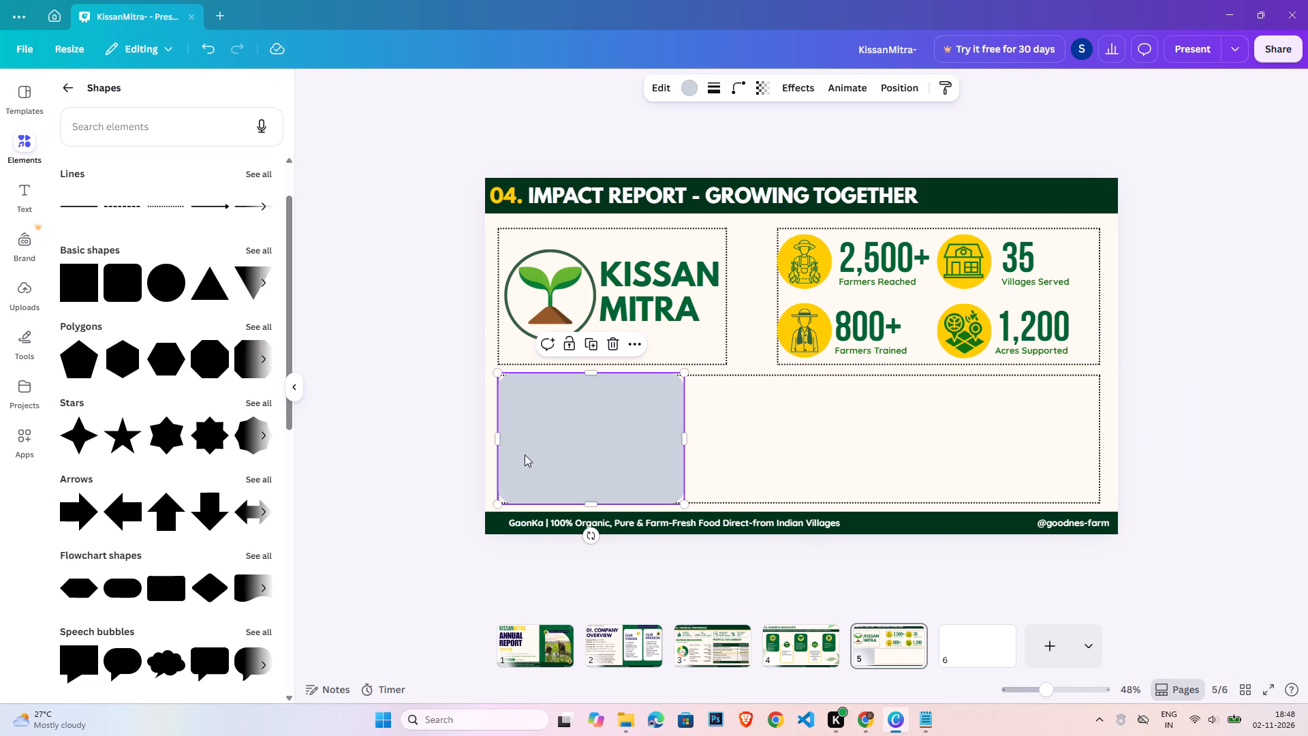
{"action": "key", "text": "ctrl+v"}
{"action": "left_click_drag", "start_coordinate": [548, 451], "coordinate": [749, 445]}
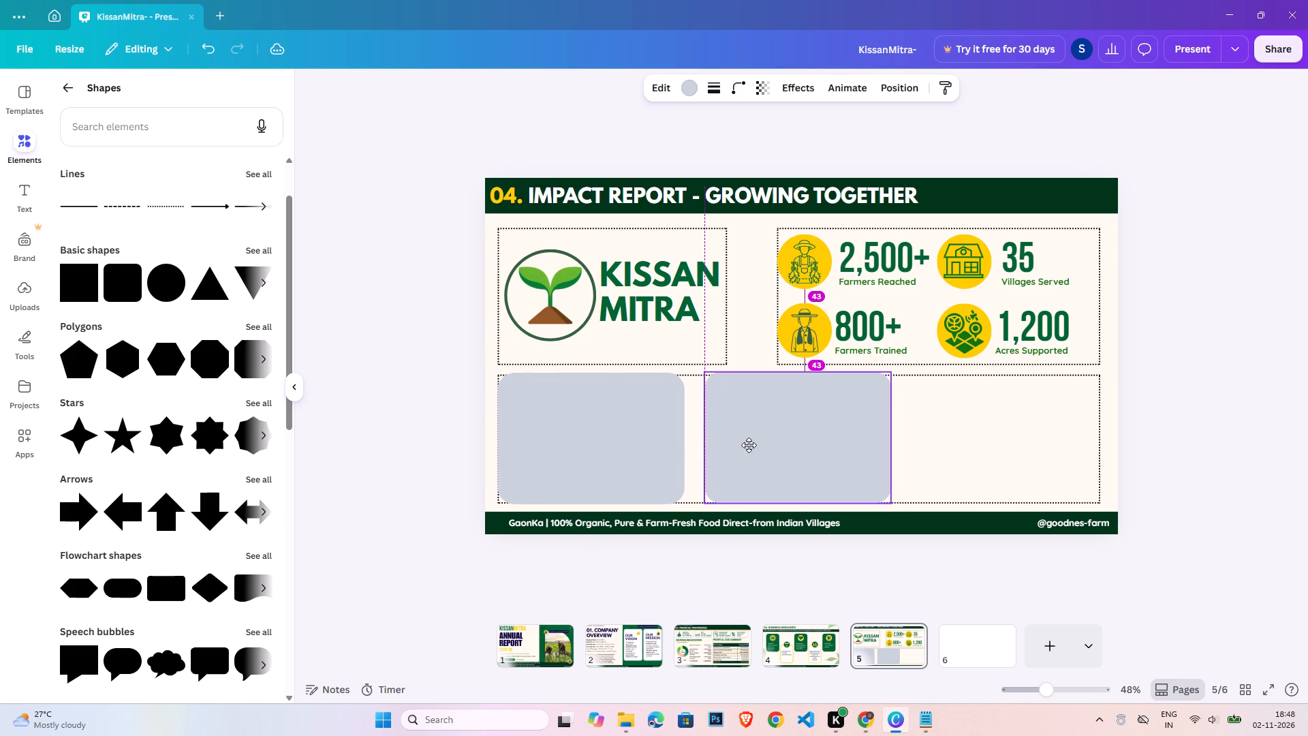
{"action": "left_click_drag", "start_coordinate": [749, 445], "coordinate": [749, 444]}
{"action": "key", "text": "ctrl+c"}
{"action": "key", "text": "ctrl+v"}
{"action": "left_click_drag", "start_coordinate": [798, 453], "coordinate": [995, 444]}
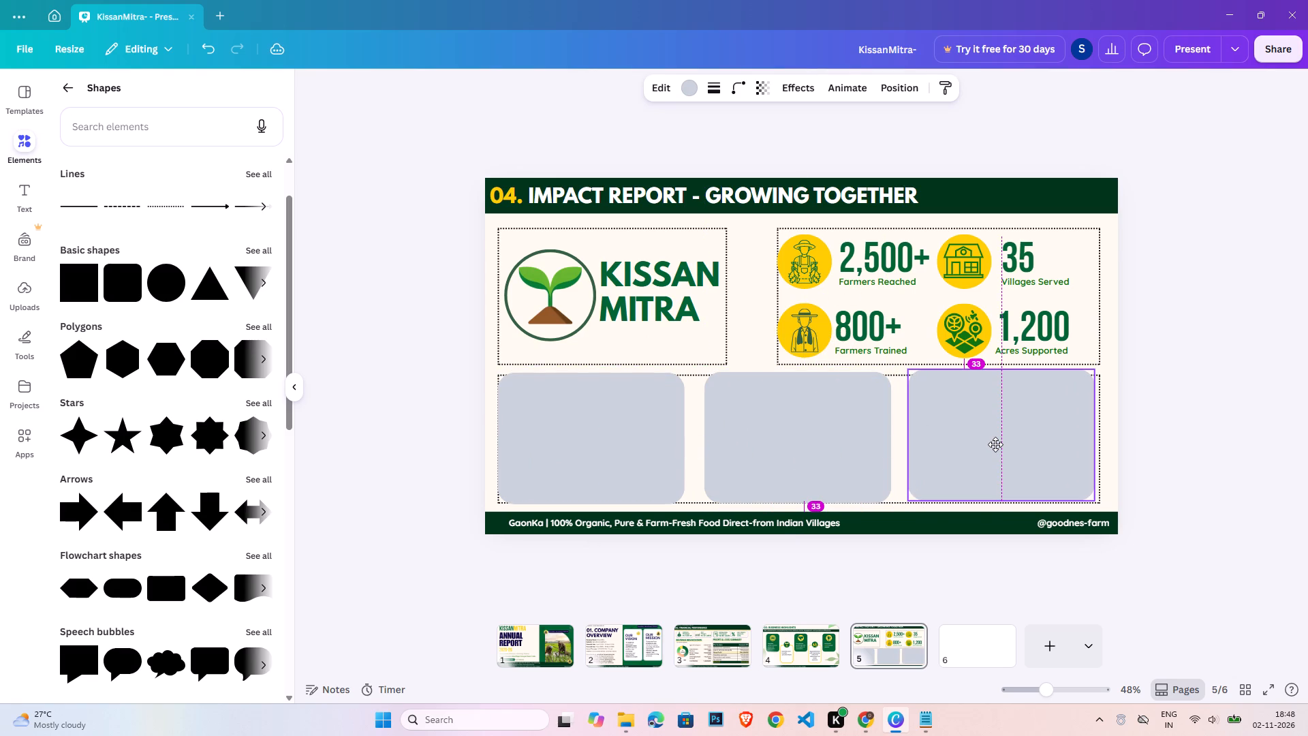
{"action": "left_click_drag", "start_coordinate": [995, 444], "coordinate": [997, 448]}
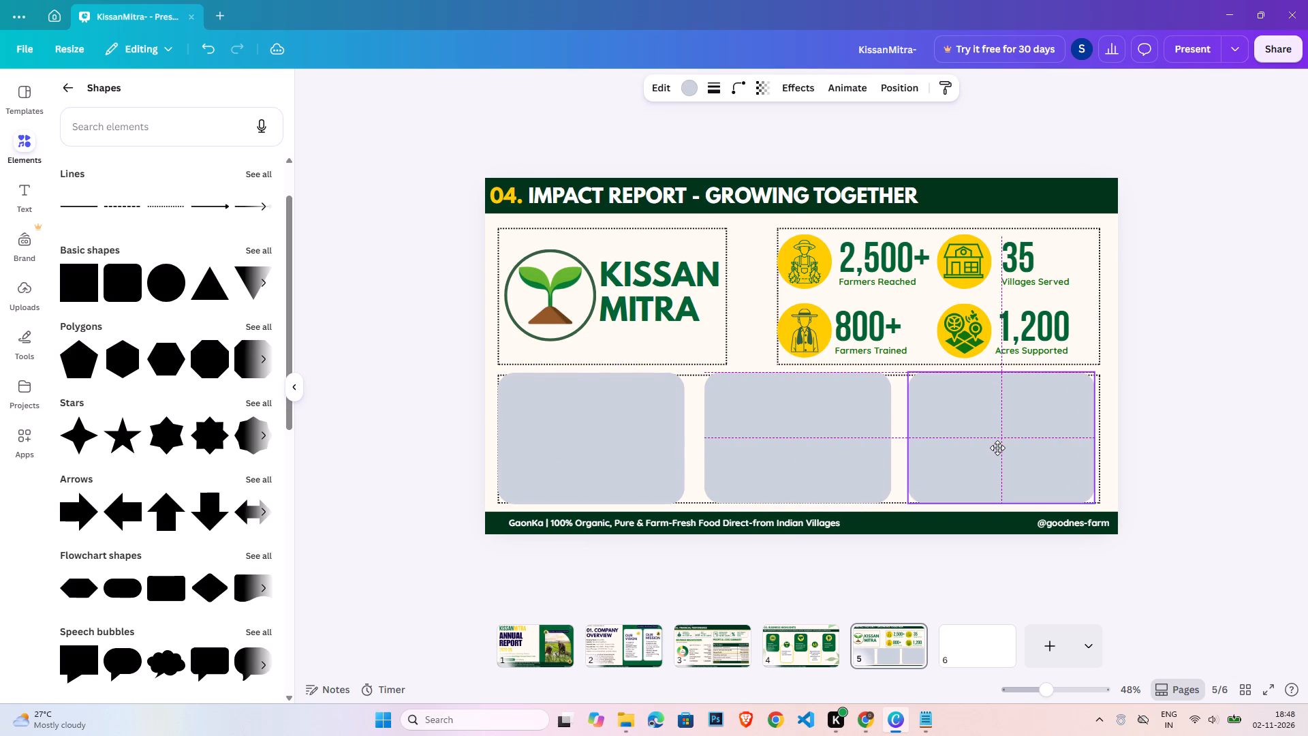
{"action": "left_click_drag", "start_coordinate": [997, 448], "coordinate": [999, 447]}
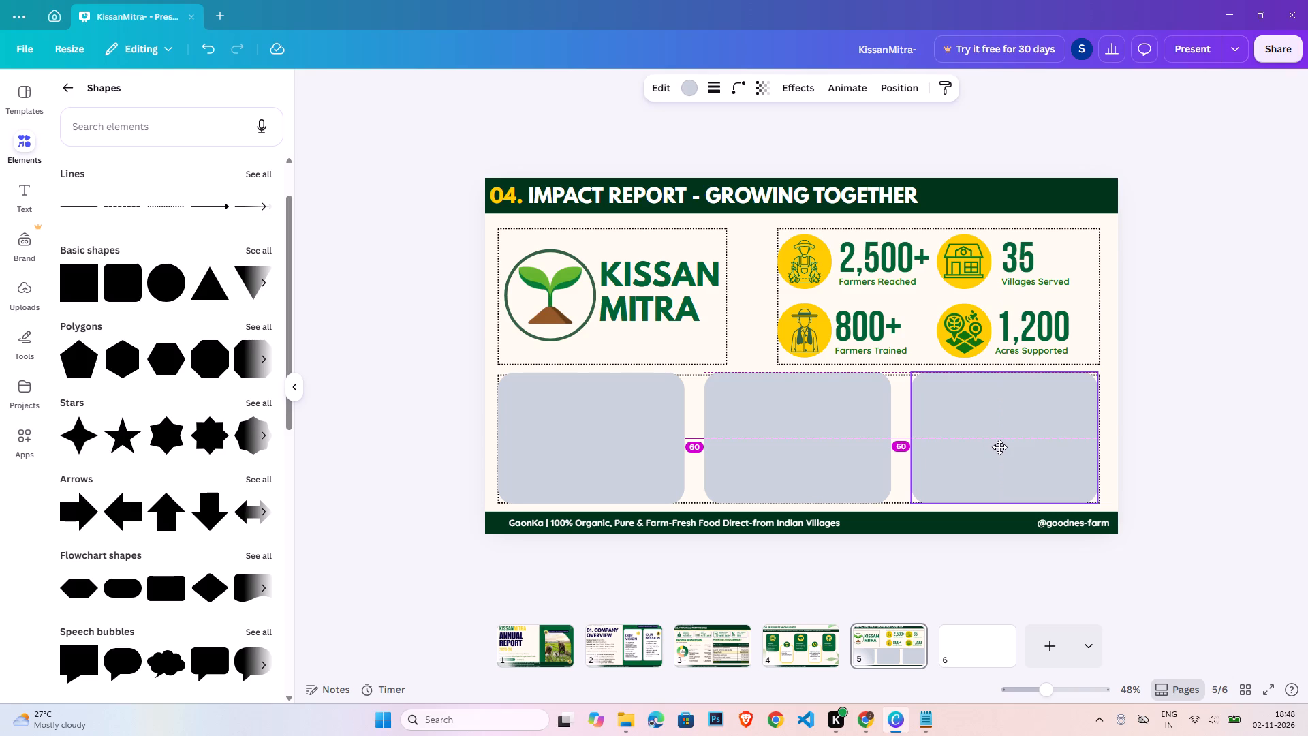
{"action": "left_click_drag", "start_coordinate": [999, 447], "coordinate": [1000, 447]}
Tidy up the three grey boxes together so they are aligned and evenly spaced.
{"action": "left_click", "coordinate": [490, 455]}
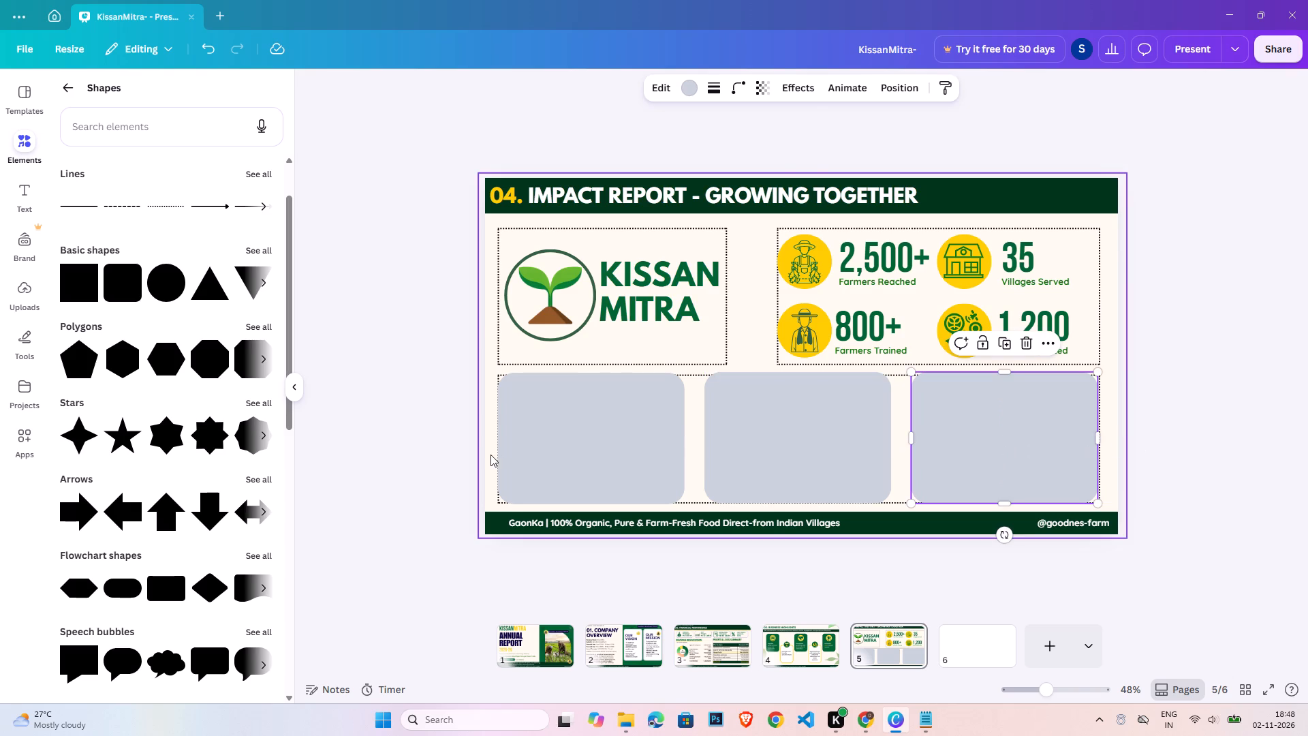
{"action": "left_click", "coordinate": [533, 399]}
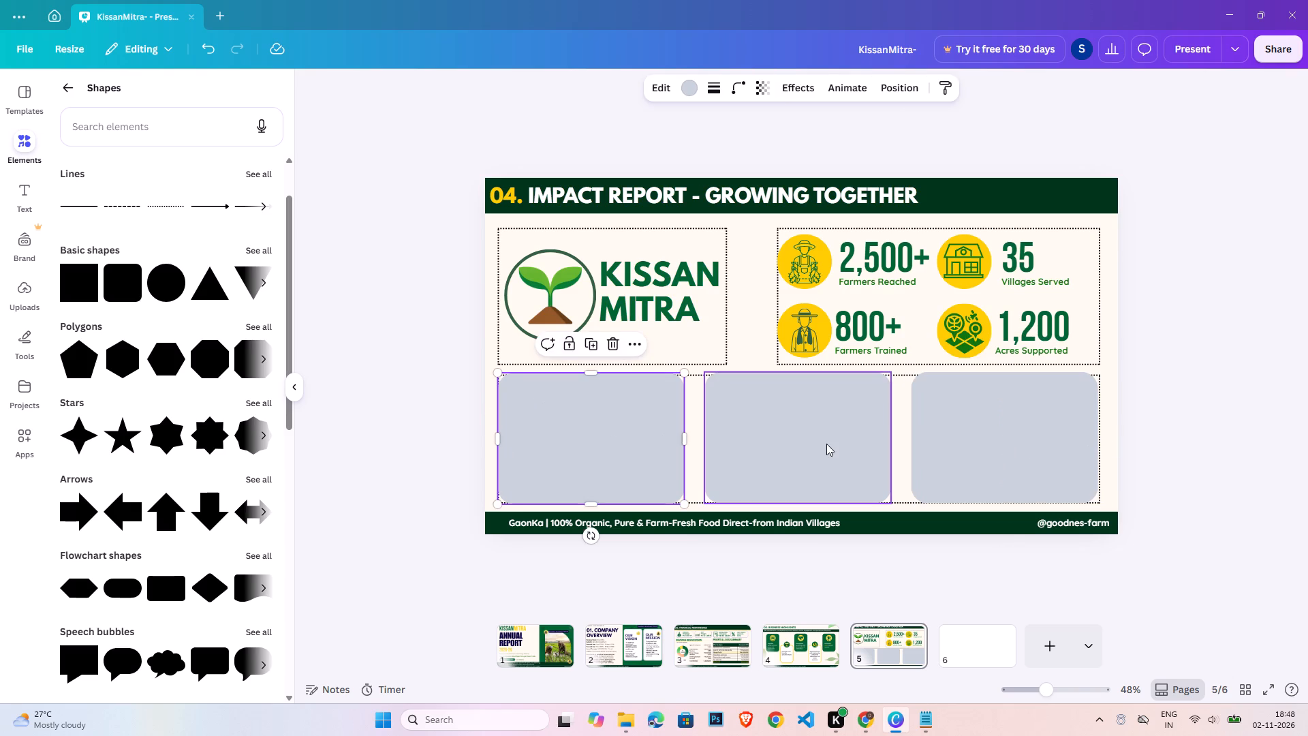
{"action": "left_click", "coordinate": [826, 444], "text": "shift"}
{"action": "left_click", "coordinate": [1003, 439], "text": "shift"}
{"action": "left_click", "coordinate": [878, 90]}
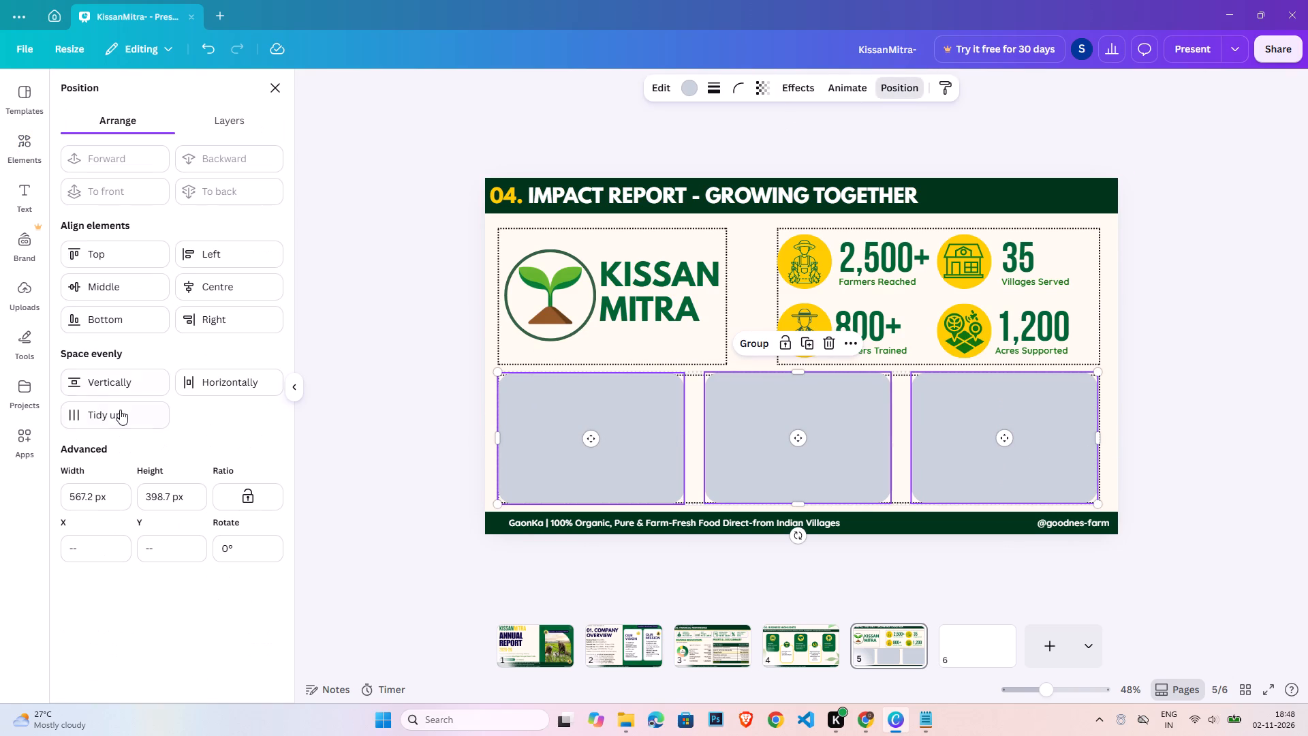
{"action": "left_click", "coordinate": [121, 410]}
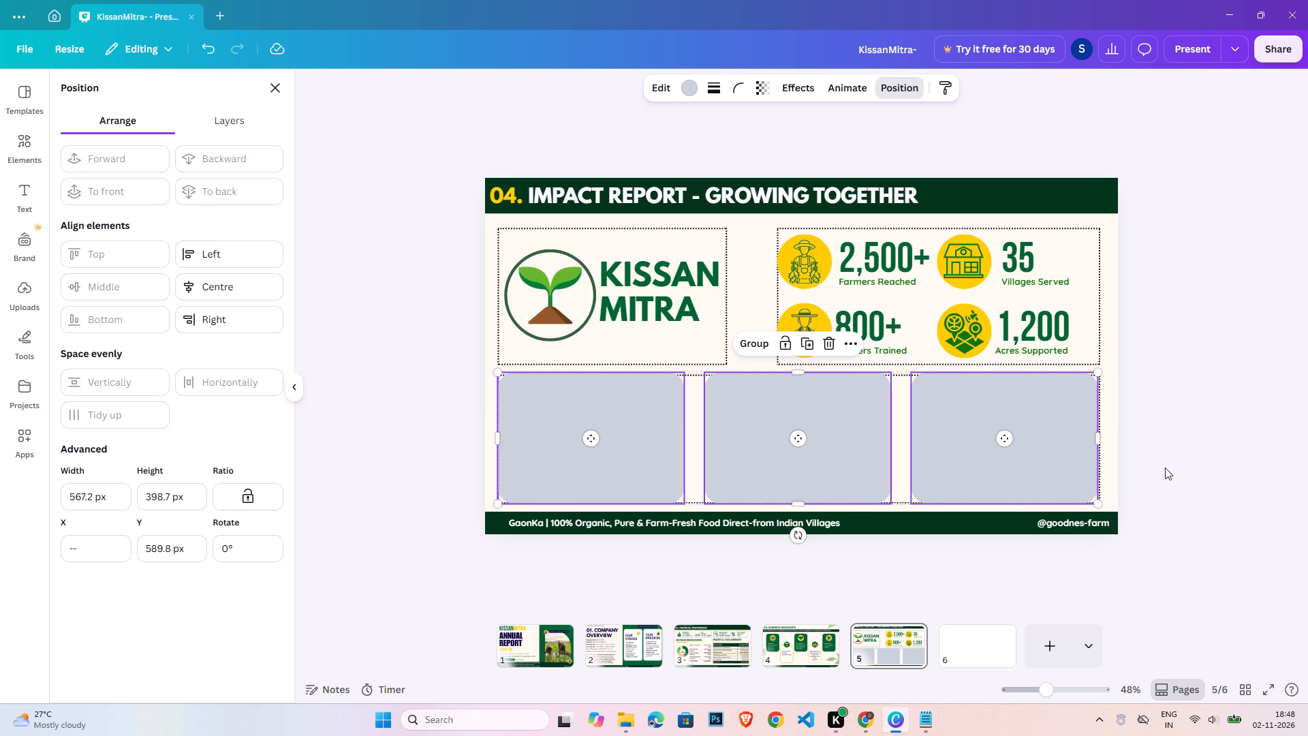
{"action": "left_click", "coordinate": [1165, 467]}
{"action": "left_click", "coordinate": [1165, 467]}
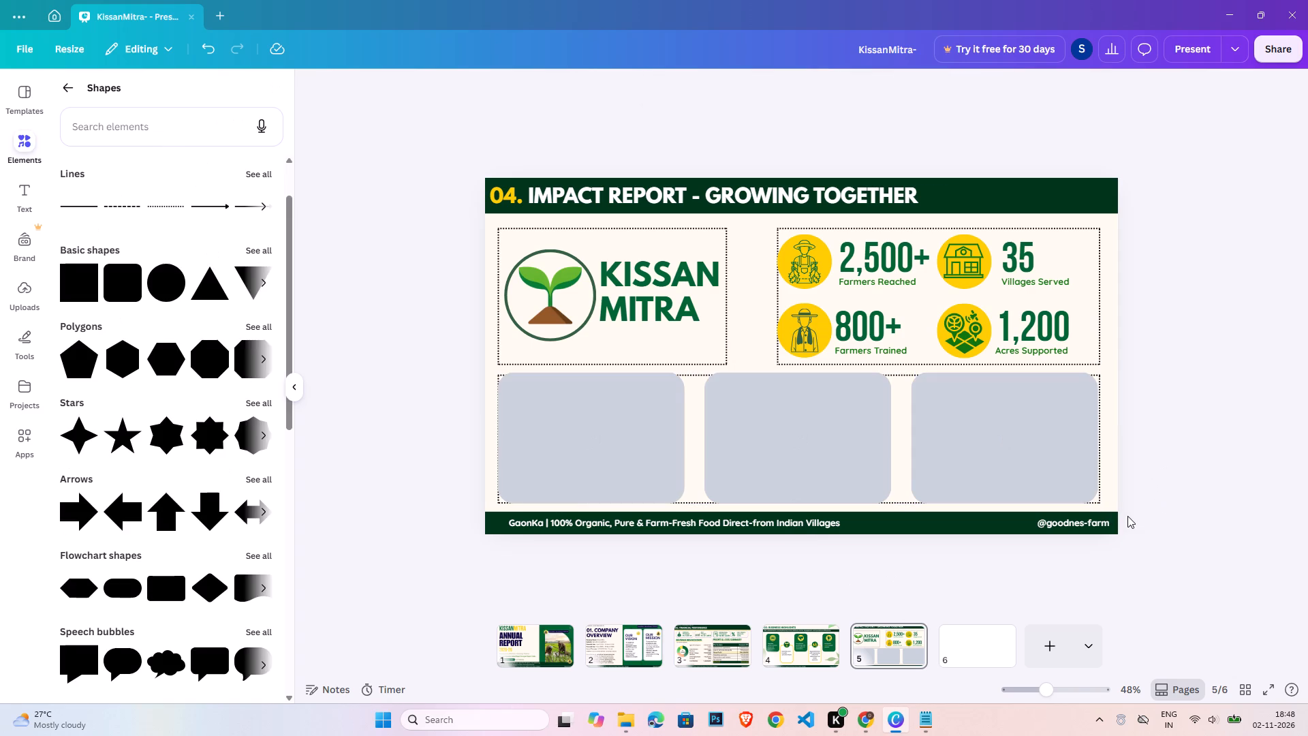
Recolour all three lower boxes with the medium dark green from the shape colours.
{"action": "left_click", "coordinate": [554, 405]}
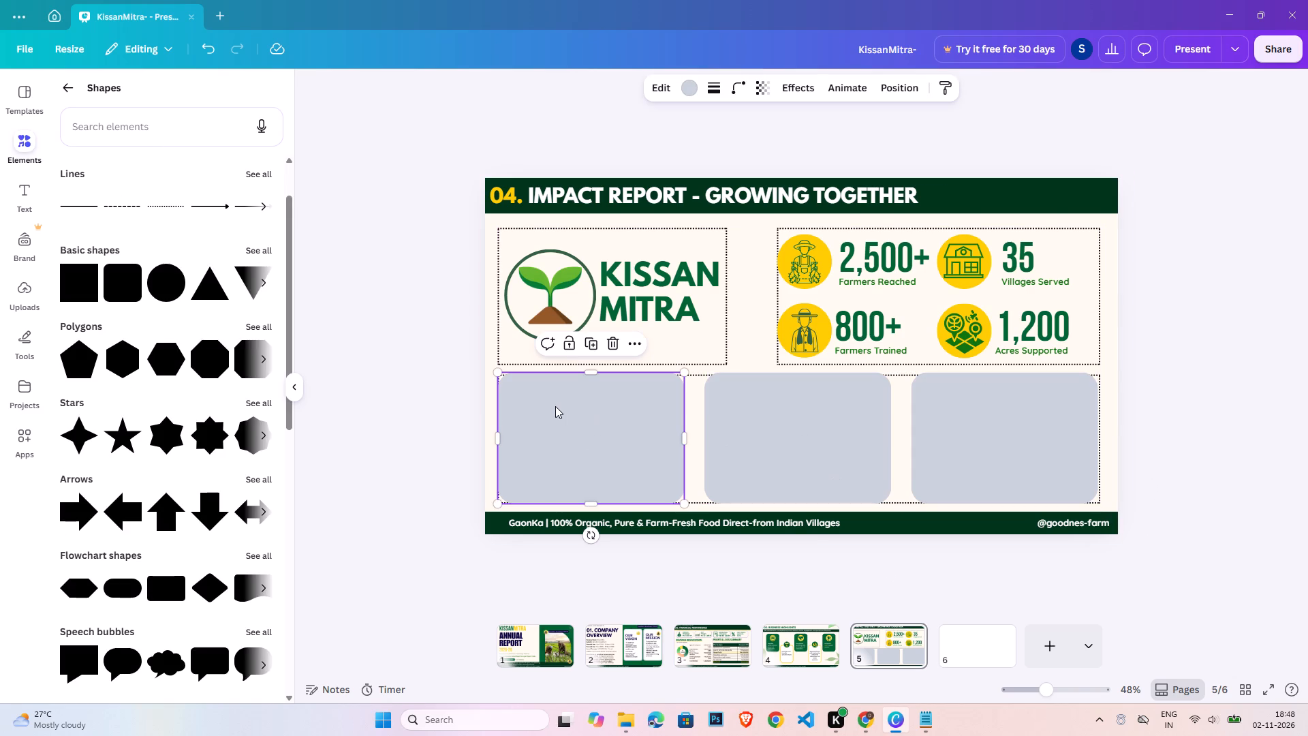
{"action": "left_click", "coordinate": [689, 82]}
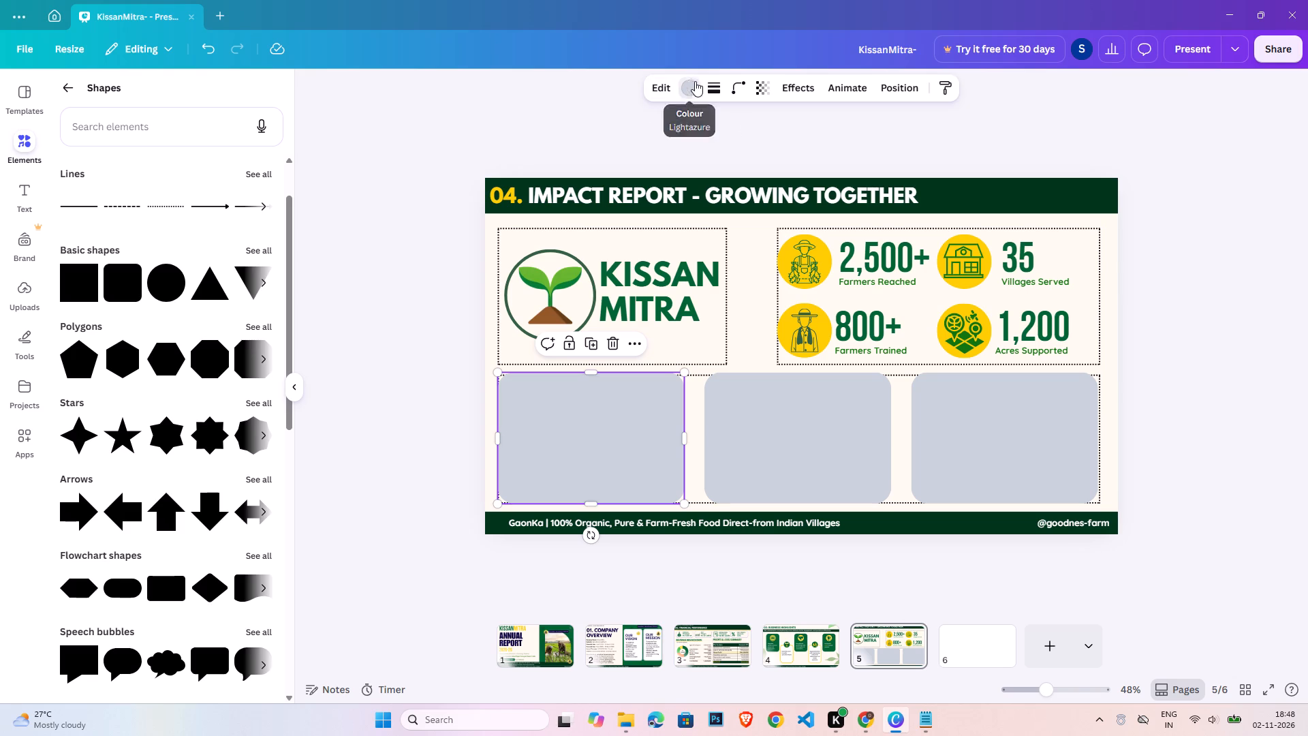
{"action": "left_click", "coordinate": [201, 220]}
{"action": "left_click", "coordinate": [765, 441]}
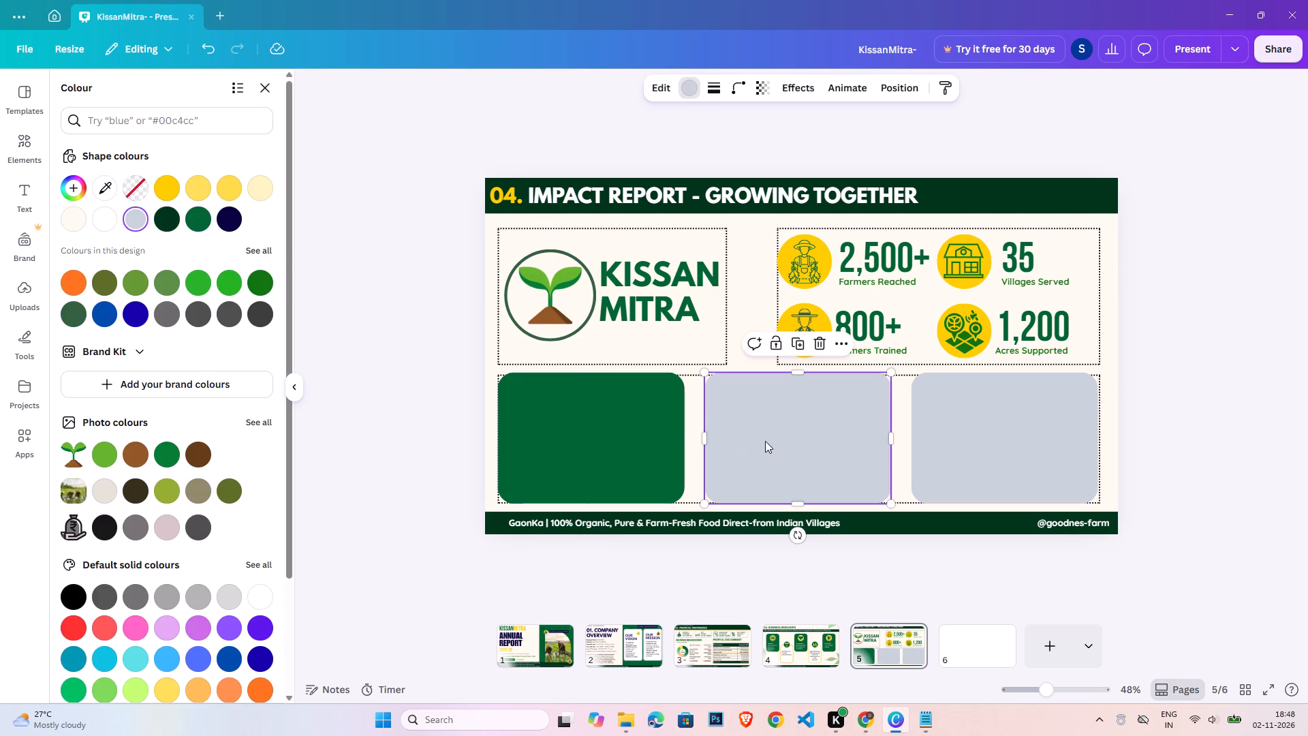
{"action": "left_click", "coordinate": [197, 224]}
{"action": "left_click", "coordinate": [978, 434]}
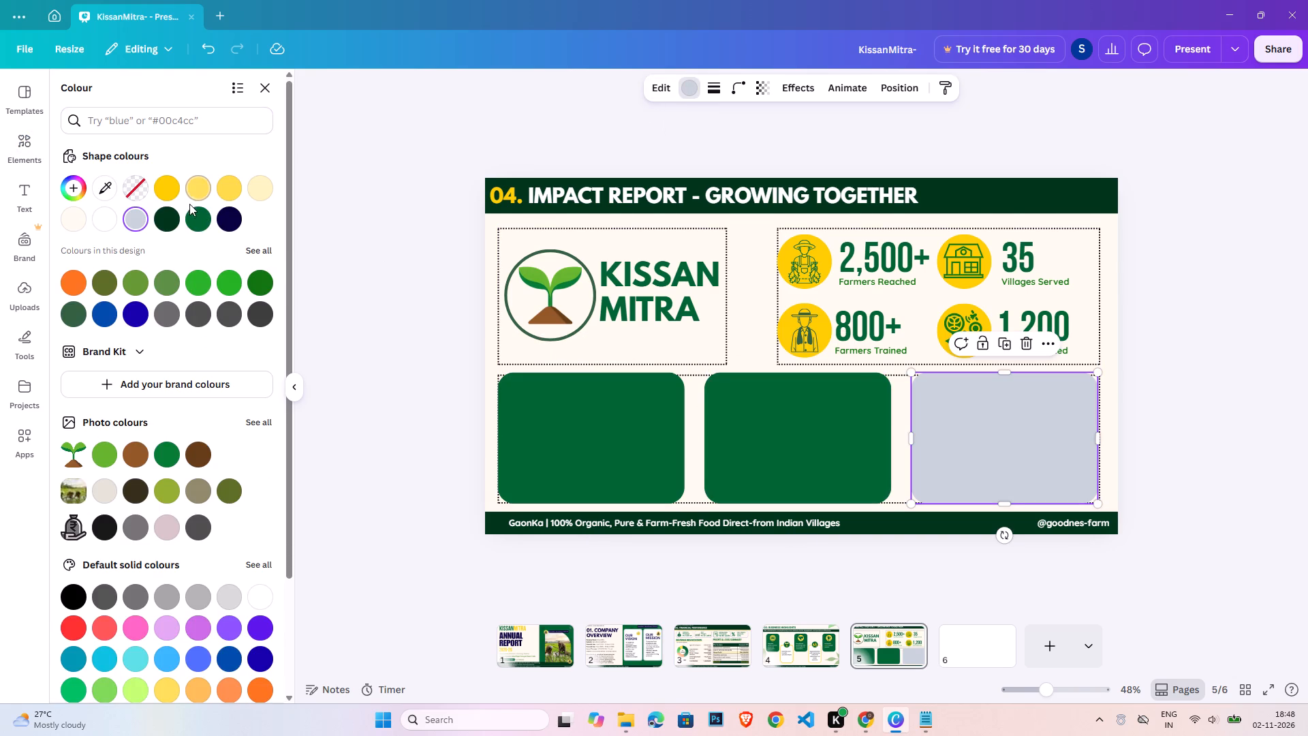
{"action": "left_click", "coordinate": [200, 215]}
{"action": "double_click", "coordinate": [1245, 400]}
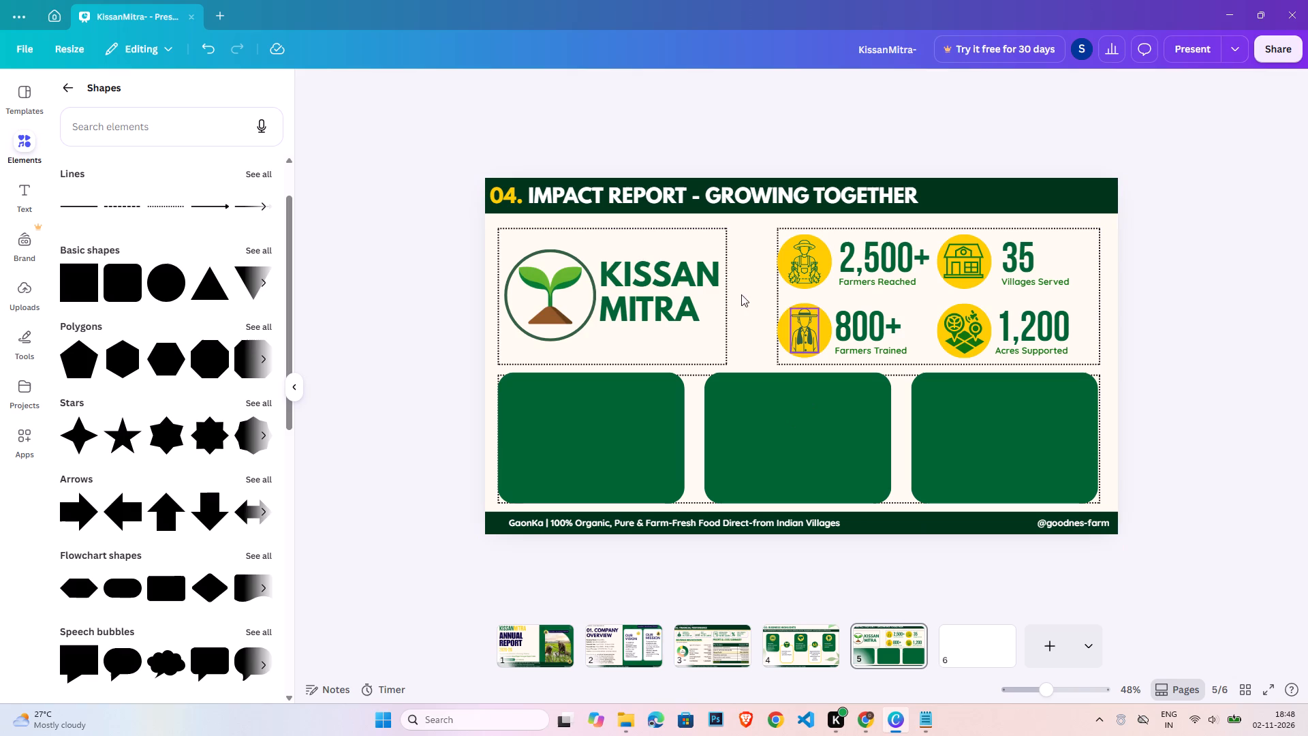
Duplicate the "2,500+" heading and place the copy in the upper part of the first green box.
{"action": "left_click", "coordinate": [878, 261]}
{"action": "key", "text": "ctrl+c"}
{"action": "key", "text": "ctrl+v"}
{"action": "left_click_drag", "start_coordinate": [903, 262], "coordinate": [568, 404]}
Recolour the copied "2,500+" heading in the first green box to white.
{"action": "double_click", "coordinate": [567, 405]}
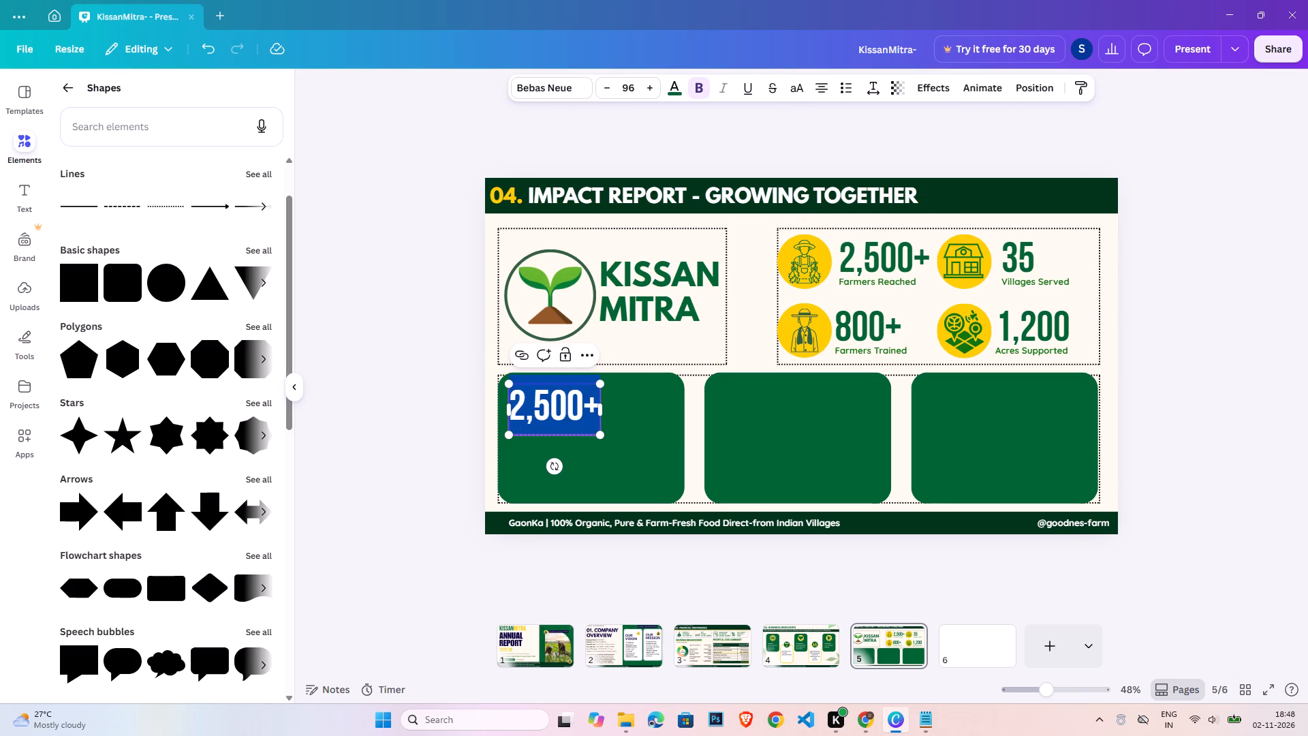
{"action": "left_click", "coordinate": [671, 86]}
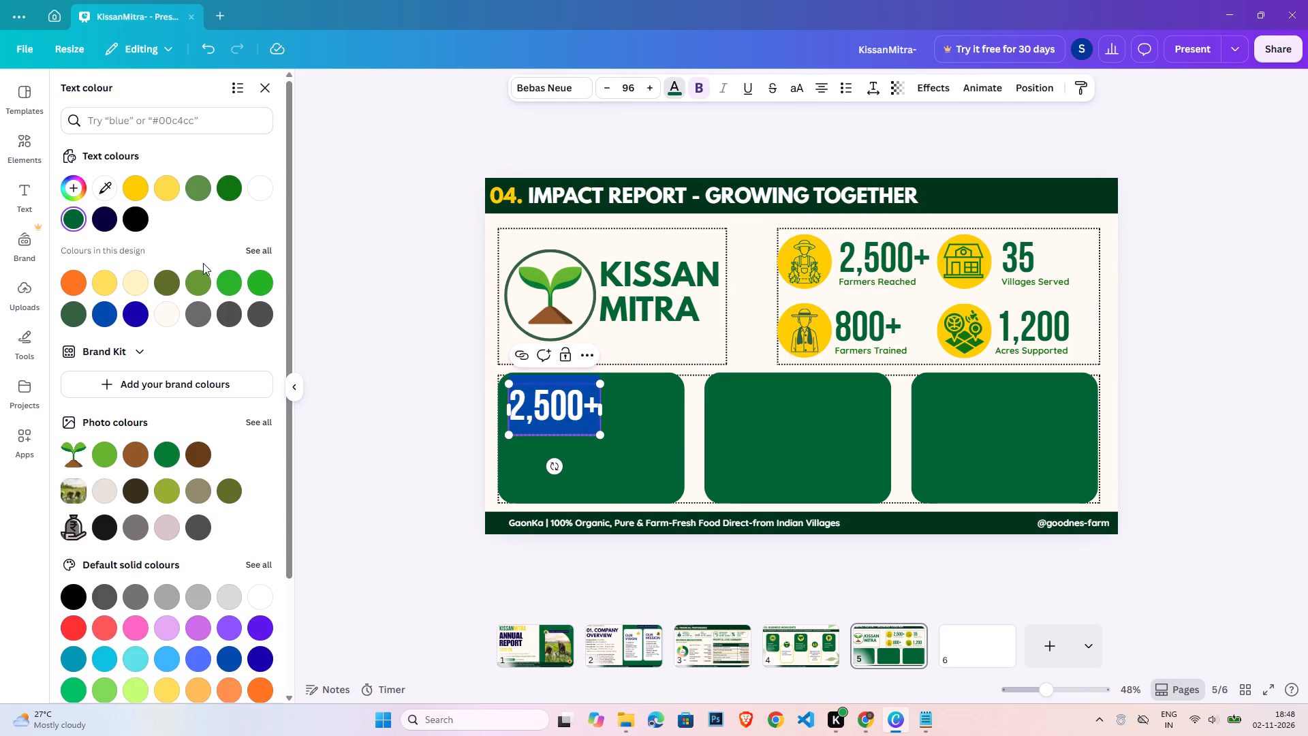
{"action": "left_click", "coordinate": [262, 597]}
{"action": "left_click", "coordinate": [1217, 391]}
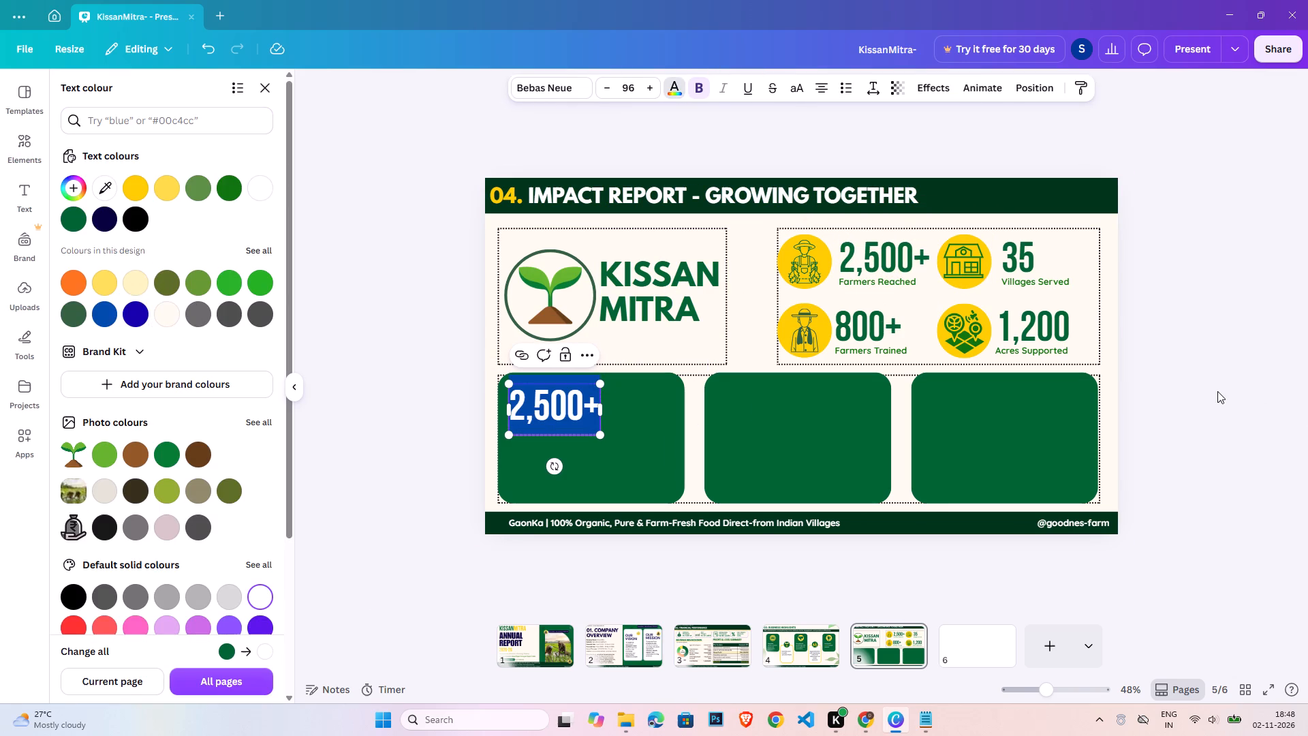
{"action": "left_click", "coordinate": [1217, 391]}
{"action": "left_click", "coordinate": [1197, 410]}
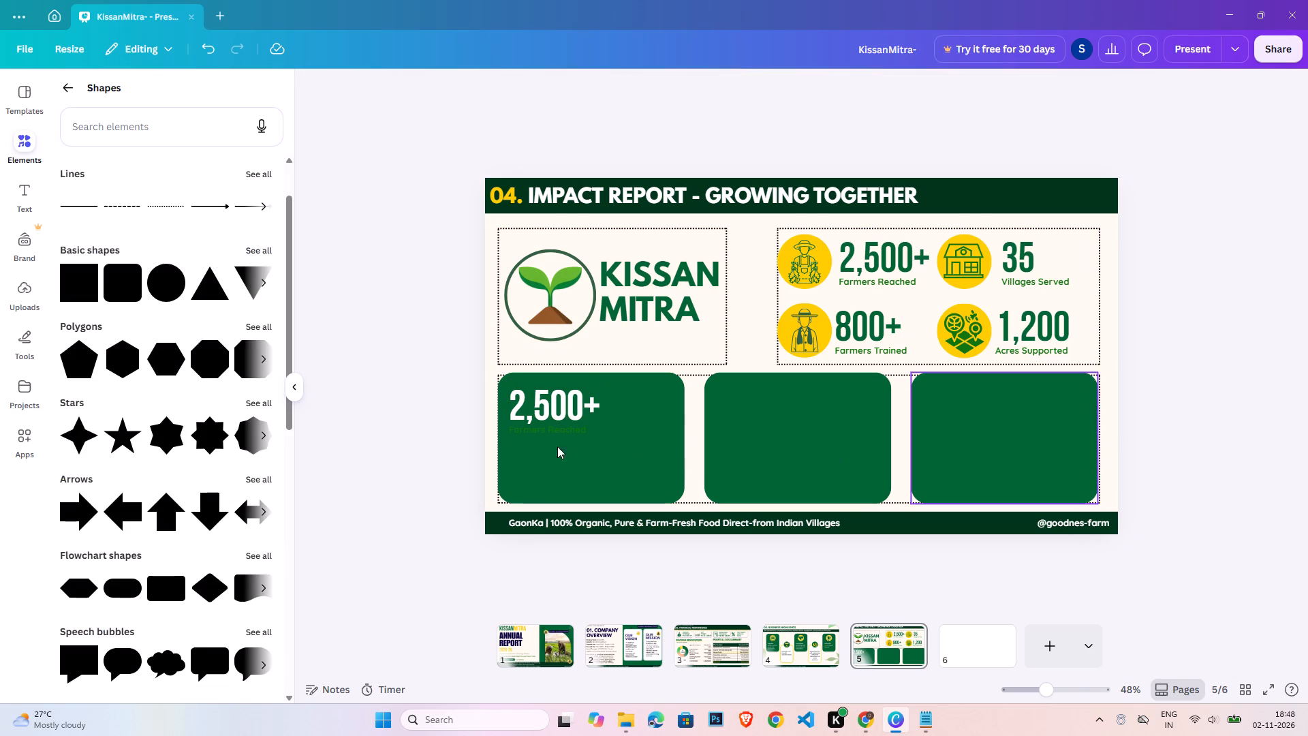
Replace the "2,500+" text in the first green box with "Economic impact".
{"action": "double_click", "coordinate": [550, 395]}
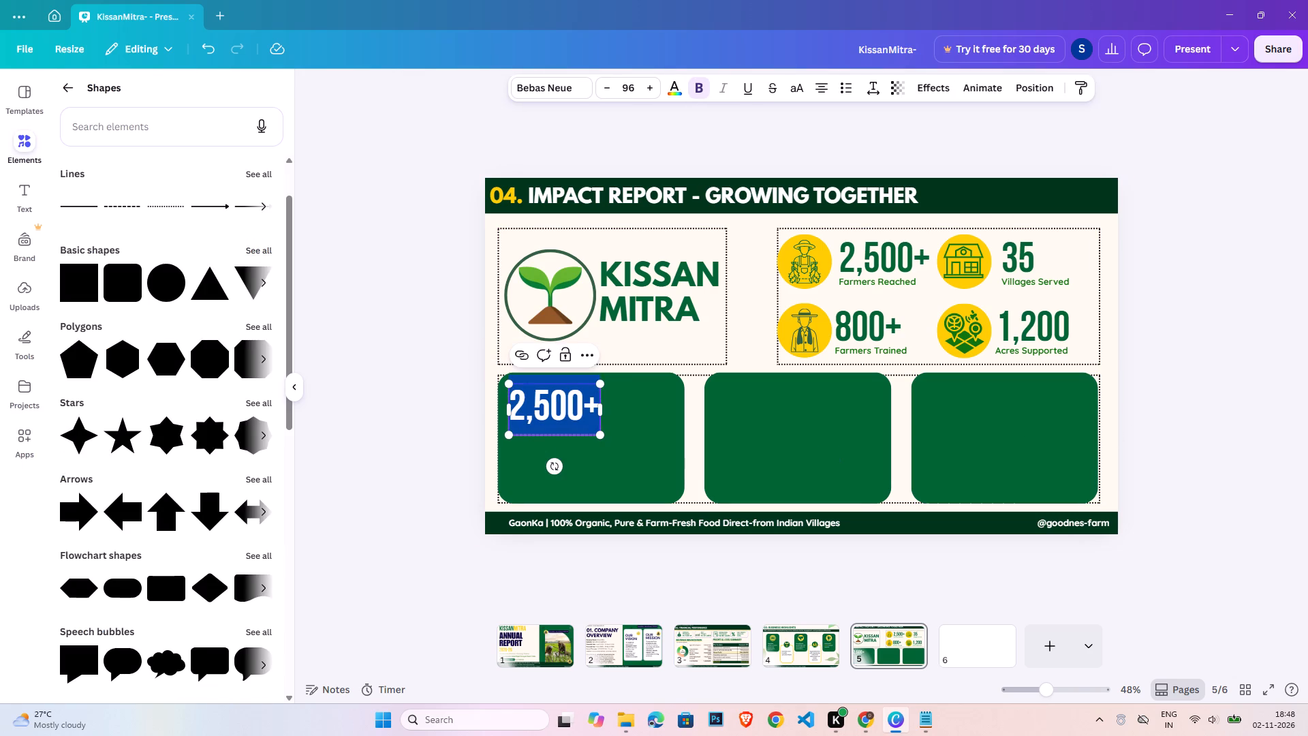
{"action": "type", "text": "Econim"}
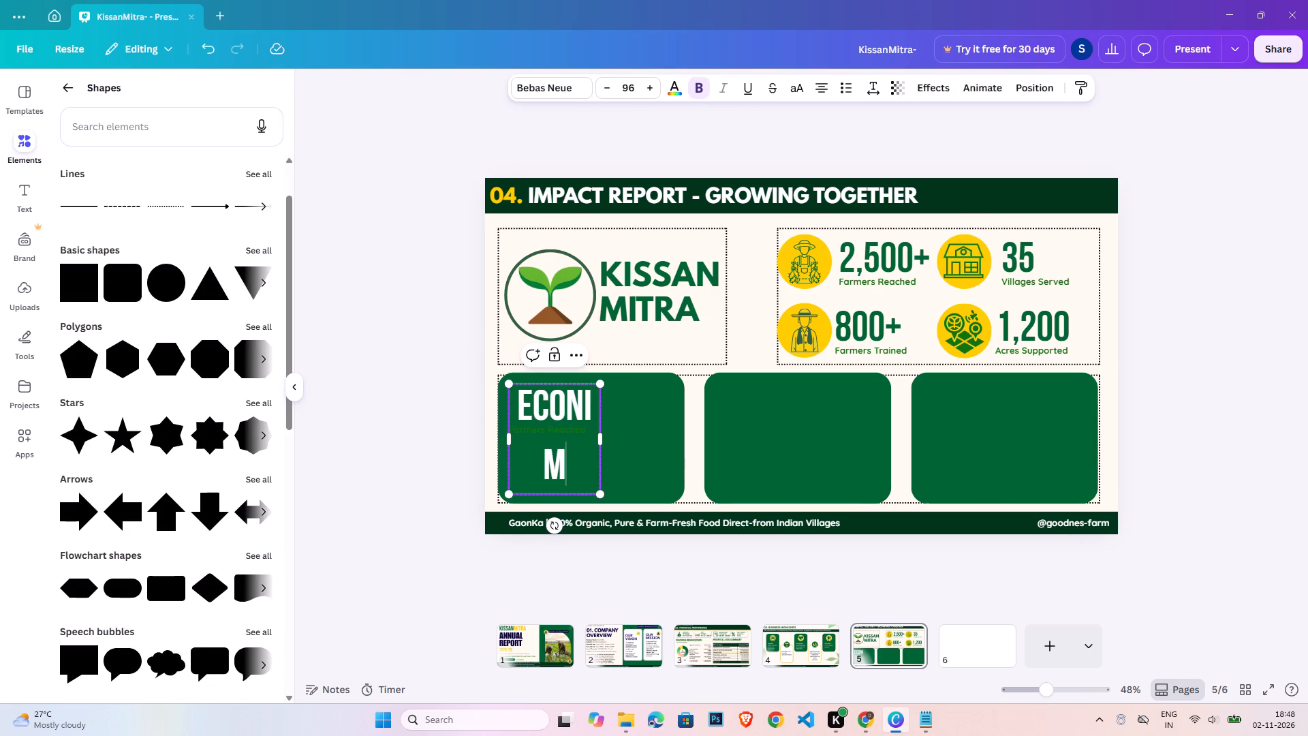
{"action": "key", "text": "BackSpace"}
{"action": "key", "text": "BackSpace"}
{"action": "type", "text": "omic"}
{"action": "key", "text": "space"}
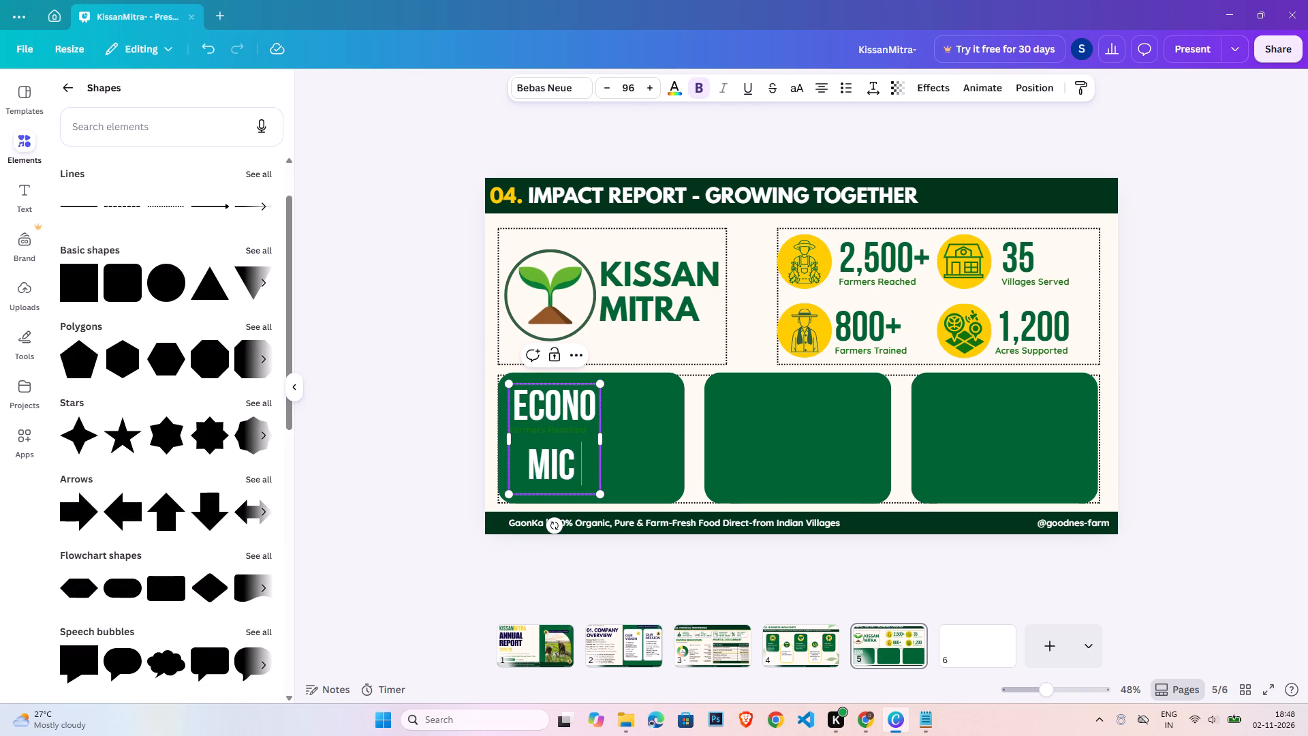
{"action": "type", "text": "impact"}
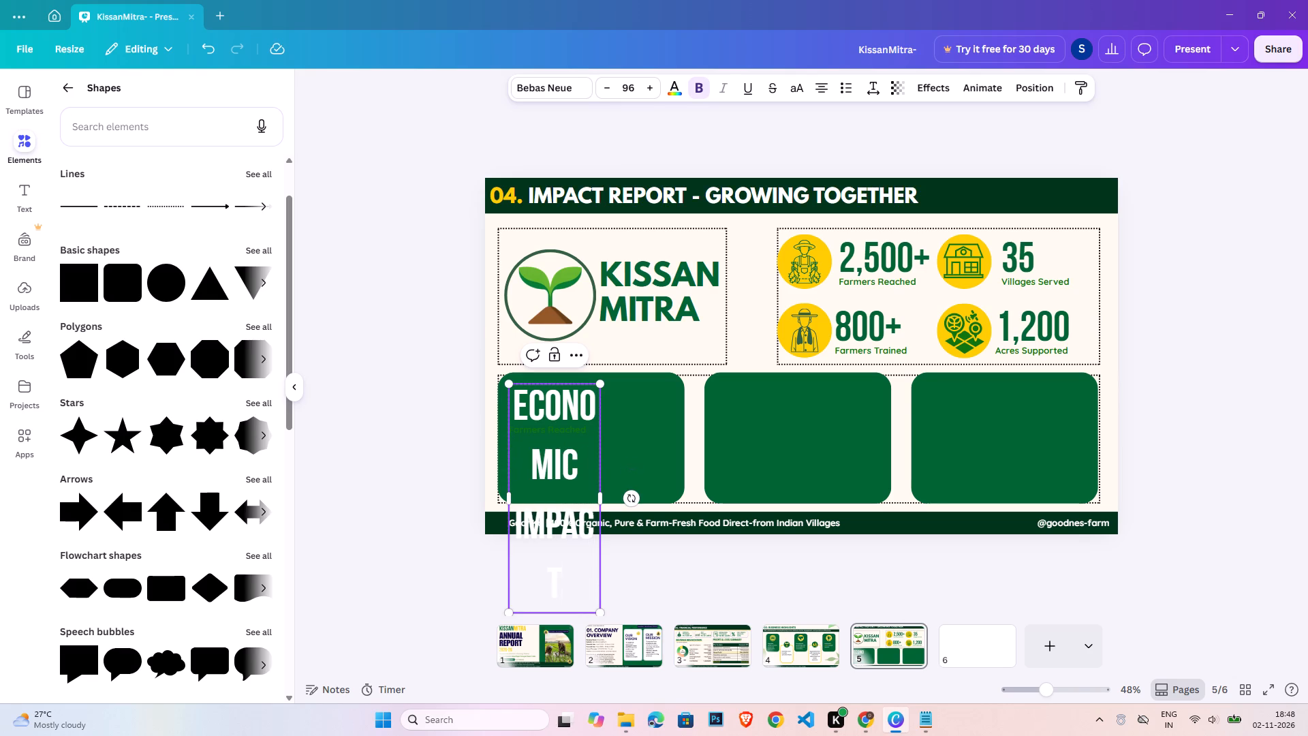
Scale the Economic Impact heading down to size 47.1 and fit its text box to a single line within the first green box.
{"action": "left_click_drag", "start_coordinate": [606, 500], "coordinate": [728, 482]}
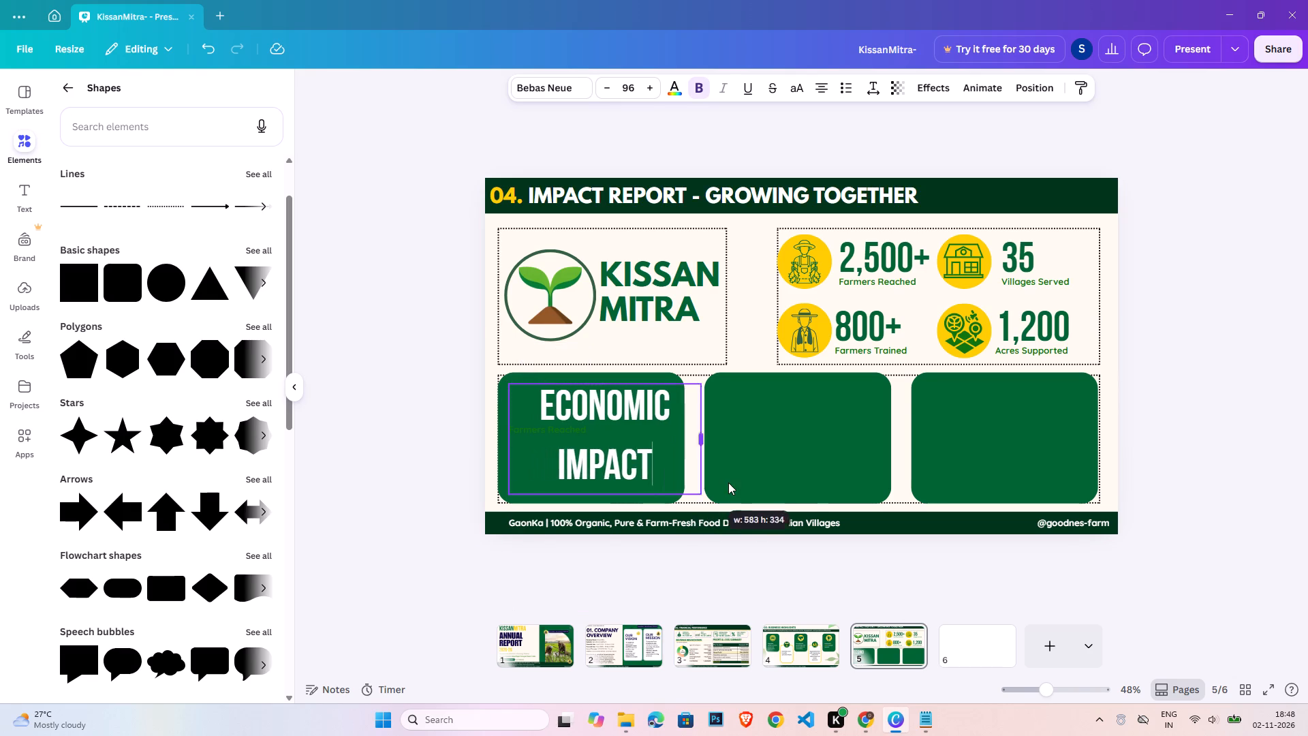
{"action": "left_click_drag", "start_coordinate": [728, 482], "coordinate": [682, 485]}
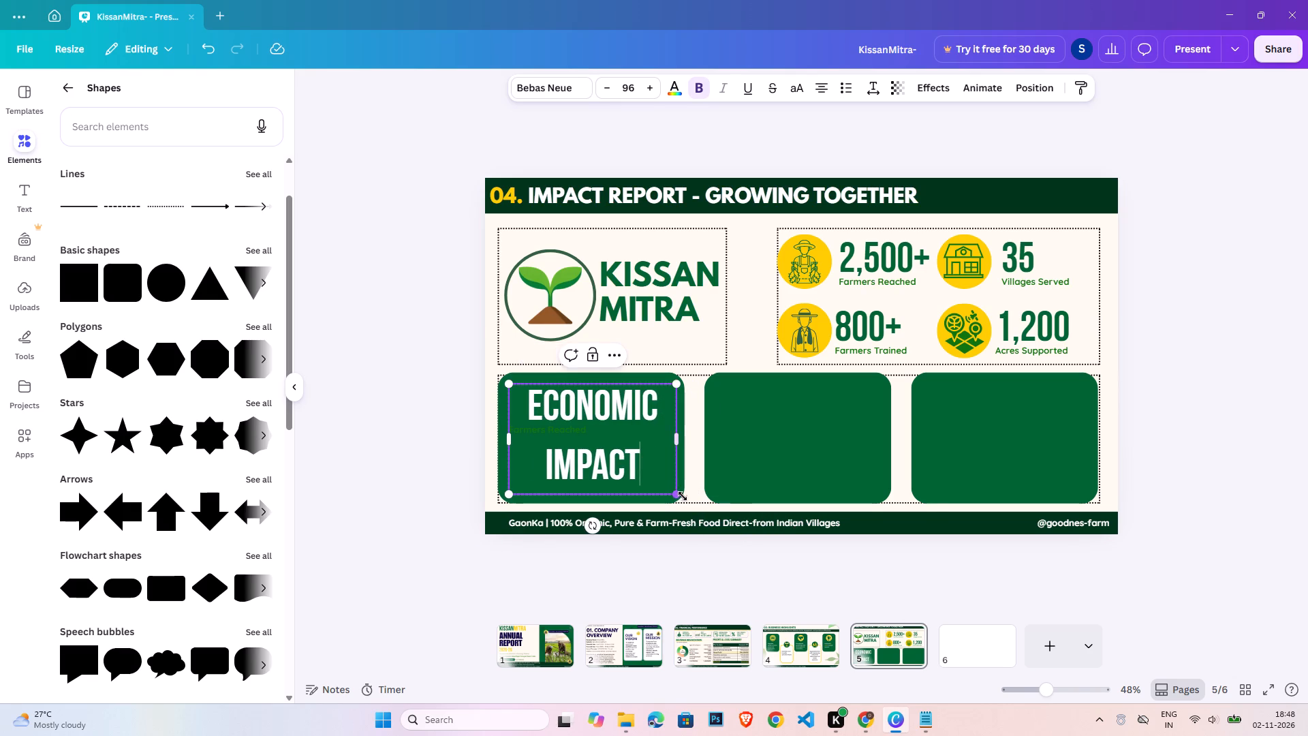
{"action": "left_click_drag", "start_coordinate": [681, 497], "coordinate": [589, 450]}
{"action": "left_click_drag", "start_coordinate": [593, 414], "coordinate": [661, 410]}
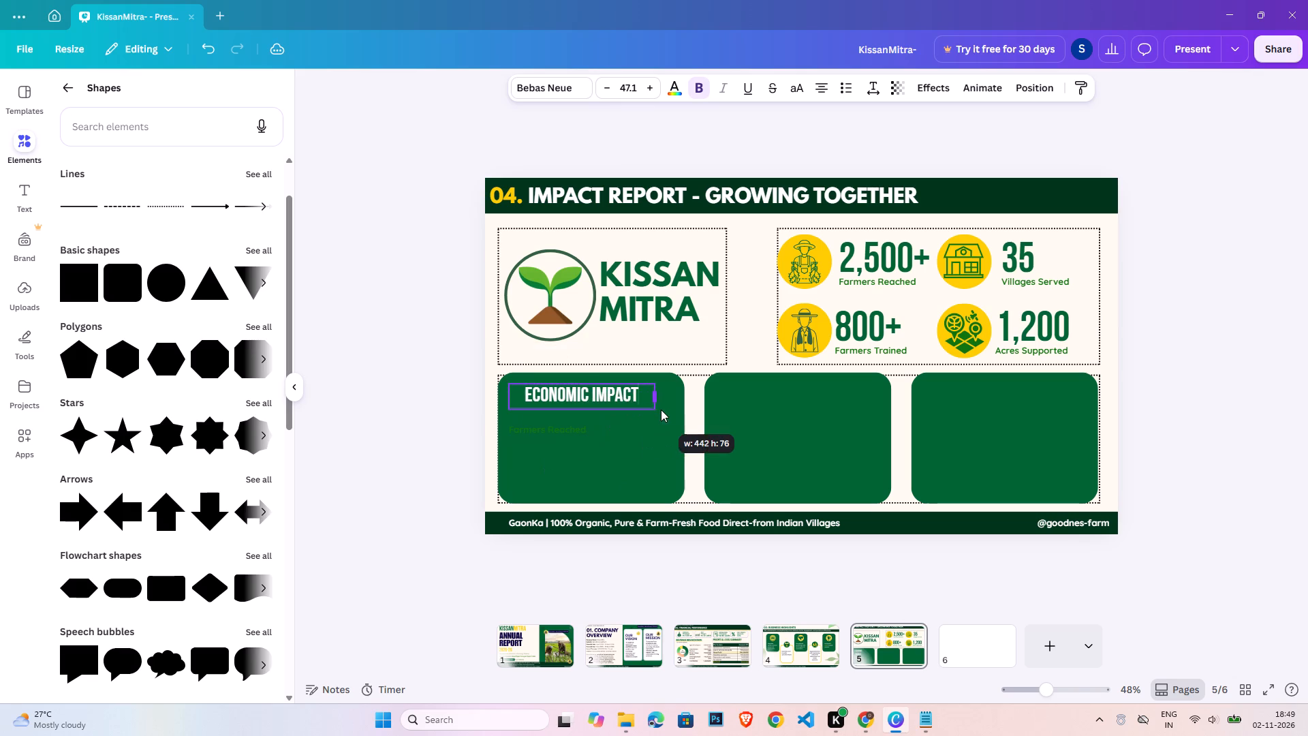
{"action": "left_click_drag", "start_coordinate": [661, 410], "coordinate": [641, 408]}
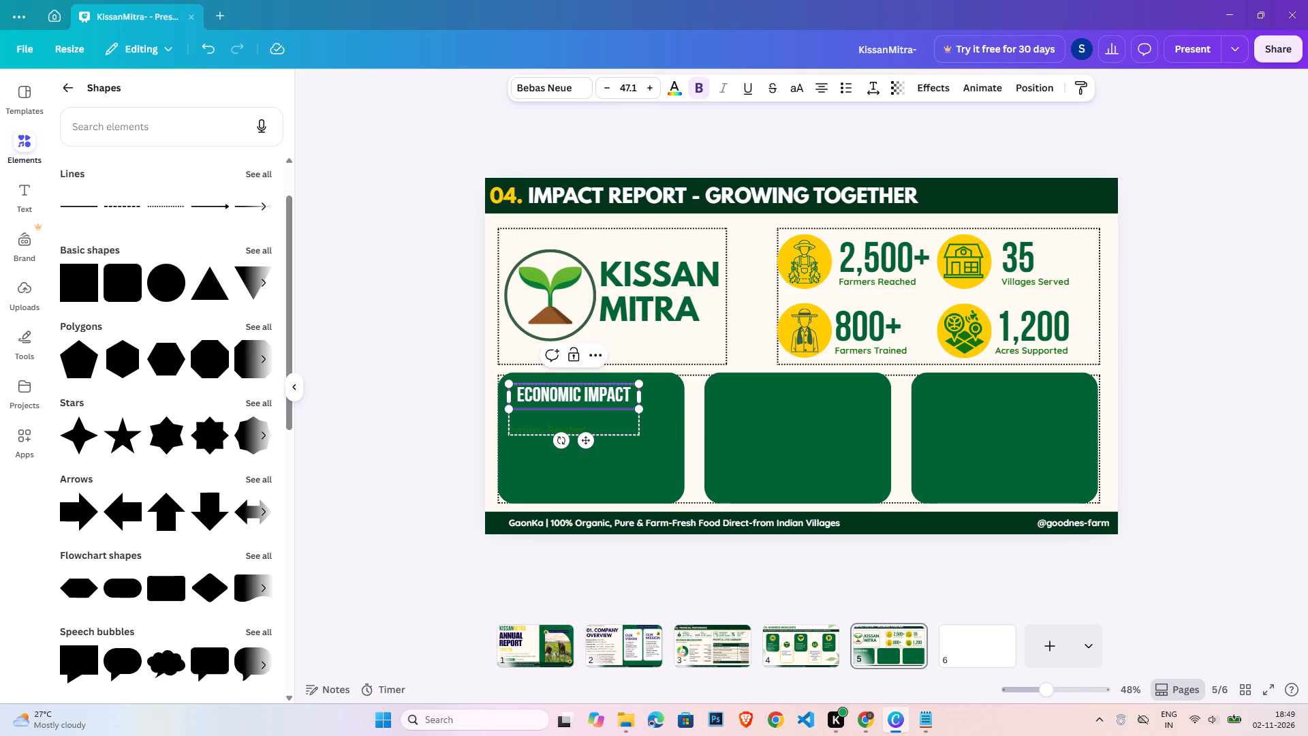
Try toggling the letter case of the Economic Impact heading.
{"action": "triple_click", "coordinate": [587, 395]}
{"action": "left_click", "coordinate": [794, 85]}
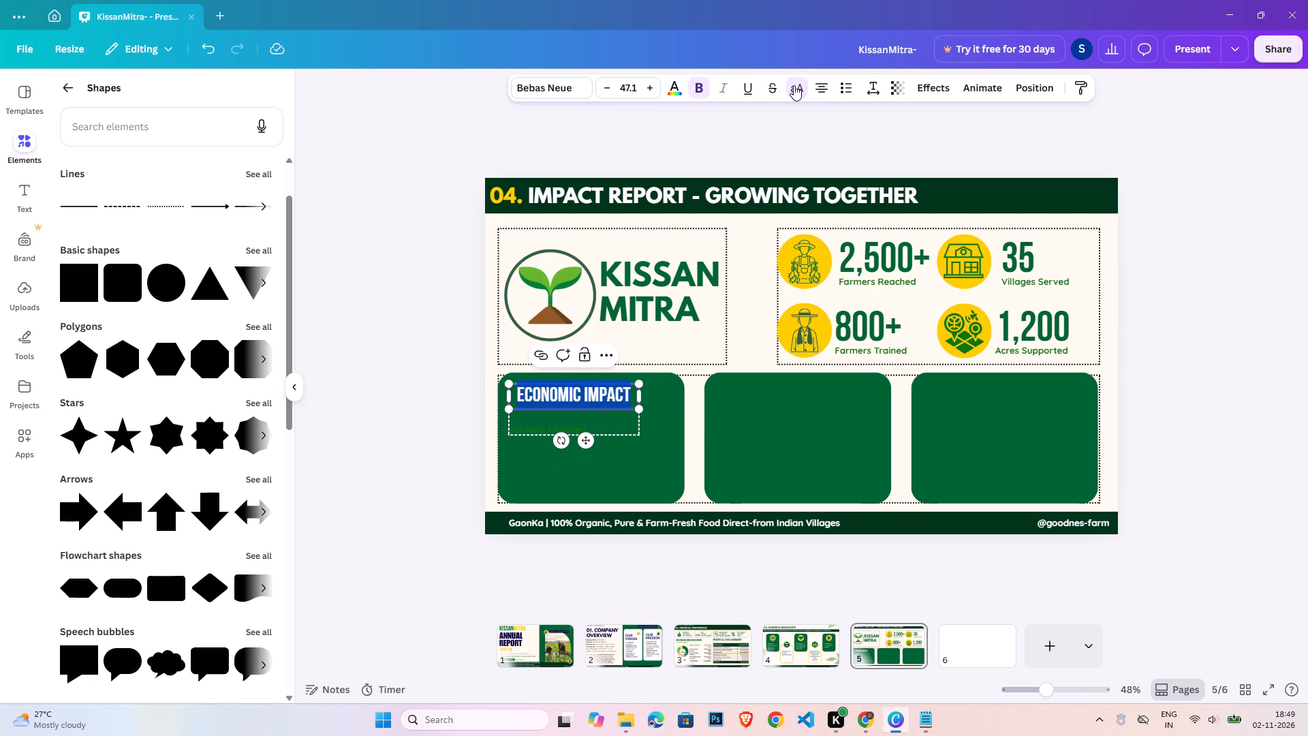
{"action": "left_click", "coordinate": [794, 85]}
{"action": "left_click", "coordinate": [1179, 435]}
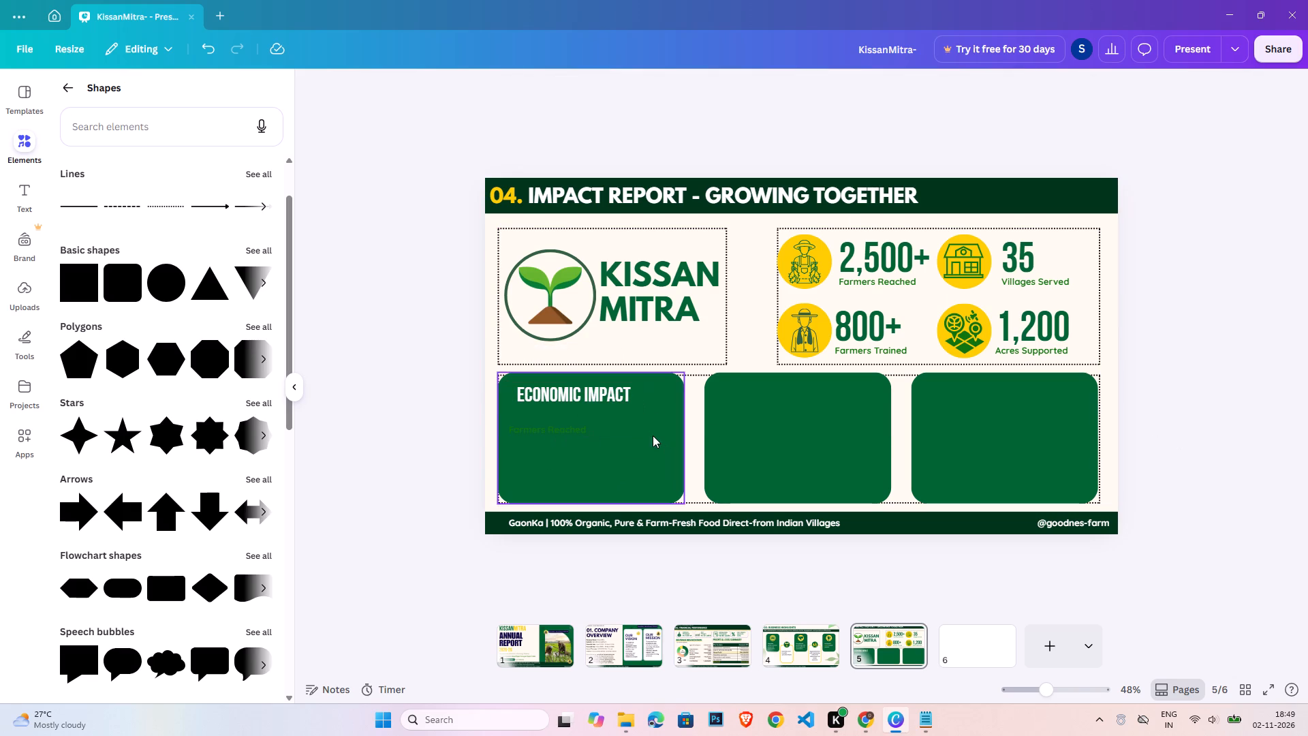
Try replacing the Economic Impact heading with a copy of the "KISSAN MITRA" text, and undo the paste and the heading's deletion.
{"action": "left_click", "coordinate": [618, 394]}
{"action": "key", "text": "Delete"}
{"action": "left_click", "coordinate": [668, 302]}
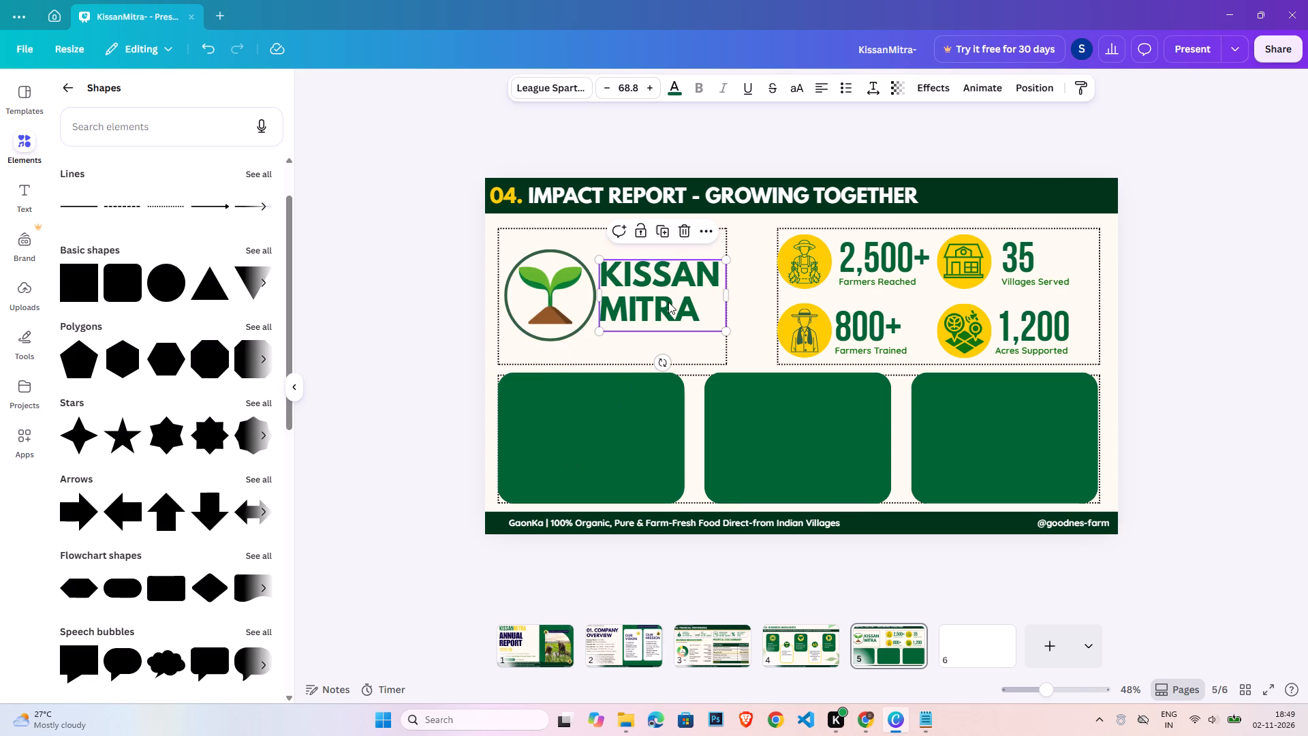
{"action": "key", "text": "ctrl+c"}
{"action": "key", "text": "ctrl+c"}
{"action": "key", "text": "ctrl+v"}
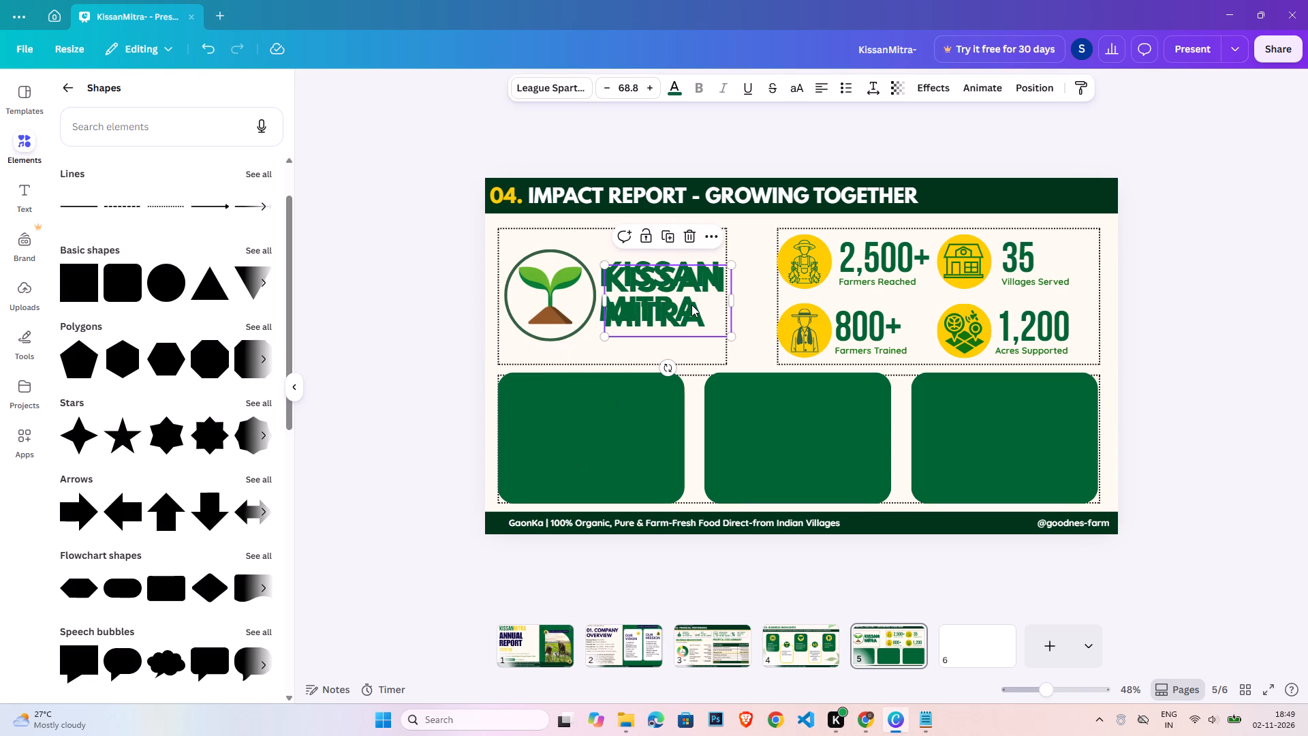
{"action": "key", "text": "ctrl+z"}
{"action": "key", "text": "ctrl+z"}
Delete the Economic Impact heading group from the first green box.
{"action": "left_click", "coordinate": [572, 410]}
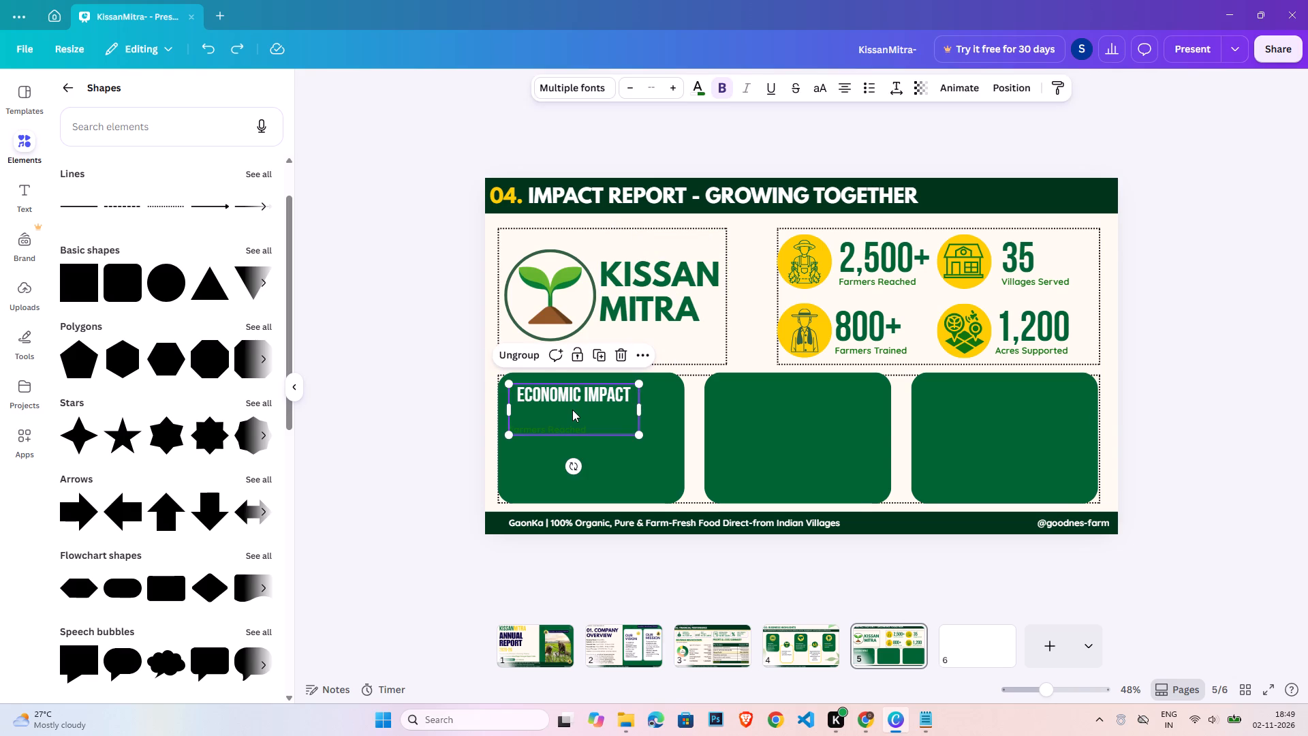
{"action": "key", "text": "Delete"}
Duplicate the page title, place the copy in the upper part of the first green box, and change its text to "Economic Impact".
{"action": "left_click", "coordinate": [698, 190]}
{"action": "key", "text": "ctrl+c"}
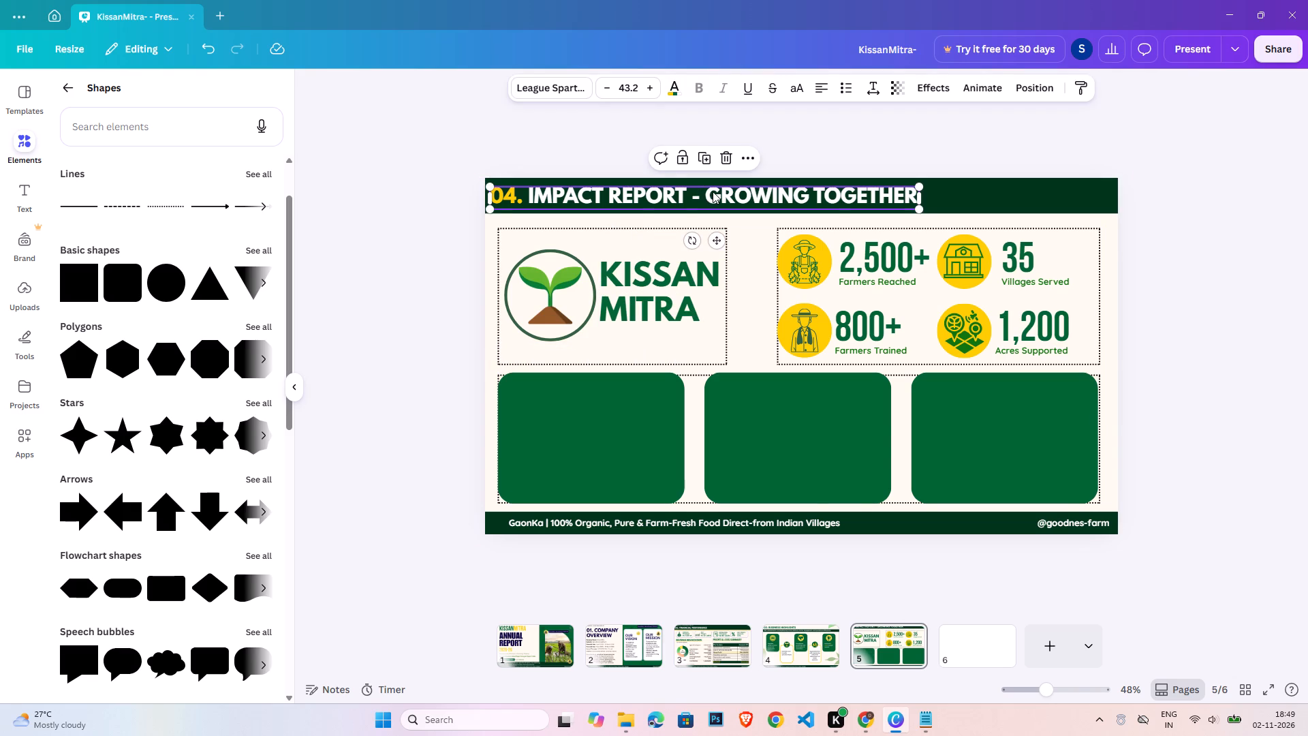
{"action": "key", "text": "ctrl+v"}
{"action": "left_click_drag", "start_coordinate": [717, 193], "coordinate": [722, 393]}
{"action": "double_click", "coordinate": [722, 393]}
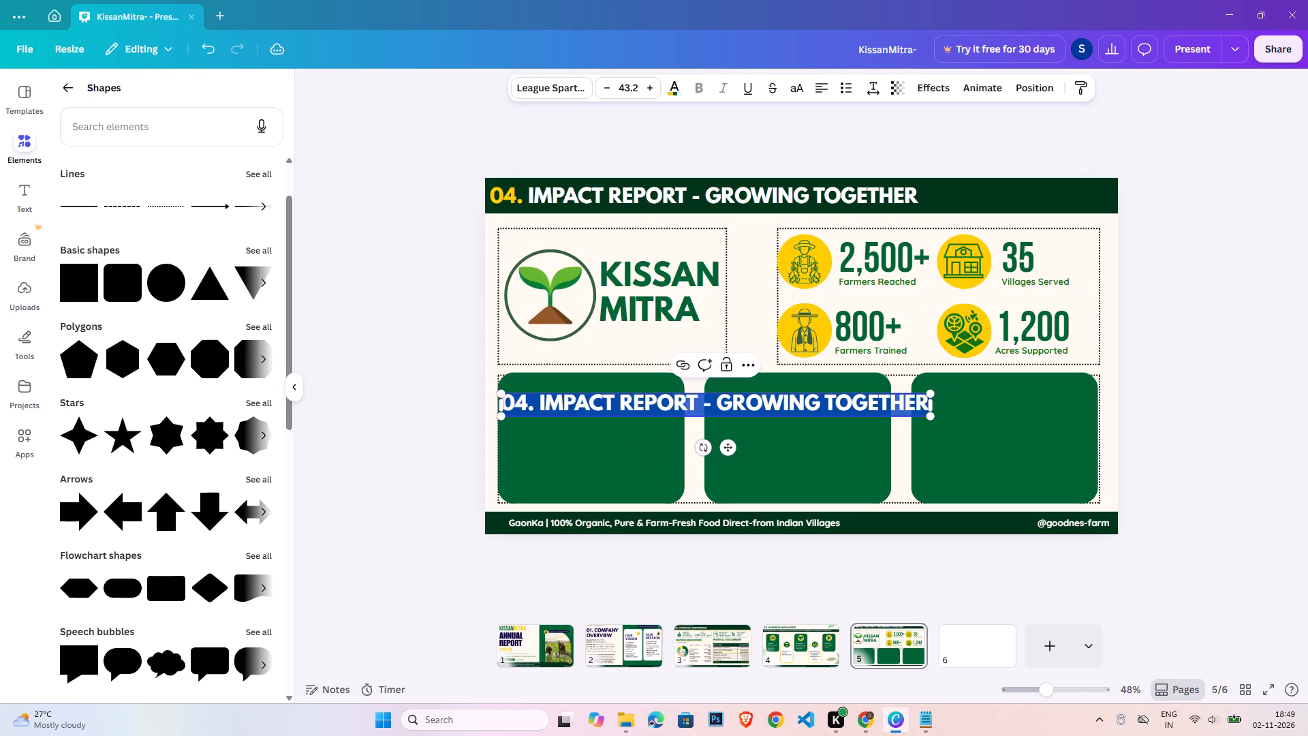
{"action": "type", "text": "Econm"}
{"action": "key", "text": "BackSpace"}
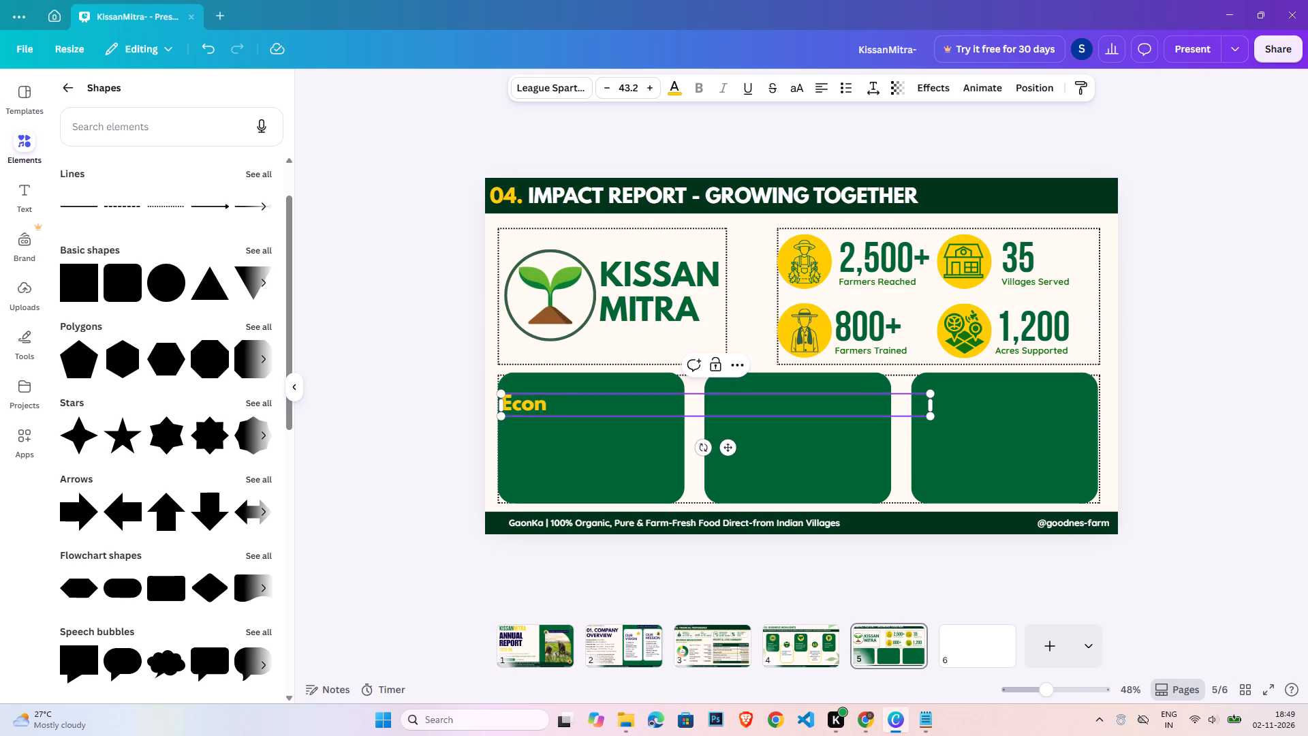
{"action": "type", "text": "omic I"}
{"action": "type", "text": "mpact"}
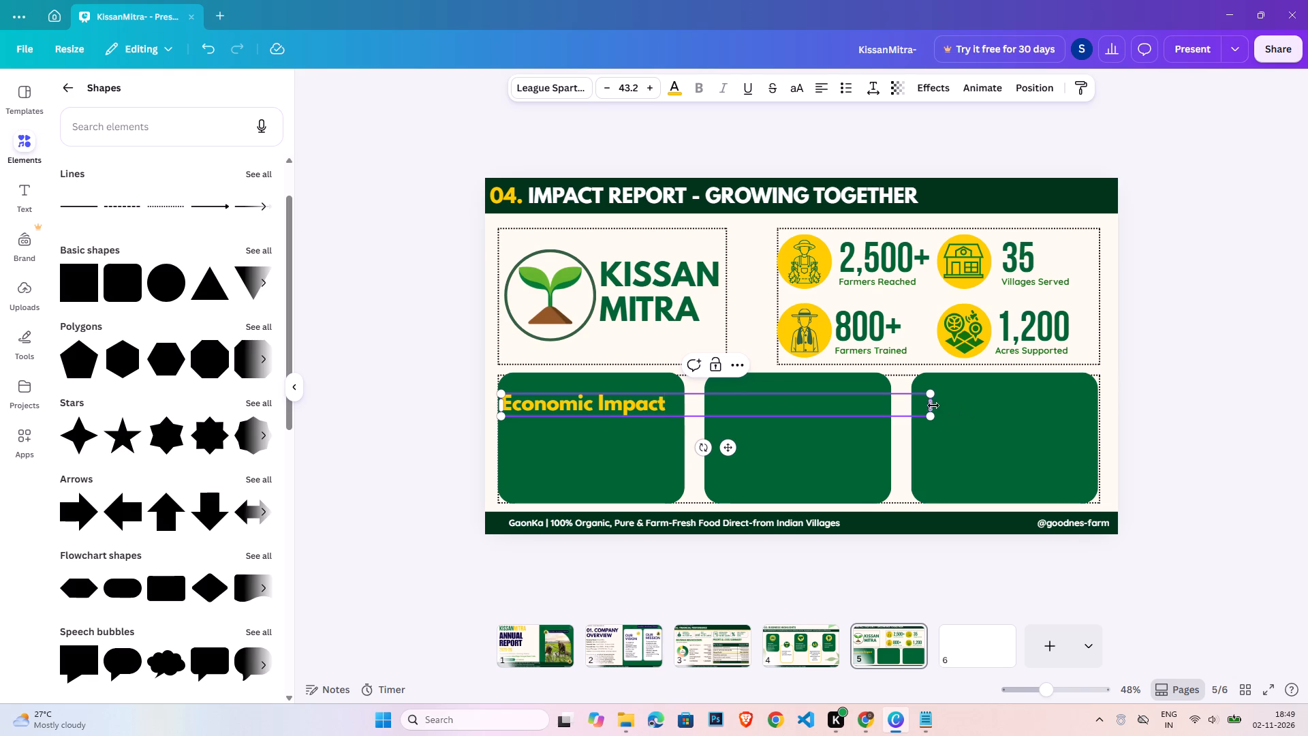
Narrow the yellow Economic Impact text box to about 534 px wide and position it inside the first green box near its top edge.
{"action": "left_click_drag", "start_coordinate": [930, 404], "coordinate": [933, 396]}
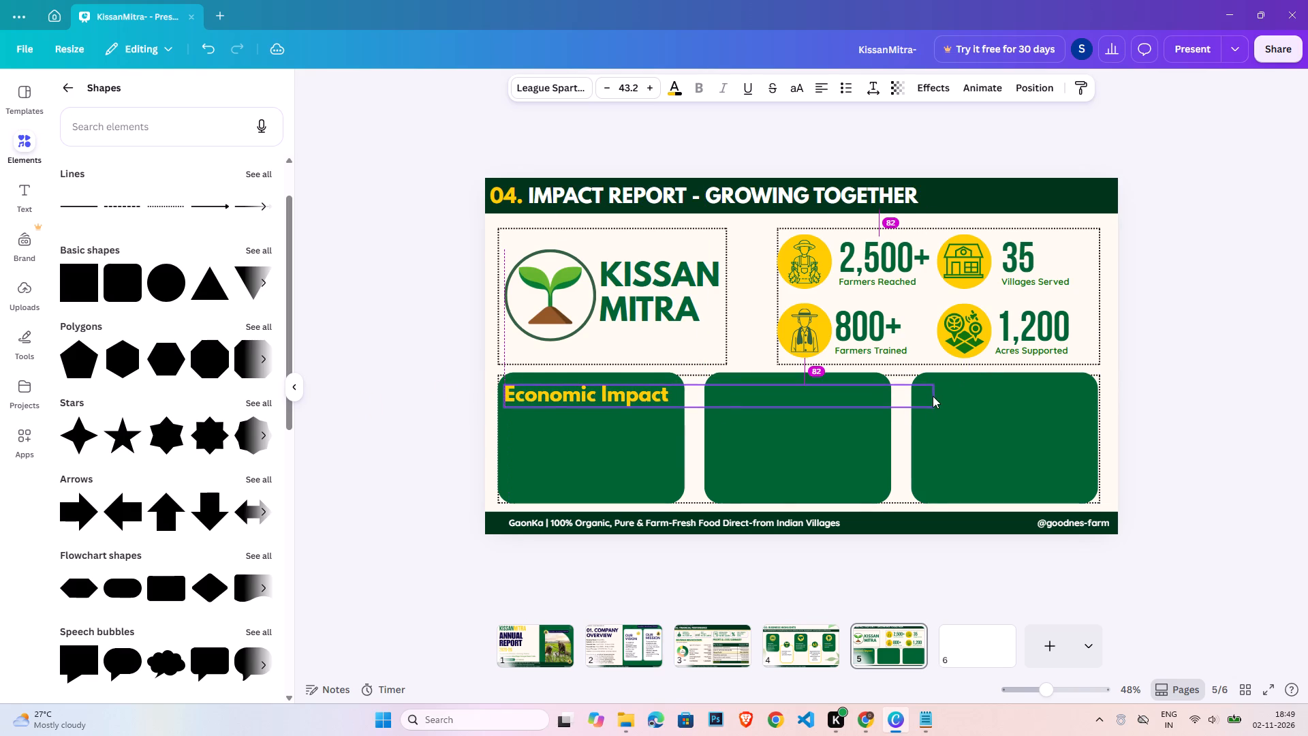
{"action": "left_click_drag", "start_coordinate": [933, 396], "coordinate": [932, 396]}
{"action": "left_click", "coordinate": [932, 397]}
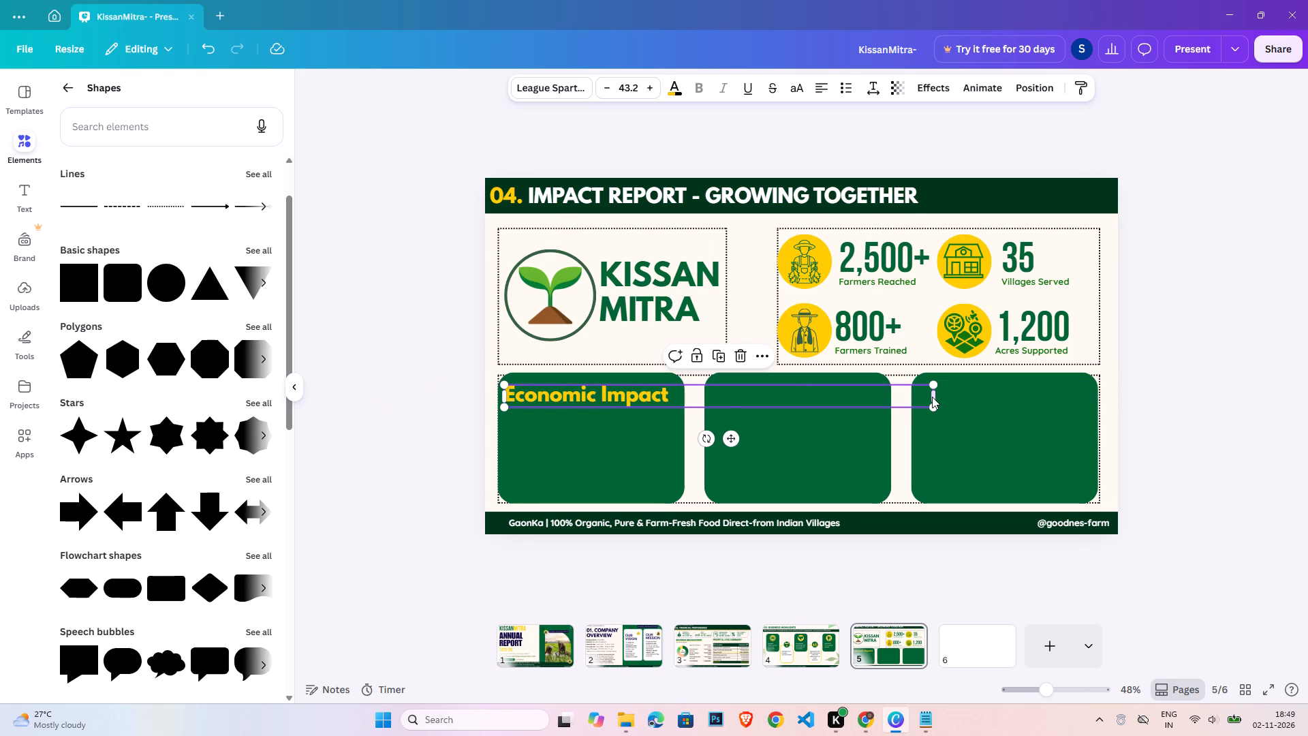
{"action": "left_click_drag", "start_coordinate": [937, 394], "coordinate": [677, 402]}
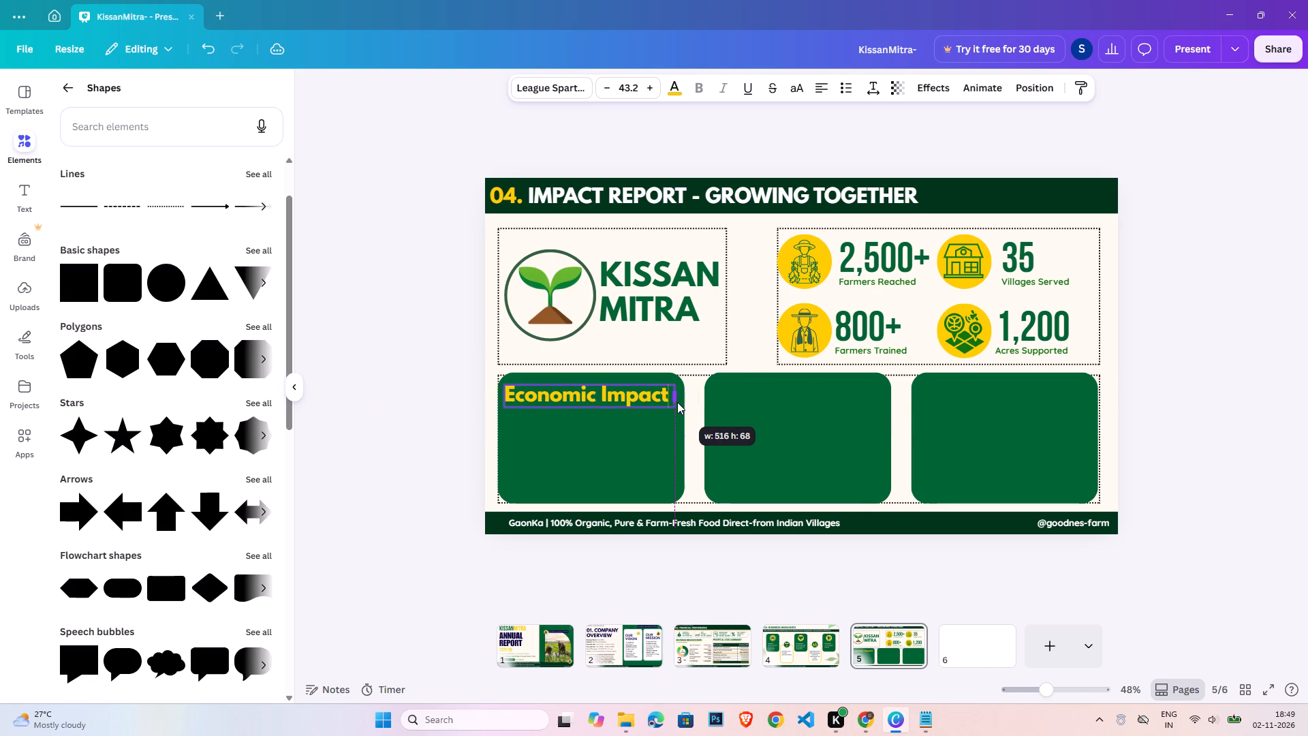
{"action": "left_click_drag", "start_coordinate": [677, 402], "coordinate": [674, 401]}
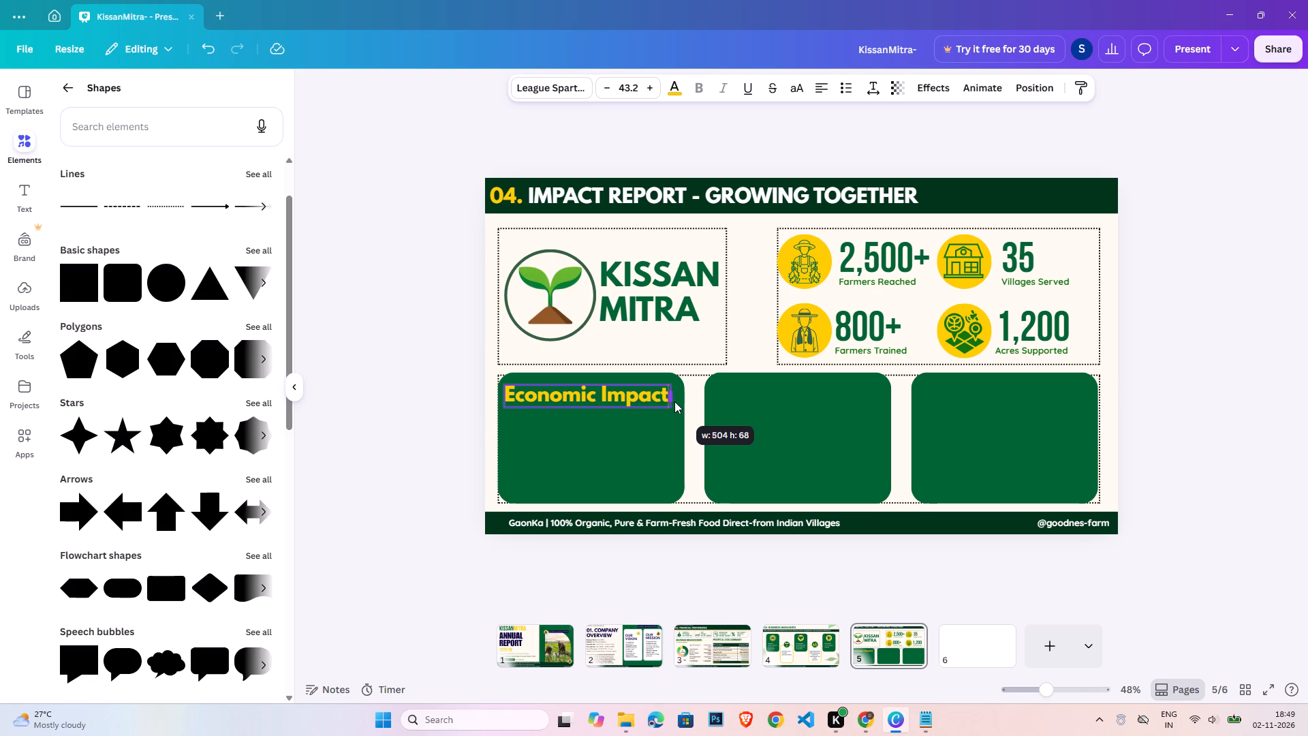
{"action": "left_click_drag", "start_coordinate": [674, 401], "coordinate": [688, 399]}
{"action": "left_click", "coordinate": [503, 396]}
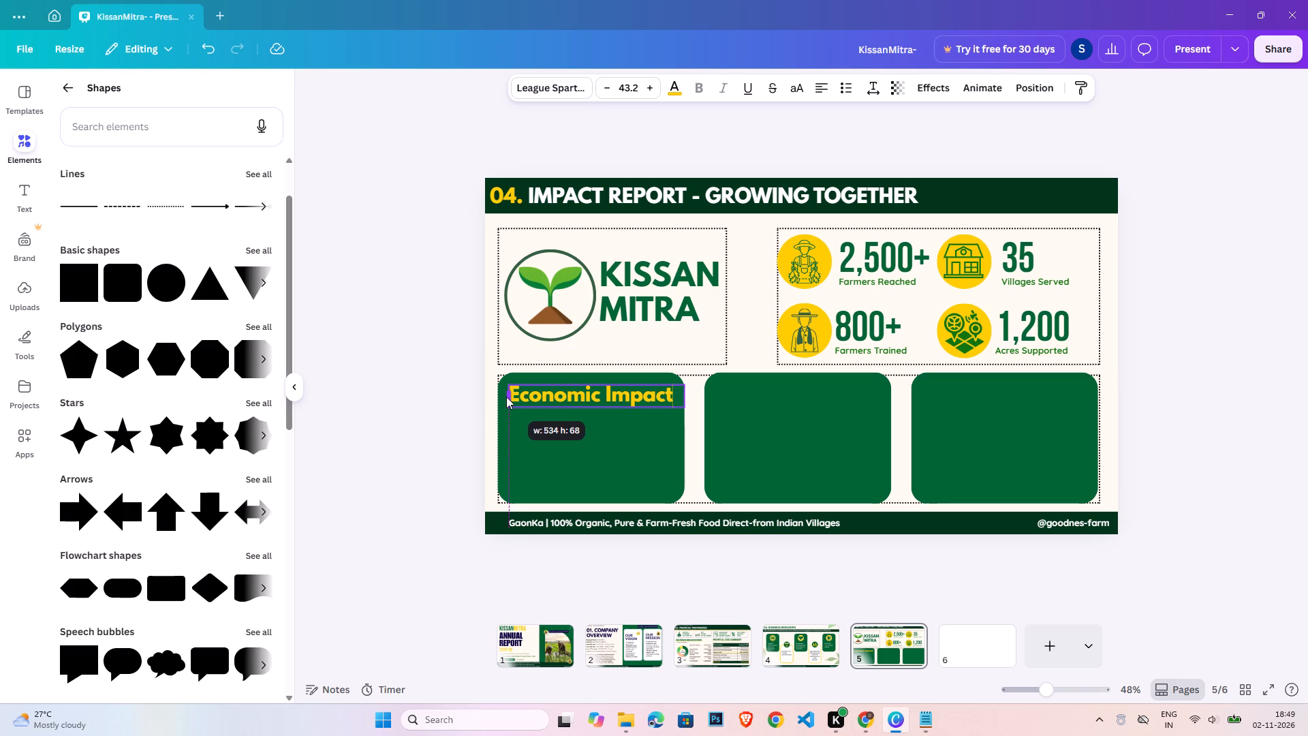
{"action": "left_click", "coordinate": [1256, 378]}
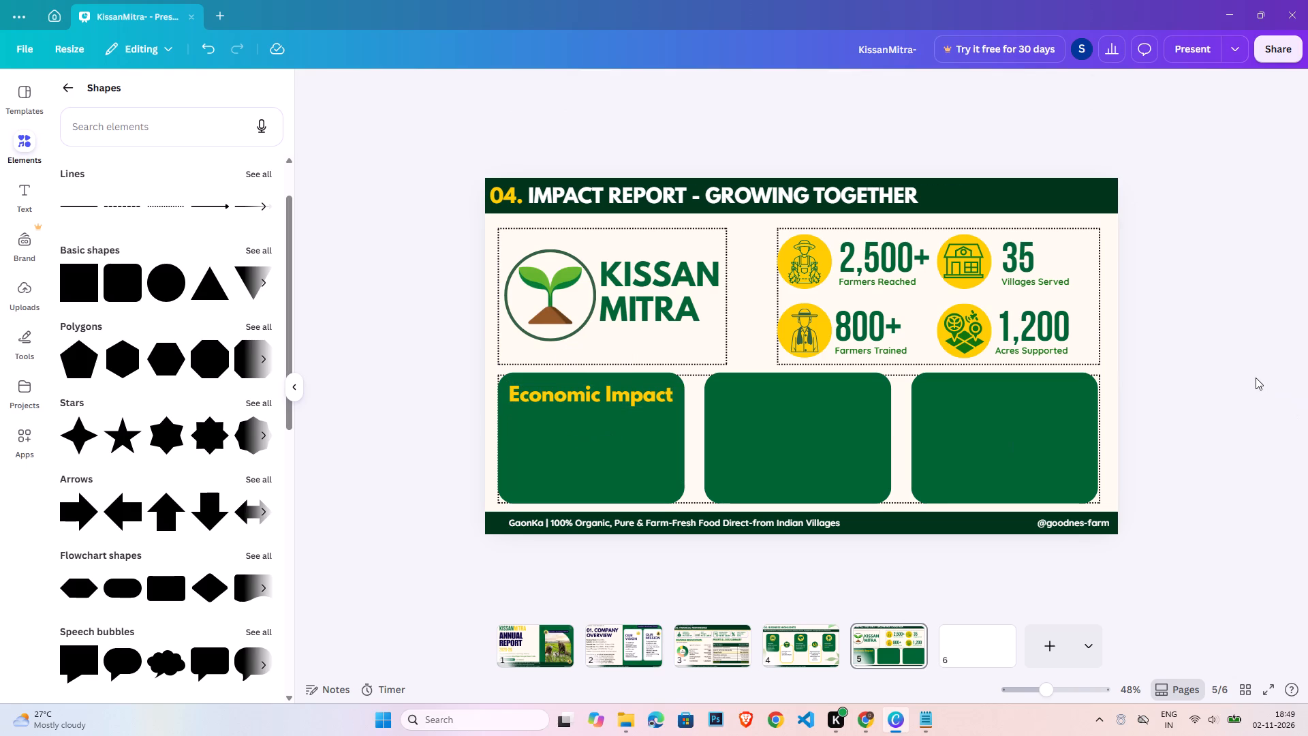
{"action": "left_click", "coordinate": [647, 392]}
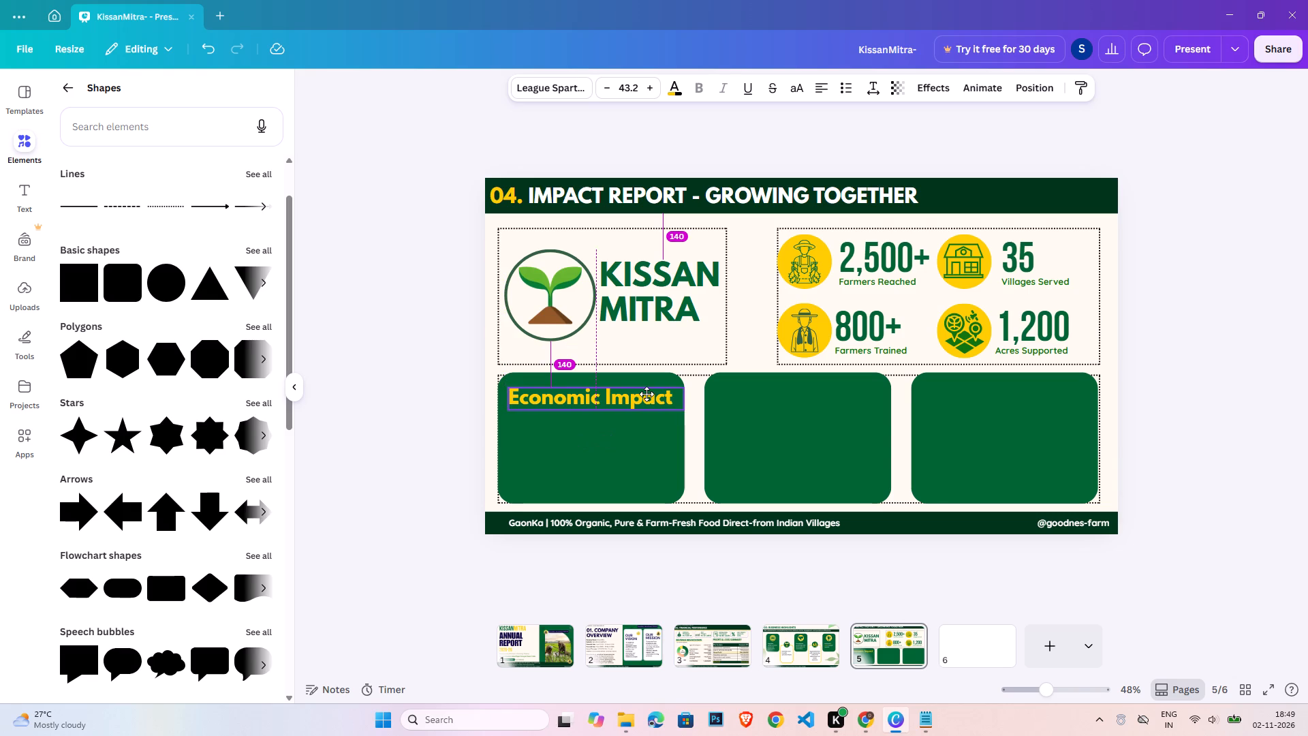
{"action": "left_click", "coordinate": [1251, 312]}
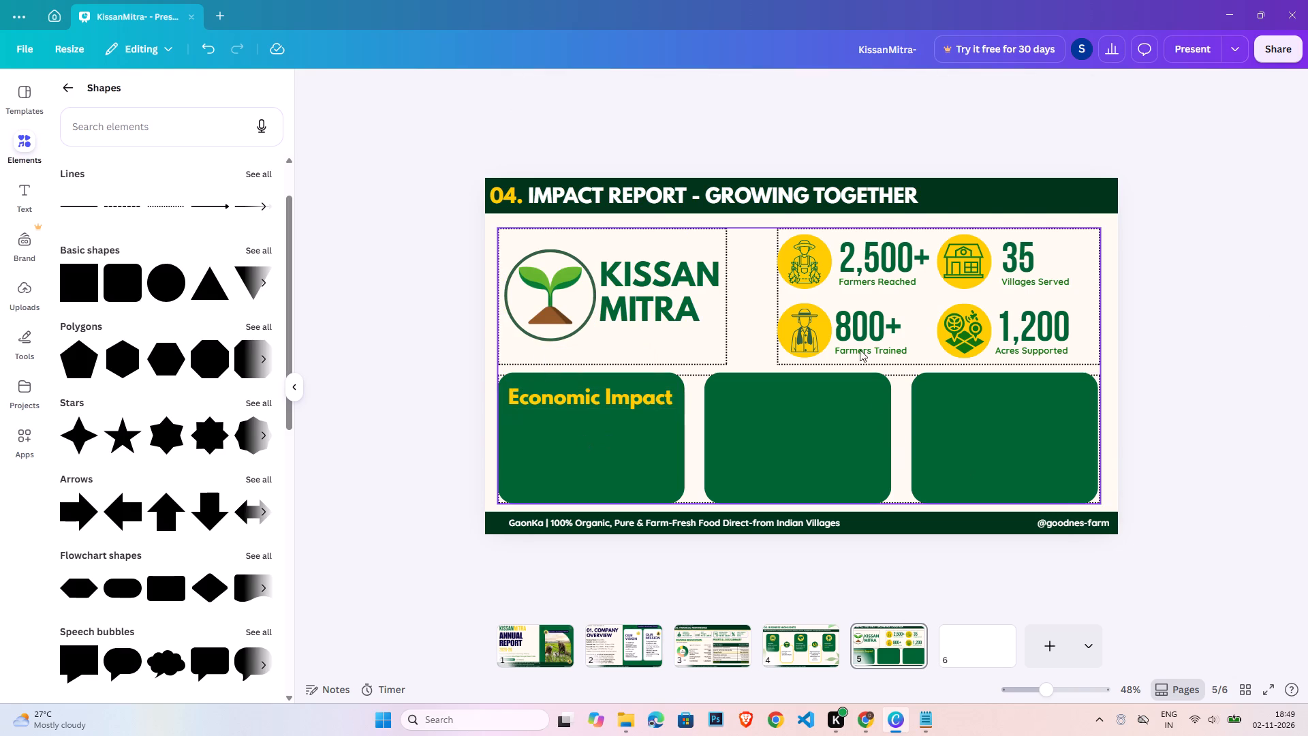
Duplicate the footer tagline, place the copy just beneath the Economic Impact heading, and narrow it to wrap inside the first green box.
{"action": "left_click", "coordinate": [721, 525]}
{"action": "key", "text": "ctrl+c"}
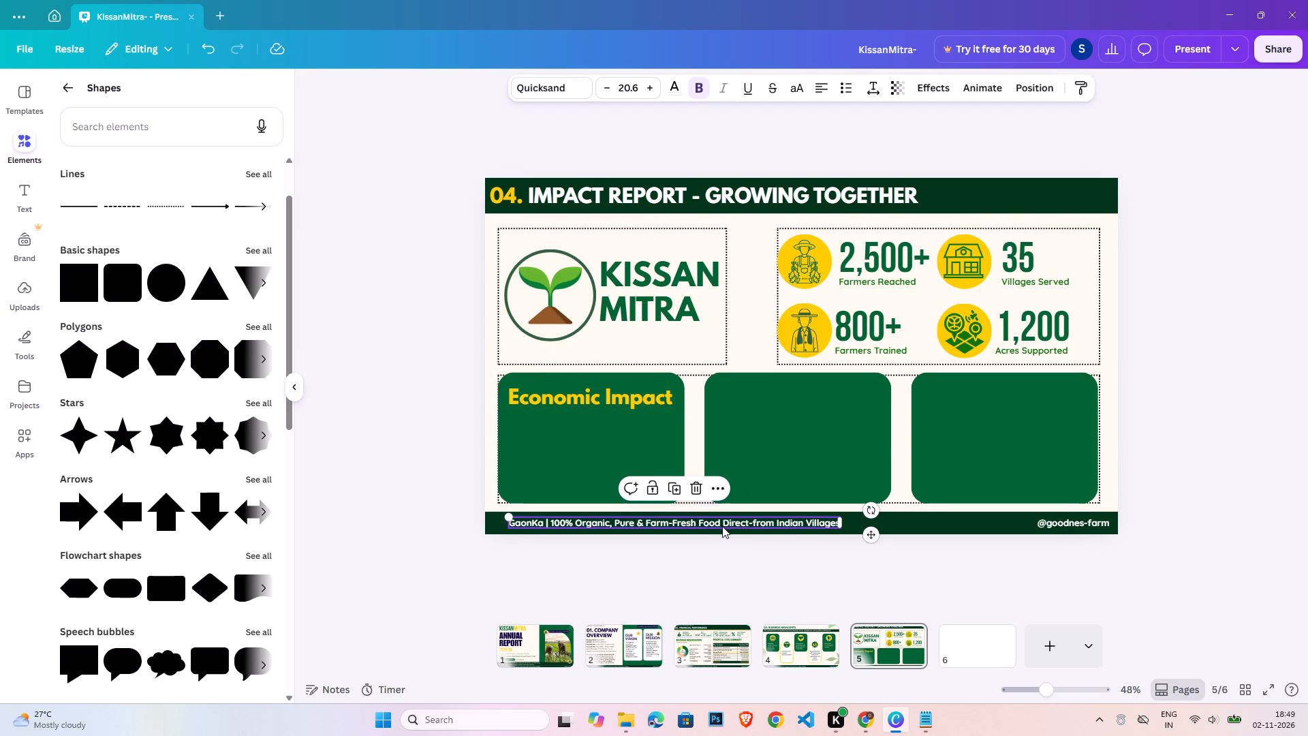
{"action": "key", "text": "ctrl+v"}
{"action": "left_click_drag", "start_coordinate": [725, 530], "coordinate": [717, 427]}
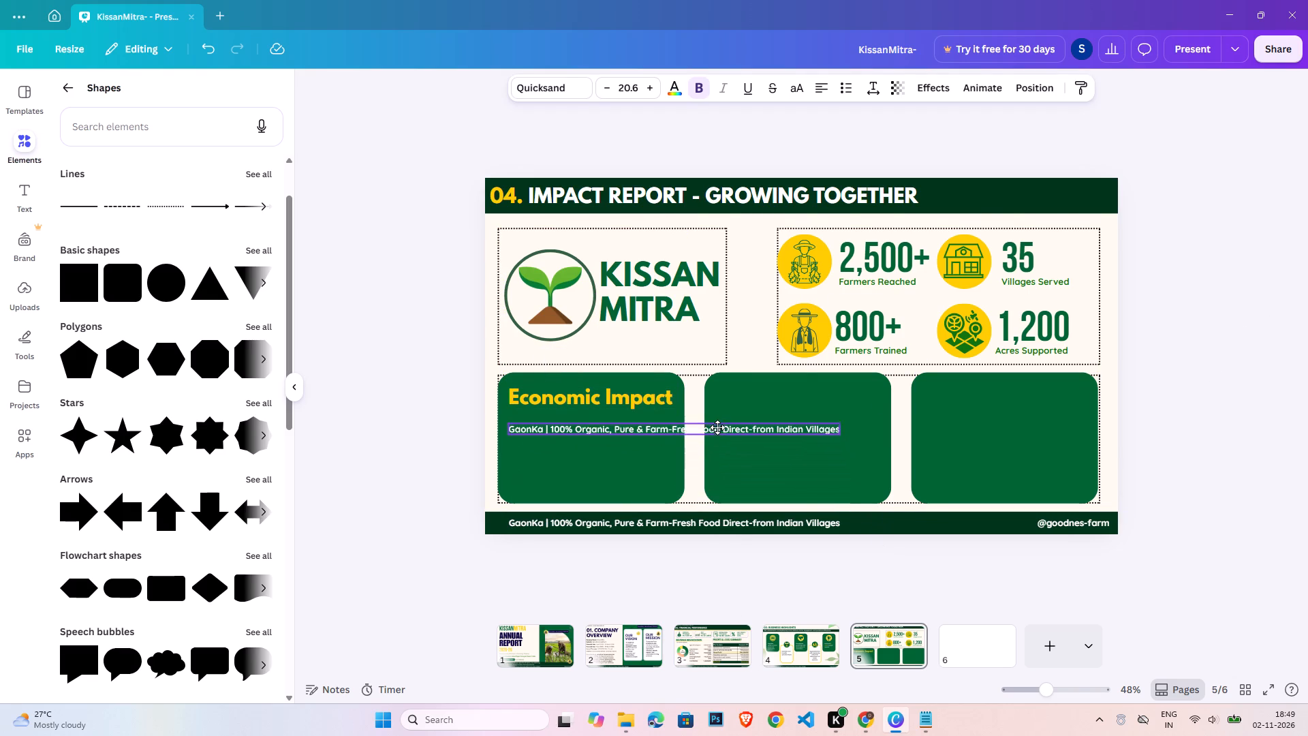
{"action": "left_click_drag", "start_coordinate": [717, 427], "coordinate": [719, 424]}
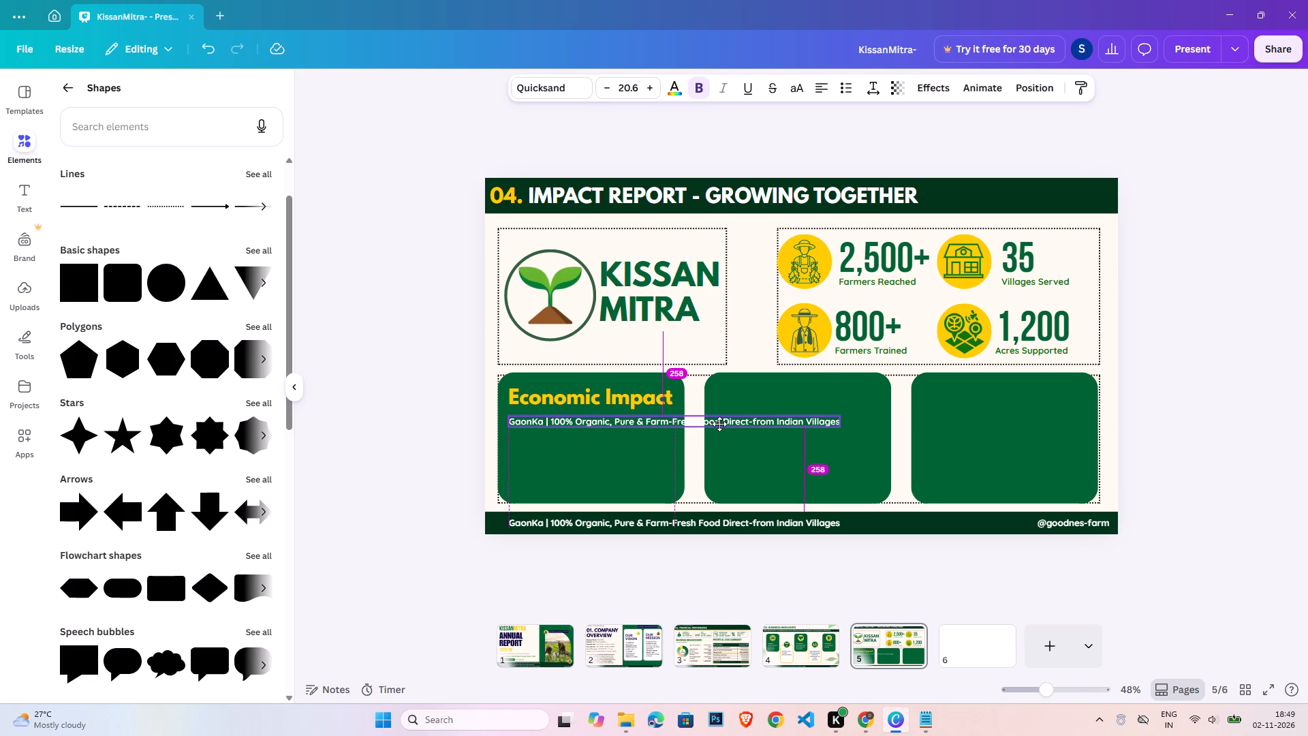
{"action": "left_click_drag", "start_coordinate": [719, 424], "coordinate": [721, 424]}
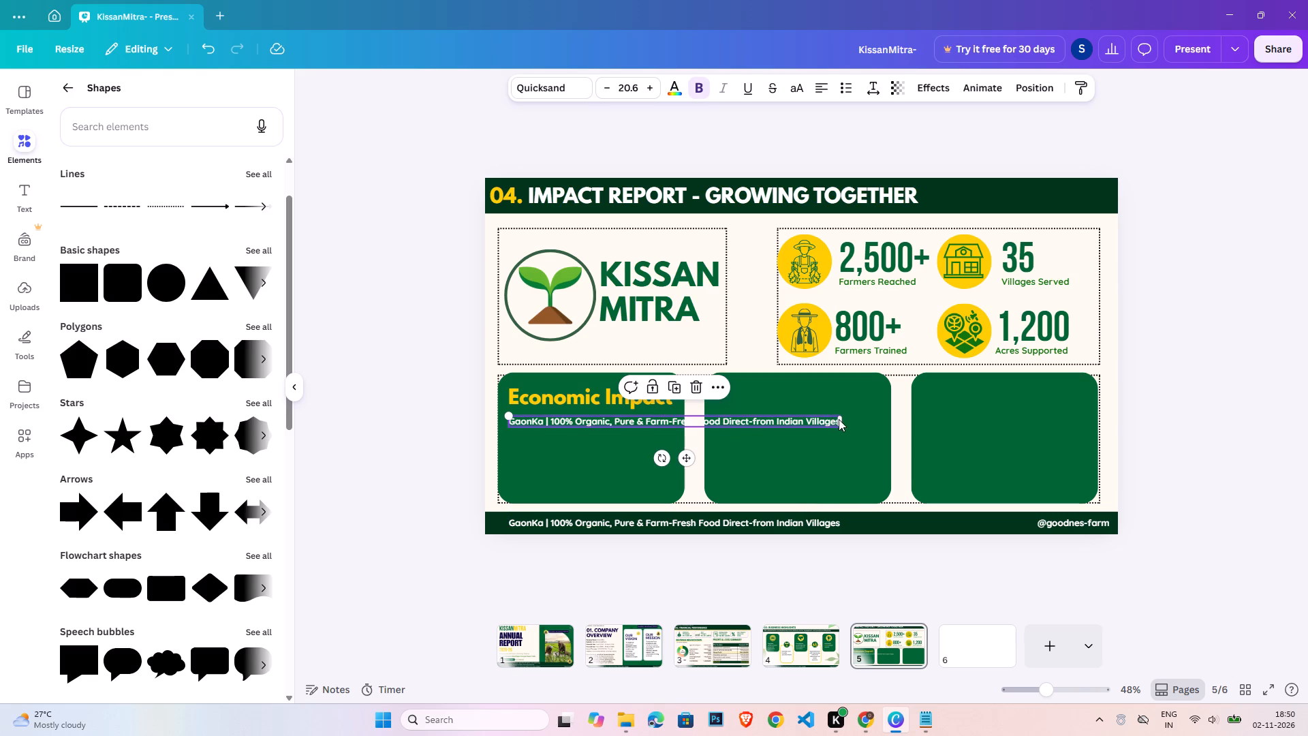
{"action": "left_click_drag", "start_coordinate": [841, 420], "coordinate": [669, 432]}
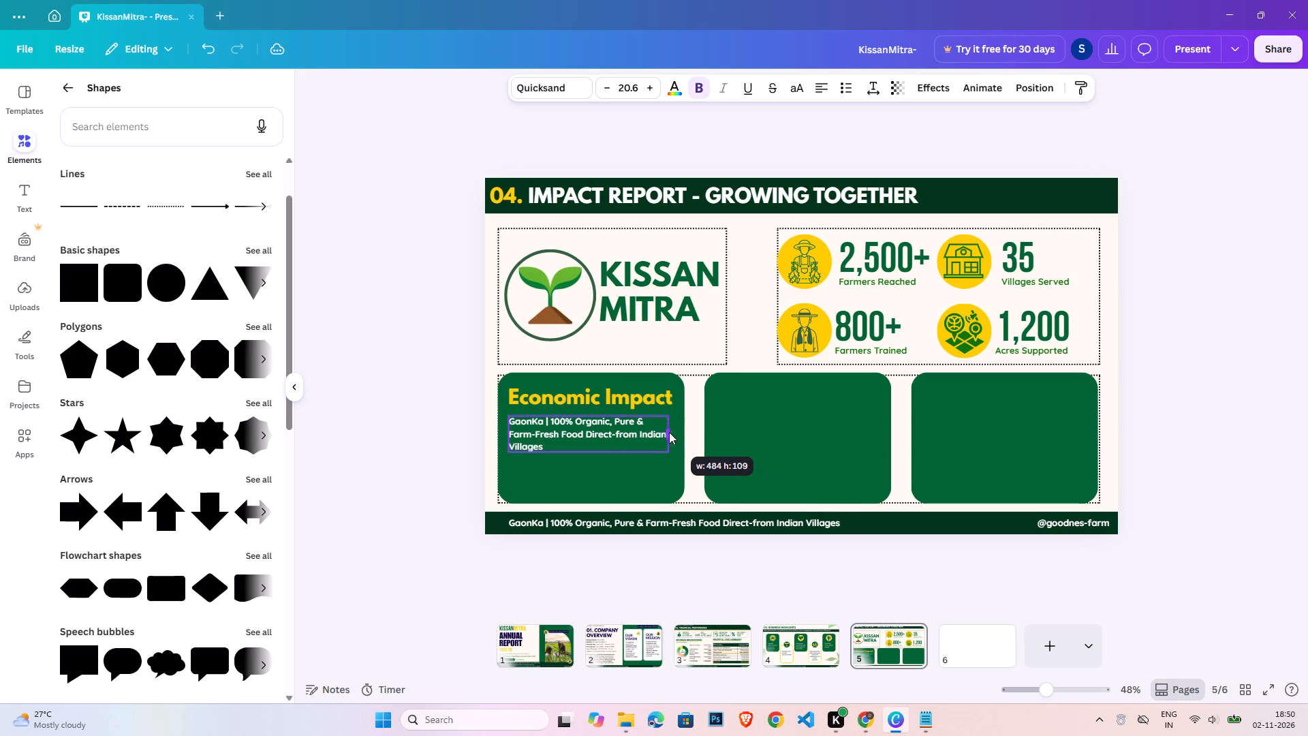
{"action": "left_click_drag", "start_coordinate": [669, 432], "coordinate": [675, 431]}
Replace the tagline copy under Economic Impact with "KissanMitra aims to support farmers in" and "improving their financial resilience" on two lines, widening the text box slightly.
{"action": "double_click", "coordinate": [610, 437]}
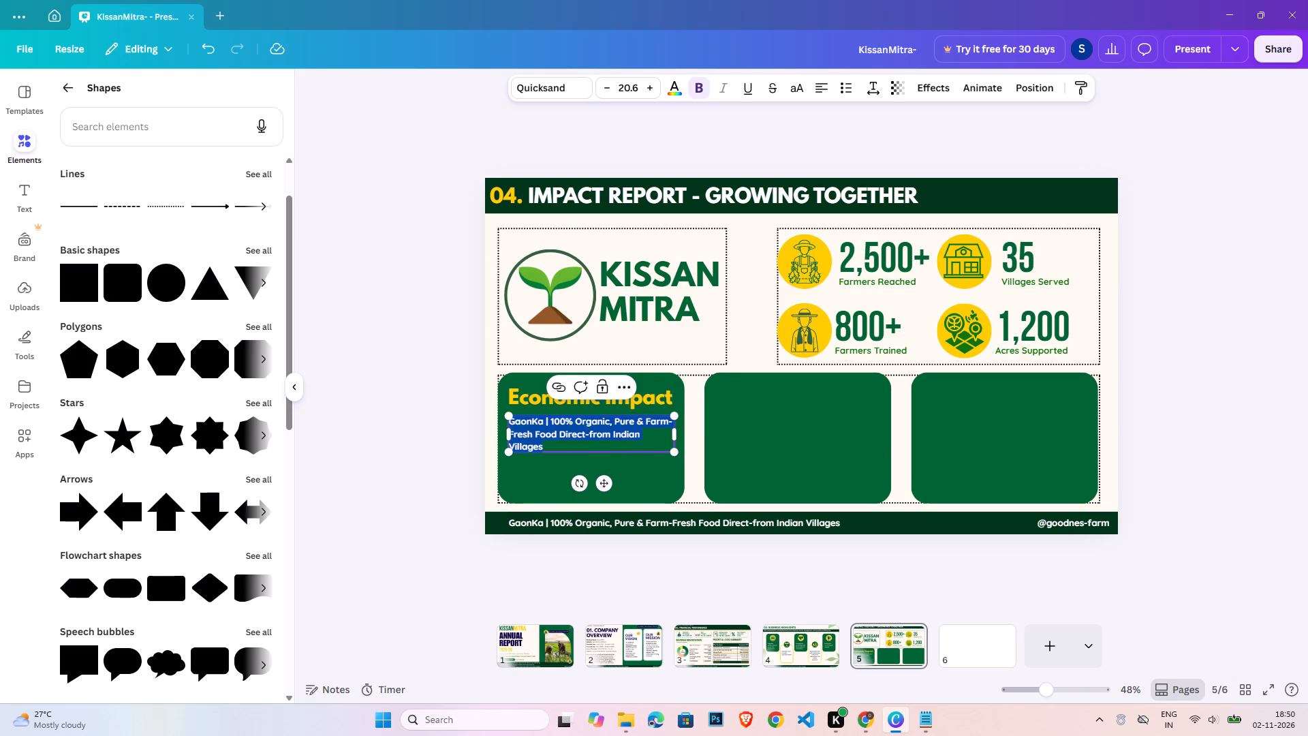
{"action": "type", "text": "Ks"}
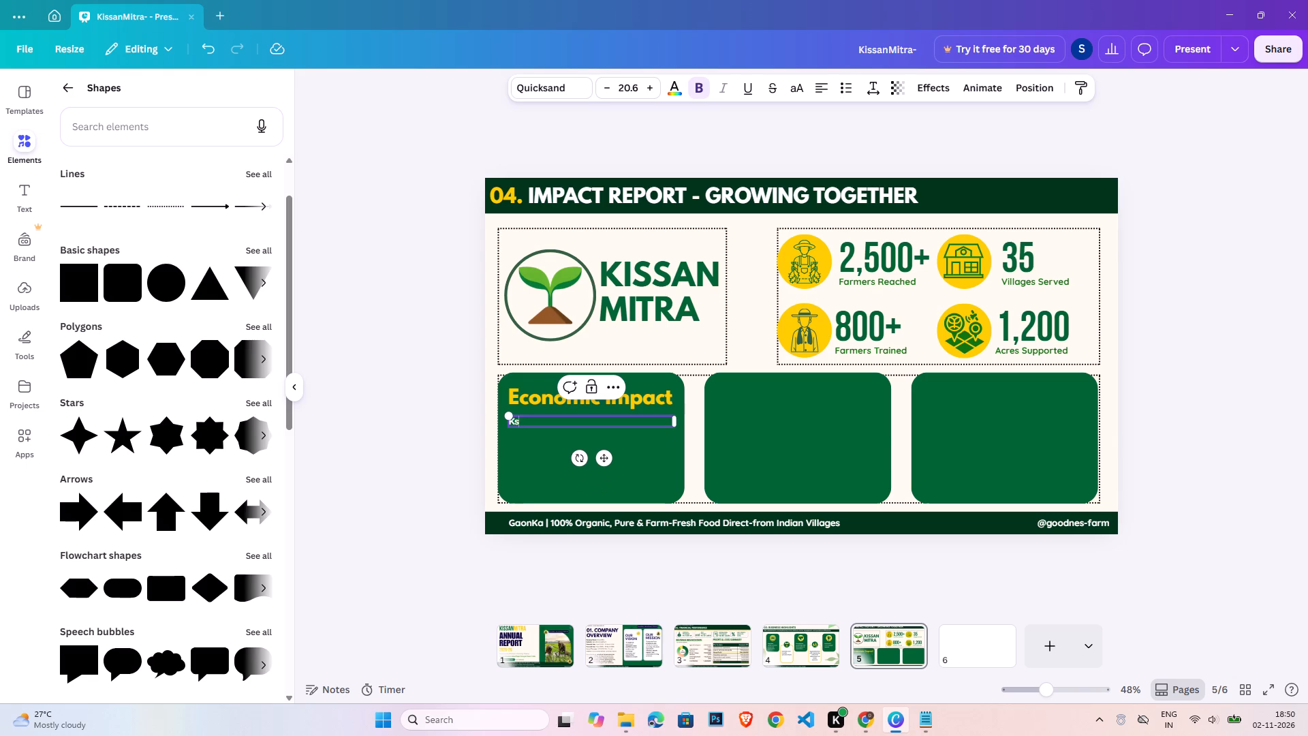
{"action": "key", "text": "BackSpace"}
{"action": "type", "text": "issan"}
{"action": "type", "text": "Mitra"}
{"action": "key", "text": "space"}
{"action": "type", "text": "aims to support"}
{"action": "key", "text": "space"}
{"action": "type", "text": "farmers"}
{"action": "key", "text": "space"}
{"action": "type", "text": "in"}
{"action": "left_click", "coordinate": [672, 433]}
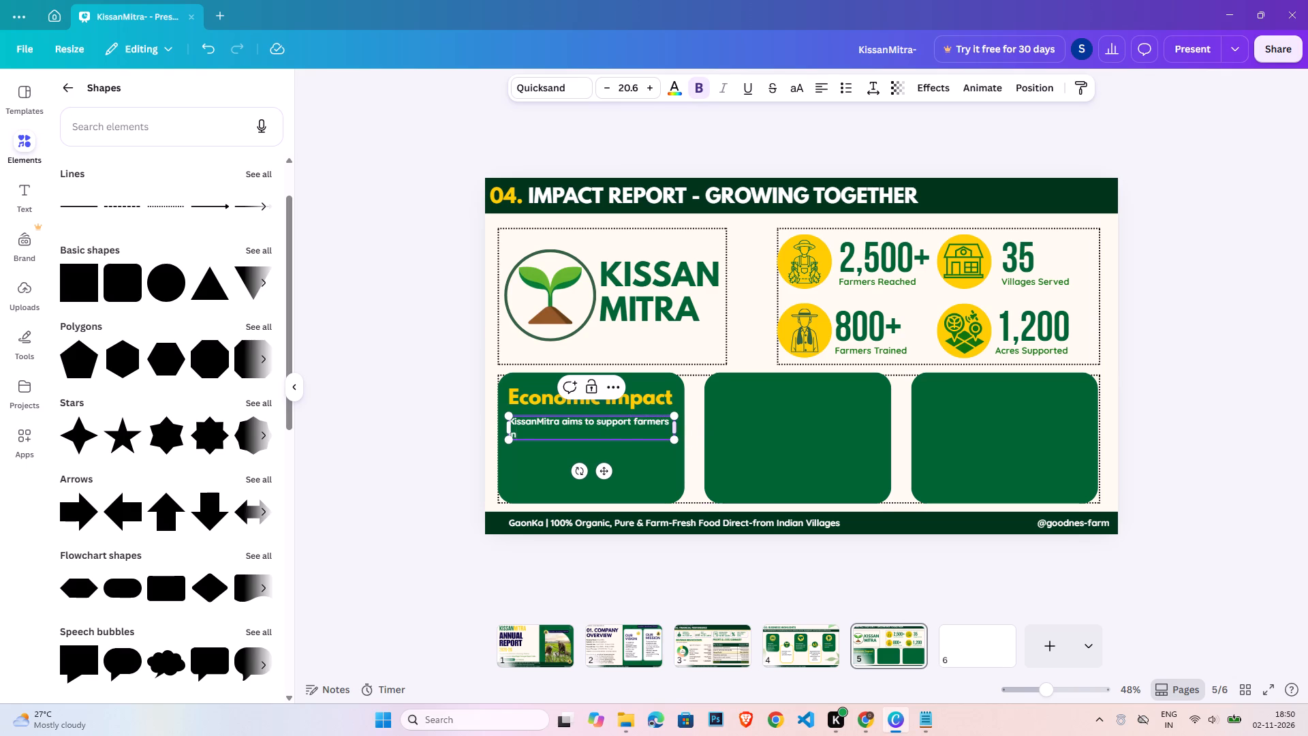
{"action": "left_click", "coordinate": [677, 429]}
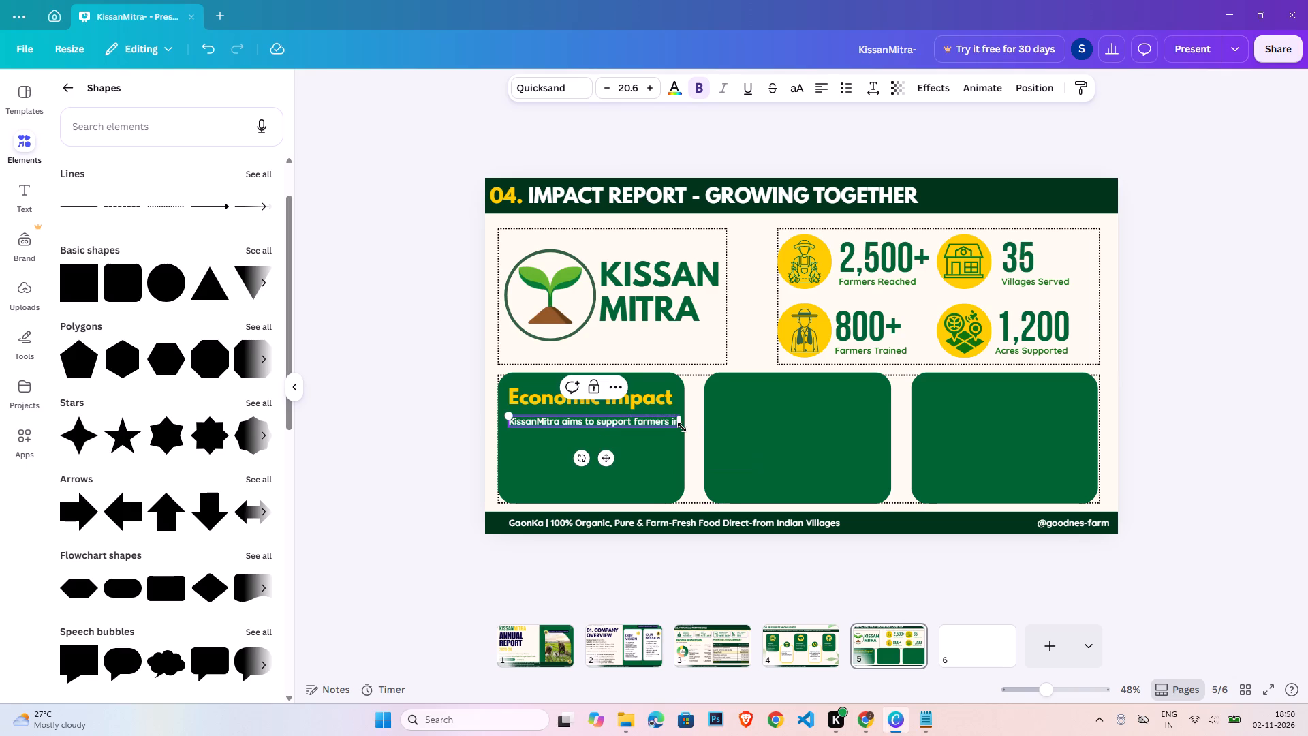
{"action": "key", "text": "Return"}
{"action": "key", "text": "m"}
{"action": "key", "text": "BackSpace"}
{"action": "type", "text": "im"}
{"action": "type", "text": "proving"}
{"action": "key", "text": "space"}
{"action": "type", "text": "their f"}
{"action": "type", "text": "inan"}
{"action": "type", "text": "cial"}
{"action": "key", "text": "space"}
{"action": "type", "text": "resilience"}
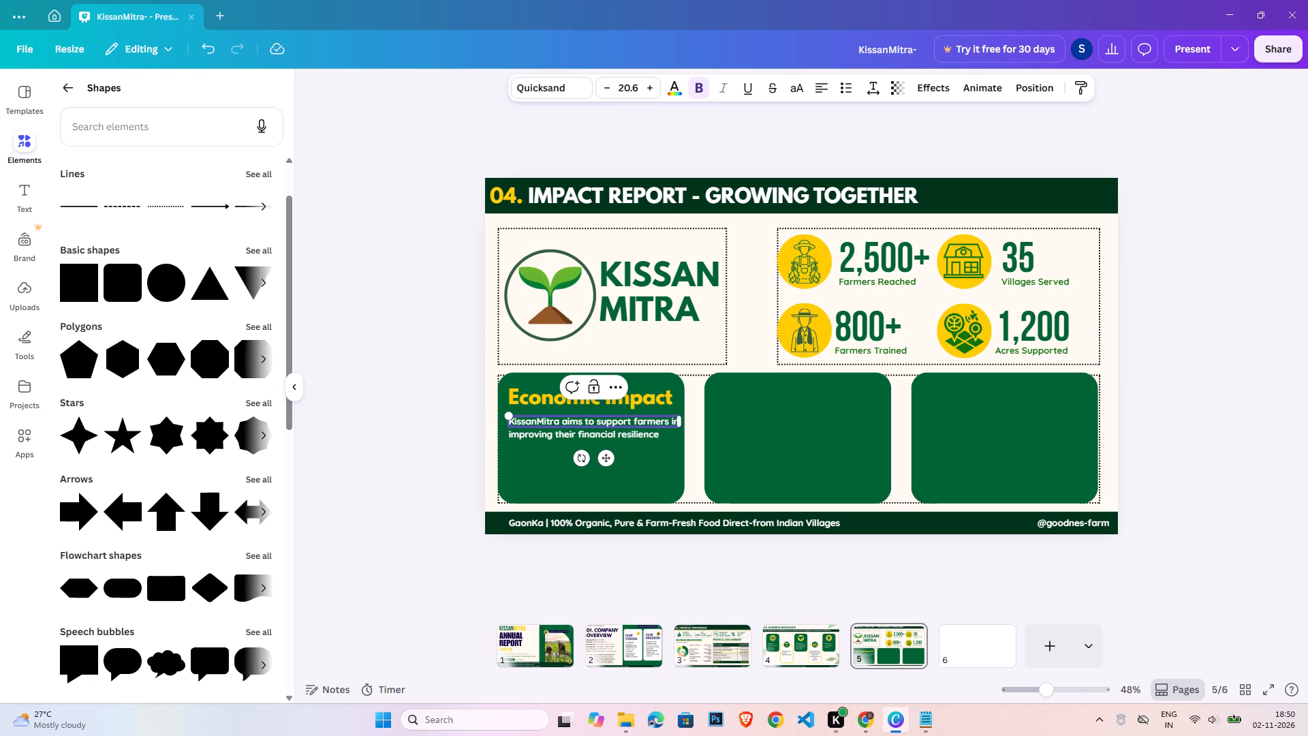
Continue the Economic Impact body text on three more lines: "through better agriculture practices," "effecient resource utilization, and" "stronger market connections.".
{"action": "key", "text": "Return"}
{"action": "type", "text": "through"}
{"action": "key", "text": "space"}
{"action": "type", "text": "better agriculture"}
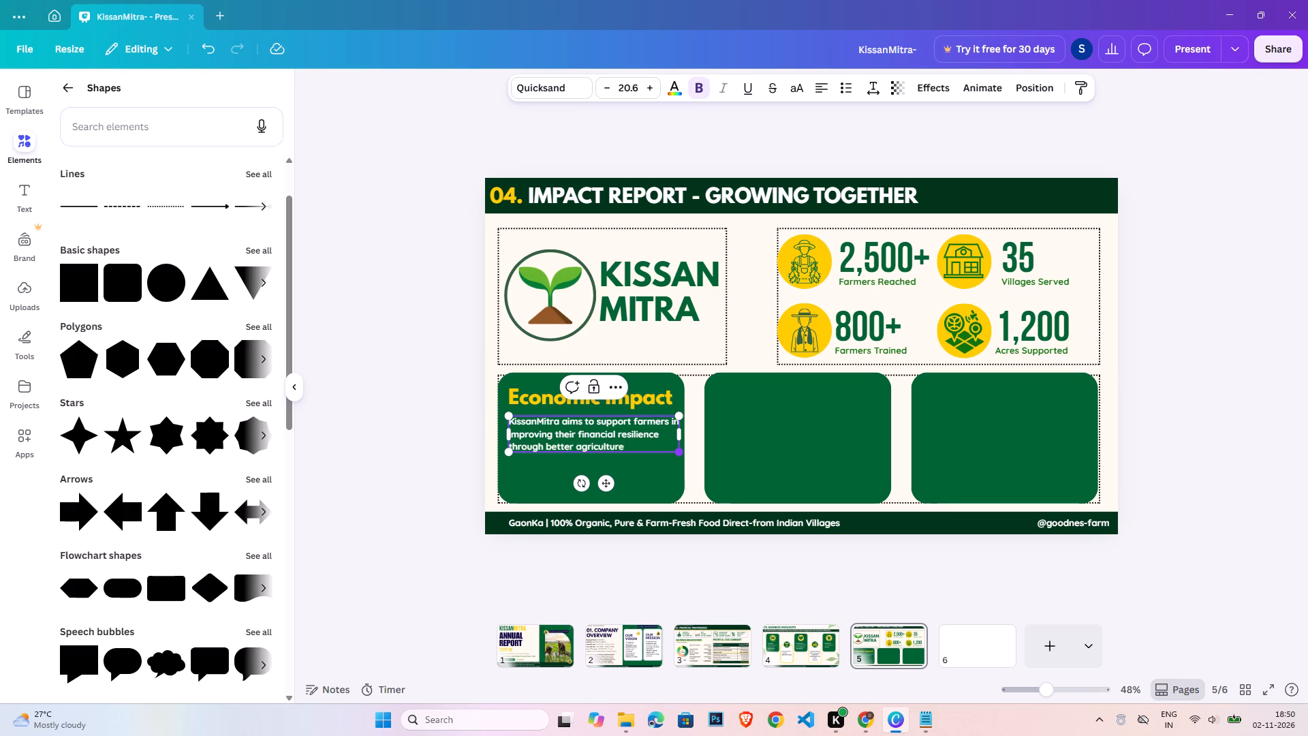
{"action": "key", "text": "space"}
{"action": "type", "text": "practises"}
{"action": "key", "text": "BackSpace"}
{"action": "key", "text": "BackSpace"}
{"action": "key", "text": "BackSpace"}
{"action": "type", "text": "ces"}
{"action": "key", "text": "comma"}
{"action": "key", "text": "Return"}
{"action": "type", "text": "efffe"}
{"action": "key", "text": "BackSpace"}
{"action": "key", "text": "BackSpace"}
{"action": "type", "text": "ecient resources"}
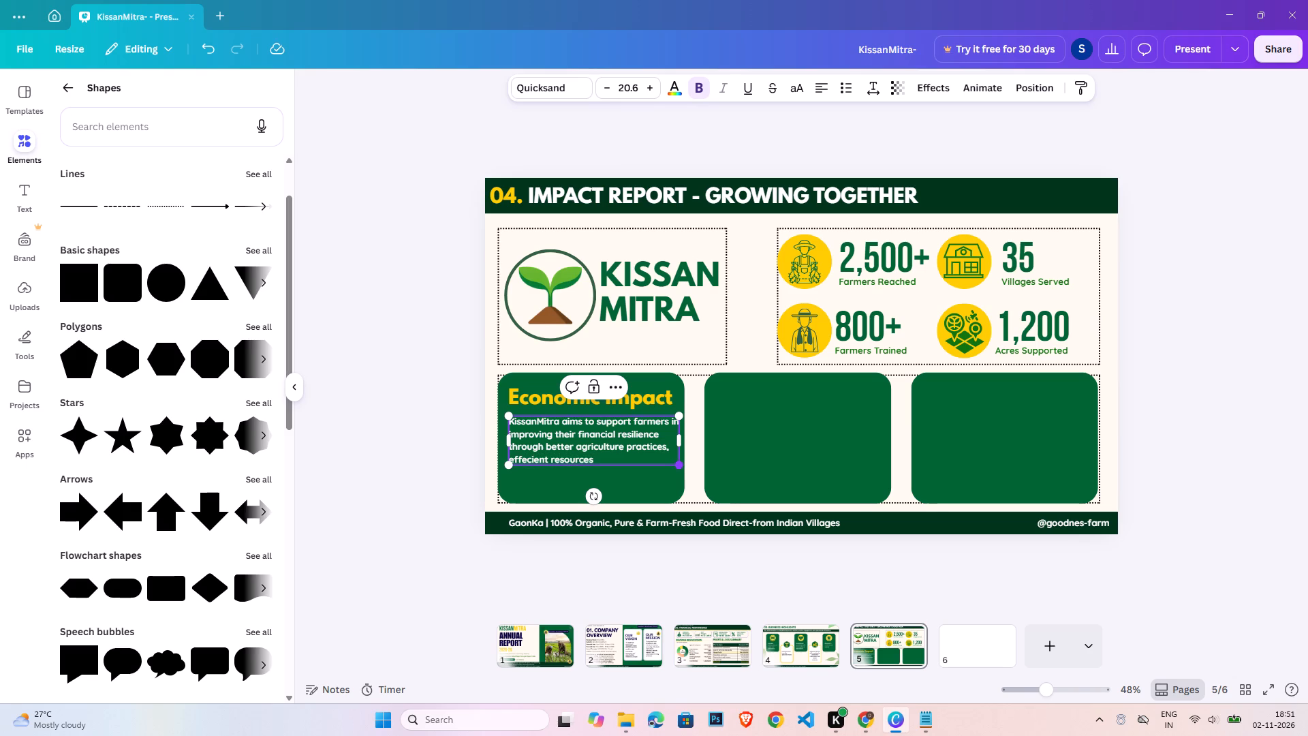
{"action": "key", "text": "BackSpace"}
{"action": "key", "text": "space"}
{"action": "type", "text": "utilization"}
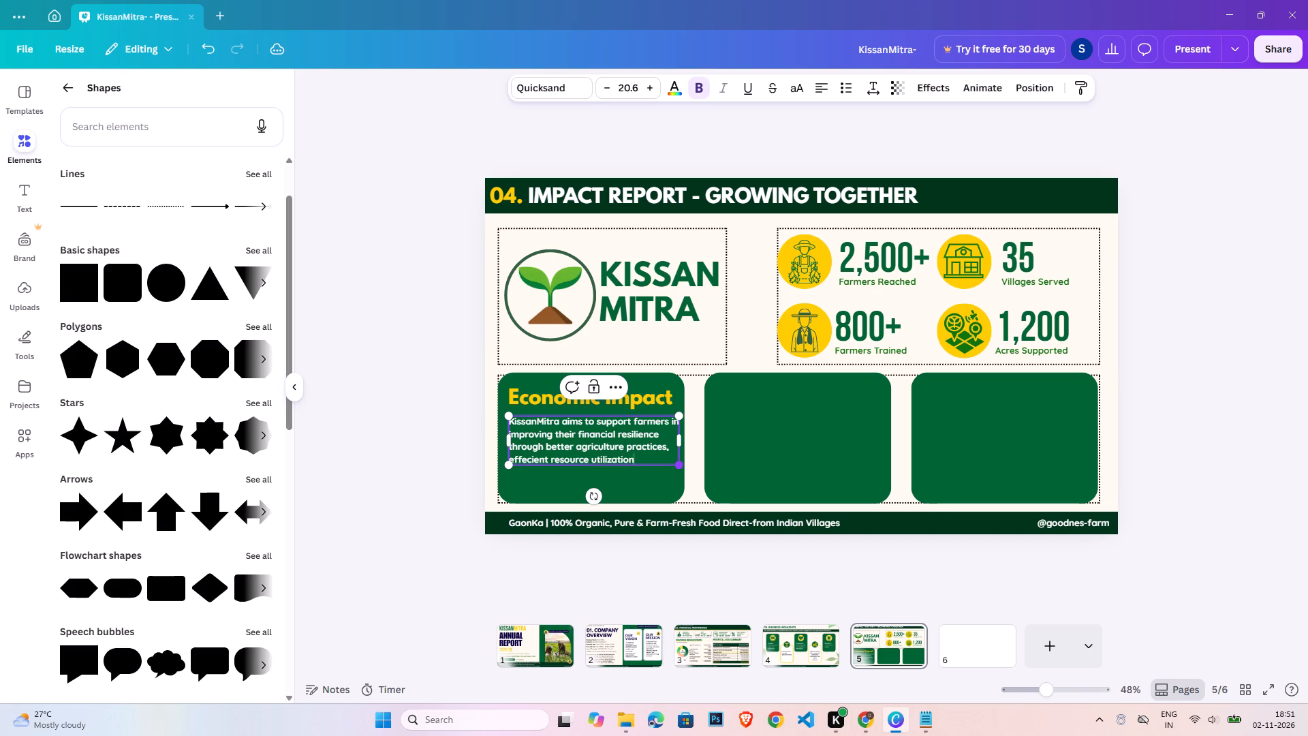
{"action": "type", "text": ", and"}
{"action": "key", "text": "space"}
{"action": "key", "text": "Return"}
{"action": "type", "text": "stronger"}
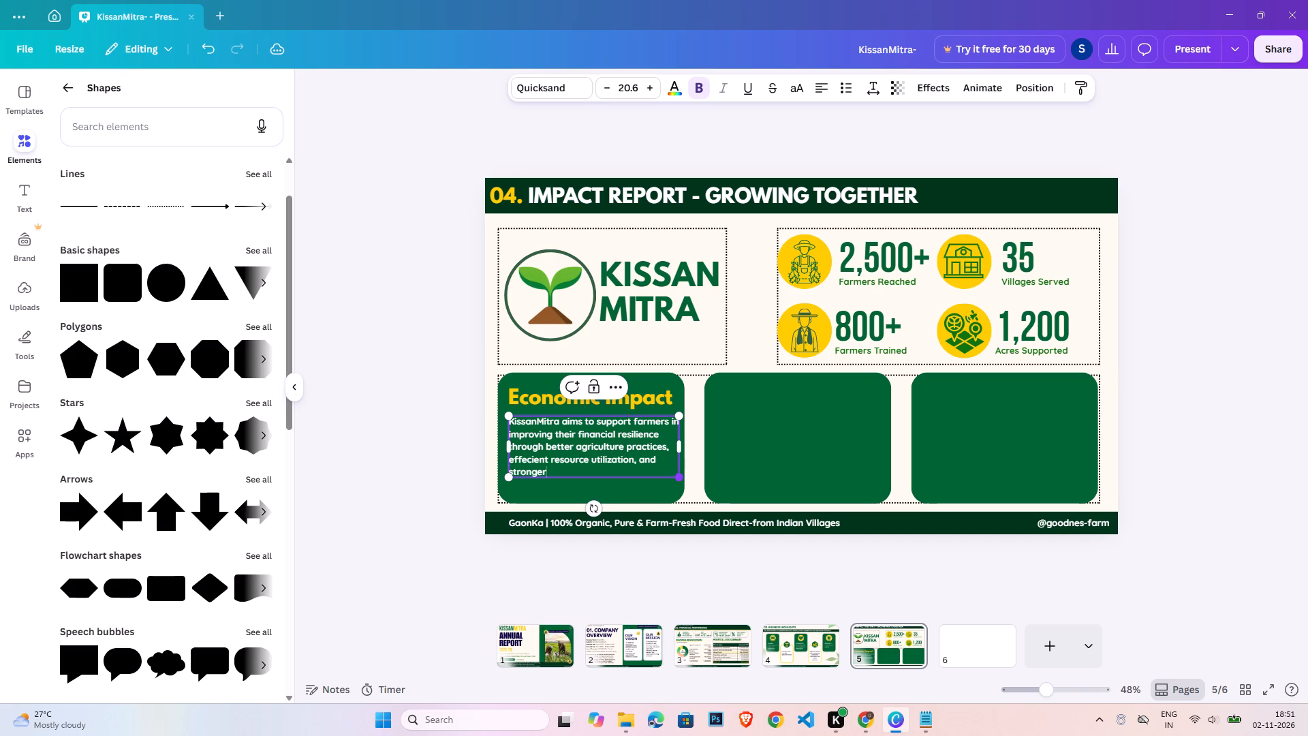
{"action": "key", "text": "space"}
{"action": "type", "text": "market connection"}
{"action": "type", "text": "s."}
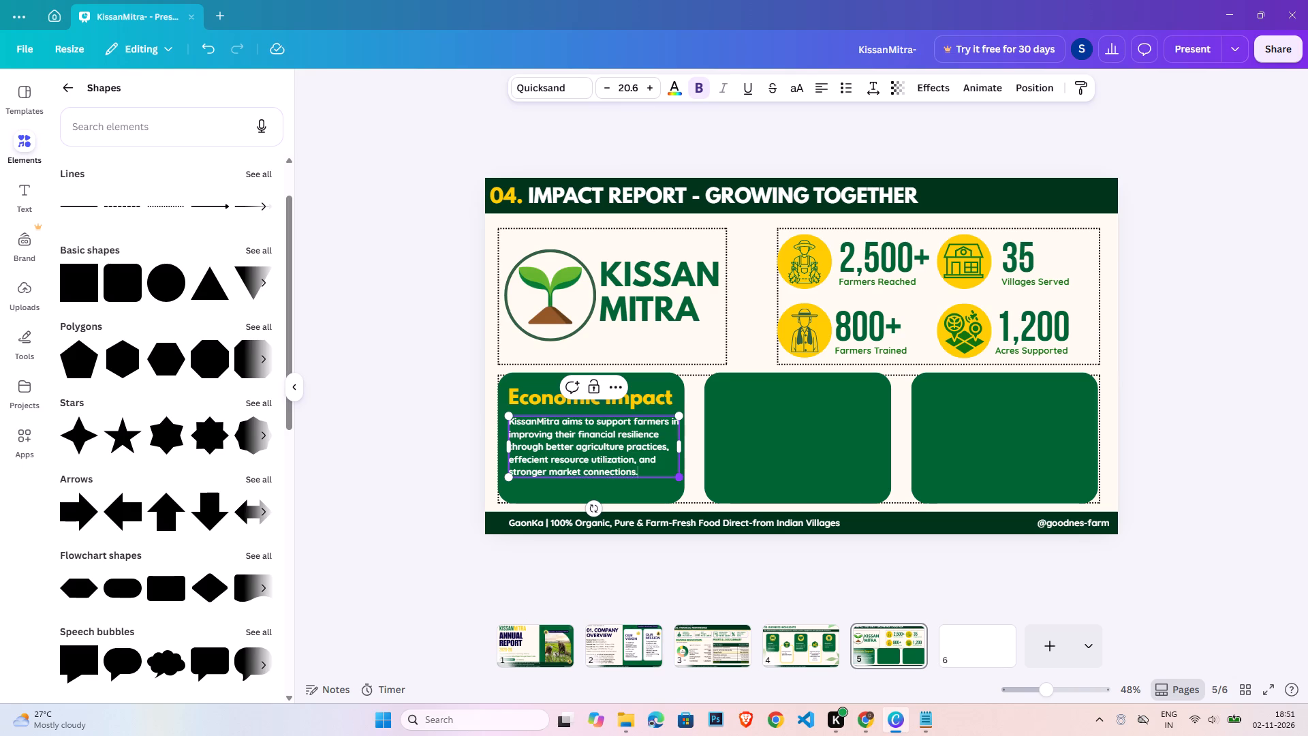
{"action": "left_click", "coordinate": [1244, 410]}
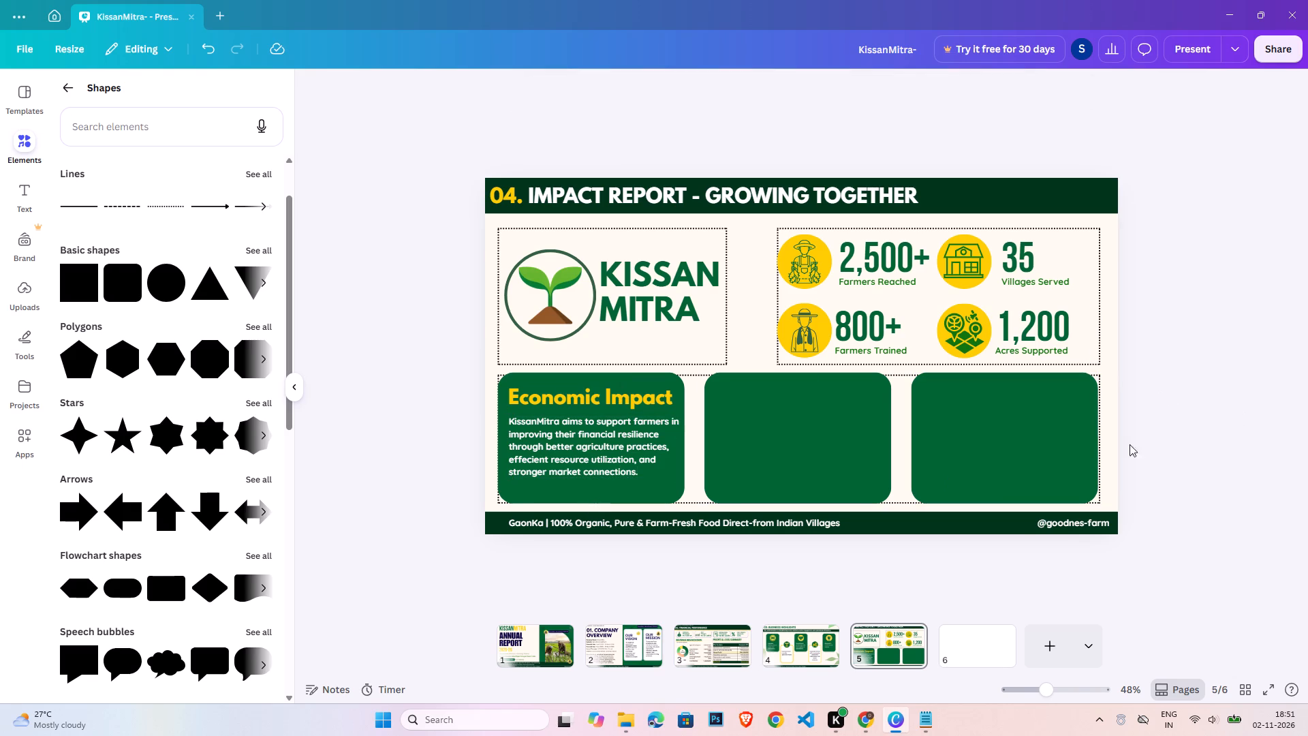
Group the Economic Impact heading with its body text, duplicate the group, and place the copy inside the second green box.
{"action": "left_click", "coordinate": [597, 434]}
{"action": "left_click", "coordinate": [1183, 398]}
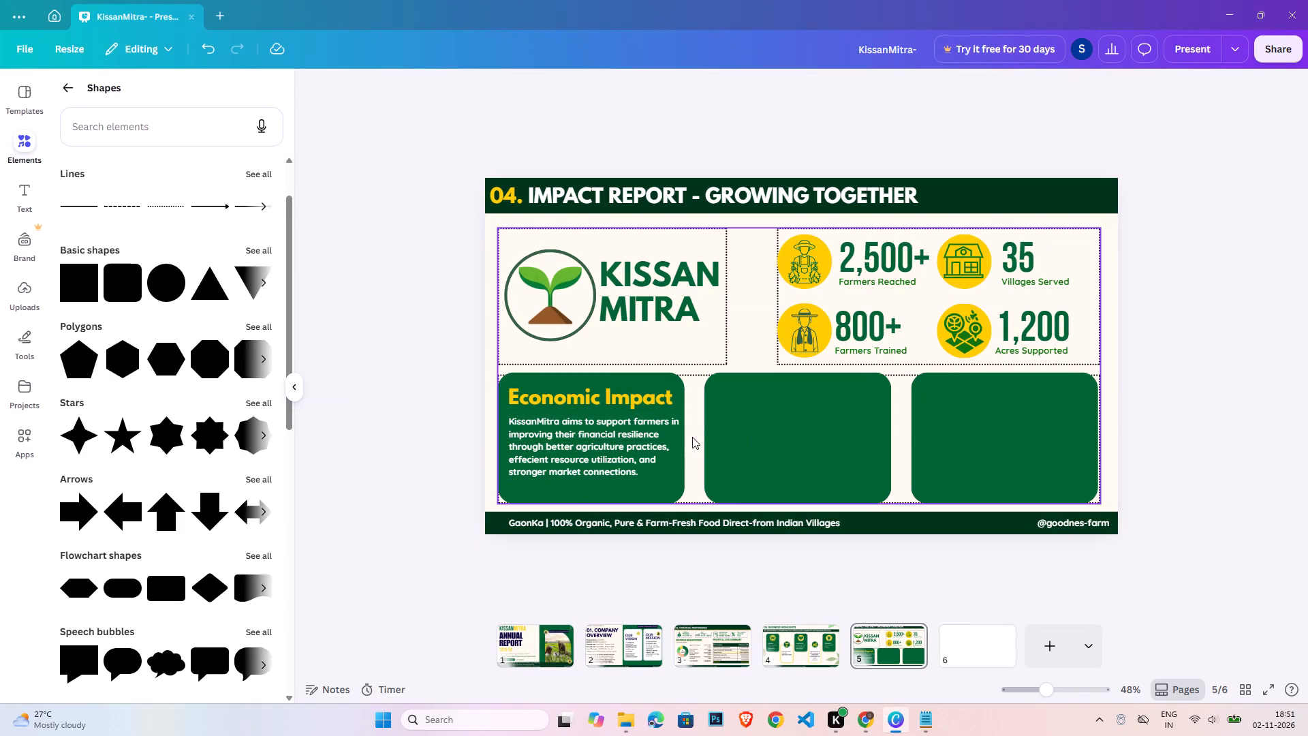
{"action": "left_click", "coordinate": [636, 404]}
{"action": "left_click", "coordinate": [621, 442], "text": "shift"}
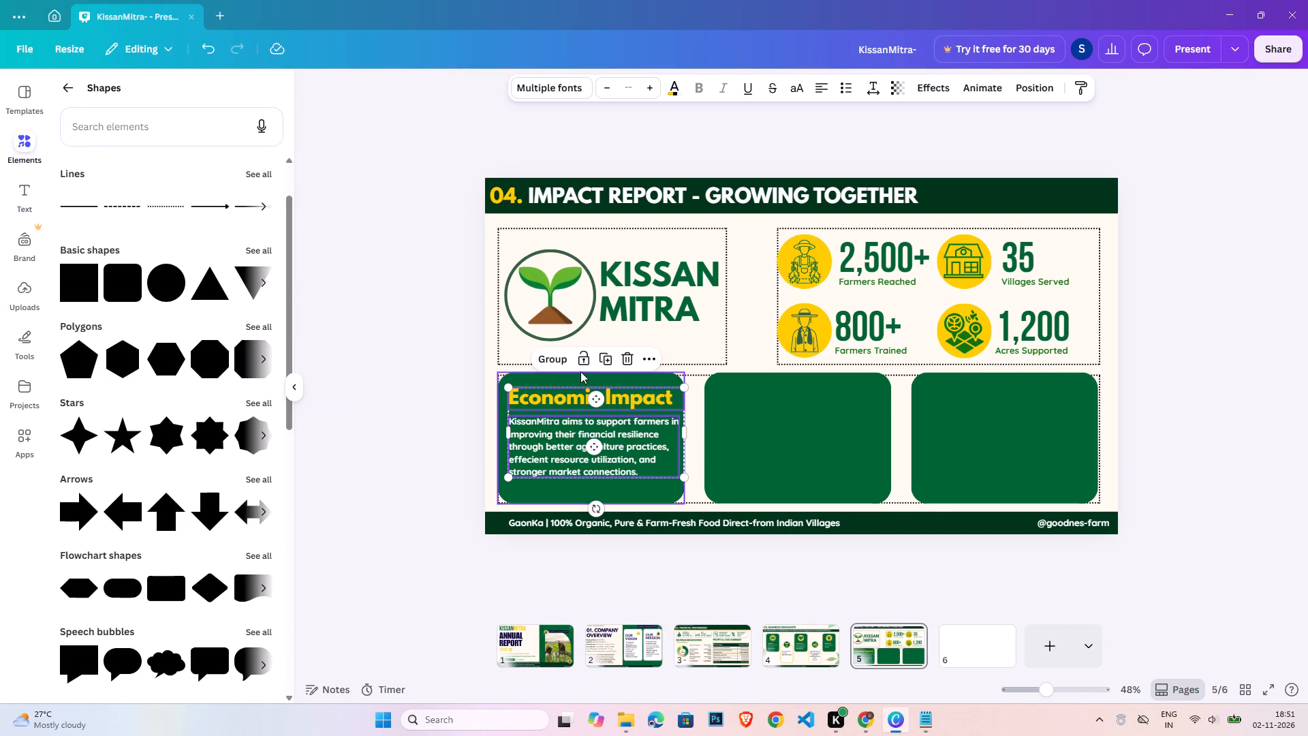
{"action": "left_click", "coordinate": [559, 354], "text": "shift"}
{"action": "key", "text": "ctrl+c"}
{"action": "key", "text": "ctrl+v"}
{"action": "left_click_drag", "start_coordinate": [604, 450], "coordinate": [779, 445]}
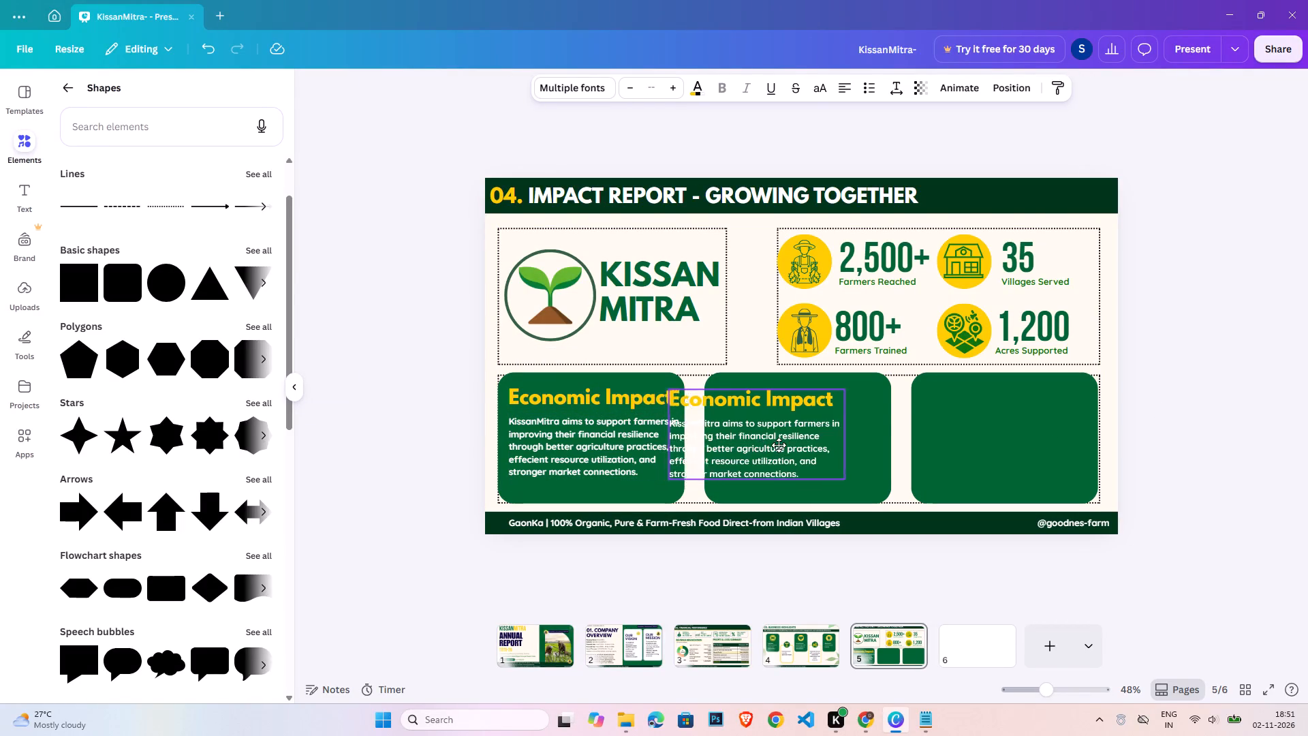
{"action": "left_click_drag", "start_coordinate": [779, 445], "coordinate": [804, 448]}
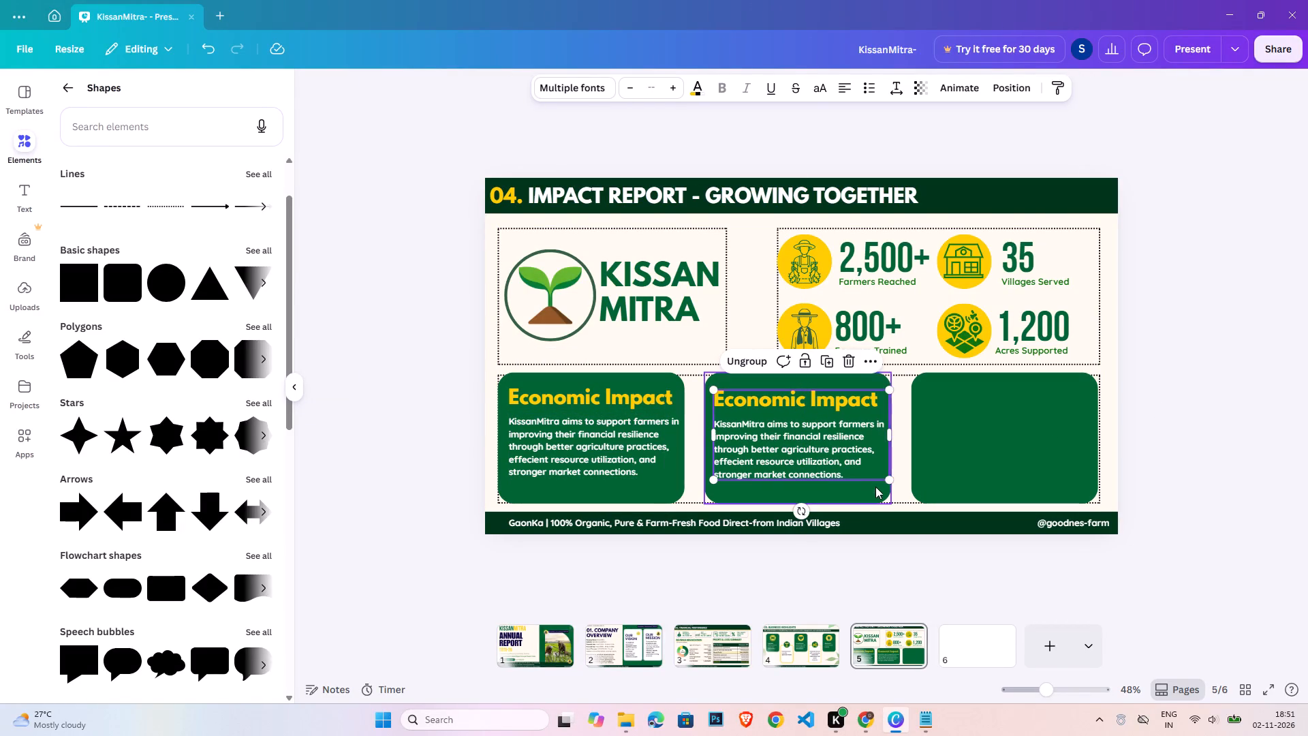
Centre-align each Economic Impact text group horizontally with its green box, first in the second box and then in the first.
{"action": "left_click", "coordinate": [876, 487]}
{"action": "left_click", "coordinate": [856, 448], "text": "shift"}
{"action": "left_click", "coordinate": [1063, 82]}
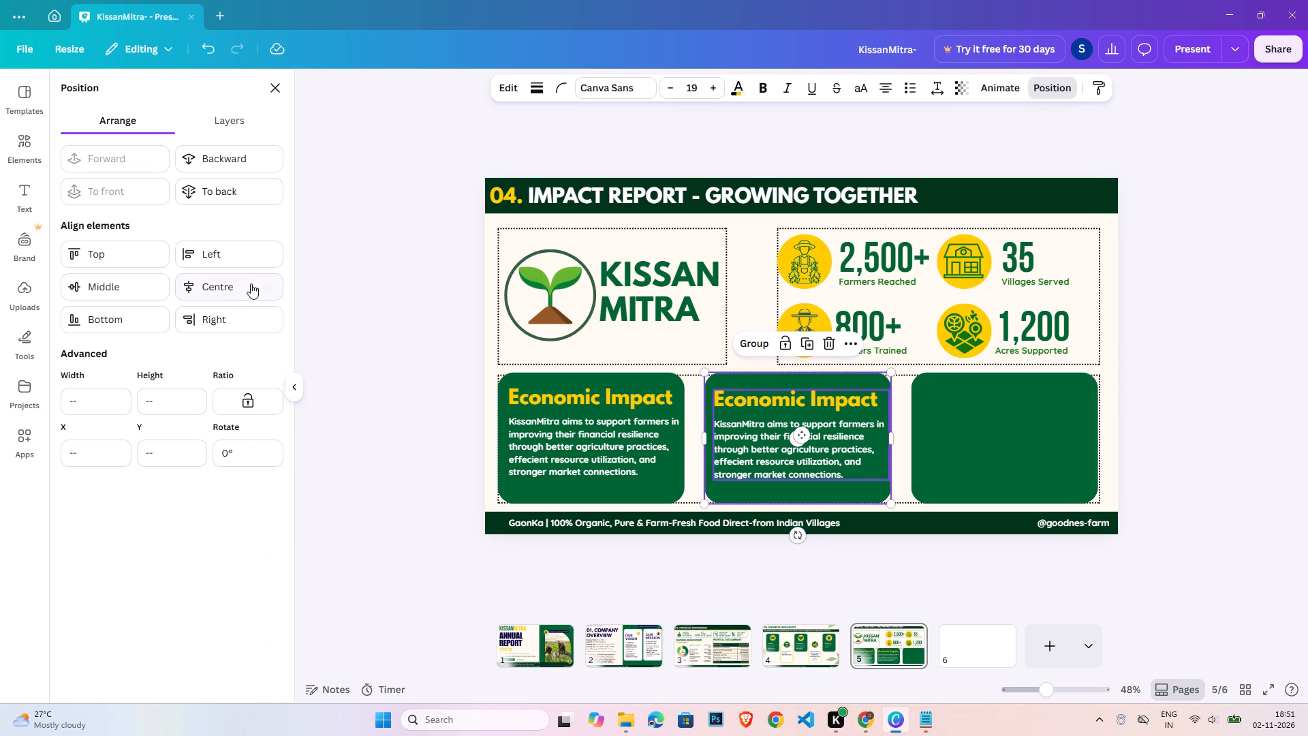
{"action": "left_click", "coordinate": [251, 283]}
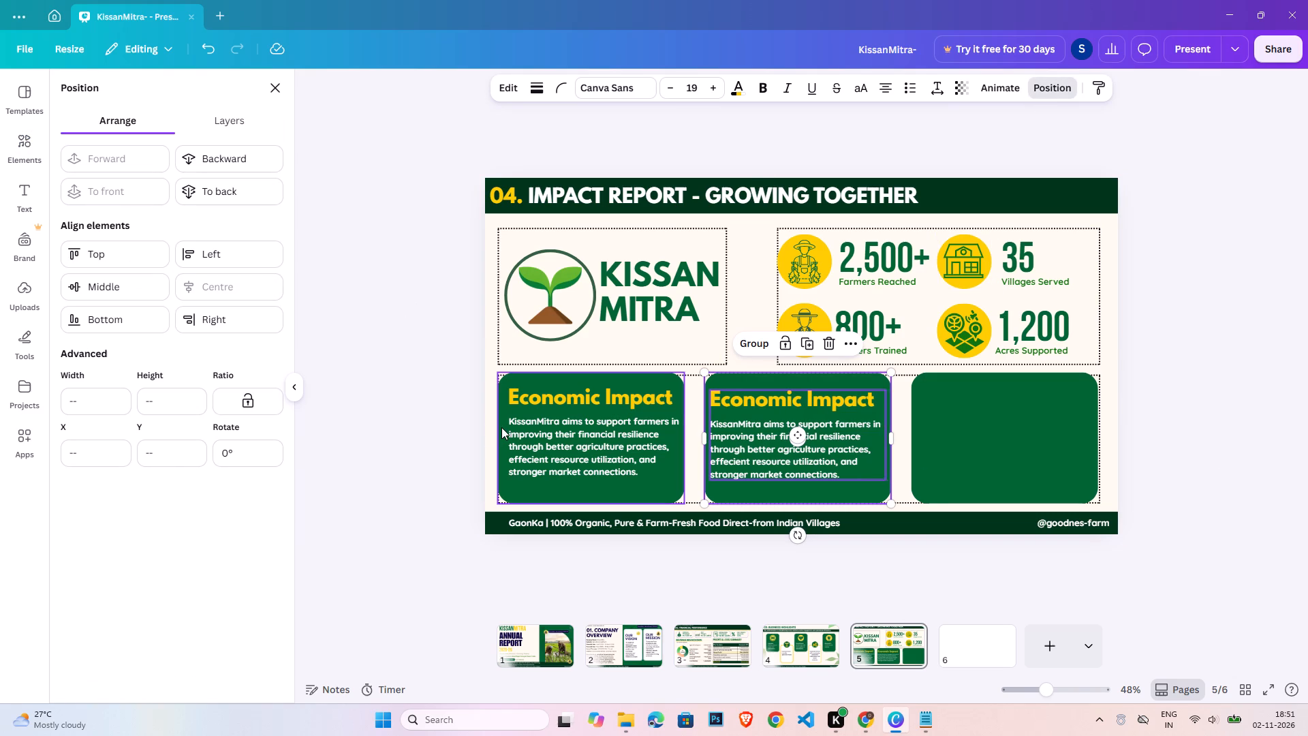
{"action": "left_click", "coordinate": [501, 427]}
{"action": "left_click", "coordinate": [606, 432], "text": "shift"}
{"action": "left_click", "coordinate": [220, 293]}
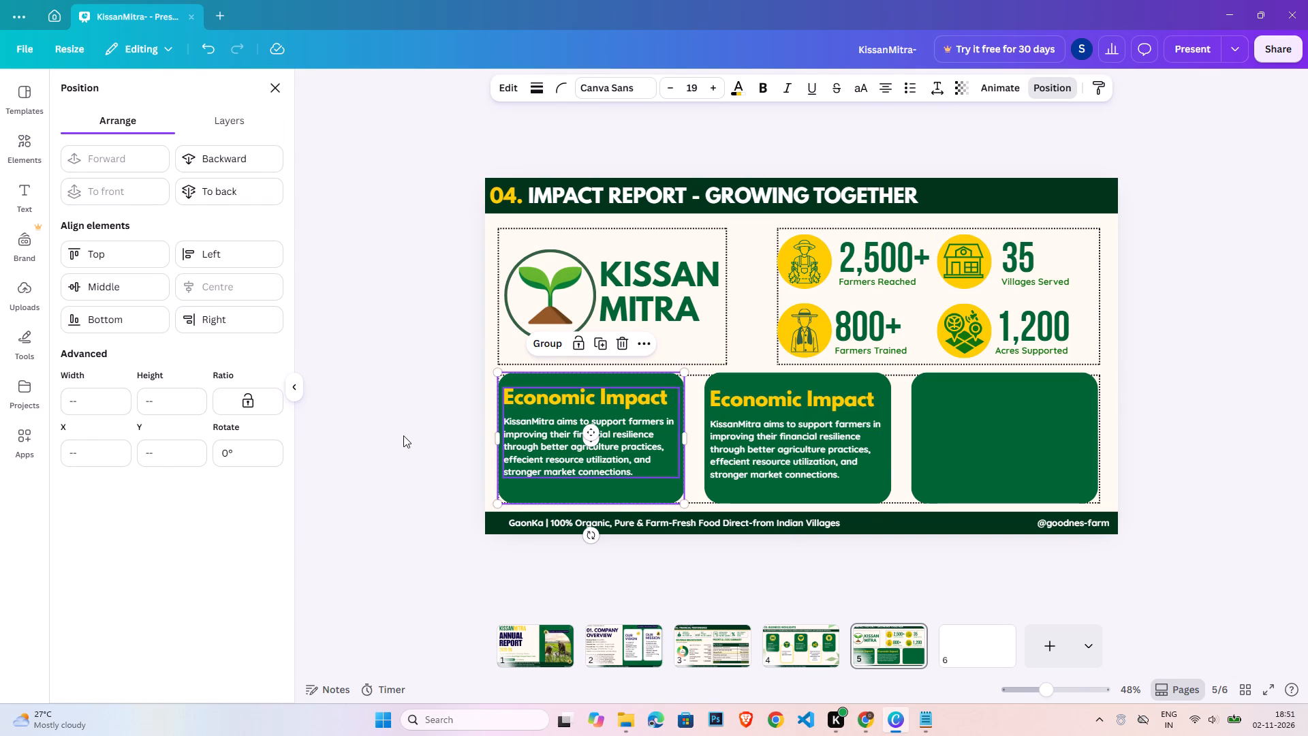
{"action": "double_click", "coordinate": [403, 435]}
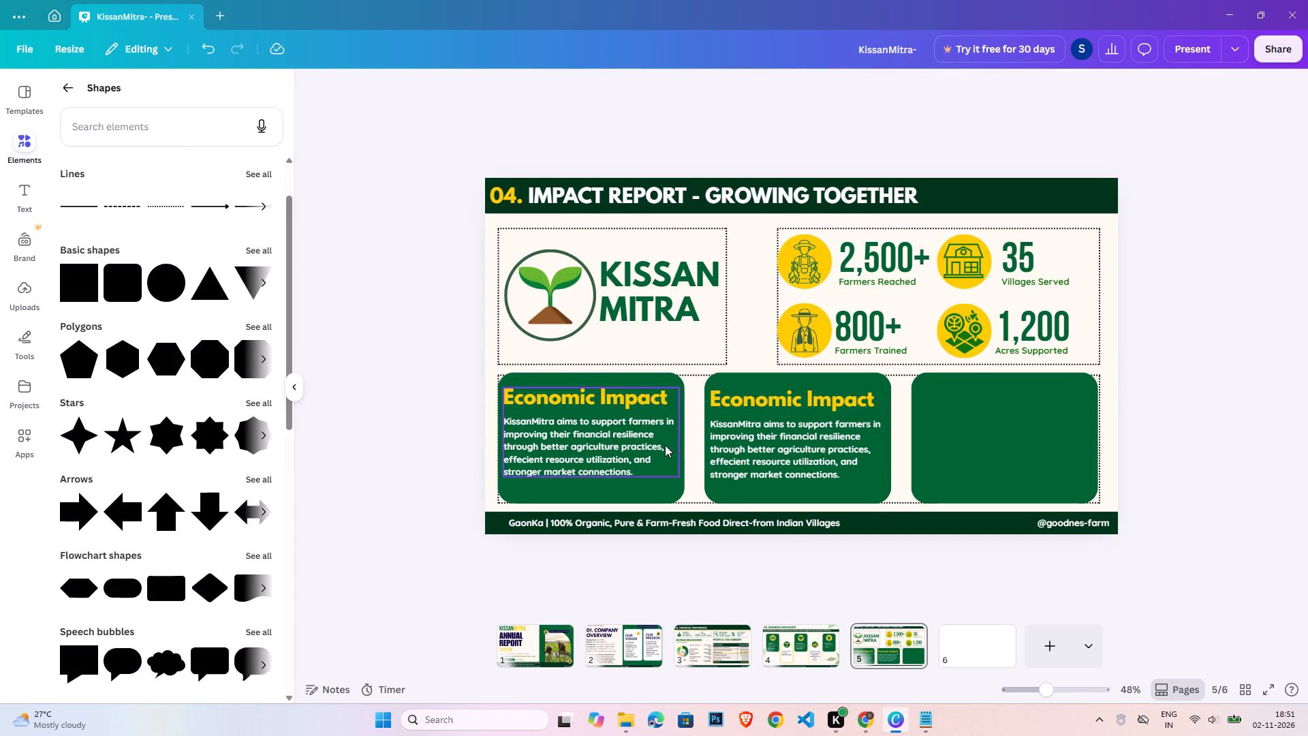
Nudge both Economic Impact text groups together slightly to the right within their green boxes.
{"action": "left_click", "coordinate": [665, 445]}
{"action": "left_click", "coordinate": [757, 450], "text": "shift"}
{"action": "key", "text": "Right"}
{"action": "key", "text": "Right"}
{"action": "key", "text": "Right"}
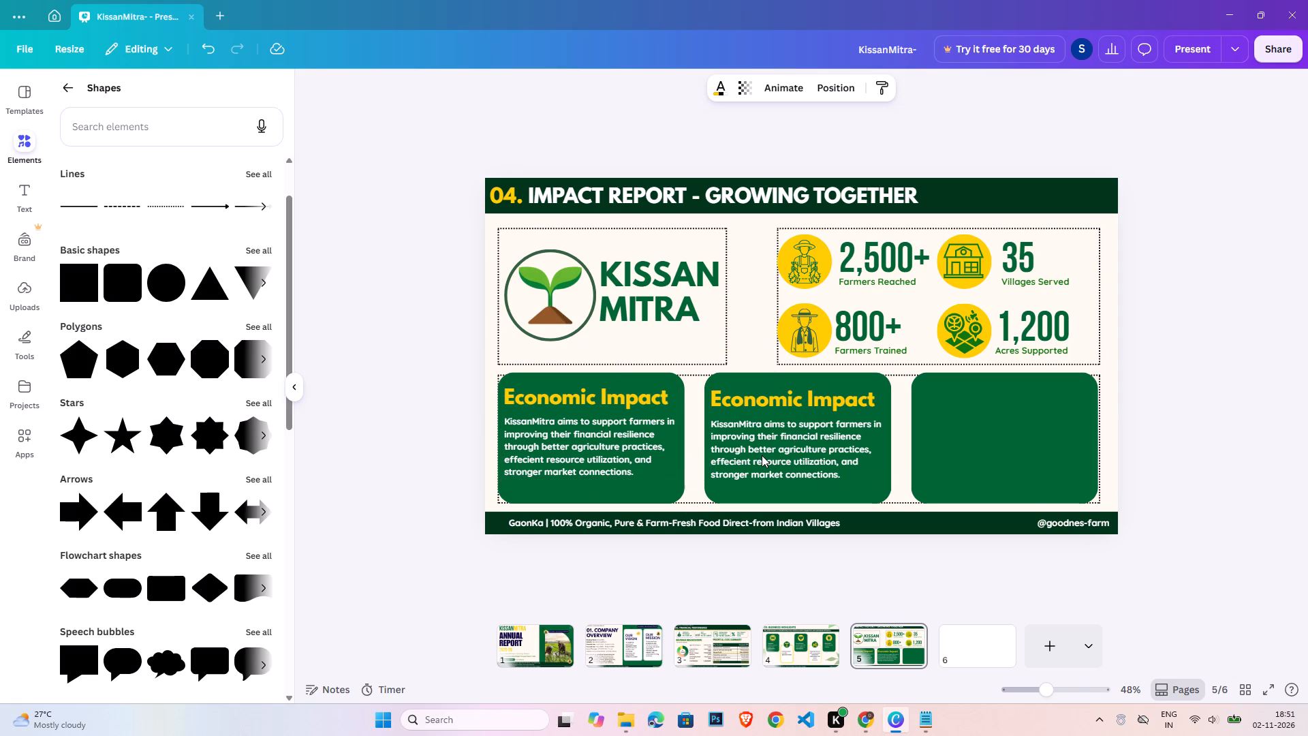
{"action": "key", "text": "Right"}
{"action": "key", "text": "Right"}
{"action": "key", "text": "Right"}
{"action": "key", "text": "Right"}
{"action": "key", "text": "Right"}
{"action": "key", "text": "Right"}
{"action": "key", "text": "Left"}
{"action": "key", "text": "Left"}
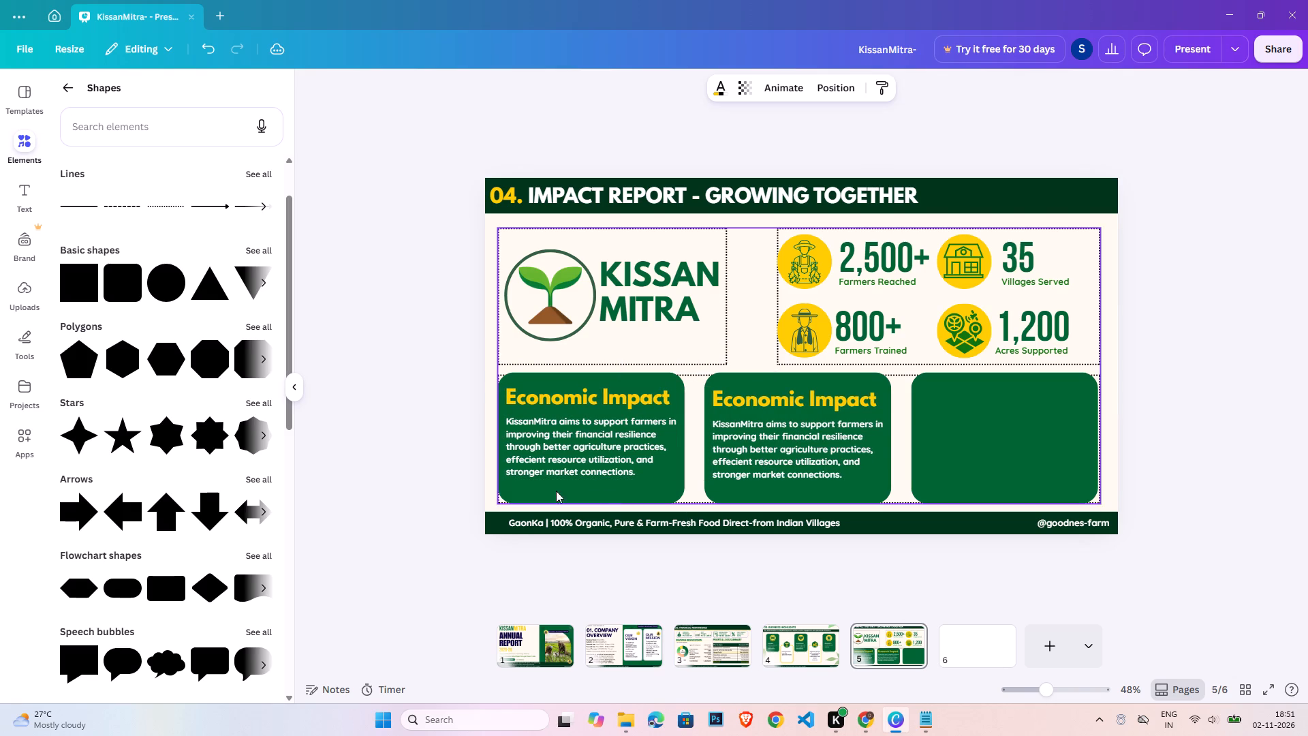
Centre-align the text groups horizontally with their green boxes again, in the first box and in the second.
{"action": "left_click", "coordinate": [450, 467]}
{"action": "left_click", "coordinate": [525, 382]}
{"action": "left_click", "coordinate": [564, 415], "text": "shift"}
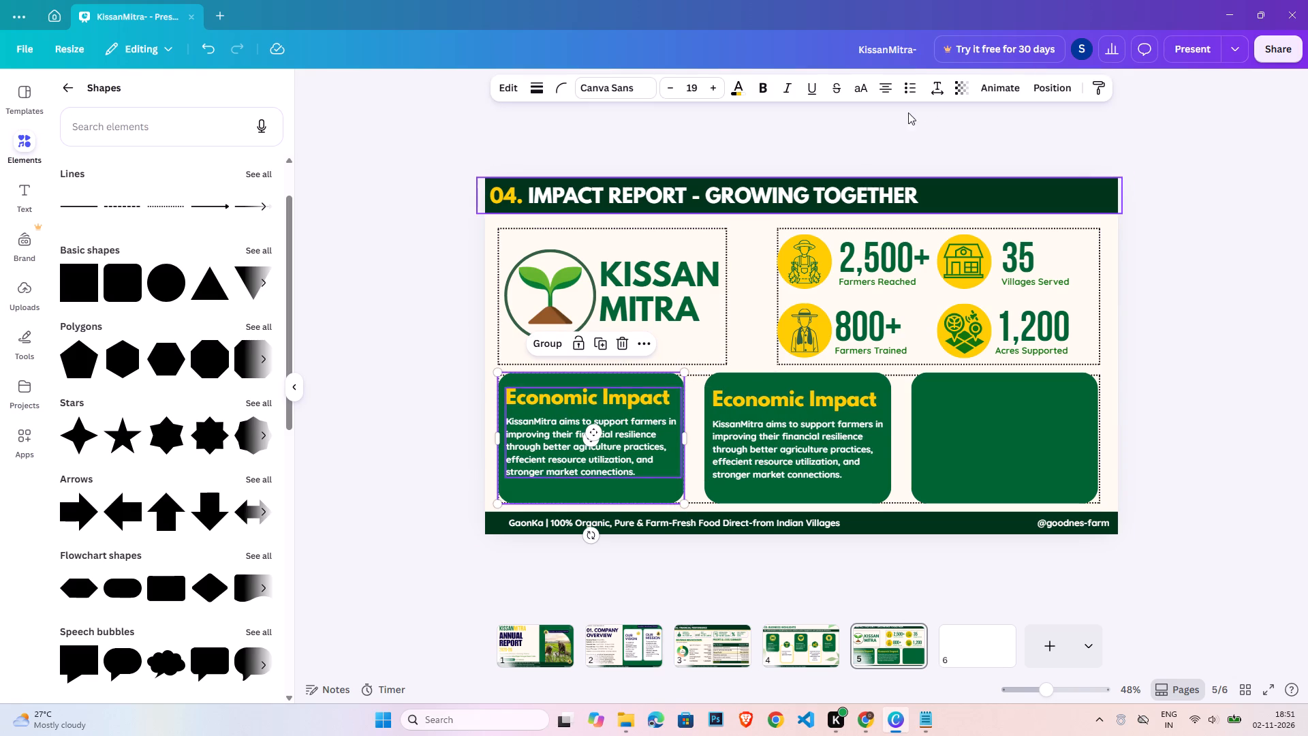
{"action": "left_click", "coordinate": [1061, 93]}
{"action": "left_click", "coordinate": [266, 284]}
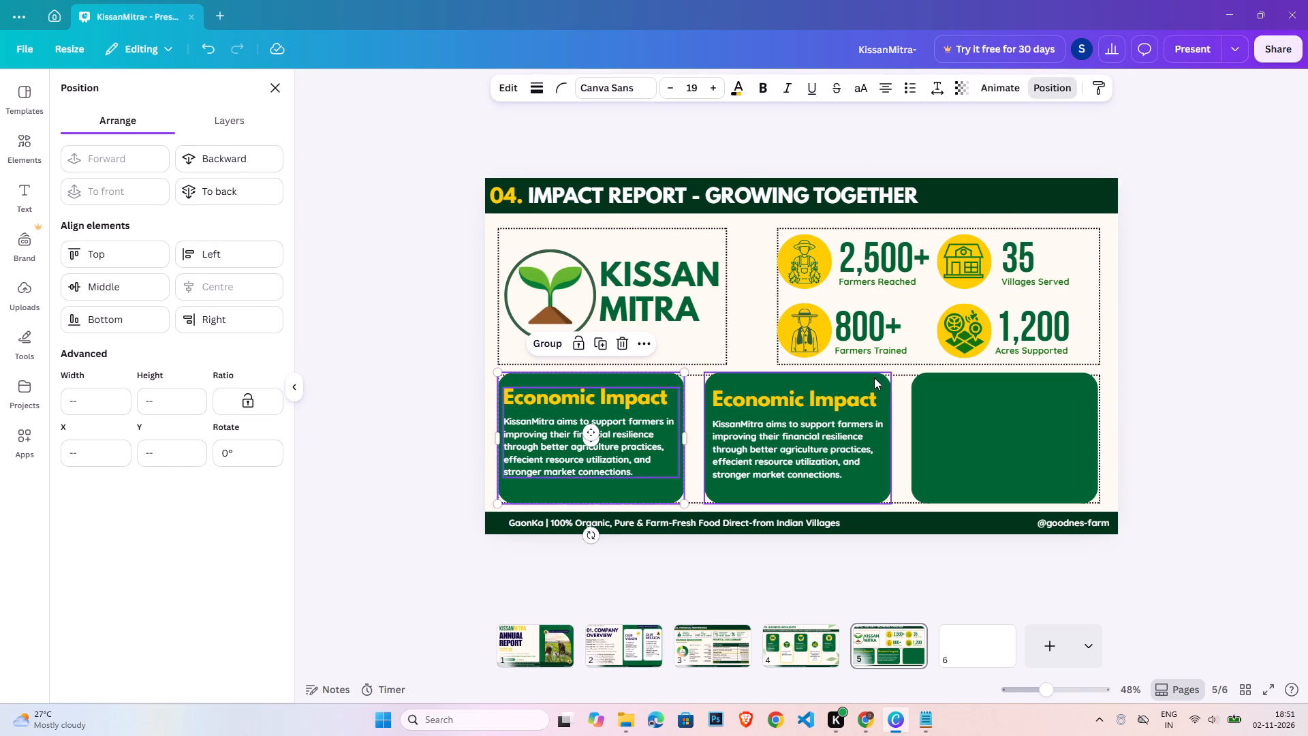
{"action": "left_click", "coordinate": [880, 382]}
{"action": "left_click", "coordinate": [856, 442], "text": "shift"}
{"action": "left_click", "coordinate": [219, 290]}
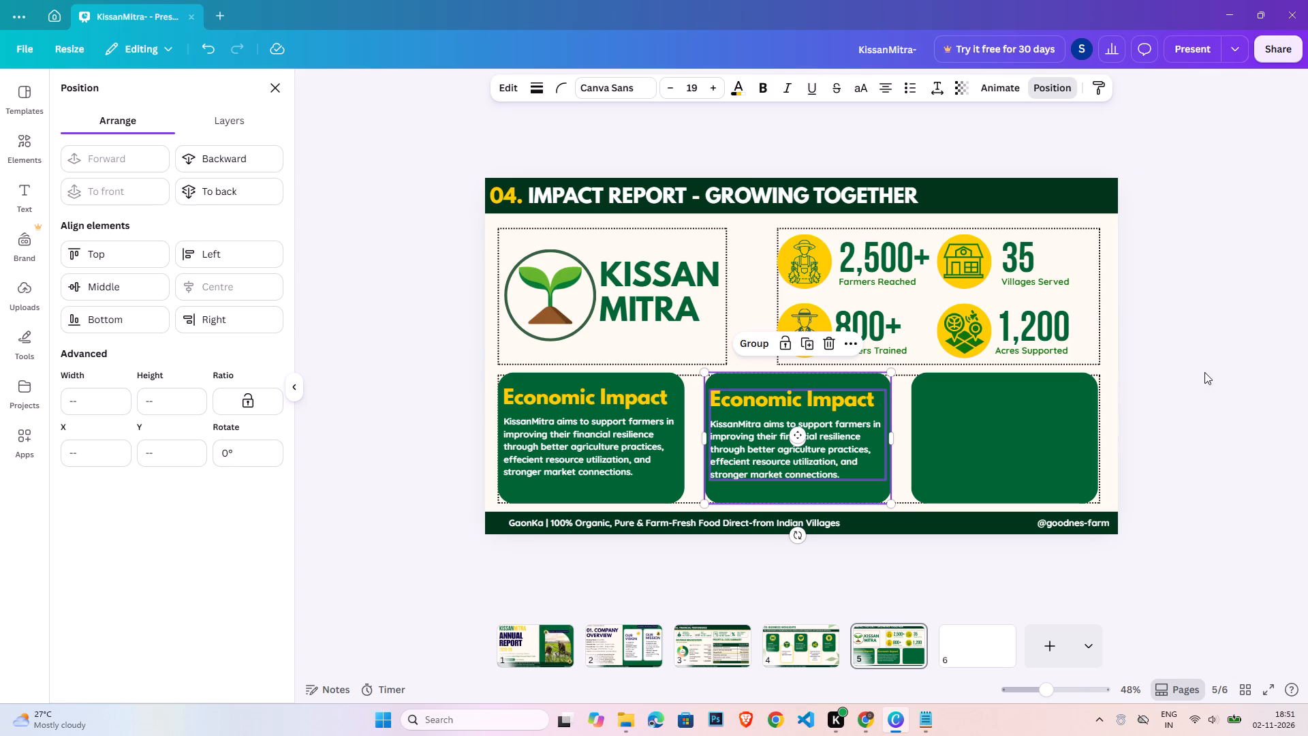
{"action": "double_click", "coordinate": [1204, 372]}
Change the fill colour of the second box in the lower row from green to white.
{"action": "left_click", "coordinate": [852, 489]}
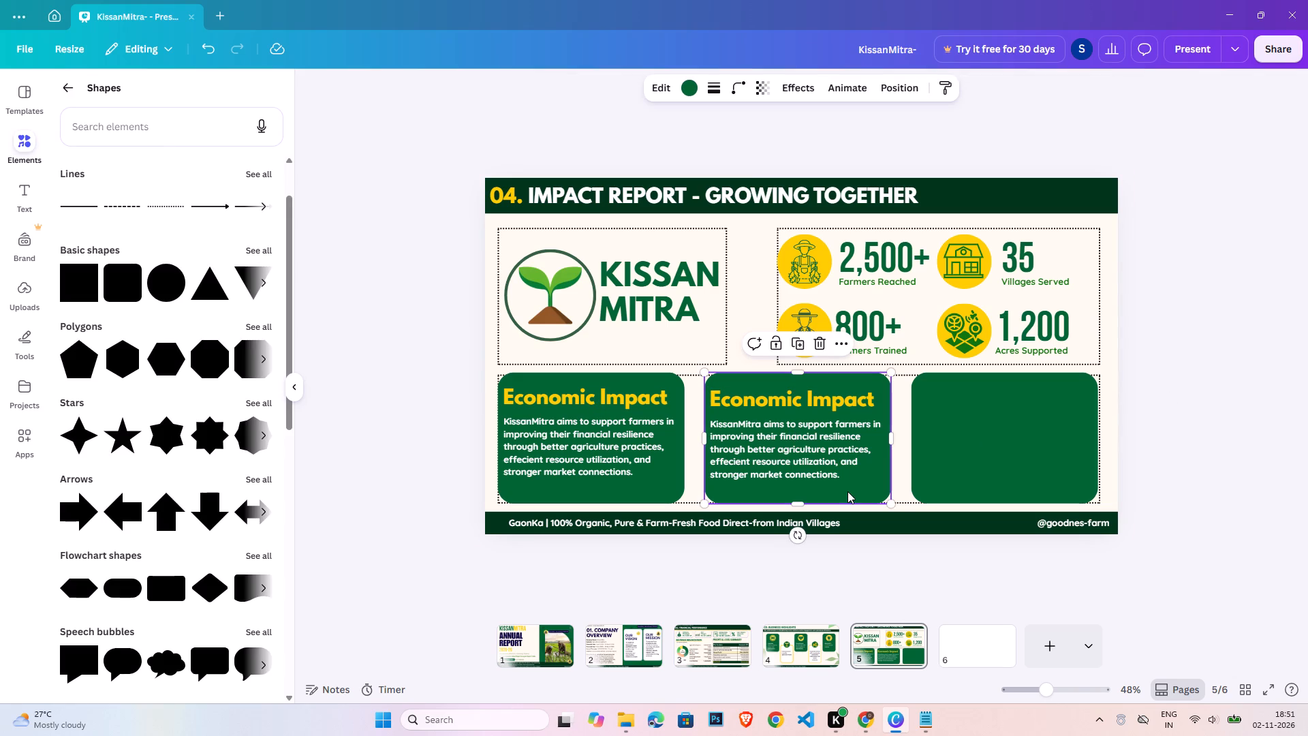
{"action": "left_click", "coordinate": [686, 89]}
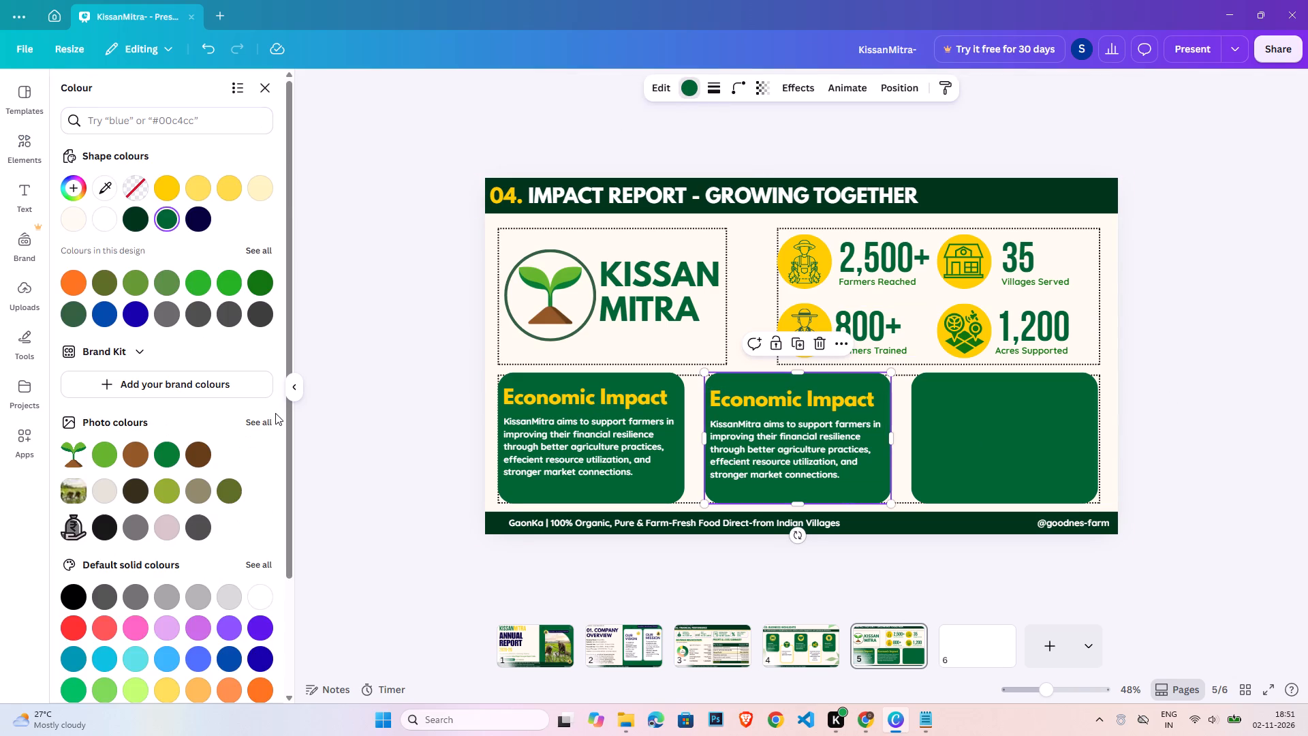
{"action": "left_click", "coordinate": [262, 593]}
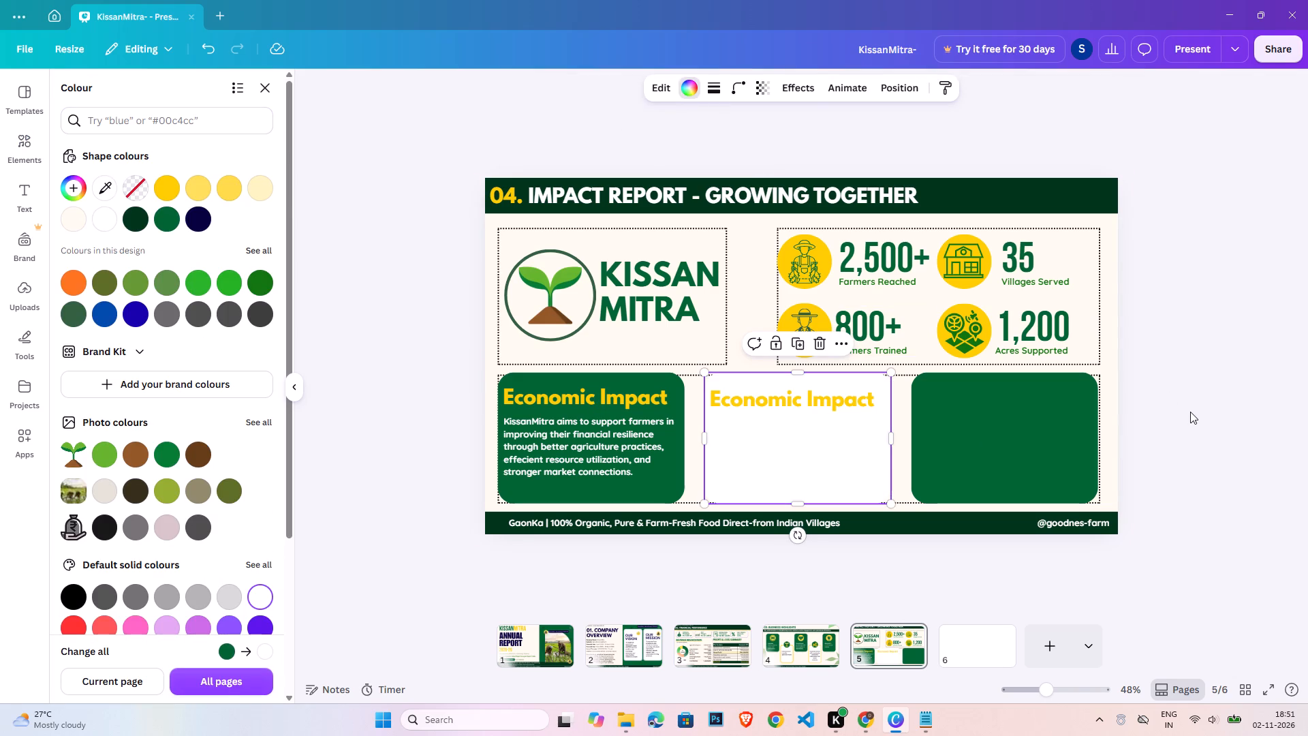
{"action": "left_click", "coordinate": [1190, 412]}
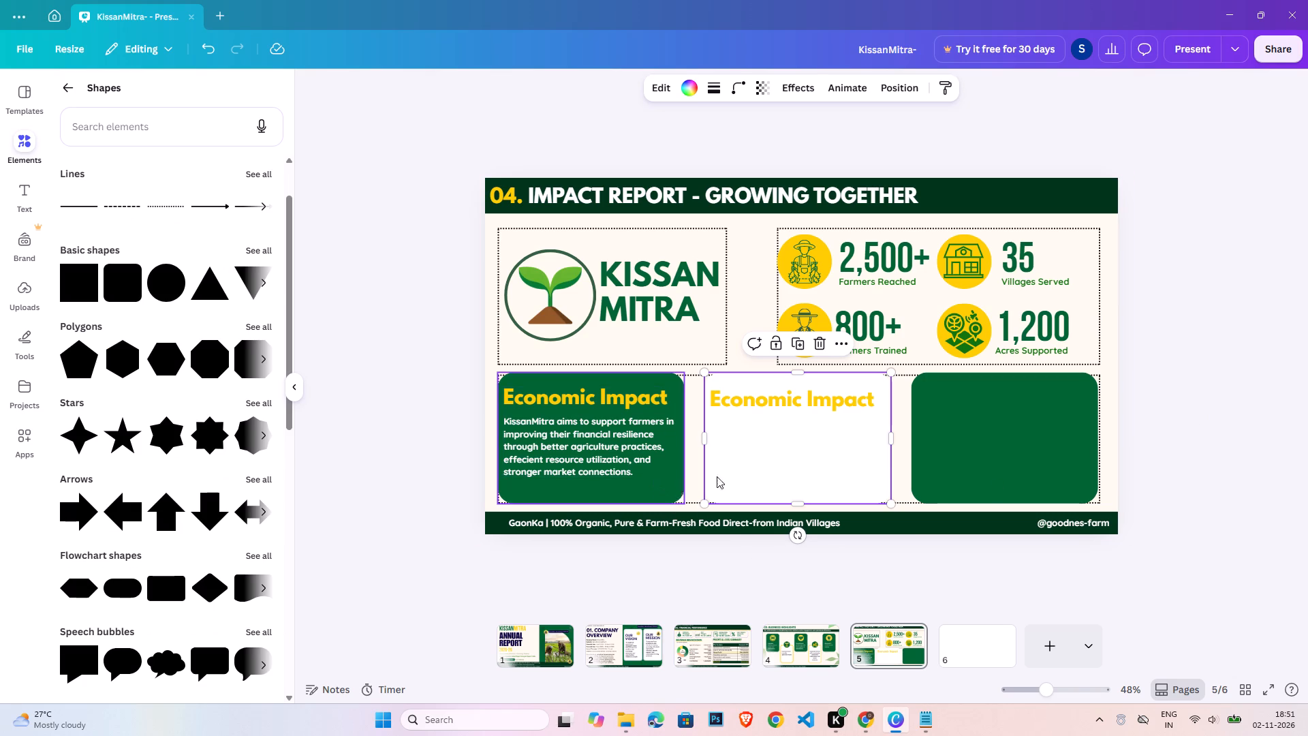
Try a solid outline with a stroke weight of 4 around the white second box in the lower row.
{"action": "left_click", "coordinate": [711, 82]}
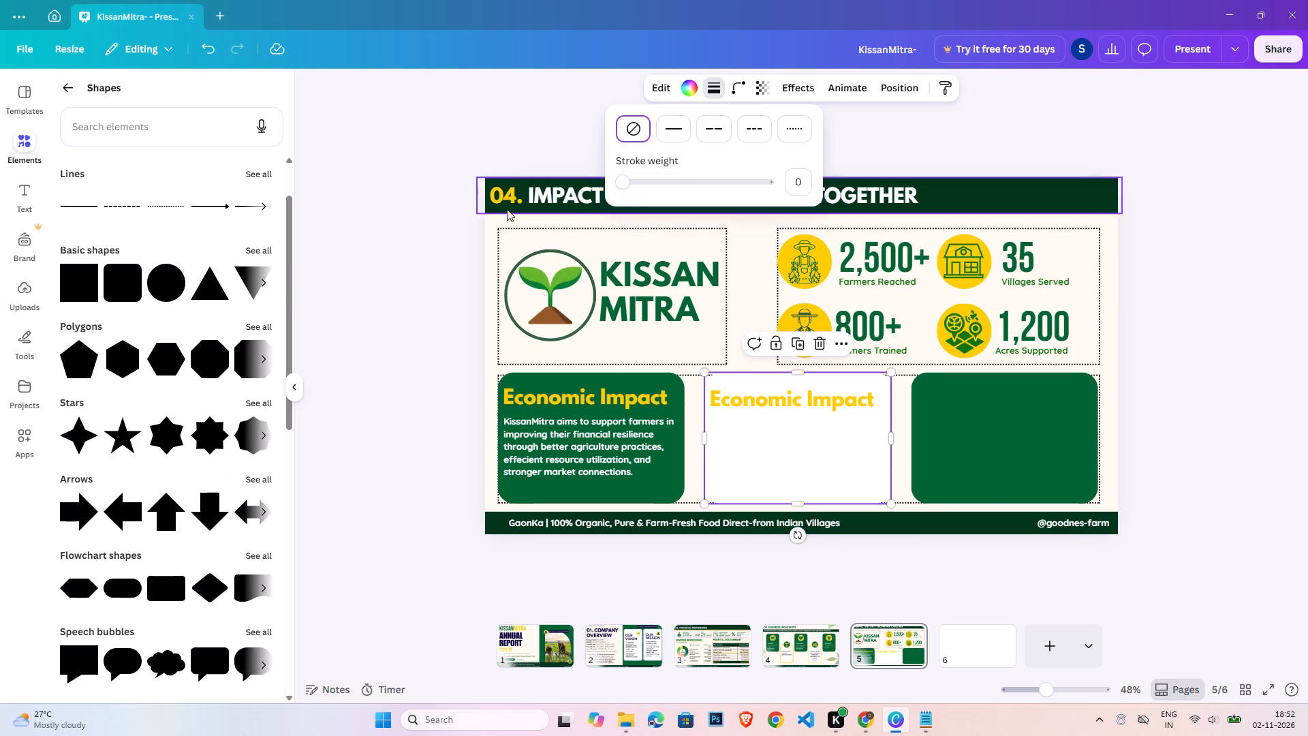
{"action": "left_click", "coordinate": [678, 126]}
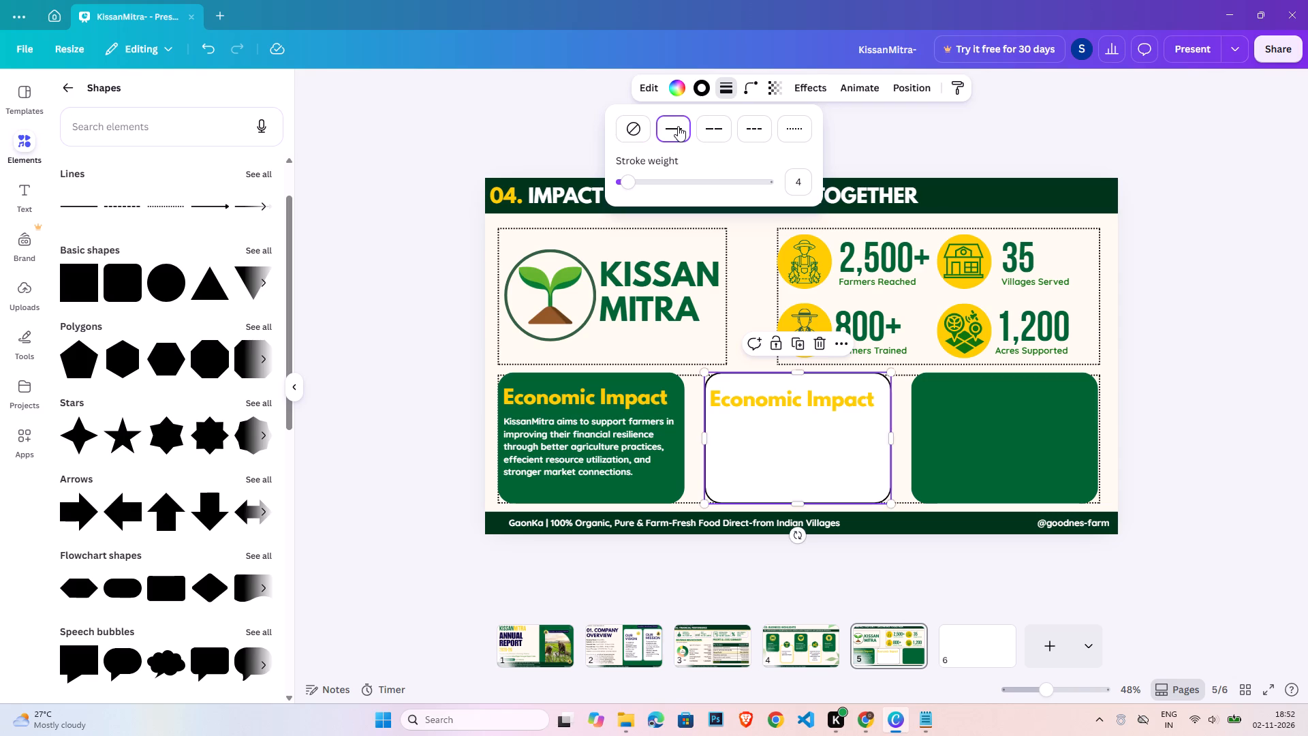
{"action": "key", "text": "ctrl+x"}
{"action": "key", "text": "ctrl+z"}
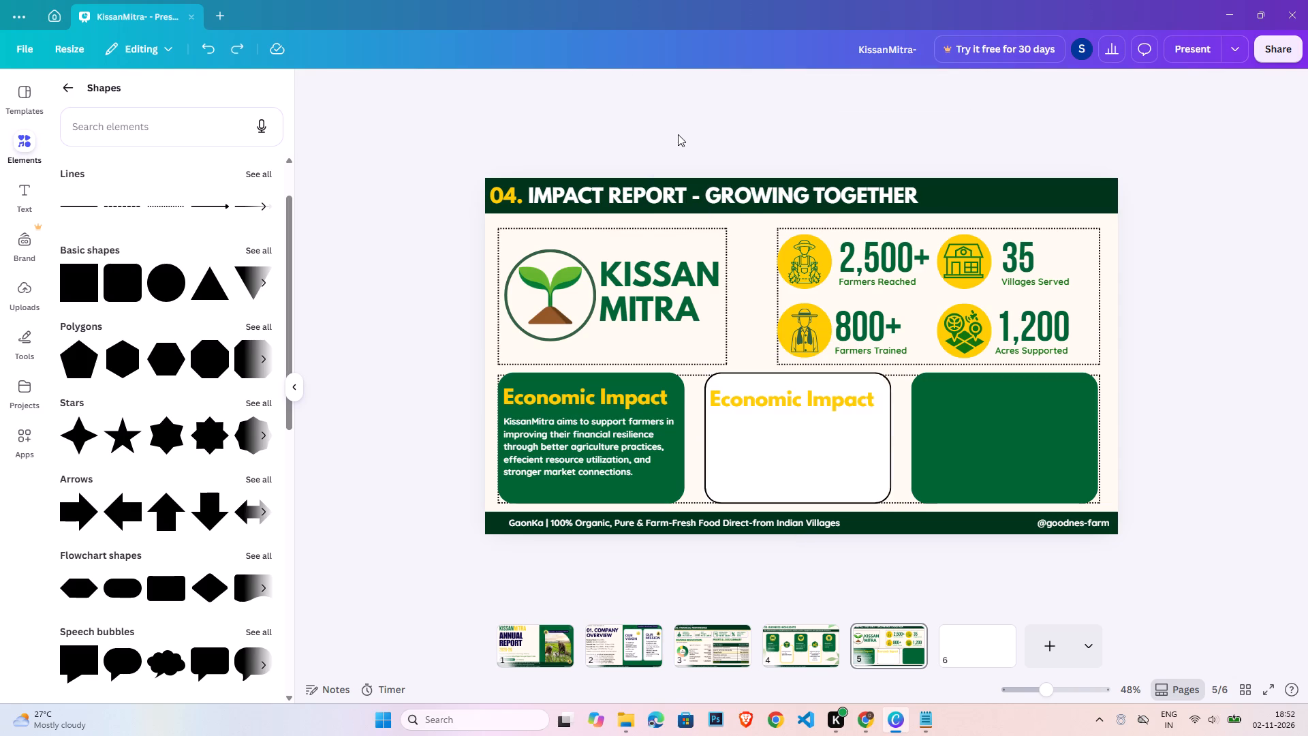
Undo the solid outline and the white fill on the second lower box.
{"action": "key", "text": "ctrl+z"}
{"action": "key", "text": "ctrl+z"}
{"action": "left_click", "coordinate": [1174, 388]}
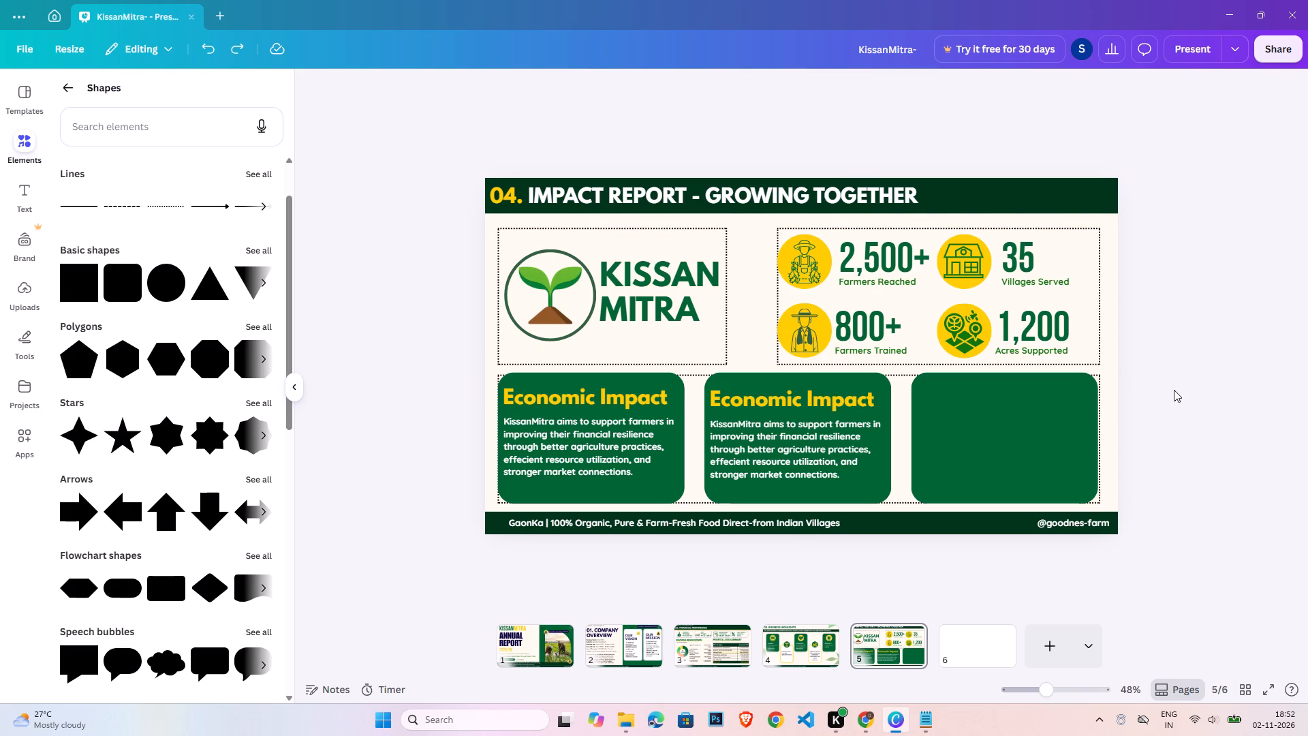
Change the heading in the second lower box to "Social Impact".
{"action": "triple_click", "coordinate": [783, 393]}
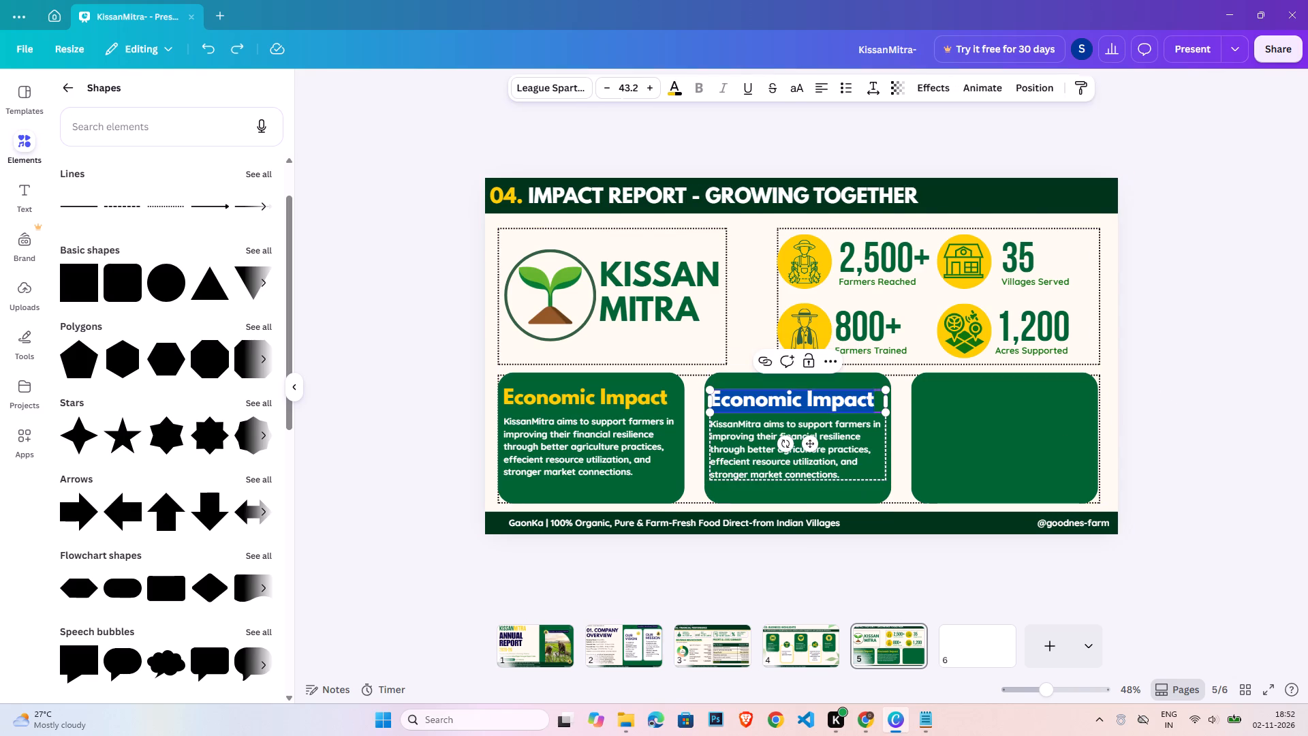
{"action": "key", "text": "Left"}
{"action": "key", "text": "Right"}
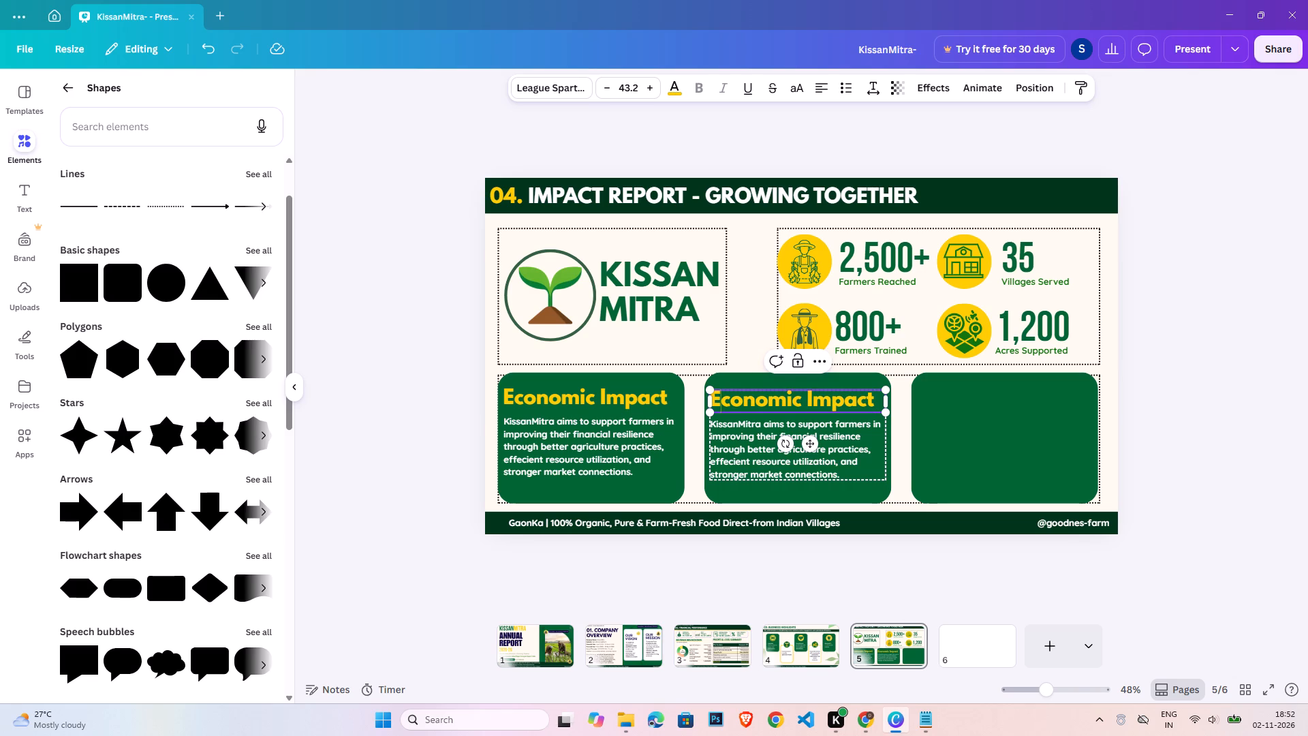
{"action": "key", "text": "Right"}
{"action": "key", "text": "Right"}
{"action": "key", "text": "Right"}
{"action": "key", "text": "Right"}
{"action": "key", "text": "Right"}
{"action": "key", "text": "Right"}
{"action": "key", "text": "Right"}
{"action": "key", "text": "Right"}
{"action": "key", "text": "Right"}
{"action": "key", "text": "BackSpace"}
{"action": "key", "text": "BackSpace"}
{"action": "key", "text": "BackSpace"}
{"action": "key", "text": "BackSpace"}
{"action": "key", "text": "BackSpace"}
{"action": "key", "text": "BackSpace"}
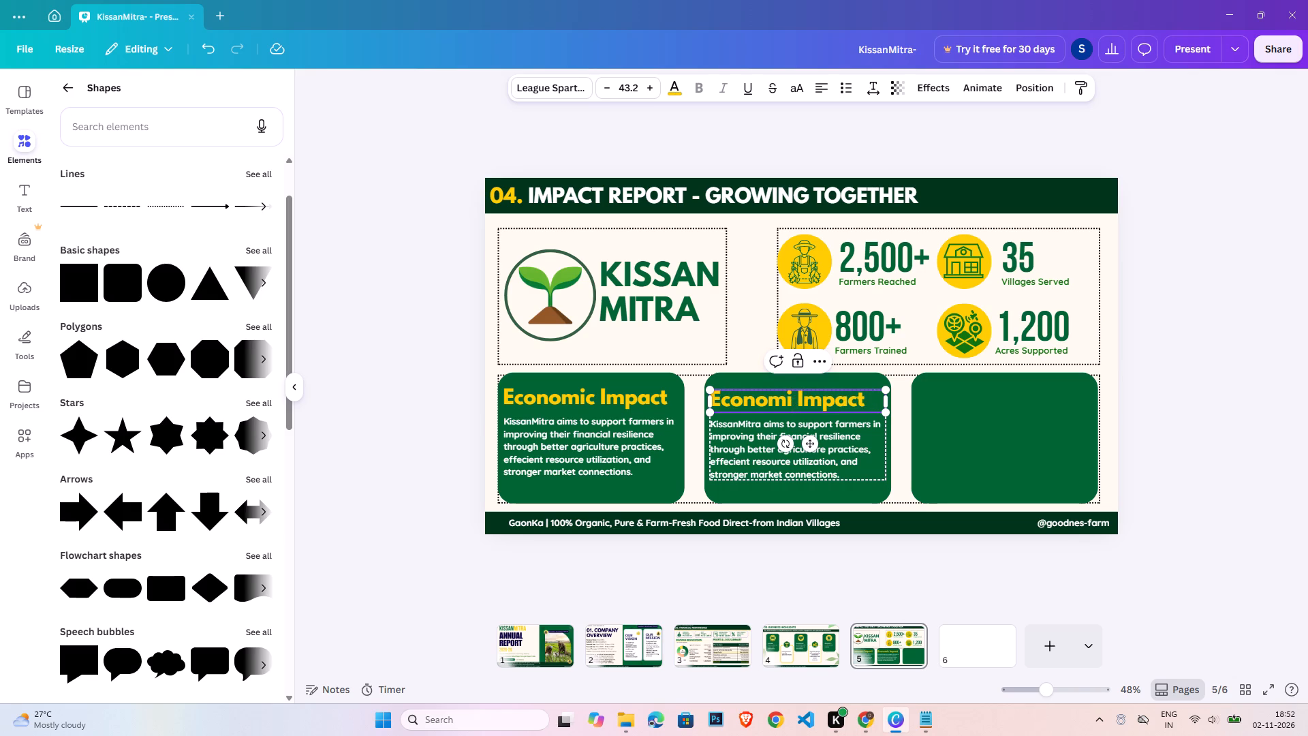
{"action": "key", "text": "BackSpace"}
{"action": "key", "text": "BackSpace"}
{"action": "key", "text": "BackSpace"}
{"action": "type", "text": "Social"}
Replace the body text under Social Impact with "By making agricultural knowledge and services more accesible, the company", breaking the line after "and".
{"action": "double_click", "coordinate": [835, 431]}
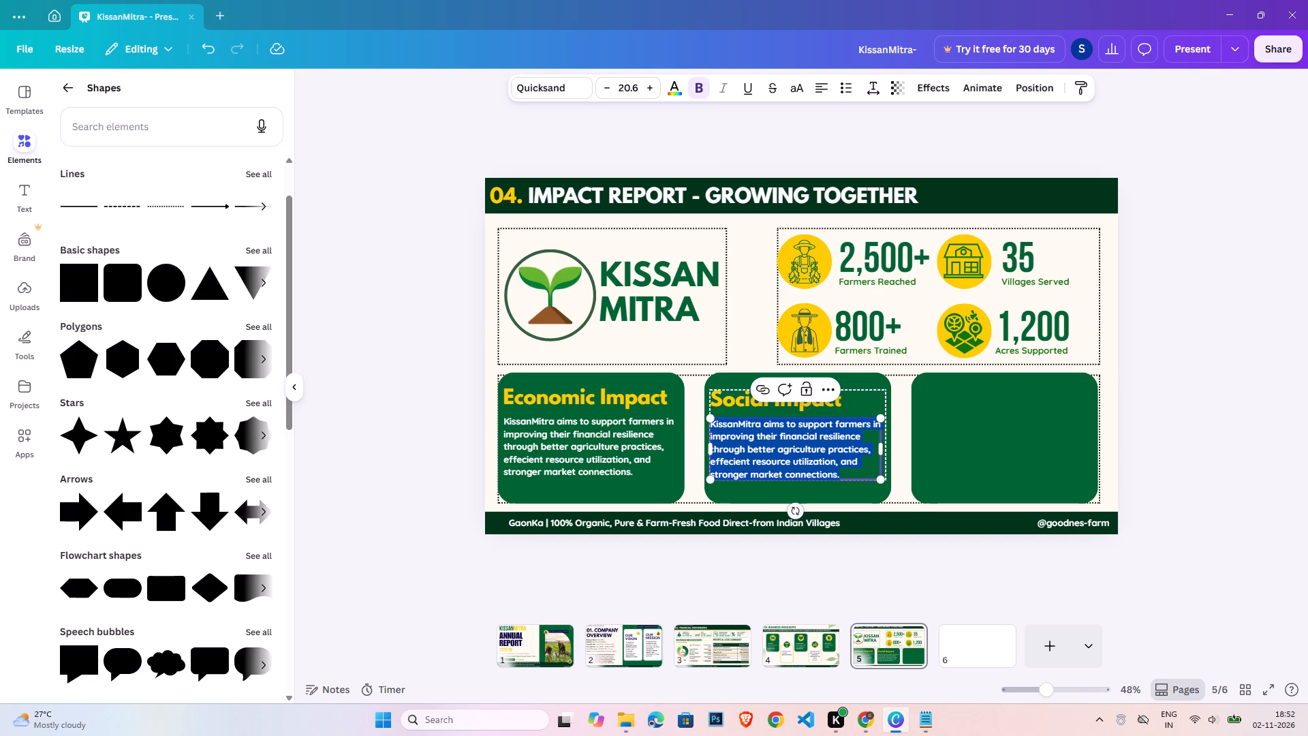
{"action": "type", "text": "By ma"}
{"action": "type", "text": "king"}
{"action": "key", "text": "space"}
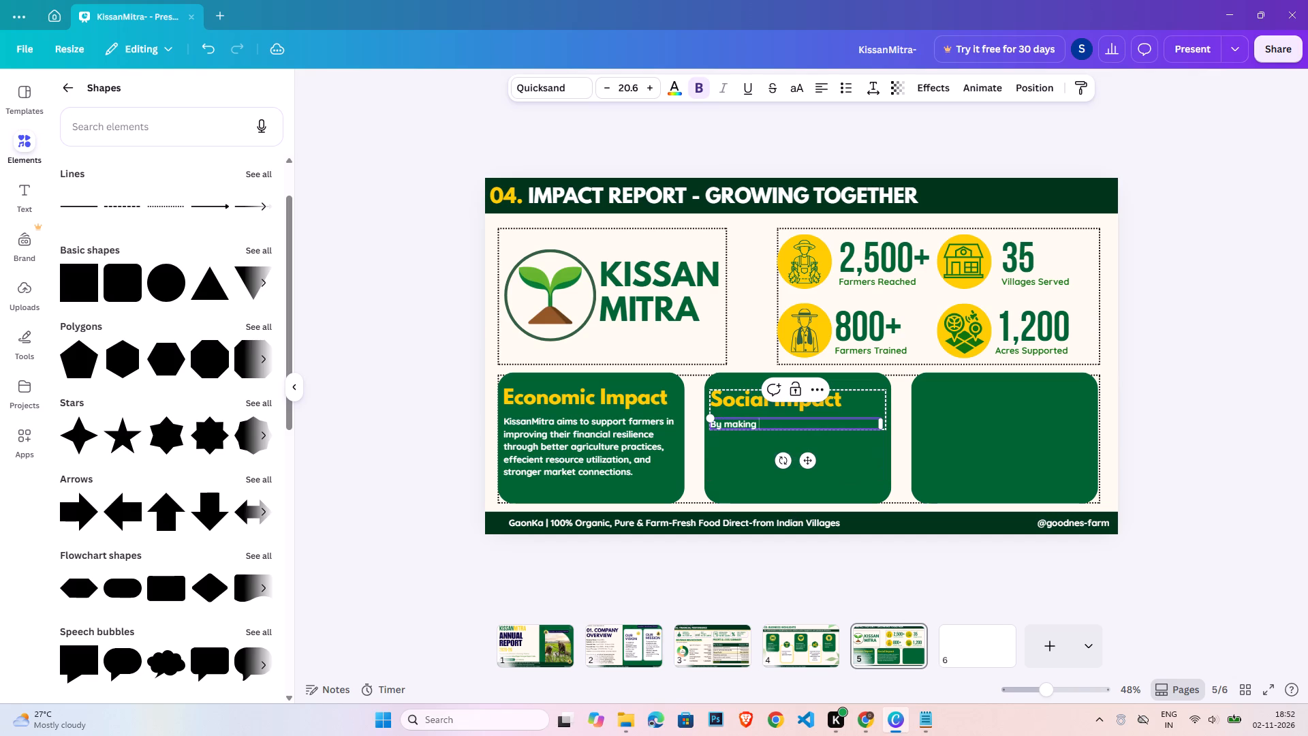
{"action": "type", "text": "agricu"}
{"action": "type", "text": "ltural"}
{"action": "key", "text": "space"}
{"action": "type", "text": "knowledge and"}
{"action": "key", "text": "Return"}
{"action": "type", "text": "services ,"}
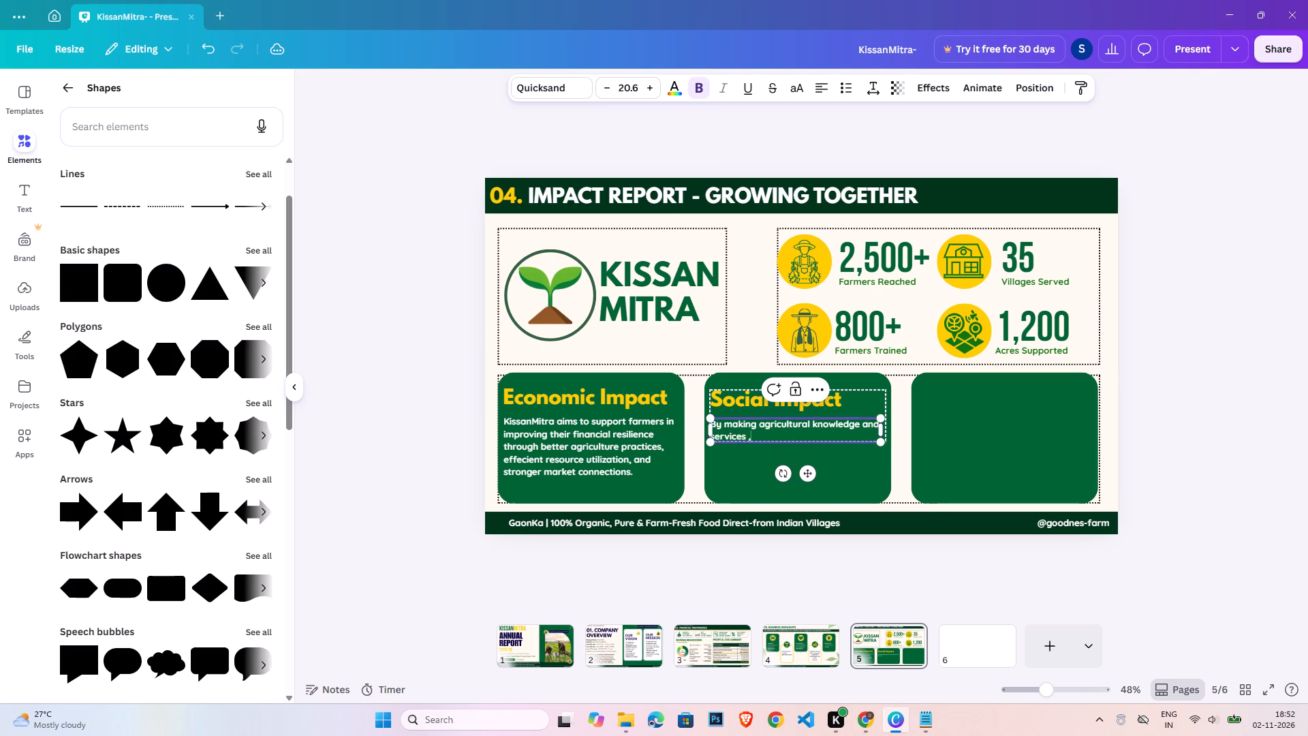
{"action": "key", "text": "BackSpace"}
{"action": "type", "text": "more accesible"}
{"action": "key", "text": "space"}
{"action": "key", "text": "BackSpace"}
{"action": "type", "text": ", the company"}
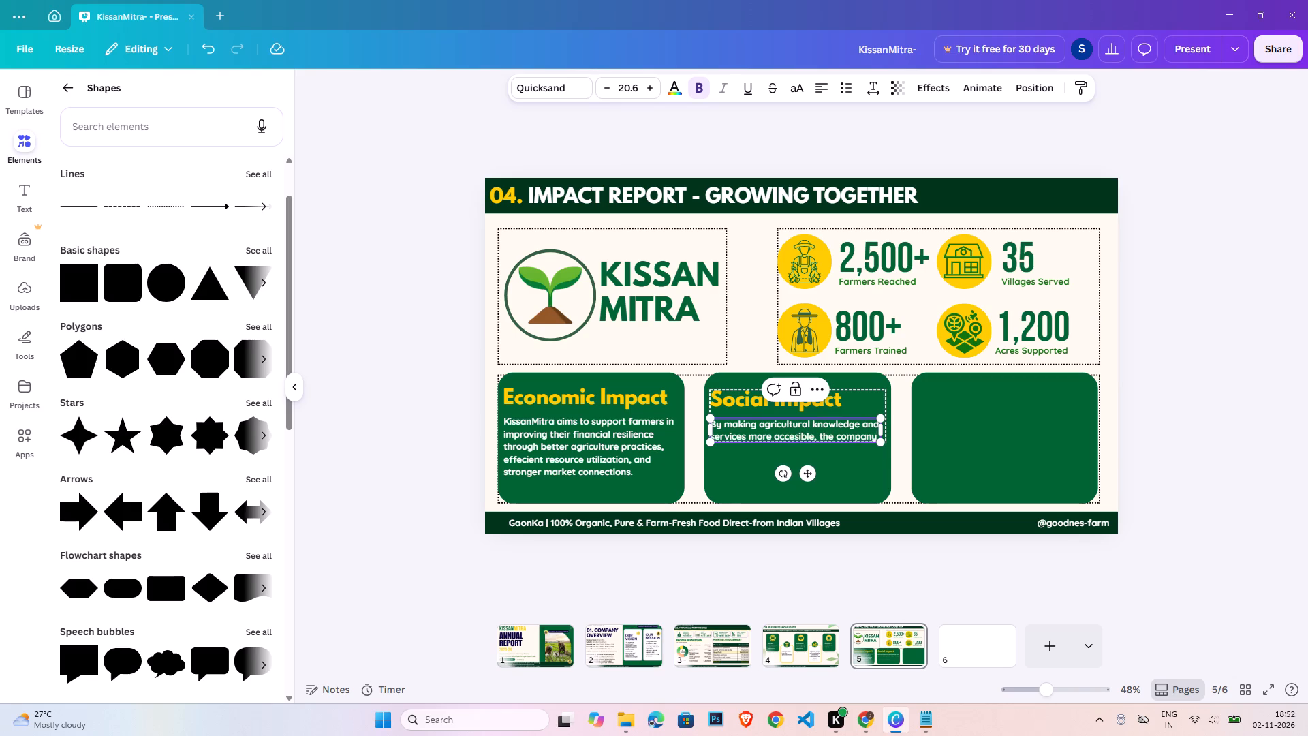
Continue the Social Impact body on a new line with "seeks to empower farmers, strengthen" and widen its text frame to about 533.
{"action": "key", "text": "Return"}
{"action": "type", "text": "seeks to e"}
{"action": "type", "text": "mpower farmers,"}
{"action": "key", "text": "space"}
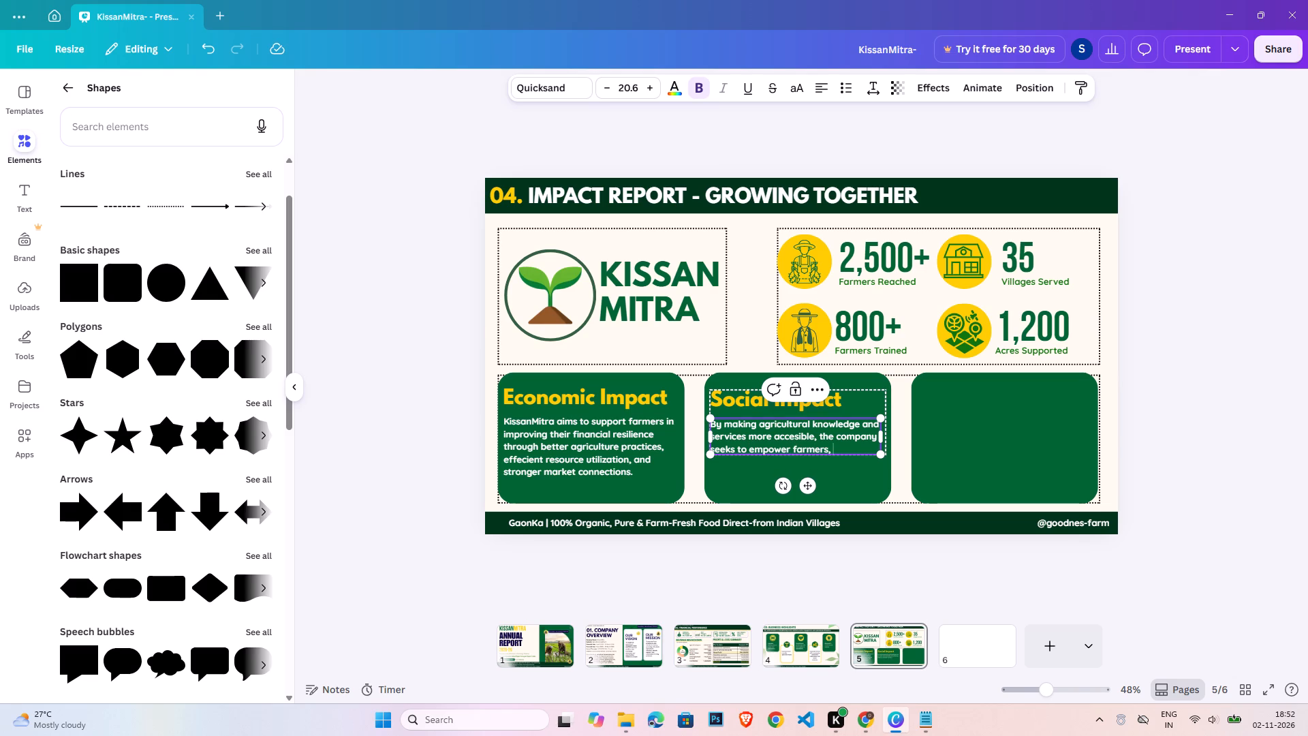
{"action": "type", "text": "strengthen"}
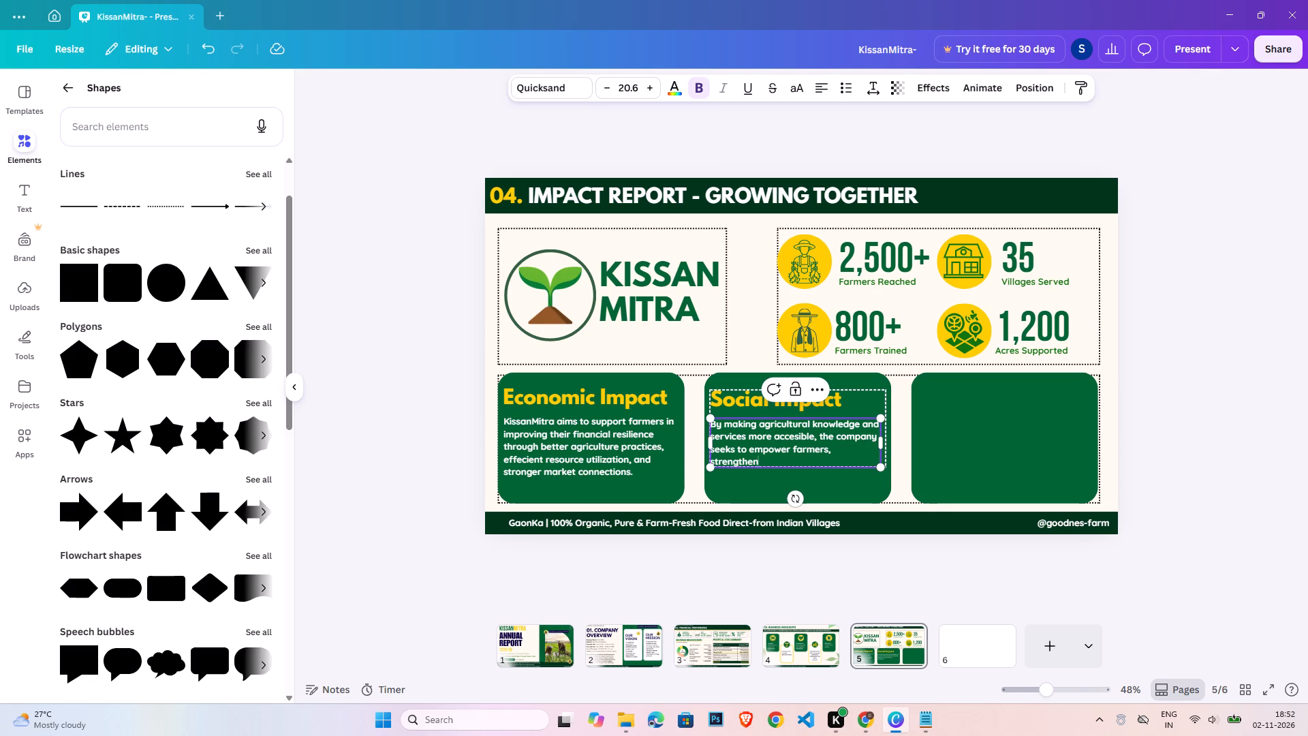
{"action": "left_click_drag", "start_coordinate": [882, 440], "coordinate": [887, 440]}
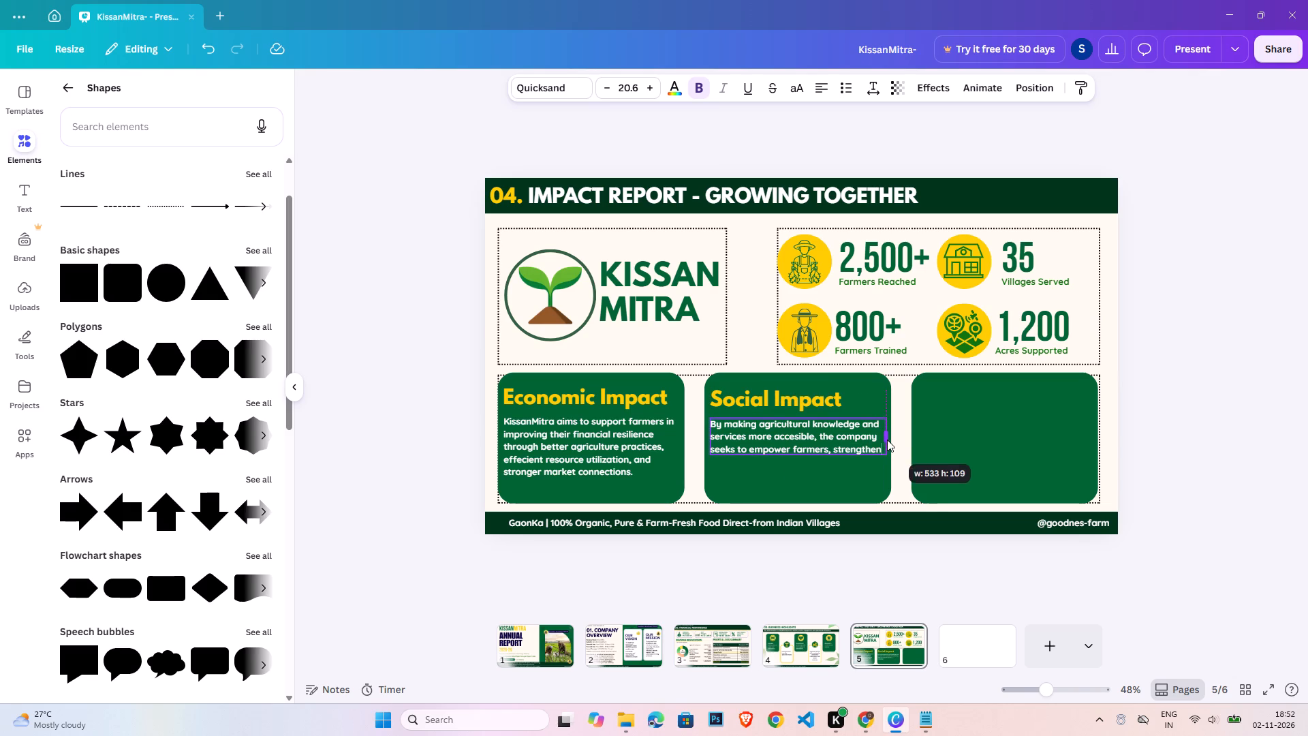
{"action": "left_click_drag", "start_coordinate": [887, 440], "coordinate": [890, 440]}
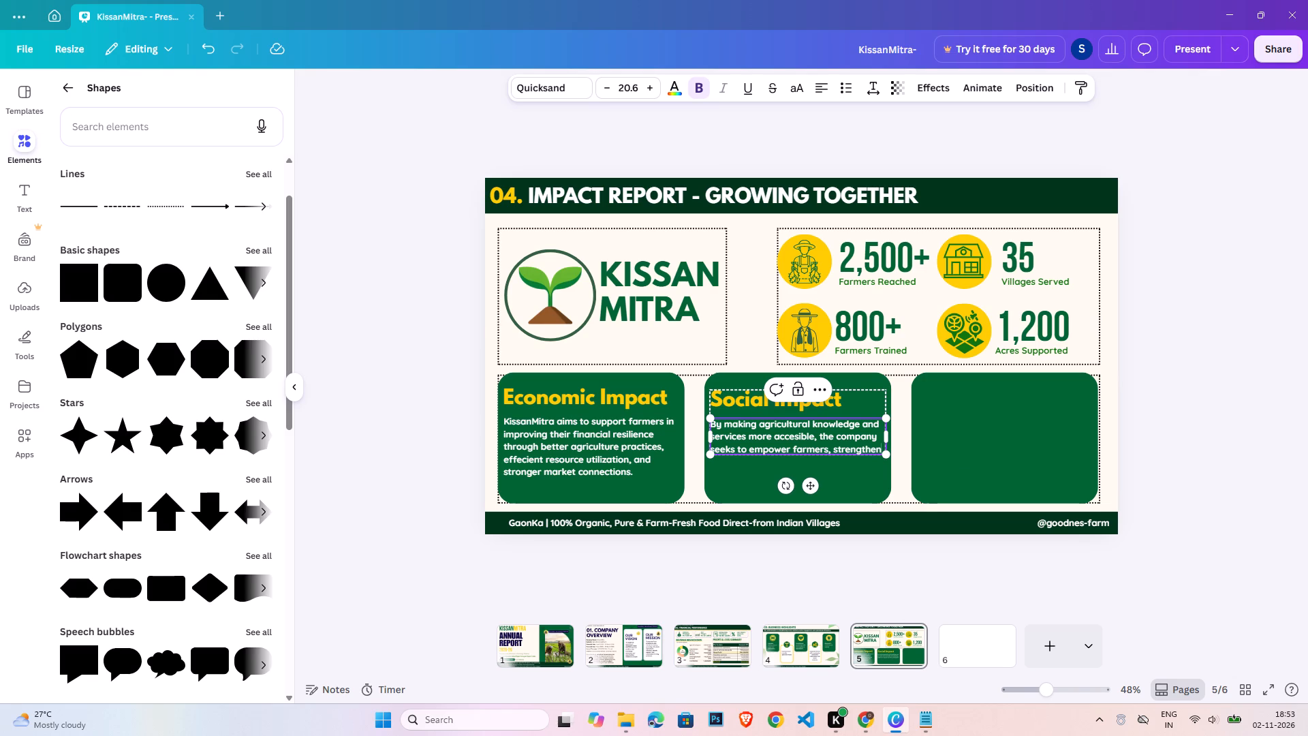
Finish the Social Impact body with the lines "rural communities, and promote" and "inclusive agricultural development.".
{"action": "key", "text": "Return"}
{"action": "key", "text": "r"}
{"action": "type", "text": "ural communities"}
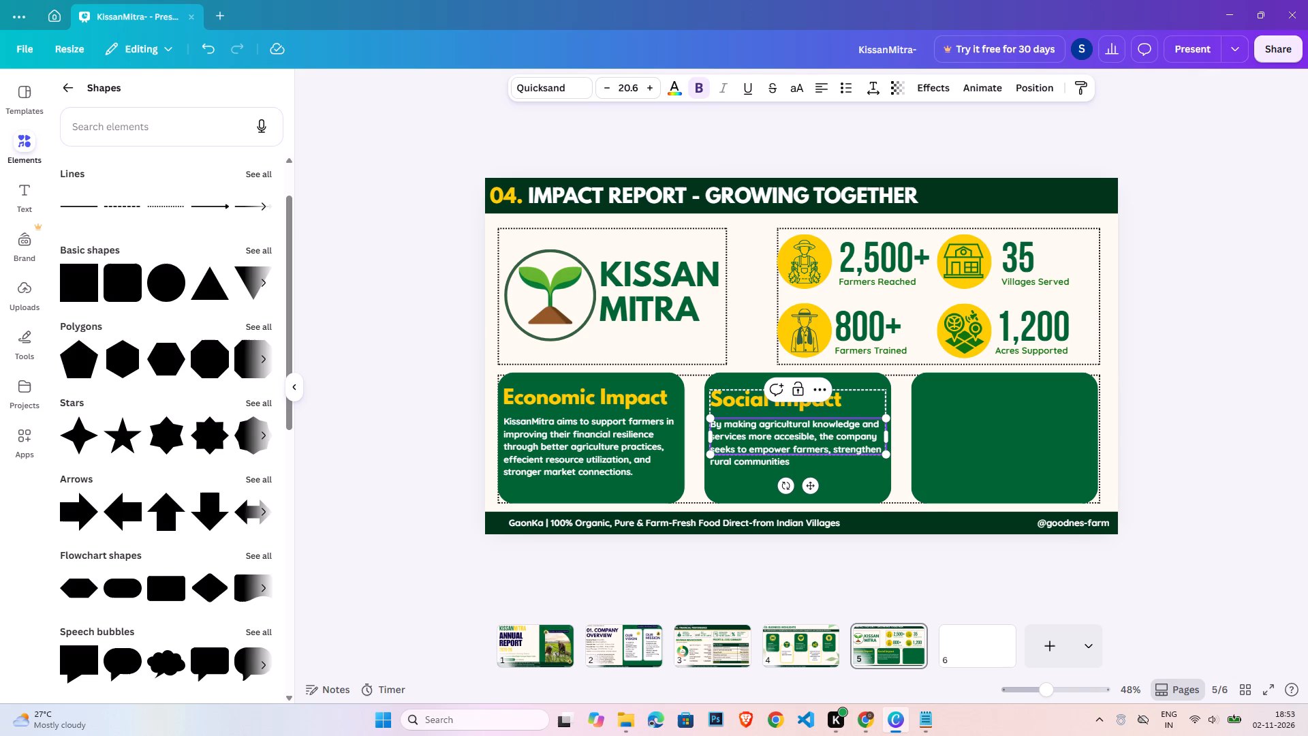
{"action": "type", "text": ", and"}
{"action": "key", "text": "space"}
{"action": "type", "text": "promote"}
{"action": "key", "text": "Return"}
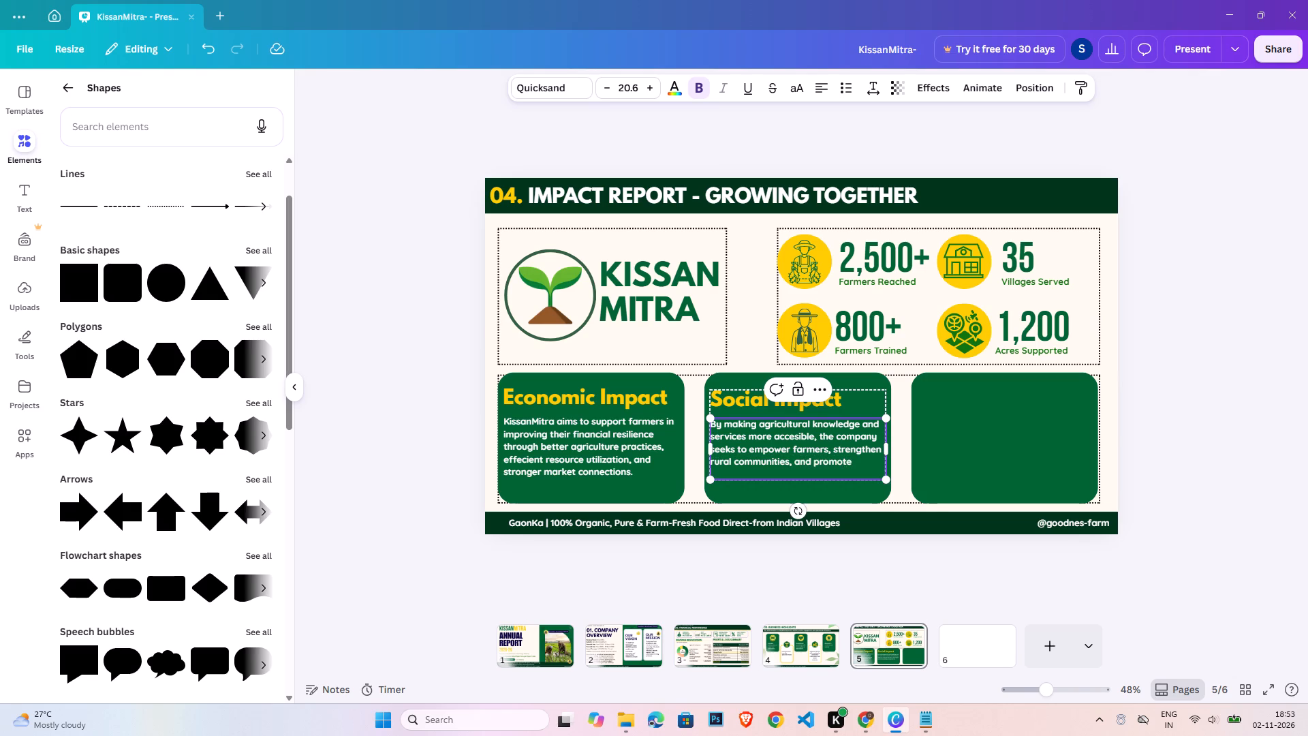
{"action": "type", "text": "inclusive agricultural"}
{"action": "key", "text": "space"}
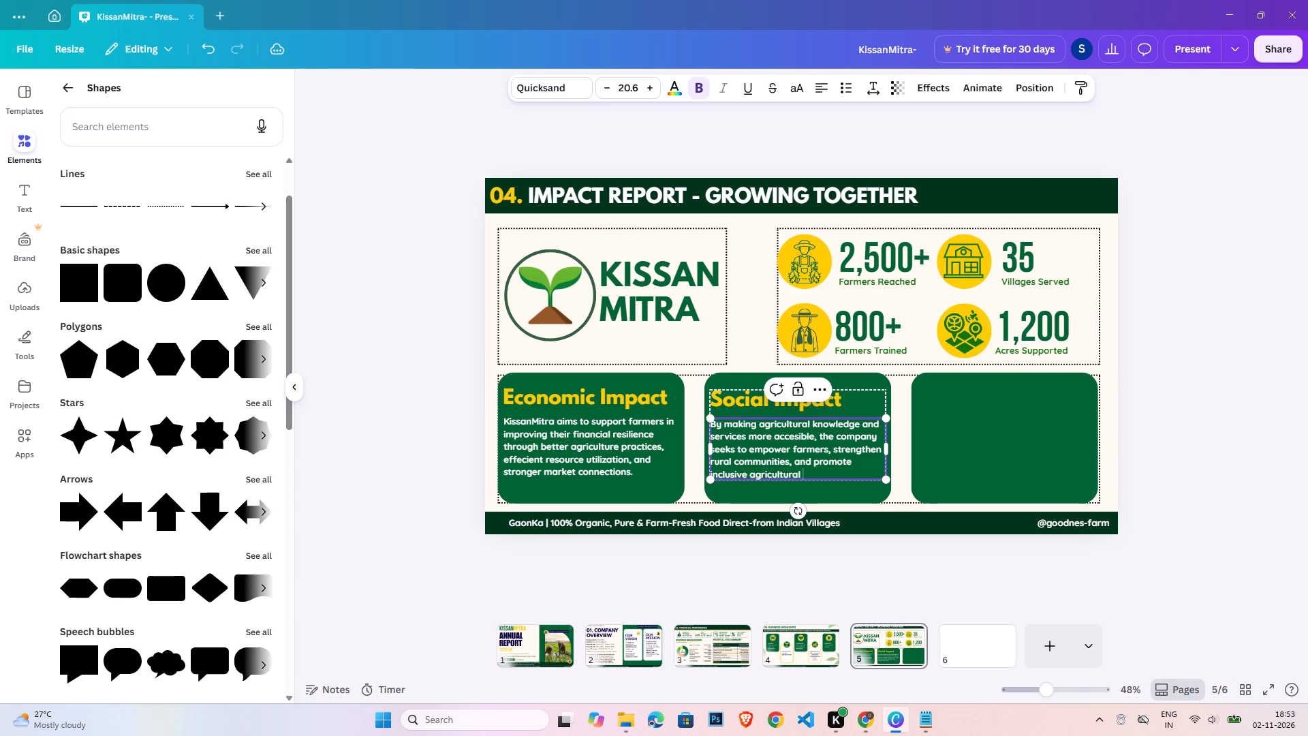
{"action": "type", "text": "development."}
{"action": "left_click", "coordinate": [1183, 430]}
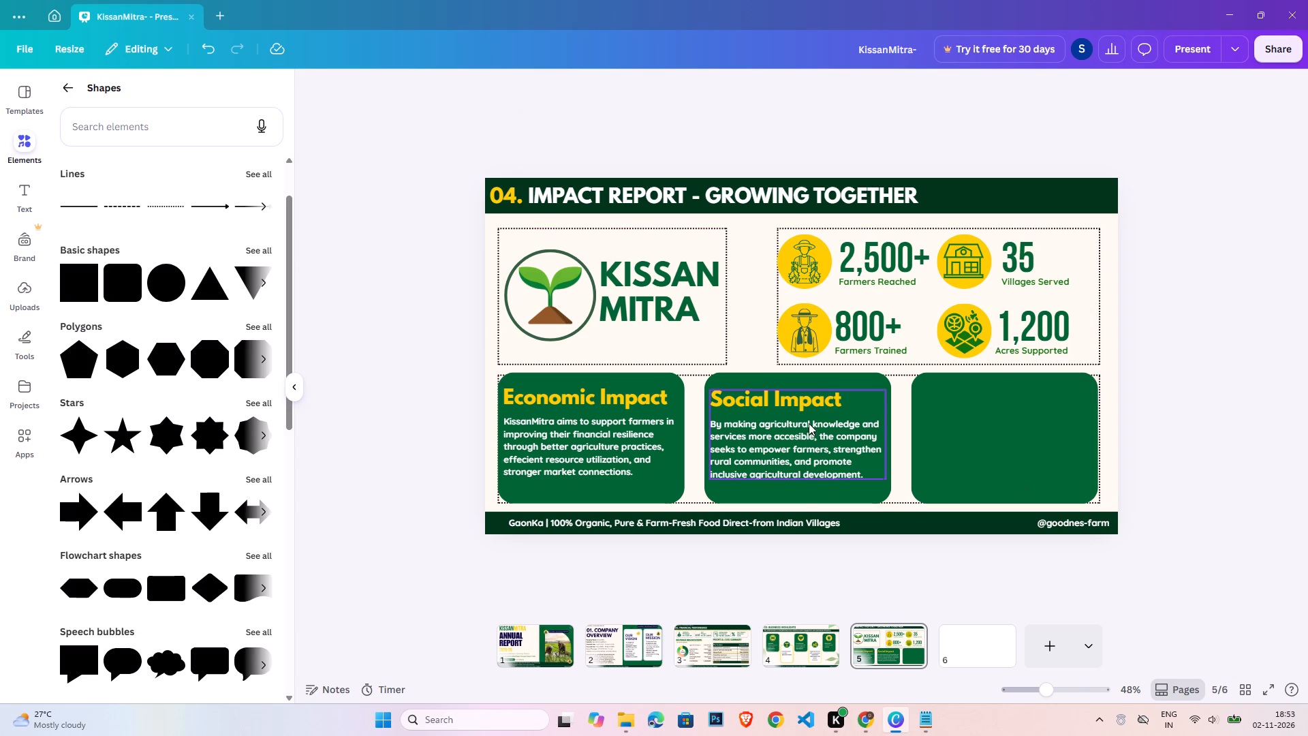
Duplicate the Social Impact text group and place the copy in the third green box, level with the second box's text.
{"action": "left_click", "coordinate": [809, 415]}
{"action": "key", "text": "ctrl+c"}
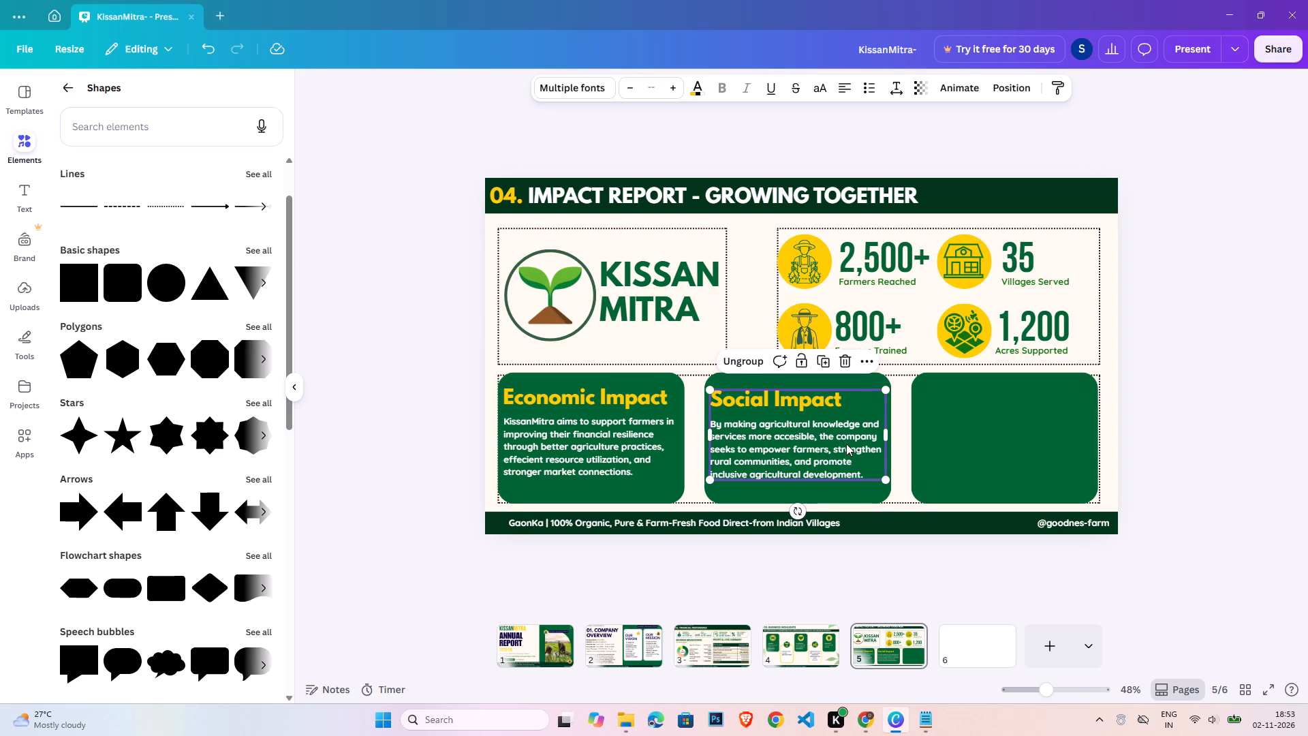
{"action": "key", "text": "ctrl+v"}
{"action": "left_click_drag", "start_coordinate": [791, 456], "coordinate": [992, 448]}
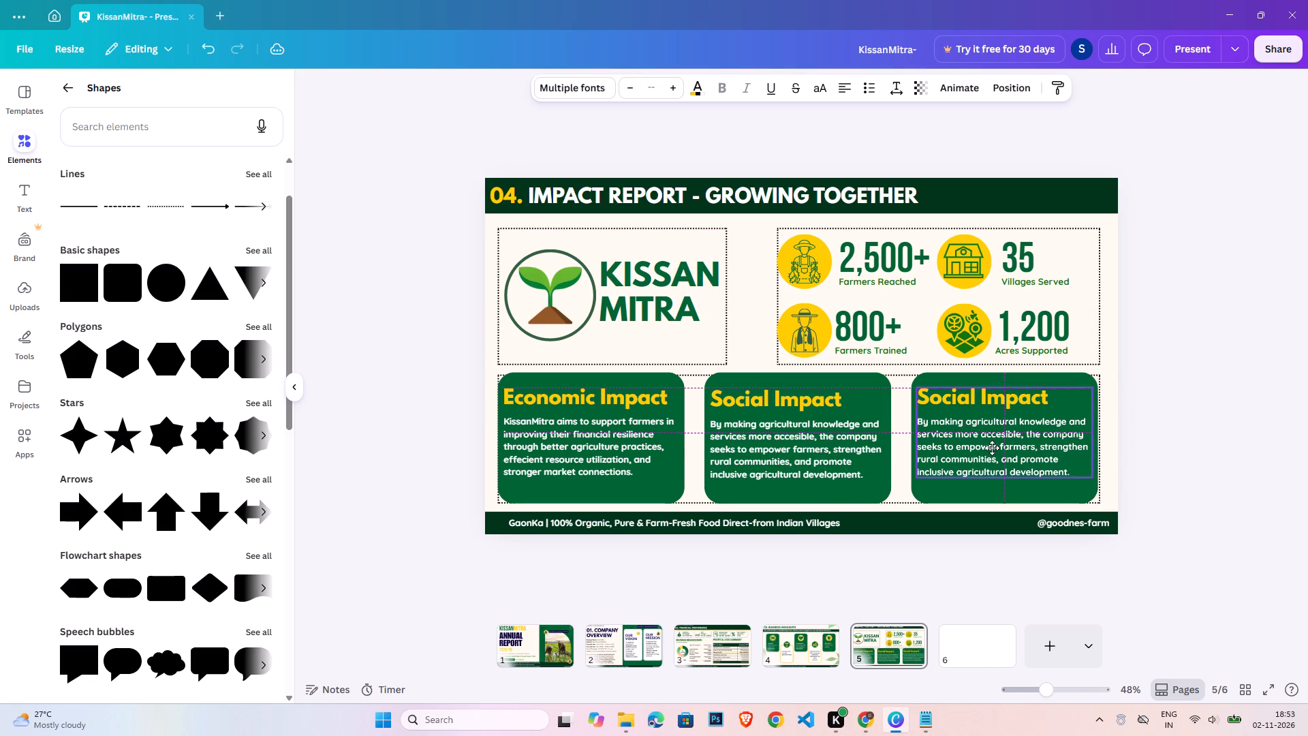
{"action": "left_click_drag", "start_coordinate": [992, 448], "coordinate": [992, 451]}
{"action": "left_click", "coordinate": [1161, 381]}
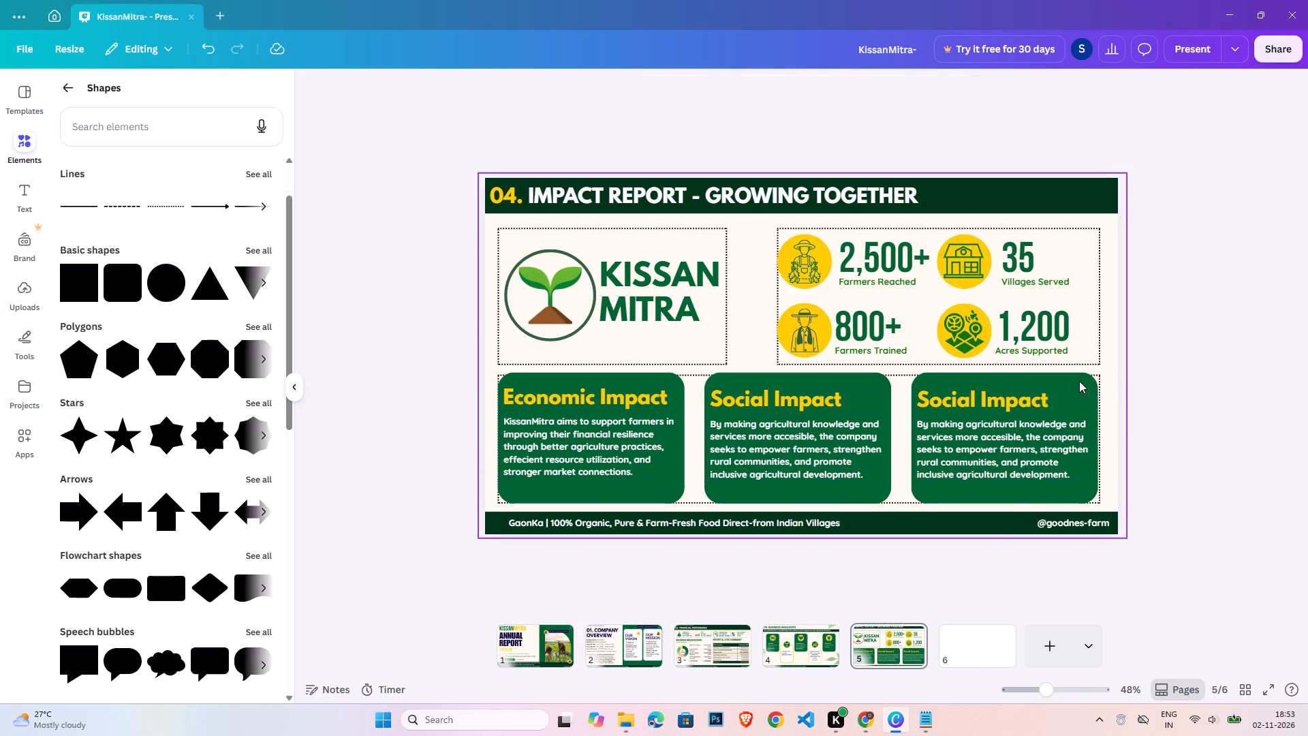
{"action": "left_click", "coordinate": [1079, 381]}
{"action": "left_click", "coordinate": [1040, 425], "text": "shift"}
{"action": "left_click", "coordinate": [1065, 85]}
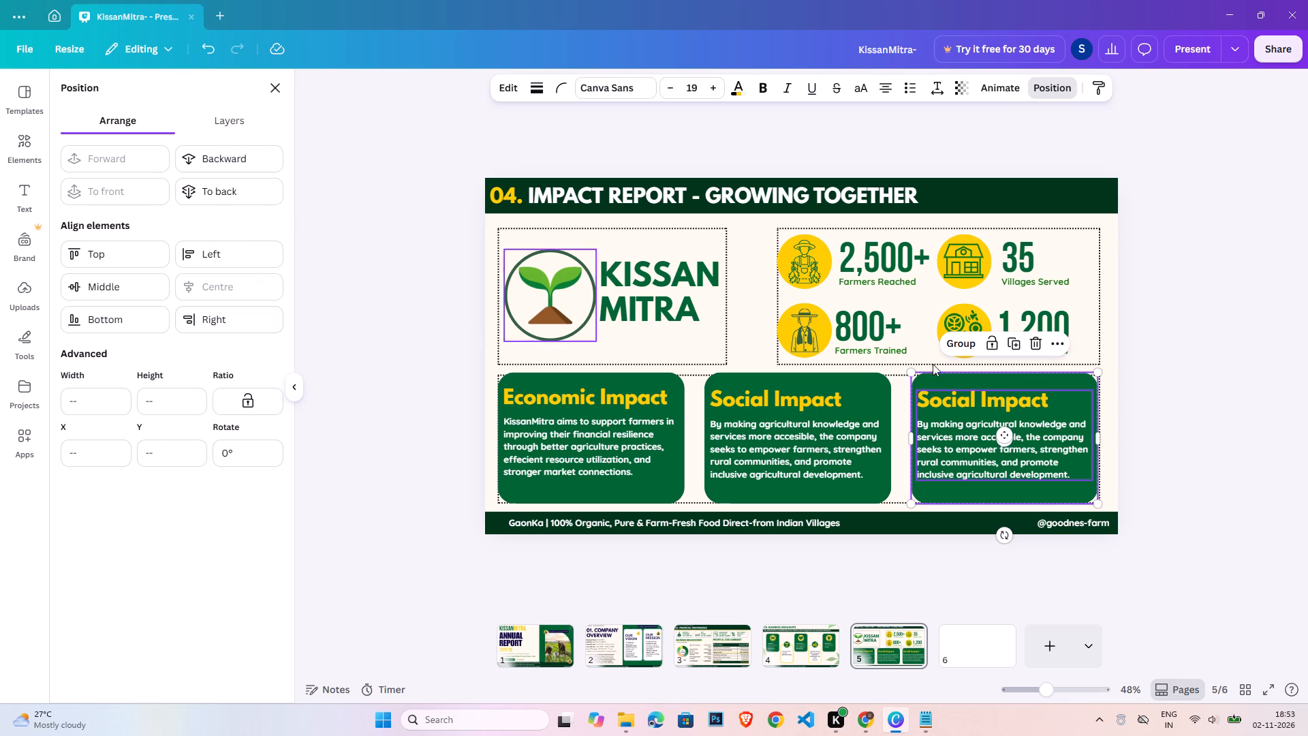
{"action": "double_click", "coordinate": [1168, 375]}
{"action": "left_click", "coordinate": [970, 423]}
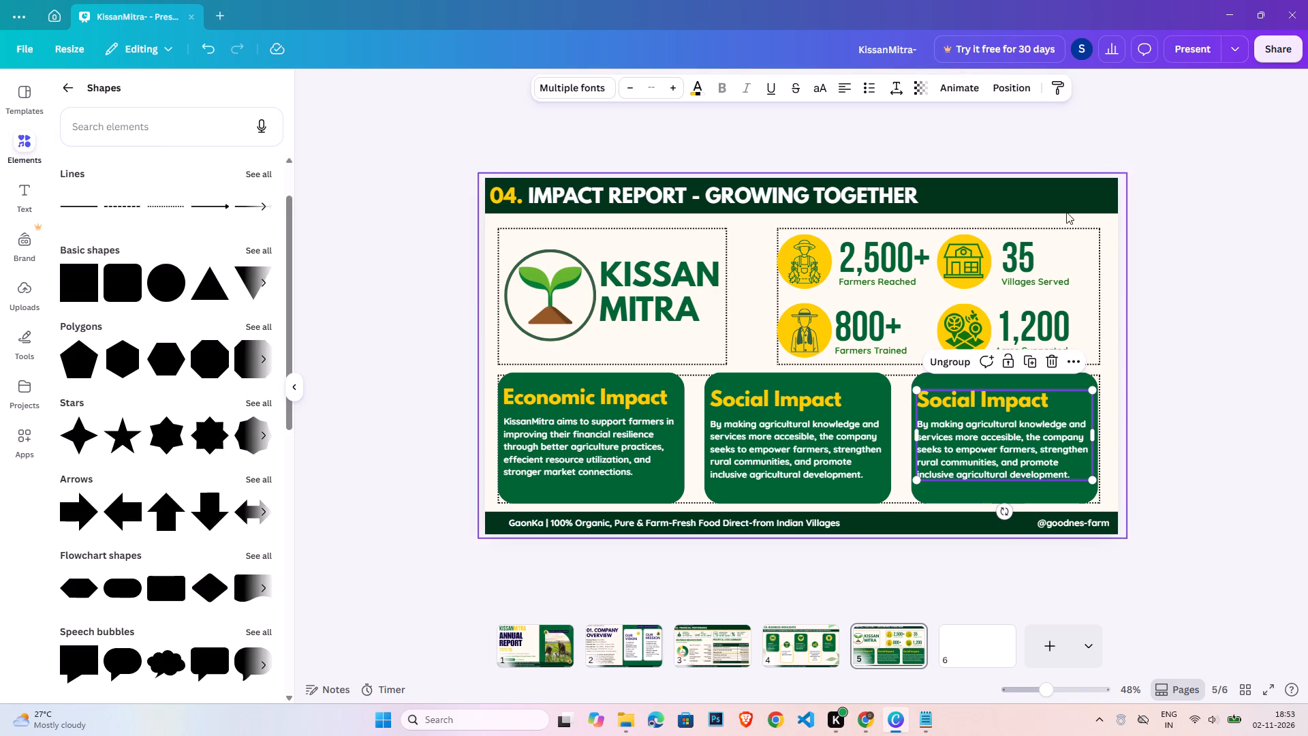
Middle-align each text group vertically with its green box, in the third, the second and the first box.
{"action": "left_click", "coordinate": [1074, 379]}
{"action": "left_click", "coordinate": [1073, 429], "text": "shift"}
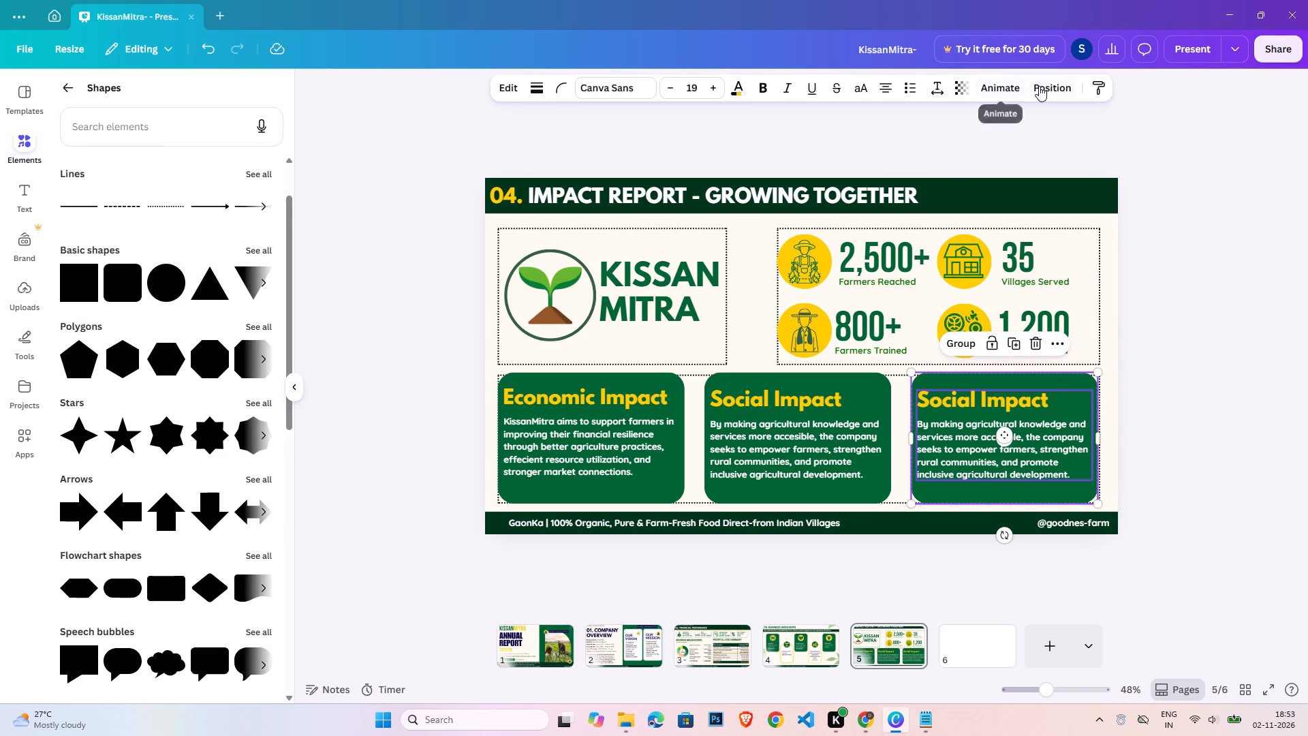
{"action": "left_click", "coordinate": [1038, 86]}
{"action": "left_click", "coordinate": [123, 293]}
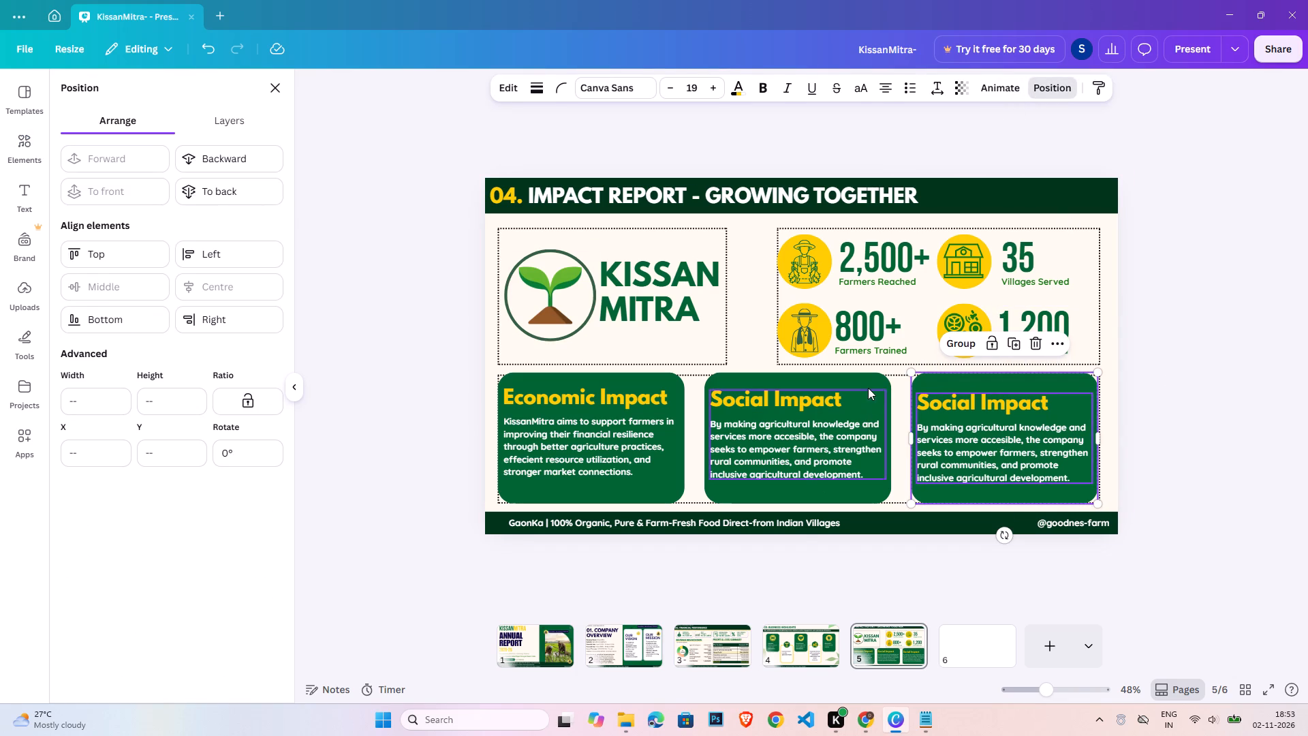
{"action": "left_click", "coordinate": [871, 376]}
{"action": "left_click", "coordinate": [821, 425], "text": "shift"}
{"action": "left_click", "coordinate": [120, 288]}
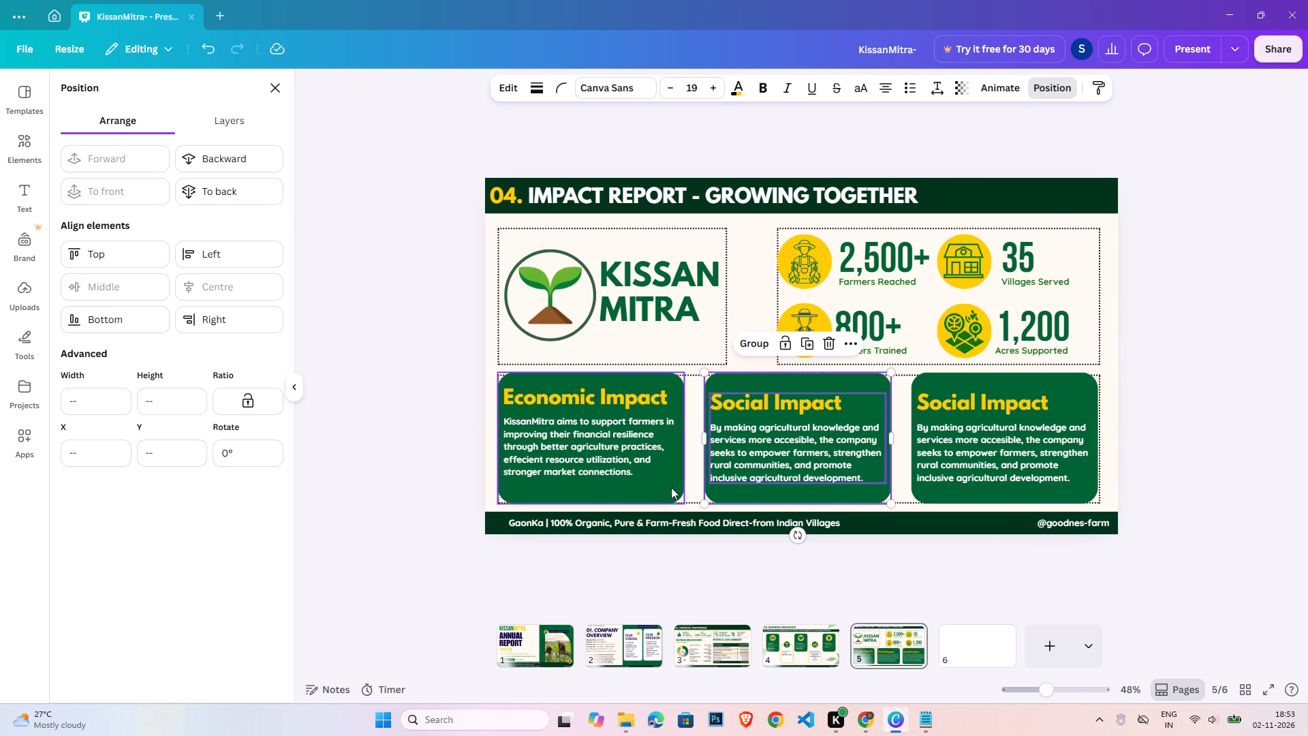
{"action": "left_click", "coordinate": [672, 382]}
{"action": "left_click", "coordinate": [635, 417], "text": "shift"}
{"action": "left_click", "coordinate": [99, 288]}
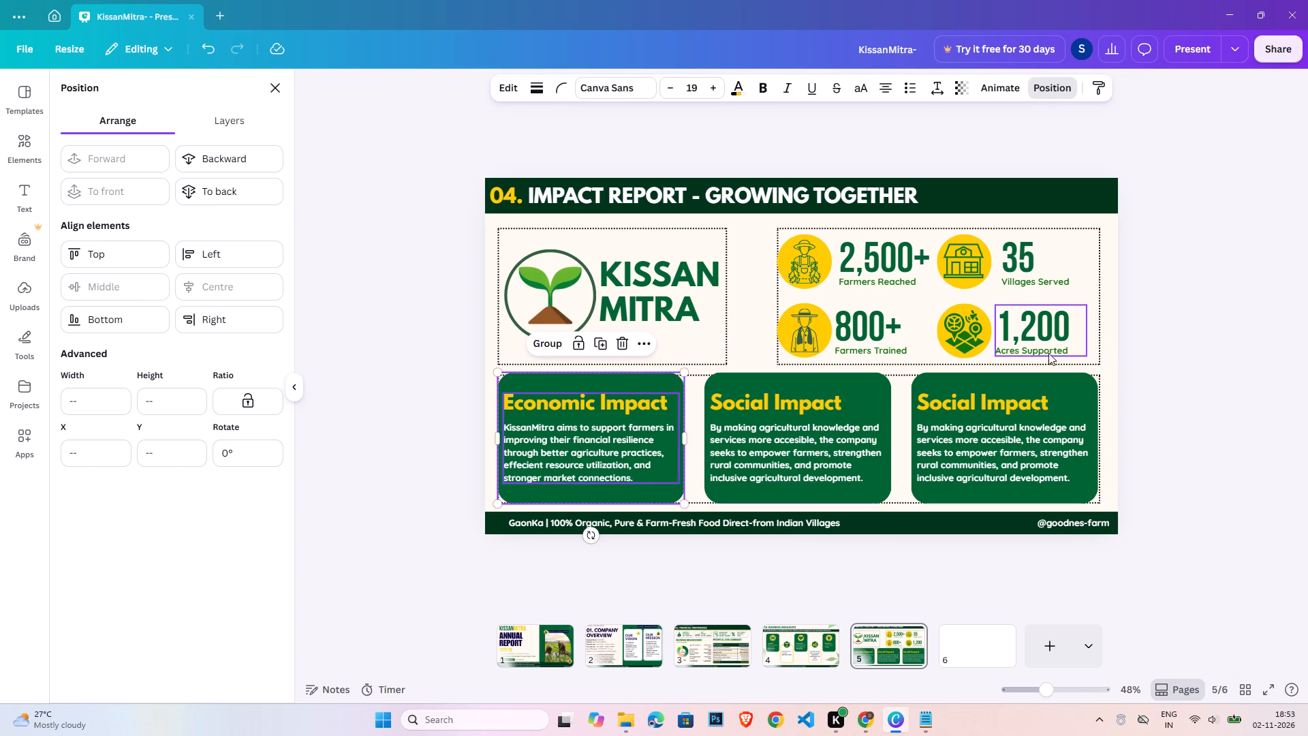
Replace the heading in the third green box with "Environmental Impact".
{"action": "double_click", "coordinate": [1106, 354]}
{"action": "double_click", "coordinate": [1026, 393]}
{"action": "triple_click", "coordinate": [1026, 399]}
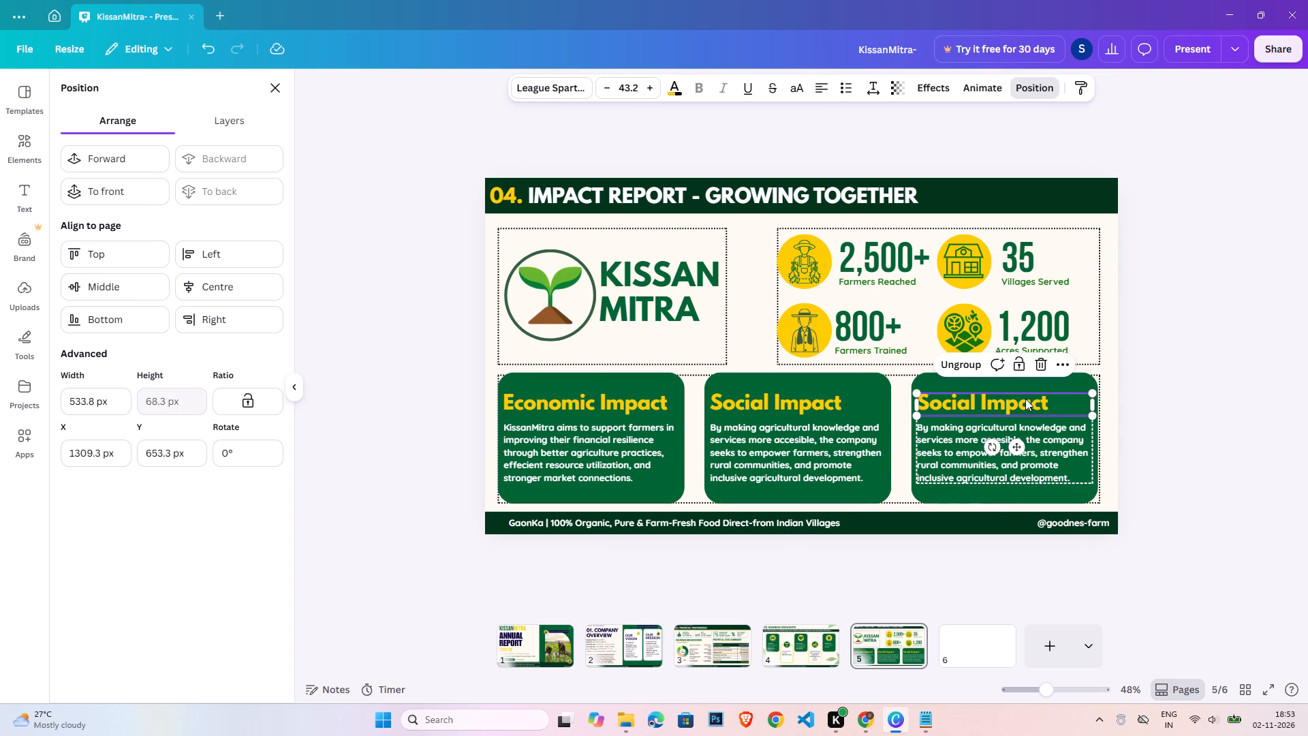
{"action": "left_click", "coordinate": [1025, 399]}
{"action": "triple_click", "coordinate": [1025, 399]}
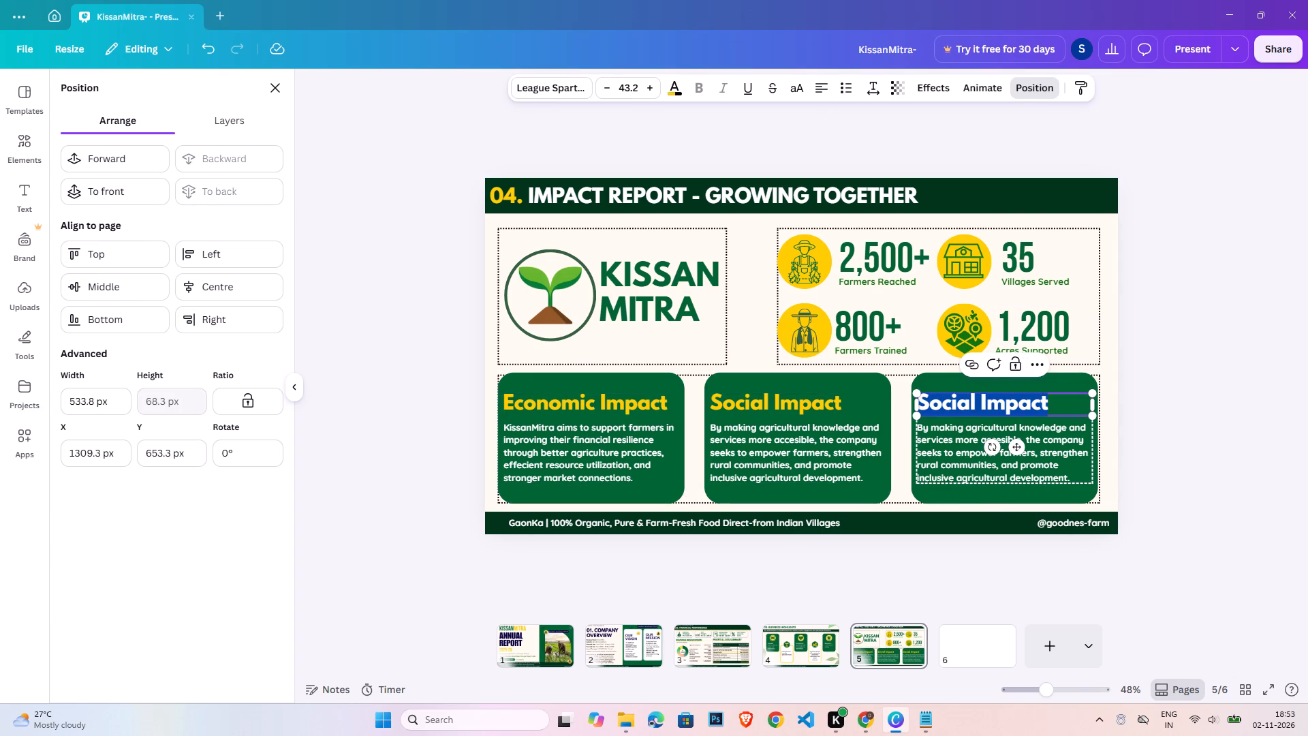
{"action": "key", "text": "shift+e"}
{"action": "key", "text": "n"}
{"action": "key", "text": "v"}
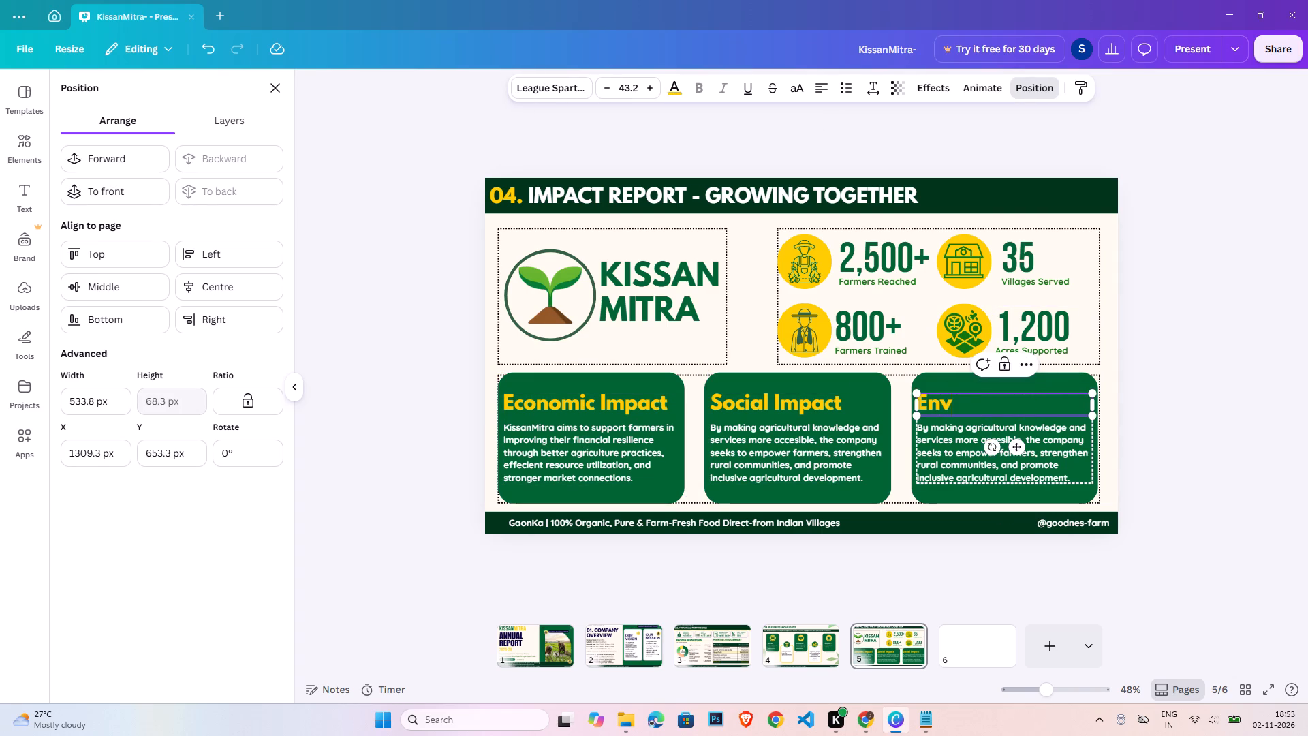
{"action": "key", "text": "i"}
{"action": "type", "text": "ronme"}
{"action": "type", "text": "nta"}
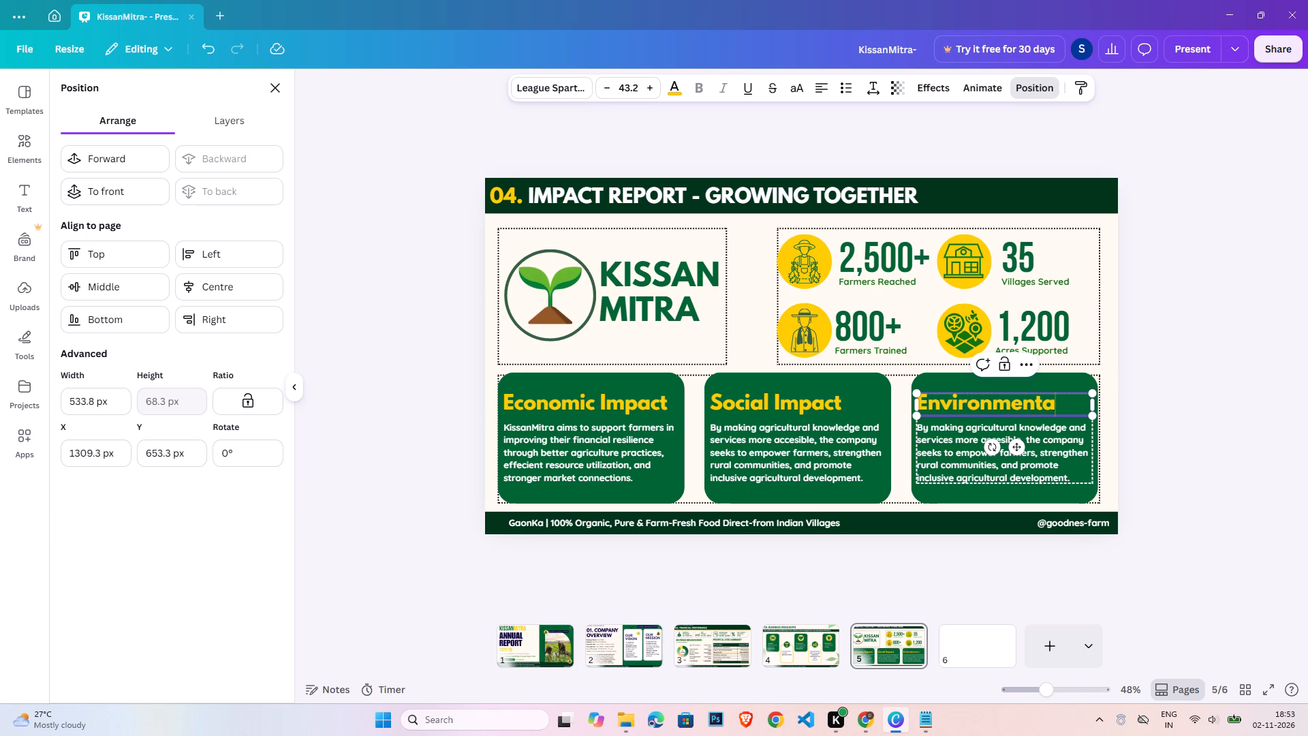
{"action": "type", "text": "l"}
{"action": "key", "text": "space"}
{"action": "key", "text": "shift+i"}
{"action": "key", "text": "m"}
{"action": "type", "text": "pact"}
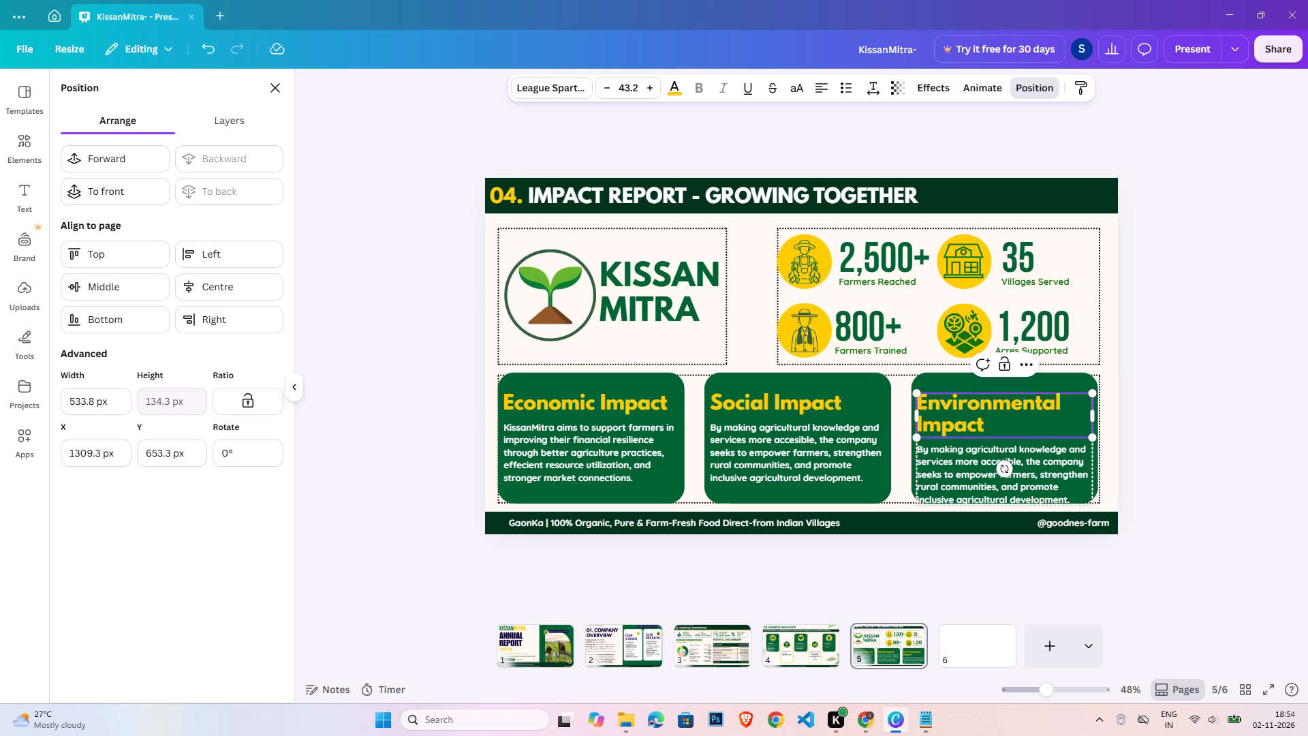
{"action": "left_click", "coordinate": [1166, 427]}
{"action": "left_click", "coordinate": [1138, 405]}
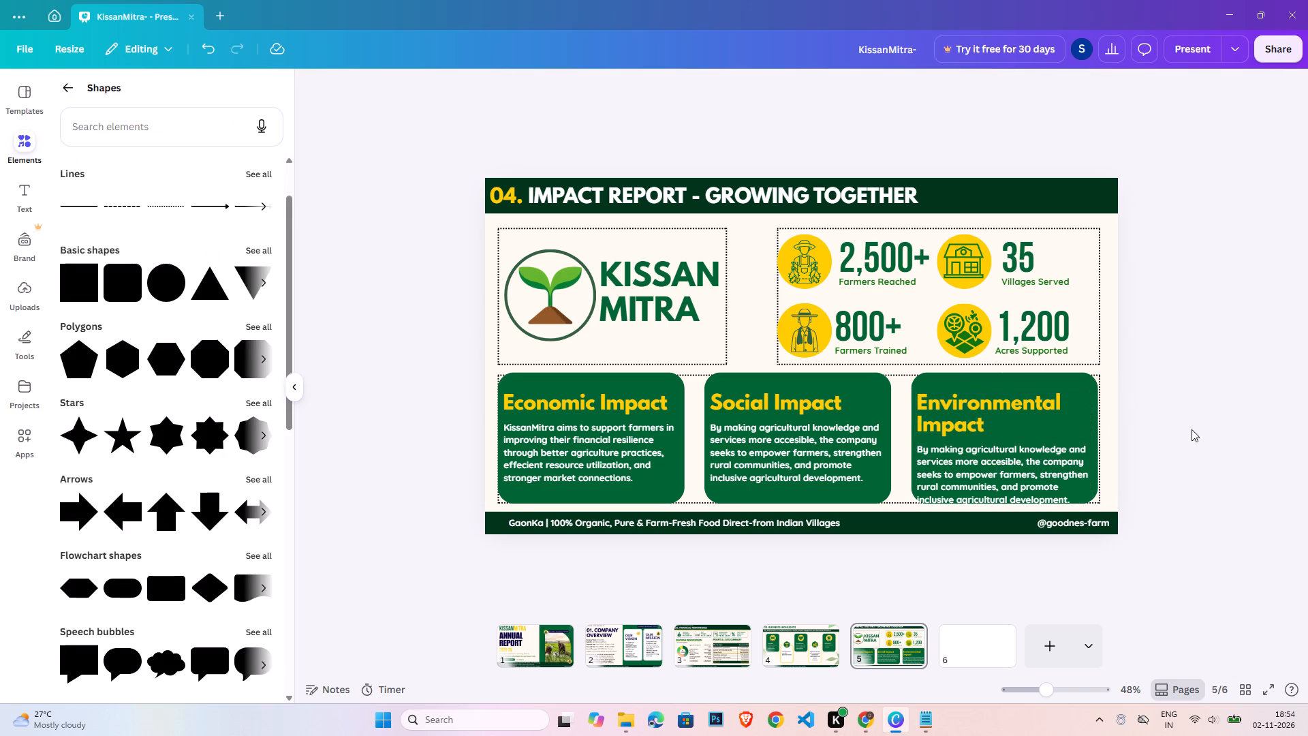
{"action": "left_click", "coordinate": [1185, 433]}
Replace the third box's body text with a first line reading "KissanMitra Encourages responsible".
{"action": "left_click", "coordinate": [1012, 472]}
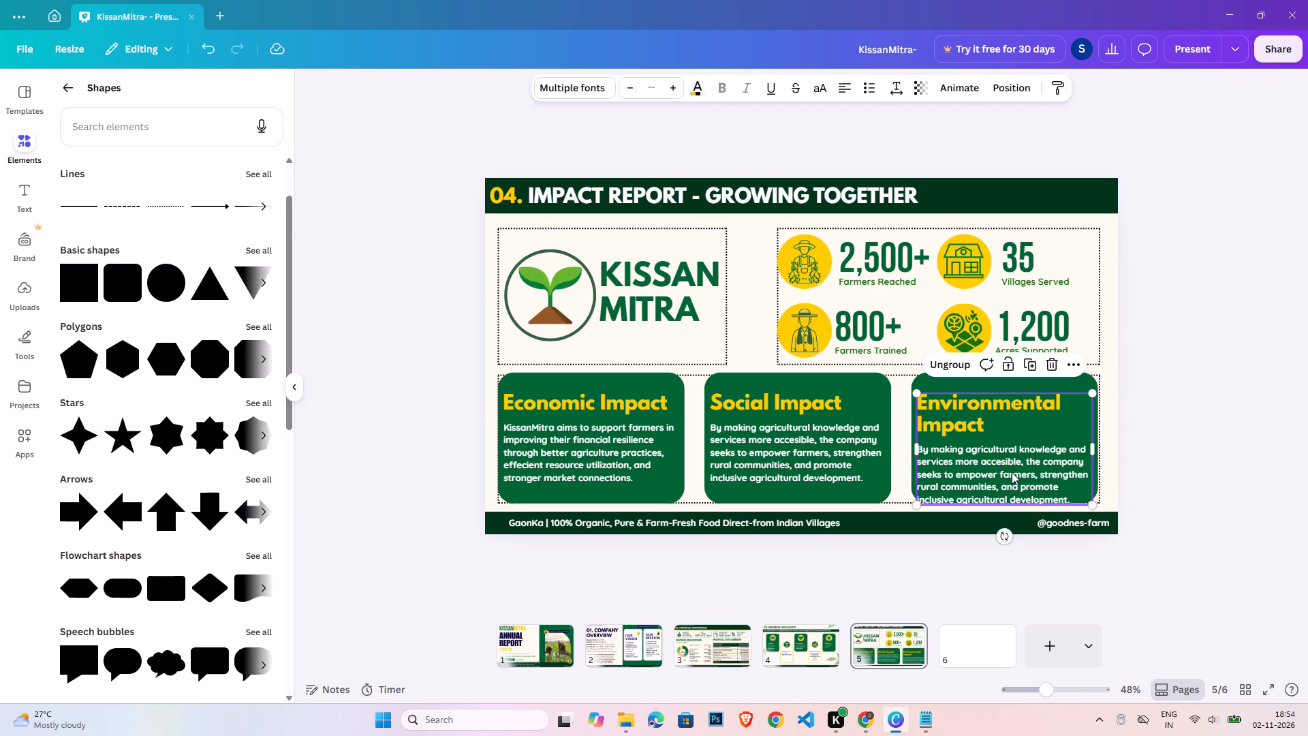
{"action": "double_click", "coordinate": [1012, 472]}
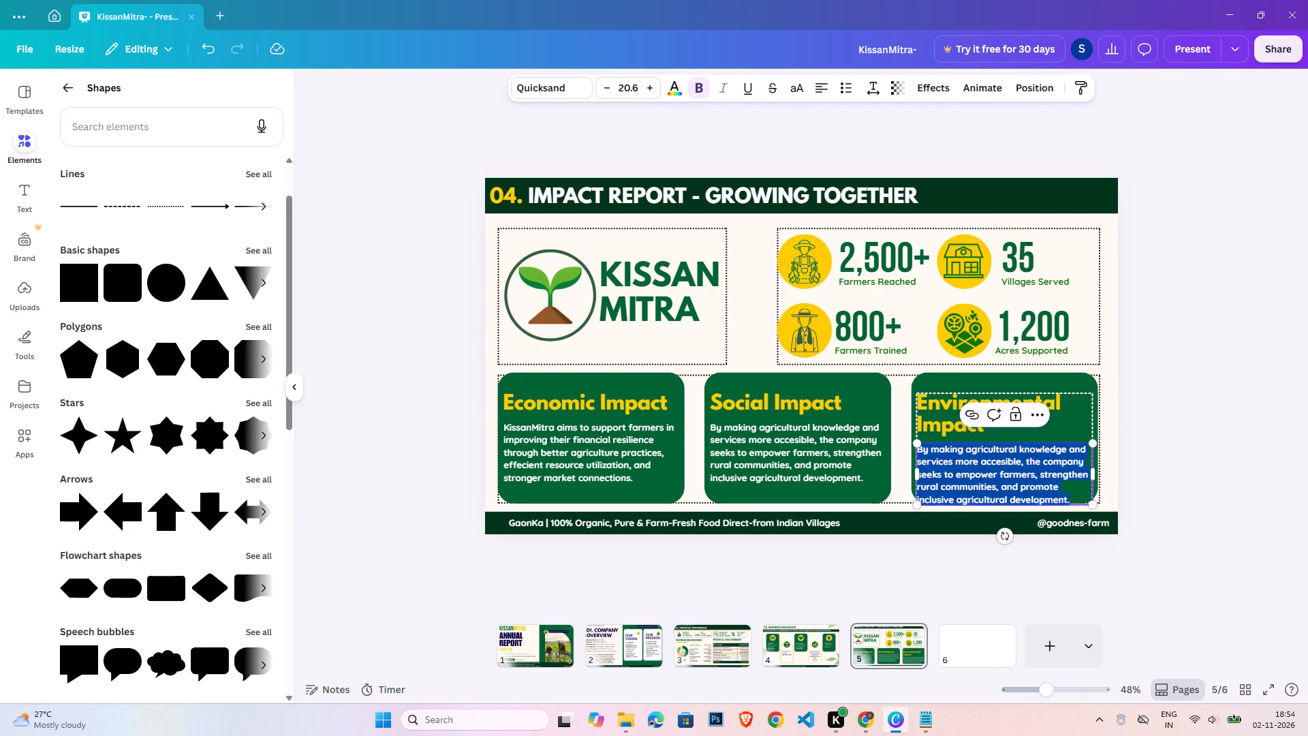
{"action": "type", "text": "Kissan"}
{"action": "key", "text": "space"}
{"action": "key", "text": "BackSpace"}
{"action": "type", "text": "Mitra Encourages"}
{"action": "key", "text": "space"}
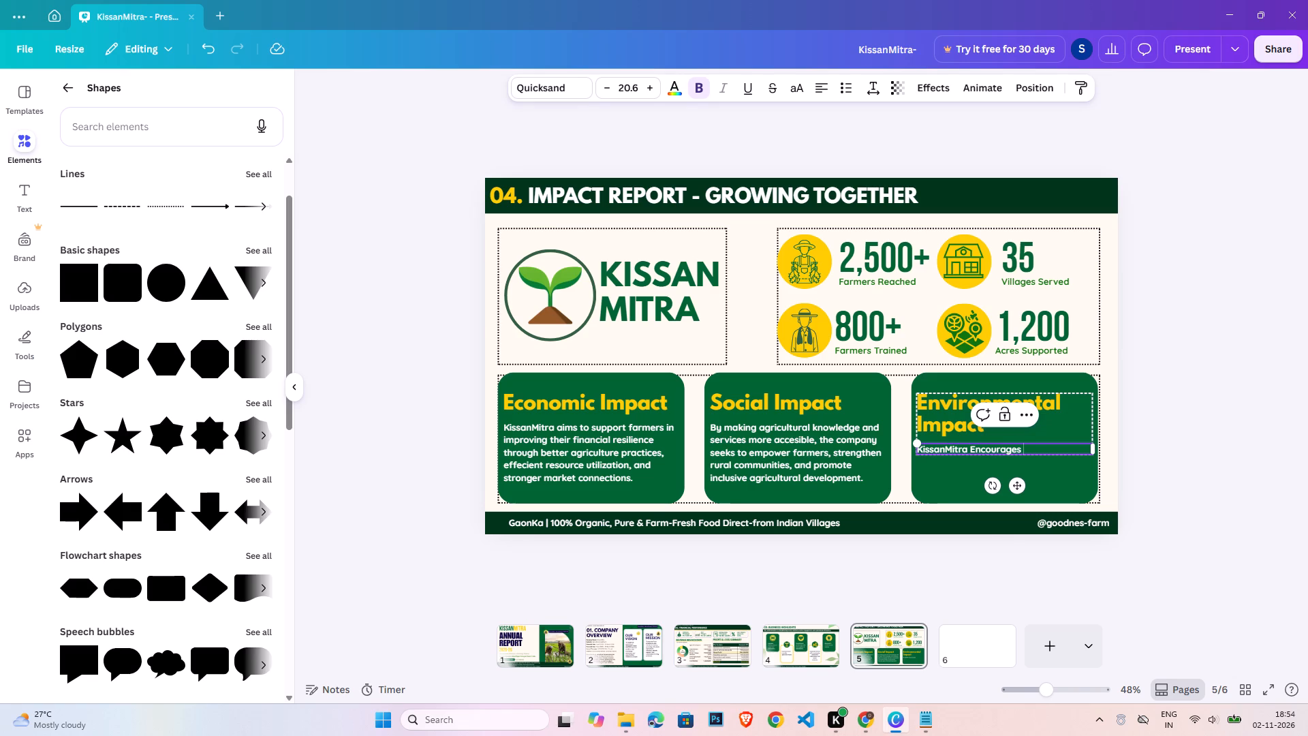
{"action": "type", "text": "respons"}
{"action": "type", "text": "ib"}
{"action": "type", "text": "le"}
{"action": "key", "text": "space"}
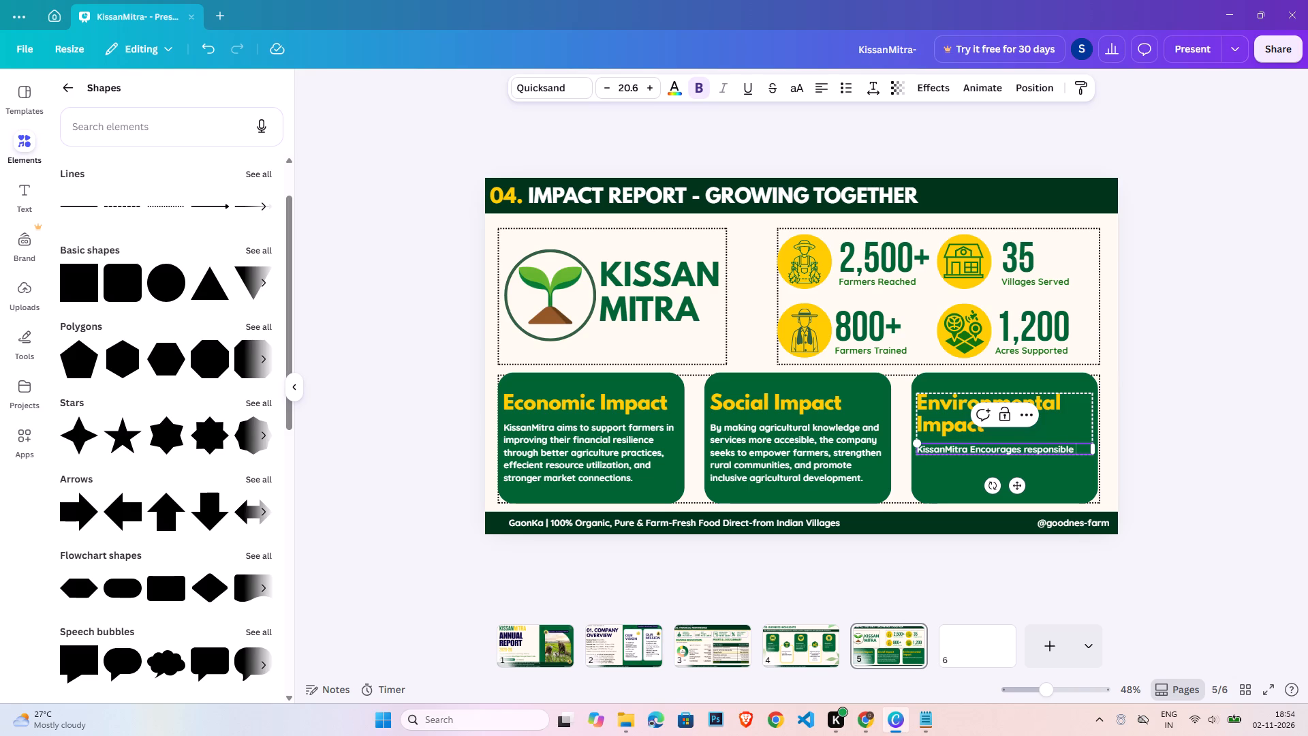
{"action": "type", "text": "fe"}
{"action": "key", "text": "BackSpace"}
{"action": "key", "text": "BackSpace"}
Continue the Environmental Impact body on a second line with "fertlizer application, effecient water".
{"action": "key", "text": "Return"}
{"action": "type", "text": "fertlizer"}
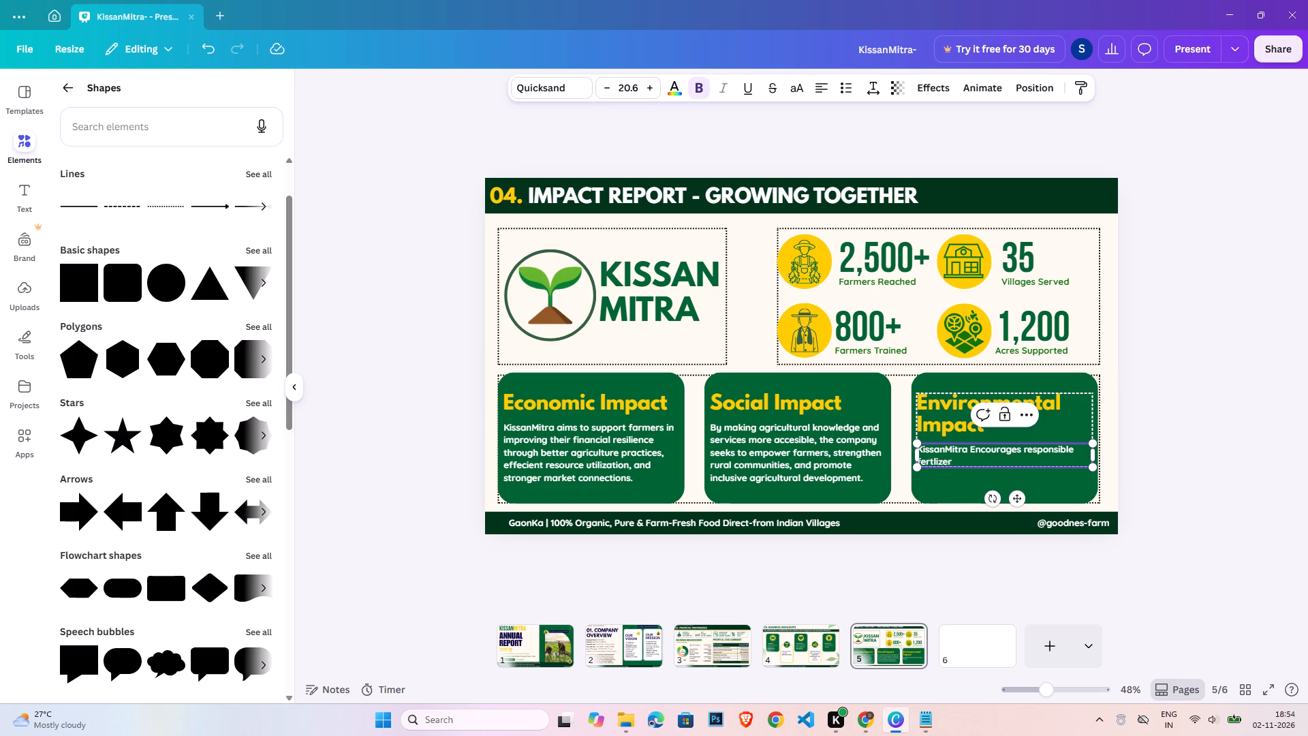
{"action": "key", "text": "space"}
{"action": "type", "text": "applia"}
{"action": "key", "text": "BackSpace"}
{"action": "type", "text": "cation"}
{"action": "type", "text": ", effecient"}
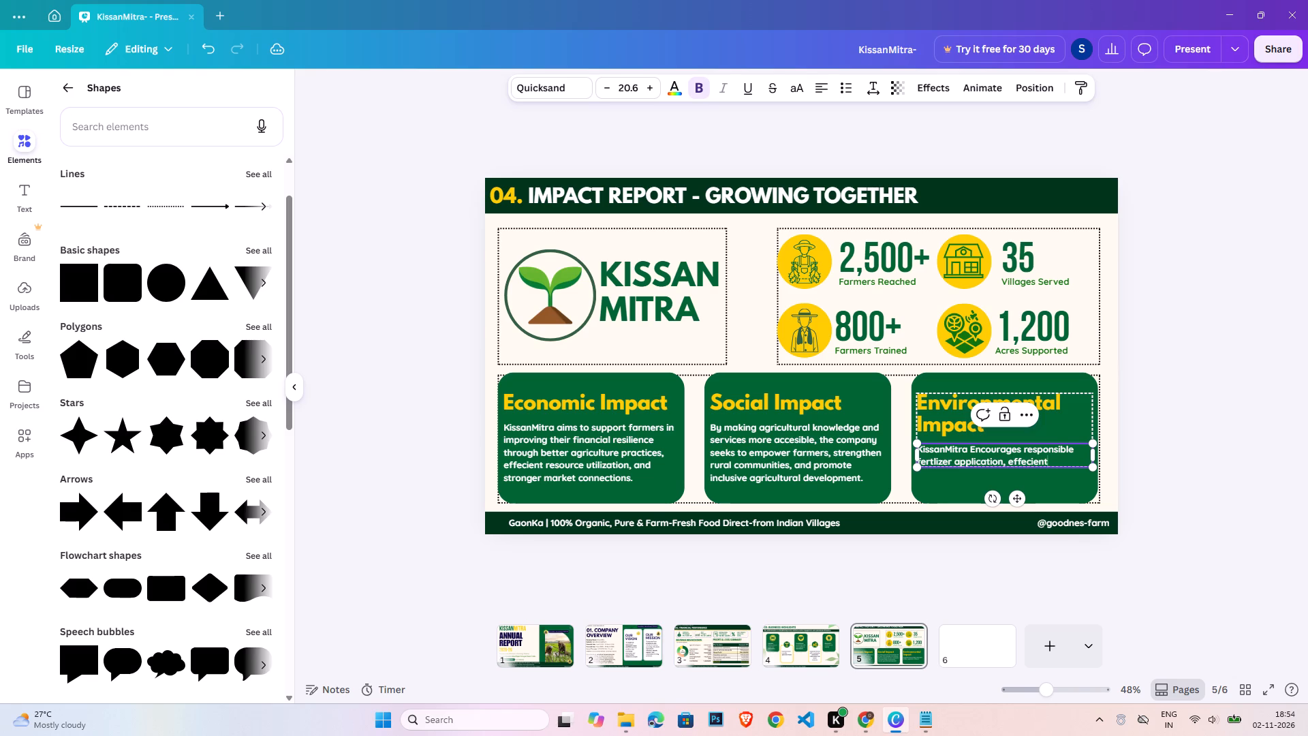
{"action": "key", "text": "space"}
{"action": "type", "text": "water use"}
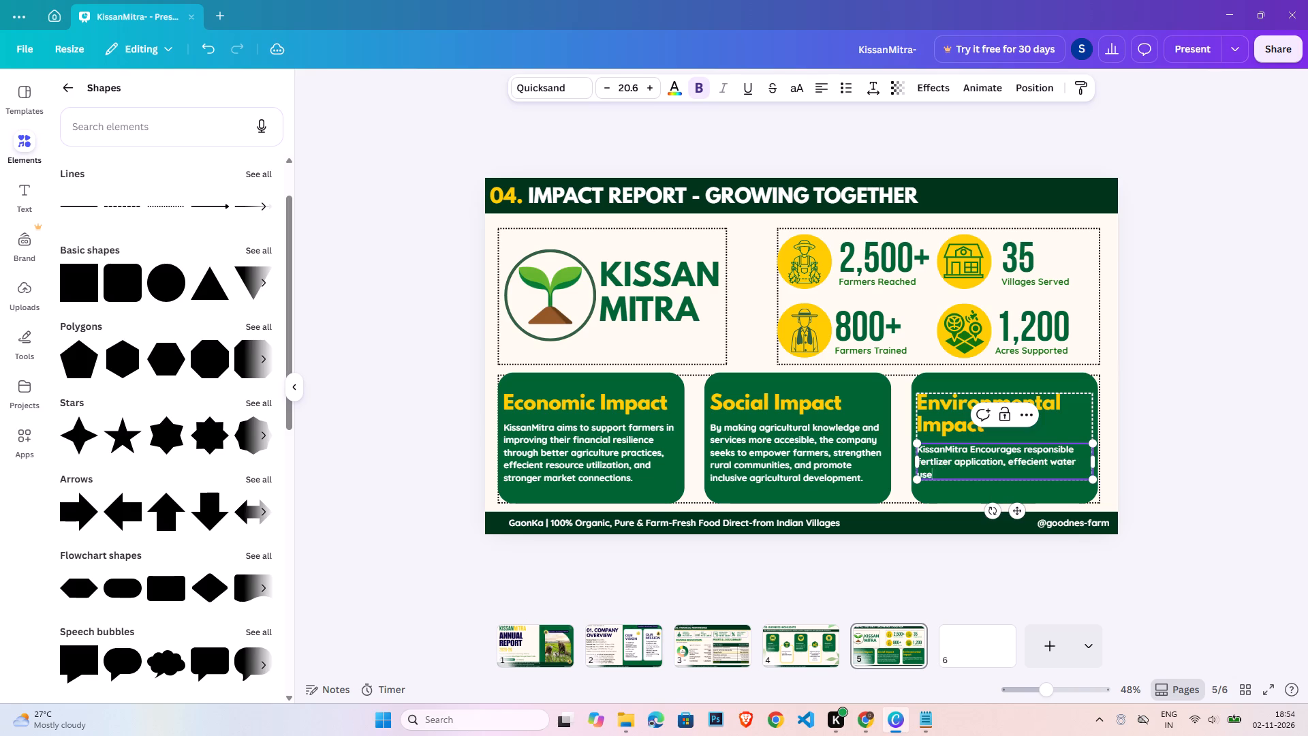
{"action": "key", "text": "BackSpace"}
{"action": "key", "text": "BackSpace"}
{"action": "key", "text": "BackSpace"}
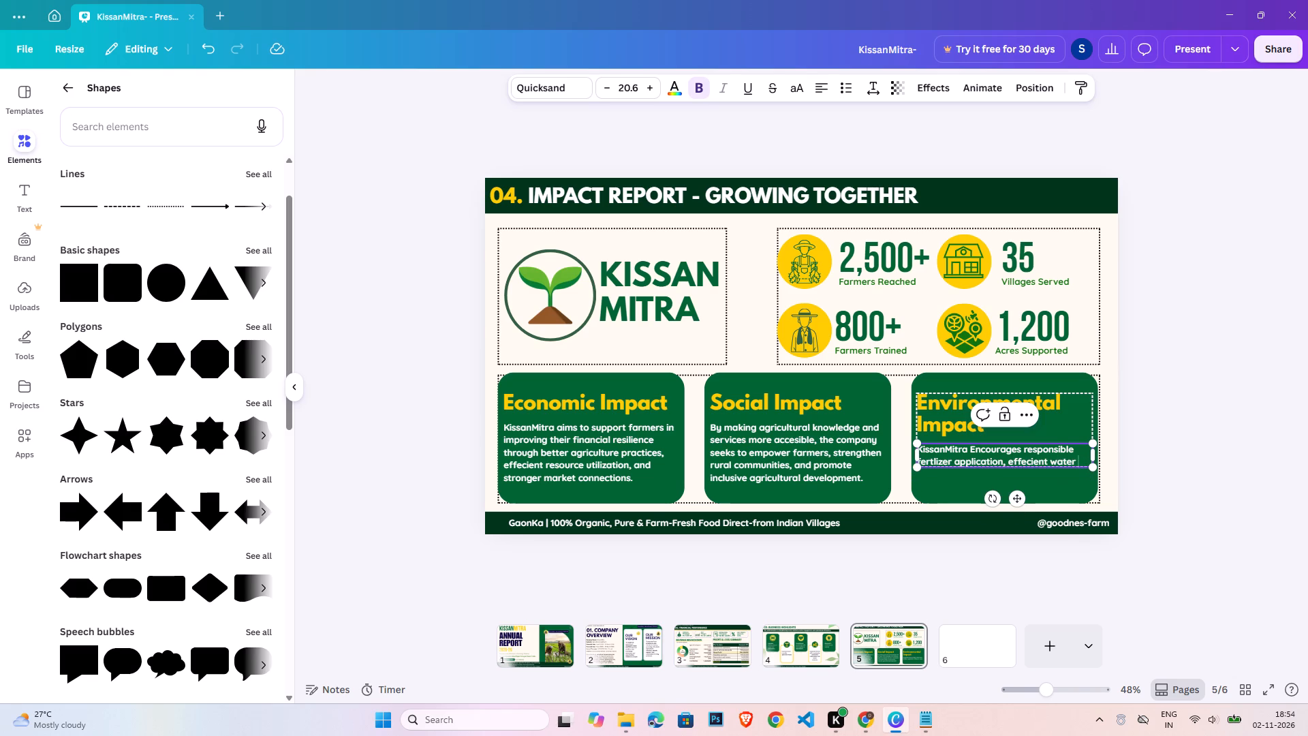
Add a third line to the Environmental Impact body reading "use, soil health management and".
{"action": "key", "text": "Return"}
{"action": "key", "text": "i"}
{"action": "key", "text": "BackSpace"}
{"action": "type", "text": "use"}
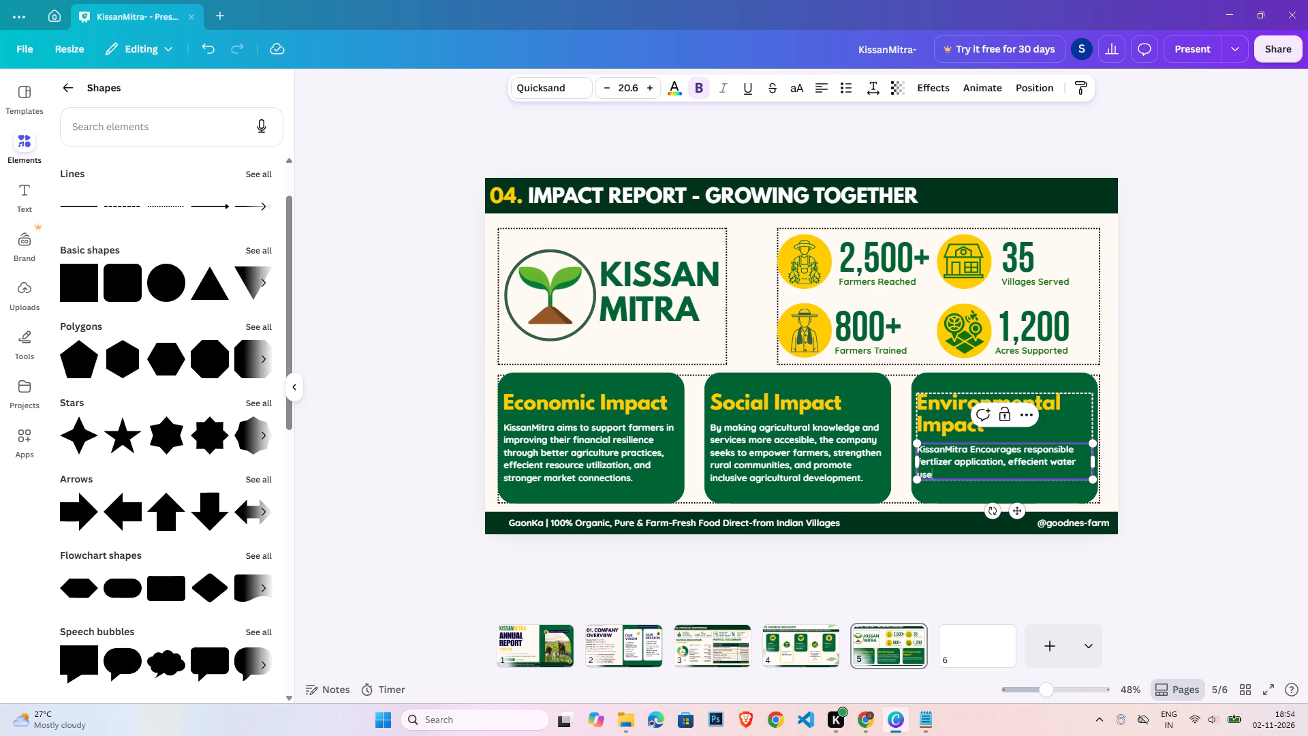
{"action": "type", "text": ", soil health"}
{"action": "key", "text": "space"}
{"action": "type", "text": "managem"}
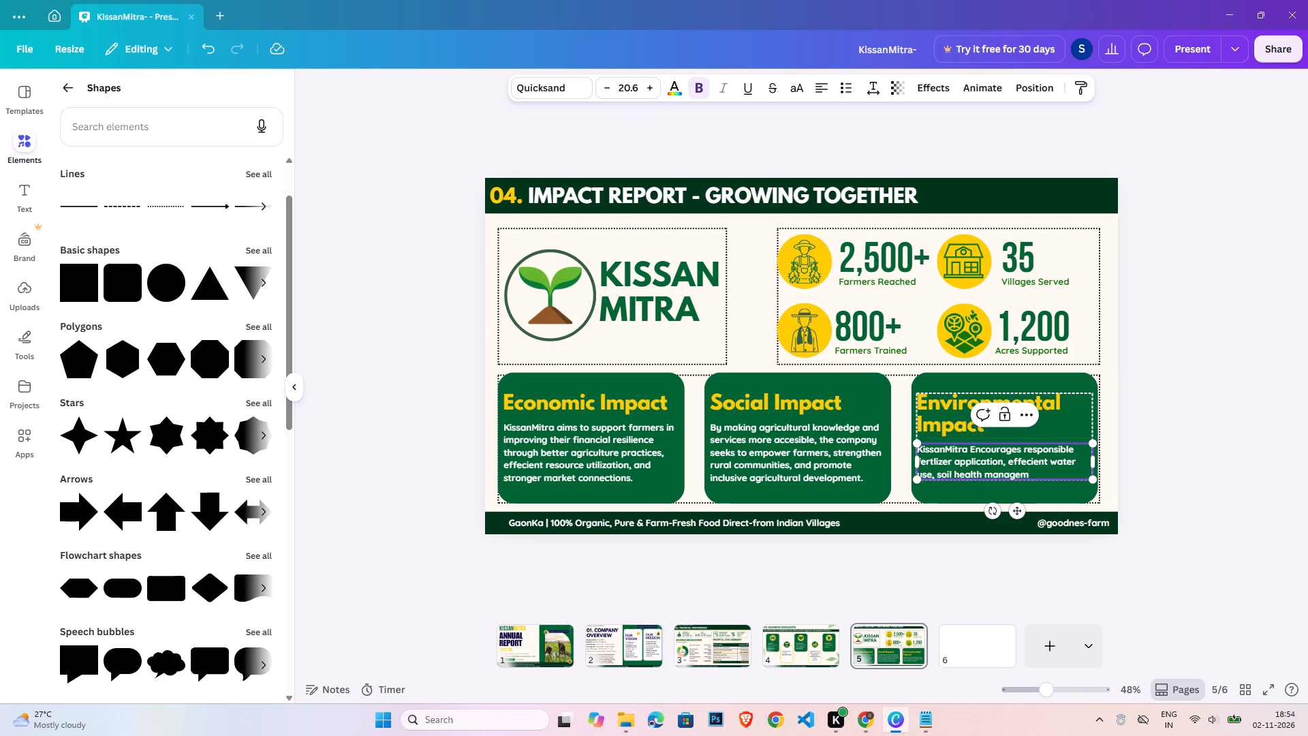
{"action": "type", "text": "ent"}
{"action": "key", "text": "space"}
{"action": "type", "text": "and"}
Finish the Environmental Impact body with the lines "environmentally sustainable farming" and "methods".
{"action": "key", "text": "Return"}
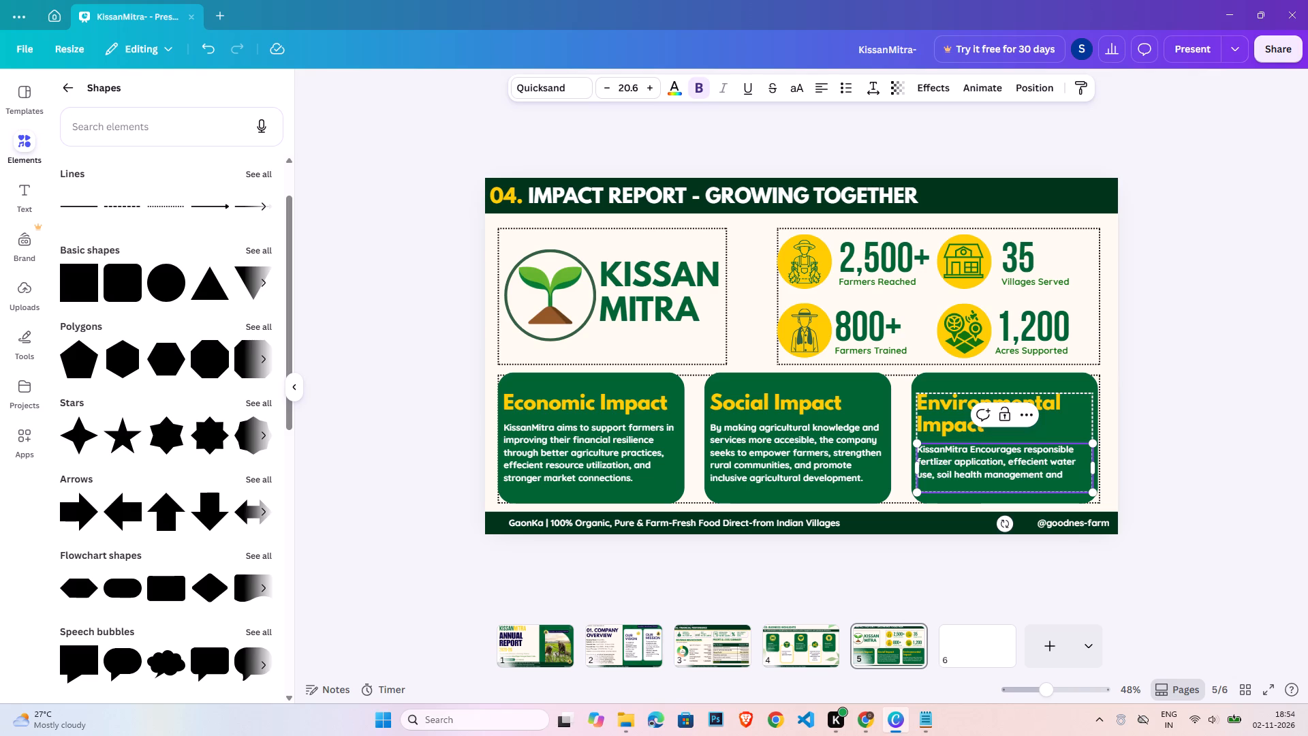
{"action": "type", "text": "envi"}
{"action": "key", "text": "o"}
{"action": "key", "text": "BackSpace"}
{"action": "type", "text": "ronm"}
{"action": "type", "text": "ena"}
{"action": "key", "text": "BackSpace"}
{"action": "type", "text": "tally"}
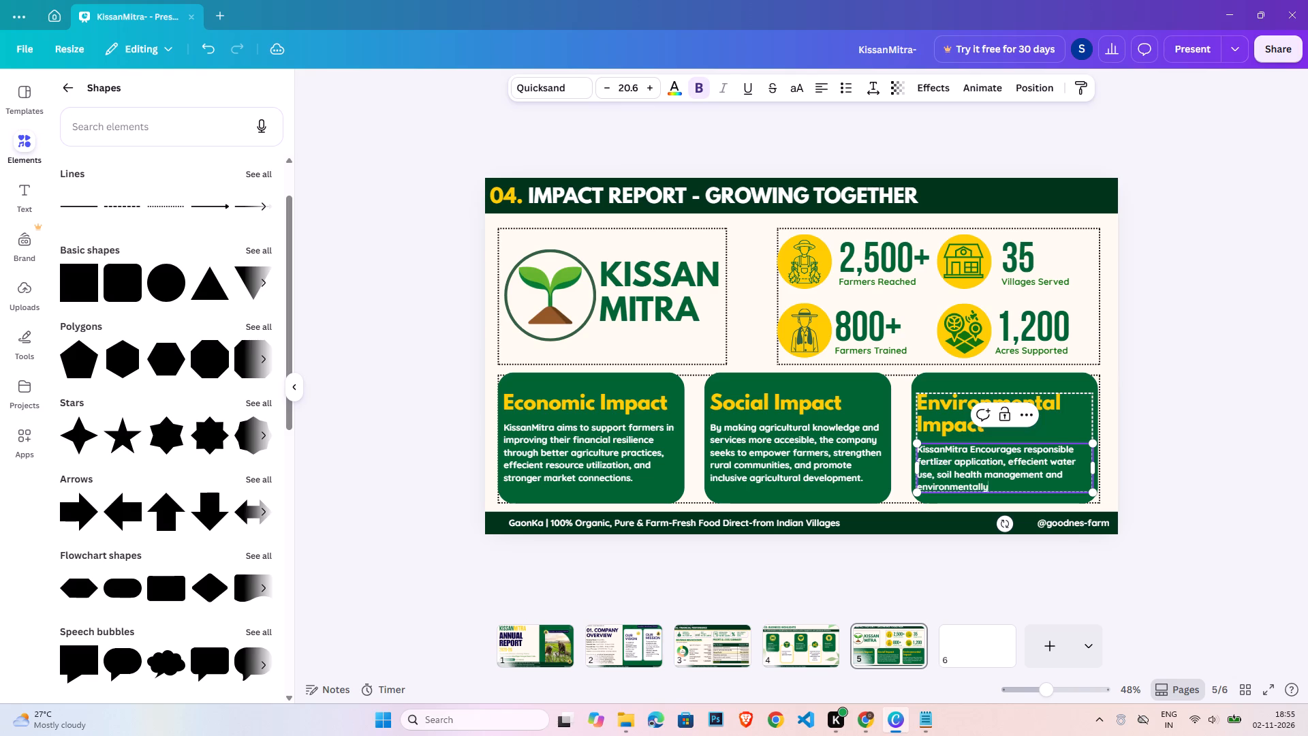
{"action": "key", "text": "space"}
{"action": "type", "text": "sustainable farming"}
{"action": "key", "text": "Return"}
{"action": "type", "text": "methods"}
{"action": "left_click", "coordinate": [1279, 433]}
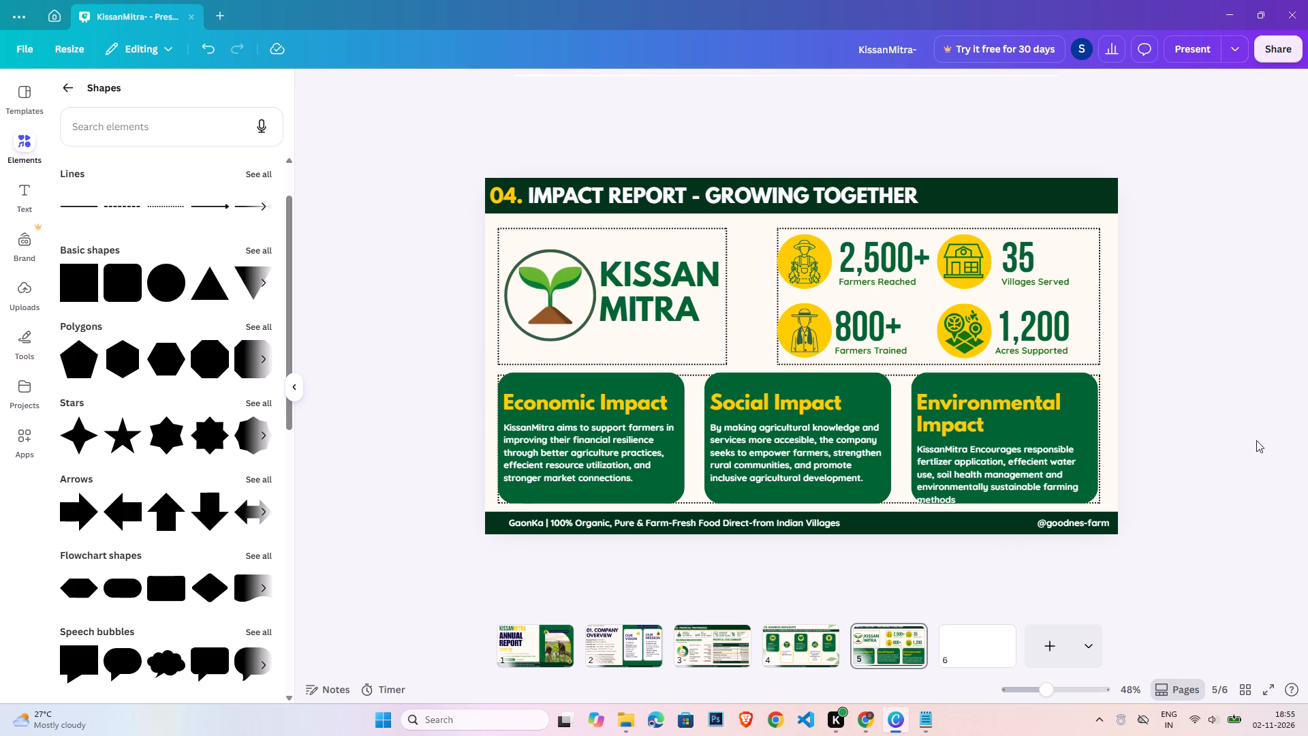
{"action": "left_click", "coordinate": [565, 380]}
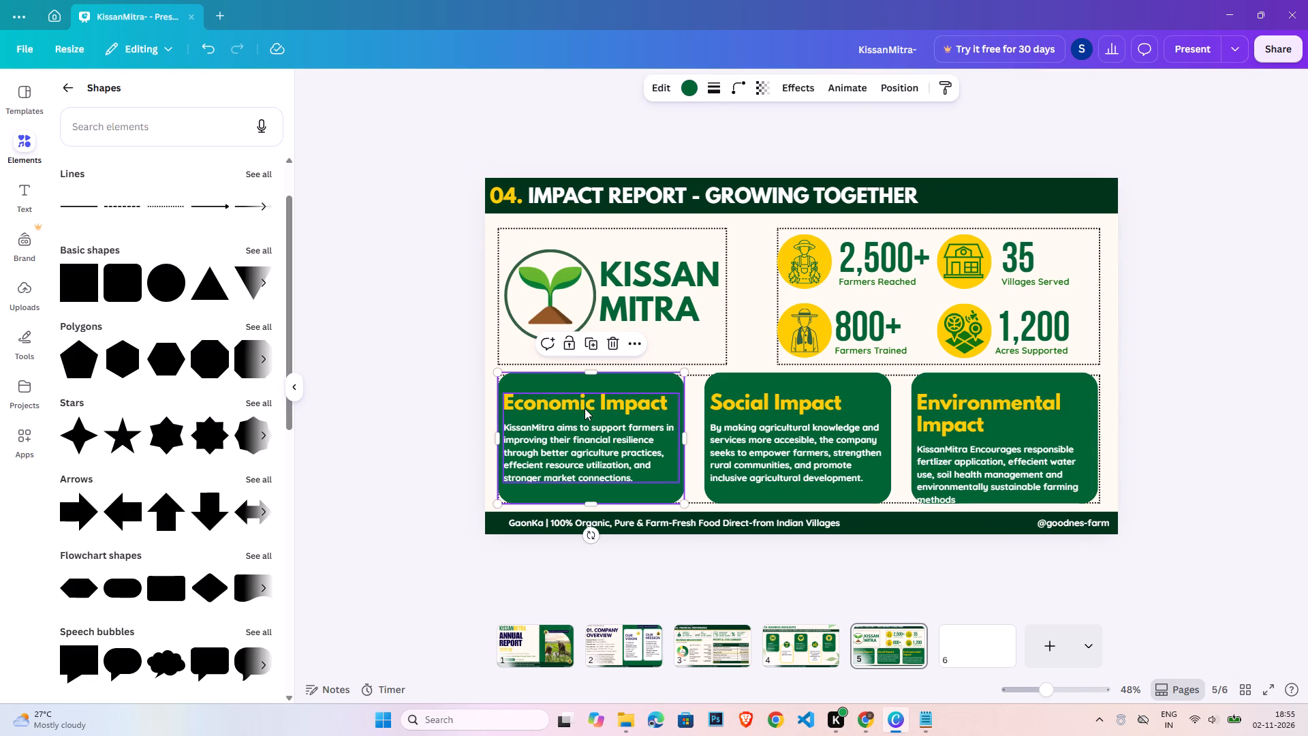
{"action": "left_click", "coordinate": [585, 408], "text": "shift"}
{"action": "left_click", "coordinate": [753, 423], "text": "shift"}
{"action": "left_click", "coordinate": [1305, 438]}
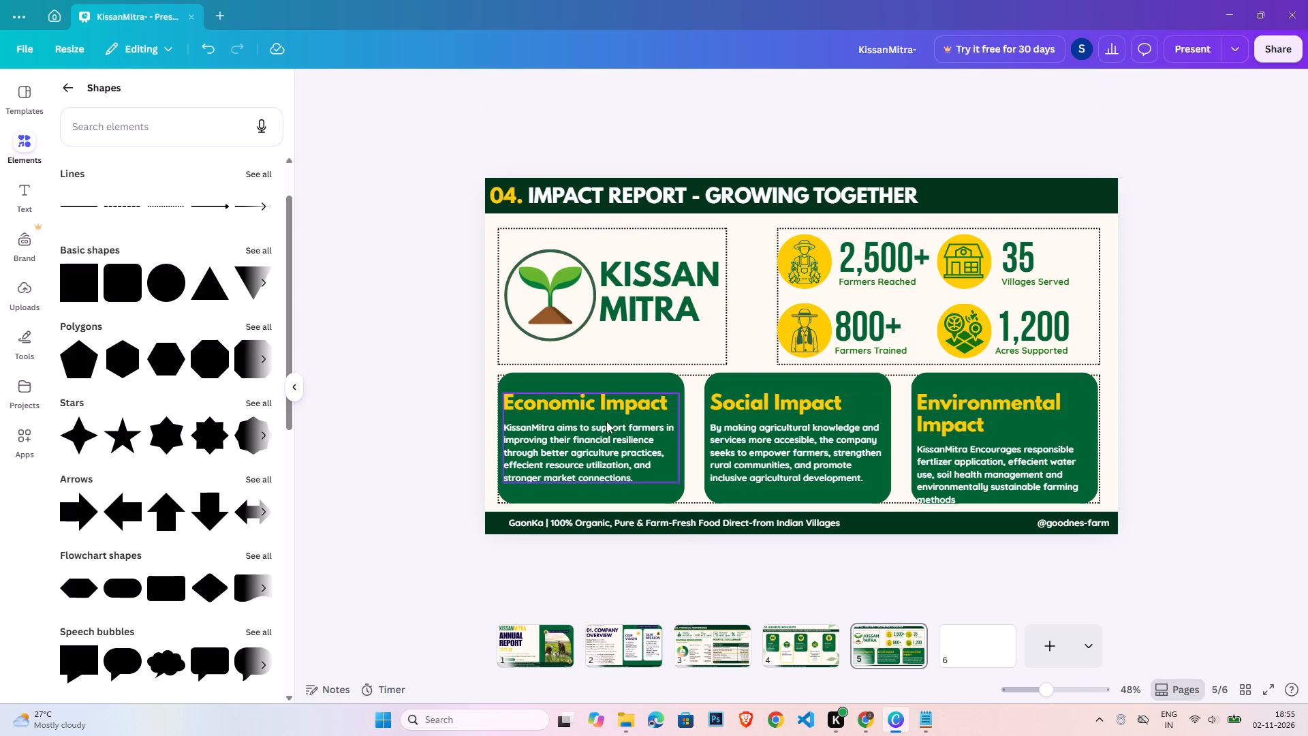
Move the Economic, Social and Environmental Impact text groups up together within their green boxes, to a Y position of about 628 px.
{"action": "left_click", "coordinate": [609, 404]}
{"action": "left_click", "coordinate": [792, 434], "text": "shift"}
{"action": "left_click", "coordinate": [1030, 435], "text": "shift"}
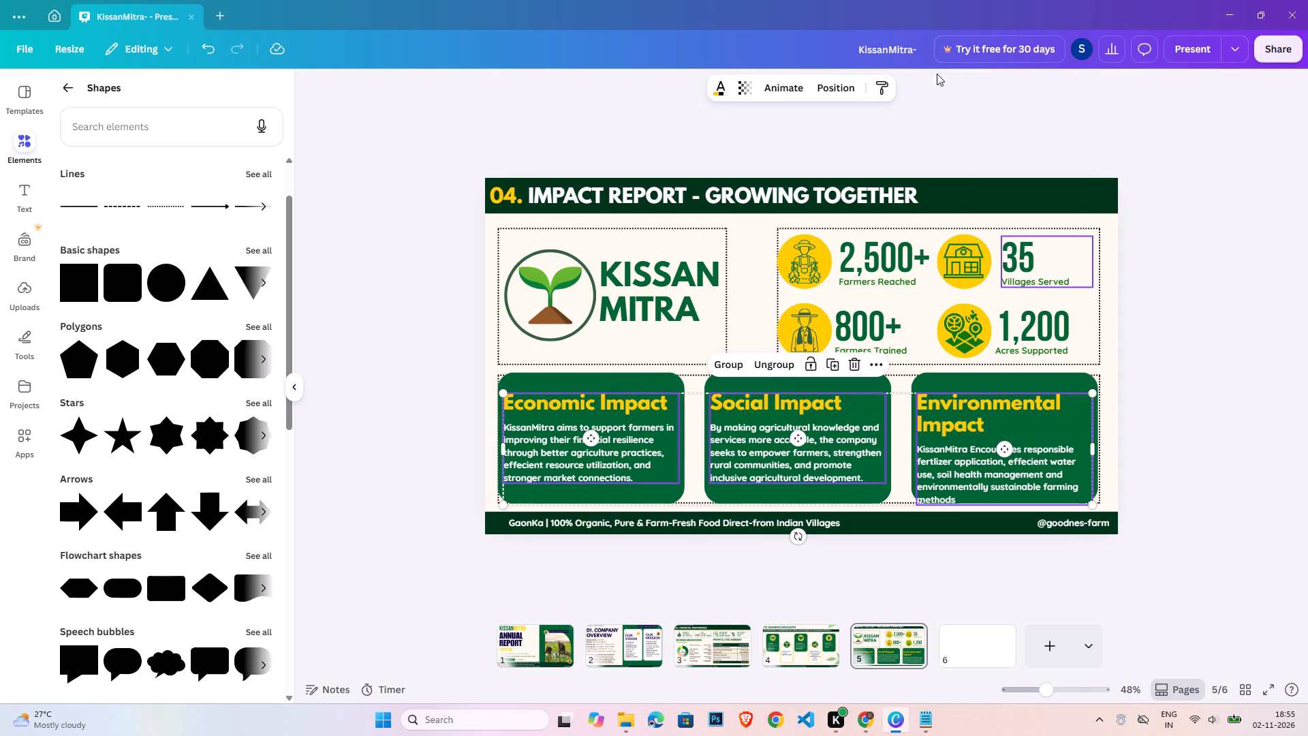
{"action": "left_click", "coordinate": [854, 89]}
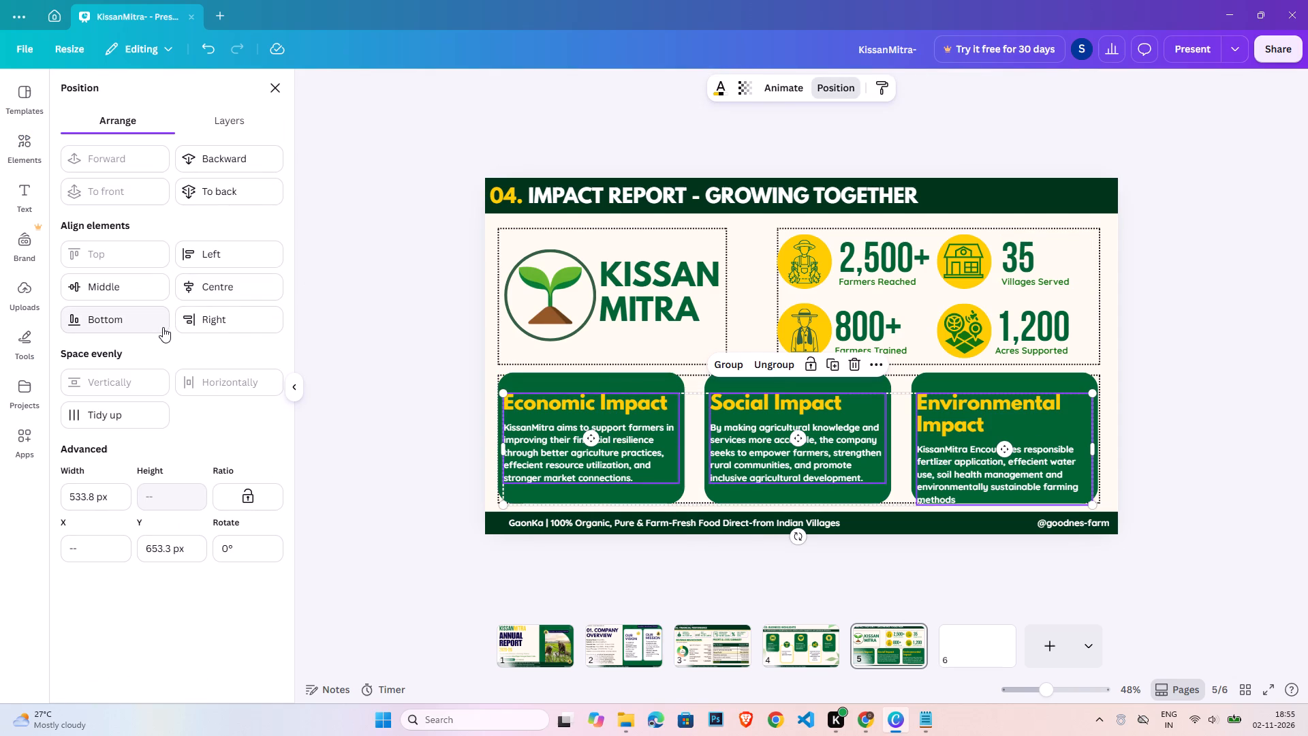
{"action": "key", "text": "Up"}
{"action": "key", "text": "Up"}
{"action": "key", "text": "Up"}
{"action": "key", "text": "Up"}
{"action": "key", "text": "Up"}
{"action": "key", "text": "Up"}
{"action": "key", "text": "Up"}
{"action": "key", "text": "Up"}
{"action": "key", "text": "Up"}
{"action": "key", "text": "Up"}
{"action": "key", "text": "Up"}
{"action": "key", "text": "Up"}
{"action": "key", "text": "Up"}
{"action": "key", "text": "Up"}
{"action": "key", "text": "Up"}
{"action": "key", "text": "Up"}
{"action": "key", "text": "Up"}
{"action": "key", "text": "Up"}
{"action": "left_click_drag", "start_coordinate": [639, 456], "coordinate": [640, 456]}
{"action": "left_click_drag", "start_coordinate": [640, 456], "coordinate": [639, 447]}
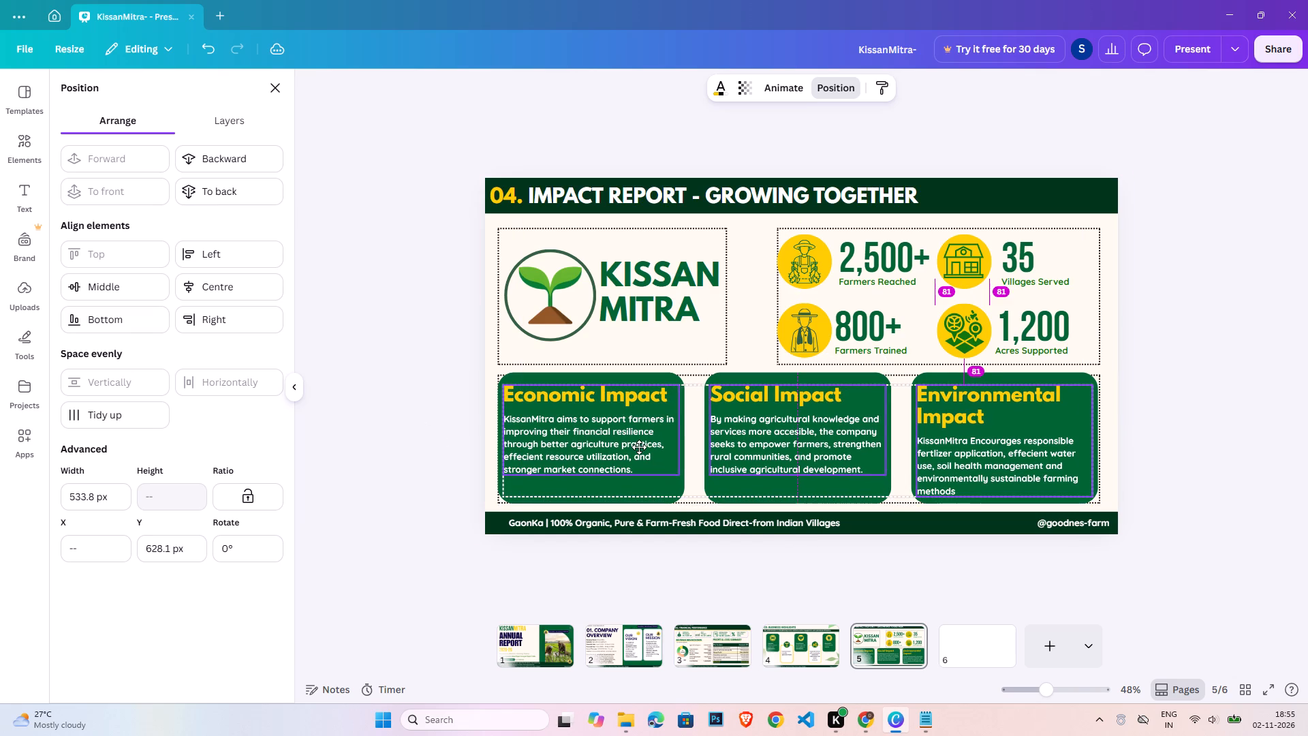
Move the Economic, Social and Environmental Impact text groups up together to a Y position of about 622 px.
{"action": "left_click_drag", "start_coordinate": [639, 447], "coordinate": [639, 446]}
{"action": "key", "text": "Right"}
{"action": "key", "text": "Right"}
{"action": "key", "text": "Right"}
{"action": "key", "text": "Right"}
{"action": "key", "text": "Right"}
{"action": "key", "text": "Right"}
{"action": "key", "text": "Right"}
{"action": "key", "text": "Right"}
{"action": "key", "text": "Right"}
{"action": "key", "text": "Right"}
{"action": "key", "text": "Right"}
{"action": "key", "text": "Right"}
{"action": "key", "text": "Right"}
{"action": "key", "text": "Right"}
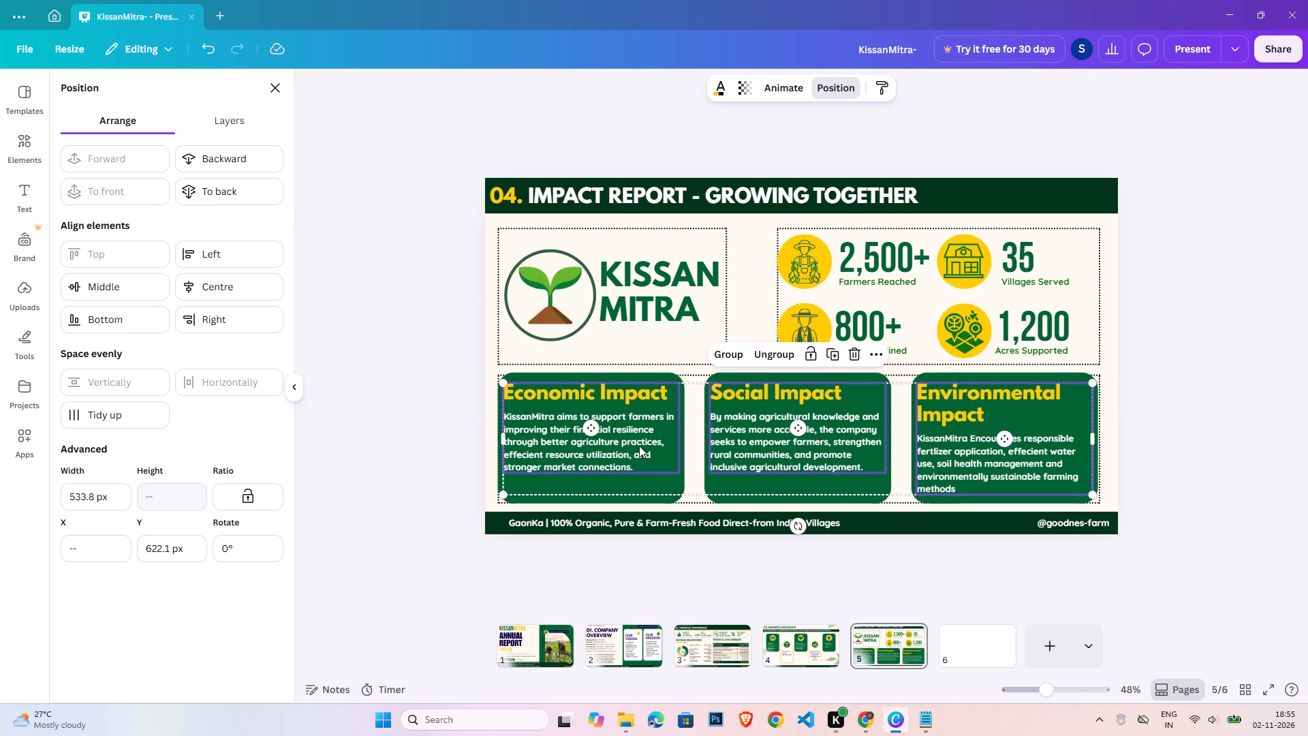
{"action": "key", "text": "Right"}
{"action": "key", "text": "Down"}
{"action": "key", "text": "Down"}
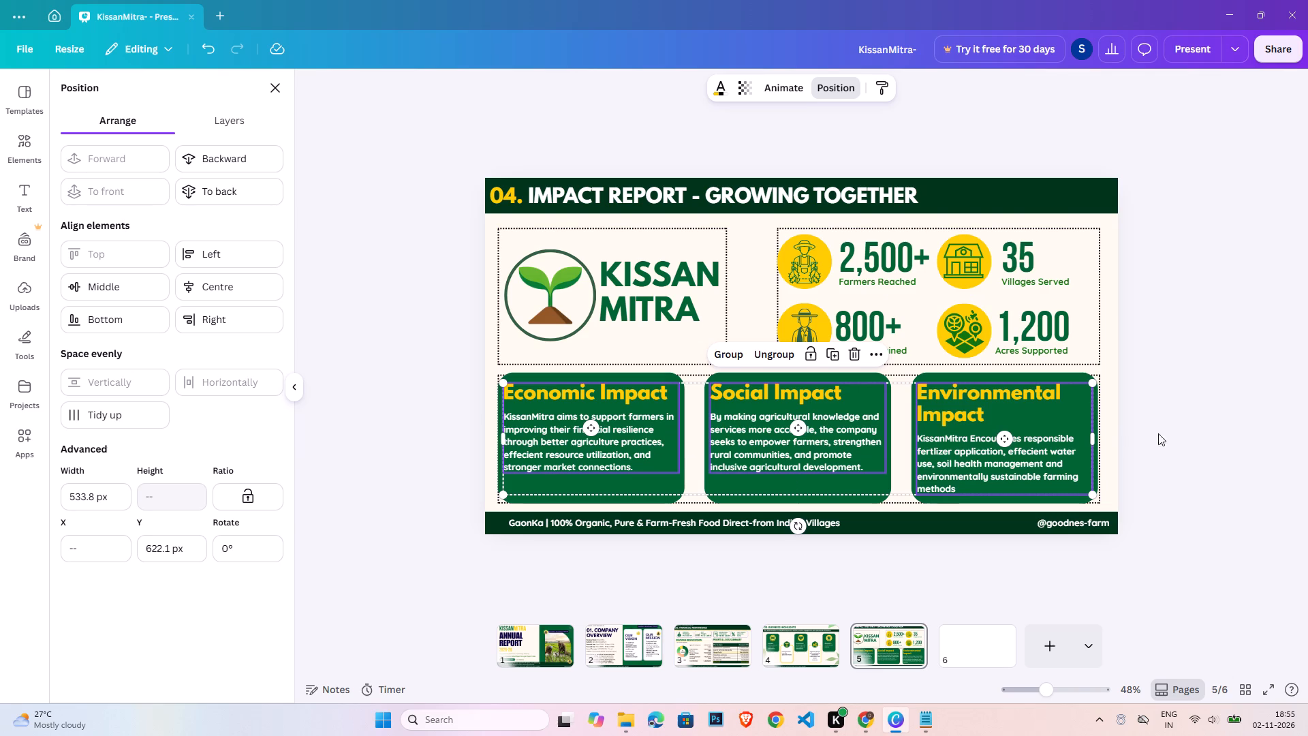
{"action": "left_click", "coordinate": [1174, 435]}
{"action": "left_click", "coordinate": [1175, 435]}
Nudge the Economic, Social and Environmental Impact text groups down together slightly within their green boxes.
{"action": "left_click", "coordinate": [623, 431]}
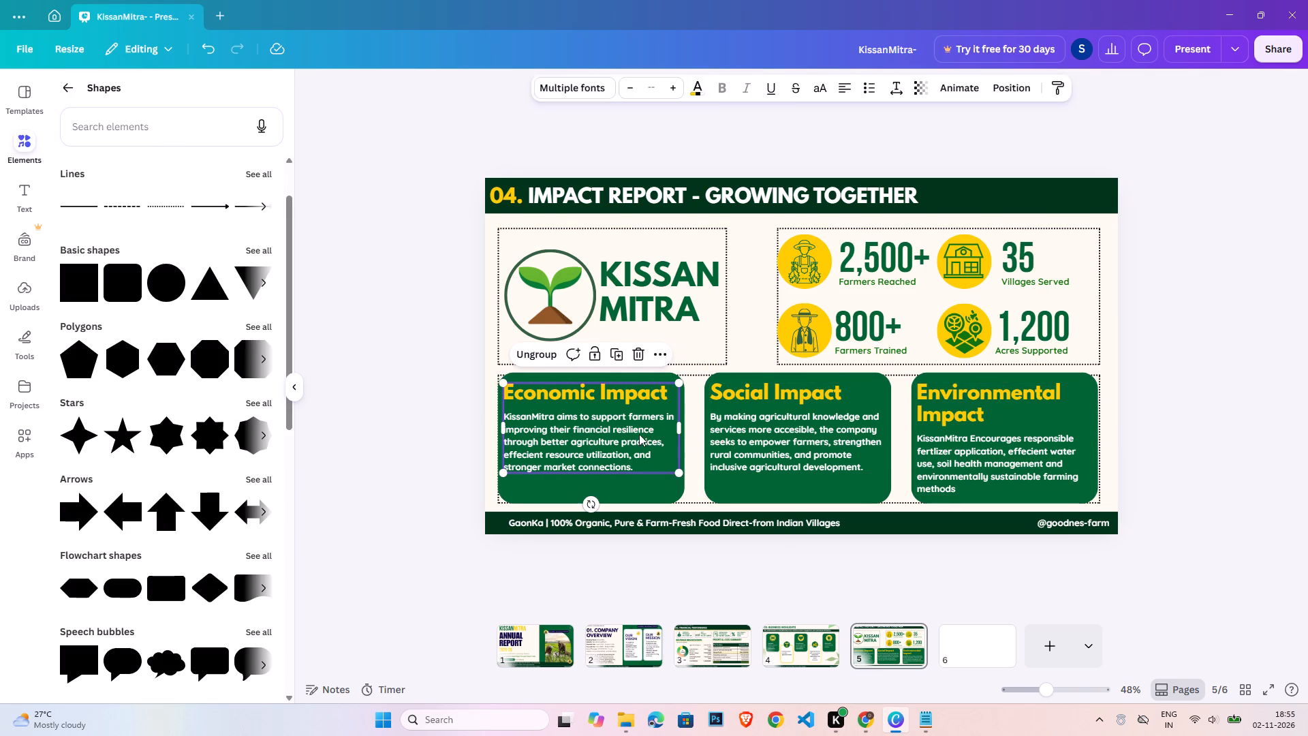
{"action": "left_click", "coordinate": [793, 443], "text": "shift"}
{"action": "left_click", "coordinate": [978, 443], "text": "shift"}
{"action": "key", "text": "Down"}
{"action": "key", "text": "Down"}
{"action": "key", "text": "Down"}
{"action": "key", "text": "Down"}
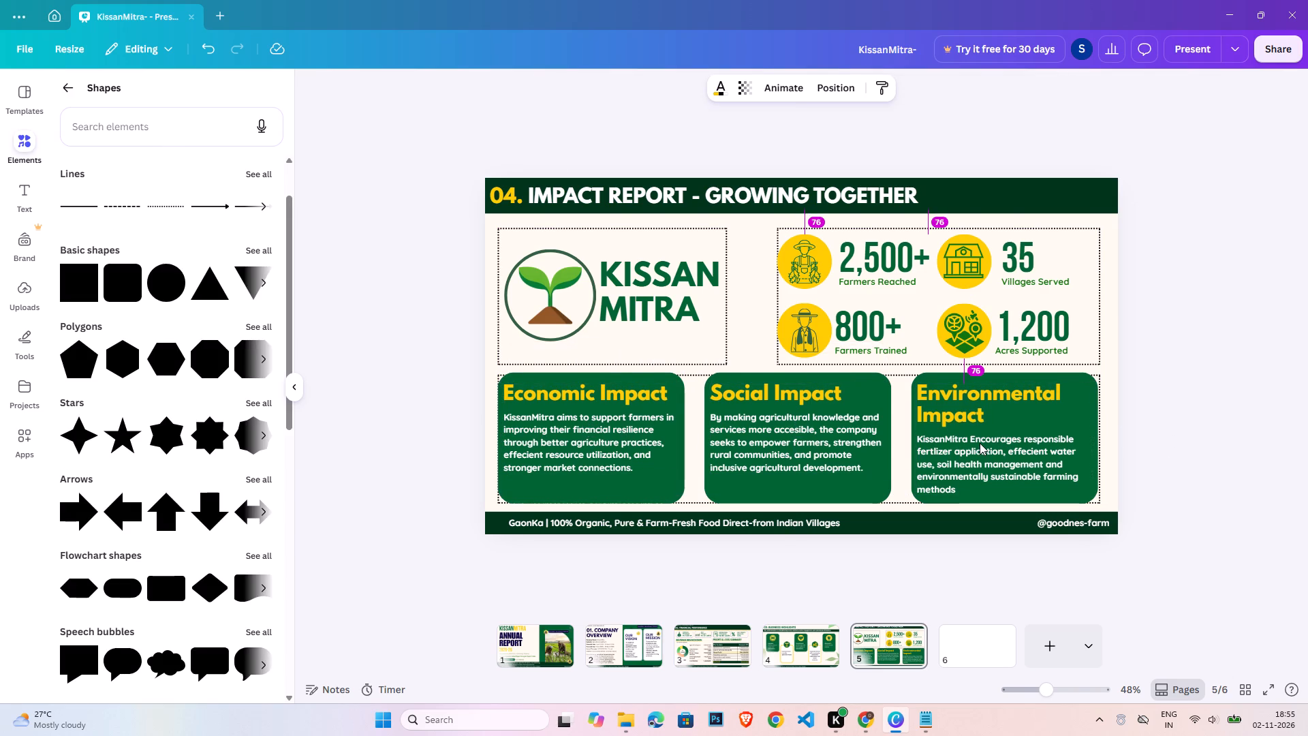
{"action": "key", "text": "Down"}
{"action": "key", "text": "Down"}
{"action": "key", "text": "Down"}
{"action": "key", "text": "Down"}
{"action": "key", "text": "Down"}
{"action": "key", "text": "Down"}
{"action": "key", "text": "Down"}
{"action": "key", "text": "Up"}
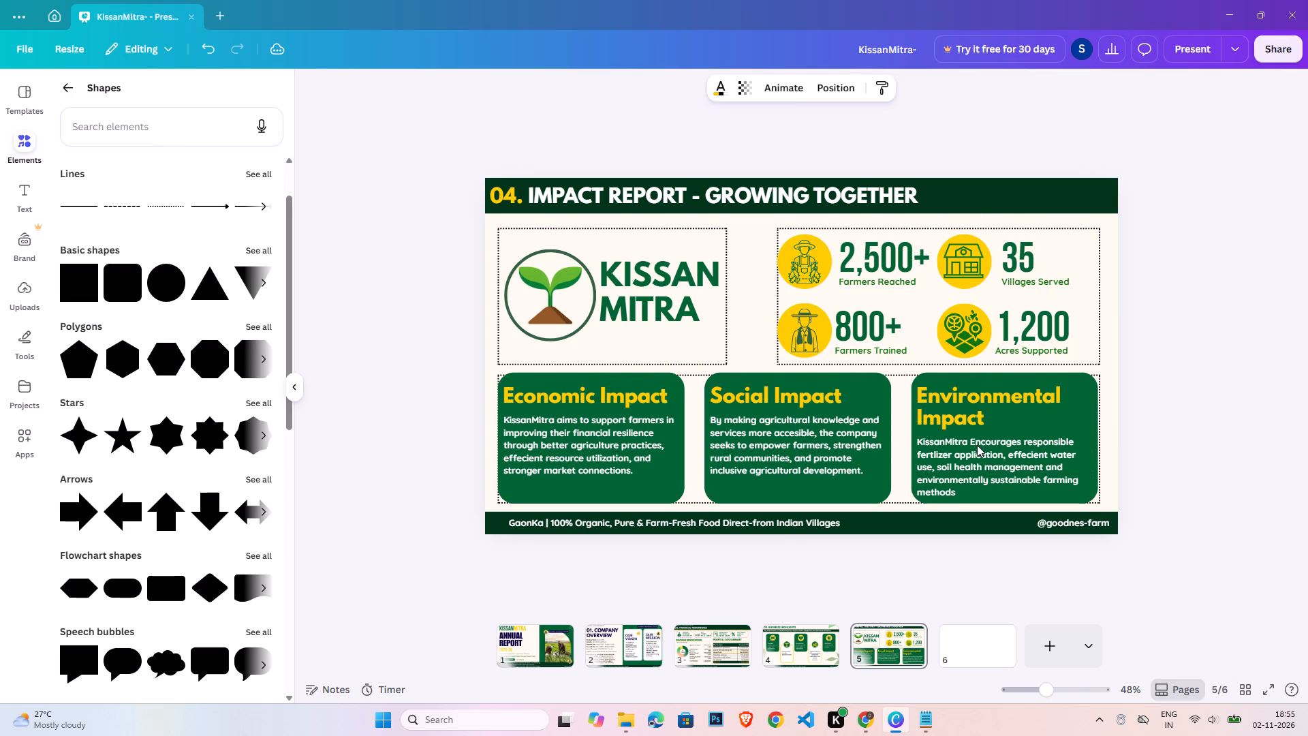
{"action": "key", "text": "Up"}
{"action": "key", "text": "Up"}
Nudge the three impact text groups slightly right and down together to balance their margins inside the green boxes.
{"action": "key", "text": "Right"}
{"action": "key", "text": "Right"}
{"action": "key", "text": "Right"}
{"action": "key", "text": "Right"}
{"action": "key", "text": "Right"}
{"action": "key", "text": "Right"}
{"action": "key", "text": "Left"}
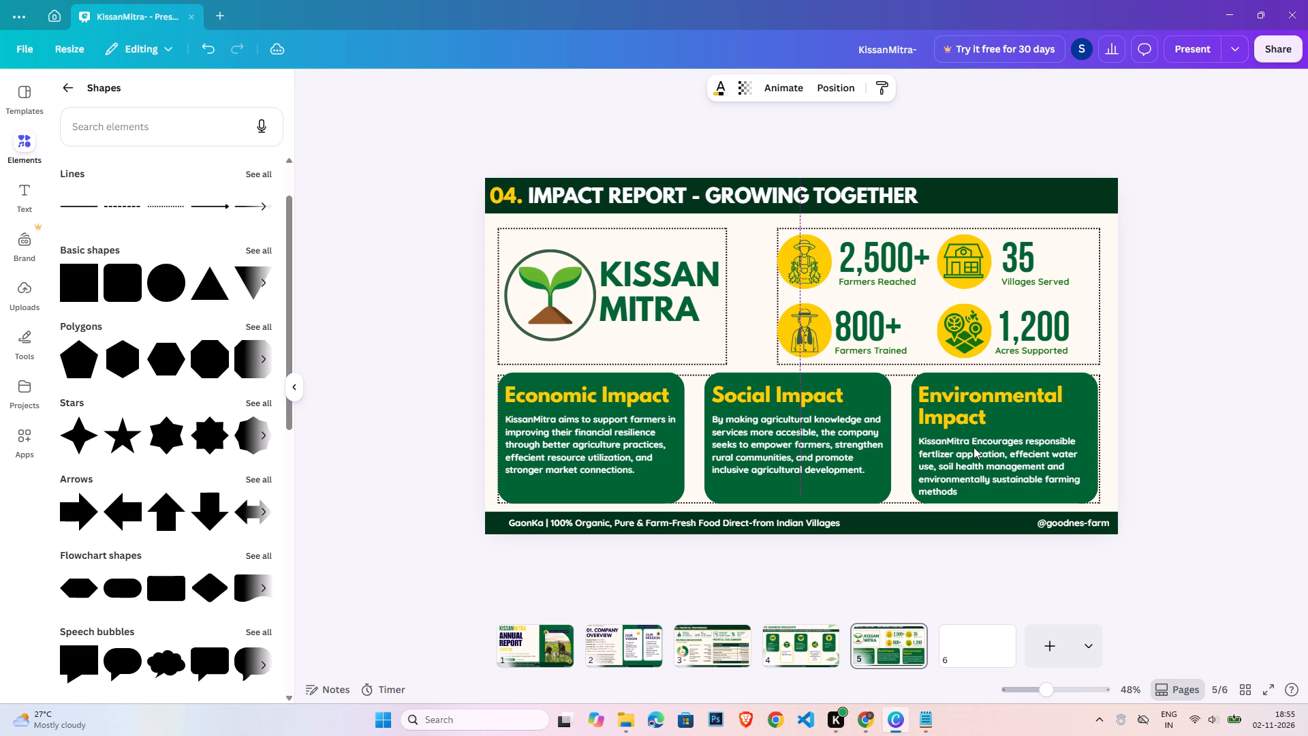
{"action": "key", "text": "Down"}
{"action": "key", "text": "Down"}
{"action": "key", "text": "Right"}
{"action": "key", "text": "Right"}
{"action": "key", "text": "Down"}
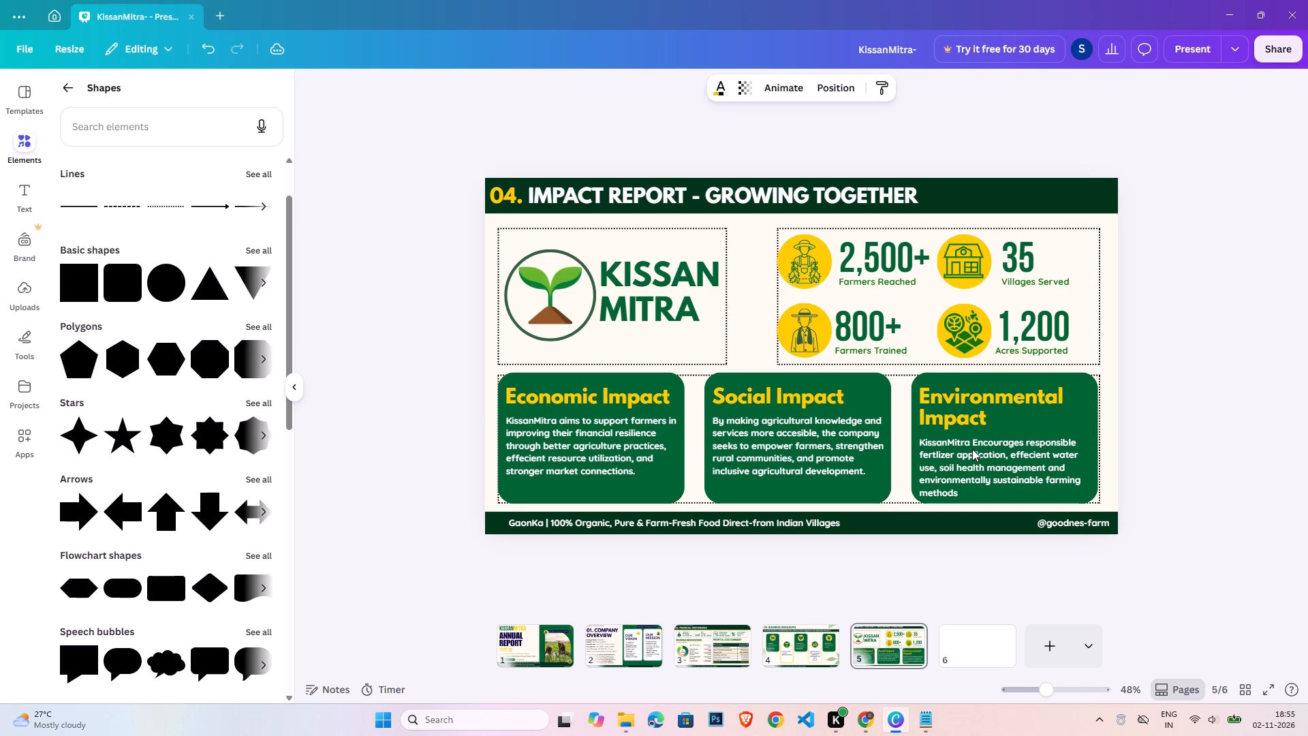
{"action": "key", "text": "Right"}
{"action": "key", "text": "Right"}
{"action": "key", "text": "Left"}
{"action": "key", "text": "Left"}
{"action": "key", "text": "Left"}
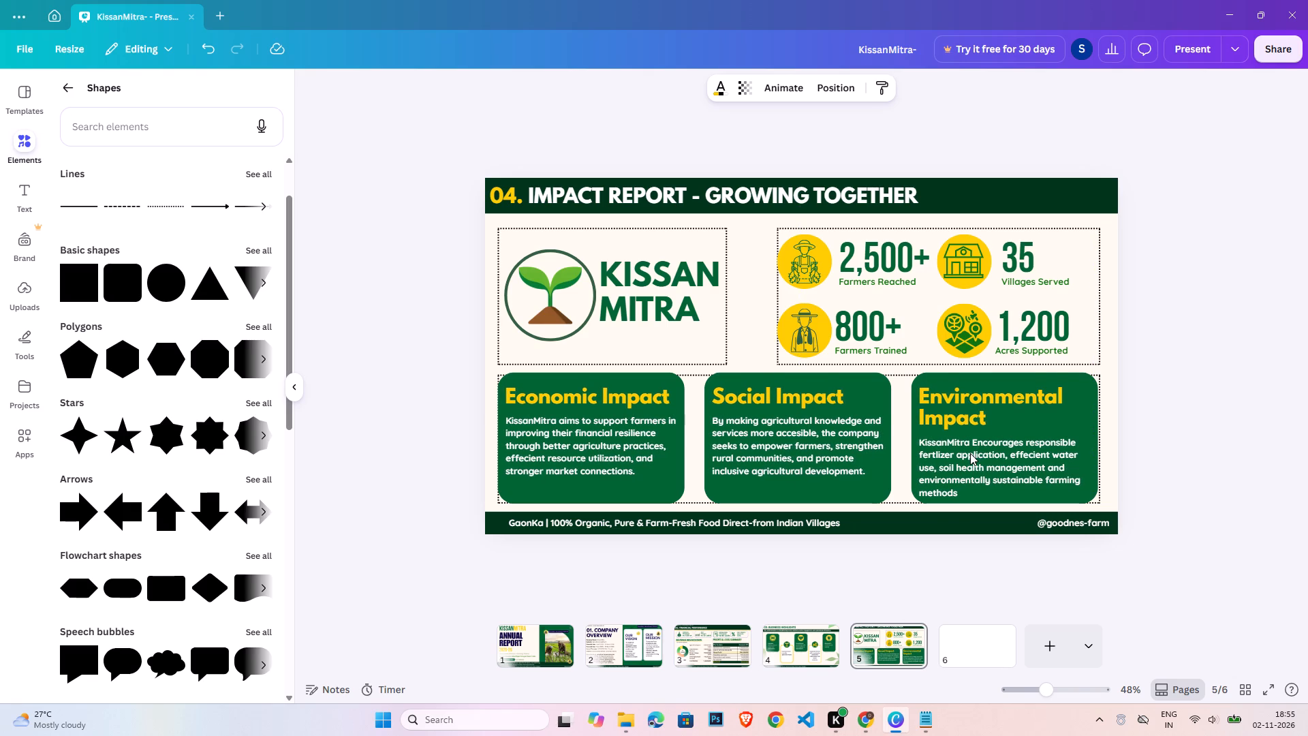
{"action": "key", "text": "Left"}
{"action": "key", "text": "Right"}
{"action": "key", "text": "Left"}
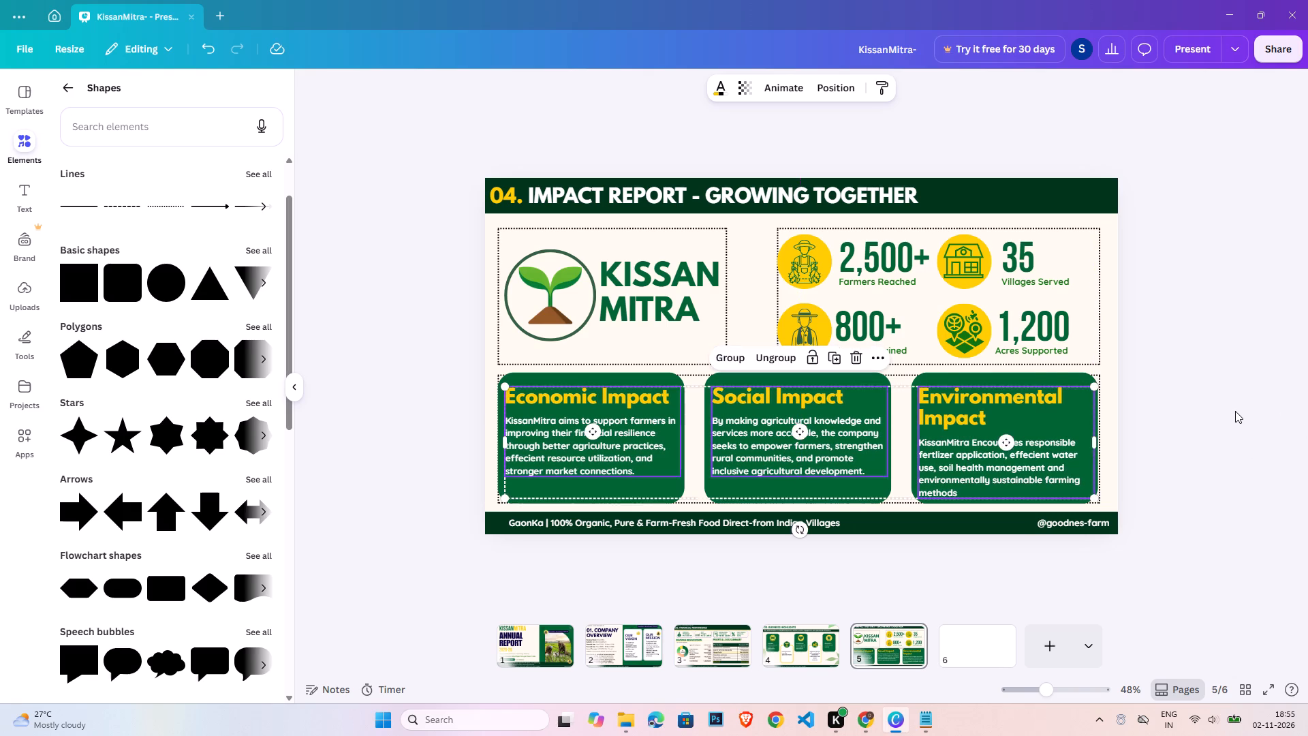
{"action": "left_click", "coordinate": [1233, 411]}
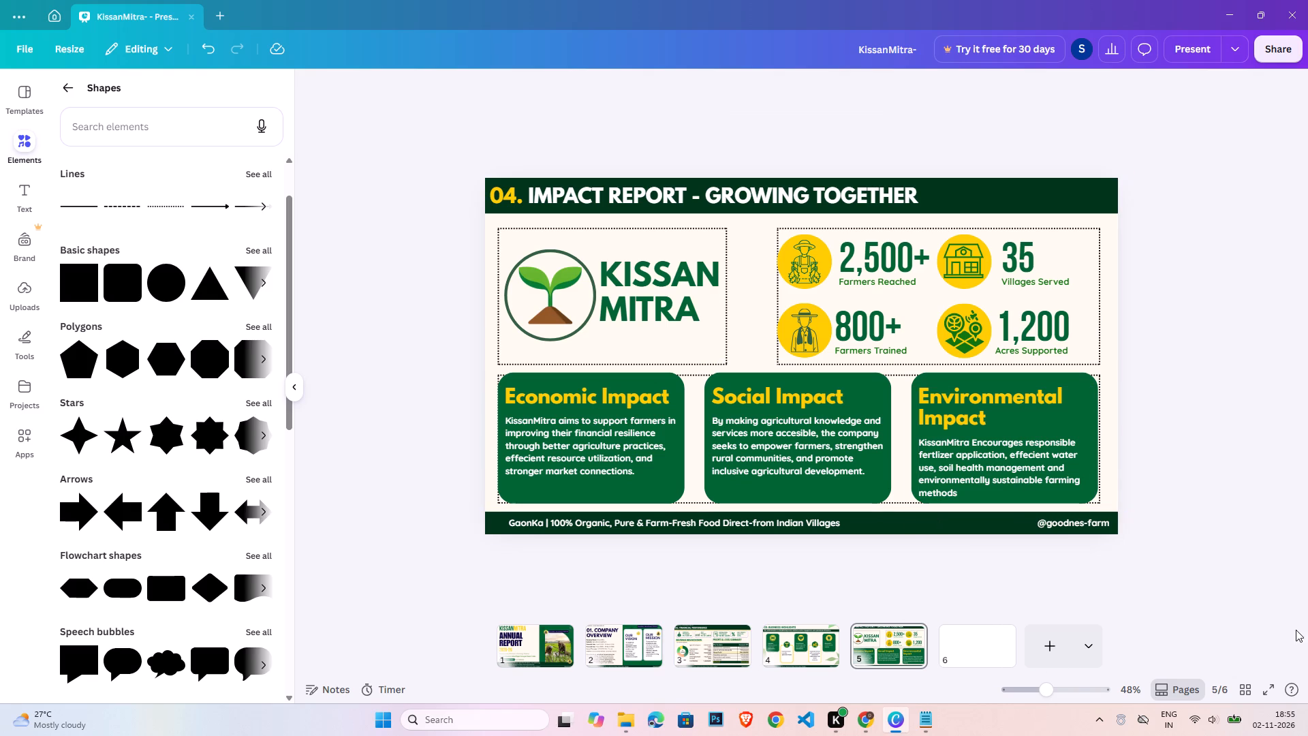
Unlock and delete the group of dotted guide frames on page 5.
{"action": "left_click", "coordinate": [507, 230]}
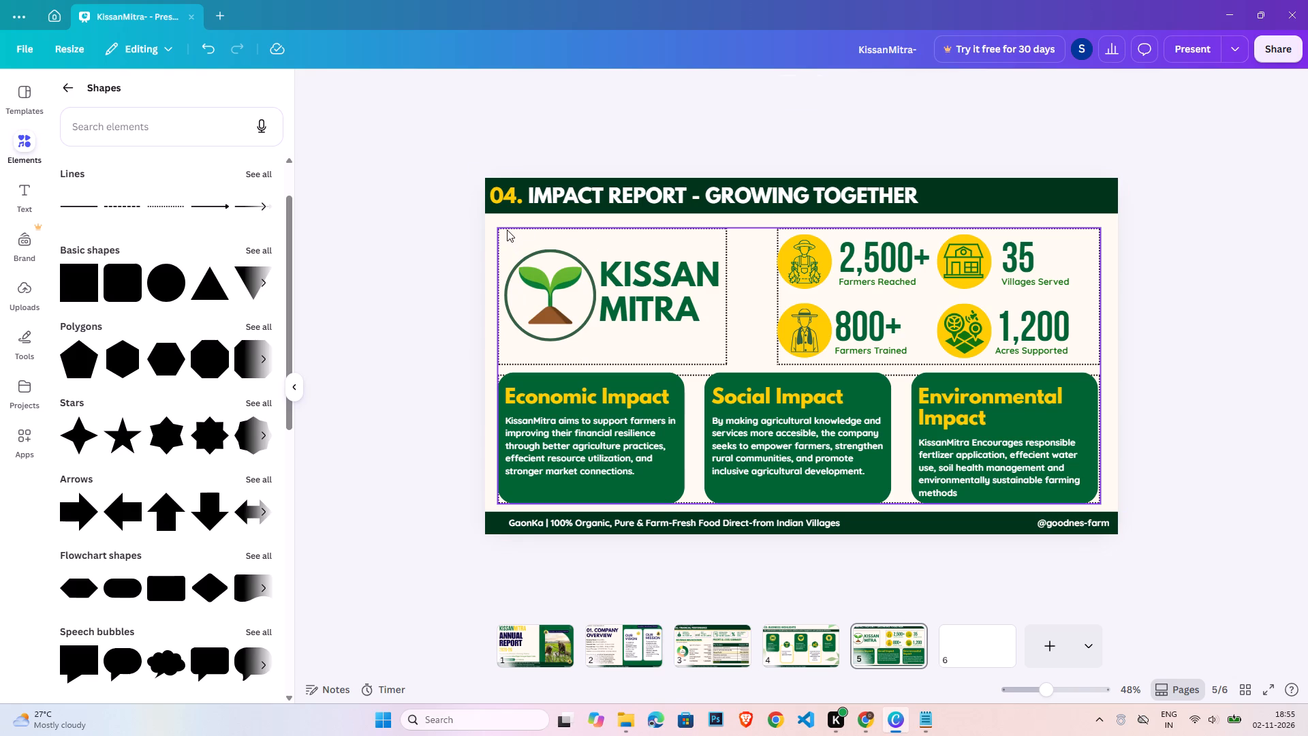
{"action": "left_click", "coordinate": [808, 200]}
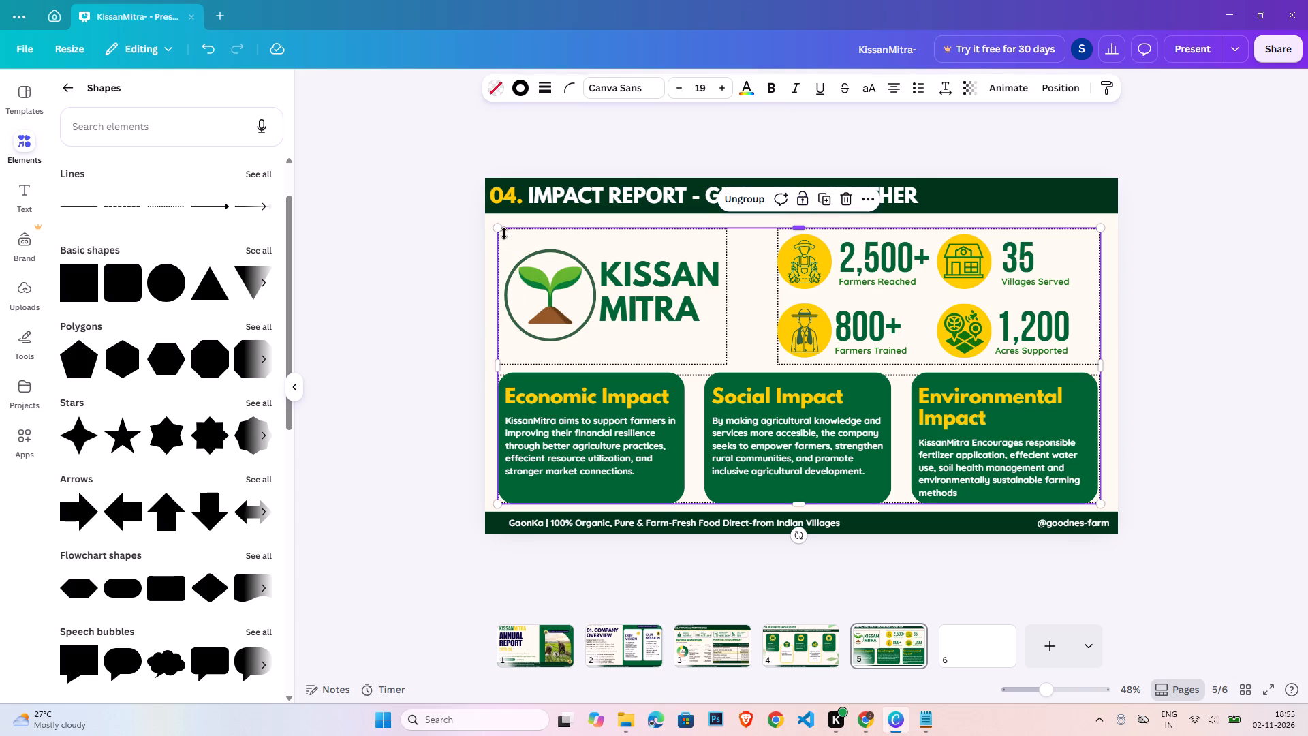
{"action": "key", "text": "Delete"}
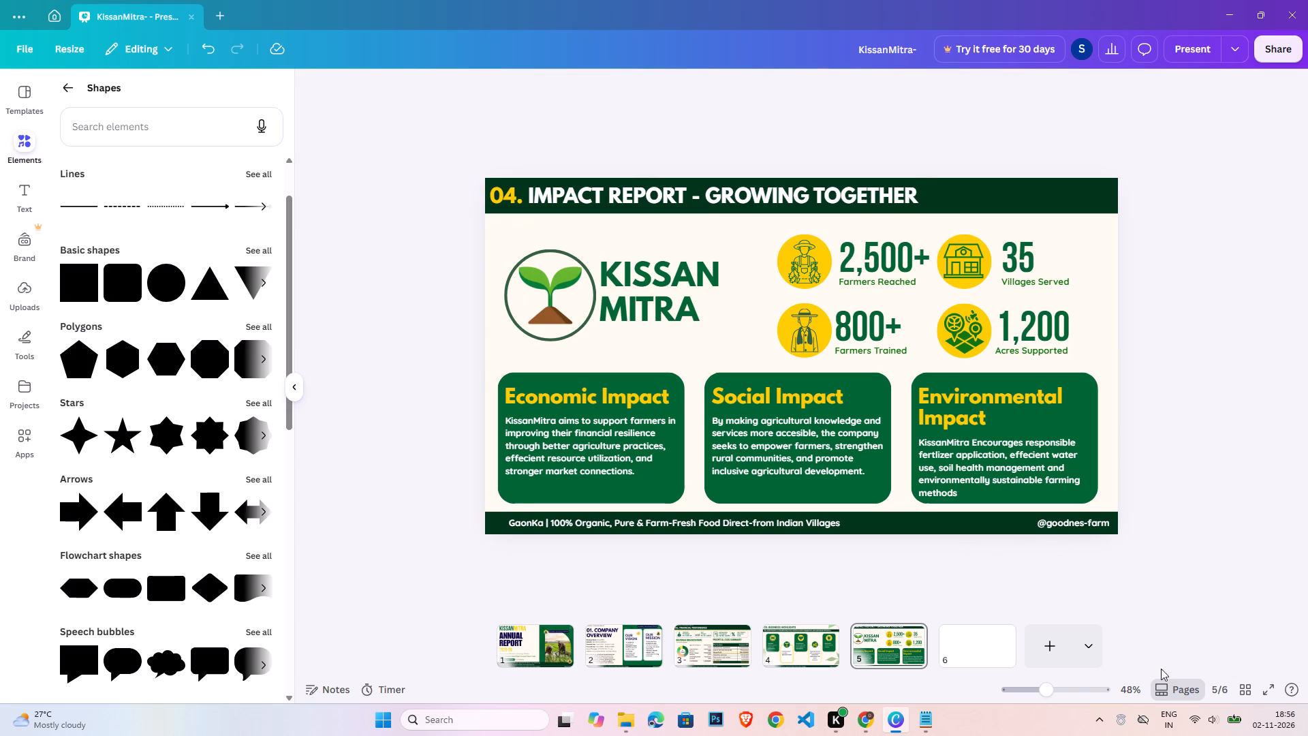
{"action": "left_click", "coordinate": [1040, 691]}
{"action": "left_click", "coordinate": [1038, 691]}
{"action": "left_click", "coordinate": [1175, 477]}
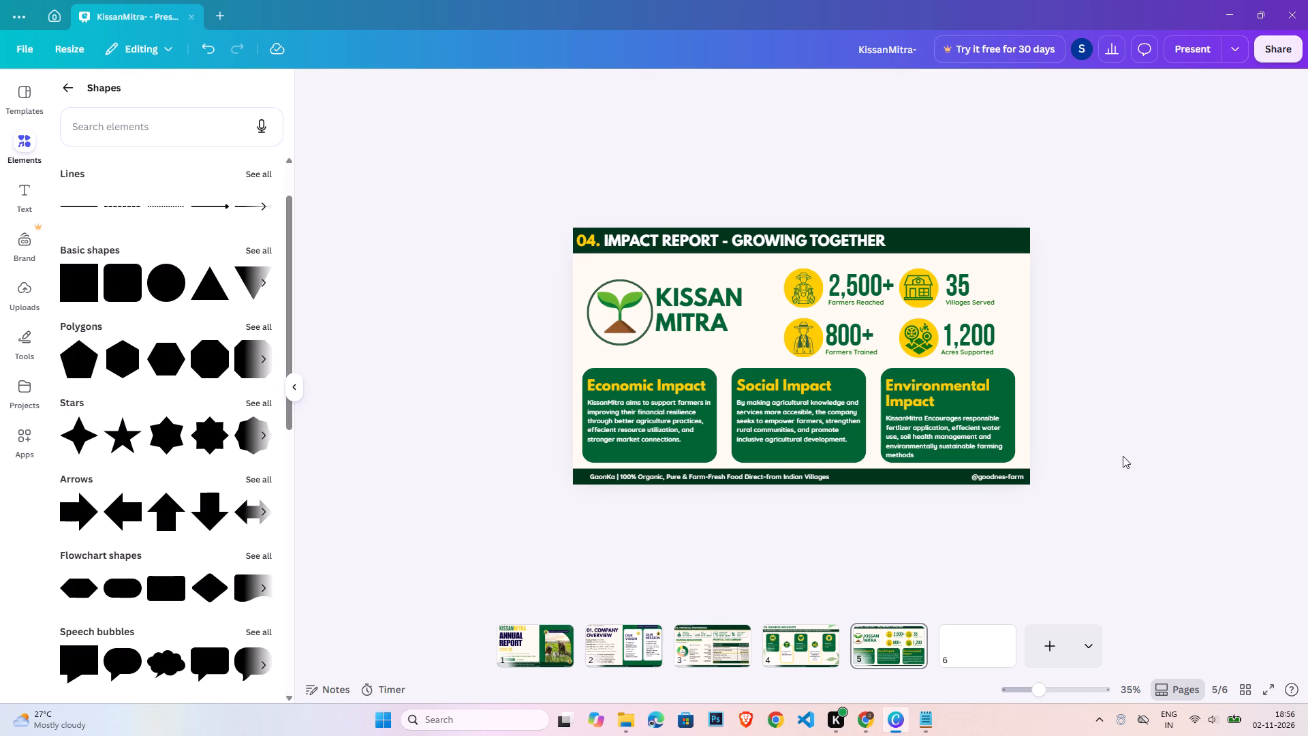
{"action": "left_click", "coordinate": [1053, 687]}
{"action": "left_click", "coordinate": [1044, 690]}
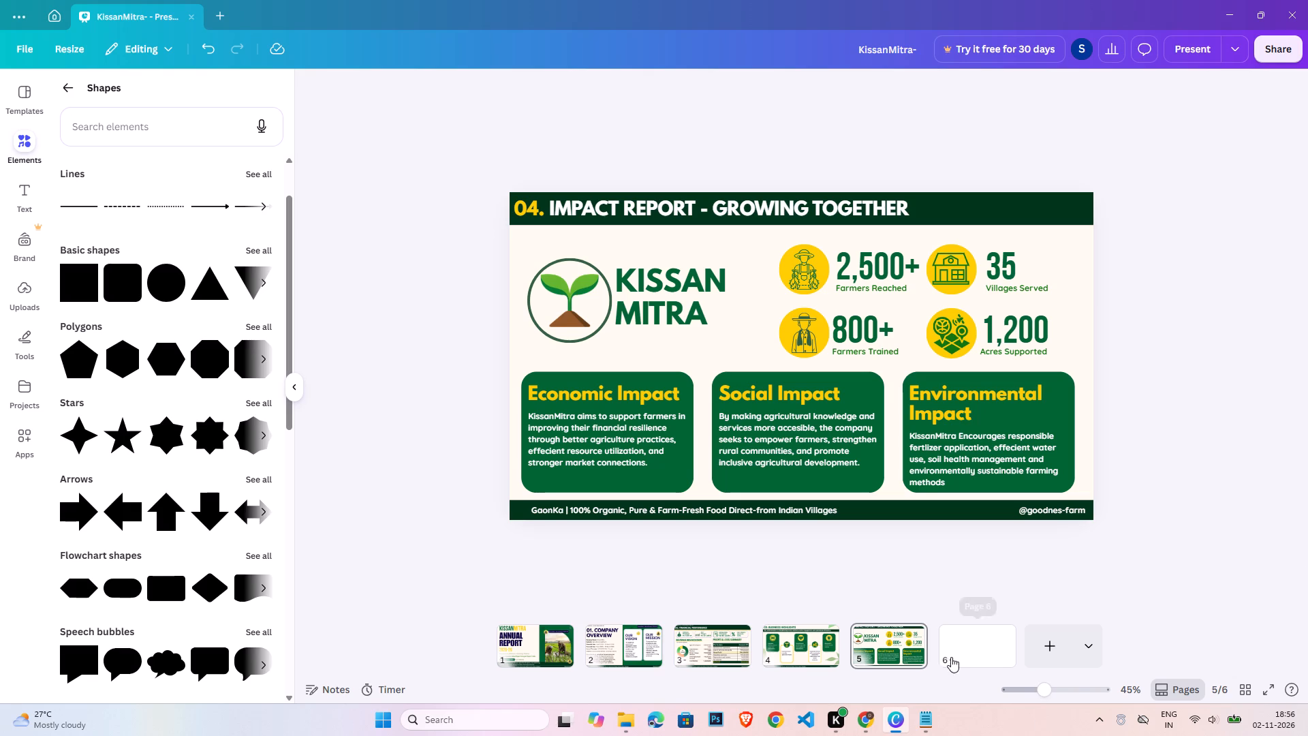
Duplicate page 5, the Impact Report page.
{"action": "left_click", "coordinate": [917, 632]}
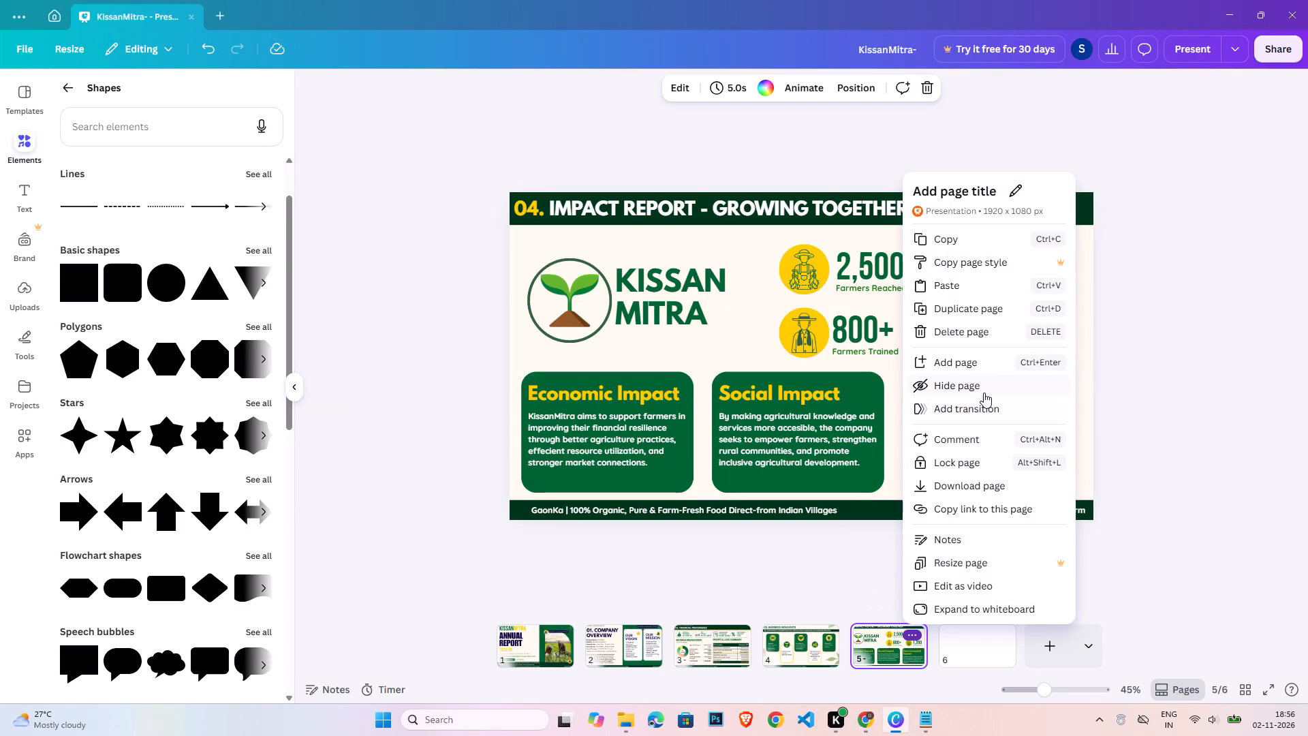
{"action": "left_click", "coordinate": [993, 312]}
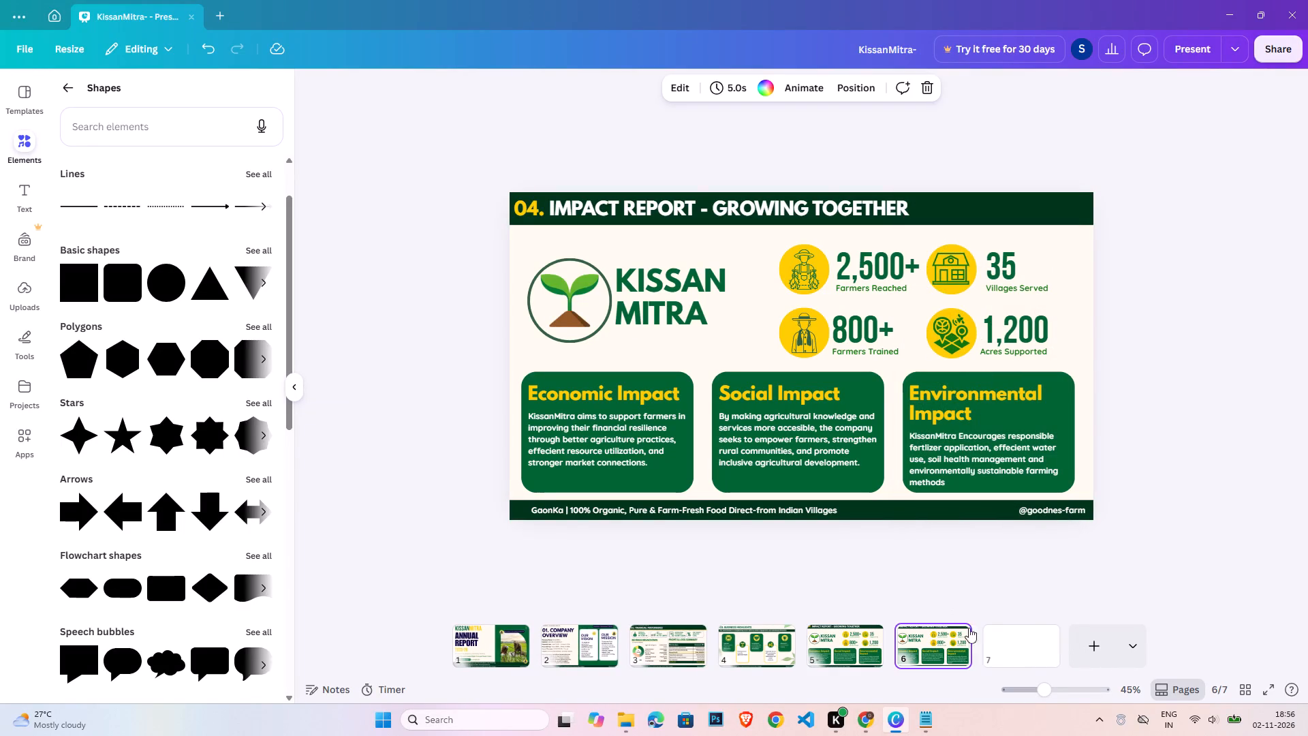
Delete the blank page at the end of the report.
{"action": "left_click", "coordinate": [1054, 630]}
{"action": "left_click", "coordinate": [1046, 634]}
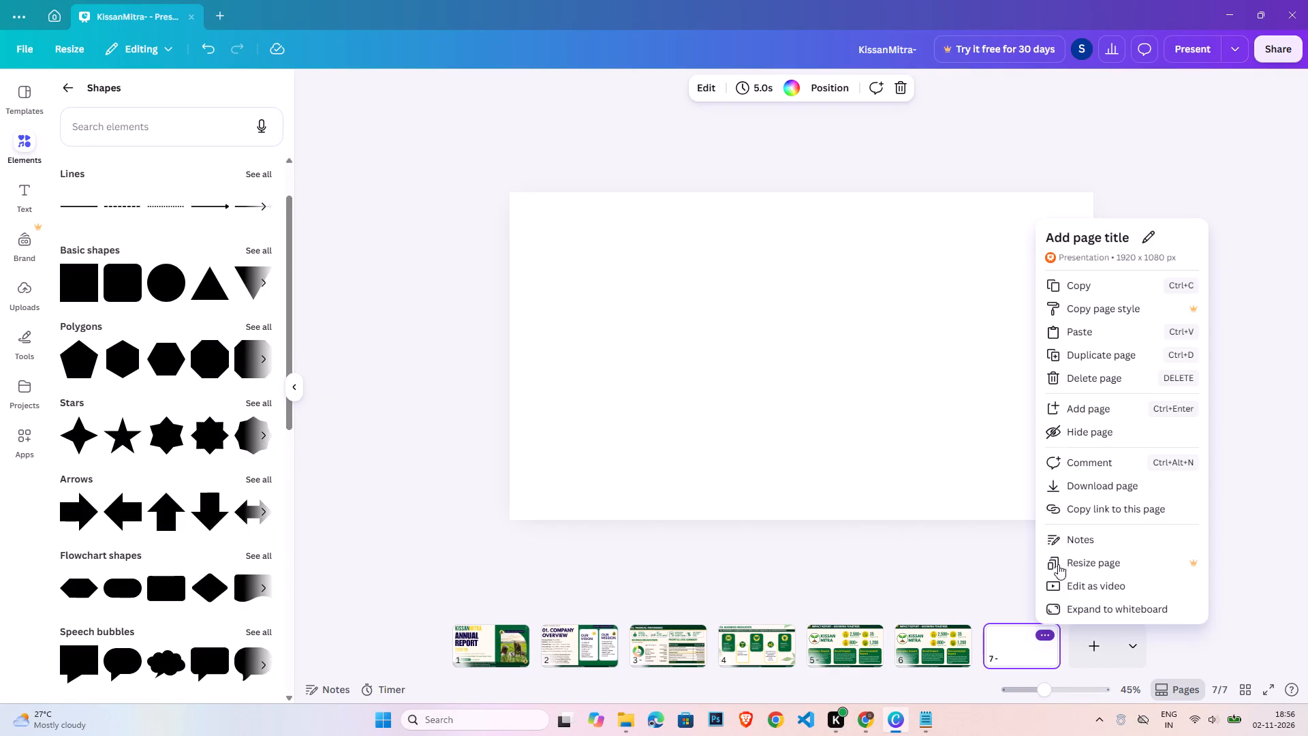
{"action": "left_click", "coordinate": [1084, 380]}
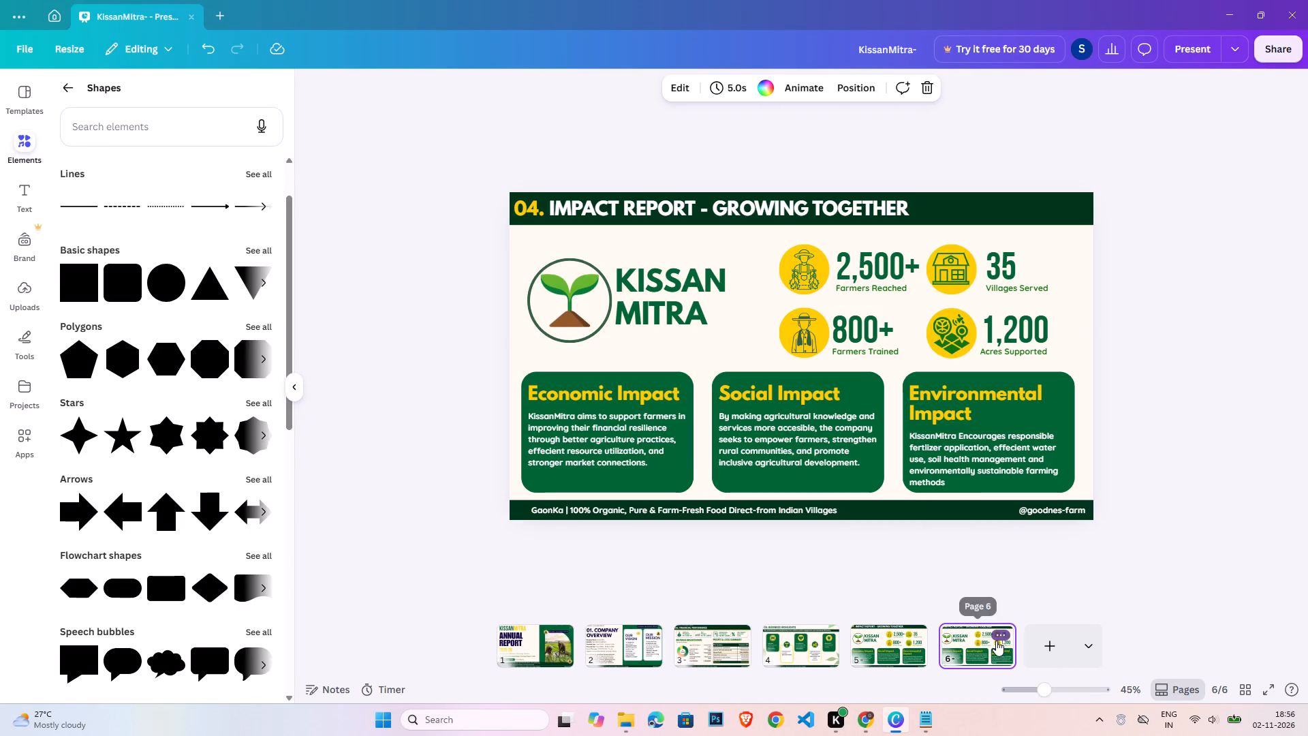
Change the heading number on the duplicated page 6 to "05.".
{"action": "left_click", "coordinate": [984, 651]}
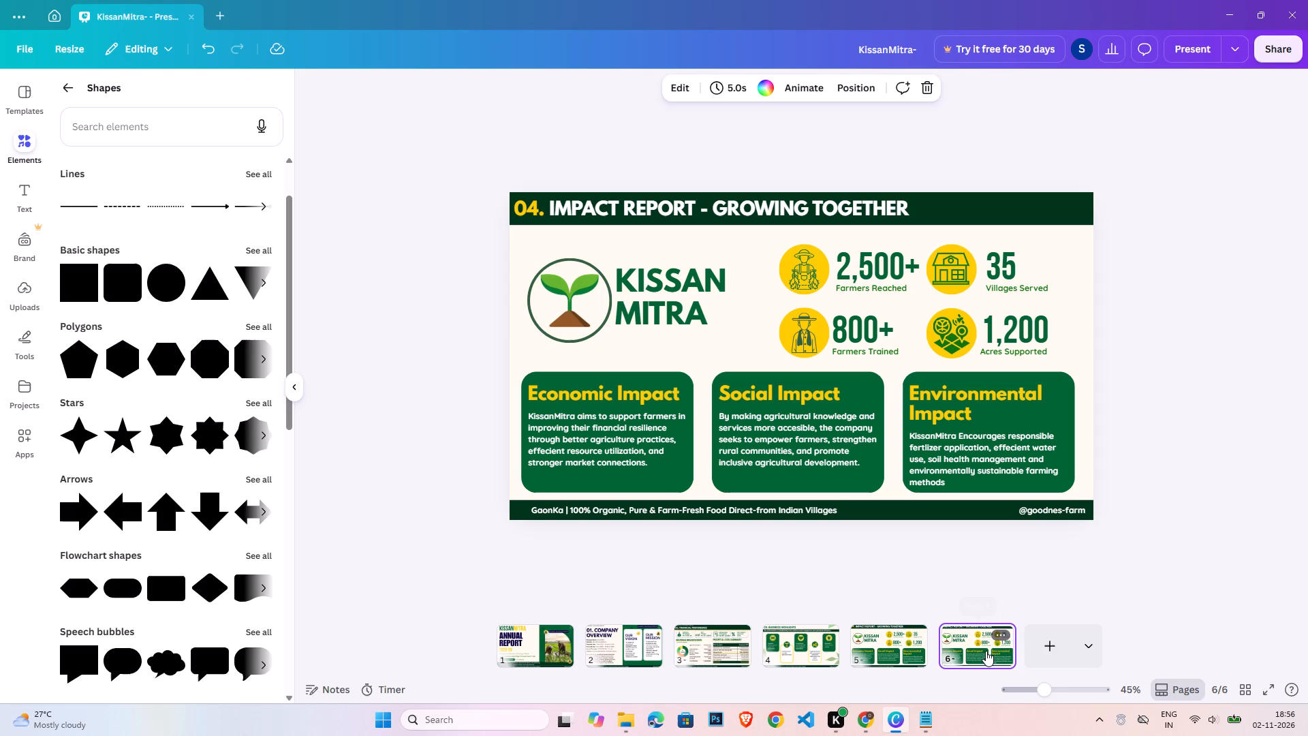
{"action": "left_click", "coordinate": [572, 214]}
{"action": "left_click", "coordinate": [572, 214]}
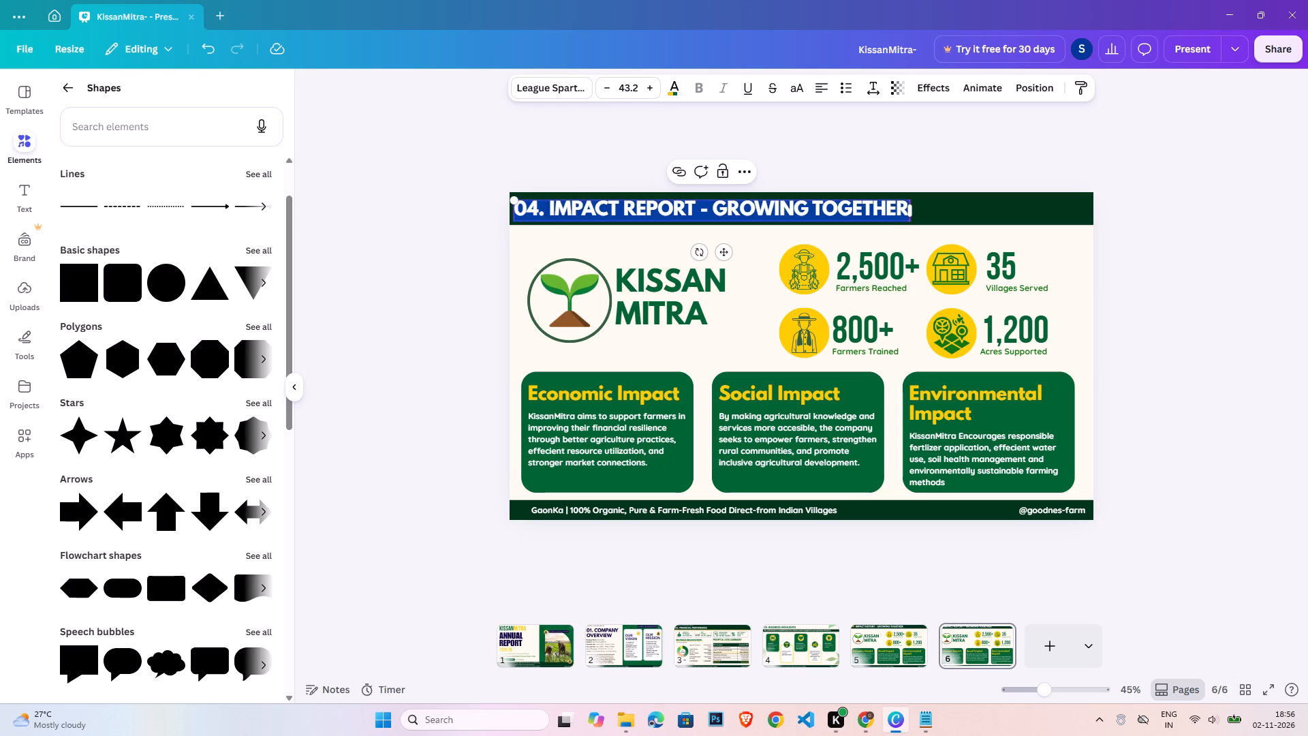
{"action": "left_click", "coordinate": [557, 217]}
{"action": "left_click", "coordinate": [536, 204]}
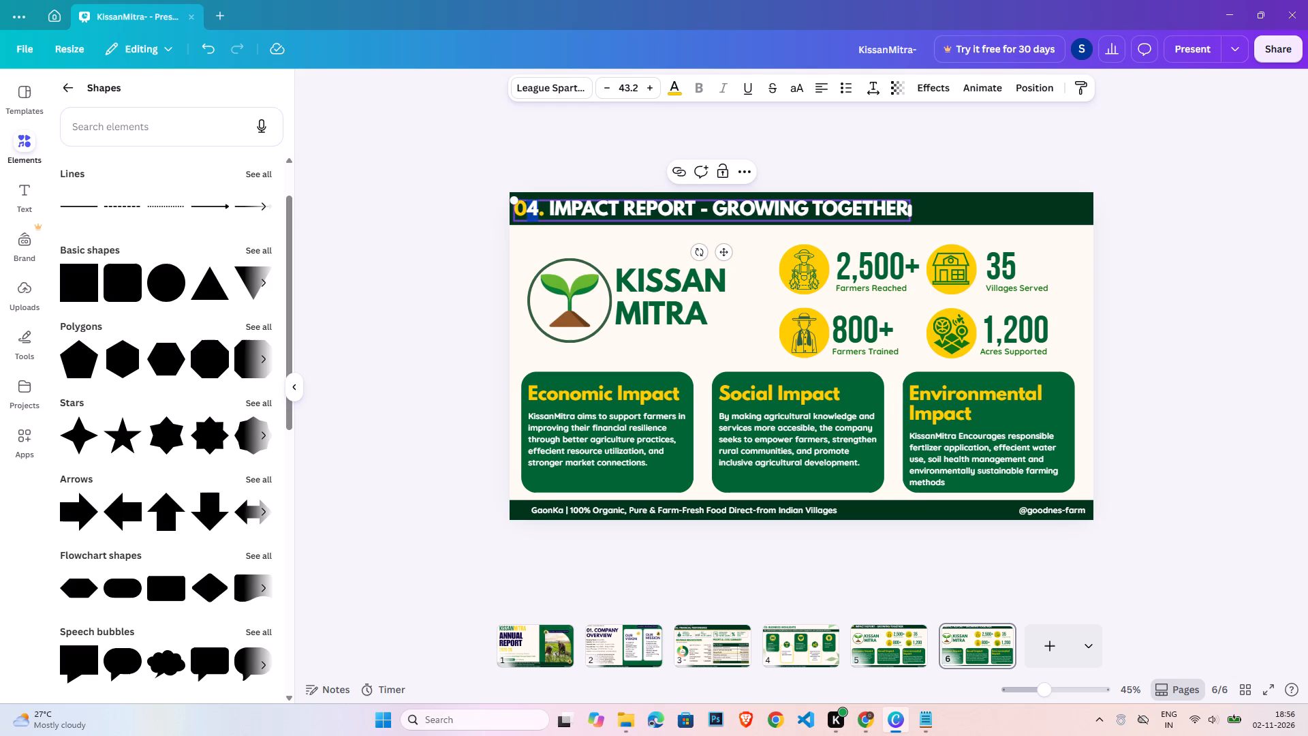
{"action": "key", "text": "5"}
Replace the title text after the number in page 6's heading with "LEADERSHIP MESSAGE".
{"action": "left_click_drag", "start_coordinate": [548, 204], "coordinate": [645, 207]}
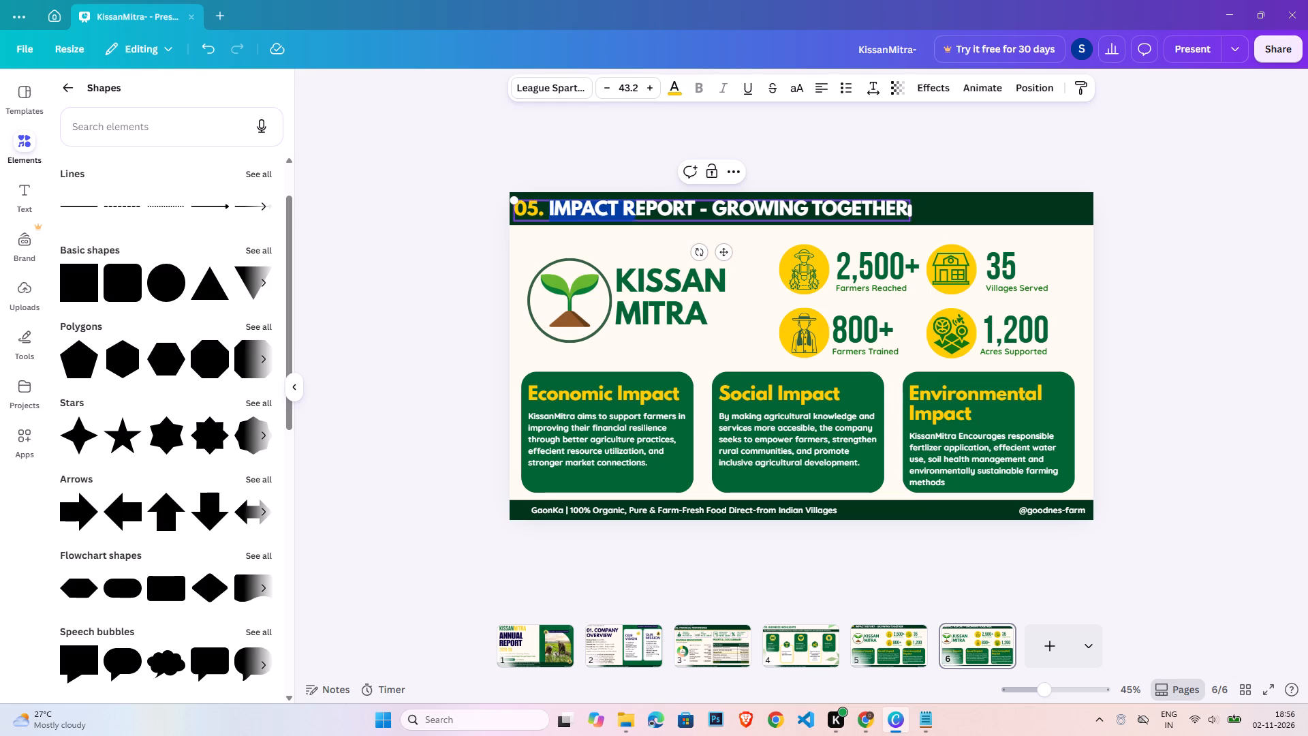
{"action": "left_click_drag", "start_coordinate": [645, 207], "coordinate": [906, 201]}
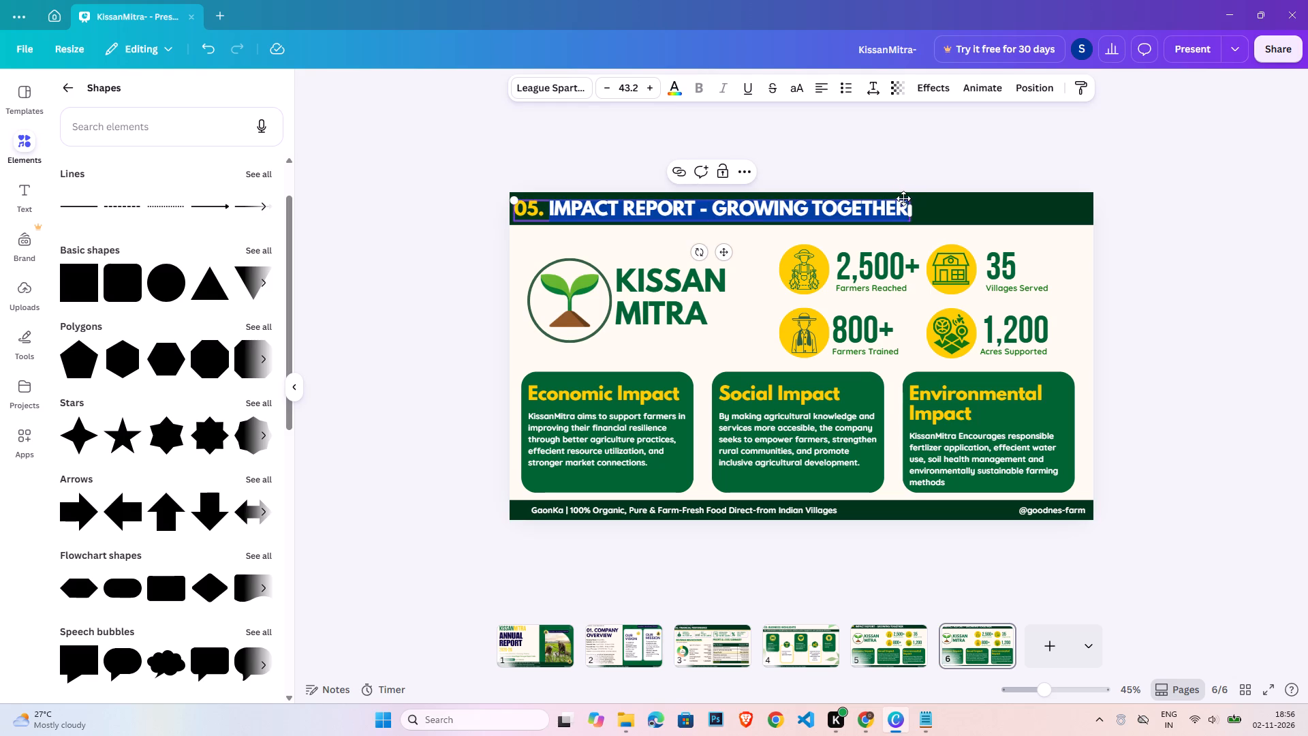
{"action": "key", "text": "shift+l"}
{"action": "key", "text": "e"}
{"action": "key", "text": "a"}
{"action": "key", "text": "d"}
{"action": "key", "text": "e"}
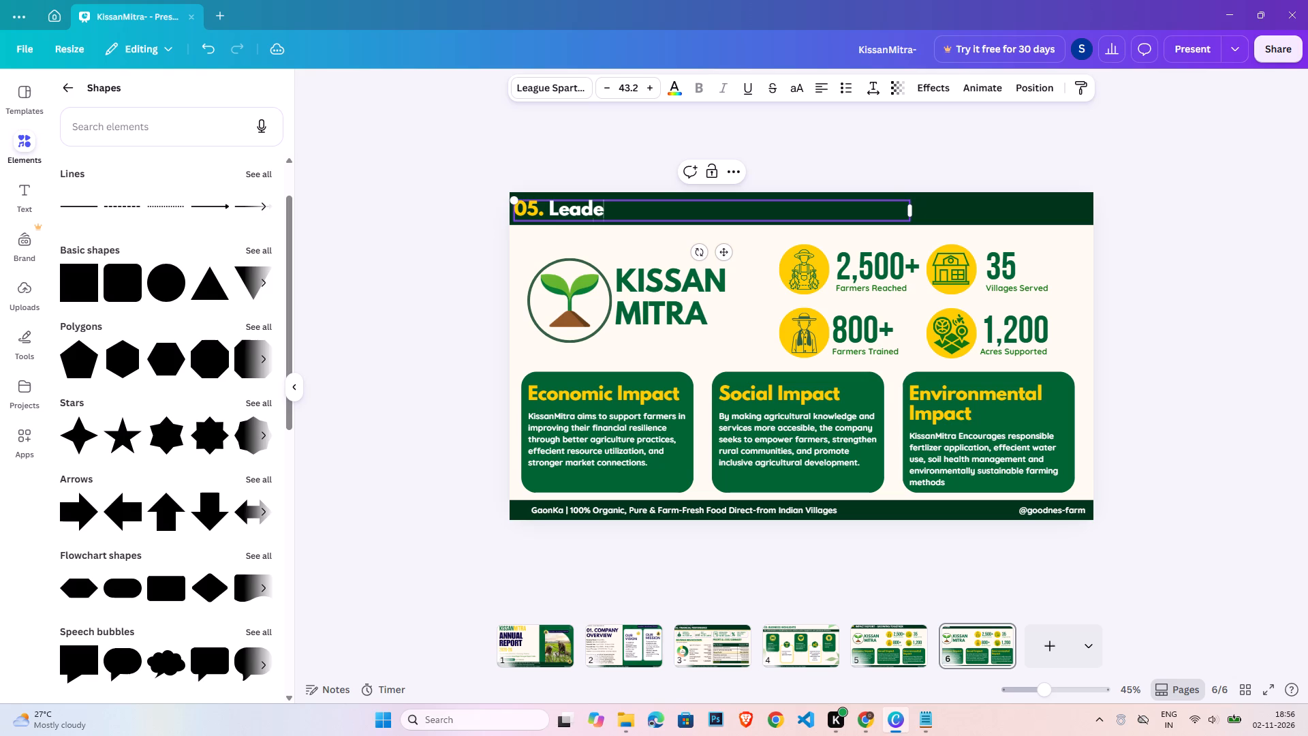
{"action": "key", "text": "BackSpace"}
{"action": "key", "text": "BackSpace"}
{"action": "key", "text": "BackSpace"}
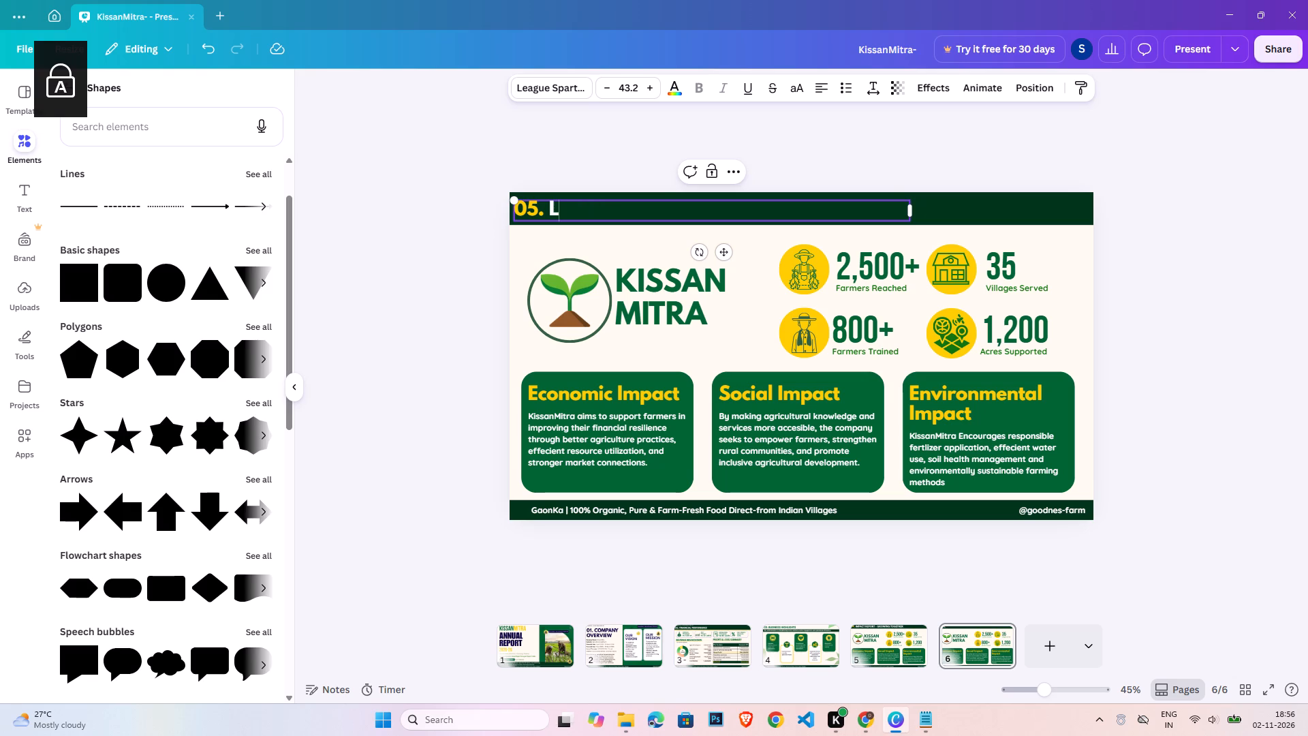
{"action": "type", "text": "EADET"}
{"action": "key", "text": "BackSpace"}
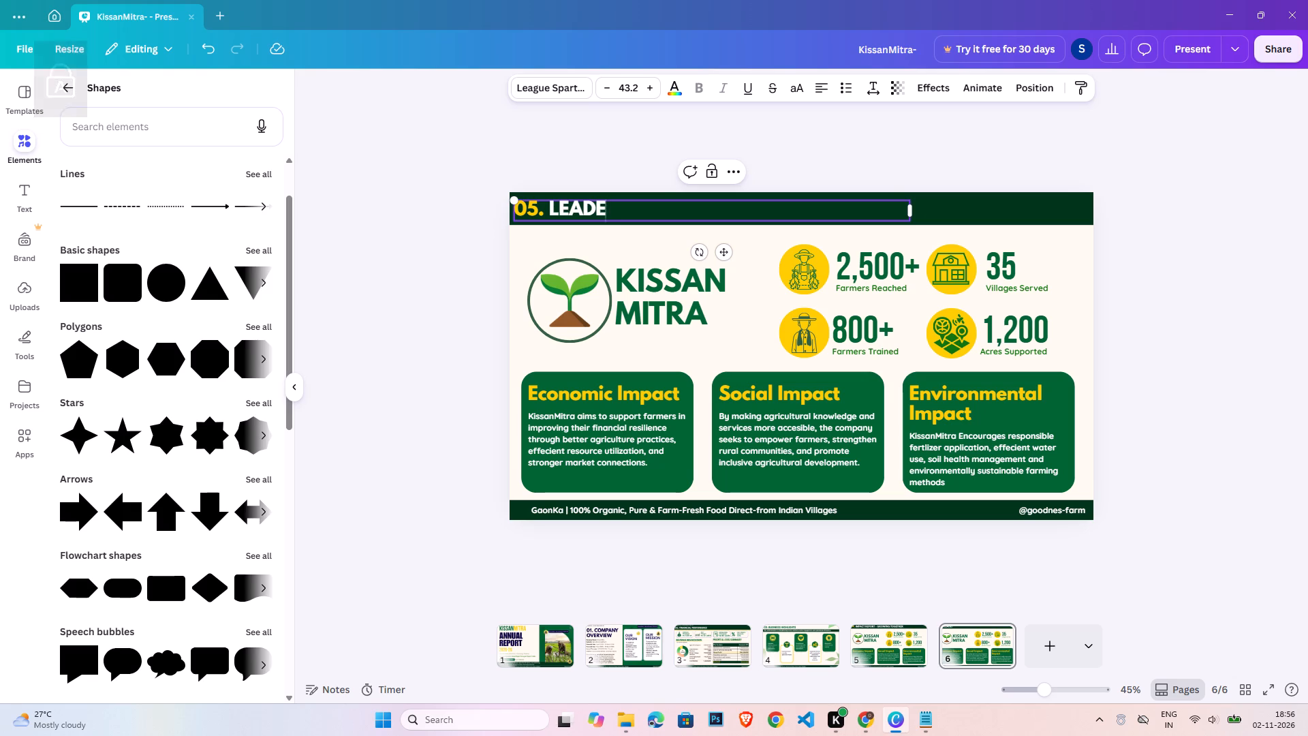
{"action": "type", "text": "RS"}
{"action": "type", "text": "HIP MESSGA"}
{"action": "key", "text": "BackSpace"}
{"action": "key", "text": "BackSpace"}
{"action": "type", "text": "AE"}
{"action": "key", "text": "BackSpace"}
{"action": "type", "text": "GE"}
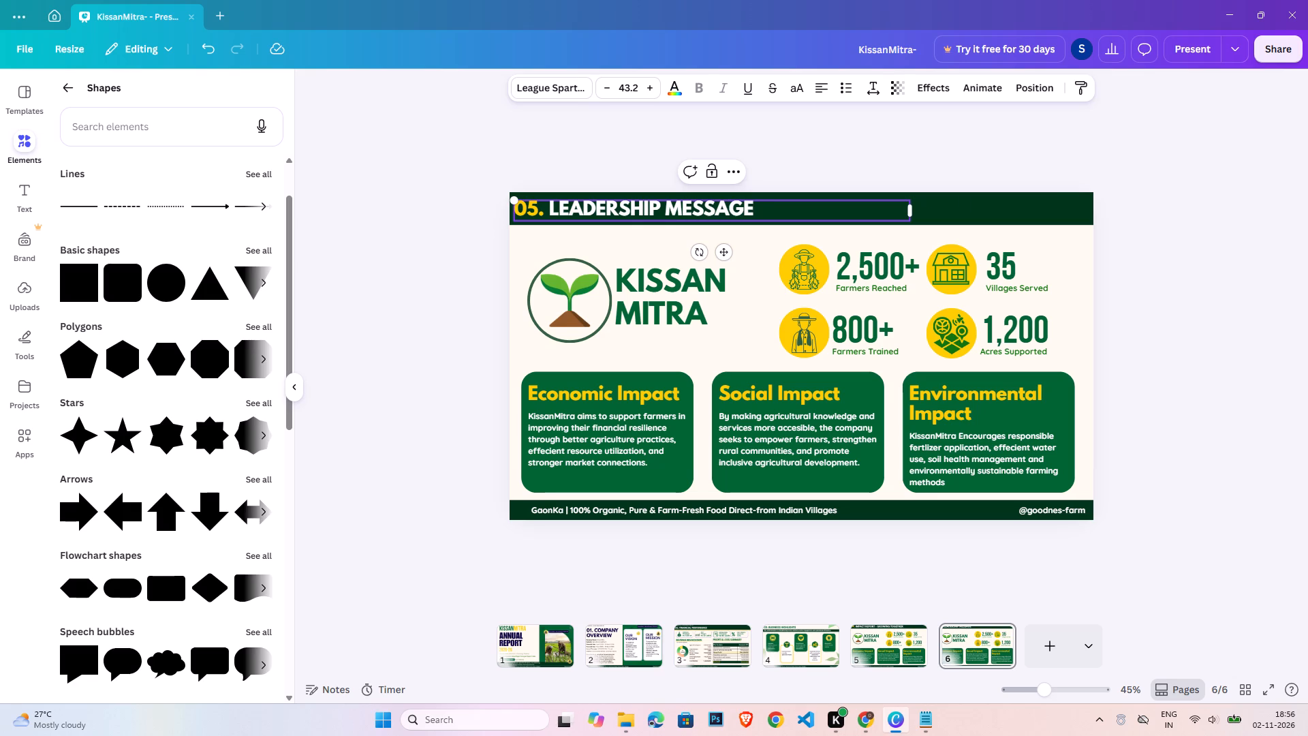
{"action": "left_click", "coordinate": [1194, 232]}
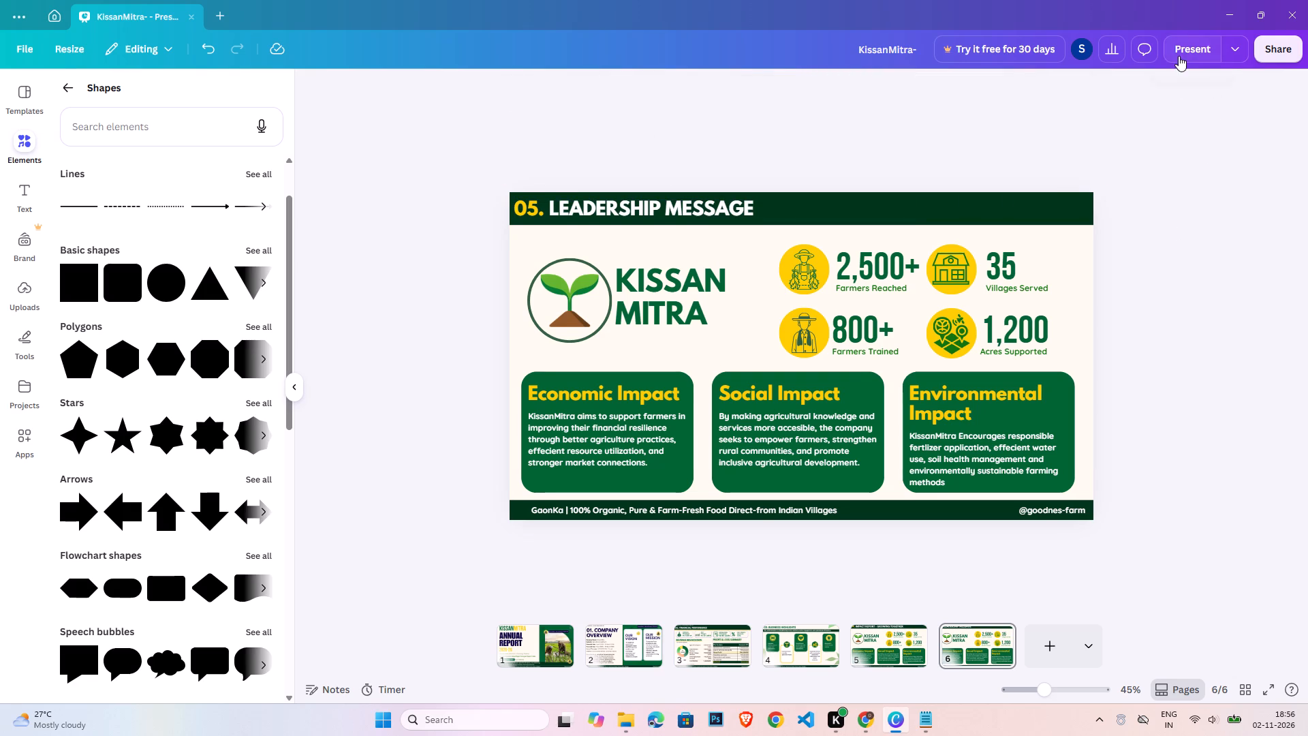
Review all the report's pages in presentation view, from the cover through page 6, the Leadership Message page.
{"action": "left_click", "coordinate": [1179, 56]}
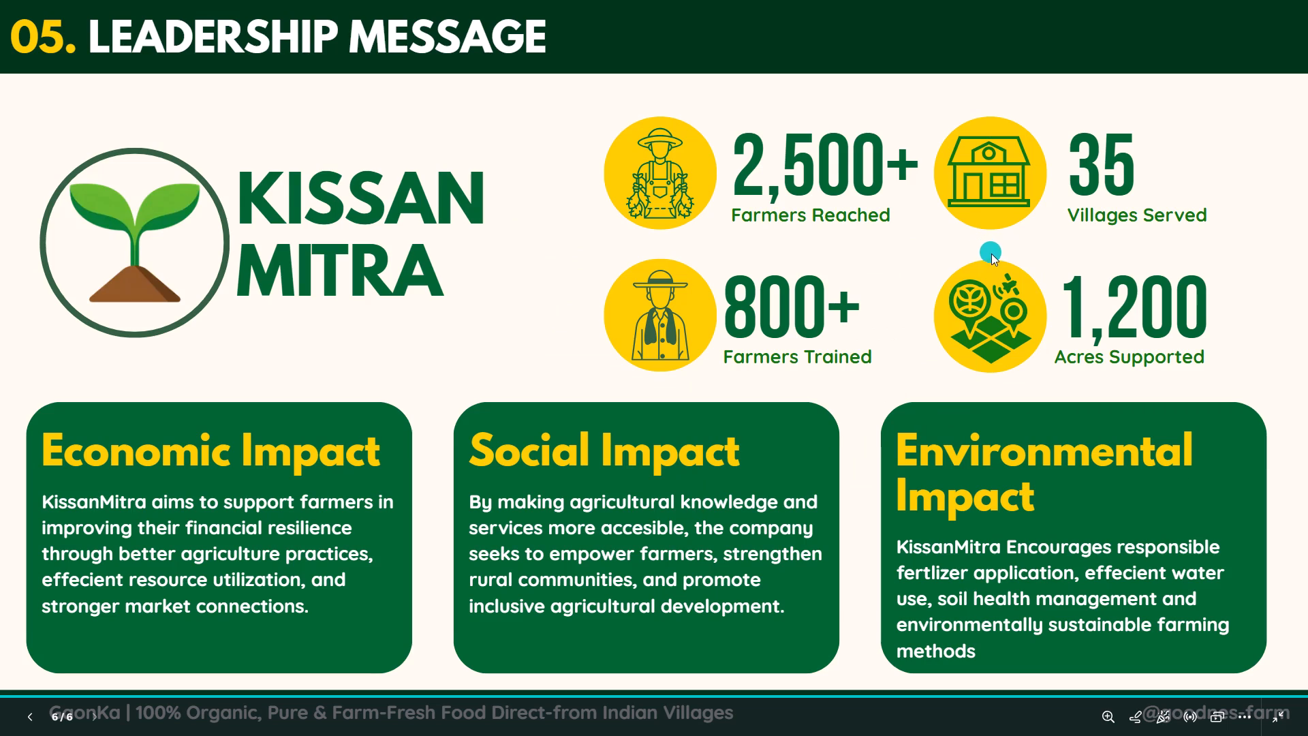
{"action": "key", "text": "Left"}
{"action": "key", "text": "Left"}
{"action": "key", "text": "Left"}
{"action": "key", "text": "Left"}
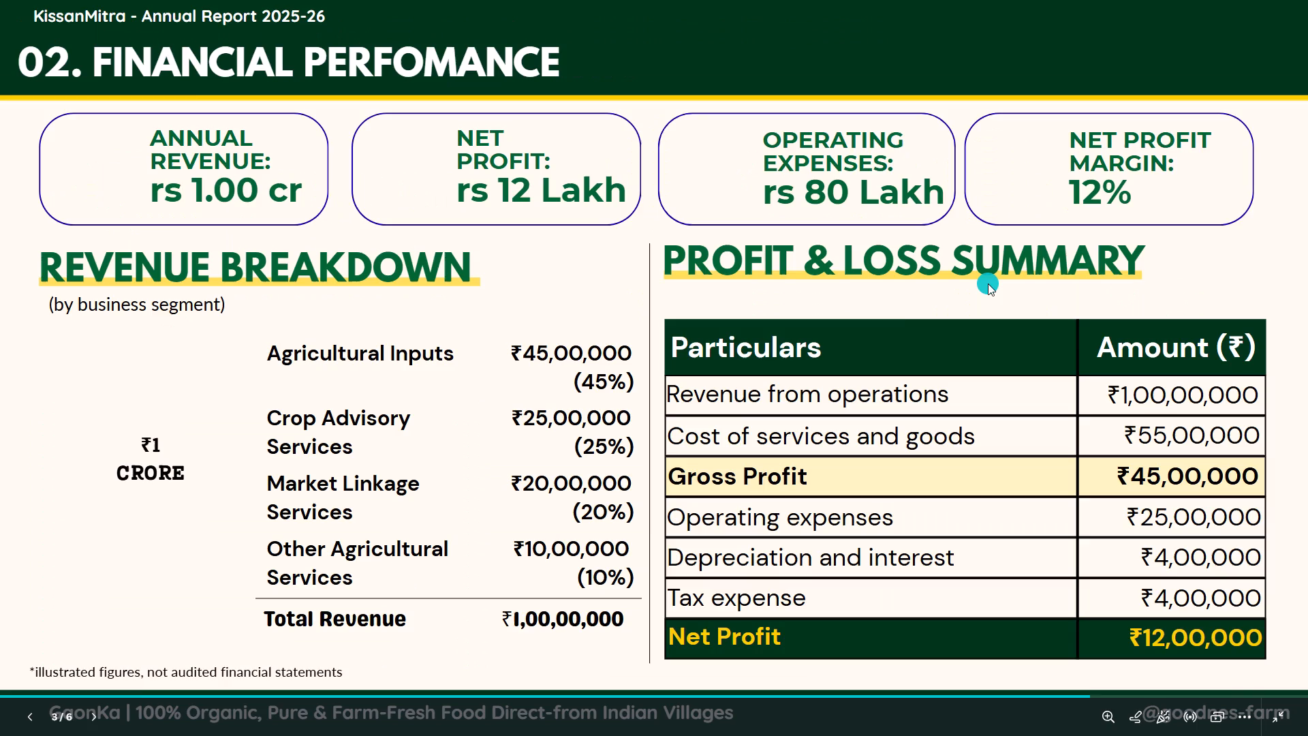
{"action": "key", "text": "Left"}
{"action": "key", "text": "Left"}
{"action": "key", "text": "Left"}
{"action": "key", "text": "Left"}
{"action": "key", "text": "Right"}
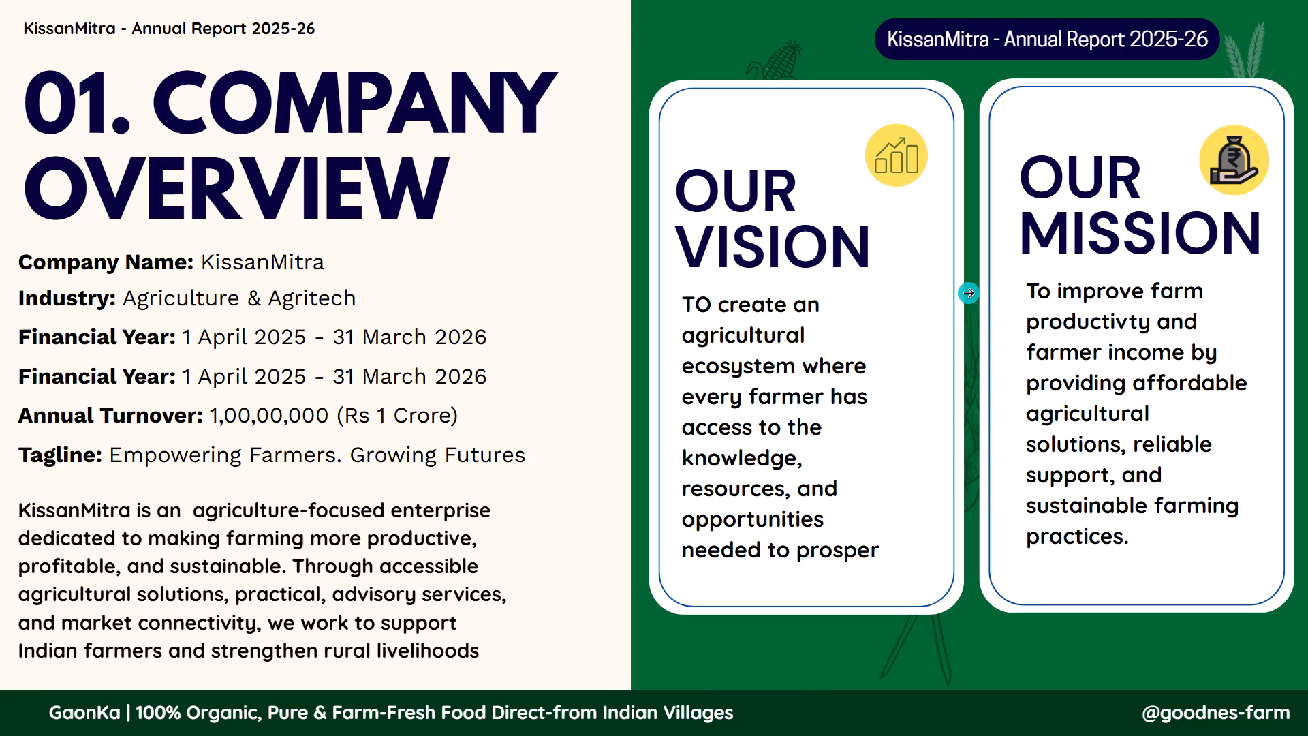
{"action": "key", "text": "Right"}
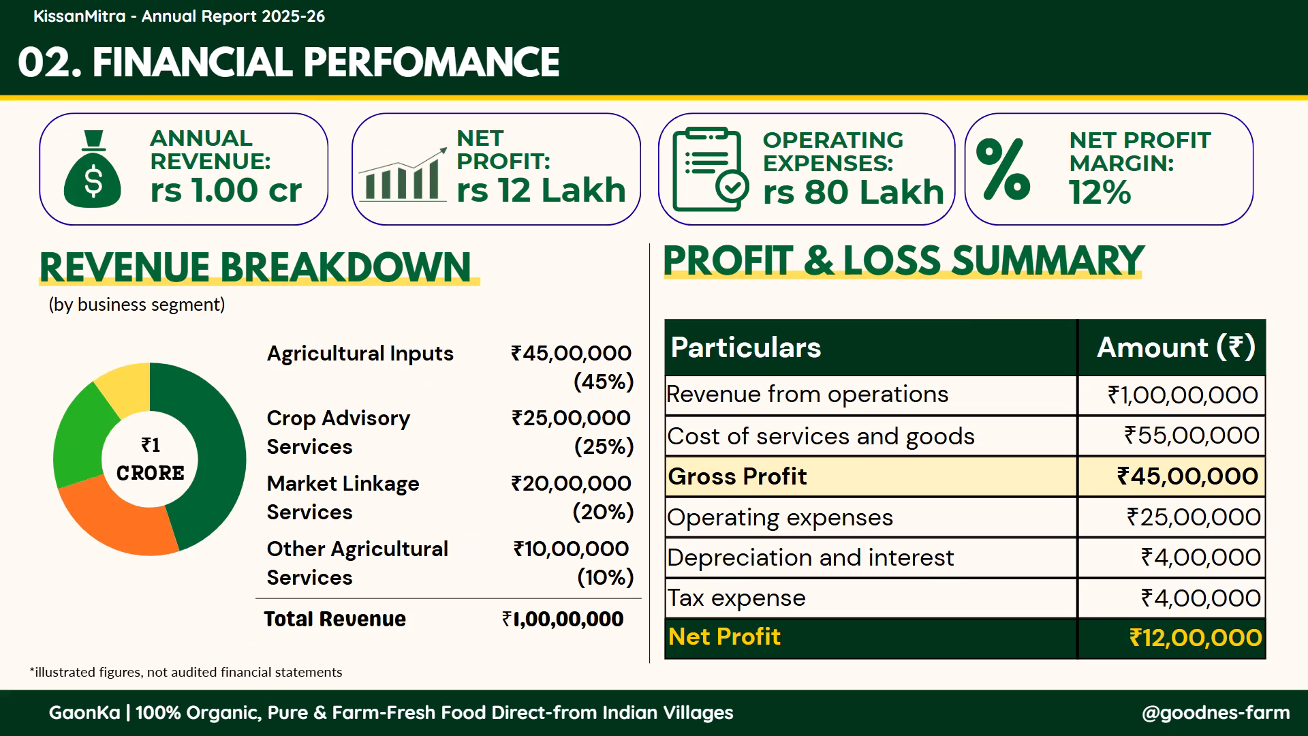
{"action": "key", "text": "Right"}
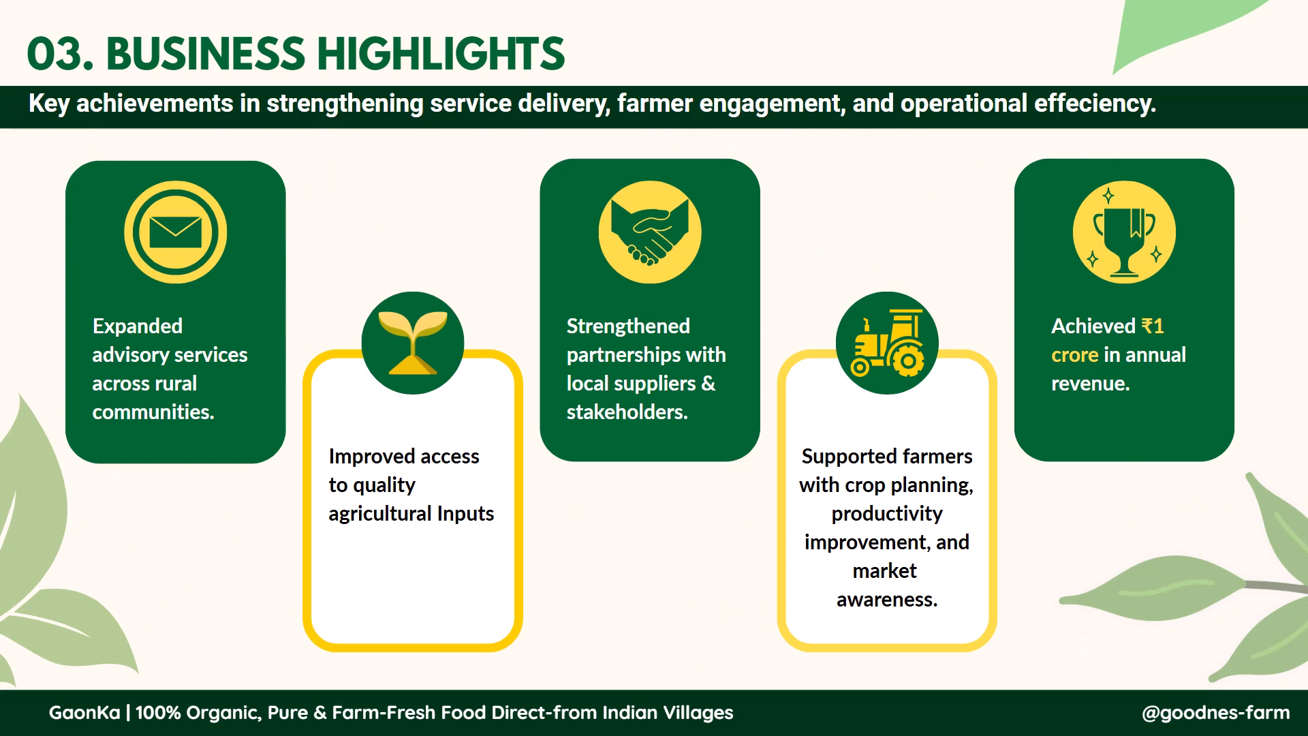
{"action": "key", "text": "Right"}
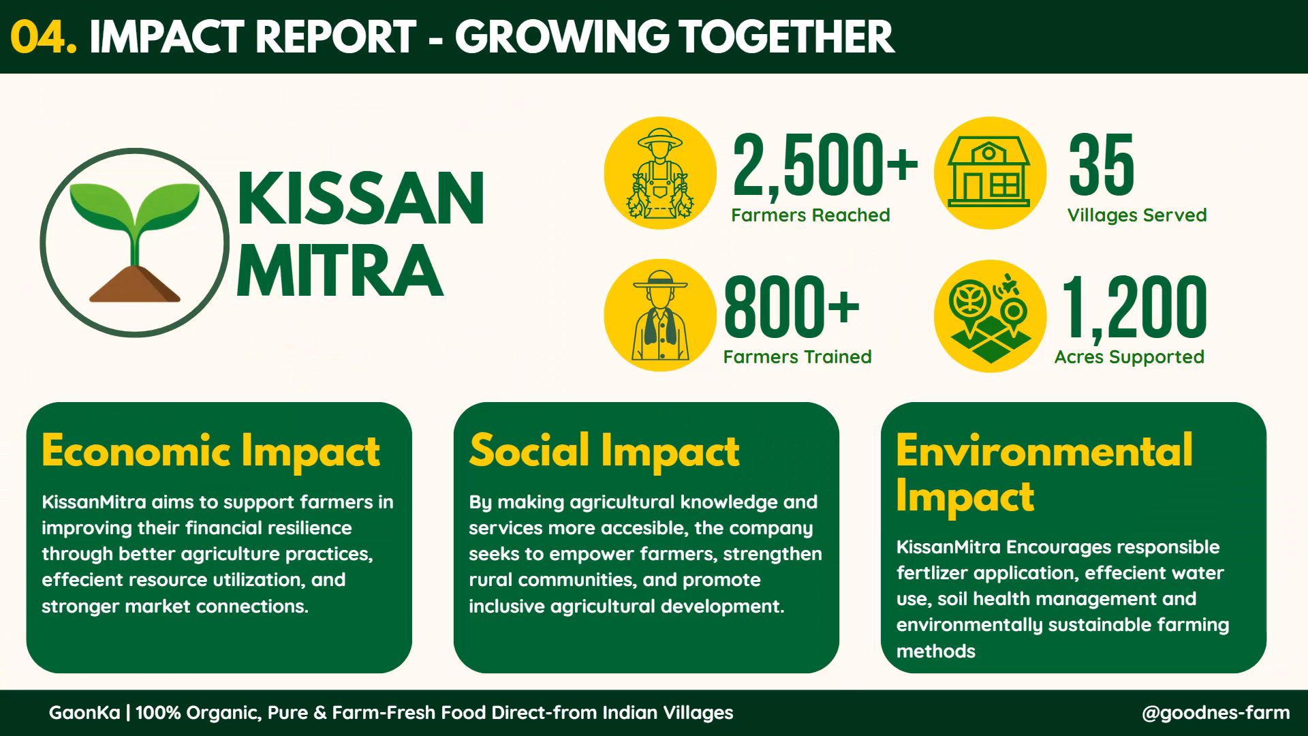
{"action": "key", "text": "Right"}
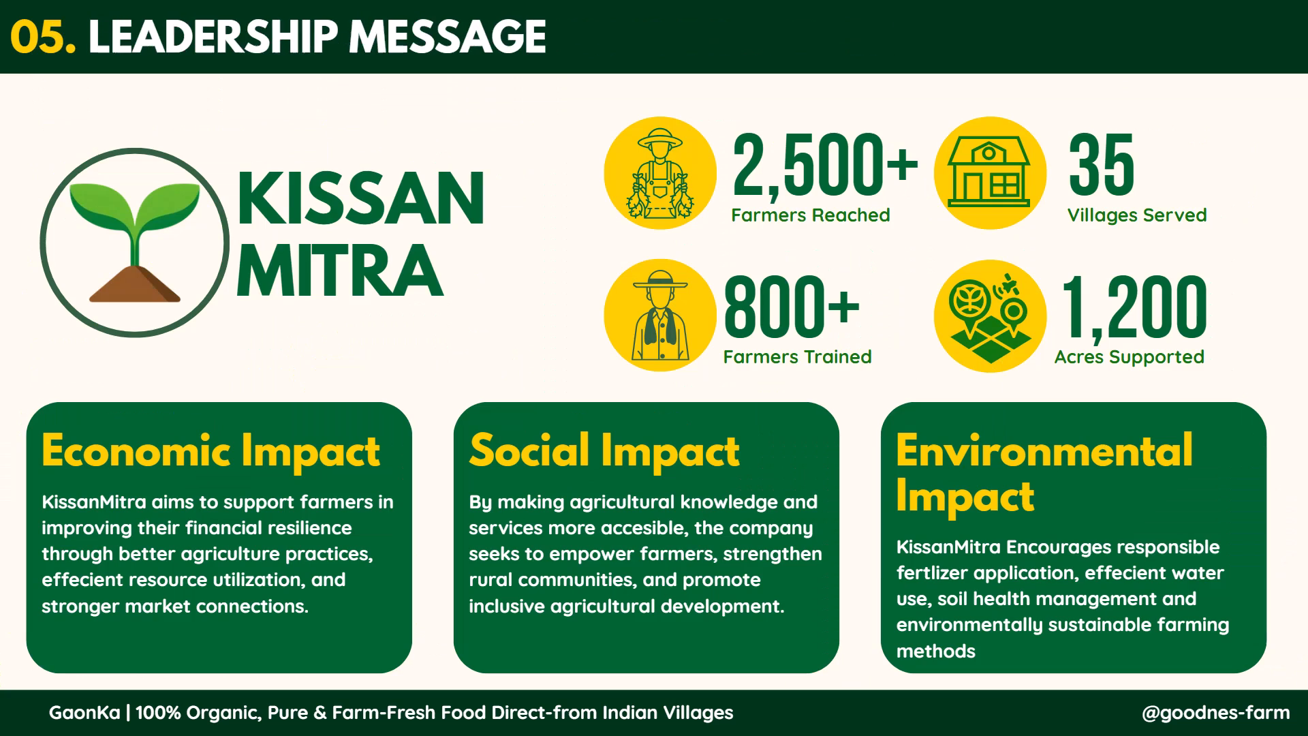
{"action": "key", "text": "Escape"}
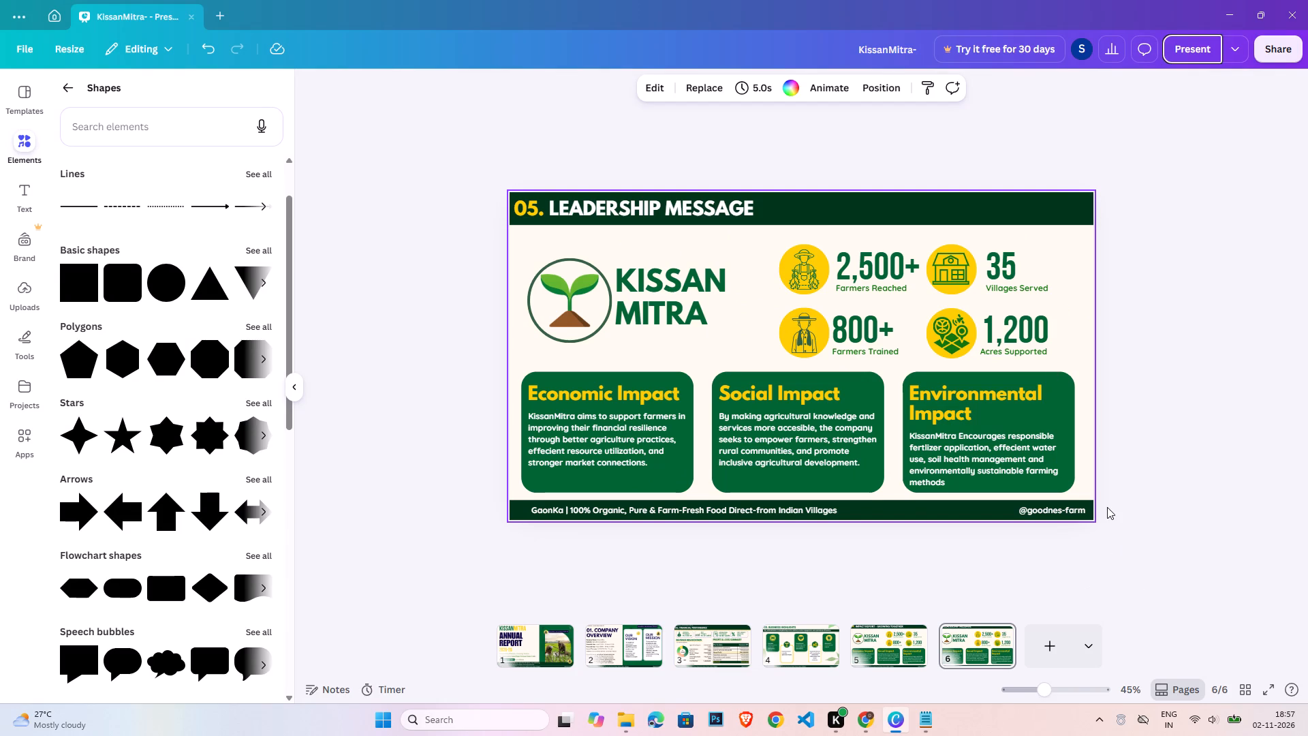
{"action": "left_click", "coordinate": [1122, 523]}
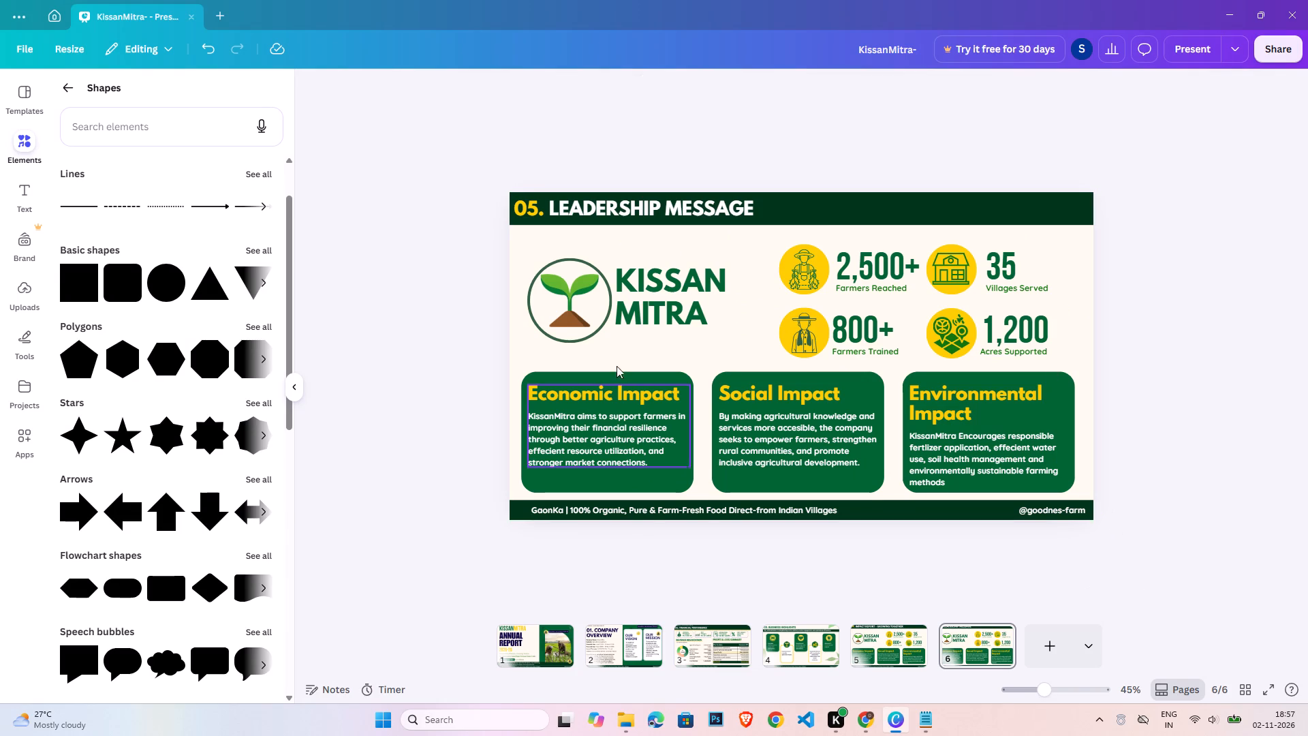
Delete all the old impact content between the header and footer of page 6.
{"action": "left_click_drag", "start_coordinate": [473, 271], "coordinate": [1091, 460]}
{"action": "key", "text": "Delete"}
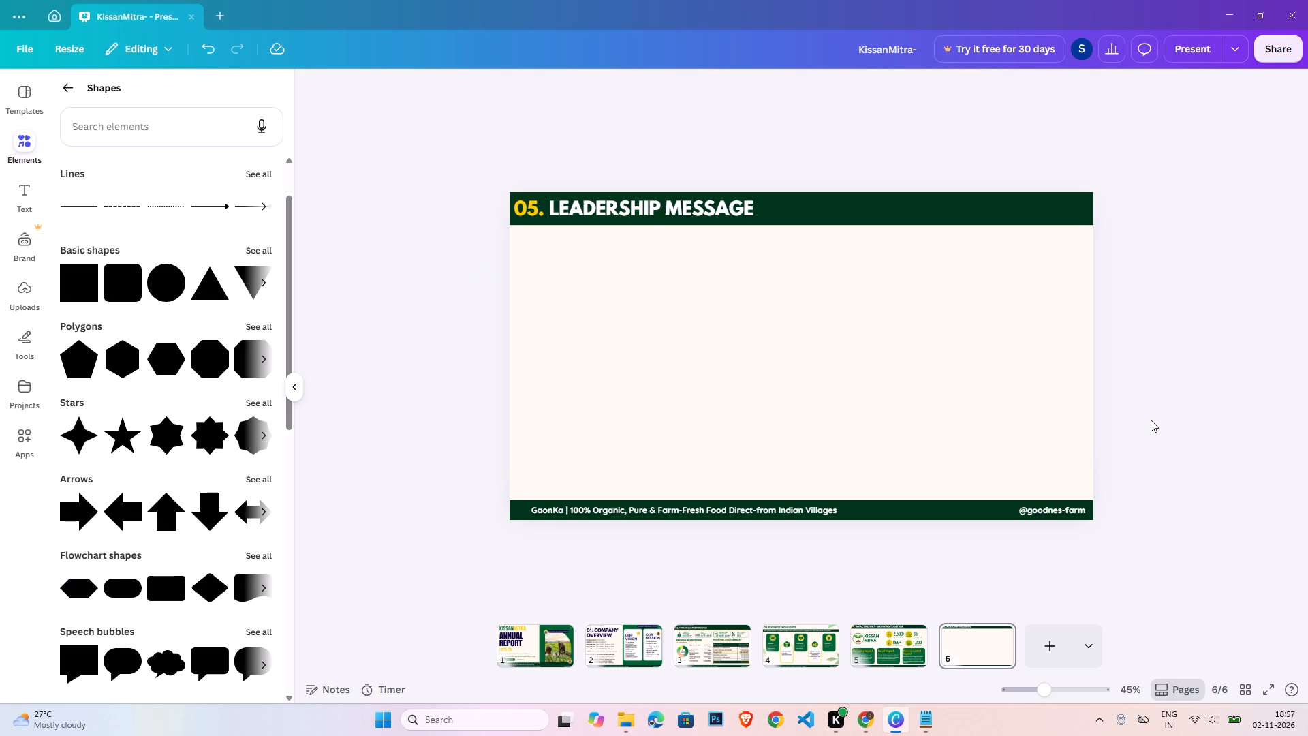
{"action": "left_click", "coordinate": [1177, 342]}
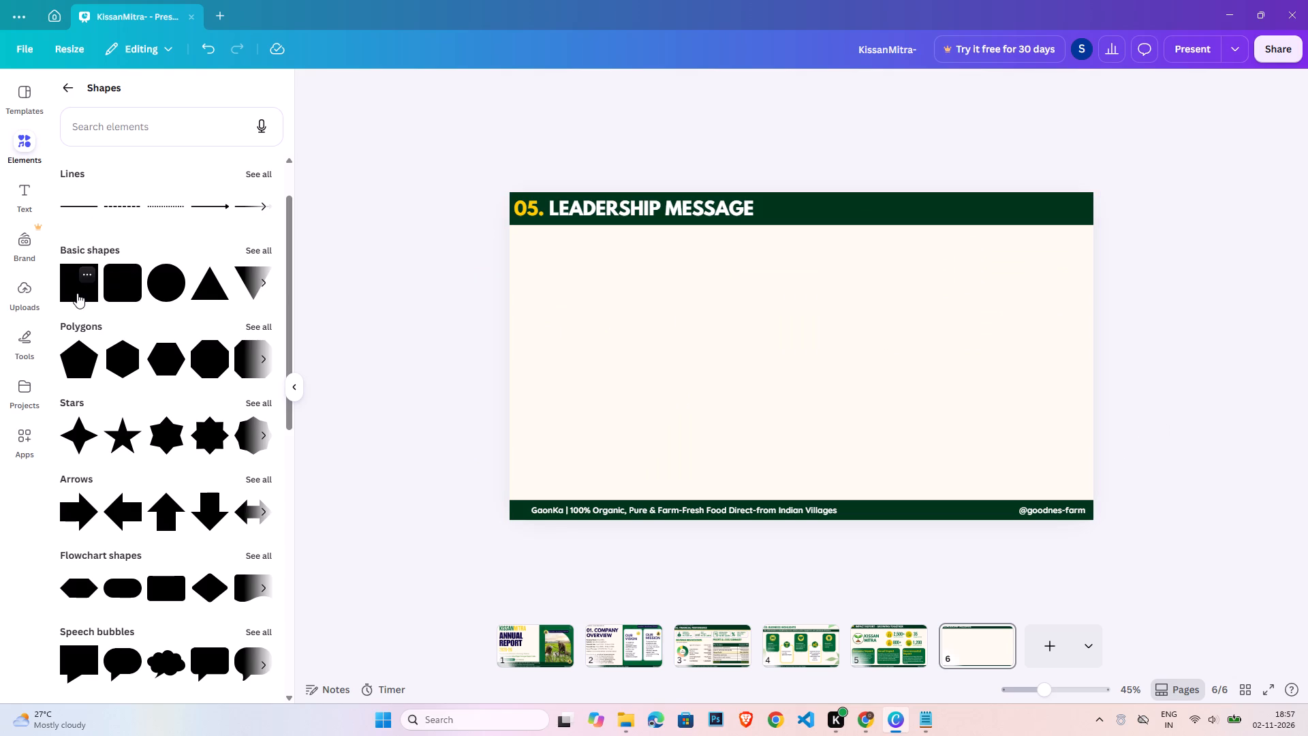
Add a square below page 6's heading and stretch it to about 780 wide and 823 high, reaching almost to the footer.
{"action": "left_click", "coordinate": [77, 293]}
{"action": "double_click", "coordinate": [1194, 358]}
{"action": "left_click_drag", "start_coordinate": [775, 356], "coordinate": [553, 288]}
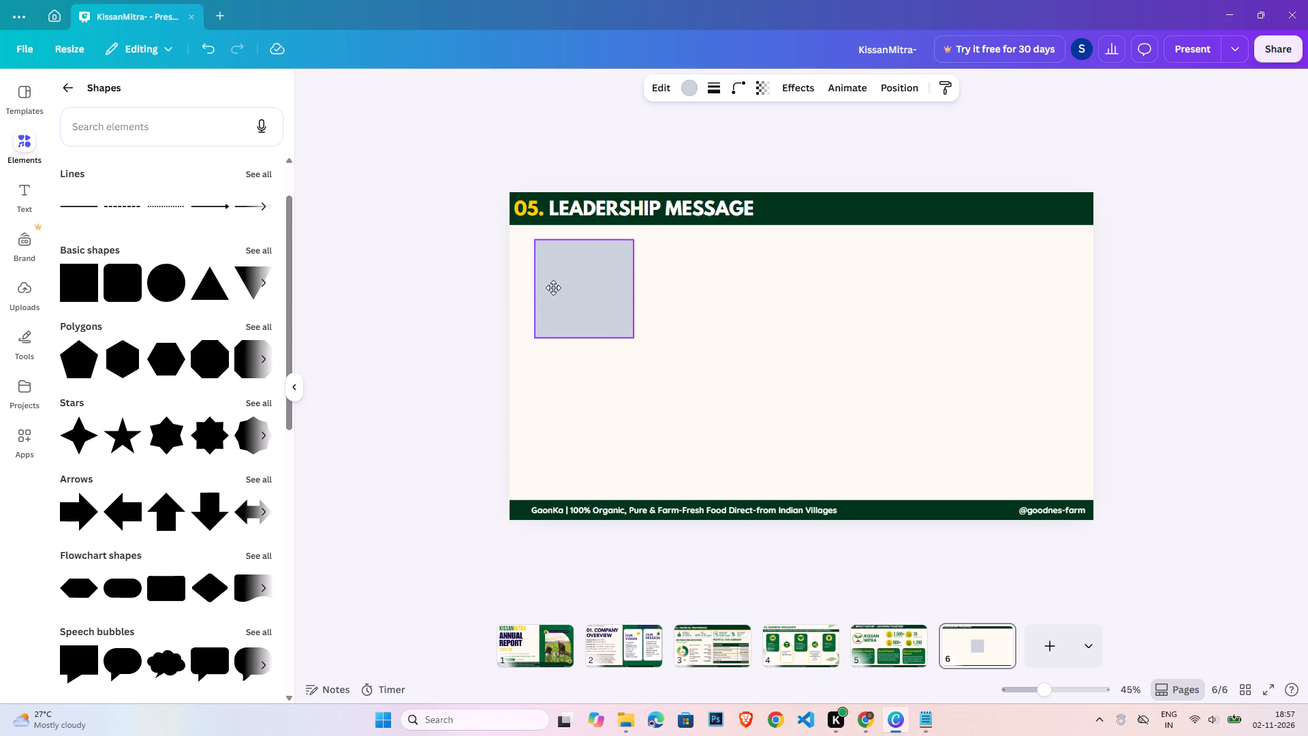
{"action": "left_click_drag", "start_coordinate": [553, 288], "coordinate": [550, 286]}
{"action": "left_click_drag", "start_coordinate": [634, 337], "coordinate": [660, 425]}
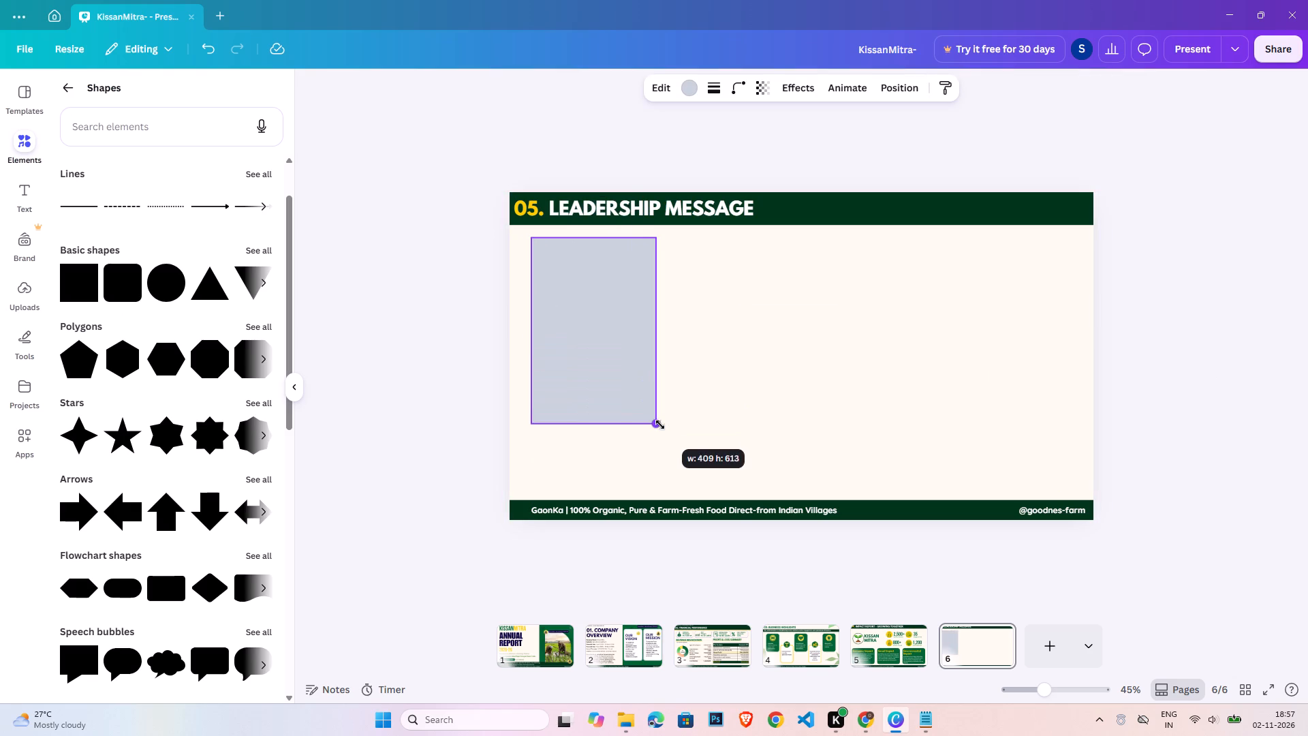
{"action": "left_click_drag", "start_coordinate": [660, 425], "coordinate": [773, 483]}
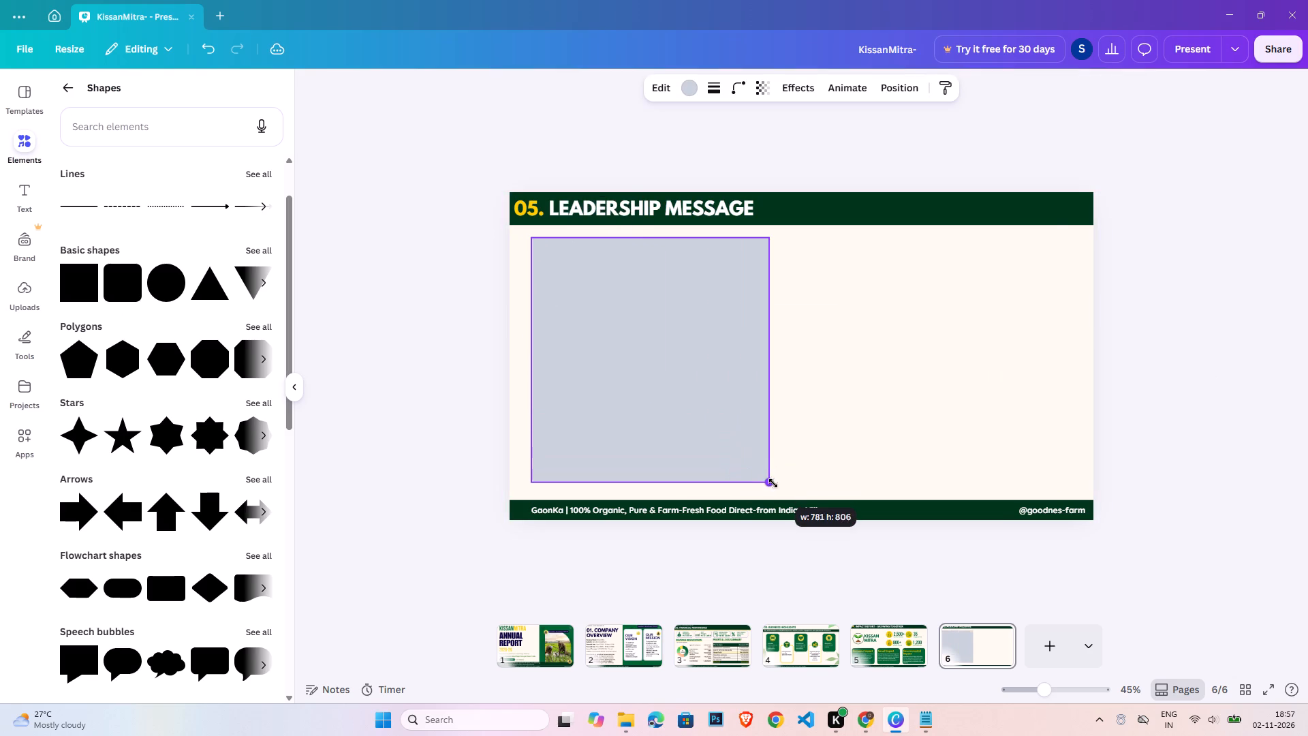
{"action": "left_click_drag", "start_coordinate": [773, 483], "coordinate": [773, 489]}
Give the rectangle a dotted black outline and no fill colour.
{"action": "left_click", "coordinate": [716, 89]}
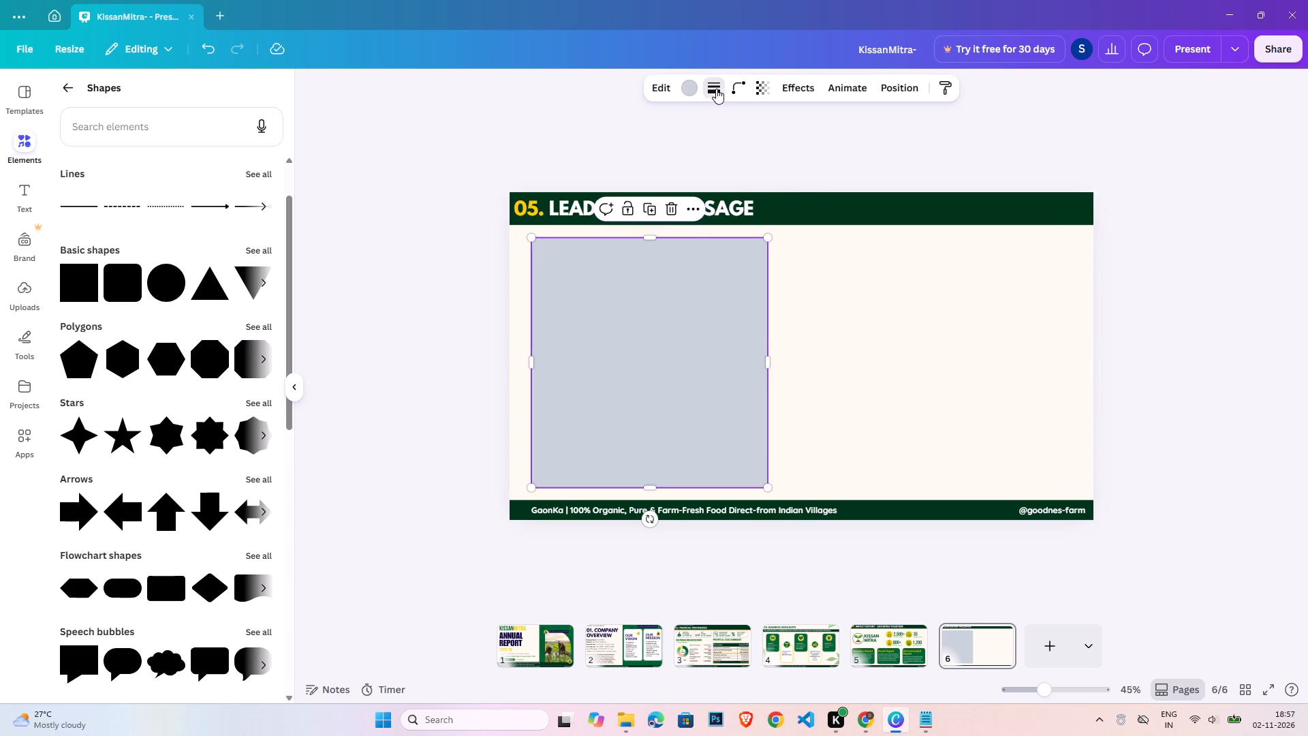
{"action": "left_click", "coordinate": [798, 136]}
{"action": "left_click", "coordinate": [677, 88]}
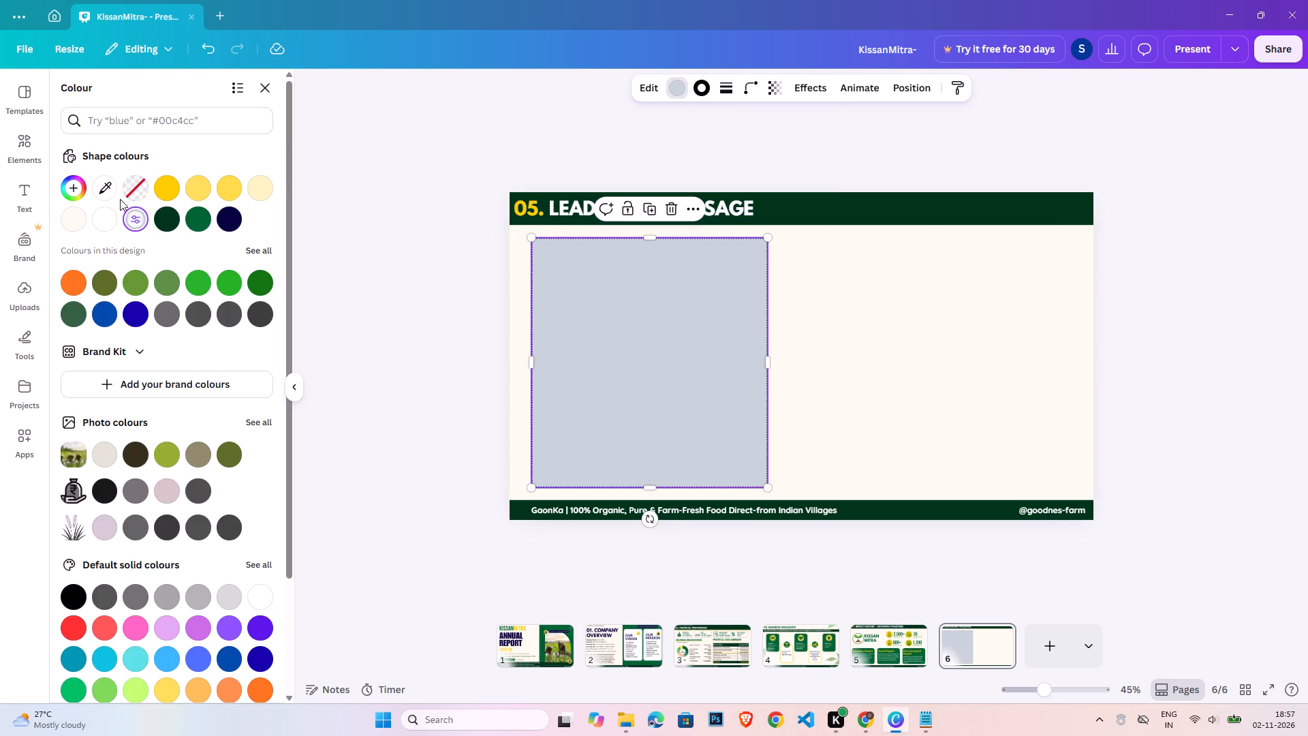
{"action": "left_click", "coordinate": [130, 191]}
{"action": "double_click", "coordinate": [1161, 356]}
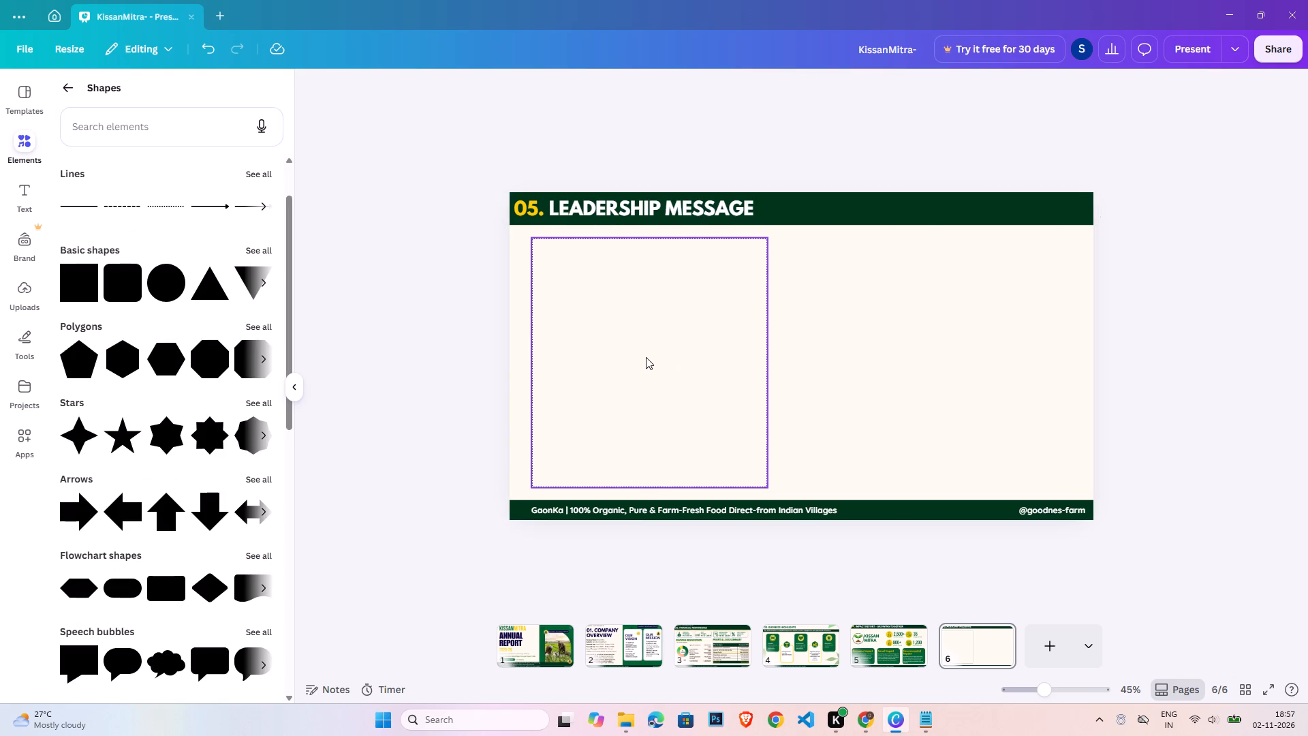
Widen the dotted frame so that it spans nearly the full width of page 6.
{"action": "left_click", "coordinate": [646, 357]}
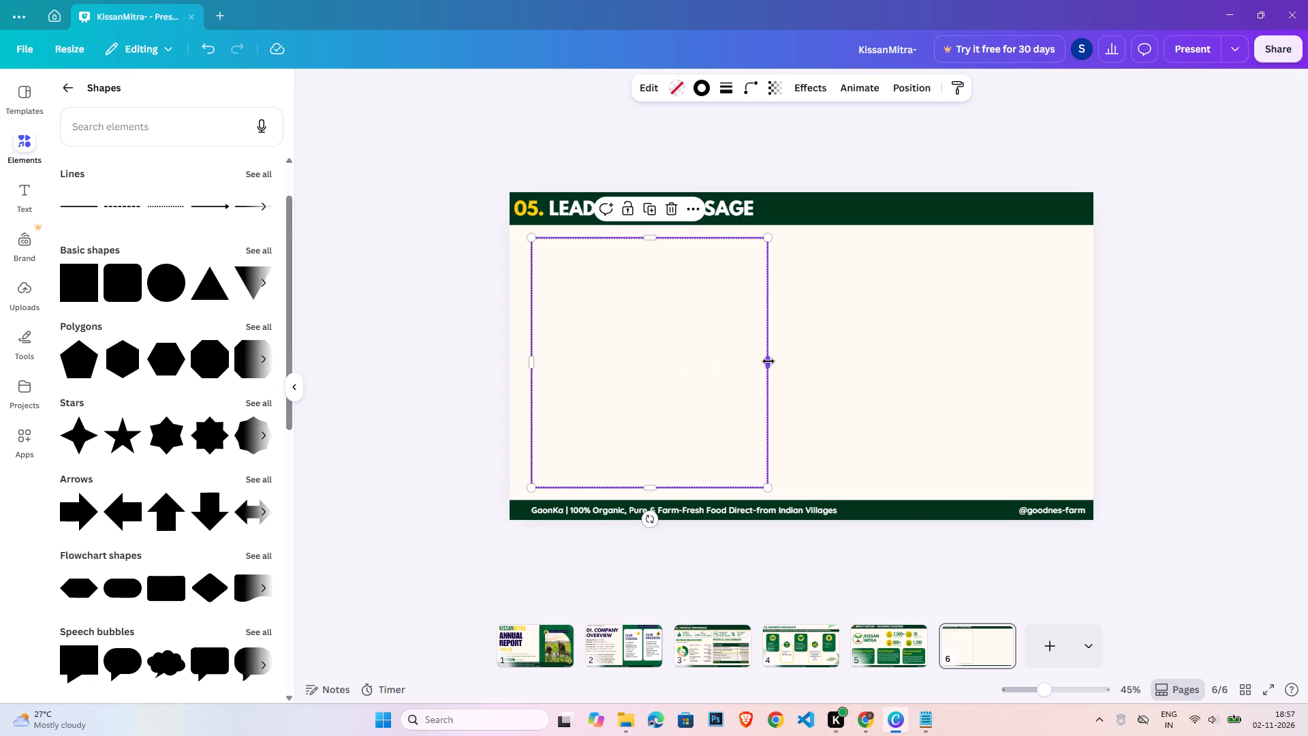
{"action": "left_click_drag", "start_coordinate": [768, 361], "coordinate": [1082, 357]}
Duplicate the dotted frame exactly over the original and narrow the copy from its left side to about 1,140 wide.
{"action": "key", "text": "ctrl+c"}
{"action": "key", "text": "ctrl+c"}
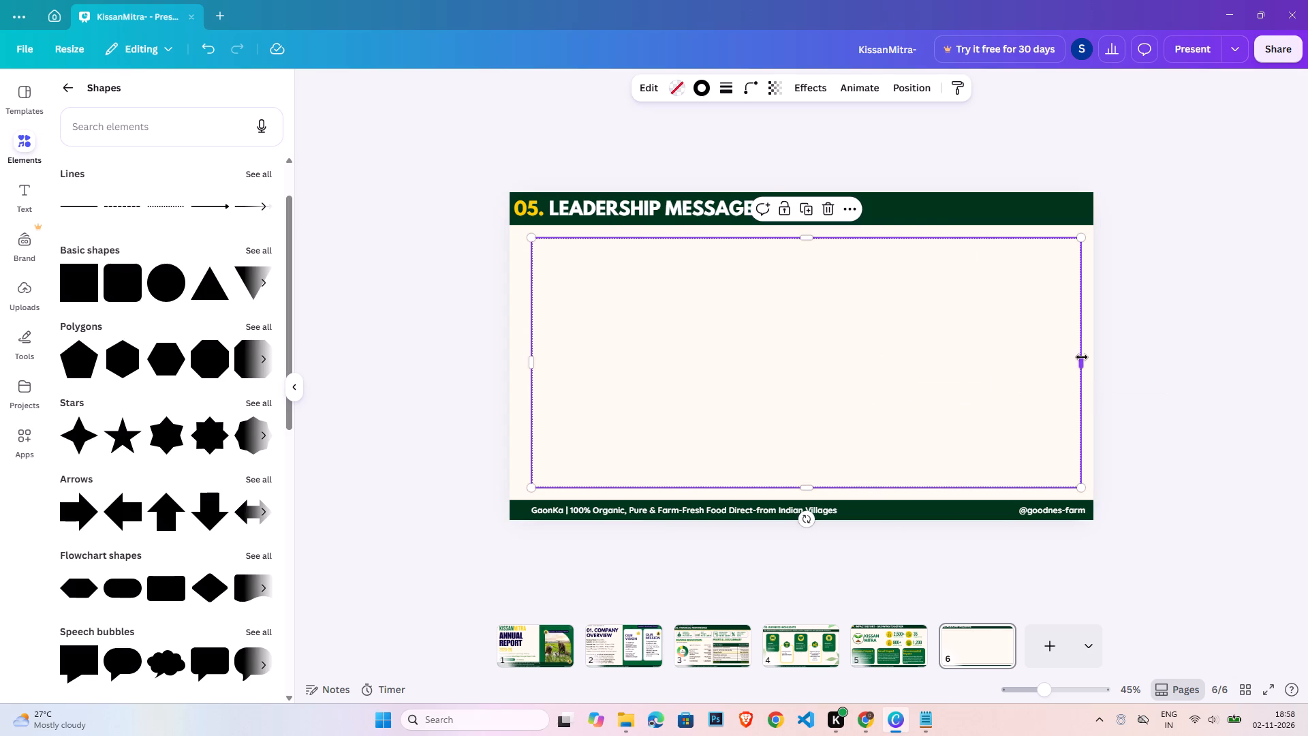
{"action": "key", "text": "ctrl+v"}
{"action": "left_click_drag", "start_coordinate": [983, 367], "coordinate": [978, 359]}
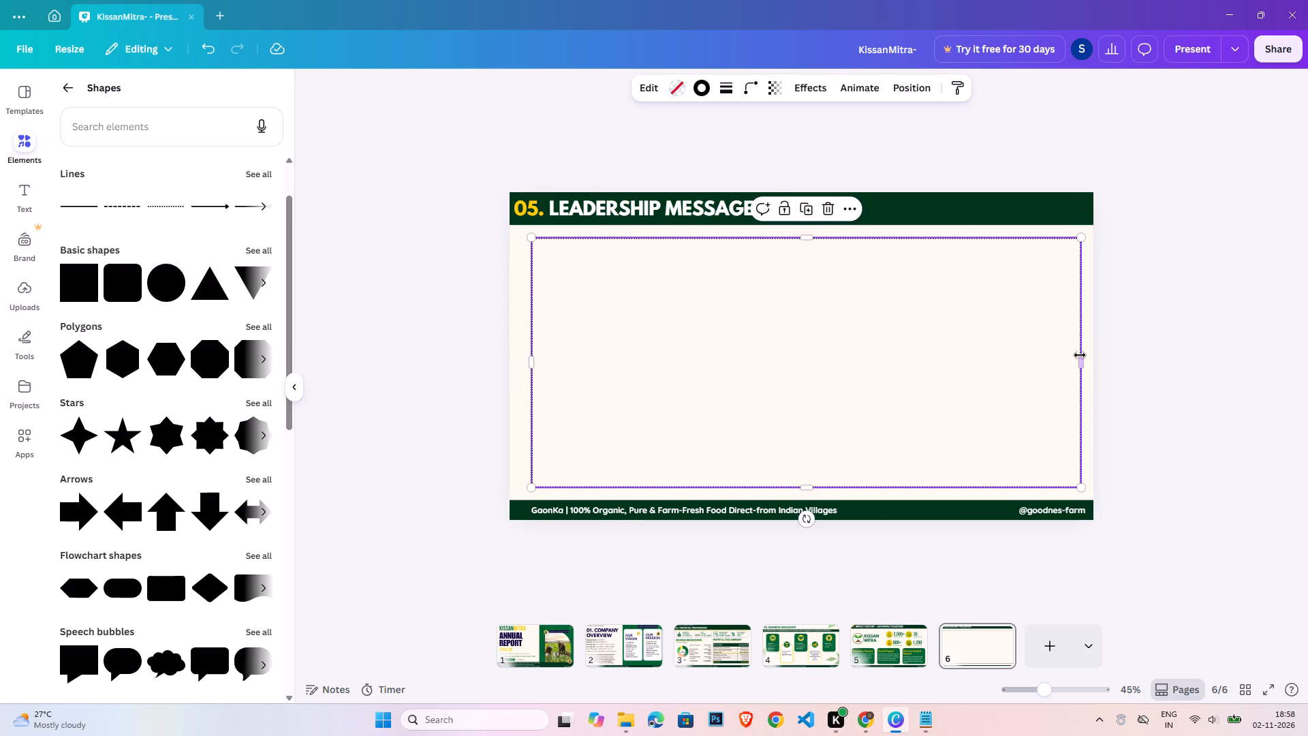
{"action": "left_click", "coordinate": [1080, 355]}
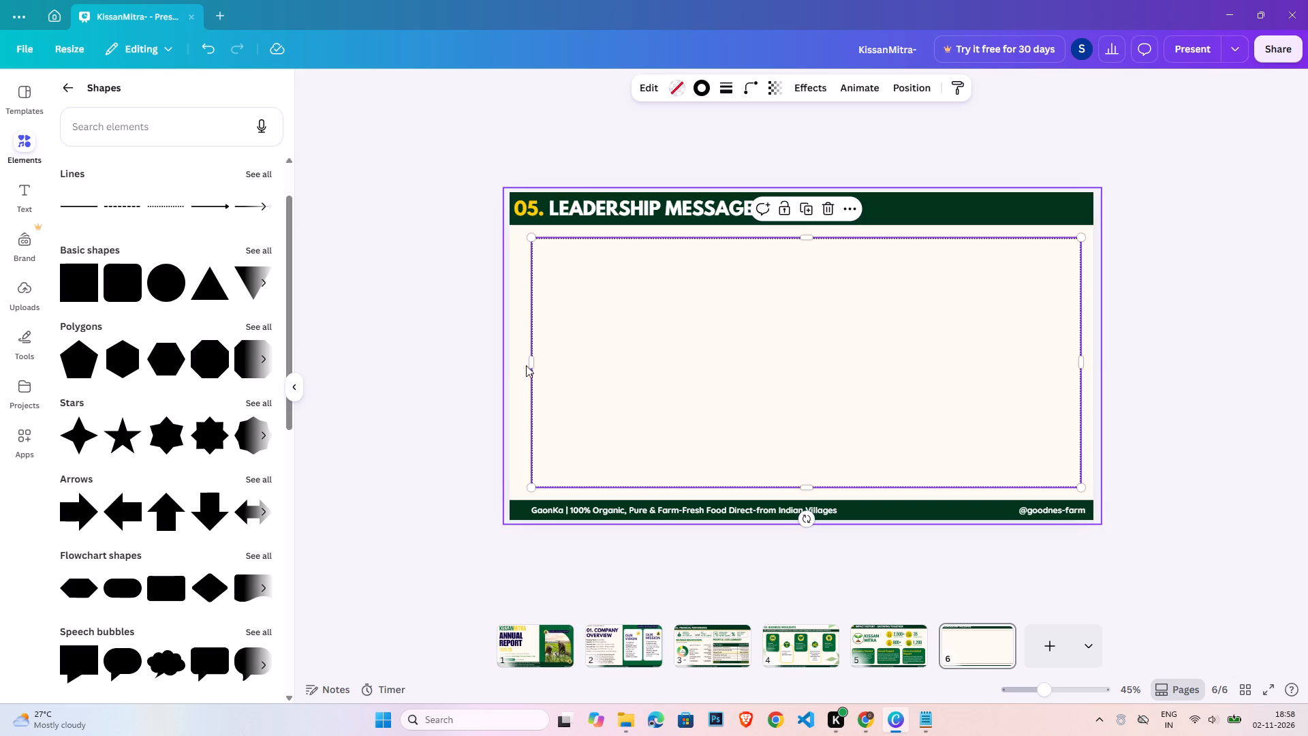
{"action": "left_click_drag", "start_coordinate": [532, 363], "coordinate": [756, 361]}
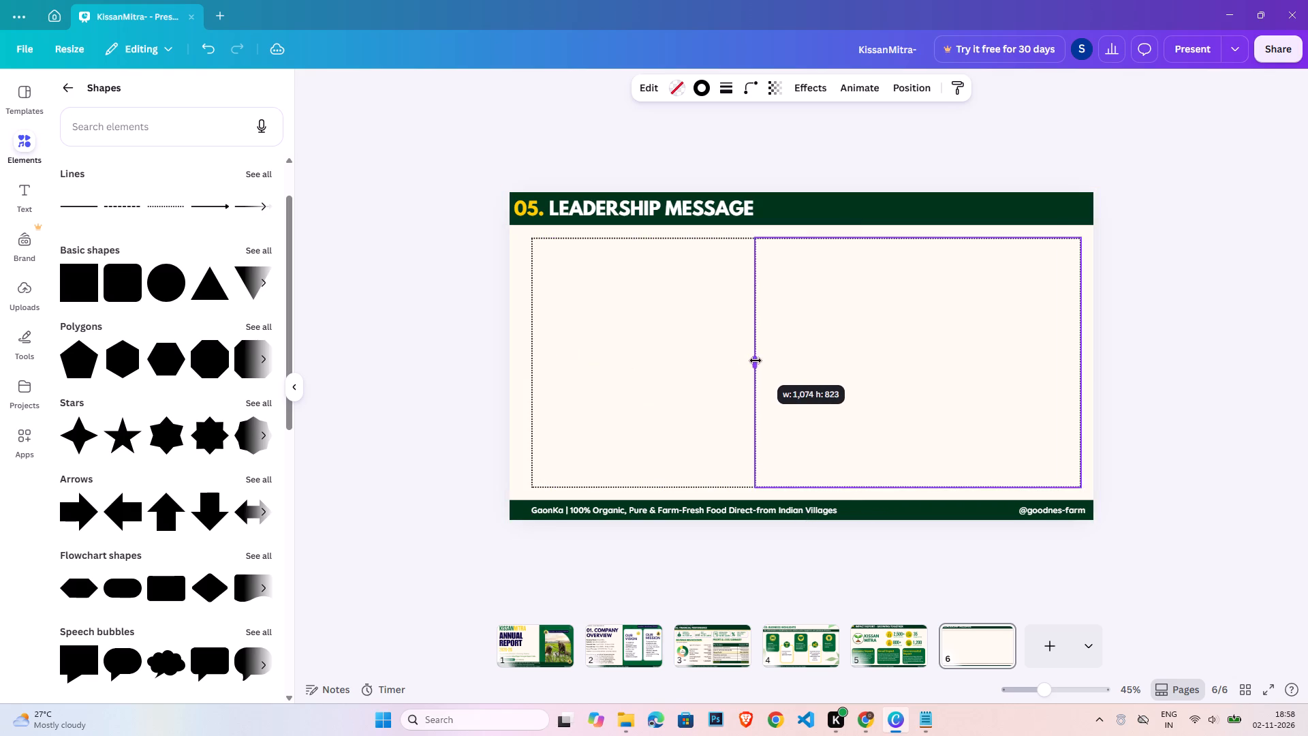
{"action": "left_click_drag", "start_coordinate": [756, 361], "coordinate": [735, 361]}
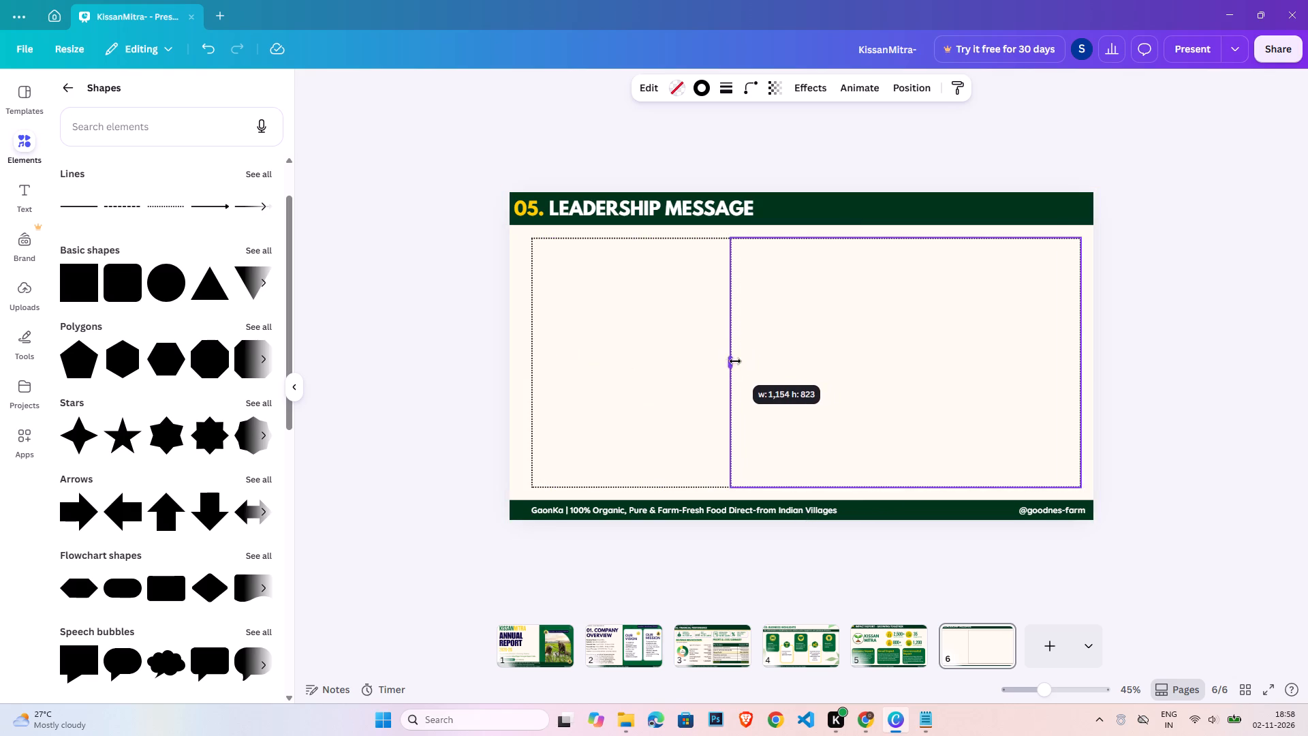
{"action": "left_click_drag", "start_coordinate": [735, 361], "coordinate": [746, 361]}
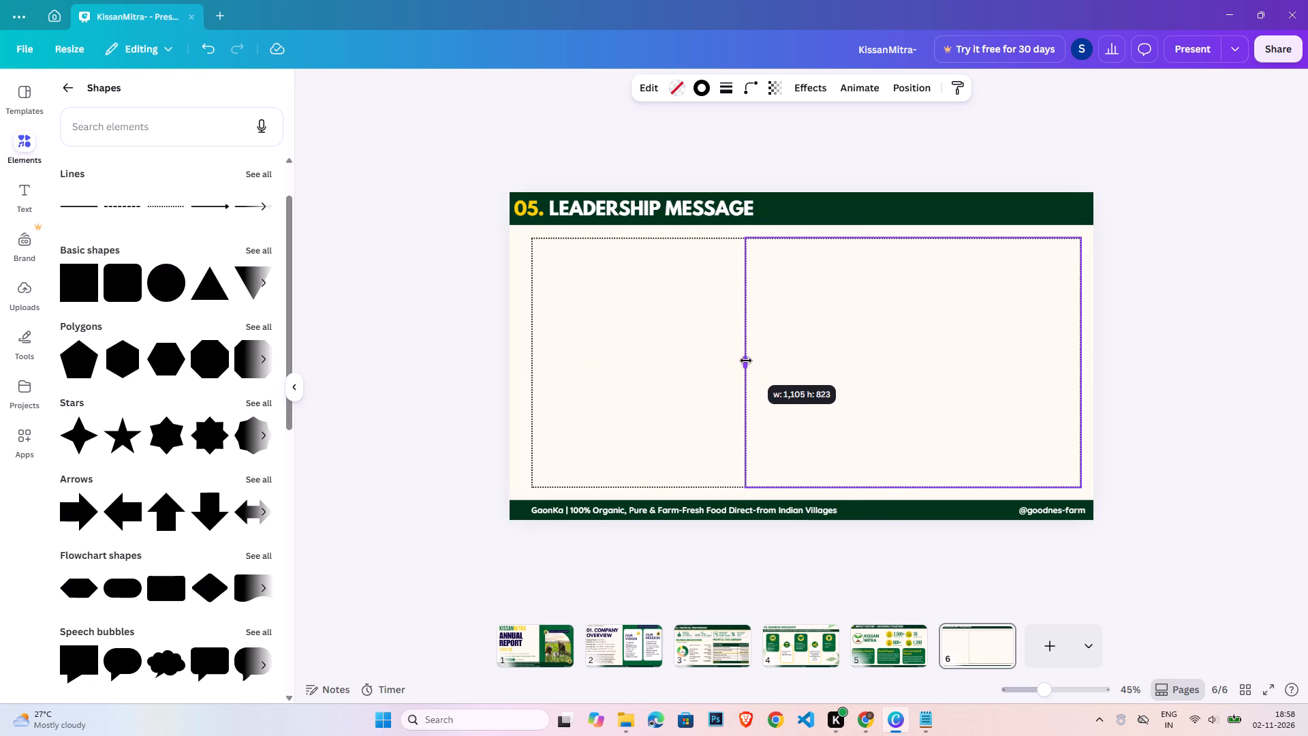
{"action": "left_click_drag", "start_coordinate": [746, 361], "coordinate": [735, 361]}
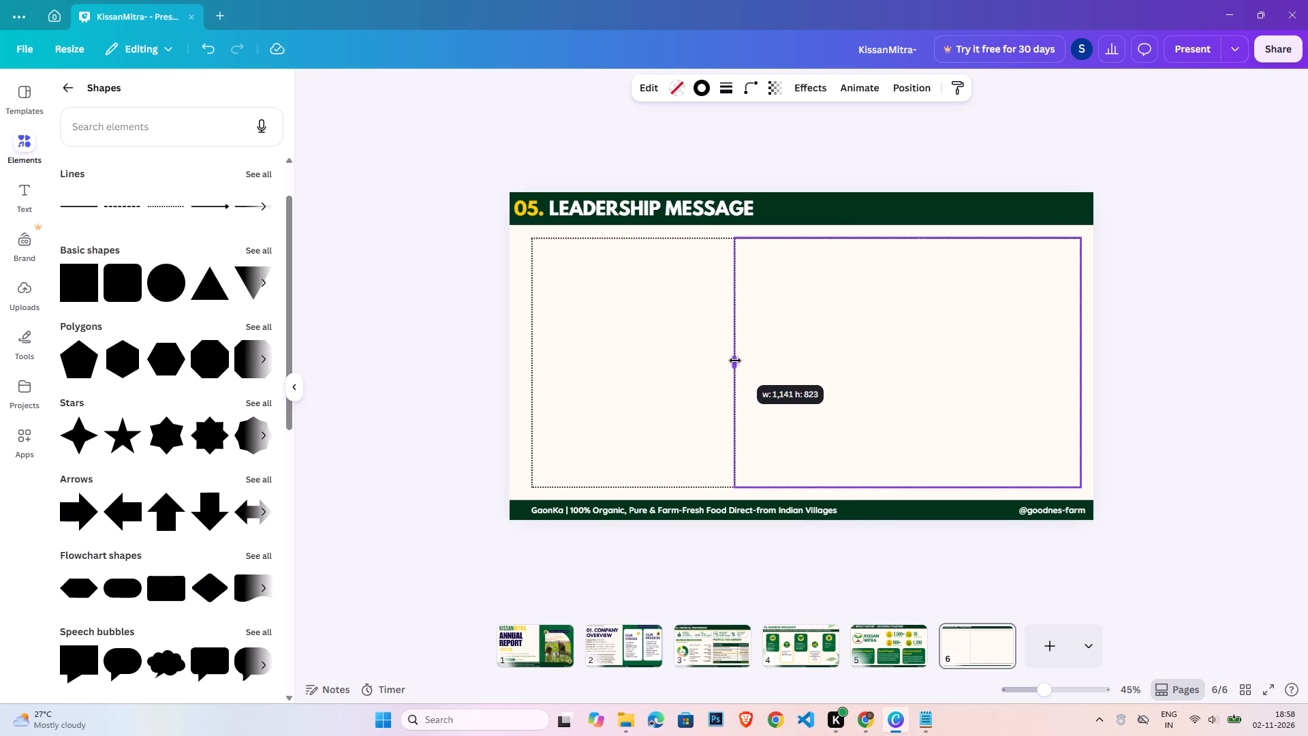
{"action": "left_click_drag", "start_coordinate": [735, 361], "coordinate": [736, 361]}
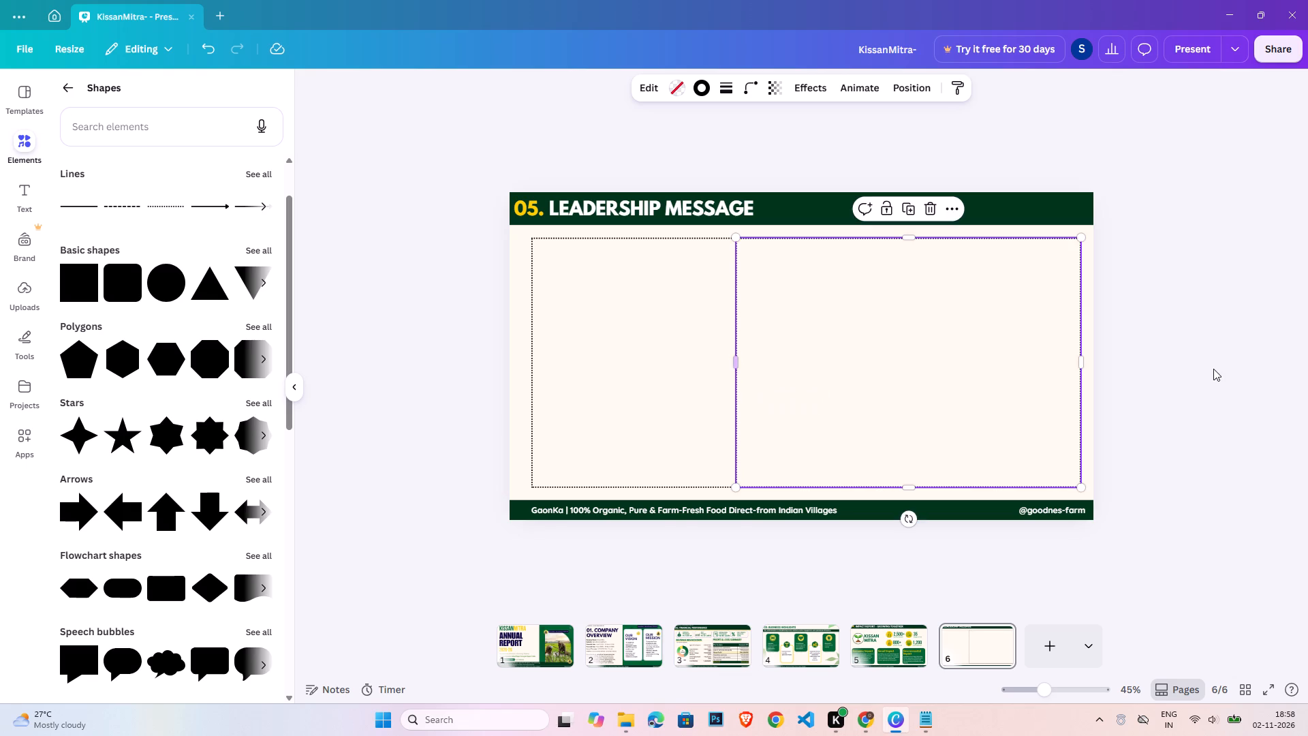
{"action": "left_click", "coordinate": [1204, 361]}
{"action": "left_click_drag", "start_coordinate": [469, 345], "coordinate": [1072, 354]}
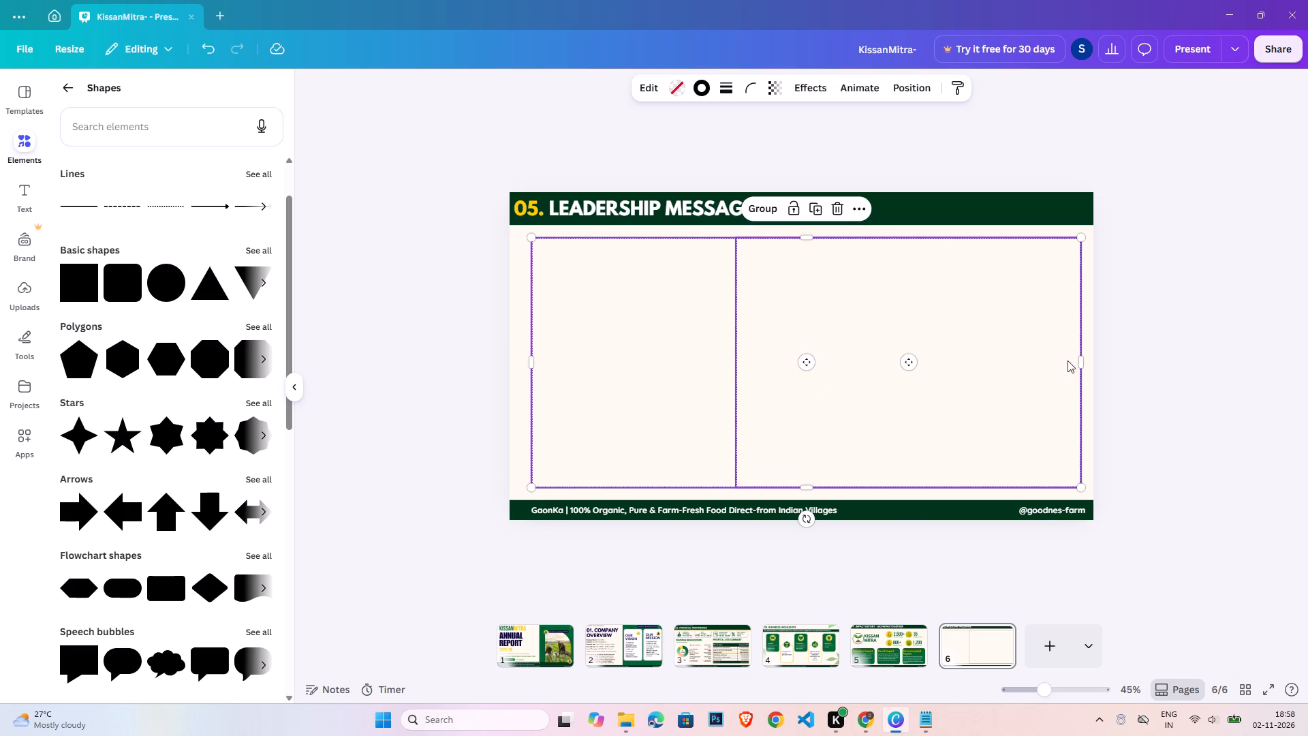
{"action": "left_click", "coordinate": [1120, 263]}
Duplicate the outer dotted frame in place and shrink the copy to 672 wide, filling about the upper three quarters of the left section.
{"action": "left_click", "coordinate": [637, 293]}
{"action": "key", "text": "ctrl+c"}
{"action": "key", "text": "ctrl+v"}
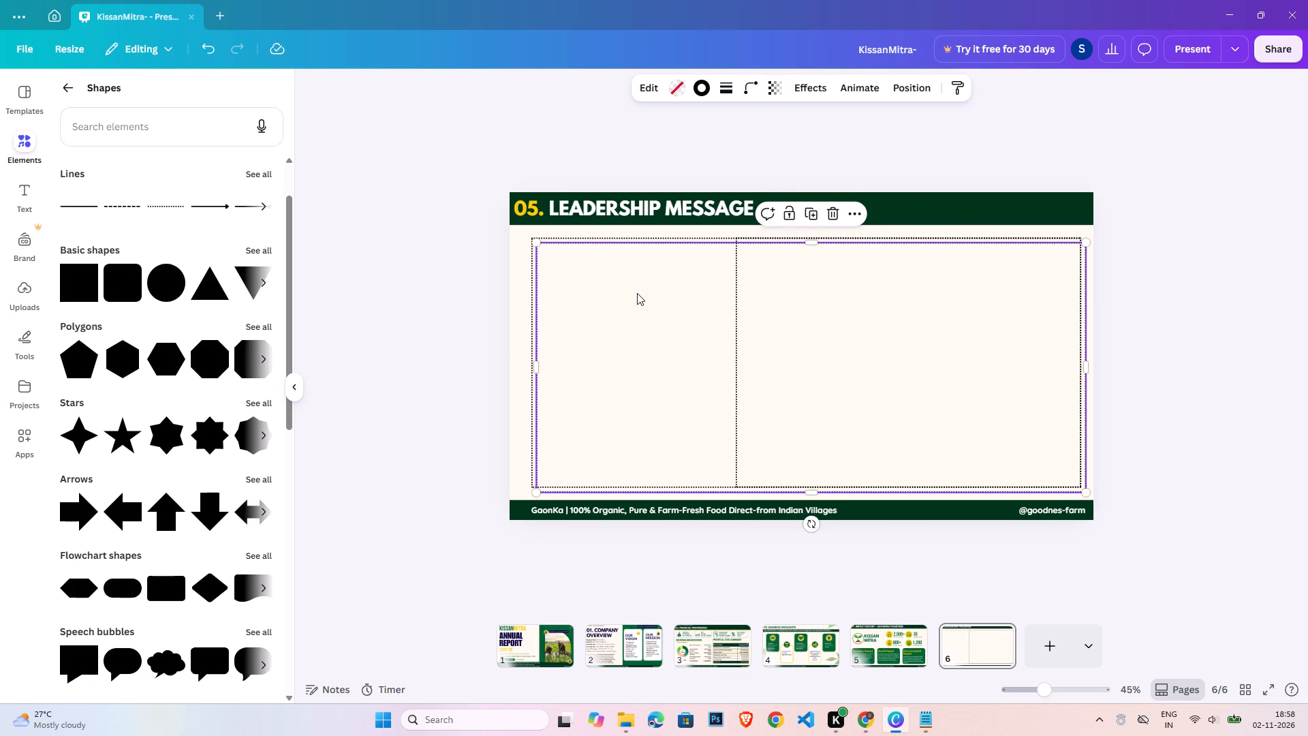
{"action": "left_click", "coordinate": [652, 293]}
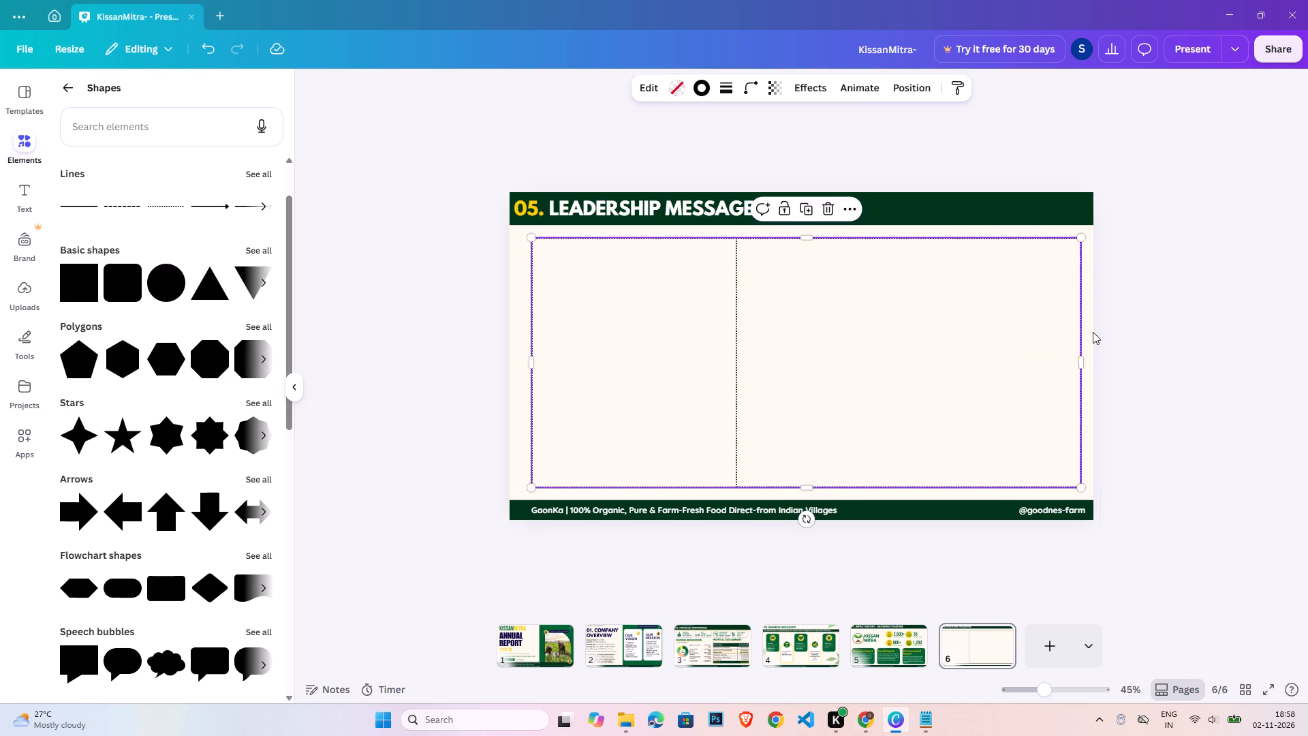
{"action": "left_click_drag", "start_coordinate": [1079, 355], "coordinate": [728, 366]}
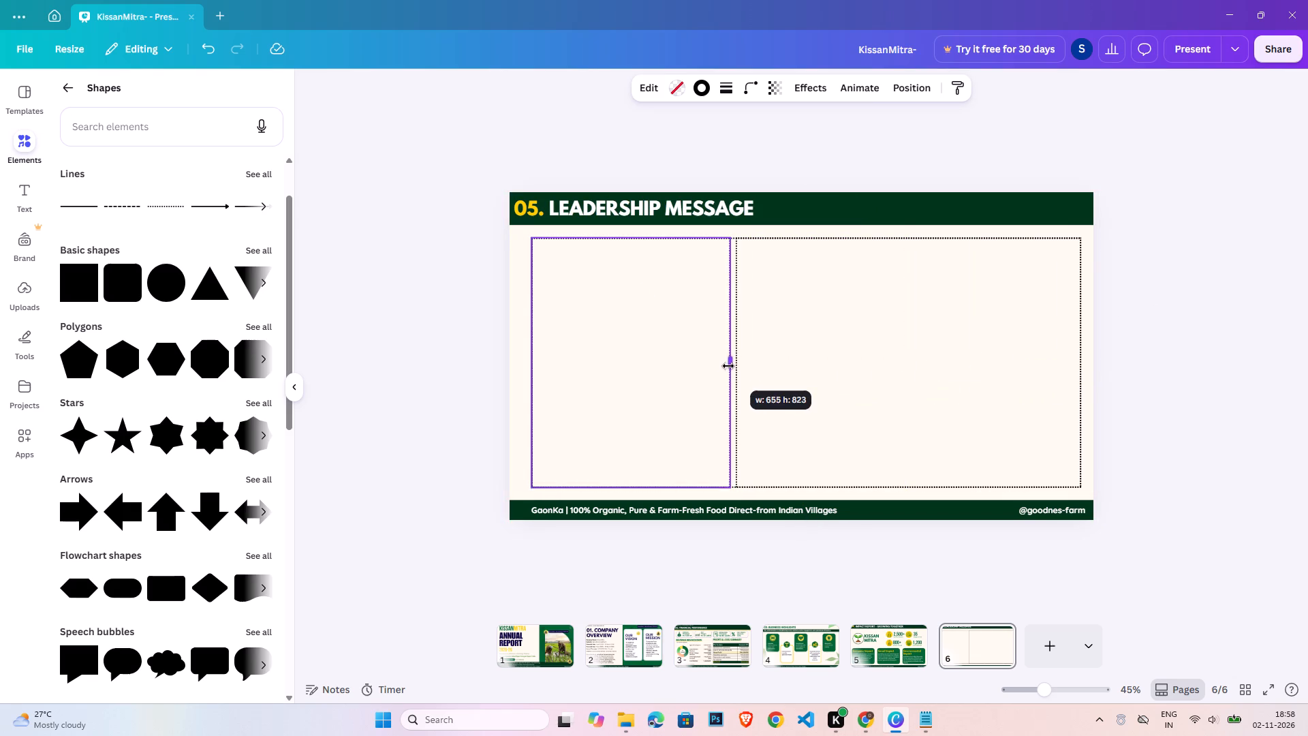
{"action": "left_click_drag", "start_coordinate": [728, 366], "coordinate": [733, 366]}
{"action": "left_click_drag", "start_coordinate": [635, 484], "coordinate": [649, 347]}
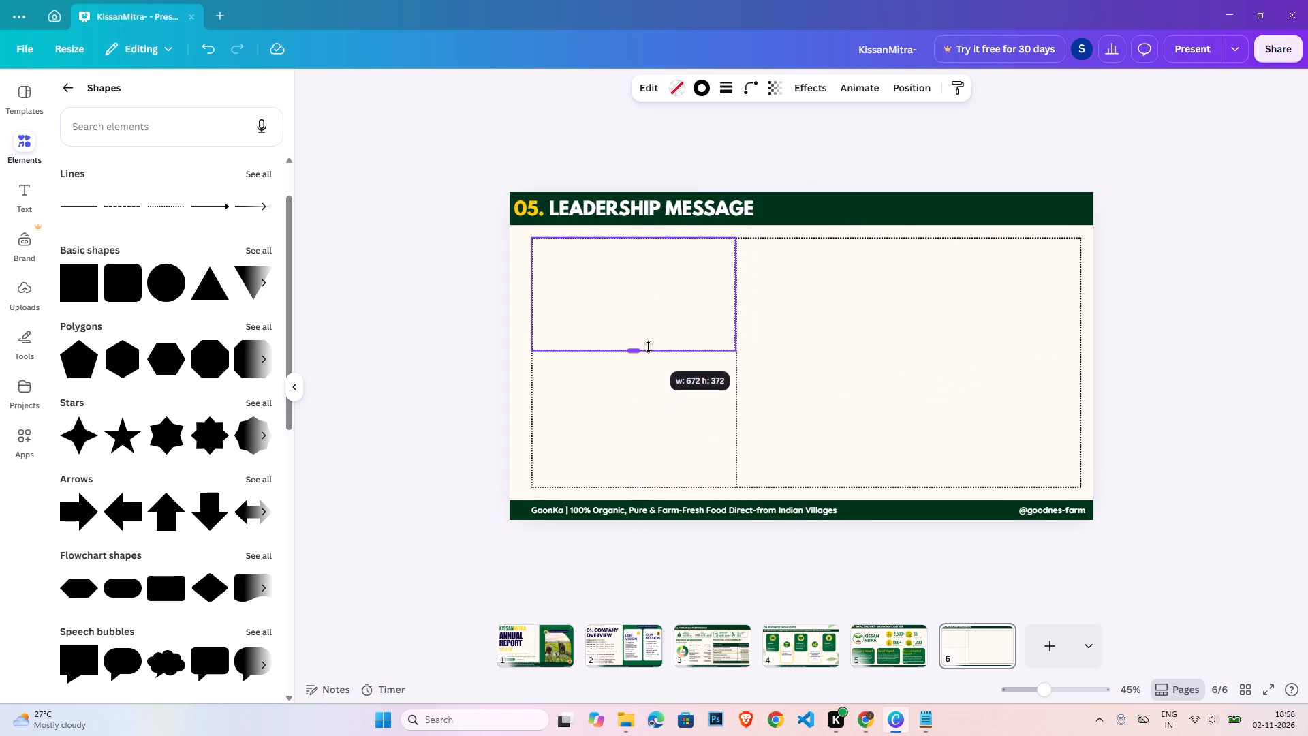
{"action": "left_click_drag", "start_coordinate": [649, 347], "coordinate": [647, 409]}
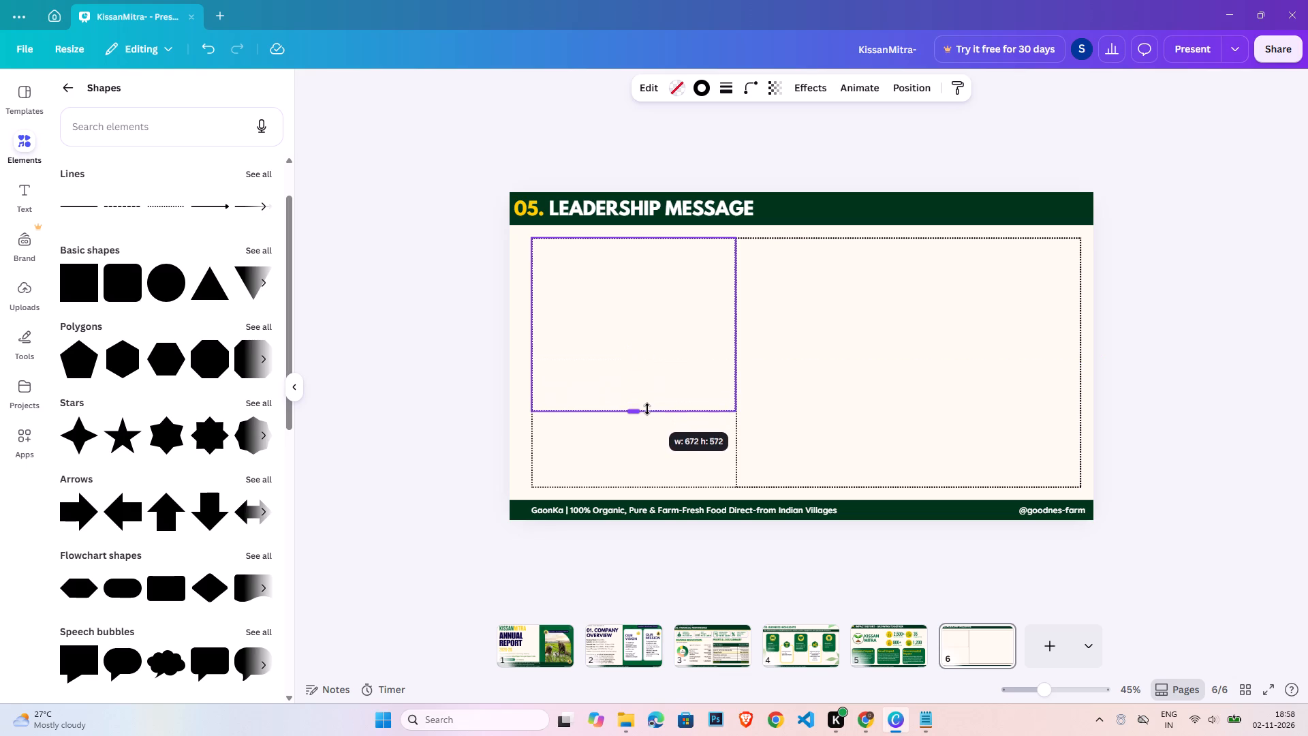
{"action": "left_click_drag", "start_coordinate": [647, 409], "coordinate": [649, 420]}
{"action": "left_click", "coordinate": [437, 375]}
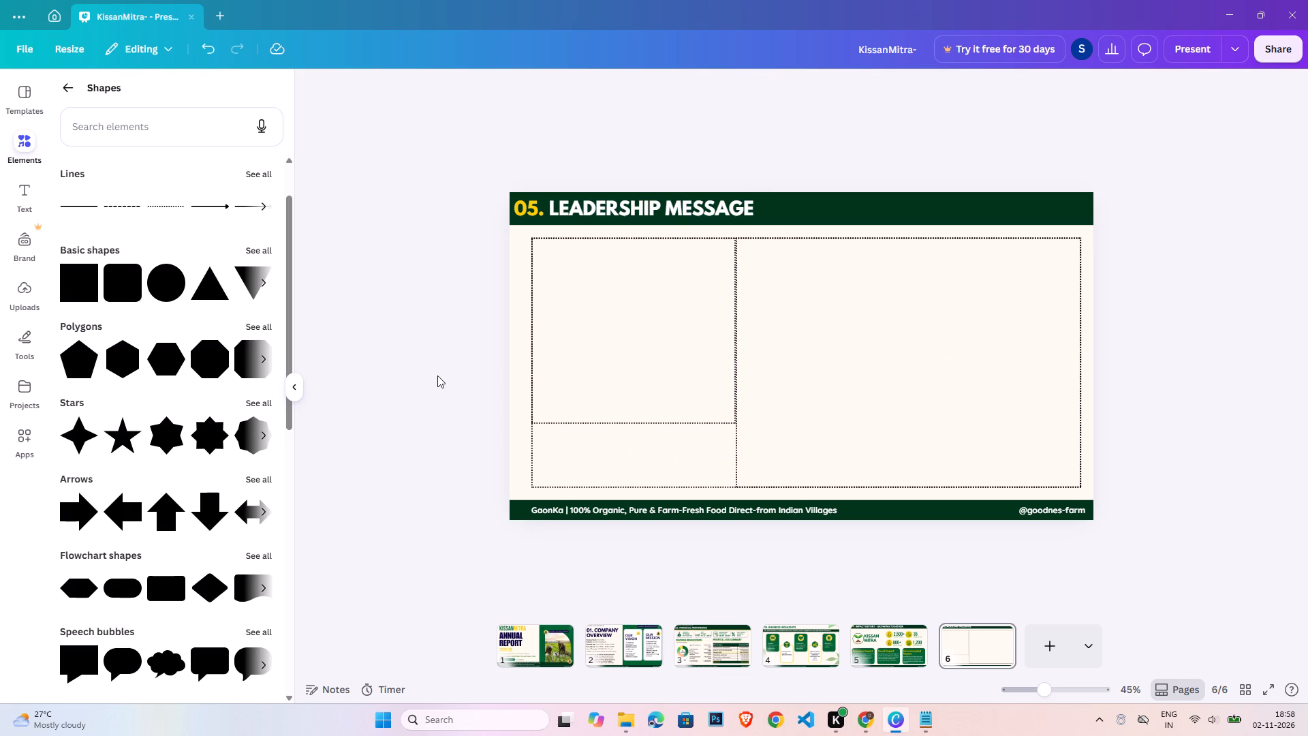
{"action": "left_click", "coordinate": [643, 354]}
{"action": "key", "text": "Right"}
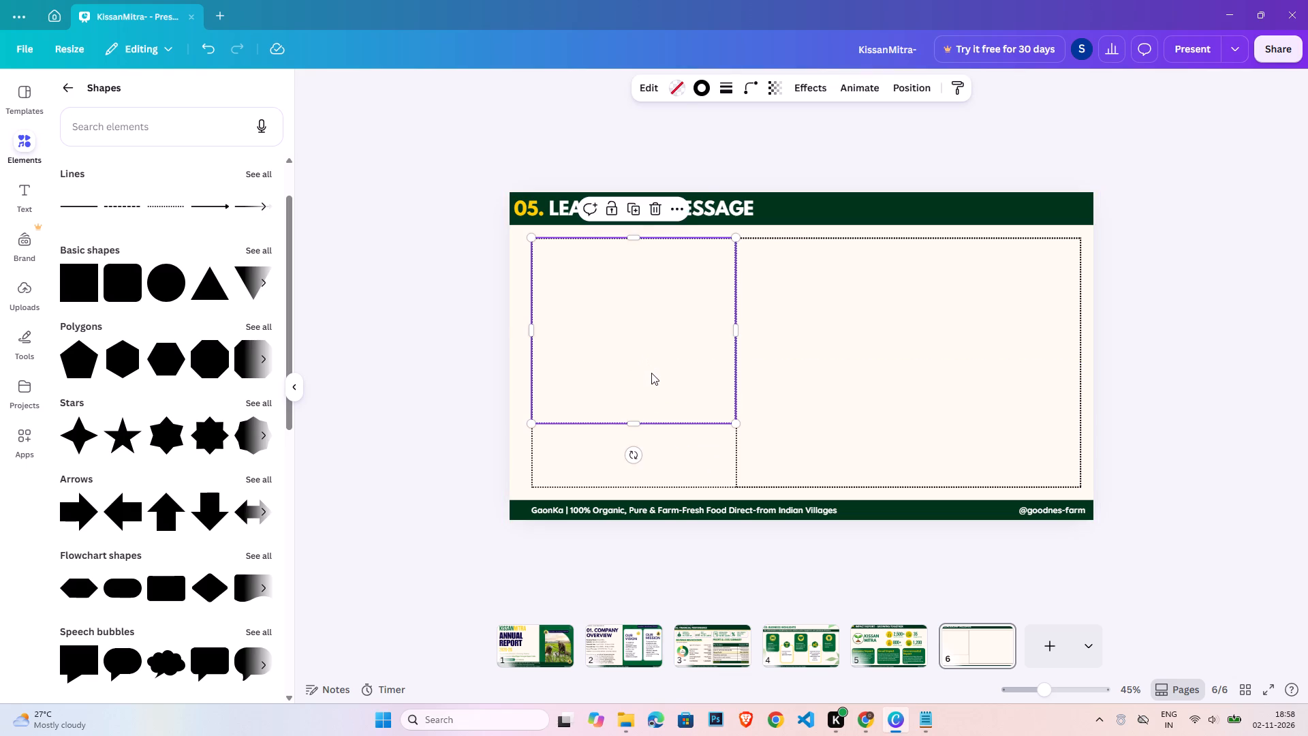
{"action": "left_click", "coordinate": [452, 378]}
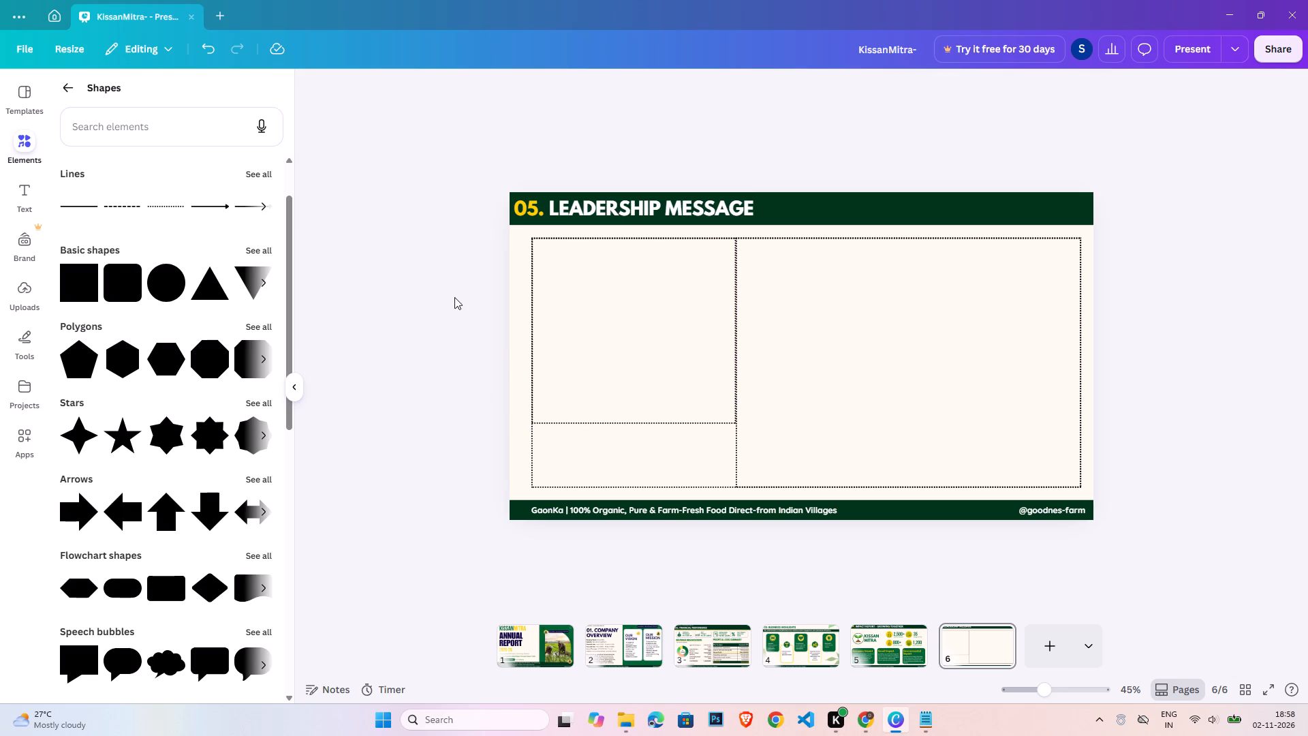
Group the three dotted frames on page 6 into one object.
{"action": "left_click_drag", "start_coordinate": [456, 294], "coordinate": [948, 479]}
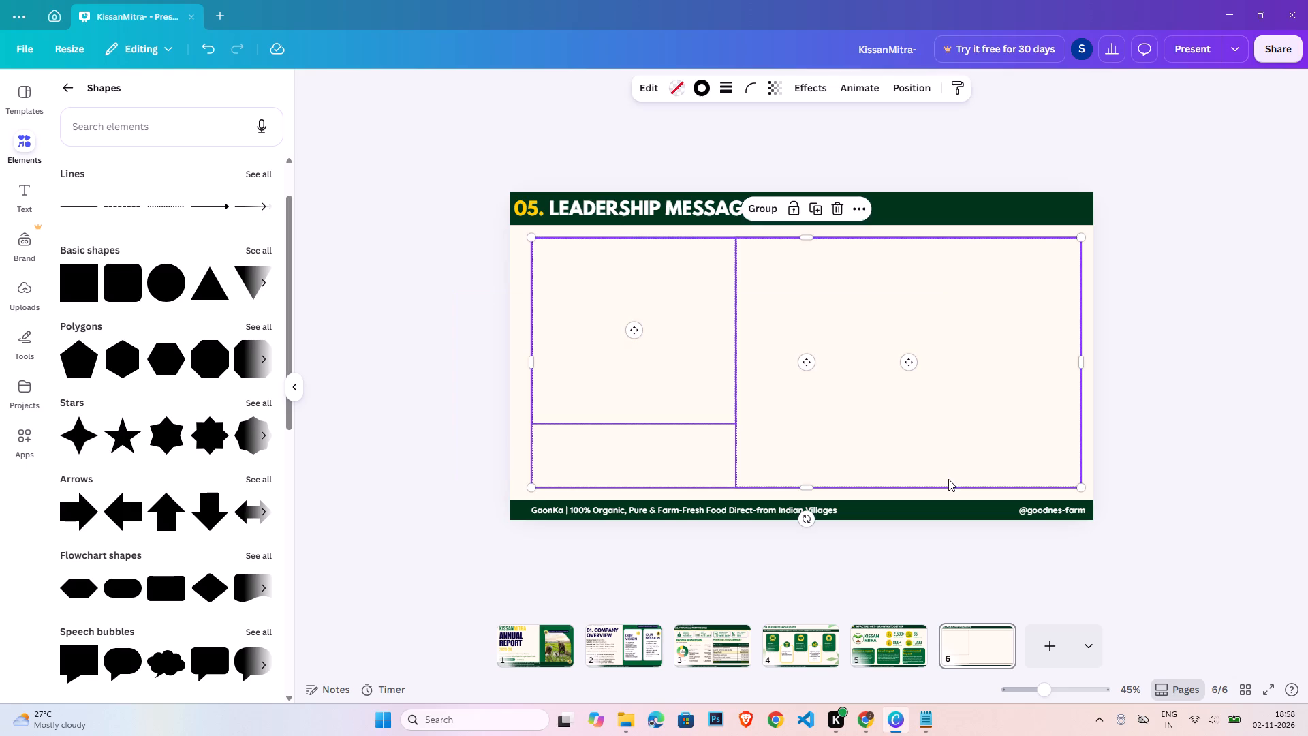
{"action": "left_click", "coordinate": [764, 211]}
{"action": "left_click", "coordinate": [1192, 322]}
{"action": "left_click", "coordinate": [840, 320]}
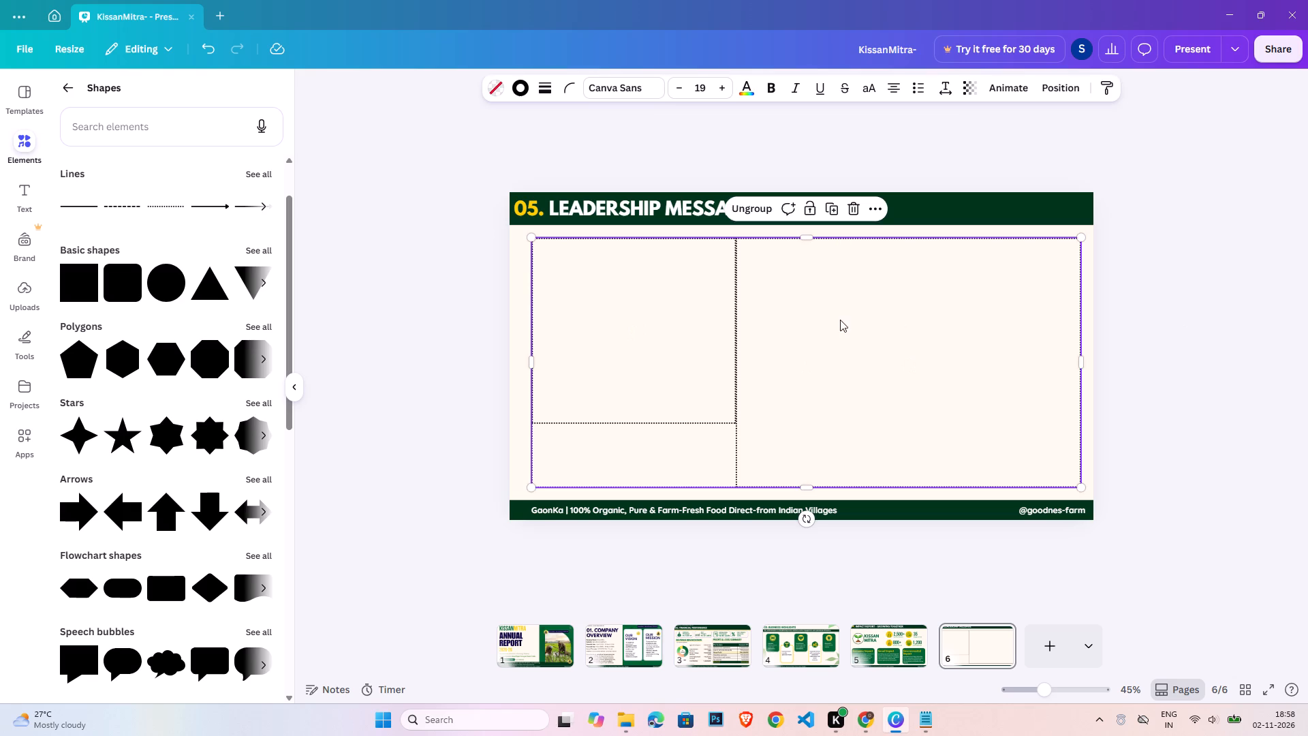
{"action": "left_click", "coordinate": [707, 415]}
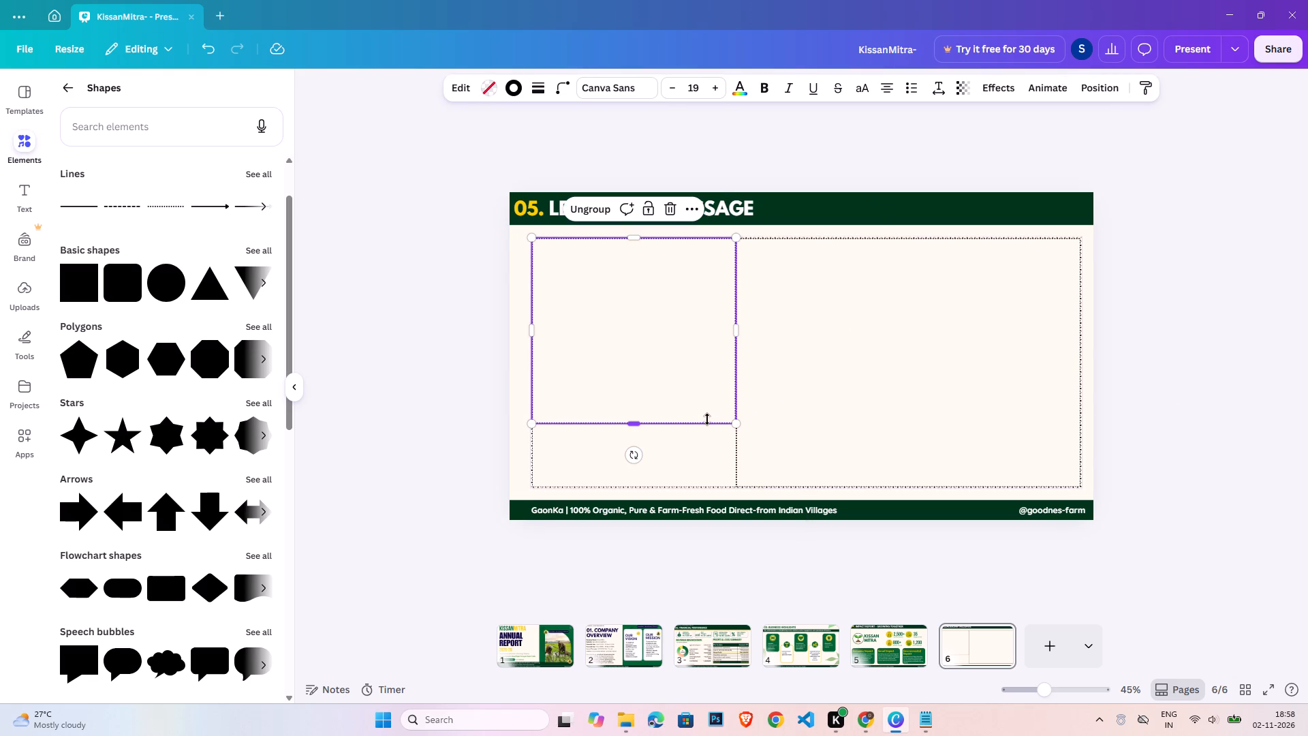
{"action": "left_click", "coordinate": [514, 330]}
Align the grouped dotted frames to the centre and middle of the page.
{"action": "left_click", "coordinate": [602, 321]}
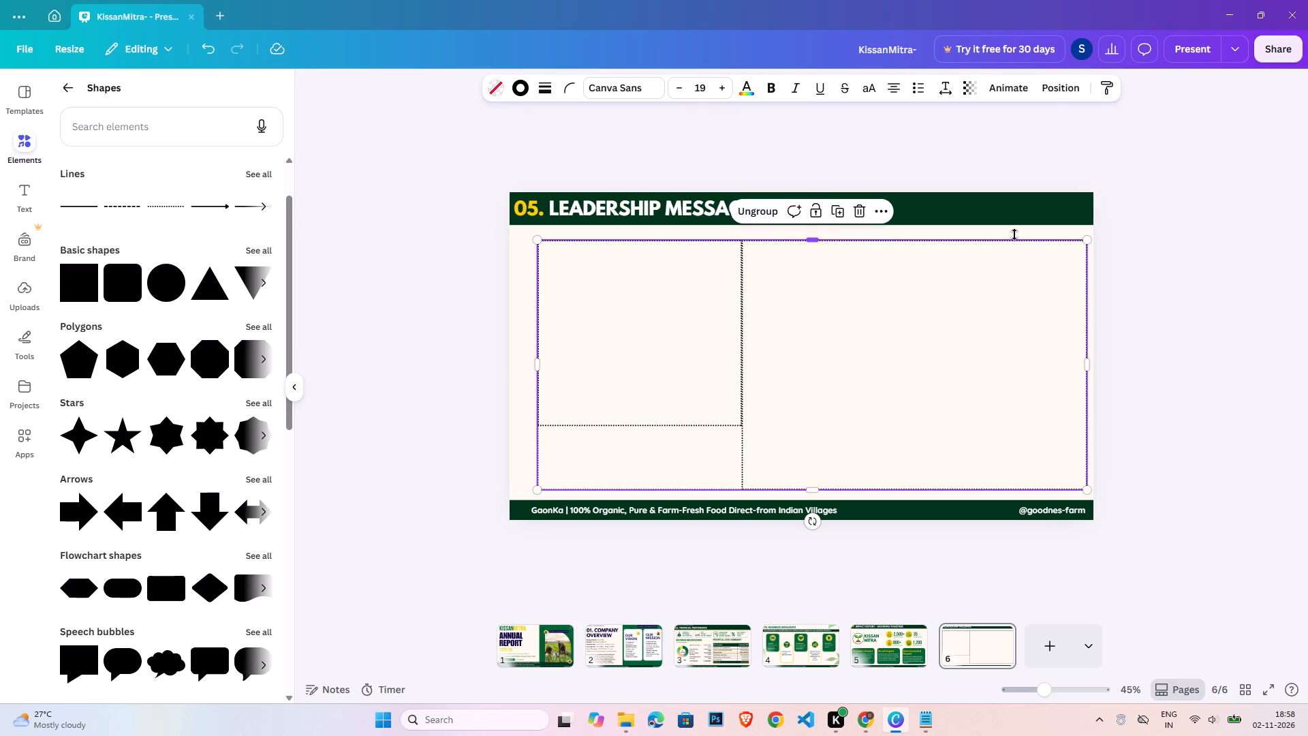
{"action": "left_click", "coordinate": [1045, 91]}
{"action": "left_click", "coordinate": [219, 289]}
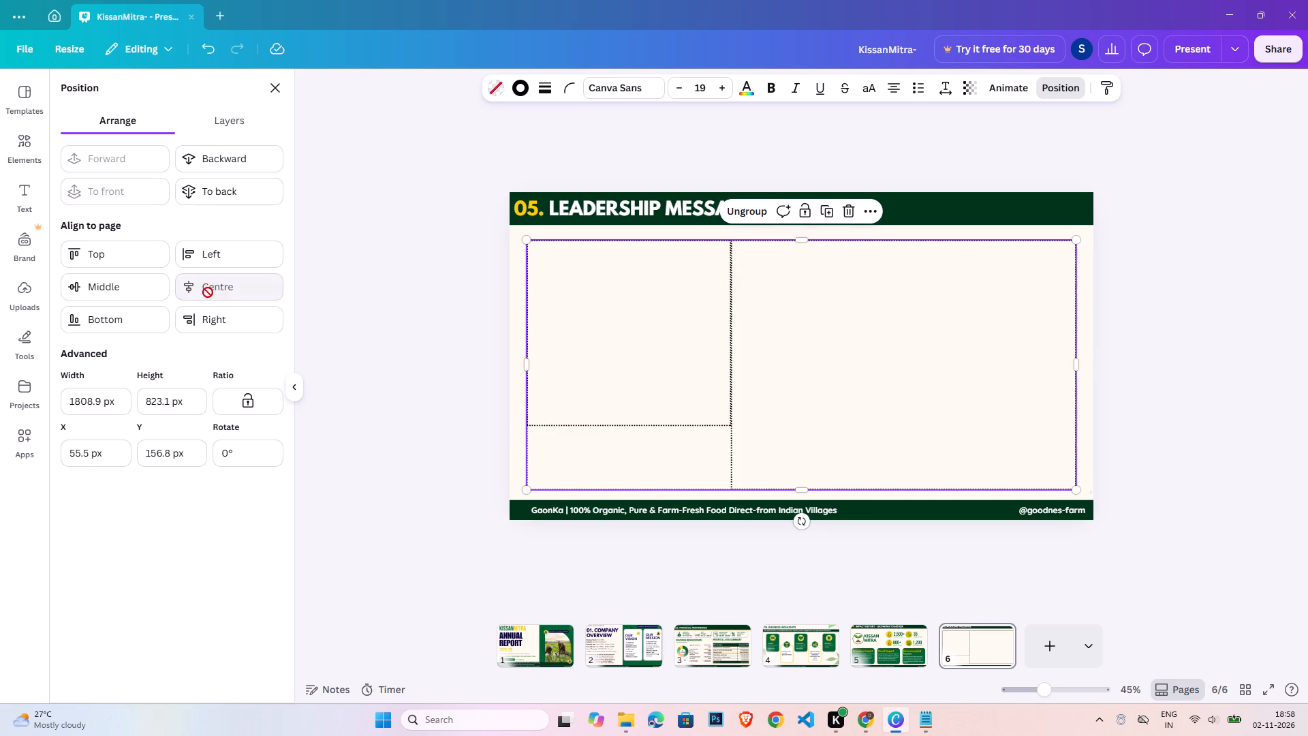
{"action": "left_click", "coordinate": [138, 286]}
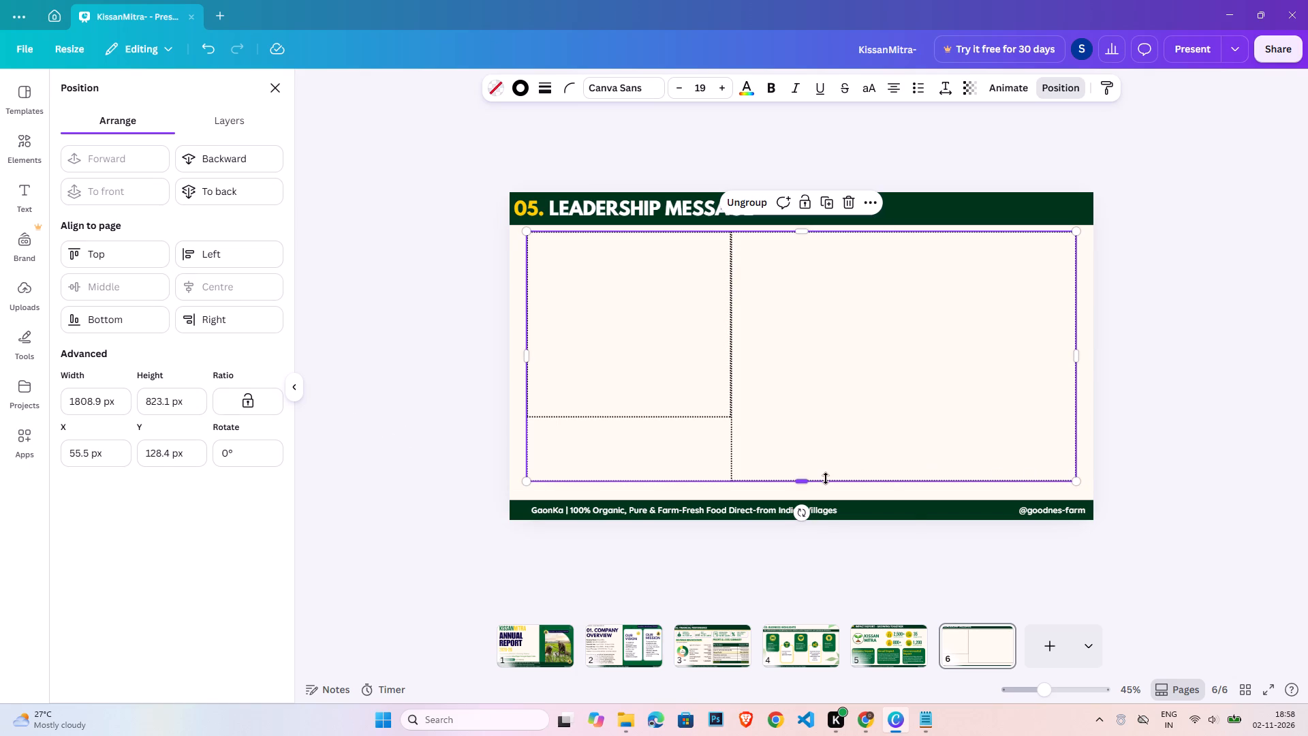
Enlarge the grouped dotted frames to about 1,847 by 863, nearly filling the area between the header and footer bars.
{"action": "left_click_drag", "start_coordinate": [826, 478], "coordinate": [829, 491]}
{"action": "left_click_drag", "start_coordinate": [1081, 366], "coordinate": [1087, 369]}
{"action": "left_click", "coordinate": [534, 356]}
{"action": "left_click", "coordinate": [527, 360]}
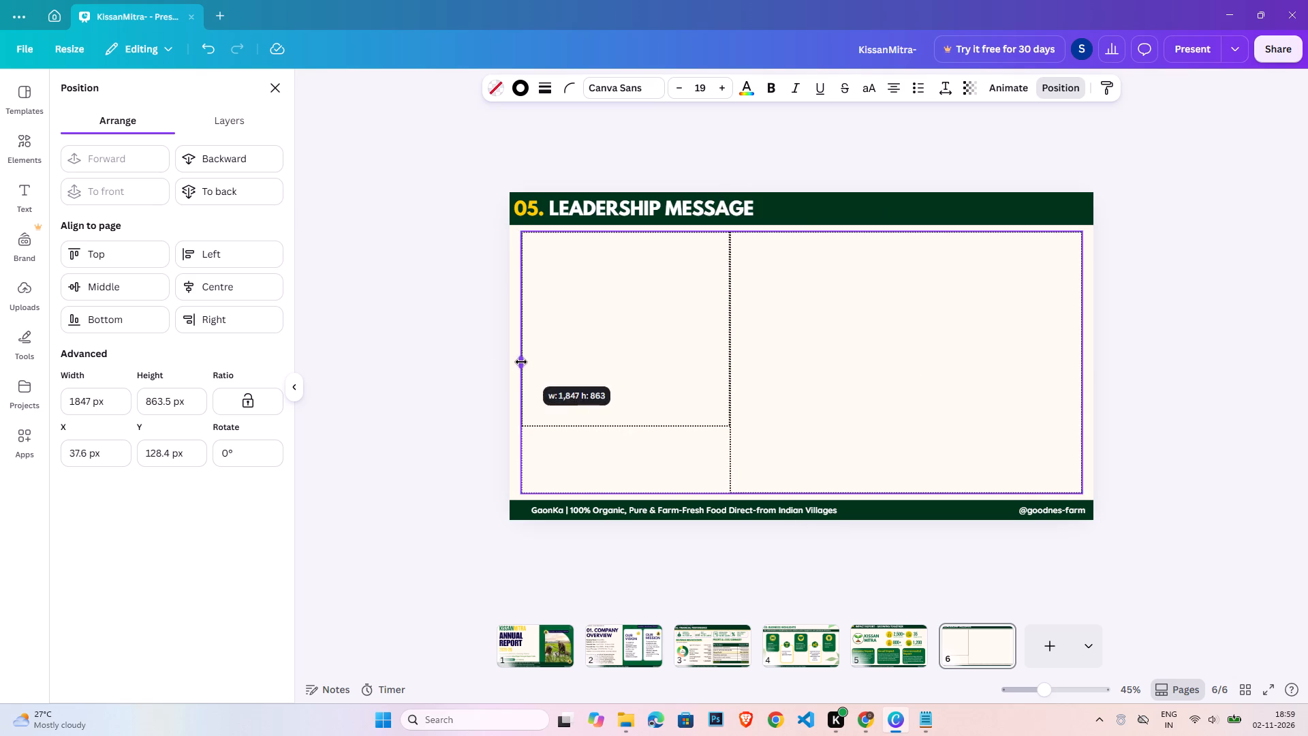
{"action": "left_click", "coordinate": [454, 390]}
{"action": "left_click", "coordinate": [1097, 423]}
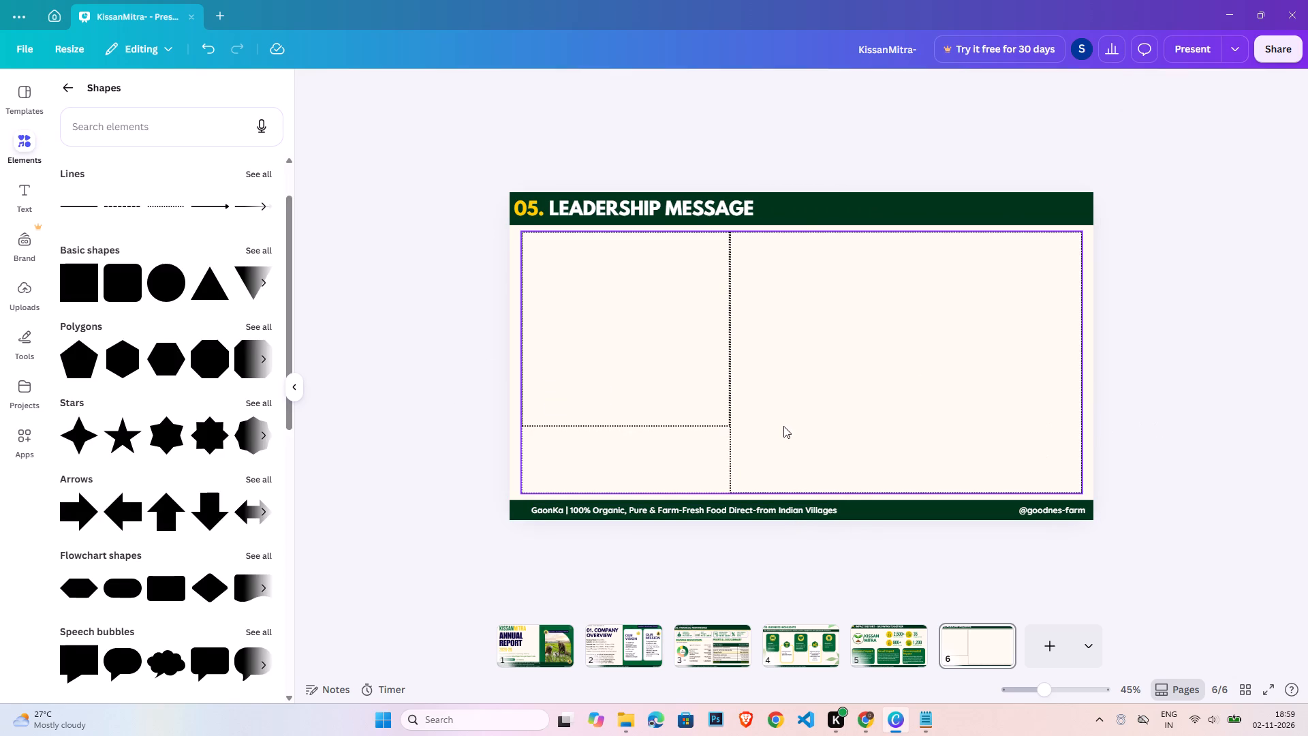
{"action": "left_click", "coordinate": [772, 401]}
{"action": "left_click", "coordinate": [1202, 408]}
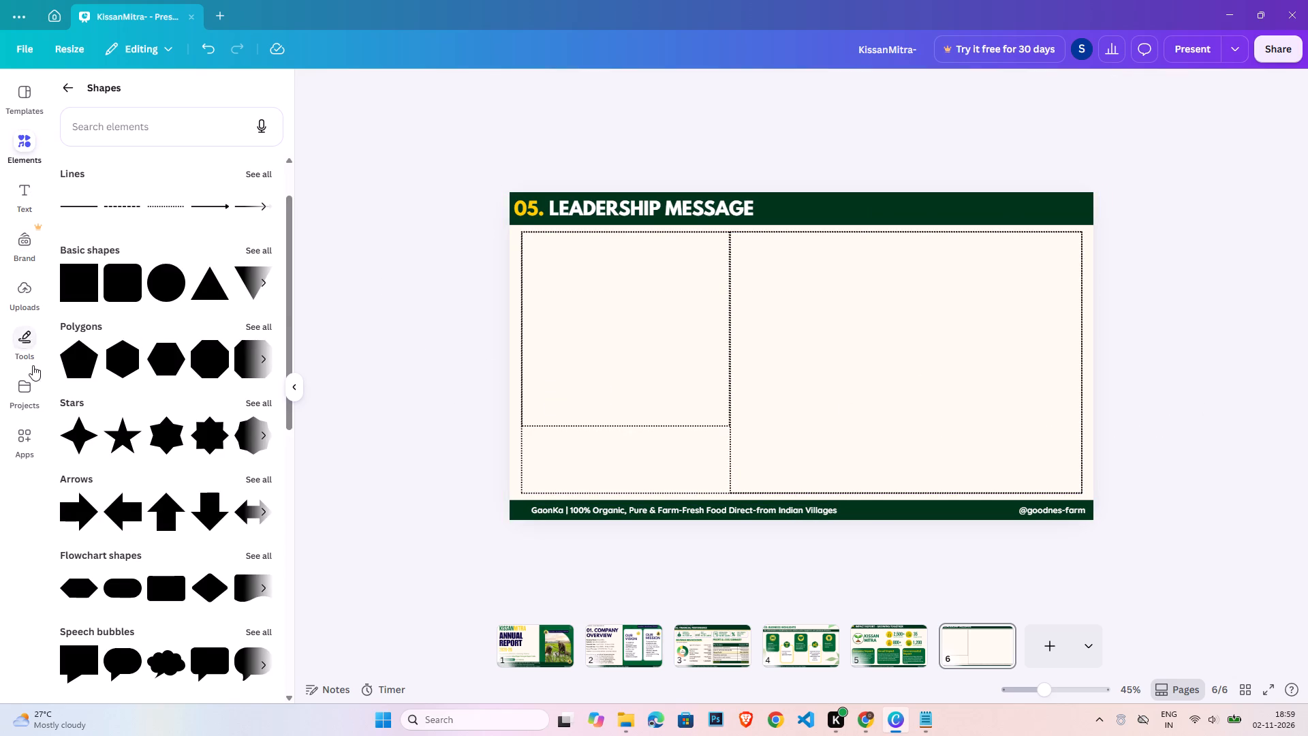
Browse the Paper collection of photo frames for a torn-edge shape suited to the leadership photo.
{"action": "left_click", "coordinate": [70, 91]}
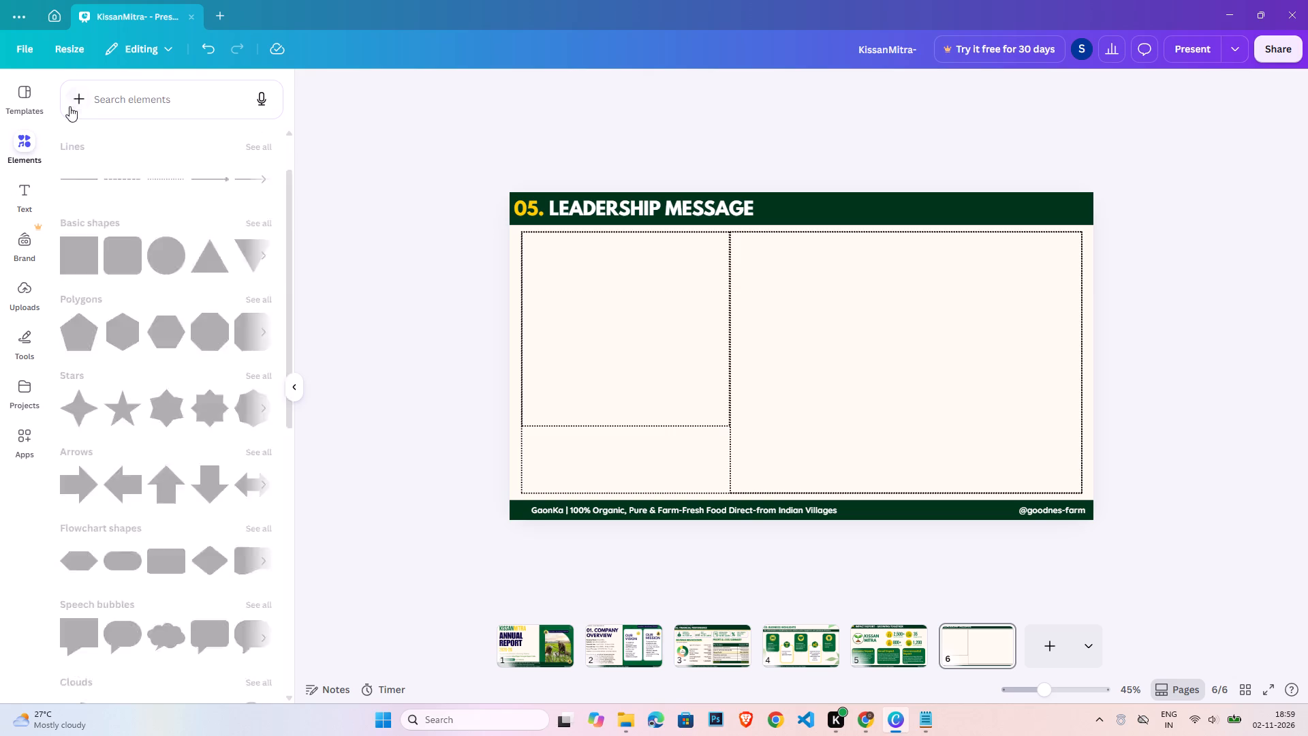
{"action": "left_click", "coordinate": [240, 495]}
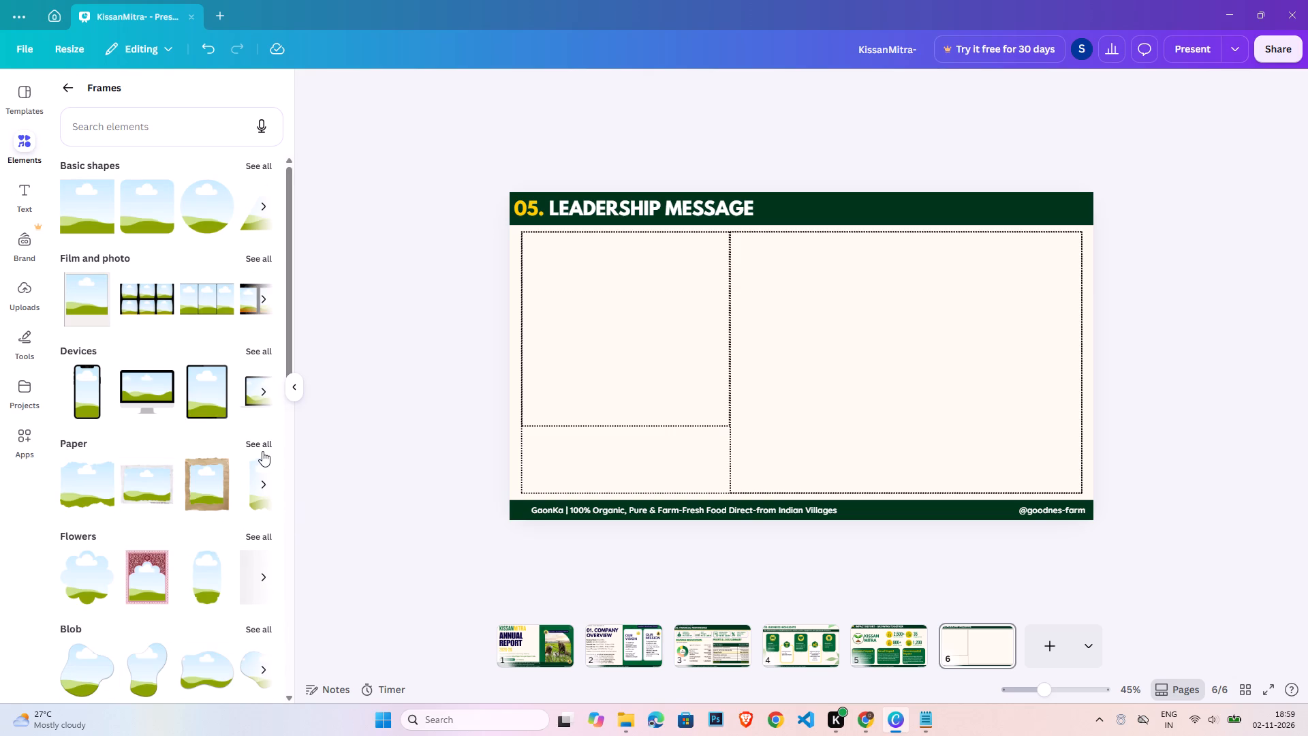
{"action": "scroll", "coordinate": [245, 466], "scroll_direction": "down", "scroll_amount": 1}
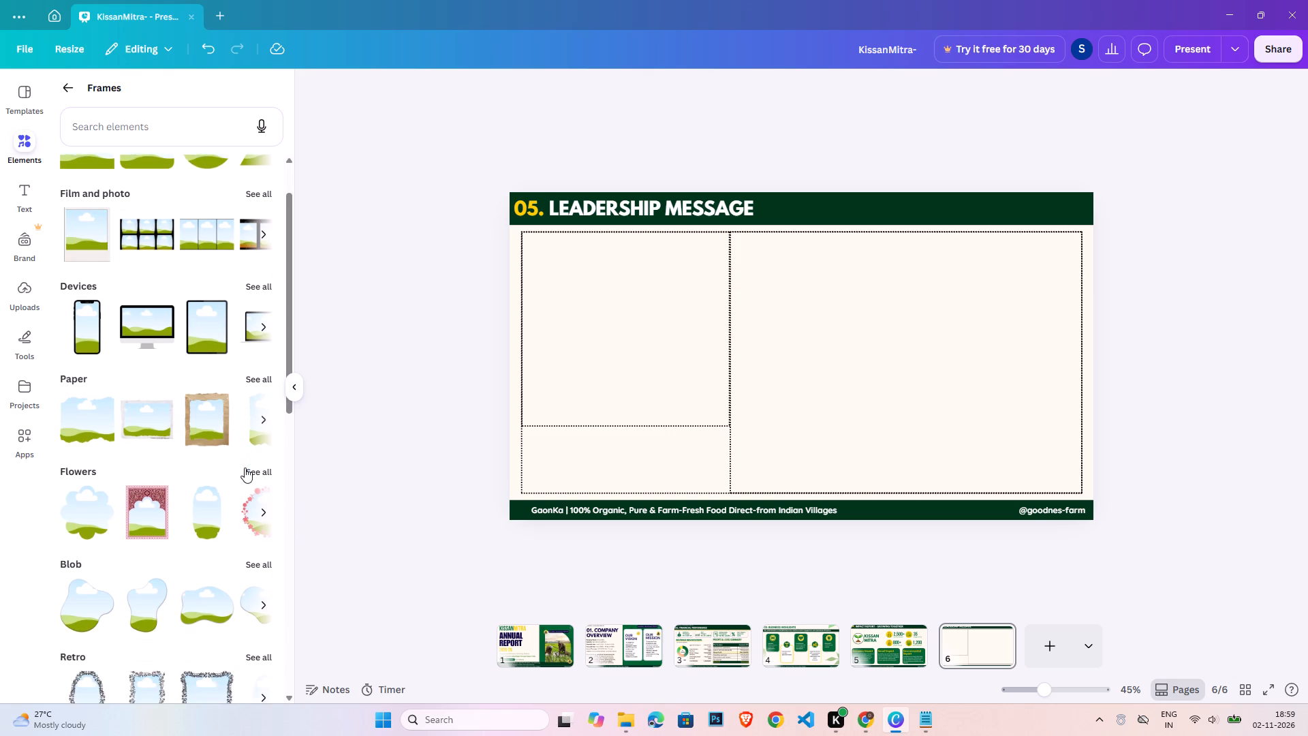
{"action": "scroll", "coordinate": [241, 470], "scroll_direction": "down", "scroll_amount": 2}
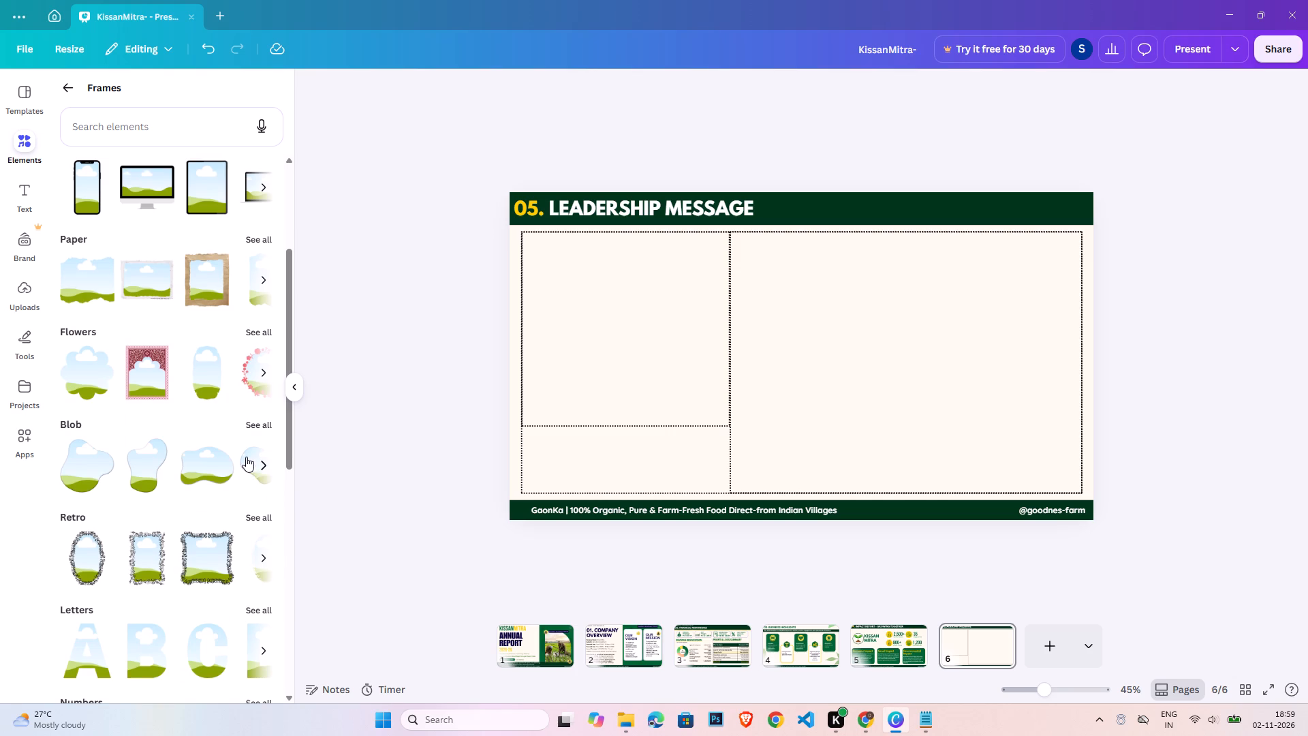
{"action": "scroll", "coordinate": [246, 457], "scroll_direction": "up", "scroll_amount": 2}
{"action": "left_click", "coordinate": [266, 375]}
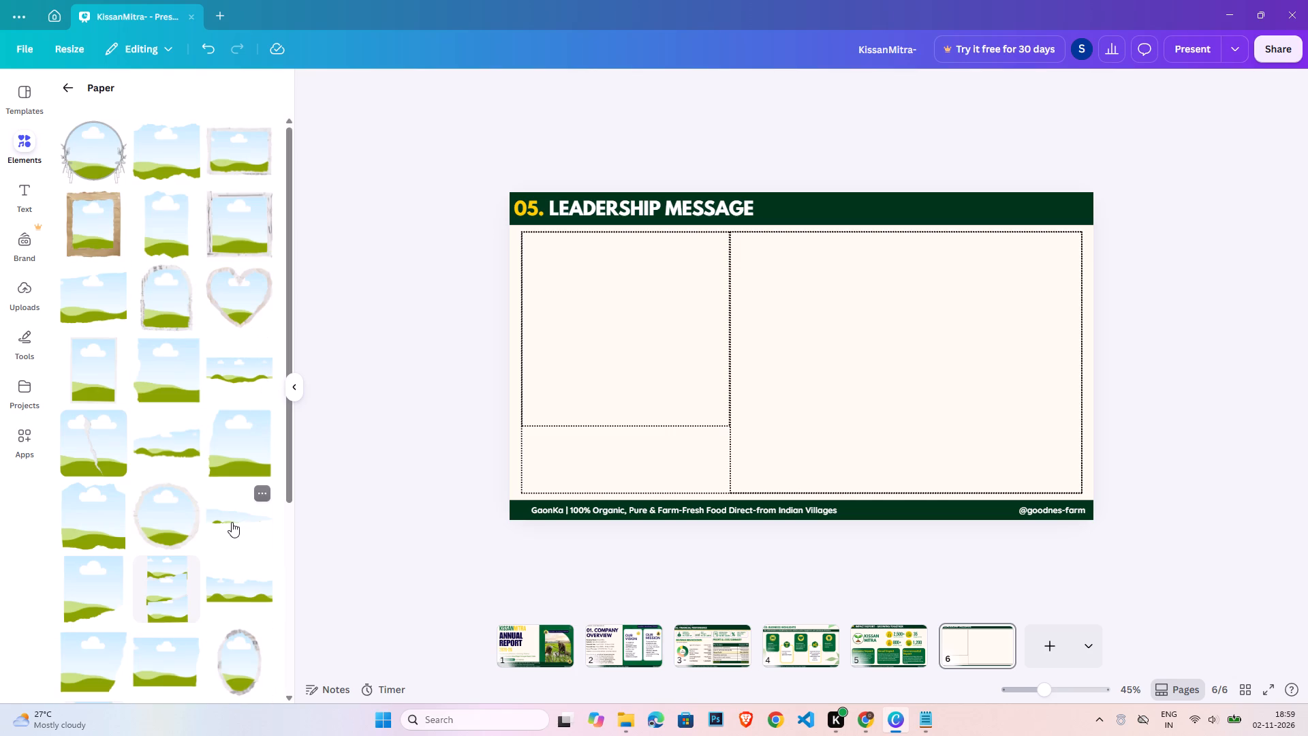
{"action": "scroll", "coordinate": [216, 586], "scroll_direction": "down", "scroll_amount": 3}
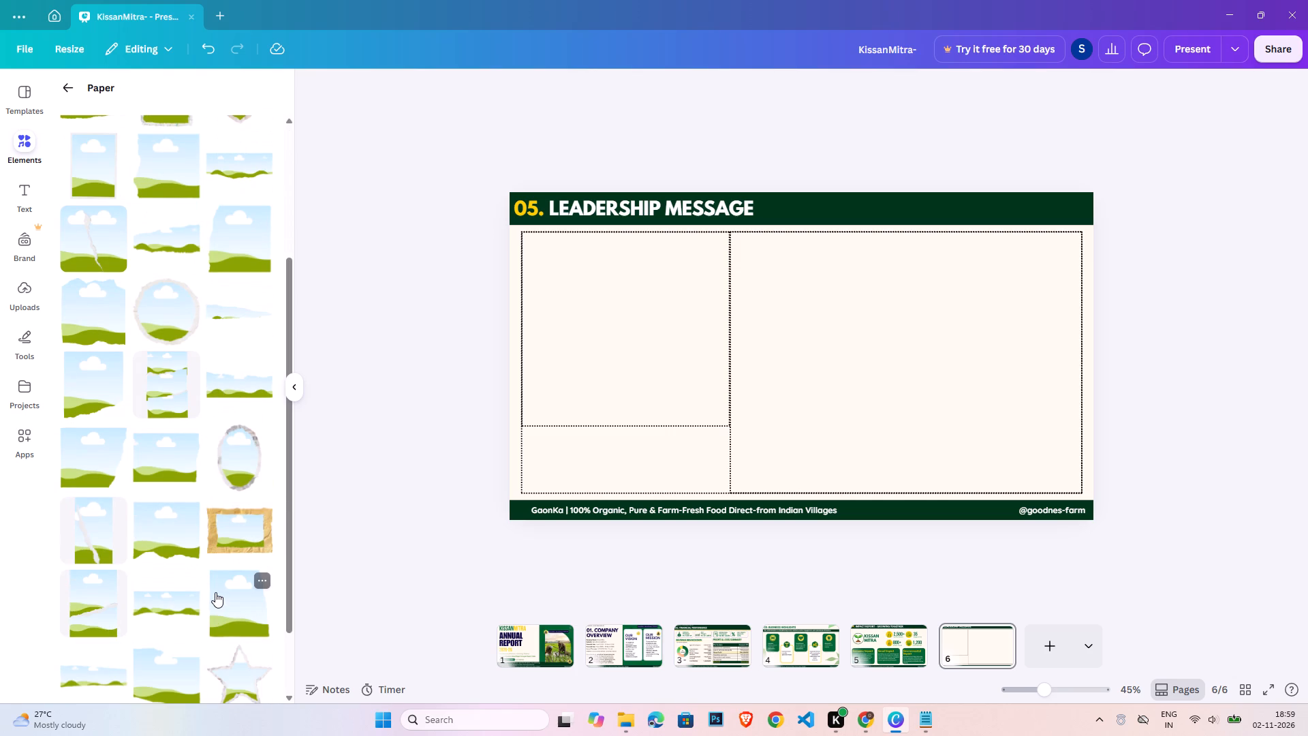
{"action": "scroll", "coordinate": [215, 590], "scroll_direction": "down", "scroll_amount": 5}
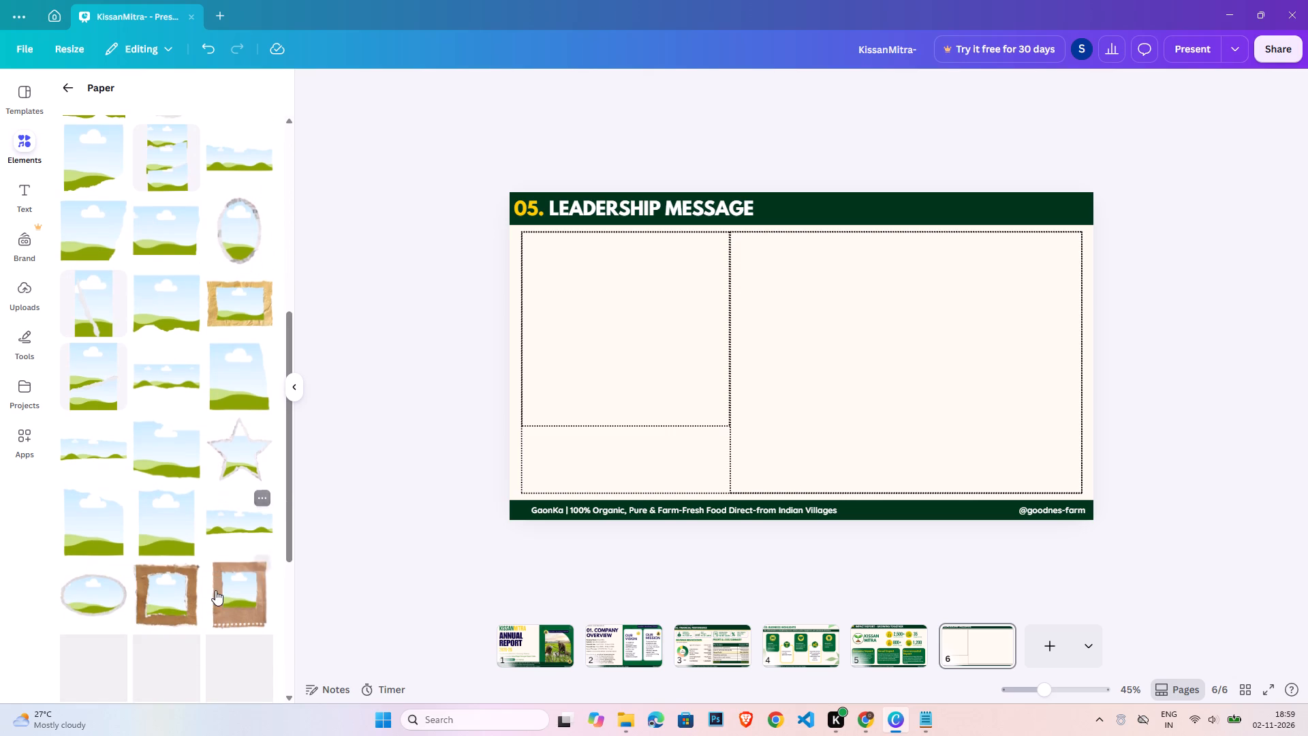
{"action": "scroll", "coordinate": [215, 590], "scroll_direction": "down", "scroll_amount": 6}
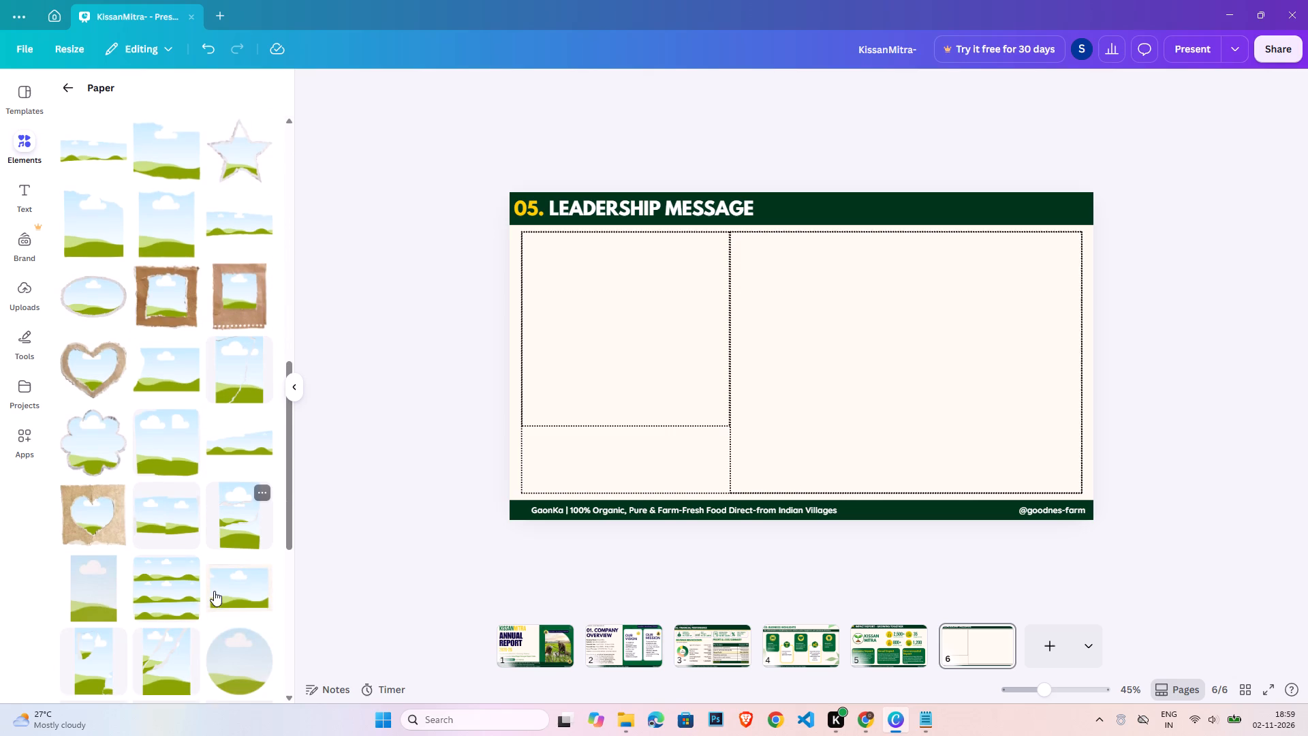
{"action": "scroll", "coordinate": [214, 591], "scroll_direction": "down", "scroll_amount": 3}
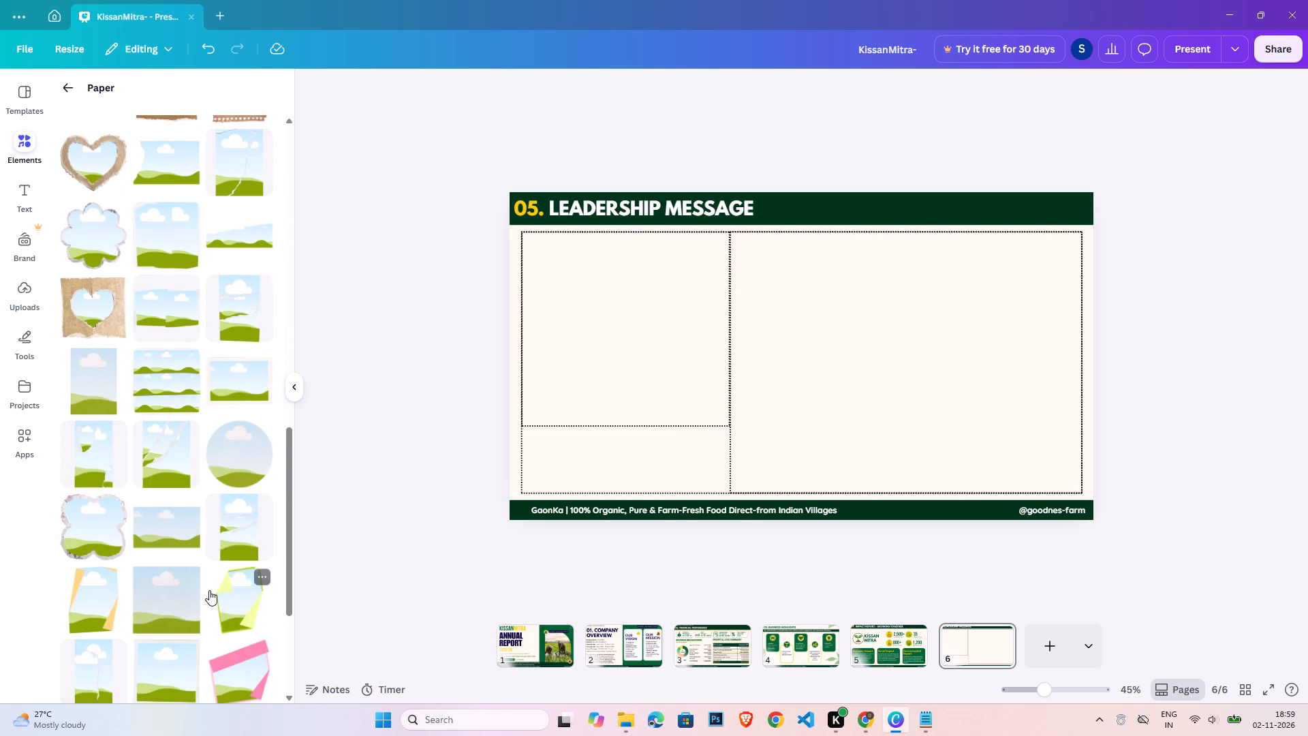
{"action": "scroll", "coordinate": [208, 587], "scroll_direction": "down", "scroll_amount": 6}
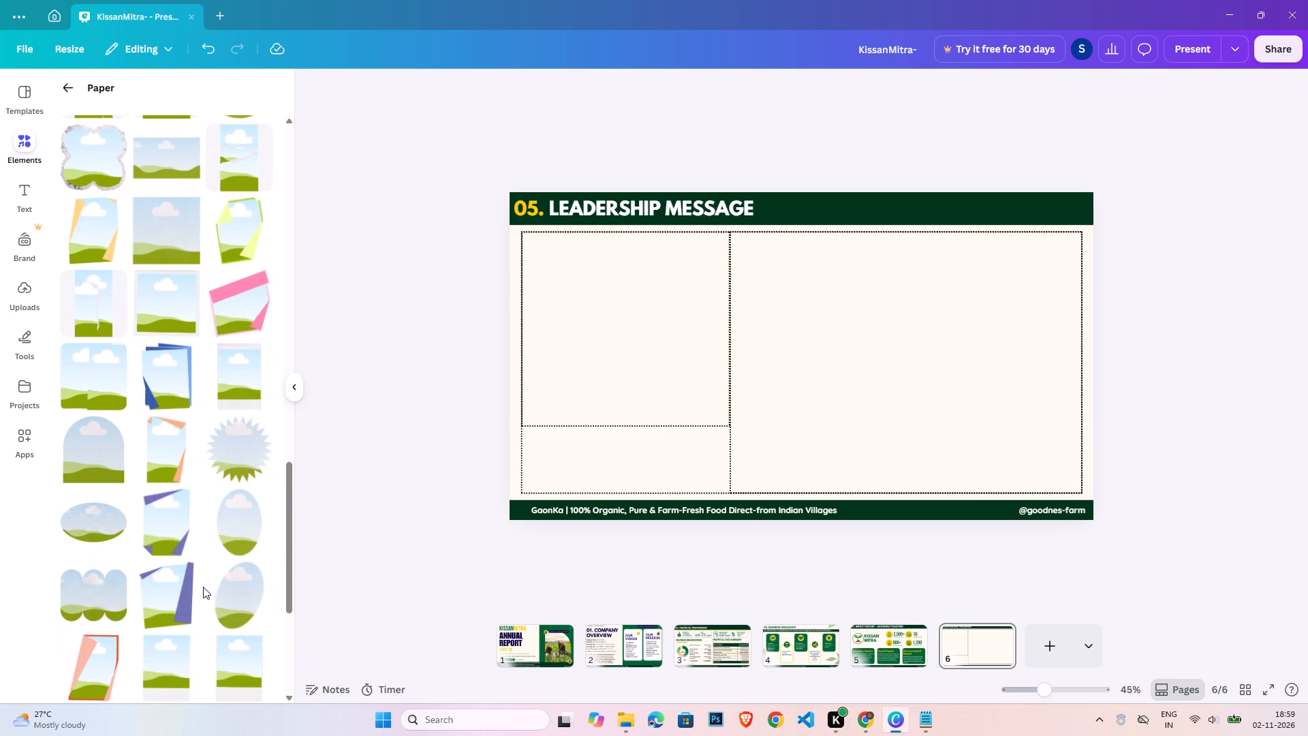
{"action": "scroll", "coordinate": [202, 587], "scroll_direction": "down", "scroll_amount": 9}
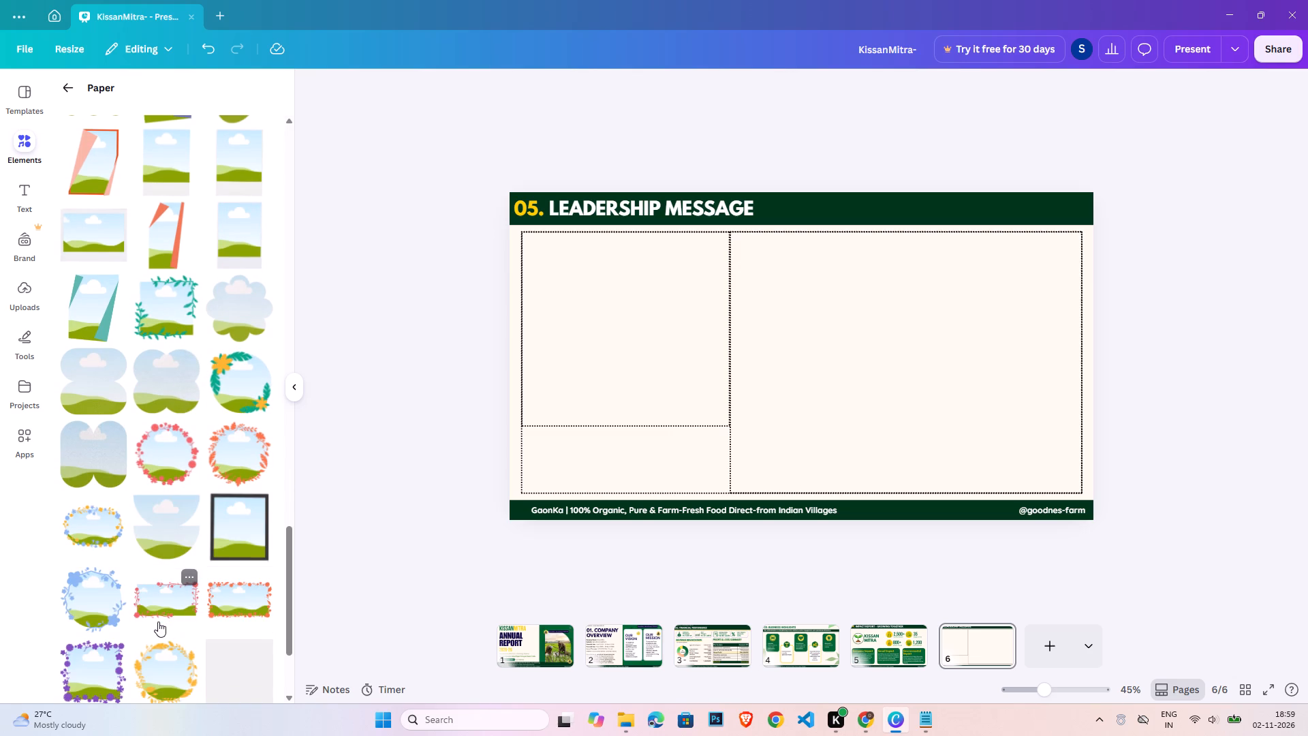
{"action": "scroll", "coordinate": [153, 626], "scroll_direction": "down", "scroll_amount": 6}
{"action": "scroll", "coordinate": [150, 627], "scroll_direction": "up", "scroll_amount": 3}
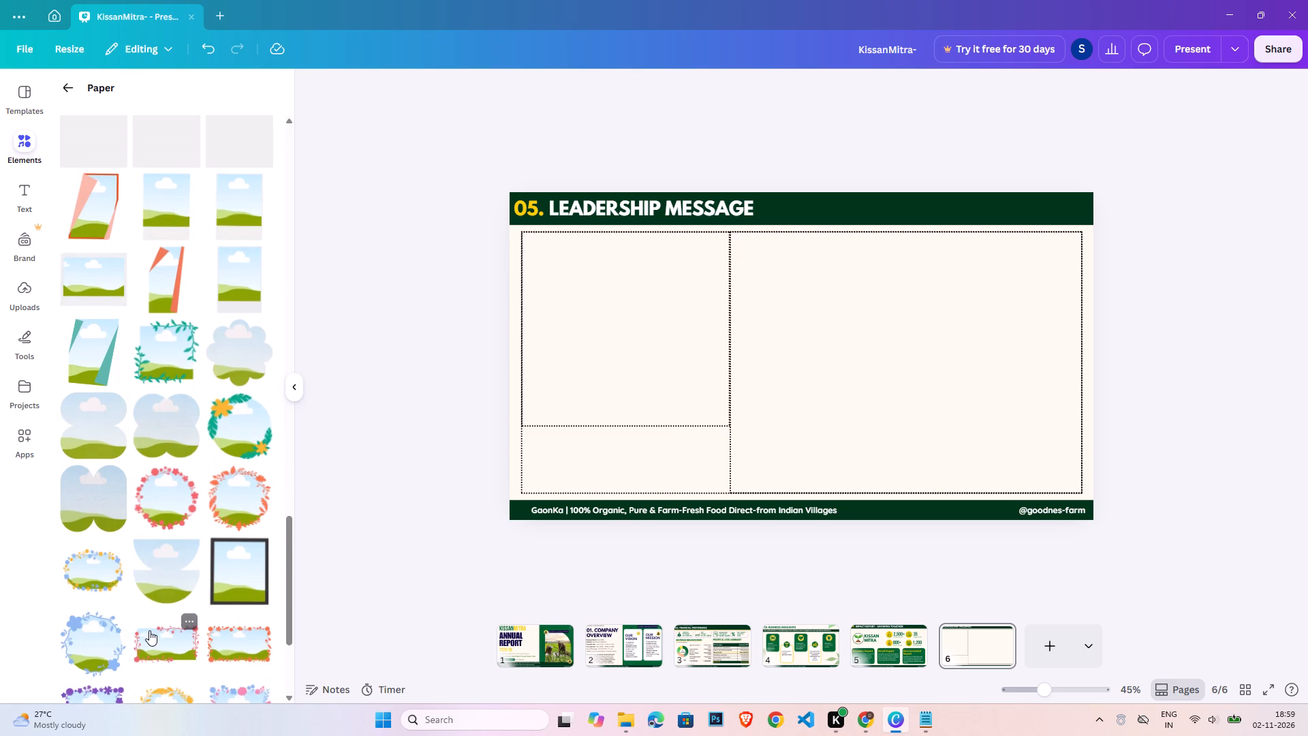
{"action": "scroll", "coordinate": [149, 630], "scroll_direction": "up", "scroll_amount": 6}
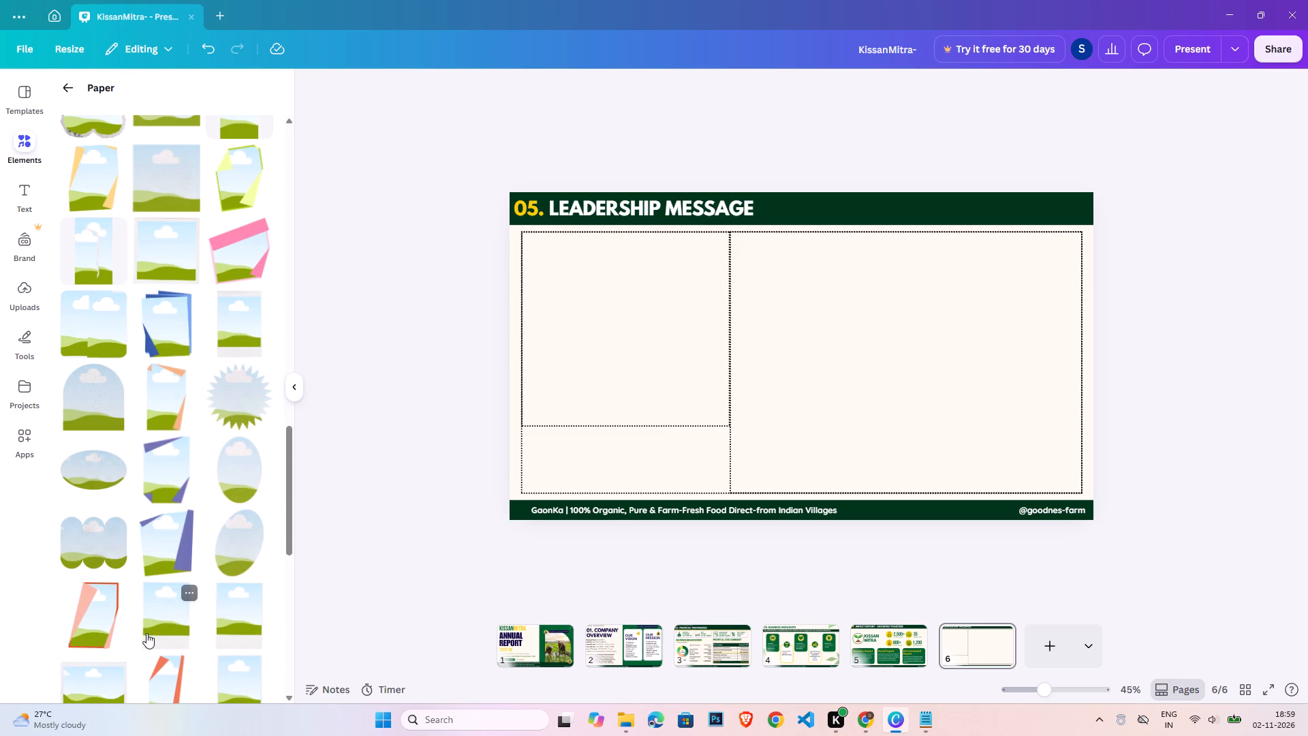
{"action": "scroll", "coordinate": [131, 632], "scroll_direction": "up", "scroll_amount": 5}
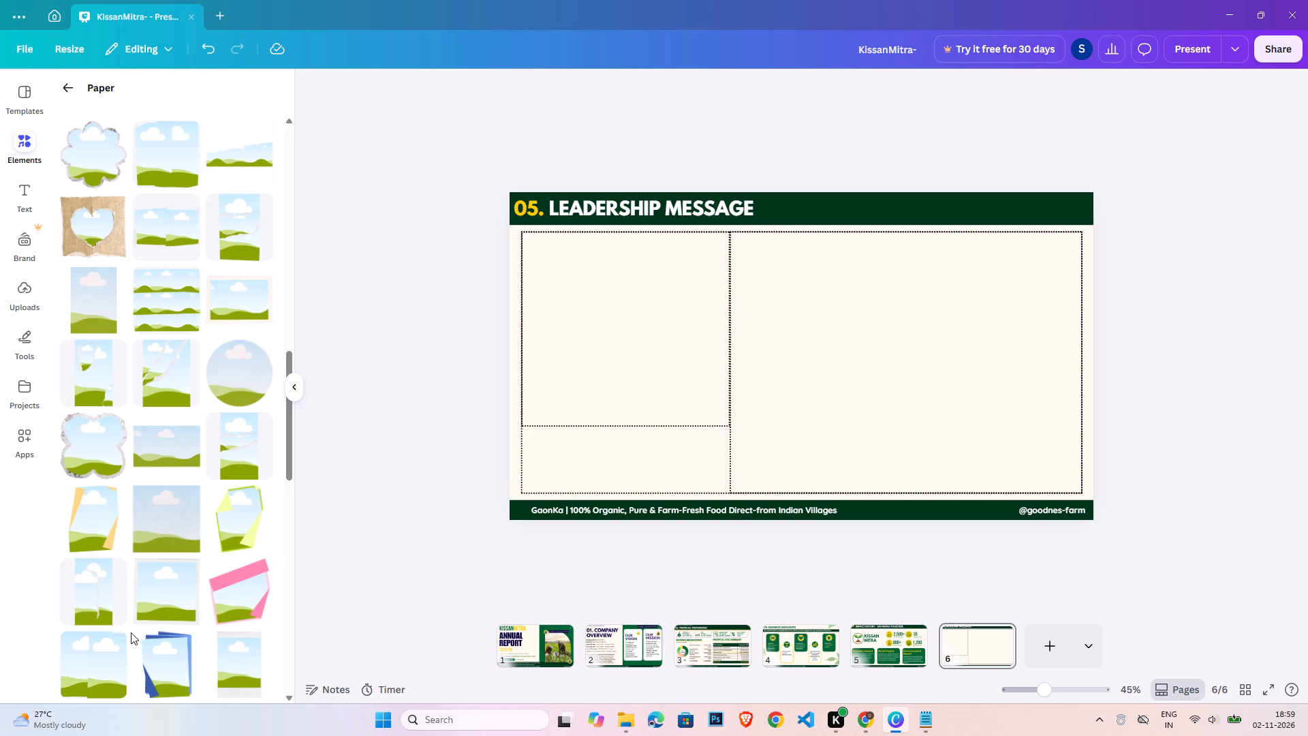
{"action": "scroll", "coordinate": [131, 632], "scroll_direction": "up", "scroll_amount": 3}
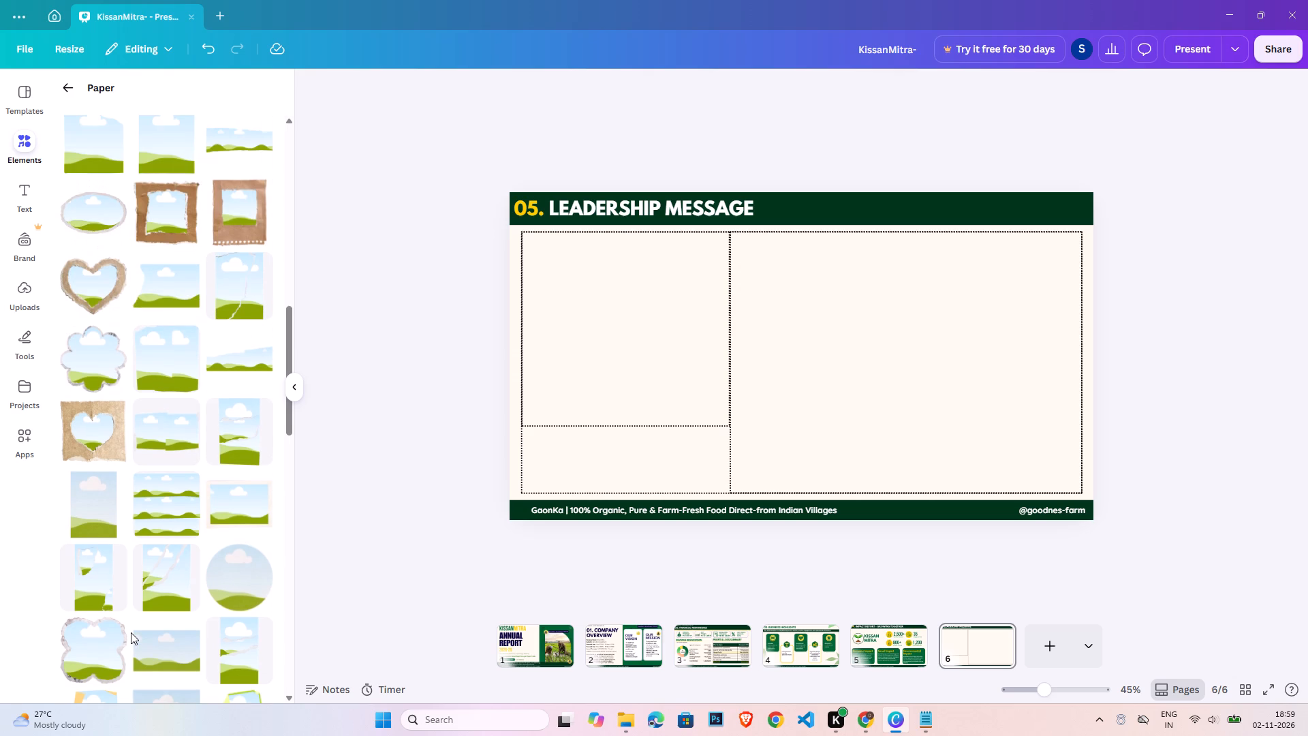
{"action": "scroll", "coordinate": [129, 641], "scroll_direction": "up", "scroll_amount": 4}
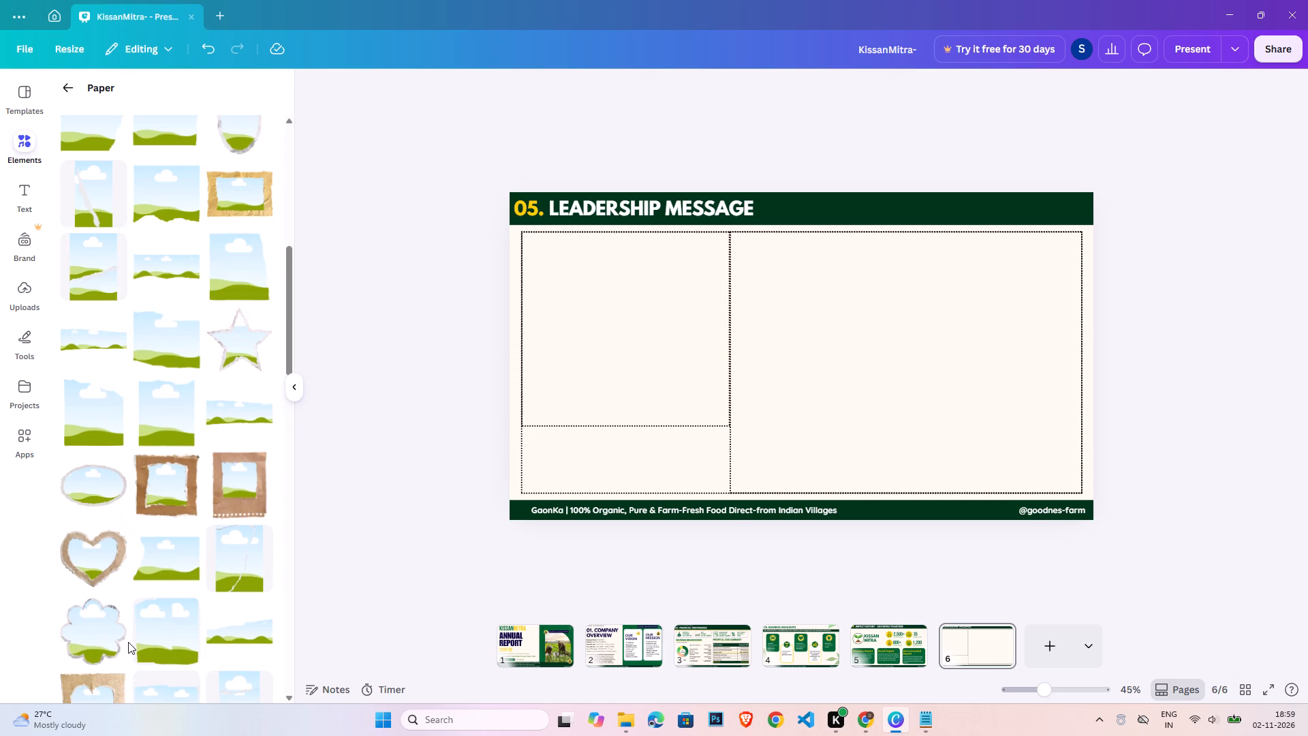
{"action": "scroll", "coordinate": [128, 642], "scroll_direction": "up", "scroll_amount": 4}
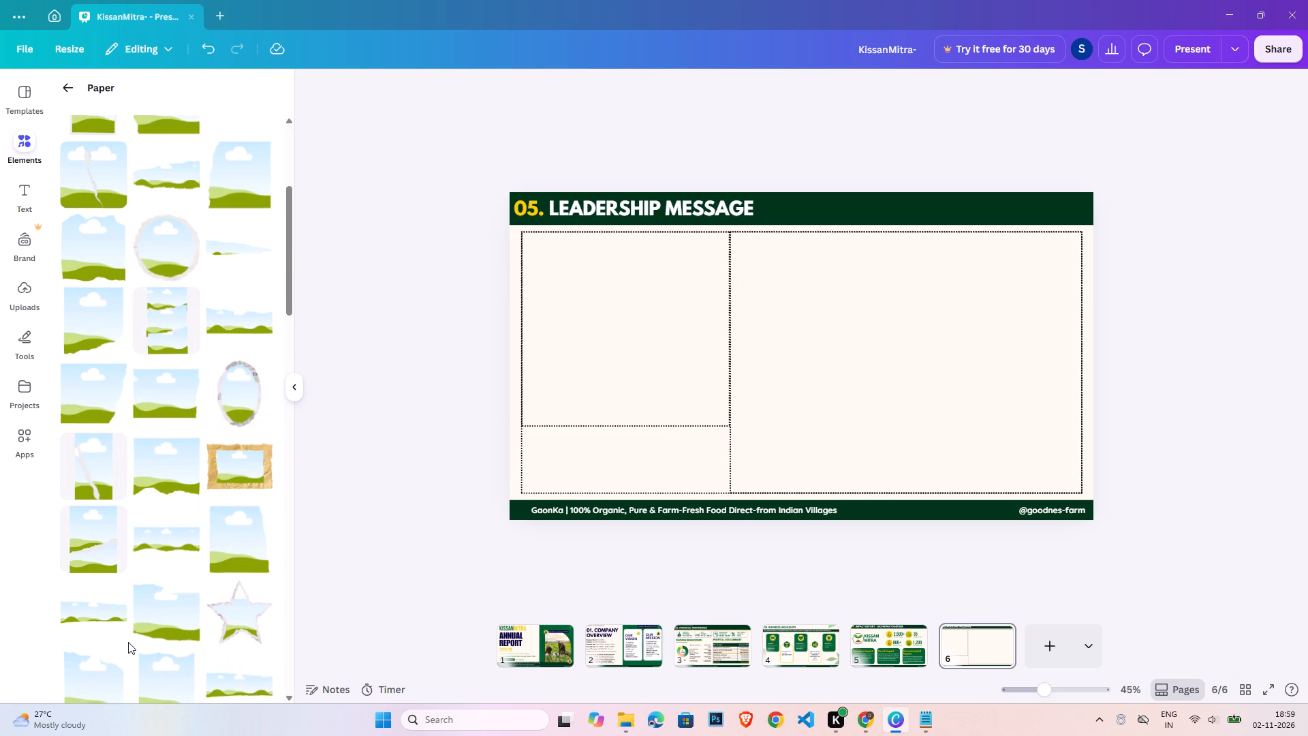
{"action": "scroll", "coordinate": [126, 645], "scroll_direction": "up", "scroll_amount": 2}
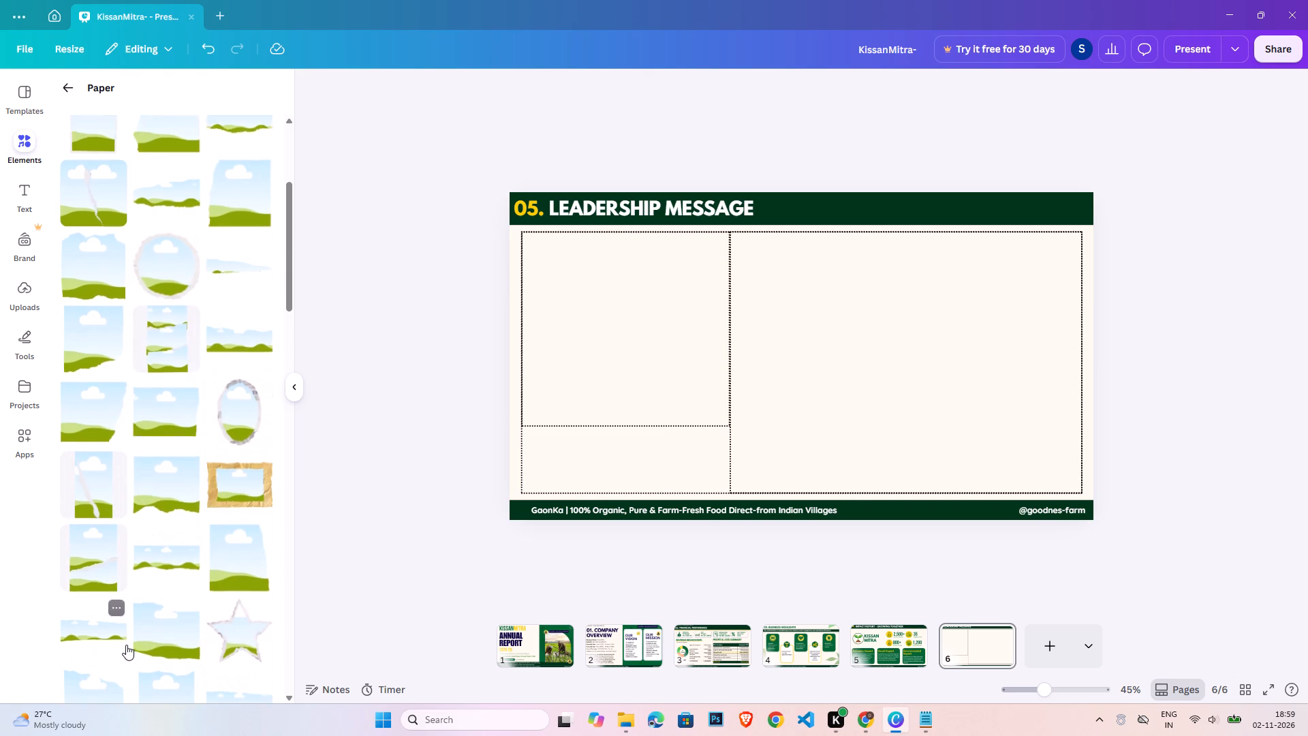
{"action": "scroll", "coordinate": [126, 645], "scroll_direction": "up", "scroll_amount": 1}
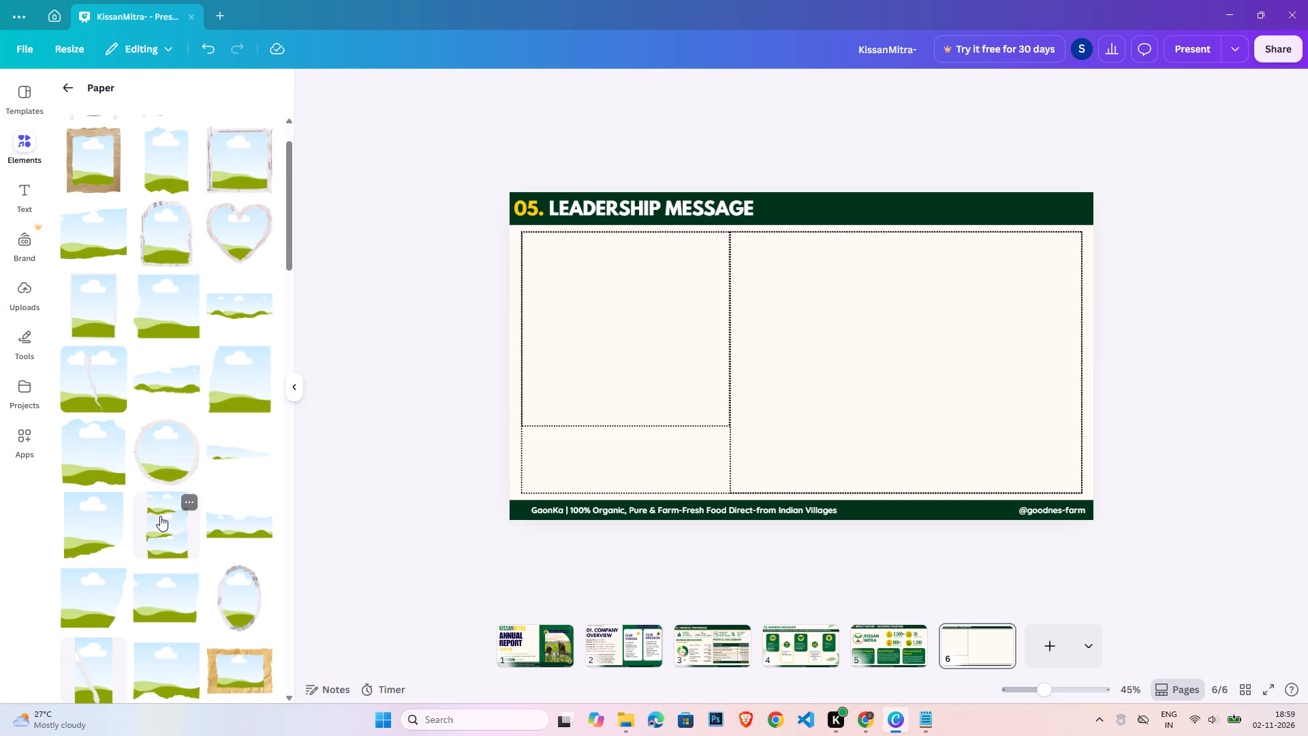
Add a wide torn-paper photo frame and fit it just inside the upper-left dotted box on page 6.
{"action": "left_click", "coordinate": [94, 228]}
{"action": "left_click_drag", "start_coordinate": [852, 405], "coordinate": [726, 376]}
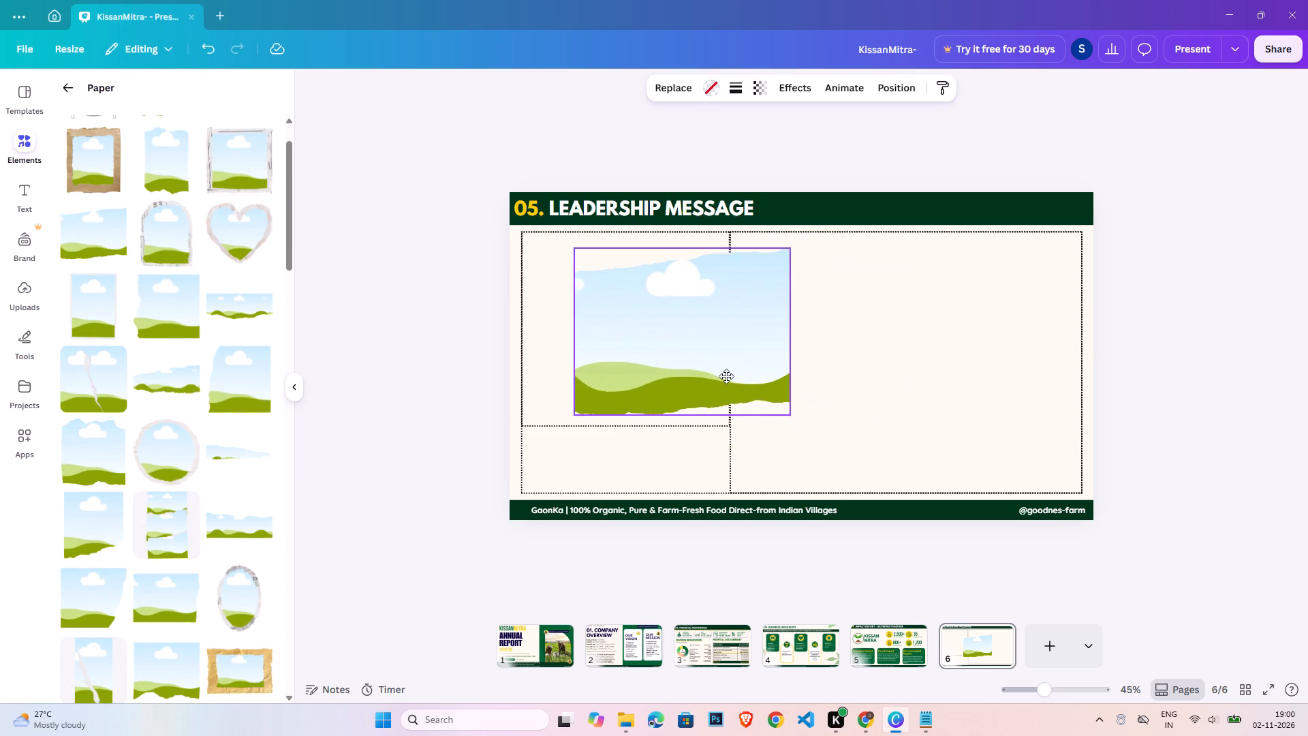
{"action": "left_click_drag", "start_coordinate": [726, 376], "coordinate": [682, 367]}
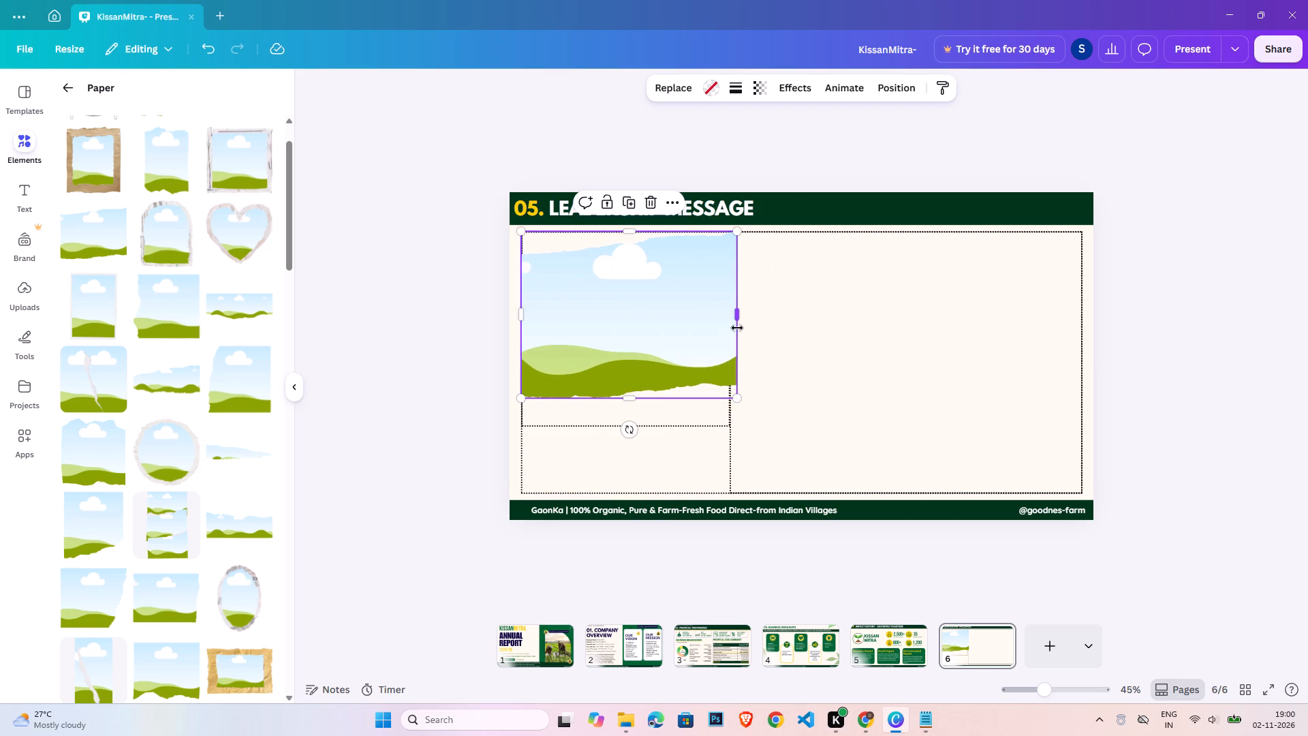
{"action": "left_click_drag", "start_coordinate": [741, 323], "coordinate": [730, 326]}
{"action": "left_click_drag", "start_coordinate": [629, 398], "coordinate": [632, 425]}
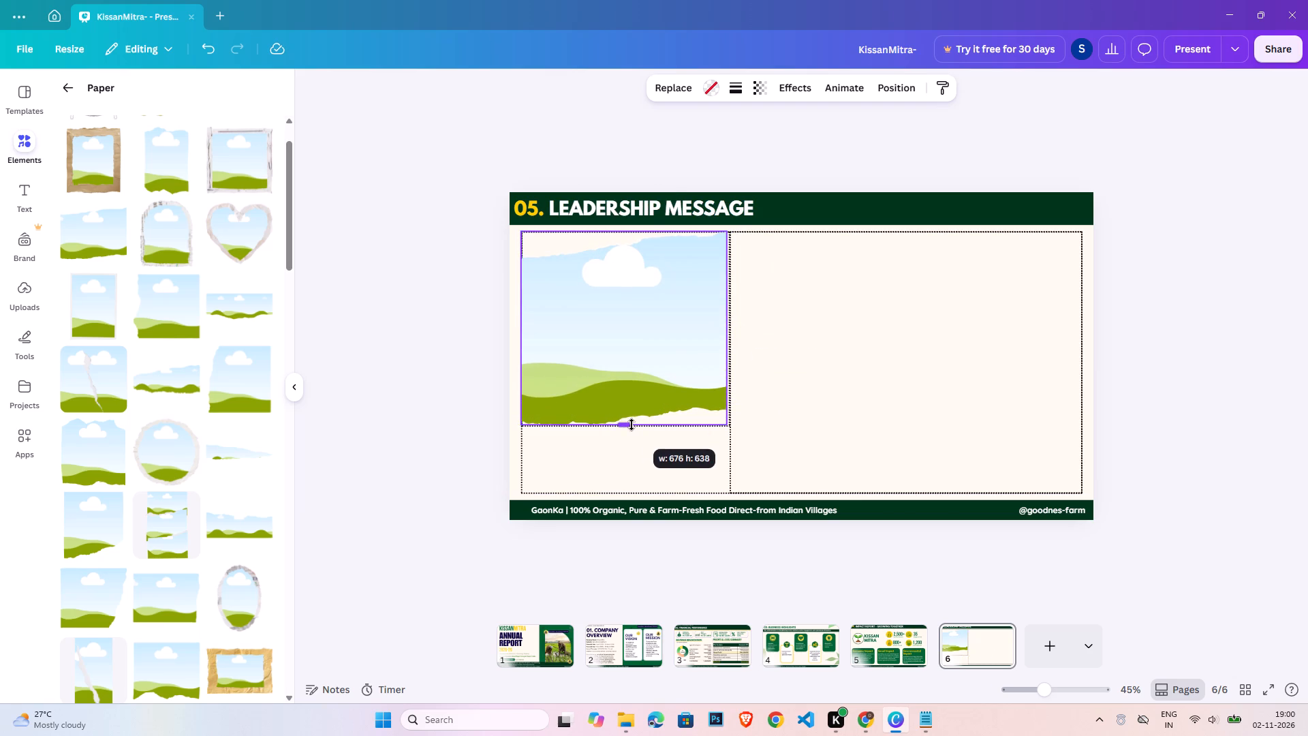
{"action": "left_click_drag", "start_coordinate": [632, 425], "coordinate": [635, 421]}
{"action": "left_click", "coordinate": [523, 330]}
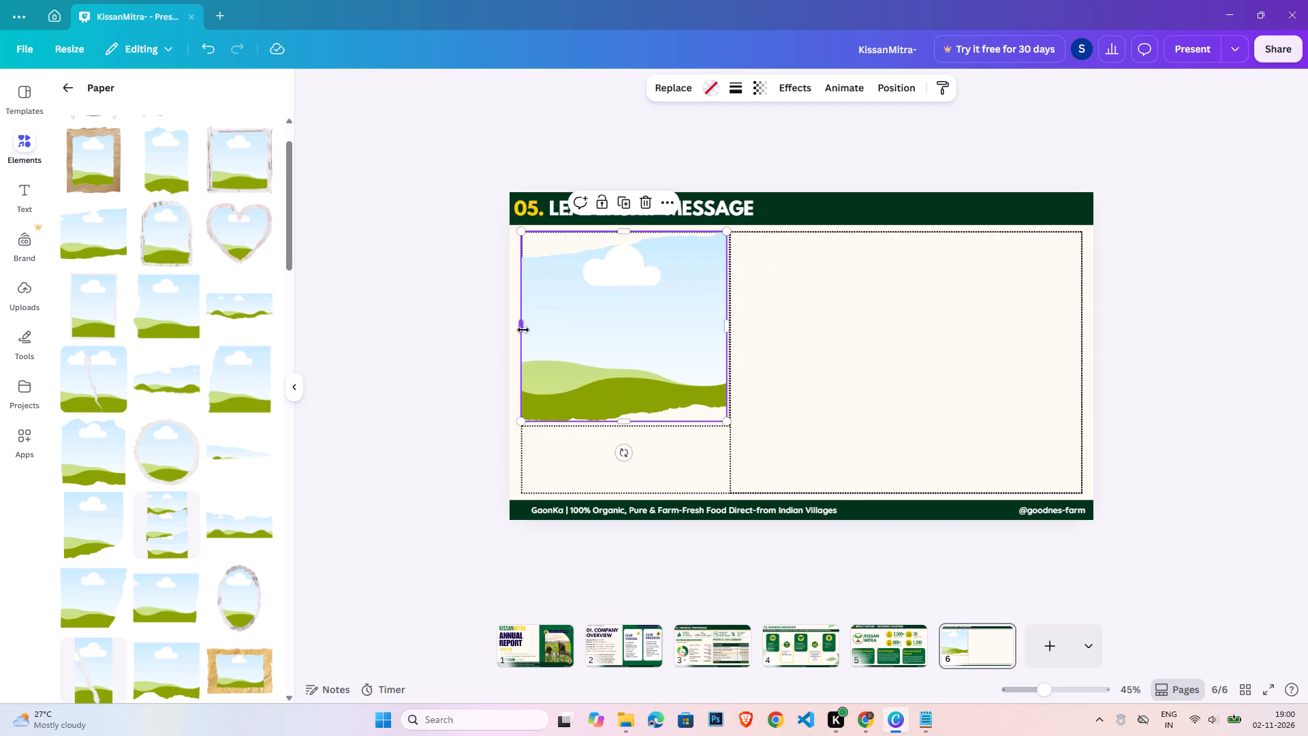
{"action": "left_click", "coordinate": [633, 230]}
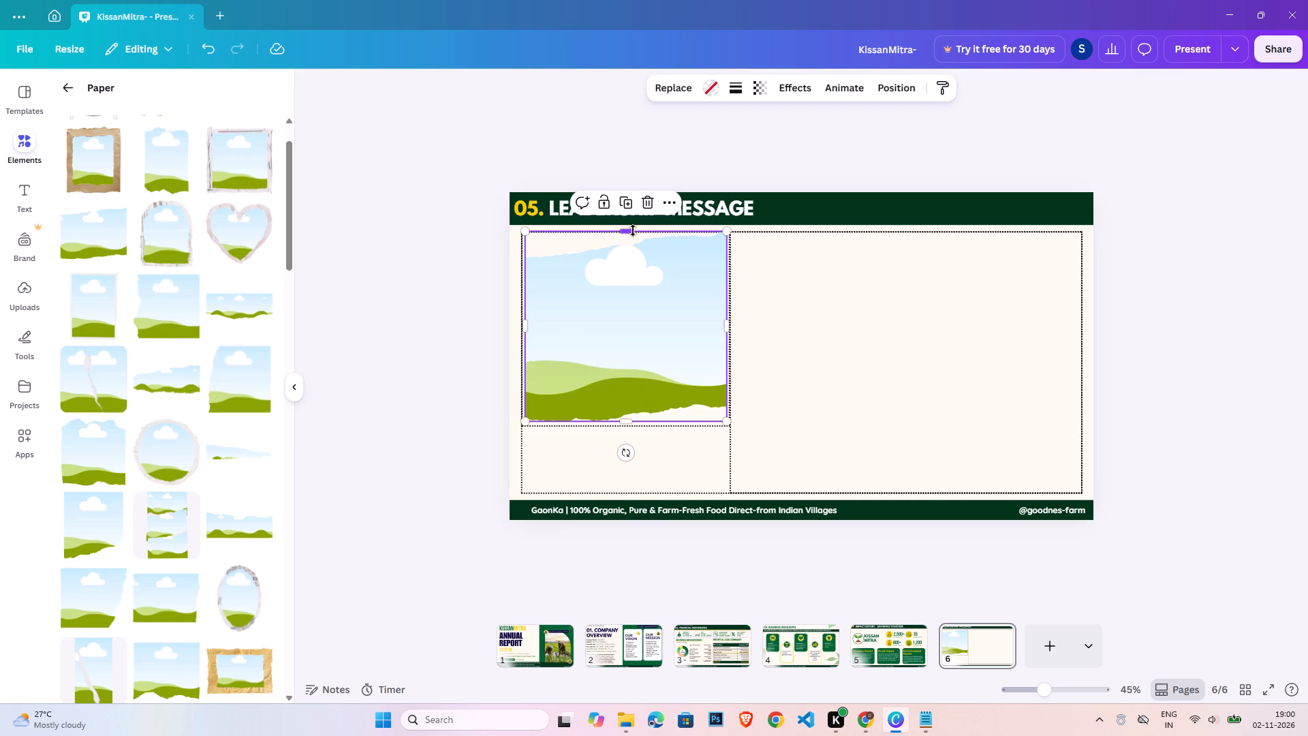
{"action": "left_click", "coordinate": [486, 269]}
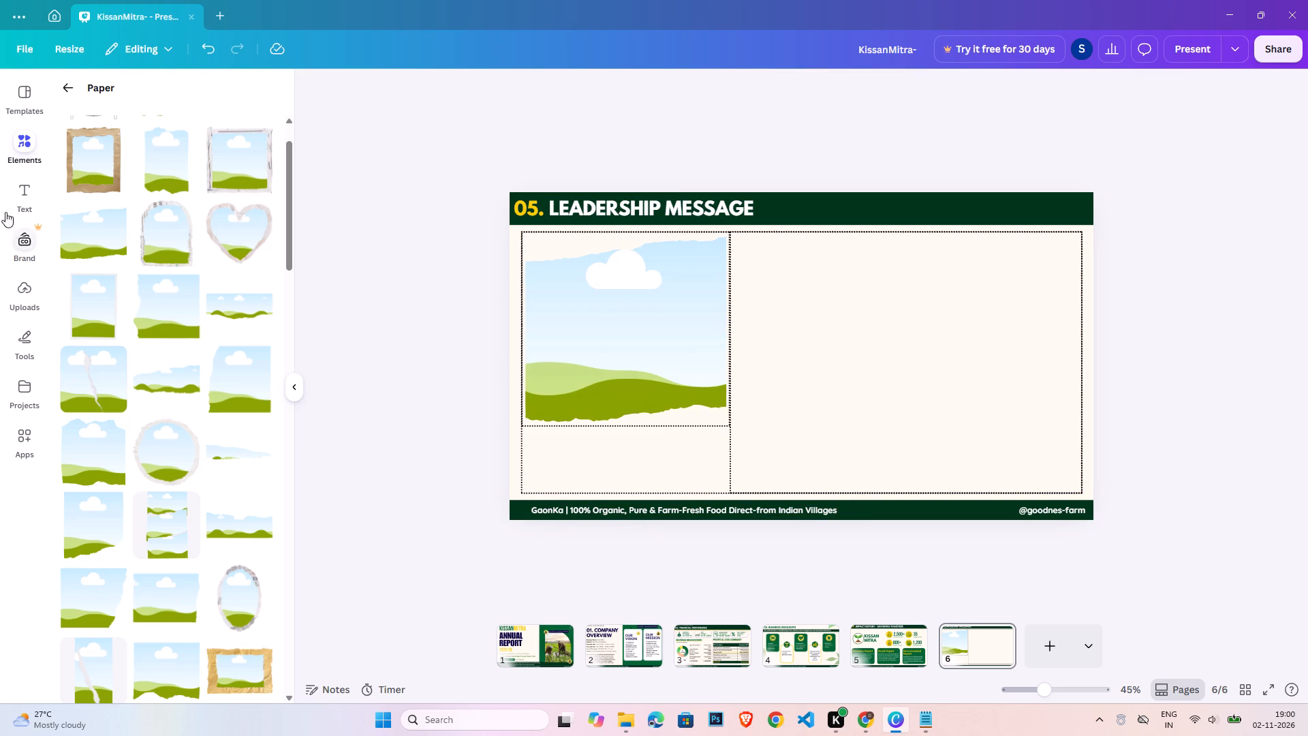
Add a heading text box on page 6 and place it in the dotted box below the torn-paper photo frame.
{"action": "left_click", "coordinate": [30, 194]}
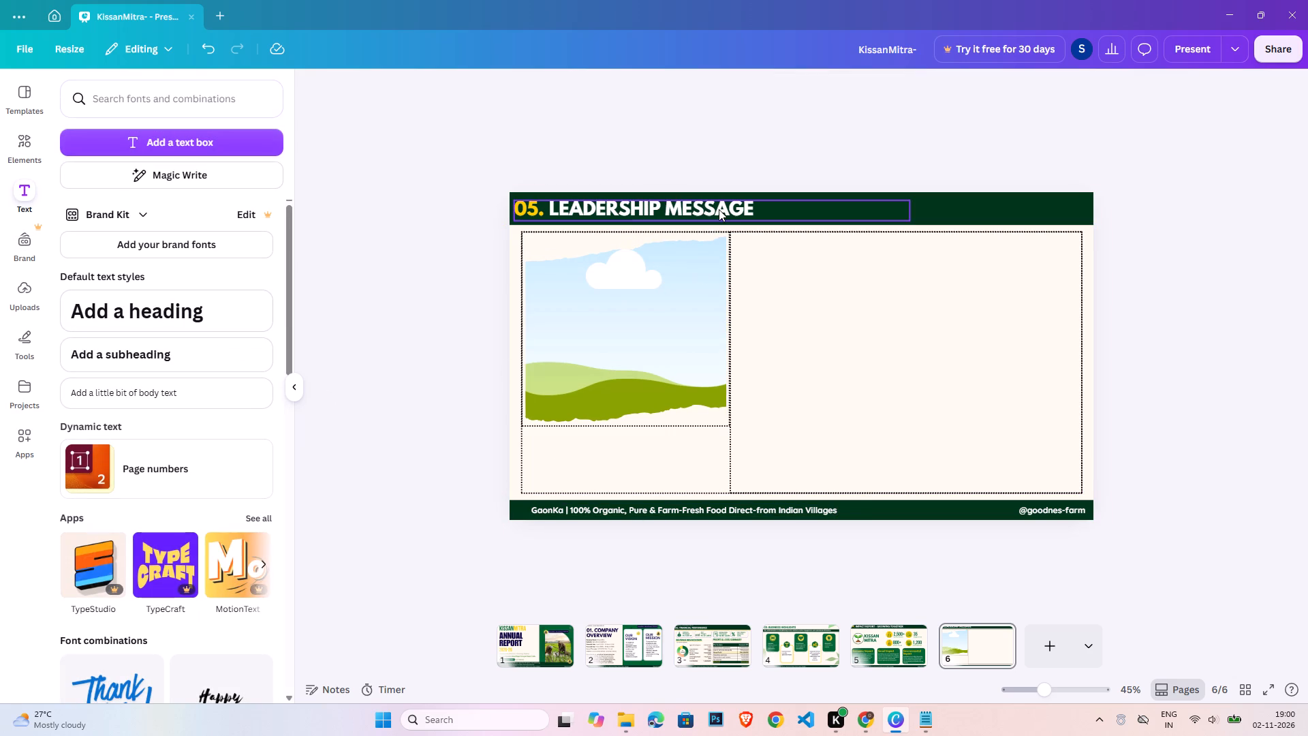
{"action": "left_click", "coordinate": [108, 315]}
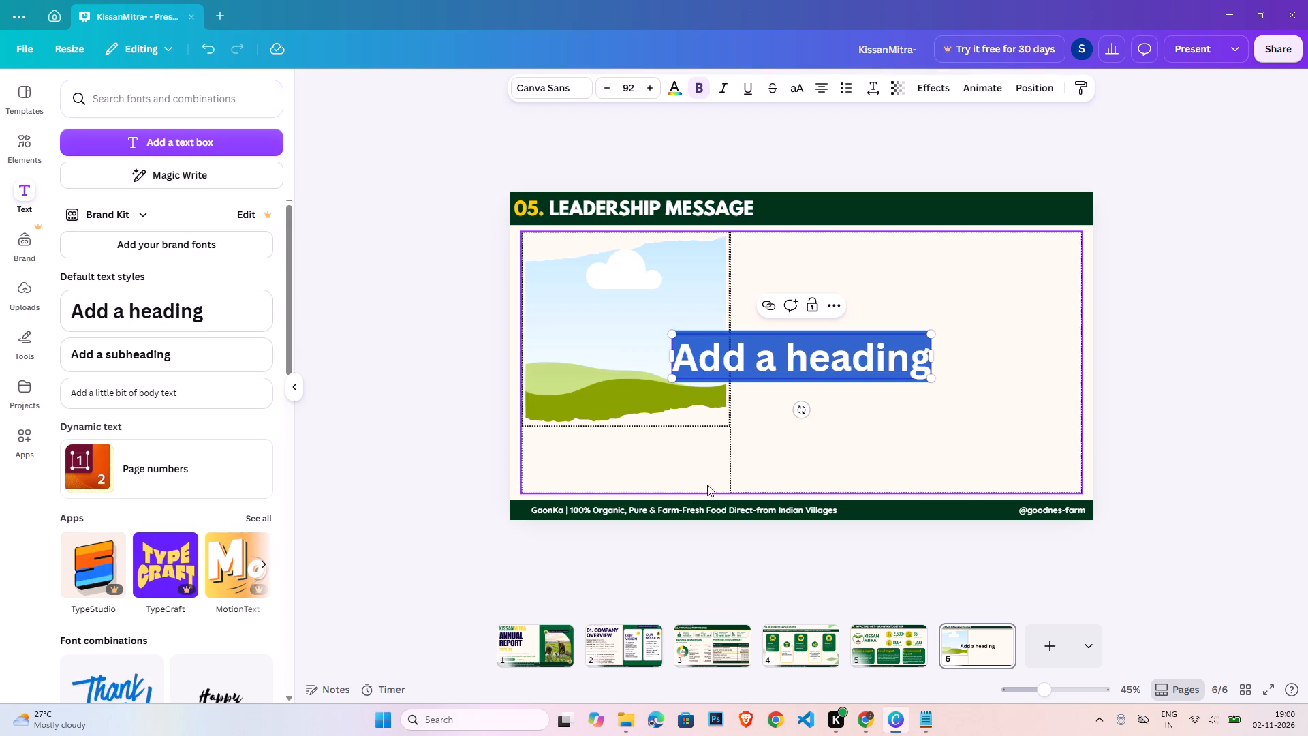
{"action": "left_click", "coordinate": [1134, 371]}
{"action": "left_click_drag", "start_coordinate": [880, 361], "coordinate": [875, 363]}
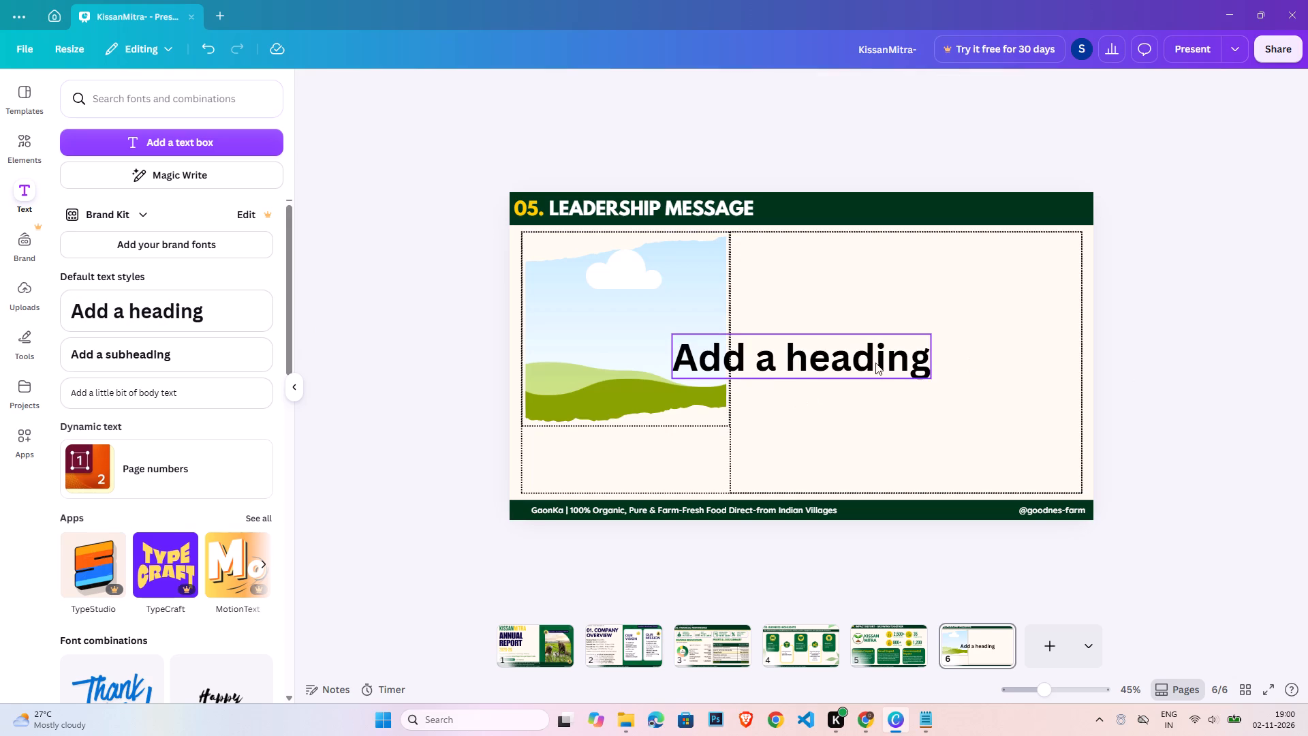
{"action": "left_click_drag", "start_coordinate": [875, 363], "coordinate": [726, 455]}
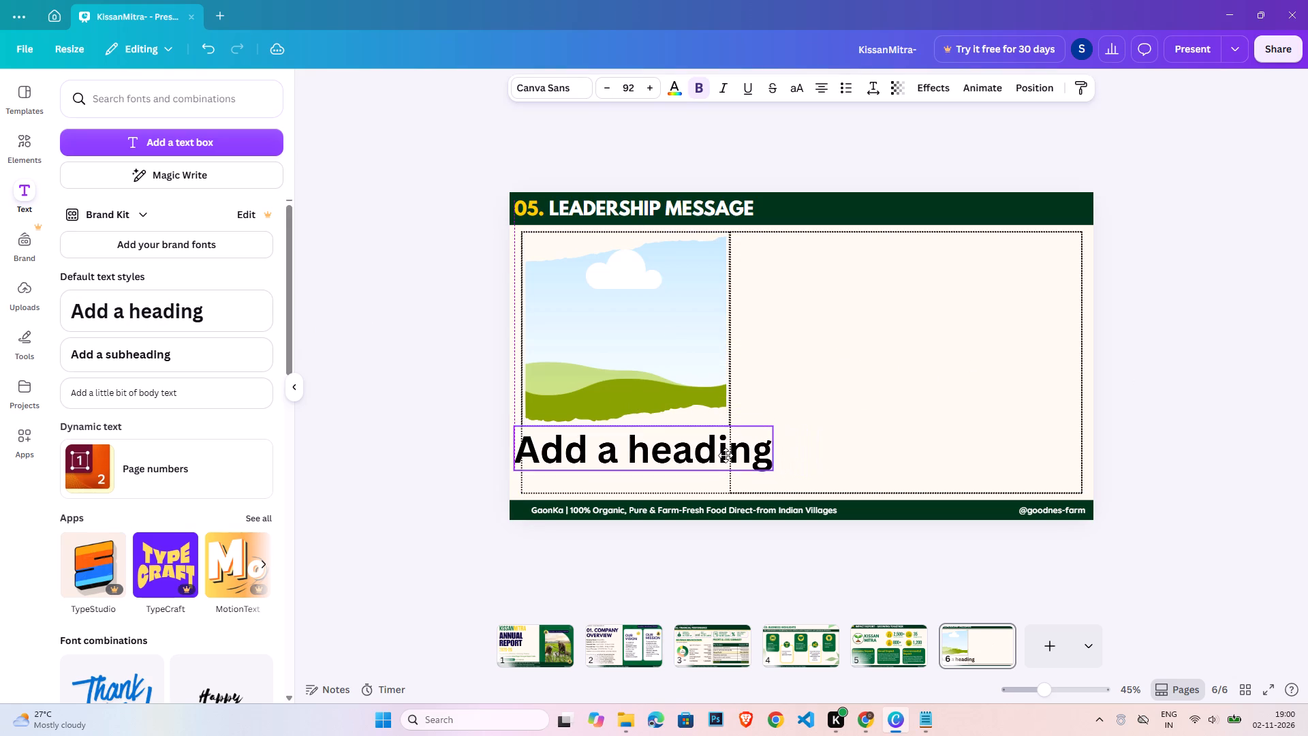
{"action": "left_click_drag", "start_coordinate": [726, 455], "coordinate": [728, 455]}
Replace the placeholder heading text with "Managing Director," and "KissanMitra" on a new line.
{"action": "double_click", "coordinate": [728, 455]}
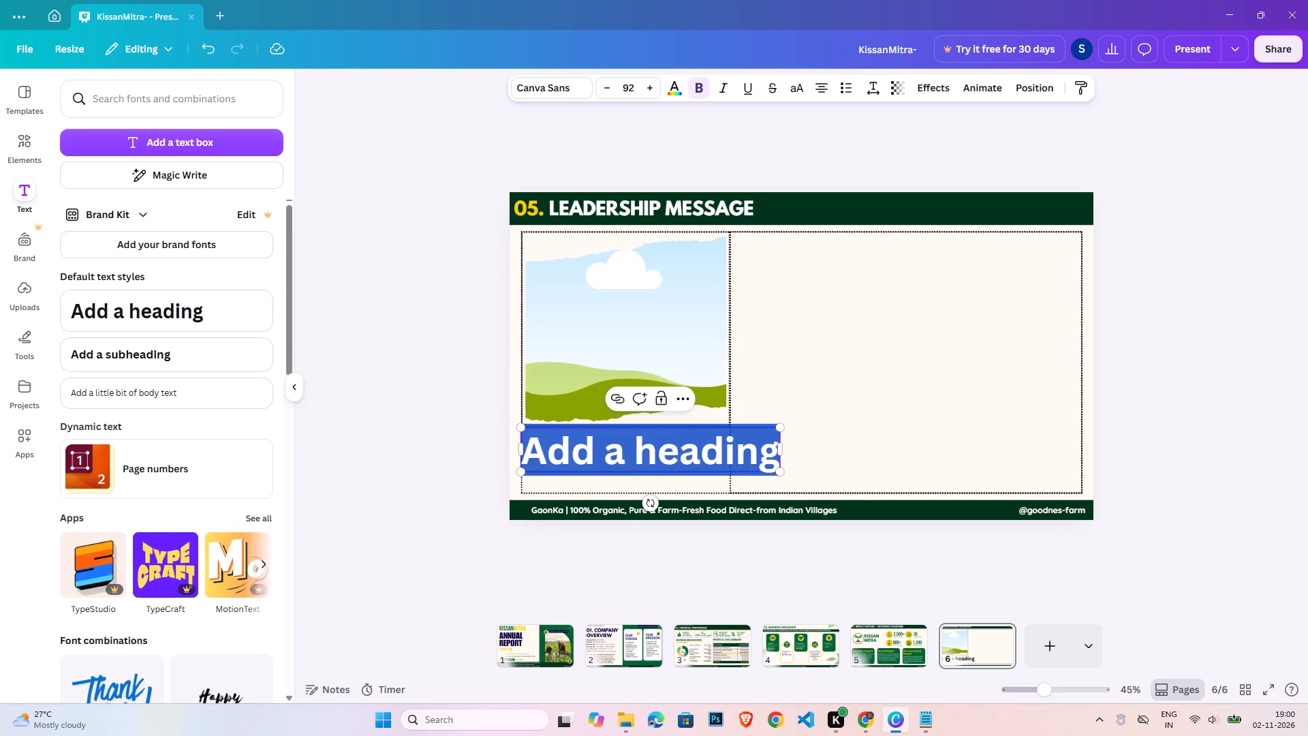
{"action": "type", "text": "mANAG"}
{"action": "key", "text": "i"}
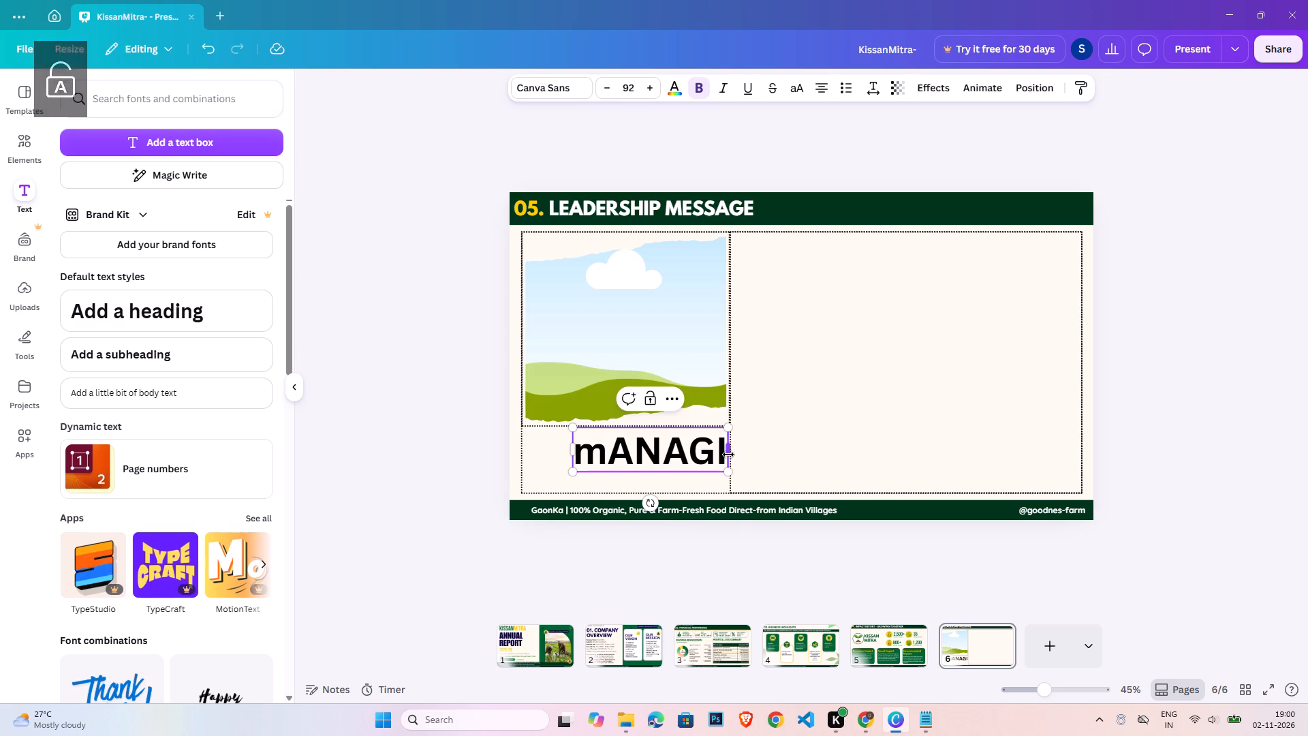
{"action": "key", "text": "ctrl+a"}
{"action": "type", "text": "Mn"}
{"action": "key", "text": "BackSpace"}
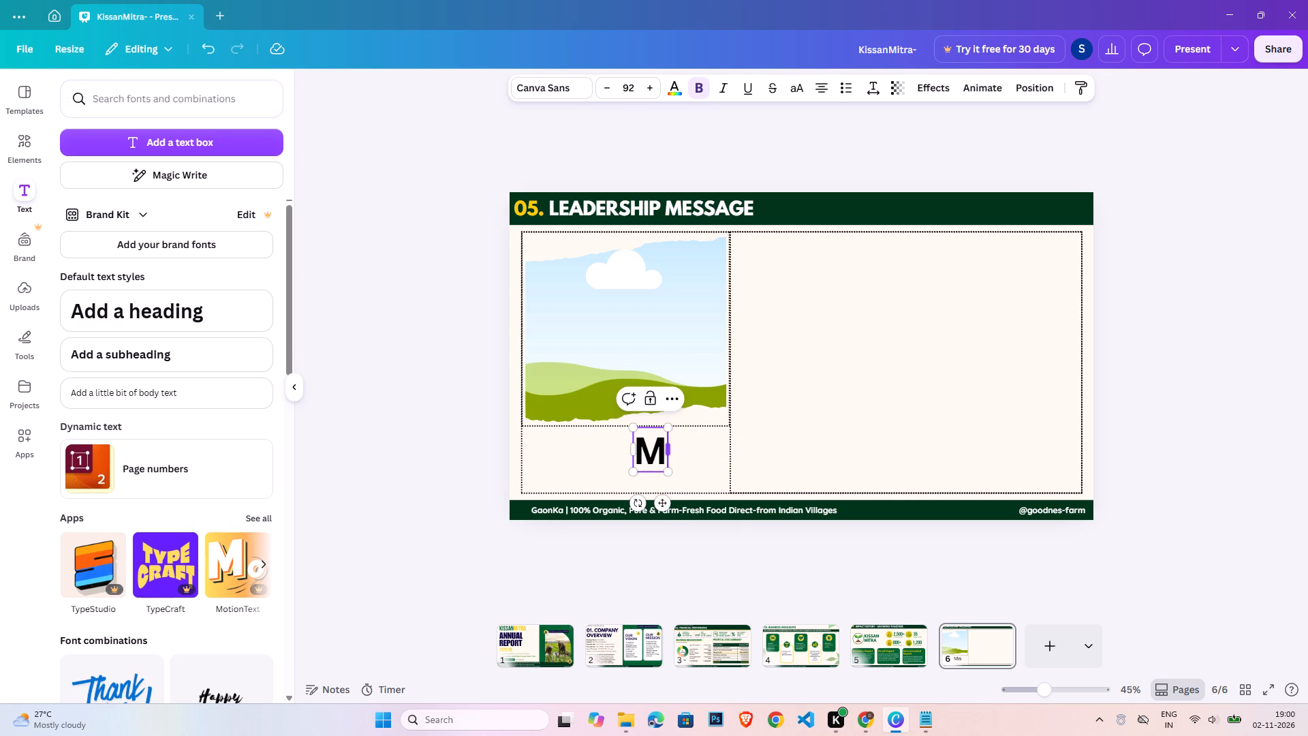
{"action": "type", "text": "anagin"}
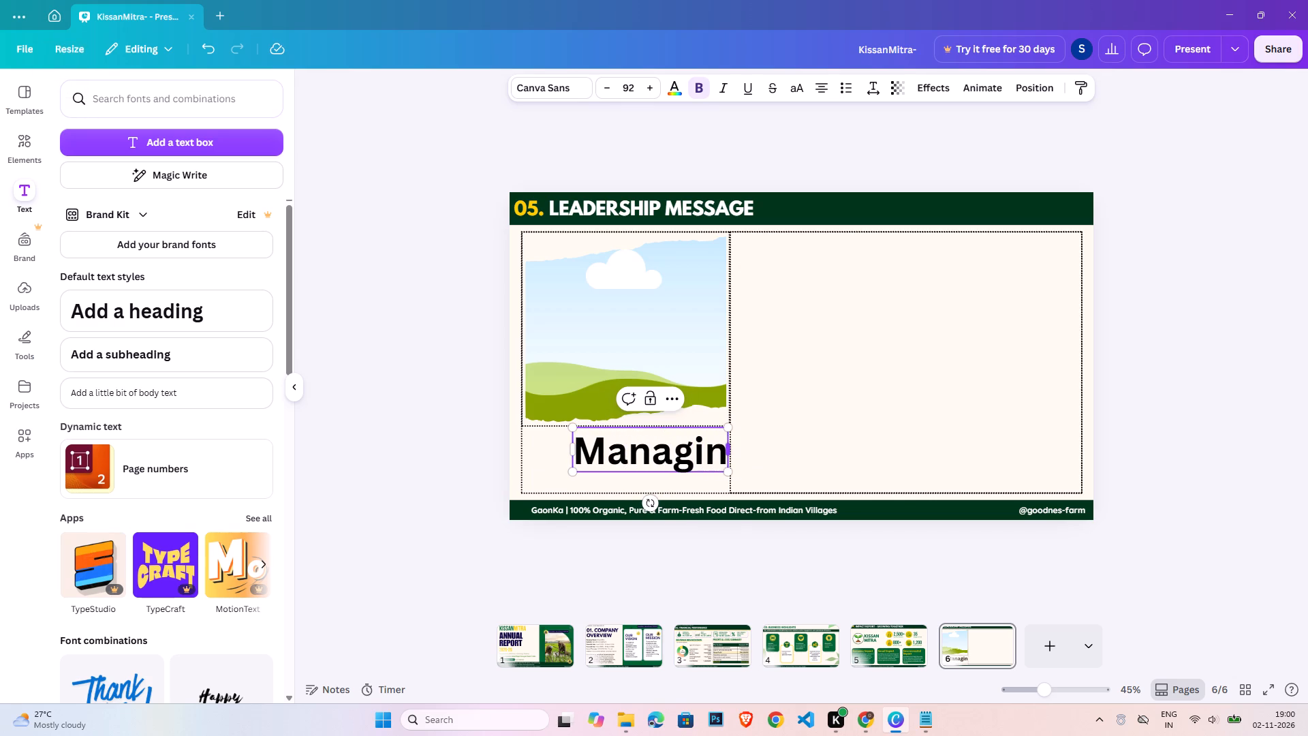
{"action": "type", "text": "g Direc"}
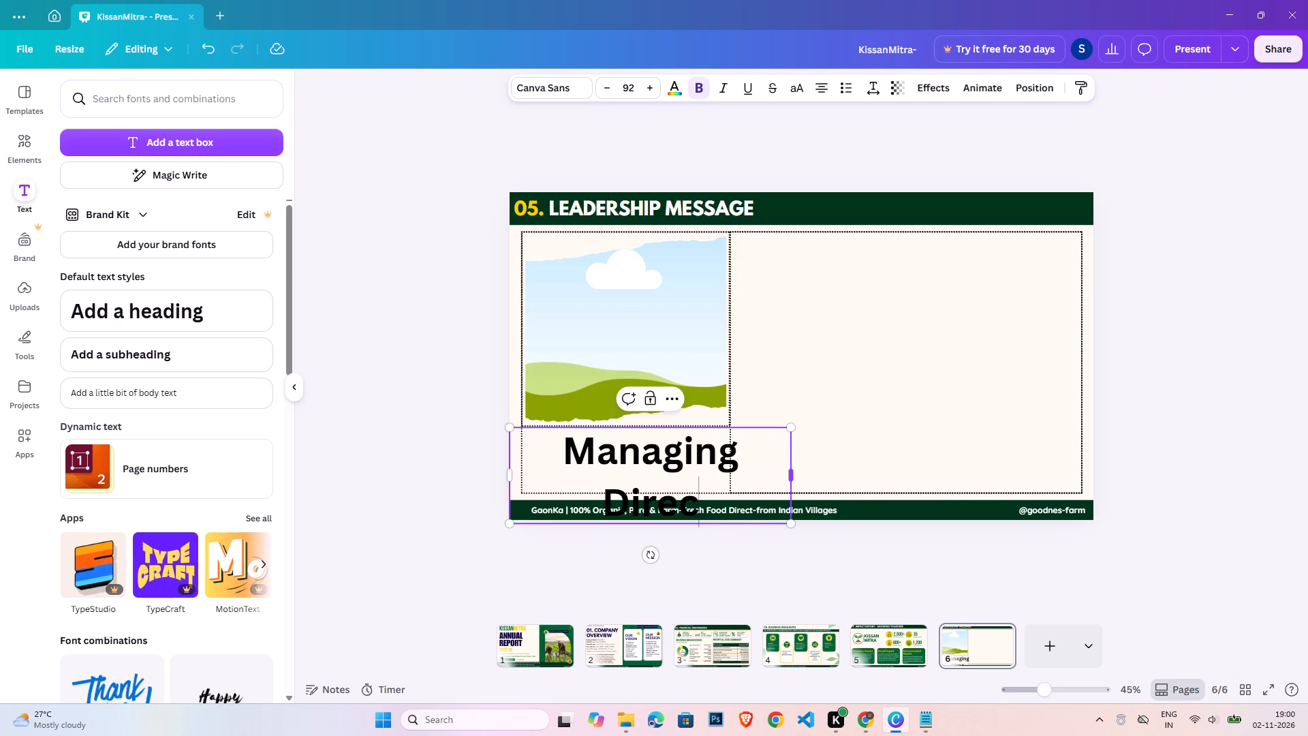
{"action": "type", "text": "tor"}
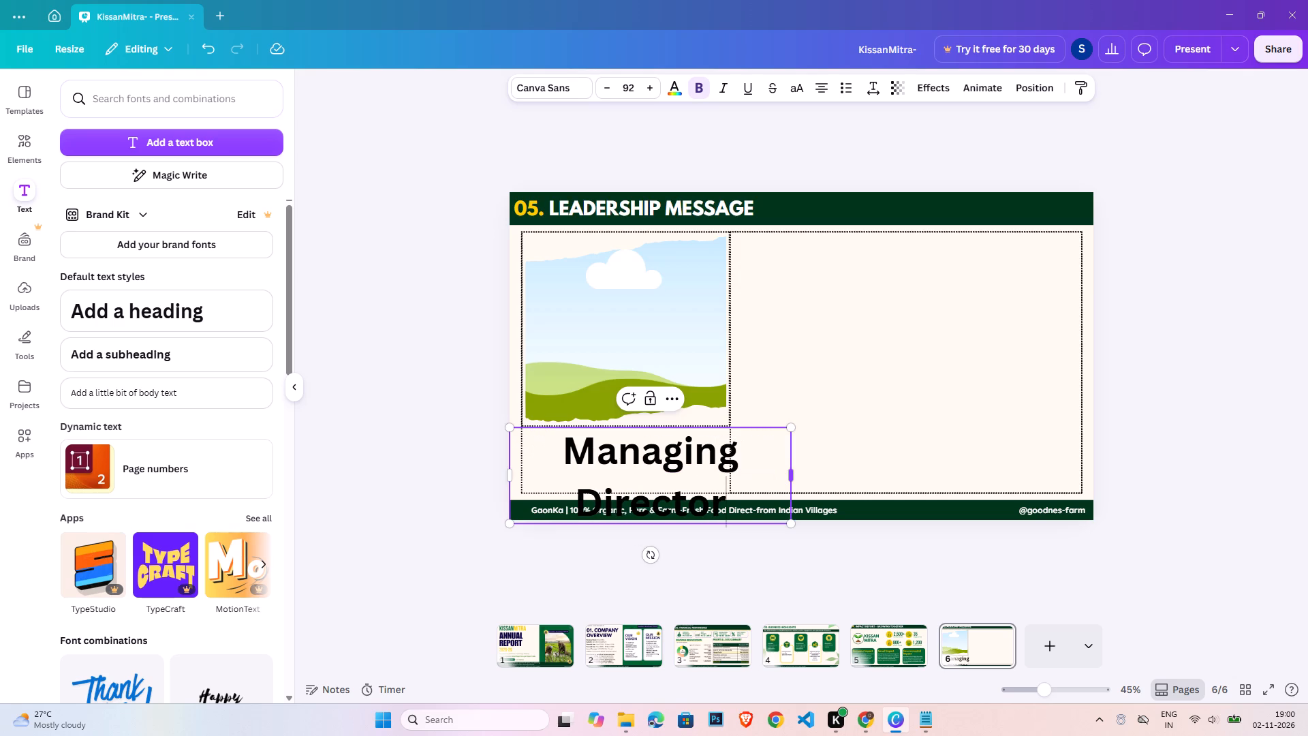
{"action": "key", "text": "comma"}
{"action": "key", "text": "Return"}
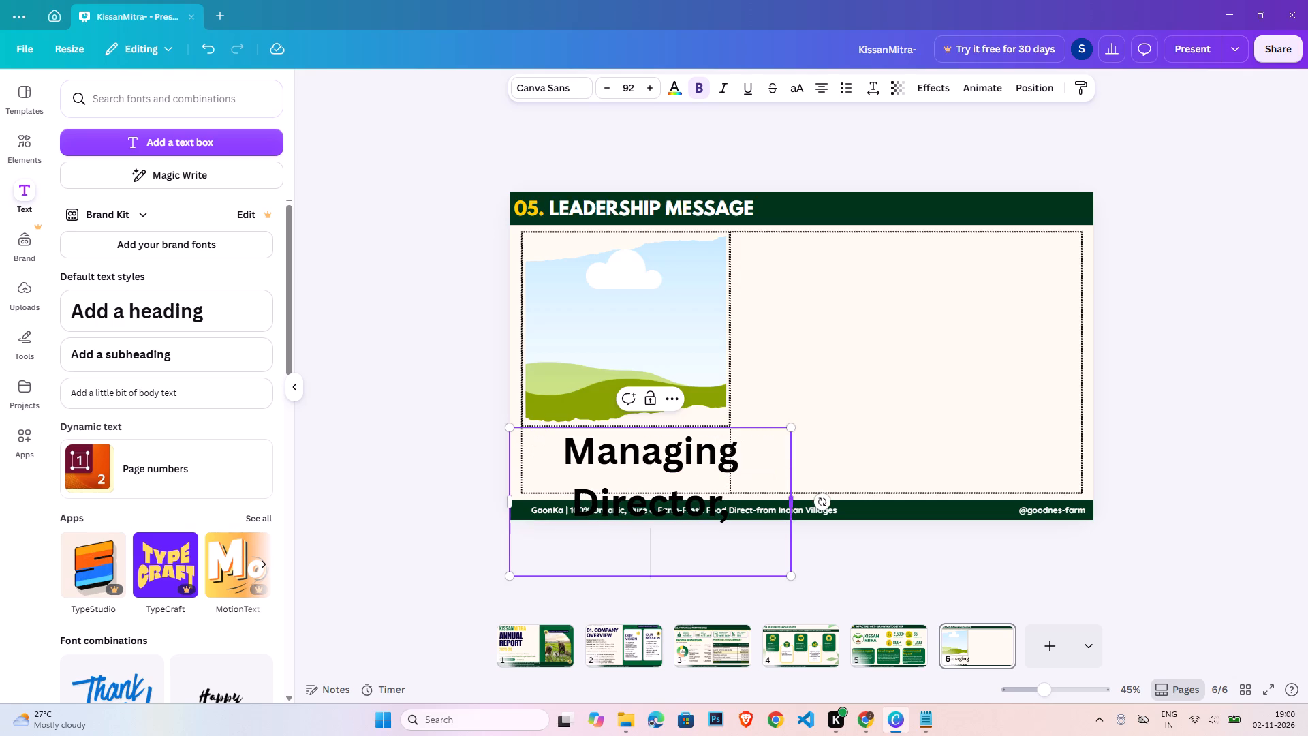
{"action": "type", "text": "Kissa"}
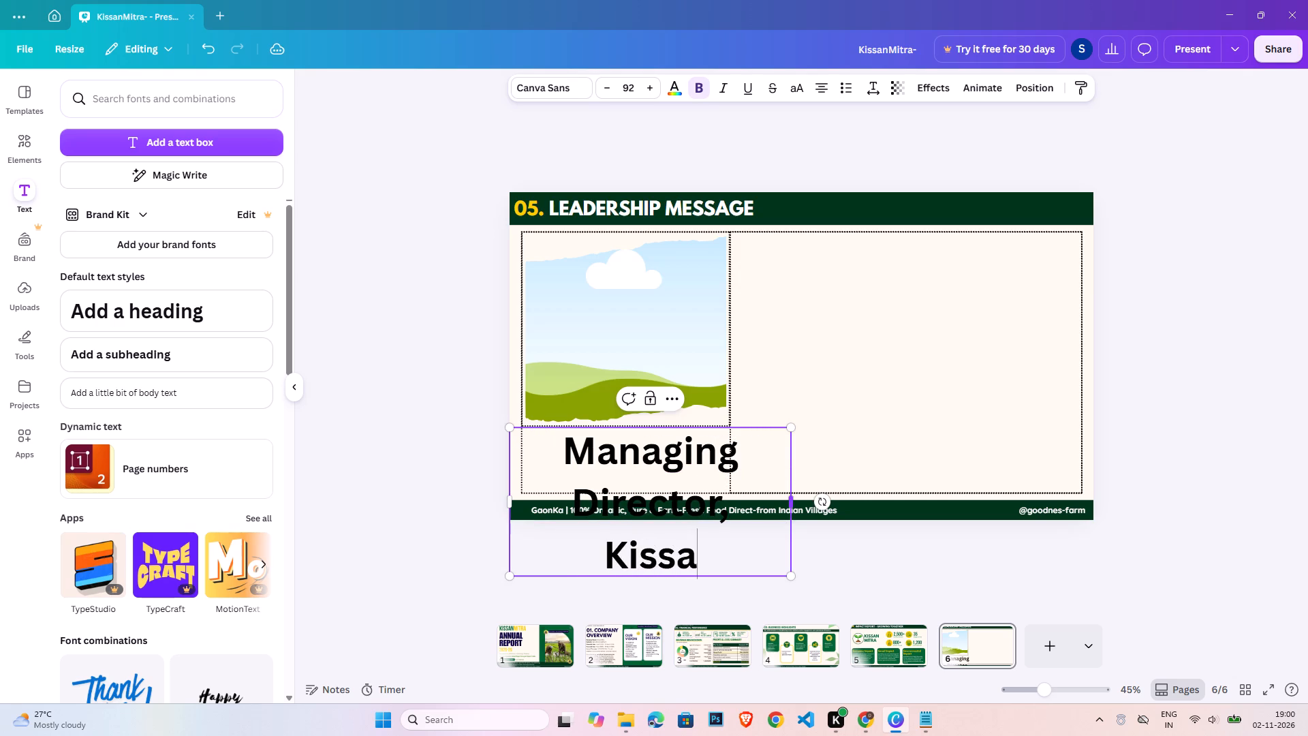
{"action": "key", "text": "shift+n"}
{"action": "key", "text": "BackSpace"}
{"action": "type", "text": "nMItra"}
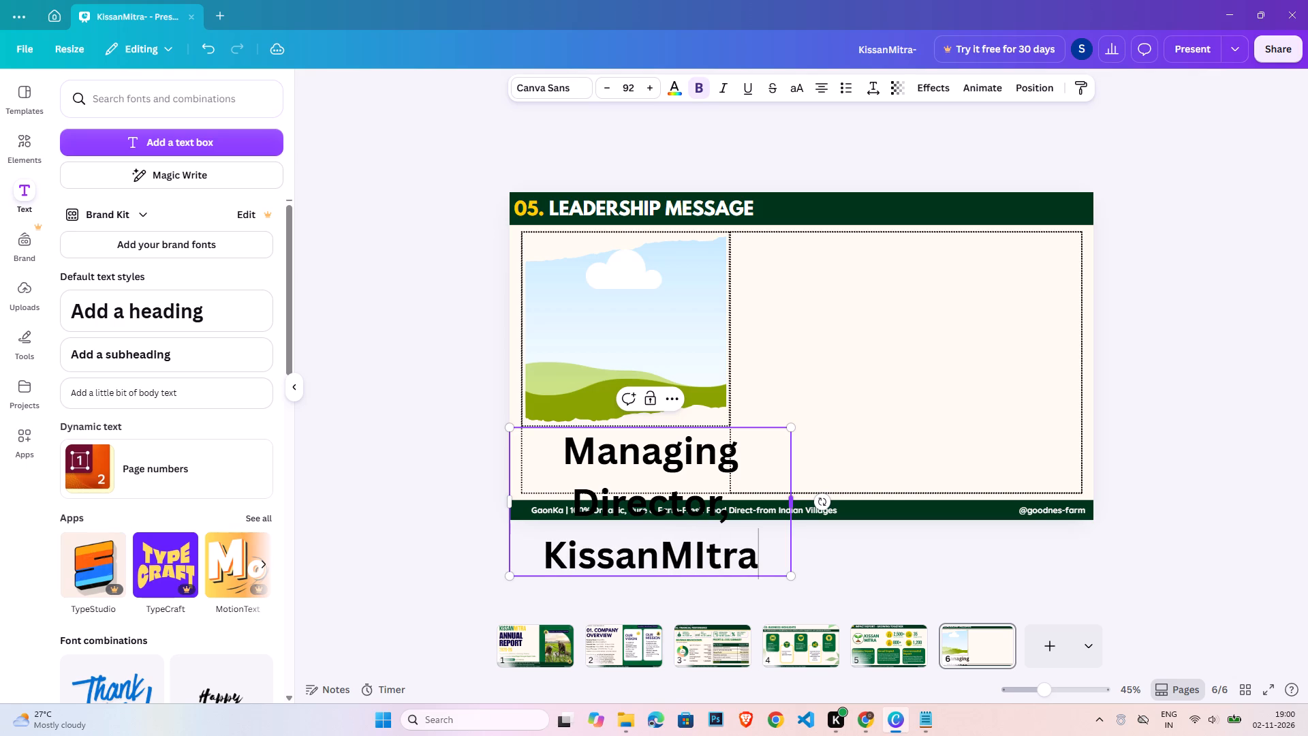
{"action": "key", "text": "BackSpace"}
{"action": "key", "text": "BackSpace"}
{"action": "key", "text": "BackSpace"}
{"action": "key", "text": "BackSpace"}
{"action": "type", "text": "itra"}
Shrink the Managing Director caption to about 46.7 font size and widen its box so it fits on two lines inside the lower dotted box.
{"action": "left_click_drag", "start_coordinate": [796, 580], "coordinate": [763, 557]}
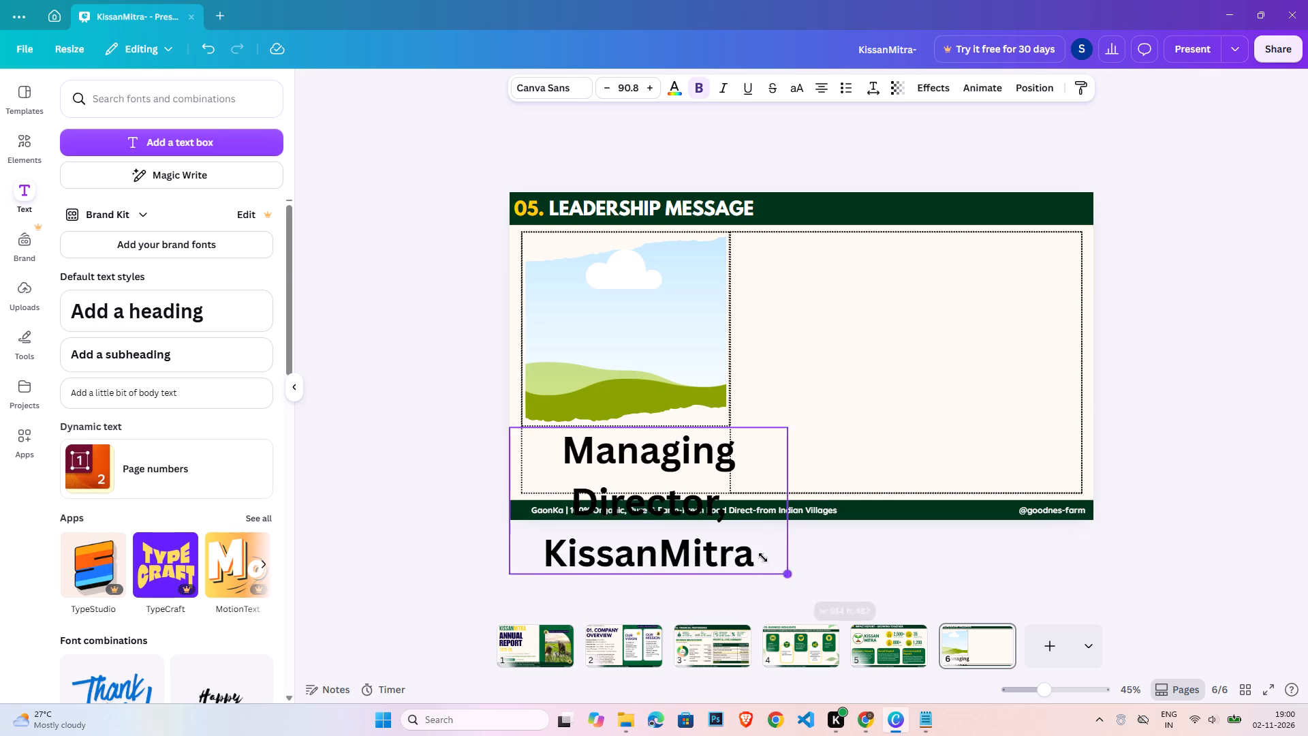
{"action": "left_click_drag", "start_coordinate": [763, 557], "coordinate": [728, 528]}
{"action": "left_click", "coordinate": [948, 600]}
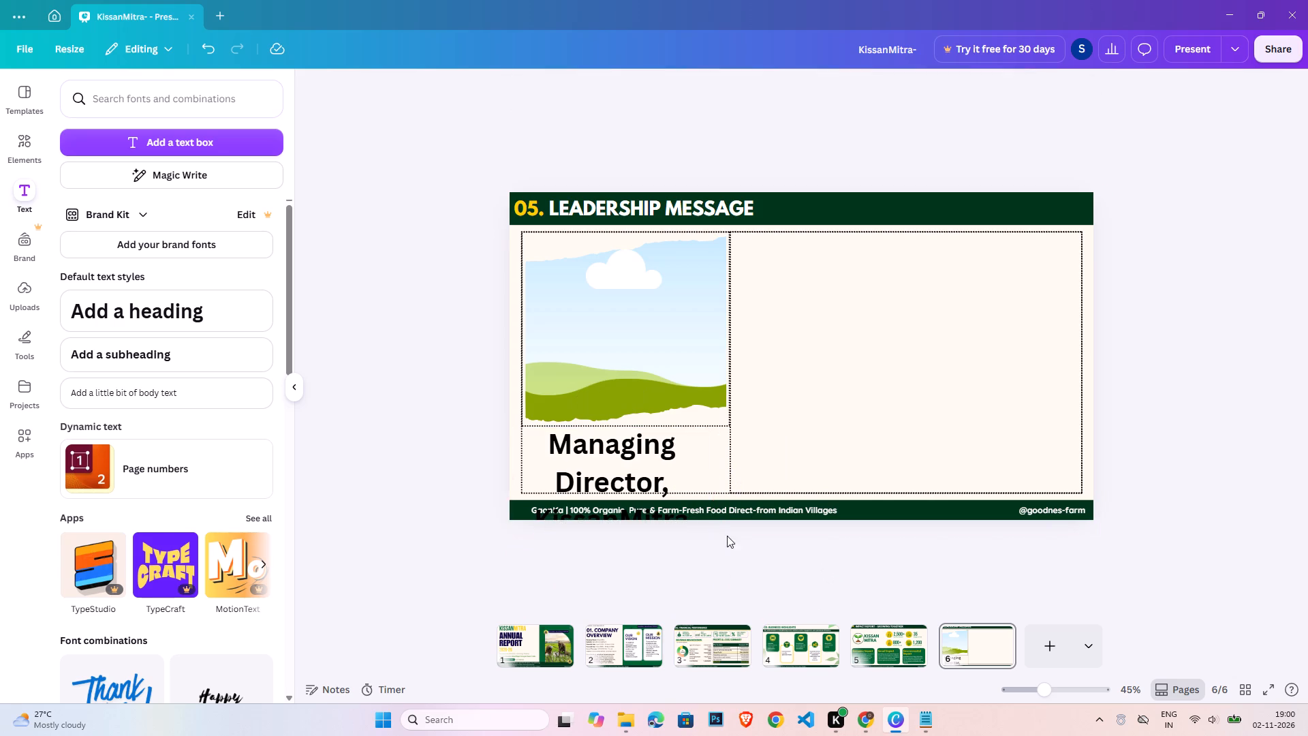
{"action": "left_click_drag", "start_coordinate": [613, 463], "coordinate": [622, 465]}
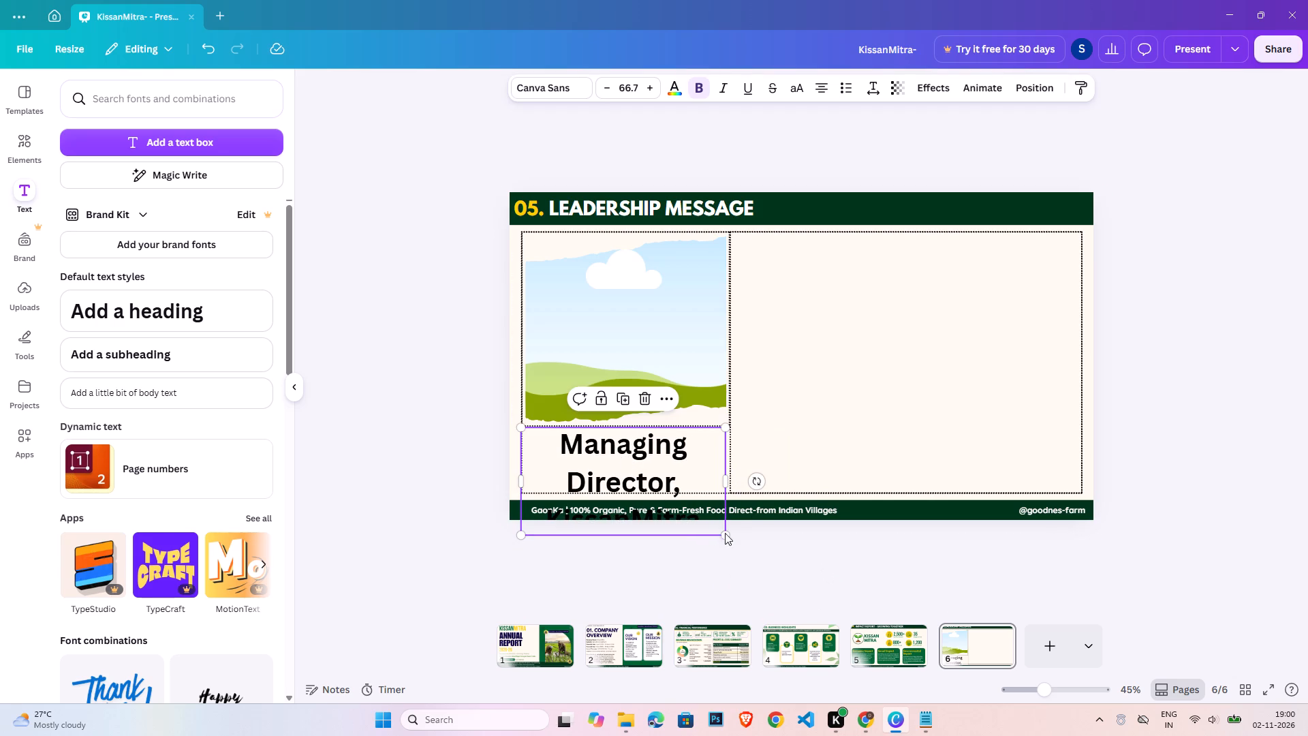
{"action": "left_click_drag", "start_coordinate": [730, 536], "coordinate": [698, 508]}
{"action": "left_click_drag", "start_coordinate": [689, 470], "coordinate": [726, 472]}
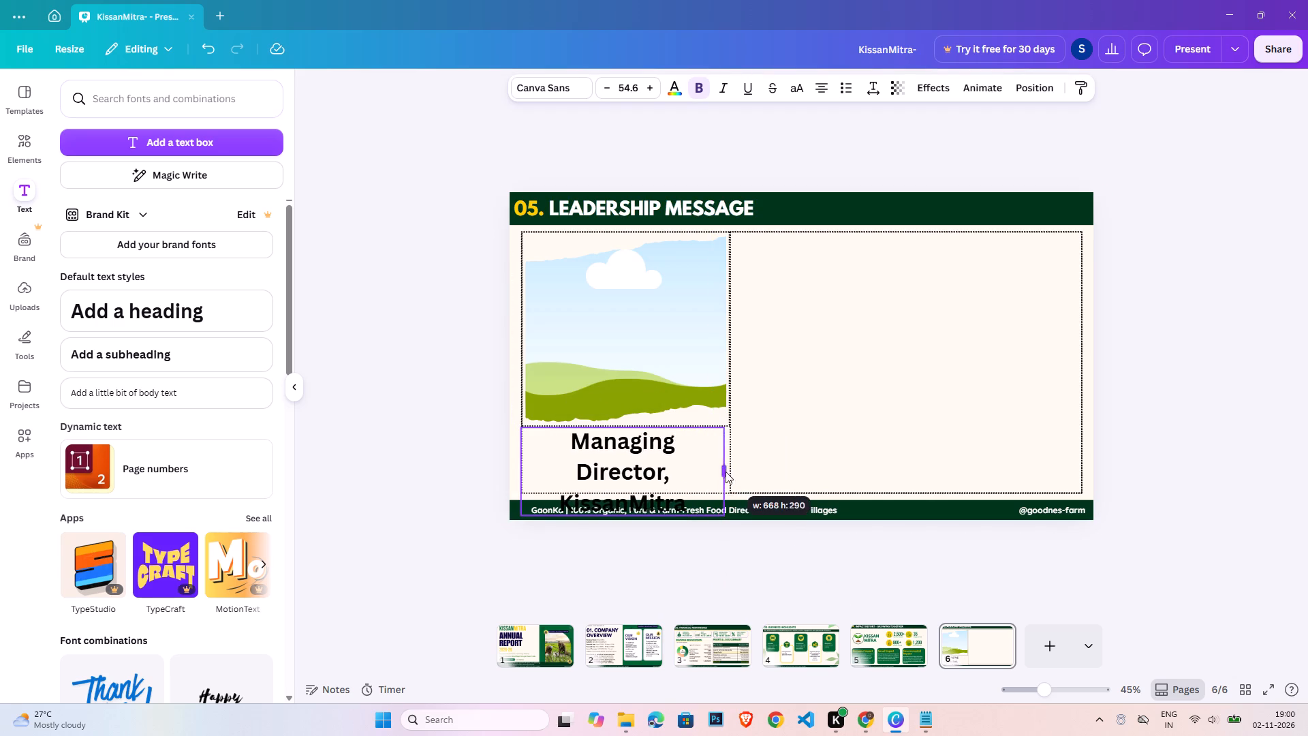
{"action": "left_click_drag", "start_coordinate": [726, 472], "coordinate": [731, 474]}
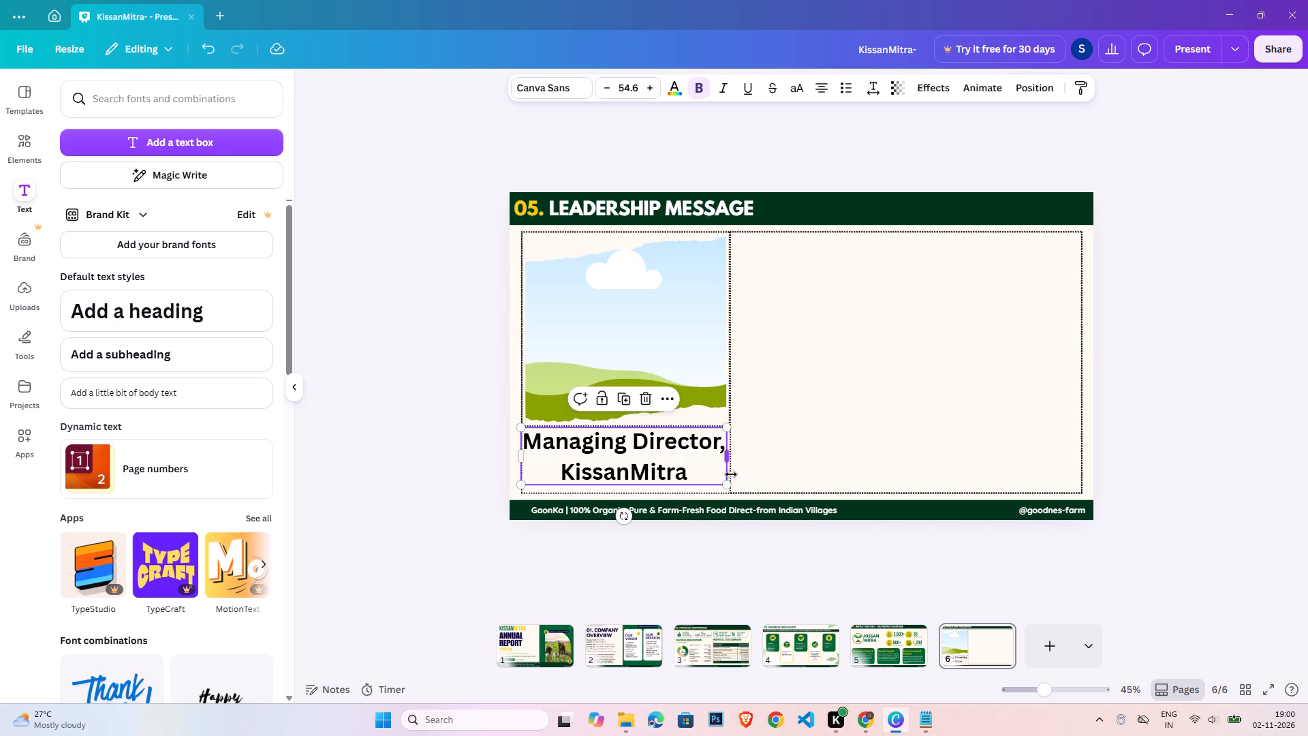
{"action": "left_click_drag", "start_coordinate": [727, 488], "coordinate": [699, 474]}
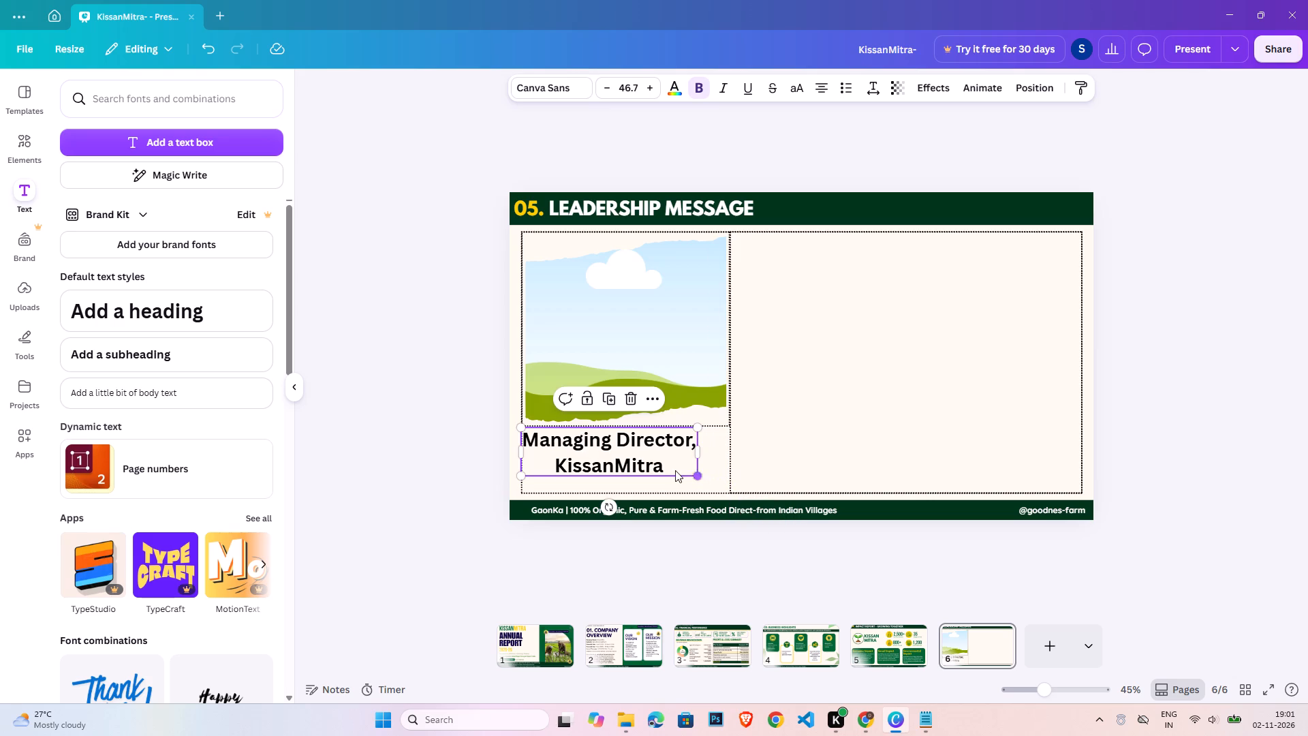
Centre the Managing Director caption within the dotted box beneath the photo frame.
{"action": "left_click_drag", "start_coordinate": [674, 470], "coordinate": [681, 471]}
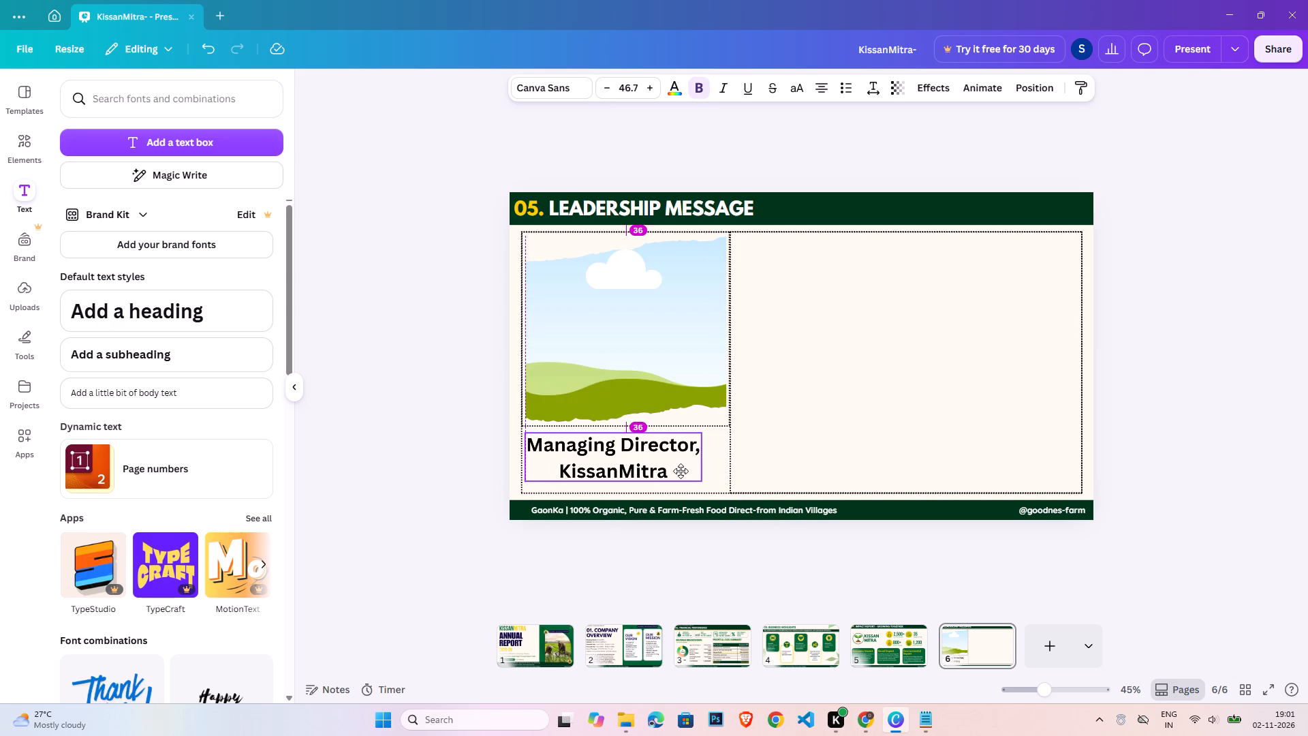
{"action": "left_click_drag", "start_coordinate": [681, 471], "coordinate": [682, 469]}
{"action": "left_click", "coordinate": [711, 475]}
{"action": "left_click_drag", "start_coordinate": [671, 456], "coordinate": [676, 460]}
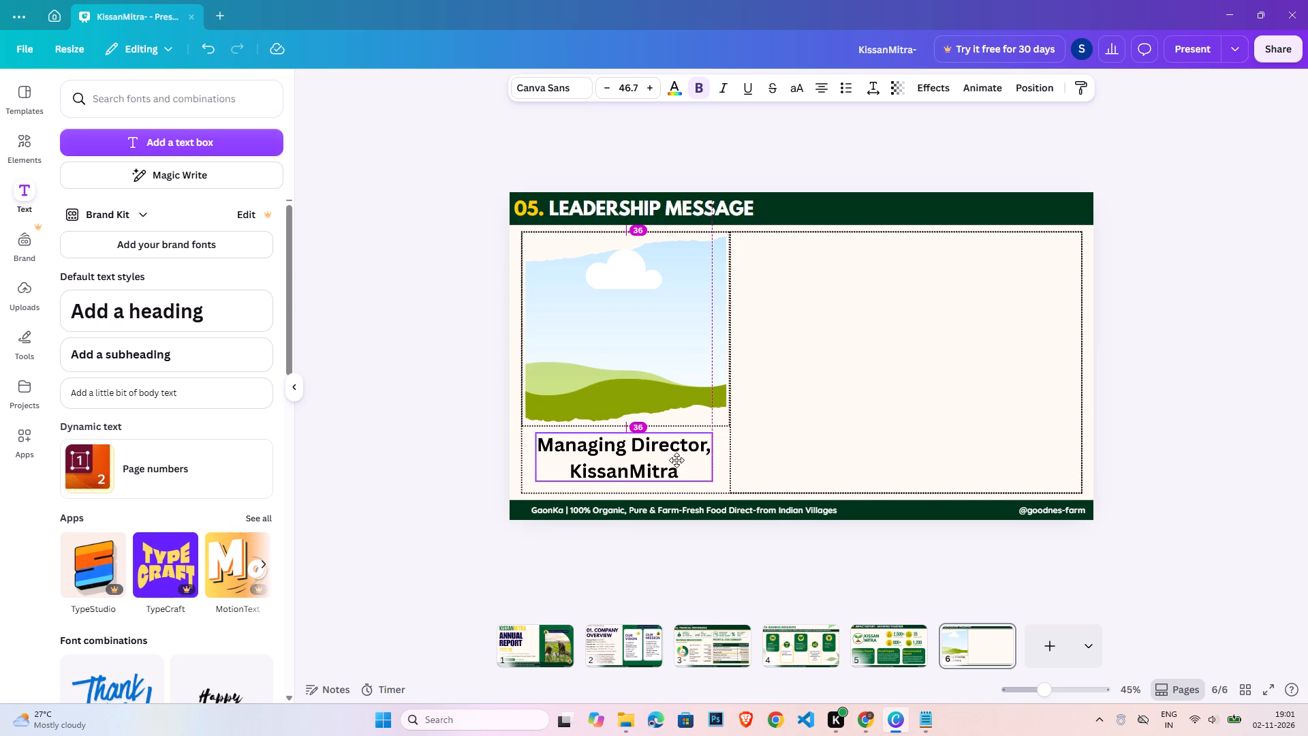
{"action": "left_click_drag", "start_coordinate": [676, 460], "coordinate": [678, 460]}
Change the font of the whole Managing Director caption to Oswald, after trying Cooper Hewitt.
{"action": "double_click", "coordinate": [678, 460]}
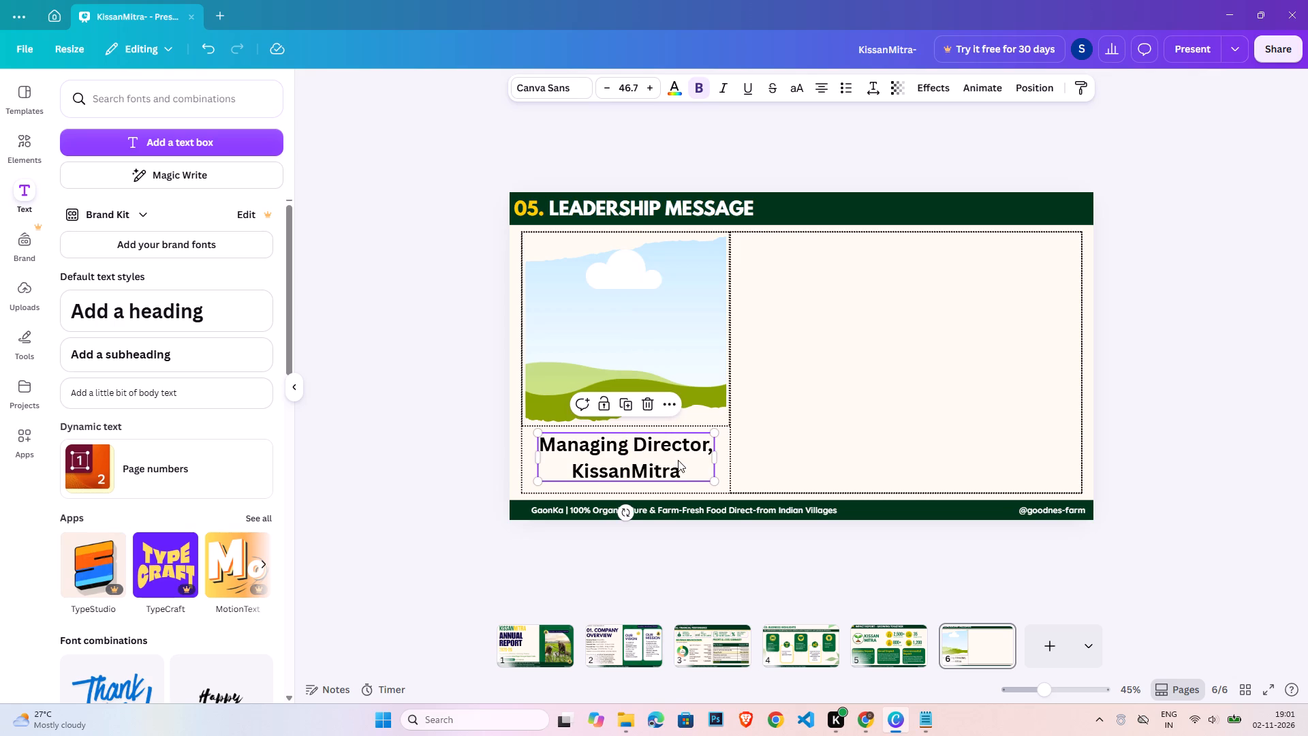
{"action": "key", "text": "ctrl+a"}
{"action": "left_click", "coordinate": [572, 91]}
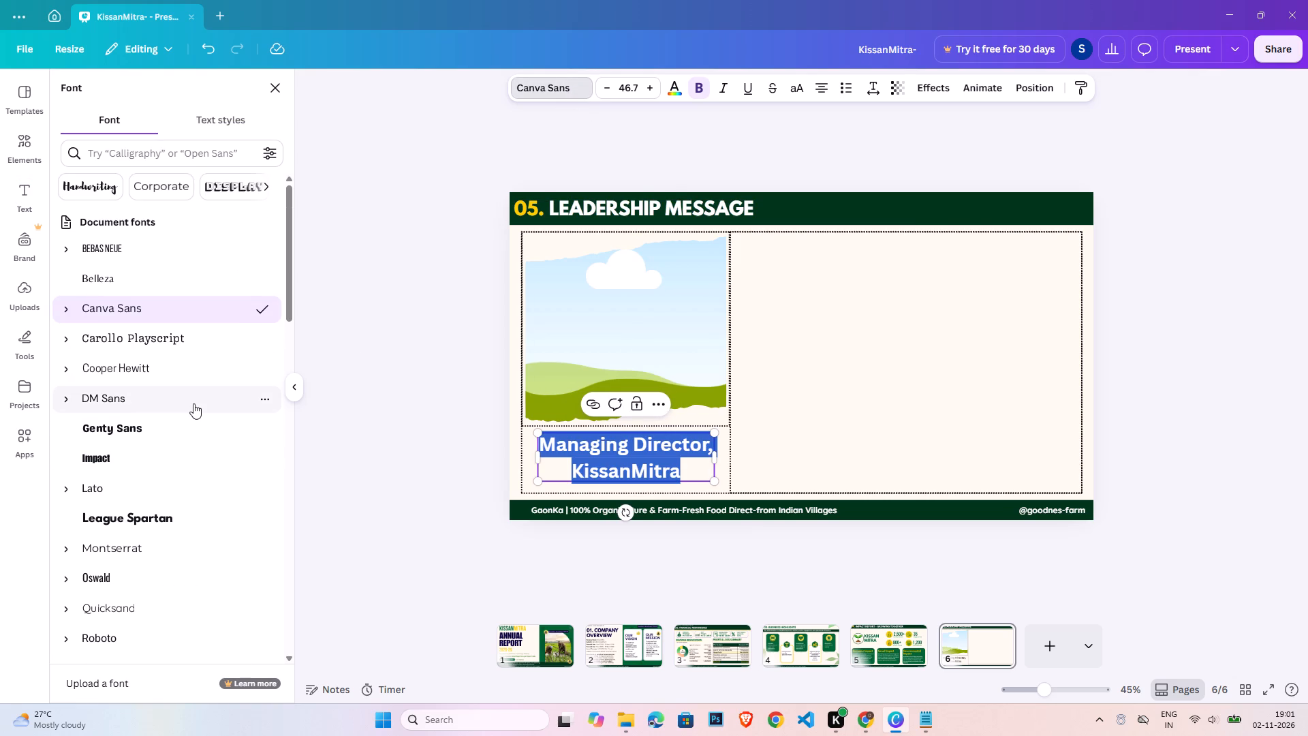
{"action": "left_click", "coordinate": [189, 375]}
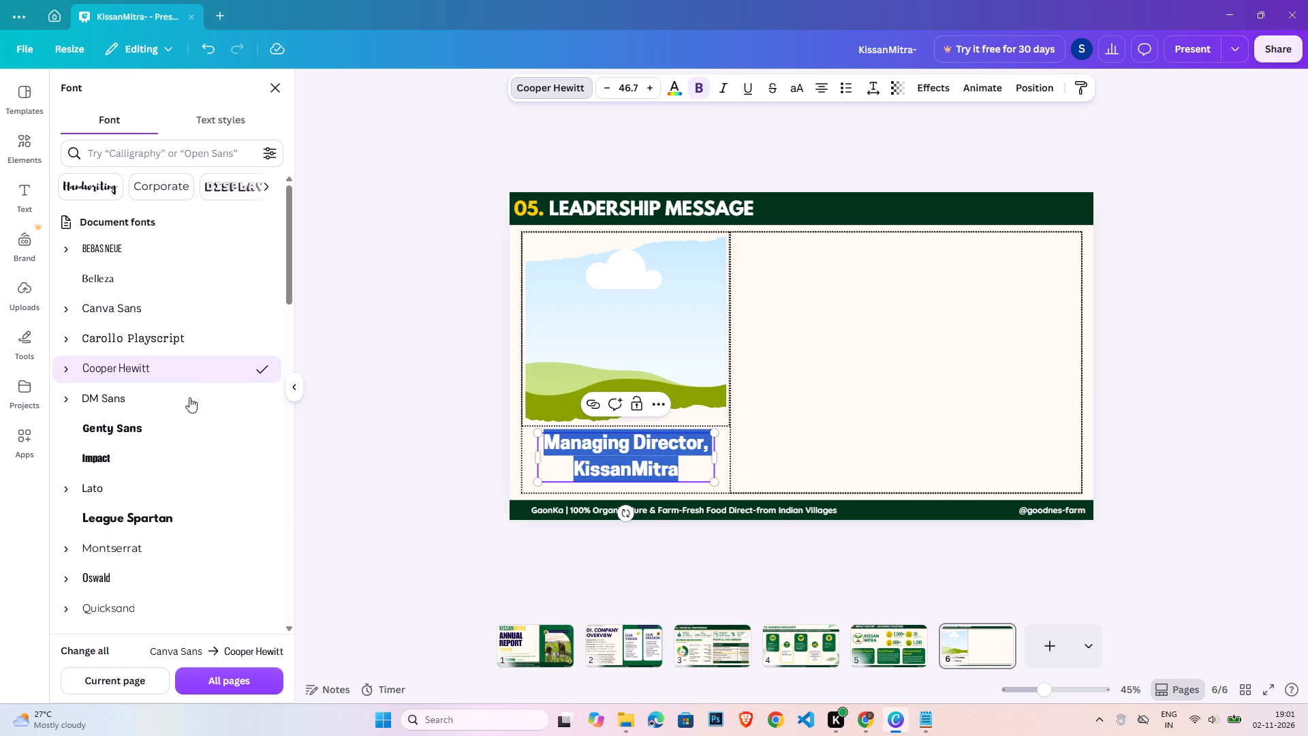
{"action": "left_click", "coordinate": [169, 568]}
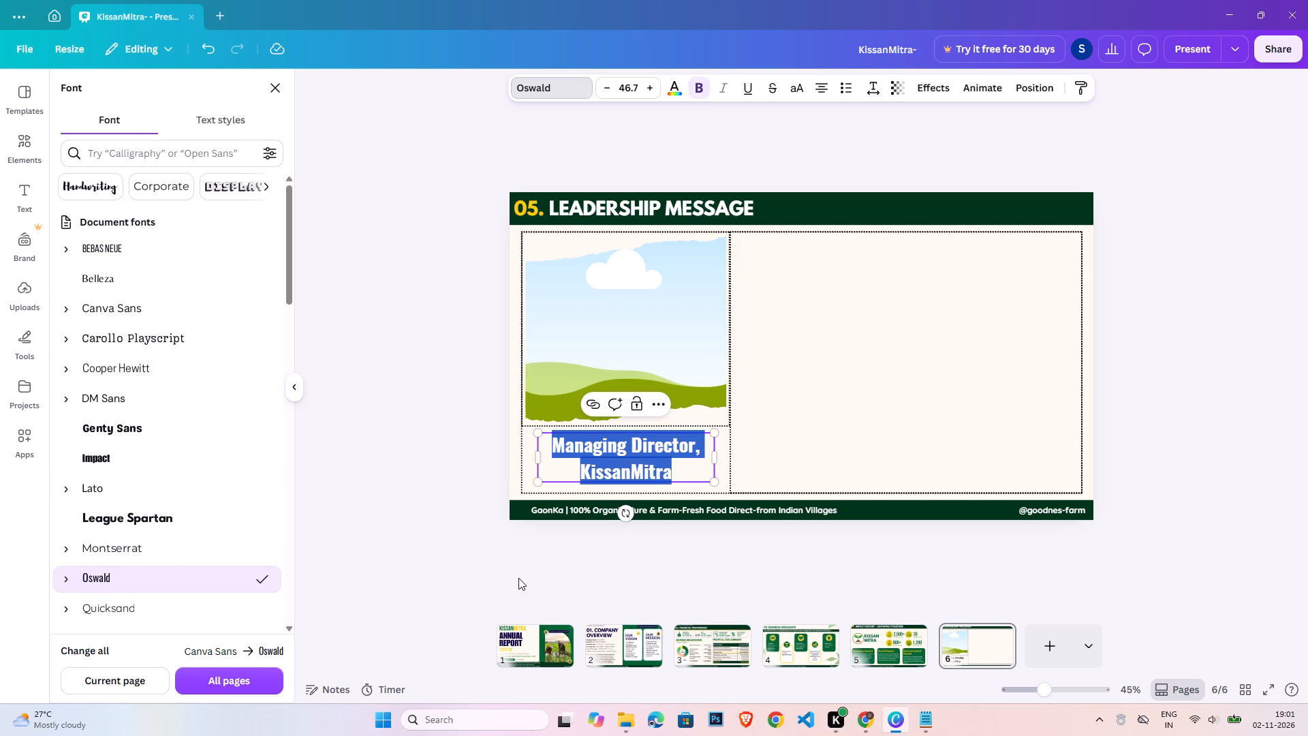
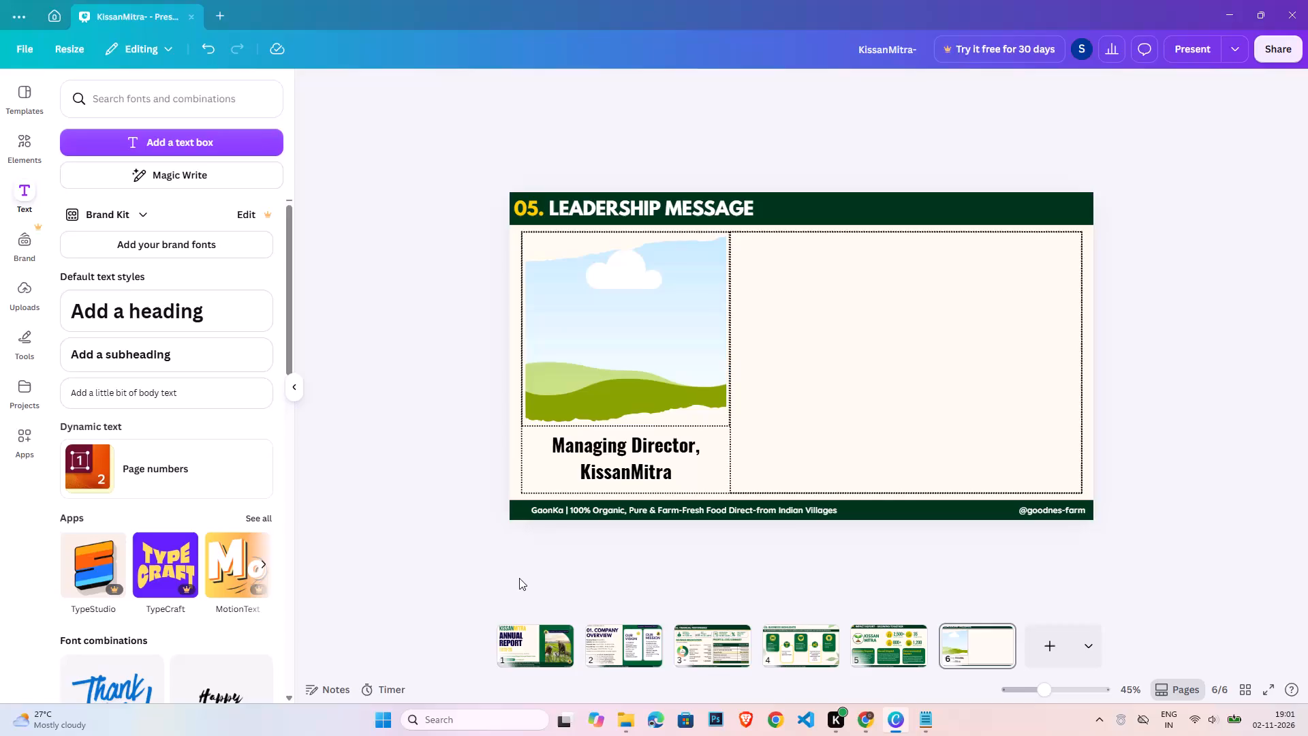
Remove the bold from the "Managing Director, KissanMitra" caption and keep it centred beneath the picture.
{"action": "left_click", "coordinate": [613, 468]}
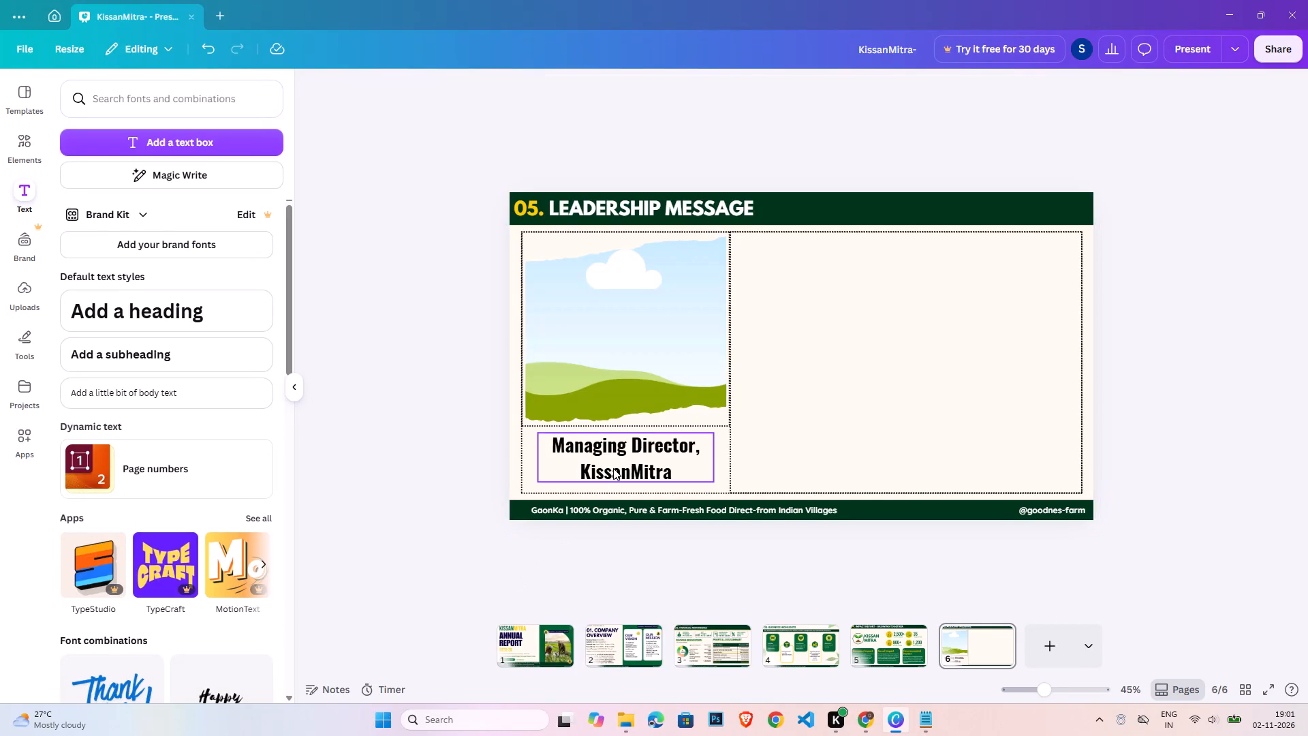
{"action": "key", "text": "ctrl+a"}
{"action": "left_click", "coordinate": [538, 605]}
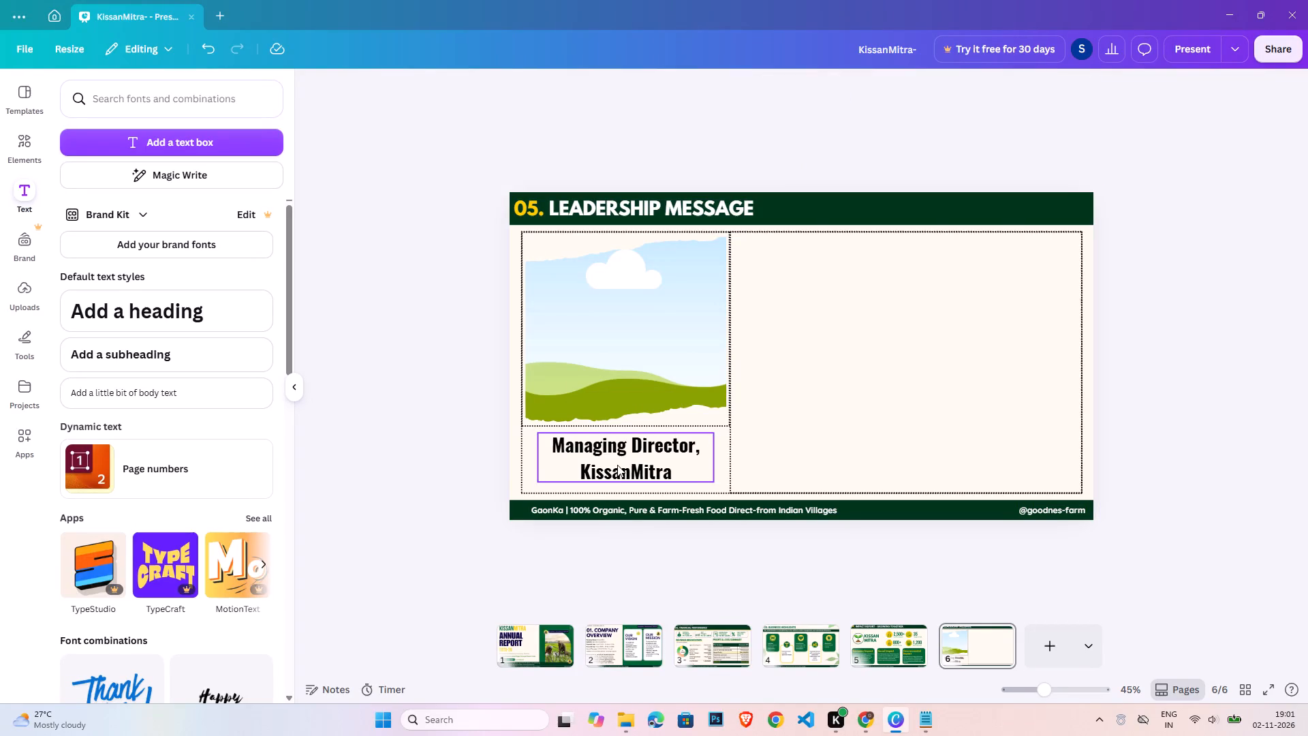
{"action": "left_click", "coordinate": [617, 465]}
{"action": "double_click", "coordinate": [617, 465]}
{"action": "key", "text": "ctrl+a"}
{"action": "left_click", "coordinate": [702, 92]}
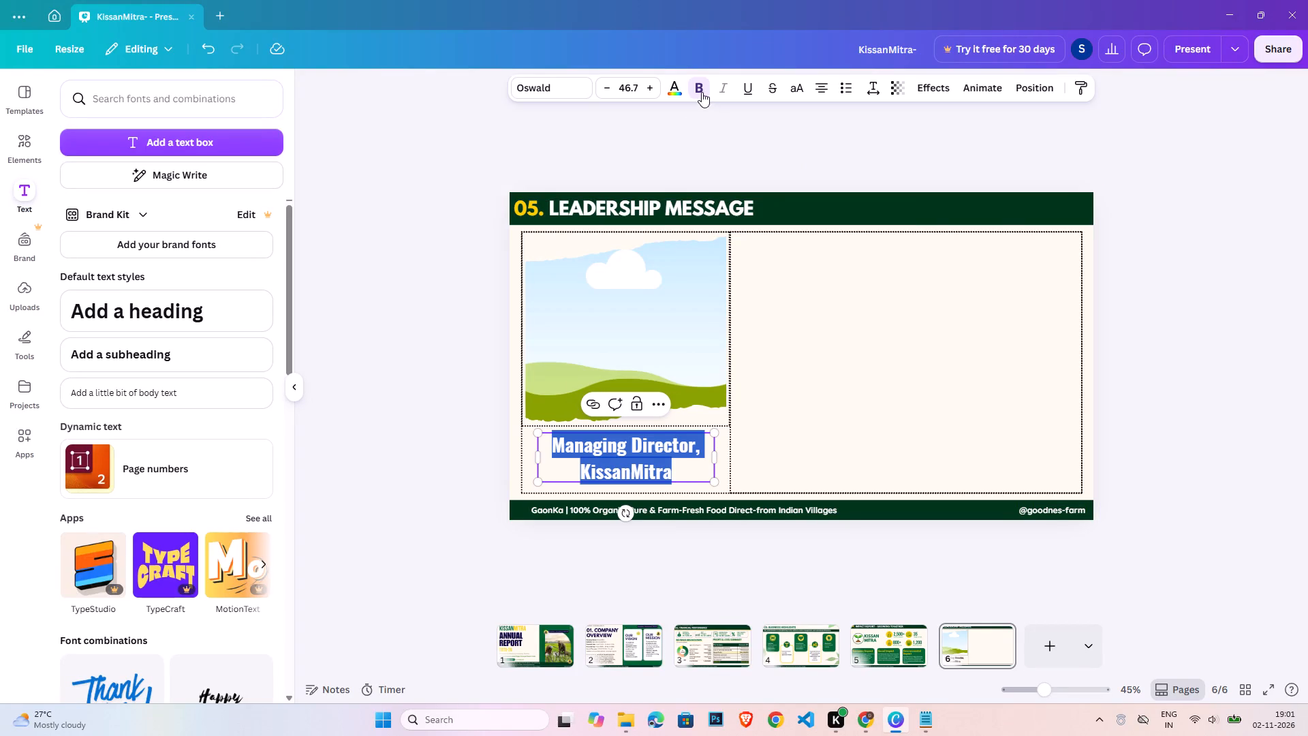
{"action": "double_click", "coordinate": [683, 586]}
{"action": "left_click", "coordinate": [640, 465]}
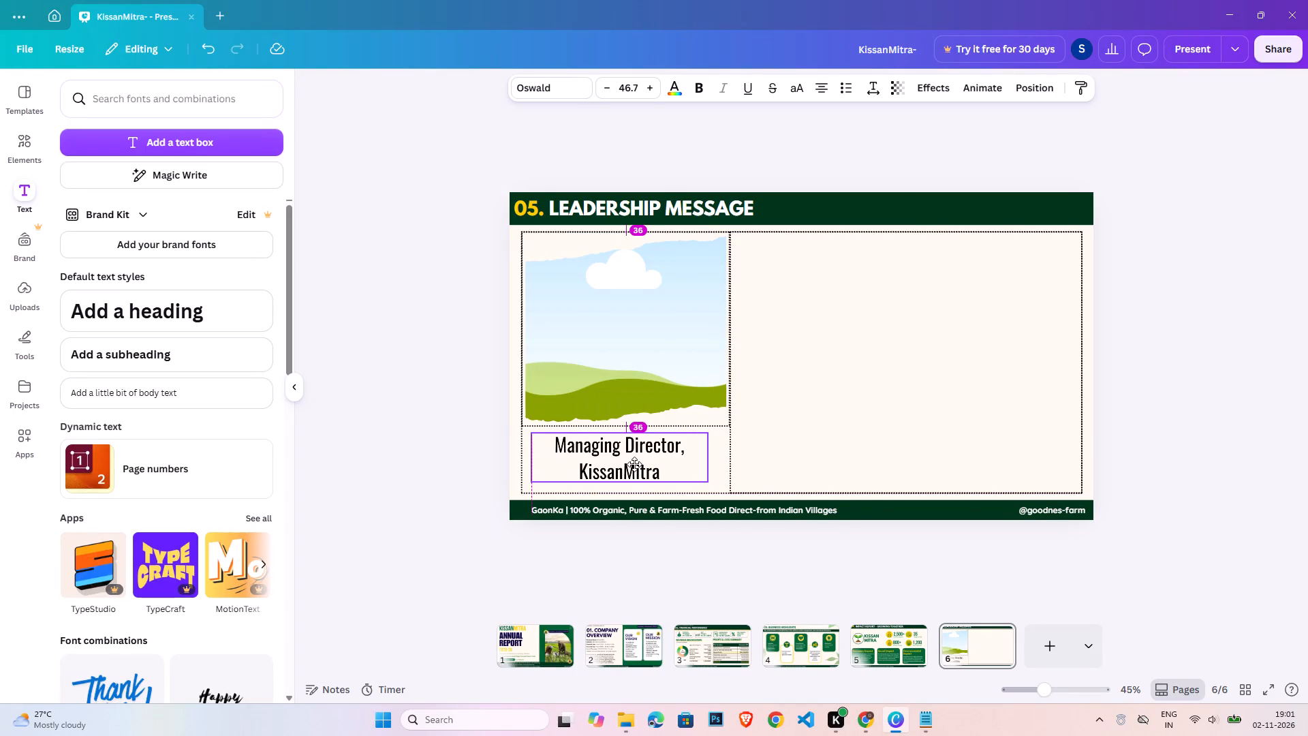
{"action": "left_click", "coordinate": [644, 553]}
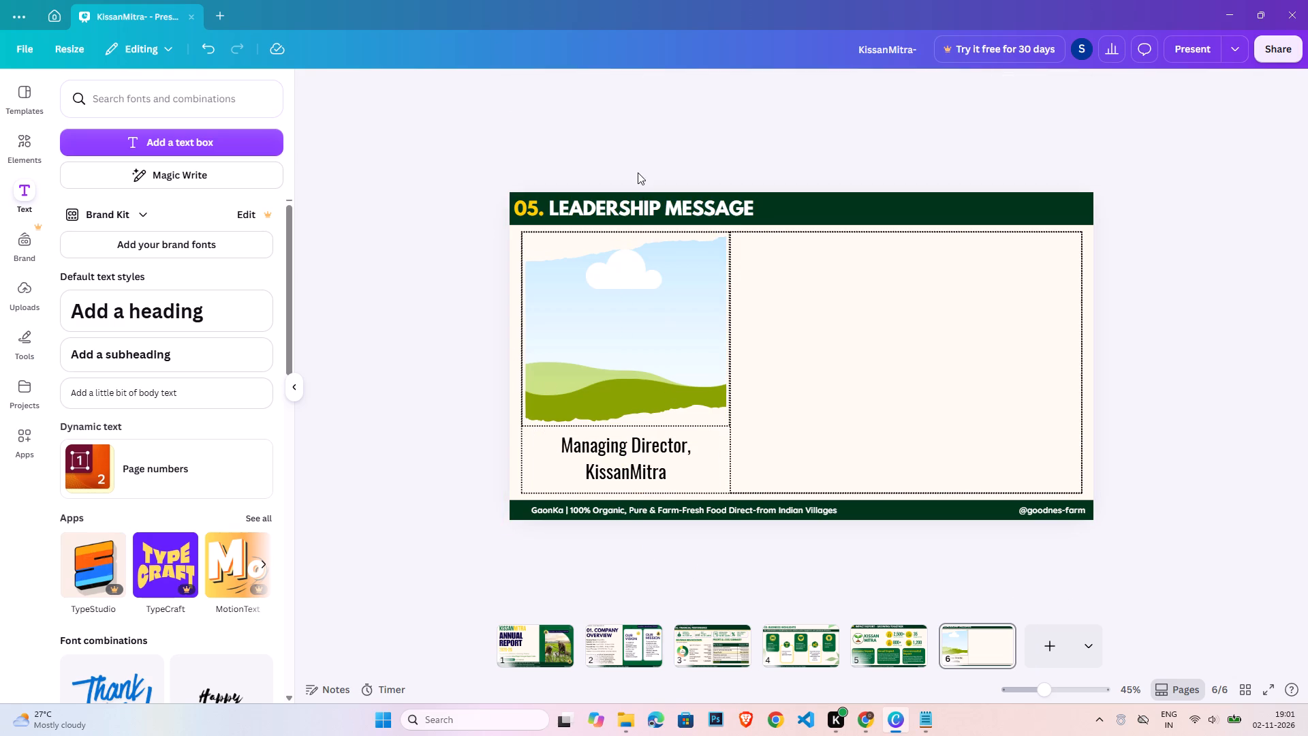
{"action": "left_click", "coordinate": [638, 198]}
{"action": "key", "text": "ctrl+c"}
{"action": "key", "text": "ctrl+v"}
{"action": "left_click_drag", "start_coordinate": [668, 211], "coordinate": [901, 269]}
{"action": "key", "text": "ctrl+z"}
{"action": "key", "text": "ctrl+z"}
Duplicate the slide heading into the top of the empty right-hand cell and replace its text with "Dear Stakeholders,".
{"action": "left_click", "coordinate": [649, 206]}
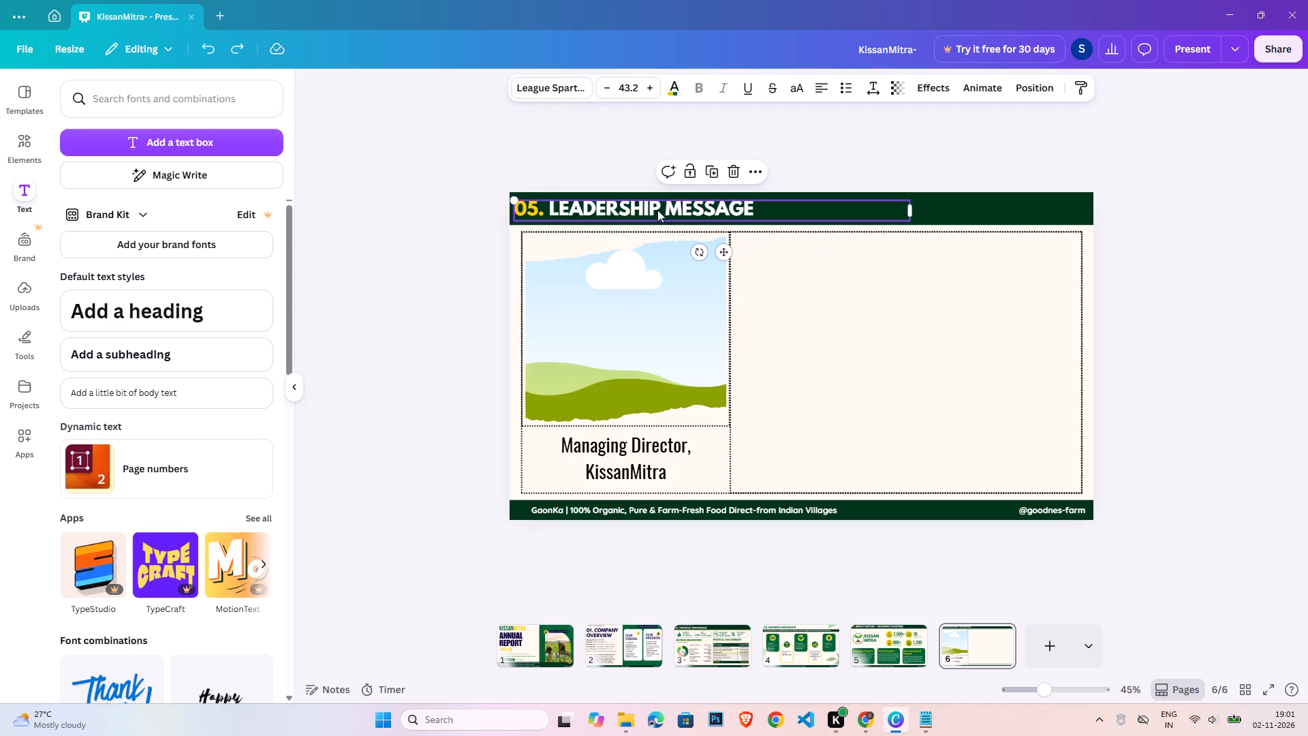
{"action": "key", "text": "ctrl+c"}
{"action": "key", "text": "ctrl+v"}
{"action": "left_click_drag", "start_coordinate": [667, 215], "coordinate": [916, 251]}
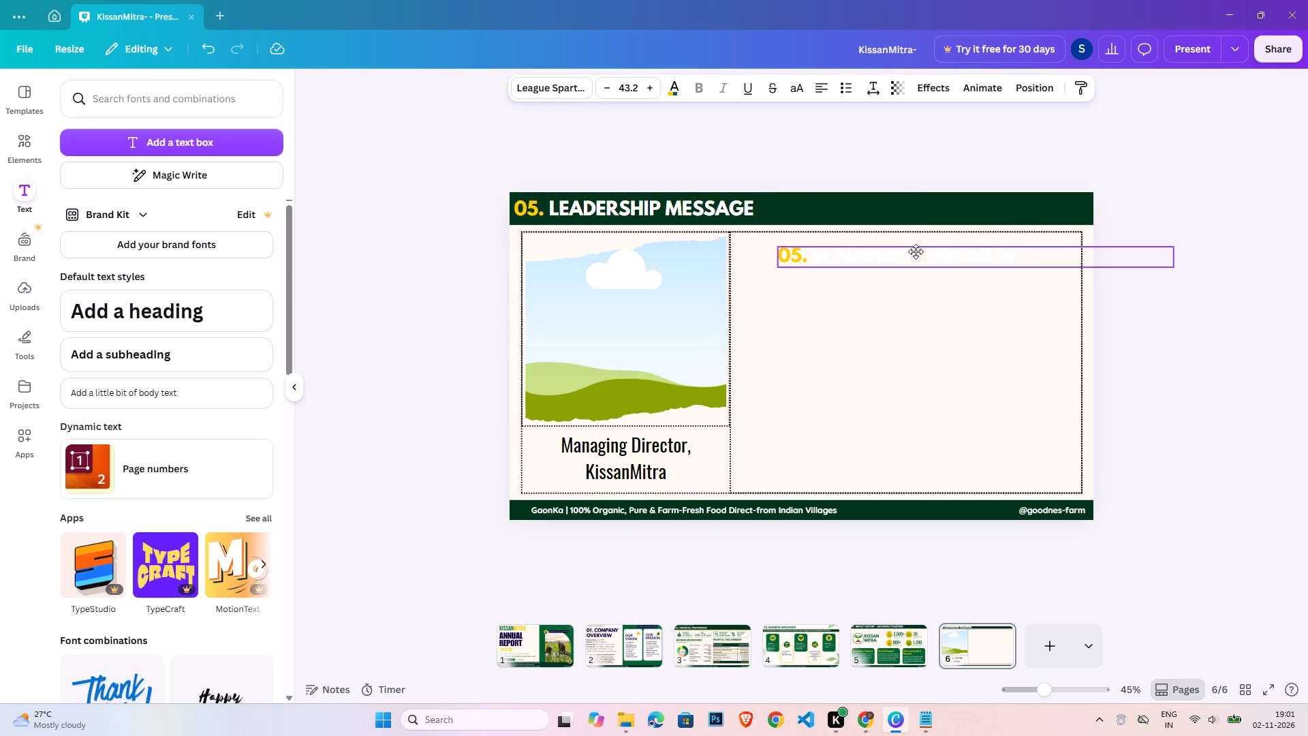
{"action": "left_click_drag", "start_coordinate": [916, 251], "coordinate": [884, 251]}
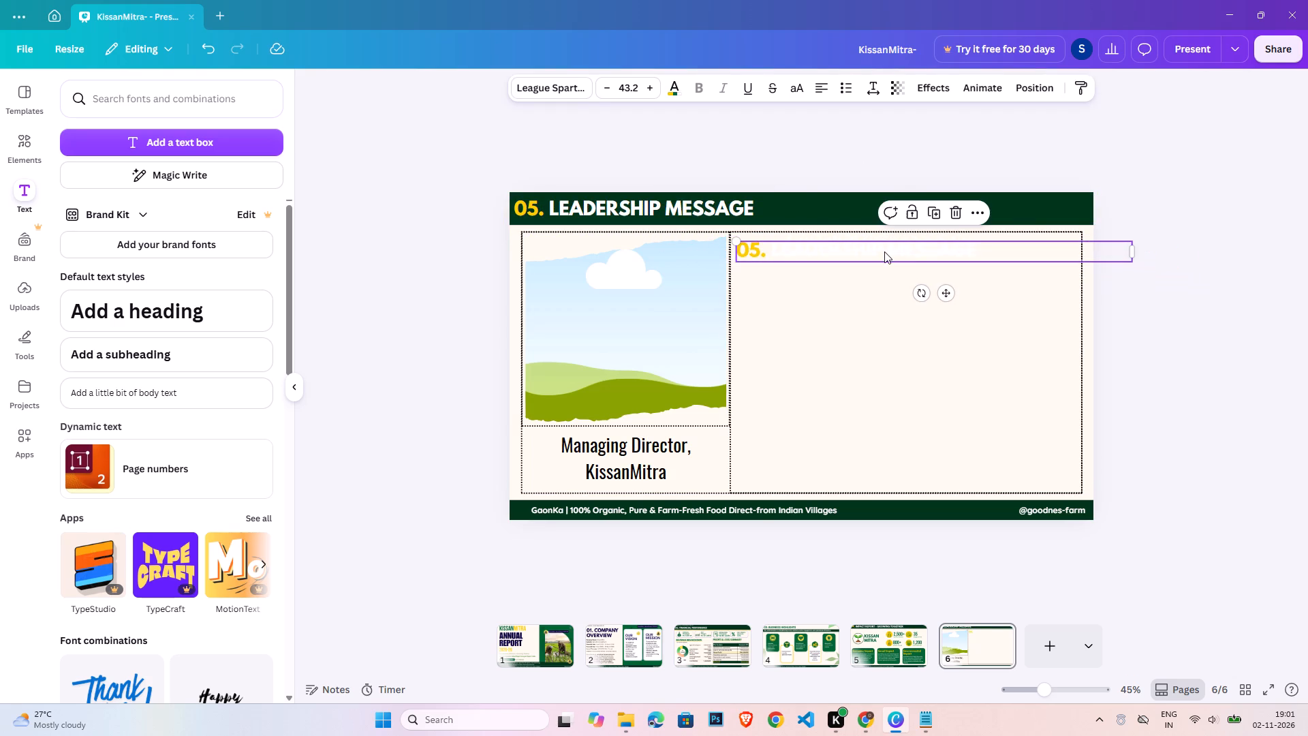
{"action": "double_click", "coordinate": [884, 251]}
{"action": "key", "text": "shift+d"}
{"action": "type", "text": "ear St"}
{"action": "key", "text": "a"}
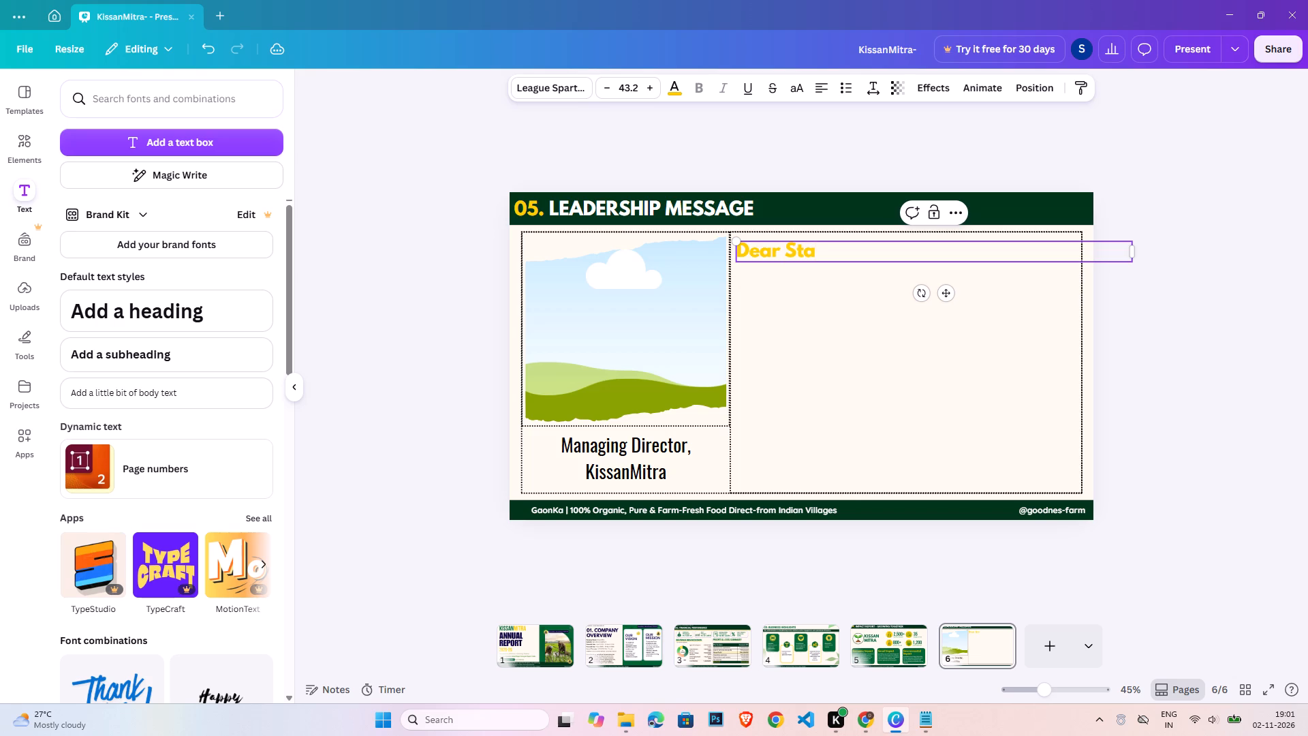
{"action": "type", "text": "keholders,"}
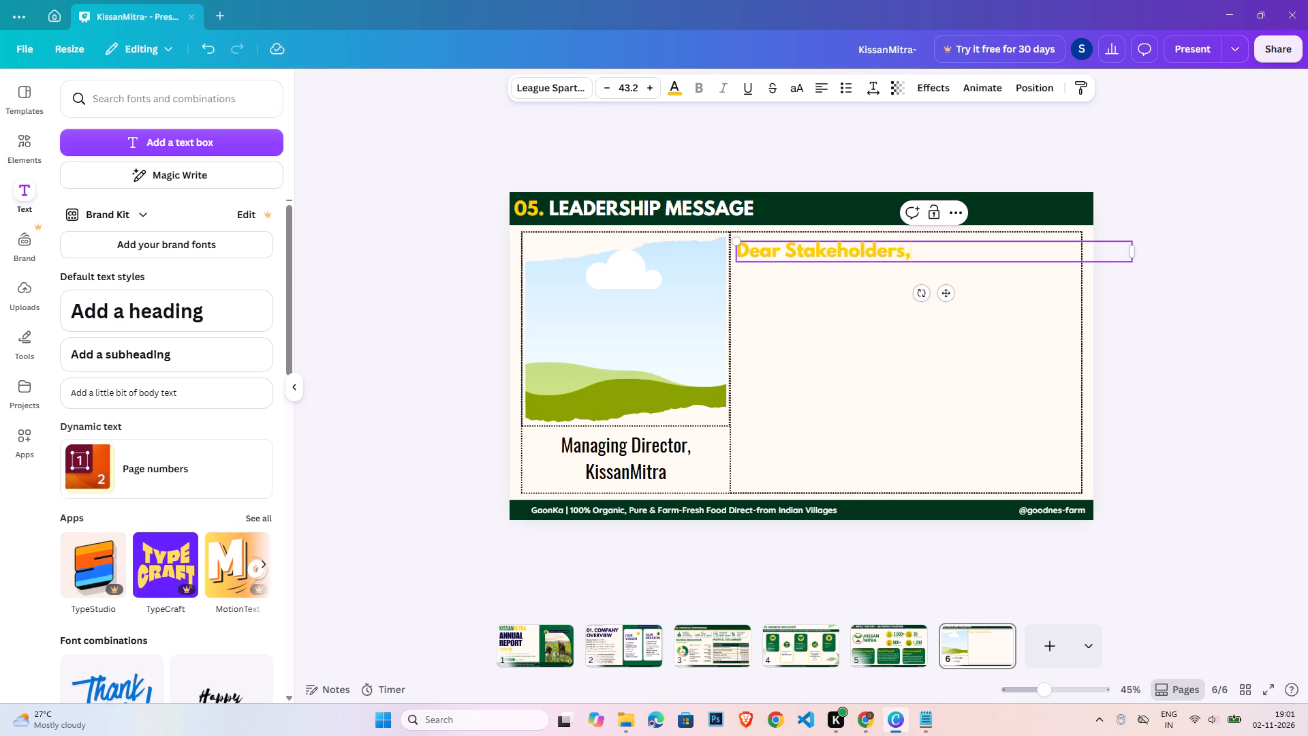
Narrow the greeting's text box to fit inside the cell and colour the text black.
{"action": "left_click_drag", "start_coordinate": [1140, 251], "coordinate": [1084, 254]}
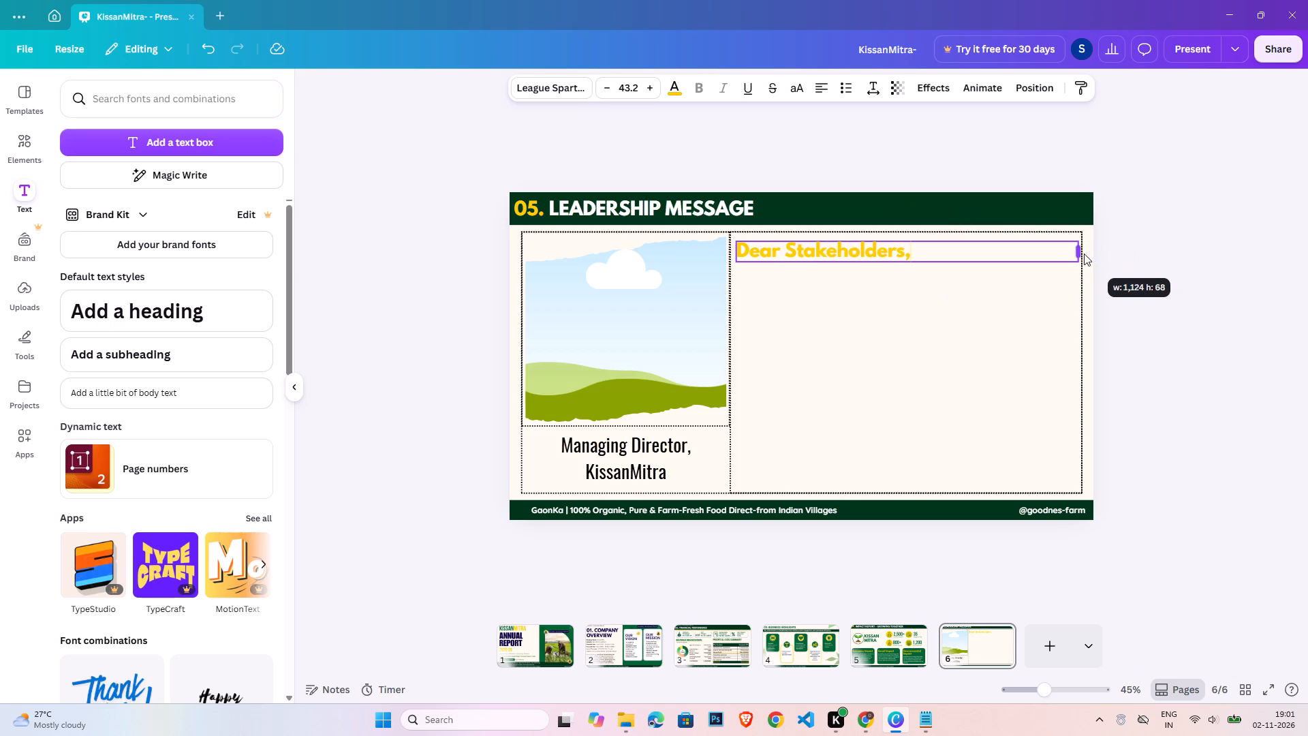
{"action": "left_click_drag", "start_coordinate": [1084, 254], "coordinate": [1083, 254]}
{"action": "left_click", "coordinate": [1137, 268]}
{"action": "triple_click", "coordinate": [867, 246]}
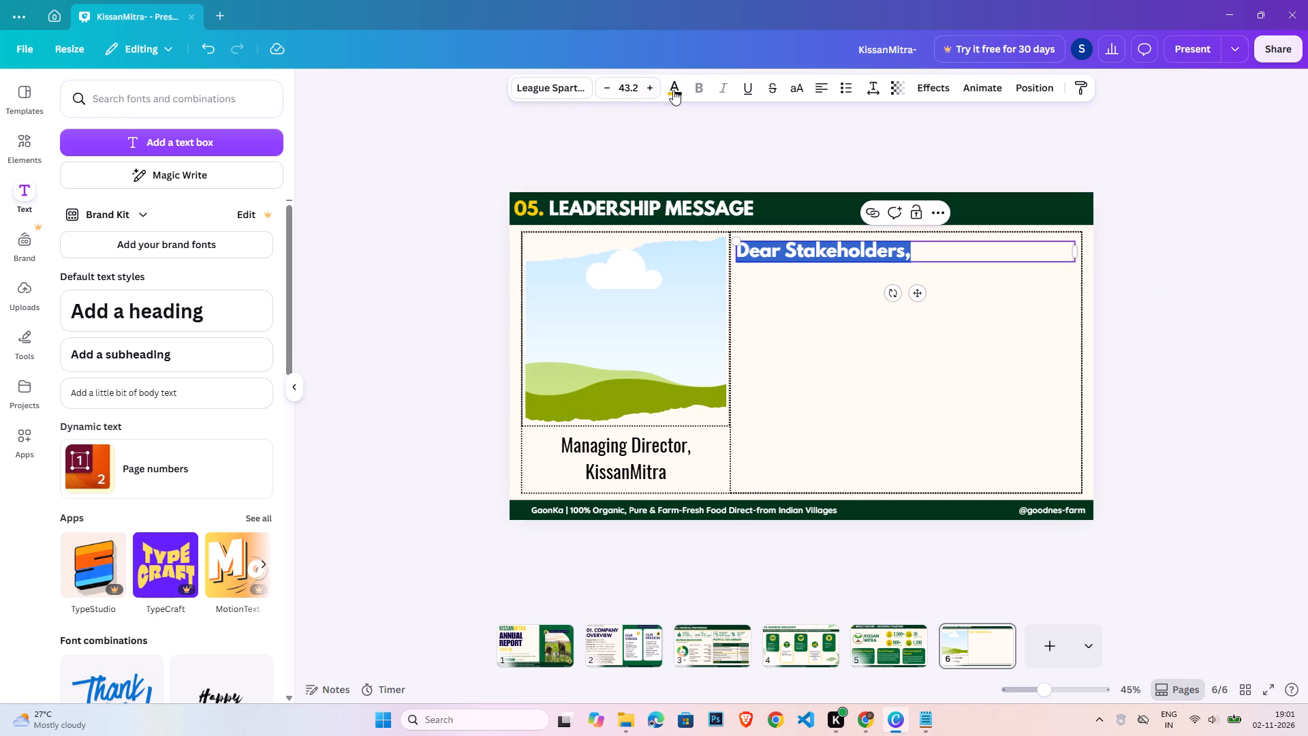
{"action": "left_click", "coordinate": [676, 89]}
{"action": "left_click", "coordinate": [56, 594]}
{"action": "left_click", "coordinate": [74, 596]}
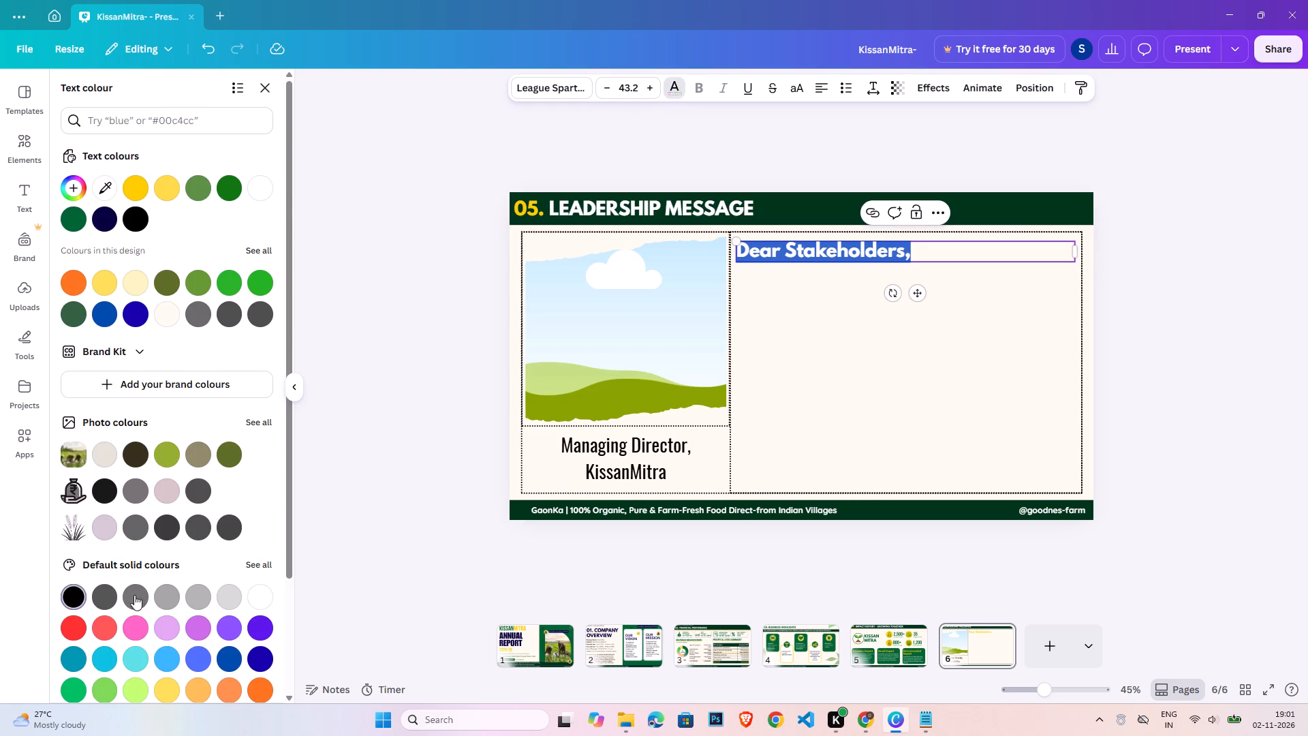
{"action": "double_click", "coordinate": [1197, 363]}
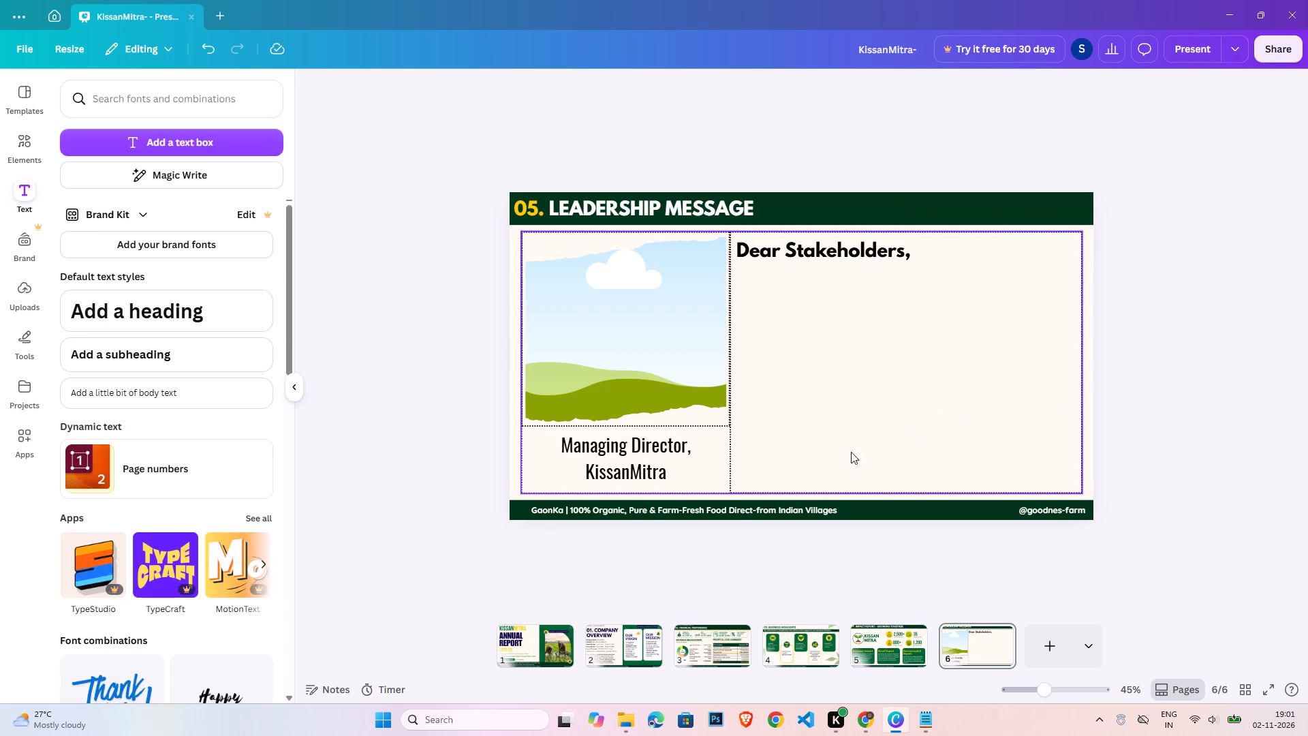
Place a black copy of the footer tagline below the greeting, with its box wide enough for one line.
{"action": "left_click", "coordinate": [653, 513]}
{"action": "key", "text": "ctrl+c"}
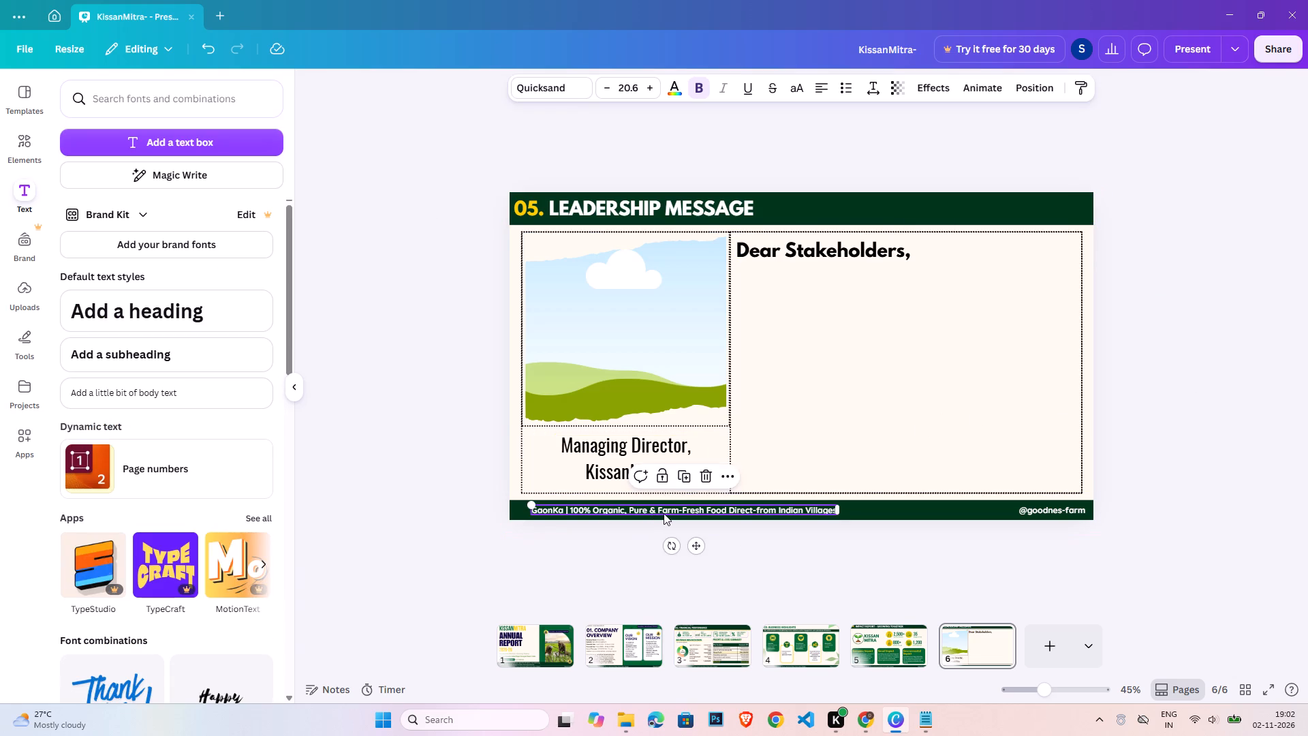
{"action": "key", "text": "ctrl+v"}
{"action": "left_click_drag", "start_coordinate": [679, 511], "coordinate": [880, 275]}
{"action": "double_click", "coordinate": [888, 280]}
{"action": "left_click", "coordinate": [679, 87]}
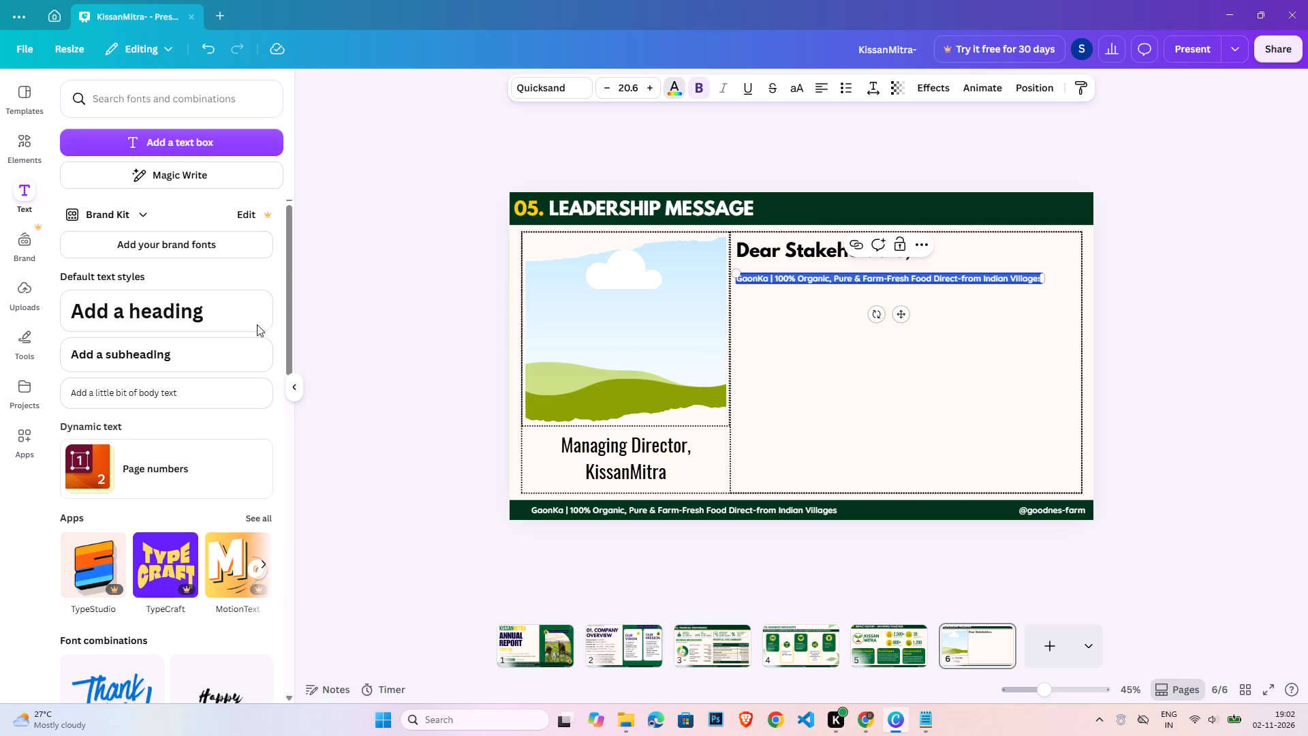
{"action": "left_click", "coordinate": [80, 592]}
{"action": "double_click", "coordinate": [1183, 358]}
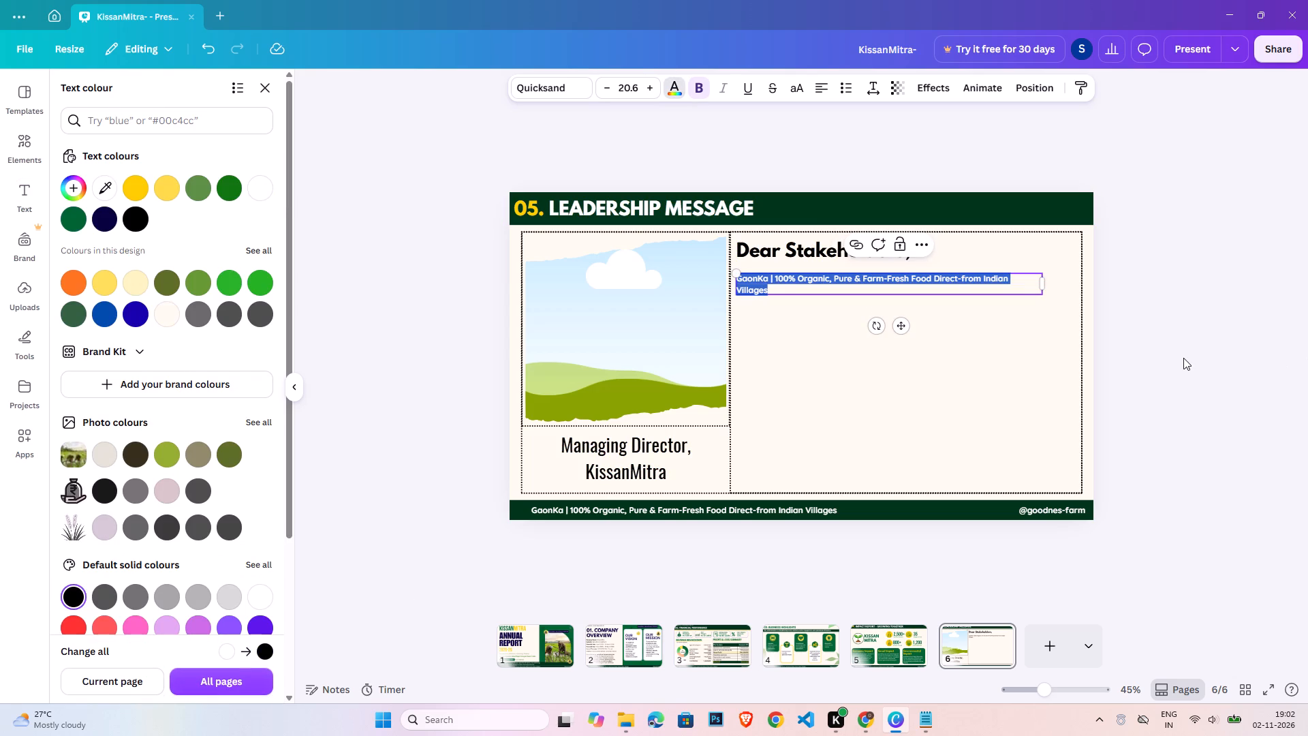
{"action": "left_click", "coordinate": [965, 292]}
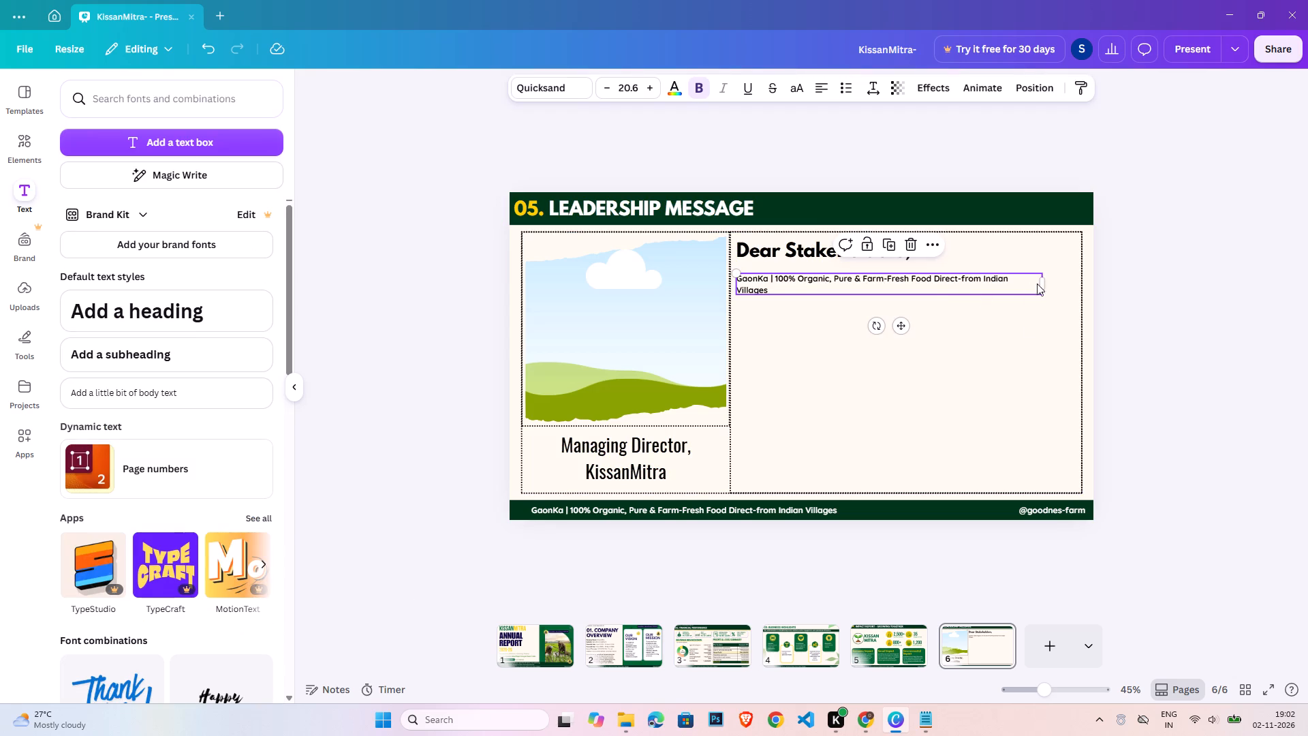
{"action": "left_click_drag", "start_coordinate": [1042, 283], "coordinate": [1063, 283]}
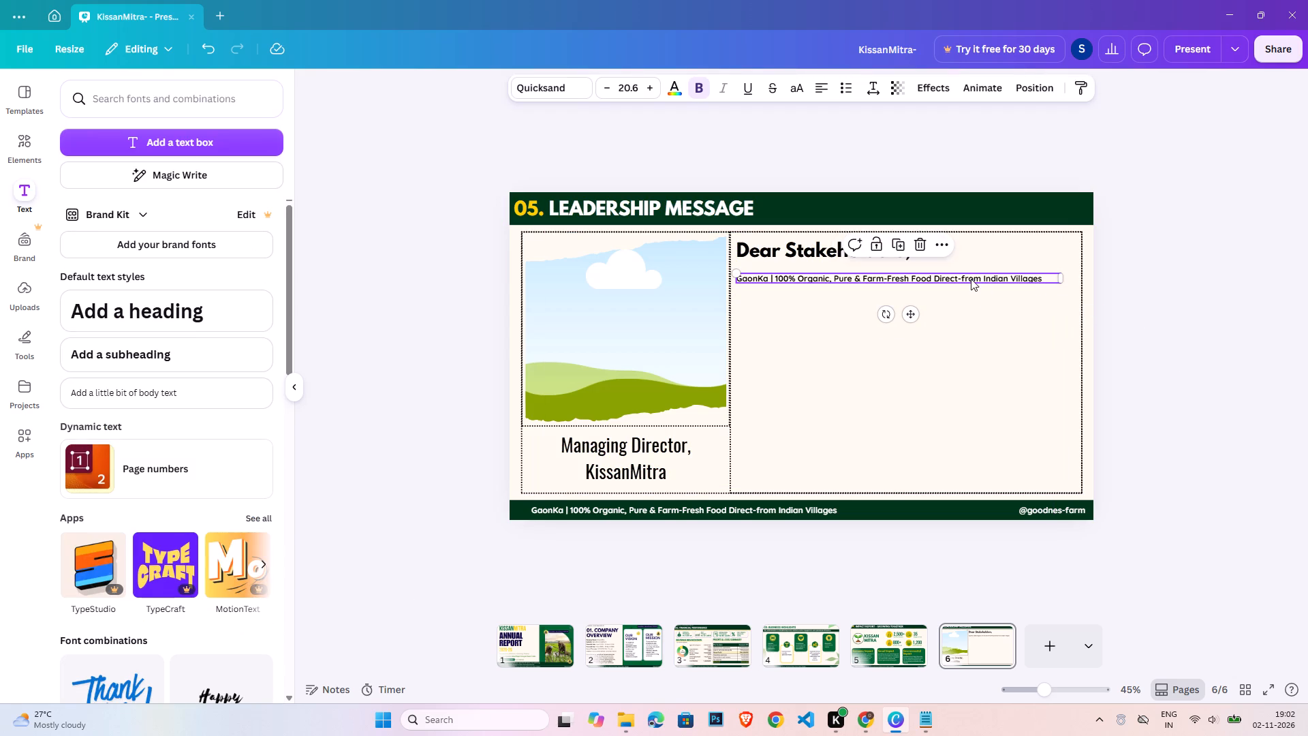
Replace the copied tagline's text with "FY 2025 - 26 represnets an important chapter in KissanMitra's".
{"action": "double_click", "coordinate": [971, 279]}
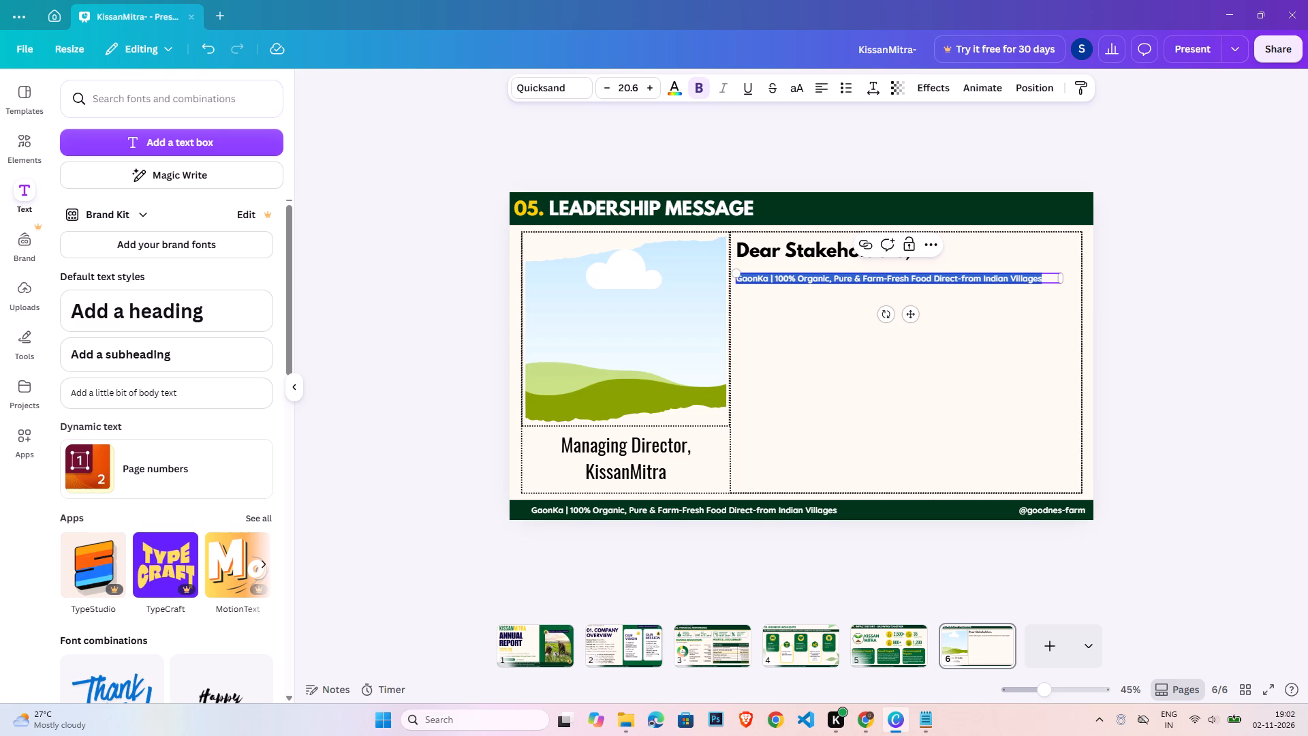
{"action": "type", "text": "Fy"}
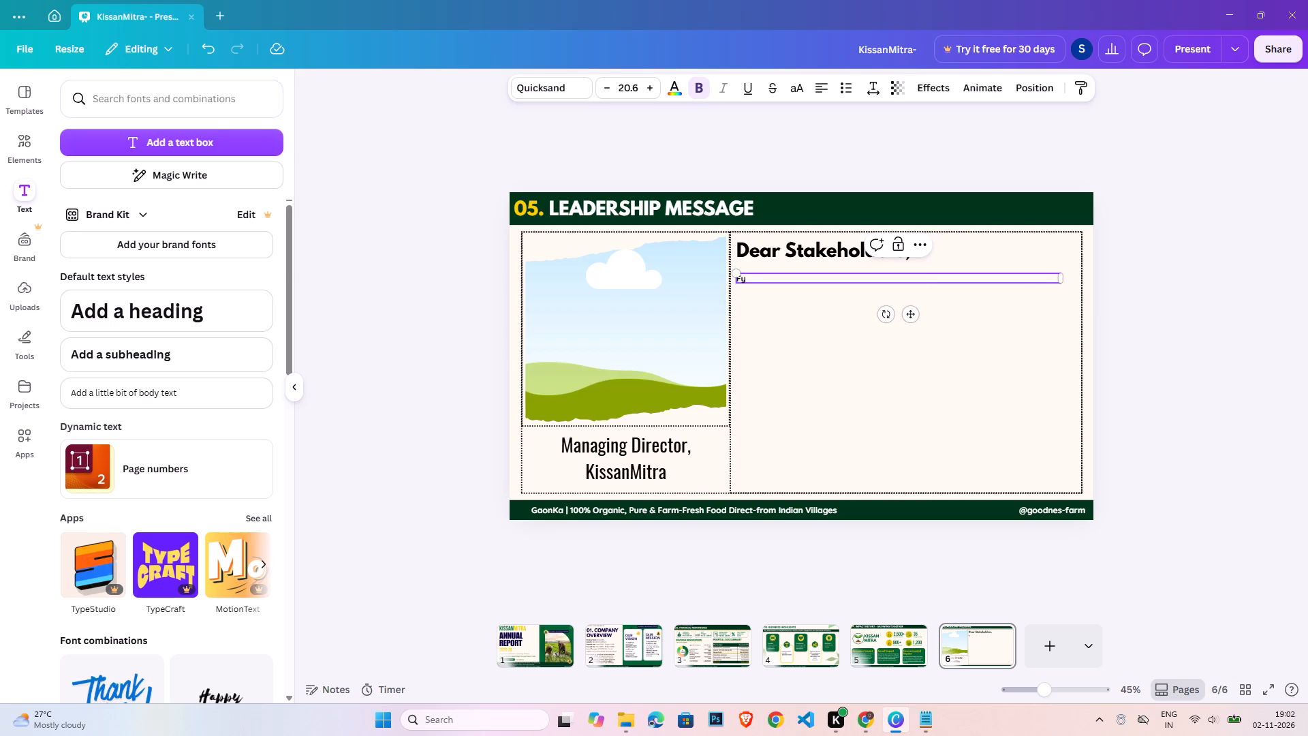
{"action": "key", "text": "BackSpace"}
{"action": "type", "text": "Y"}
{"action": "key", "text": "space"}
{"action": "type", "text": "2026"}
{"action": "key", "text": "BackSpace"}
{"action": "type", "text": "5 -"}
{"action": "key", "text": "space"}
{"action": "type", "text": "26 represnets"}
{"action": "key", "text": "space"}
{"action": "type", "text": "an imp"}
{"action": "type", "text": "ortant"}
{"action": "key", "text": "space"}
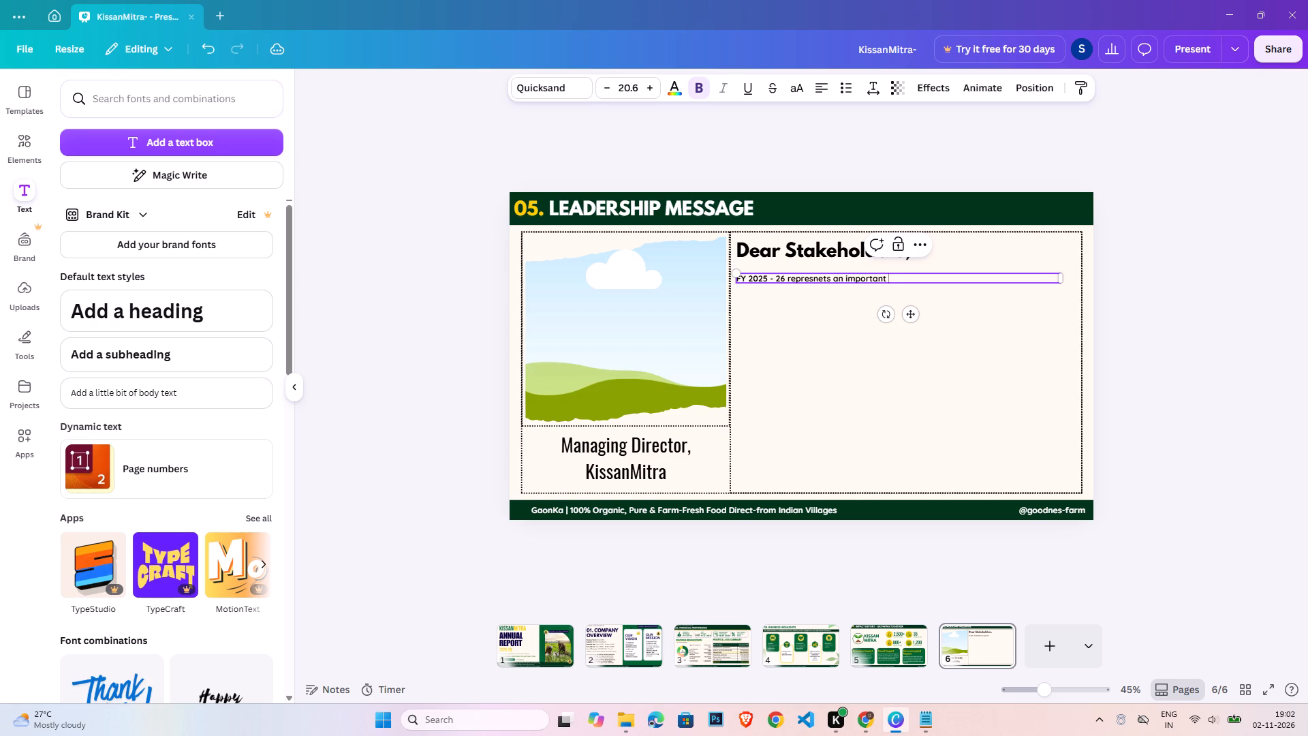
{"action": "type", "text": "chapter in Kissa"}
{"action": "type", "text": "nMitra"}
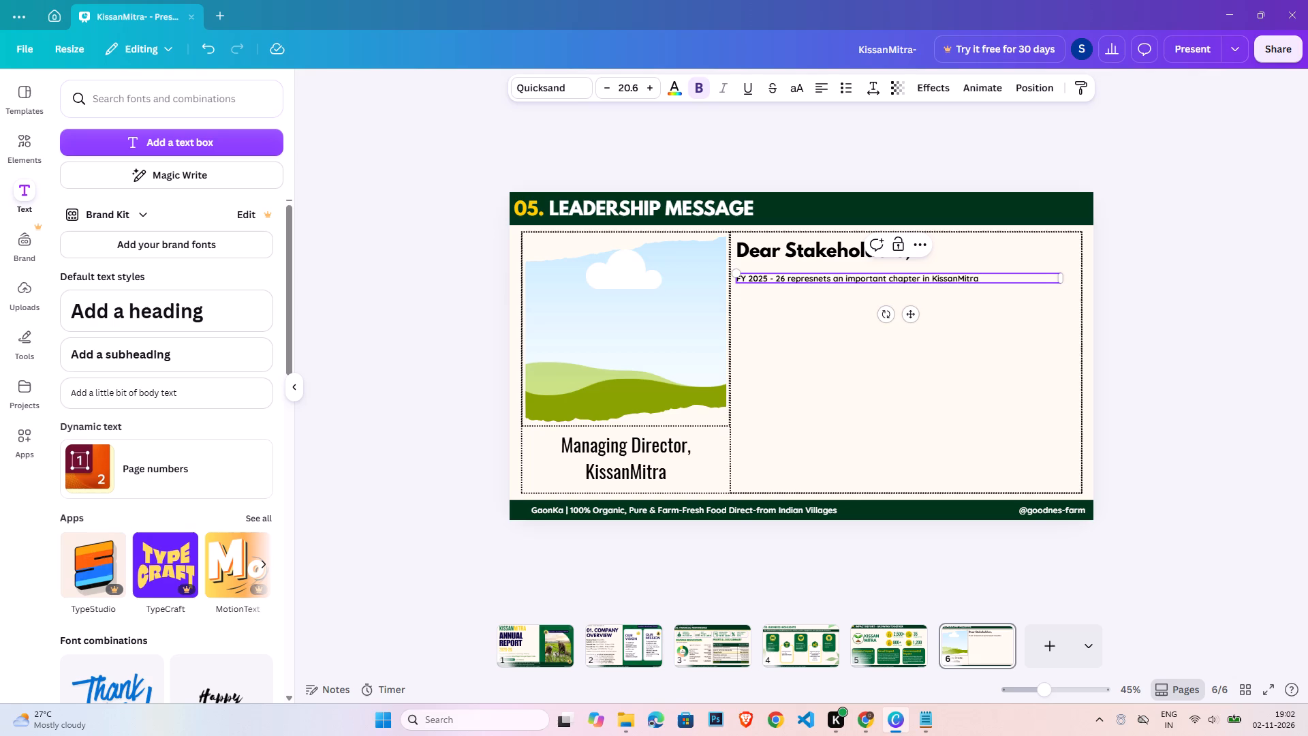
{"action": "type", "text": "'s"}
Scale the message text up to size 26.6 so it spans most of the cell, and remove its bold.
{"action": "left_click_drag", "start_coordinate": [1062, 275], "coordinate": [991, 283]}
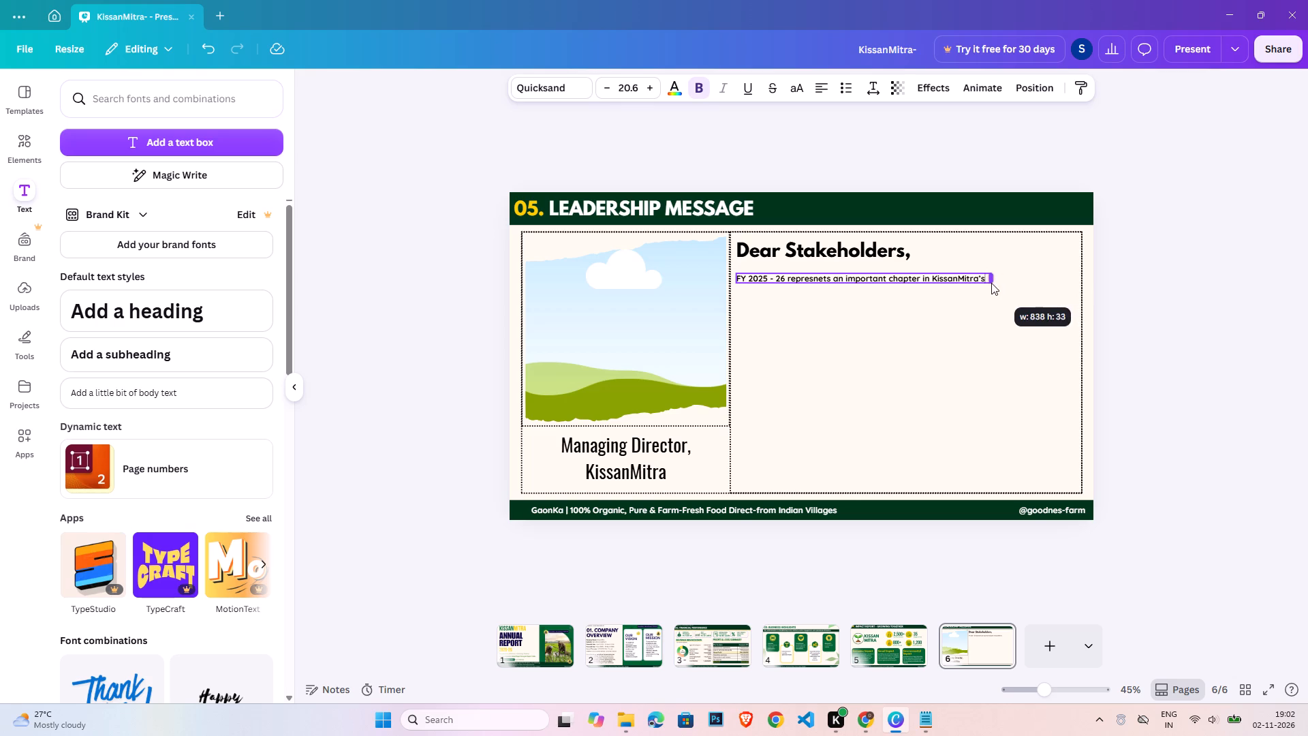
{"action": "left_click_drag", "start_coordinate": [991, 283], "coordinate": [988, 283]}
{"action": "left_click_drag", "start_coordinate": [987, 284], "coordinate": [1059, 296]}
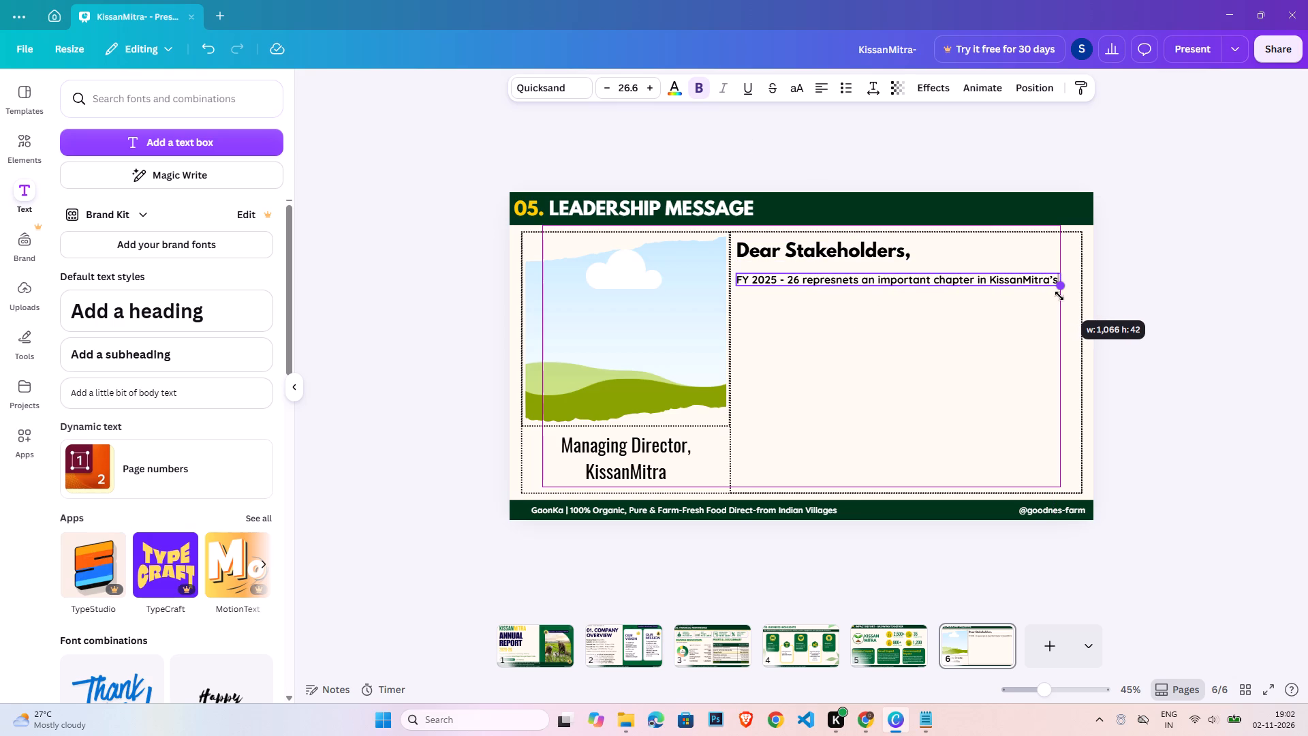
{"action": "left_click_drag", "start_coordinate": [1059, 296], "coordinate": [1064, 294]}
{"action": "triple_click", "coordinate": [1037, 277]}
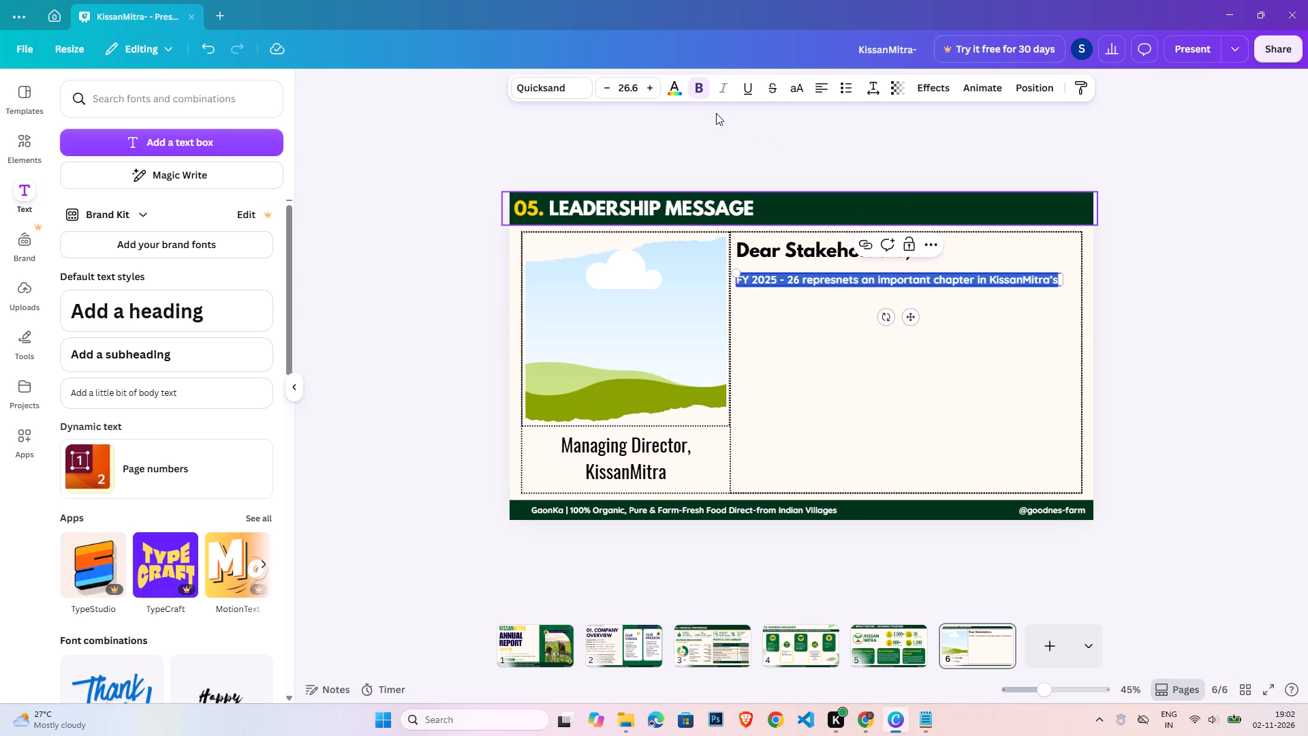
{"action": "left_click", "coordinate": [703, 89]}
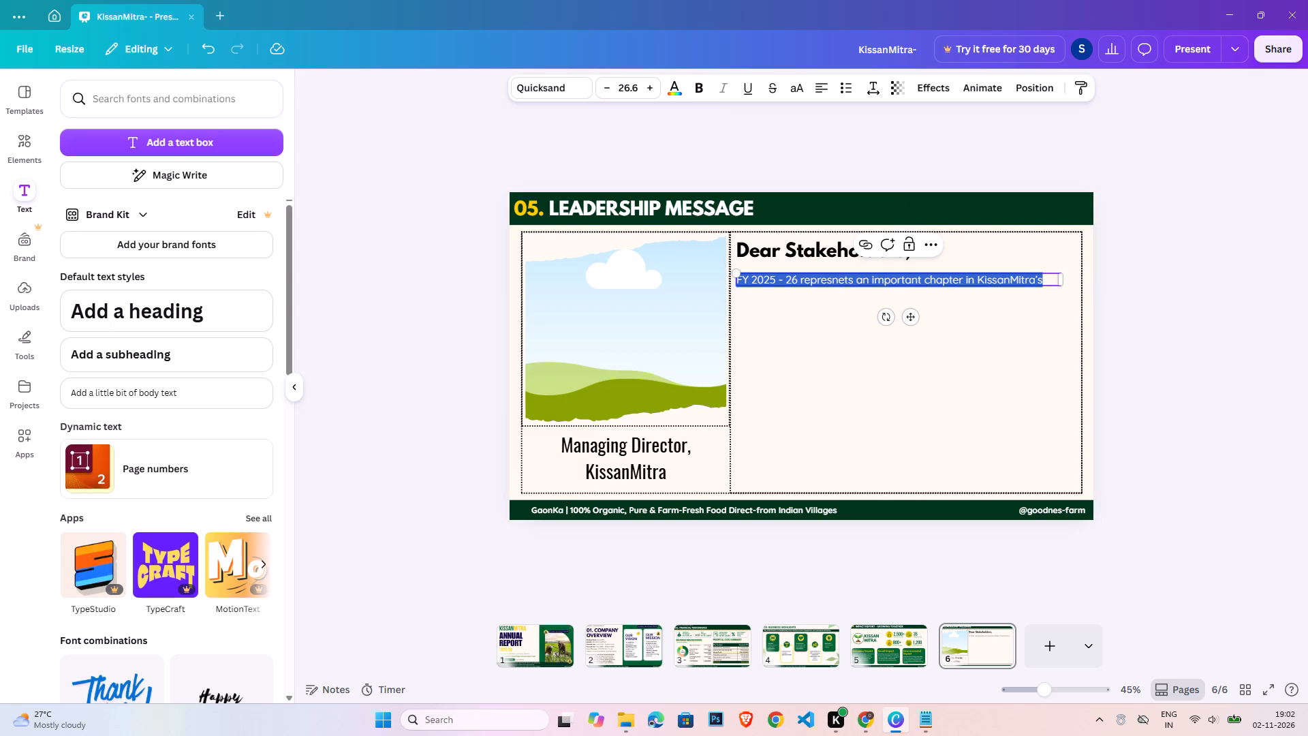
Continue the message on a new line with "journey. With an annual turnover of 1crore".
{"action": "left_click", "coordinate": [1051, 279]}
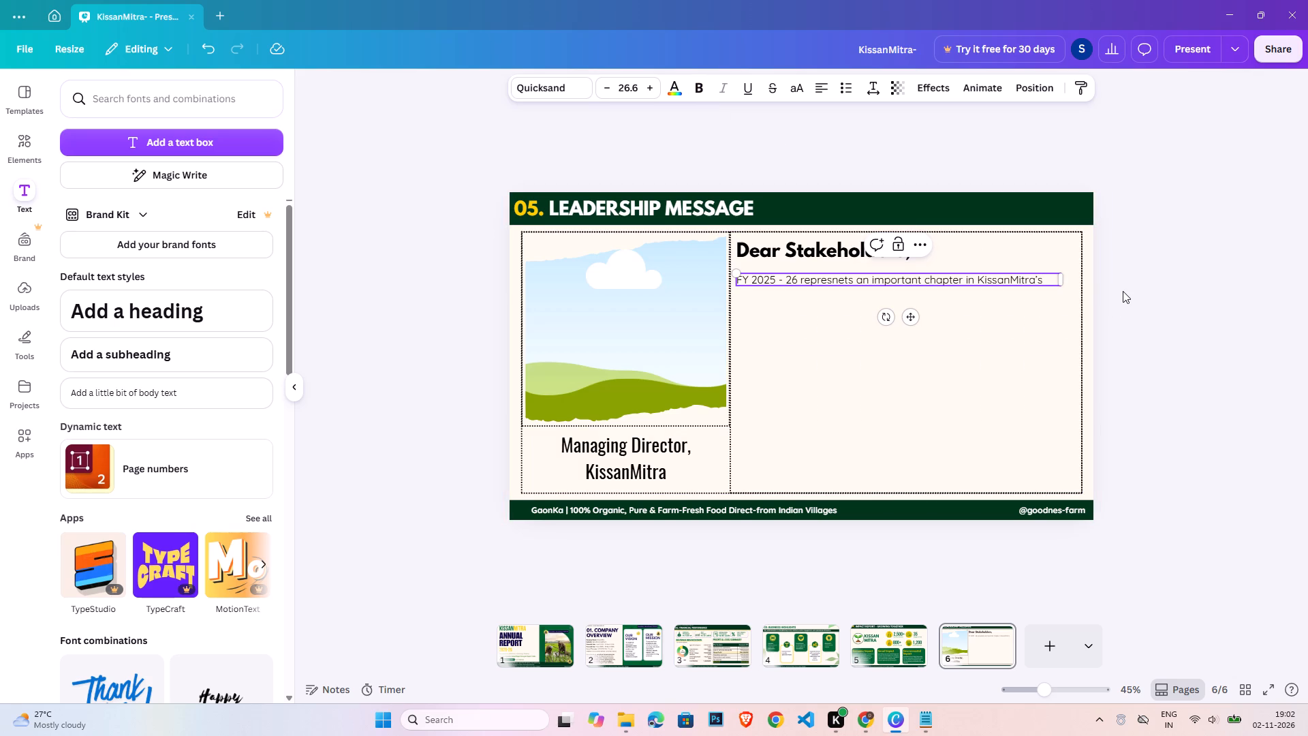
{"action": "key", "text": "Return"}
{"action": "type", "text": "journey"}
{"action": "key", "text": "space"}
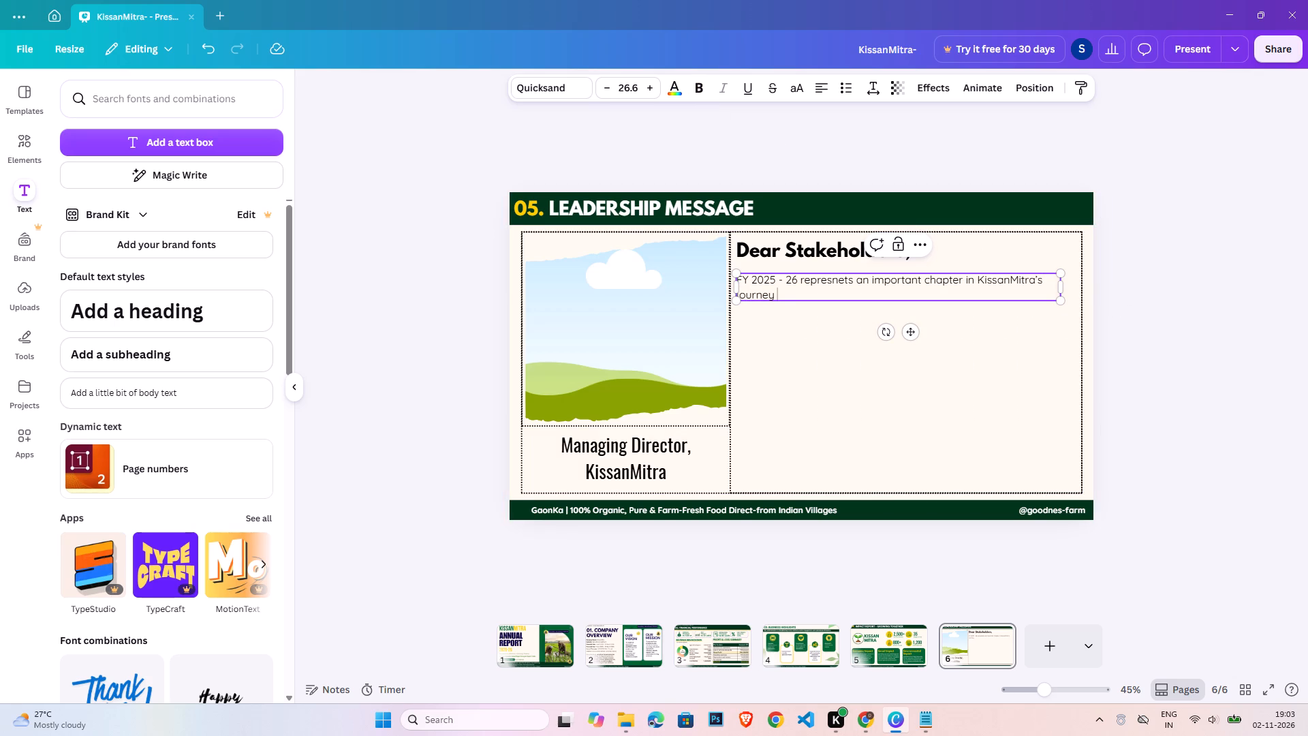
{"action": "key", "text": "BackSpace"}
{"action": "key", "text": "comma"}
{"action": "key", "text": "BackSpace"}
{"action": "type", "text": ". With an annual tur"}
{"action": "type", "text": "nover"}
{"action": "key", "text": "space"}
{"action": "type", "text": "of"}
{"action": "key", "text": "space"}
{"action": "key", "text": "1"}
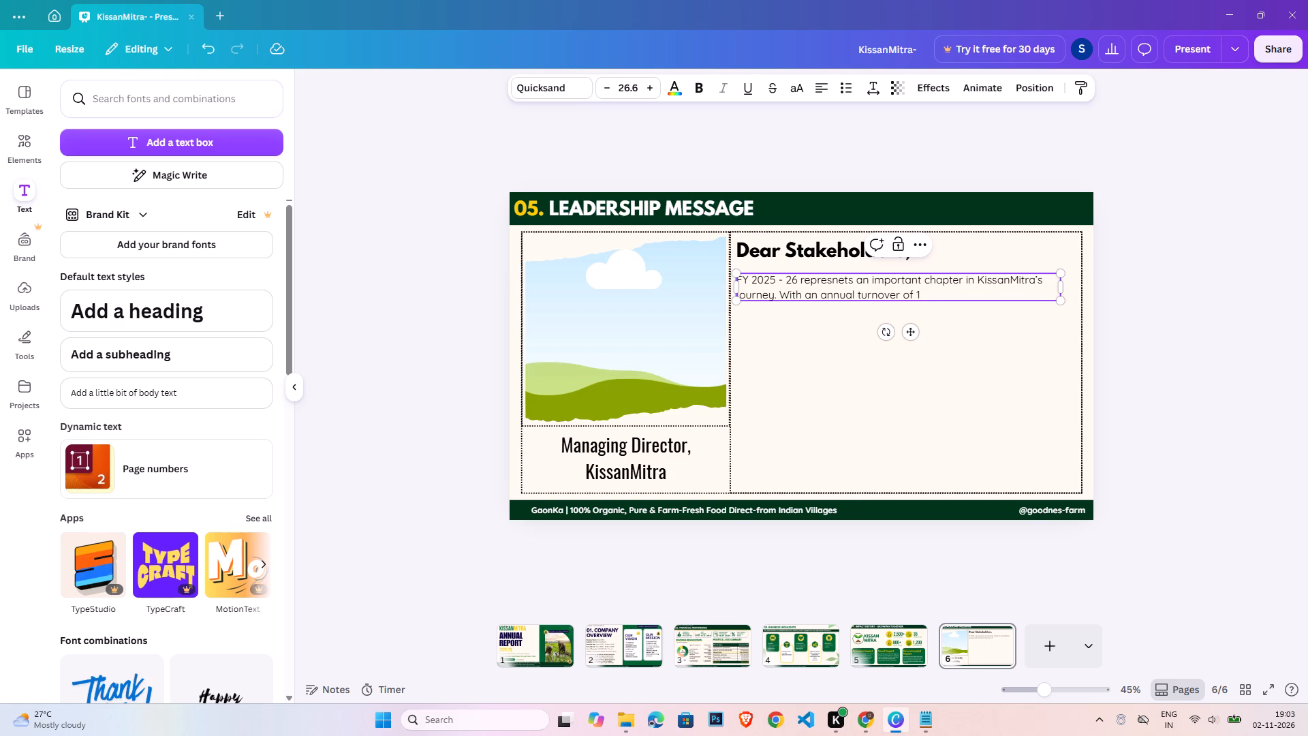
{"action": "type", "text": "crore"}
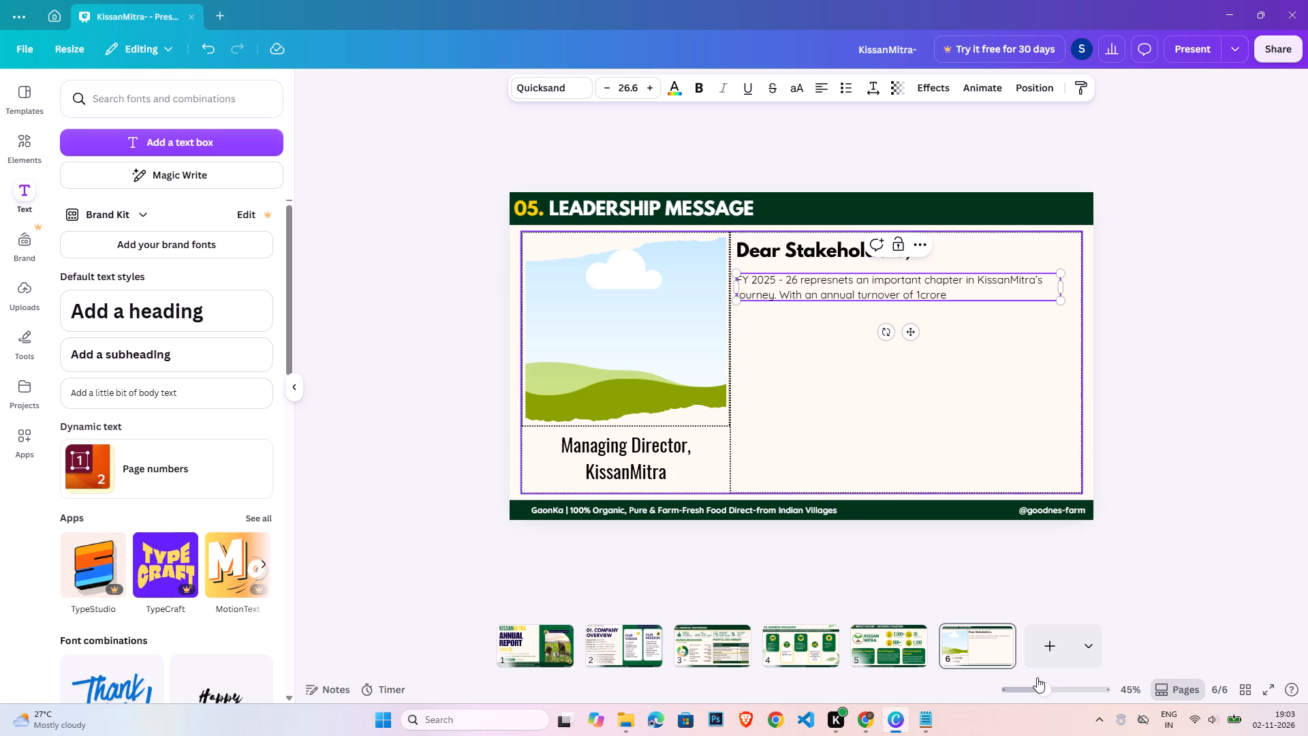
Copy the ₹ sign from the "rs symbol" search page in Chrome, insert it before "1crore" in the Canva message, and space the amount as "₹1 crore".
{"action": "left_click", "coordinate": [872, 721]}
{"action": "left_click", "coordinate": [314, 276]}
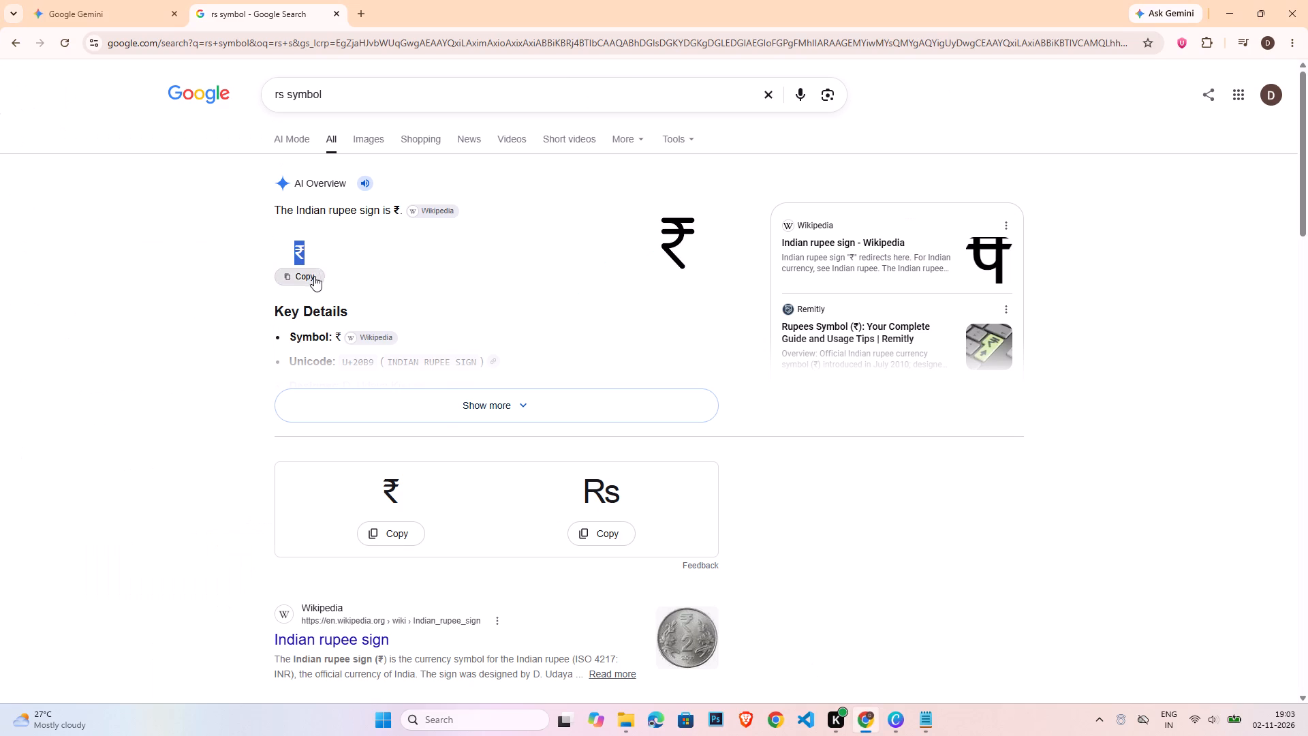
{"action": "left_click", "coordinate": [880, 714]}
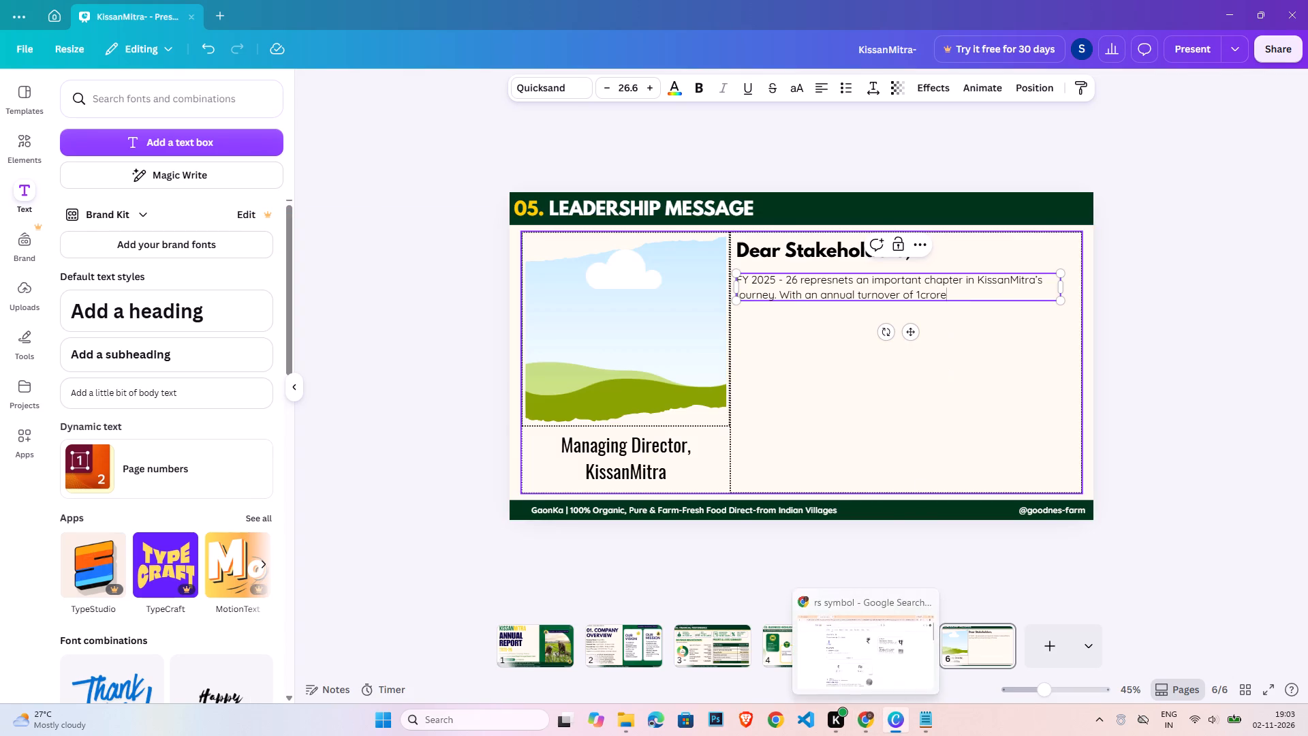
{"action": "left_click", "coordinate": [916, 293]}
{"action": "key", "text": "ctrl+v"}
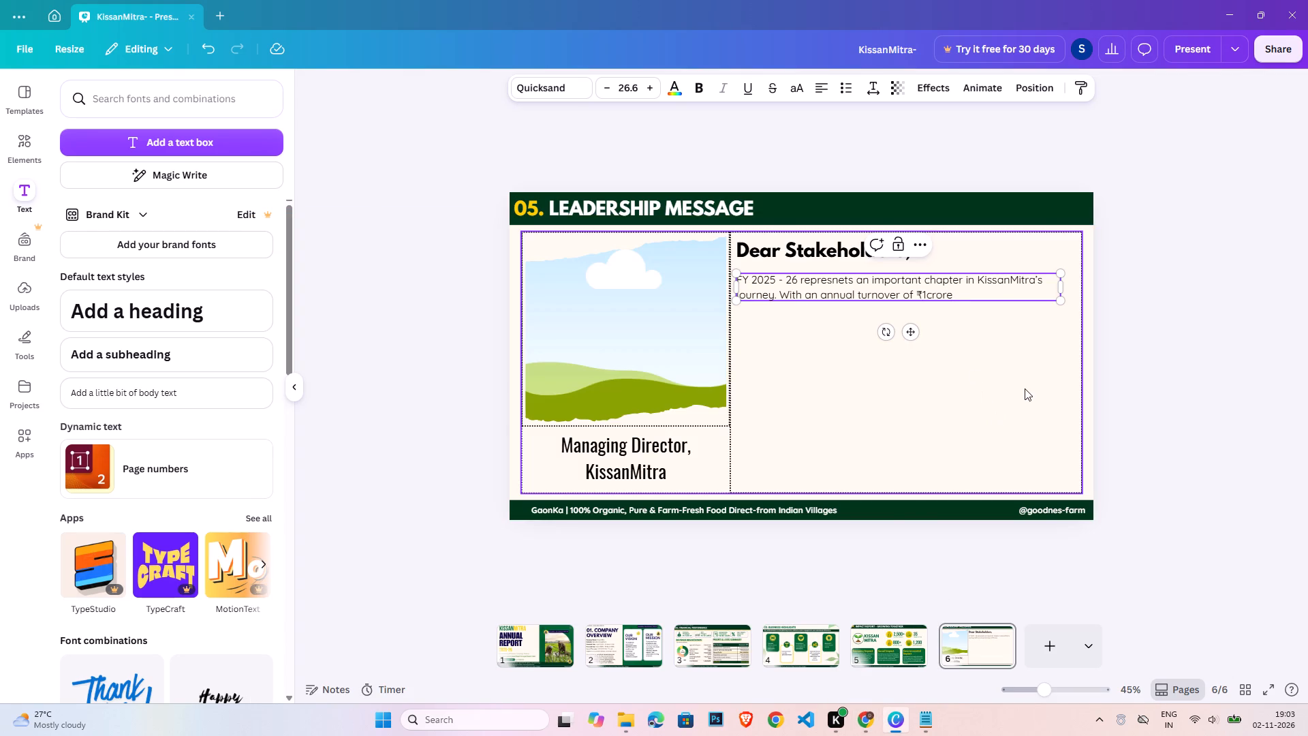
{"action": "left_click", "coordinate": [926, 294]}
{"action": "key", "text": "space"}
Extend the message with ", our company" and a new line reading "continues to pursue its mission of supporting Indian farmers".
{"action": "left_click", "coordinate": [978, 290]}
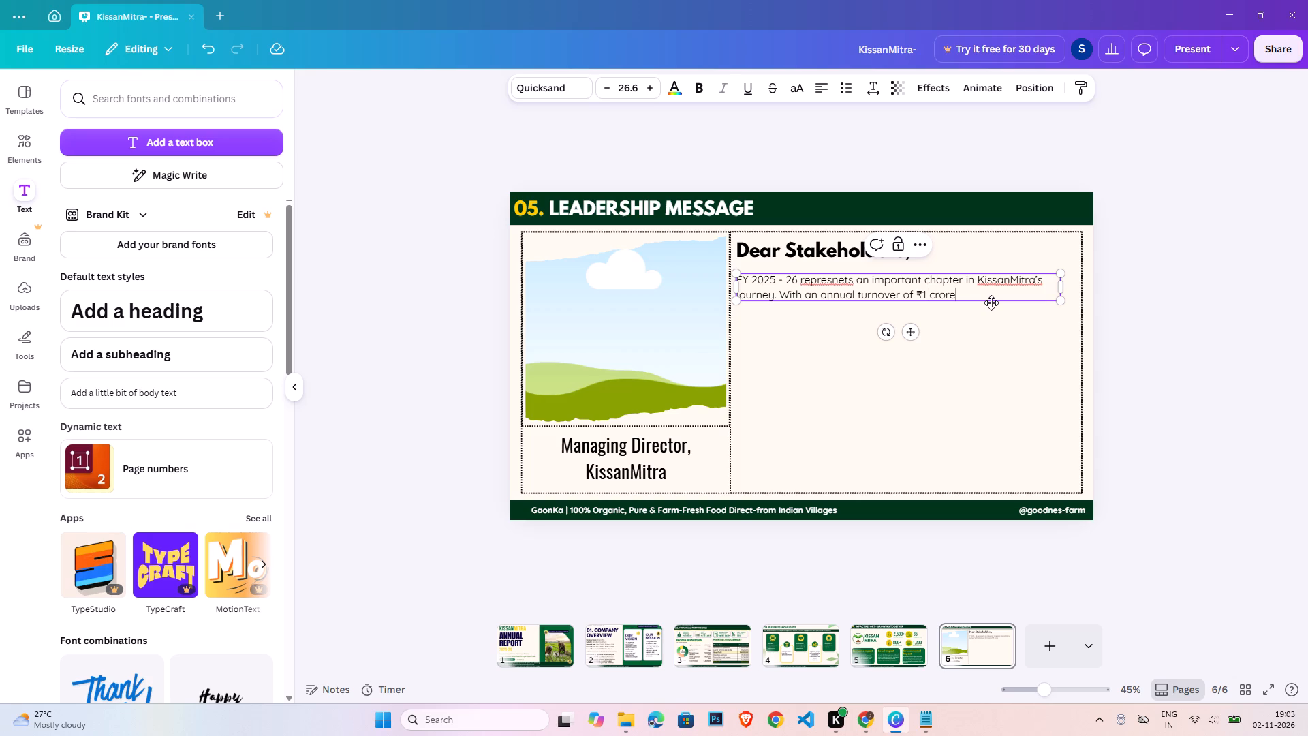
{"action": "key", "text": "space"}
{"action": "key", "text": "BackSpace"}
{"action": "type", "text": ", our co"}
{"action": "type", "text": "mpan"}
{"action": "key", "text": "y"}
{"action": "key", "text": "Return"}
{"action": "type", "text": "continues to pursue"}
{"action": "key", "text": "space"}
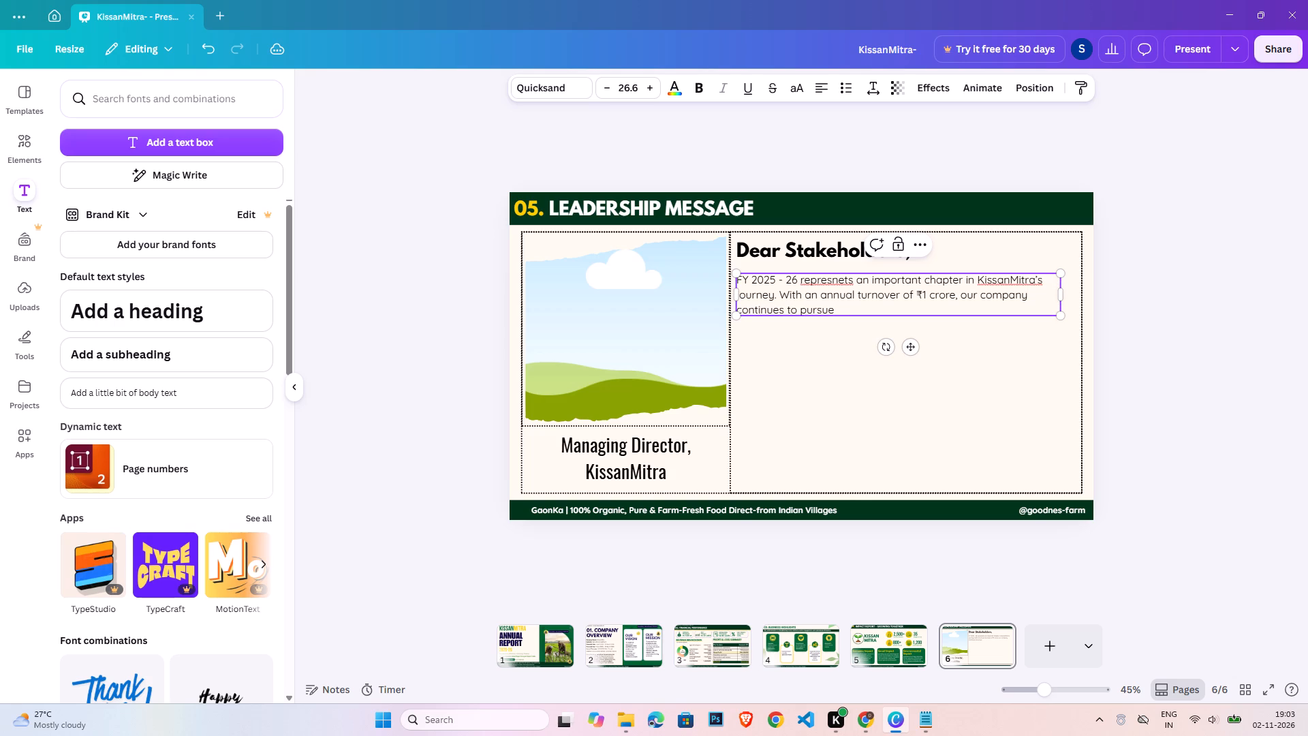
{"action": "type", "text": "its mission"}
{"action": "key", "text": "space"}
{"action": "type", "text": "of supporting Indian farmers"}
Finish the first paragraph with a new line reading "through accessible and practical agricultural solutions.".
{"action": "key", "text": "Return"}
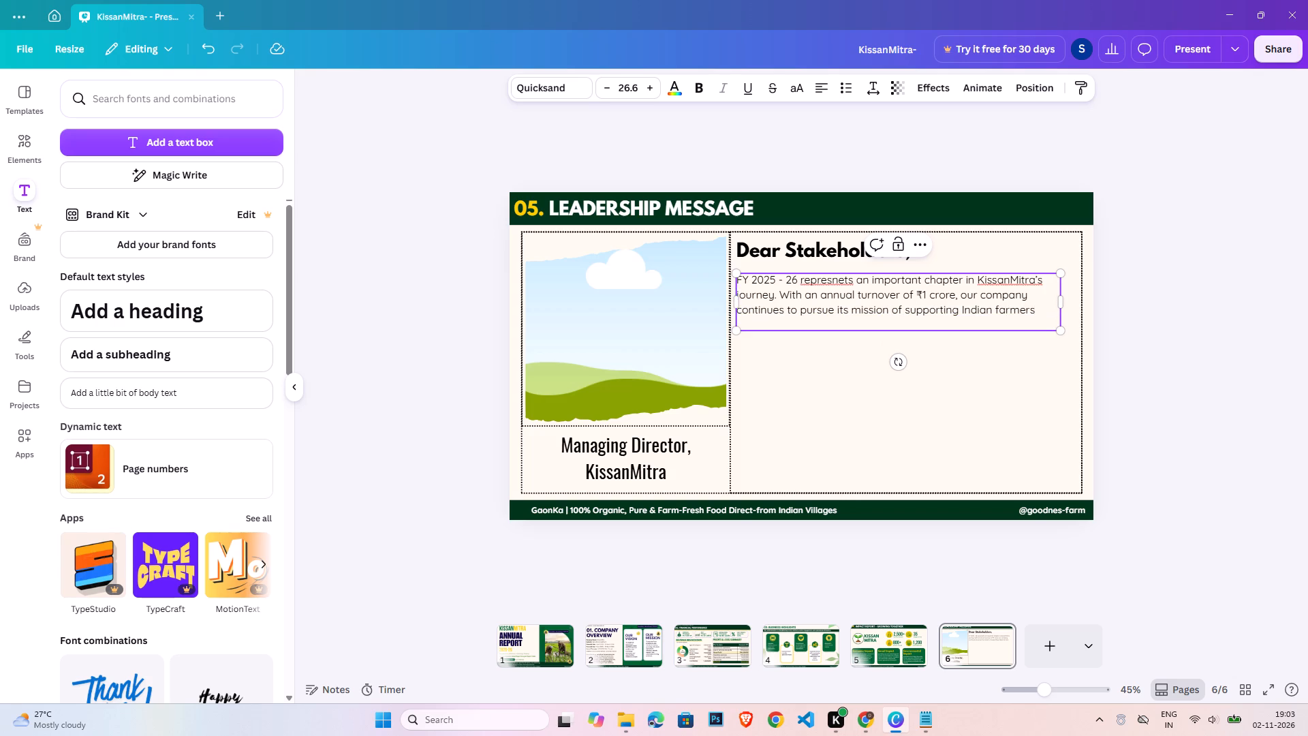
{"action": "type", "text": "through"}
{"action": "key", "text": "space"}
{"action": "type", "text": "access"}
{"action": "type", "text": "ible and practical"}
{"action": "key", "text": "space"}
{"action": "type", "text": "agricultural"}
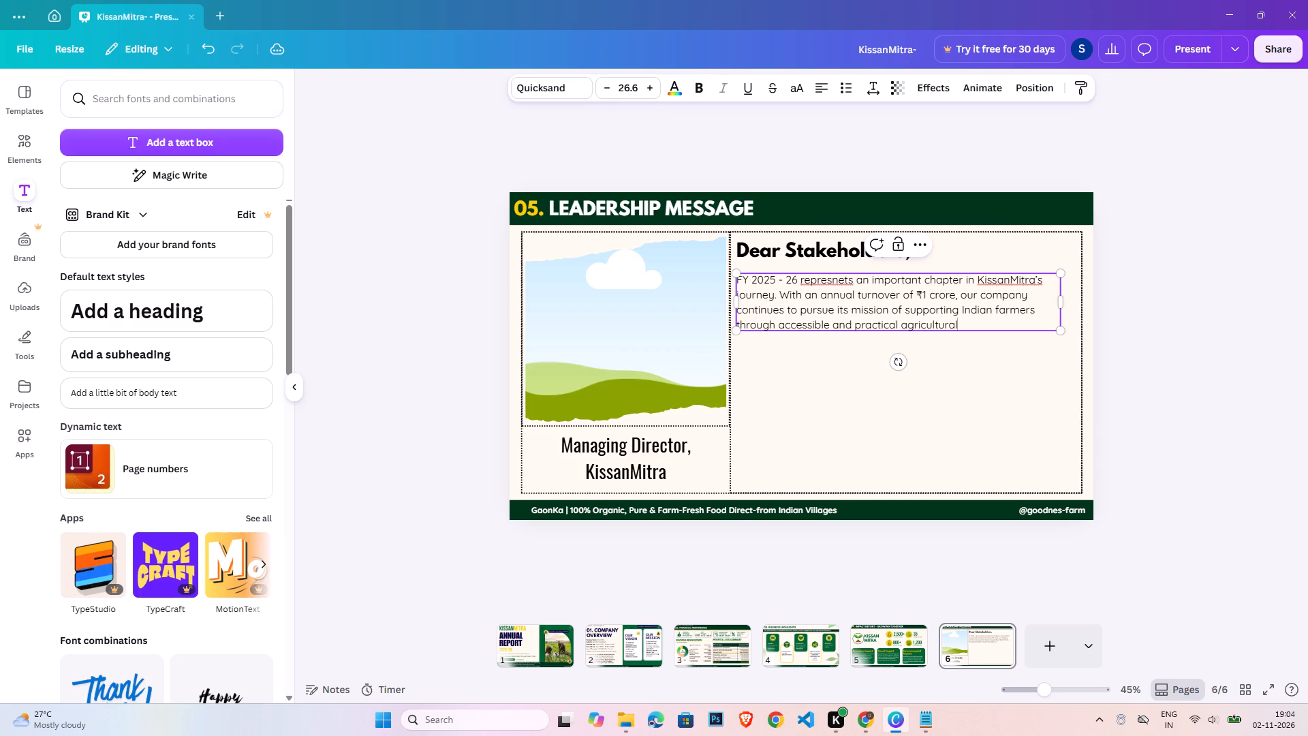
{"action": "key", "text": "space"}
{"action": "type", "text": "solutions."}
Start a second paragraph after a blank line with "We believe that agriculture is not simply an industry".
{"action": "key", "text": "Return"}
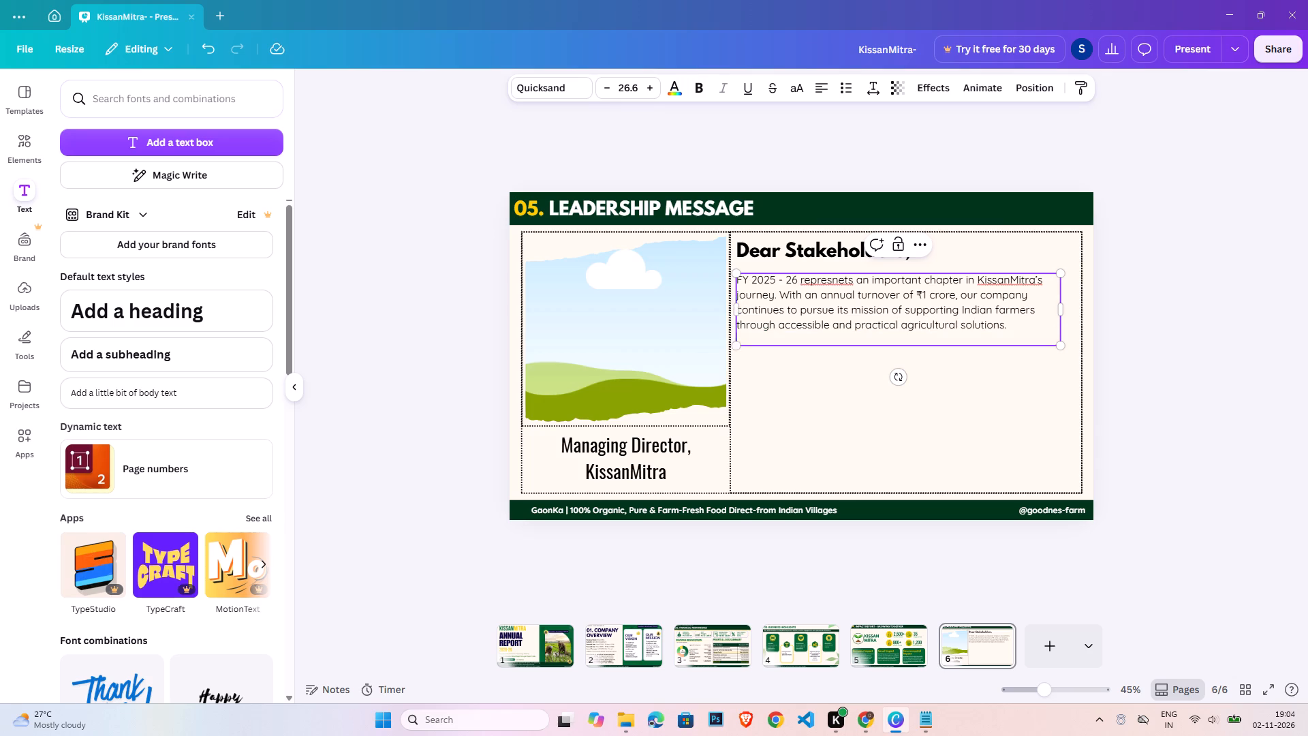
{"action": "key", "text": "Return"}
{"action": "type", "text": "We"}
{"action": "key", "text": "space"}
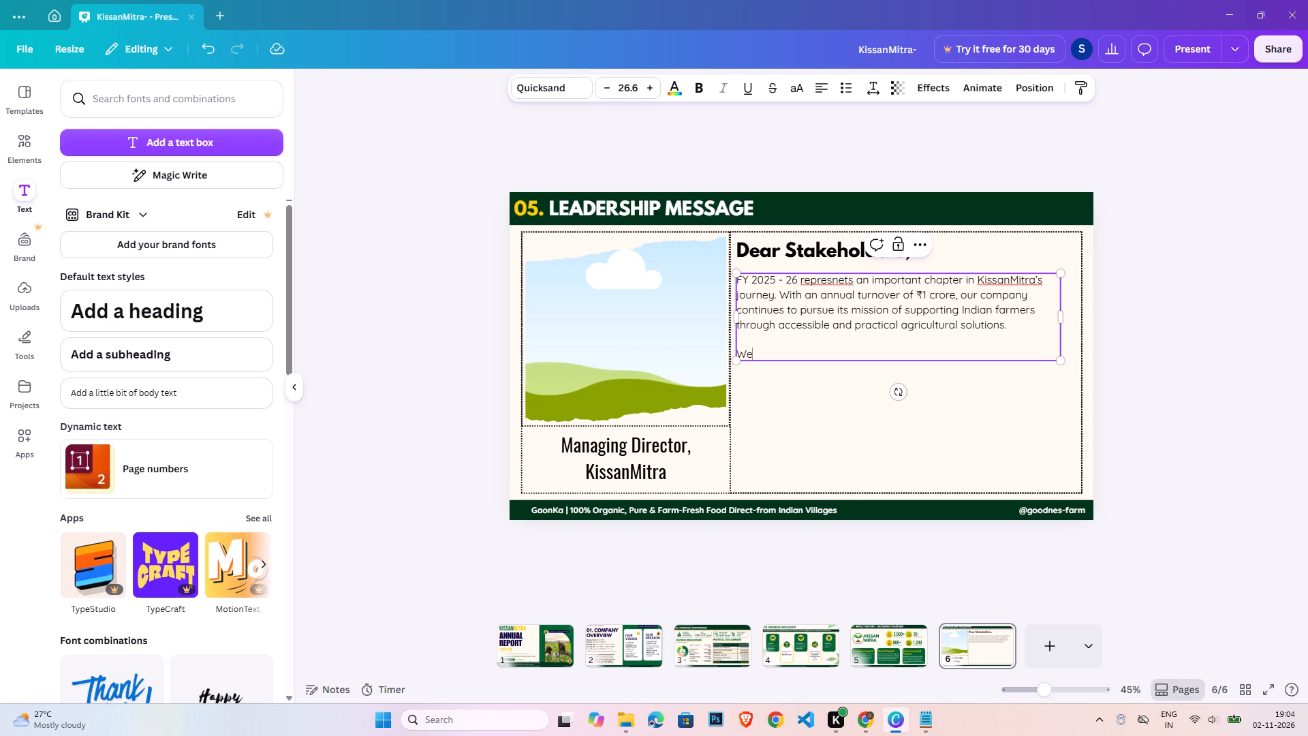
{"action": "type", "text": "believe"}
{"action": "key", "text": "space"}
{"action": "type", "text": "that agricultu"}
{"action": "type", "text": "re"}
{"action": "key", "text": "space"}
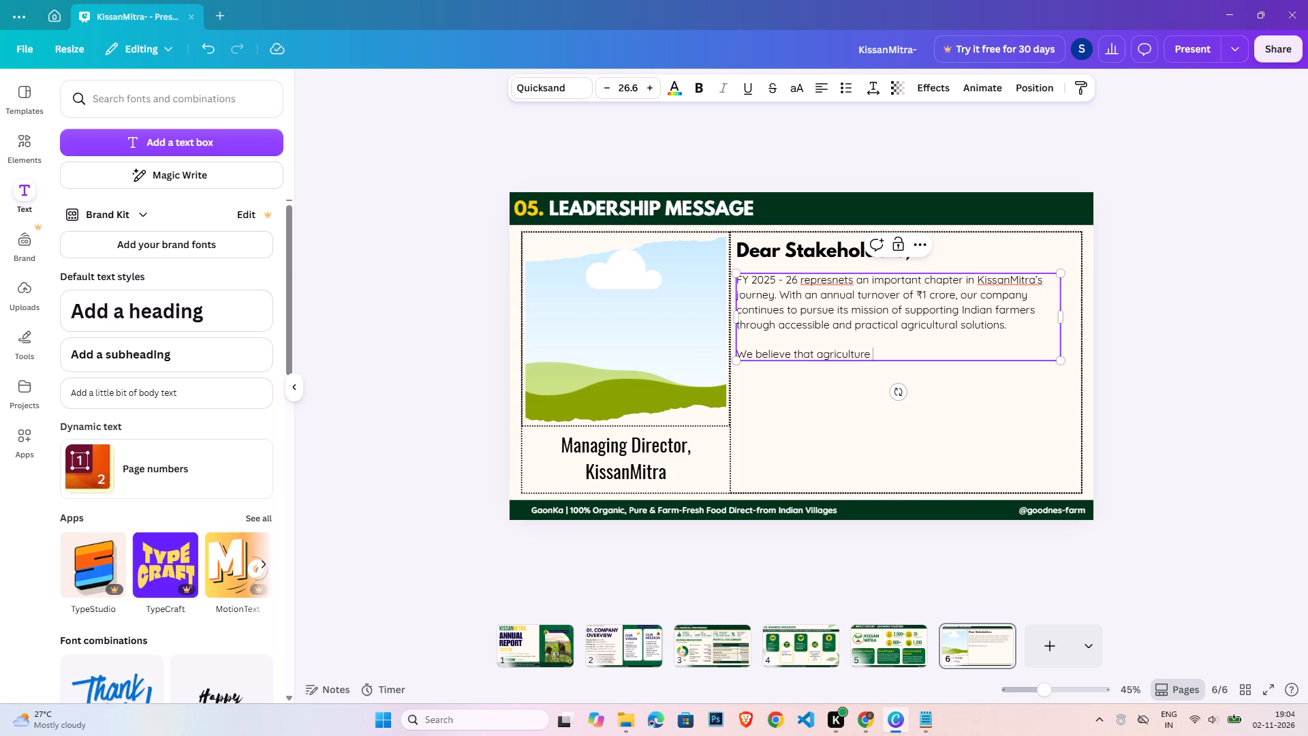
{"action": "type", "text": "is not s"}
{"action": "type", "text": "imply"}
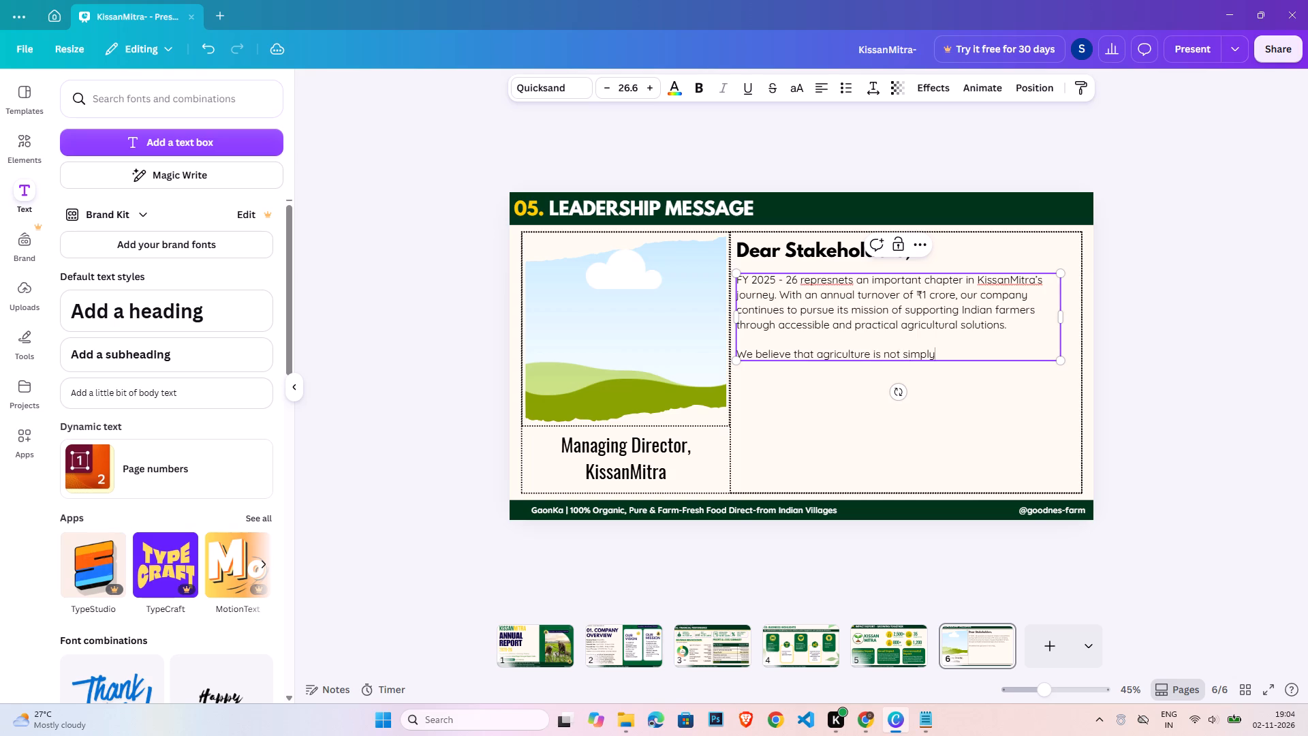
{"action": "key", "text": "space"}
{"action": "type", "text": "an industry"}
Complete the second paragraph's first line by adding "; it is the" after "industry".
{"action": "type", "text": ":"}
{"action": "key", "text": "space"}
{"action": "key", "text": "BackSpace"}
{"action": "key", "text": "BackSpace"}
{"action": "key", "text": "apostrophe"}
{"action": "key", "text": "BackSpace"}
{"action": "key", "text": "semicolon"}
{"action": "key", "text": "space"}
{"action": "type", "text": "it"}
{"action": "key", "text": "space"}
{"action": "key", "text": "s"}
{"action": "key", "text": "BackSpace"}
{"action": "type", "text": "is the"}
Add a new line to the second paragraph reading "foundation of millions of livelihoods".
{"action": "key", "text": "Return"}
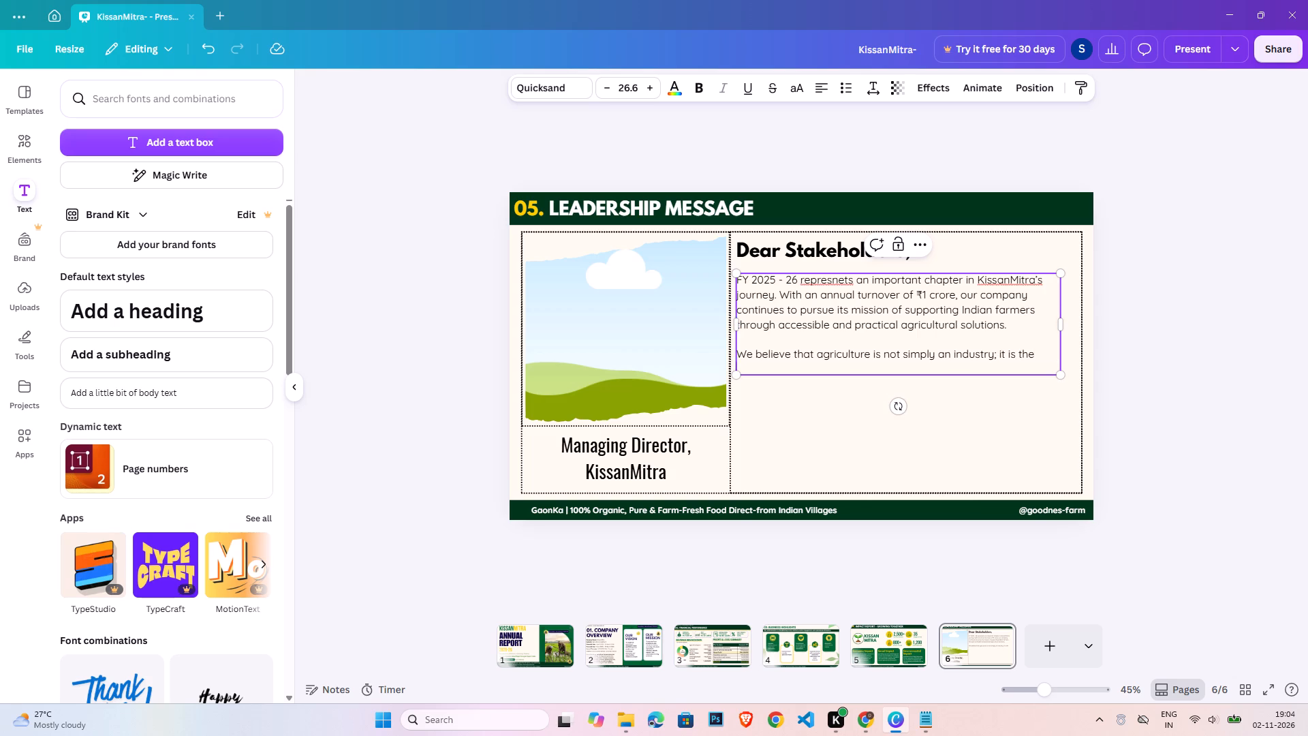
{"action": "type", "text": "foundation of millions of livel"}
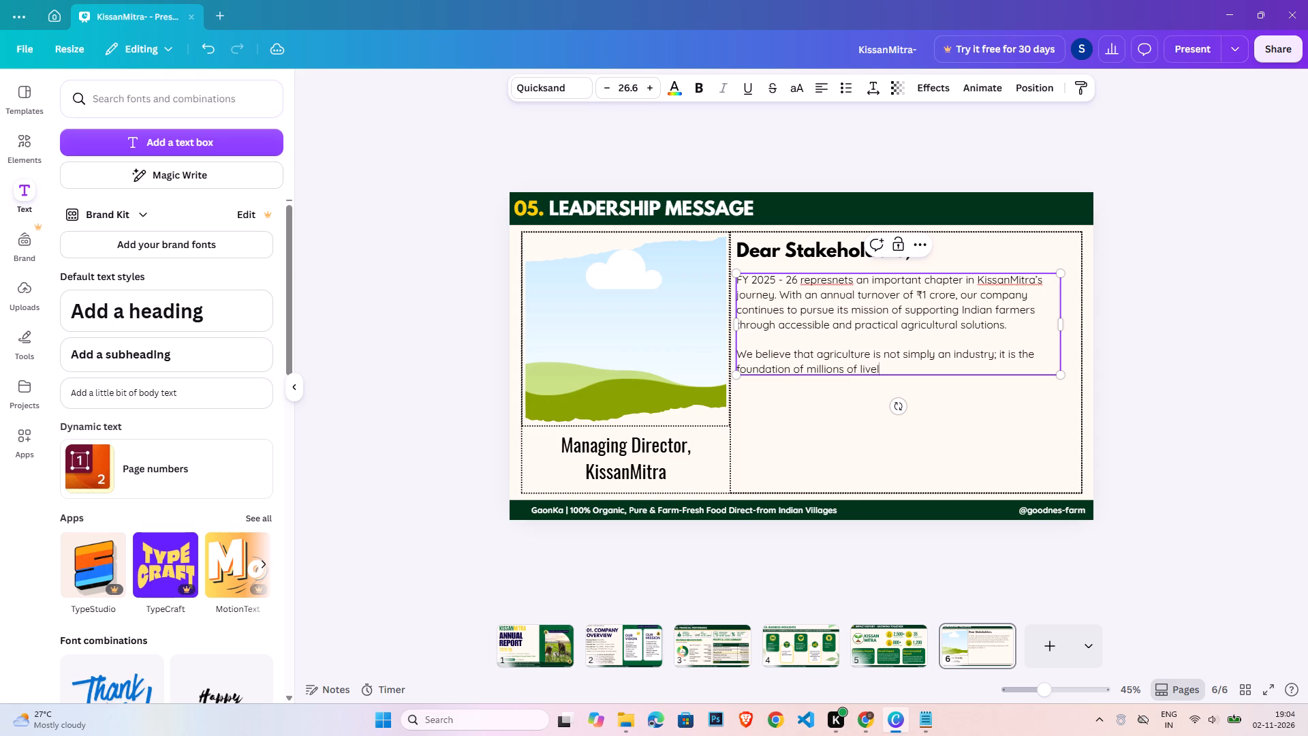
{"action": "type", "text": "ihodds"}
{"action": "key", "text": "equal"}
{"action": "key", "text": "BackSpace"}
{"action": "key", "text": "BackSpace"}
{"action": "key", "text": "BackSpace"}
{"action": "key", "text": "BackSpace"}
{"action": "type", "text": "ods"}
Continue the second paragraph's last line with ". Our focus remains on" after "livelihoods".
{"action": "type", "text": ". Our focus"}
{"action": "key", "text": "space"}
{"action": "key", "text": "e"}
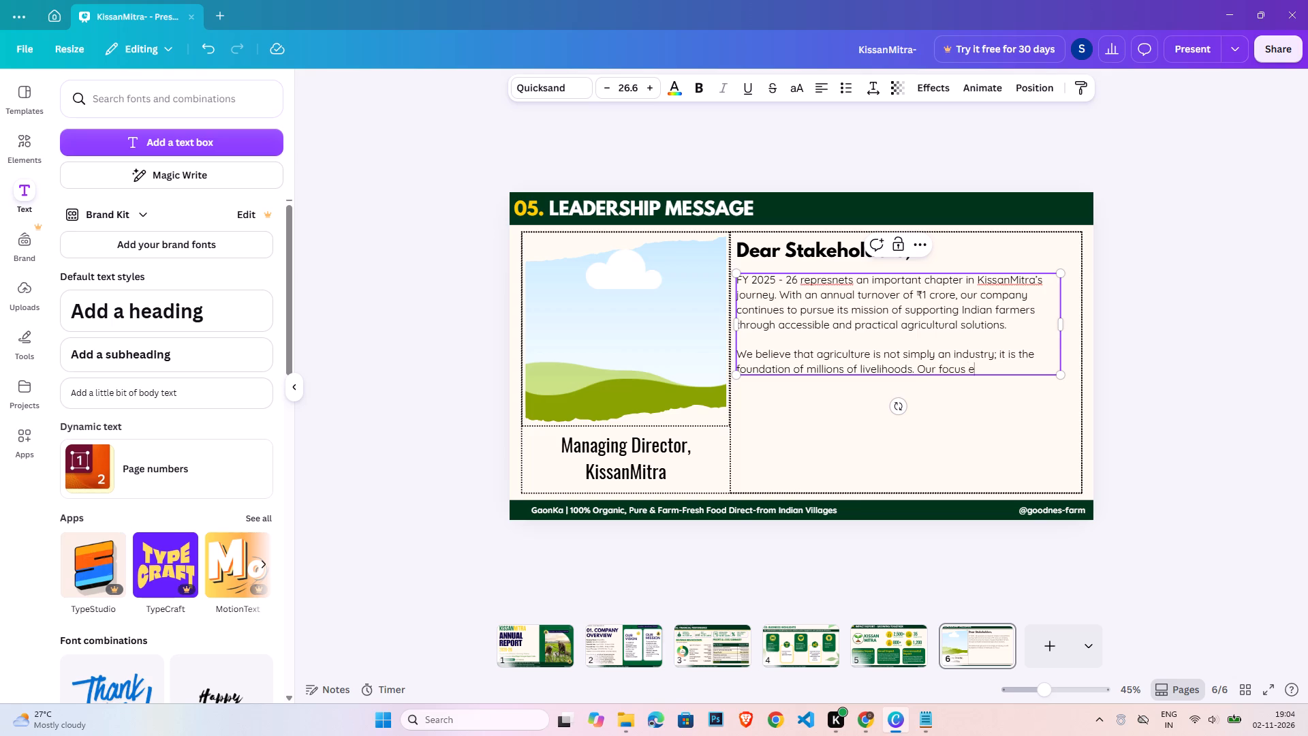
{"action": "key", "text": "BackSpace"}
{"action": "type", "text": "remains"}
{"action": "key", "text": "space"}
{"action": "type", "text": "on building"}
{"action": "key", "text": "space"}
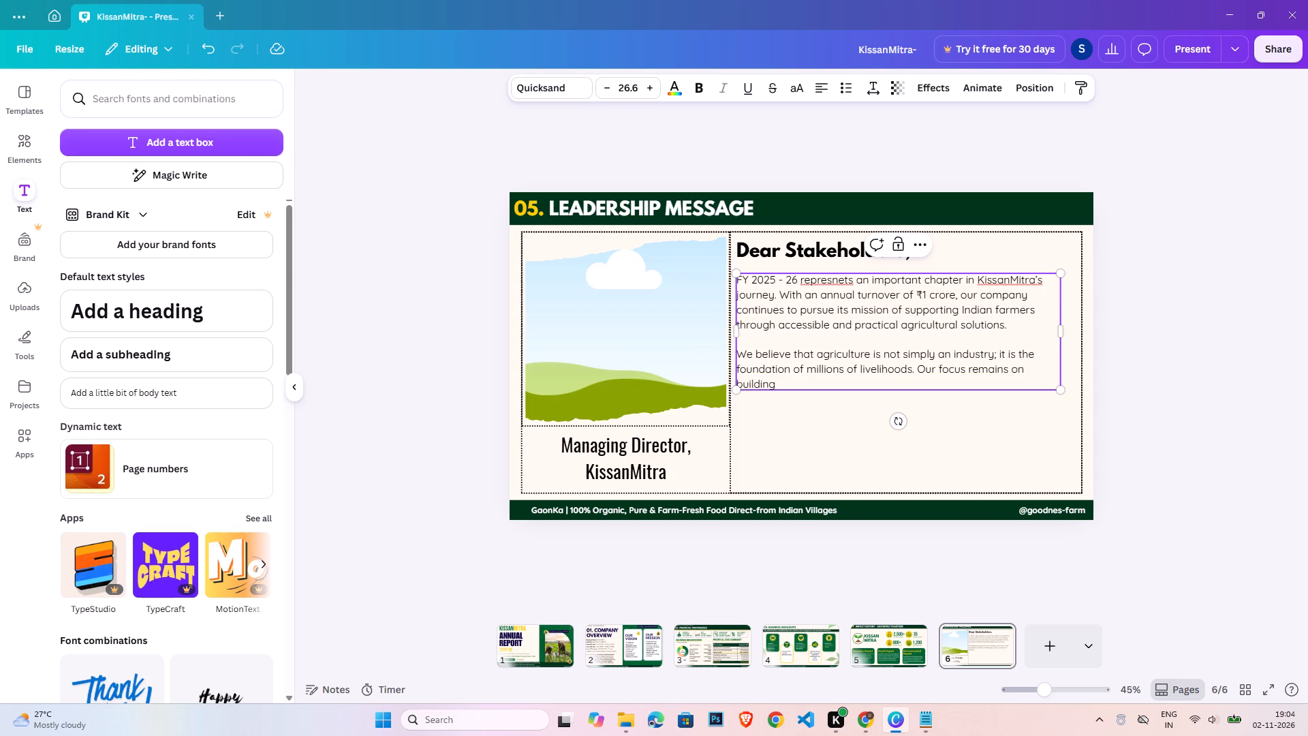
{"action": "key", "text": "BackSpace"}
{"action": "key", "text": "BackSpace"}
{"action": "key", "text": "BackSpace"}
{"action": "key", "text": "BackSpace"}
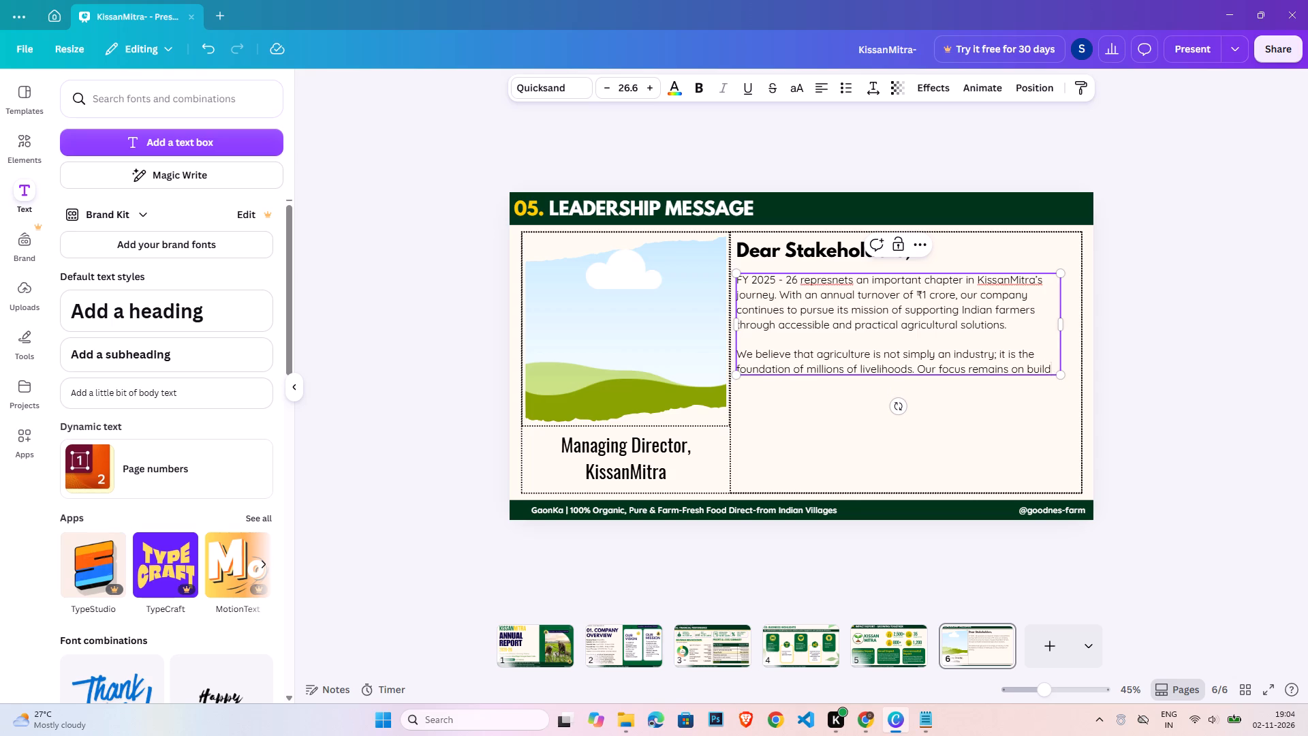
{"action": "key", "text": "BackSpace"}
{"action": "key", "text": "BackSpace"}
{"action": "key", "text": "BackSpace"}
{"action": "key", "text": "BackSpace"}
{"action": "key", "text": "BackSpace"}
Add a new line to the second paragraph reading "building trust, improving services, and creating meaningful".
{"action": "key", "text": "Return"}
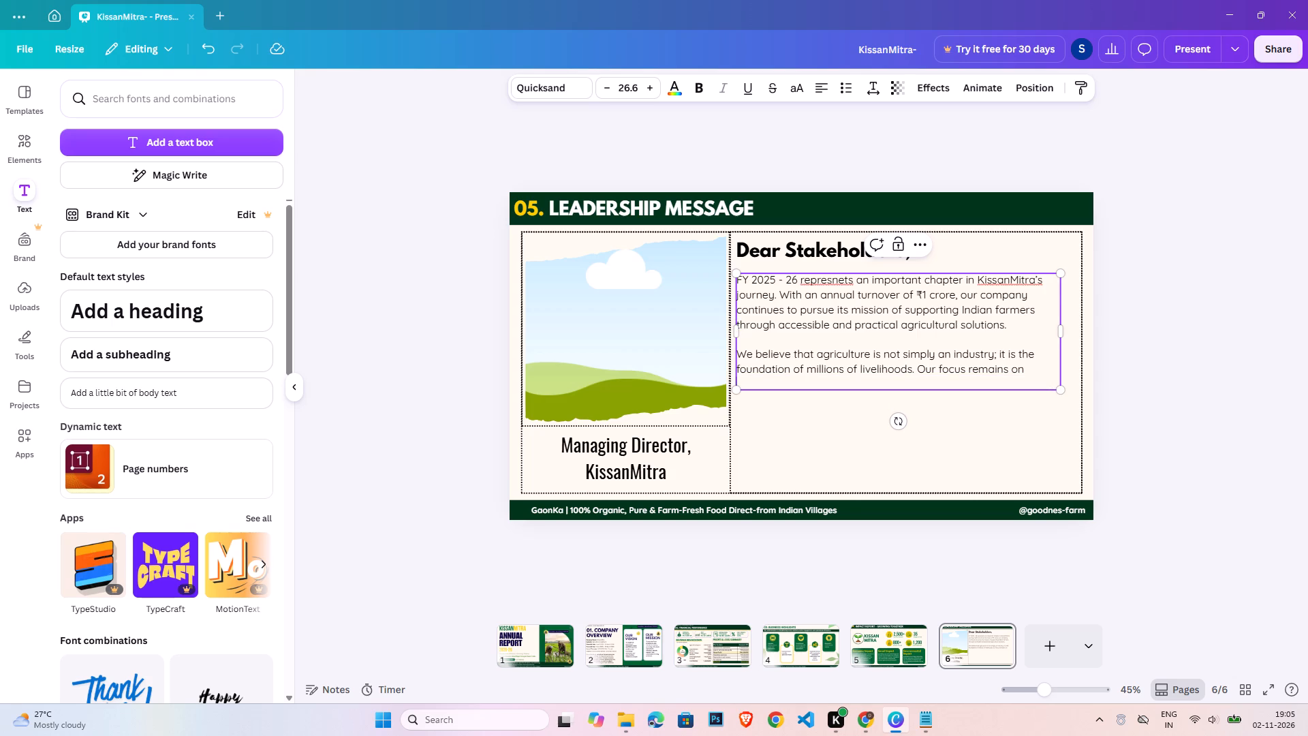
{"action": "type", "text": "building"}
{"action": "key", "text": "space"}
{"action": "type", "text": "trust"}
{"action": "type", "text": ","}
{"action": "key", "text": "space"}
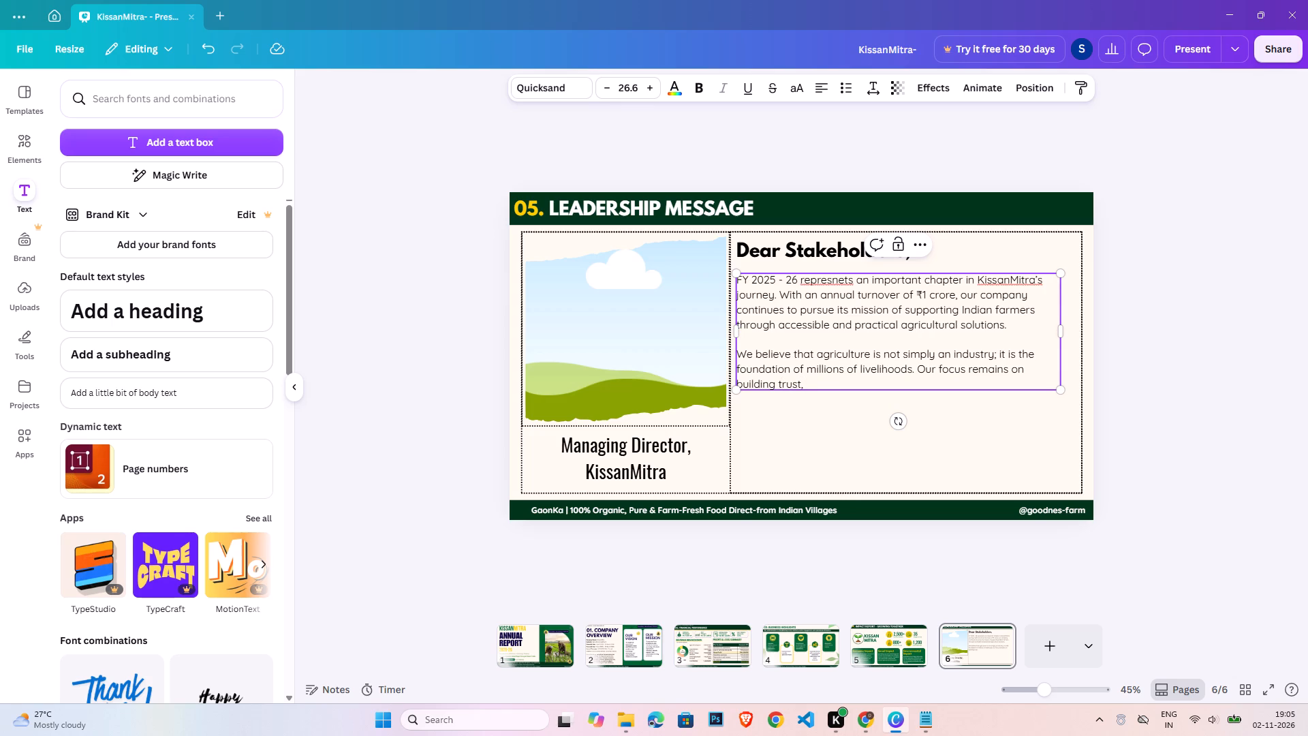
{"action": "type", "text": "impr"}
{"action": "type", "text": "oving"}
{"action": "key", "text": "space"}
{"action": "type", "text": "services"}
{"action": "key", "text": "space"}
{"action": "key", "text": "BackSpace"}
{"action": "type", "text": ", and creating m"}
{"action": "key", "text": "BackSpace"}
{"action": "type", "text": "meaning"}
{"action": "type", "text": "ful"}
Finish the second paragraph with a new line reading "value for the farming community.".
{"action": "key", "text": "Return"}
{"action": "type", "text": "value"}
{"action": "key", "text": "space"}
{"action": "type", "text": "for the farming"}
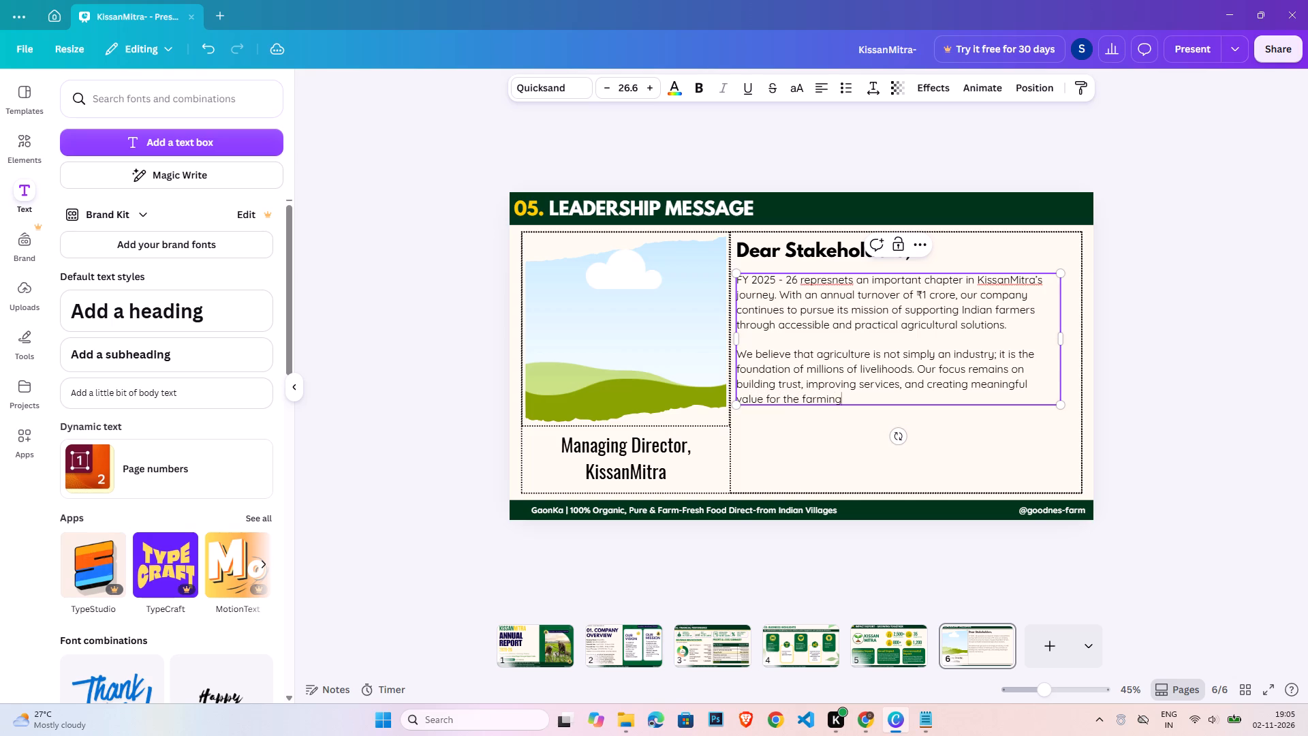
{"action": "key", "text": "space"}
{"action": "type", "text": "community."}
Start a third paragraph after a blank line with "As we move forward, we remain".
{"action": "key", "text": "Return"}
{"action": "key", "text": "Return"}
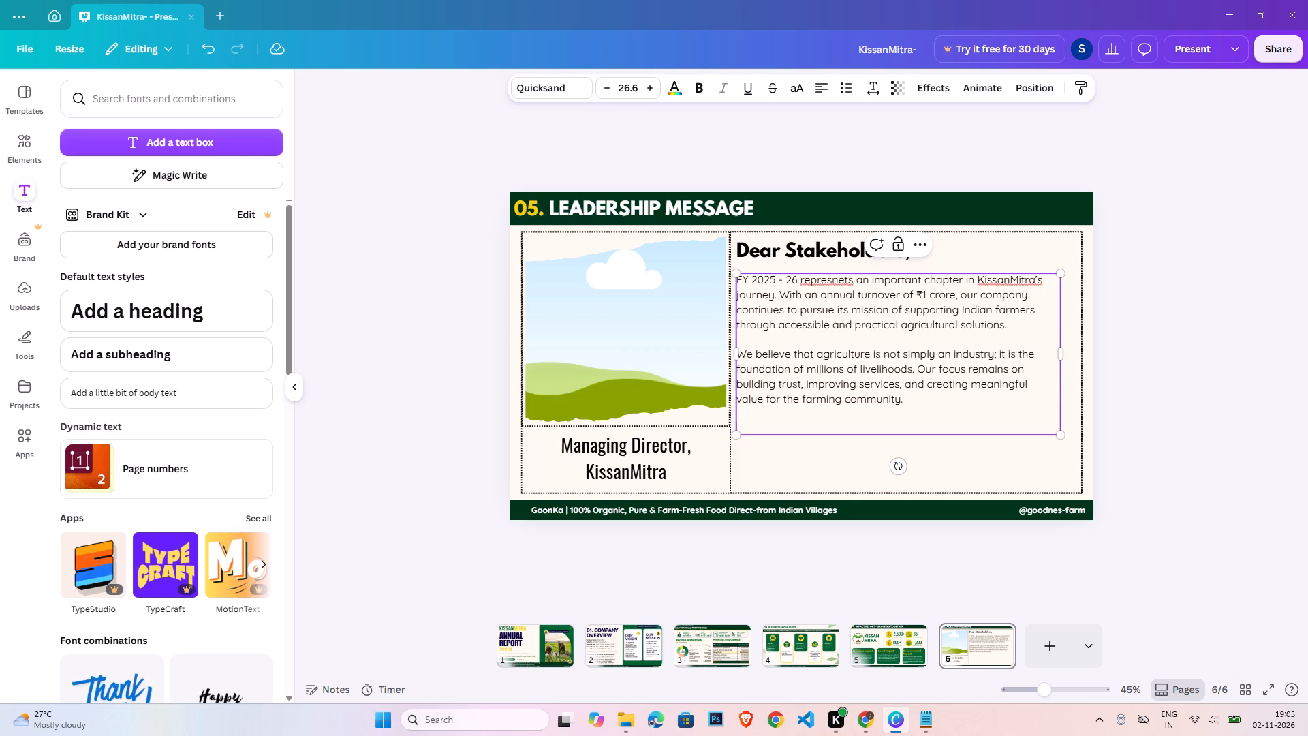
{"action": "type", "text": "As we move"}
{"action": "key", "text": "space"}
{"action": "type", "text": "forward"}
{"action": "key", "text": "space"}
{"action": "key", "text": "BackSpace"}
{"action": "type", "text": ", we ra"}
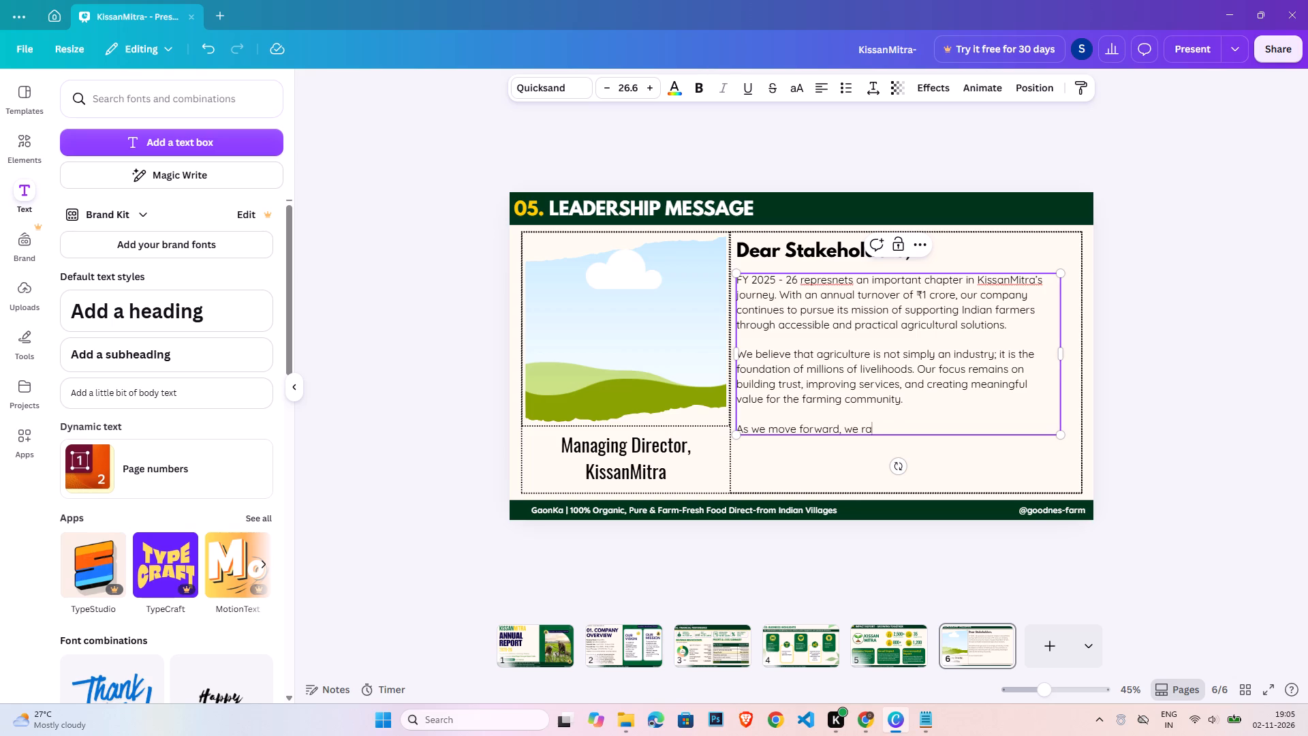
{"action": "key", "text": "BackSpace"}
{"action": "type", "text": "emain"}
{"action": "key", "text": "space"}
Complete the third paragraph's first line by adding "commited to reponsible" after "we remain".
{"action": "type", "text": "commited"}
{"action": "key", "text": "space"}
{"action": "type", "text": "to repso"}
{"action": "key", "text": "BackSpace"}
{"action": "key", "text": "BackSpace"}
{"action": "type", "text": "osn"}
{"action": "key", "text": "BackSpace"}
{"action": "key", "text": "BackSpace"}
{"action": "type", "text": "ms"}
{"action": "key", "text": "BackSpace"}
{"action": "key", "text": "BackSpace"}
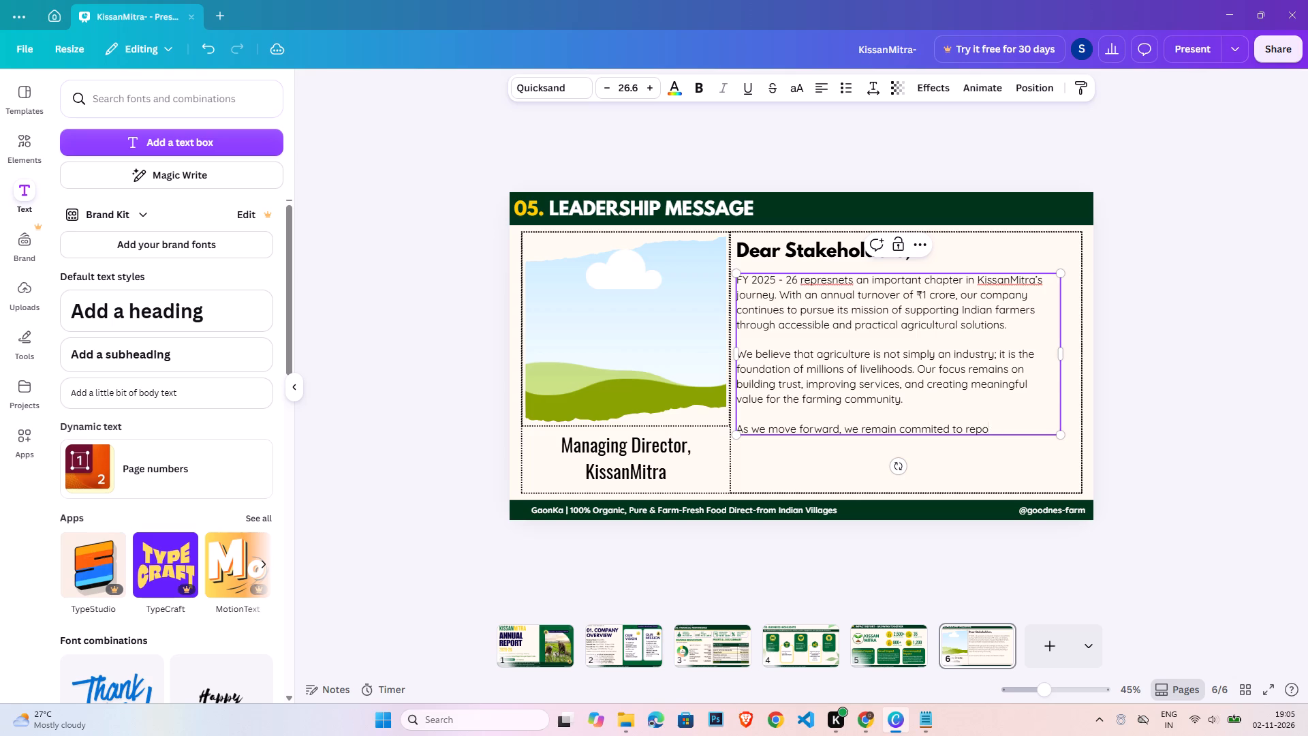
{"action": "type", "text": "nsivle"}
{"action": "key", "text": "BackSpace"}
{"action": "key", "text": "BackSpace"}
{"action": "key", "text": "b"}
{"action": "key", "text": "BackSpace"}
{"action": "key", "text": "BackSpace"}
{"action": "type", "text": "ble"}
{"action": "key", "text": "space"}
Add a new line to the third paragraph reading "growth, innovation, and long - term".
{"action": "key", "text": "Return"}
{"action": "type", "text": "grow"}
{"action": "type", "text": "th"}
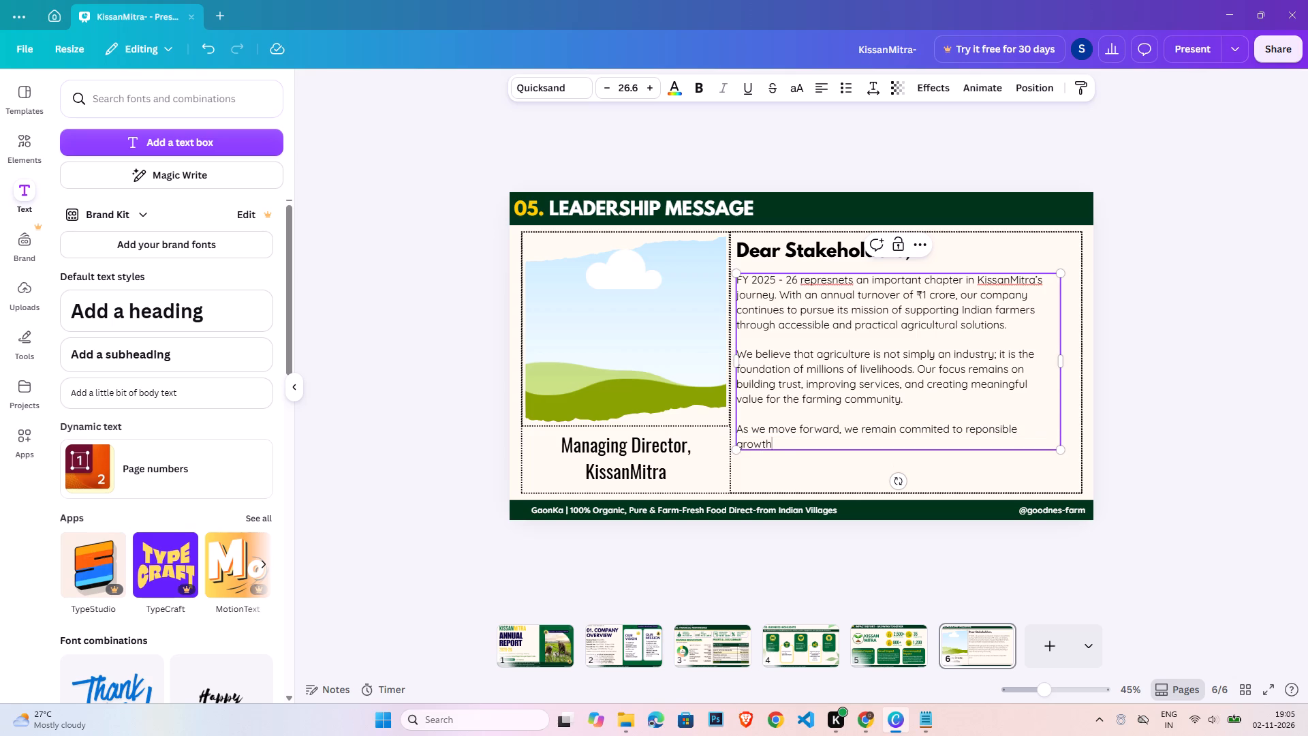
{"action": "key", "text": "space"}
{"action": "key", "text": "BackSpace"}
{"action": "type", "text": ", inno"}
{"action": "type", "text": "vatu"}
{"action": "key", "text": "BackSpace"}
{"action": "type", "text": "ion"}
{"action": "type", "text": ", and long - term"}
{"action": "key", "text": "space"}
Finish the third paragraph's last line with "agricultural sustainabilty." and leave text editing.
{"action": "type", "text": "ag"}
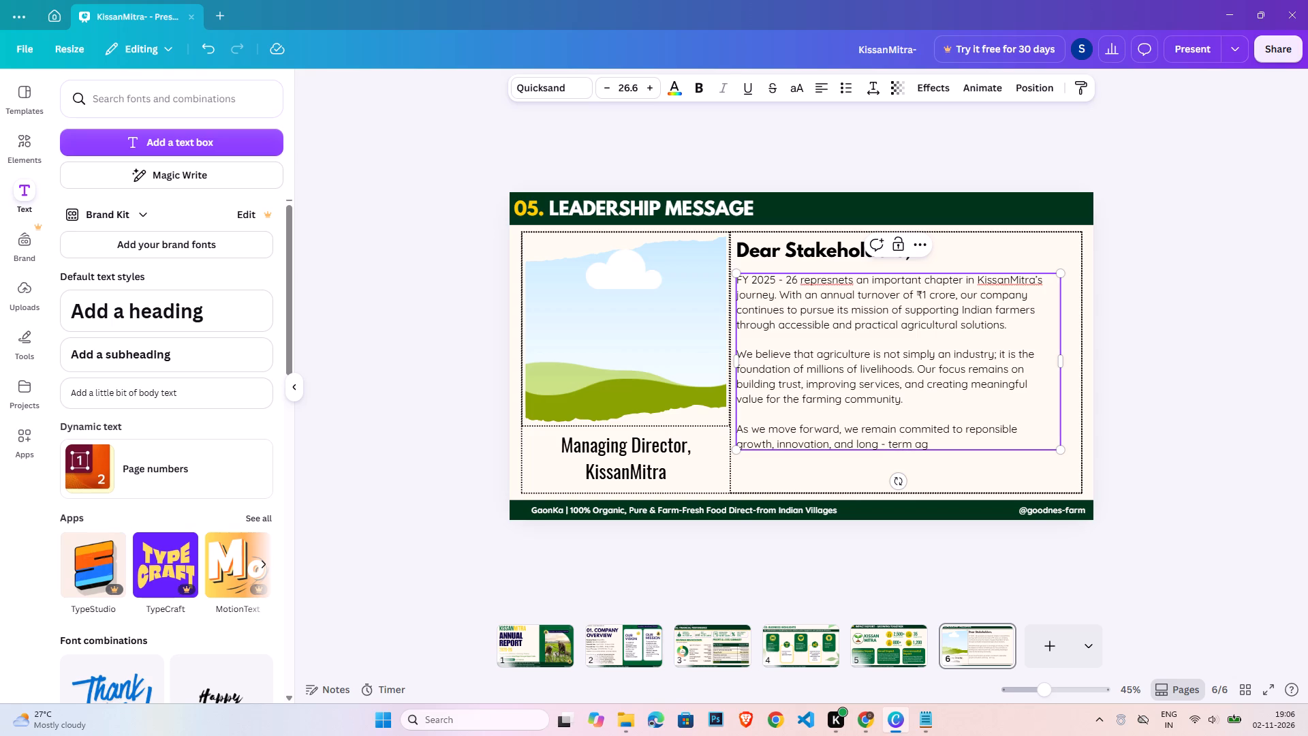
{"action": "type", "text": "ricult"}
{"action": "type", "text": "ral"}
{"action": "key", "text": "space"}
{"action": "key", "text": "BackSpace"}
{"action": "key", "text": "BackSpace"}
{"action": "key", "text": "BackSpace"}
{"action": "key", "text": "BackSpace"}
{"action": "key", "text": "BackSpace"}
{"action": "key", "text": "t"}
{"action": "type", "text": "ural"}
{"action": "key", "text": "space"}
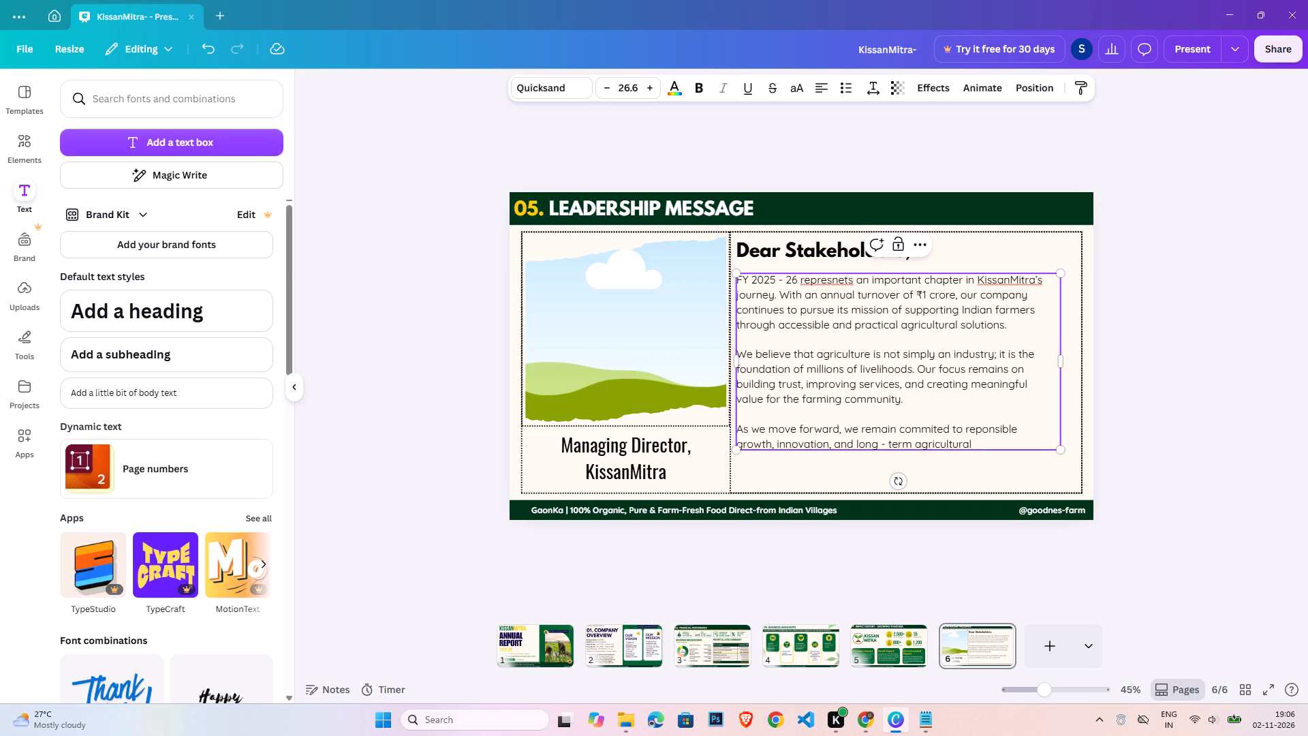
{"action": "type", "text": "susta"}
{"action": "type", "text": "inabiltu"}
{"action": "key", "text": "BackSpace"}
{"action": "key", "text": "y"}
{"action": "key", "text": "period"}
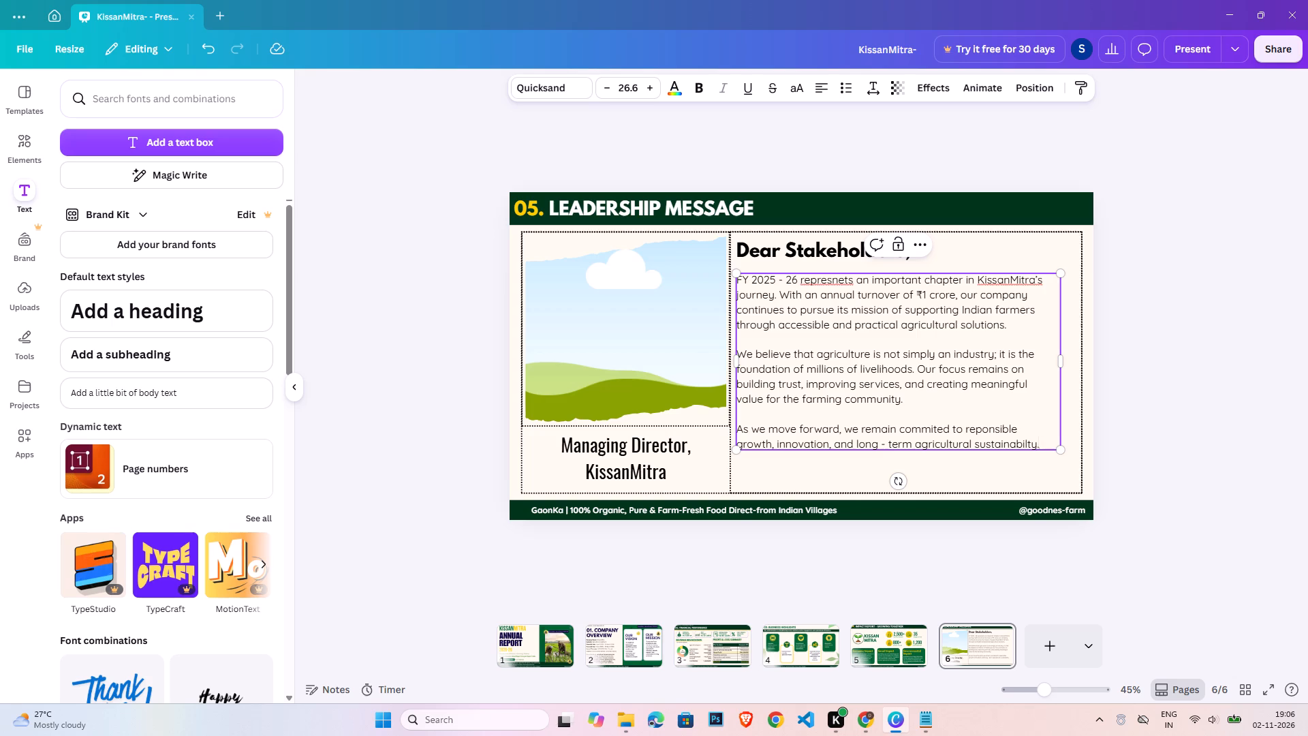
{"action": "left_click", "coordinate": [1136, 309]}
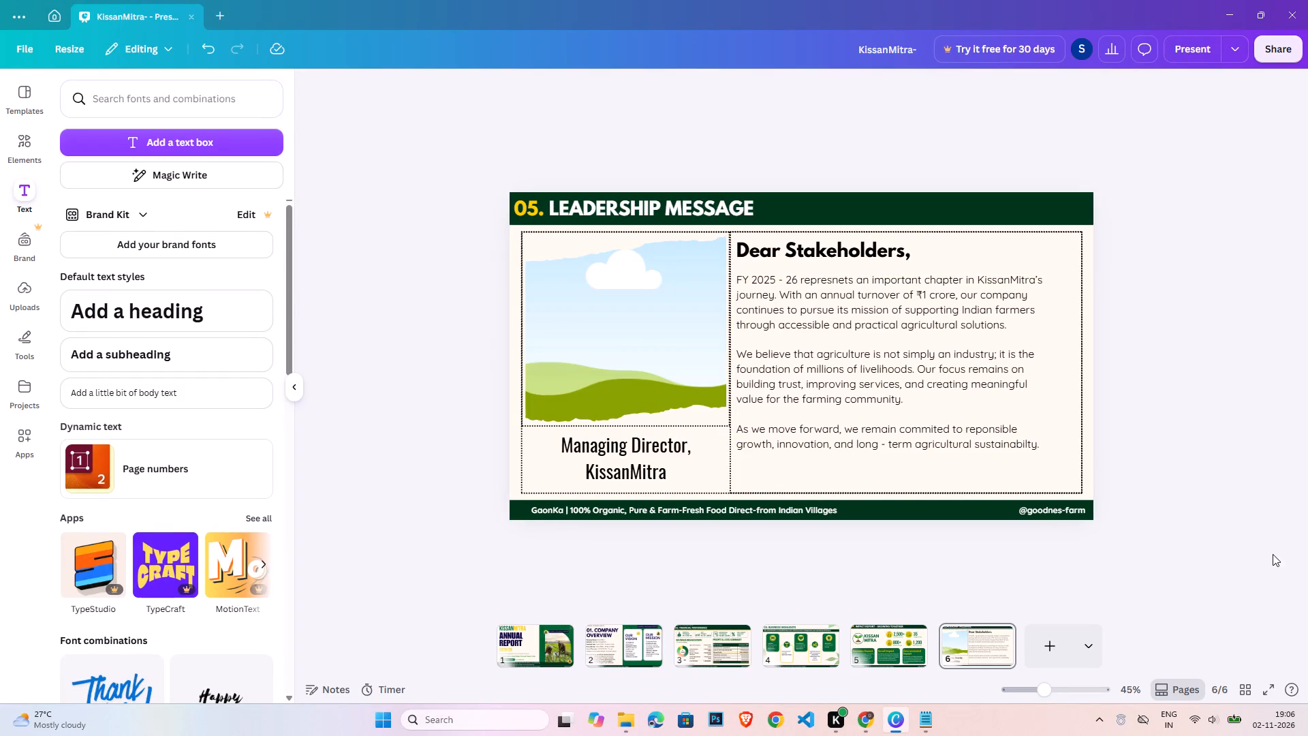
Delete the grouped dotted layout outline surrounding the picture frame, caption and letter.
{"action": "left_click", "coordinate": [747, 486]}
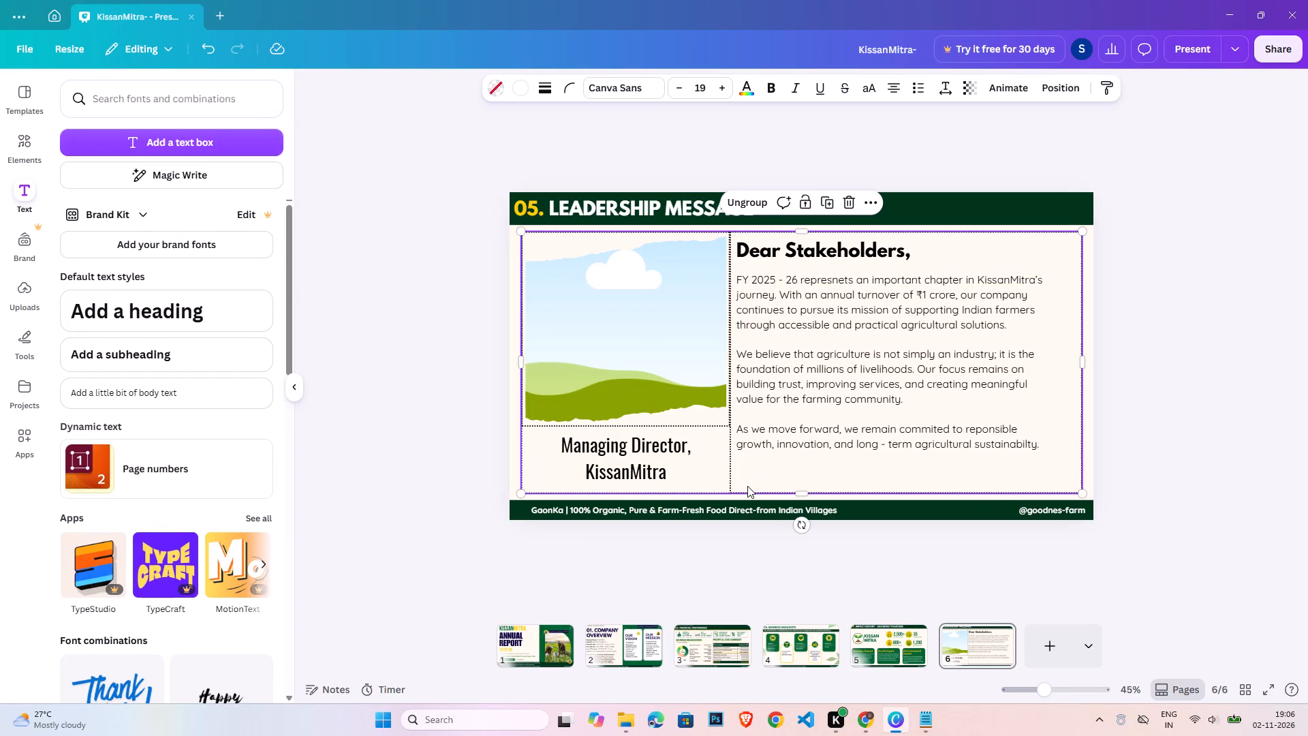
{"action": "key", "text": "Delete"}
{"action": "left_click", "coordinate": [1200, 452]}
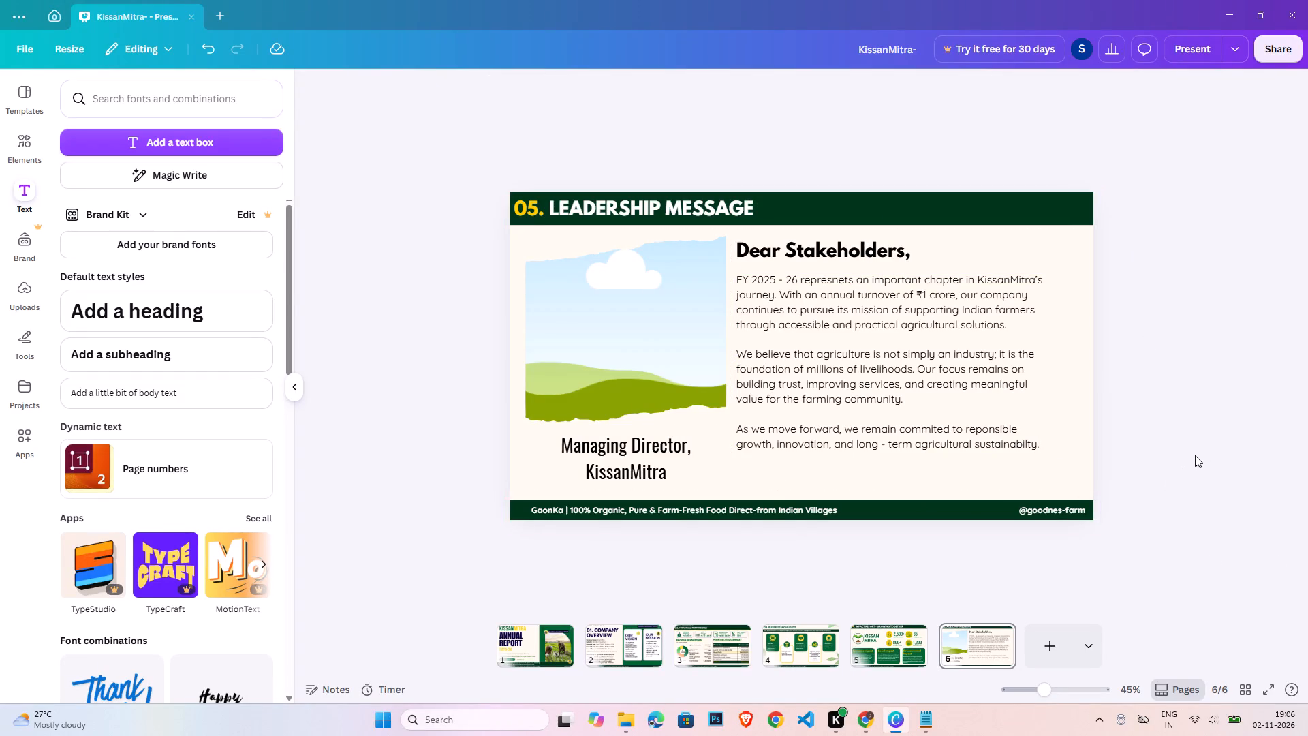
{"action": "left_click", "coordinate": [1195, 455]}
{"action": "left_click", "coordinate": [1202, 433]}
Insert the sharp-cornered square shape from the recently used elements onto the Leadership Message slide.
{"action": "left_click", "coordinate": [29, 153]}
{"action": "left_click", "coordinate": [69, 87]}
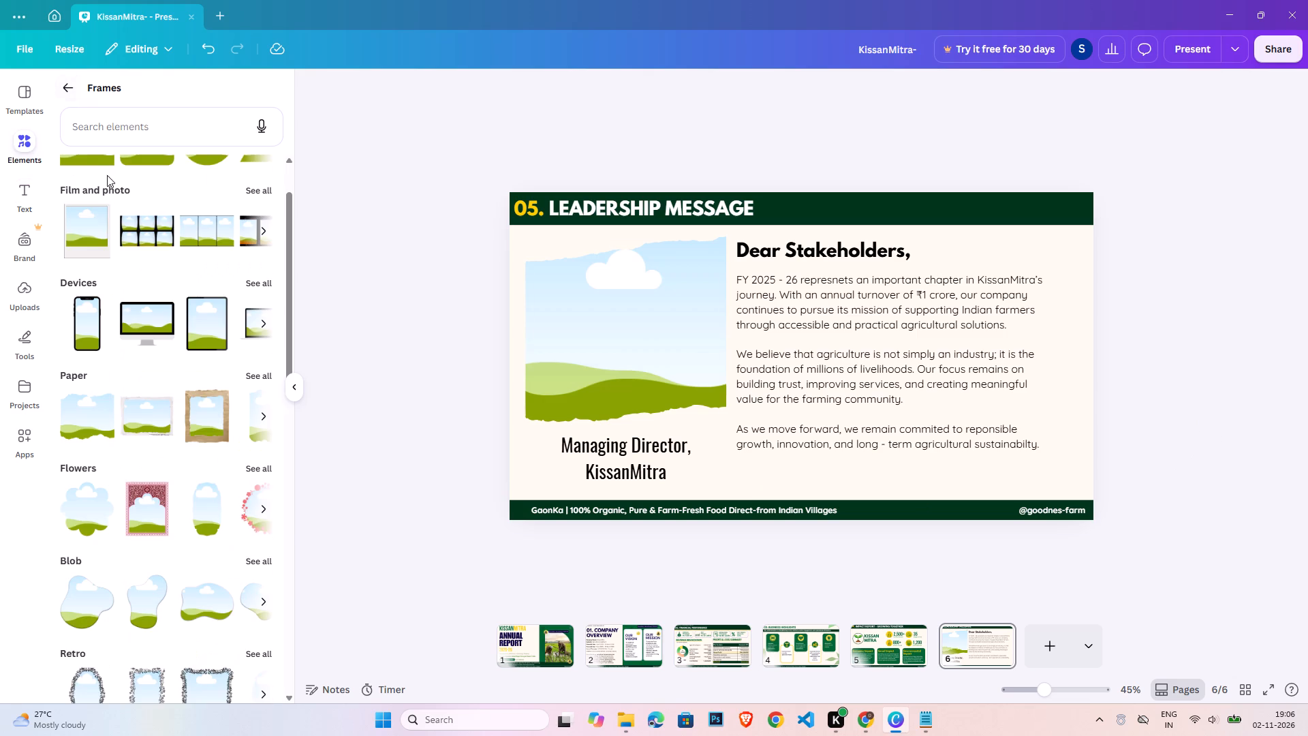
{"action": "scroll", "coordinate": [77, 145], "scroll_direction": "up", "scroll_amount": 3}
{"action": "left_click", "coordinate": [74, 98]}
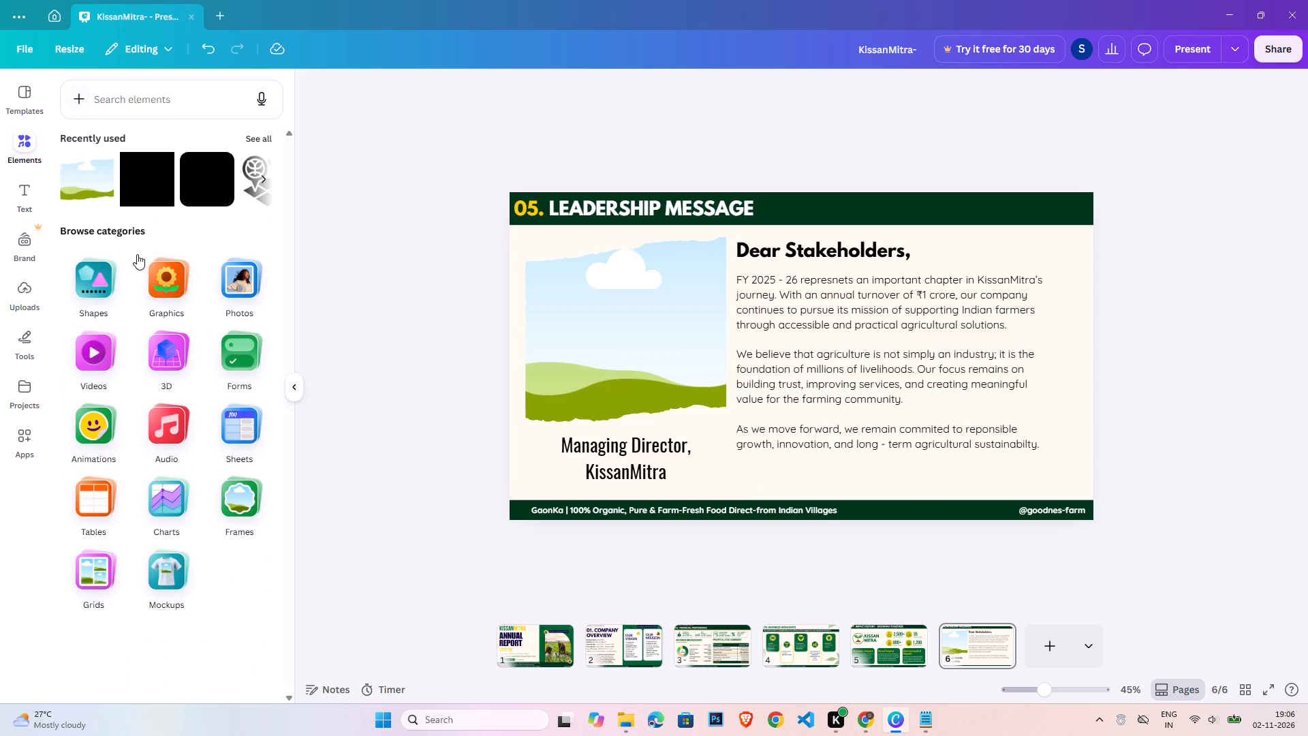
{"action": "left_click", "coordinate": [136, 197]}
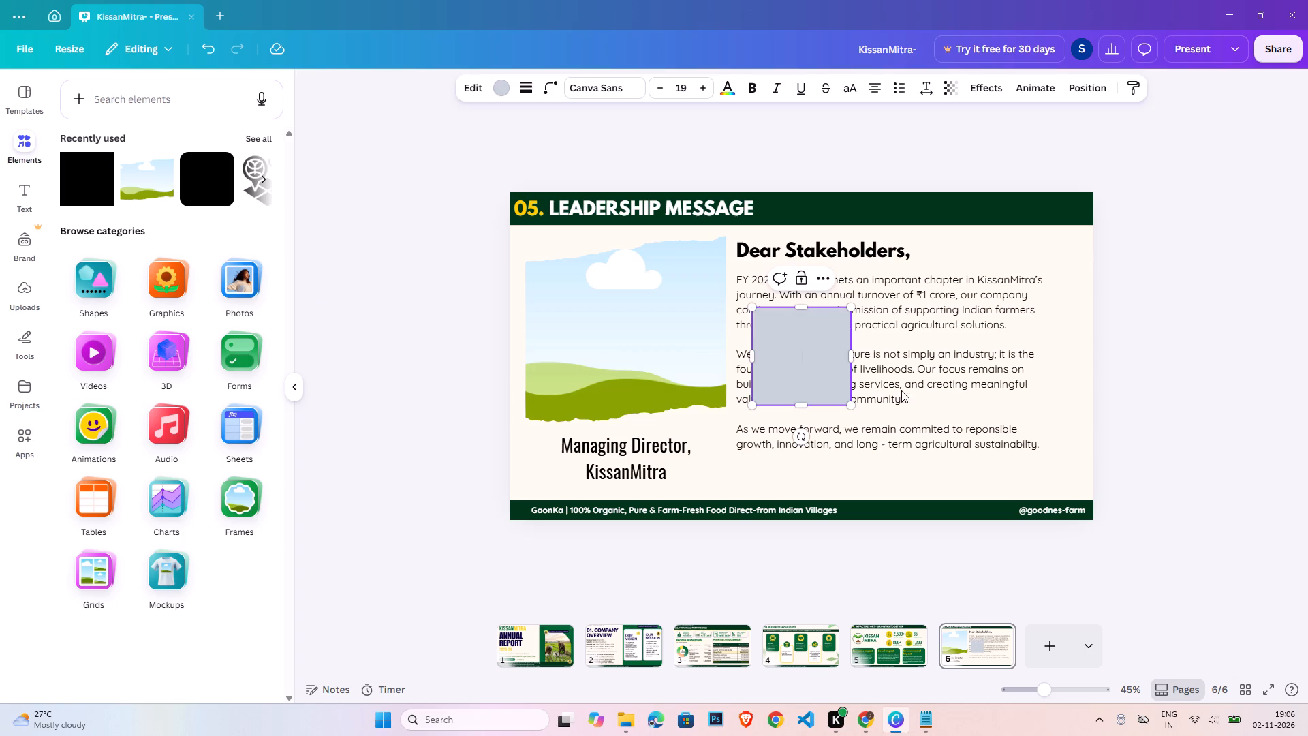
Move the grey square to the slide's left edge at the header's bottom and flatten it into a strip about 29 high.
{"action": "left_click", "coordinate": [1142, 415]}
{"action": "left_click_drag", "start_coordinate": [811, 359], "coordinate": [569, 271]}
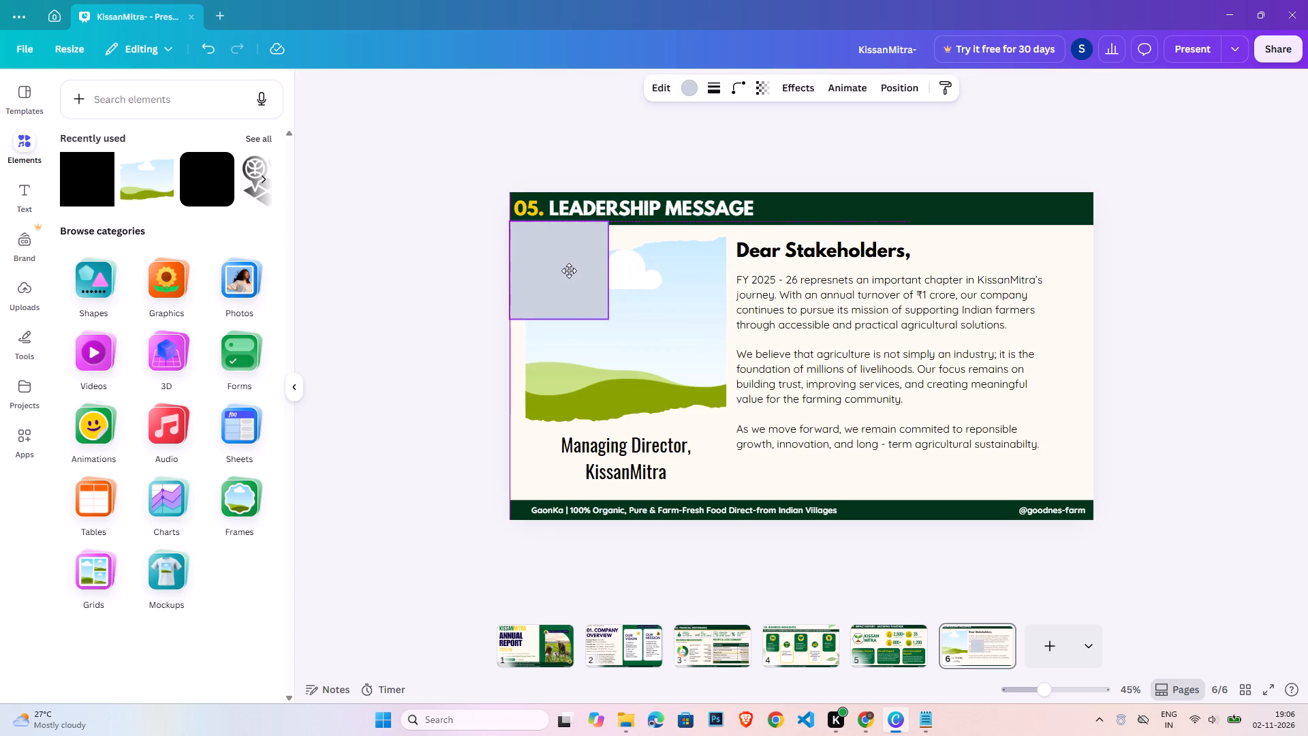
{"action": "left_click_drag", "start_coordinate": [569, 271], "coordinate": [568, 270]}
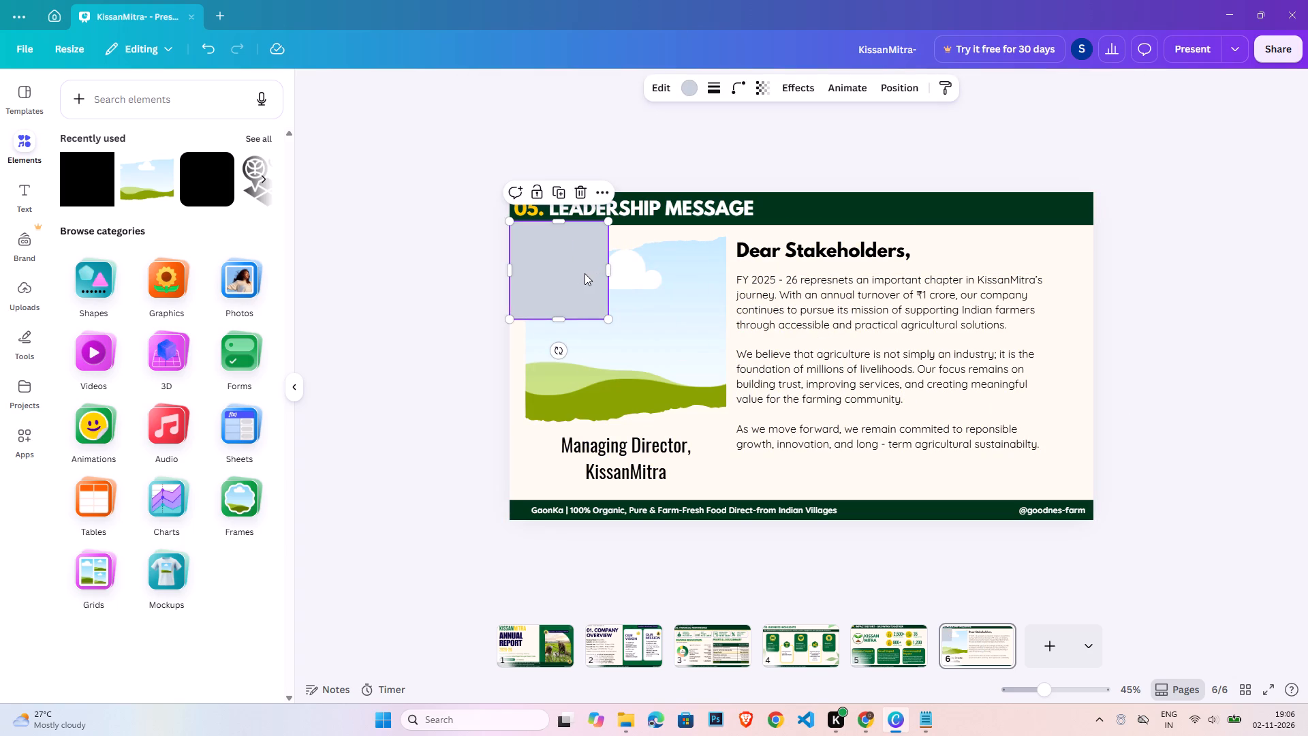
{"action": "left_click_drag", "start_coordinate": [585, 273], "coordinate": [587, 246]}
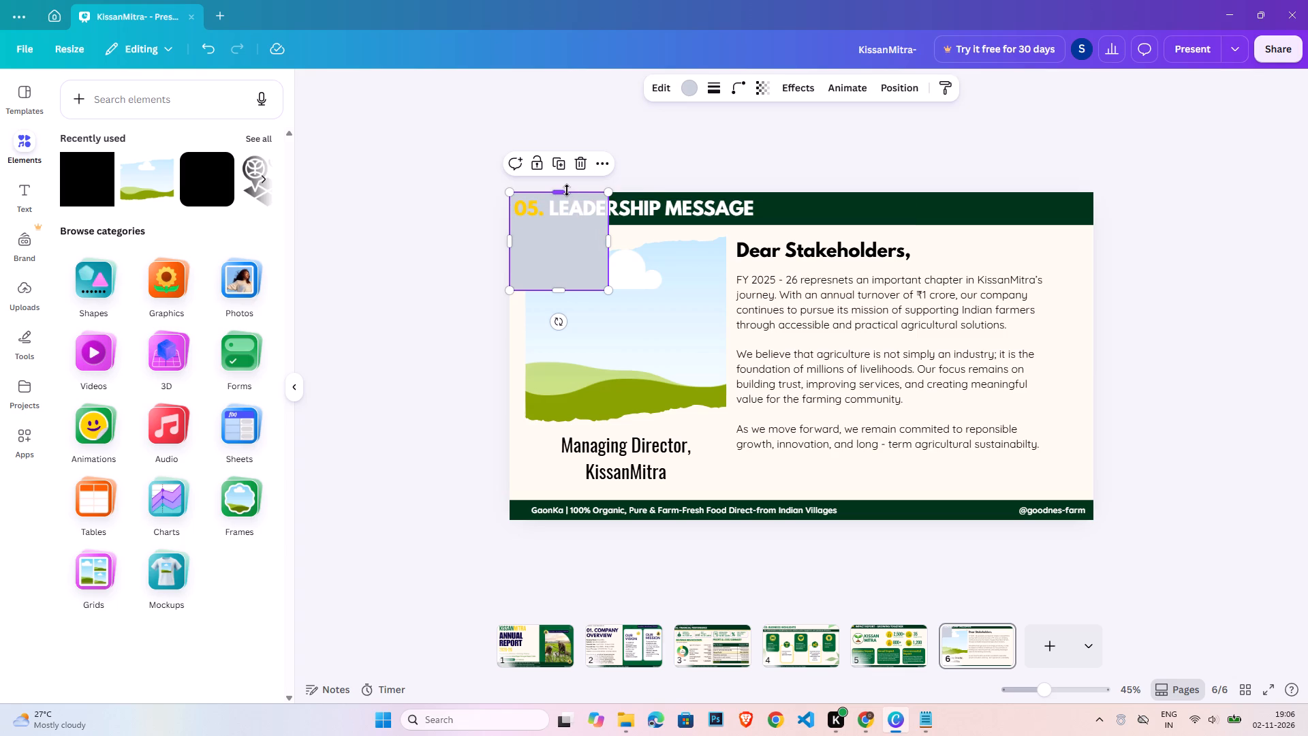
{"action": "left_click_drag", "start_coordinate": [567, 190], "coordinate": [565, 216]}
{"action": "left_click_drag", "start_coordinate": [557, 290], "coordinate": [564, 226]}
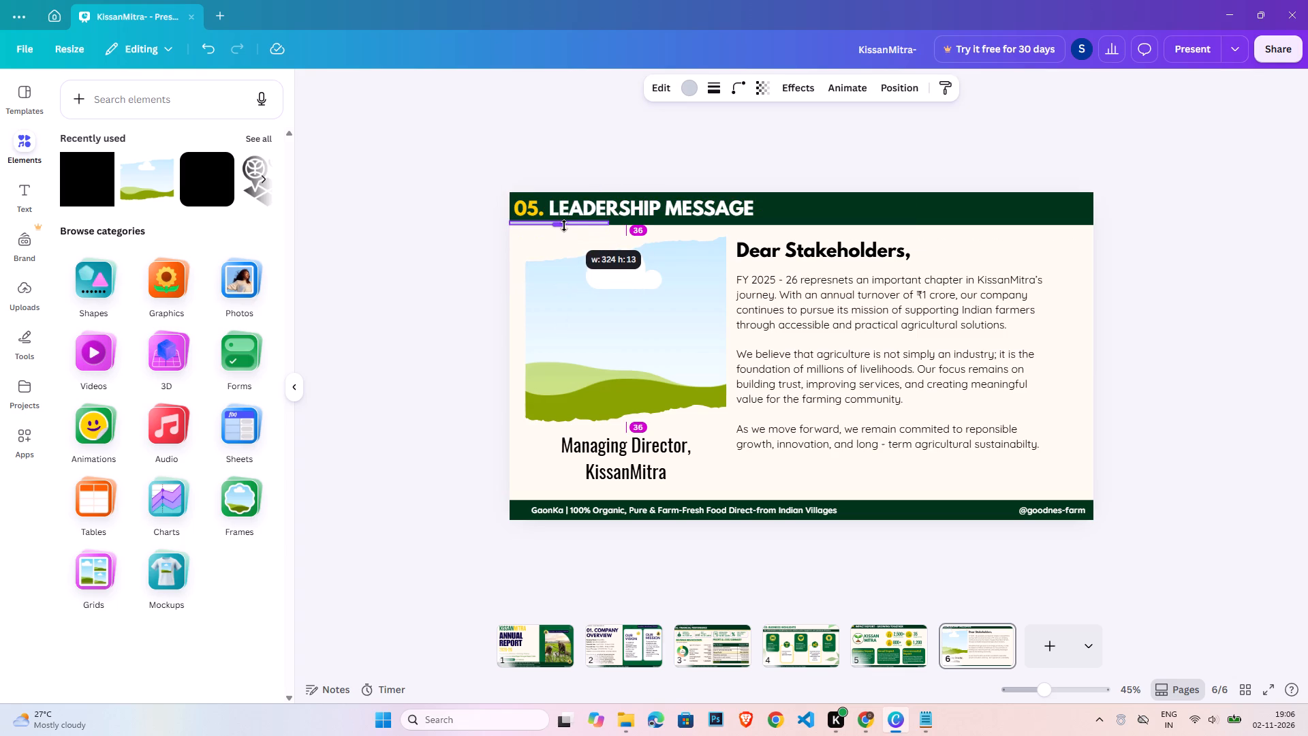
{"action": "left_click_drag", "start_coordinate": [564, 226], "coordinate": [561, 229]}
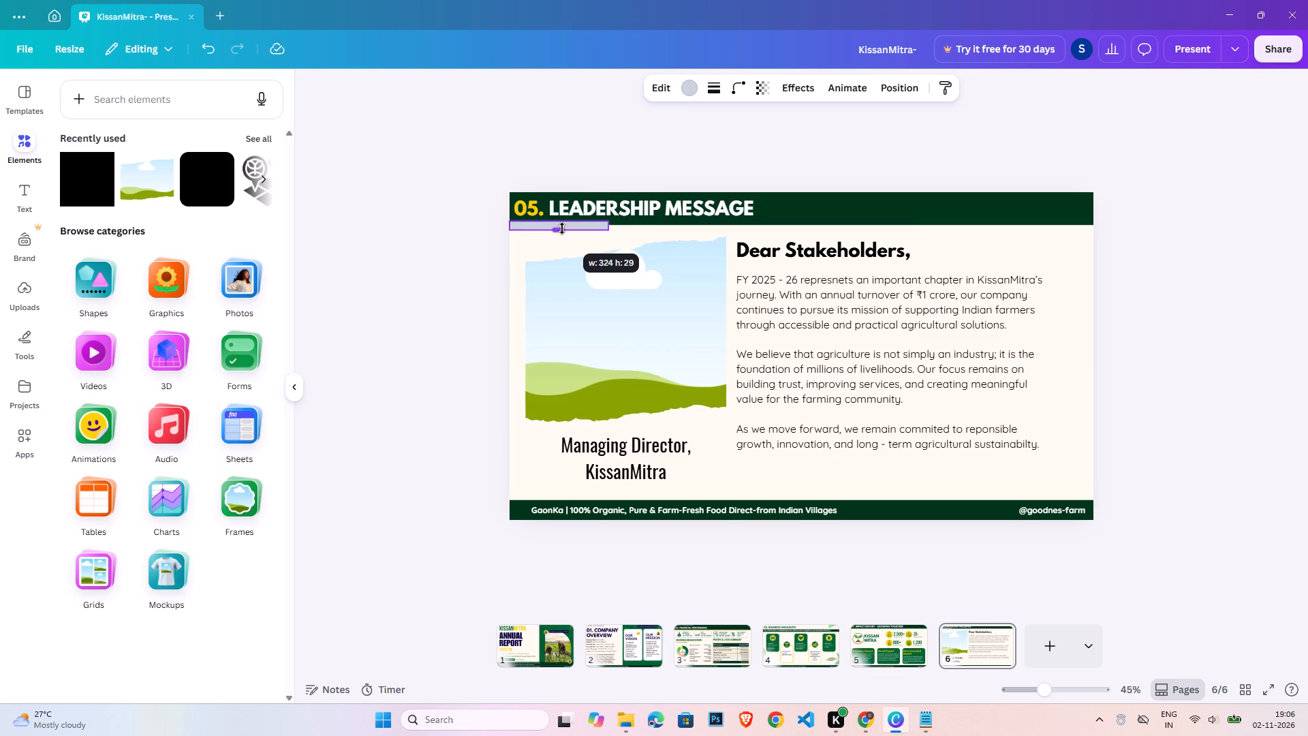
{"action": "left_click", "coordinate": [608, 226]}
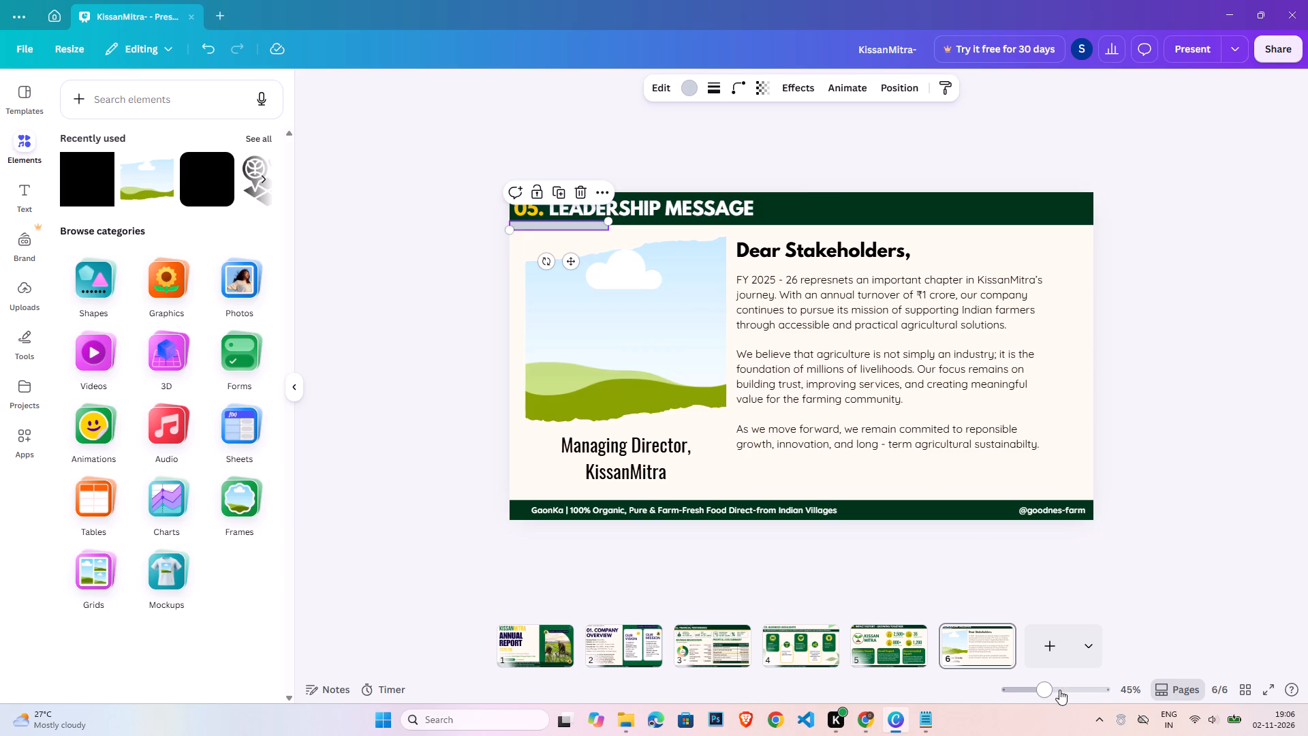
Stretch the grey strip across the full slide width, extending slightly past both the left and right slide edges.
{"action": "left_click", "coordinate": [1057, 686]}
{"action": "scroll", "coordinate": [668, 447], "scroll_direction": "up", "scroll_amount": 4}
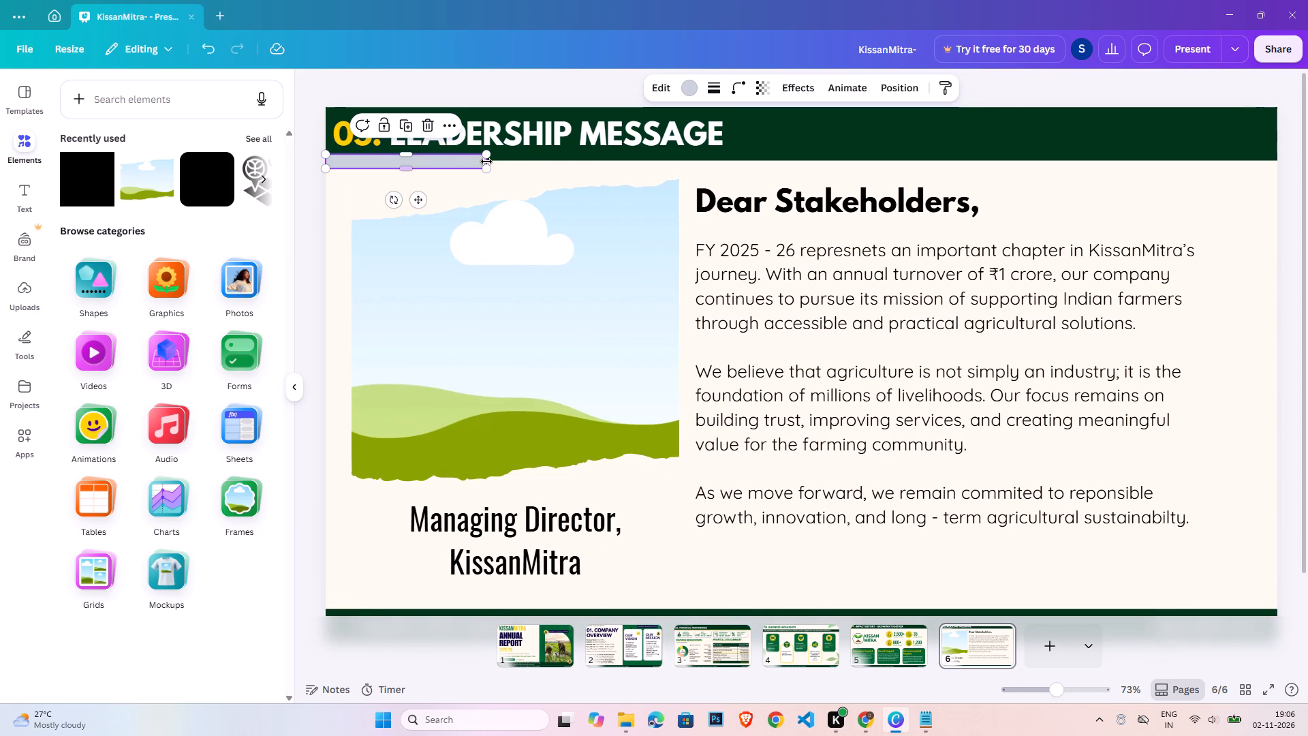
{"action": "left_click_drag", "start_coordinate": [490, 160], "coordinate": [1269, 178]}
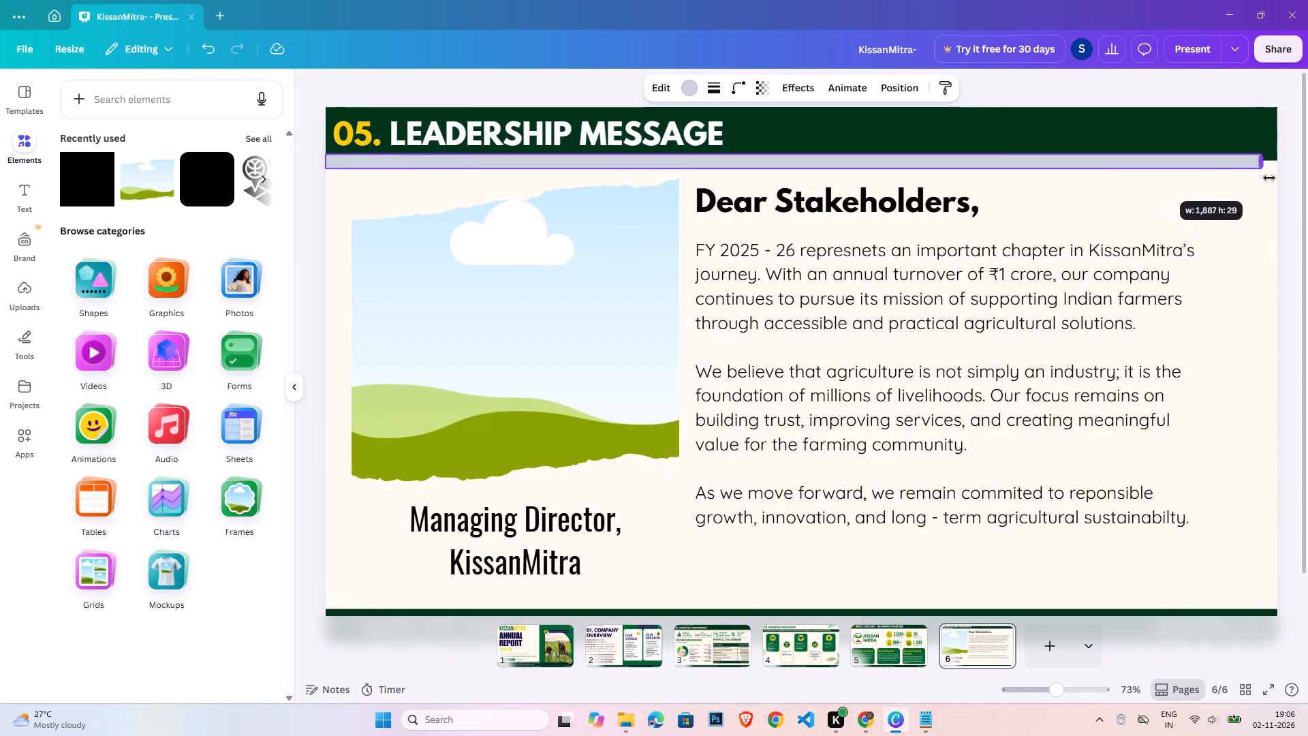
{"action": "left_click_drag", "start_coordinate": [1269, 178], "coordinate": [1287, 179]}
{"action": "left_click_drag", "start_coordinate": [328, 162], "coordinate": [326, 162]}
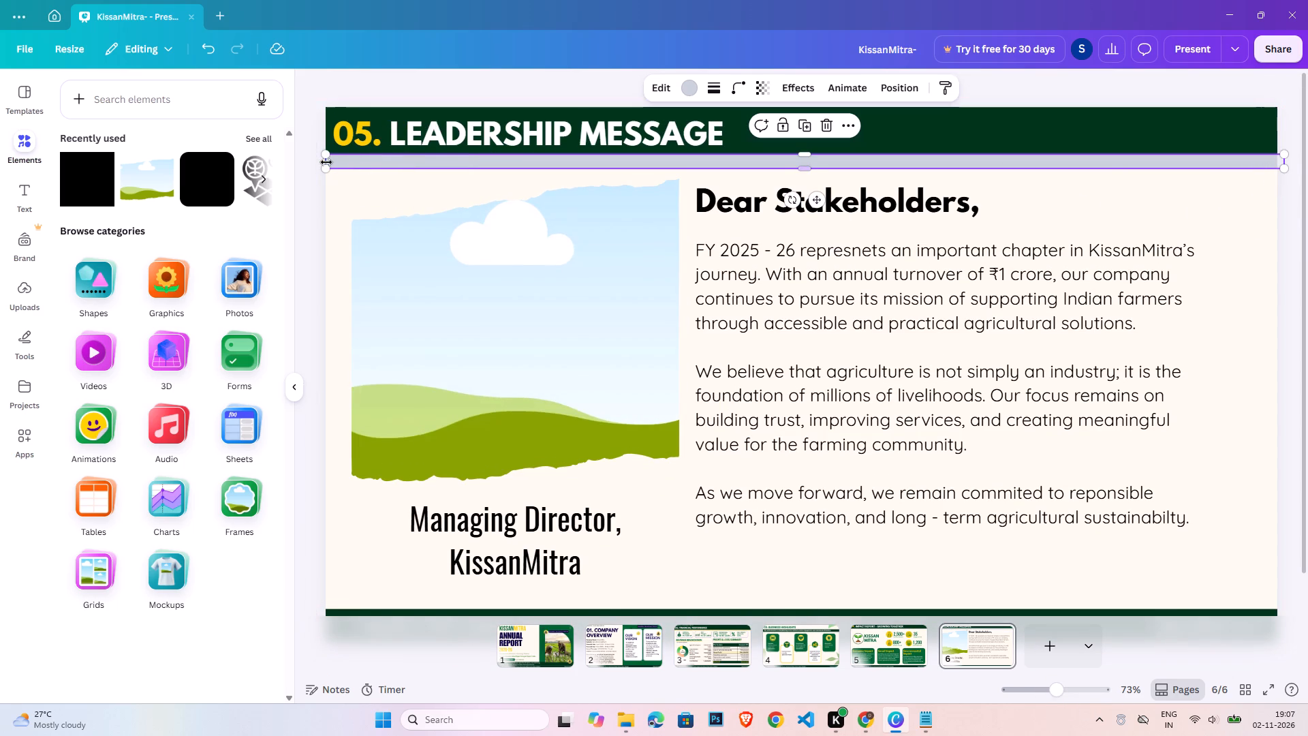
{"action": "left_click_drag", "start_coordinate": [326, 162], "coordinate": [321, 162]}
Recolour the full-width strip under the header with the golden yellow already used in the design.
{"action": "left_click", "coordinate": [698, 91]}
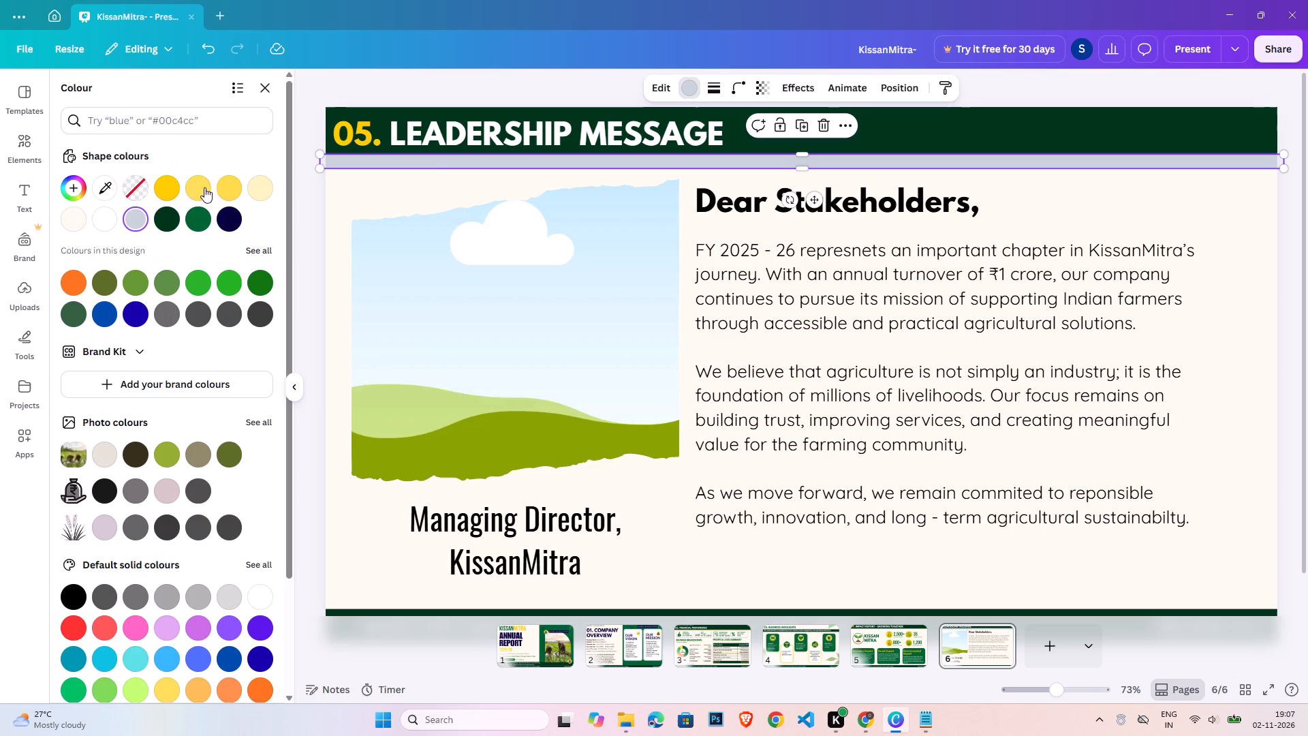
{"action": "left_click", "coordinate": [174, 190]}
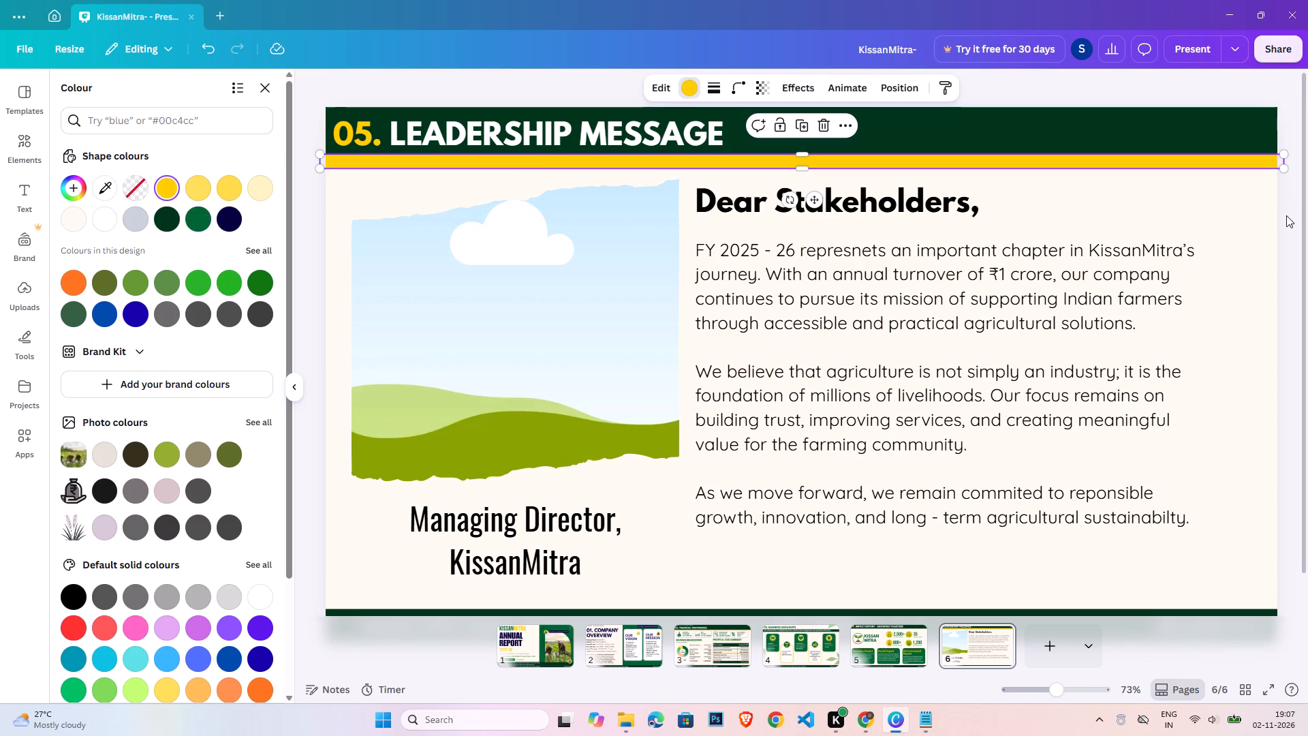
{"action": "double_click", "coordinate": [1287, 215]}
Reduce the height of the yellow strip so it forms a thin line along the bottom of the header.
{"action": "left_click", "coordinate": [1066, 162]}
{"action": "left_click_drag", "start_coordinate": [787, 170], "coordinate": [788, 166]}
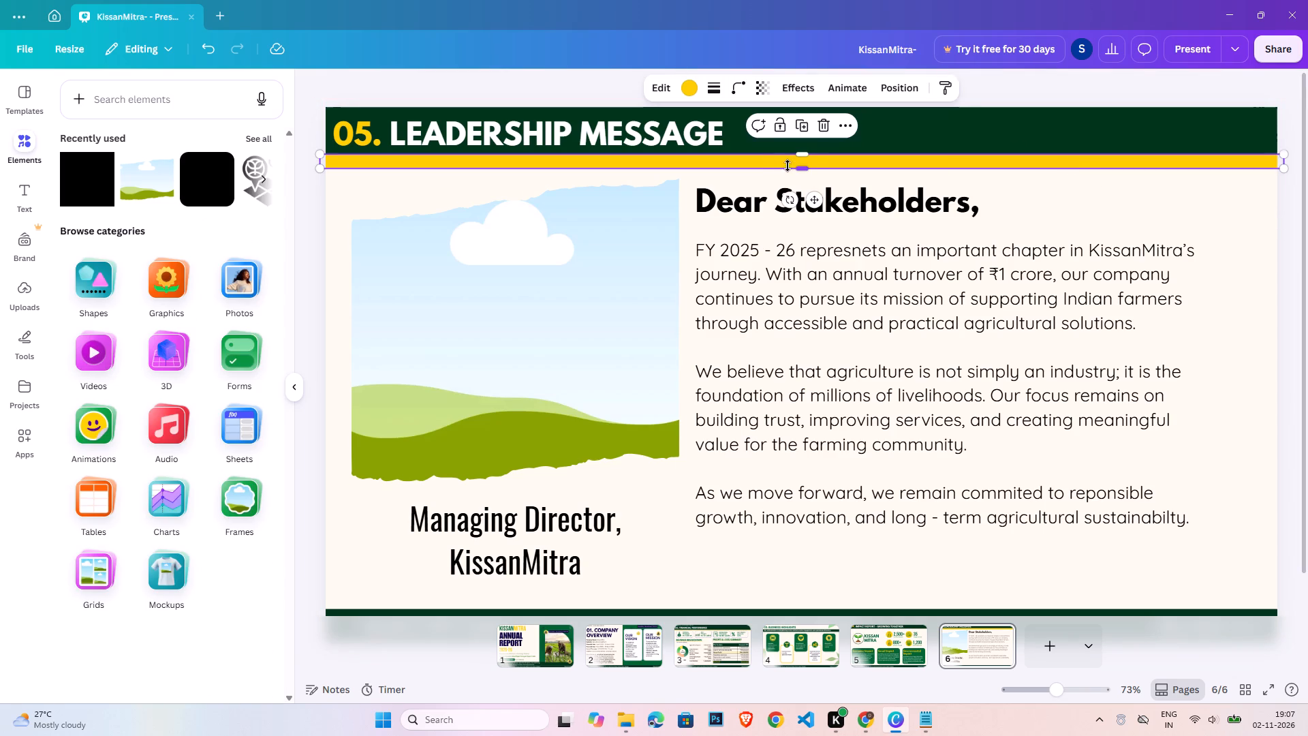
{"action": "left_click_drag", "start_coordinate": [788, 166], "coordinate": [788, 164]}
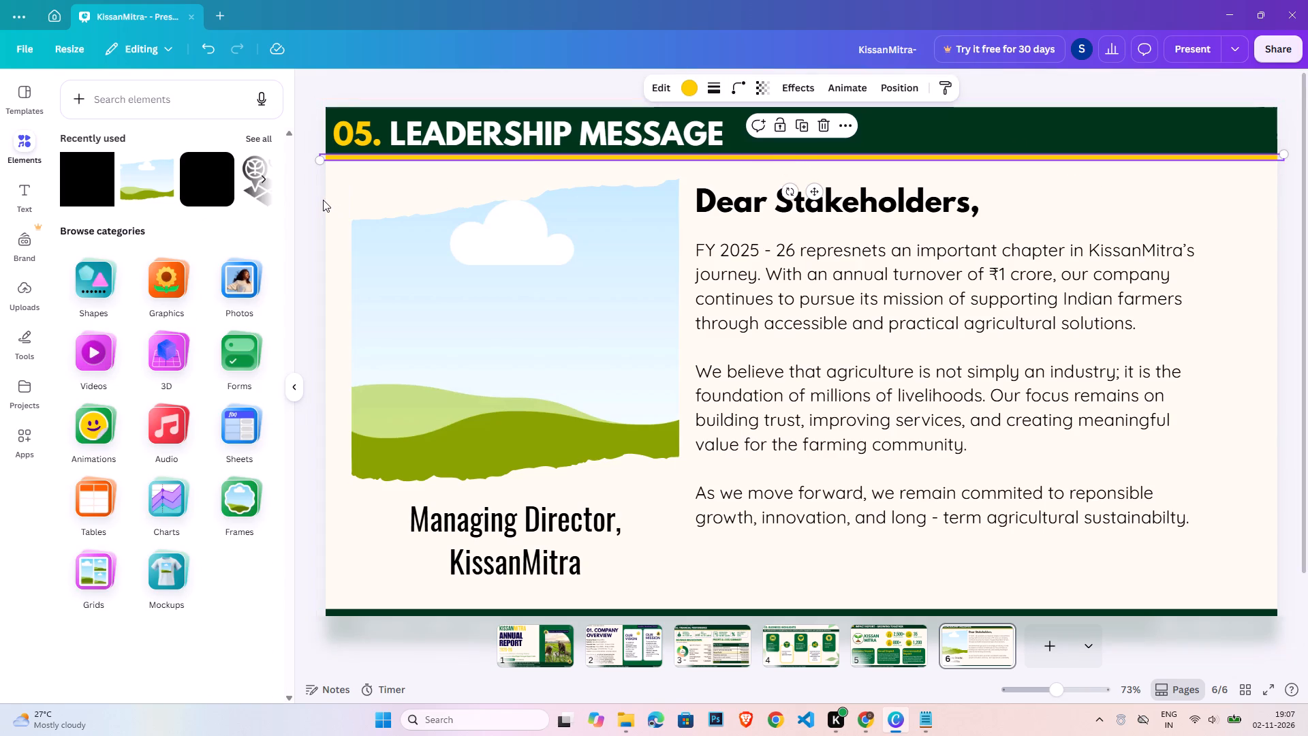
{"action": "left_click", "coordinate": [317, 200]}
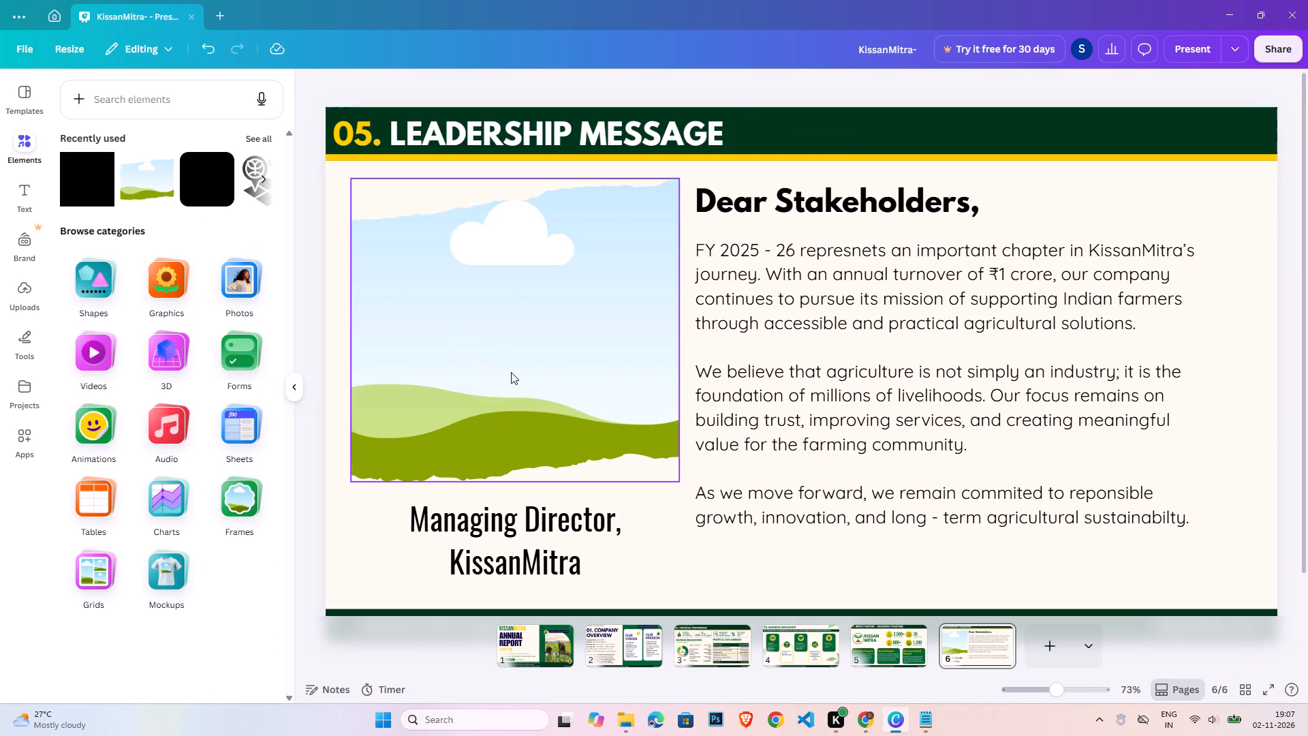
Duplicate the yellow line and shift the copy down and to the right, beyond the slide's right edge.
{"action": "left_click", "coordinate": [719, 159]}
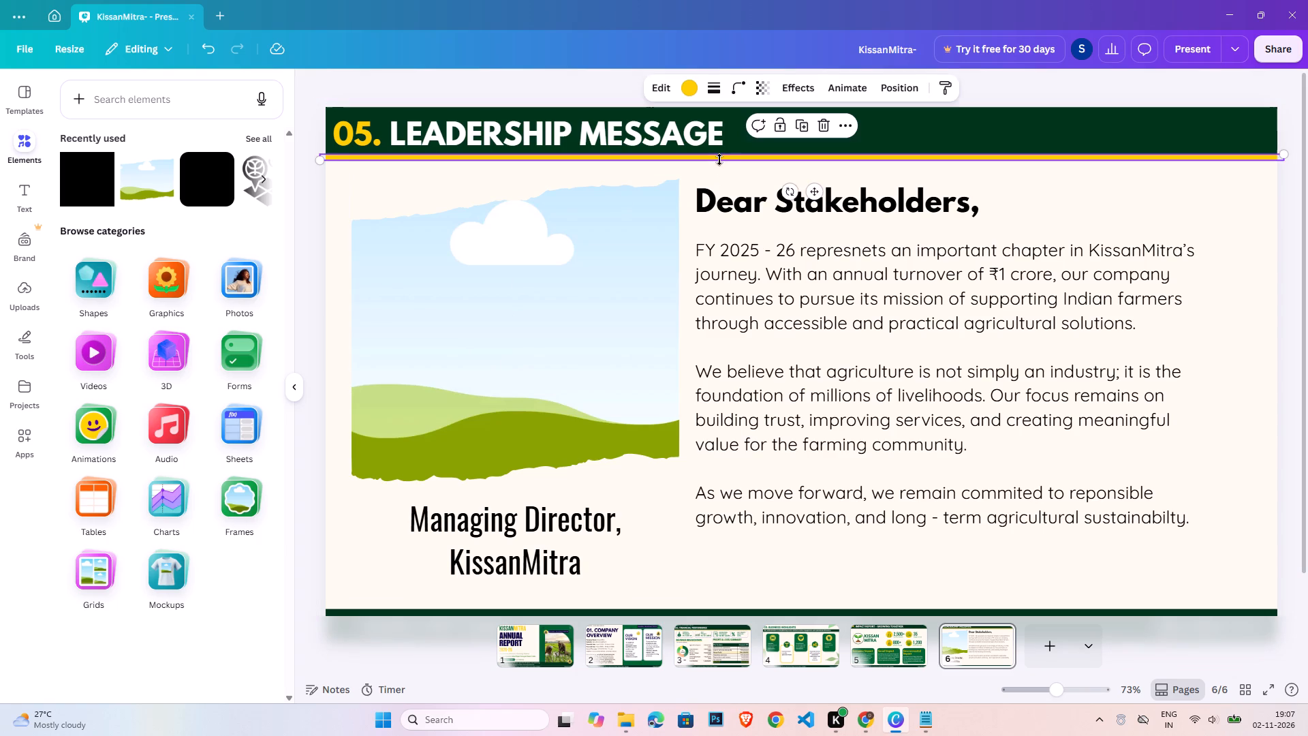
{"action": "key", "text": "ctrl+c"}
{"action": "key", "text": "ctrl+v"}
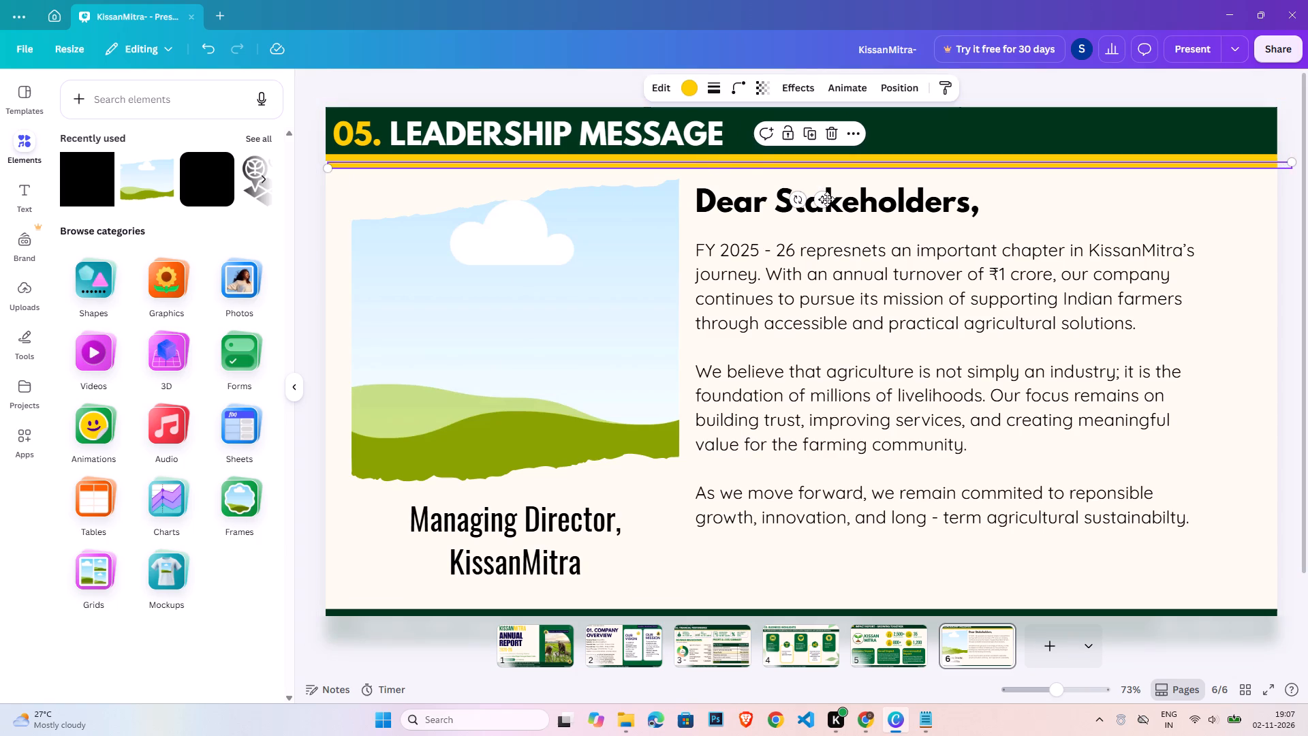
{"action": "left_click_drag", "start_coordinate": [825, 198], "coordinate": [1253, 219]}
Shorten the copied yellow bar from its ends to about 356 wide, adjusting its thickness slightly.
{"action": "left_click", "coordinate": [1045, 689]}
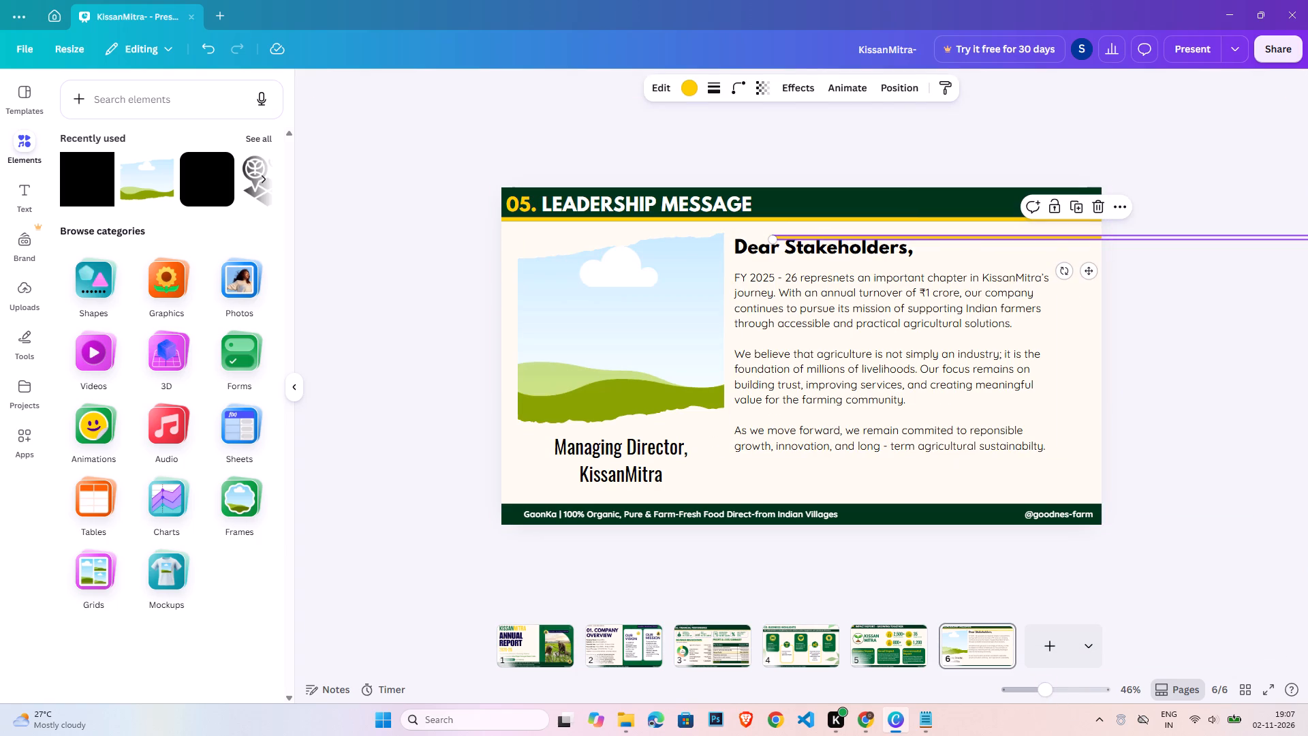
{"action": "left_click", "coordinate": [1074, 692]}
{"action": "scroll", "coordinate": [832, 243], "scroll_direction": "up", "scroll_amount": 4}
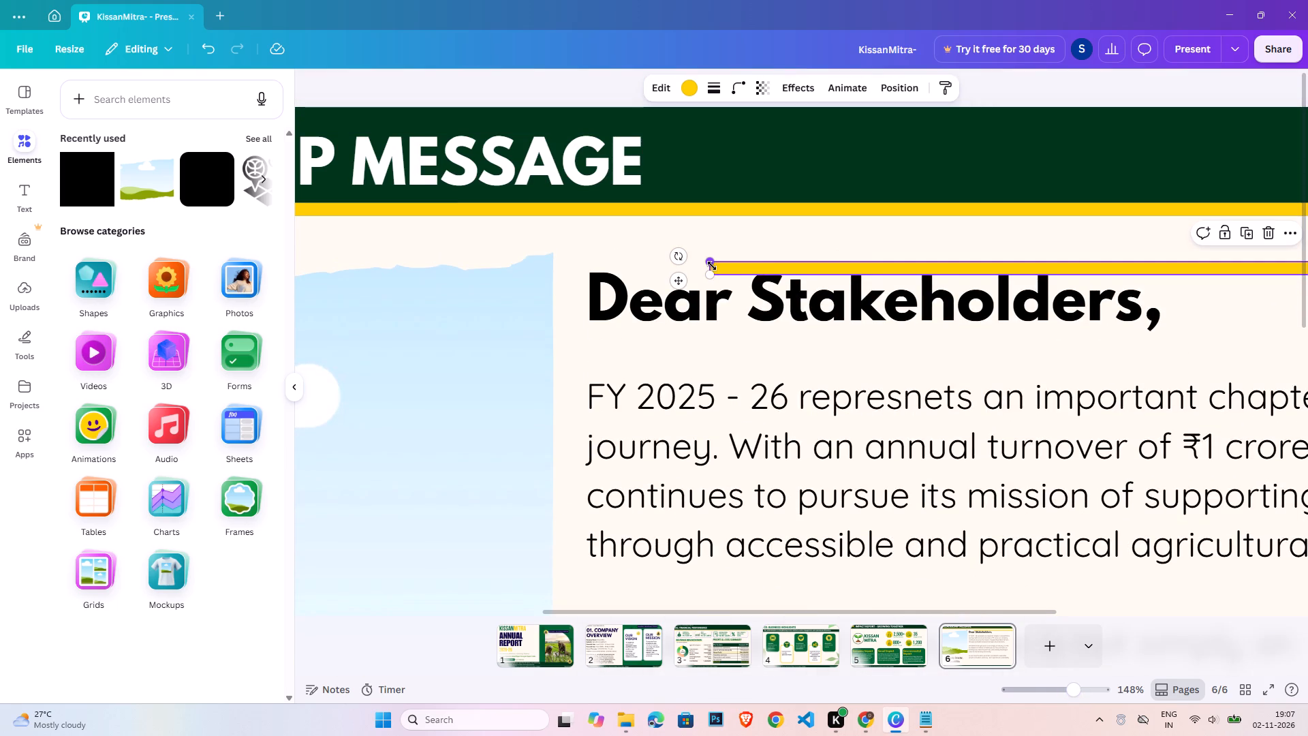
{"action": "left_click_drag", "start_coordinate": [711, 267], "coordinate": [977, 268]}
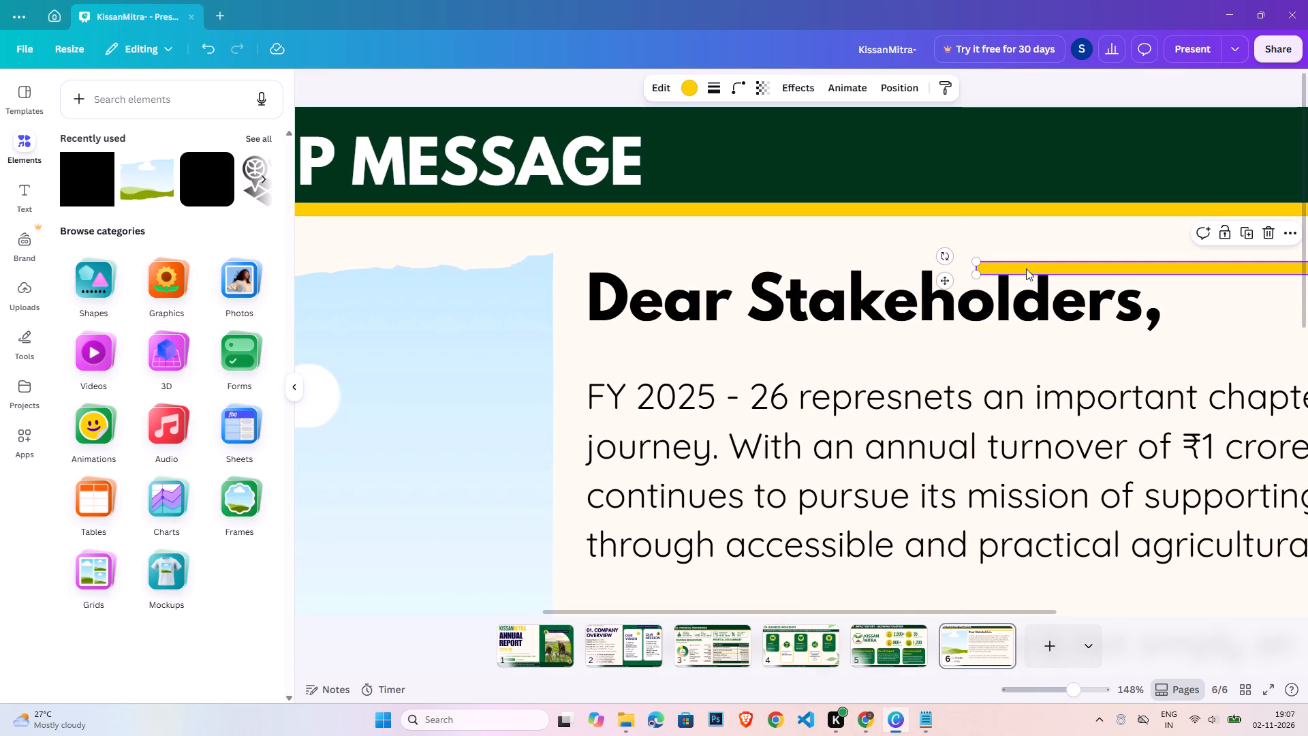
{"action": "left_click_drag", "start_coordinate": [1027, 268], "coordinate": [367, 257]}
{"action": "left_click_drag", "start_coordinate": [317, 258], "coordinate": [1126, 243]}
{"action": "left_click_drag", "start_coordinate": [1174, 262], "coordinate": [930, 266]}
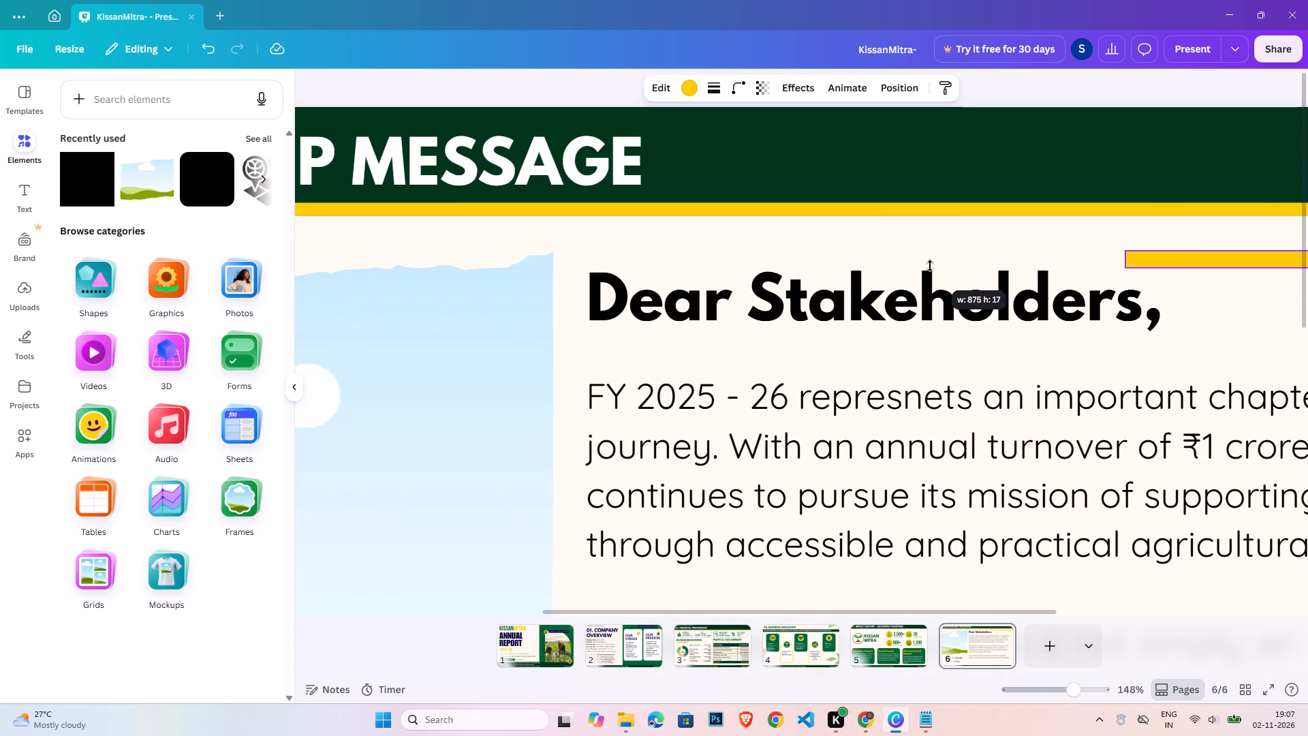
{"action": "left_click_drag", "start_coordinate": [930, 266], "coordinate": [931, 264]}
{"action": "left_click_drag", "start_coordinate": [1200, 259], "coordinate": [585, 262]}
{"action": "left_click_drag", "start_coordinate": [508, 263], "coordinate": [1030, 254]}
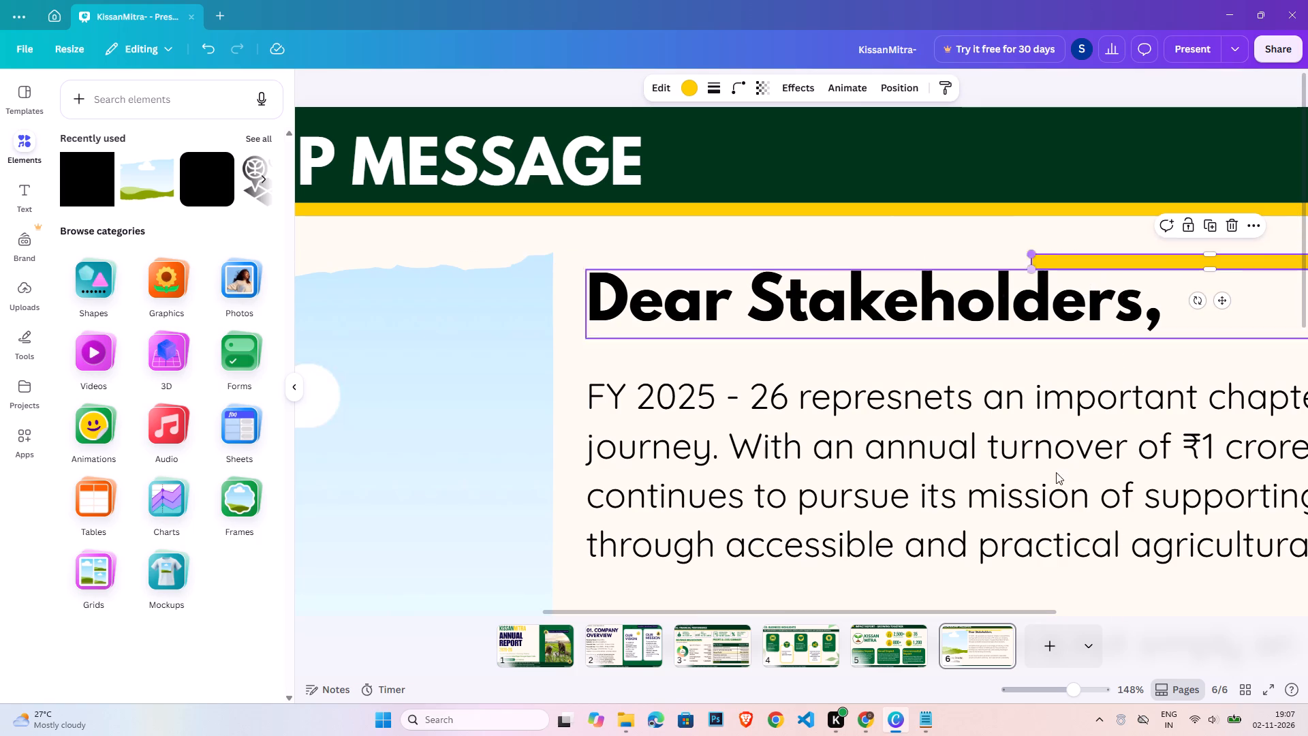
Position the short yellow bar just below the header, overhanging the slide's right edge.
{"action": "left_click", "coordinate": [1044, 690]}
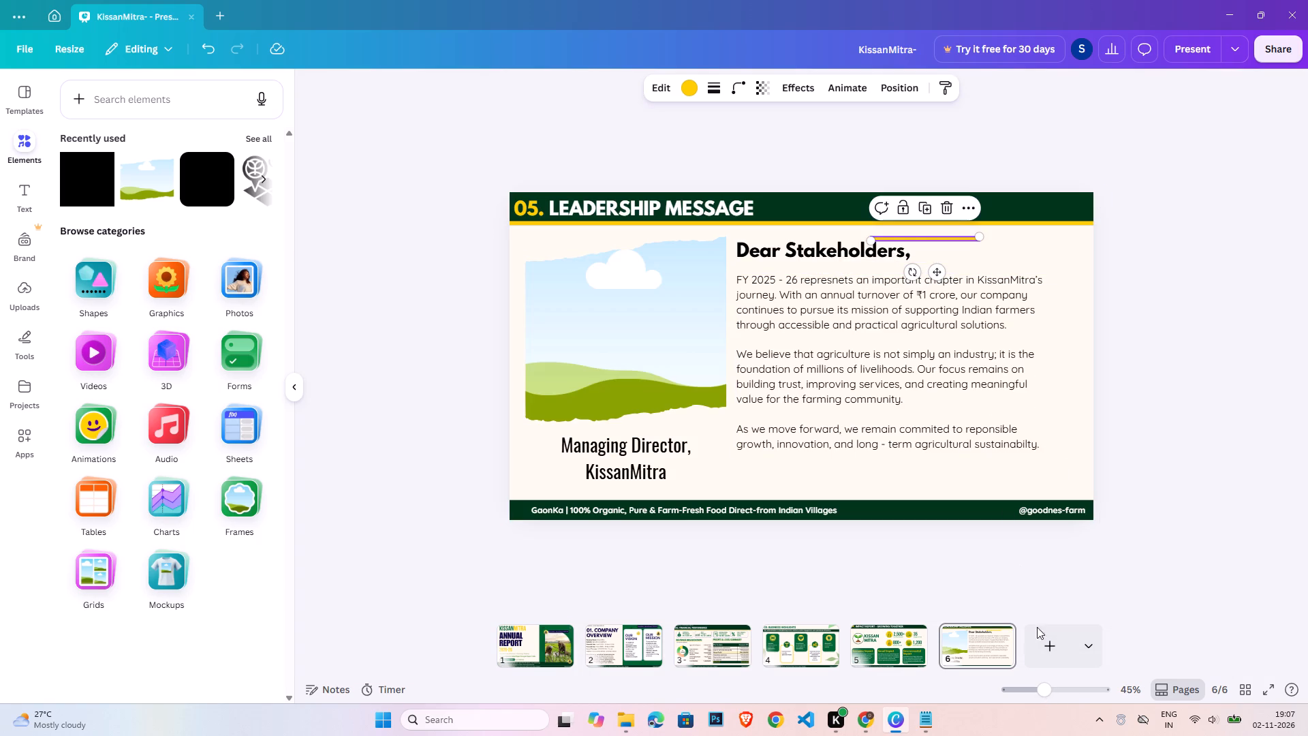
{"action": "left_click", "coordinate": [1073, 689]}
{"action": "scroll", "coordinate": [1066, 604], "scroll_direction": "up", "scroll_amount": 4}
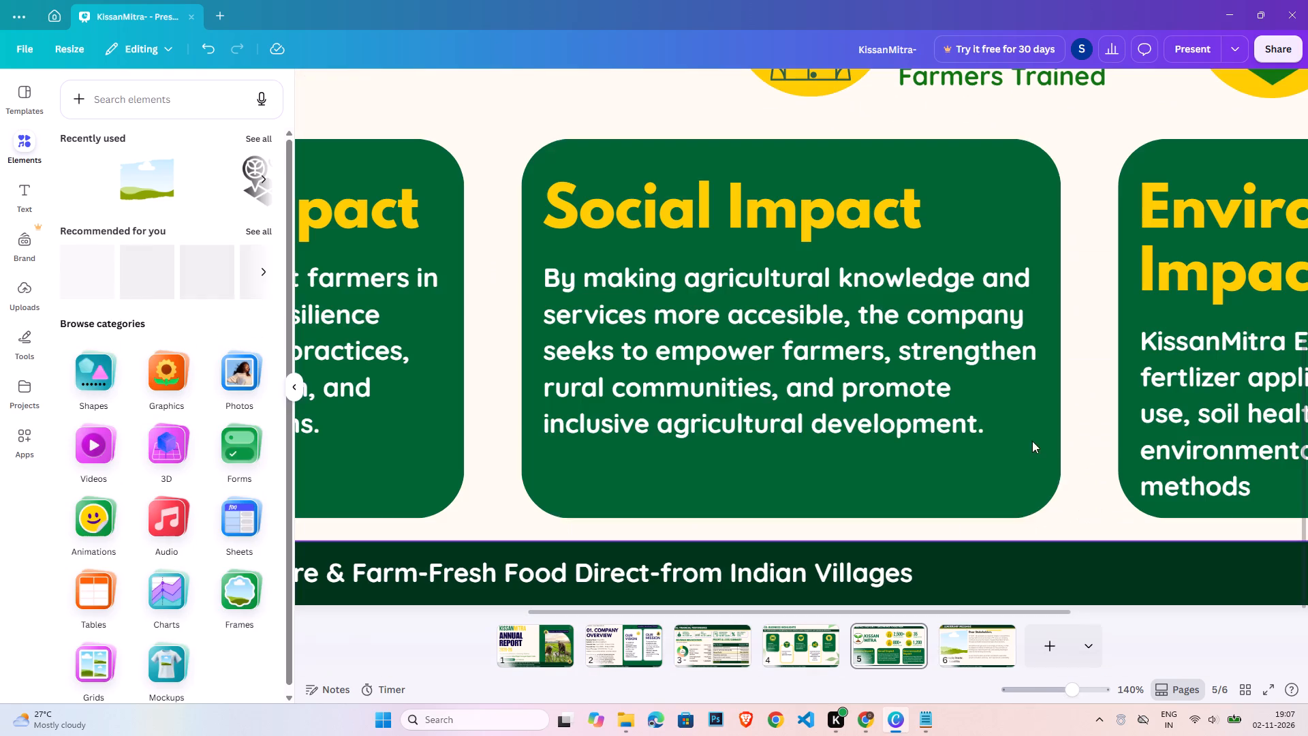
{"action": "scroll", "coordinate": [971, 332], "scroll_direction": "down", "scroll_amount": 2}
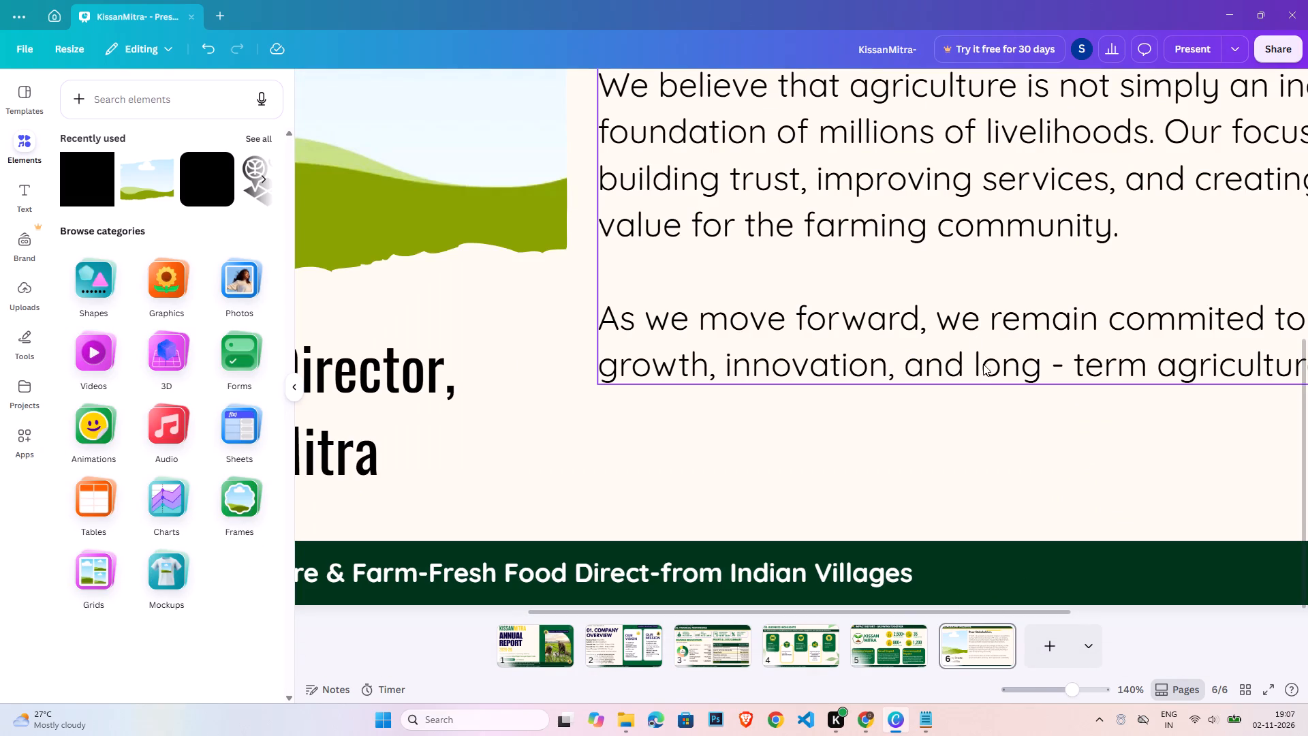
{"action": "left_click", "coordinate": [1055, 690]}
{"action": "scroll", "coordinate": [1189, 361], "scroll_direction": "up", "scroll_amount": 2}
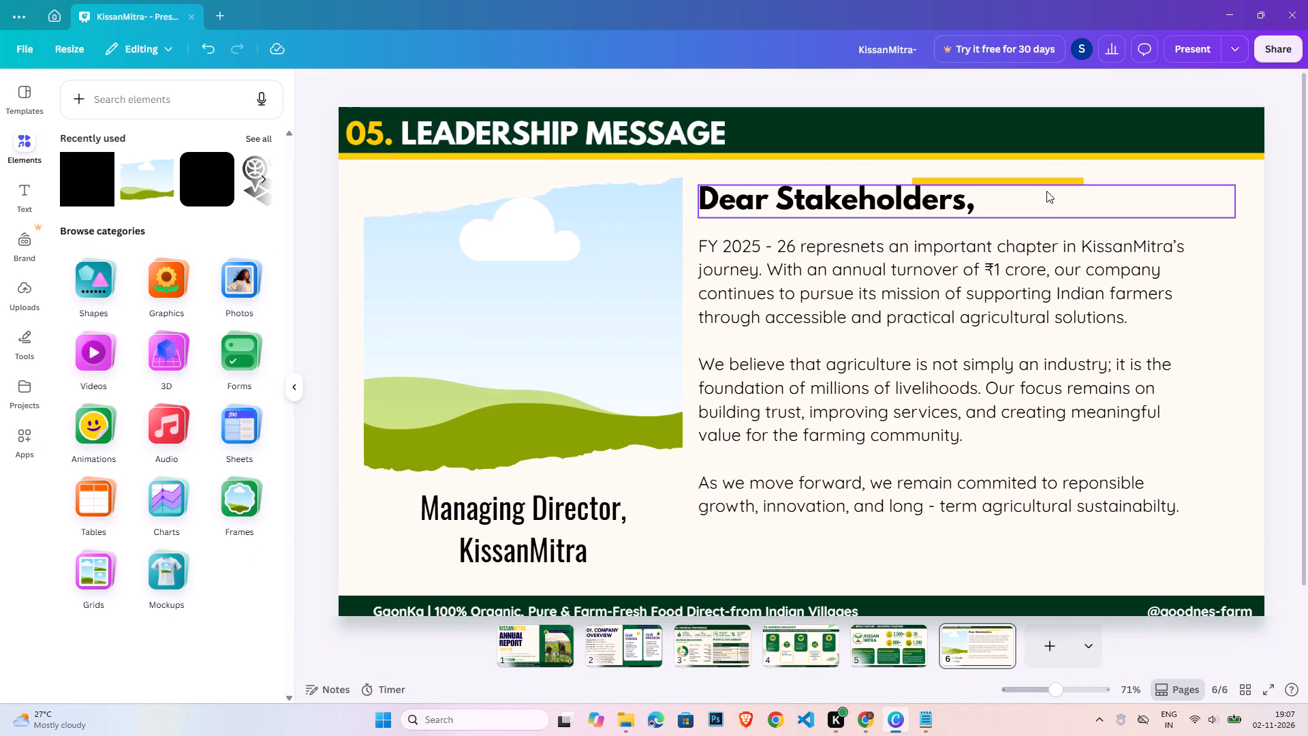
{"action": "left_click_drag", "start_coordinate": [1046, 181], "coordinate": [1244, 174]}
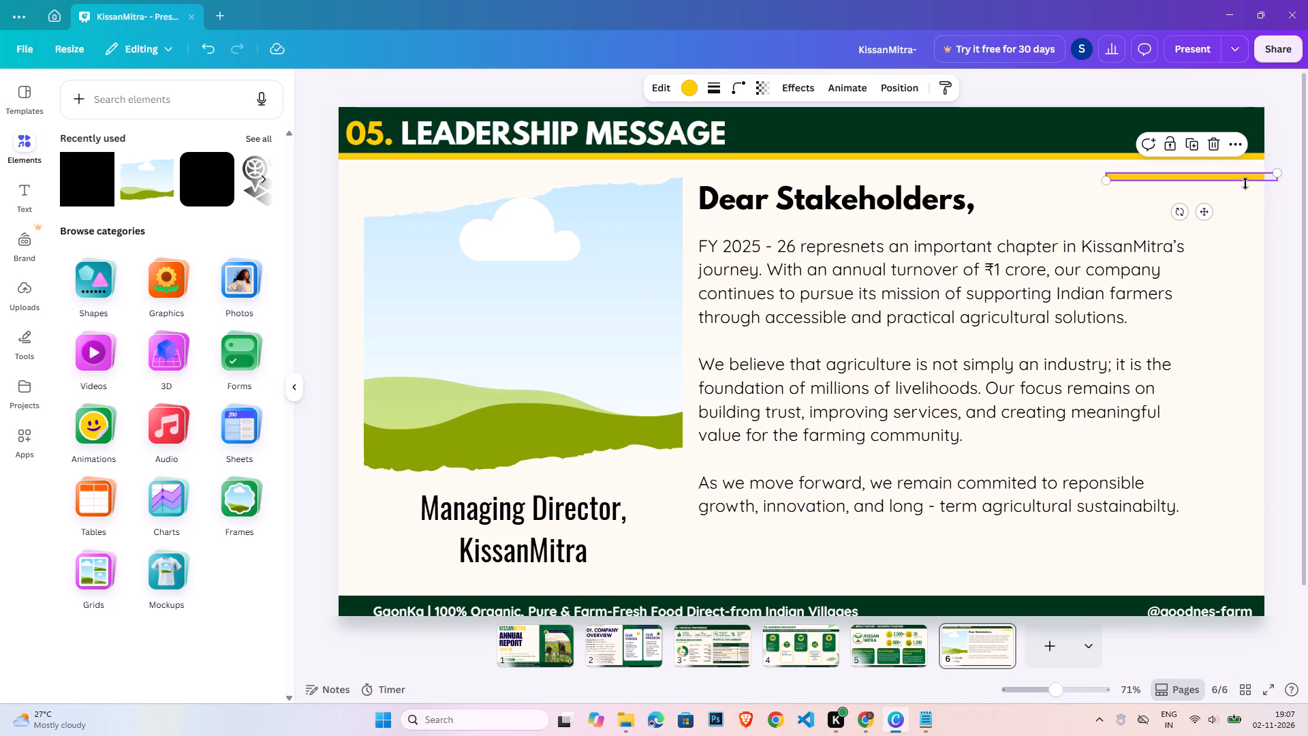
{"action": "left_click", "coordinate": [1279, 221]}
{"action": "left_click", "coordinate": [1220, 177]}
Duplicate the short yellow bar, offset the copy below it and further right, and thin it to about 9 high.
{"action": "left_click", "coordinate": [1273, 219]}
{"action": "left_click", "coordinate": [1250, 180]}
{"action": "key", "text": "ctrl+c"}
{"action": "key", "text": "ctrl+v"}
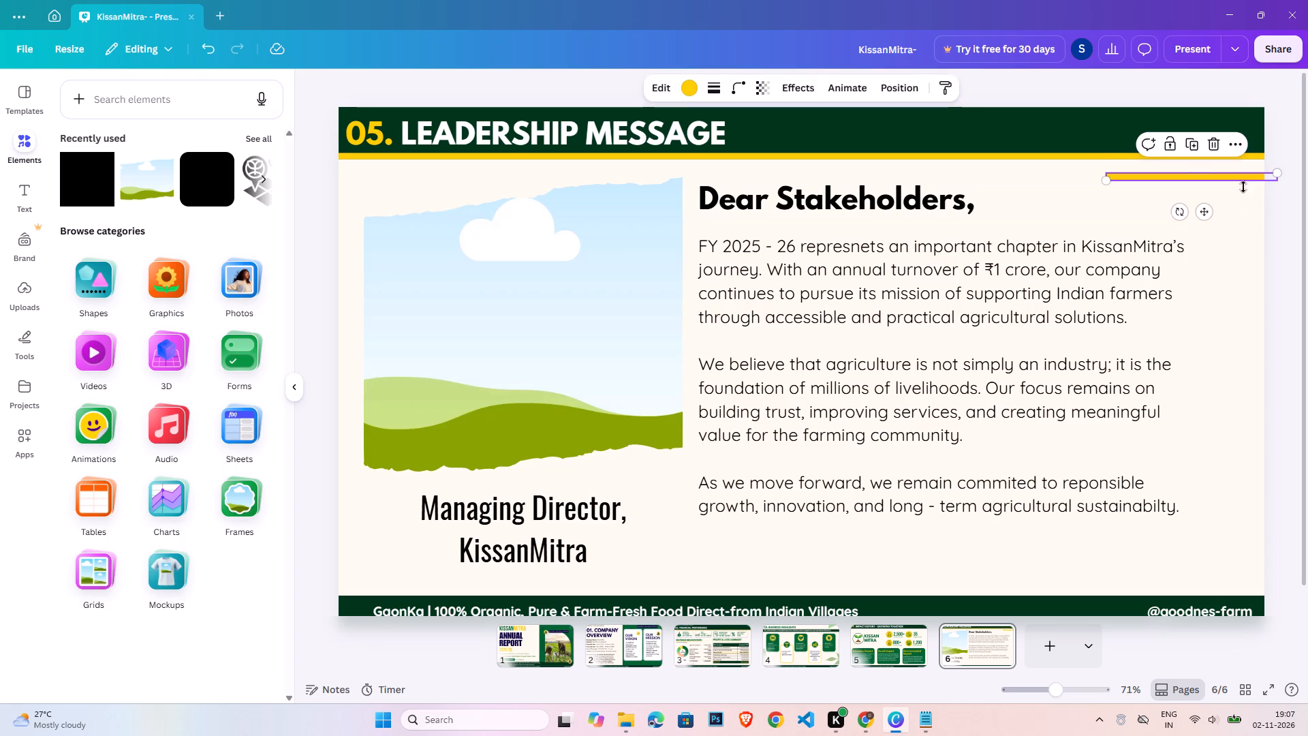
{"action": "left_click_drag", "start_coordinate": [1217, 223], "coordinate": [1243, 227]}
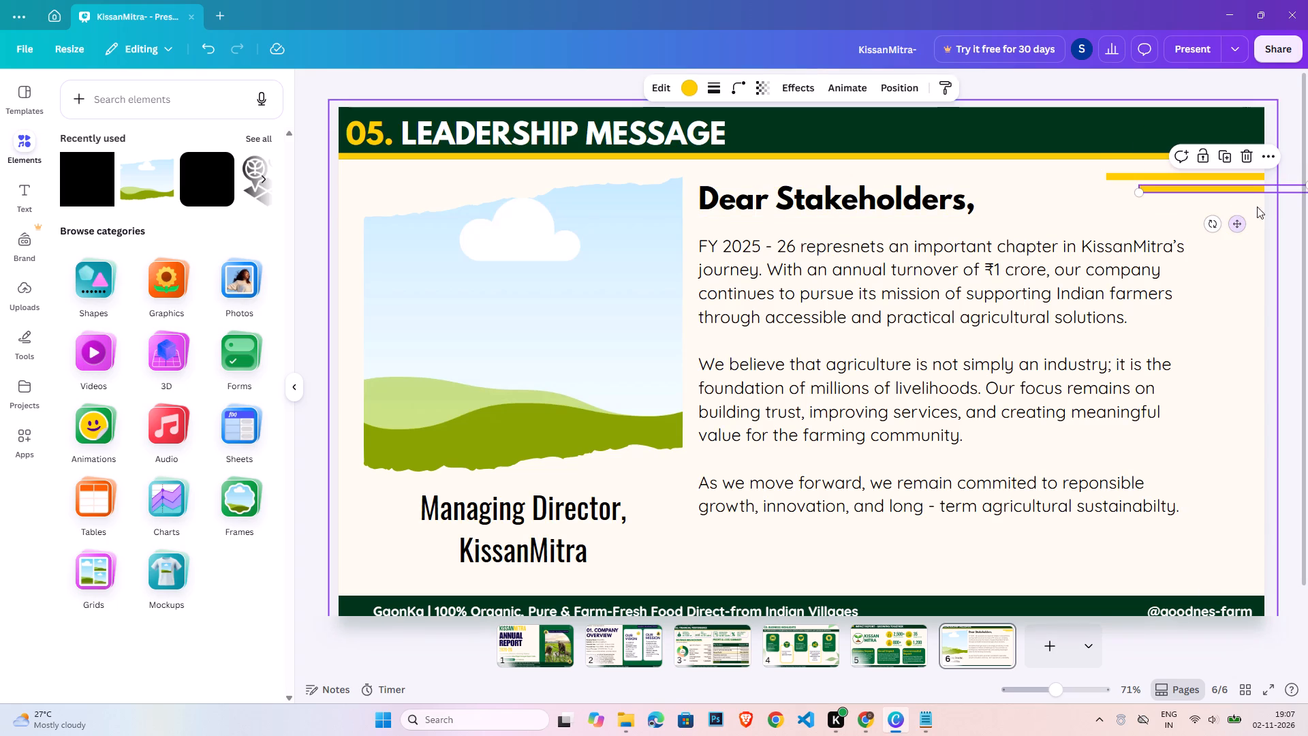
{"action": "left_click", "coordinate": [1259, 192]}
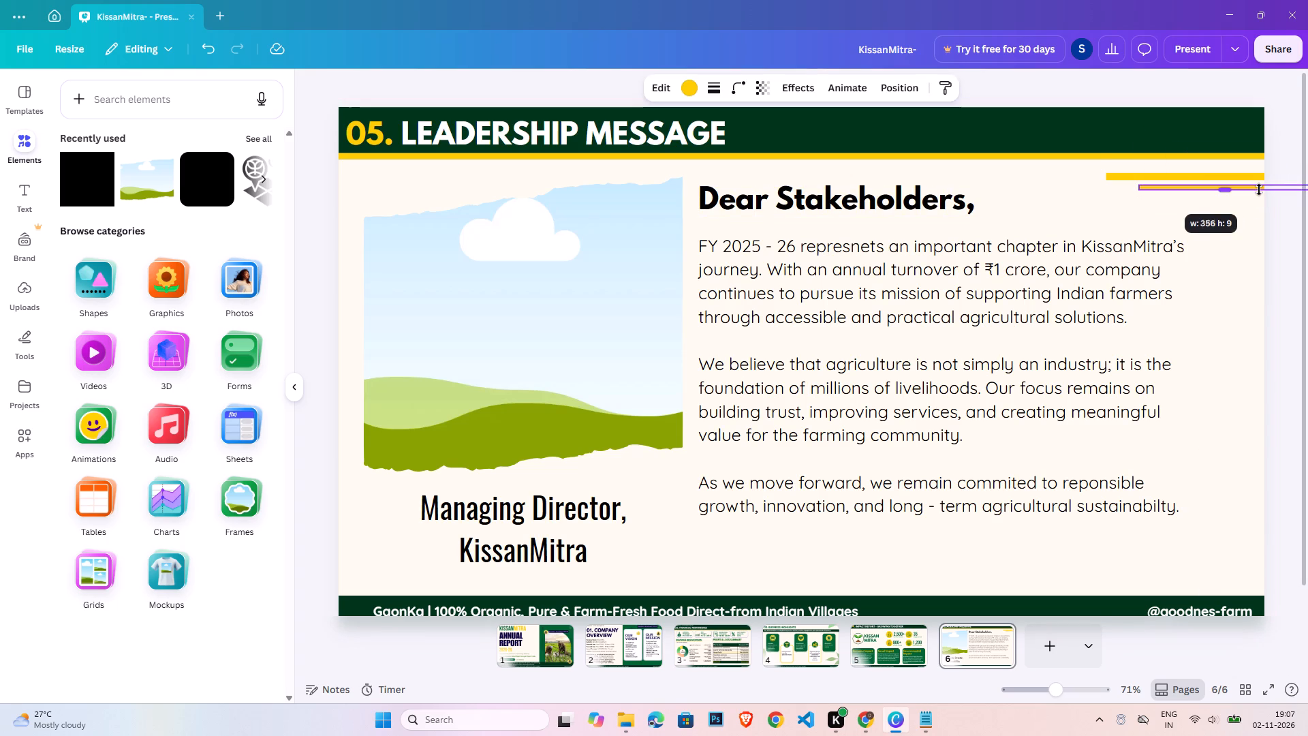
{"action": "left_click", "coordinate": [1279, 228]}
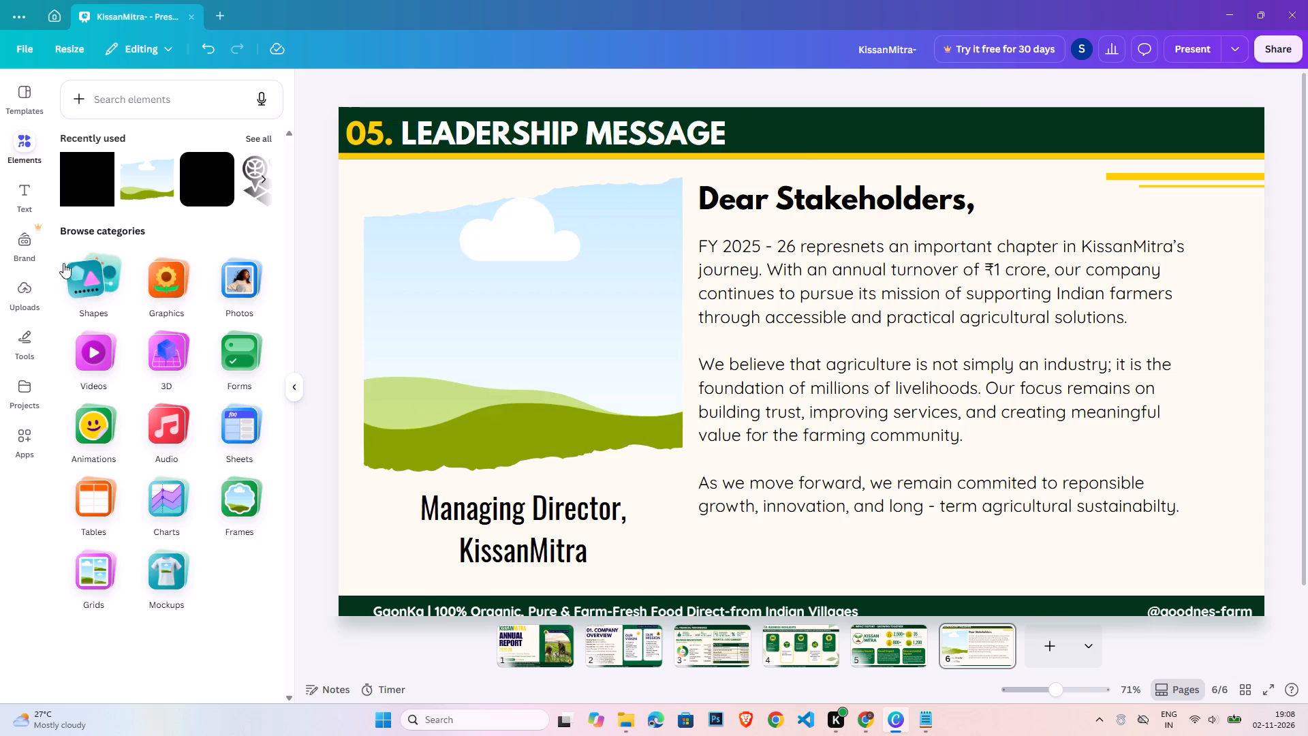
Insert the green three-leaf sprout graphic from the recently used elements onto the Leadership Message slide.
{"action": "left_click", "coordinate": [35, 154]}
{"action": "left_click", "coordinate": [26, 148]}
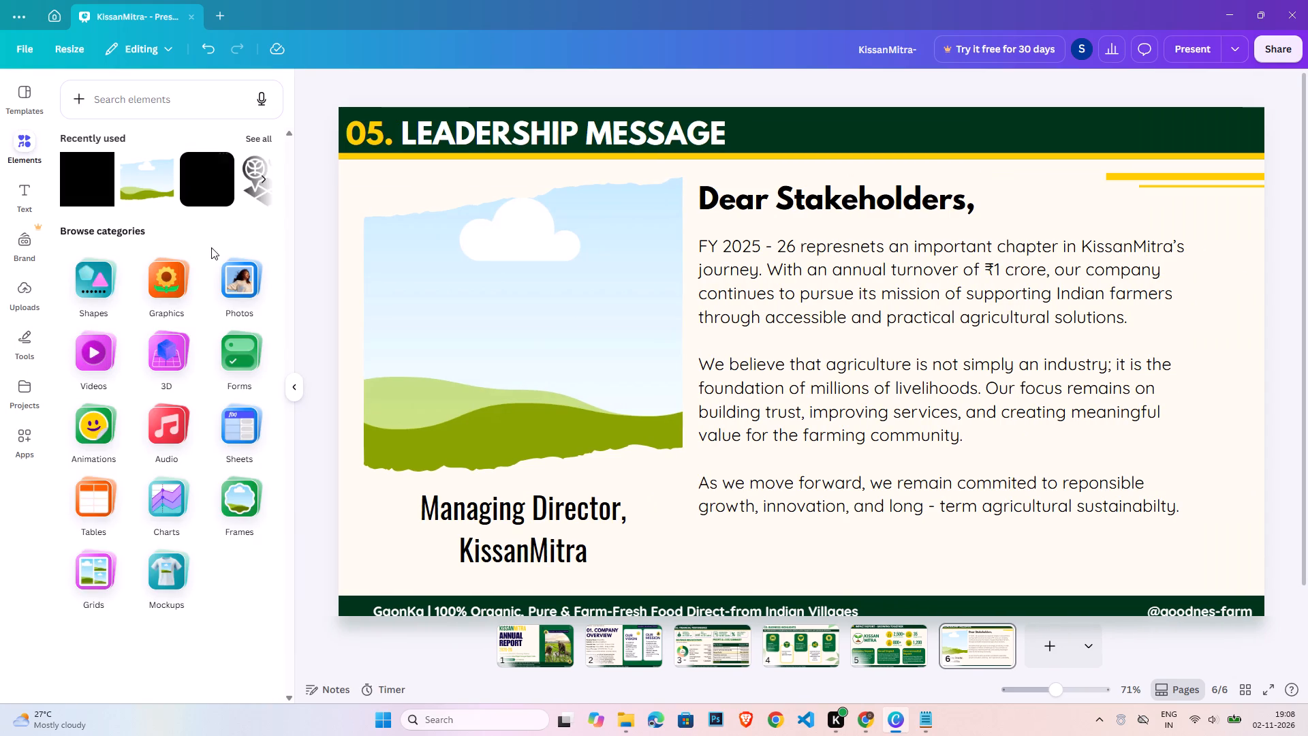
{"action": "left_click", "coordinate": [246, 141]}
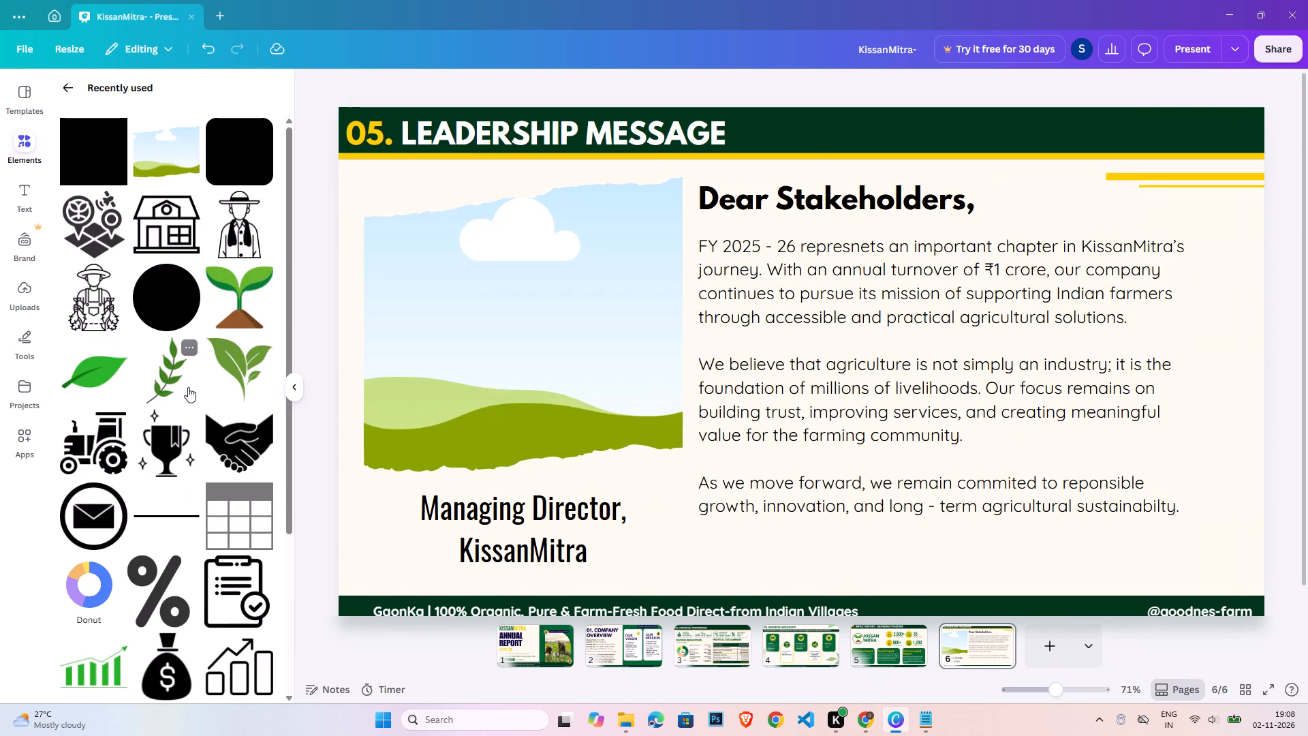
{"action": "left_click", "coordinate": [234, 366]}
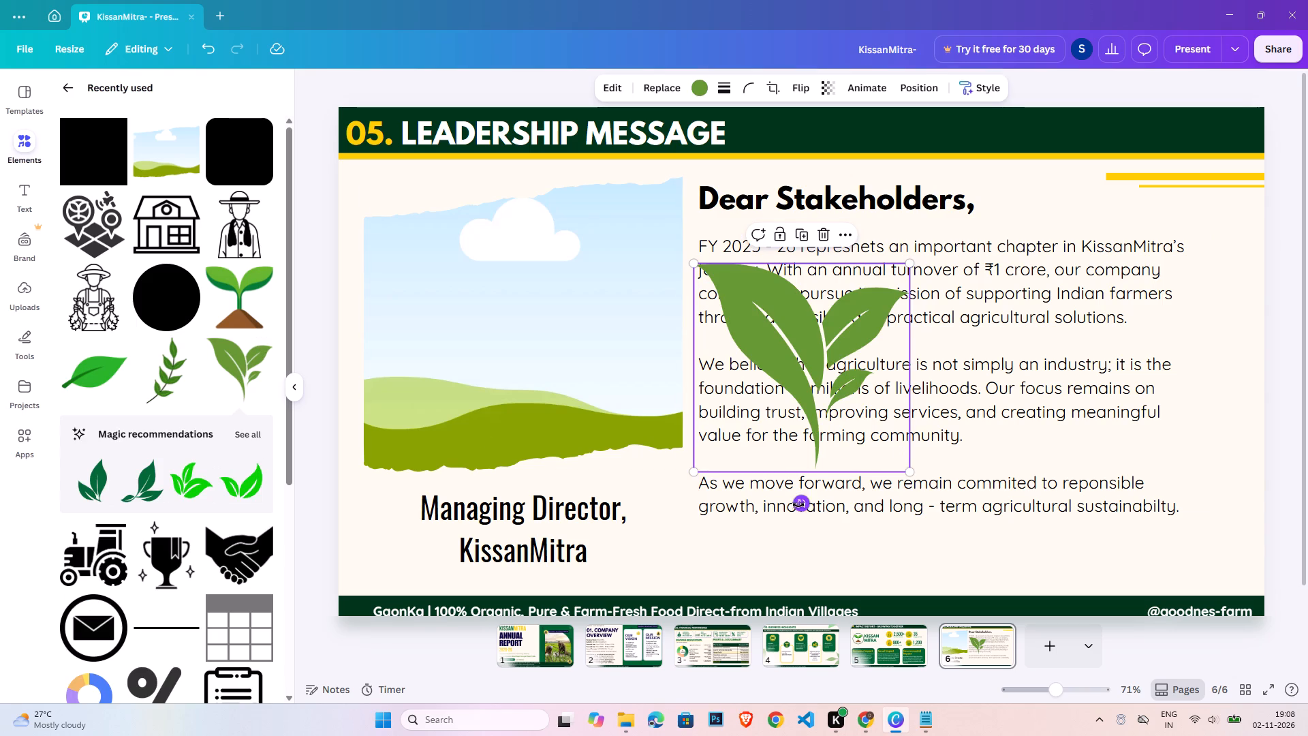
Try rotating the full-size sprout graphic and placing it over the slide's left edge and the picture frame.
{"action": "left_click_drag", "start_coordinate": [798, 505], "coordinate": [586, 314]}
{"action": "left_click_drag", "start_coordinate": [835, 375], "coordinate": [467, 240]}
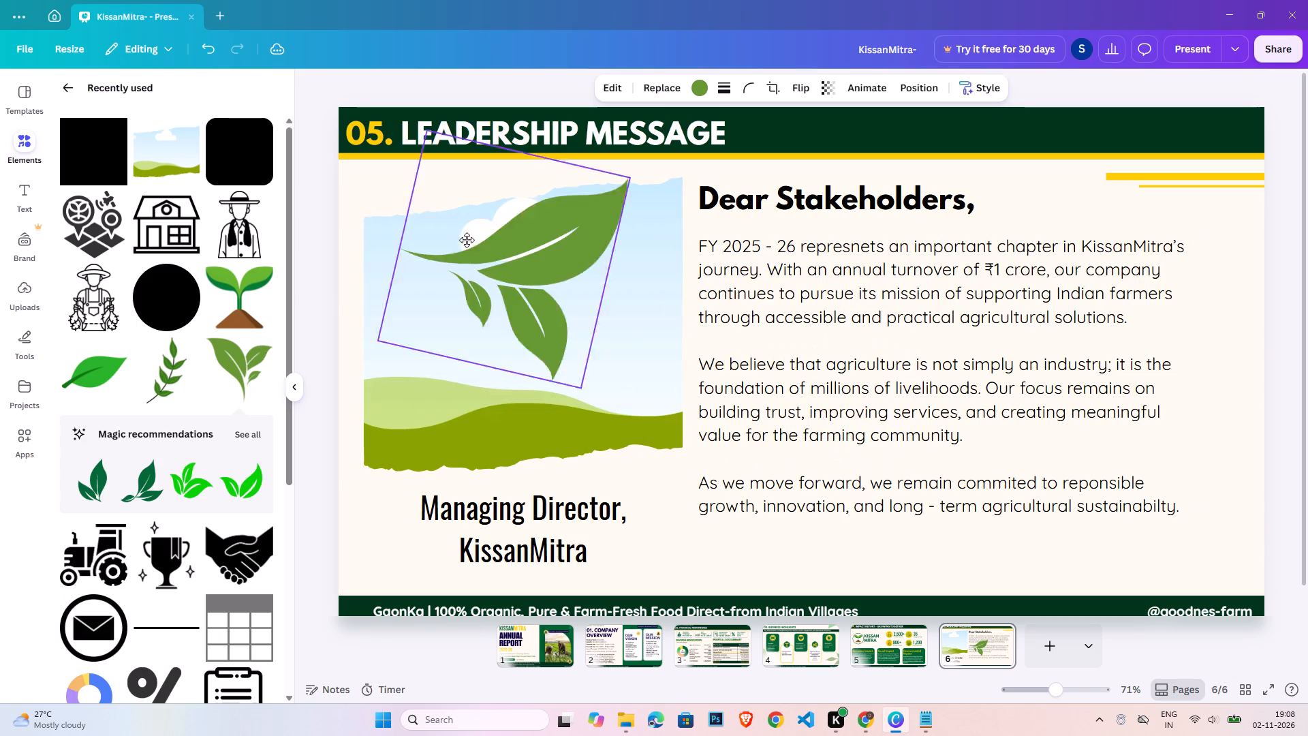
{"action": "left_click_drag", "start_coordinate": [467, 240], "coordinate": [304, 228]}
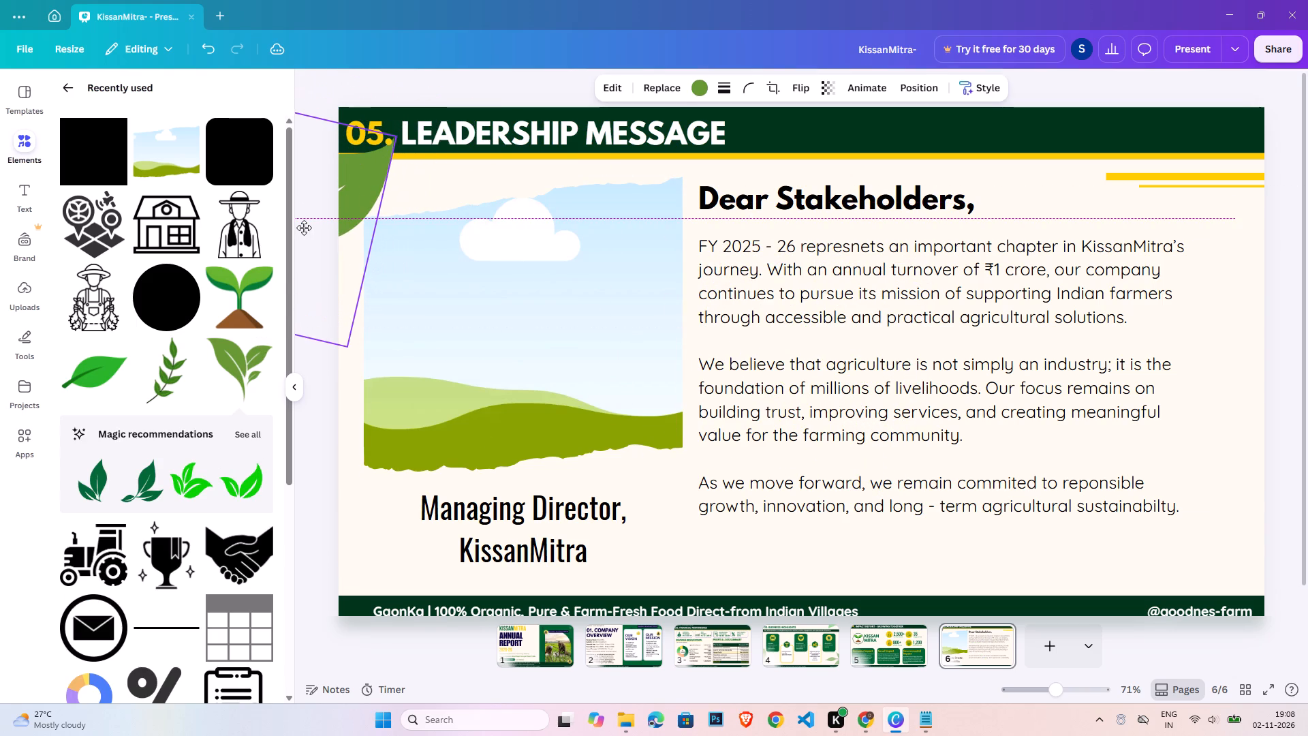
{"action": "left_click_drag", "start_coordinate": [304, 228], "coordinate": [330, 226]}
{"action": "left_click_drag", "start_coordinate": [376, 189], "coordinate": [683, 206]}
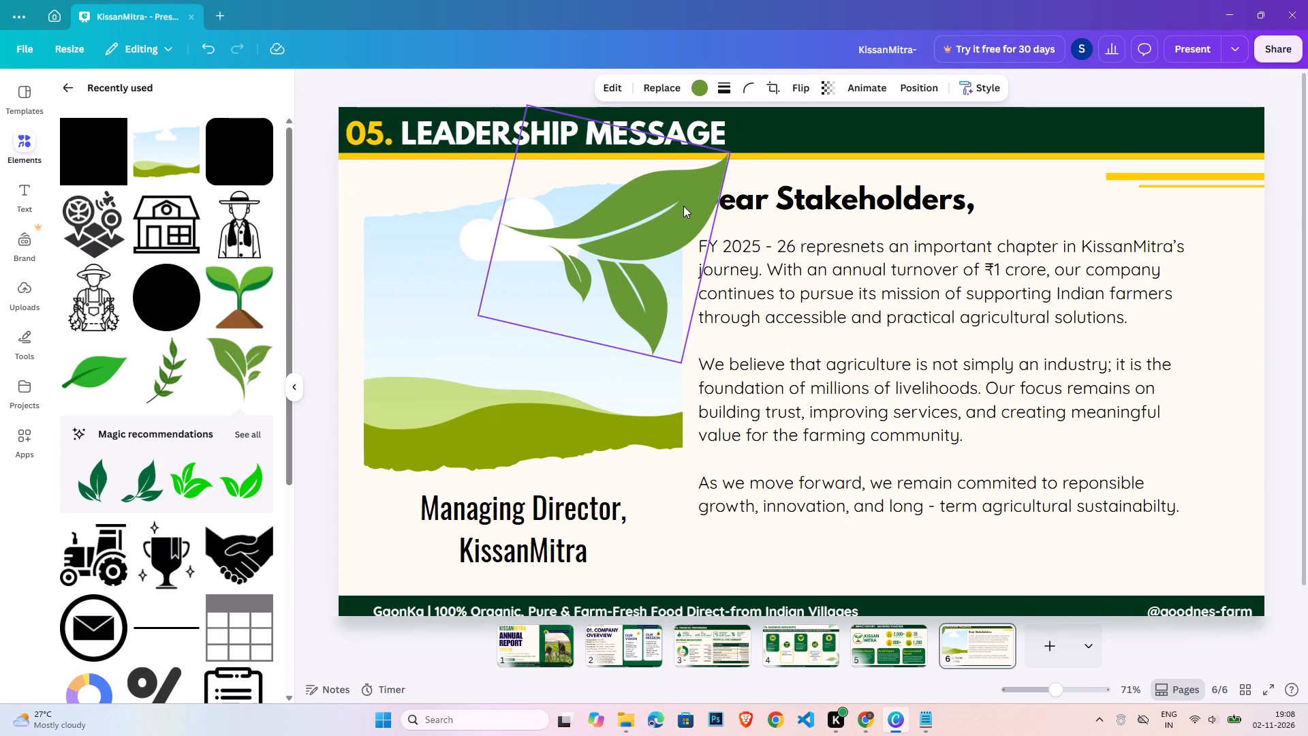
Shrink the sprout to a small accent, tilt it slightly clockwise, and place it in the slide's upper-left corner just below the header.
{"action": "left_click_drag", "start_coordinate": [732, 153], "coordinate": [495, 211]}
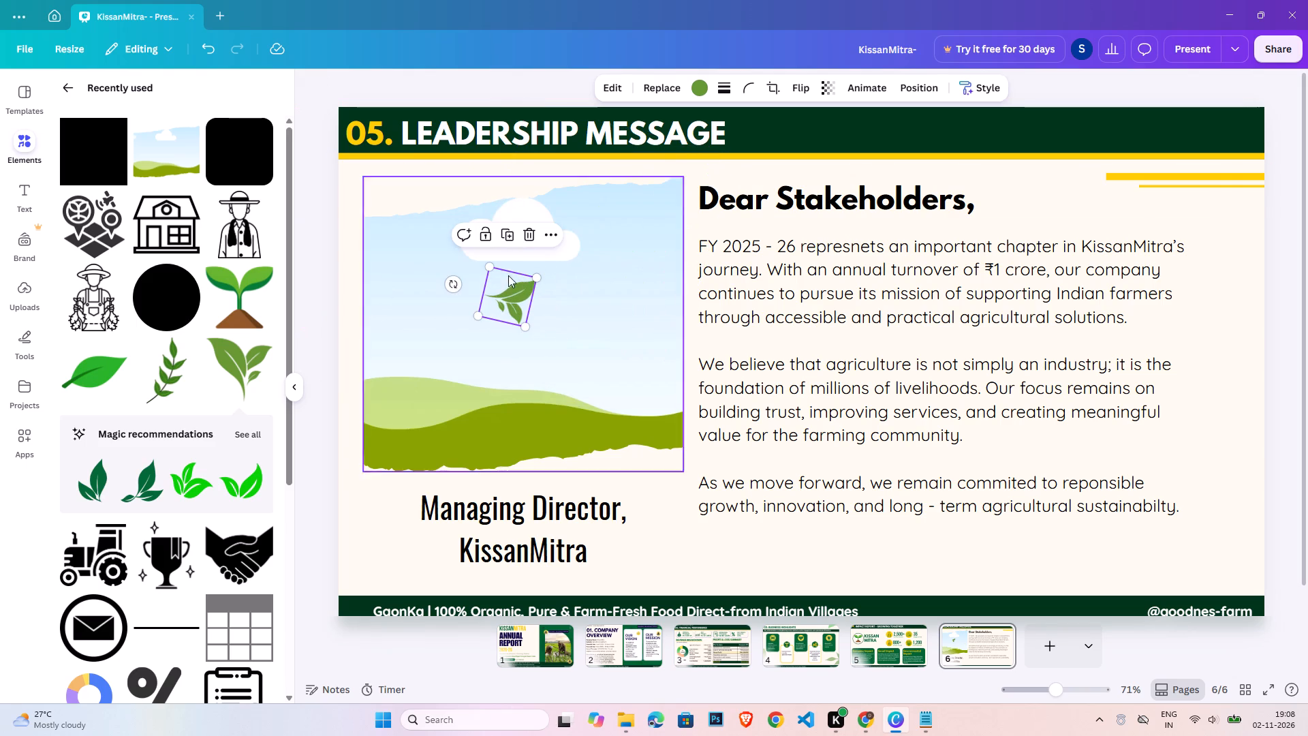
{"action": "left_click_drag", "start_coordinate": [457, 283], "coordinate": [526, 335]}
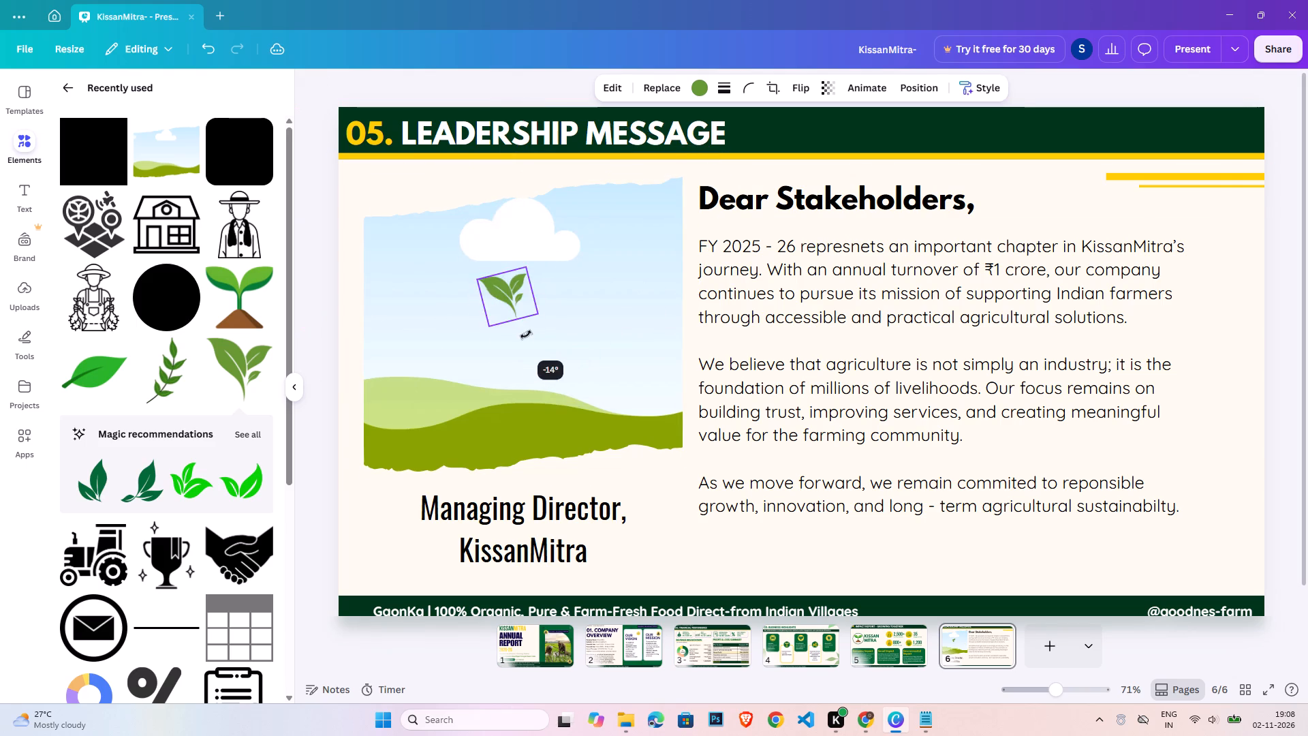
{"action": "left_click_drag", "start_coordinate": [526, 335], "coordinate": [491, 335]}
{"action": "left_click_drag", "start_coordinate": [512, 302], "coordinate": [435, 245]}
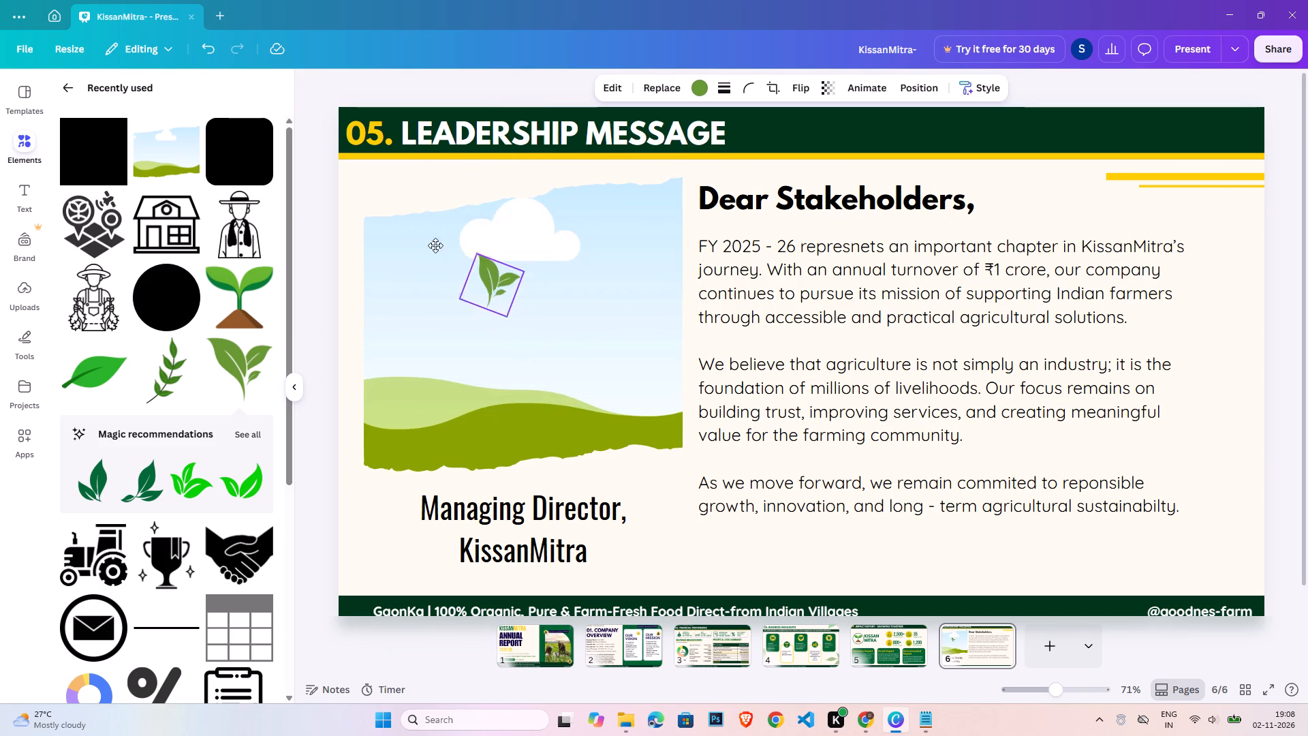
{"action": "left_click_drag", "start_coordinate": [435, 245], "coordinate": [365, 194]}
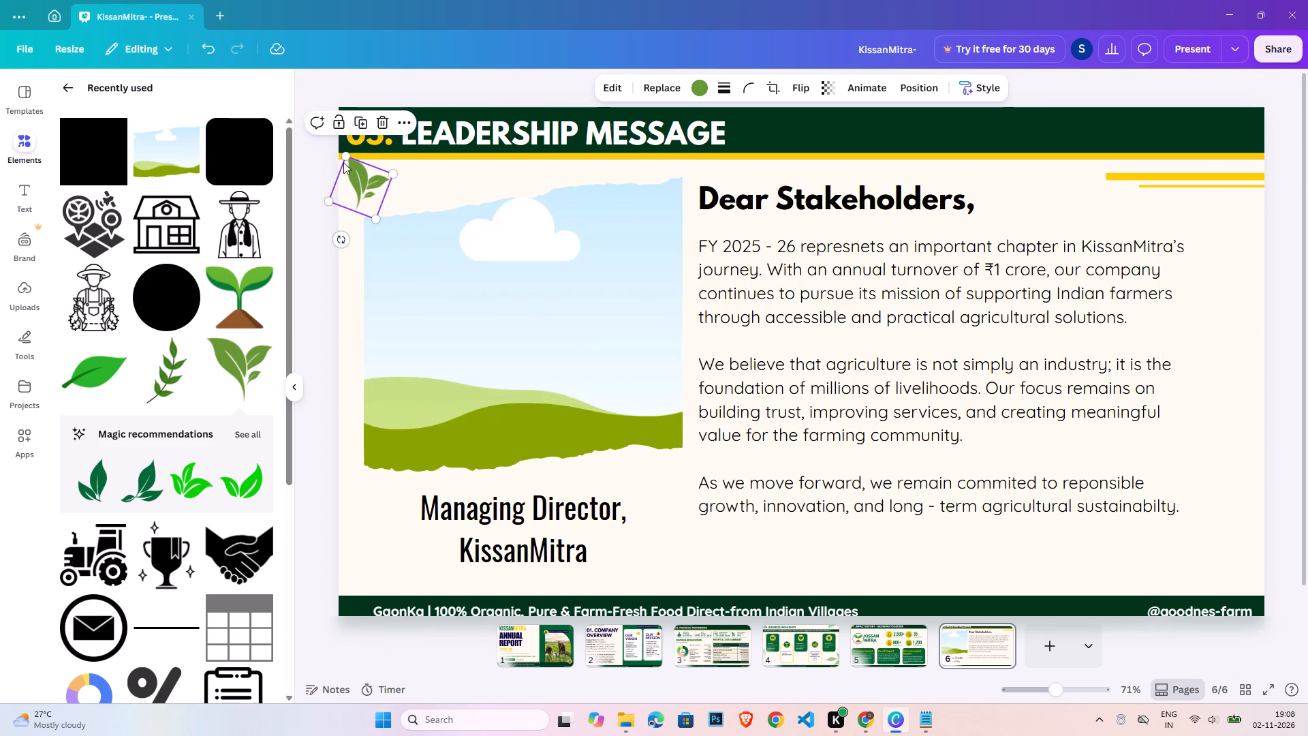
{"action": "left_click_drag", "start_coordinate": [344, 157], "coordinate": [347, 167]}
{"action": "left_click", "coordinate": [363, 190]}
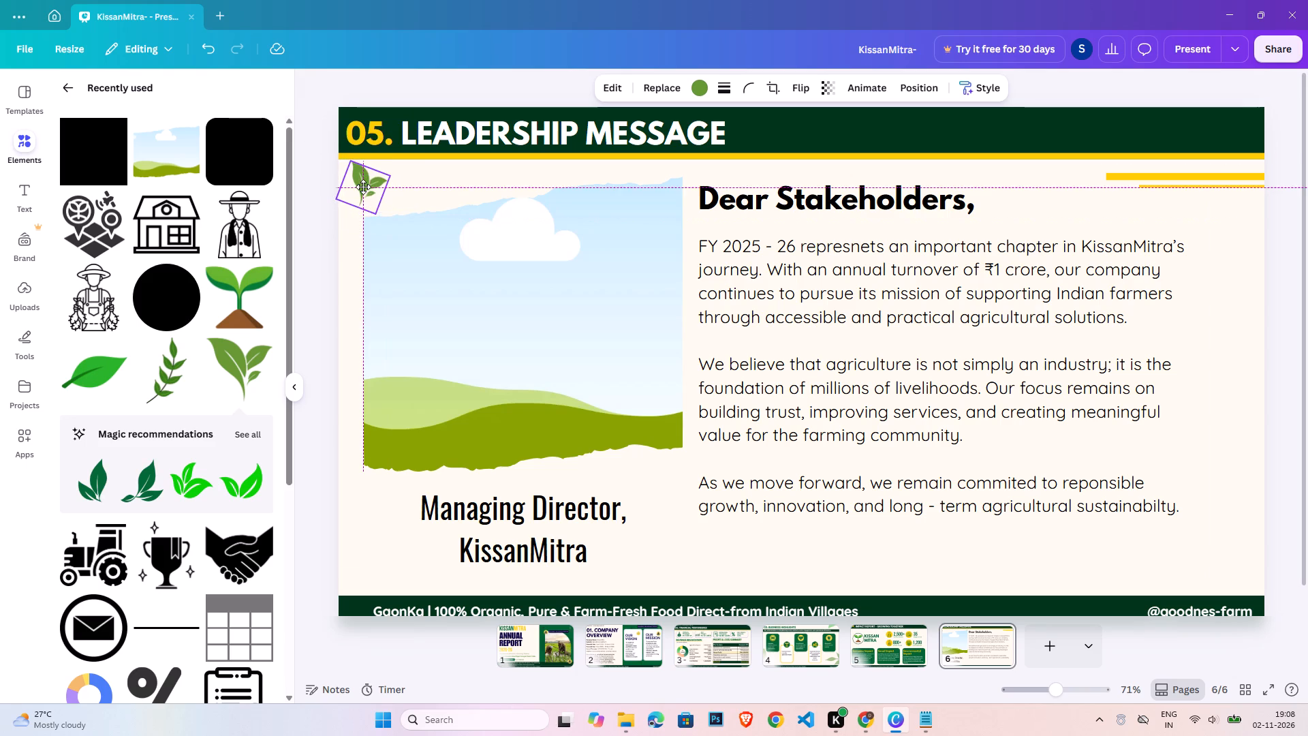
Set the small sprout's transparency to 53.
{"action": "left_click", "coordinate": [823, 88]}
{"action": "left_click_drag", "start_coordinate": [856, 141], "coordinate": [812, 149]}
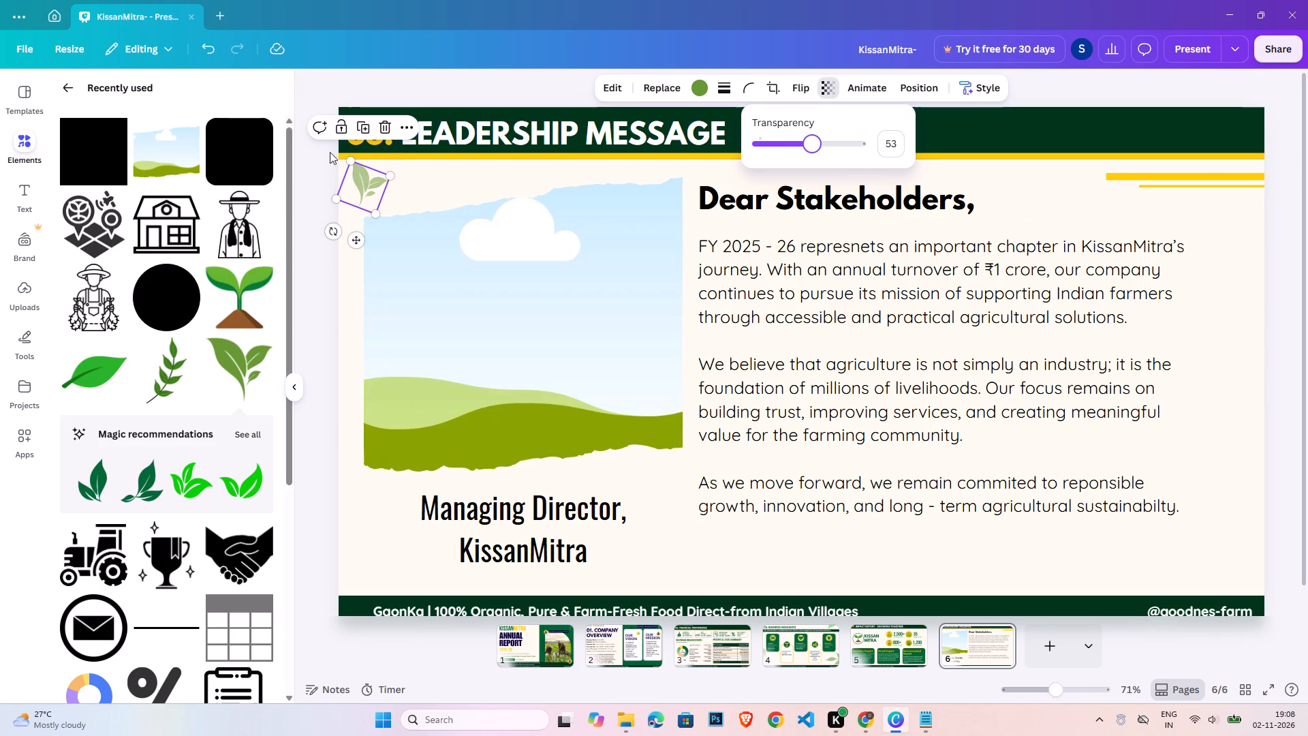
{"action": "left_click", "coordinate": [444, 123]}
{"action": "left_click", "coordinate": [450, 160]}
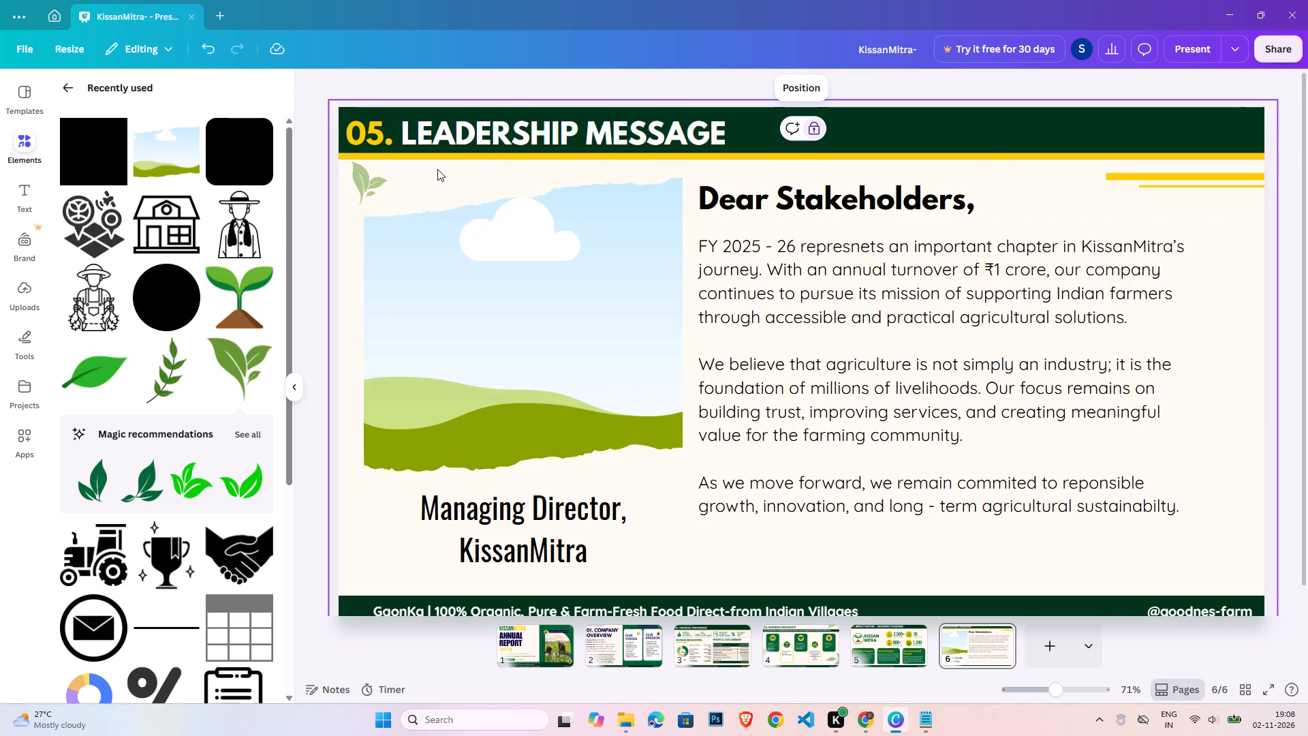
Group the two short yellow bars below the header at the slide's right edge.
{"action": "left_click", "coordinate": [1185, 177]}
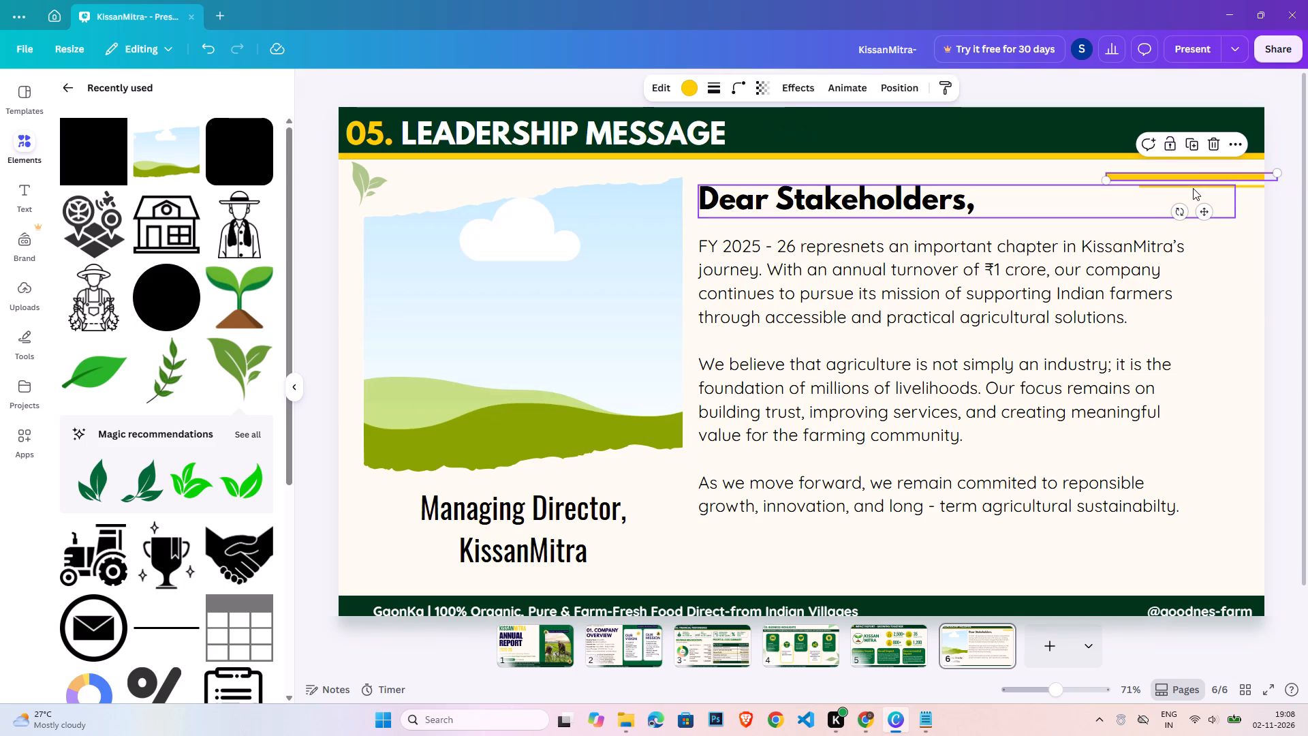
{"action": "left_click", "coordinate": [1247, 187], "text": "shift"}
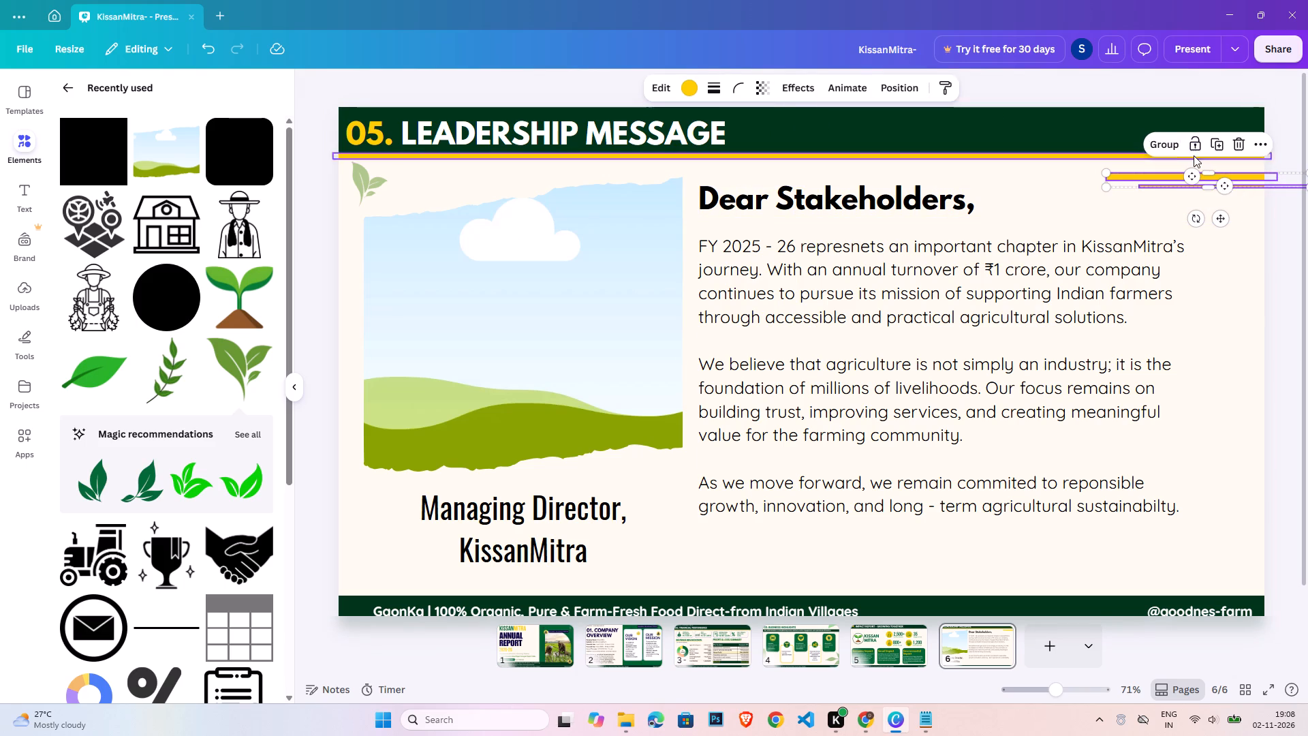
{"action": "left_click", "coordinate": [1179, 147], "text": "shift"}
Duplicate the grouped yellow bars, move the copy over the picture frame, and rotate it 180°.
{"action": "key", "text": "ctrl+c"}
{"action": "key", "text": "ctrl+v"}
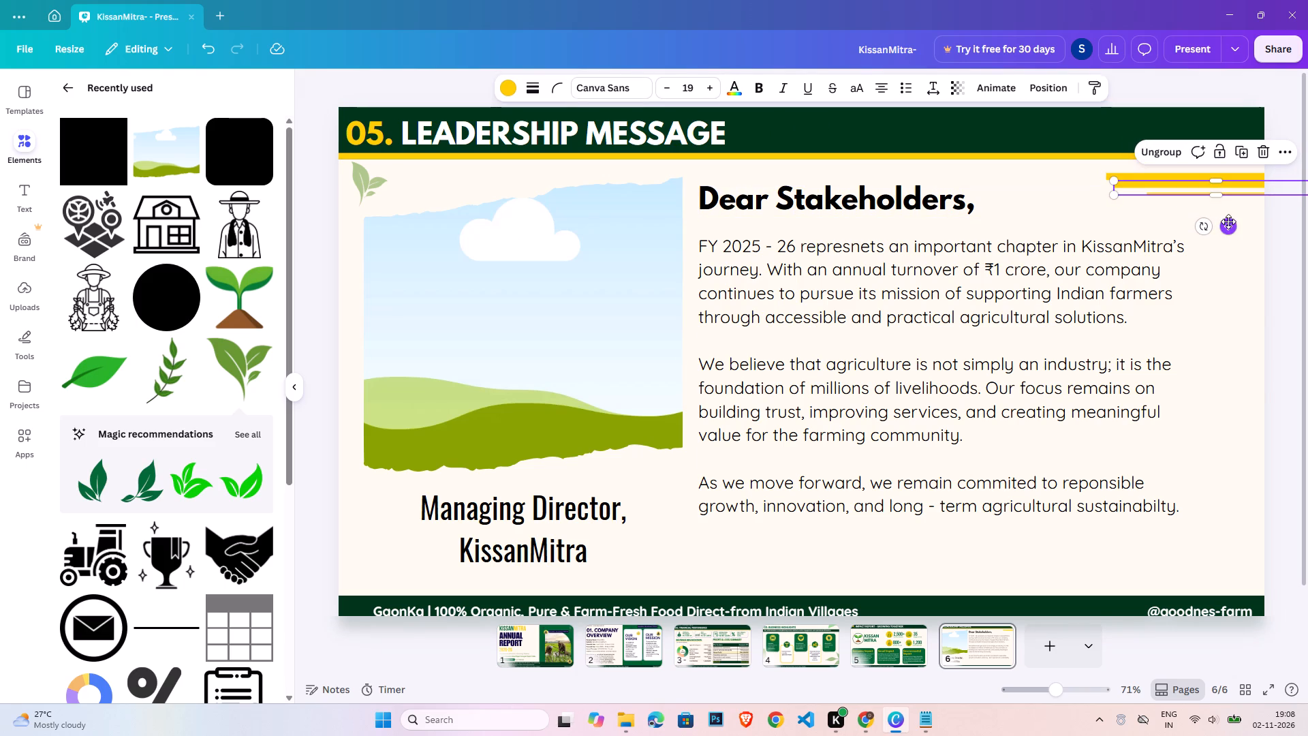
{"action": "left_click_drag", "start_coordinate": [1228, 221], "coordinate": [399, 430]}
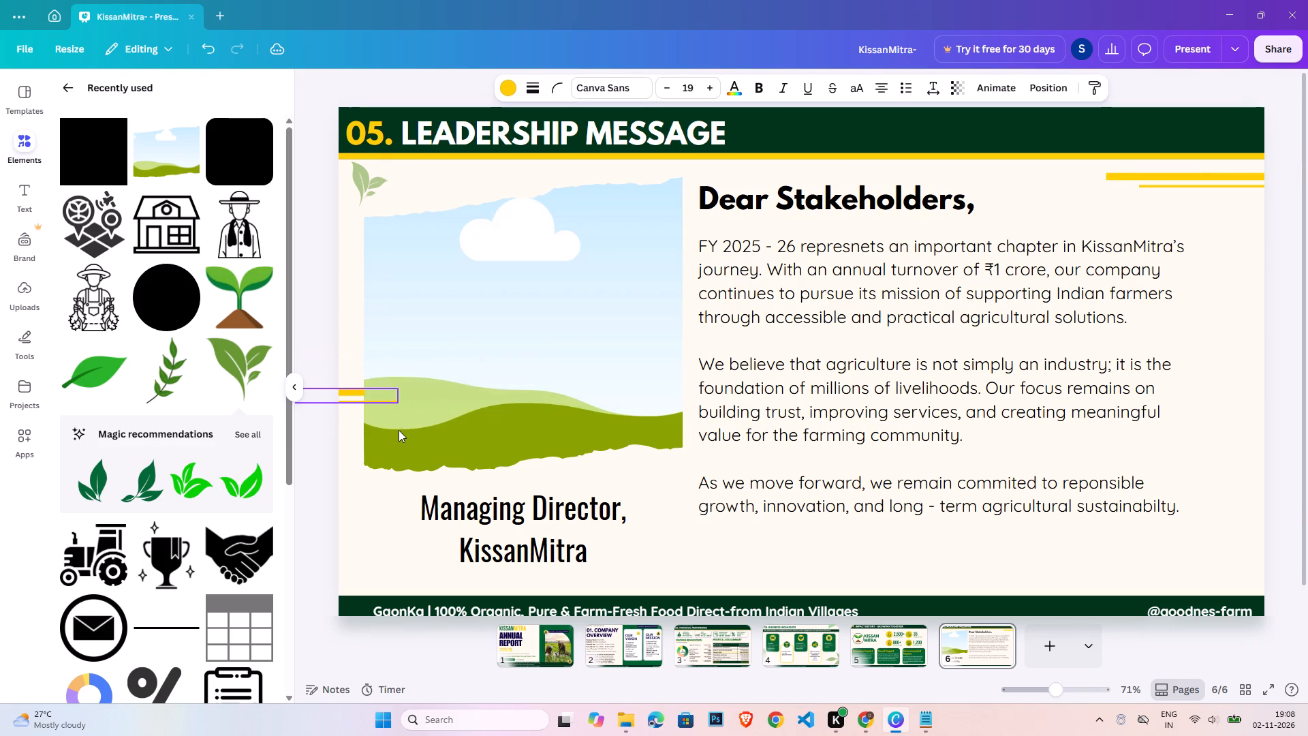
{"action": "left_click_drag", "start_coordinate": [399, 430], "coordinate": [582, 423]}
{"action": "left_click_drag", "start_coordinate": [559, 426], "coordinate": [560, 427]}
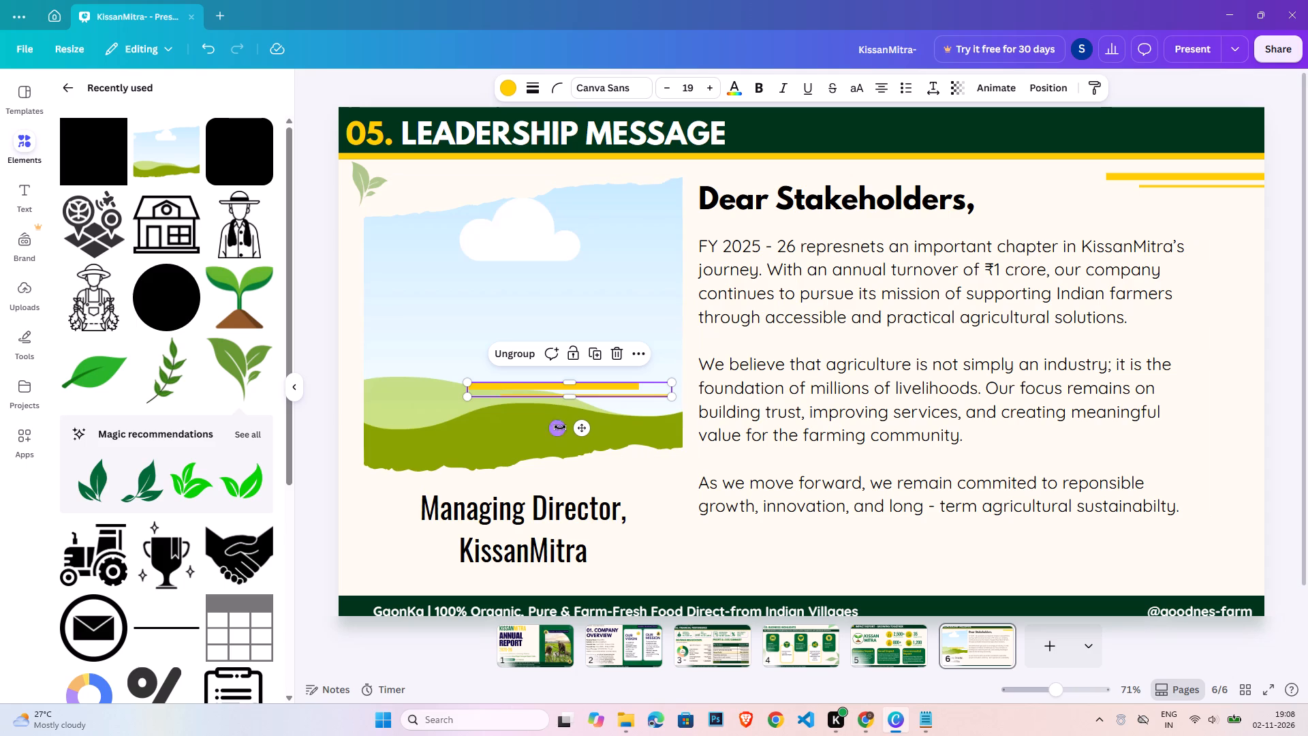
{"action": "left_click_drag", "start_coordinate": [560, 427], "coordinate": [641, 183]}
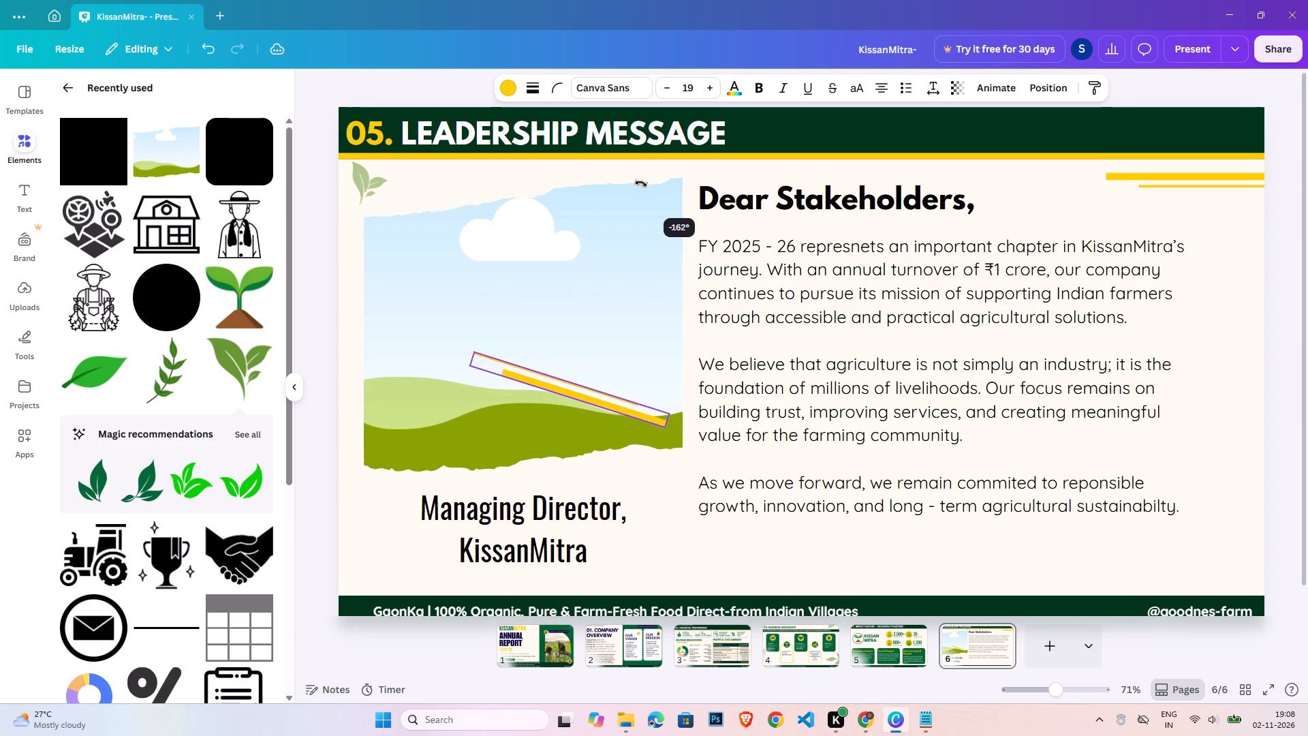
{"action": "left_click_drag", "start_coordinate": [641, 183], "coordinate": [640, 123]}
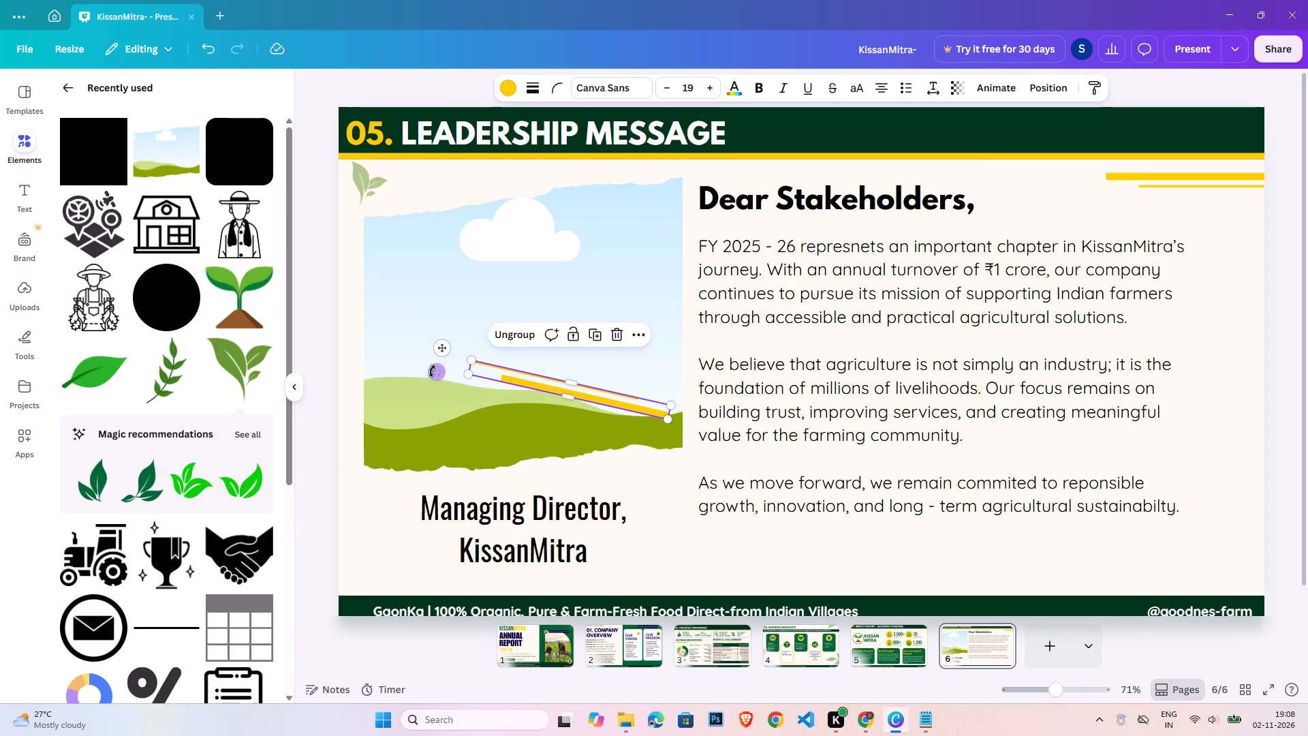
{"action": "left_click_drag", "start_coordinate": [432, 371], "coordinate": [458, 395]}
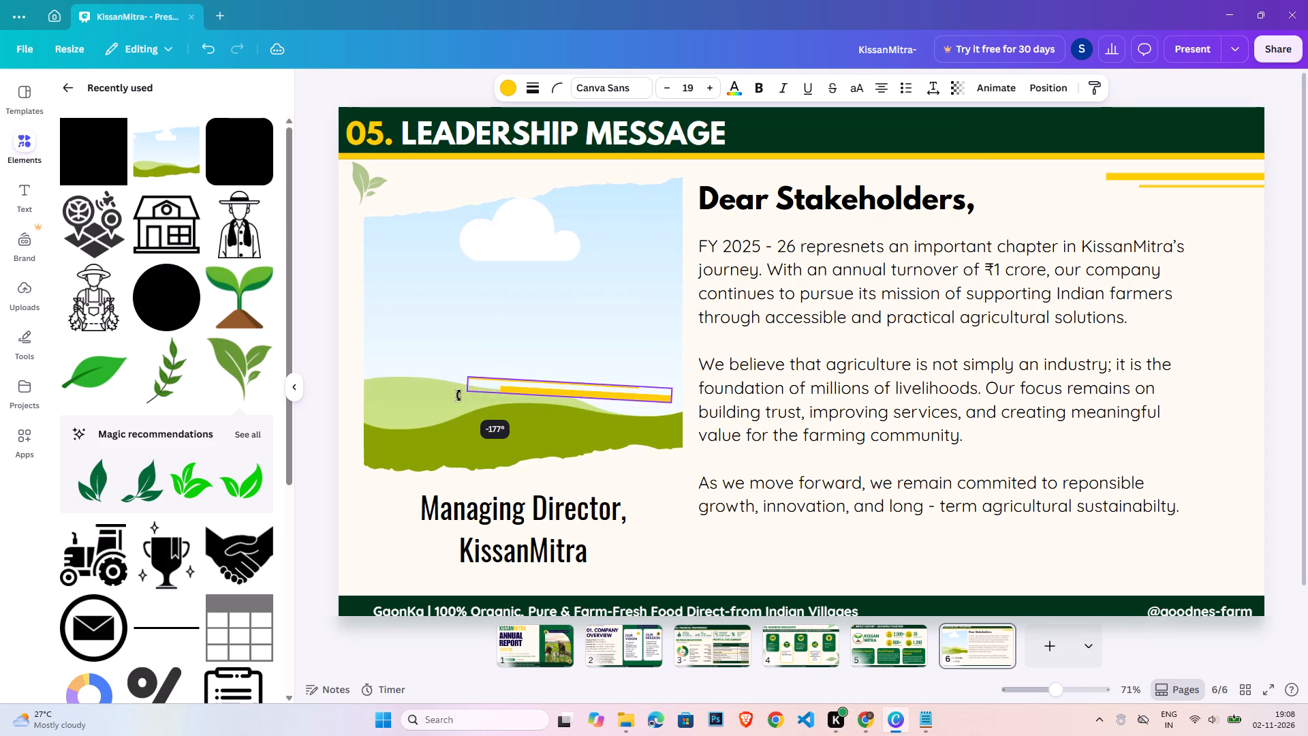
{"action": "left_click_drag", "start_coordinate": [458, 395], "coordinate": [461, 400]}
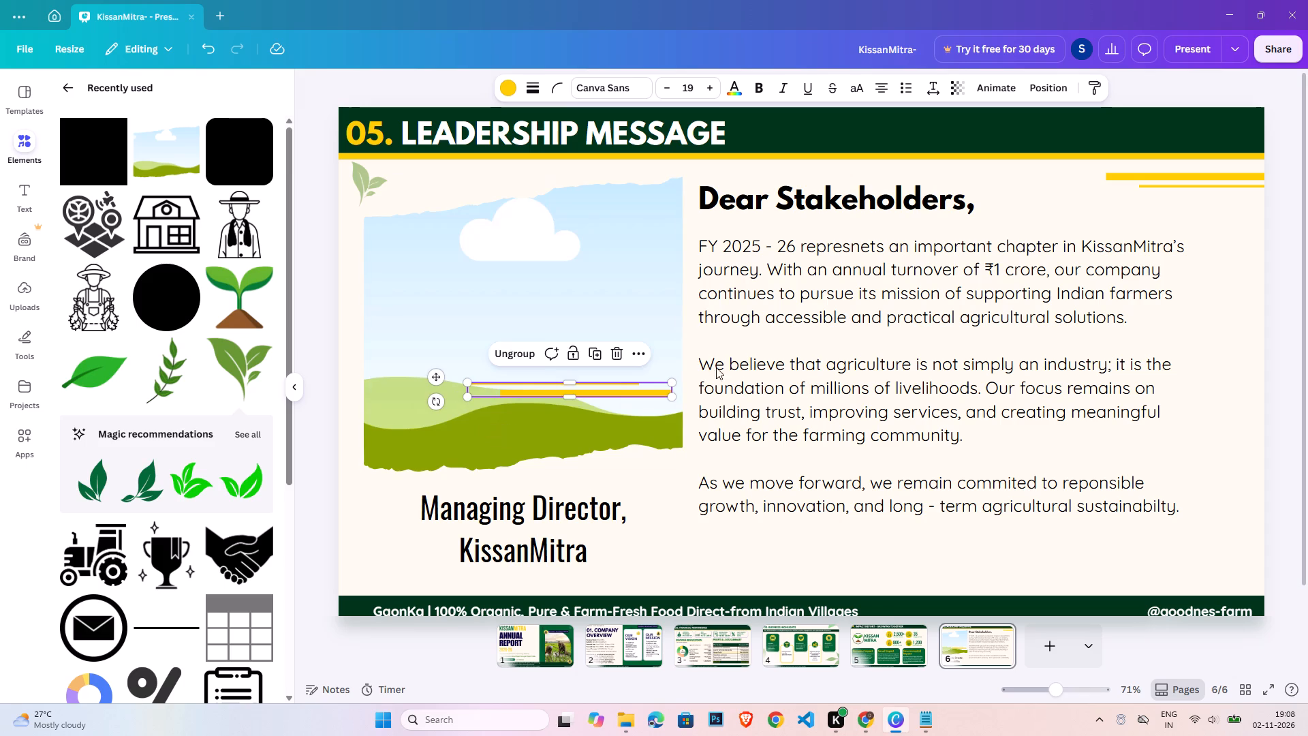
Position the rotated yellow bars overhanging the slide's left edge, just above the hills in the picture frame.
{"action": "left_click_drag", "start_coordinate": [644, 390], "coordinate": [463, 382]}
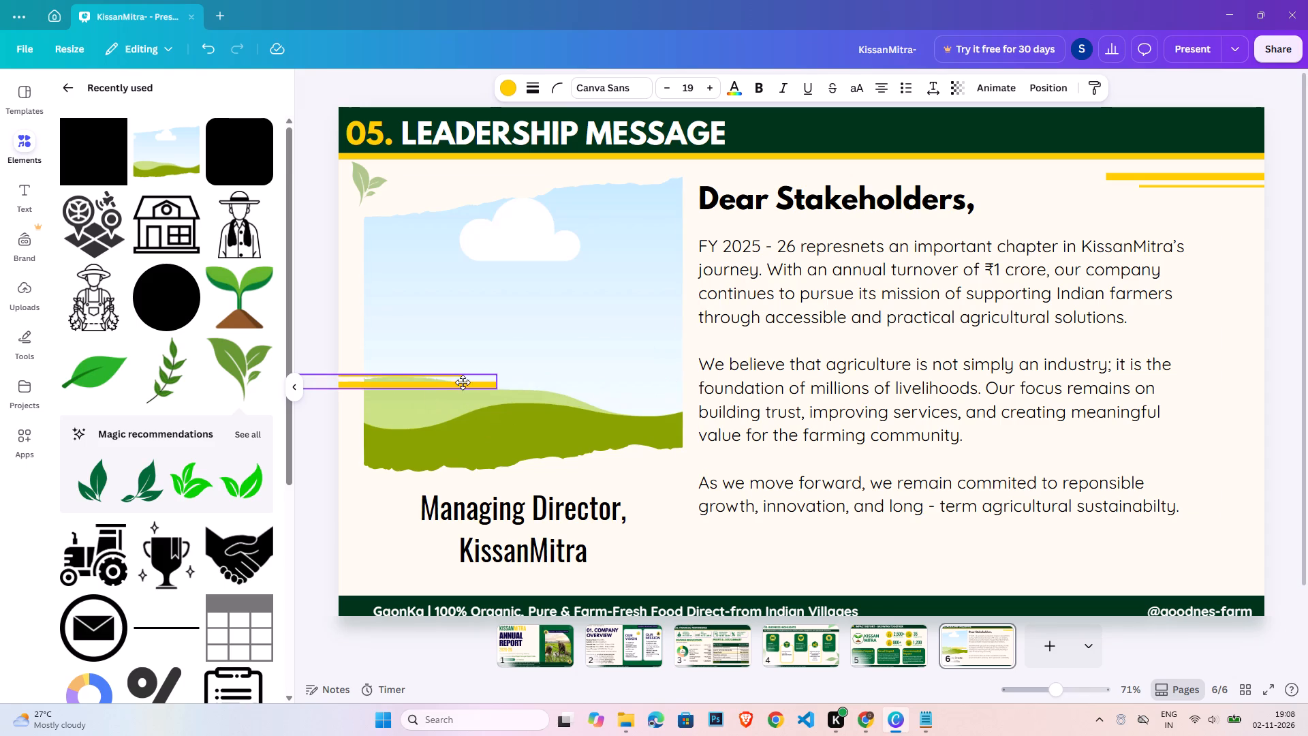
{"action": "left_click_drag", "start_coordinate": [463, 382], "coordinate": [444, 380]}
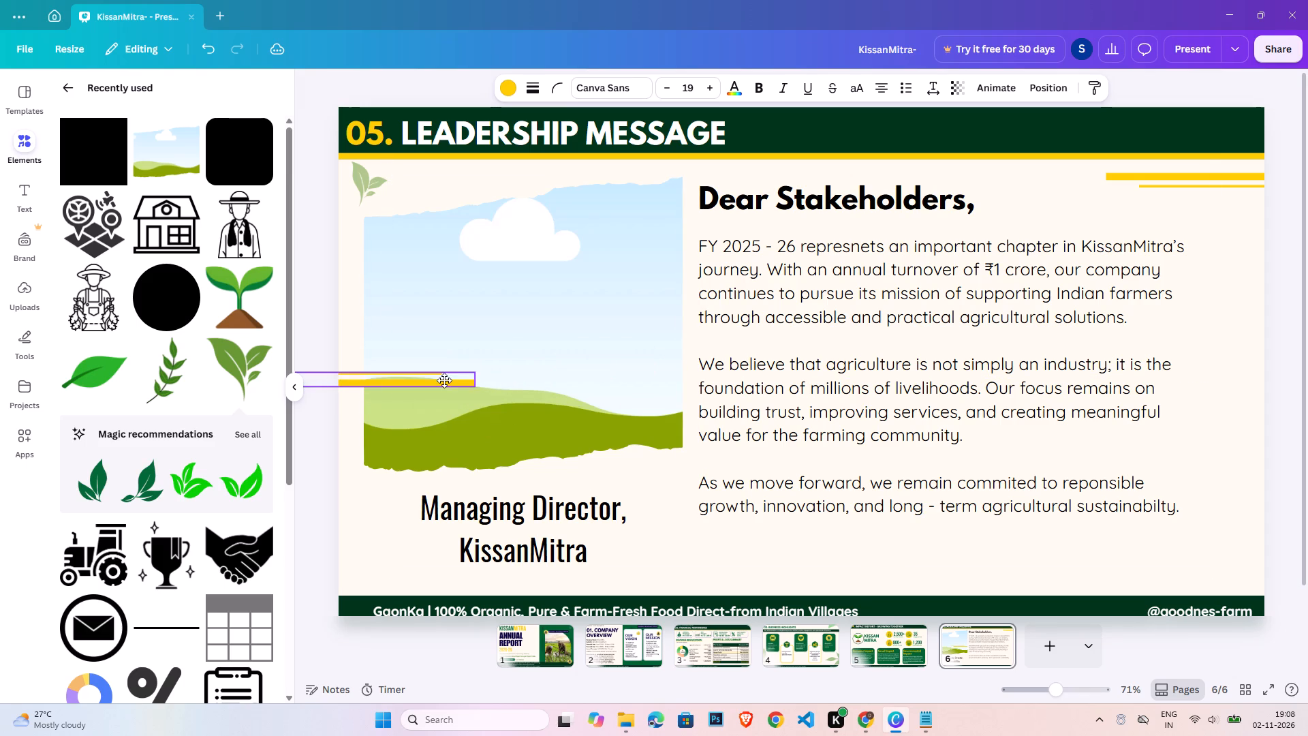
{"action": "left_click_drag", "start_coordinate": [444, 380], "coordinate": [342, 382]}
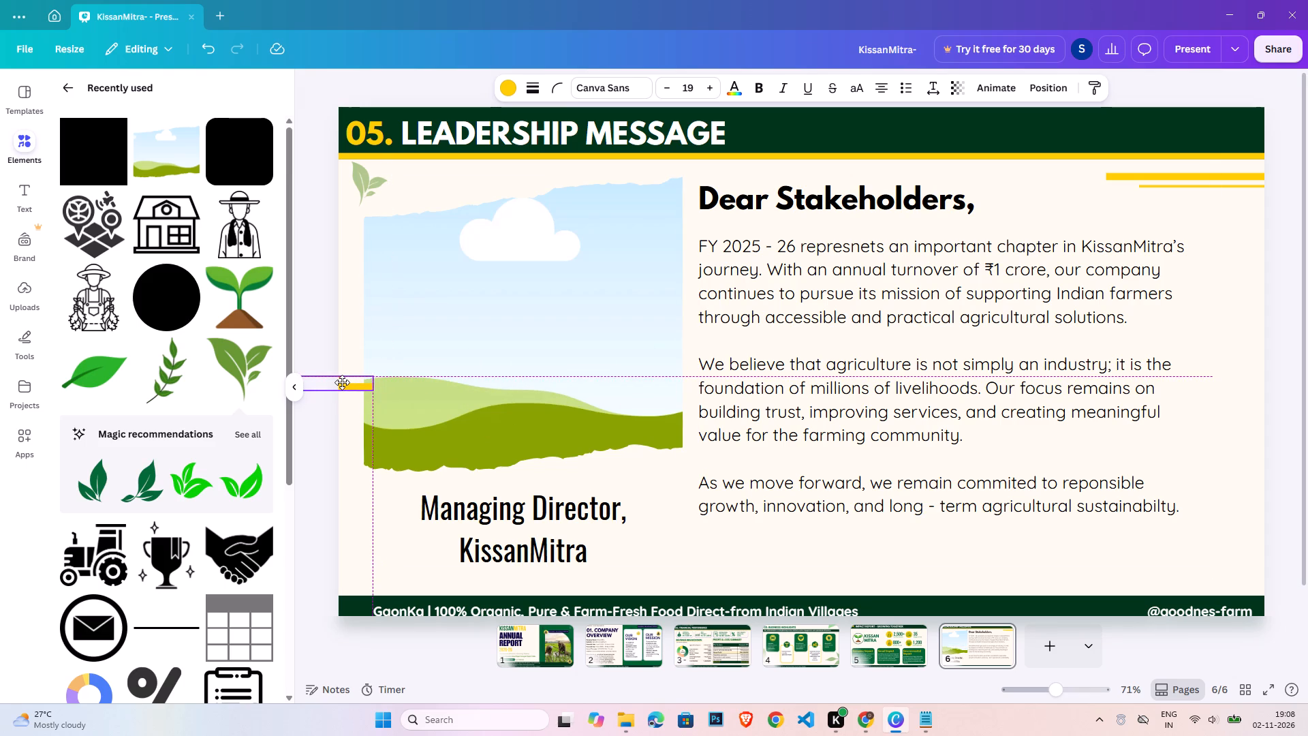
{"action": "left_click_drag", "start_coordinate": [342, 382], "coordinate": [384, 357]}
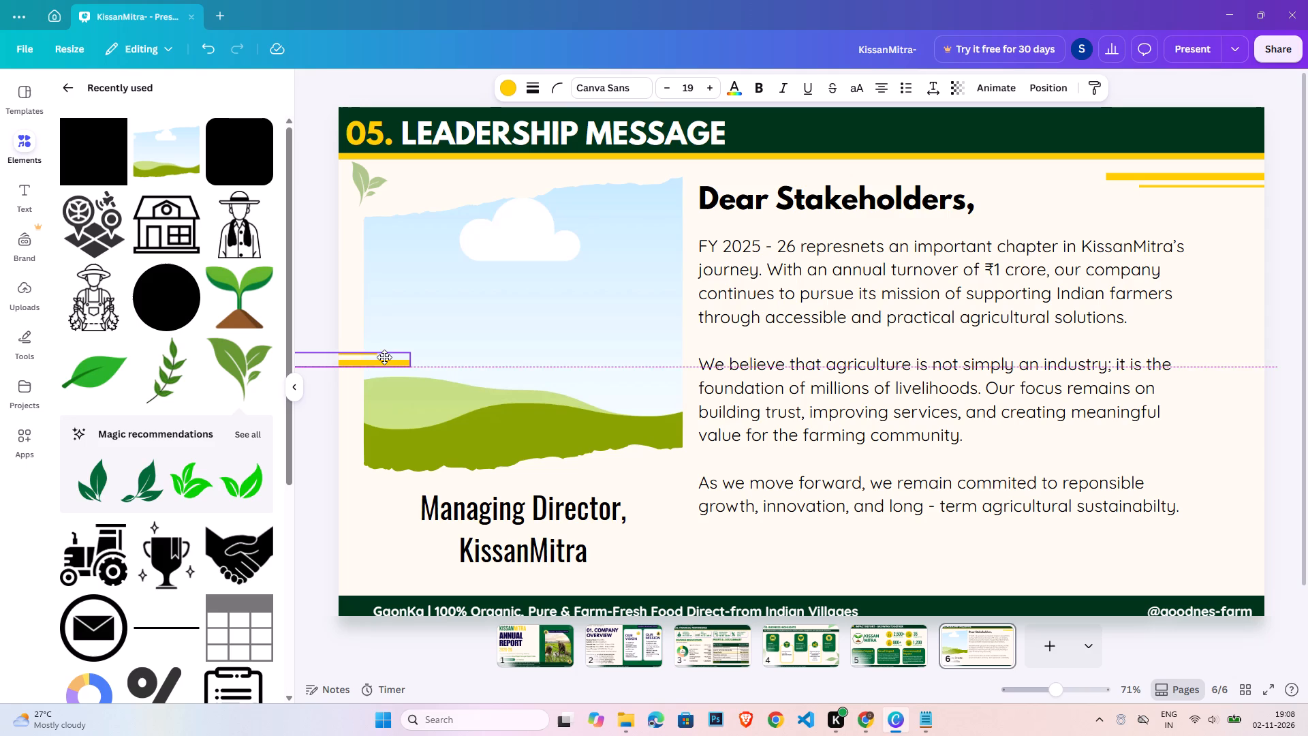
{"action": "left_click_drag", "start_coordinate": [384, 357], "coordinate": [404, 357]}
Bring the picture frame to the front so it covers the inner ends of the yellow bars.
{"action": "left_click", "coordinate": [662, 326]}
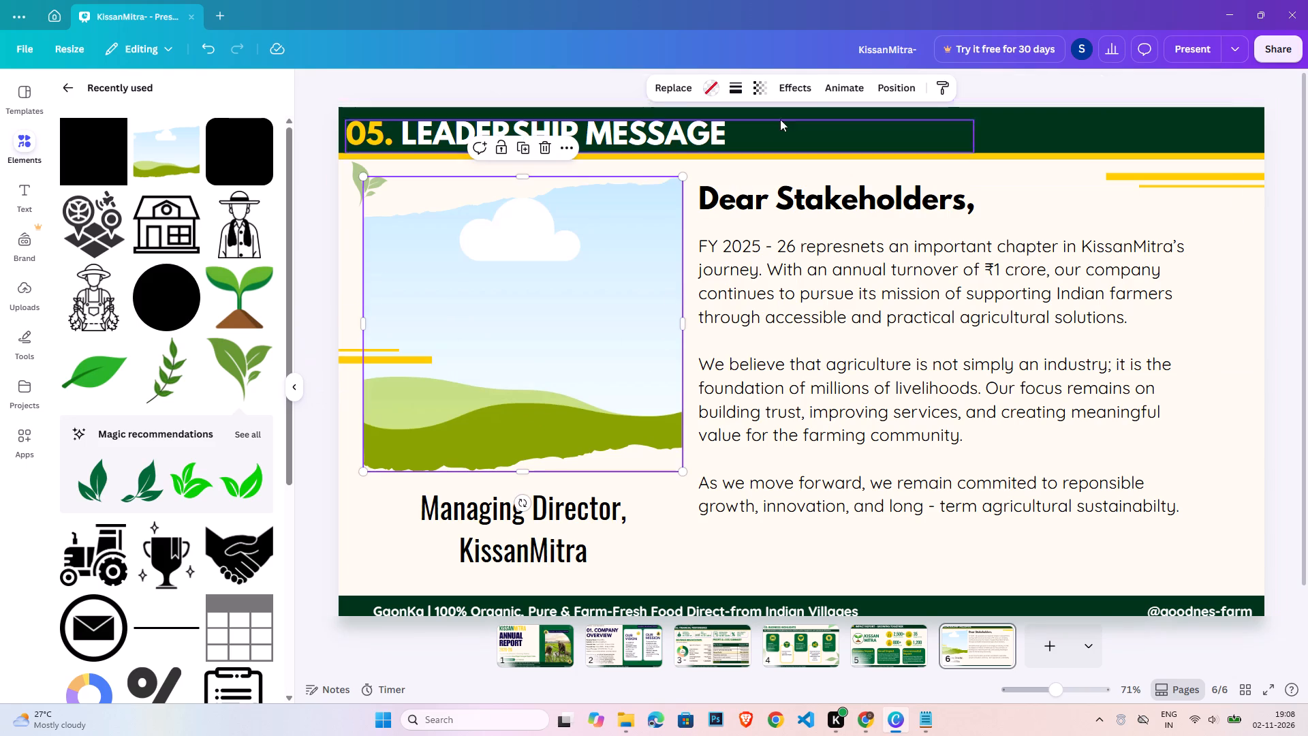
{"action": "left_click", "coordinate": [896, 85]}
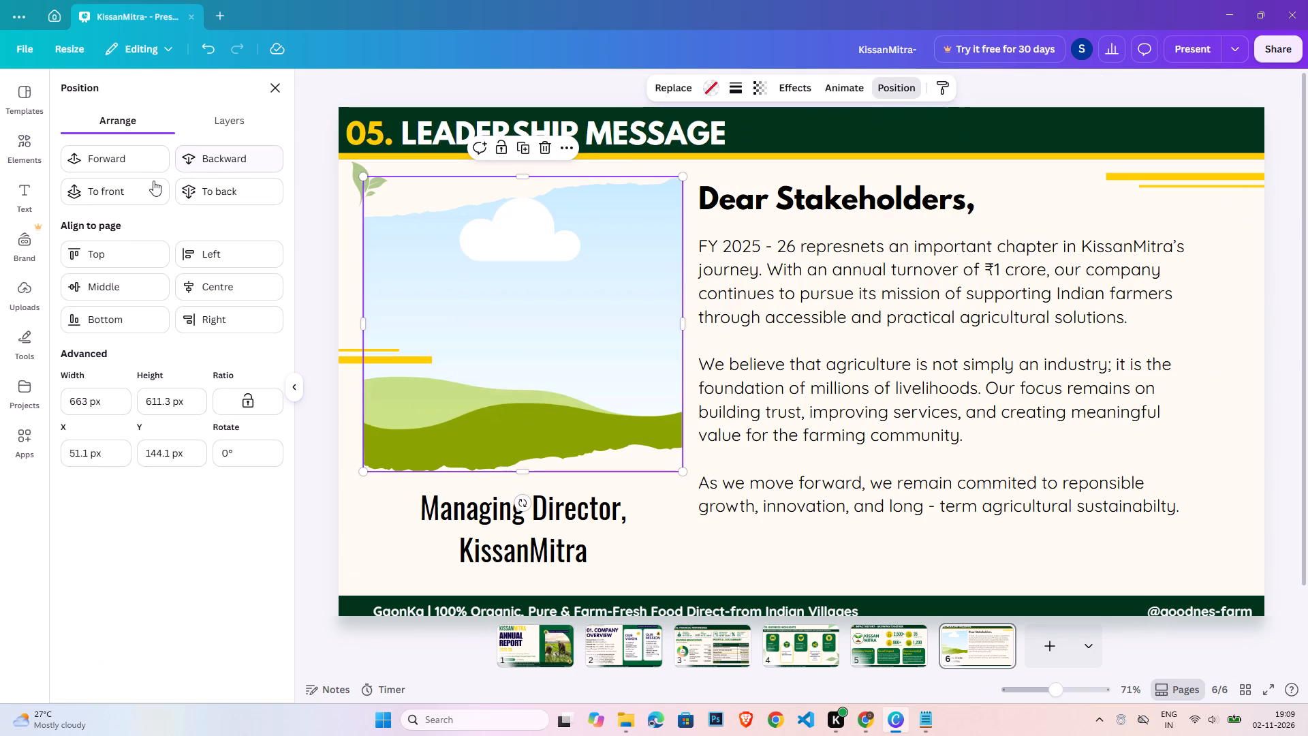
{"action": "left_click", "coordinate": [138, 187]}
{"action": "left_click", "coordinate": [1287, 507]}
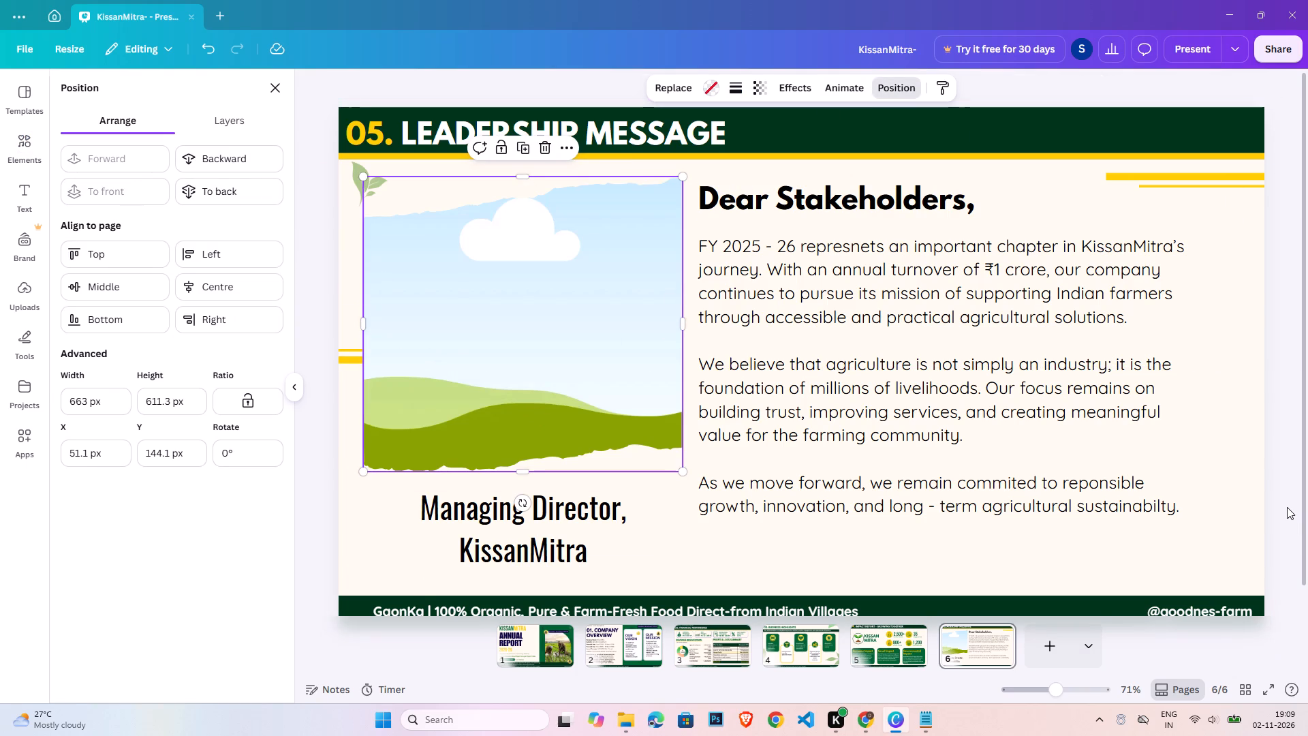
{"action": "left_click", "coordinate": [1291, 504]}
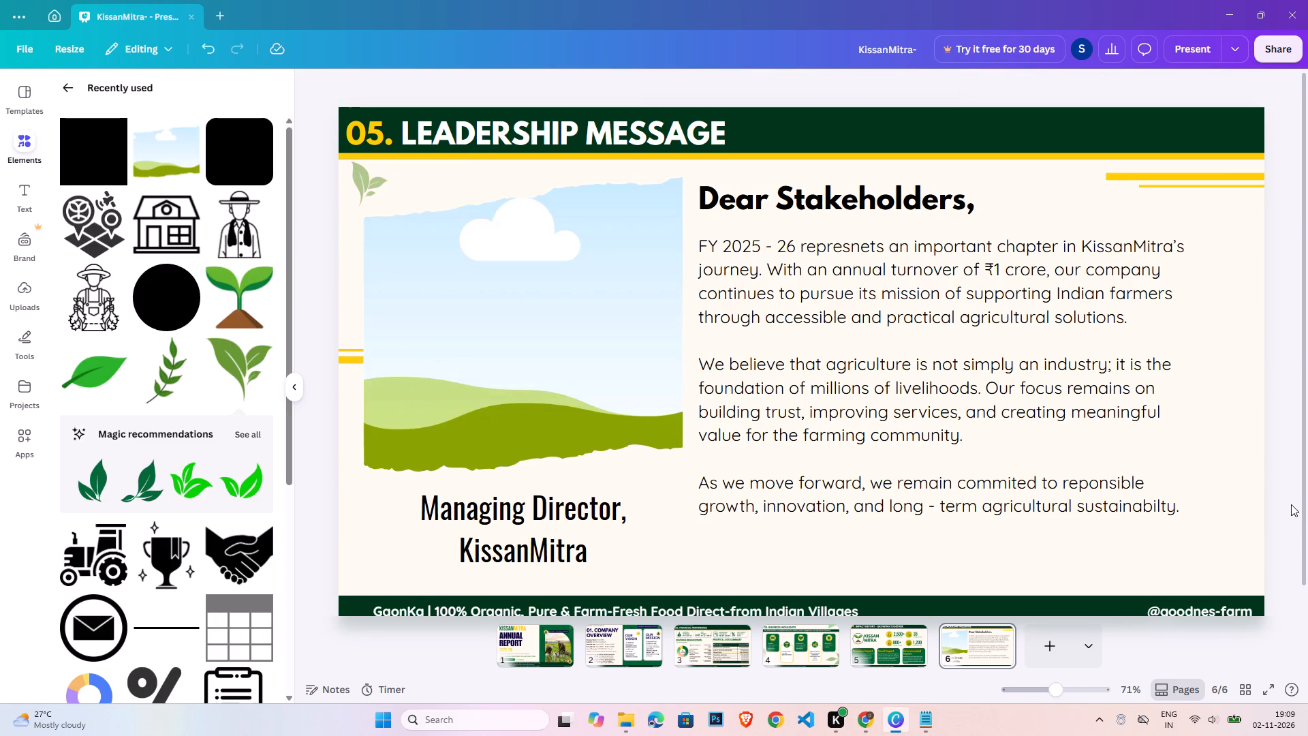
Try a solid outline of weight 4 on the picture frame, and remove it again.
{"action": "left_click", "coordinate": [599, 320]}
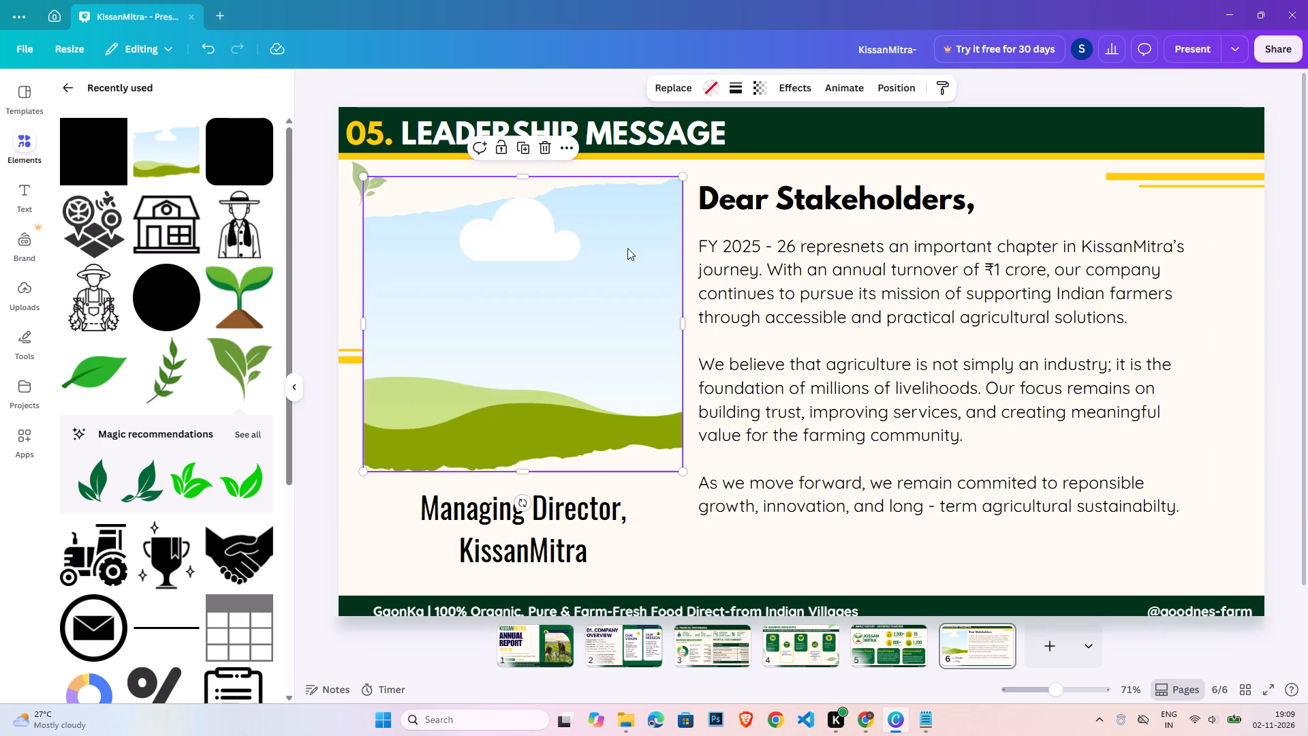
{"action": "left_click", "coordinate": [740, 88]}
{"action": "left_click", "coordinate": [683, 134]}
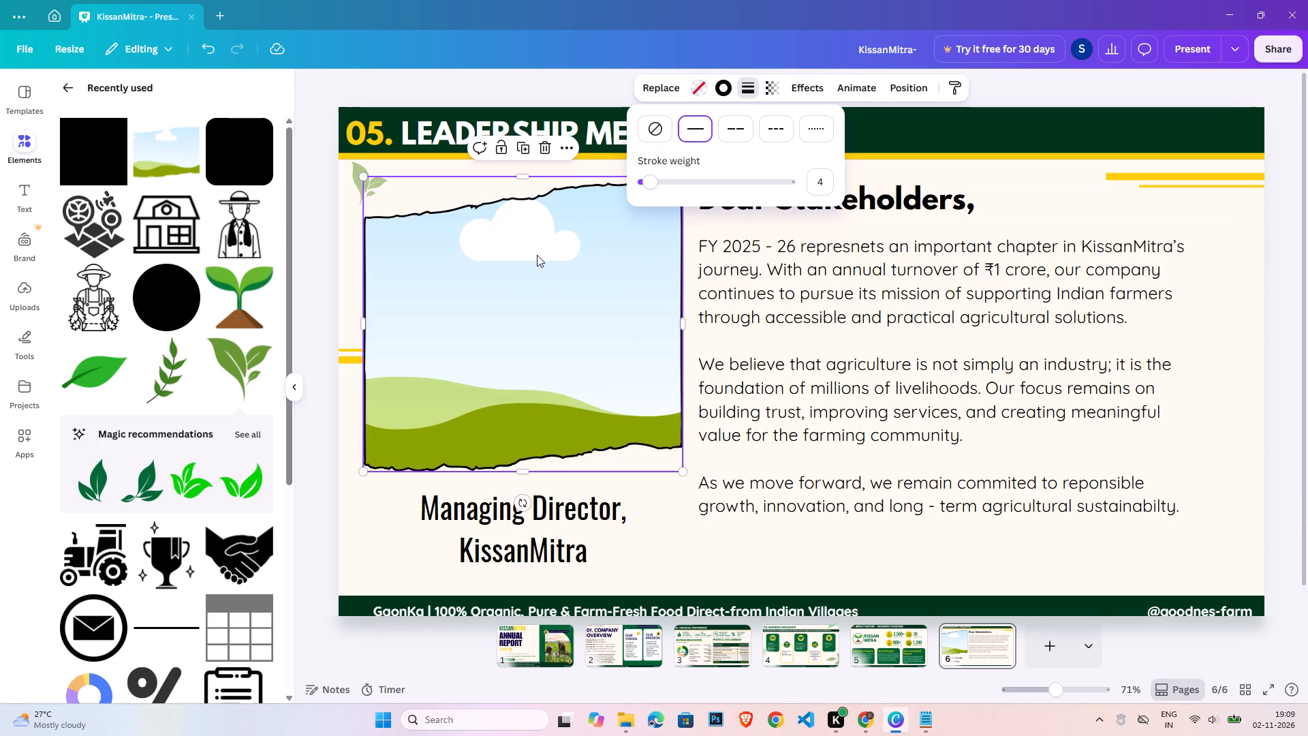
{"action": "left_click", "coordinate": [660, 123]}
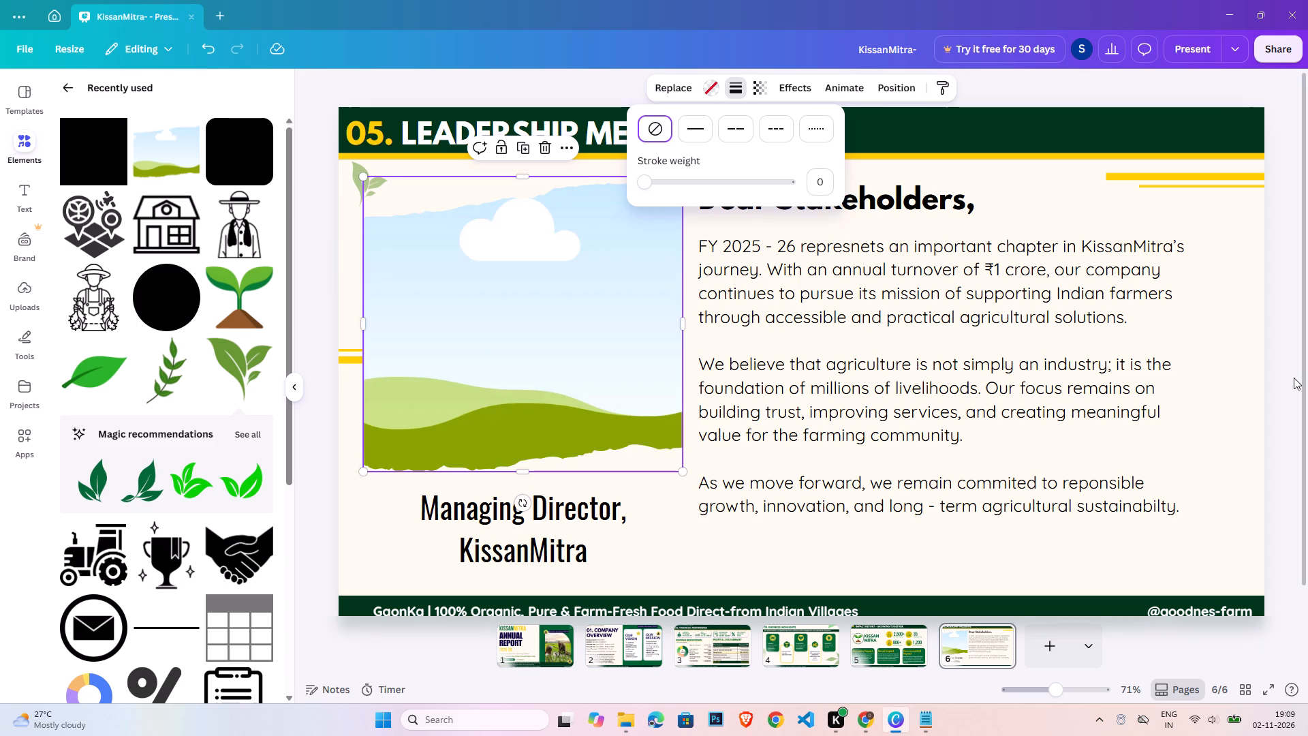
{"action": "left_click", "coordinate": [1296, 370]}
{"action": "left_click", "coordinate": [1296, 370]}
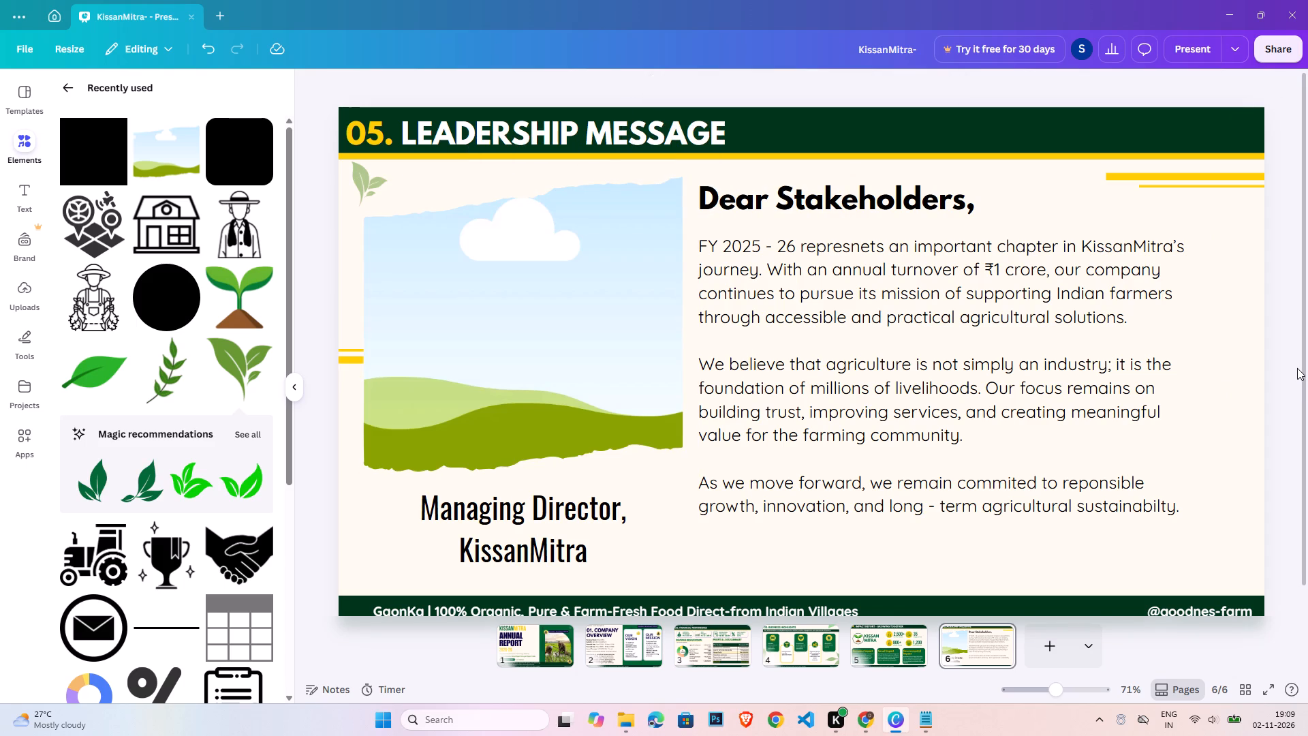
Duplicate the faded sprout, place the copy over the yellow bars in the slide's upper-right corner, and rotate it to a steeper tilt.
{"action": "left_click", "coordinate": [375, 174]}
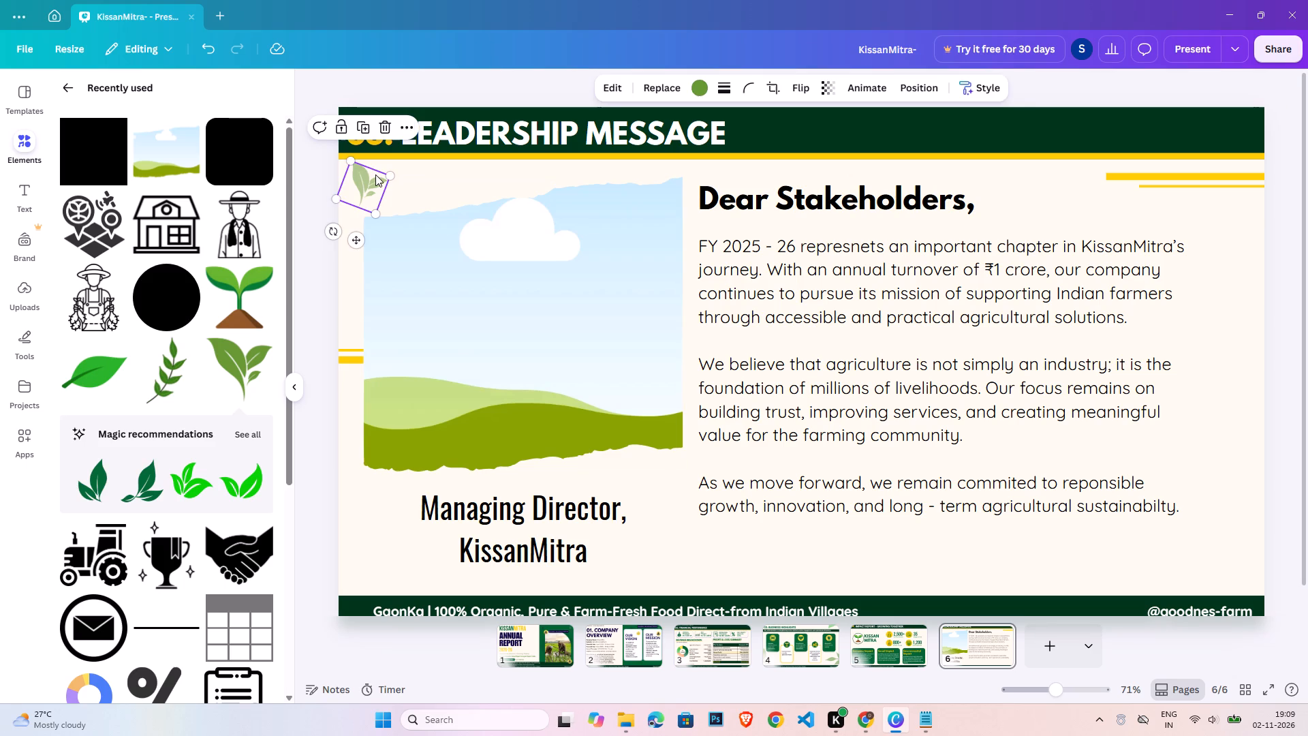
{"action": "key", "text": "ctrl+c"}
{"action": "key", "text": "ctrl+v"}
{"action": "left_click_drag", "start_coordinate": [371, 194], "coordinate": [1222, 200]}
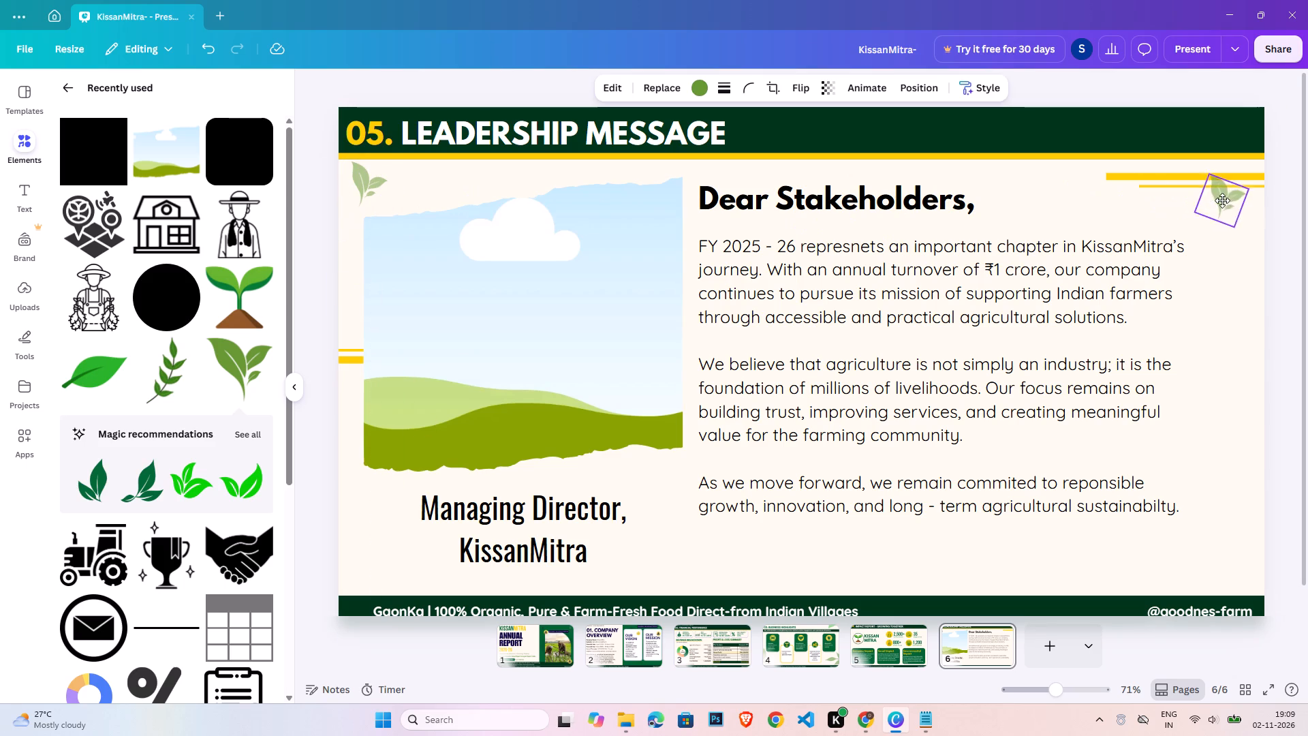
{"action": "left_click_drag", "start_coordinate": [1222, 200], "coordinate": [1233, 207]}
{"action": "left_click_drag", "start_coordinate": [1203, 255], "coordinate": [1214, 148]}
{"action": "left_click_drag", "start_coordinate": [1214, 148], "coordinate": [1286, 183]}
{"action": "left_click_drag", "start_coordinate": [1238, 214], "coordinate": [1244, 184]}
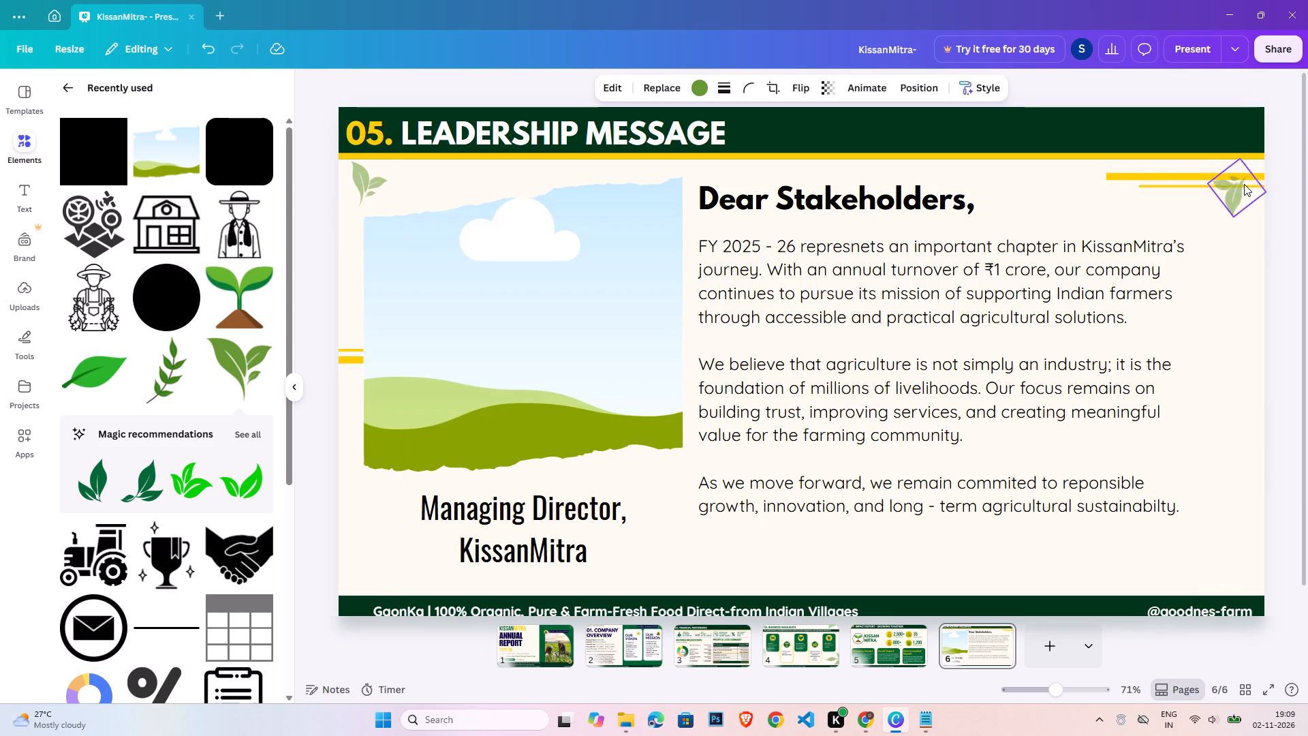
Move the upper-right sprout copy just below the yellow bars and adjust its rotation so it leans left.
{"action": "left_click_drag", "start_coordinate": [1244, 184], "coordinate": [1239, 222]}
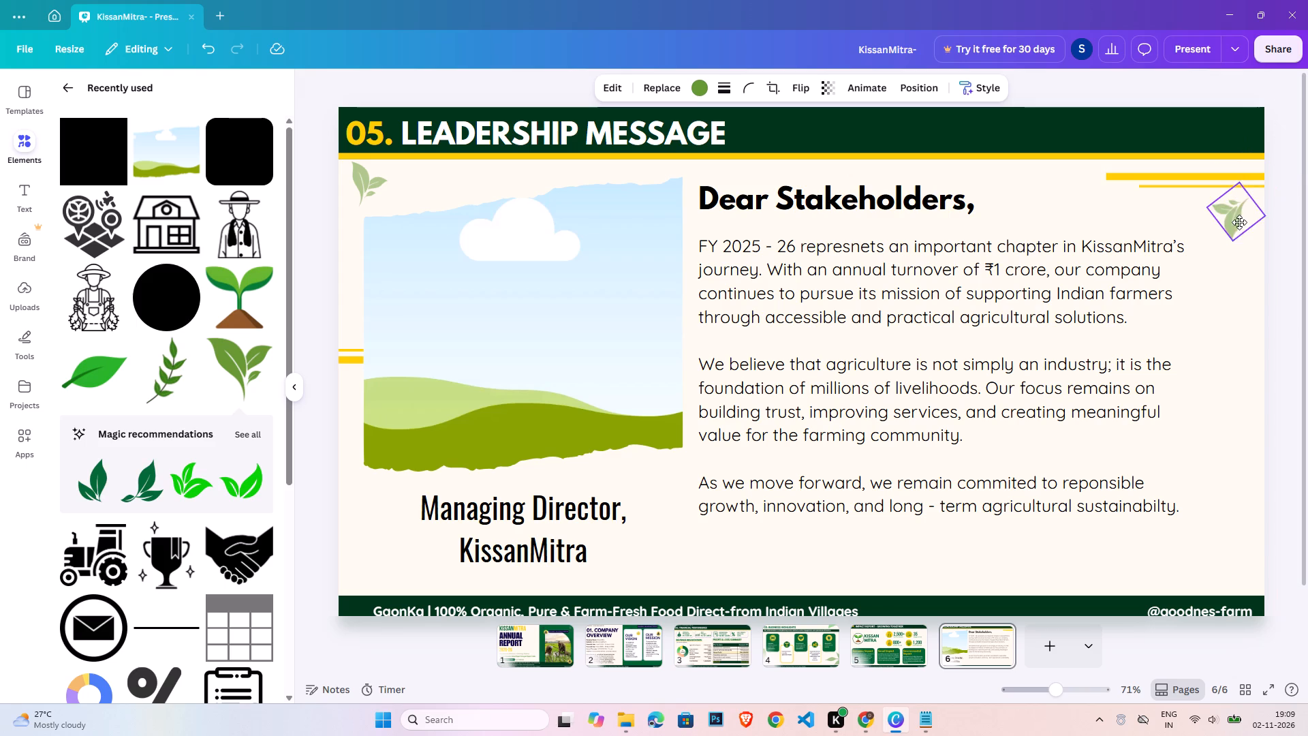
{"action": "left_click_drag", "start_coordinate": [1239, 222], "coordinate": [1241, 228]}
{"action": "left_click_drag", "start_coordinate": [1259, 264], "coordinate": [1214, 228]}
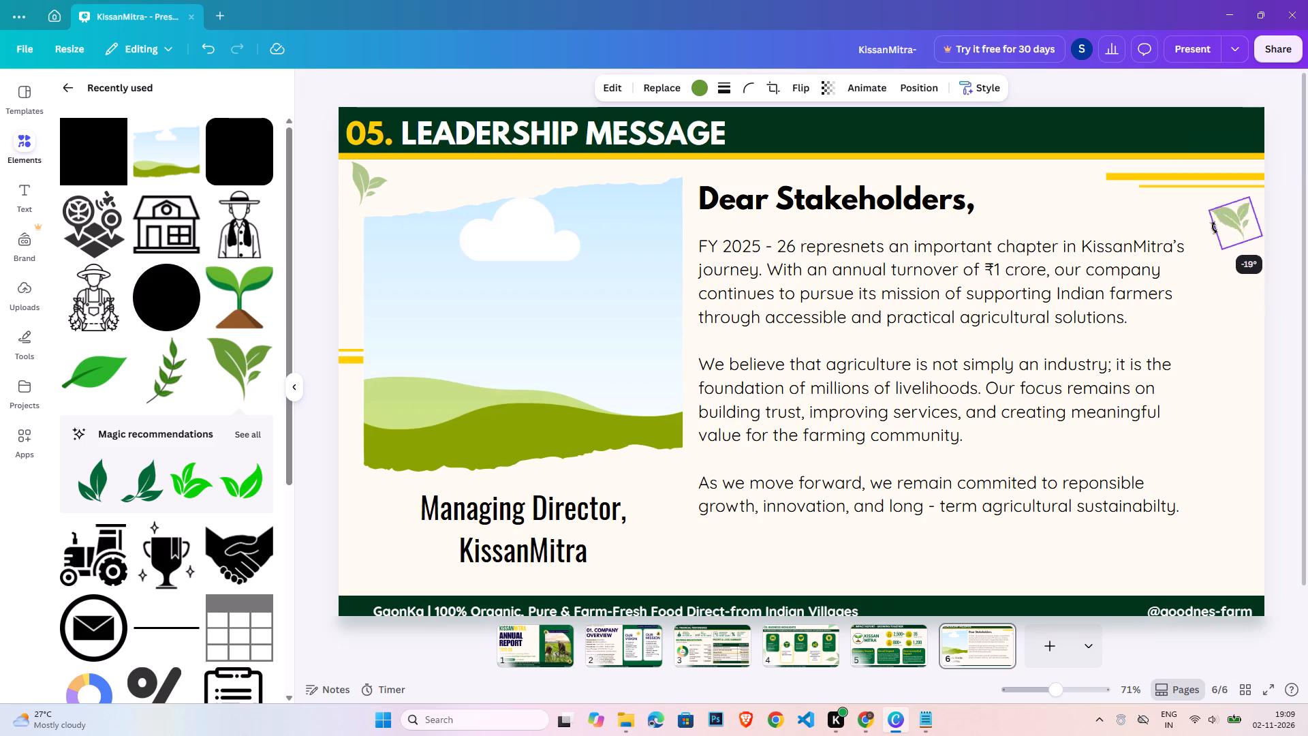
{"action": "left_click_drag", "start_coordinate": [1214, 228], "coordinate": [1221, 235]}
{"action": "left_click", "coordinate": [1286, 287]}
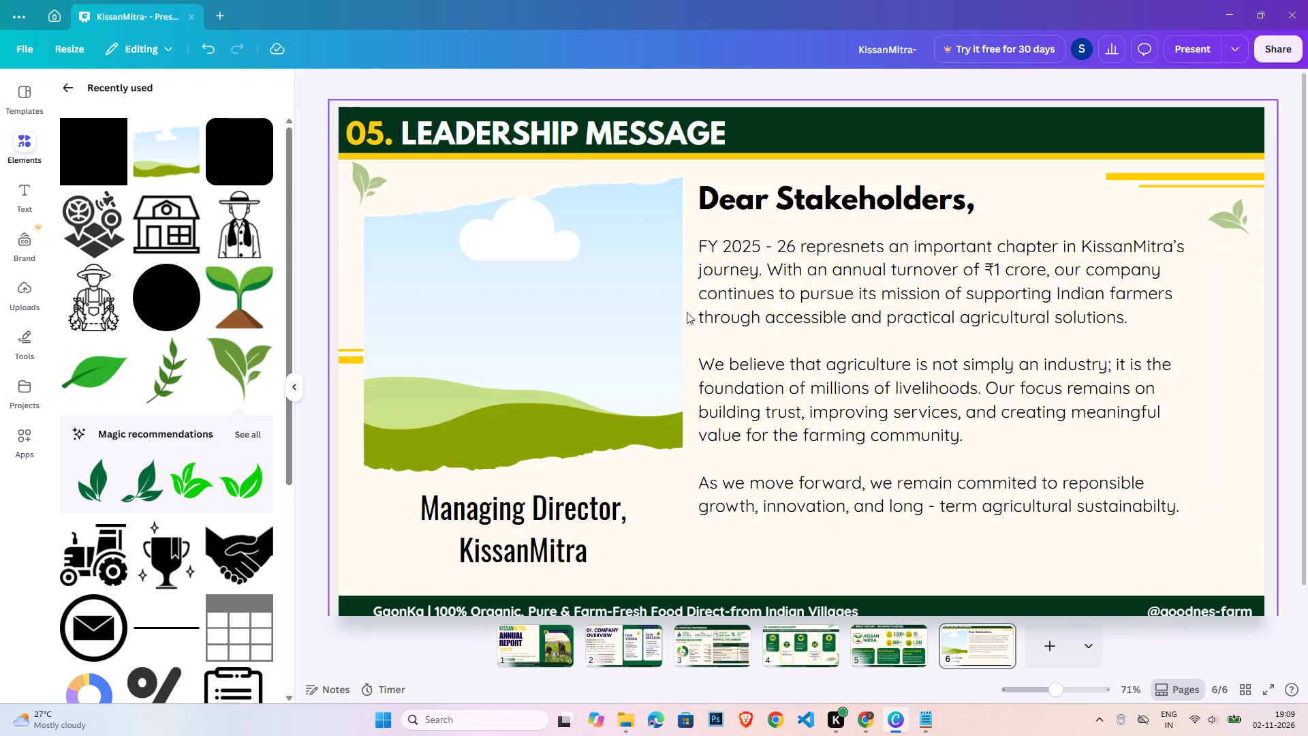
Shrink the picture frame slightly from its upper-right corner to widen the gap between it and the letter text.
{"action": "left_click", "coordinate": [668, 311]}
{"action": "left_click_drag", "start_coordinate": [687, 177], "coordinate": [664, 193]}
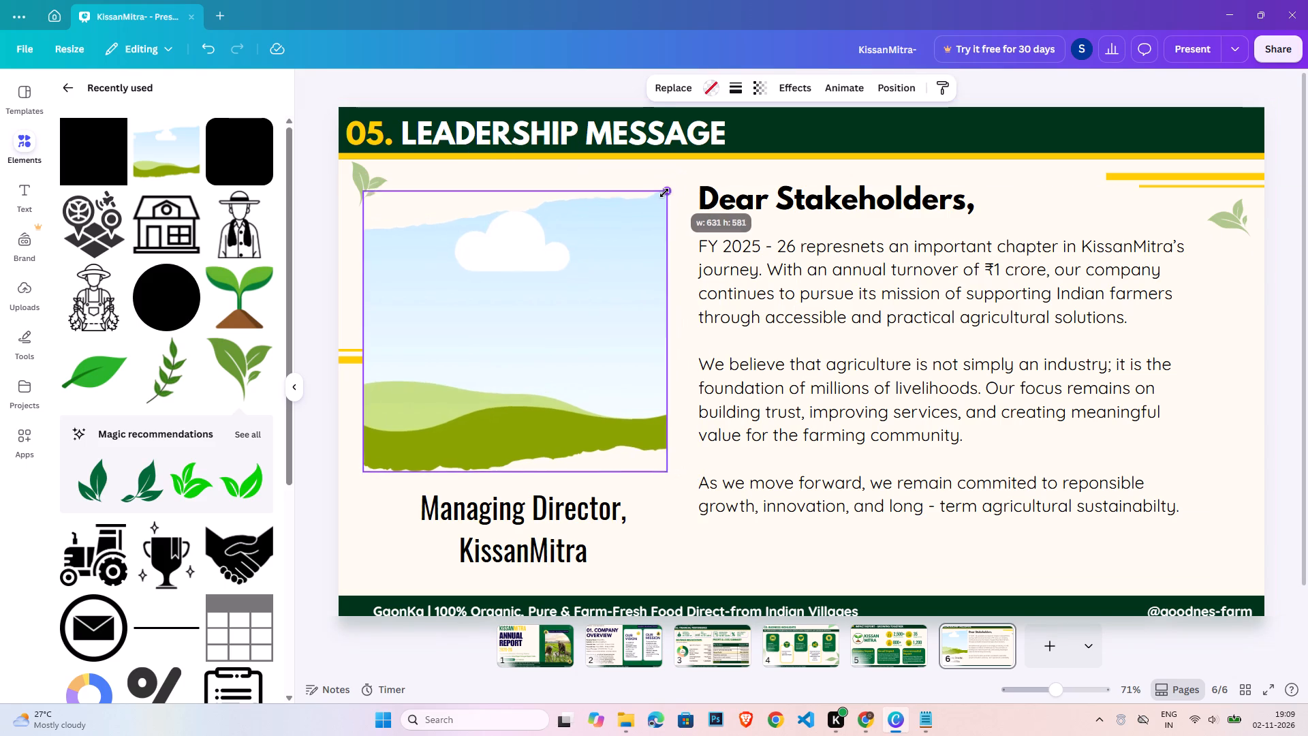
{"action": "left_click_drag", "start_coordinate": [664, 193], "coordinate": [664, 194]}
Duplicate the tilted sprout, rotate the copy nearly upright, and place it beside the letter's last paragraph near the slide's right edge.
{"action": "left_click", "coordinate": [1225, 220]}
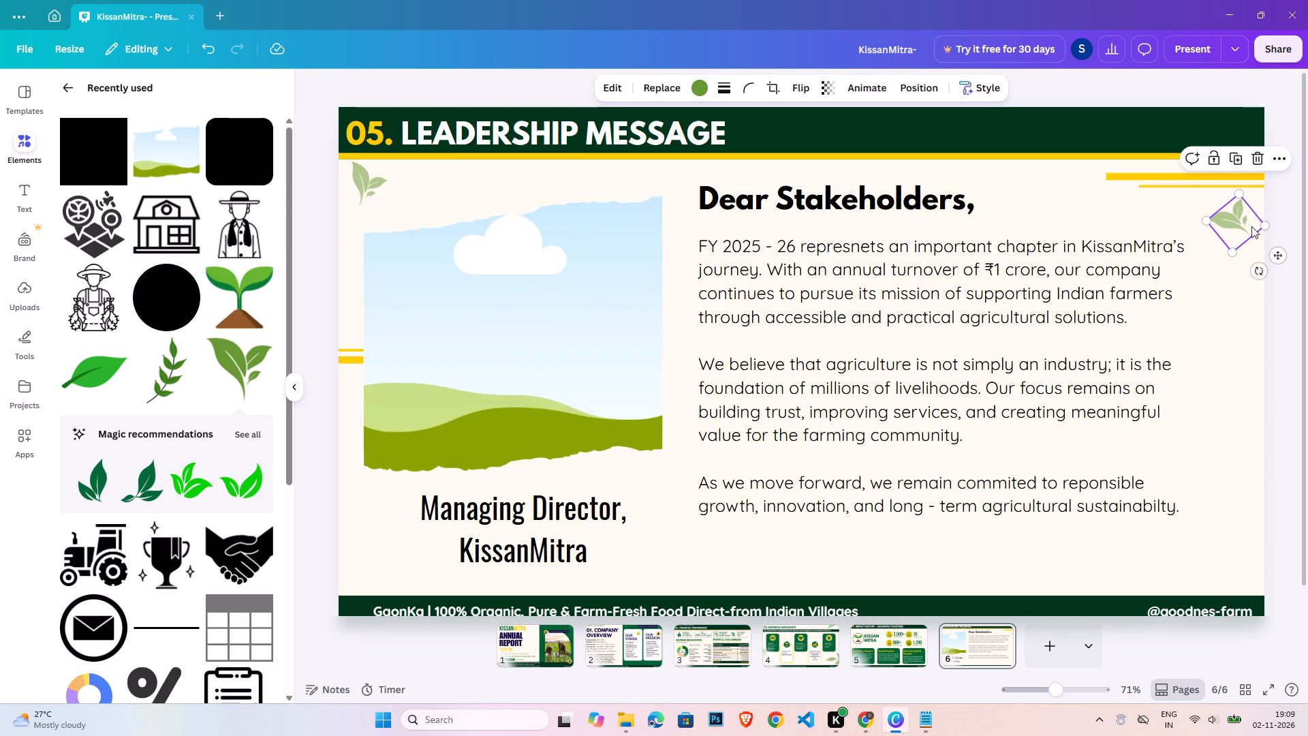
{"action": "key", "text": "ctrl+c"}
{"action": "key", "text": "ctrl+v"}
{"action": "left_click_drag", "start_coordinate": [1243, 225], "coordinate": [1238, 364]}
{"action": "left_click_drag", "start_coordinate": [1256, 421], "coordinate": [1243, 425]}
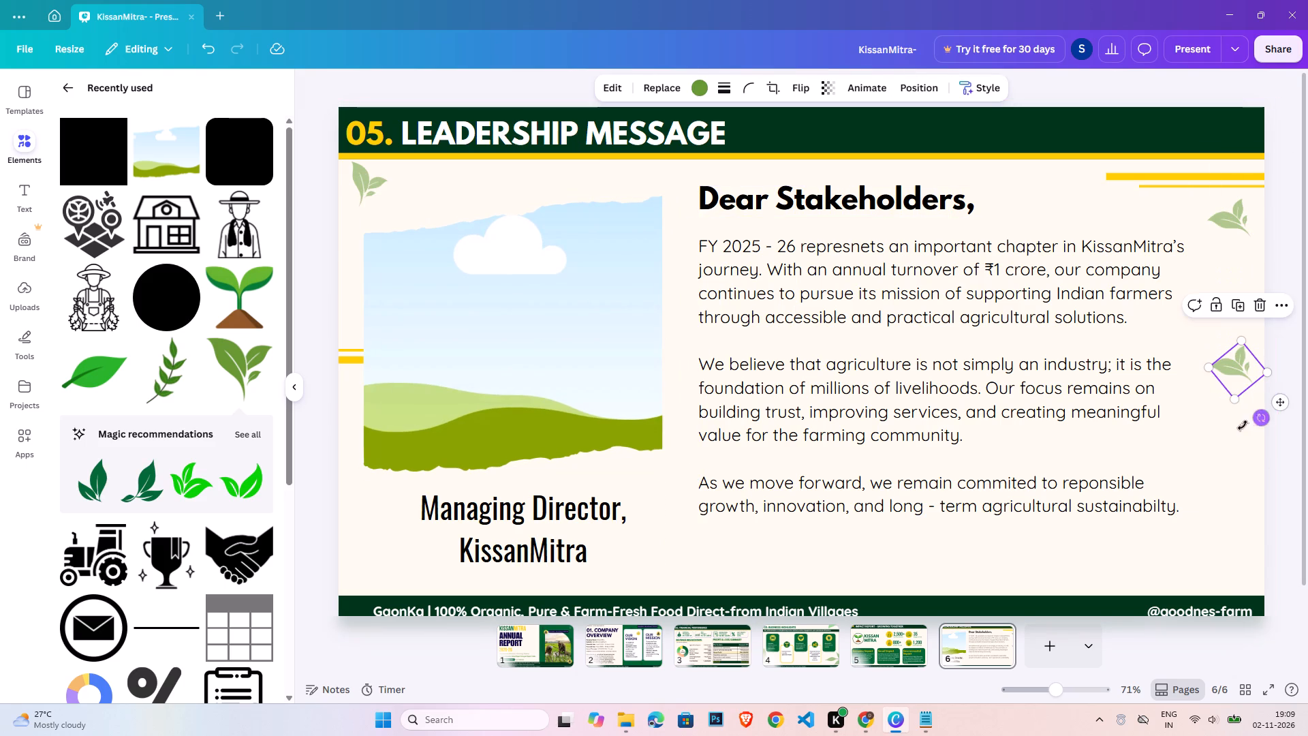
{"action": "left_click_drag", "start_coordinate": [1243, 425], "coordinate": [1209, 425]}
{"action": "left_click_drag", "start_coordinate": [1232, 375], "coordinate": [1224, 496]}
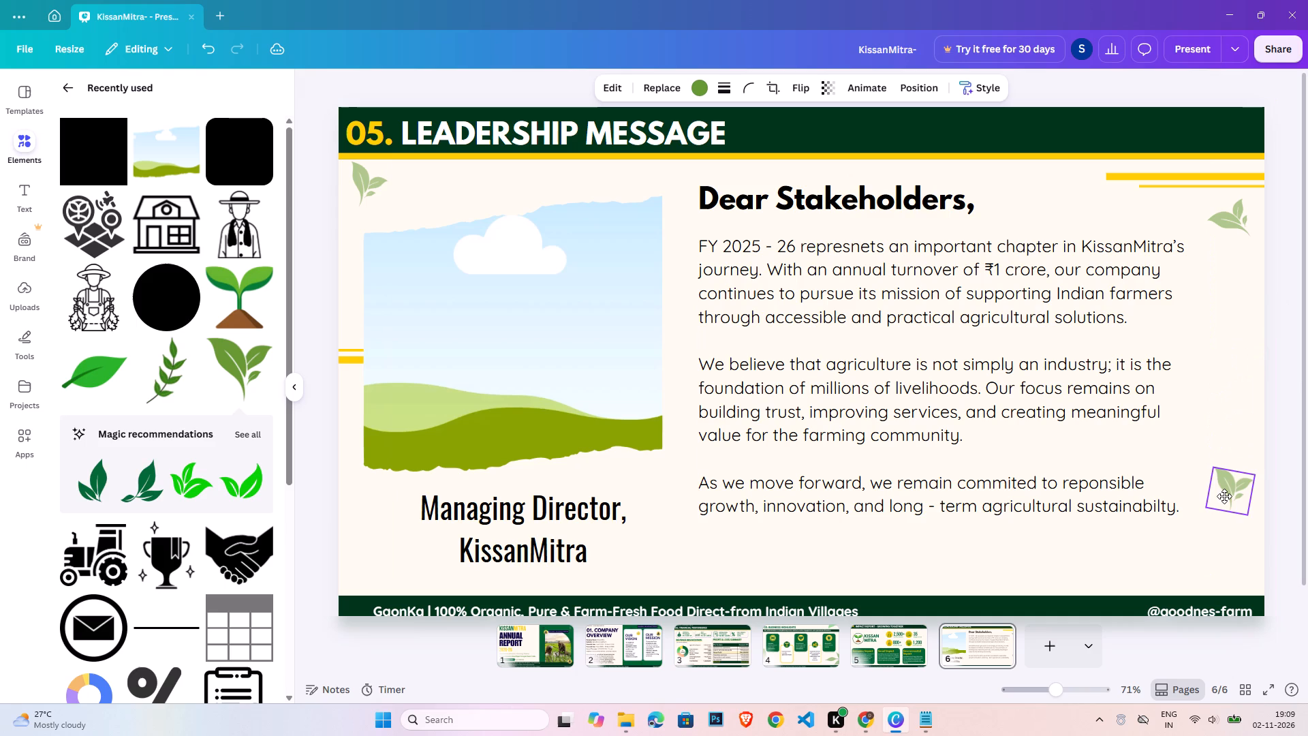
{"action": "left_click_drag", "start_coordinate": [1224, 496], "coordinate": [1224, 497]}
{"action": "left_click", "coordinate": [1273, 562]}
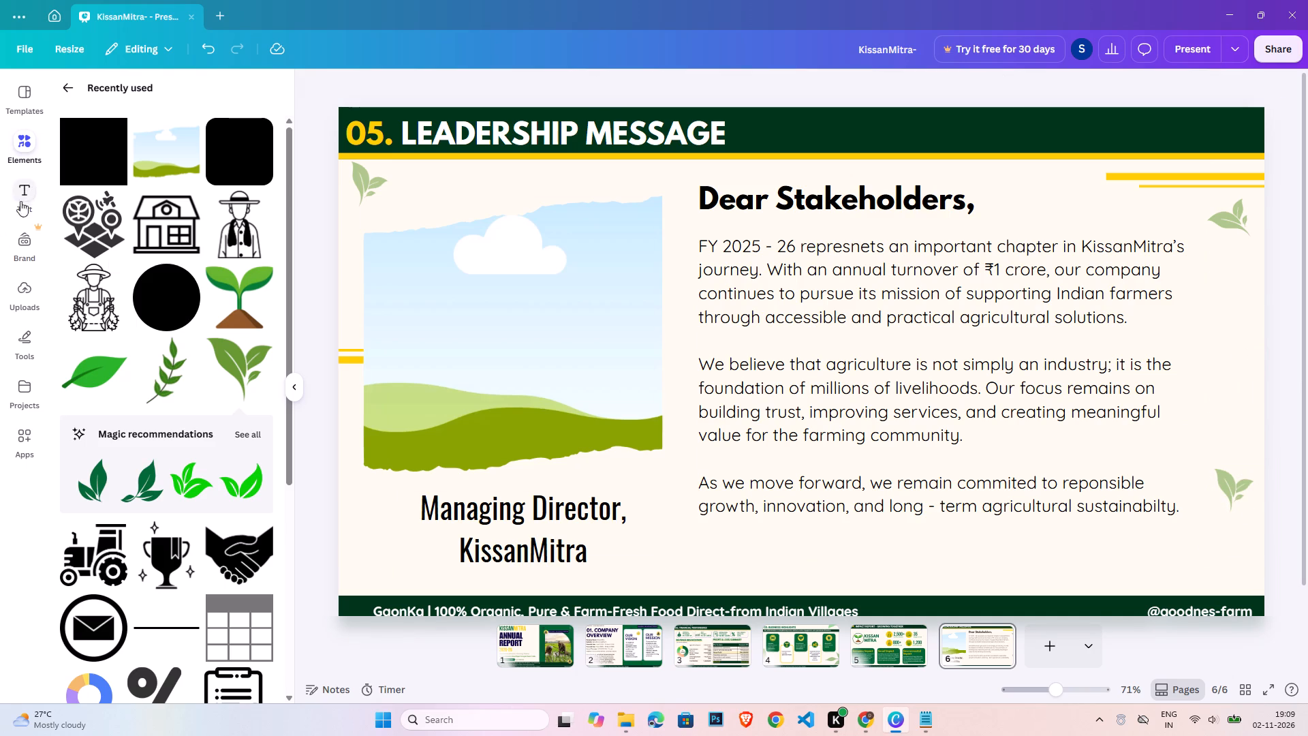
Add a plain straight line from the shapes collection and rotate it to a nearly vertical angle over the letter text.
{"action": "left_click", "coordinate": [69, 95]}
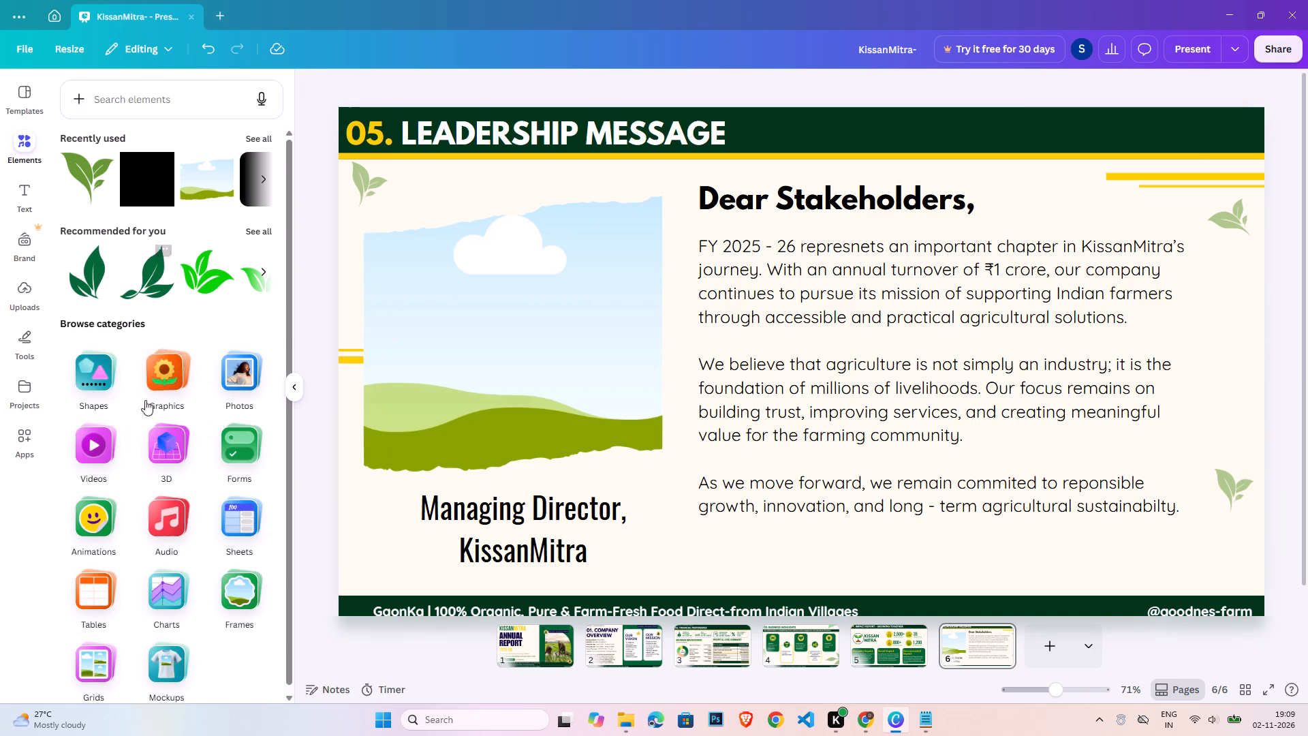
{"action": "left_click", "coordinate": [91, 388]}
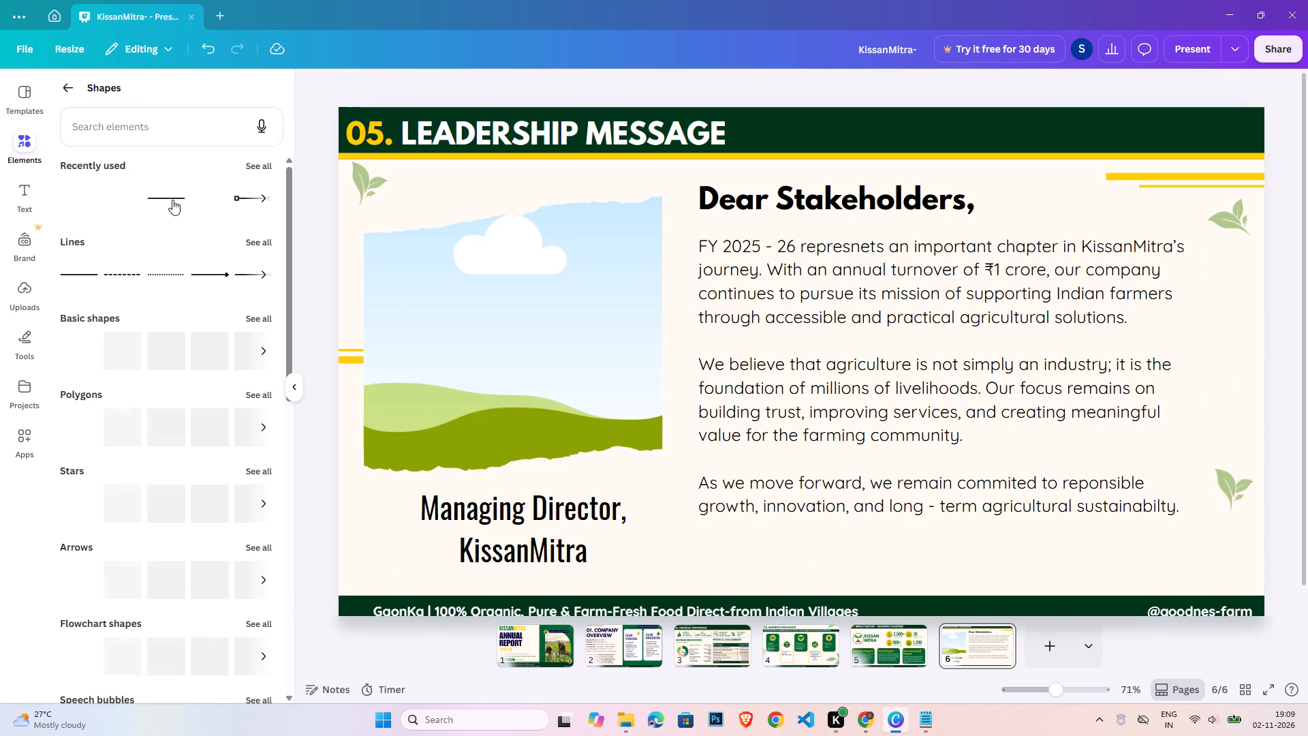
{"action": "left_click", "coordinate": [172, 200]}
{"action": "left_click_drag", "start_coordinate": [791, 398], "coordinate": [786, 373]}
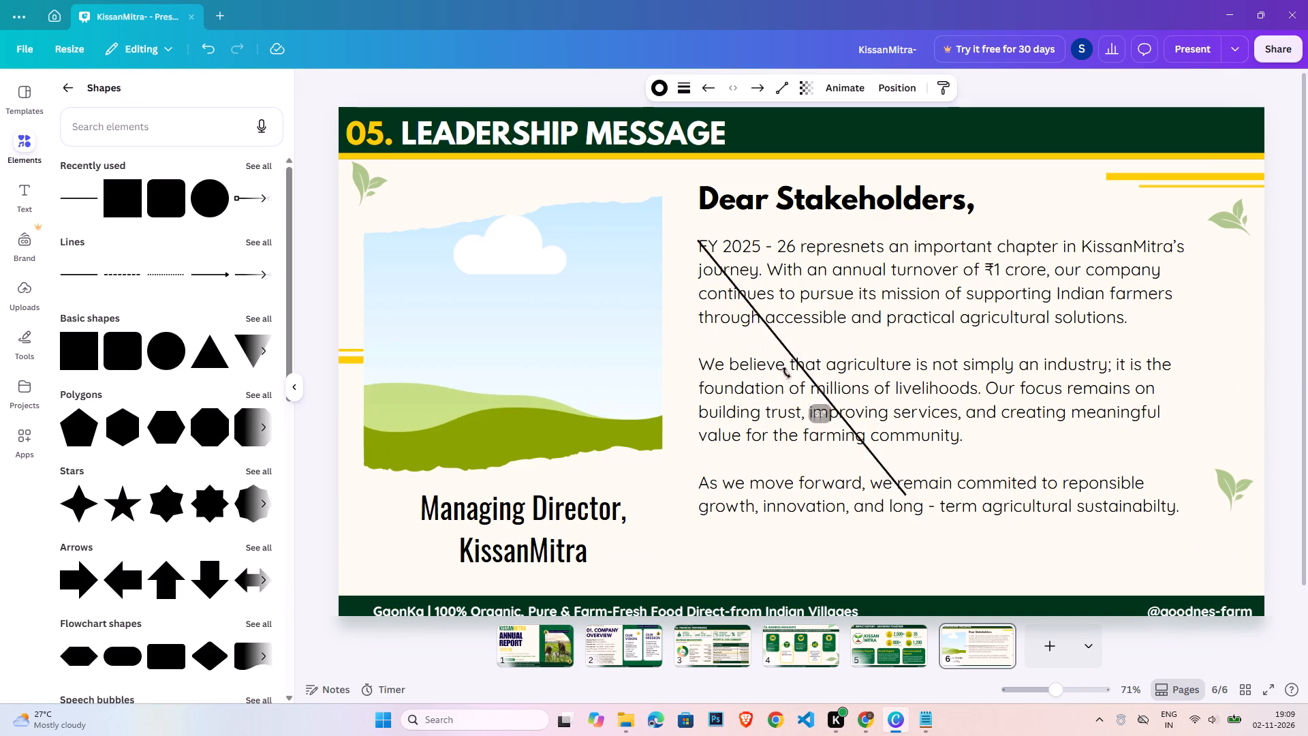
{"action": "left_click_drag", "start_coordinate": [786, 373], "coordinate": [786, 367]}
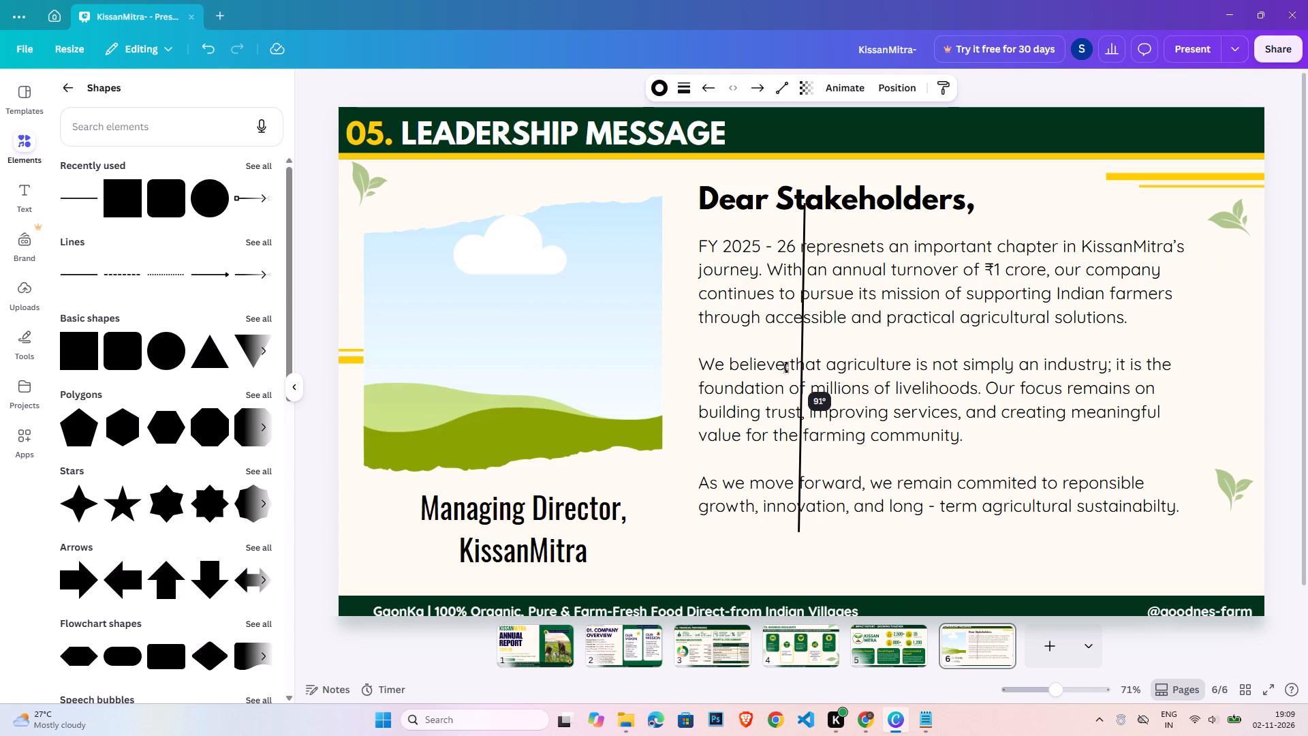
{"action": "left_click_drag", "start_coordinate": [786, 367], "coordinate": [786, 369]}
{"action": "left_click_drag", "start_coordinate": [786, 369], "coordinate": [786, 367]}
{"action": "left_click_drag", "start_coordinate": [786, 367], "coordinate": [787, 369]}
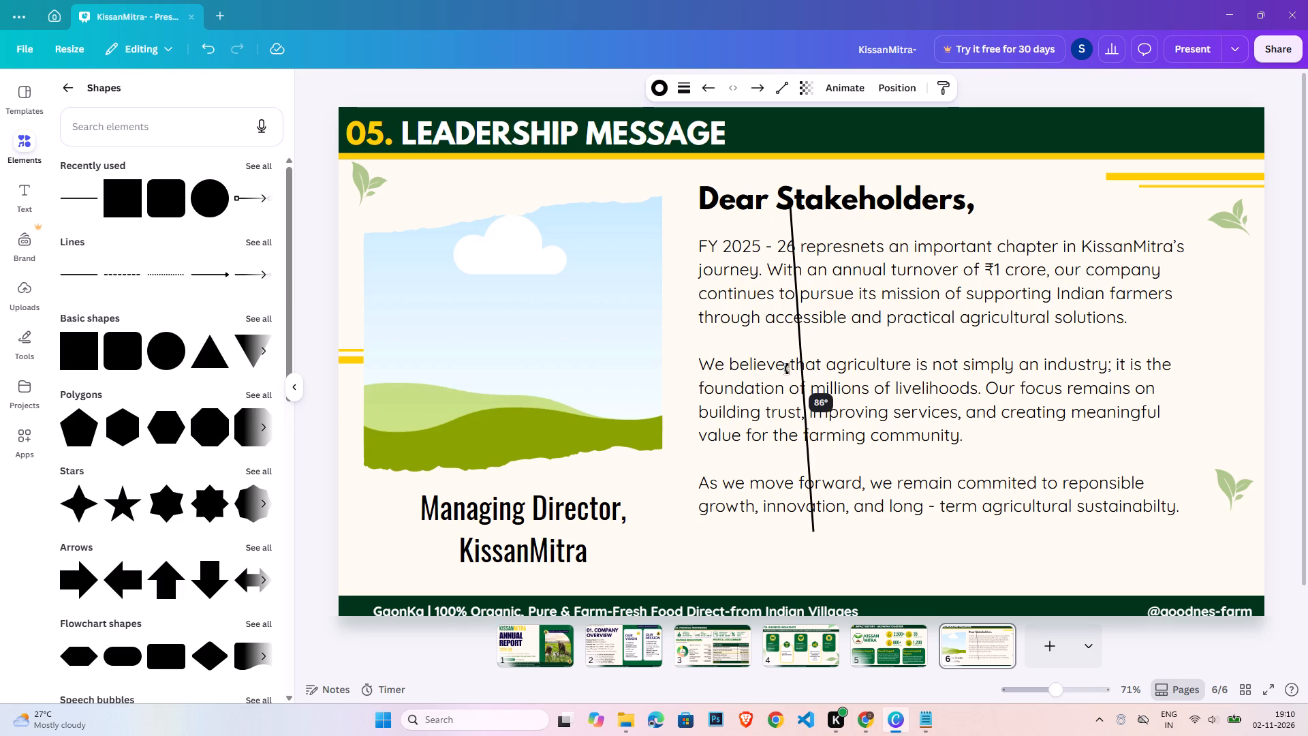
{"action": "left_click_drag", "start_coordinate": [787, 369], "coordinate": [788, 371]}
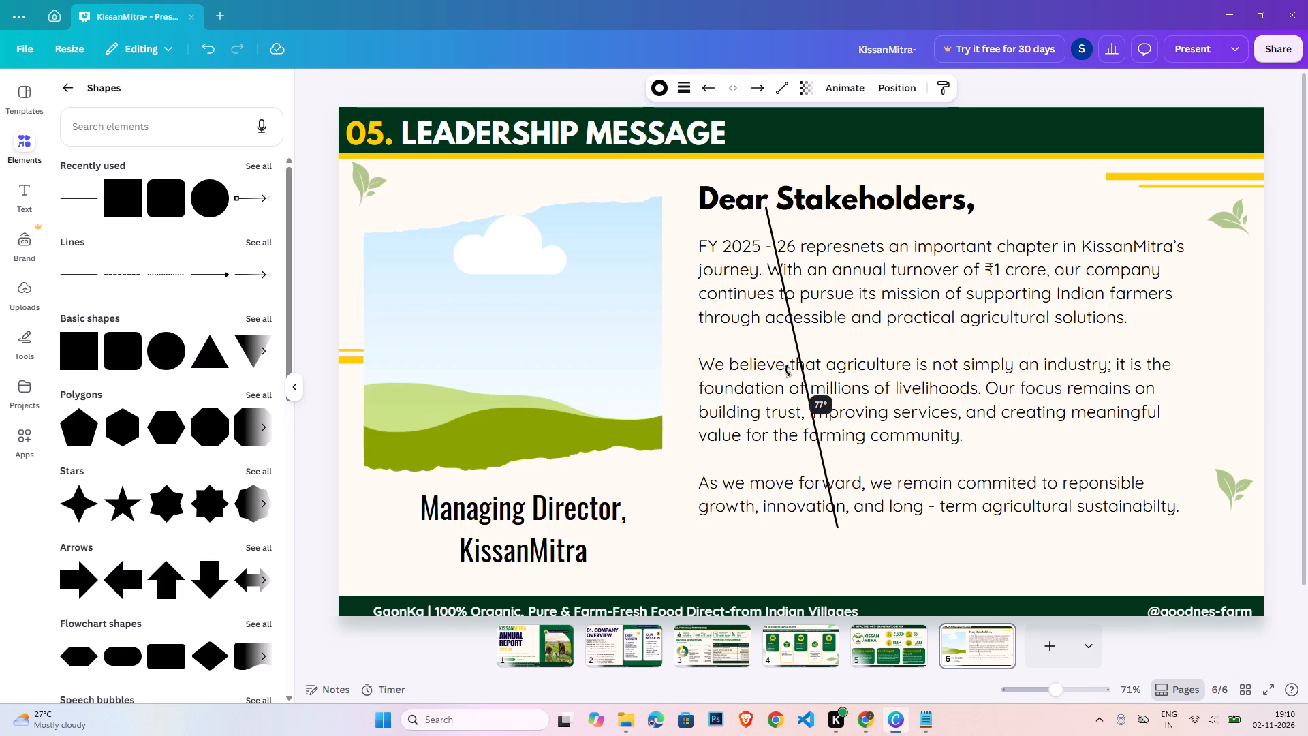
{"action": "left_click_drag", "start_coordinate": [788, 371], "coordinate": [785, 368]}
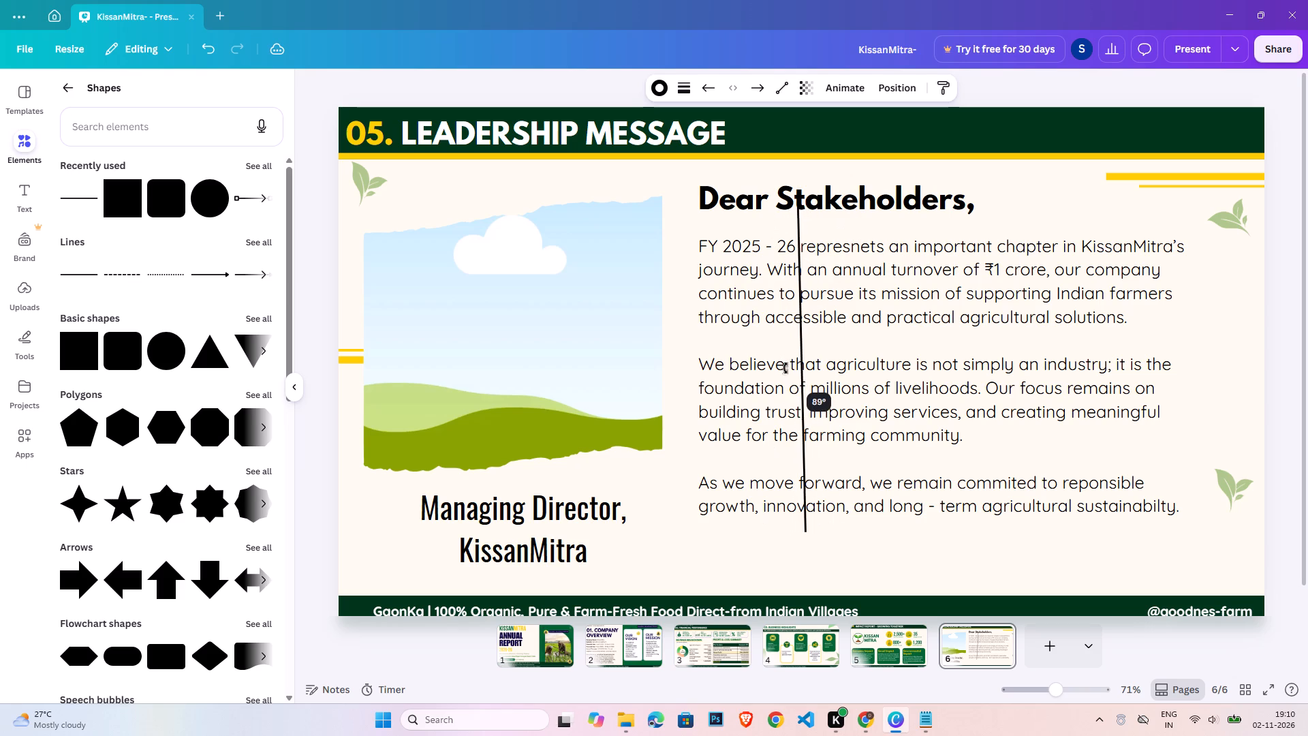
{"action": "left_click_drag", "start_coordinate": [785, 368], "coordinate": [786, 366]}
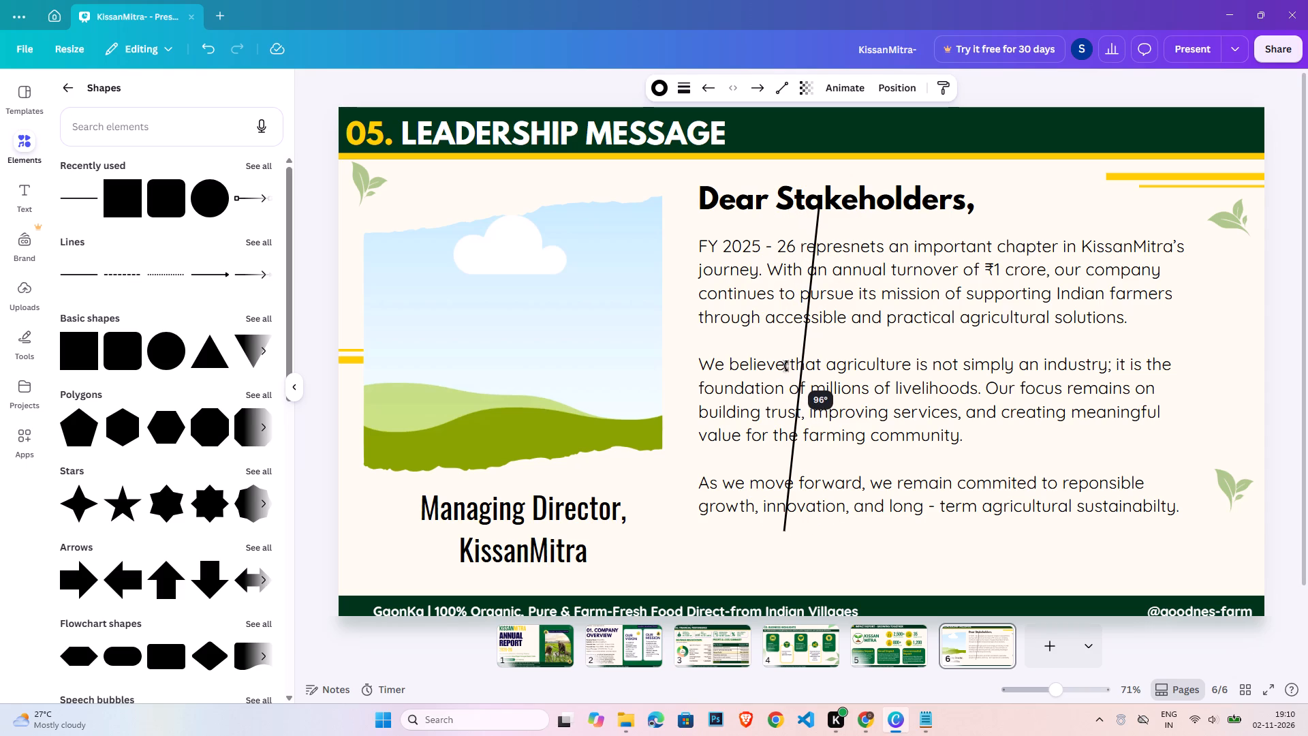
{"action": "left_click_drag", "start_coordinate": [786, 366], "coordinate": [788, 367]}
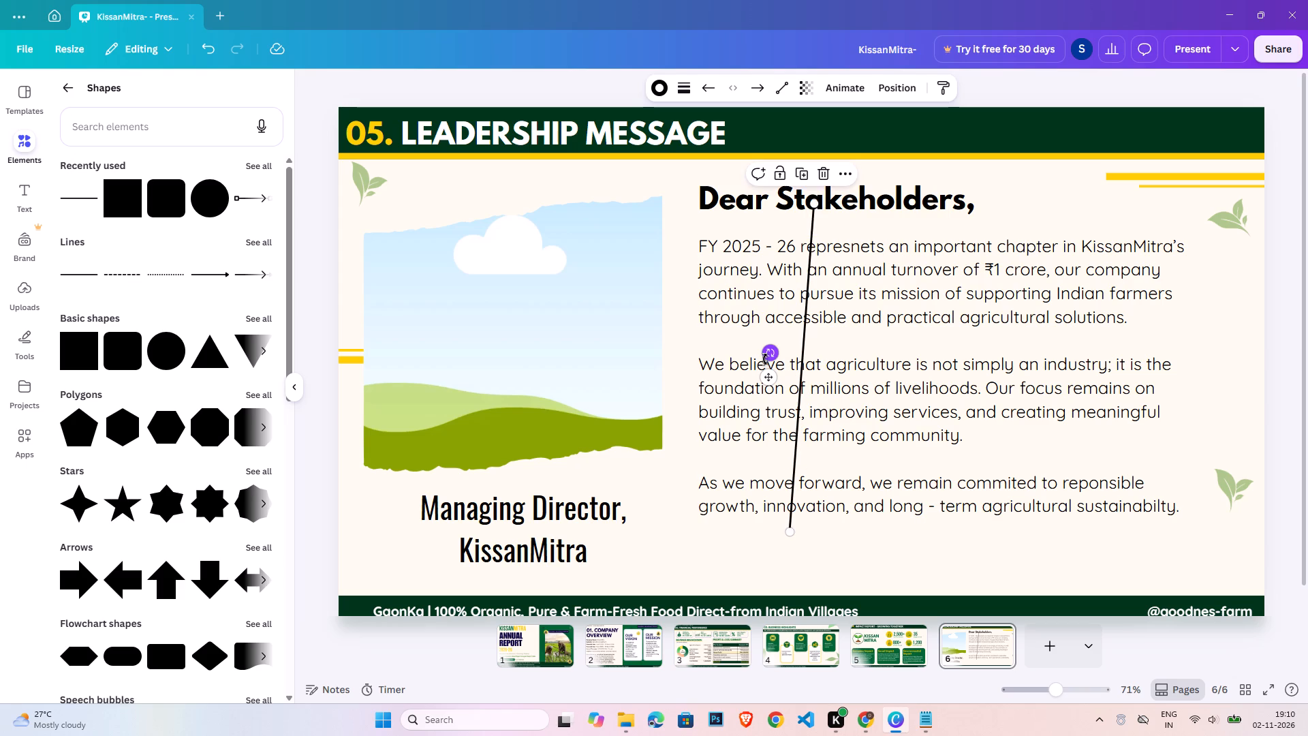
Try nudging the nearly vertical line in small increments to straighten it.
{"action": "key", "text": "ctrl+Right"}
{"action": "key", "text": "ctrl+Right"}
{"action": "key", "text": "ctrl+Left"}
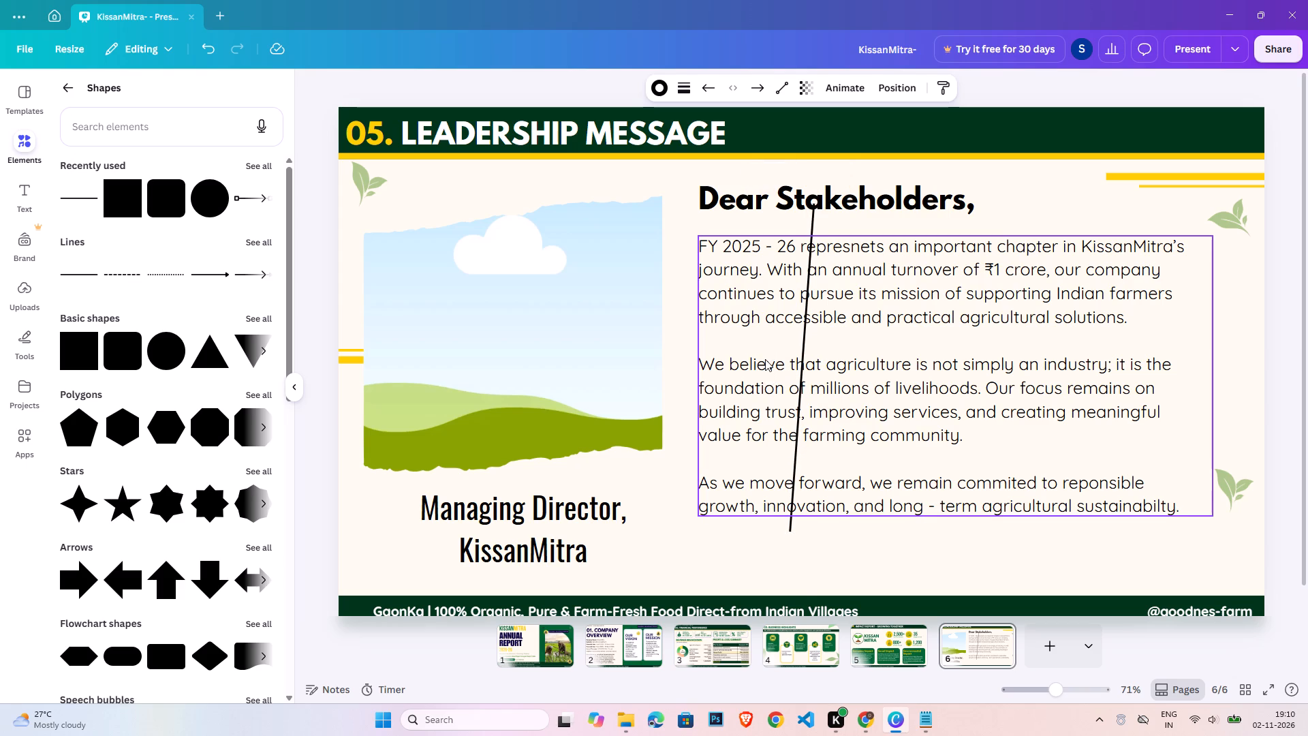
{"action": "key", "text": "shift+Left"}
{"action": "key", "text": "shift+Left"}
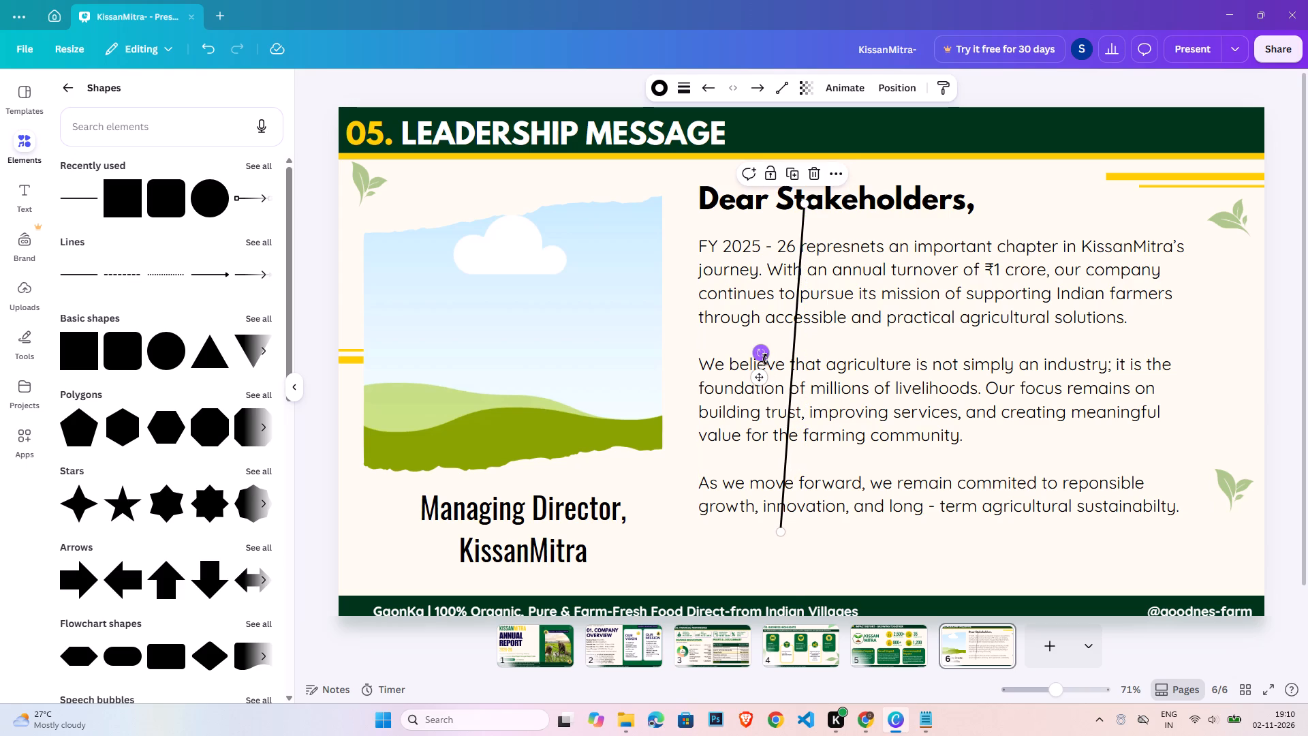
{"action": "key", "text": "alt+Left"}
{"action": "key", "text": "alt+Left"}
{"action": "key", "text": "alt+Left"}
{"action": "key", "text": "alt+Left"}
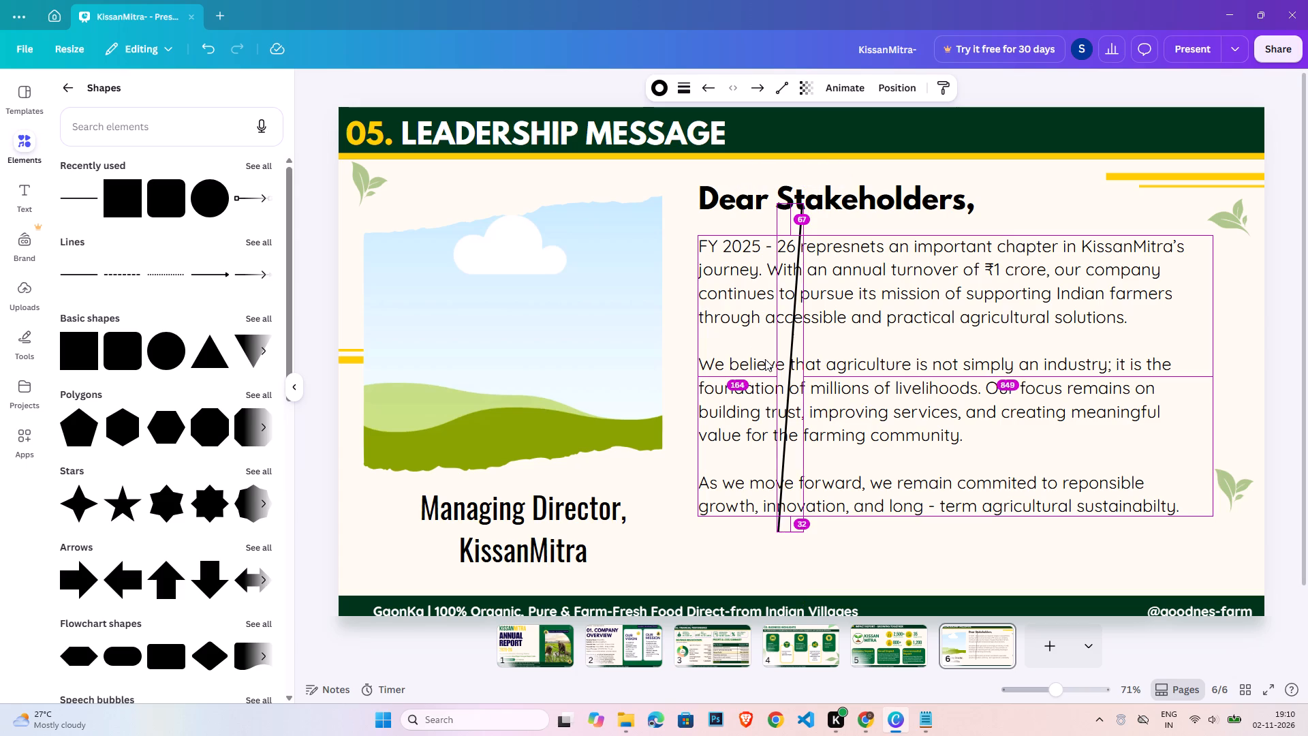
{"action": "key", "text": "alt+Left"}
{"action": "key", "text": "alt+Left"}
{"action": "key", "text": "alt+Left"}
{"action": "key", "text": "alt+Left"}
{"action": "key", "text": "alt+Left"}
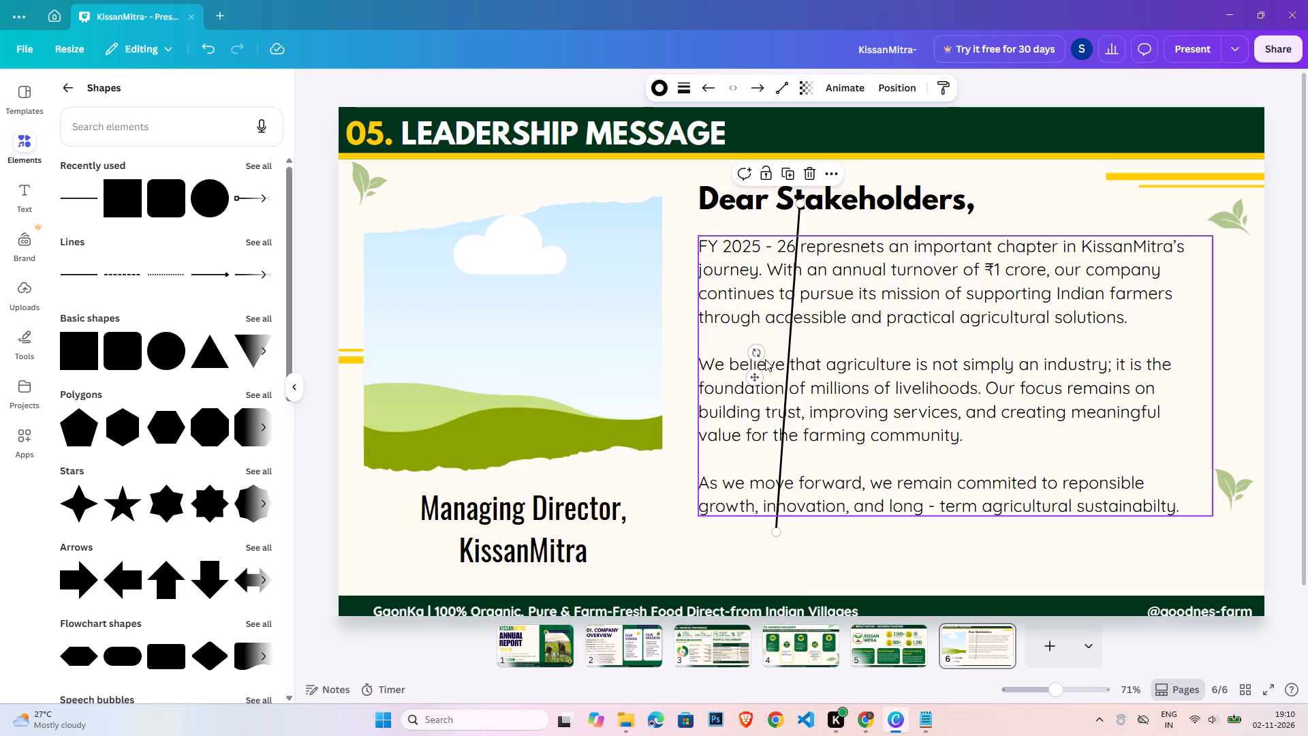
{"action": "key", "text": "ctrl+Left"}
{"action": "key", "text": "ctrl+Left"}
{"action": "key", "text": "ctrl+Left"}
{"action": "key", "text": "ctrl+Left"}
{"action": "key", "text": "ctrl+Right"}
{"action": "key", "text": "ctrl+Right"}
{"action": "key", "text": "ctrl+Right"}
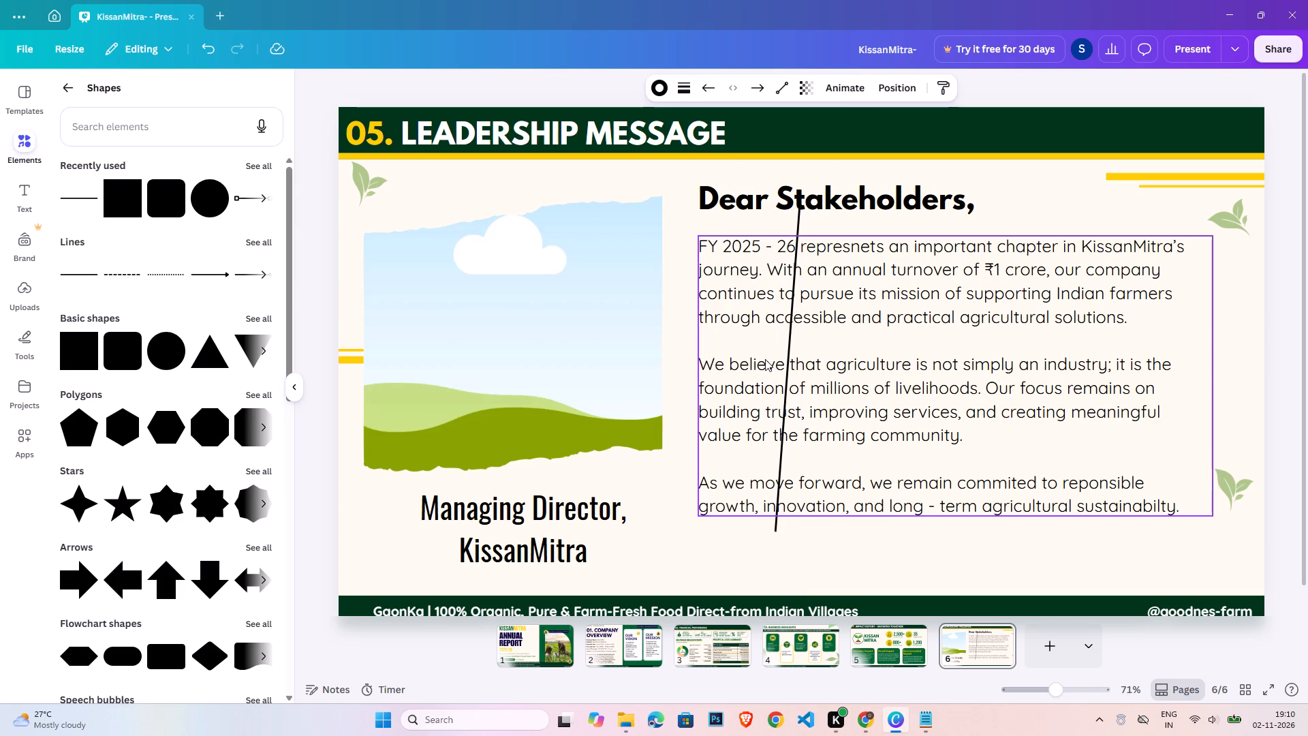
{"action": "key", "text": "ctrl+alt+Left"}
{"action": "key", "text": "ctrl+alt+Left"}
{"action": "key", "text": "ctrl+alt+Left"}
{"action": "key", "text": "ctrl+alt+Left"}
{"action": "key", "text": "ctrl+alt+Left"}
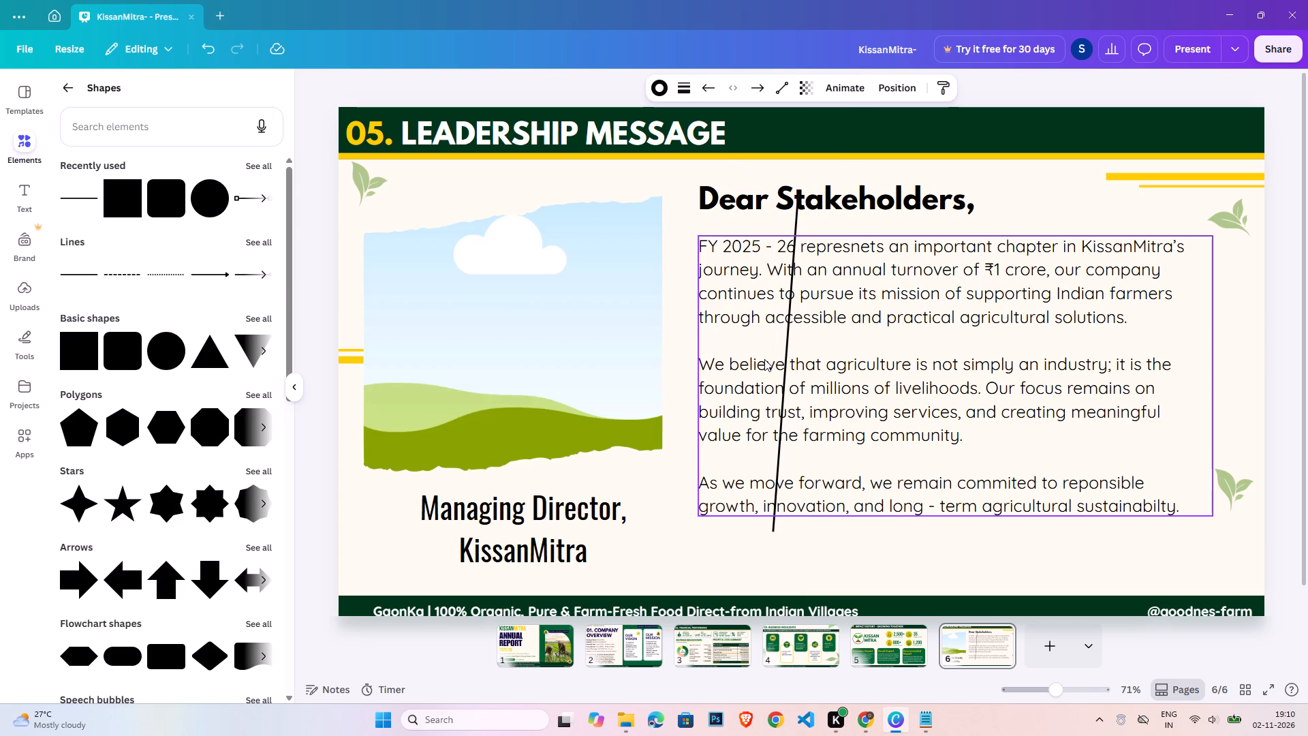
Rotate the black line until it stands exactly vertical.
{"action": "left_click", "coordinate": [786, 335]}
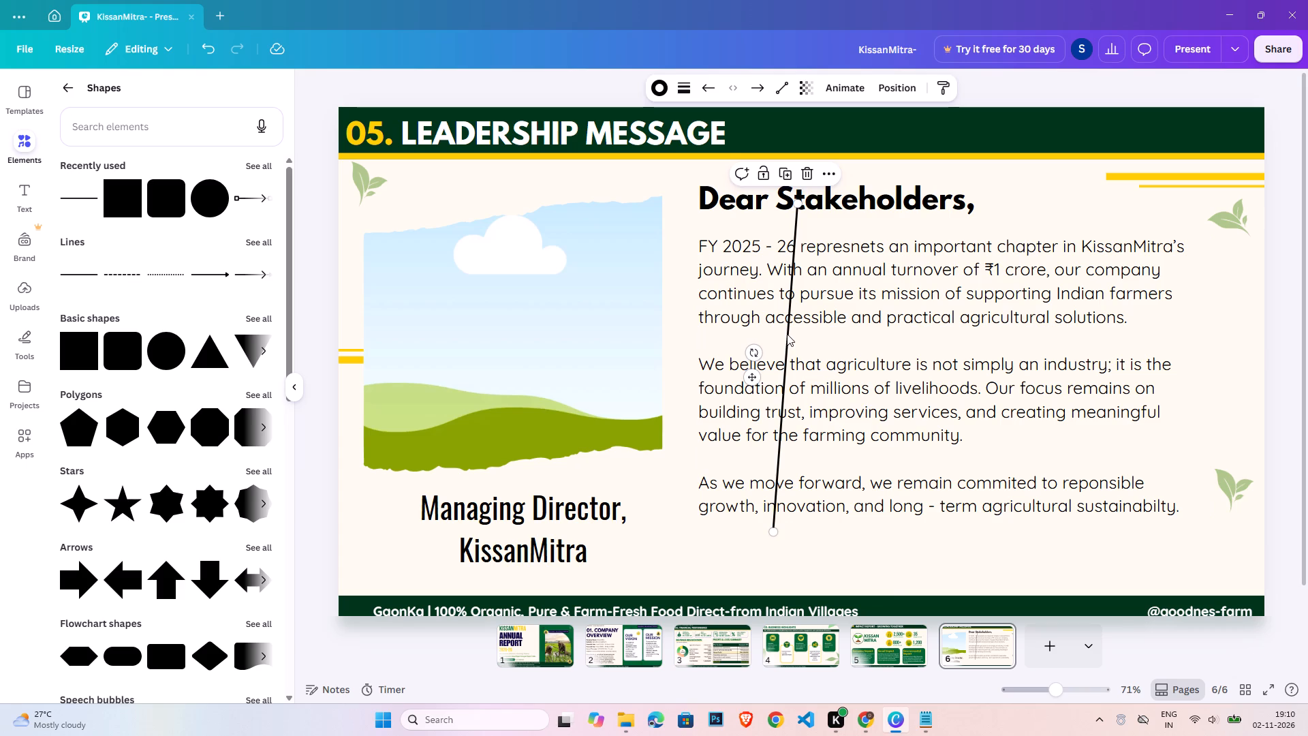
{"action": "left_click", "coordinate": [894, 592]}
{"action": "left_click", "coordinate": [776, 525]}
{"action": "left_click_drag", "start_coordinate": [752, 353], "coordinate": [754, 360]}
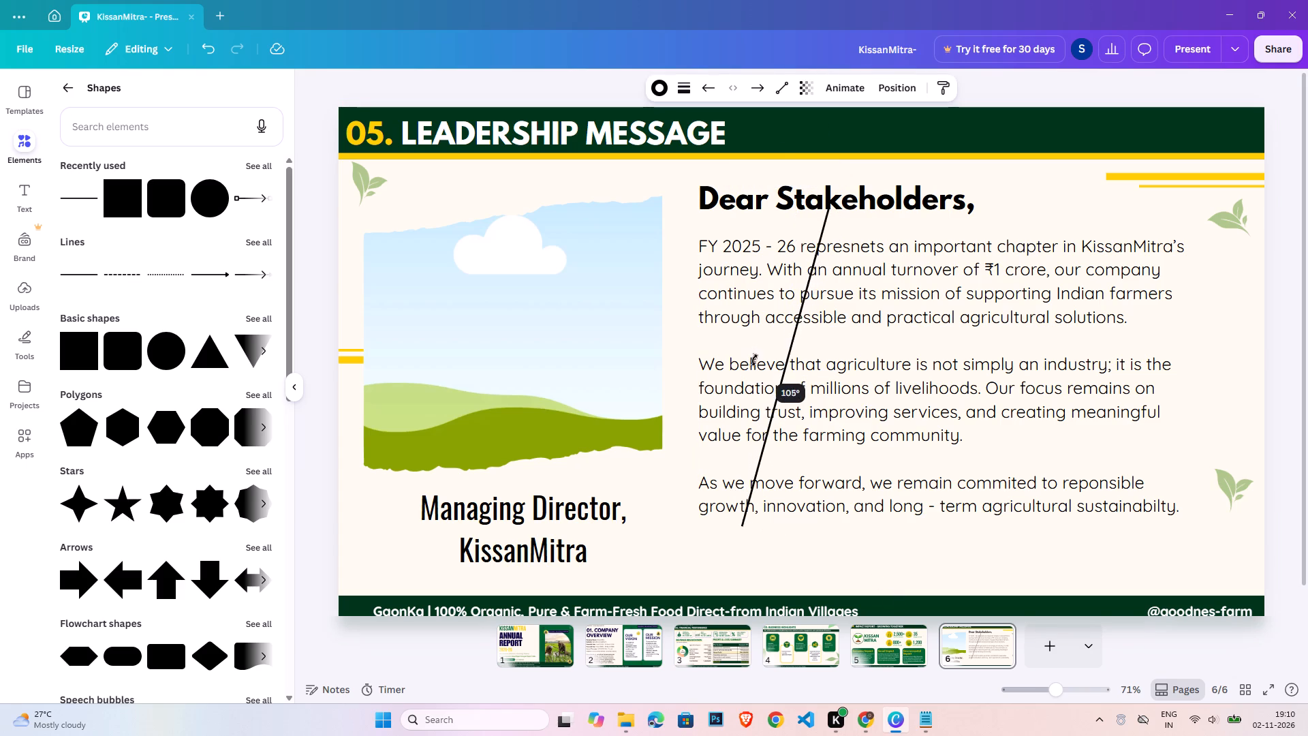
{"action": "left_click_drag", "start_coordinate": [754, 360], "coordinate": [755, 367]}
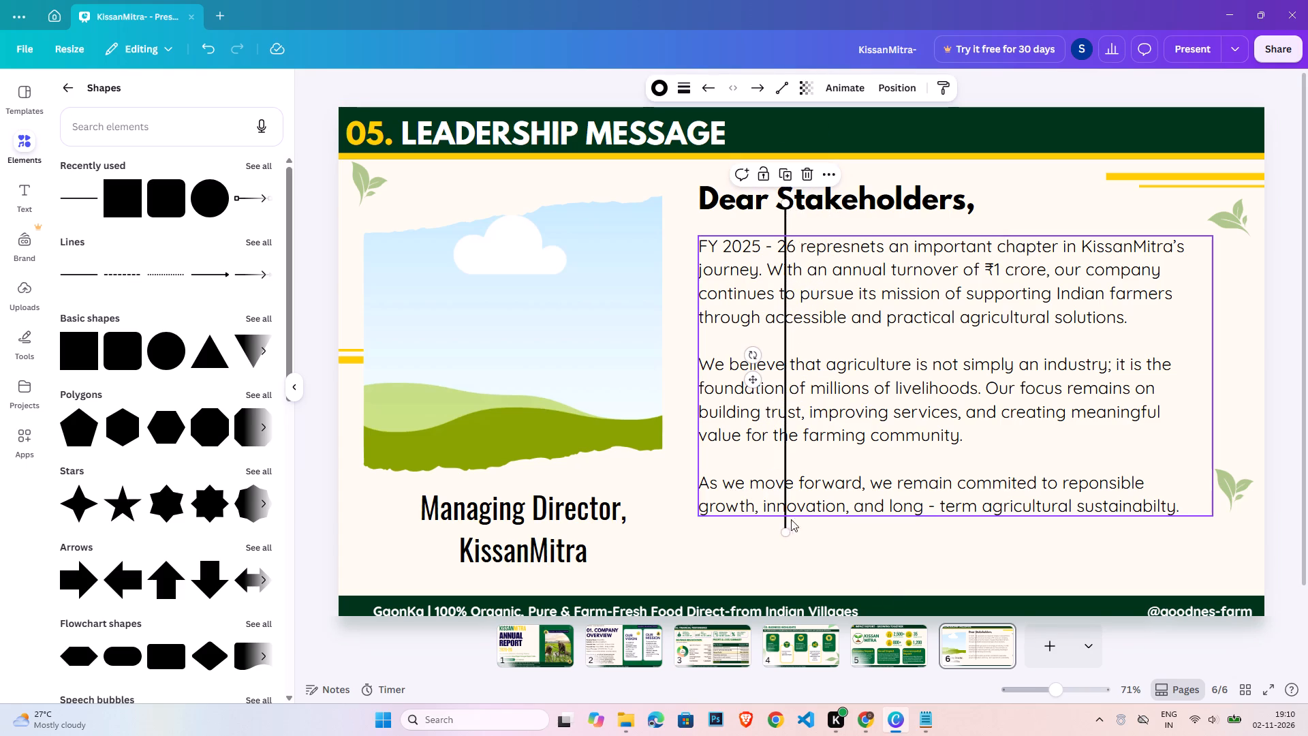
Move the vertical line into the gap between the picture frame and the letter, with equal spacing of 35 on both sides.
{"action": "left_click_drag", "start_coordinate": [751, 385], "coordinate": [647, 385]}
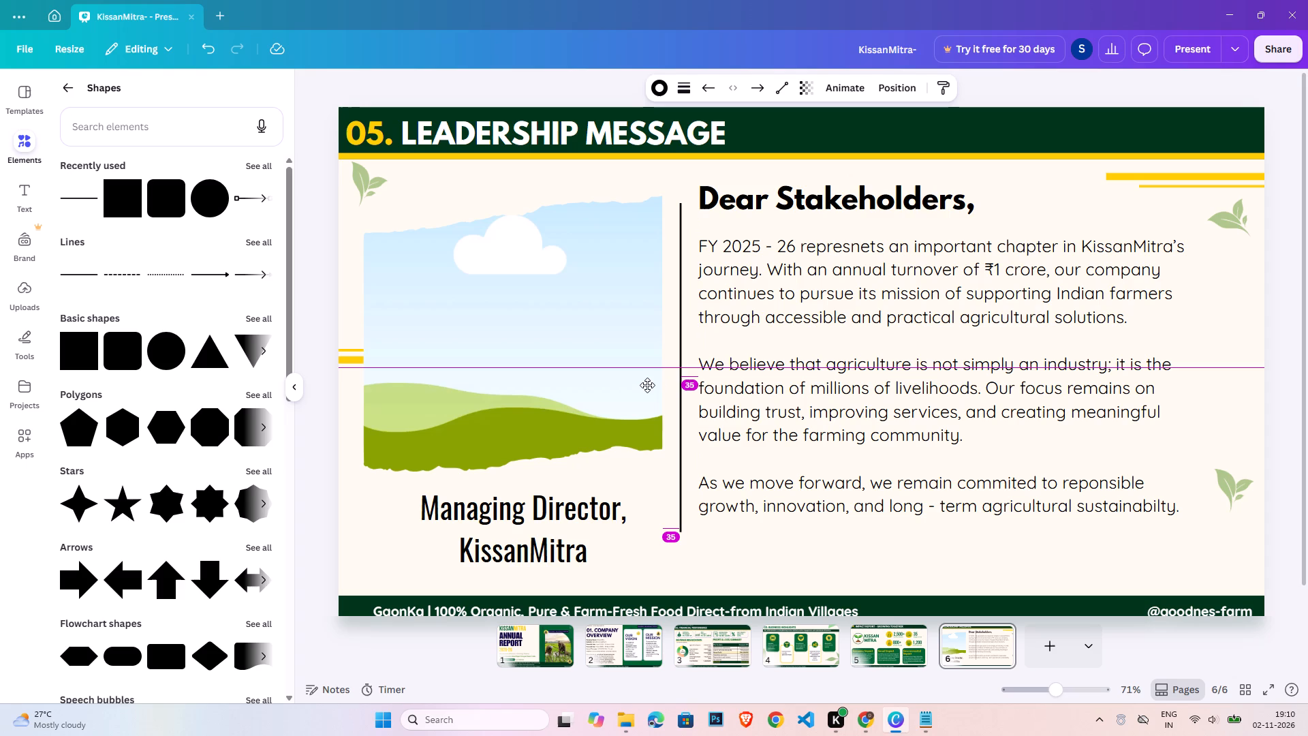
{"action": "left_click_drag", "start_coordinate": [647, 385], "coordinate": [647, 385]}
{"action": "left_click_drag", "start_coordinate": [647, 385], "coordinate": [646, 382]}
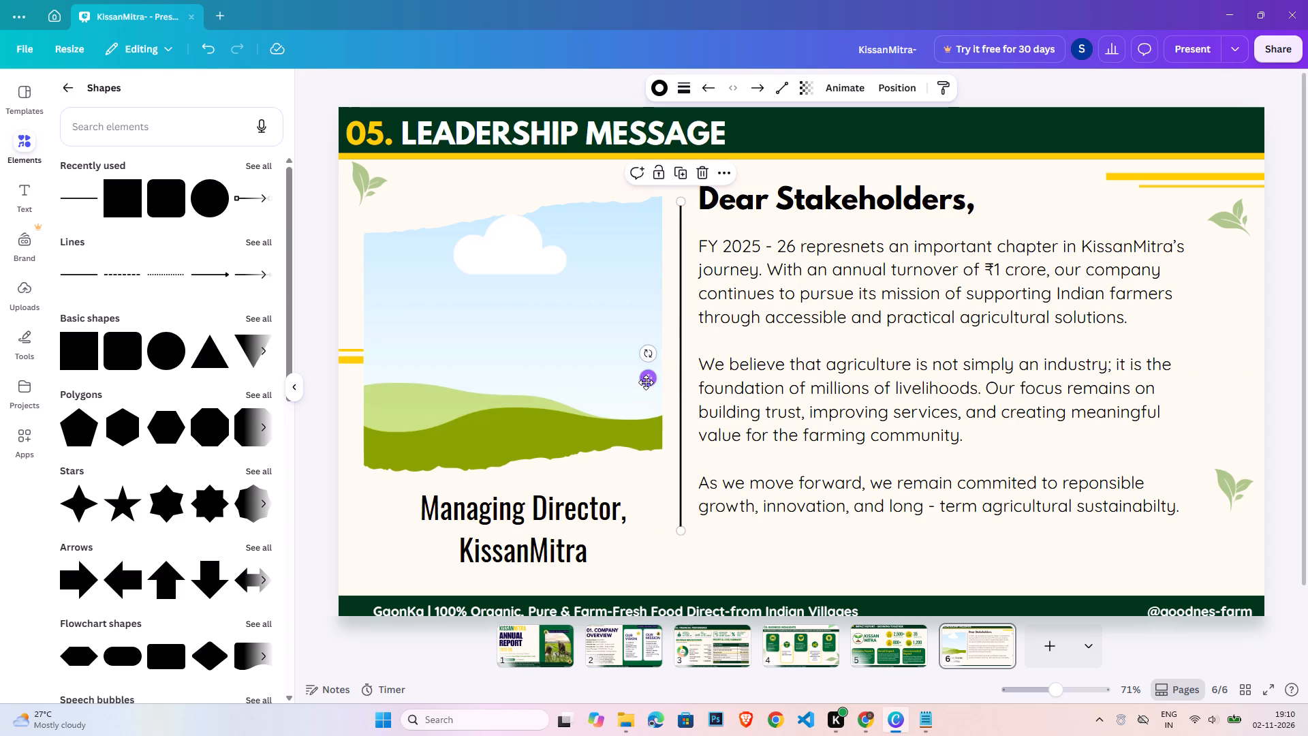
Colour the vertical divider line golden yellow like the accent bars and set its transparency to about 49.
{"action": "left_click", "coordinate": [659, 88]}
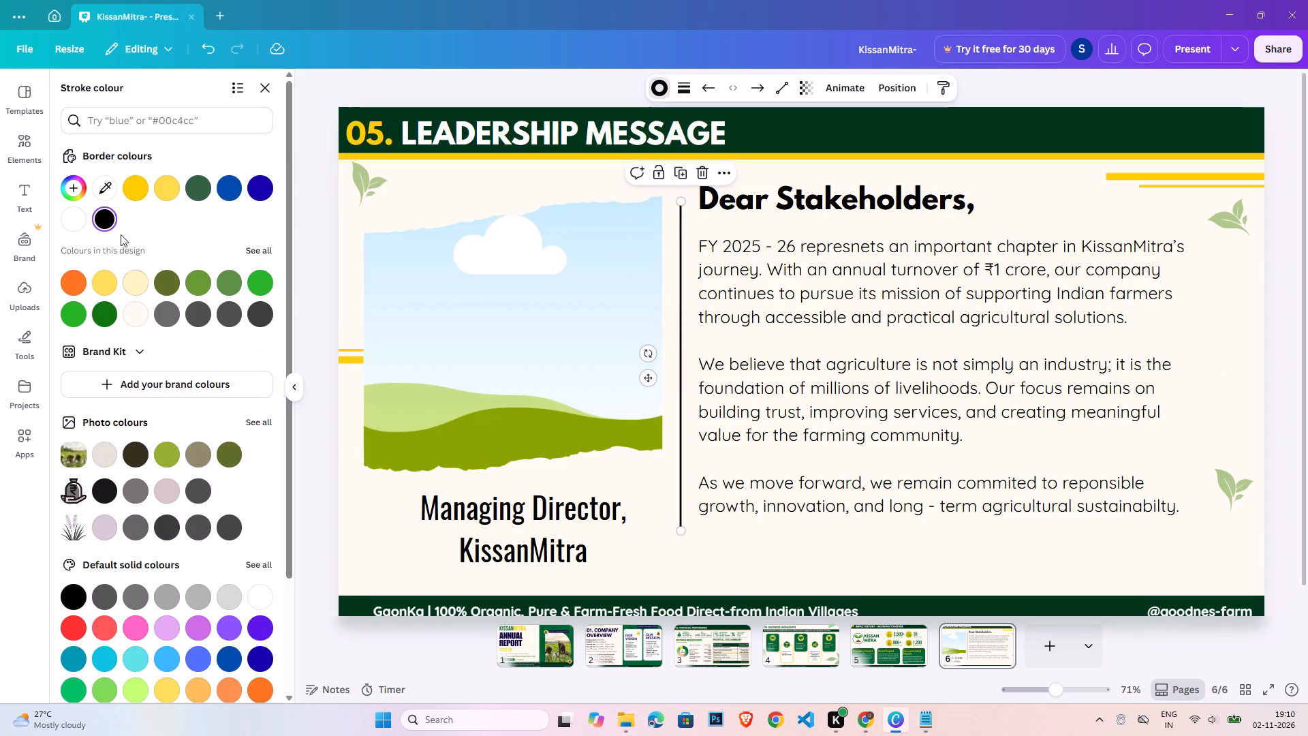
{"action": "left_click", "coordinate": [138, 191]}
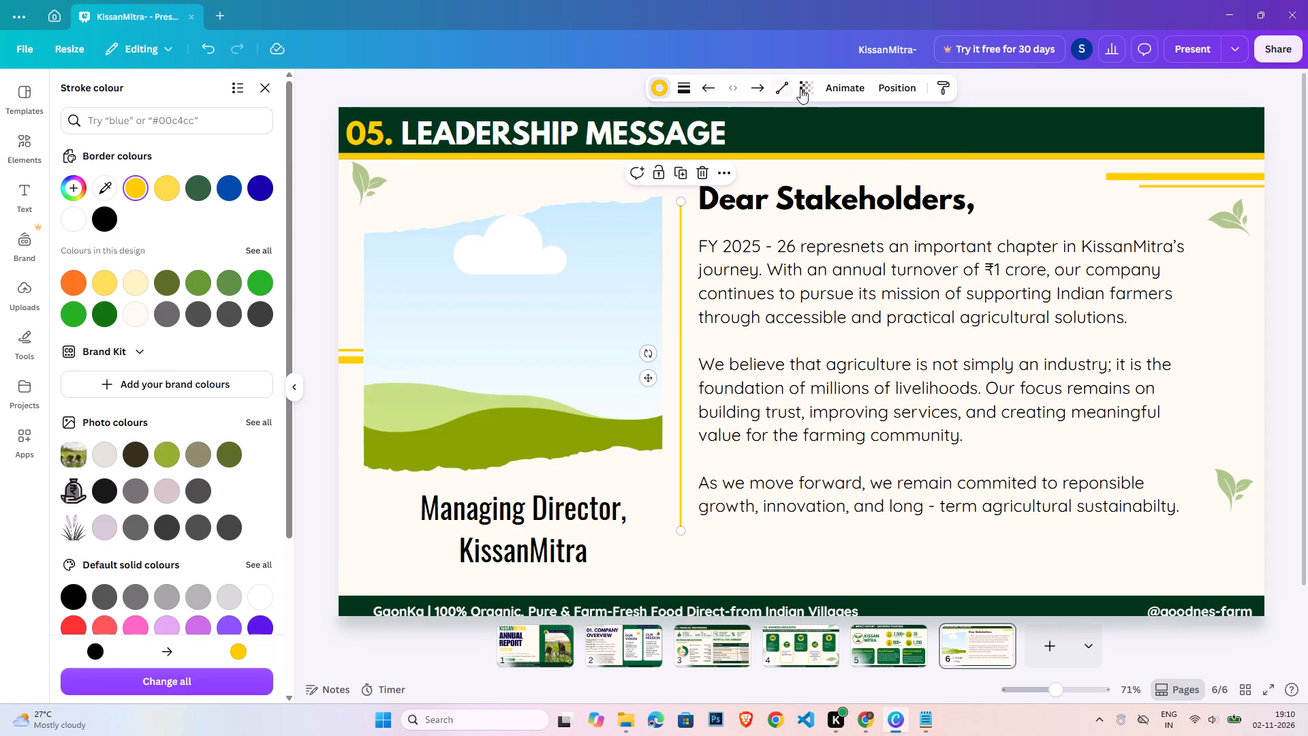
{"action": "left_click", "coordinate": [808, 91]}
{"action": "left_click_drag", "start_coordinate": [840, 142], "coordinate": [783, 151]}
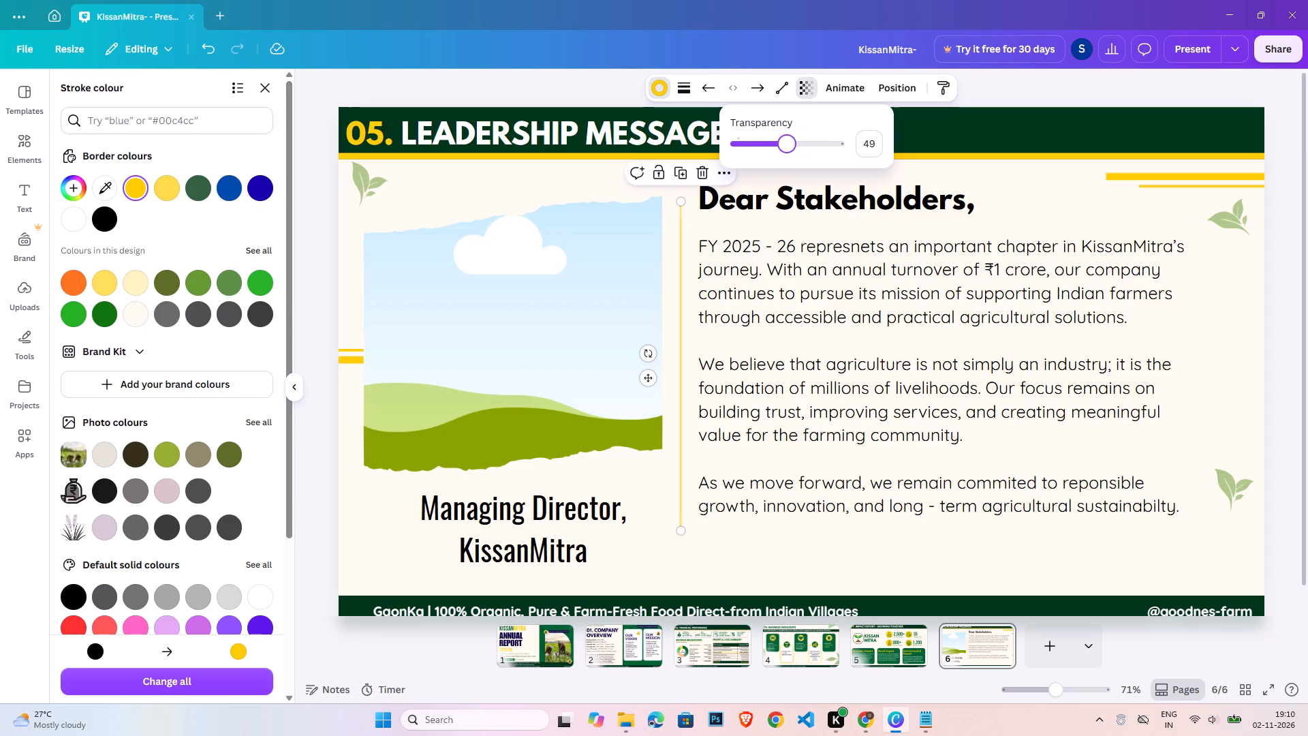
Reduce the transparency value of the golden vertical divider line to about 33 and deselect it.
{"action": "left_click_drag", "start_coordinate": [783, 151], "coordinate": [752, 153]}
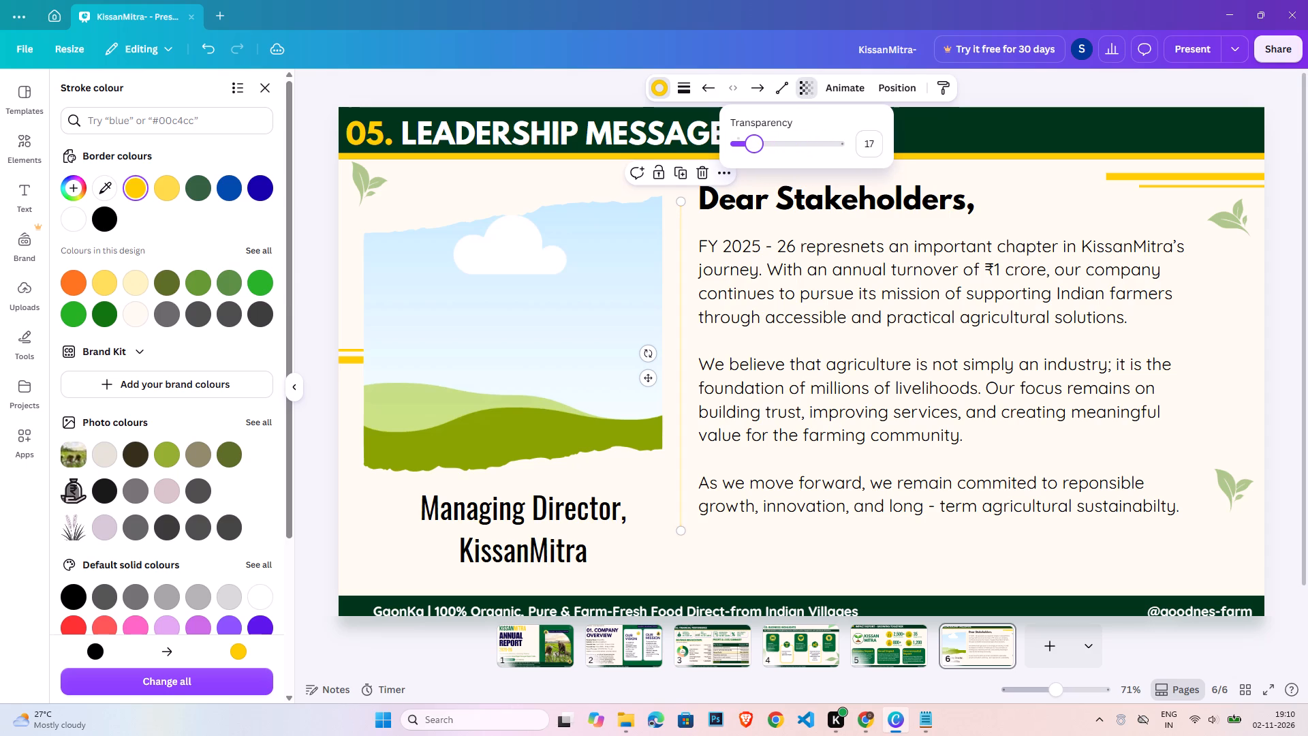
{"action": "left_click_drag", "start_coordinate": [752, 153], "coordinate": [770, 161]}
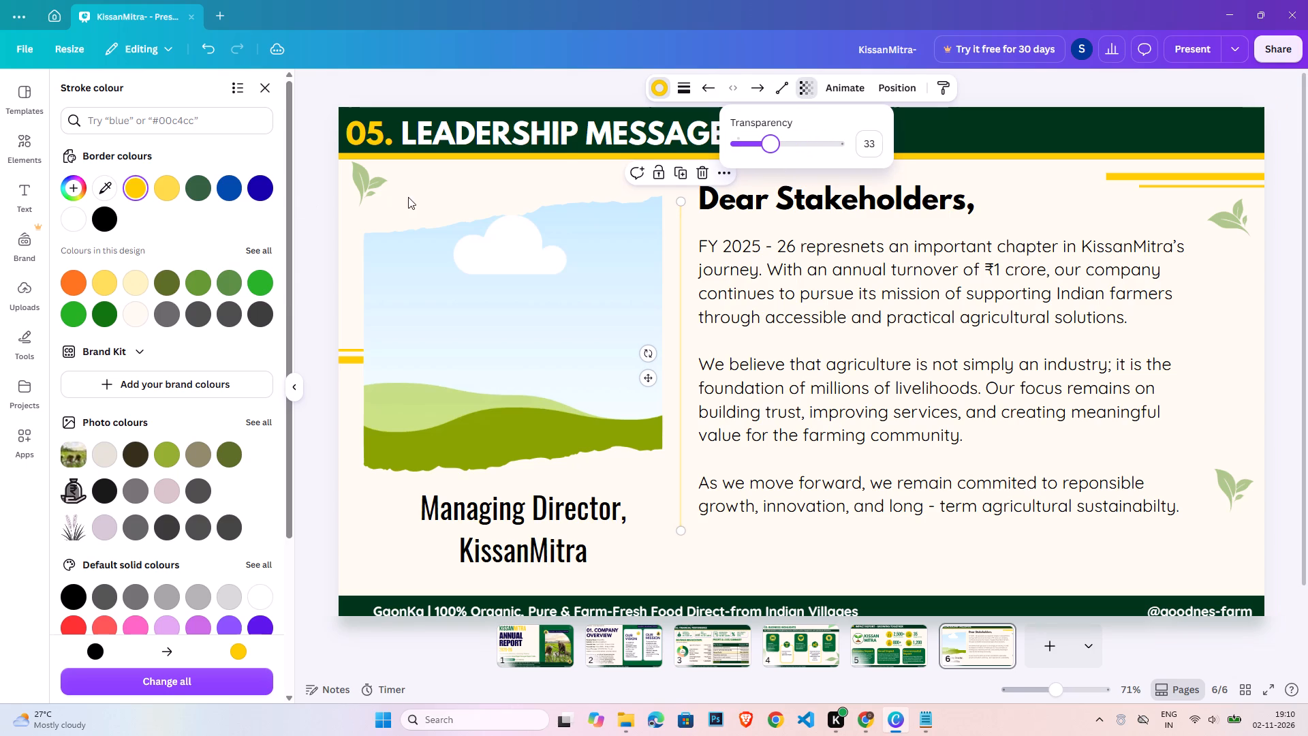
{"action": "left_click", "coordinate": [408, 196]}
{"action": "left_click", "coordinate": [421, 171]}
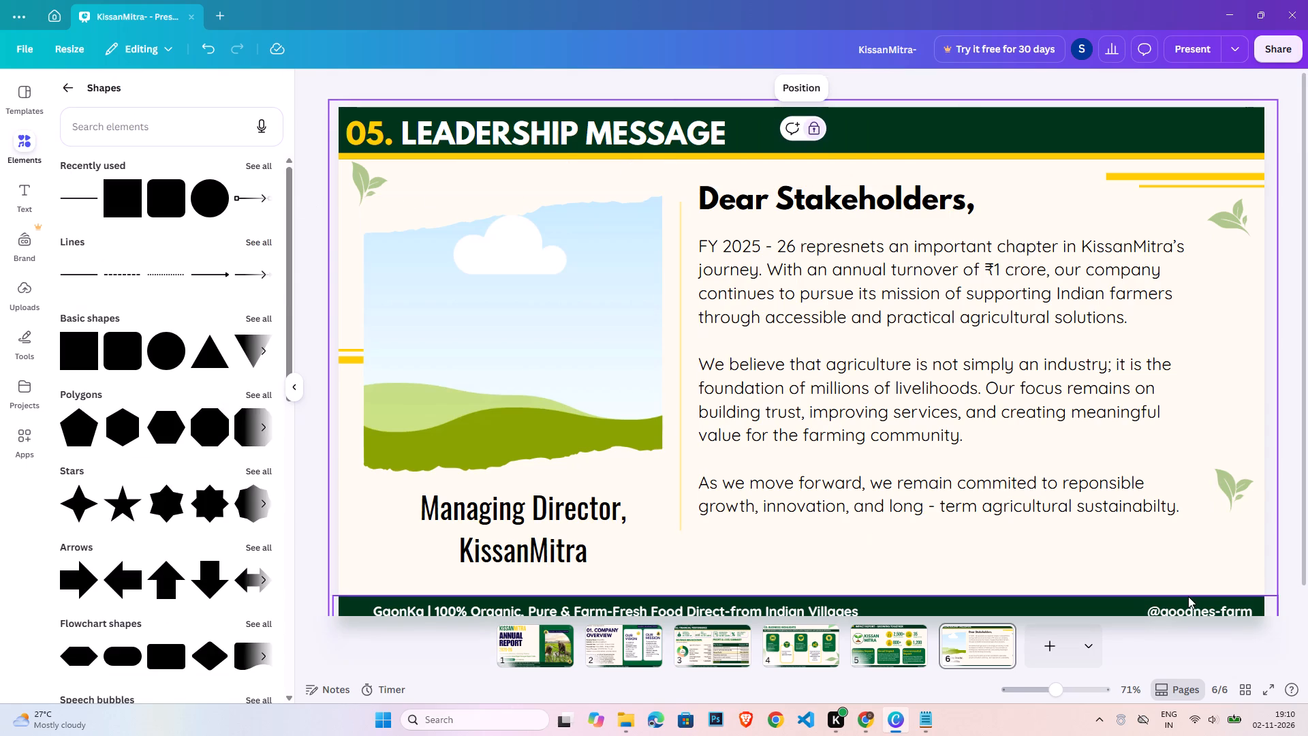
{"action": "scroll", "coordinate": [1119, 563], "scroll_direction": "down", "scroll_amount": 2}
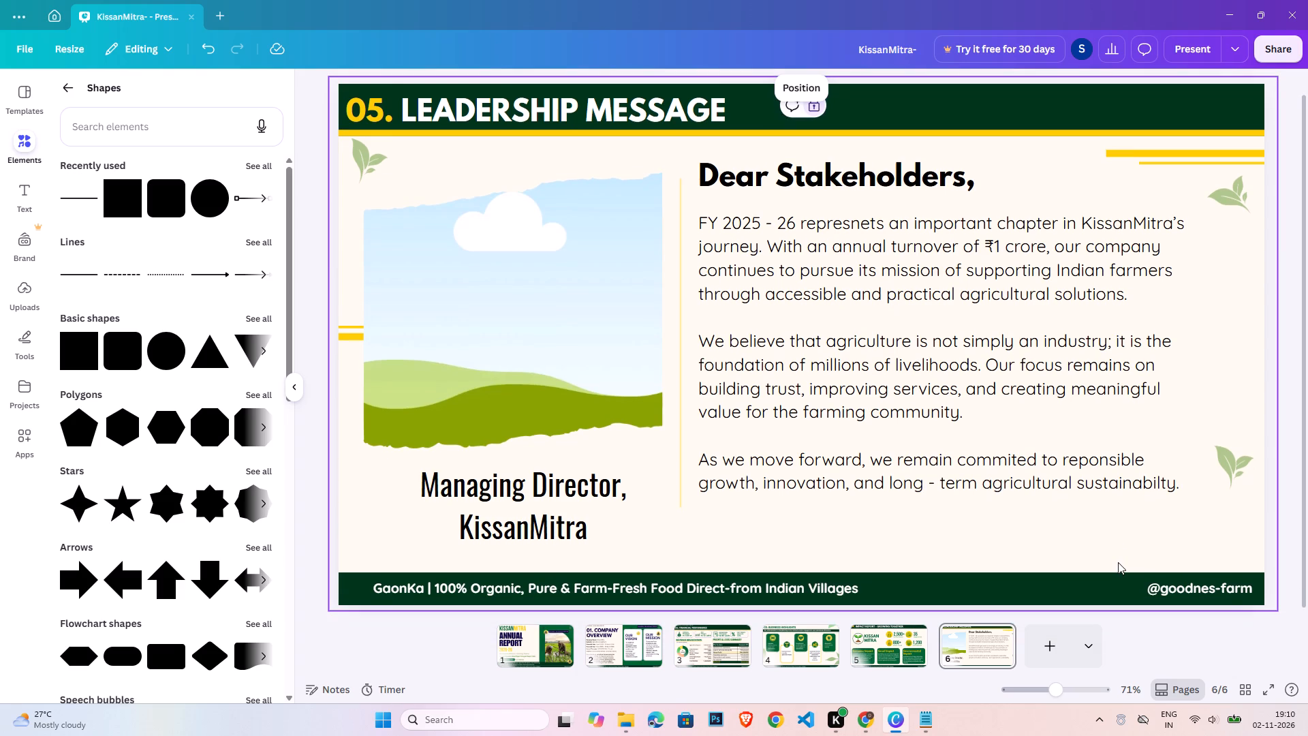
{"action": "scroll", "coordinate": [1118, 562], "scroll_direction": "up", "scroll_amount": 2}
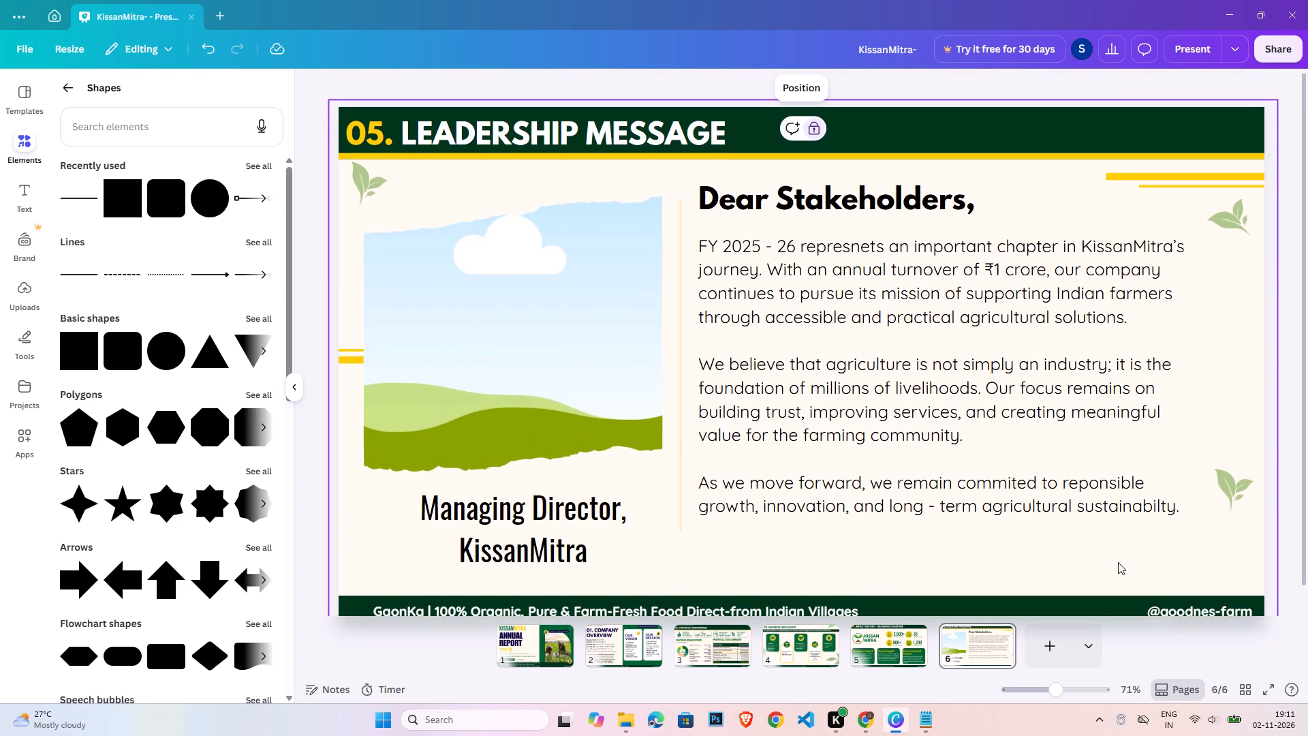
Duplicate the Leadership Message slide, page 6, and open the copy as page 7.
{"action": "left_click", "coordinate": [1005, 637]}
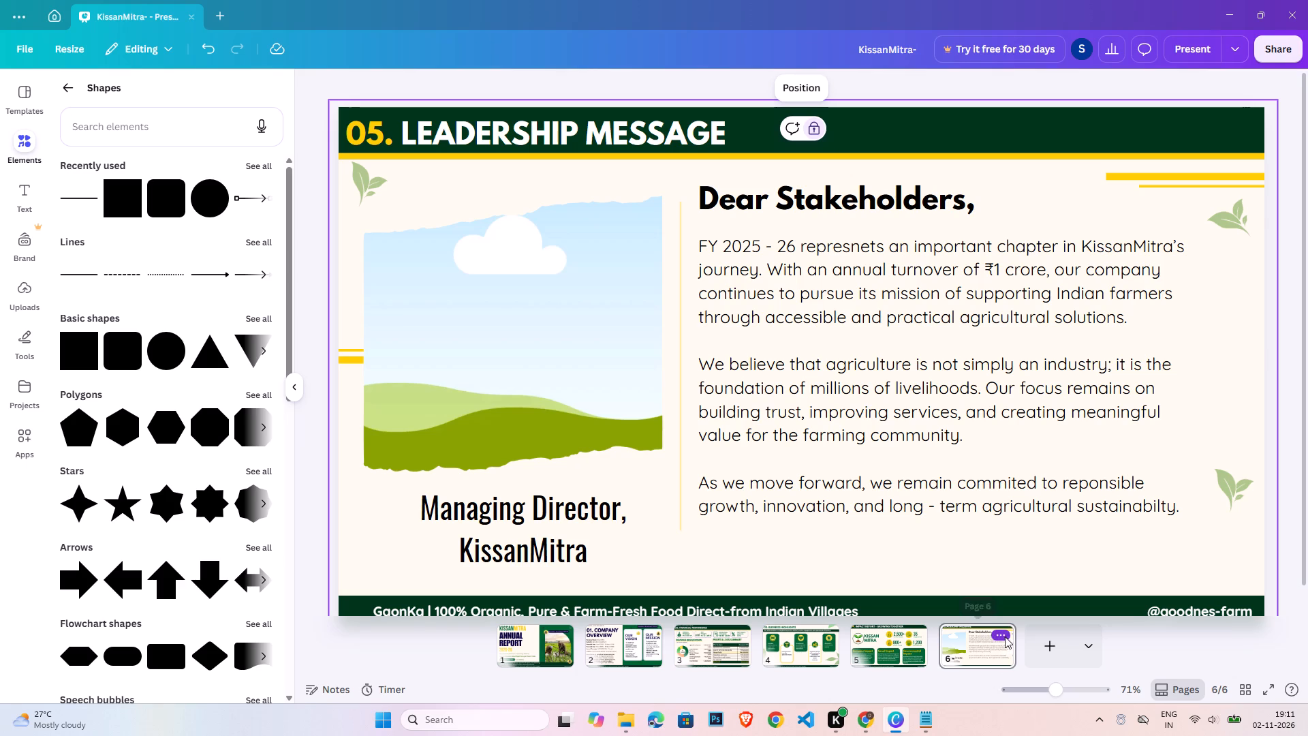
{"action": "left_click", "coordinate": [1053, 337]}
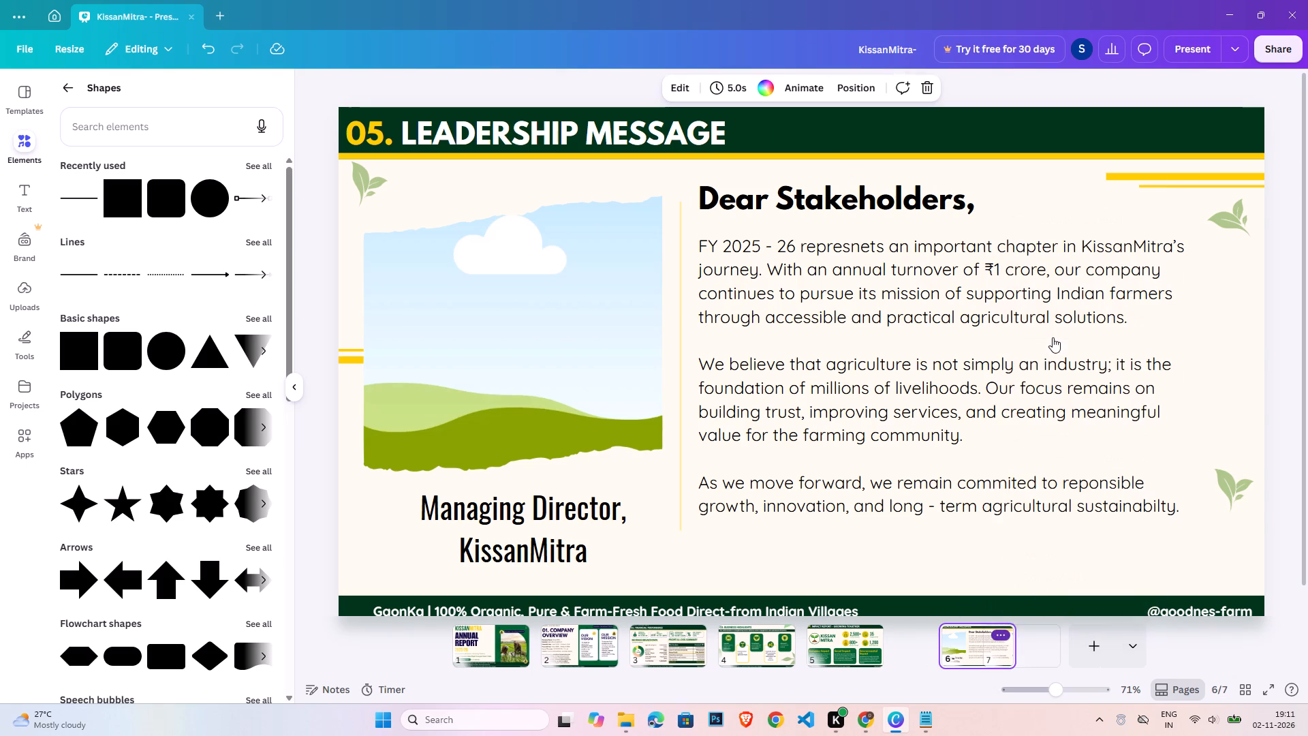
{"action": "left_click", "coordinate": [1014, 639]}
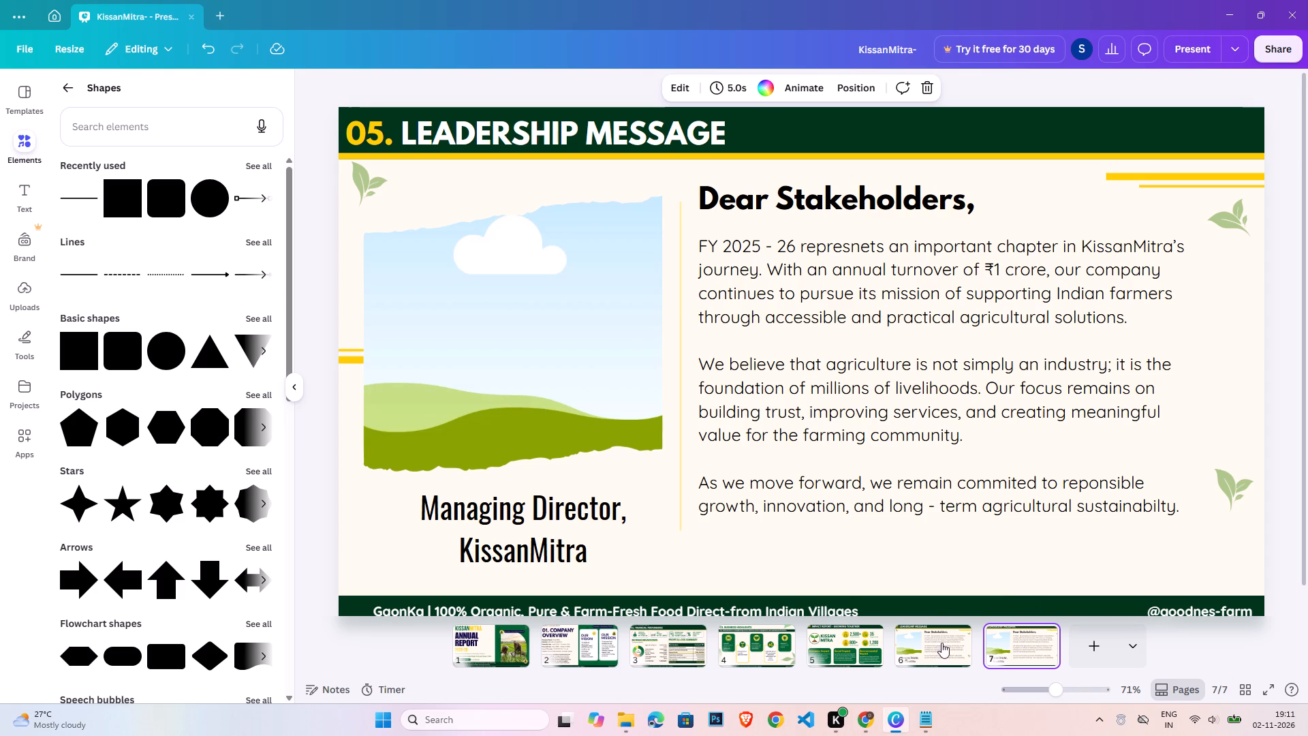
Change the section number in the duplicated slide's heading to 06.
{"action": "left_click", "coordinate": [454, 143]}
{"action": "left_click", "coordinate": [369, 142]}
{"action": "left_click", "coordinate": [386, 130]}
{"action": "left_click_drag", "start_coordinate": [380, 132], "coordinate": [375, 134]}
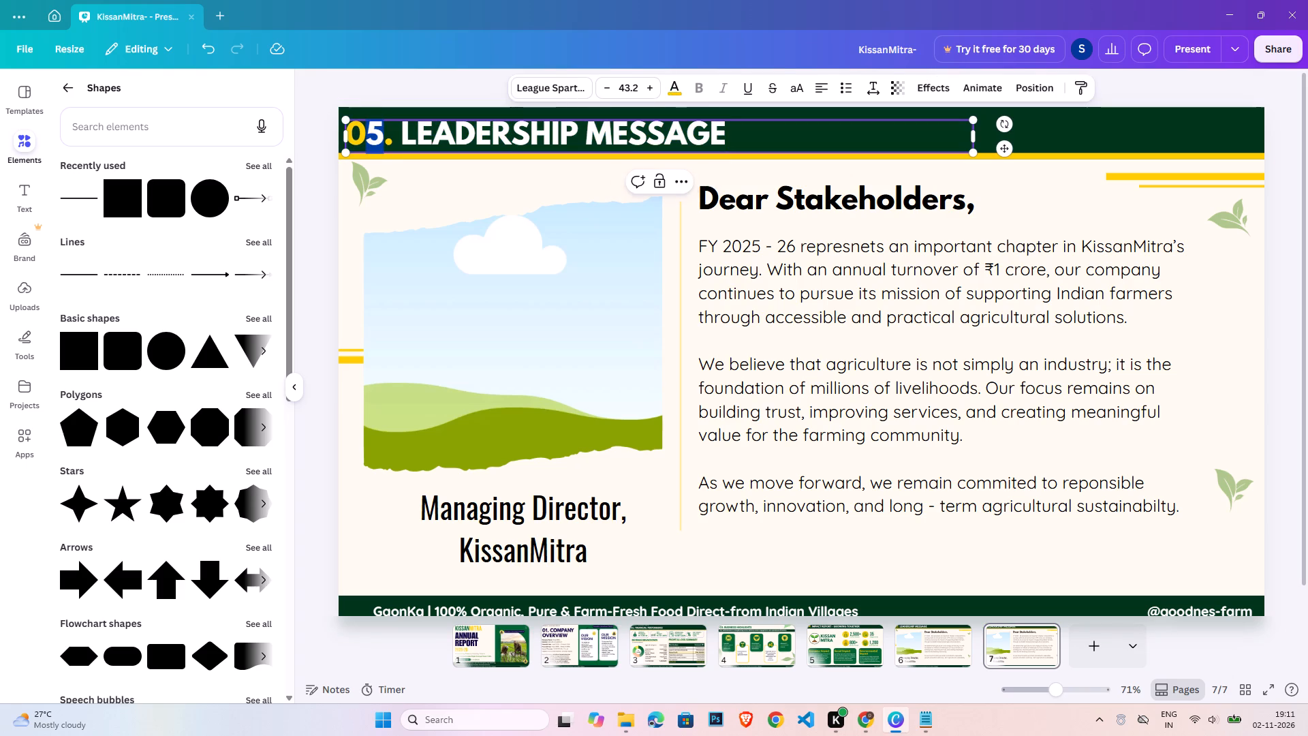
{"action": "left_click_drag", "start_coordinate": [375, 134], "coordinate": [374, 134]}
{"action": "key", "text": "6"}
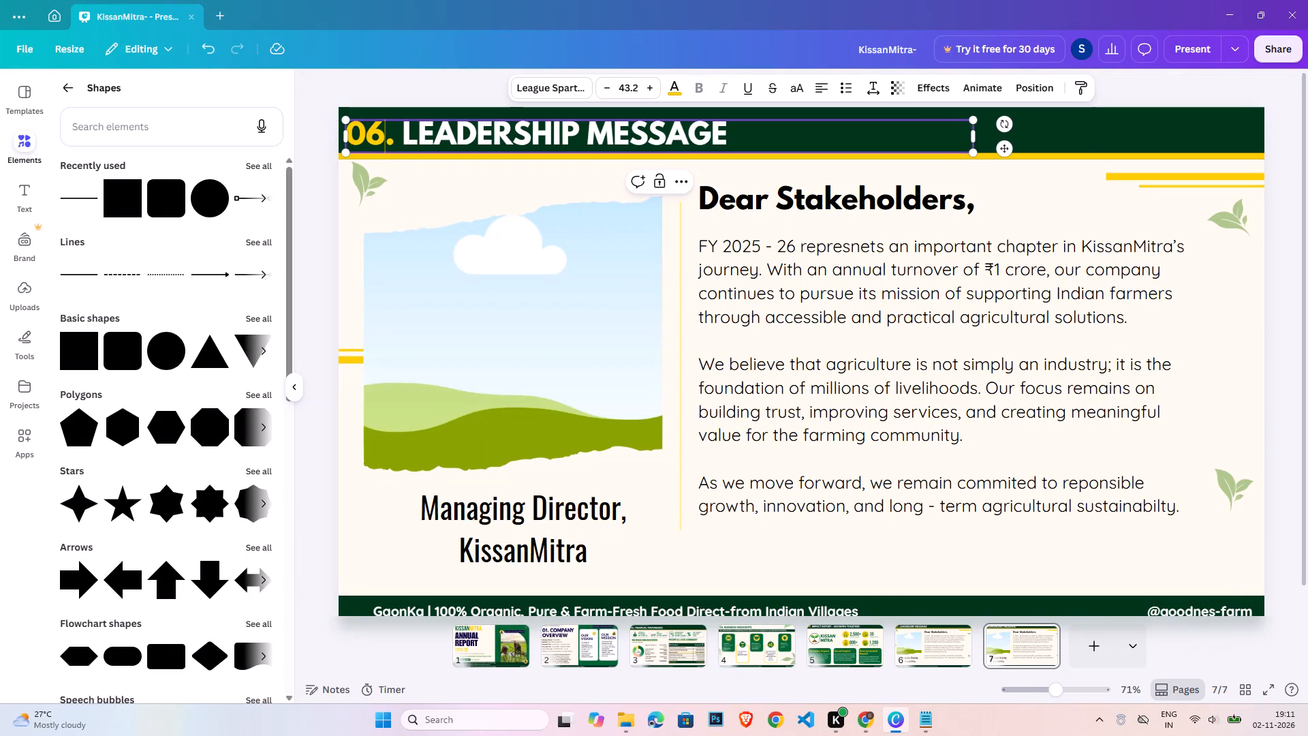
Replace the heading text after the section number with "FUTURE ROADMAP - FY 2026-27".
{"action": "left_click_drag", "start_coordinate": [402, 132], "coordinate": [734, 139]}
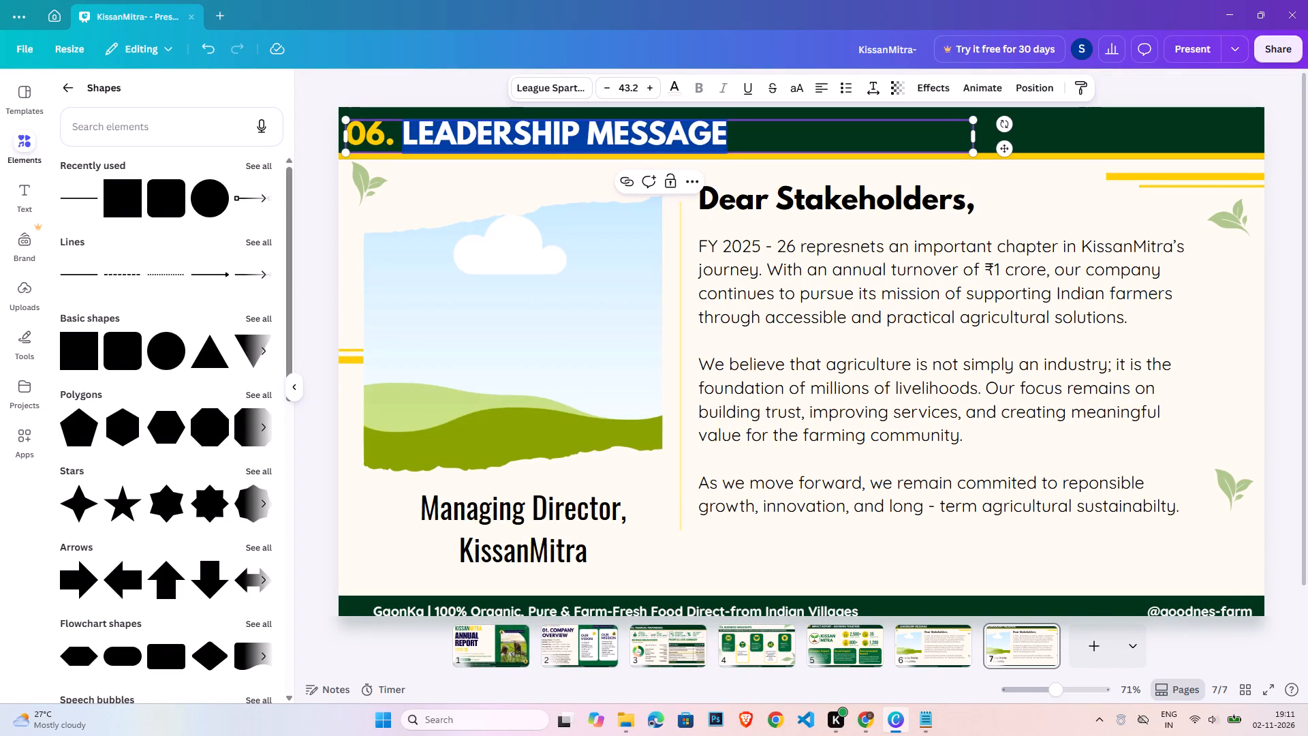
{"action": "type", "text": "Future R"}
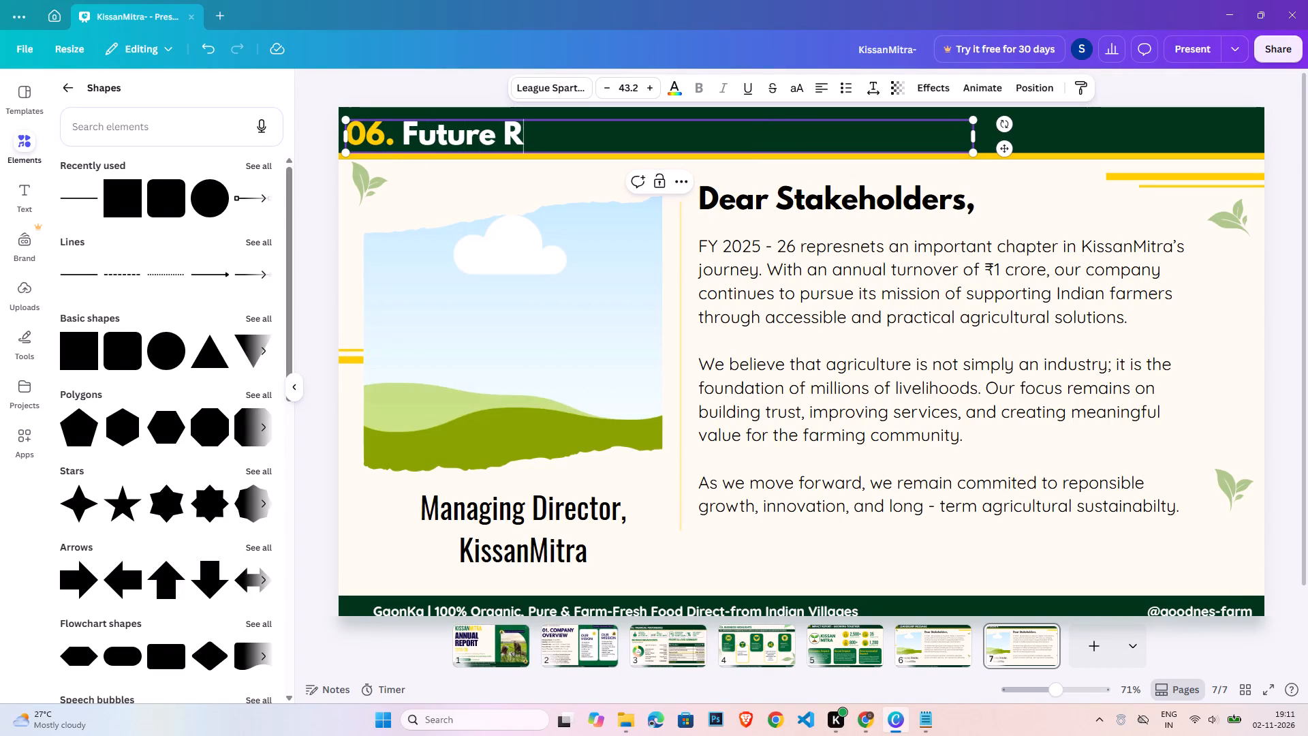
{"action": "key", "text": "BackSpace"}
{"action": "key", "text": "BackSpace"}
{"action": "key", "text": "BackSpace"}
{"action": "key", "text": "BackSpace"}
{"action": "key", "text": "BackSpace"}
{"action": "key", "text": "BackSpace"}
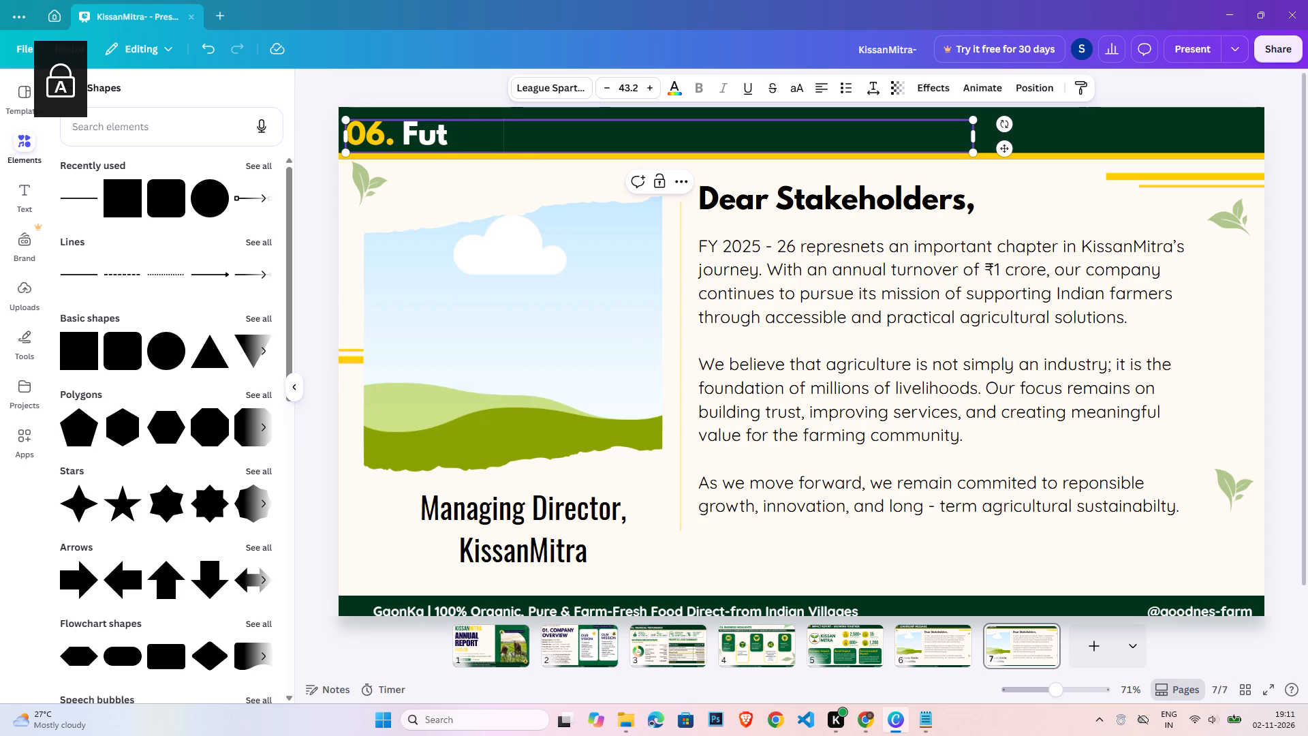
{"action": "key", "text": "BackSpace"}
{"action": "type", "text": "TU"}
{"action": "key", "text": "BackSpace"}
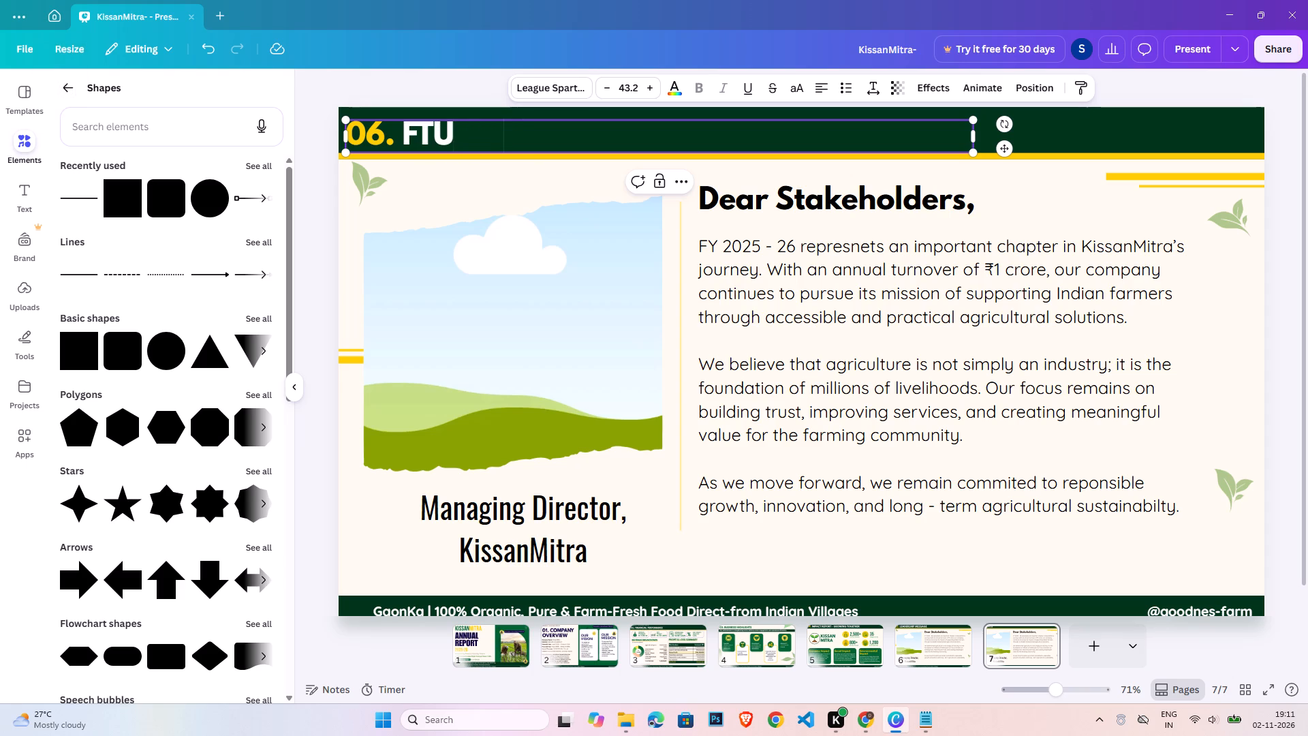
{"action": "key", "text": "BackSpace"}
{"action": "type", "text": "UTURE ROADMP"}
{"action": "key", "text": "BackSpace"}
{"action": "key", "text": "a"}
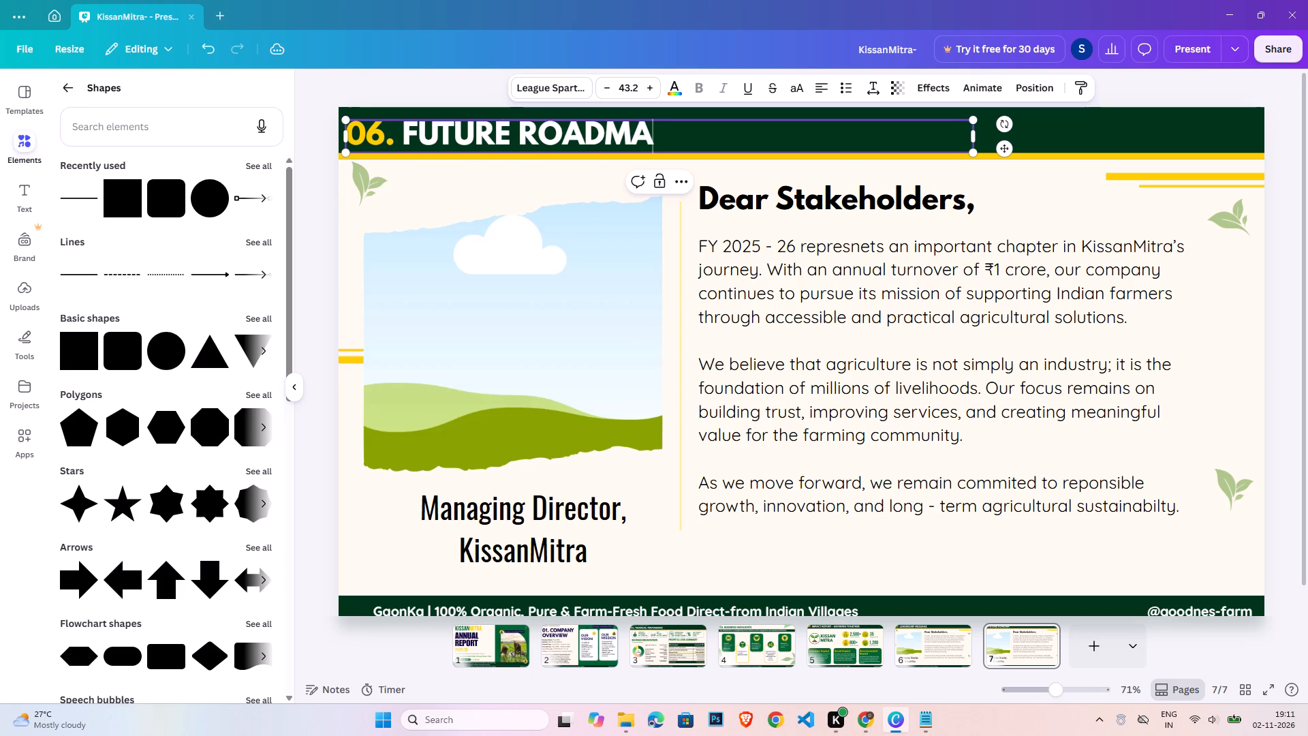
{"action": "key", "text": "p"}
{"action": "key", "text": "space"}
{"action": "type", "text": "-"}
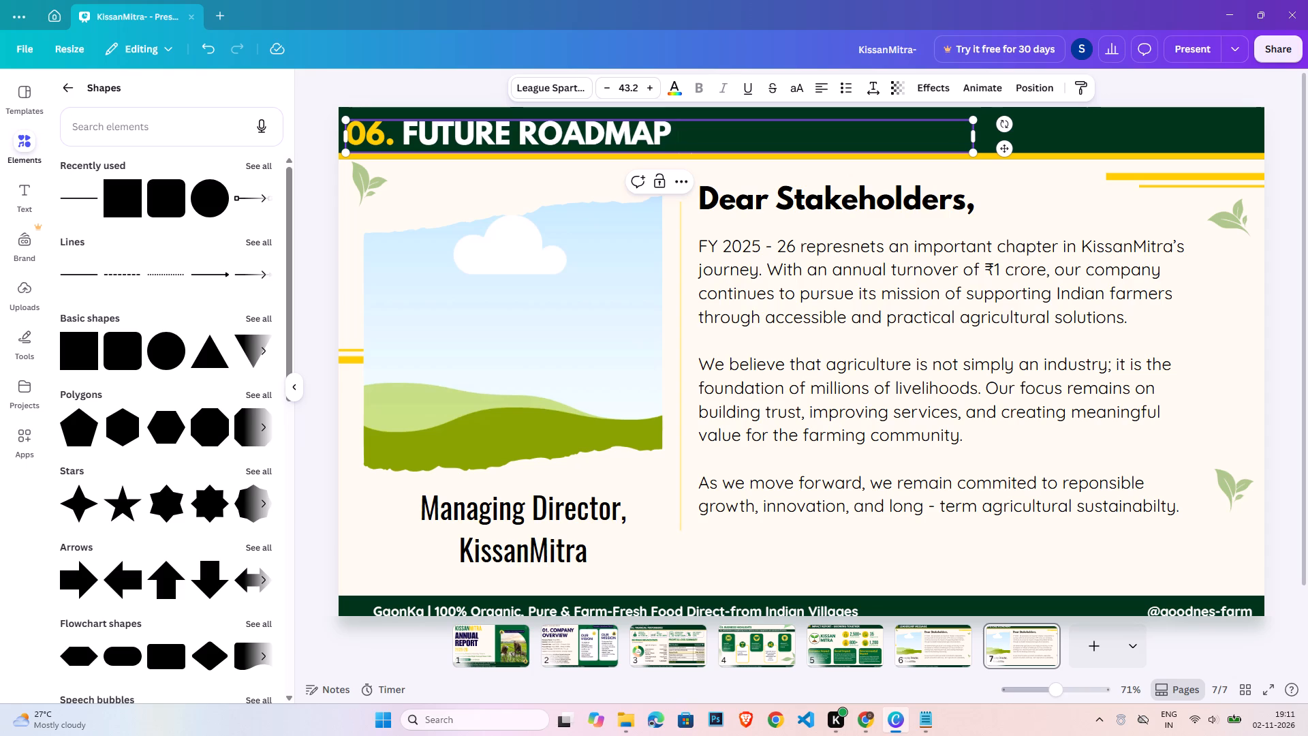
{"action": "key", "text": "space"}
{"action": "type", "text": "FY 2026-27"}
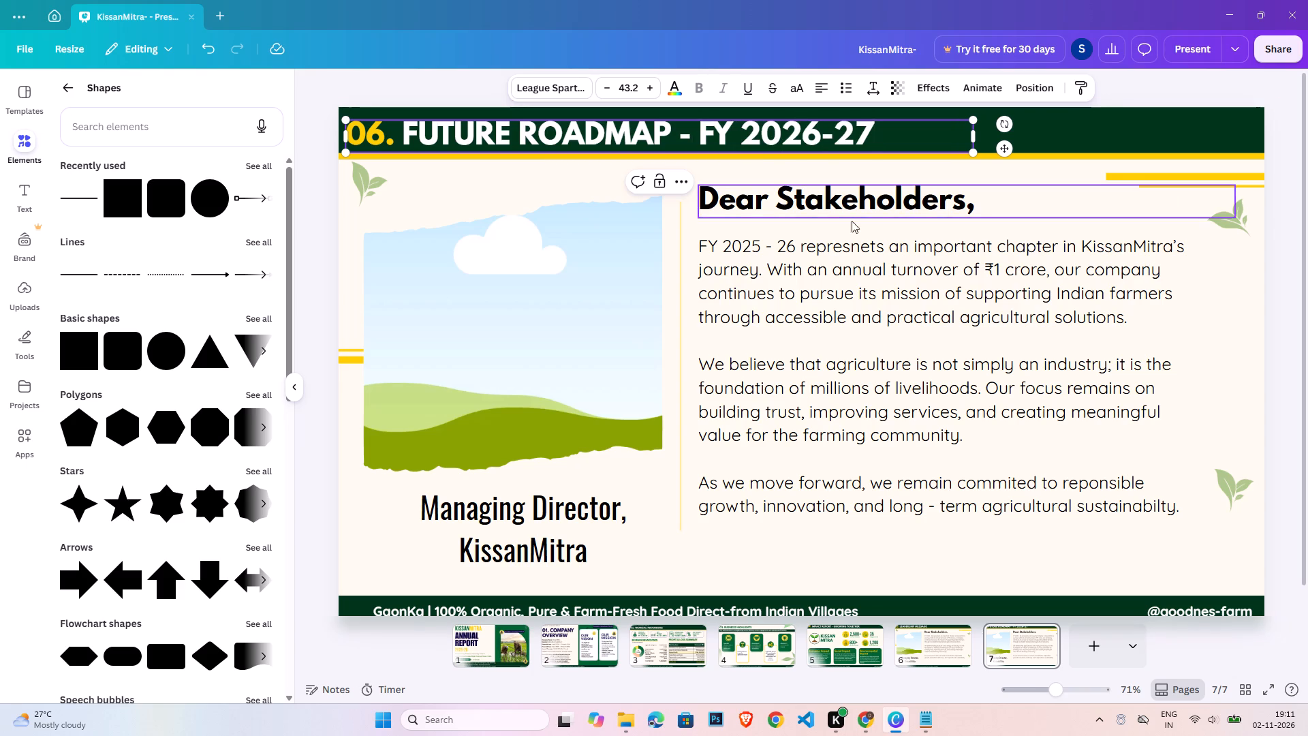
Delete the picture frame, letter, divider, yellow accents and leaves from page 7, keeping only the header and footer.
{"action": "left_click", "coordinate": [1049, 697]}
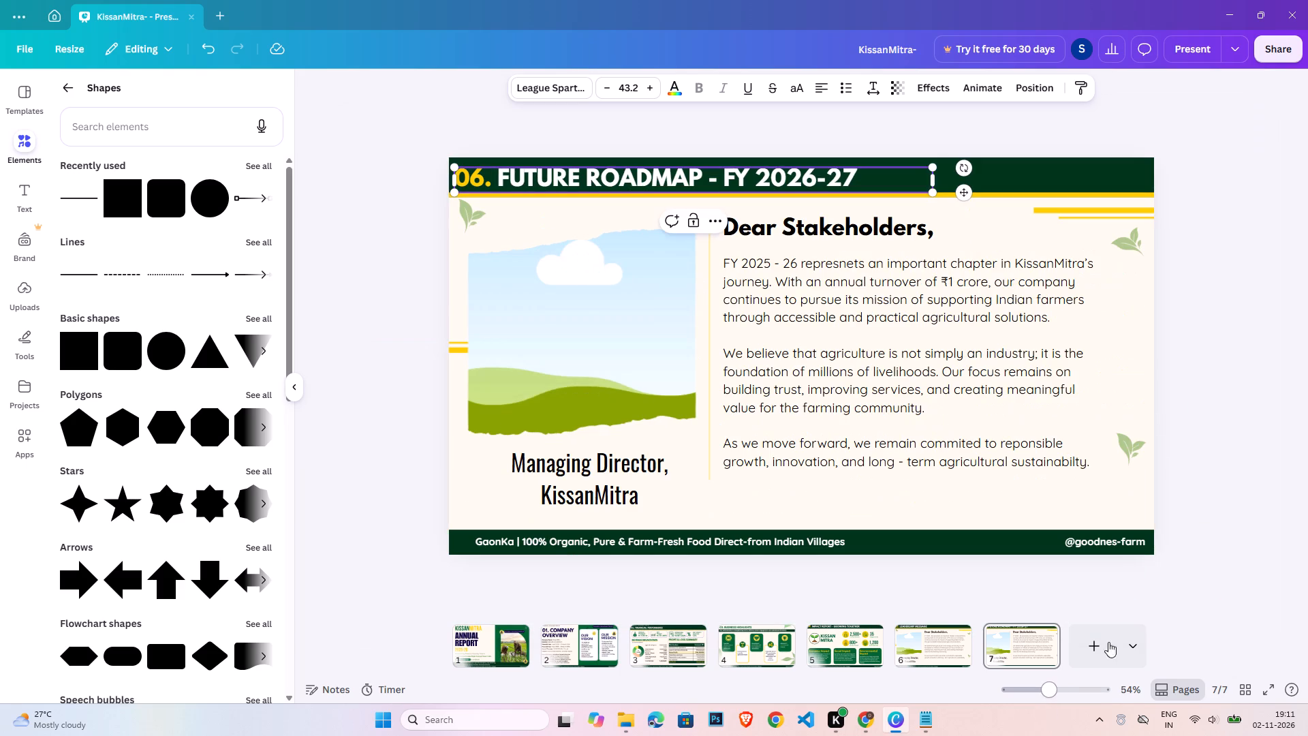
{"action": "left_click", "coordinate": [1203, 446]}
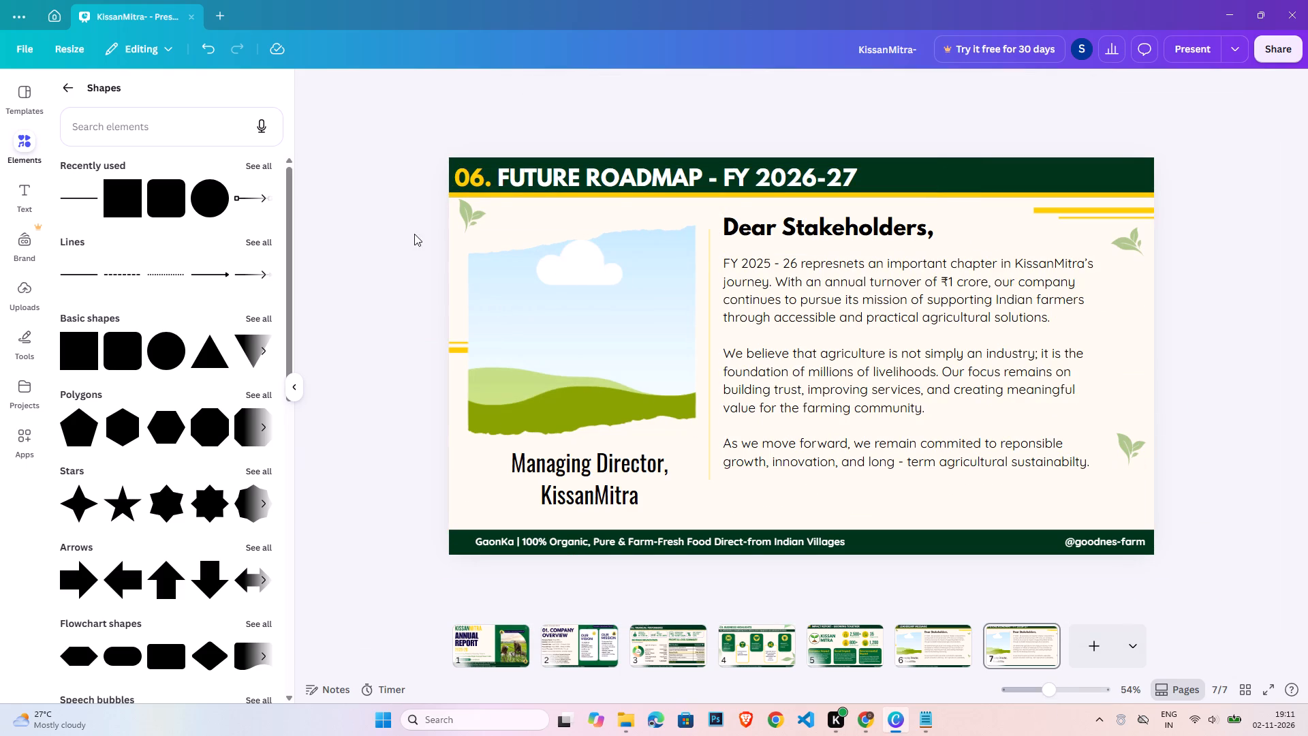
{"action": "left_click_drag", "start_coordinate": [422, 230], "coordinate": [1172, 500]}
{"action": "key", "text": "Delete"}
{"action": "left_click", "coordinate": [1134, 213]}
{"action": "key", "text": "Delete"}
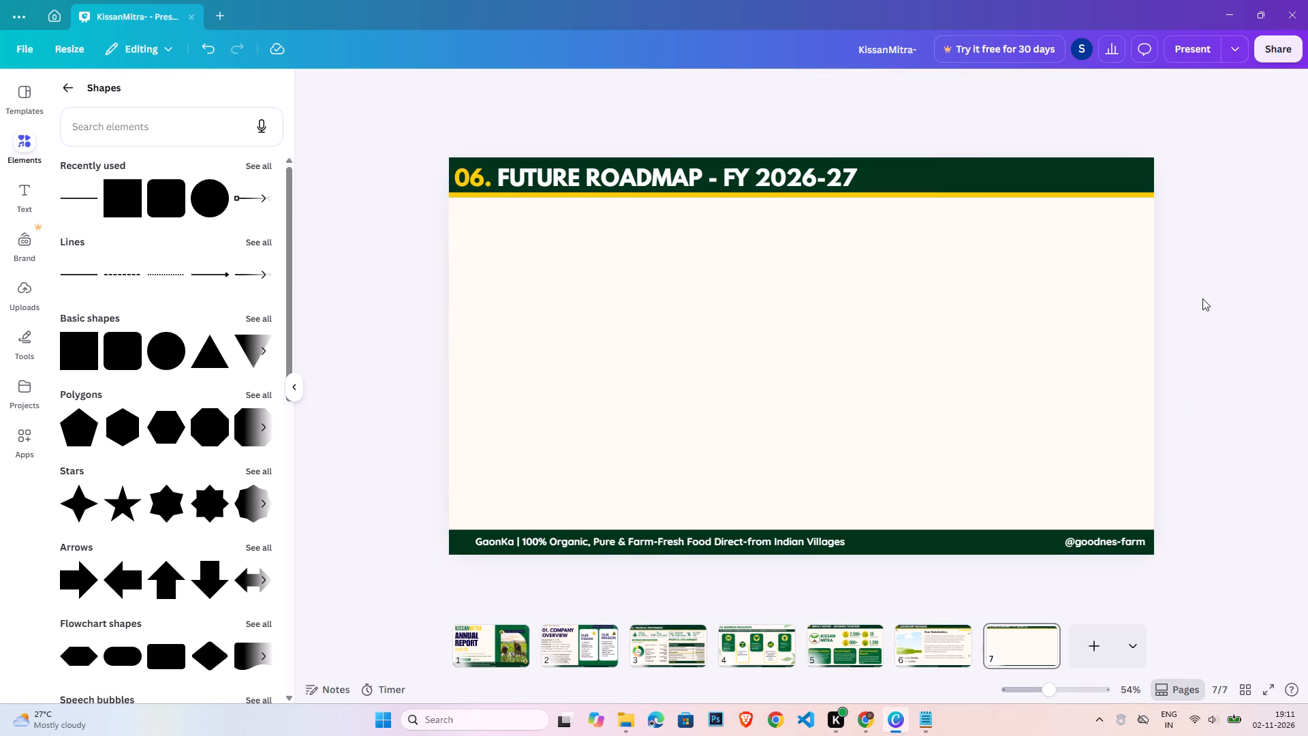
{"action": "left_click", "coordinate": [1202, 298]}
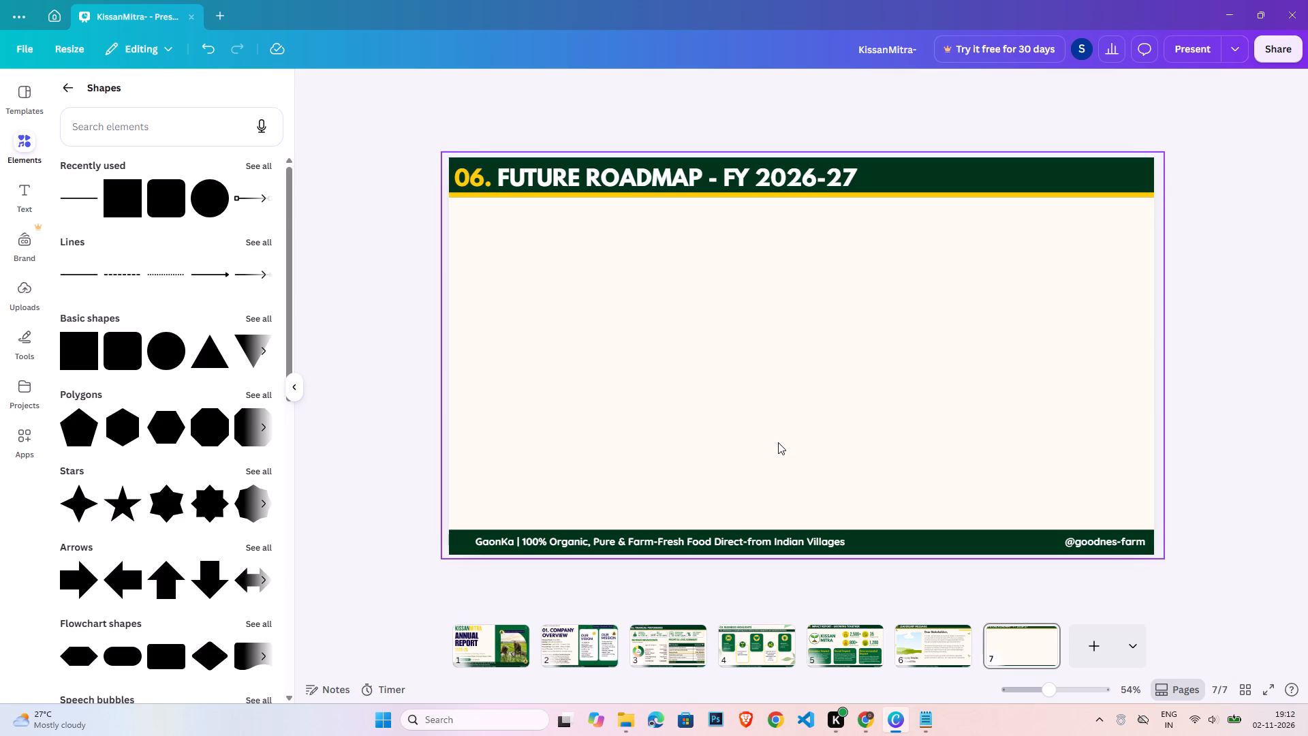
Add a rounded square and reshape it into a long horizontal bar 81 high near the slide's lower-left edge.
{"action": "left_click", "coordinate": [162, 202]}
{"action": "double_click", "coordinate": [1182, 340]}
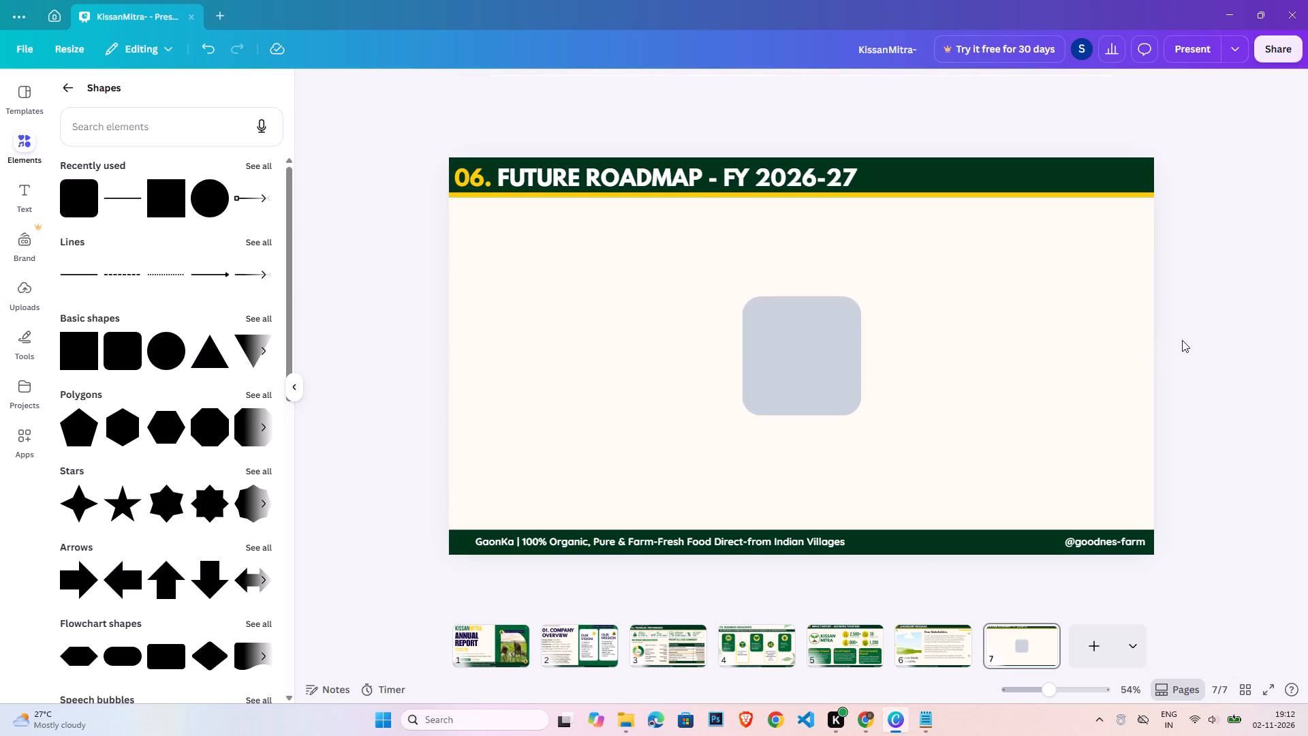
{"action": "left_click_drag", "start_coordinate": [805, 347], "coordinate": [526, 281]}
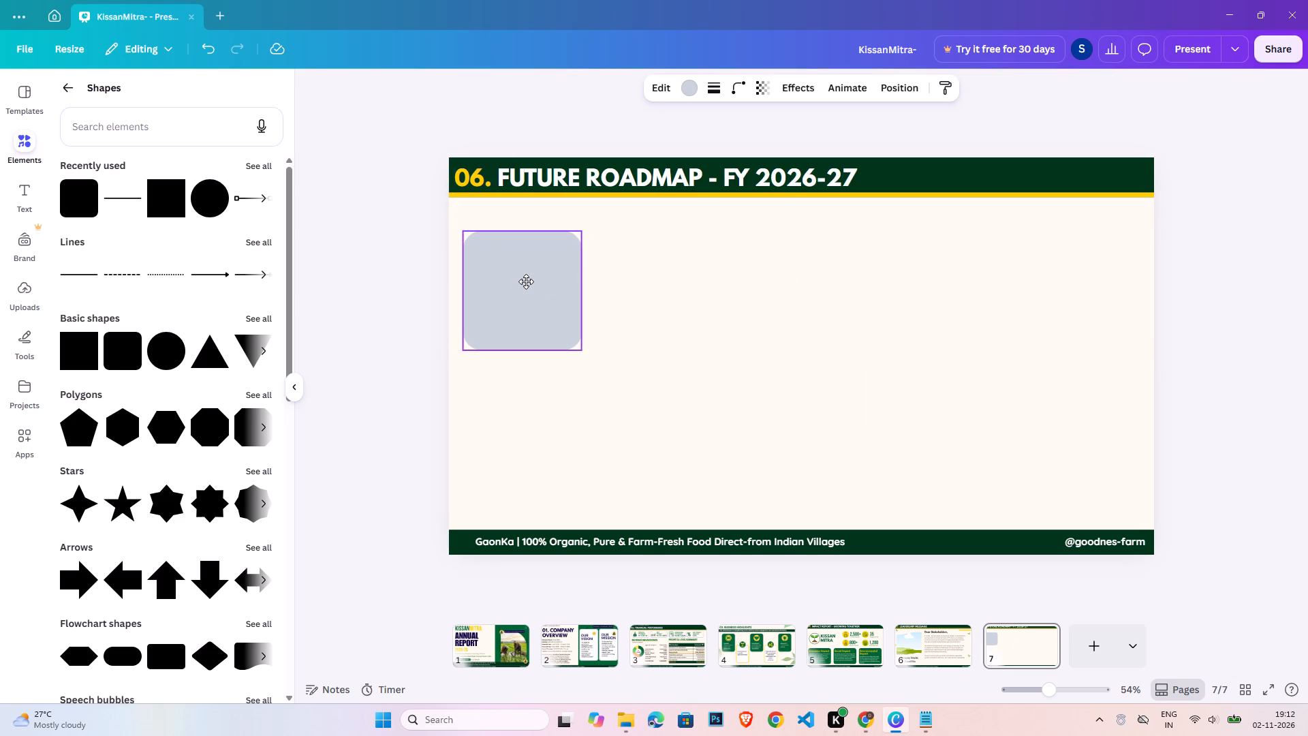
{"action": "left_click_drag", "start_coordinate": [526, 281], "coordinate": [523, 405]}
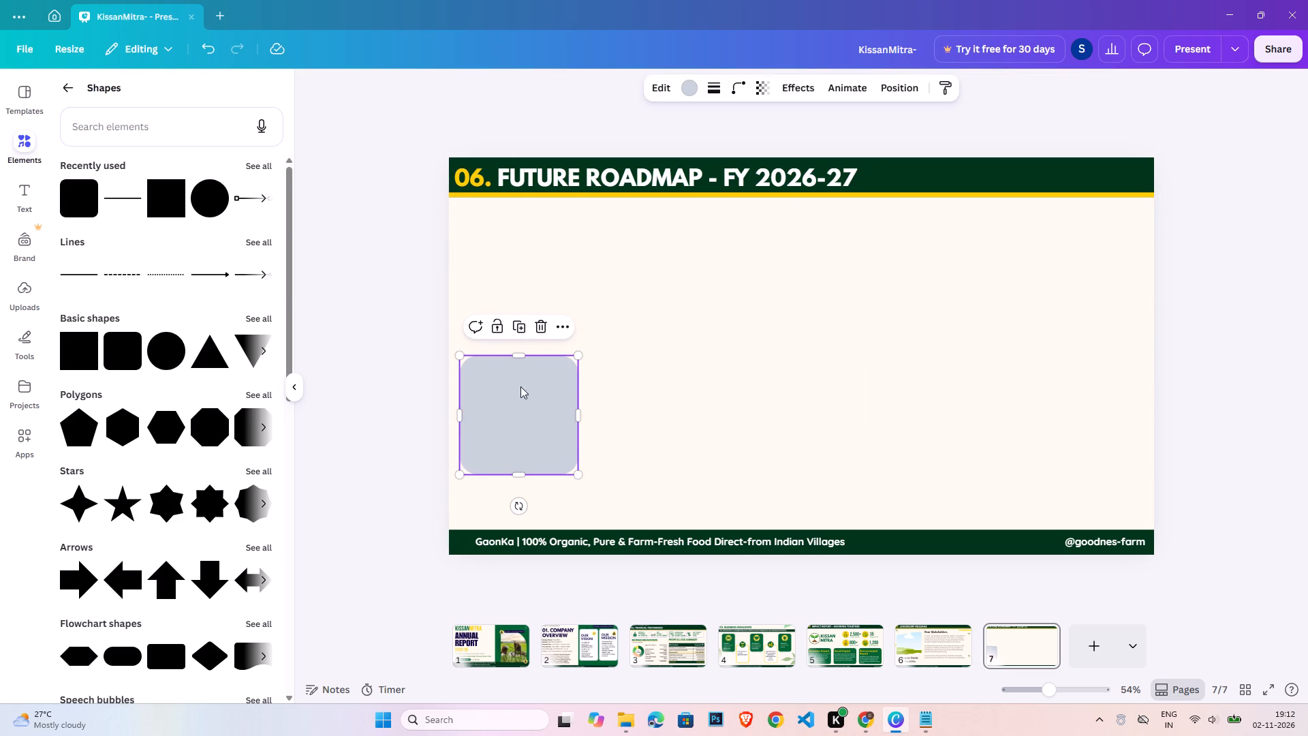
{"action": "left_click_drag", "start_coordinate": [518, 355], "coordinate": [518, 444]}
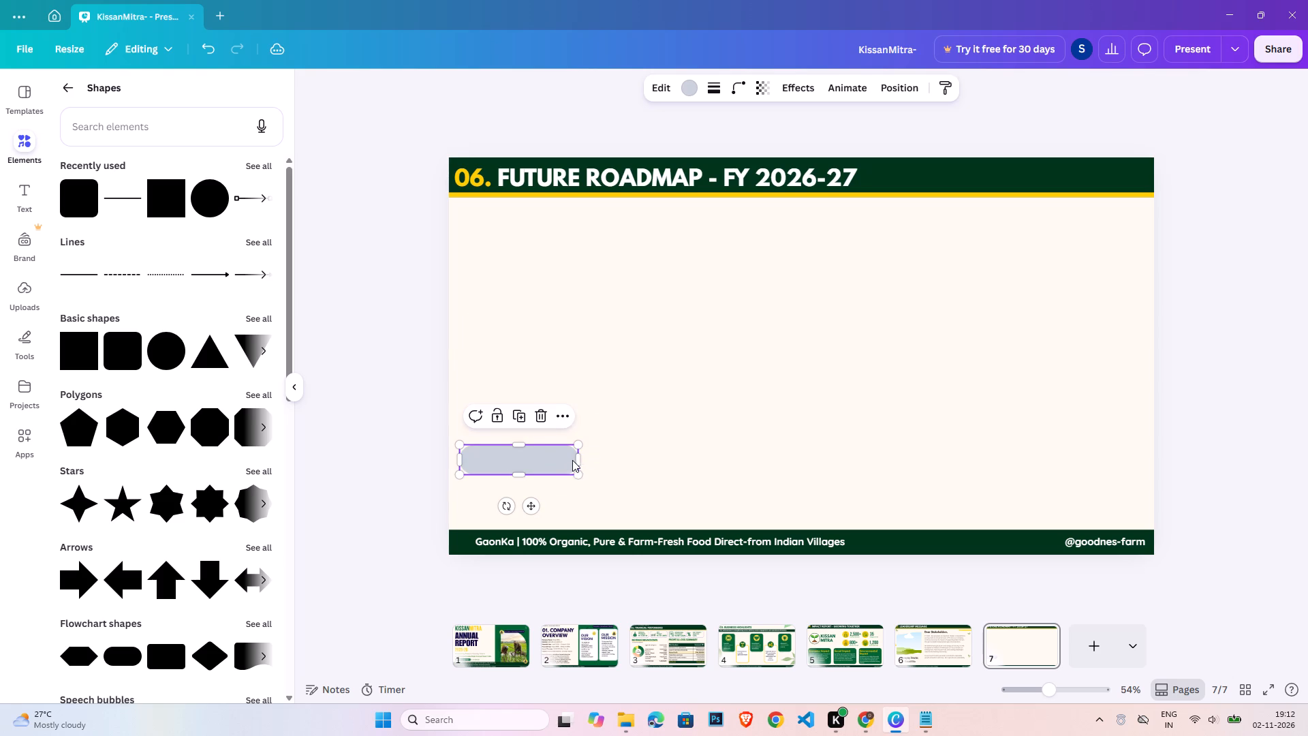
{"action": "left_click_drag", "start_coordinate": [575, 461], "coordinate": [808, 463]}
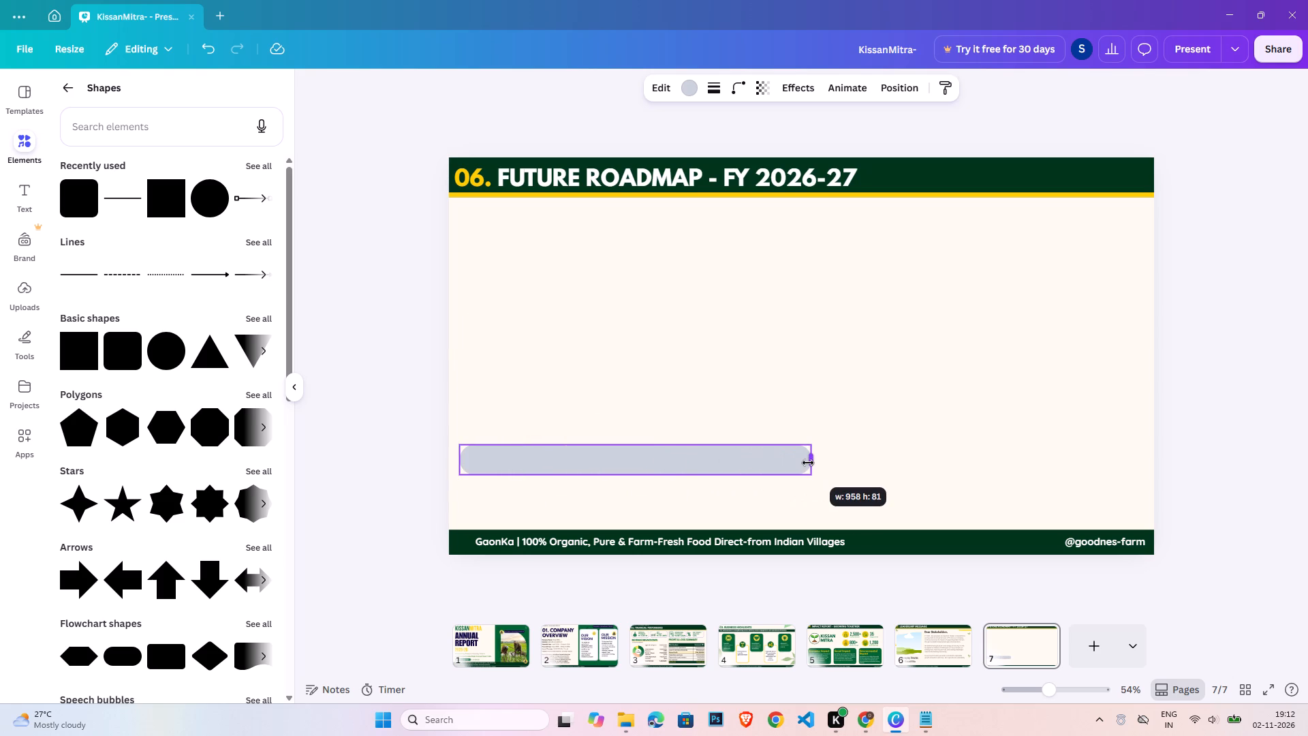
{"action": "left_click_drag", "start_coordinate": [808, 463], "coordinate": [594, 470]}
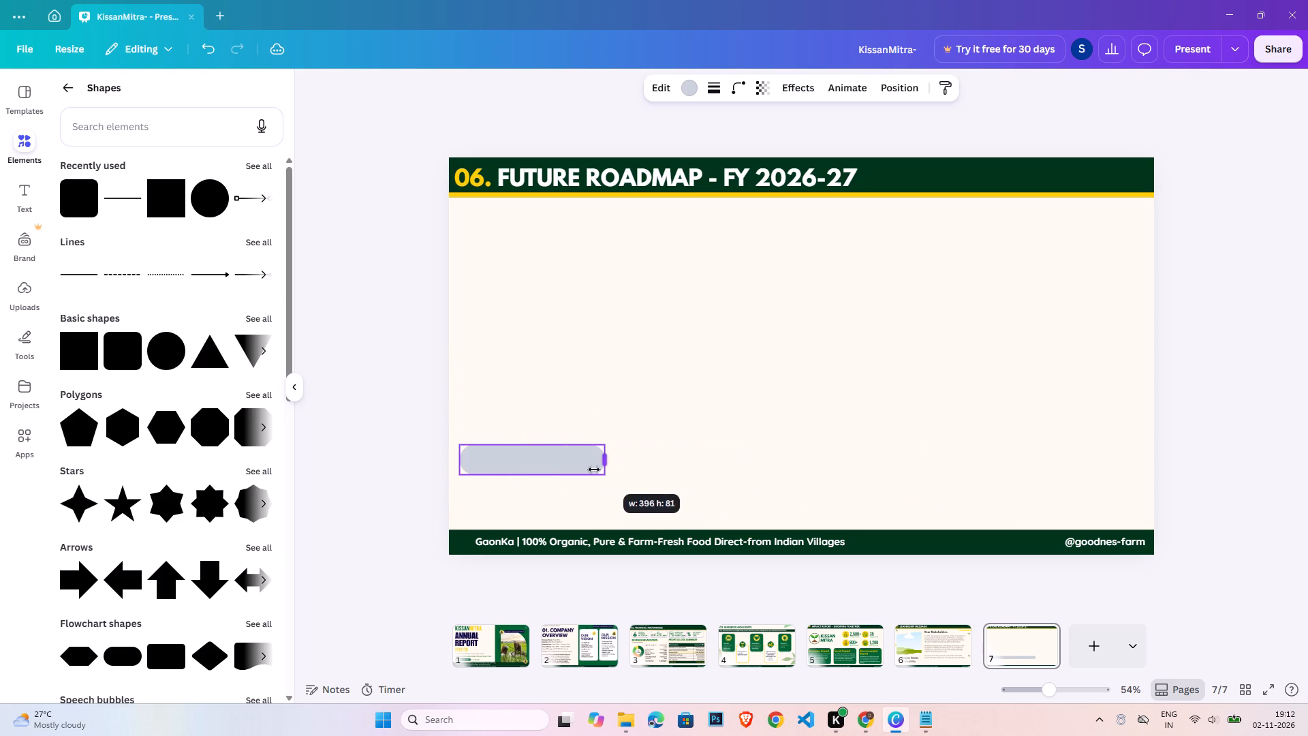
{"action": "left_click_drag", "start_coordinate": [594, 470], "coordinate": [675, 465]}
Duplicate the horizontal bar, rotate the copy to vertical and join it to the bar's right end as an upright corner.
{"action": "key", "text": "ctrl+c"}
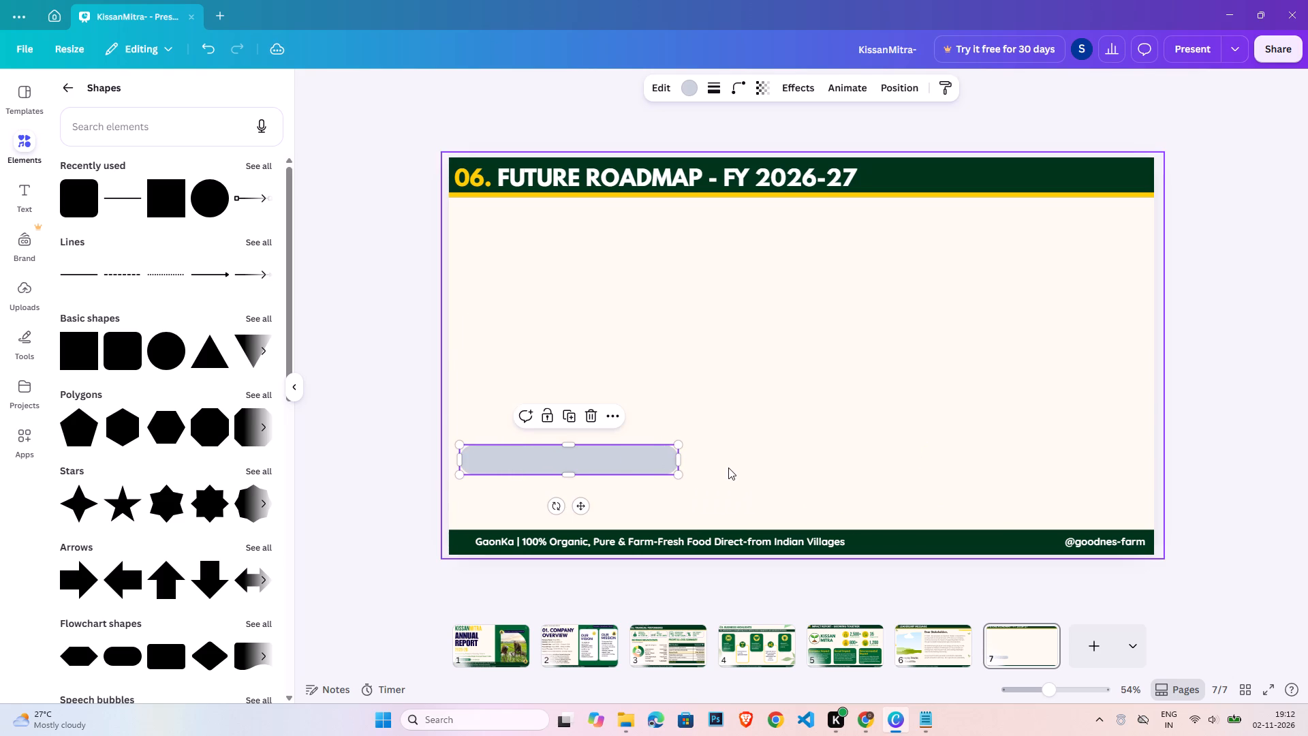
{"action": "key", "text": "ctrl+v"}
{"action": "left_click_drag", "start_coordinate": [638, 464], "coordinate": [731, 419]}
{"action": "left_click_drag", "start_coordinate": [655, 464], "coordinate": [734, 463]}
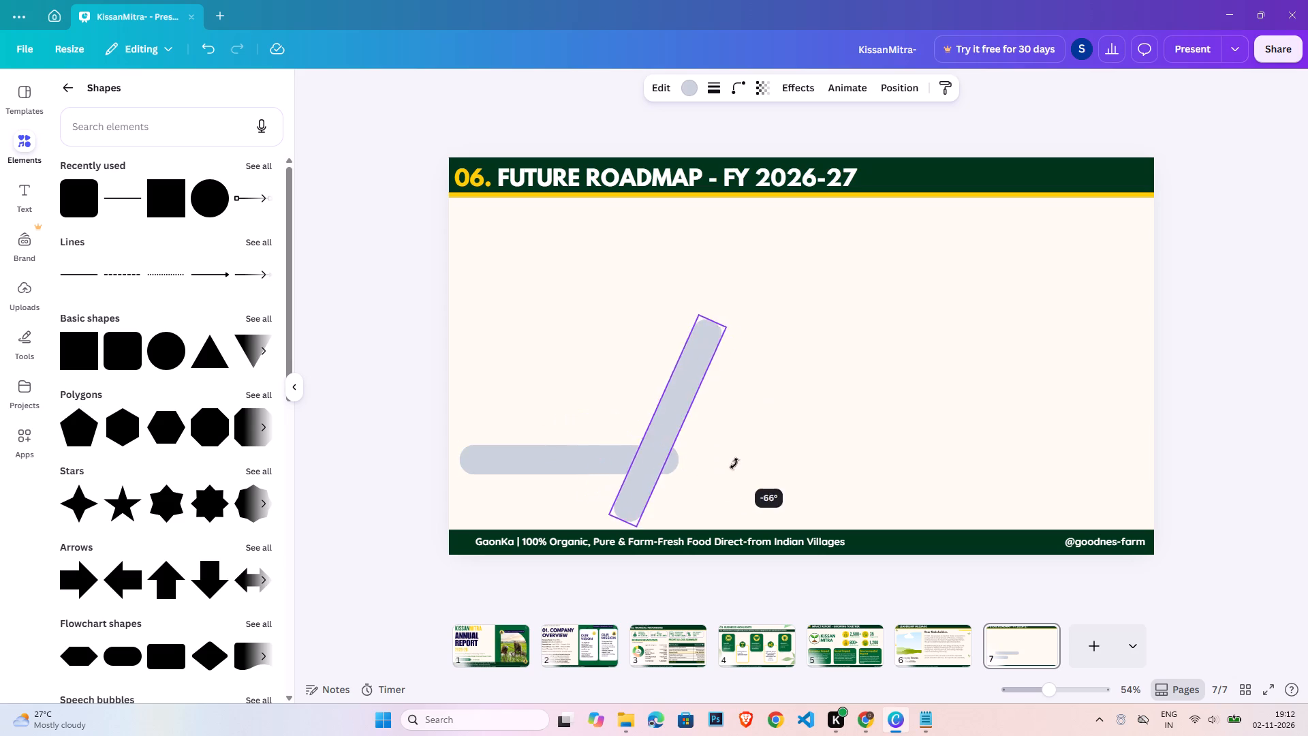
{"action": "left_click_drag", "start_coordinate": [734, 463], "coordinate": [748, 433]}
{"action": "left_click_drag", "start_coordinate": [663, 457], "coordinate": [676, 397]}
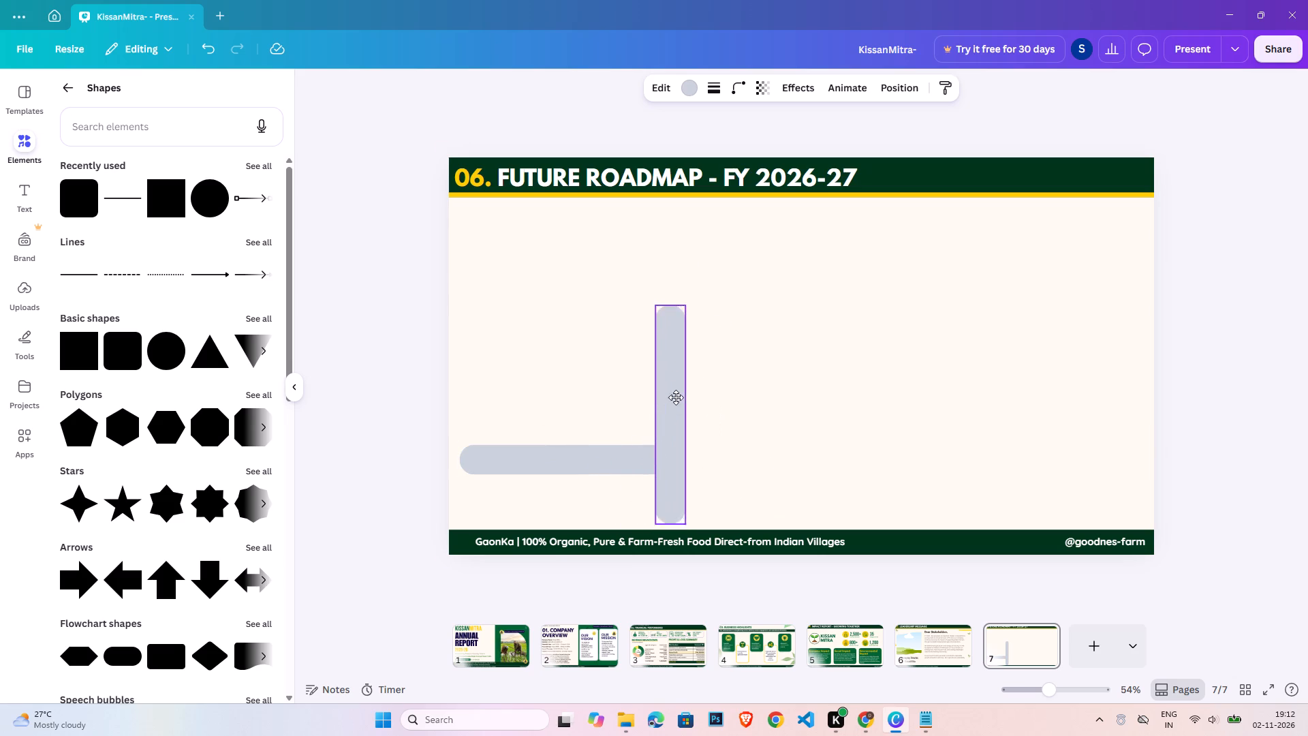
{"action": "left_click_drag", "start_coordinate": [676, 397], "coordinate": [657, 397]}
{"action": "left_click", "coordinate": [1165, 500]}
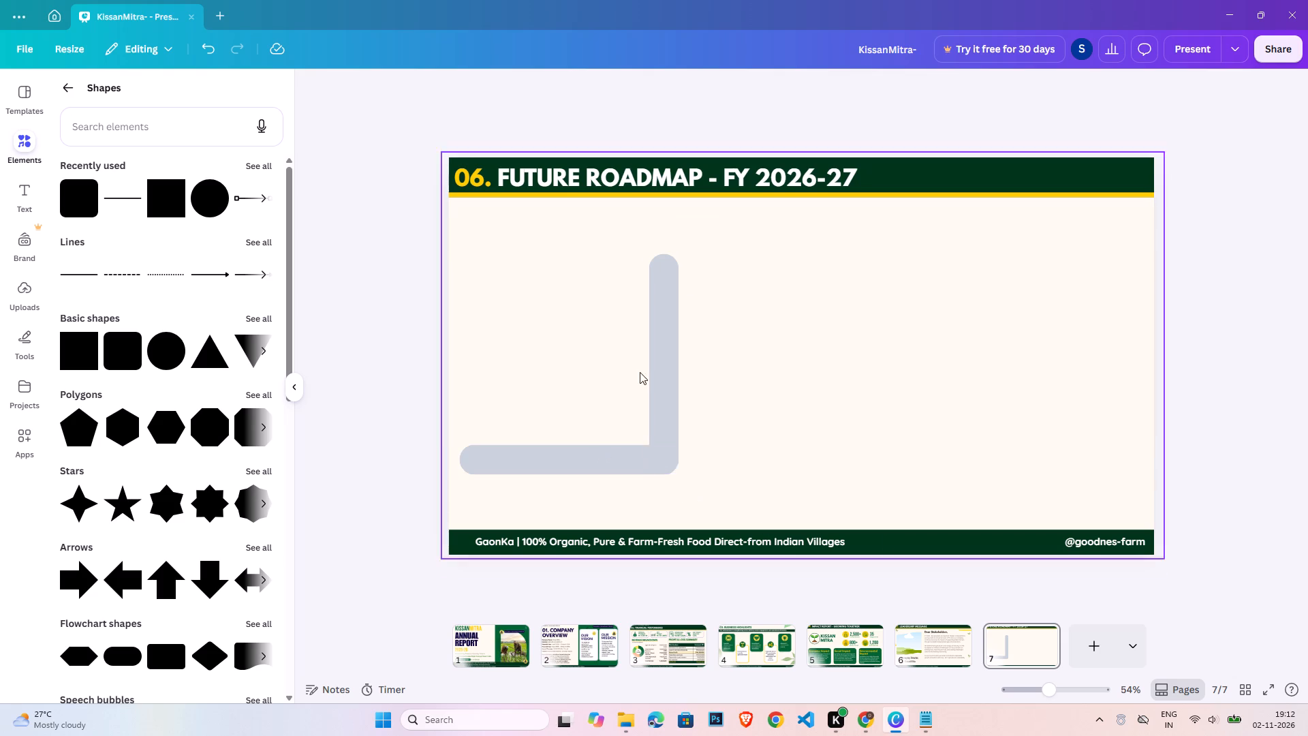
Shorten the vertical bar from its upper end, keeping its base on the horizontal bar.
{"action": "left_click", "coordinate": [674, 277]}
{"action": "left_click_drag", "start_coordinate": [666, 254], "coordinate": [666, 298]}
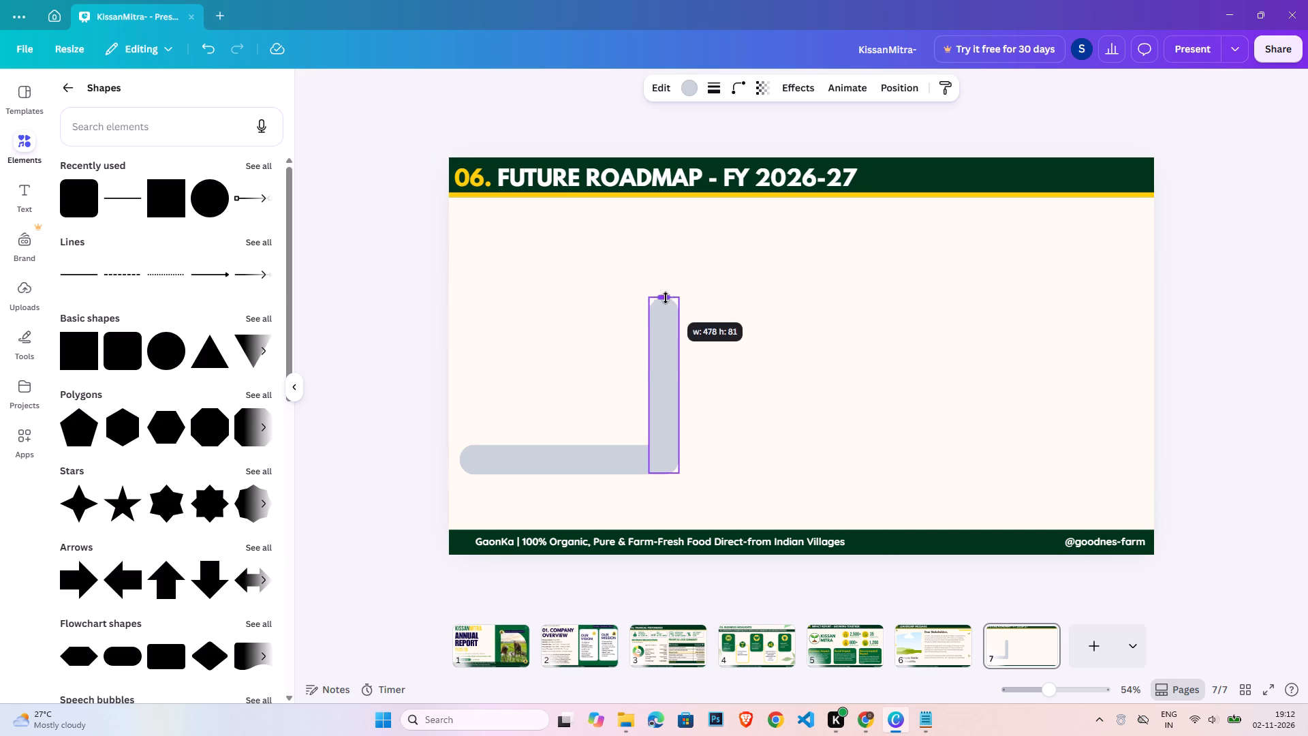
{"action": "left_click_drag", "start_coordinate": [666, 298], "coordinate": [671, 286]}
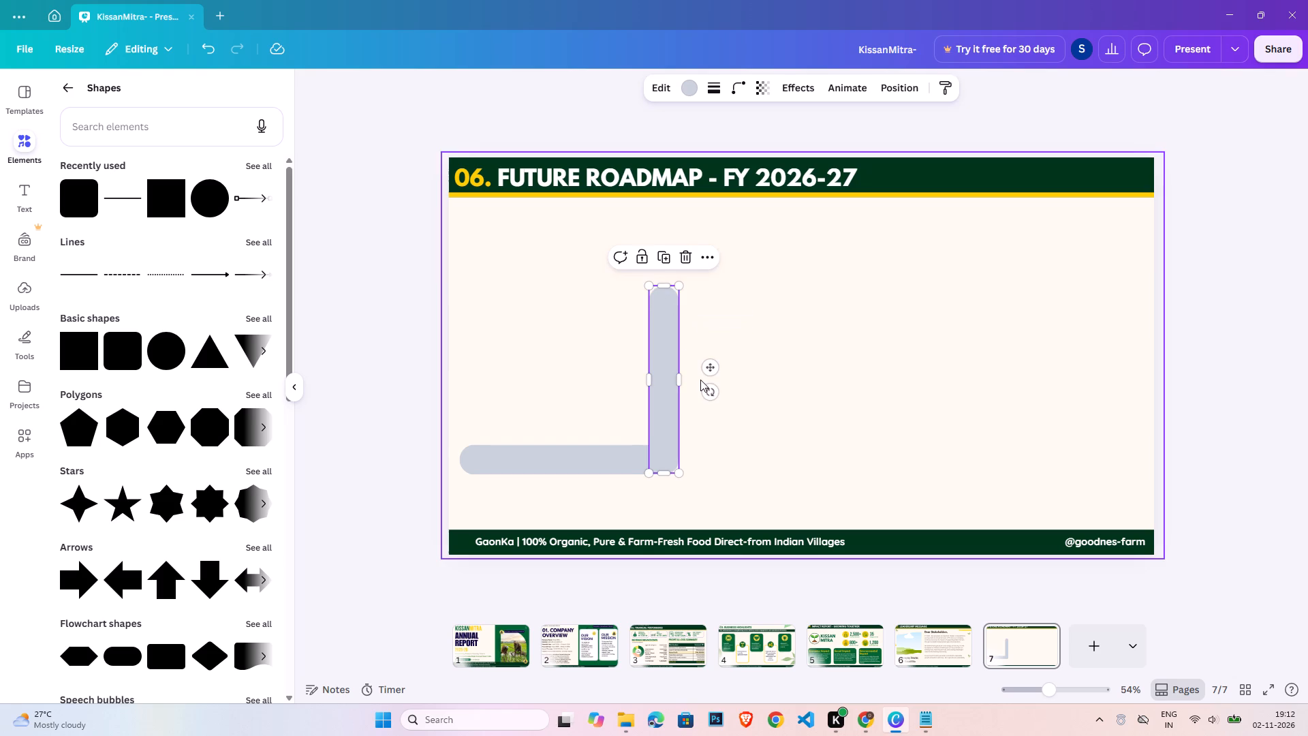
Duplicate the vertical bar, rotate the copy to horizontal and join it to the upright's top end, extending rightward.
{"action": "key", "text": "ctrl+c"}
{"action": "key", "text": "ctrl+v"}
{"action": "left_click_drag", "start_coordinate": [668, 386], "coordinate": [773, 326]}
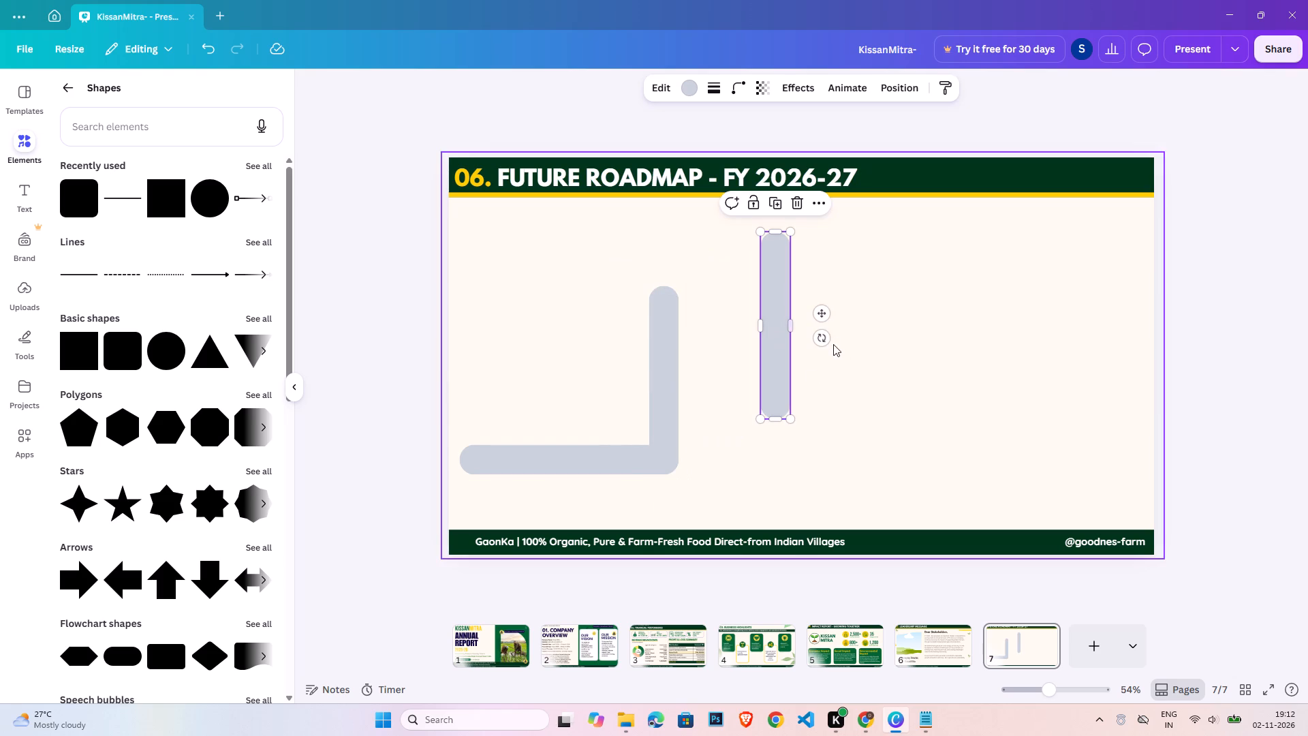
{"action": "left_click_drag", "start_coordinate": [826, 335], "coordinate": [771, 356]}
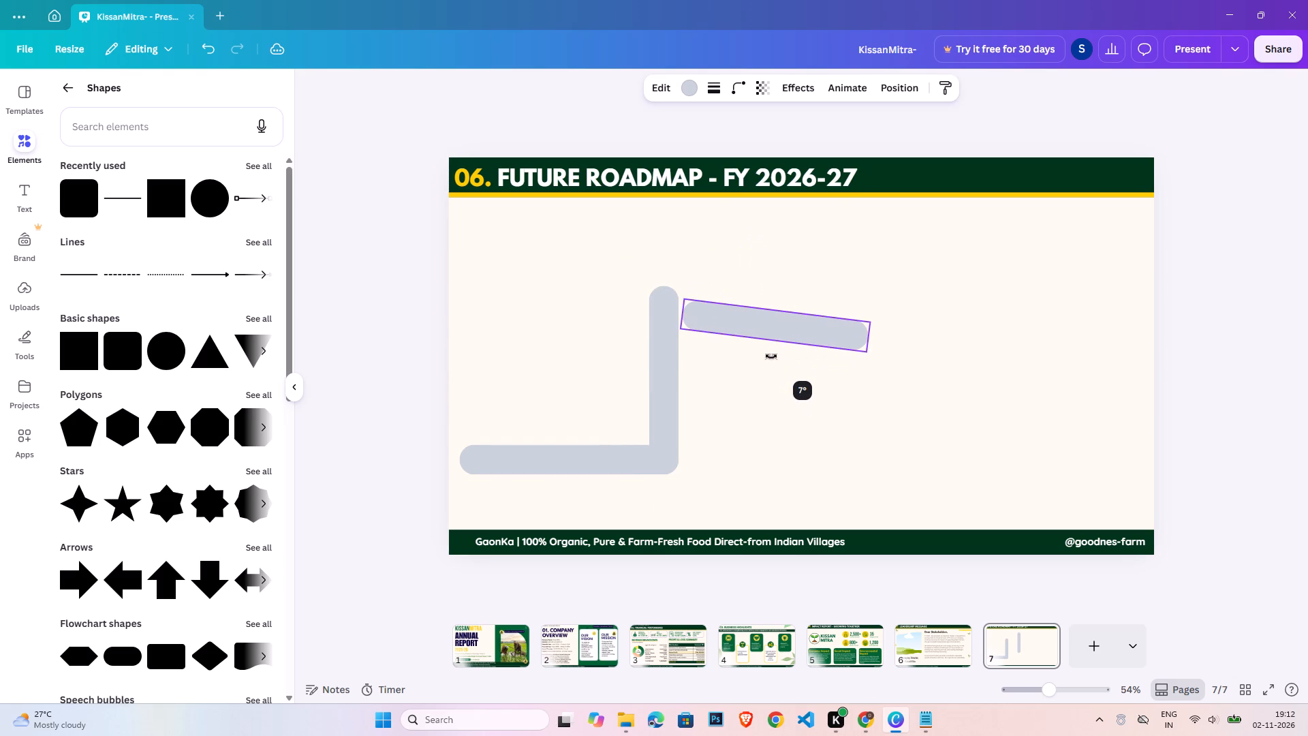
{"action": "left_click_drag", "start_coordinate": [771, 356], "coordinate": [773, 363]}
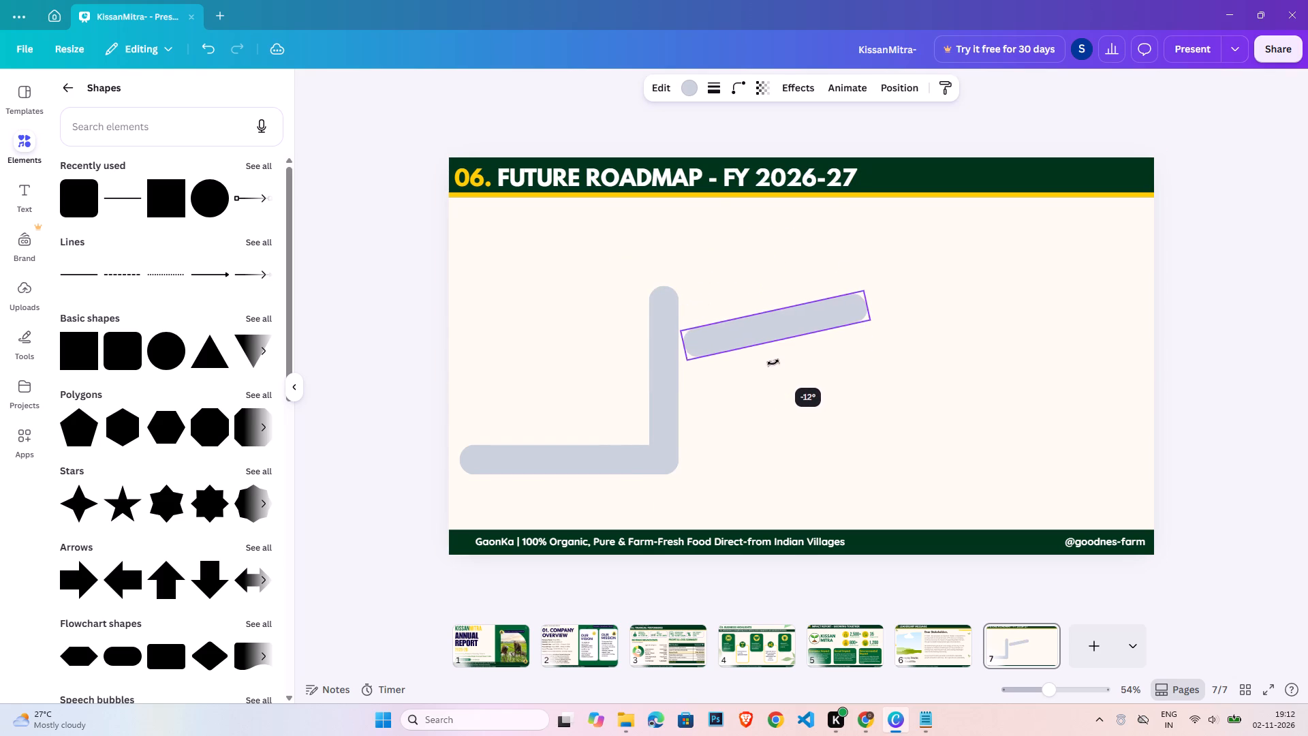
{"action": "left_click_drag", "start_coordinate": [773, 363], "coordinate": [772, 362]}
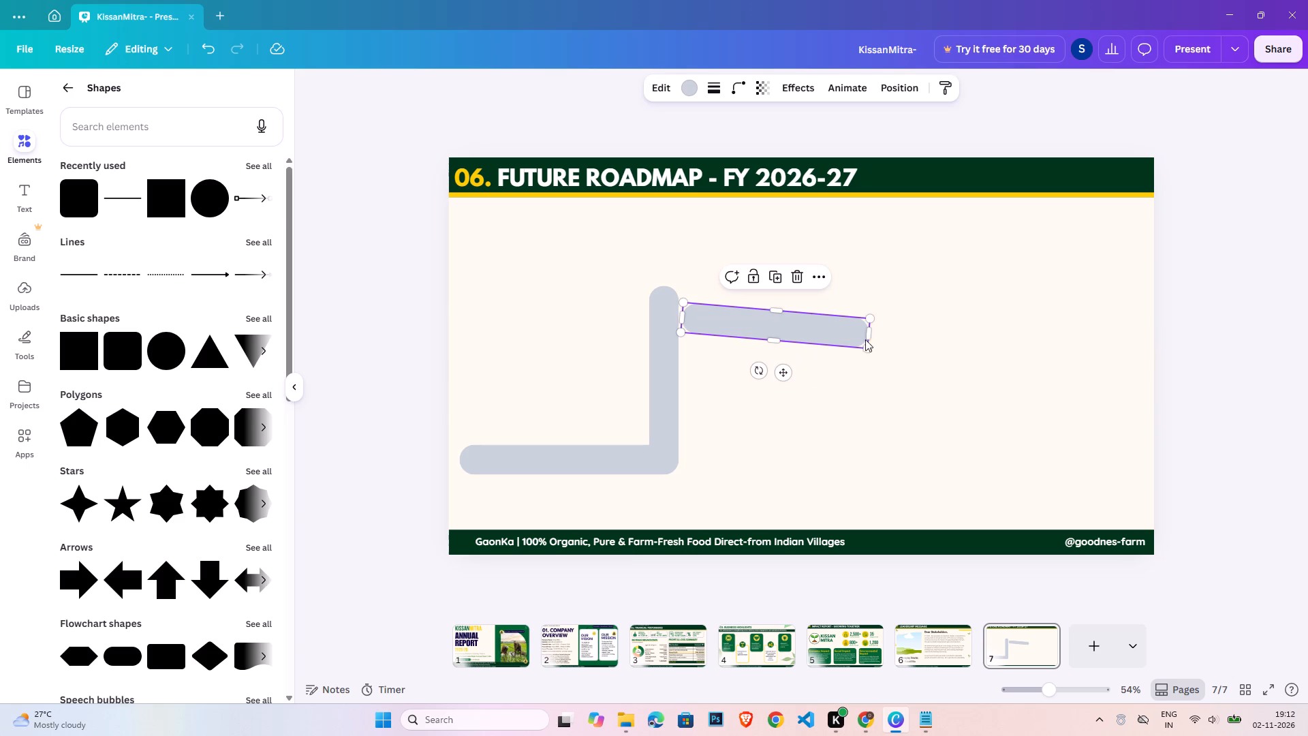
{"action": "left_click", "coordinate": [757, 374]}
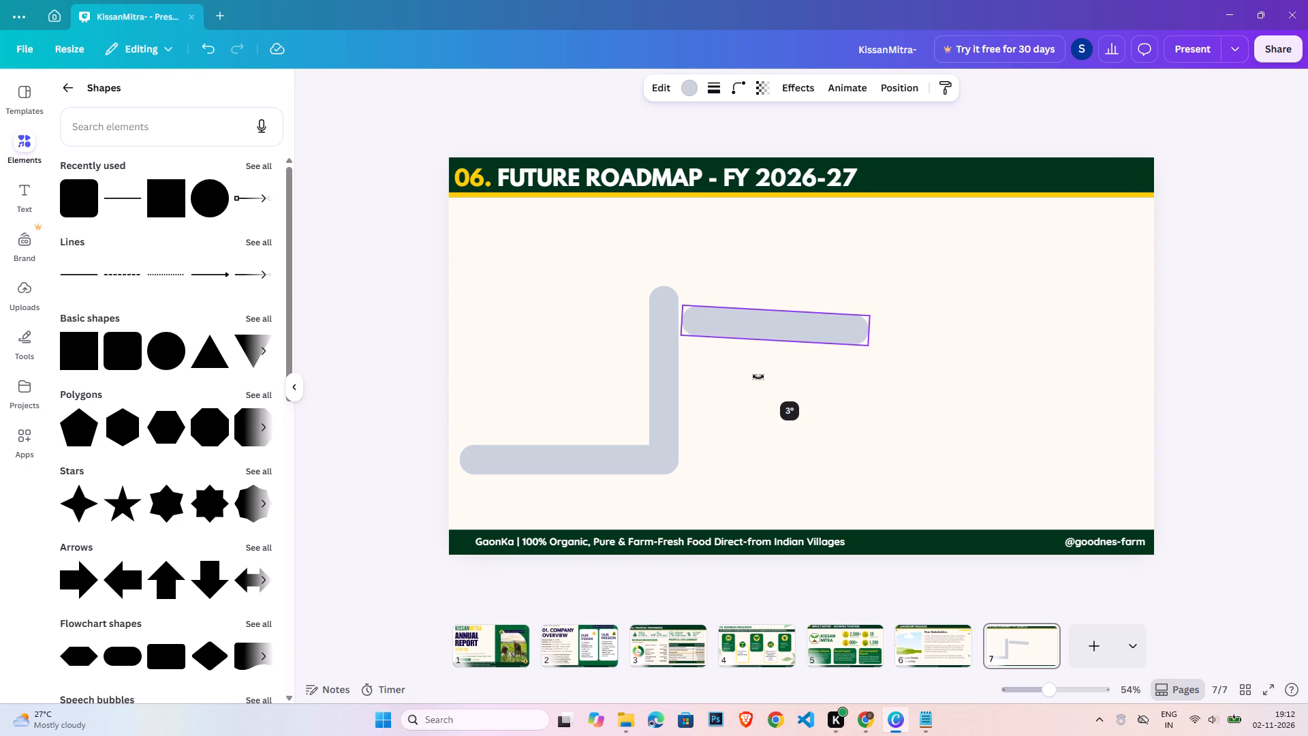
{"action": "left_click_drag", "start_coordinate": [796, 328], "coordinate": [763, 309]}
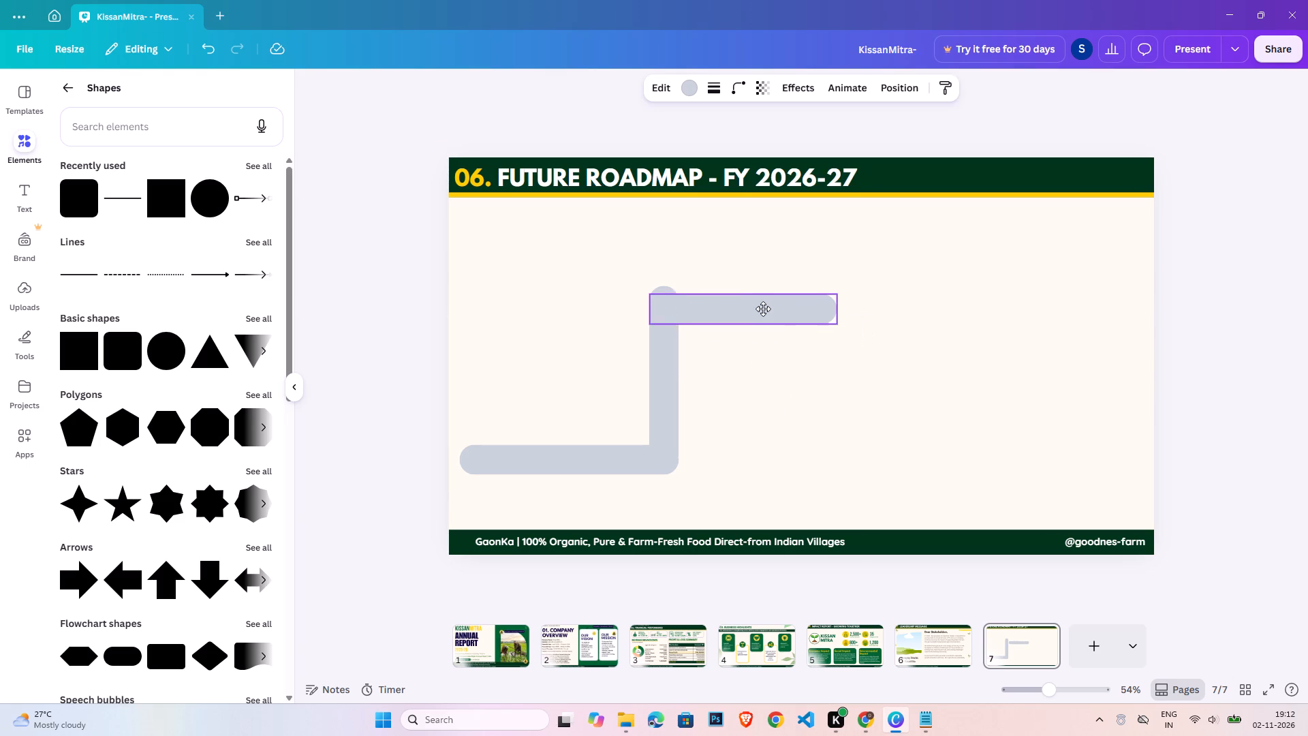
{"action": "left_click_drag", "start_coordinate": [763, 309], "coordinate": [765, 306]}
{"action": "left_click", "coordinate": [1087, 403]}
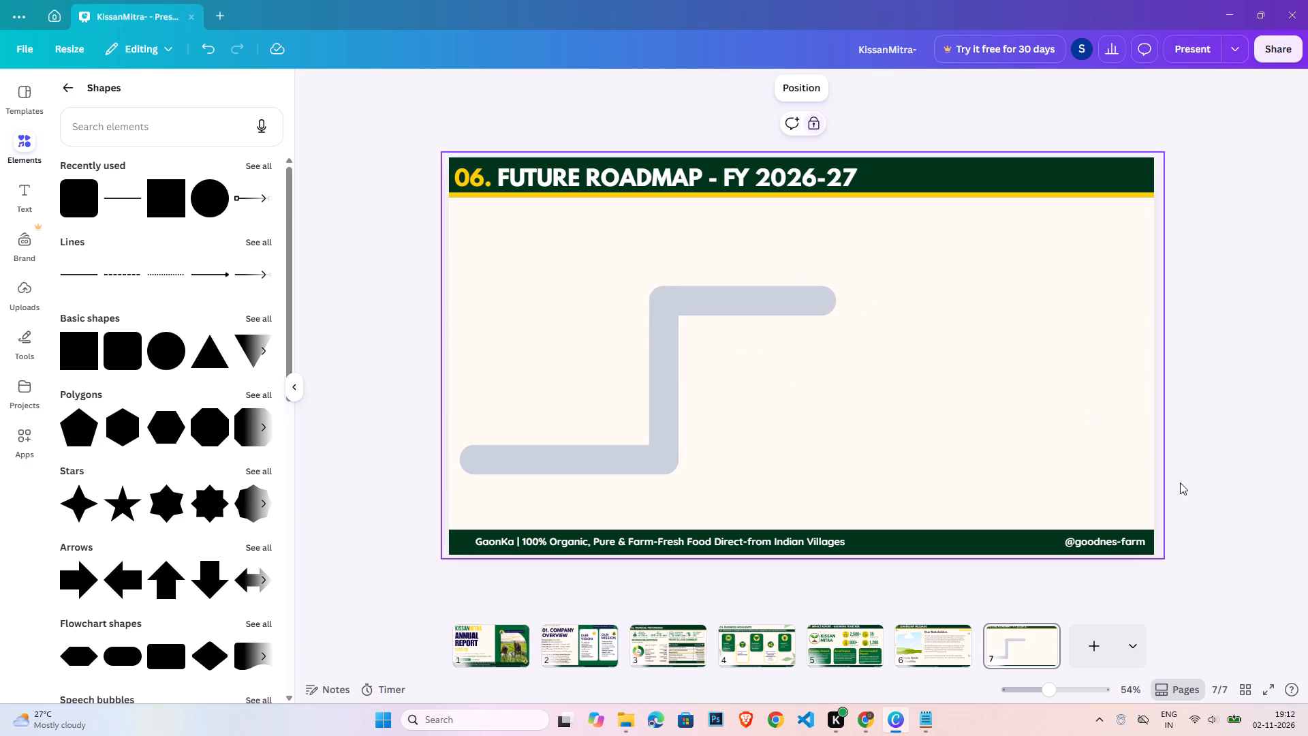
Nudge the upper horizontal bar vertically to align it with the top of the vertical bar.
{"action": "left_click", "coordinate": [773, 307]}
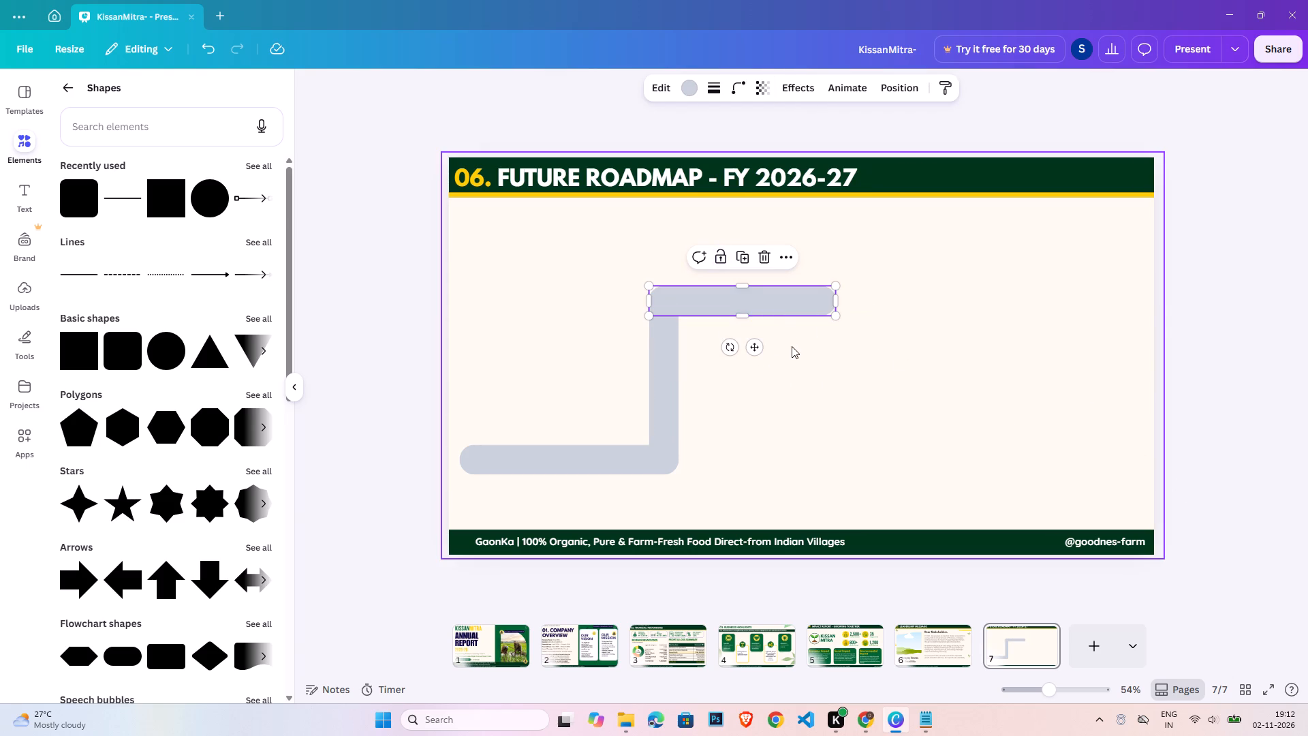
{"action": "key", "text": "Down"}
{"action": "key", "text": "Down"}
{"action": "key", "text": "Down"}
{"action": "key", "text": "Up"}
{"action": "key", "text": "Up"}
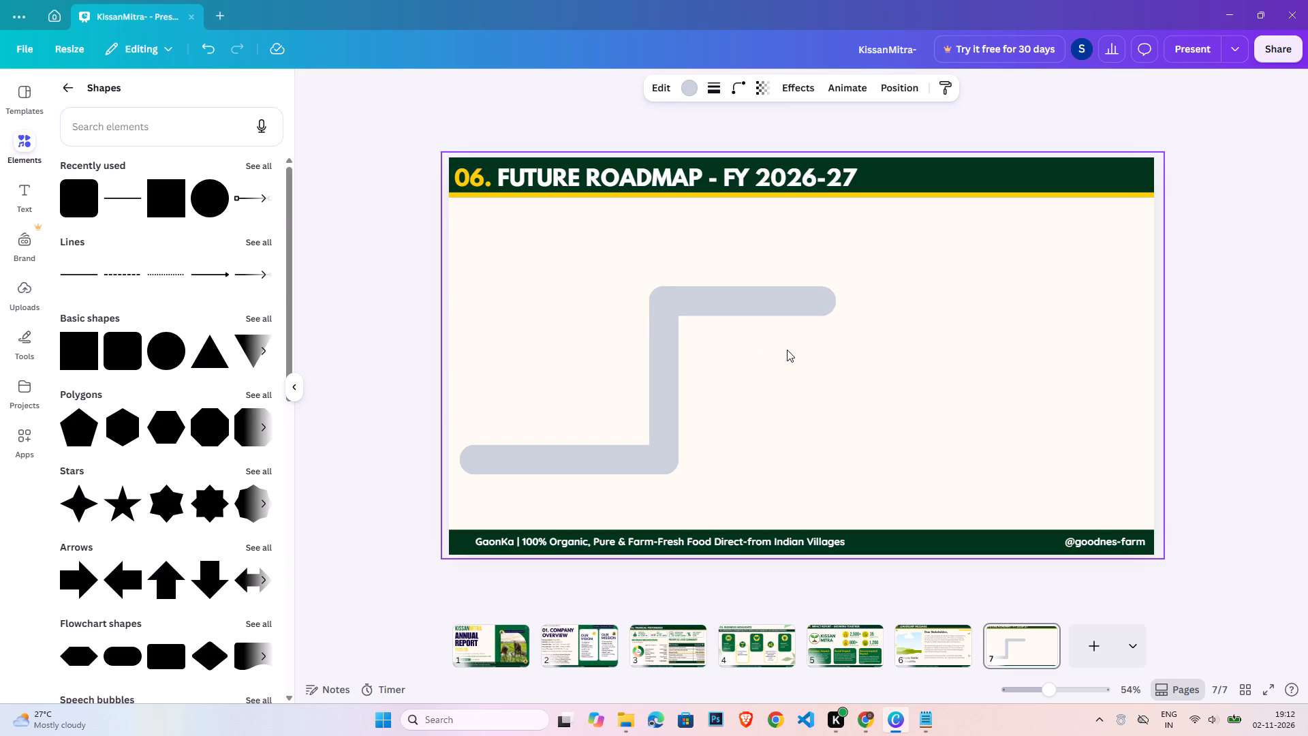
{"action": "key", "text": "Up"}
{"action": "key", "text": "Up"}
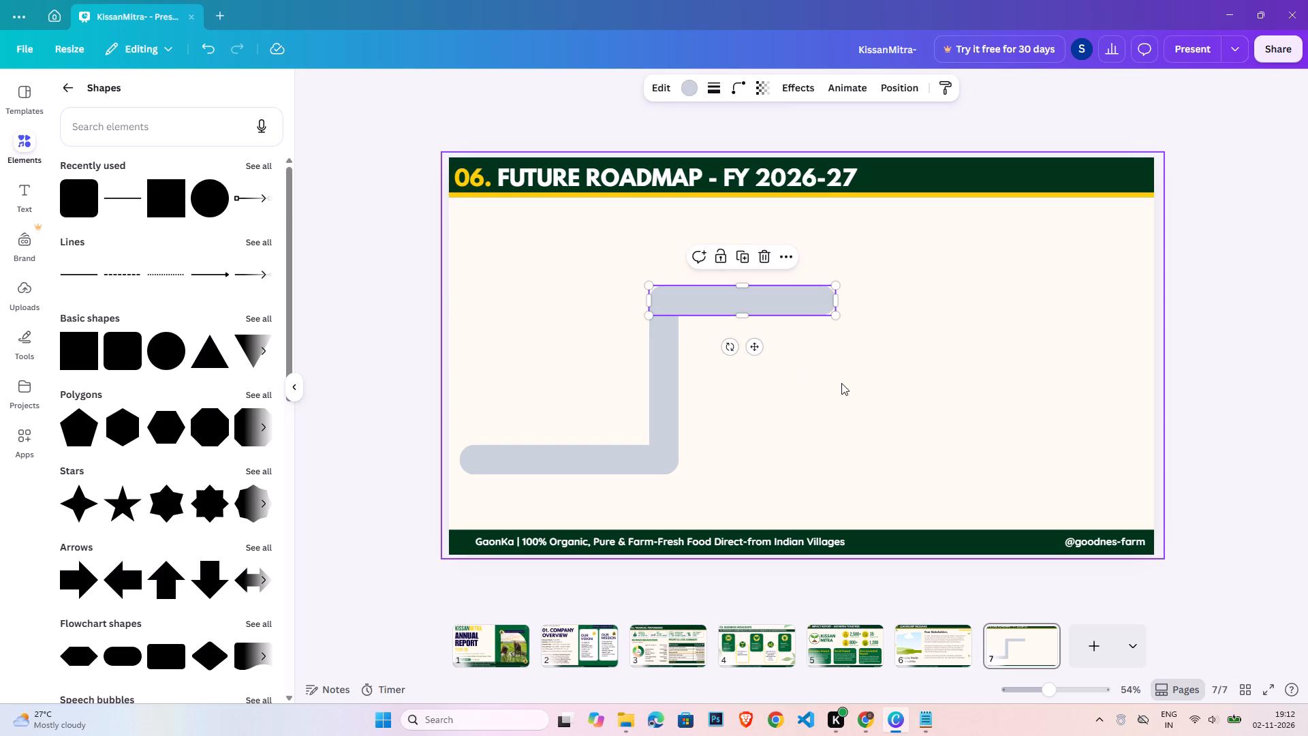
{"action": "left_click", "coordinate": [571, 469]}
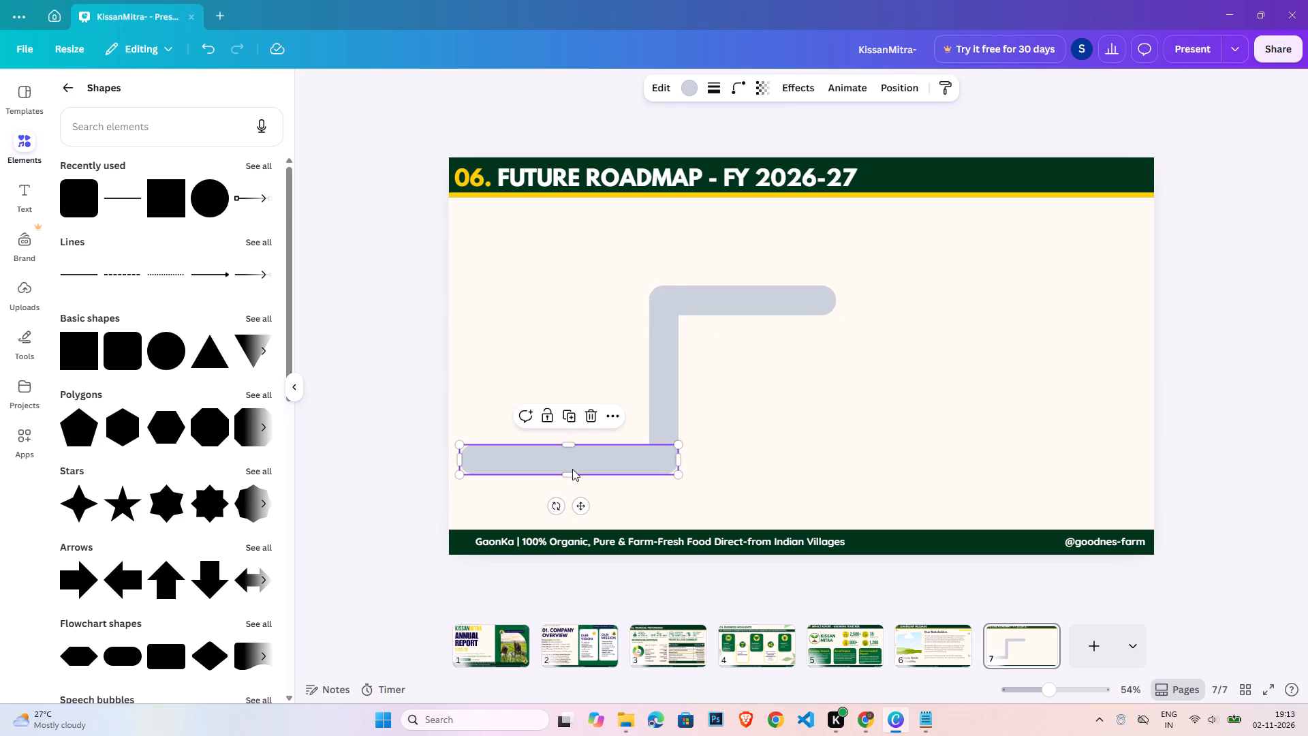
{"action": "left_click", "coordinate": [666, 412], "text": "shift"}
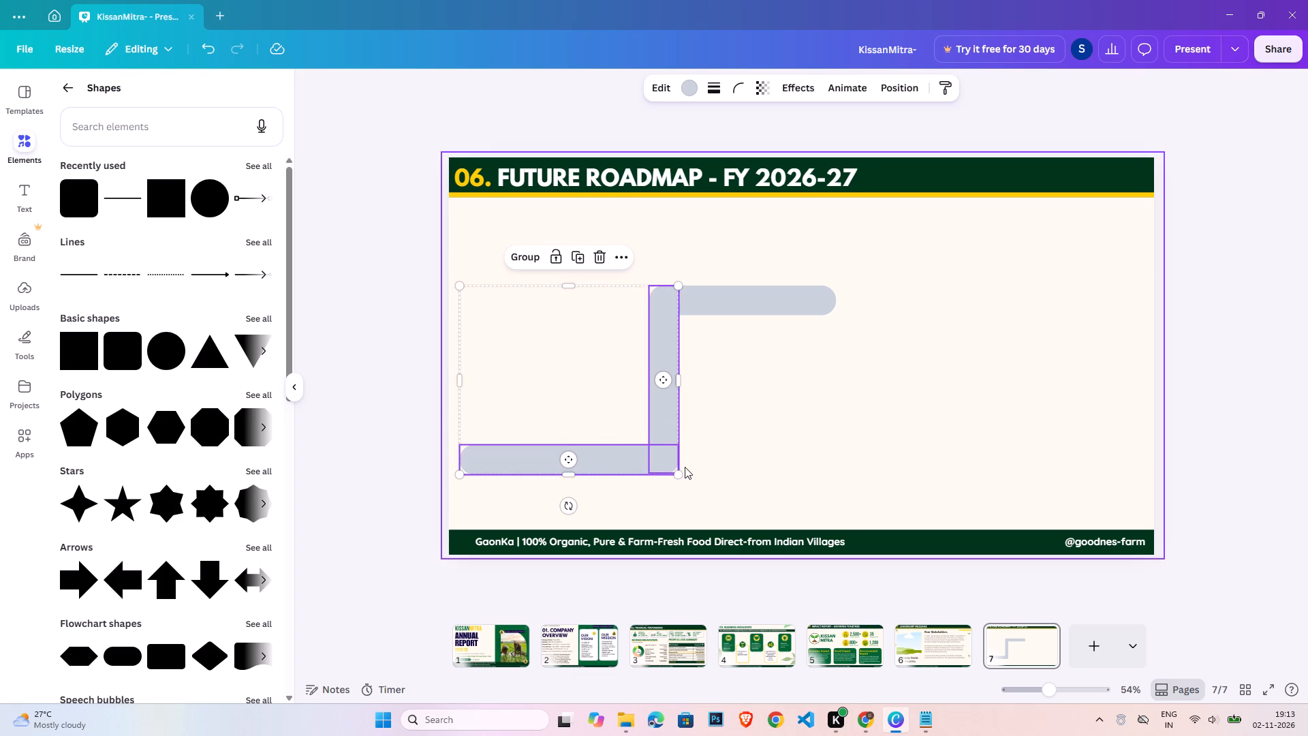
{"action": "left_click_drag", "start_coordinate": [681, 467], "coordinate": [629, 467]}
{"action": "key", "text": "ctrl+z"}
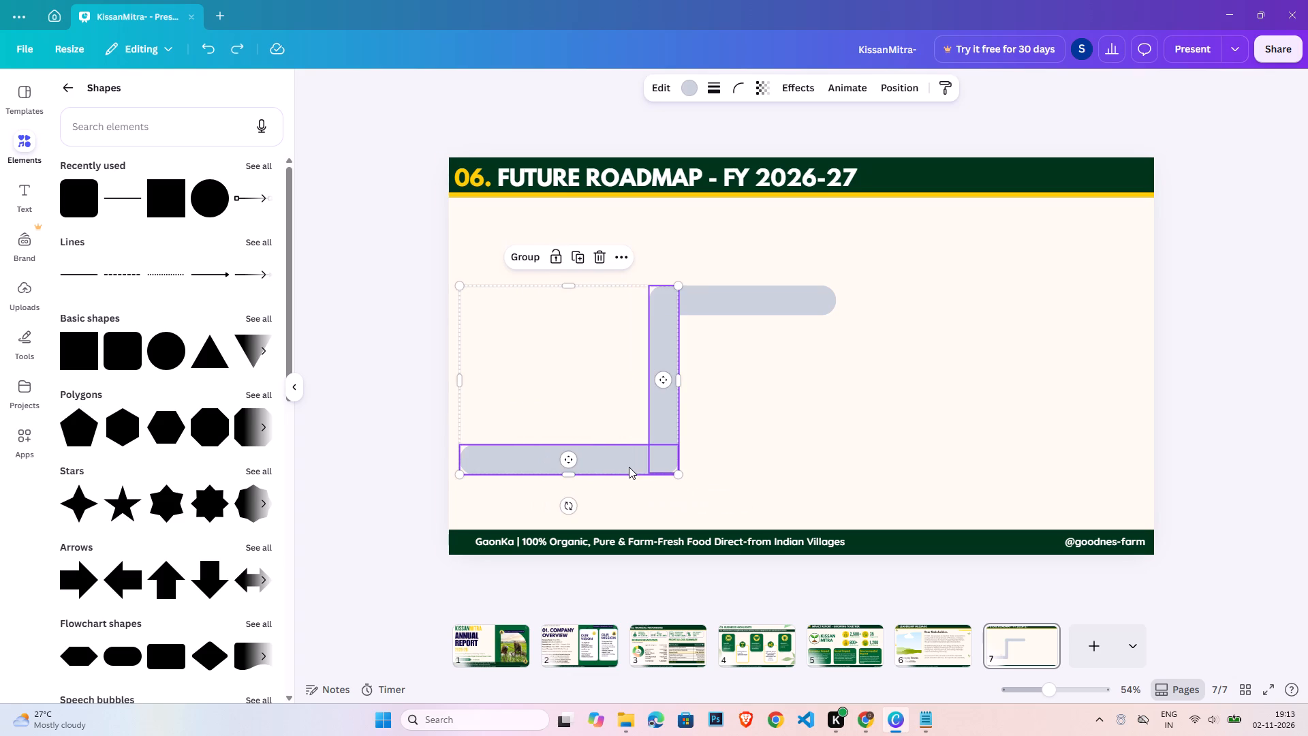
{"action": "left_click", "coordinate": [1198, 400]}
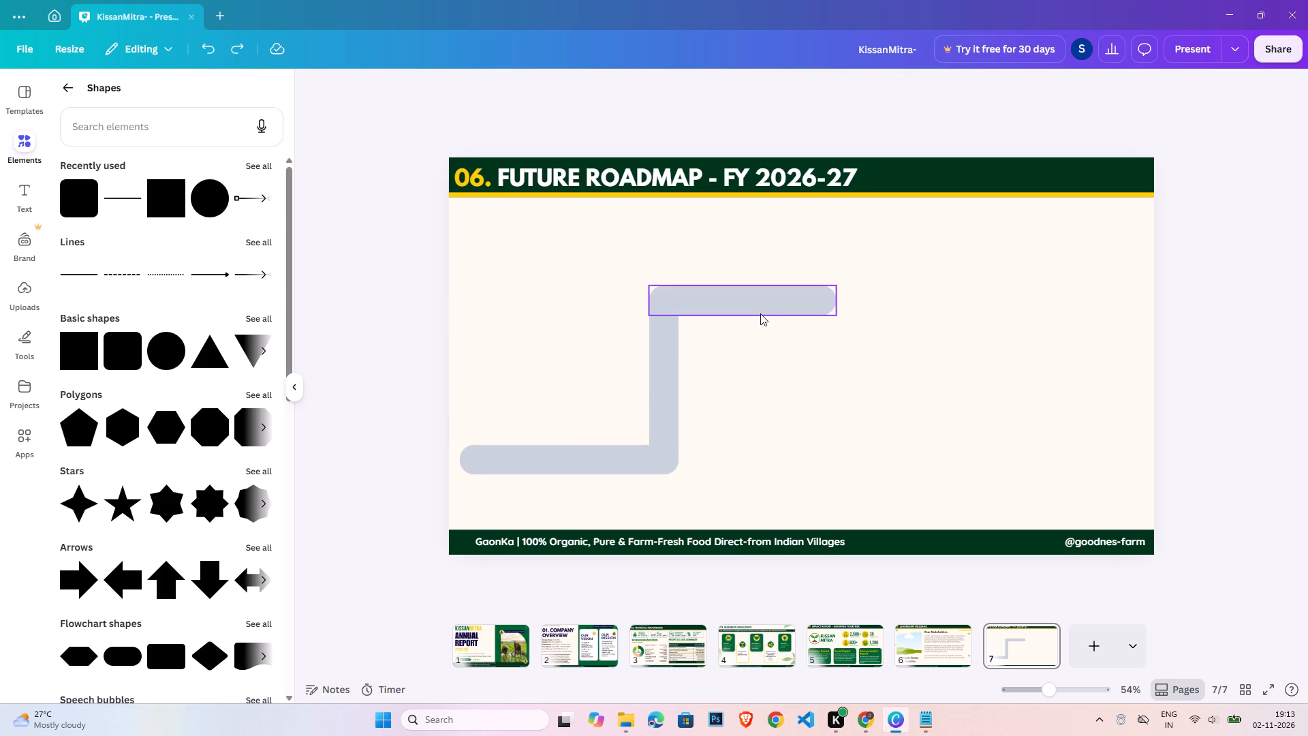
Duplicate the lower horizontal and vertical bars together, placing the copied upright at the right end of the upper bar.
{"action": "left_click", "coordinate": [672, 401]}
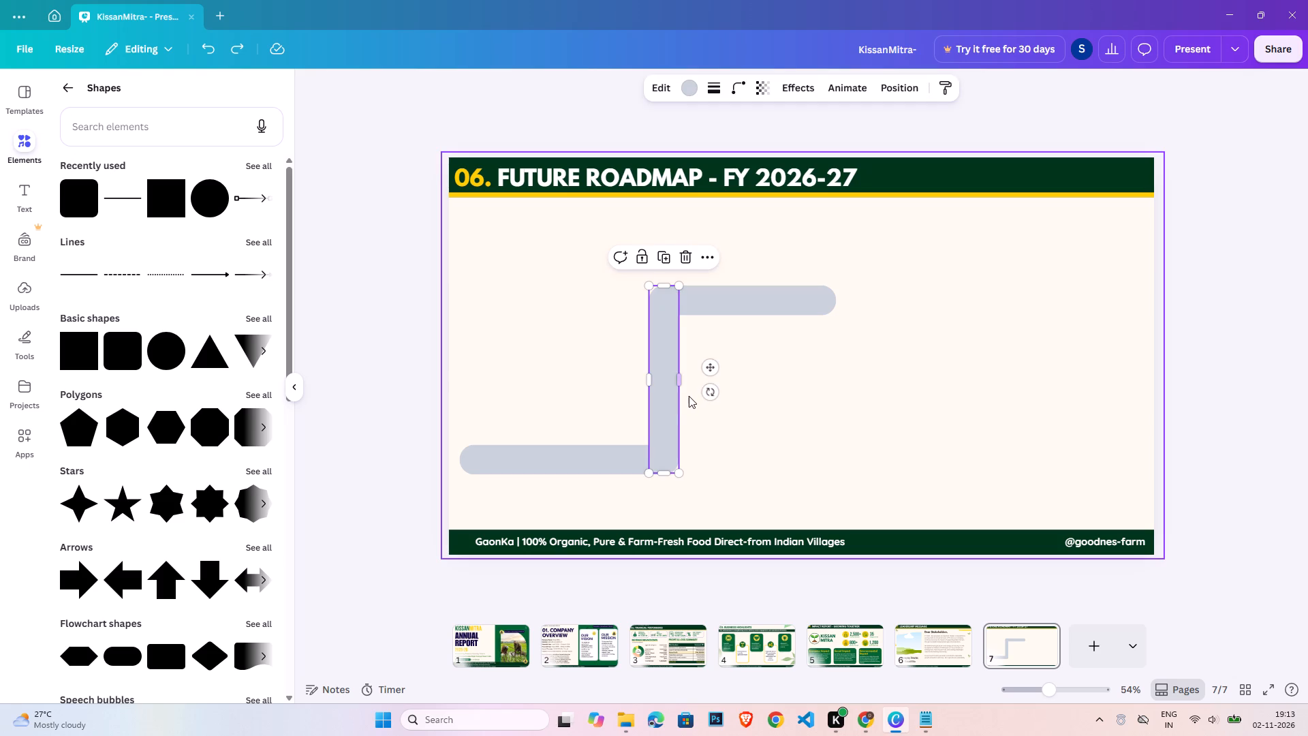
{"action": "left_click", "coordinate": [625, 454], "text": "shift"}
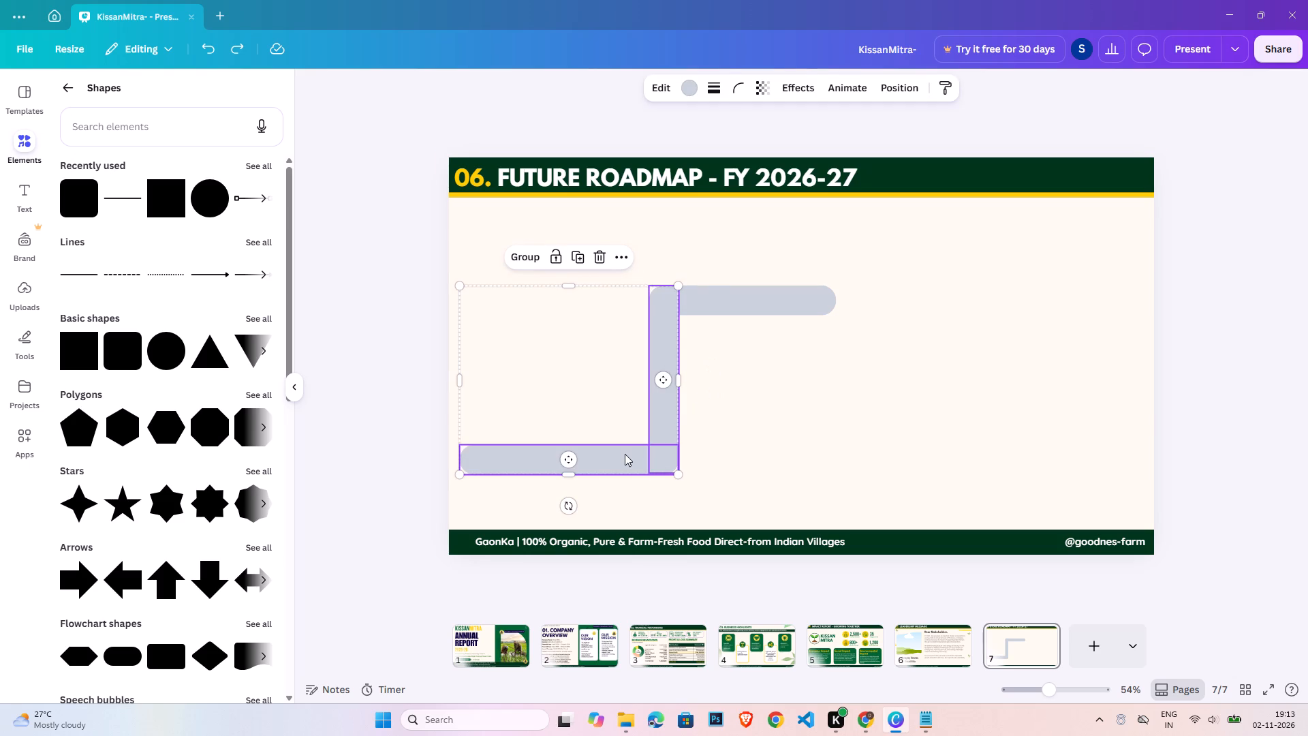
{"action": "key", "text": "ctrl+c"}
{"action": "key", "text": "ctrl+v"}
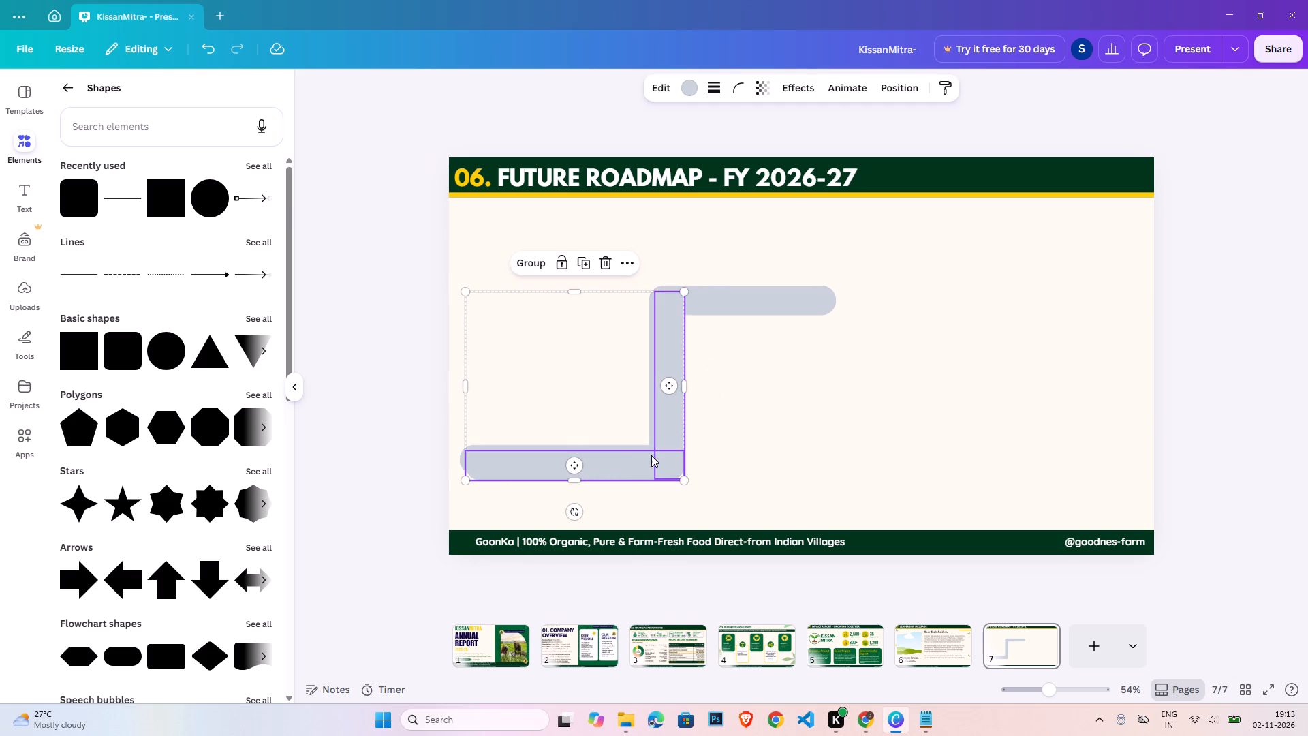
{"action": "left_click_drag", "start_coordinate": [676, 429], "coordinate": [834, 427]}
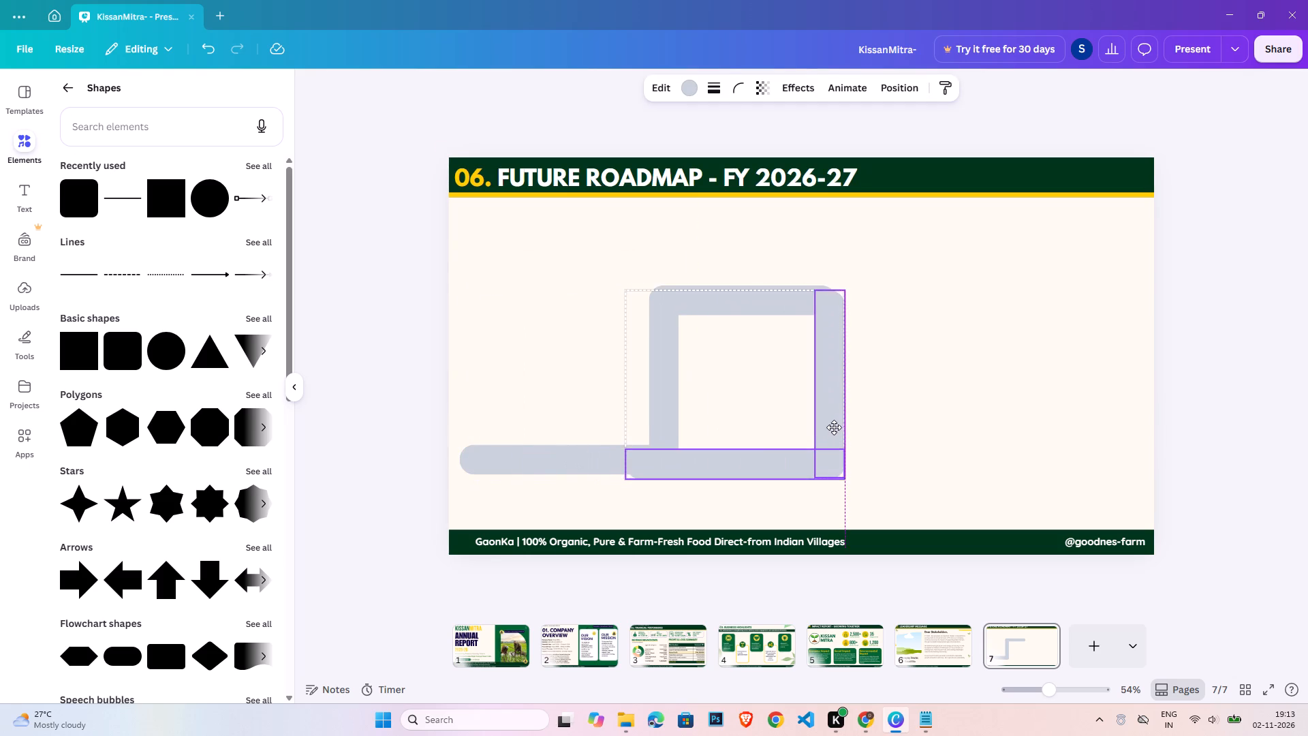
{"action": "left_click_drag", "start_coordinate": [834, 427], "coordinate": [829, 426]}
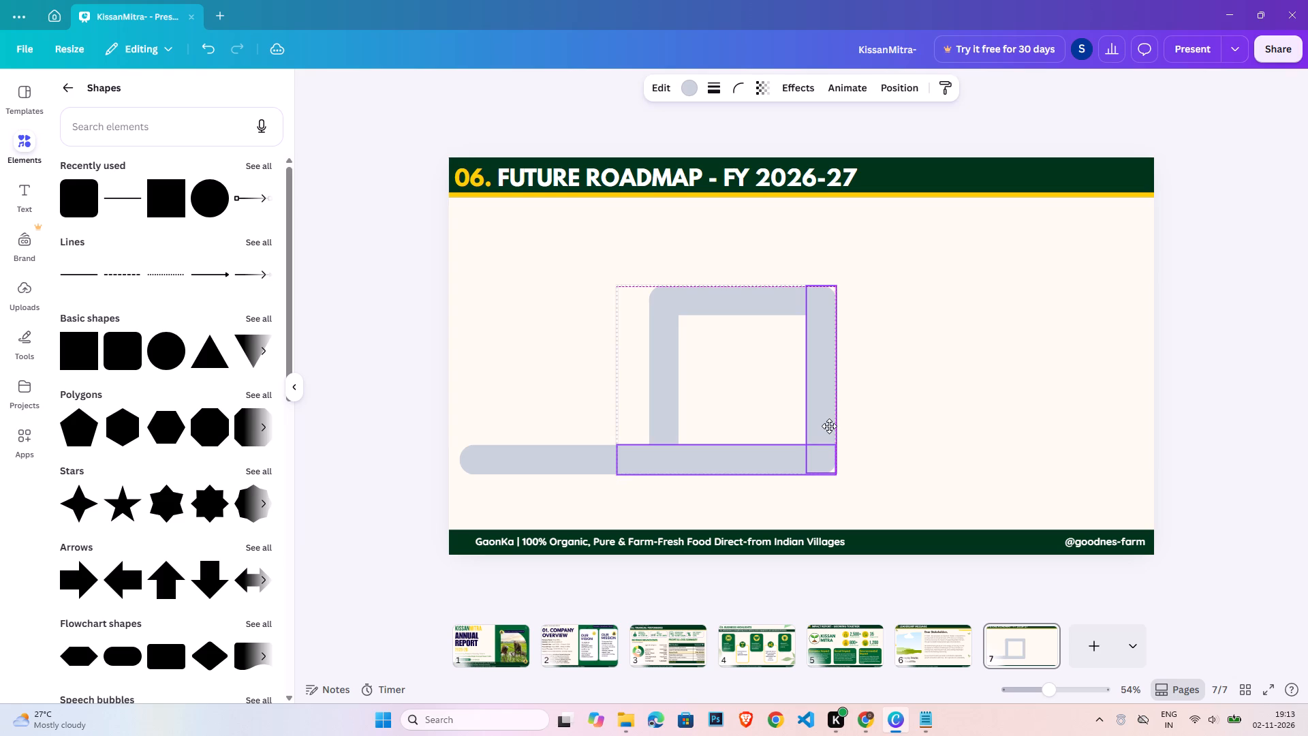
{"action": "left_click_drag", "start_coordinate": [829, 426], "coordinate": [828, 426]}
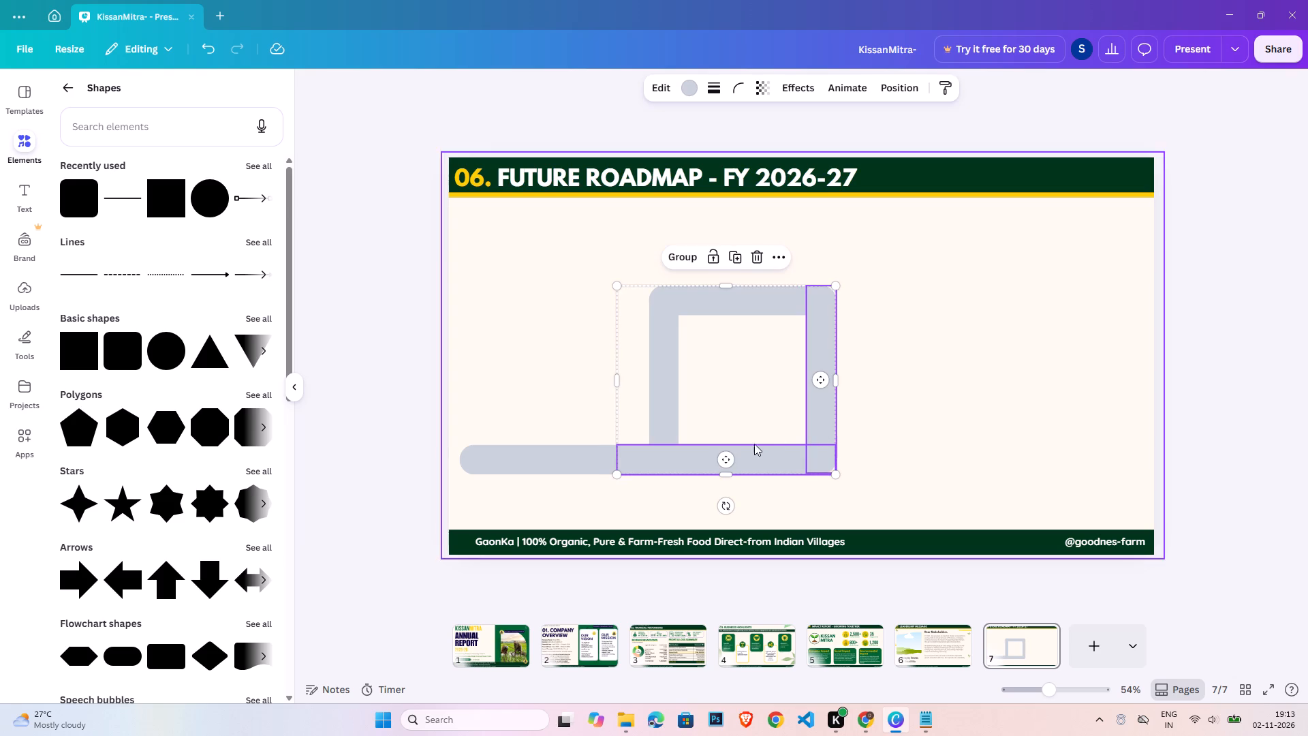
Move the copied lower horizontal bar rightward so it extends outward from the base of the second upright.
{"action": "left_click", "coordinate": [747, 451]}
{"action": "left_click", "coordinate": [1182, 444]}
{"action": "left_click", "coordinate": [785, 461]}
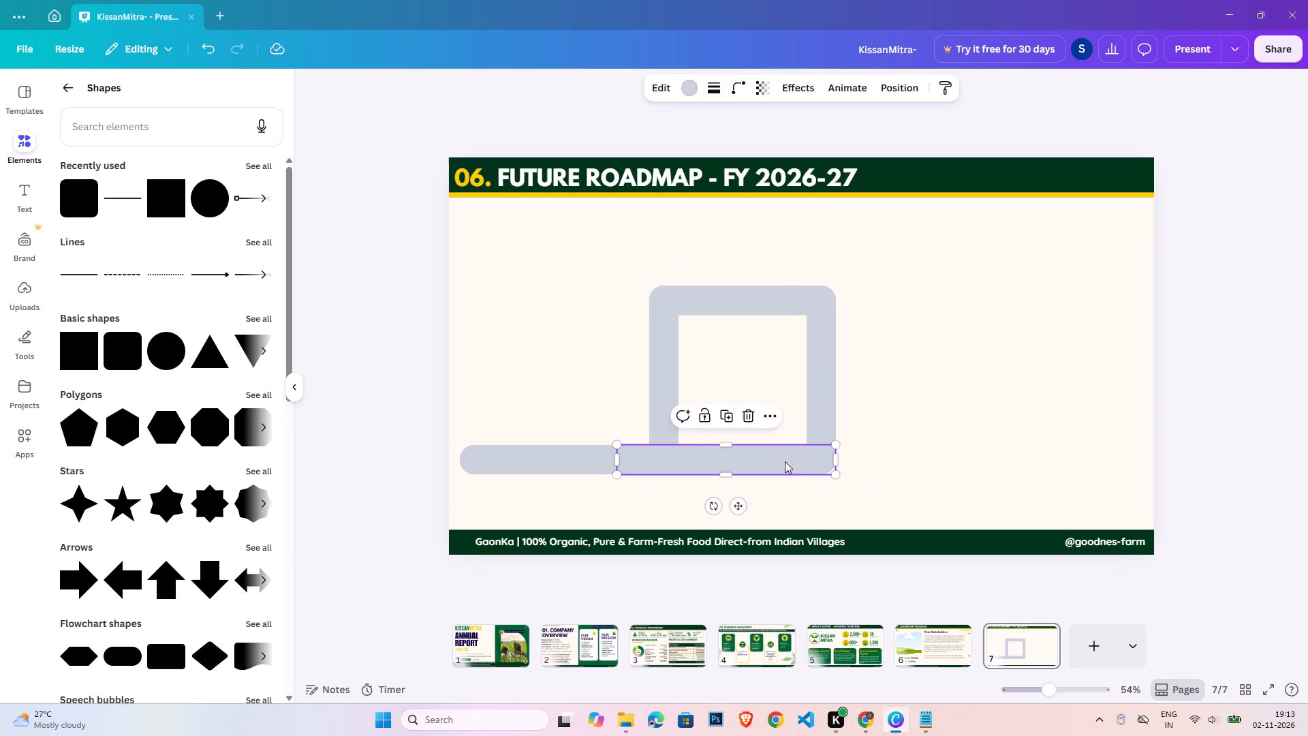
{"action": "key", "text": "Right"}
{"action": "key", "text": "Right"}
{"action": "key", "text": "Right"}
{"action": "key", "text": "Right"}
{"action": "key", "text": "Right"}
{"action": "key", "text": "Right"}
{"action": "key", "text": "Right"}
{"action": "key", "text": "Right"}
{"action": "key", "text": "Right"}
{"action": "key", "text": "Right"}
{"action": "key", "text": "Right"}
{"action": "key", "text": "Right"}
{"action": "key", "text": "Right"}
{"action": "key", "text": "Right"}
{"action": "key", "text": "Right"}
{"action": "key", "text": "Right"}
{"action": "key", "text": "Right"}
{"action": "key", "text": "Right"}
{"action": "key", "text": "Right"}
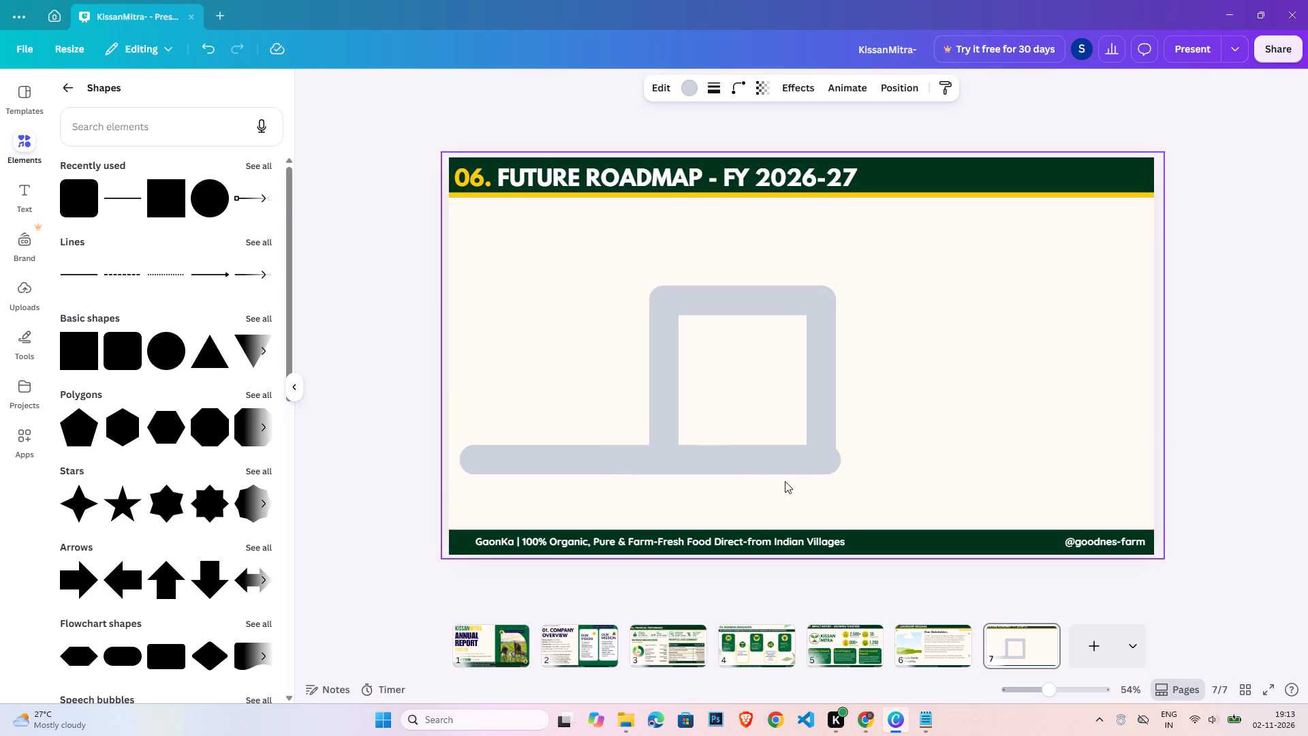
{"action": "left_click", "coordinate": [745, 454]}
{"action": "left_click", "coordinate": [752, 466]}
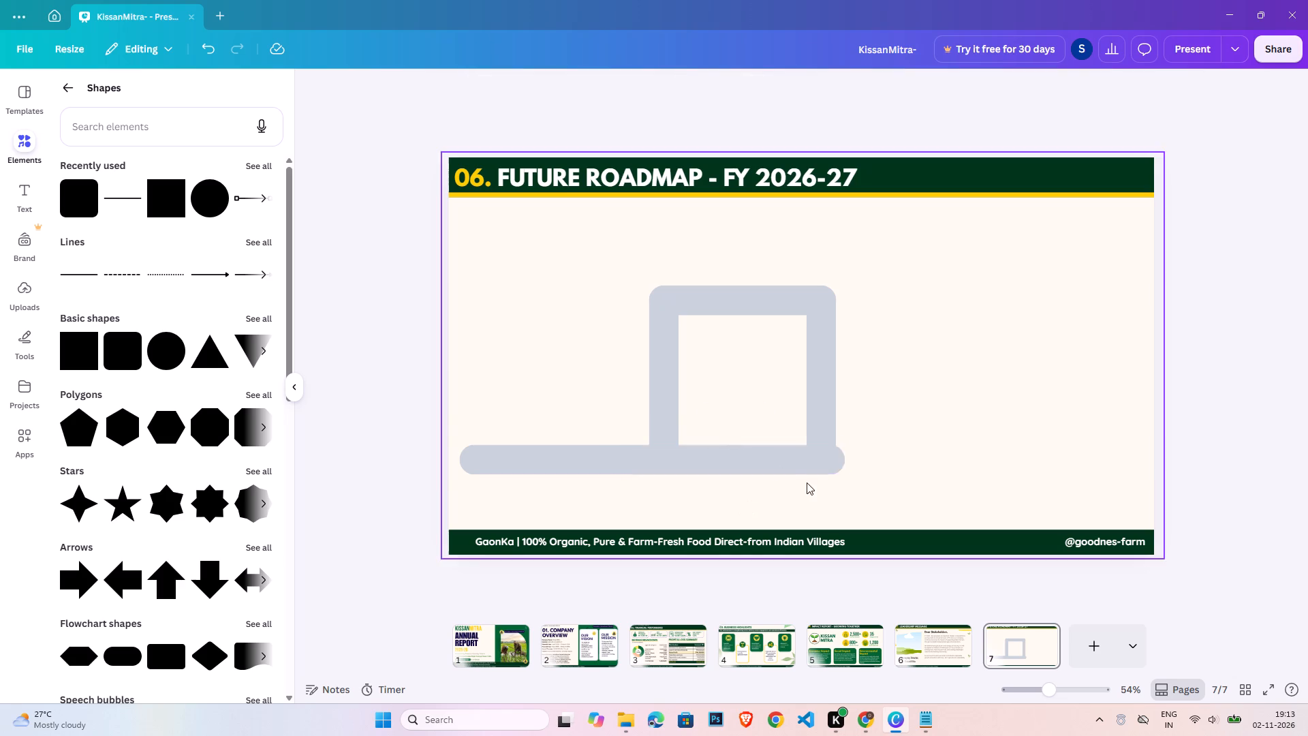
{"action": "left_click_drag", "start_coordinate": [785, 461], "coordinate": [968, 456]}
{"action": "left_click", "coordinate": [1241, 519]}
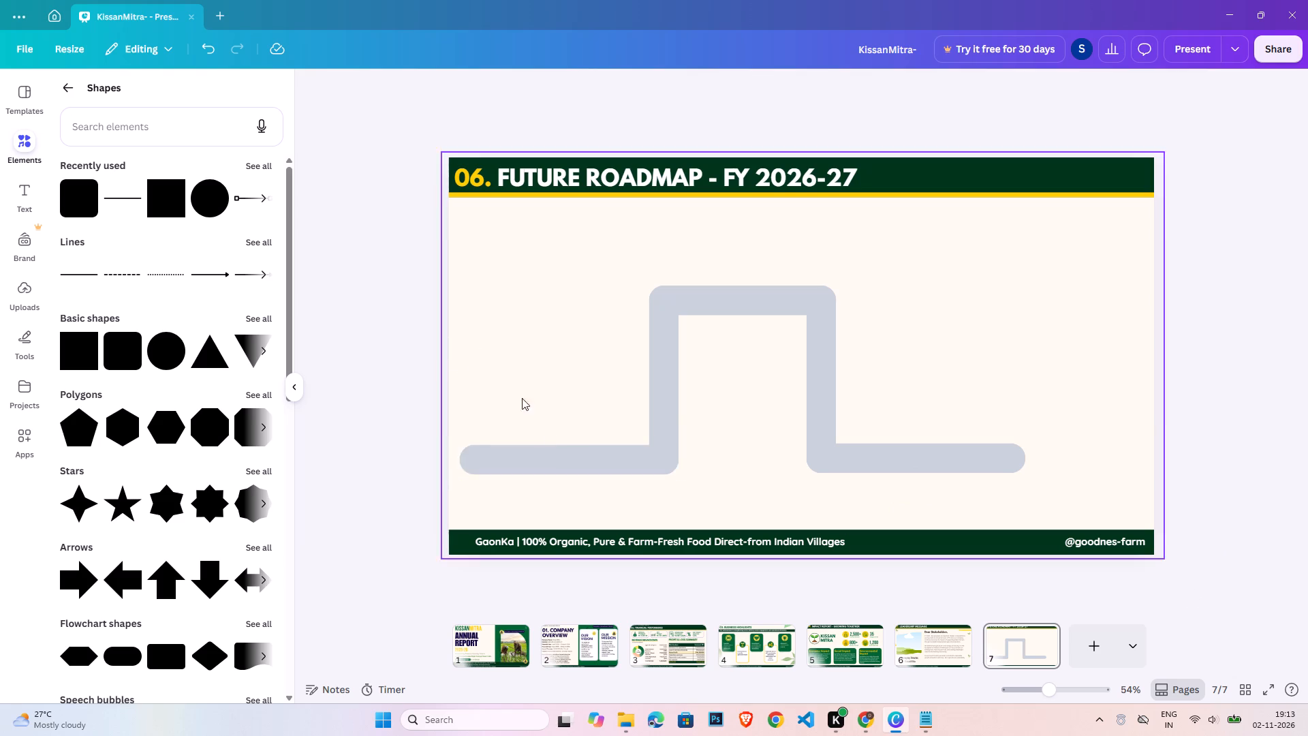
Delete all five bars of the stepped path from page 7.
{"action": "left_click", "coordinate": [567, 459]}
{"action": "key", "text": "Delete"}
{"action": "left_click", "coordinate": [653, 391]}
{"action": "key", "text": "Delete"}
{"action": "left_click", "coordinate": [743, 309]}
{"action": "key", "text": "Delete"}
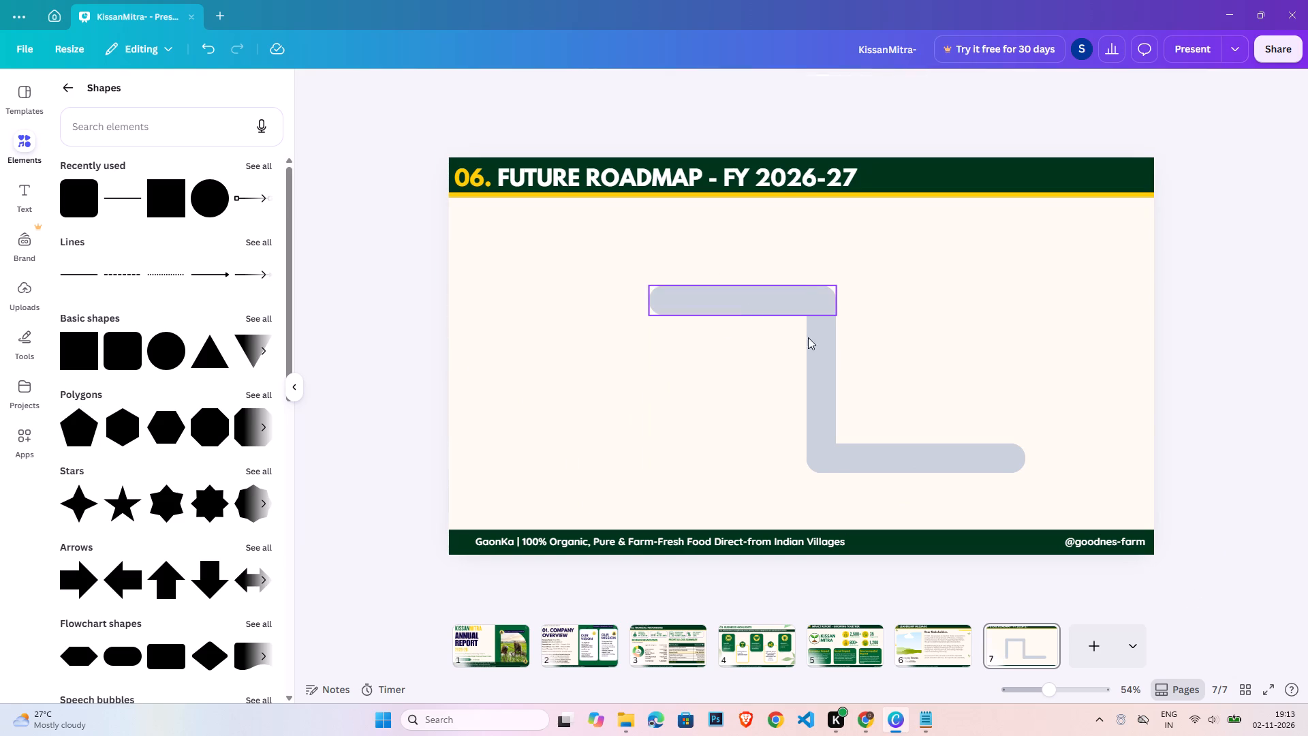
{"action": "left_click", "coordinate": [828, 357]}
{"action": "key", "text": "Delete"}
{"action": "left_click", "coordinate": [913, 461]}
{"action": "key", "text": "Delete"}
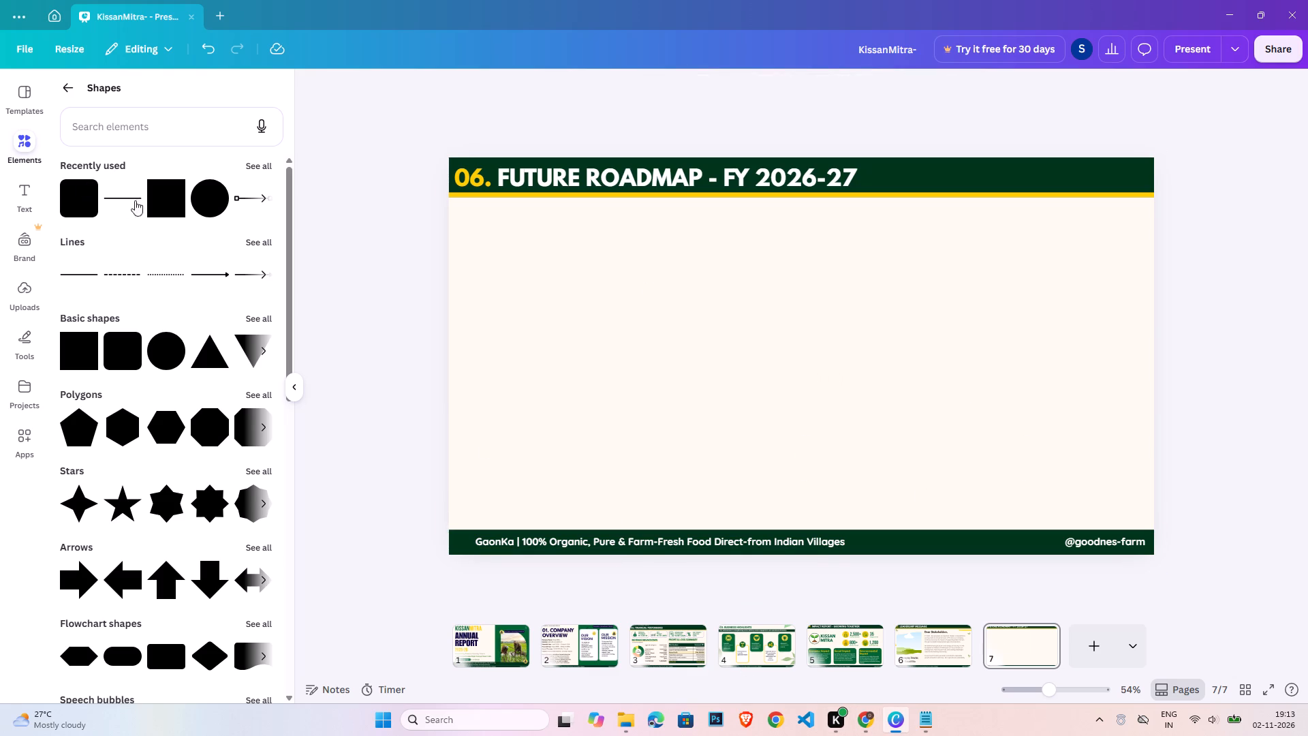
Add a square and stretch it into a large panel about 1770 wide by 776 high between header and footer.
{"action": "left_click", "coordinate": [162, 203]}
{"action": "left_click", "coordinate": [1219, 352]}
{"action": "left_click_drag", "start_coordinate": [785, 354], "coordinate": [564, 257]}
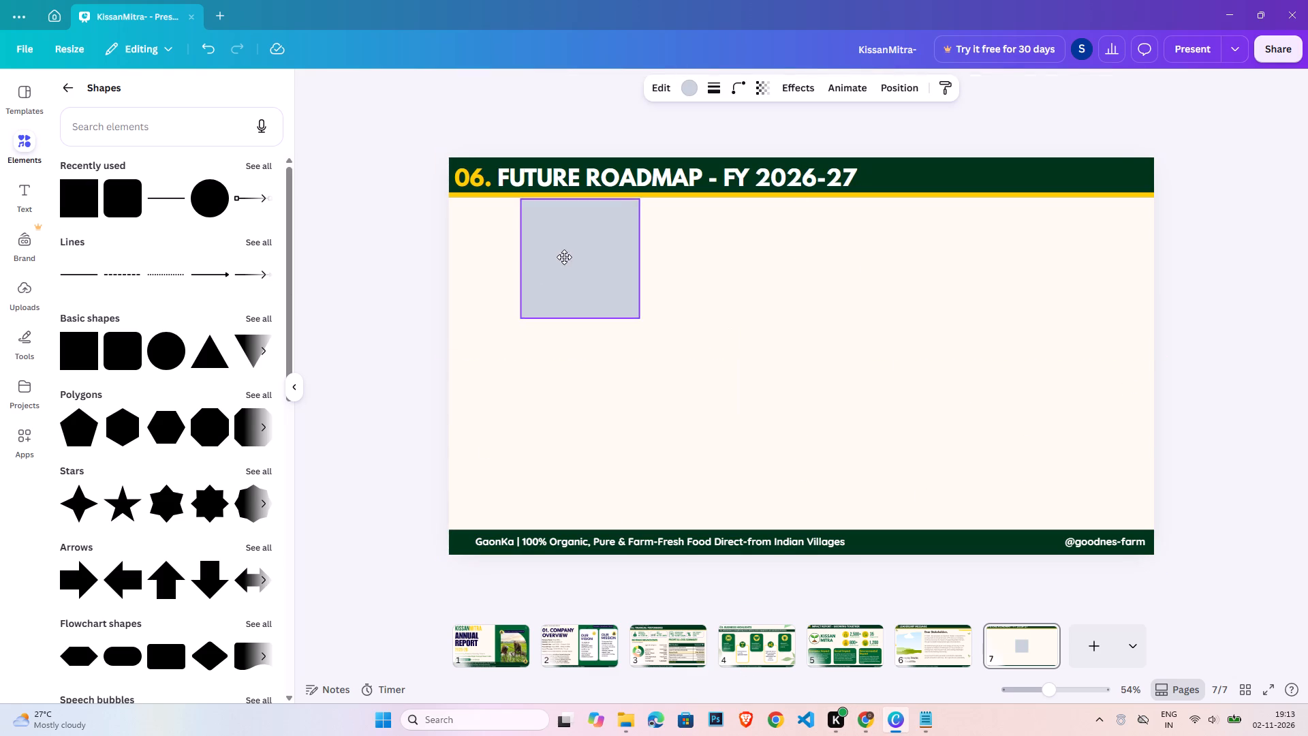
{"action": "left_click_drag", "start_coordinate": [564, 257], "coordinate": [518, 279]}
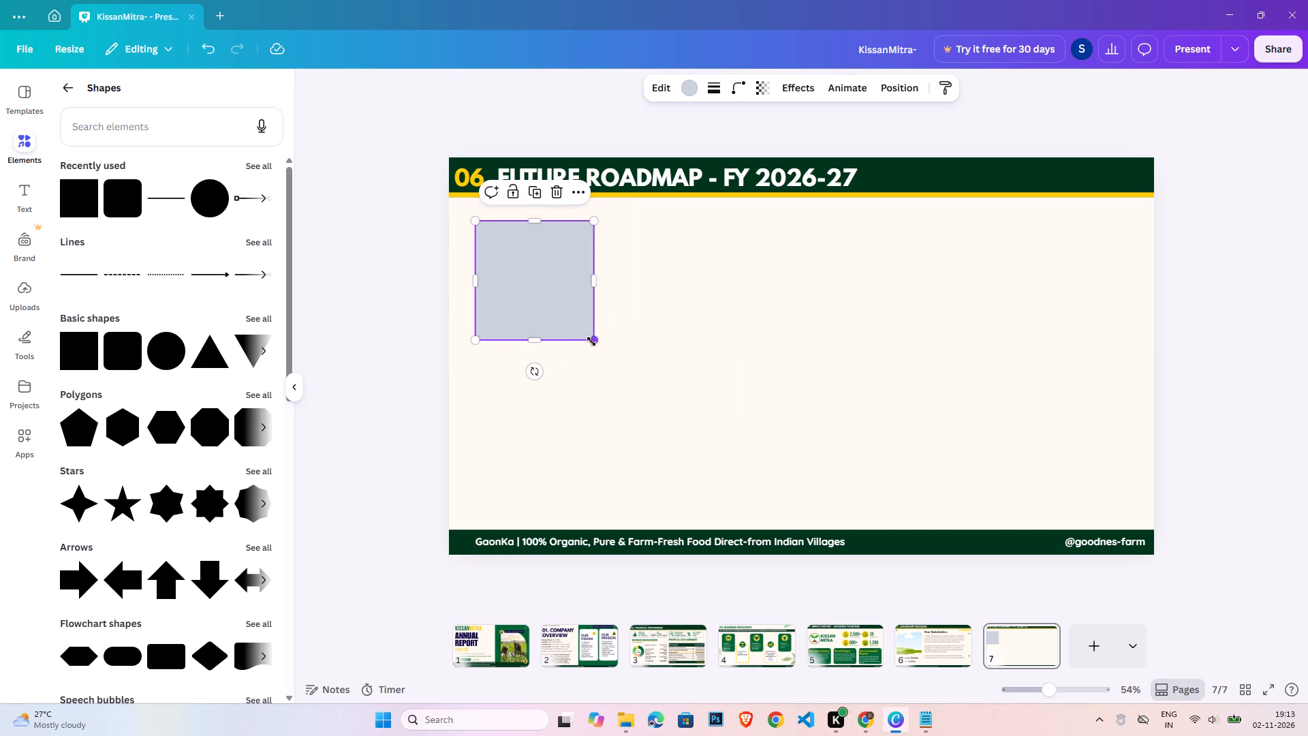
{"action": "left_click_drag", "start_coordinate": [591, 341], "coordinate": [1125, 502]}
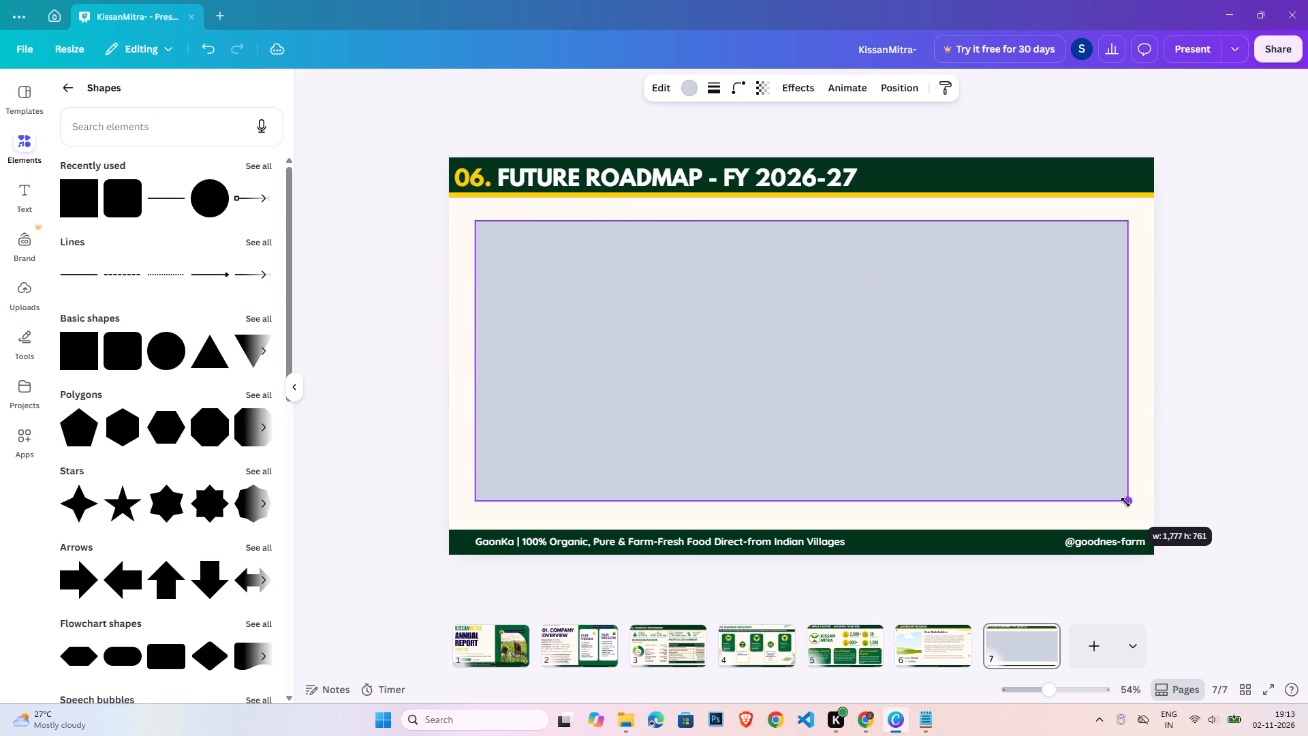
{"action": "left_click_drag", "start_coordinate": [1125, 502], "coordinate": [1123, 508]}
Align the large panel to the page's centre horizontally and to its middle vertically.
{"action": "left_click", "coordinate": [1140, 325]}
{"action": "left_click", "coordinate": [1095, 326], "text": "shift"}
{"action": "left_click", "coordinate": [782, 90]}
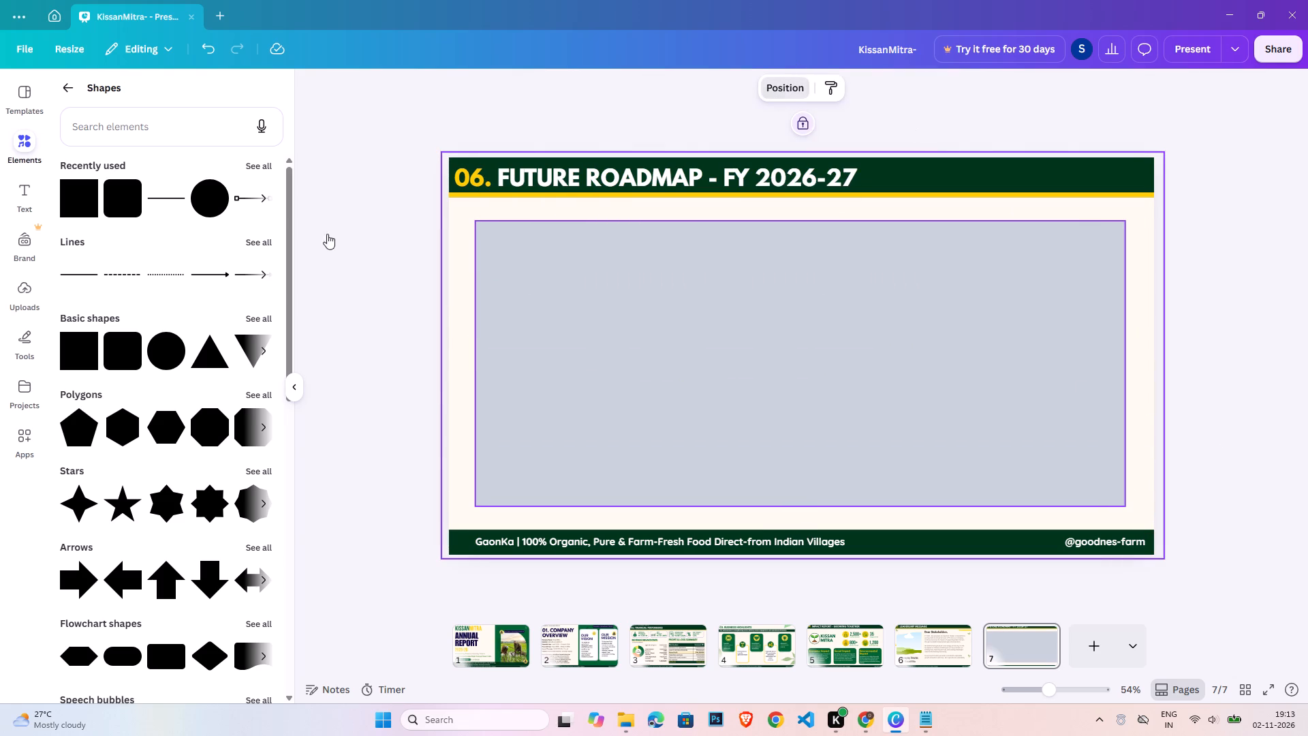
{"action": "left_click", "coordinate": [116, 119]}
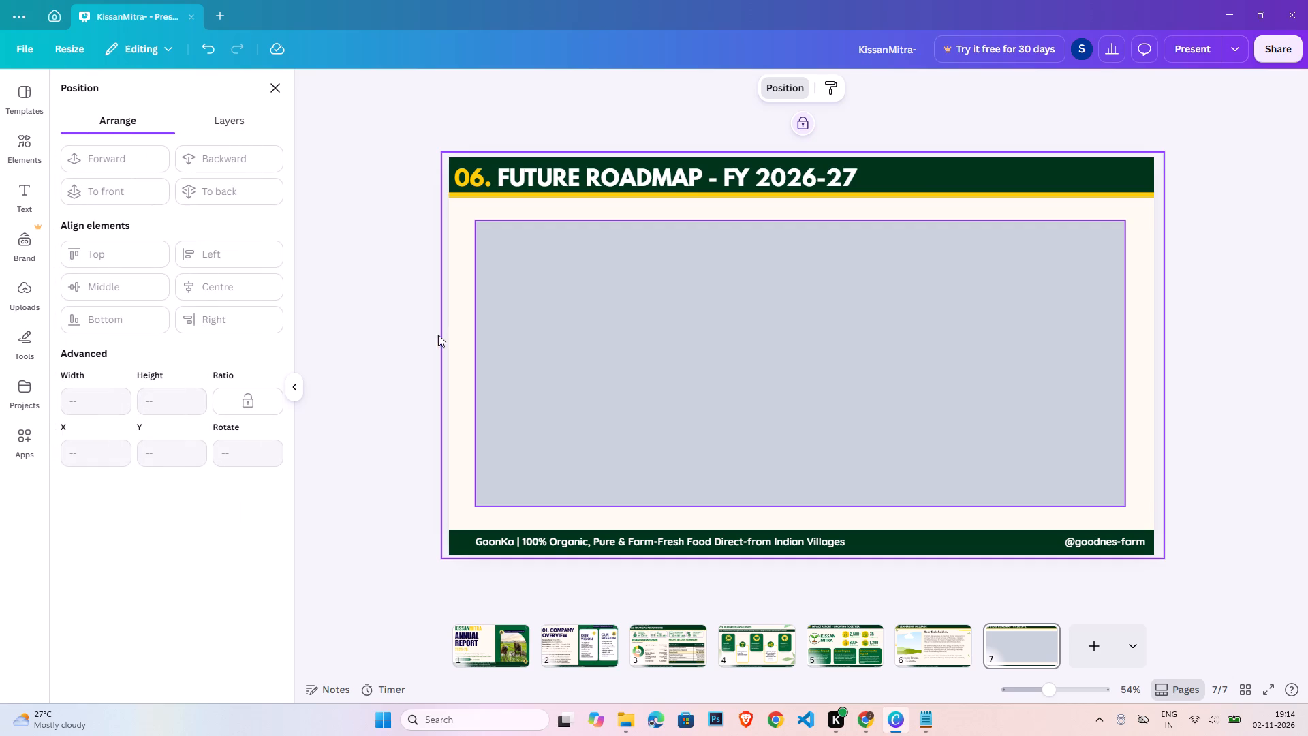
{"action": "left_click", "coordinate": [375, 330]}
{"action": "left_click", "coordinate": [662, 303]}
{"action": "left_click", "coordinate": [360, 259]}
{"action": "left_click", "coordinate": [657, 271]}
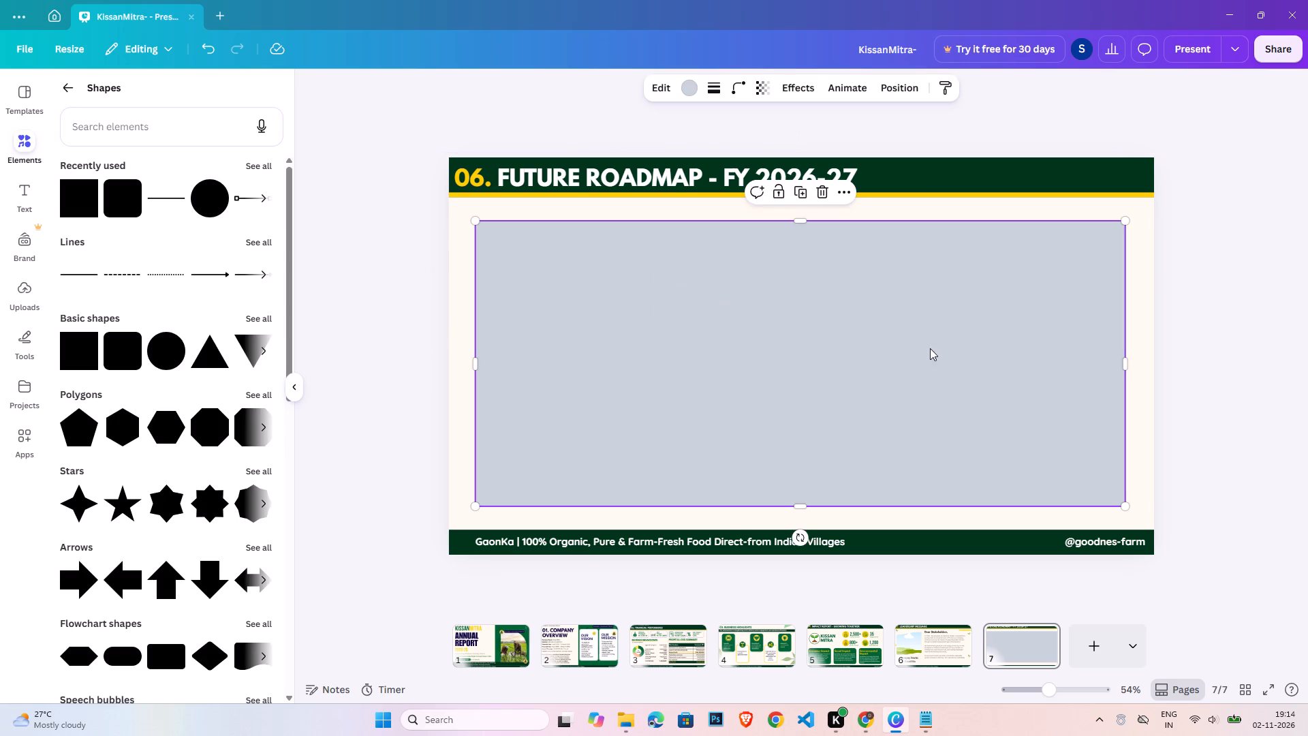
{"action": "left_click", "coordinate": [907, 89]}
{"action": "left_click", "coordinate": [218, 275]}
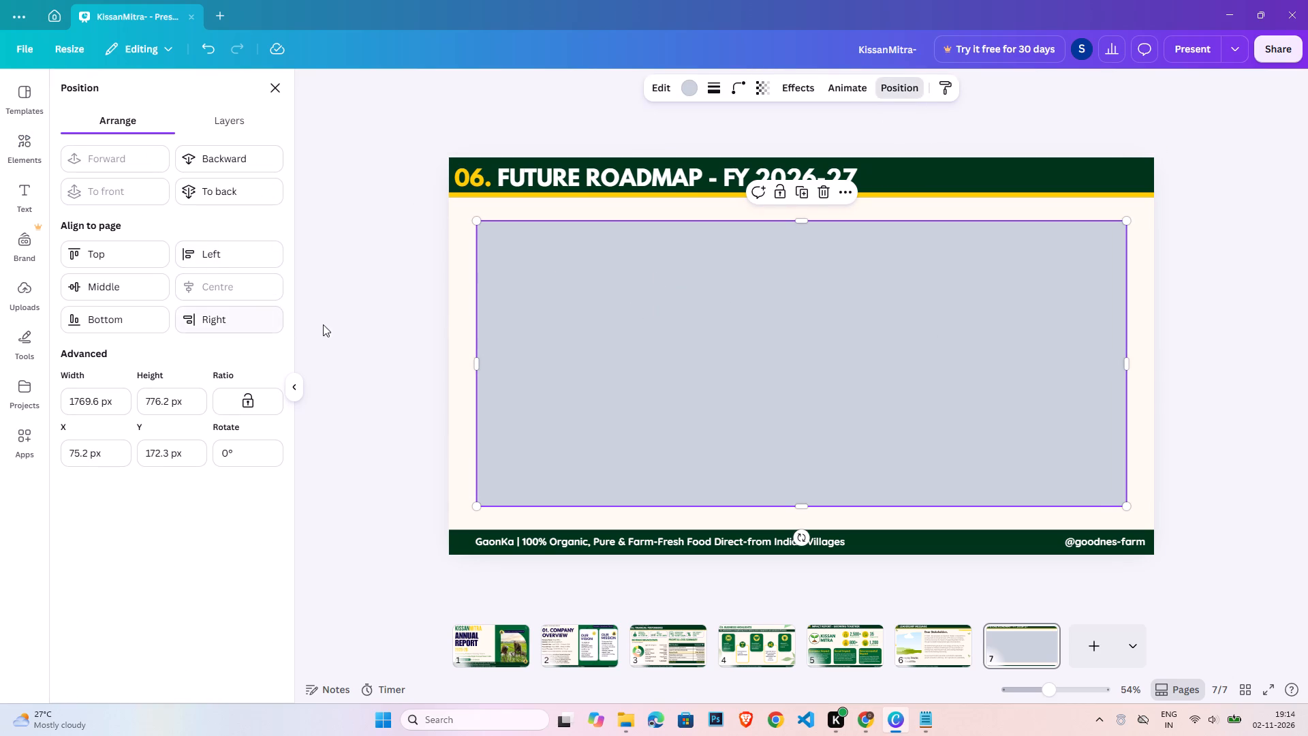
{"action": "left_click", "coordinate": [134, 292]}
Give the large panel a dotted border.
{"action": "left_click", "coordinate": [708, 89]}
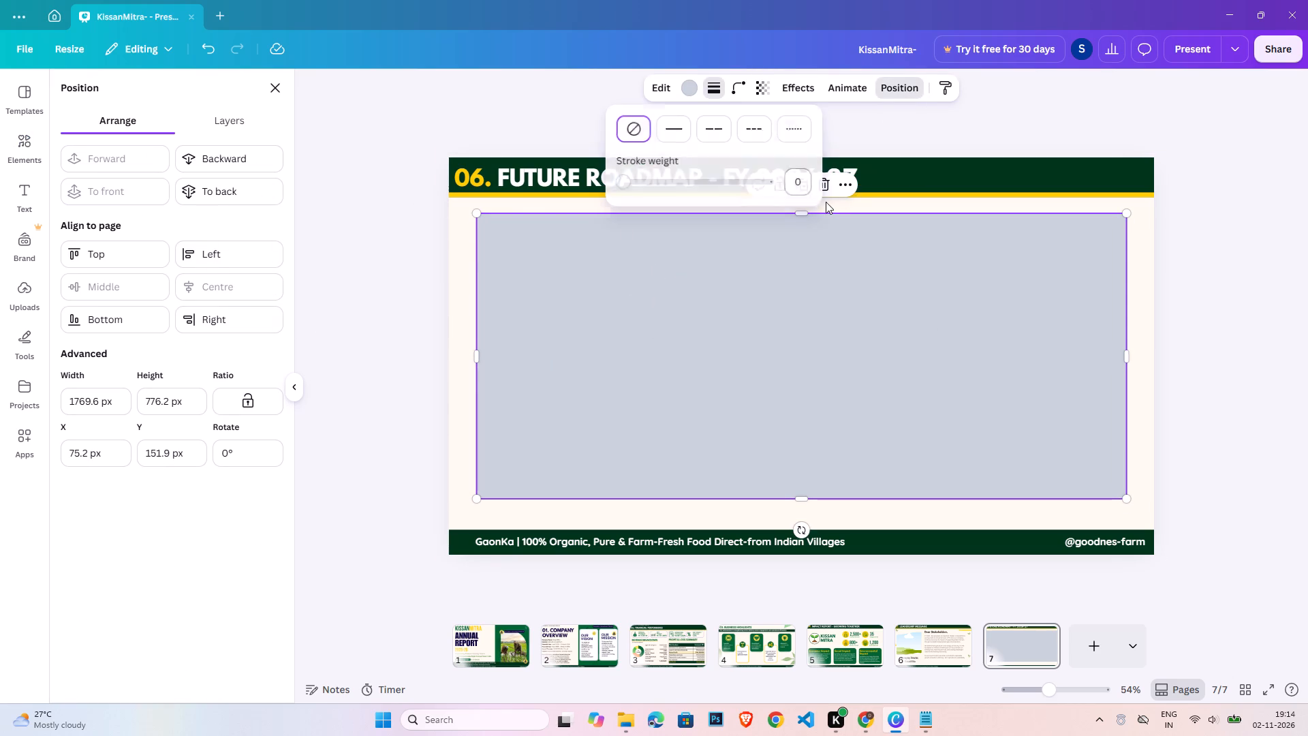
{"action": "left_click", "coordinate": [801, 141]}
Remove the fill colour from the large dotted panel so it is transparent.
{"action": "left_click", "coordinate": [678, 80]}
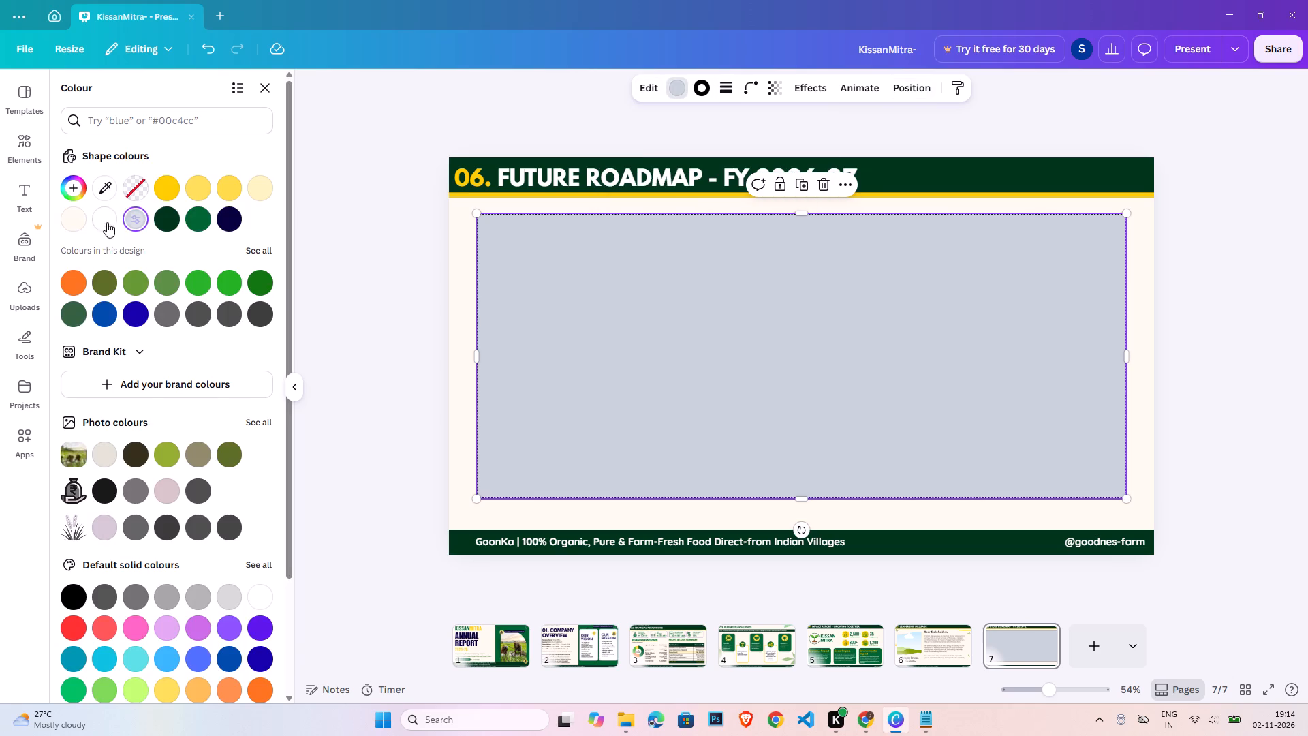
{"action": "left_click", "coordinate": [138, 191]}
{"action": "double_click", "coordinate": [331, 275]}
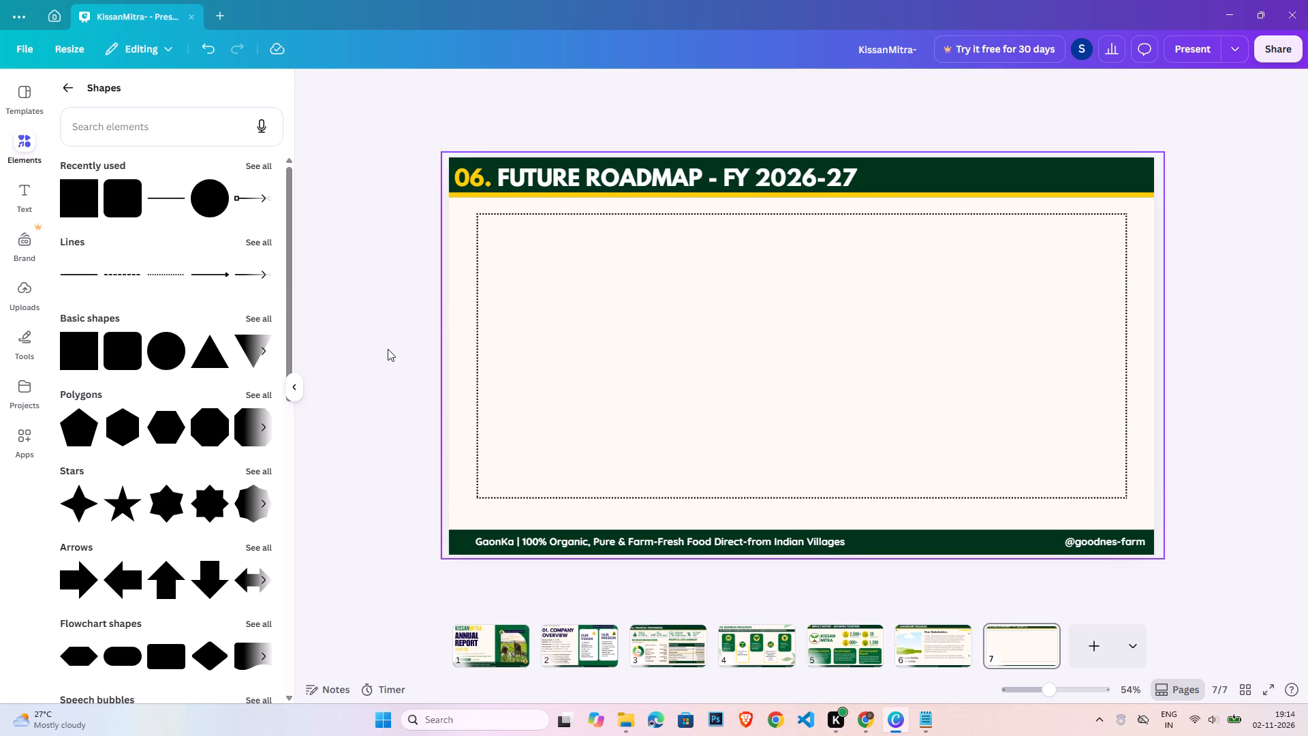
Add a square and place it inside the dotted panel near its upper-left corner.
{"action": "left_click", "coordinate": [69, 211]}
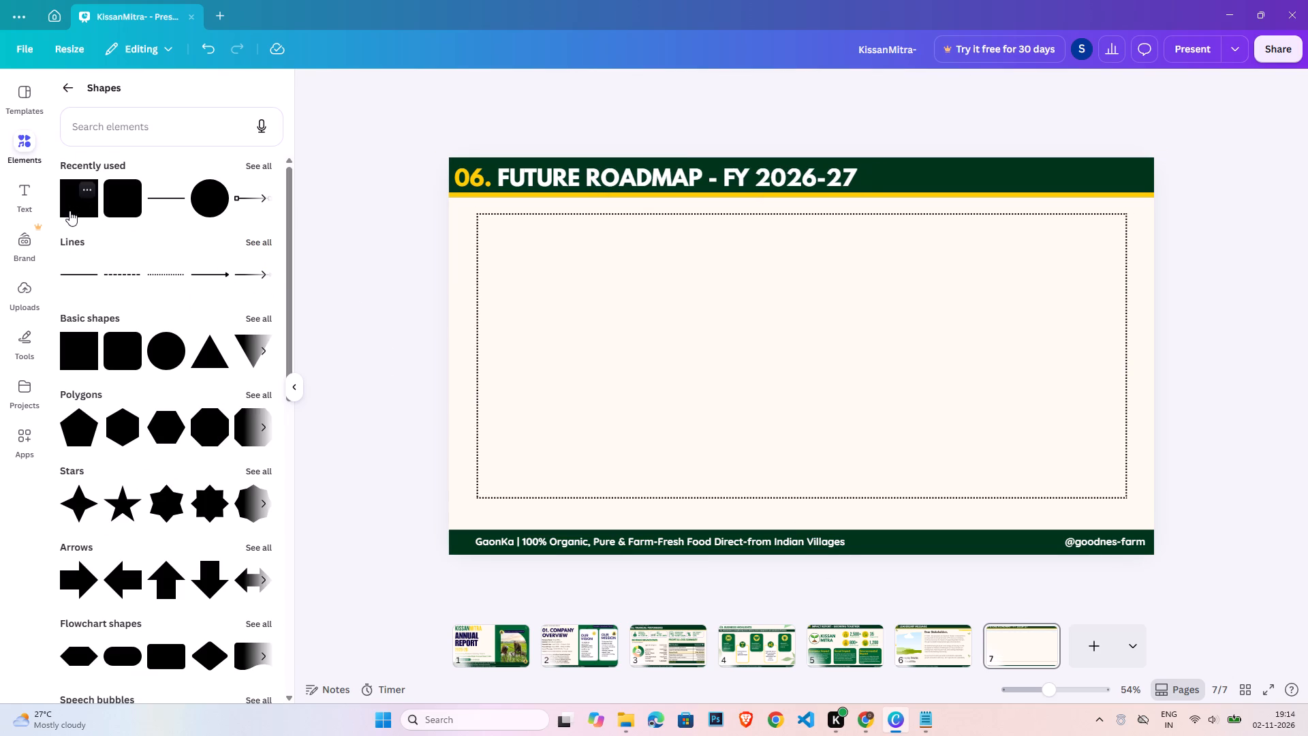
{"action": "double_click", "coordinate": [1200, 365]}
{"action": "left_click_drag", "start_coordinate": [766, 370], "coordinate": [515, 294]}
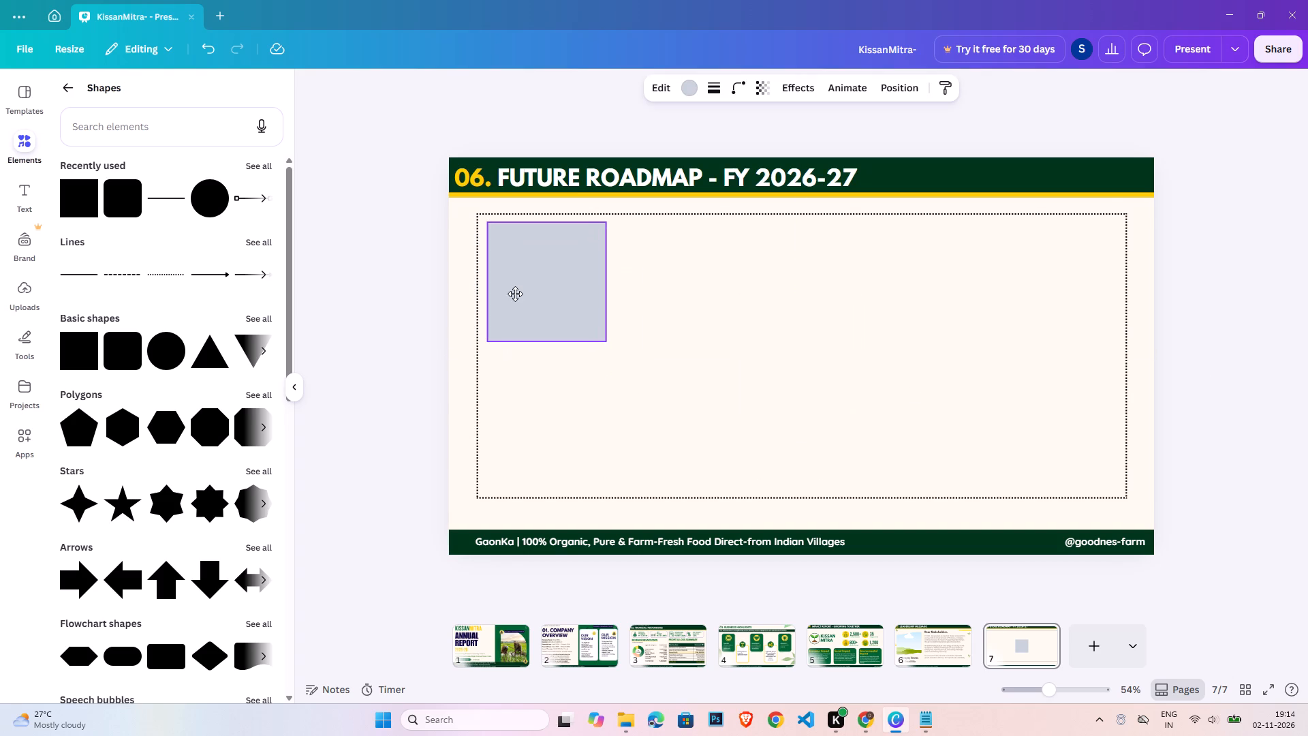
{"action": "left_click_drag", "start_coordinate": [515, 294], "coordinate": [513, 297]}
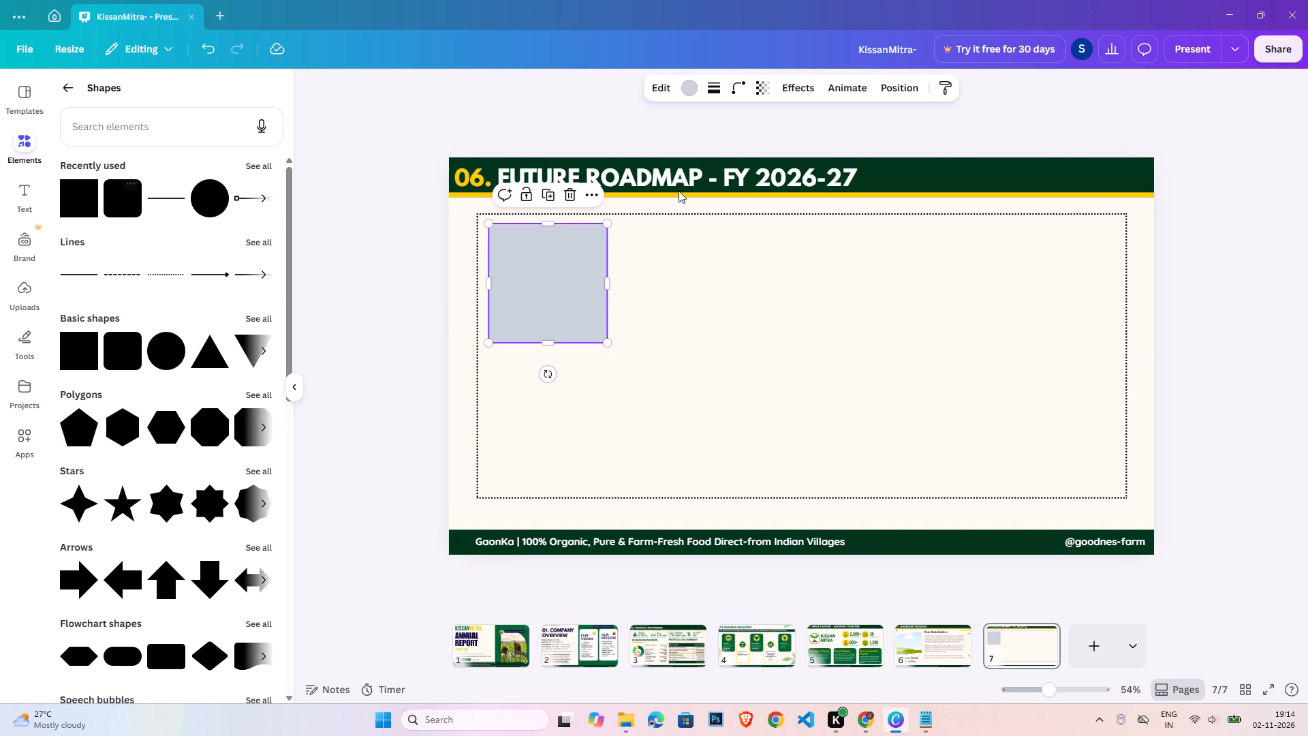
Set the new square's corner rounding to 20.
{"action": "left_click", "coordinate": [737, 87]}
{"action": "left_click_drag", "start_coordinate": [674, 148], "coordinate": [676, 147]}
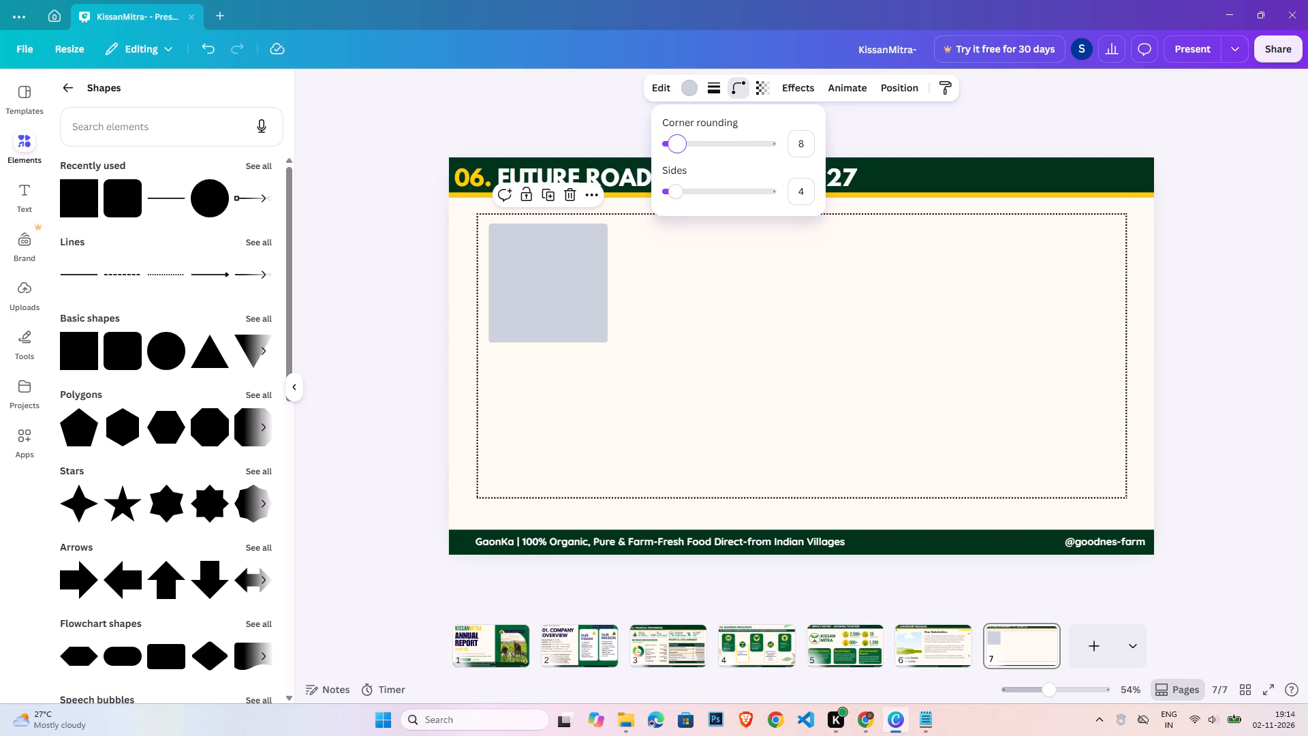
{"action": "left_click_drag", "start_coordinate": [676, 147], "coordinate": [683, 151]}
{"action": "left_click_drag", "start_coordinate": [683, 151], "coordinate": [689, 153]}
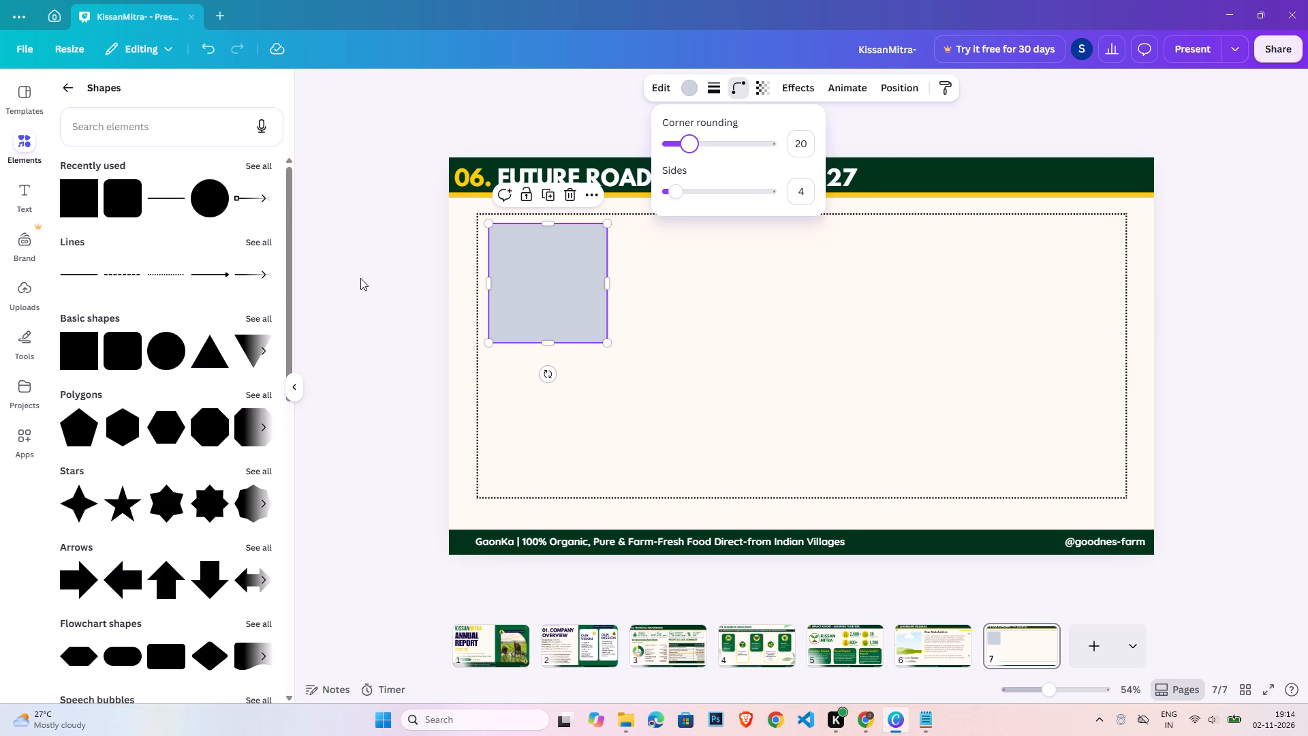
{"action": "double_click", "coordinate": [360, 278]}
Lower the rounded square slightly and stretch it into a tall card about 400 wide by 621 high.
{"action": "left_click_drag", "start_coordinate": [576, 263], "coordinate": [572, 292]}
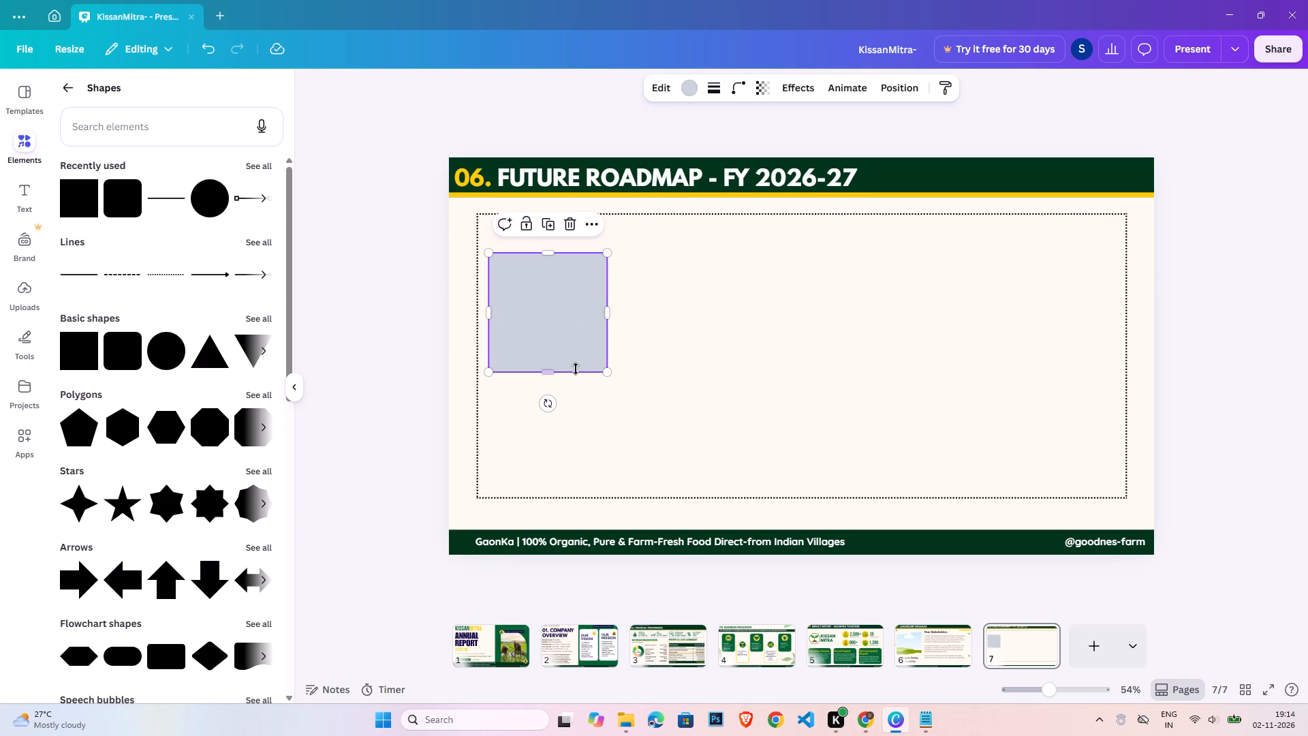
{"action": "left_click_drag", "start_coordinate": [576, 371], "coordinate": [594, 480]}
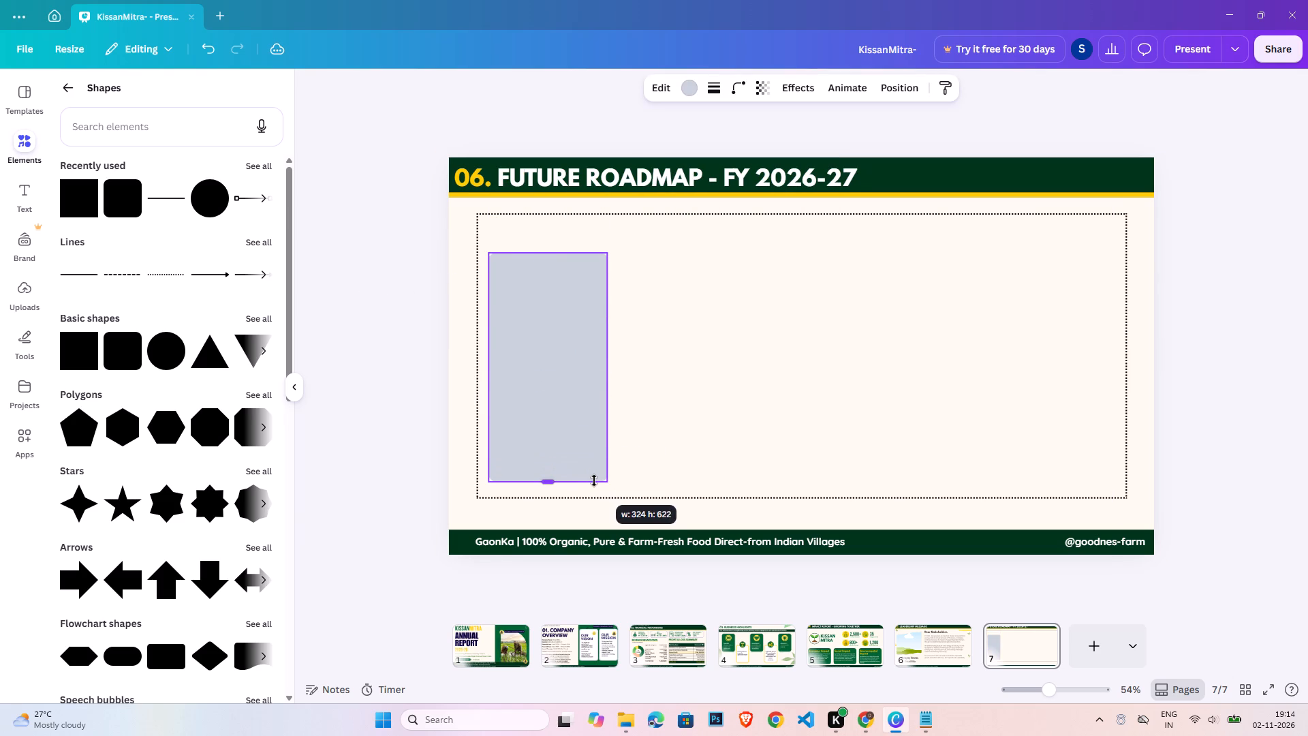
{"action": "left_click_drag", "start_coordinate": [594, 480], "coordinate": [591, 480]}
{"action": "left_click_drag", "start_coordinate": [606, 358], "coordinate": [637, 357]}
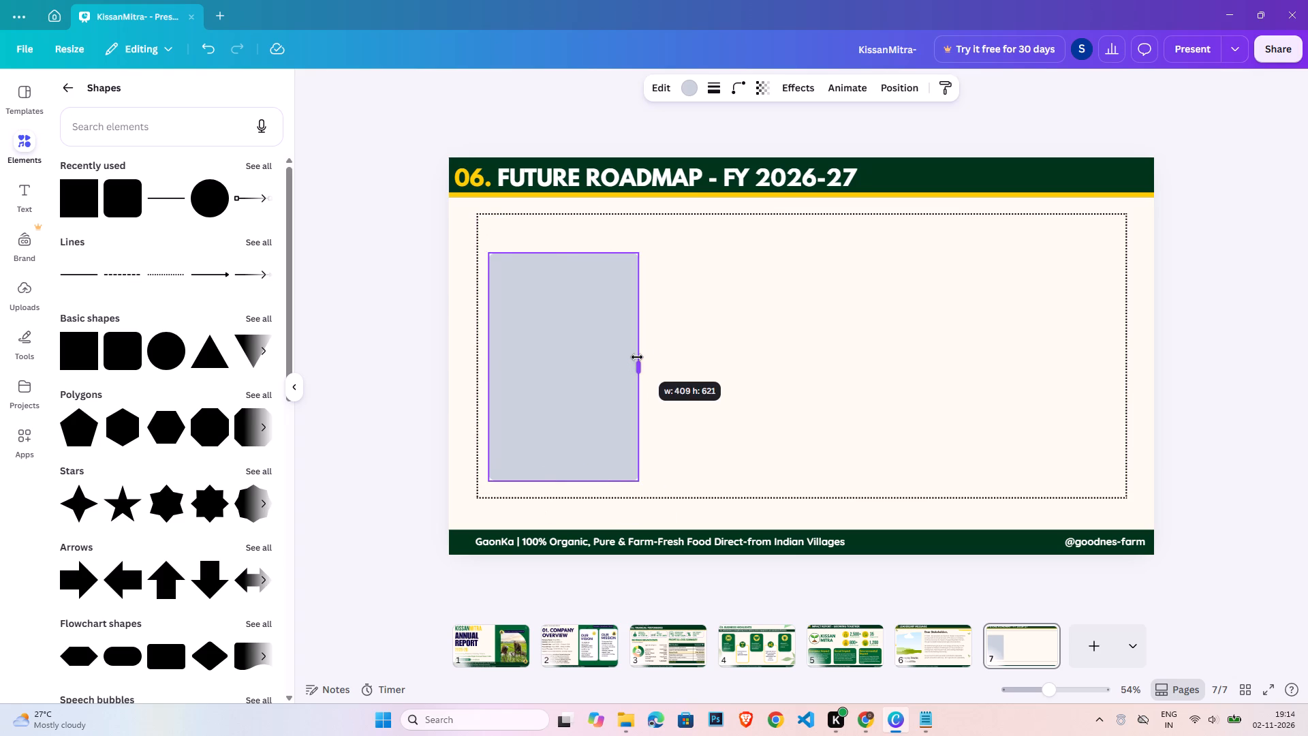
{"action": "left_click_drag", "start_coordinate": [637, 357], "coordinate": [635, 357]}
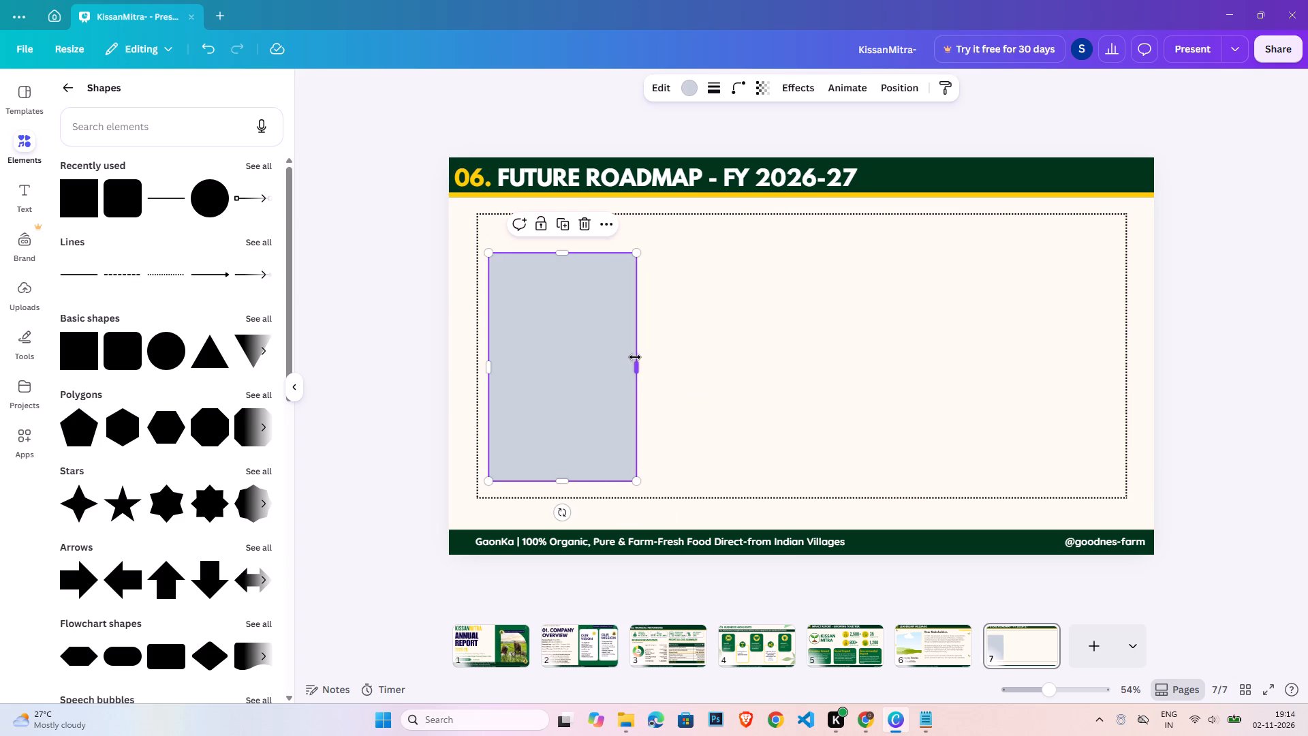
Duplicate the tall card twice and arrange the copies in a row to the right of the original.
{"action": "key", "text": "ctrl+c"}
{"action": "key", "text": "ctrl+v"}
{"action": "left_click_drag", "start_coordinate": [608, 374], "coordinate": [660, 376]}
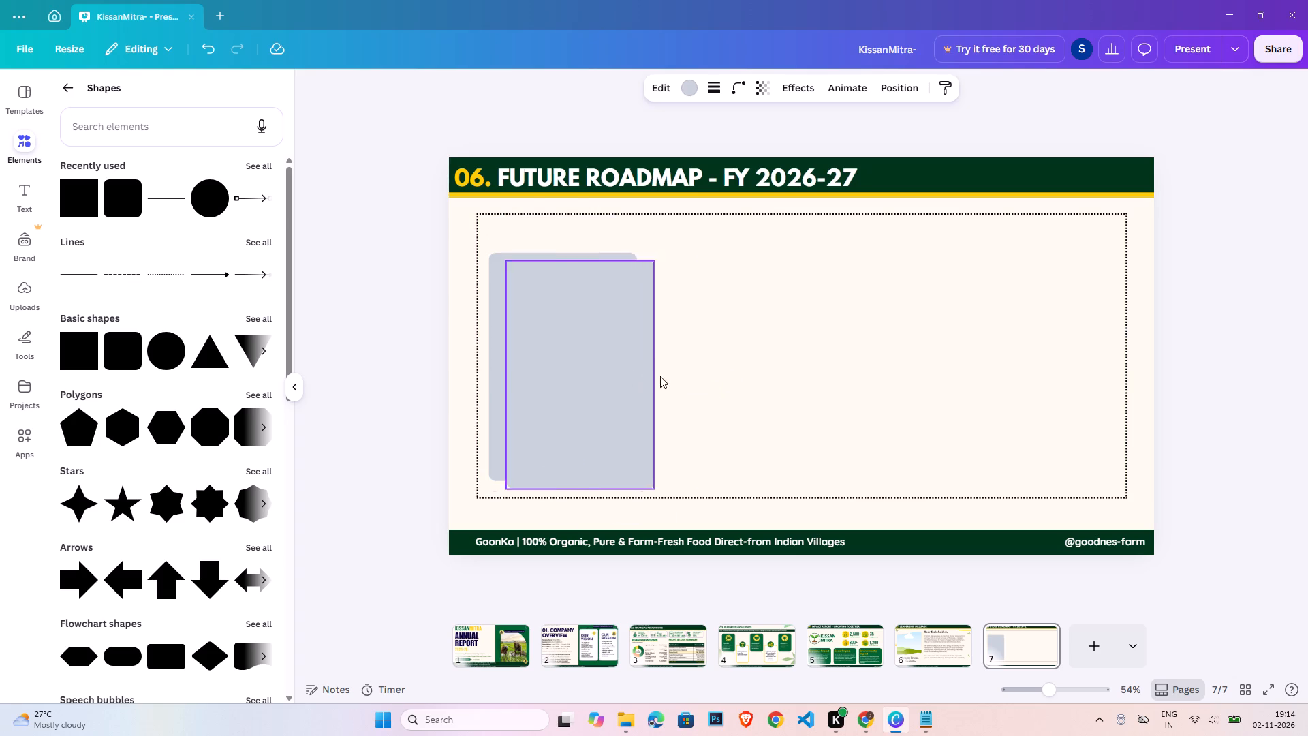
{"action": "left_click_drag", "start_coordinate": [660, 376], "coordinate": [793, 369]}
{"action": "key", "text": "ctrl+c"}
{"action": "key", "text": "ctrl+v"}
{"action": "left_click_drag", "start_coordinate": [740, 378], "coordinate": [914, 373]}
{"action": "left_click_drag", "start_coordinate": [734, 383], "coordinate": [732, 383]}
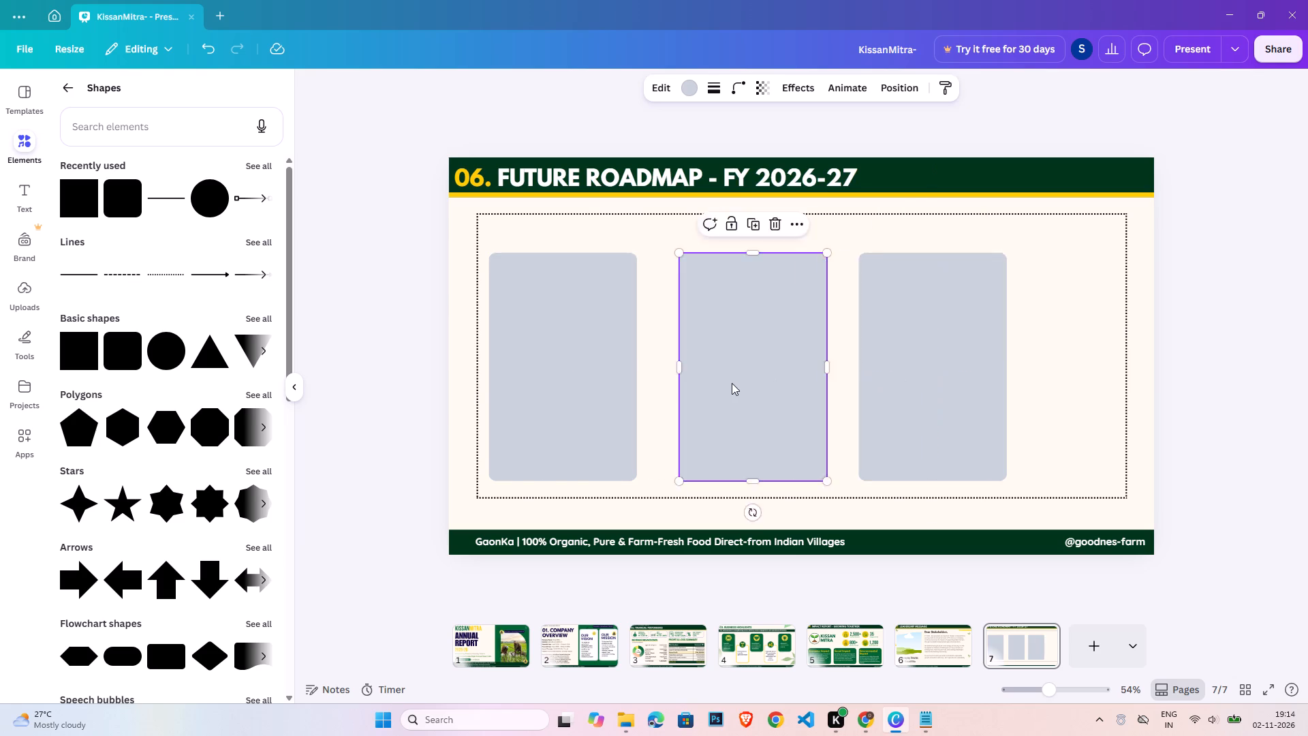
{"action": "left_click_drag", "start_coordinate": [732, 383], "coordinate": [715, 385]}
Shift the first card slightly closer to the panel's left border and narrow it a little.
{"action": "left_click", "coordinate": [570, 388]}
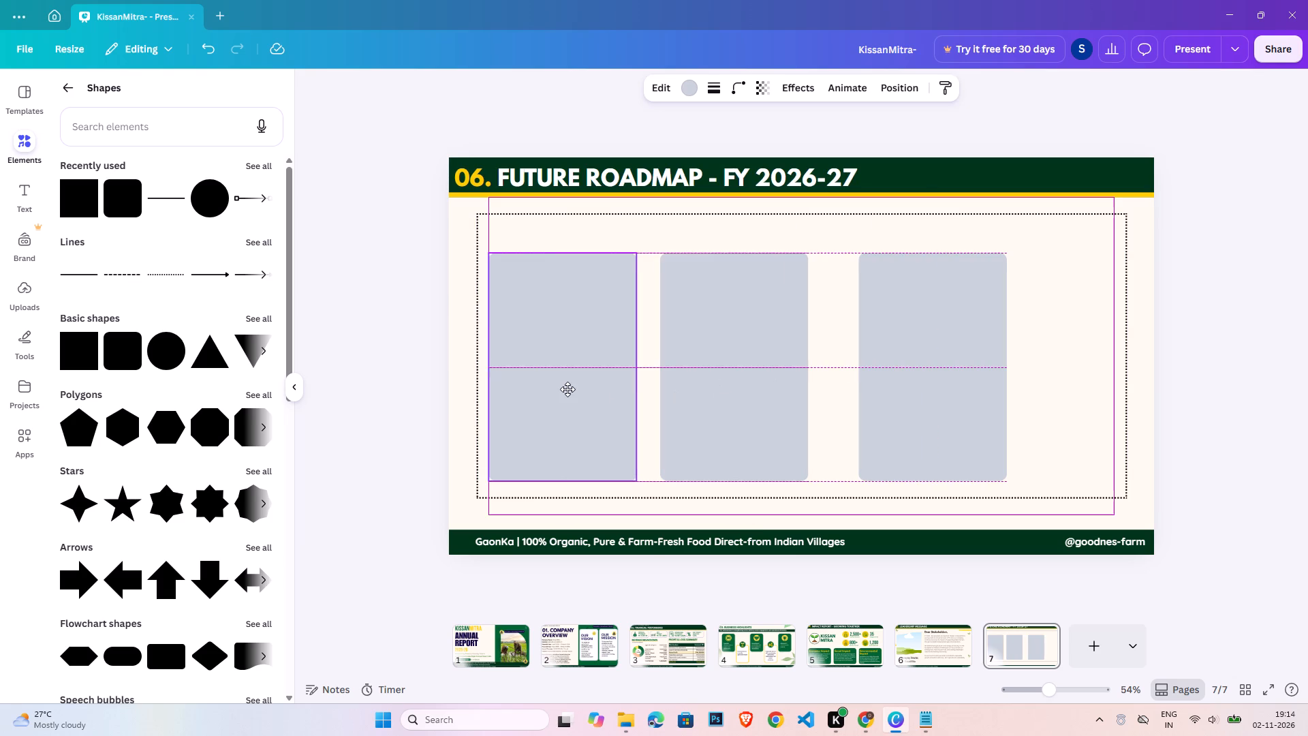
{"action": "left_click", "coordinate": [796, 381]}
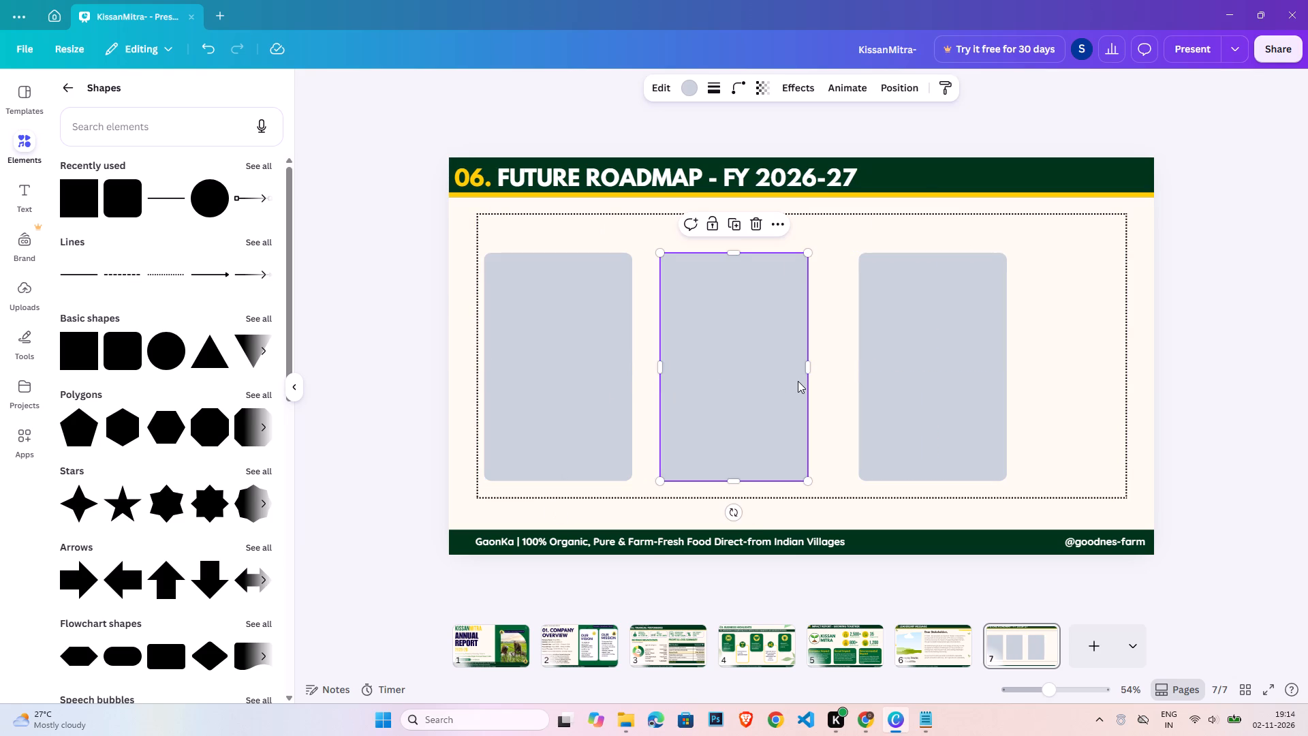
{"action": "left_click", "coordinate": [632, 378]}
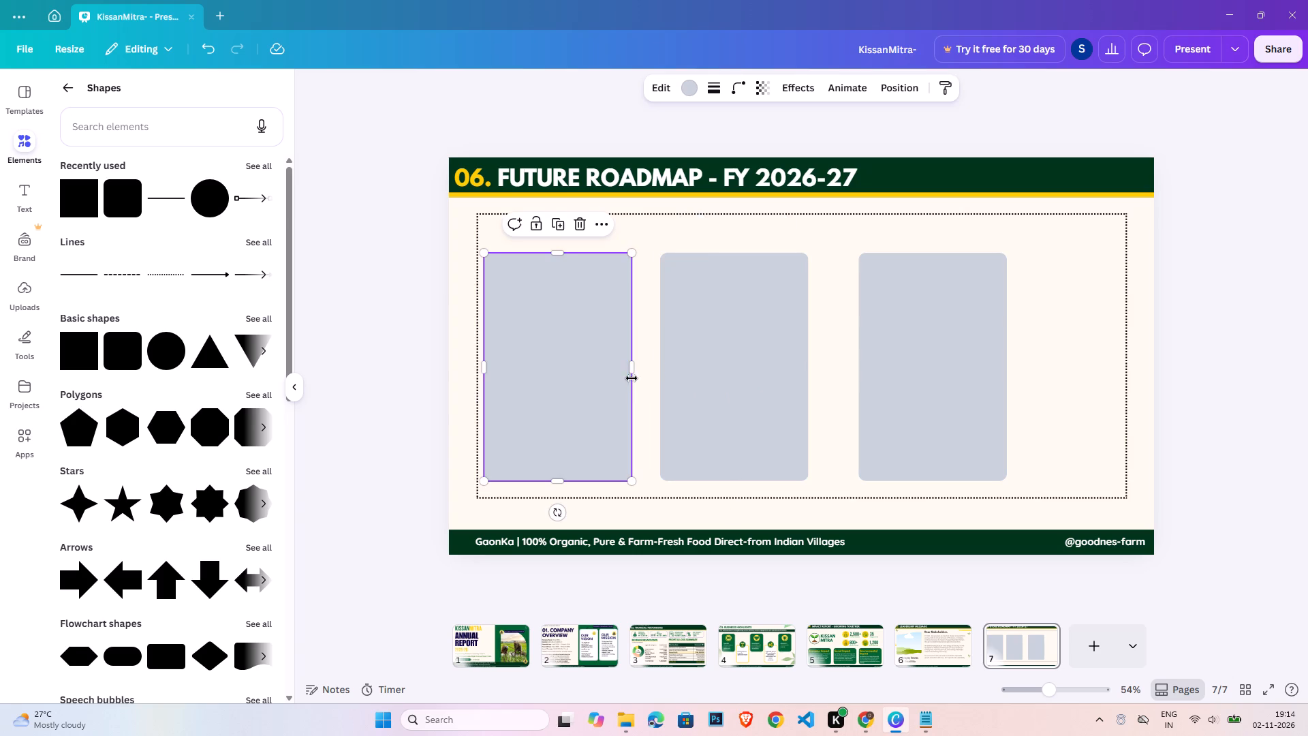
{"action": "left_click_drag", "start_coordinate": [634, 367], "coordinate": [627, 367]}
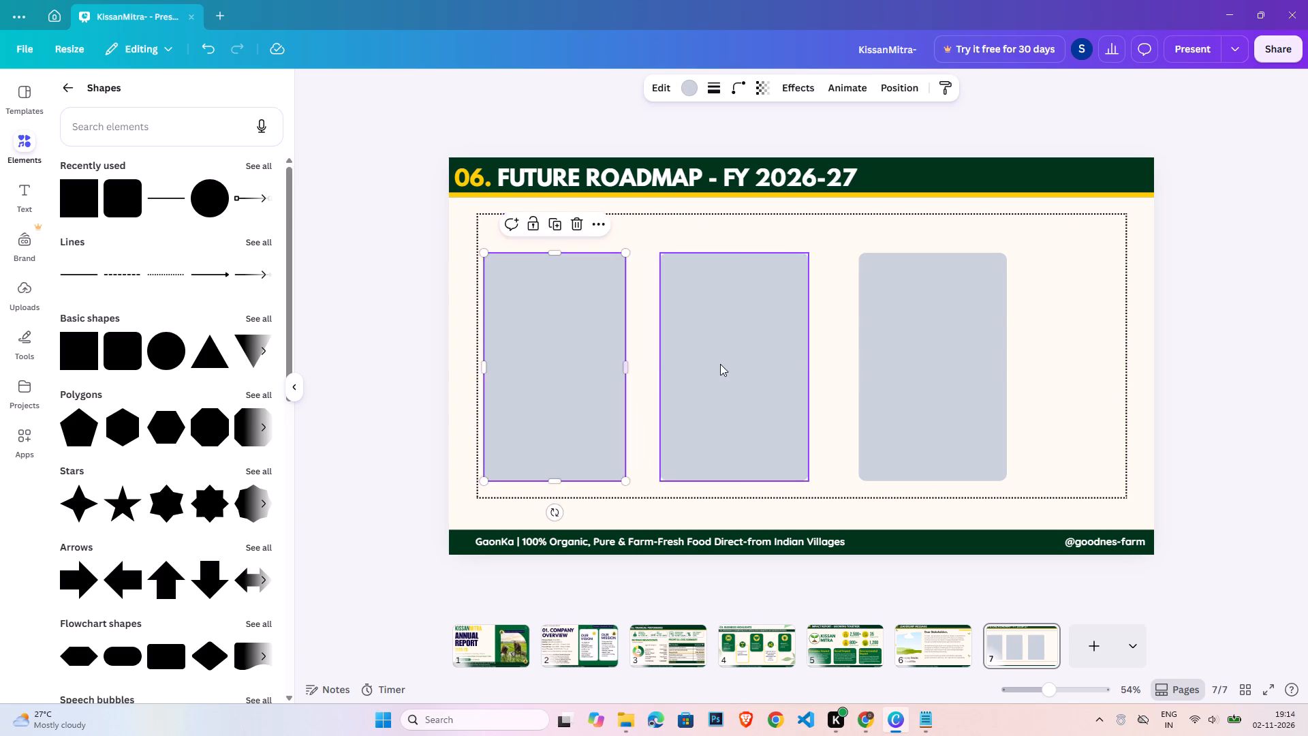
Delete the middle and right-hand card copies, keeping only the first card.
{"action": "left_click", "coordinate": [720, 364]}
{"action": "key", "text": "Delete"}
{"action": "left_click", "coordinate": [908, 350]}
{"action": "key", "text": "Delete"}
Move the remaining card rightward, away from the dotted panel's left border.
{"action": "left_click", "coordinate": [563, 383]}
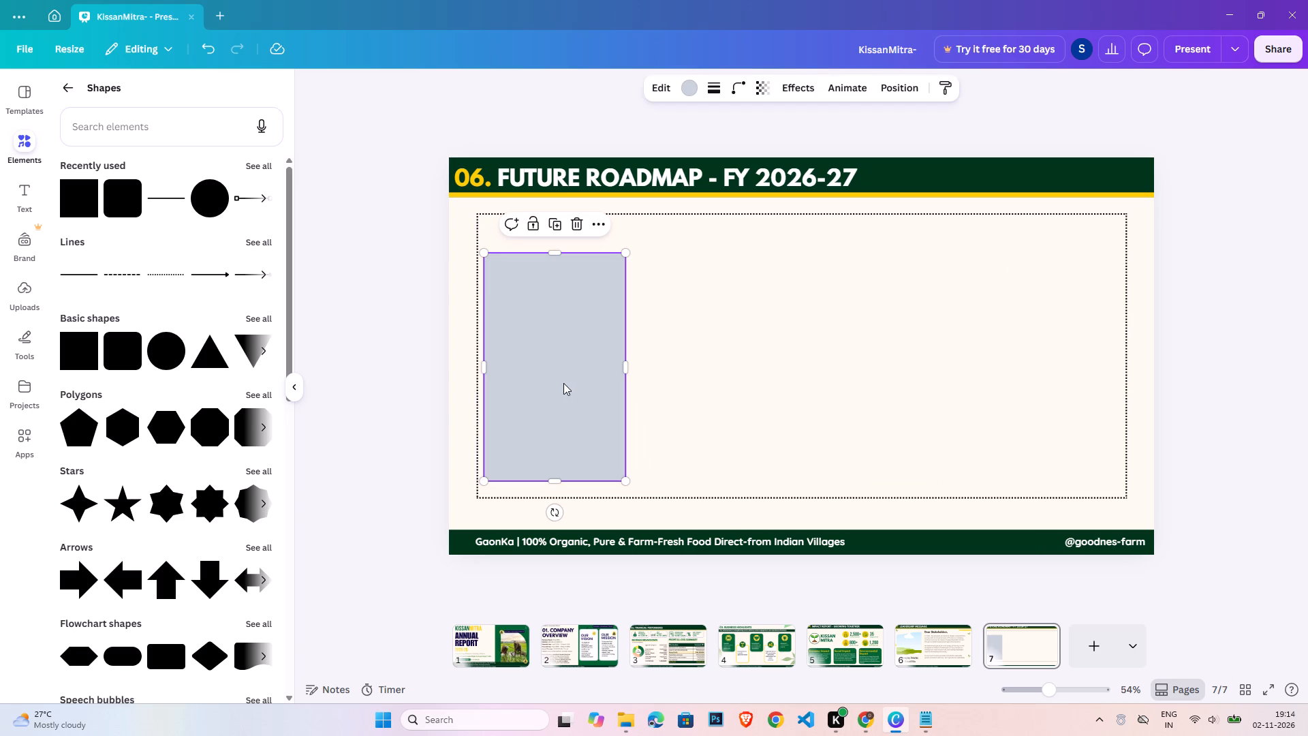
{"action": "left_click", "coordinate": [559, 375]}
{"action": "left_click_drag", "start_coordinate": [576, 307], "coordinate": [633, 303]}
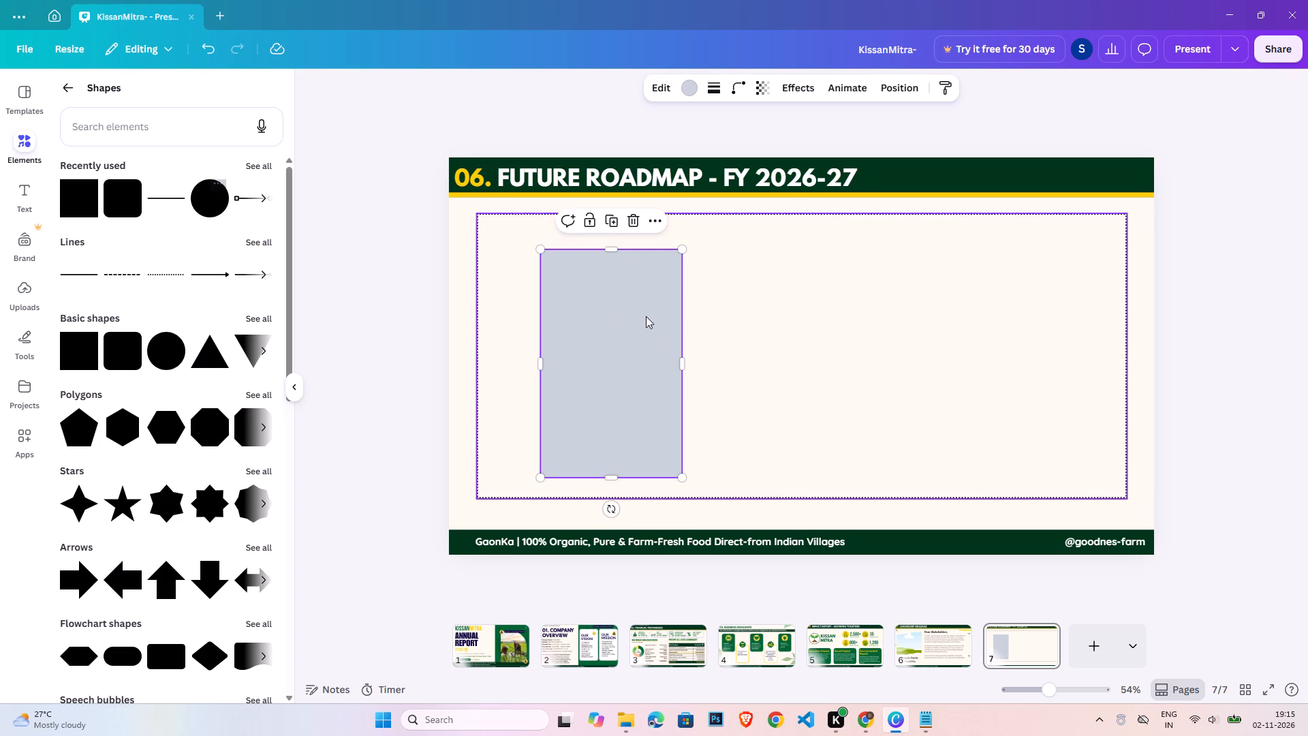
Fill the card with the muted dark green from the design's colours.
{"action": "left_click", "coordinate": [619, 324]}
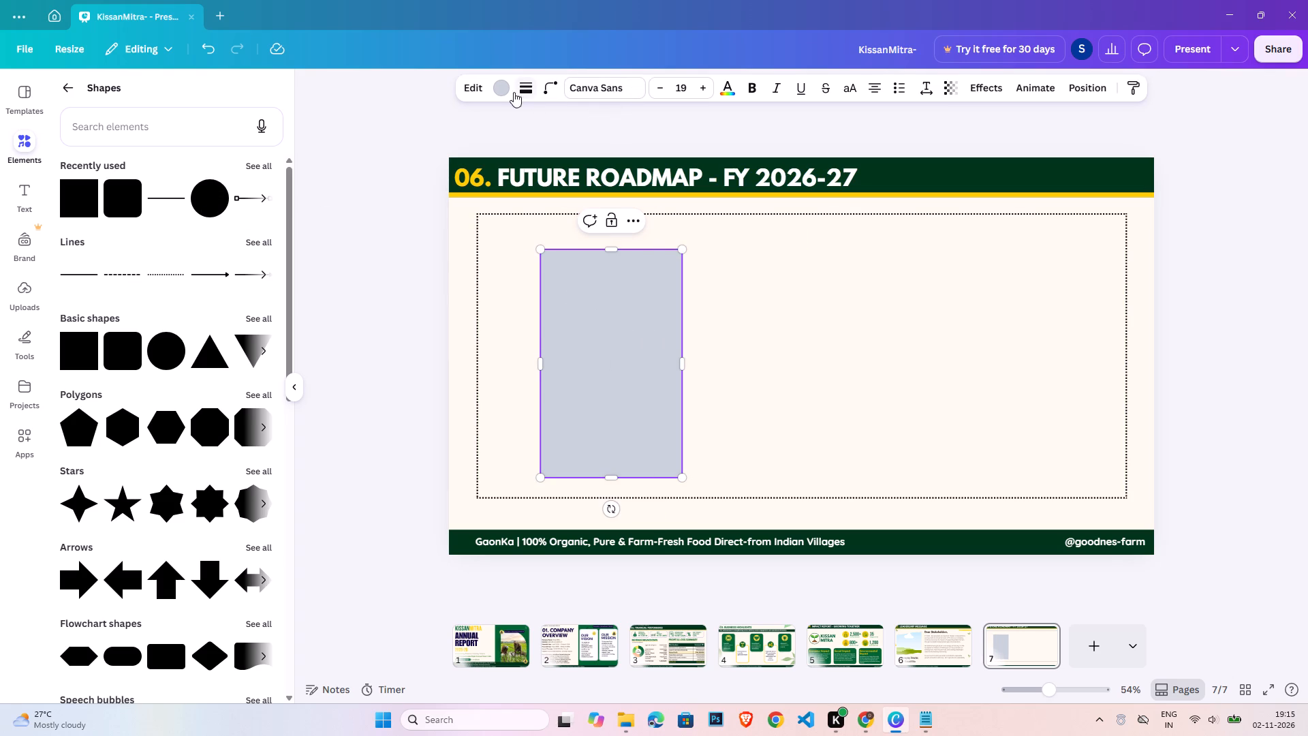
{"action": "left_click", "coordinate": [505, 90]}
{"action": "left_click", "coordinate": [67, 318]}
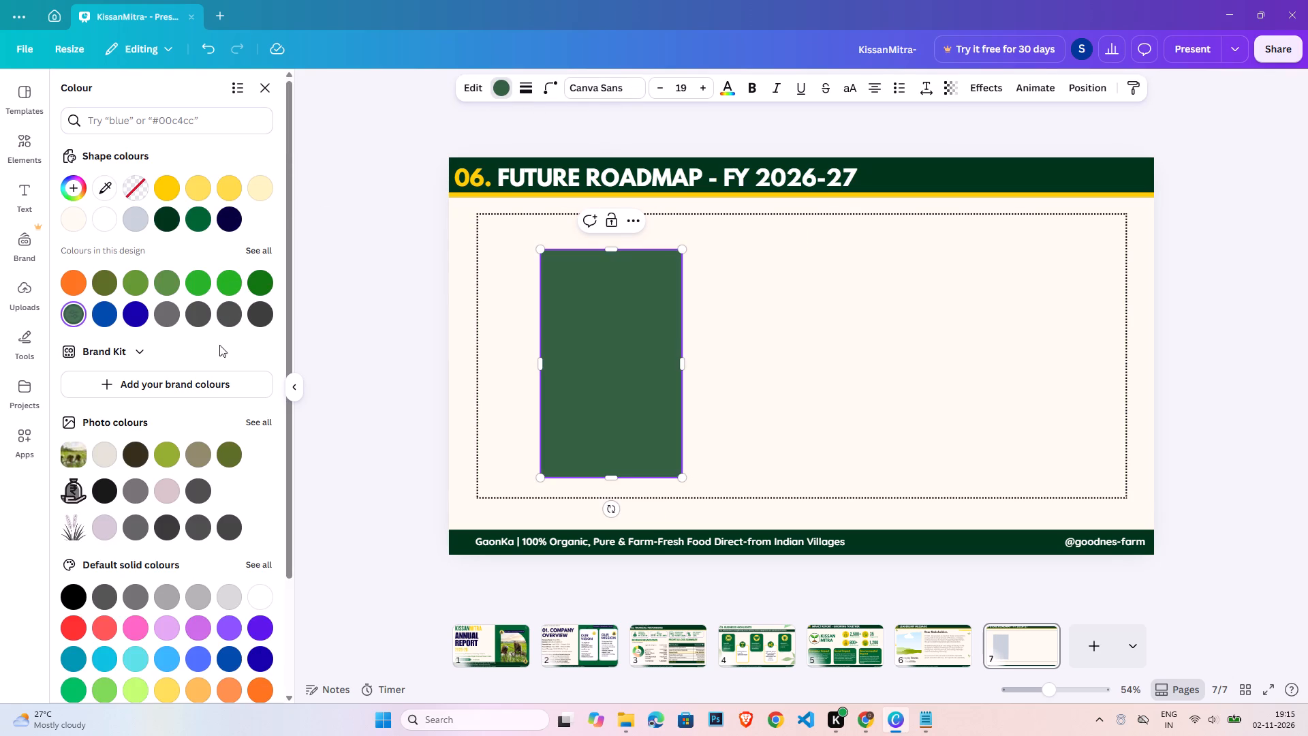
{"action": "double_click", "coordinate": [416, 348]}
{"action": "left_click", "coordinate": [625, 335]}
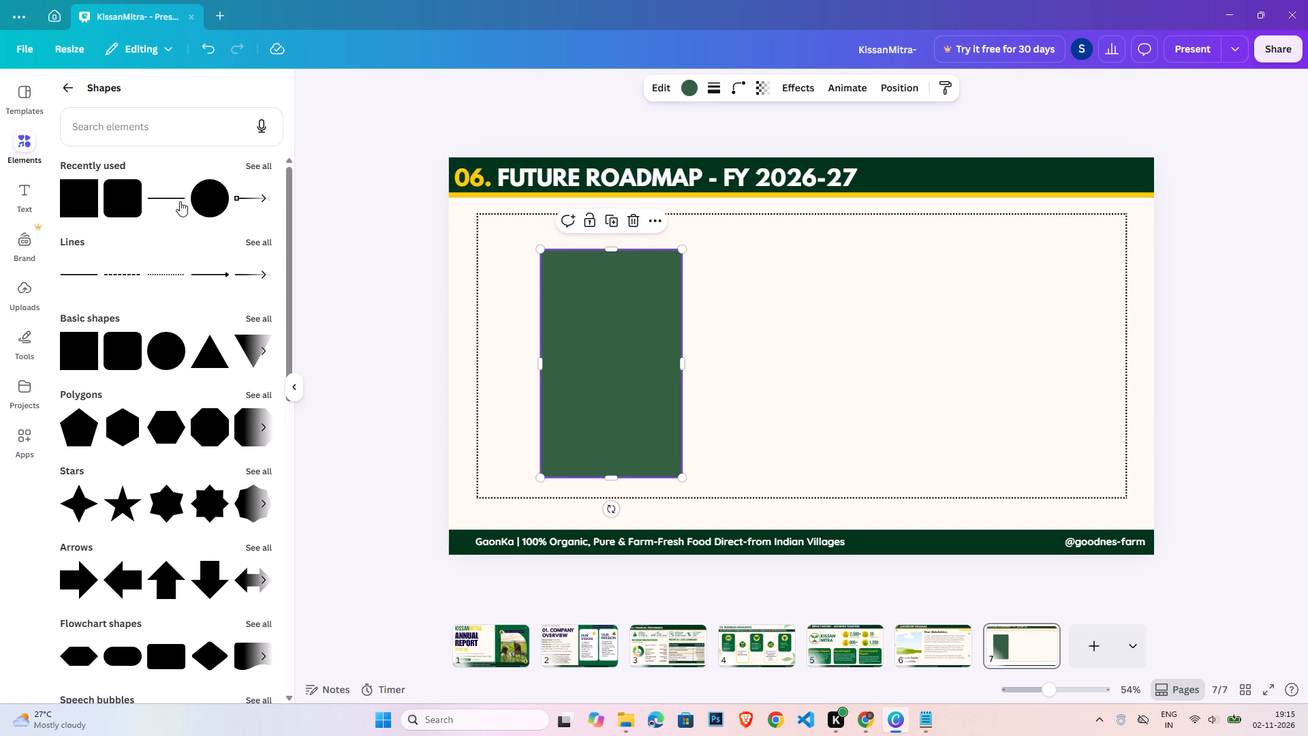
Add a circle, shrink it to about half the card's width and centre it over the card's top edge.
{"action": "left_click", "coordinate": [206, 204]}
{"action": "left_click", "coordinate": [1210, 367]}
{"action": "left_click_drag", "start_coordinate": [834, 361], "coordinate": [830, 361]}
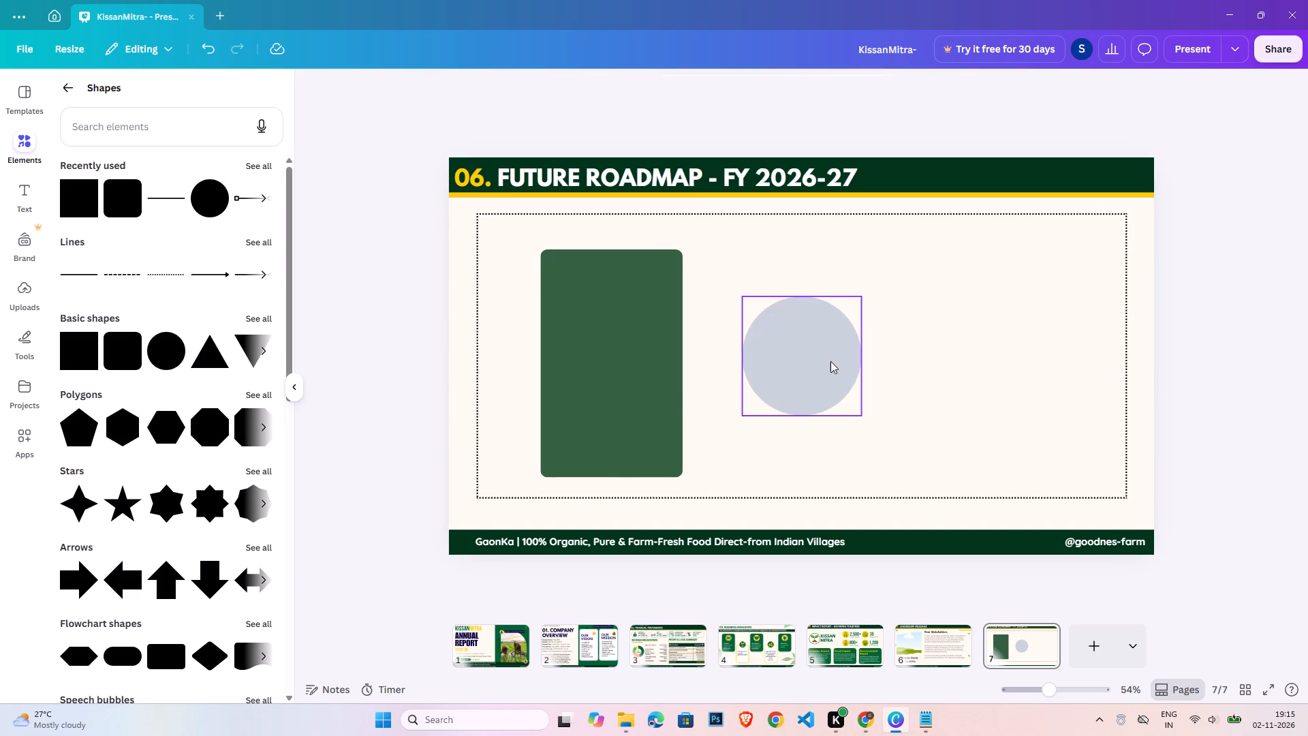
{"action": "left_click_drag", "start_coordinate": [830, 361], "coordinate": [648, 285]}
{"action": "left_click_drag", "start_coordinate": [674, 341], "coordinate": [635, 281]}
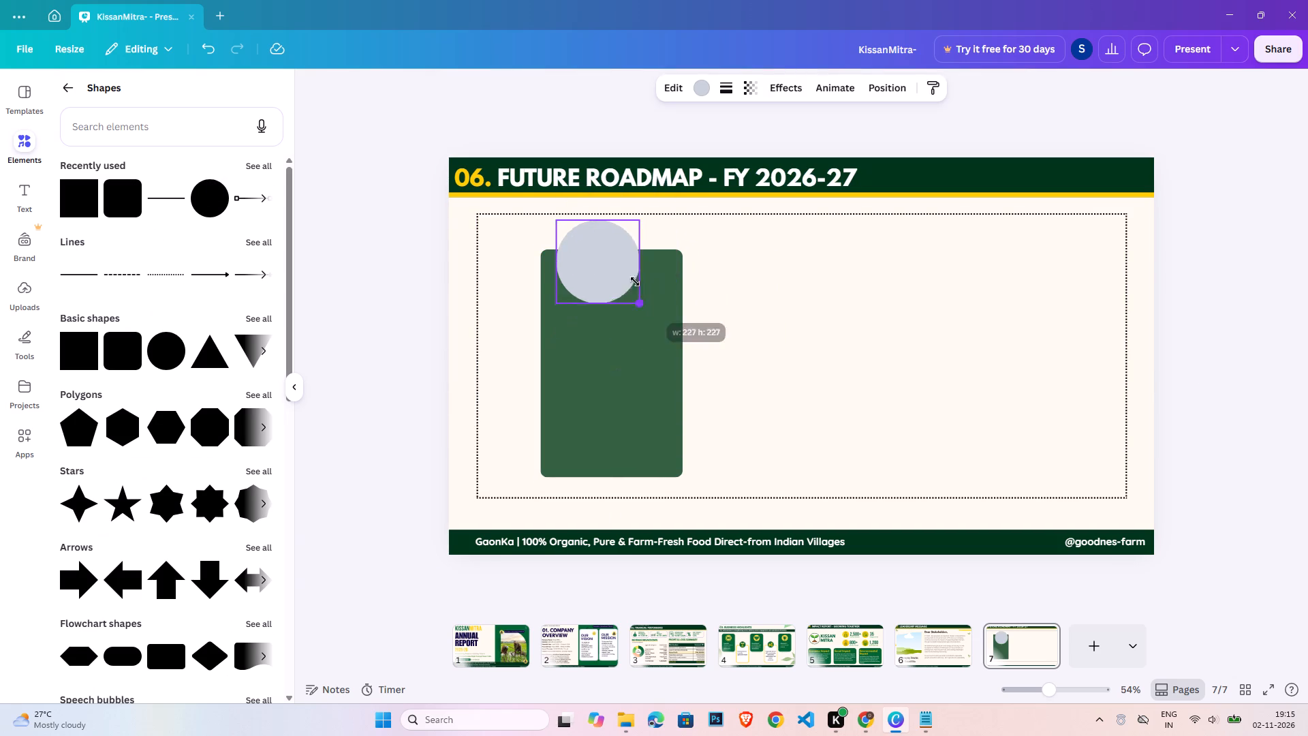
{"action": "left_click_drag", "start_coordinate": [635, 281], "coordinate": [634, 279]}
{"action": "left_click_drag", "start_coordinate": [599, 257], "coordinate": [621, 259]}
Select the circle and card together and check their horizontal centre alignment.
{"action": "left_click", "coordinate": [665, 331]}
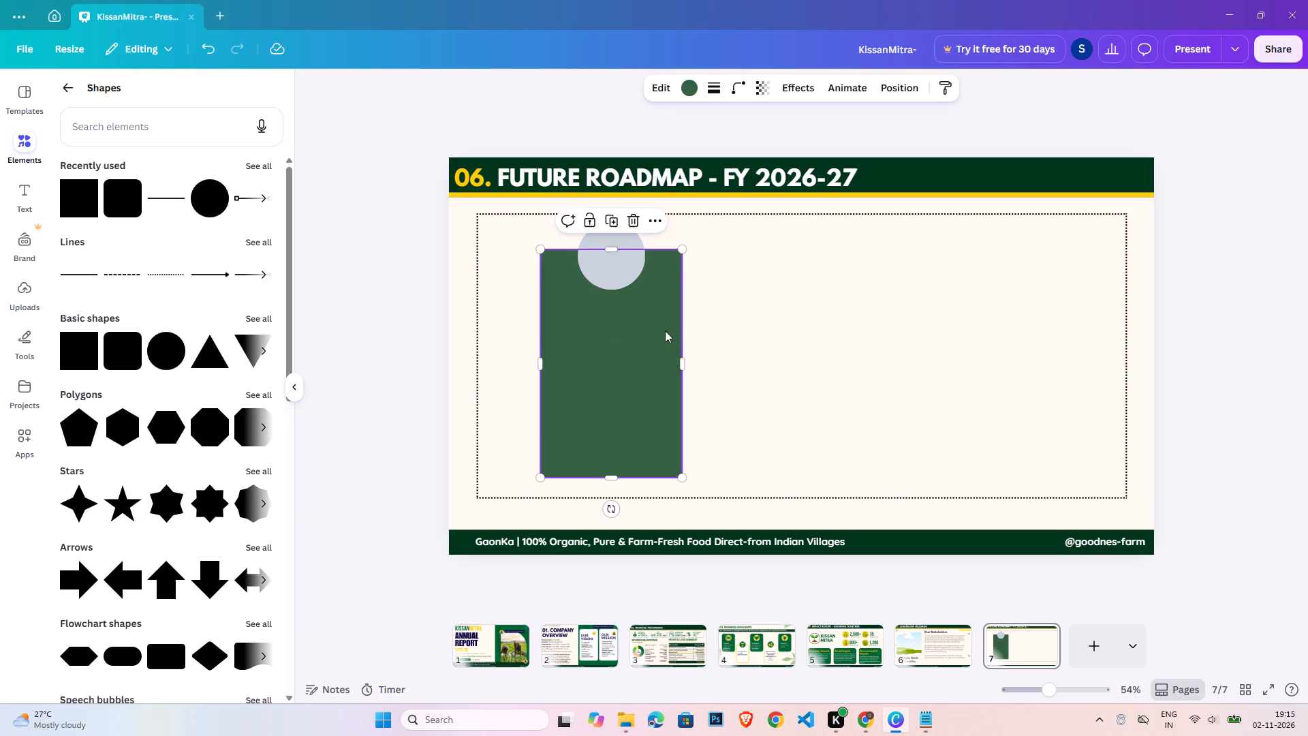
{"action": "left_click", "coordinate": [624, 247], "text": "shift"}
{"action": "left_click", "coordinate": [641, 241], "text": "shift"}
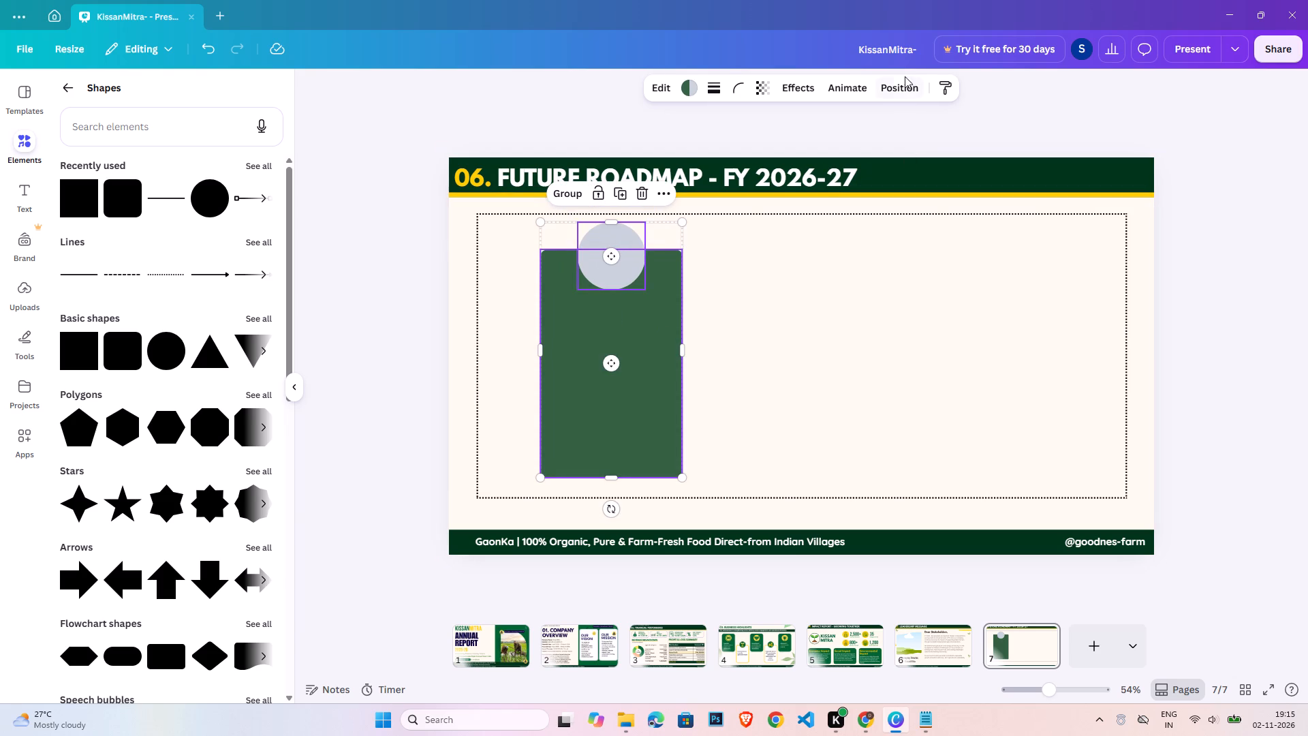
{"action": "left_click", "coordinate": [905, 76]}
{"action": "left_click", "coordinate": [895, 91]}
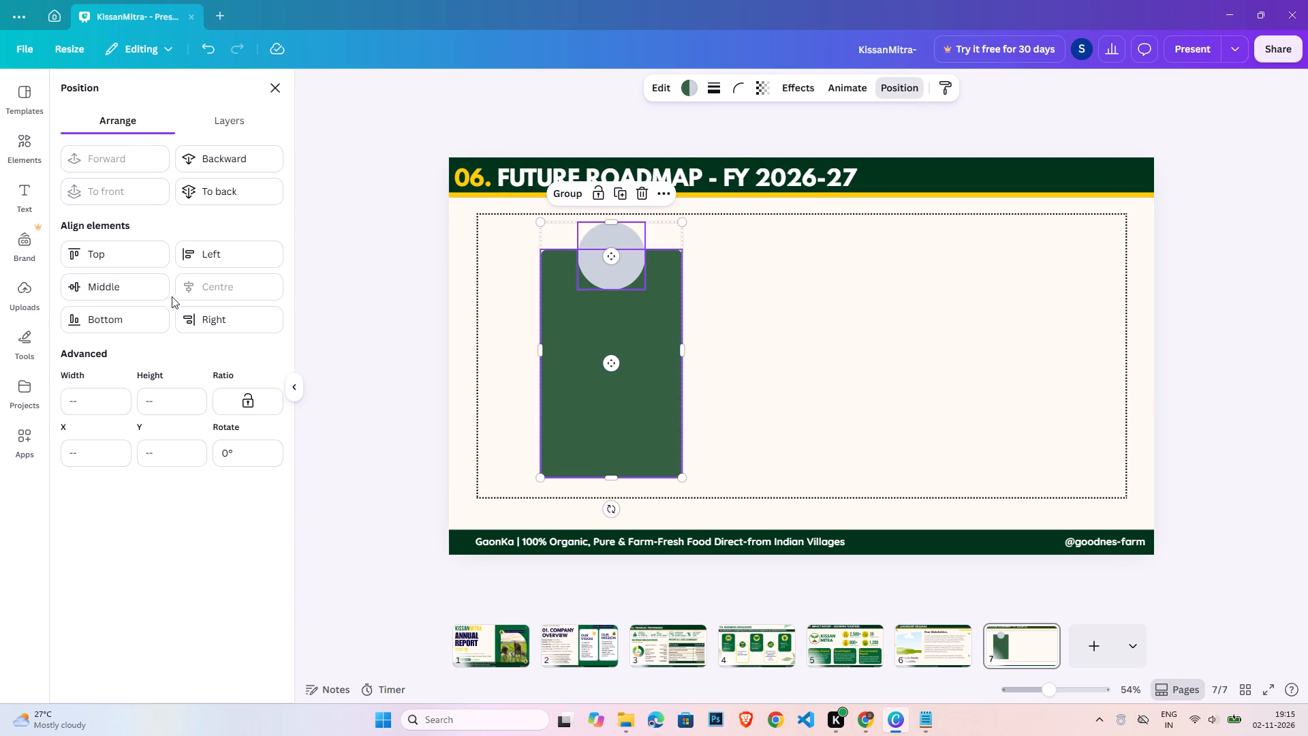
{"action": "double_click", "coordinate": [388, 369]}
Fill the circle with the same golden yellow as the header line.
{"action": "left_click", "coordinate": [598, 267]}
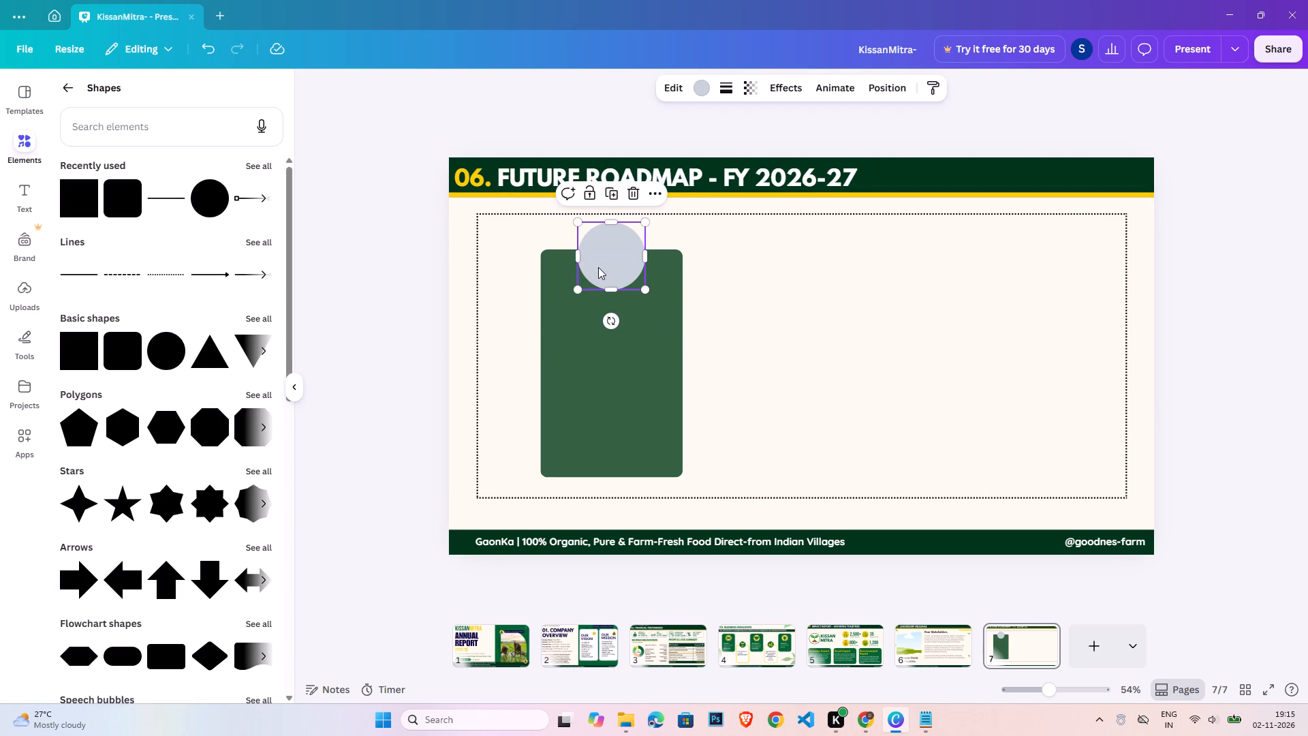
{"action": "left_click", "coordinate": [702, 86]}
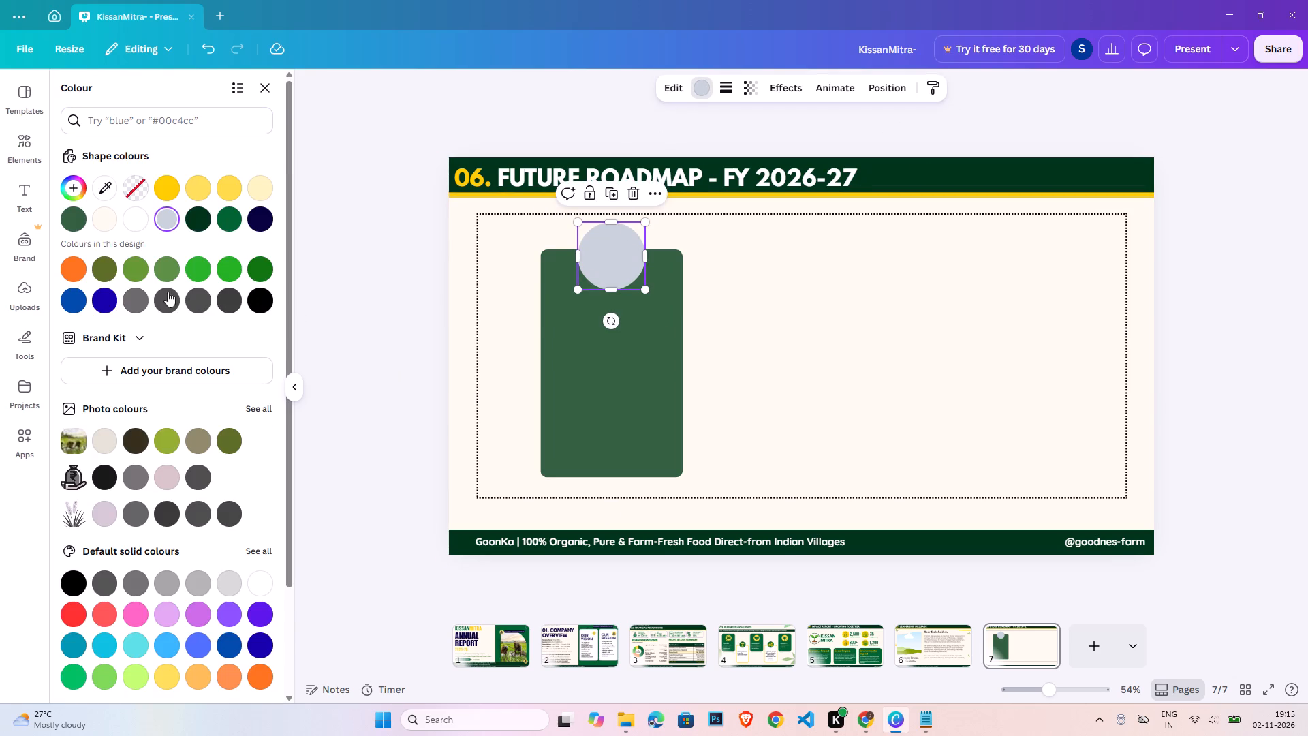
{"action": "left_click", "coordinate": [176, 189]}
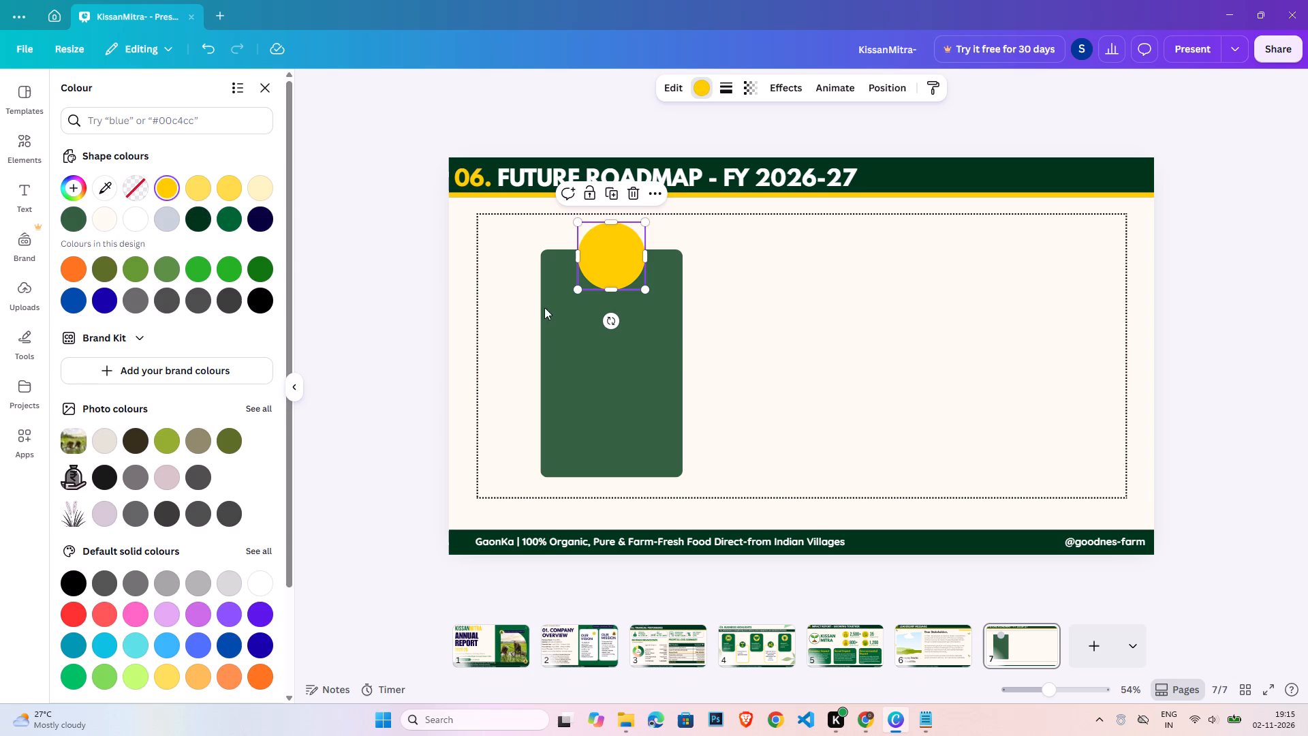
{"action": "left_click", "coordinate": [415, 349]}
{"action": "left_click", "coordinate": [415, 349]}
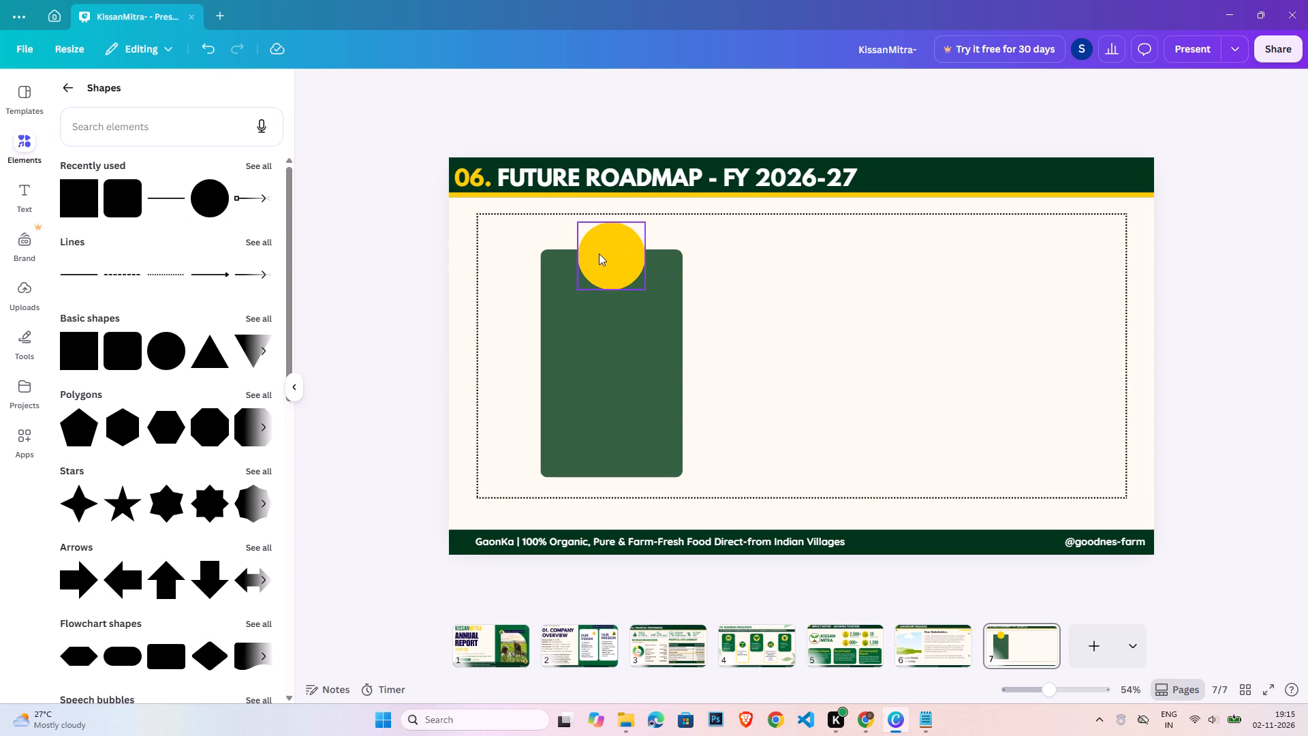
Duplicate the yellow circle and shrink the copy so it sits inside the original.
{"action": "left_click", "coordinate": [599, 254]}
{"action": "key", "text": "ctrl+c"}
{"action": "key", "text": "ctrl+v"}
{"action": "left_click", "coordinate": [626, 264]}
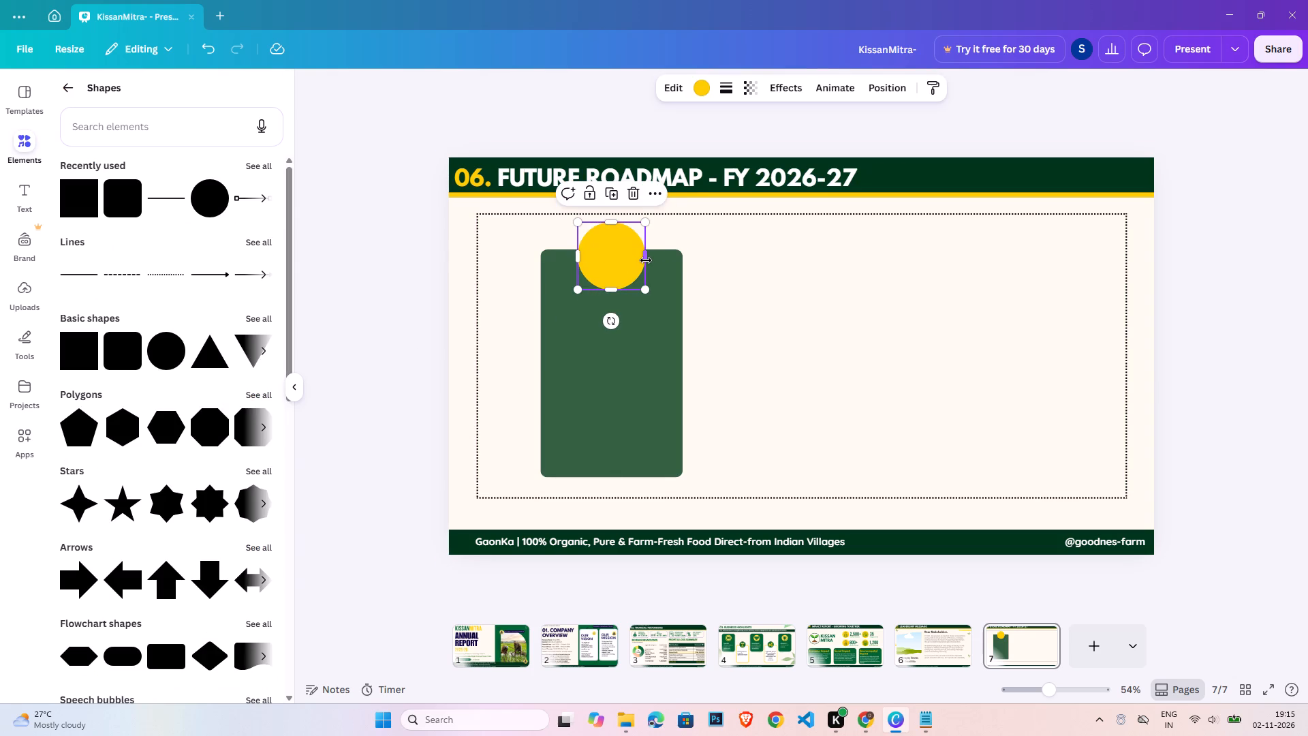
{"action": "left_click", "coordinate": [646, 260]}
{"action": "left_click", "coordinate": [621, 287]}
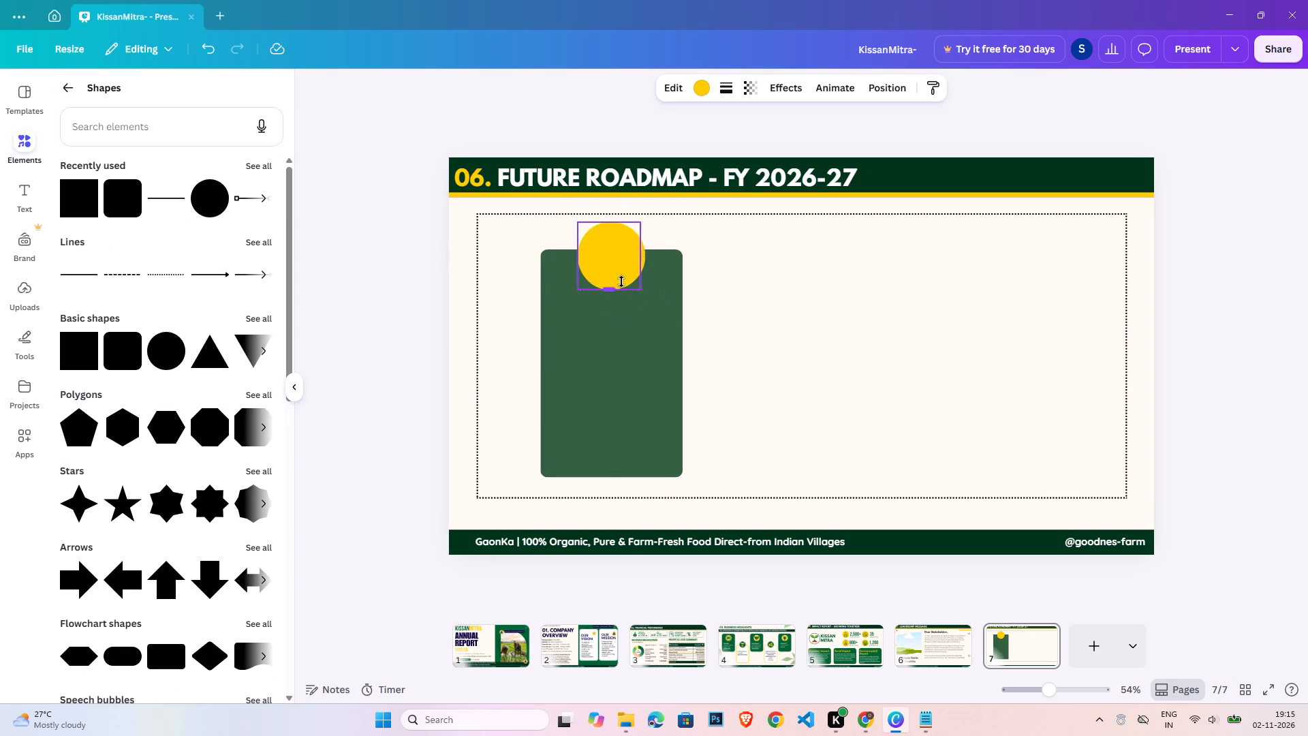
{"action": "left_click", "coordinate": [579, 254]}
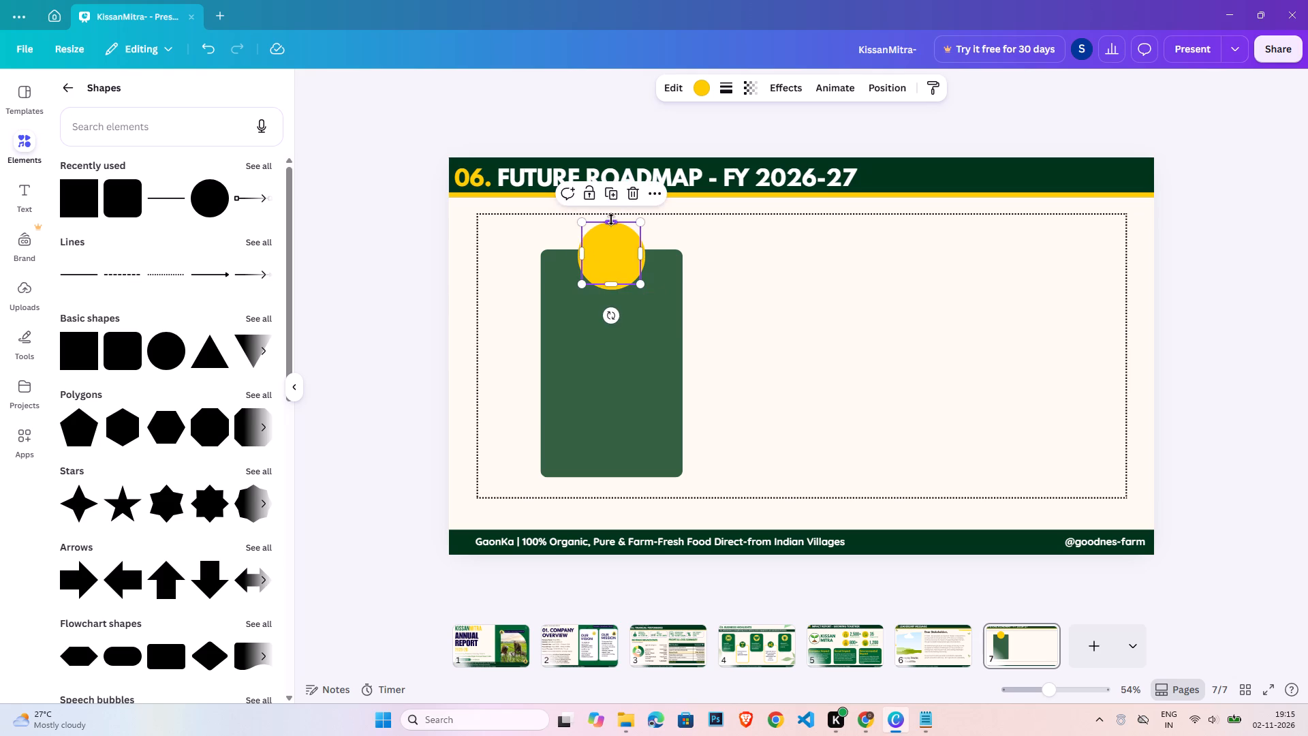
{"action": "left_click_drag", "start_coordinate": [611, 219], "coordinate": [611, 226]}
Fill the smaller inner circle with the card's greygreen, #336041.
{"action": "left_click", "coordinate": [703, 86]}
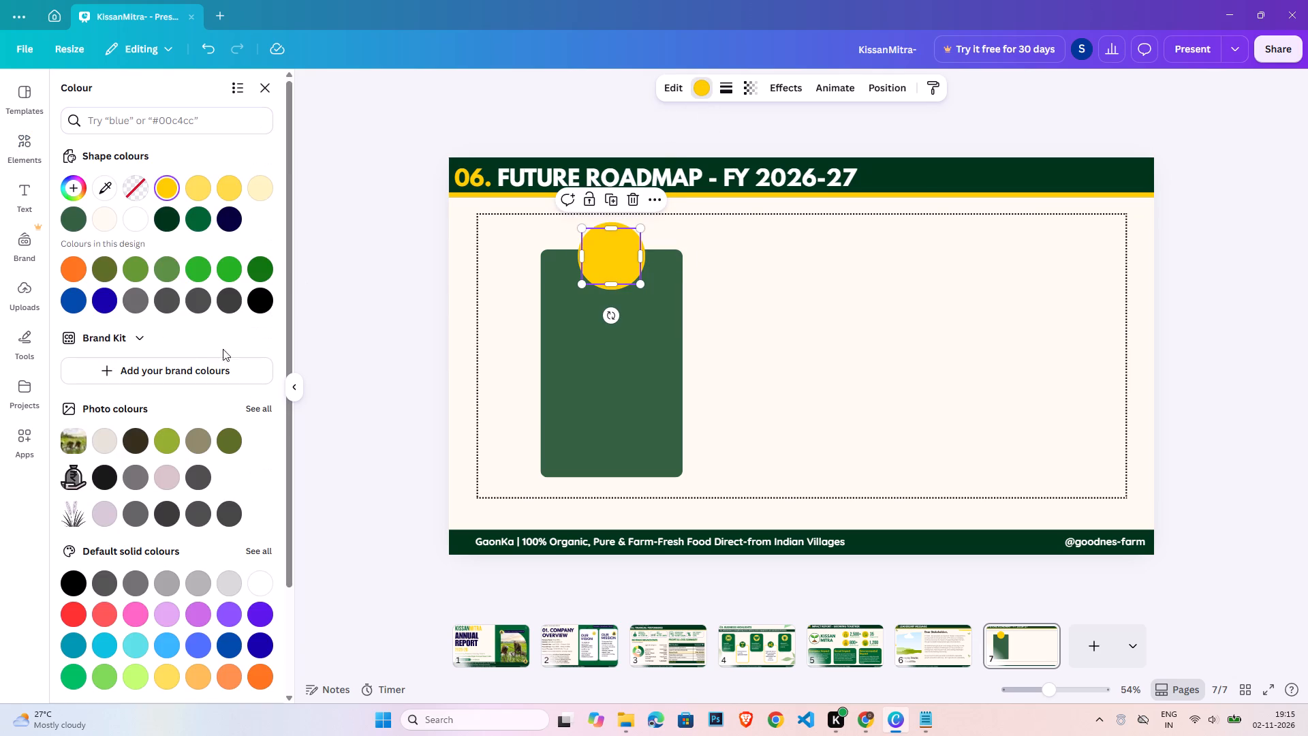
{"action": "left_click", "coordinate": [82, 218]}
{"action": "double_click", "coordinate": [1202, 300]}
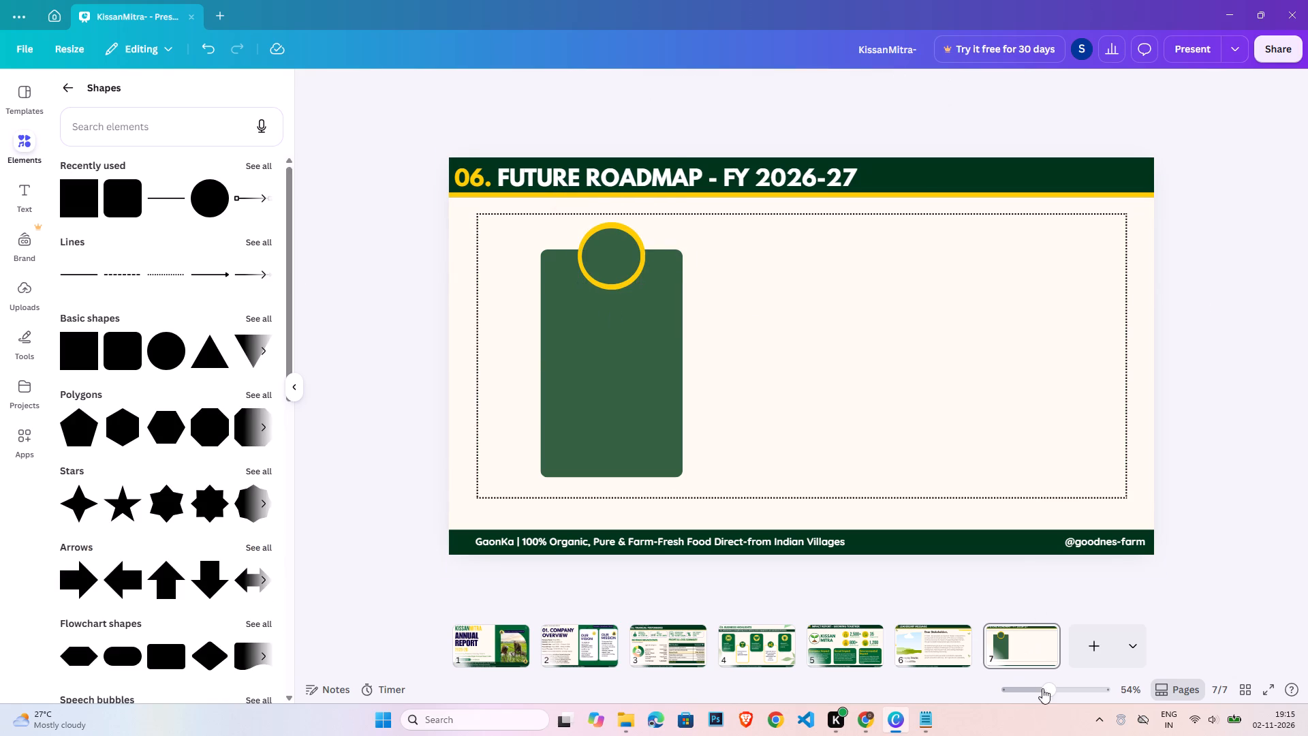
Enlarge the green inner circle to about 173 by 173, leaving a thin, even yellow ring around it.
{"action": "left_click", "coordinate": [1074, 690]}
{"action": "scroll", "coordinate": [420, 557], "scroll_direction": "up", "scroll_amount": 3}
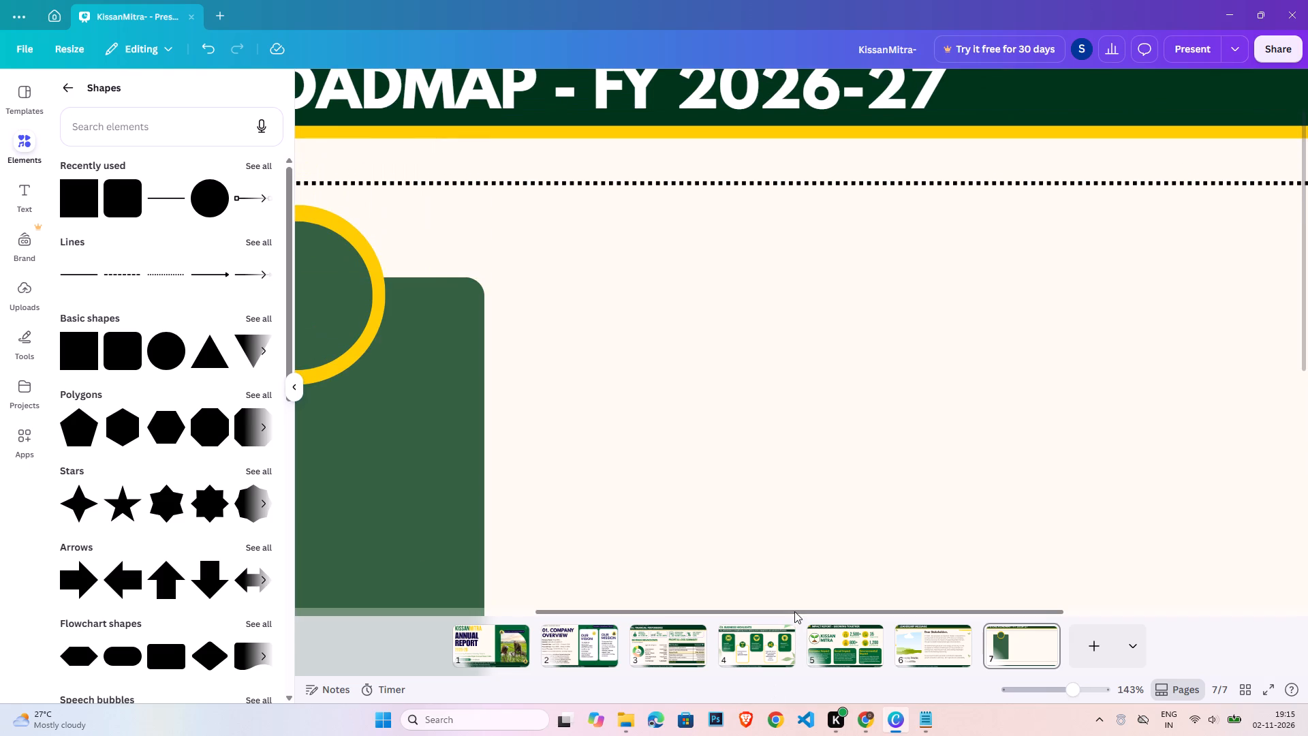
{"action": "left_click_drag", "start_coordinate": [794, 611], "coordinate": [587, 619]}
{"action": "left_click", "coordinate": [648, 239]}
{"action": "left_click_drag", "start_coordinate": [699, 219], "coordinate": [696, 211]}
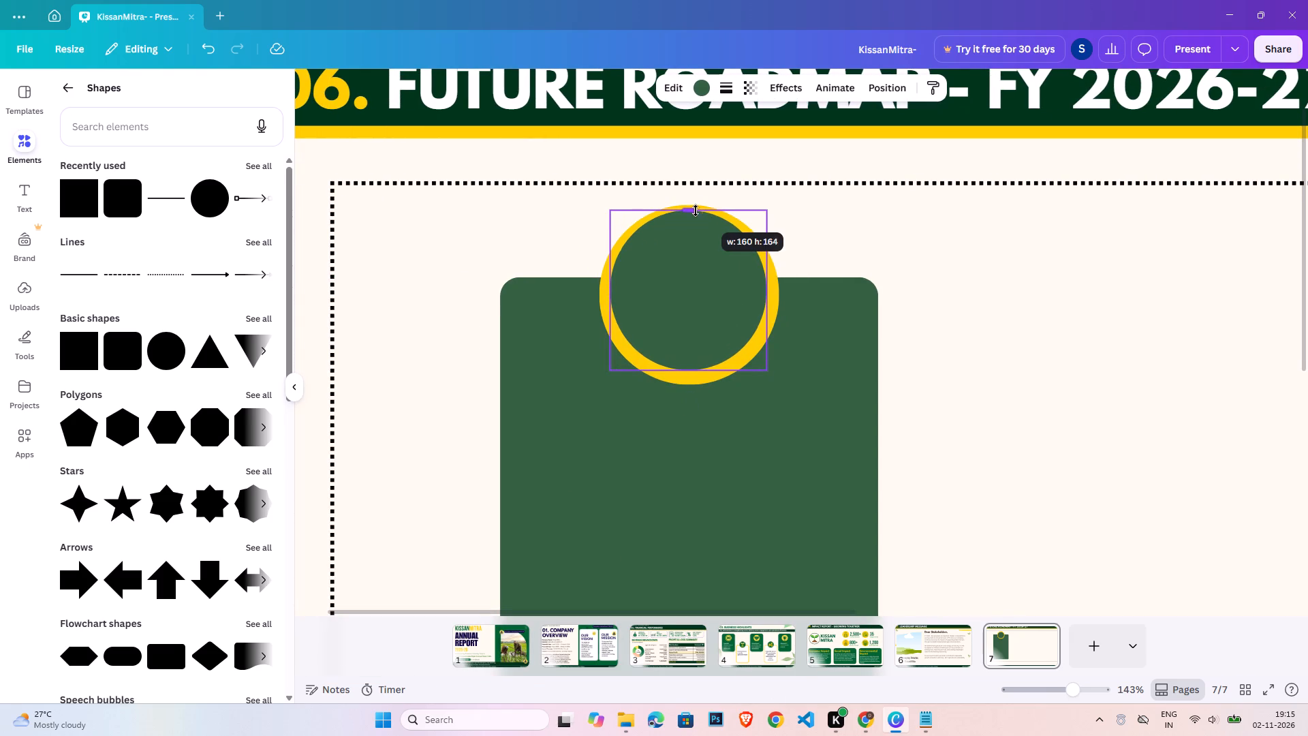
{"action": "left_click_drag", "start_coordinate": [696, 211], "coordinate": [696, 210]}
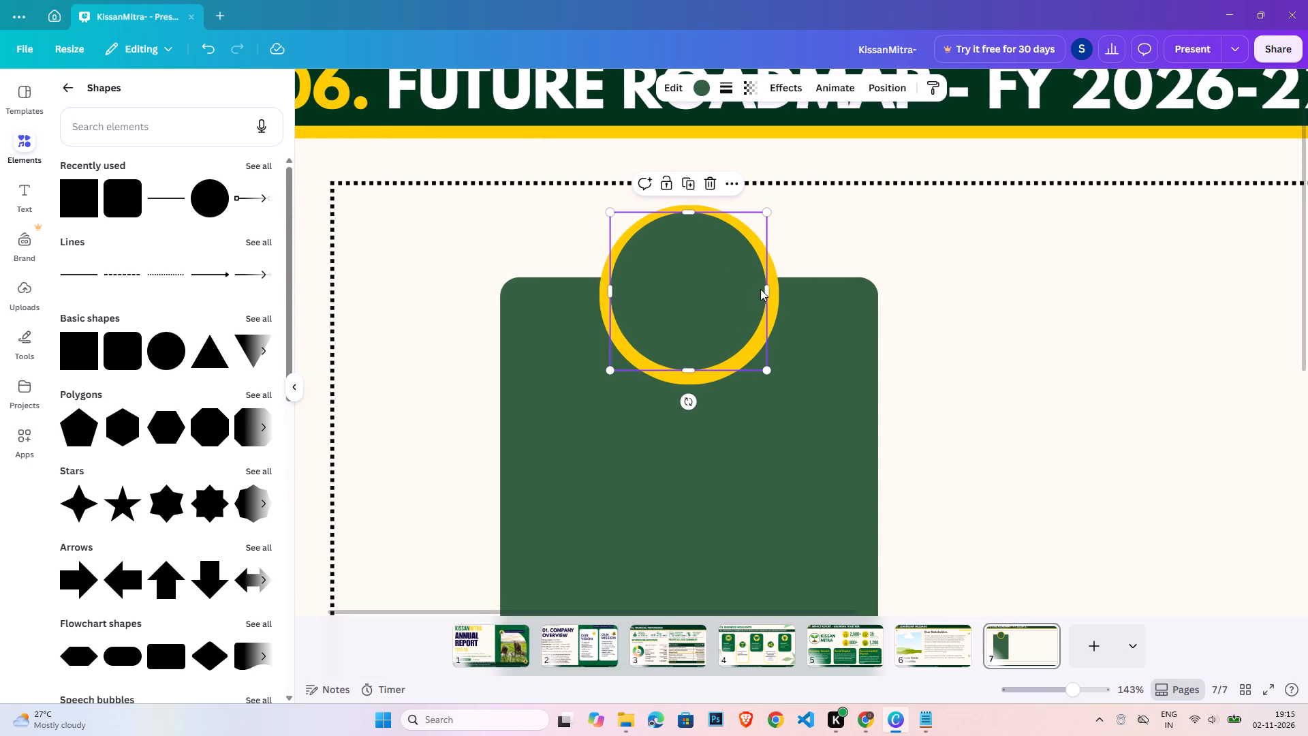
{"action": "left_click", "coordinate": [766, 290]}
{"action": "left_click_drag", "start_coordinate": [608, 294], "coordinate": [602, 294]}
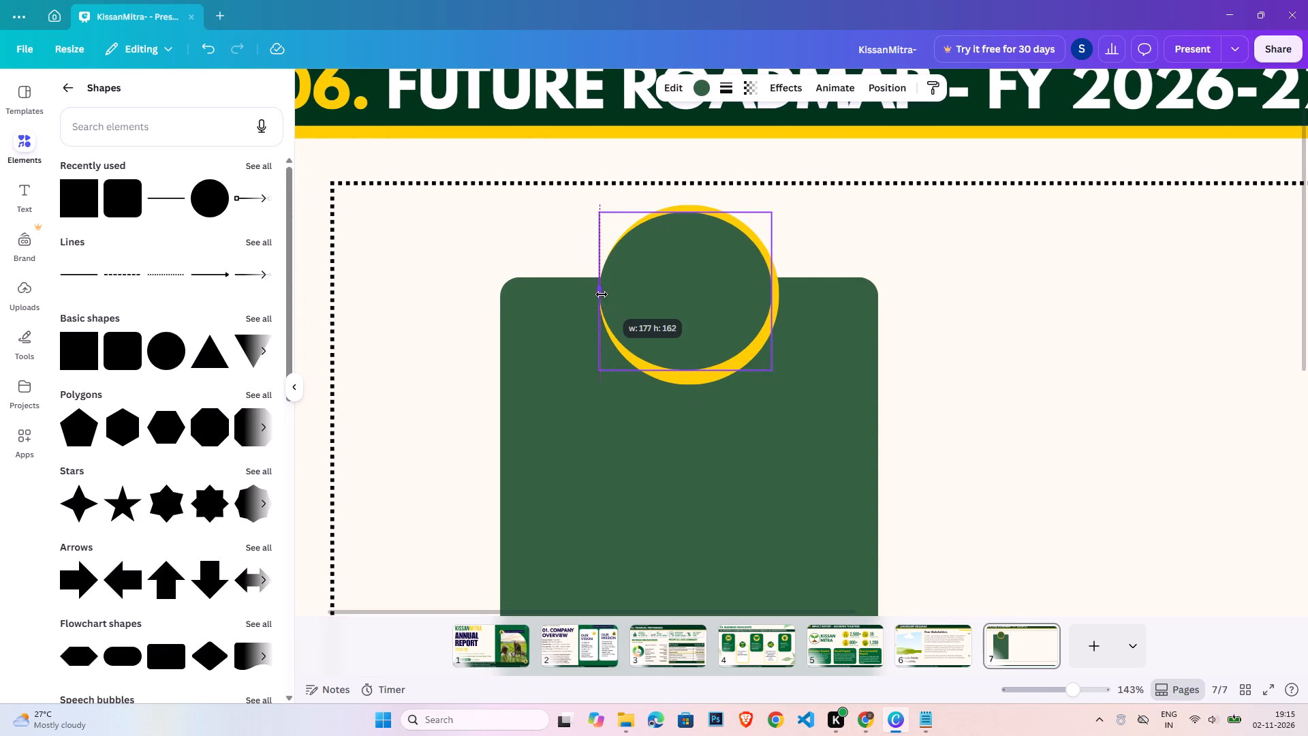
{"action": "left_click_drag", "start_coordinate": [602, 294], "coordinate": [602, 301]}
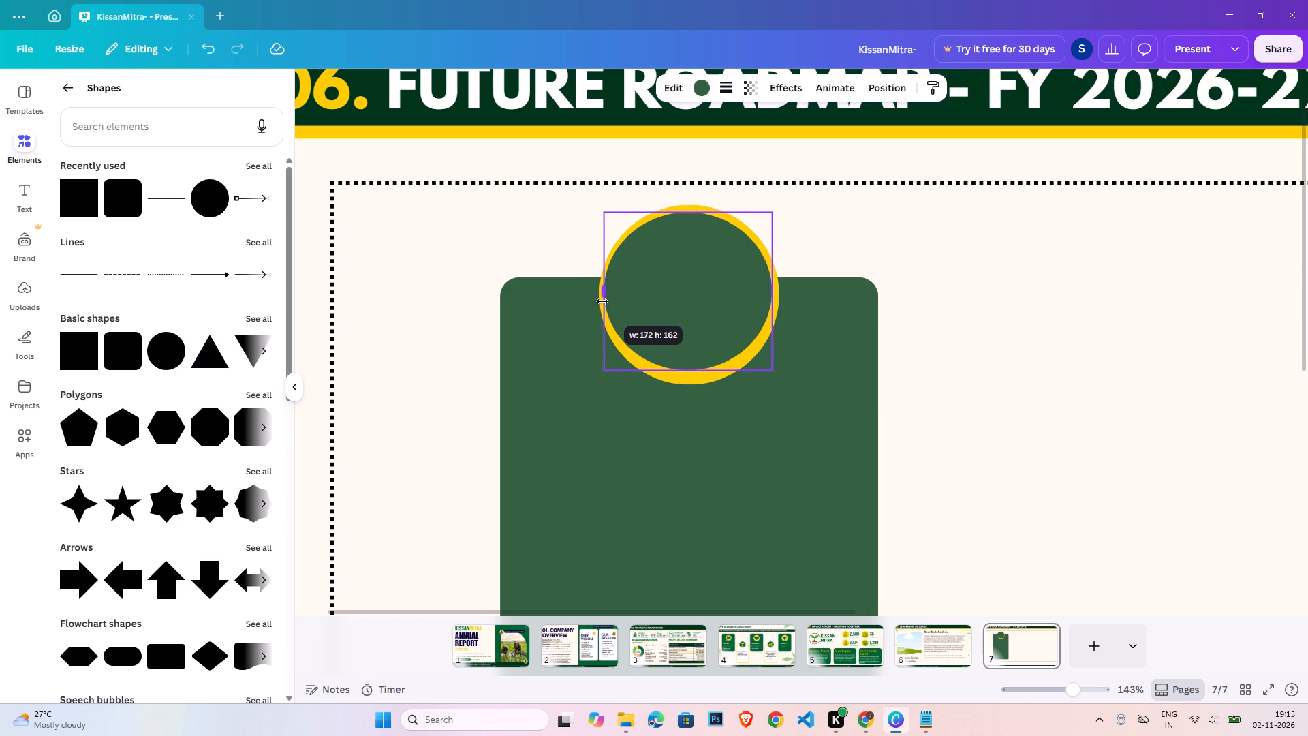
{"action": "left_click_drag", "start_coordinate": [602, 301], "coordinate": [602, 302]}
{"action": "left_click", "coordinate": [696, 377]}
{"action": "left_click", "coordinate": [687, 338]}
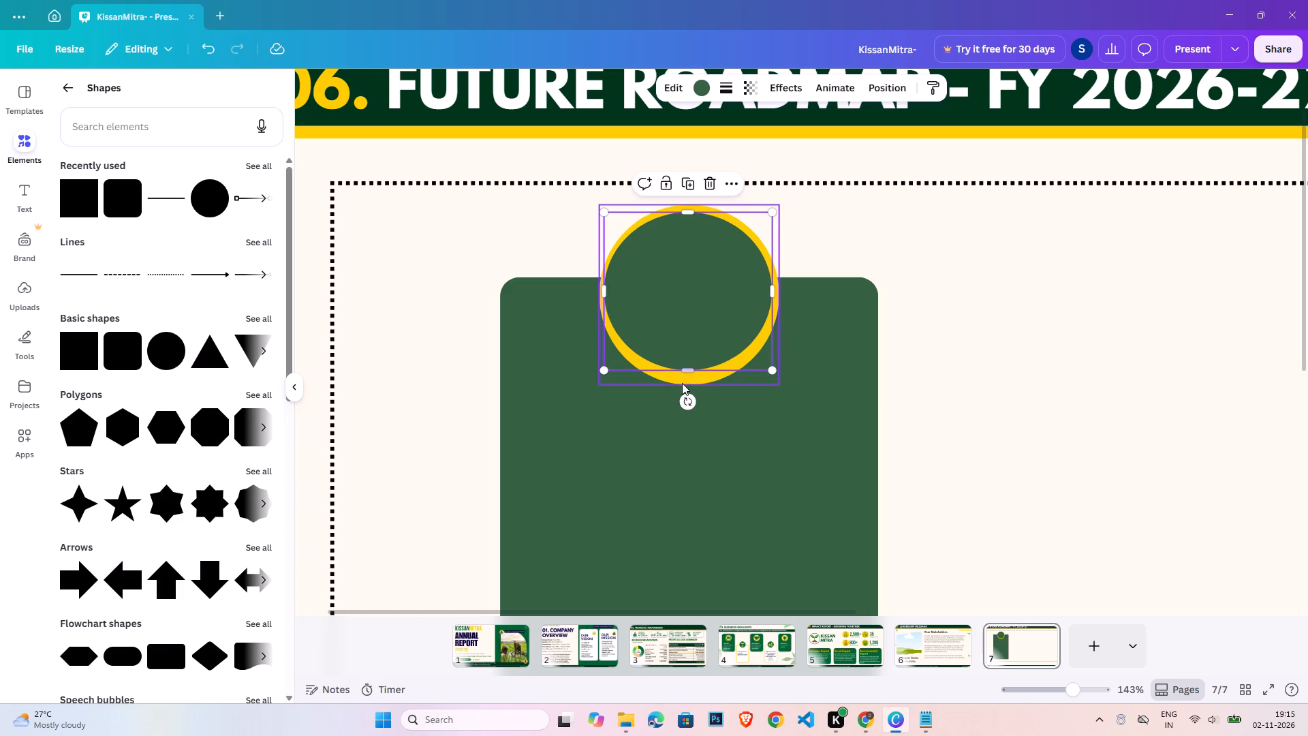
{"action": "left_click_drag", "start_coordinate": [686, 369], "coordinate": [687, 378]}
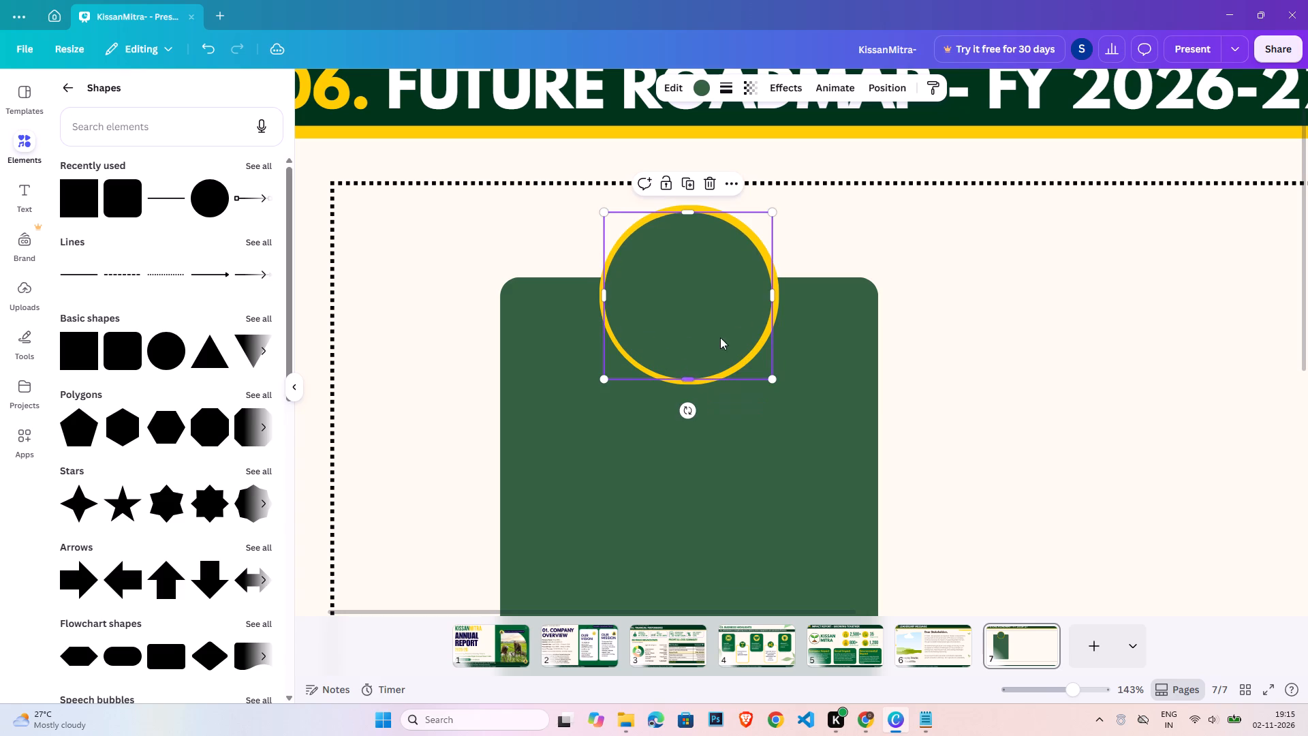
{"action": "left_click", "coordinate": [769, 294]}
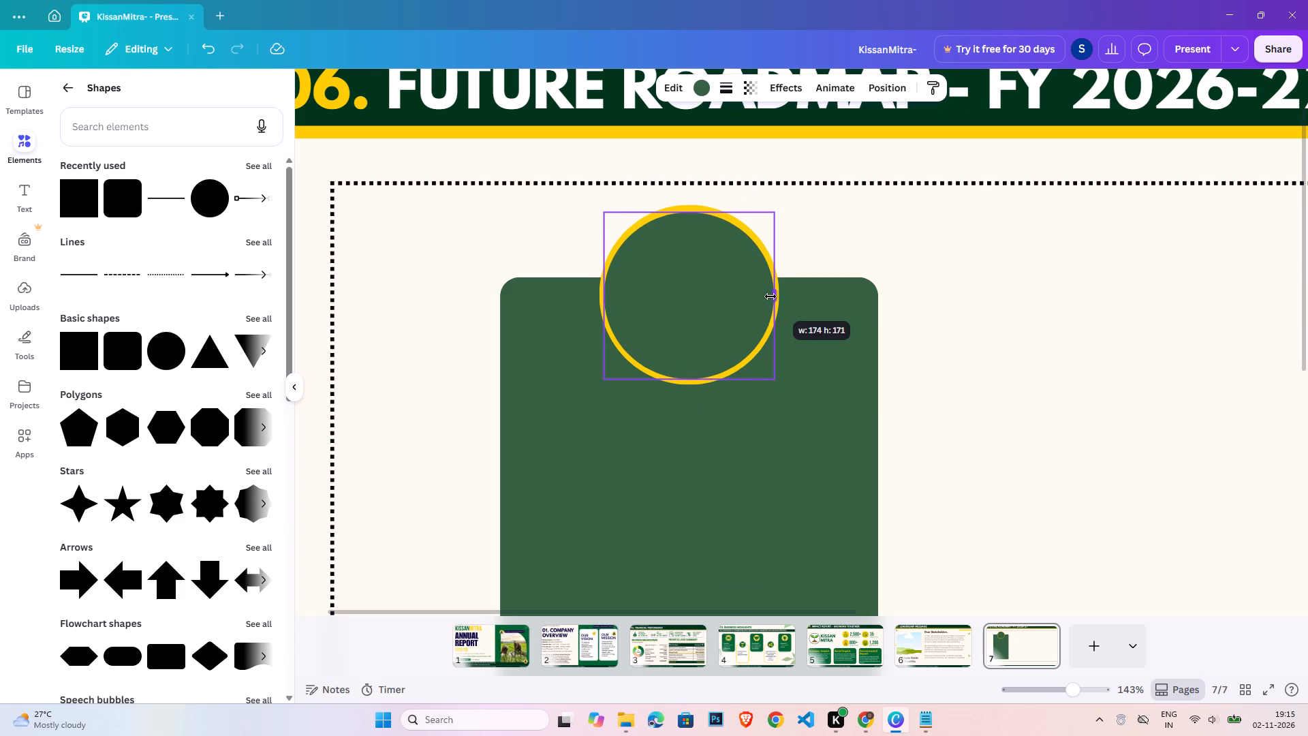
{"action": "left_click", "coordinate": [698, 206]}
{"action": "left_click", "coordinate": [694, 240]}
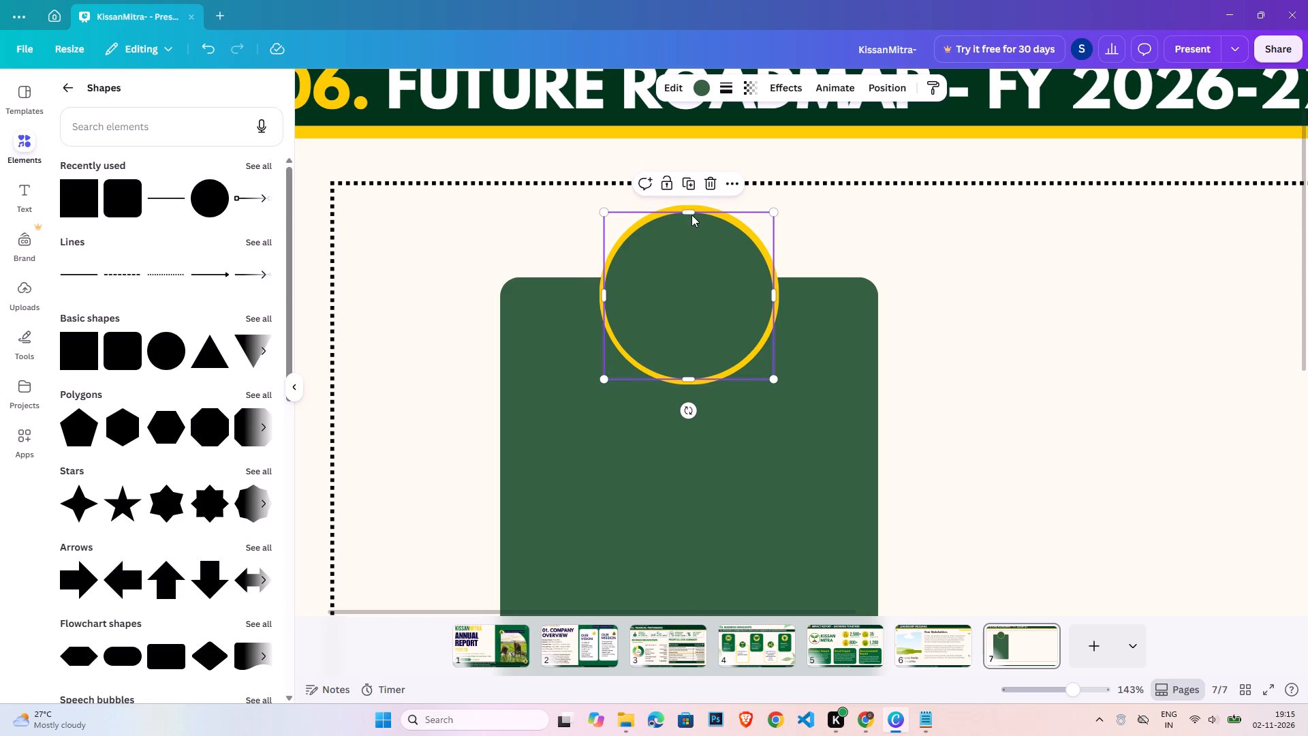
{"action": "left_click", "coordinate": [691, 212]}
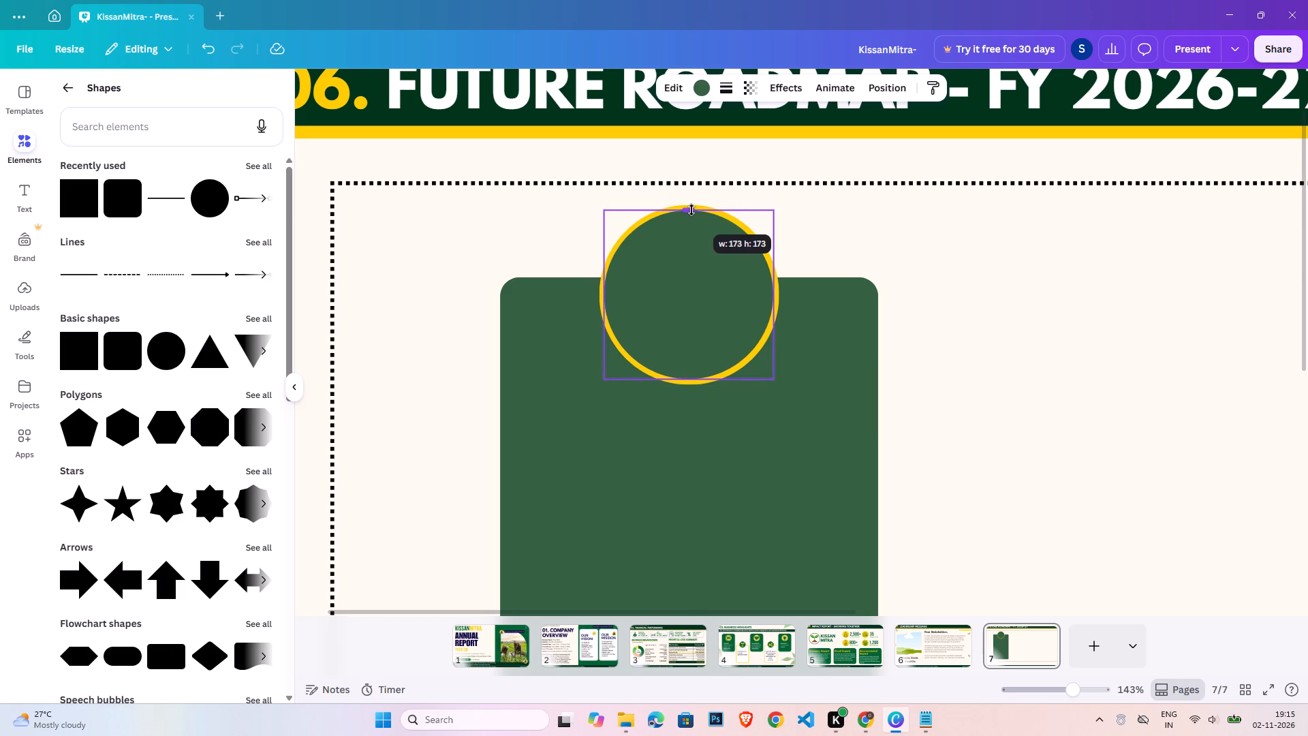
{"action": "left_click", "coordinate": [1059, 369]}
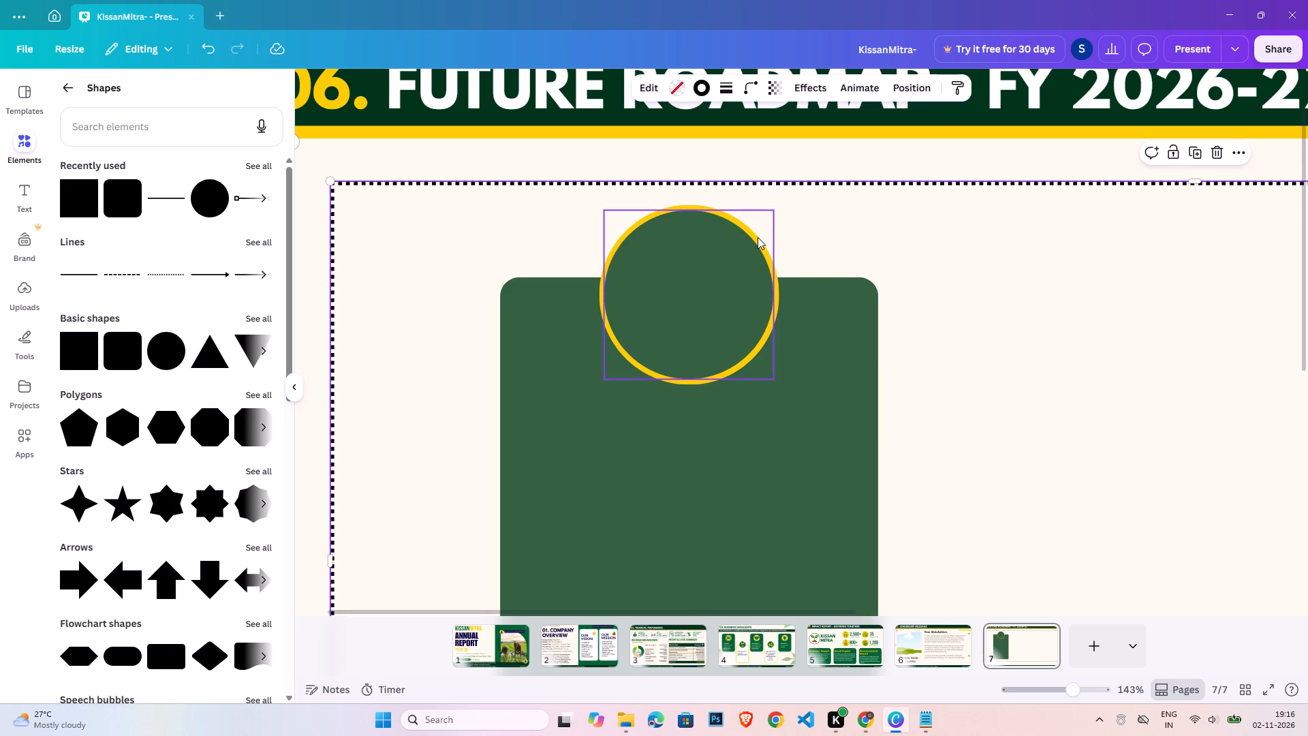
Select the green and yellow circles, align them to each other's centre and middle, and group them.
{"action": "left_click", "coordinate": [758, 237]}
{"action": "left_click", "coordinate": [726, 264]}
{"action": "left_click", "coordinate": [854, 239]}
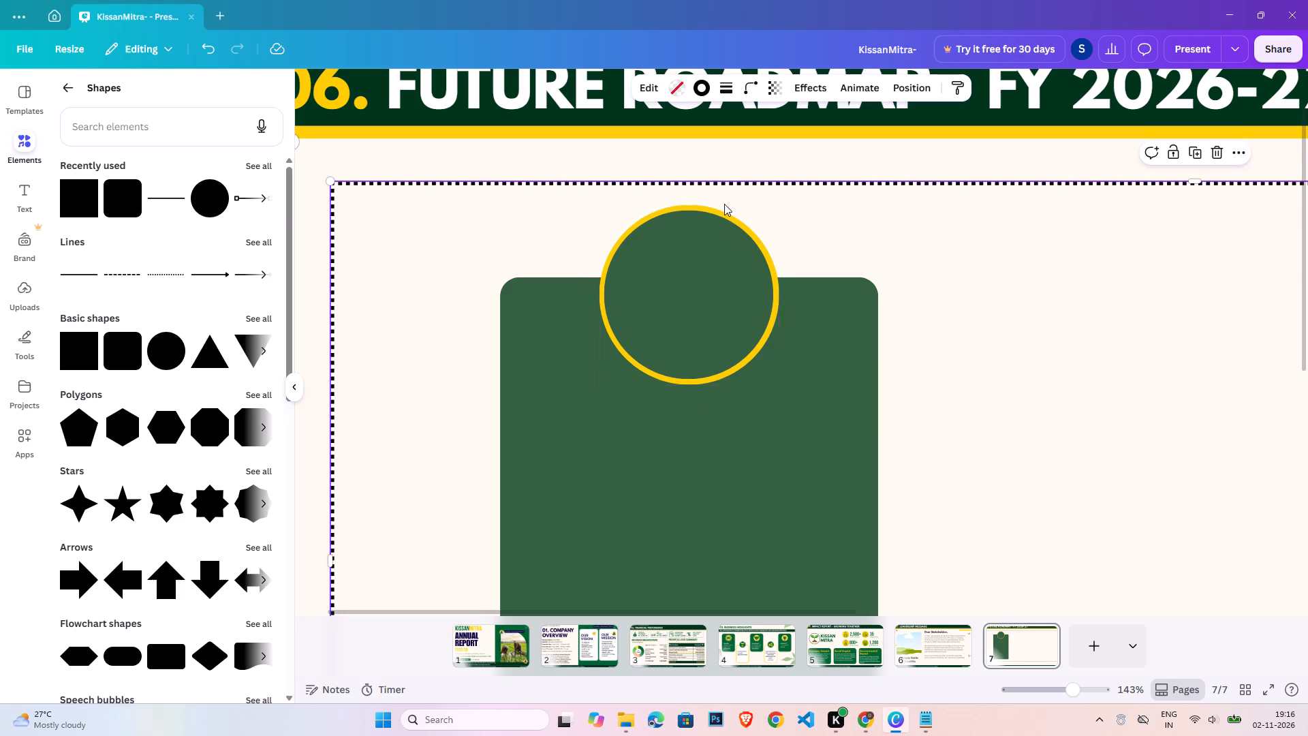
{"action": "left_click", "coordinate": [713, 205]}
{"action": "left_click", "coordinate": [724, 277], "text": "shift"}
{"action": "left_click", "coordinate": [897, 80]}
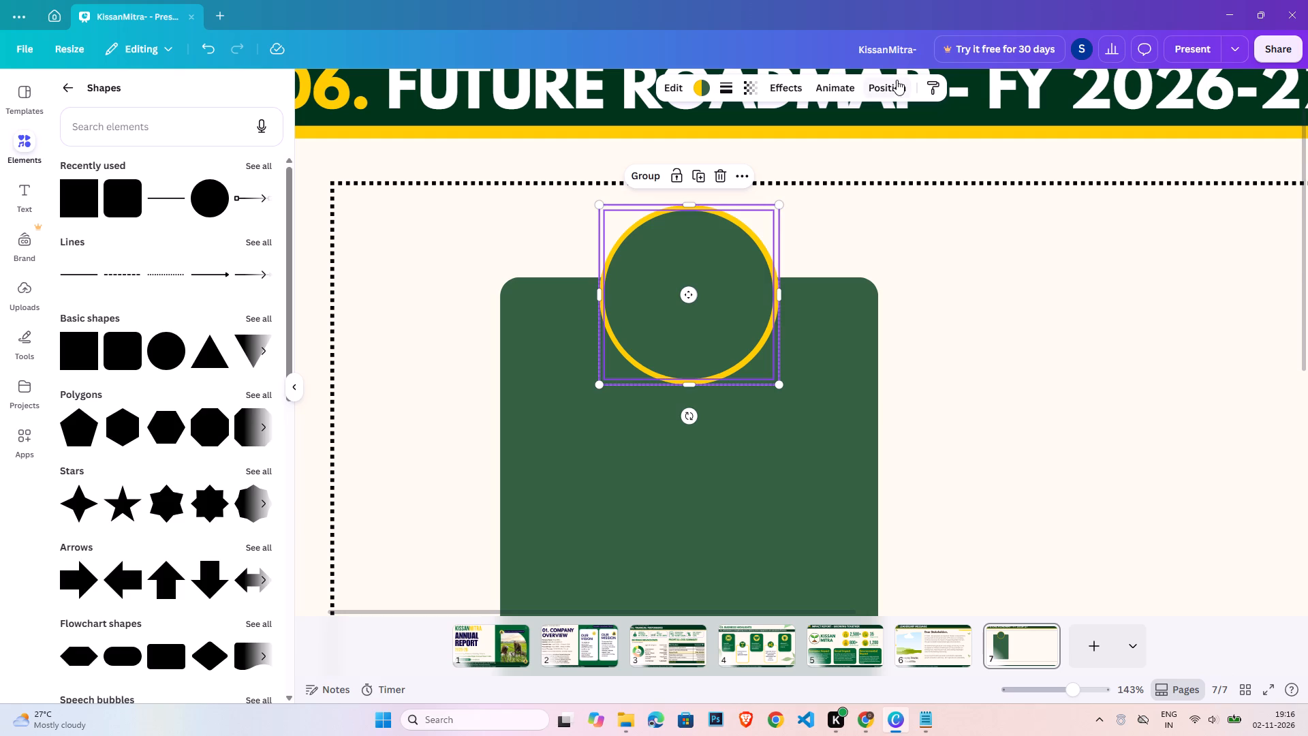
{"action": "left_click", "coordinate": [264, 283]}
{"action": "left_click", "coordinate": [117, 292]}
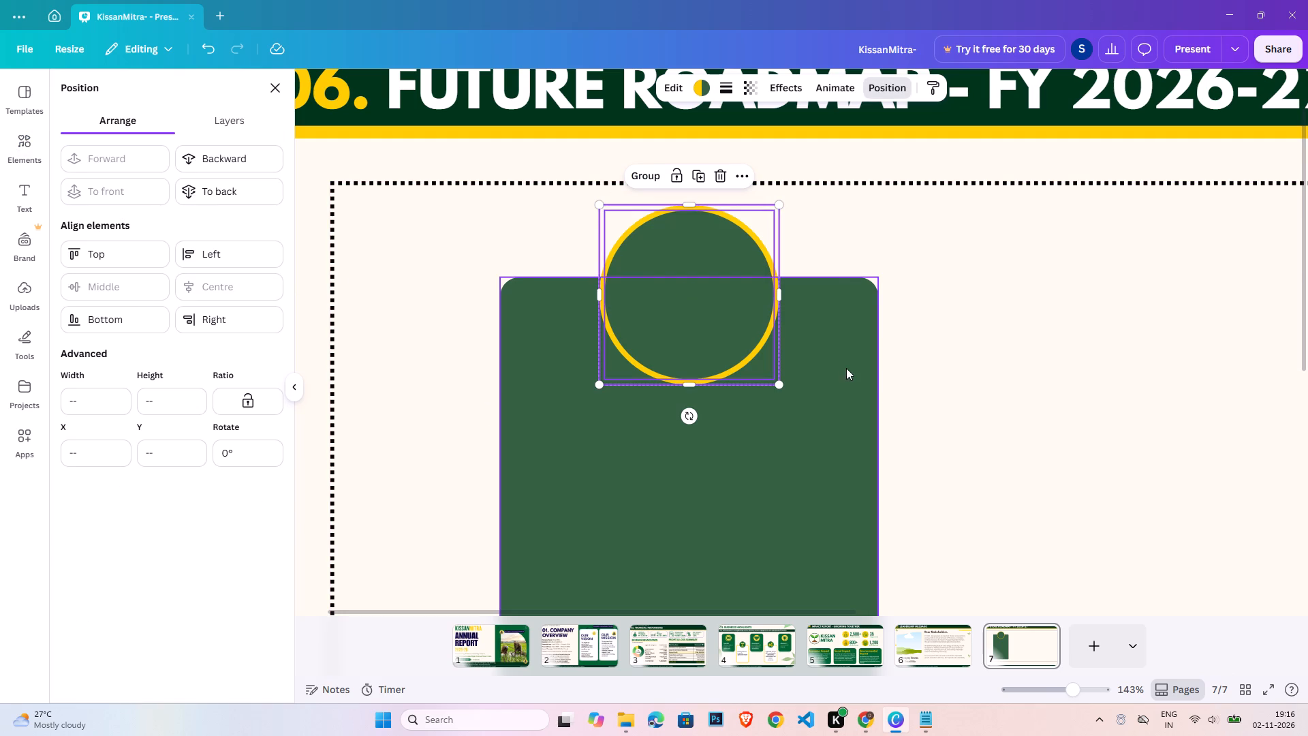
{"action": "left_click", "coordinate": [631, 174]}
{"action": "left_click", "coordinate": [991, 355]}
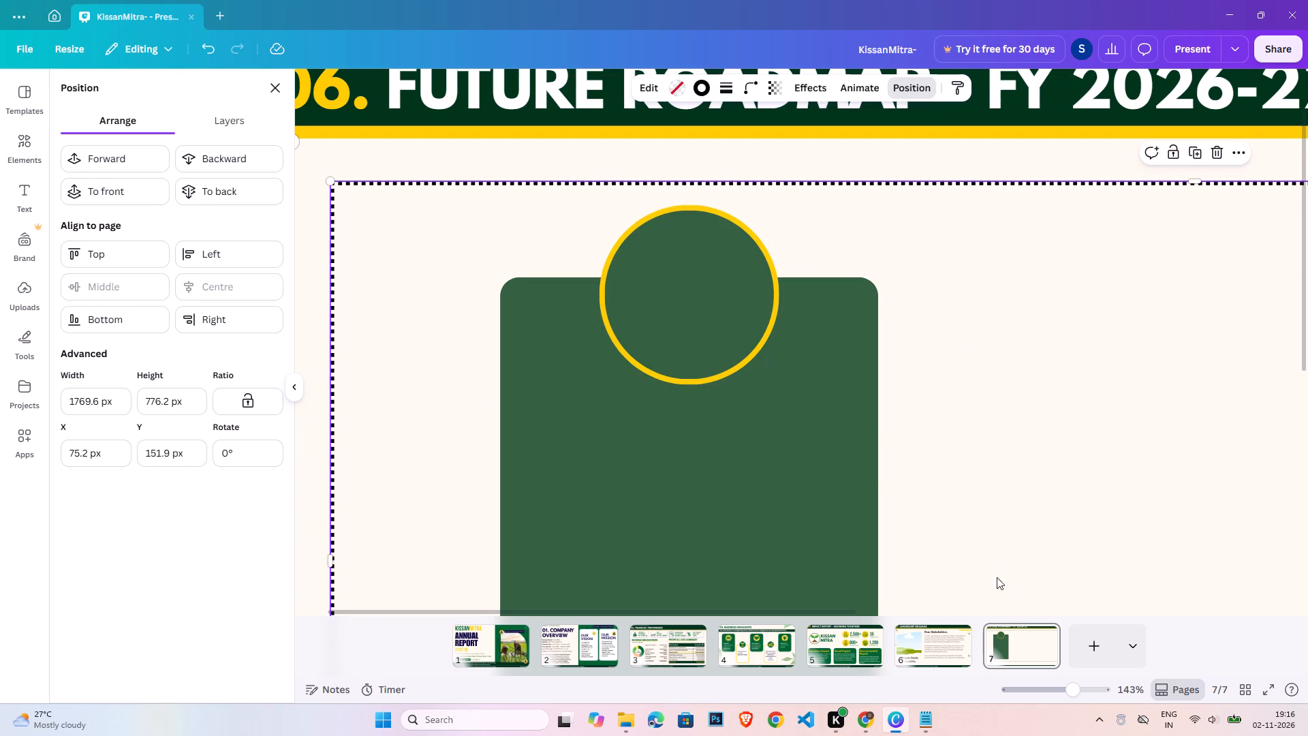
Group the ringed circle with the green card beneath it.
{"action": "left_click", "coordinate": [1063, 693]}
{"action": "left_click", "coordinate": [1052, 696]}
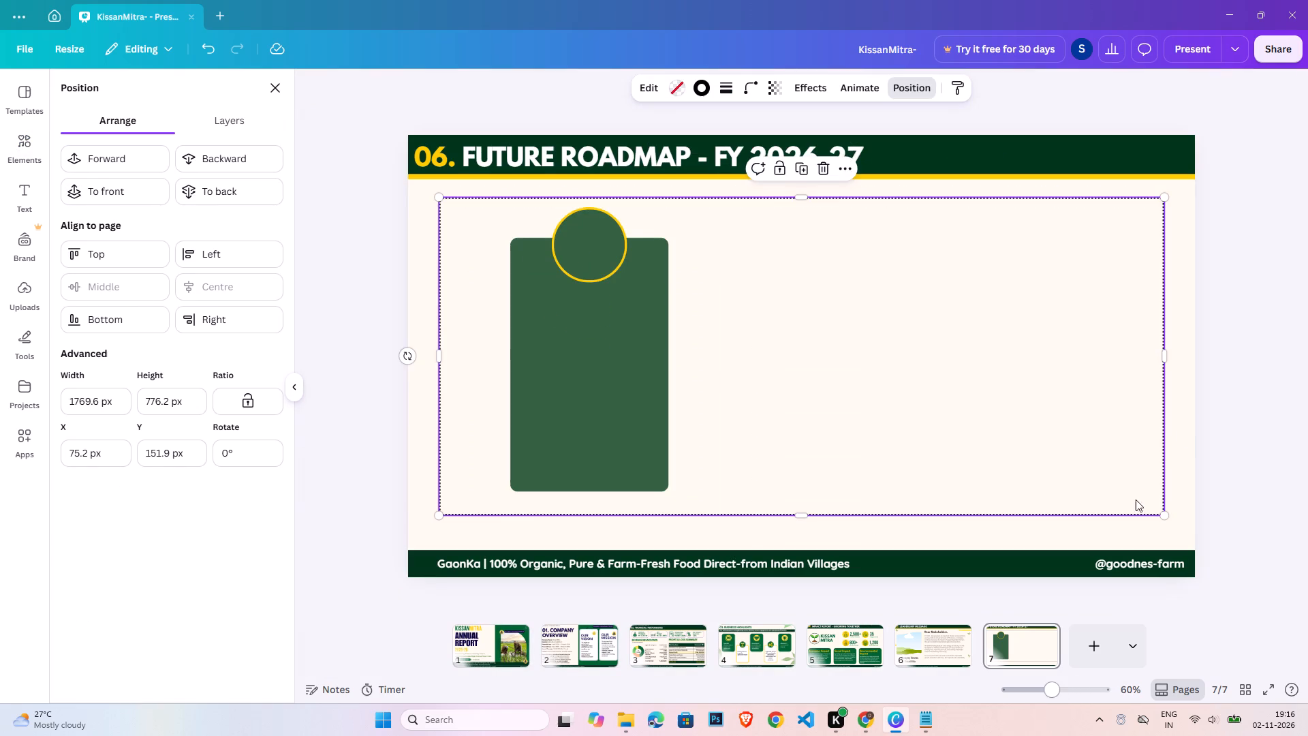
{"action": "left_click", "coordinate": [1182, 427]}
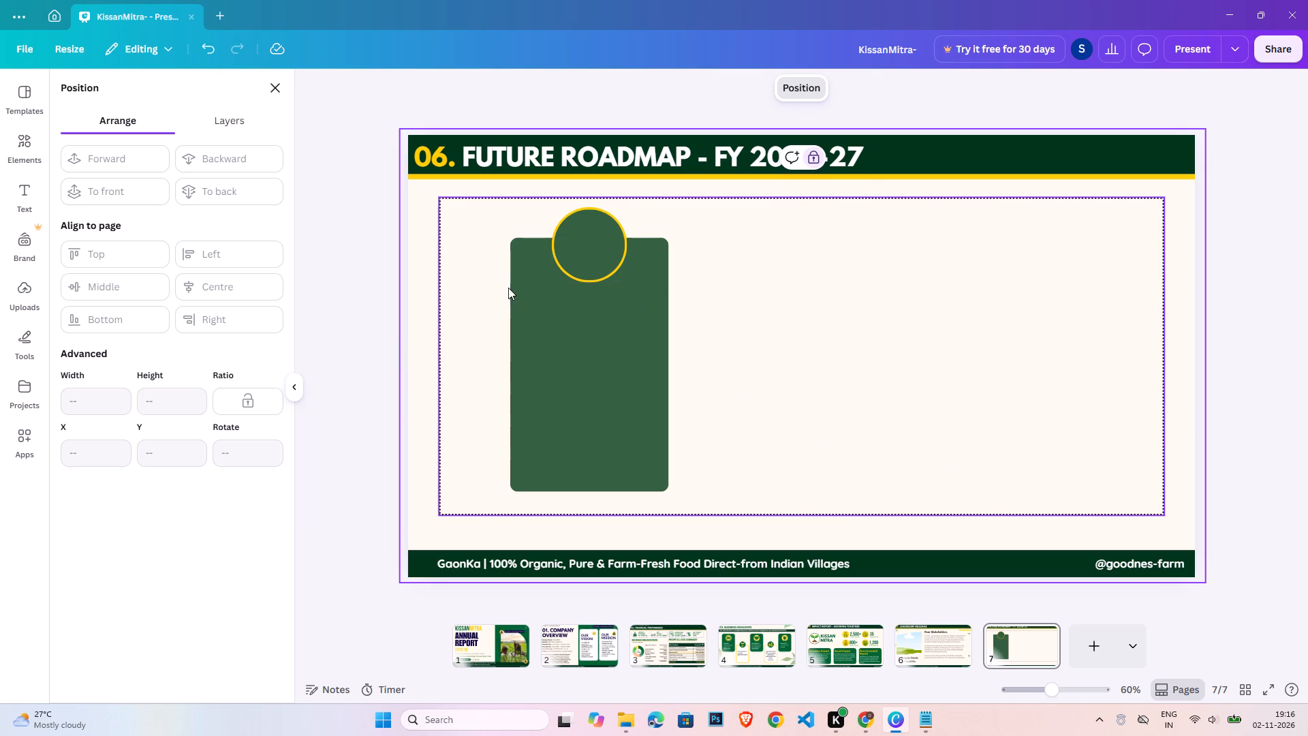
{"action": "left_click", "coordinate": [541, 278], "text": "shift"}
{"action": "left_click", "coordinate": [592, 247], "text": "shift"}
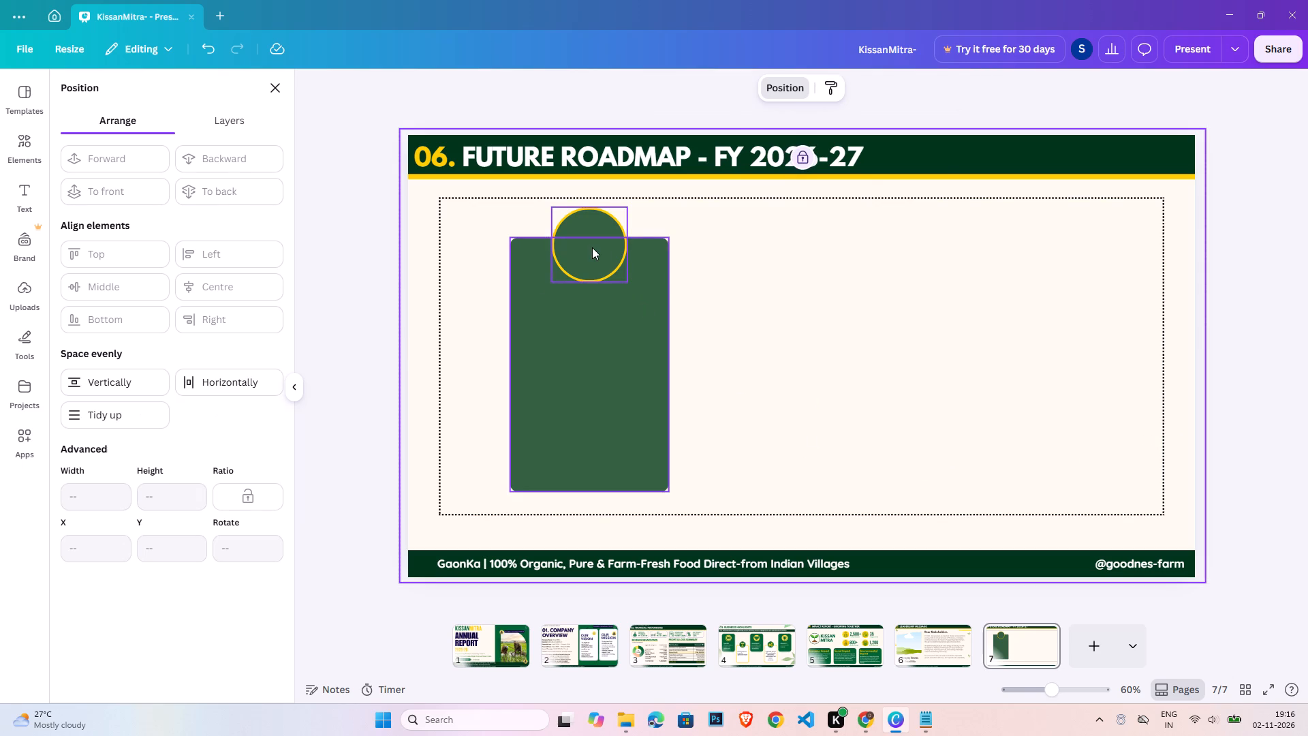
{"action": "left_click", "coordinate": [458, 364]}
{"action": "left_click", "coordinate": [371, 344]}
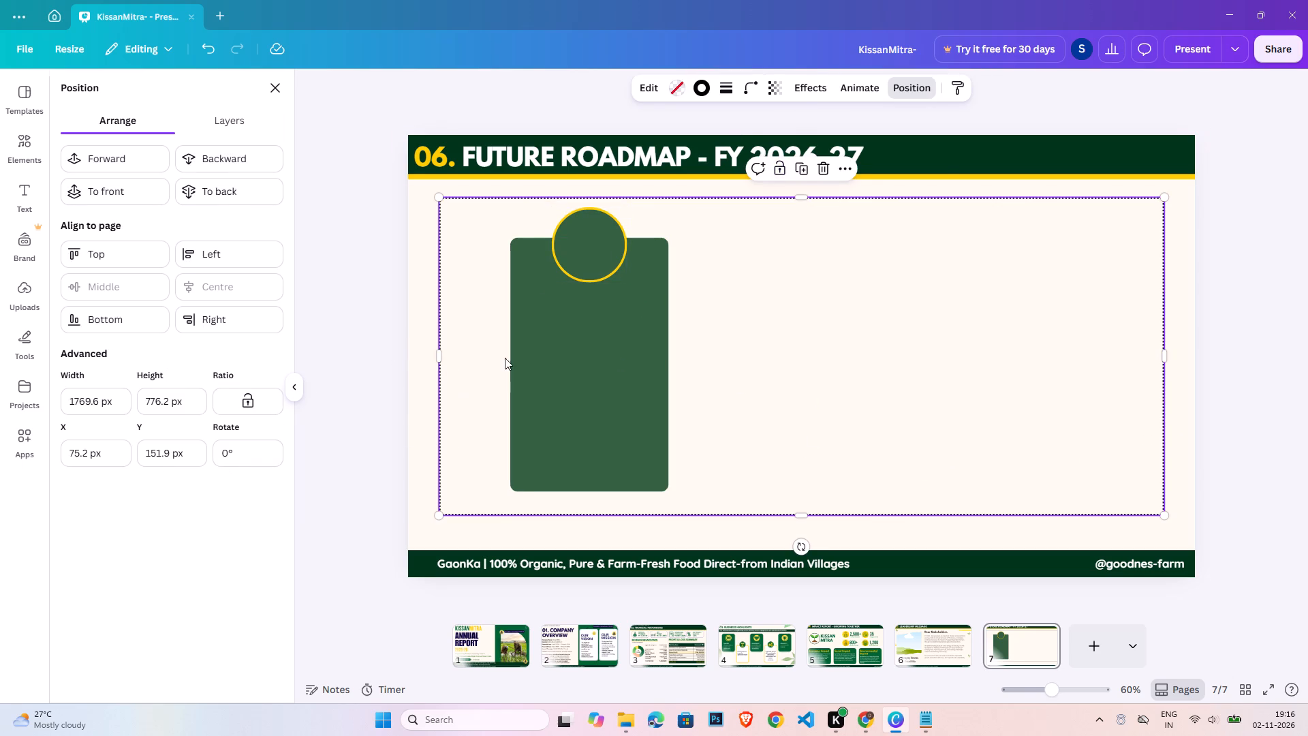
{"action": "left_click", "coordinate": [619, 356]}
{"action": "left_click", "coordinate": [590, 245], "text": "shift"}
{"action": "left_click", "coordinate": [551, 187]}
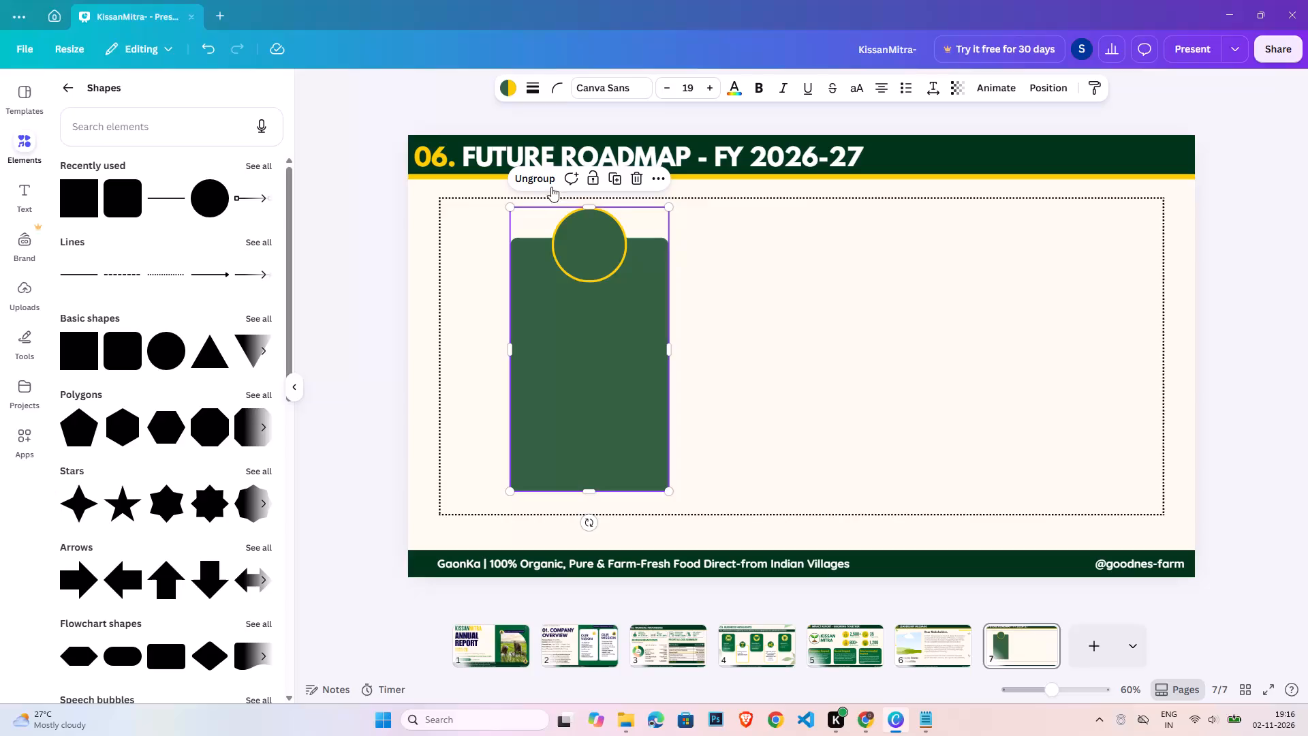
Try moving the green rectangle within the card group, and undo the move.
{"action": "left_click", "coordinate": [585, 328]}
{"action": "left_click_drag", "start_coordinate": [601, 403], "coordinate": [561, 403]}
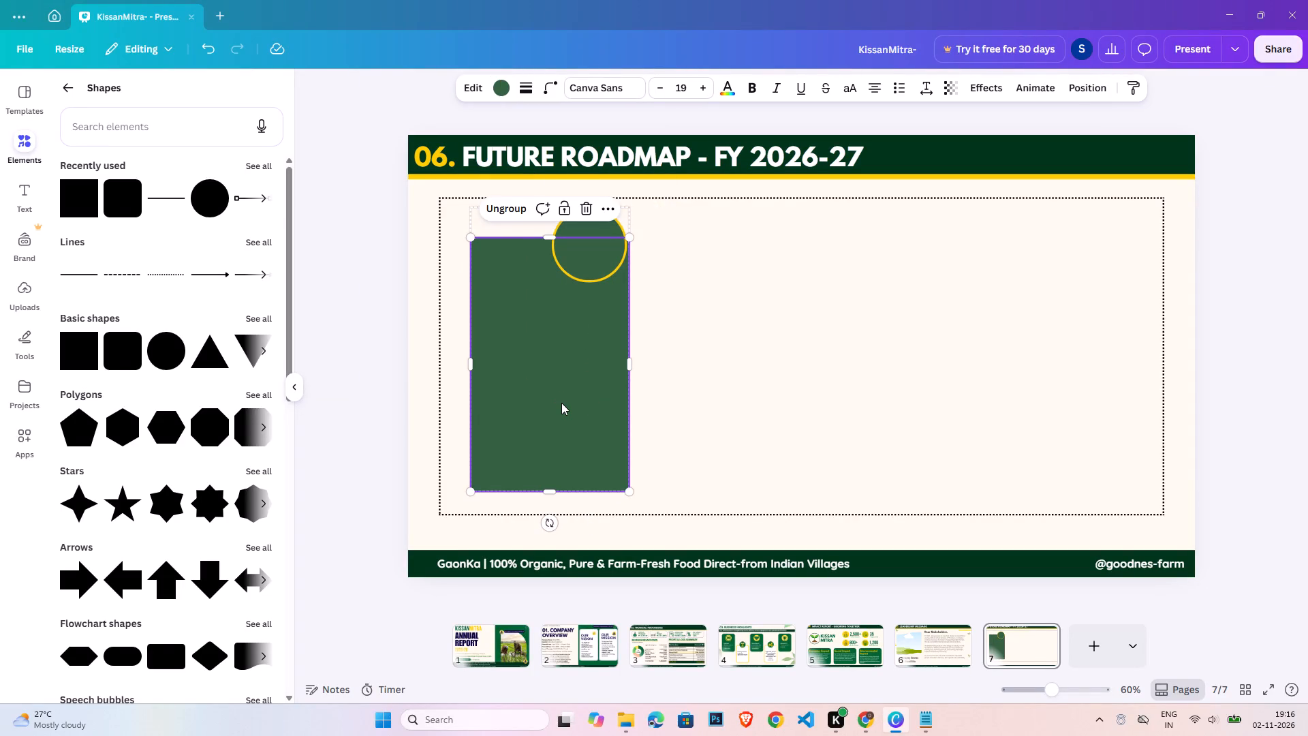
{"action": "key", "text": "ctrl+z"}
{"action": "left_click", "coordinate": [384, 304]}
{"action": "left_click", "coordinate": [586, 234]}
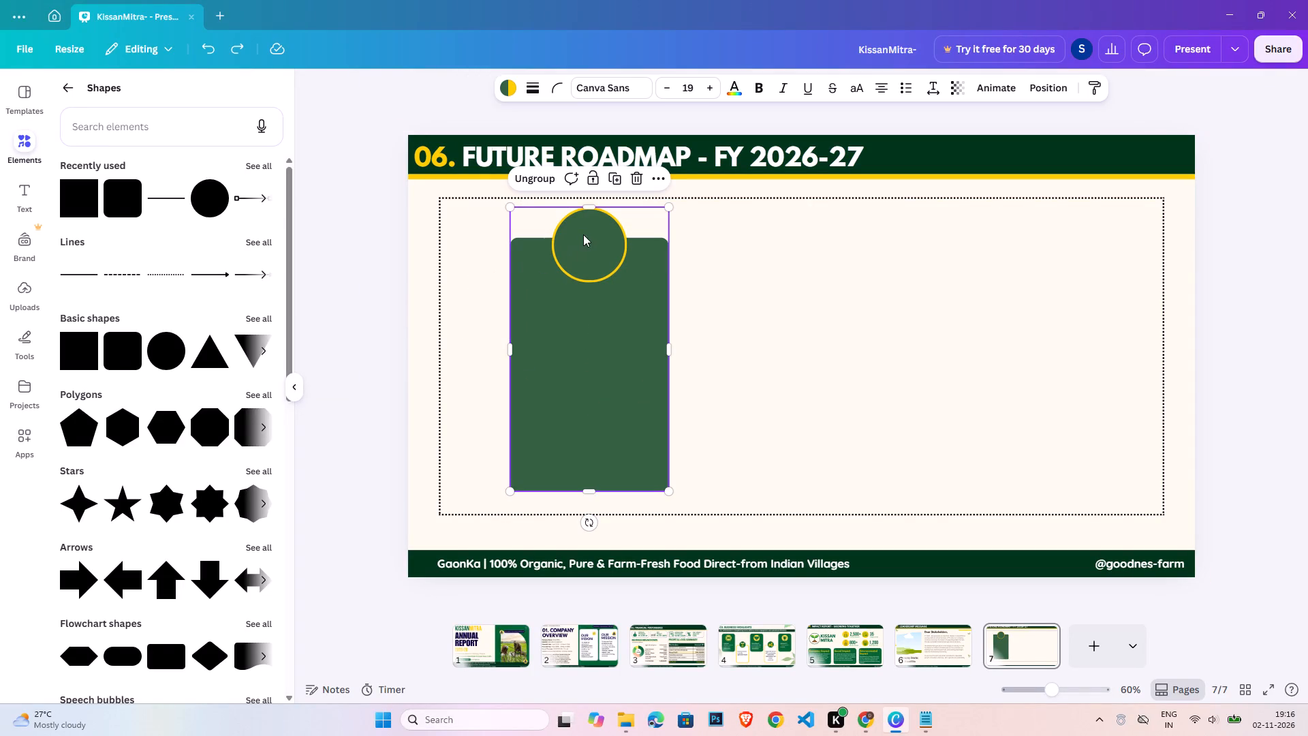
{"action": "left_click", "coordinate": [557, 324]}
Lock the dotted panel in place behind the card.
{"action": "left_click", "coordinate": [730, 287]}
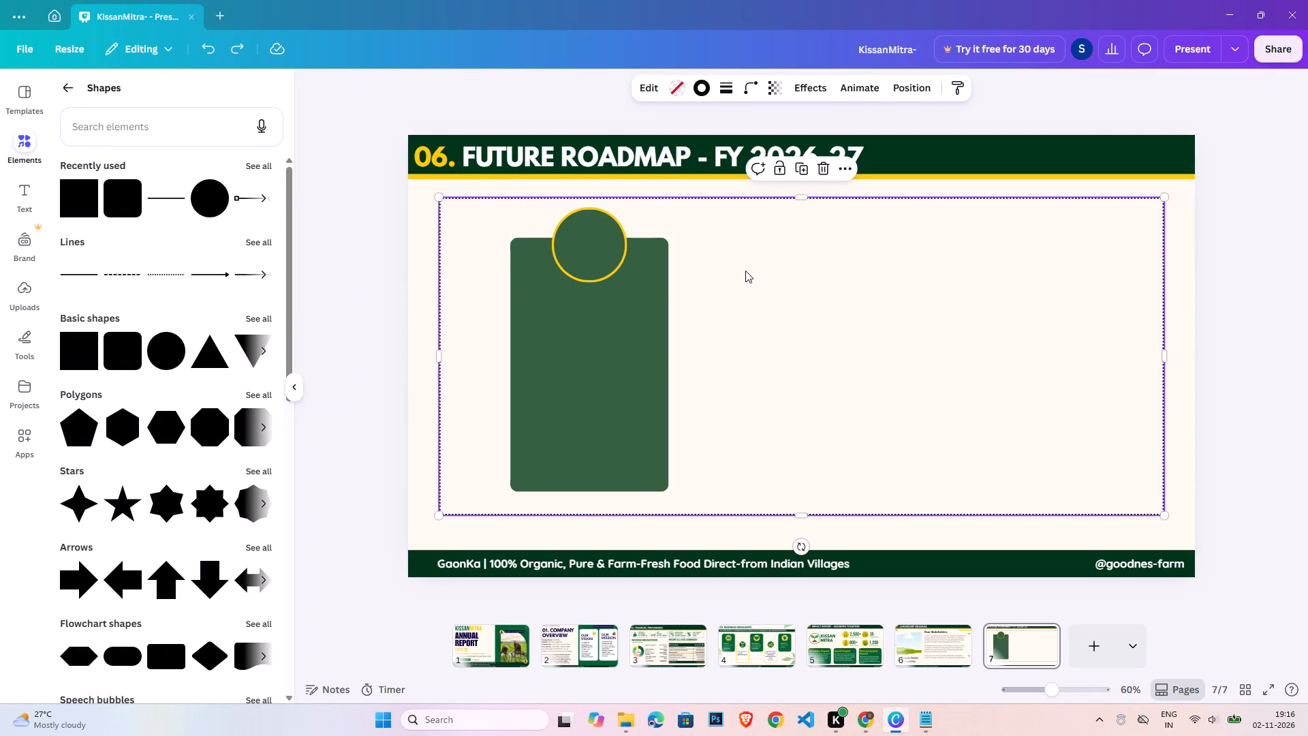
{"action": "left_click", "coordinate": [783, 168]}
{"action": "left_click", "coordinate": [802, 266]}
Move the card group close to the dotted panel's left edge, centred vertically on the slide.
{"action": "left_click_drag", "start_coordinate": [747, 233], "coordinate": [454, 408]}
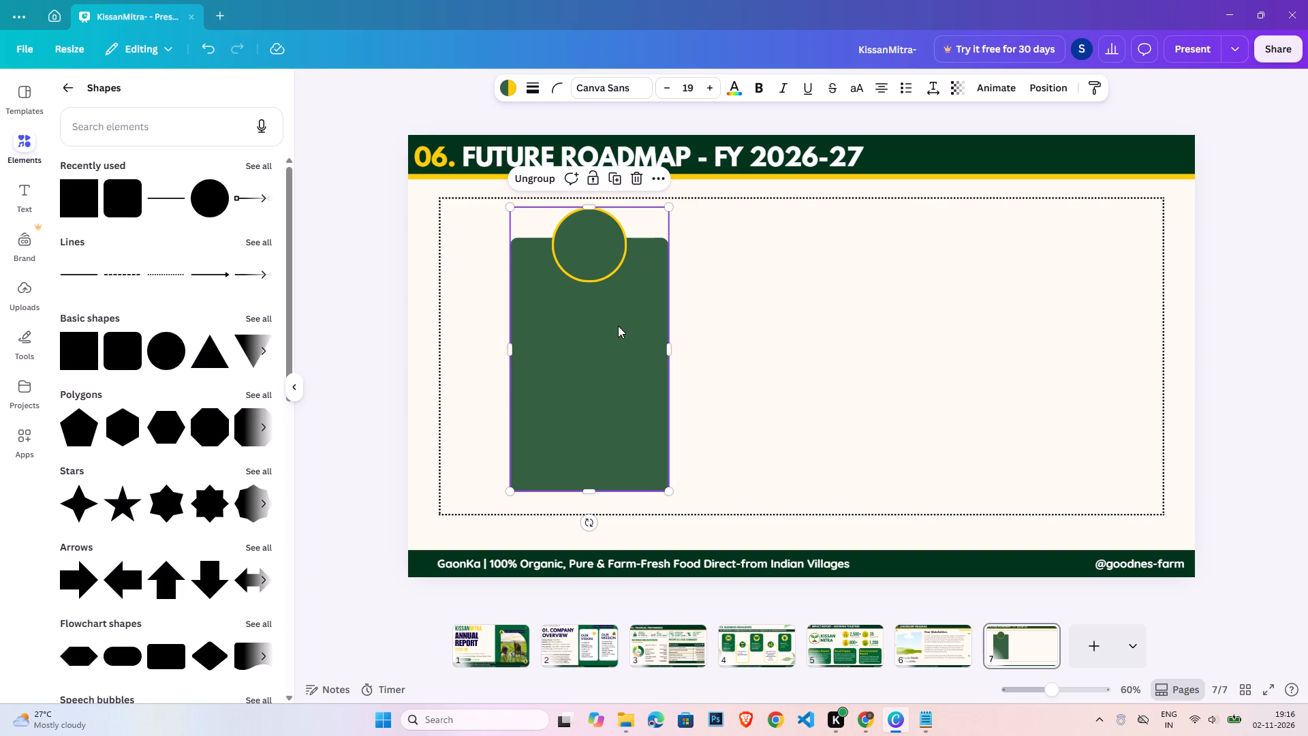
{"action": "left_click_drag", "start_coordinate": [618, 326], "coordinate": [653, 343]}
{"action": "left_click", "coordinate": [758, 339]}
{"action": "left_click_drag", "start_coordinate": [637, 367], "coordinate": [573, 378]}
{"action": "left_click_drag", "start_coordinate": [572, 397], "coordinate": [552, 374]}
{"action": "left_click", "coordinate": [756, 344]}
Duplicate the card group three times and place the copies in a row across the dotted panel.
{"action": "left_click", "coordinate": [582, 373]}
{"action": "key", "text": "ctrl+c"}
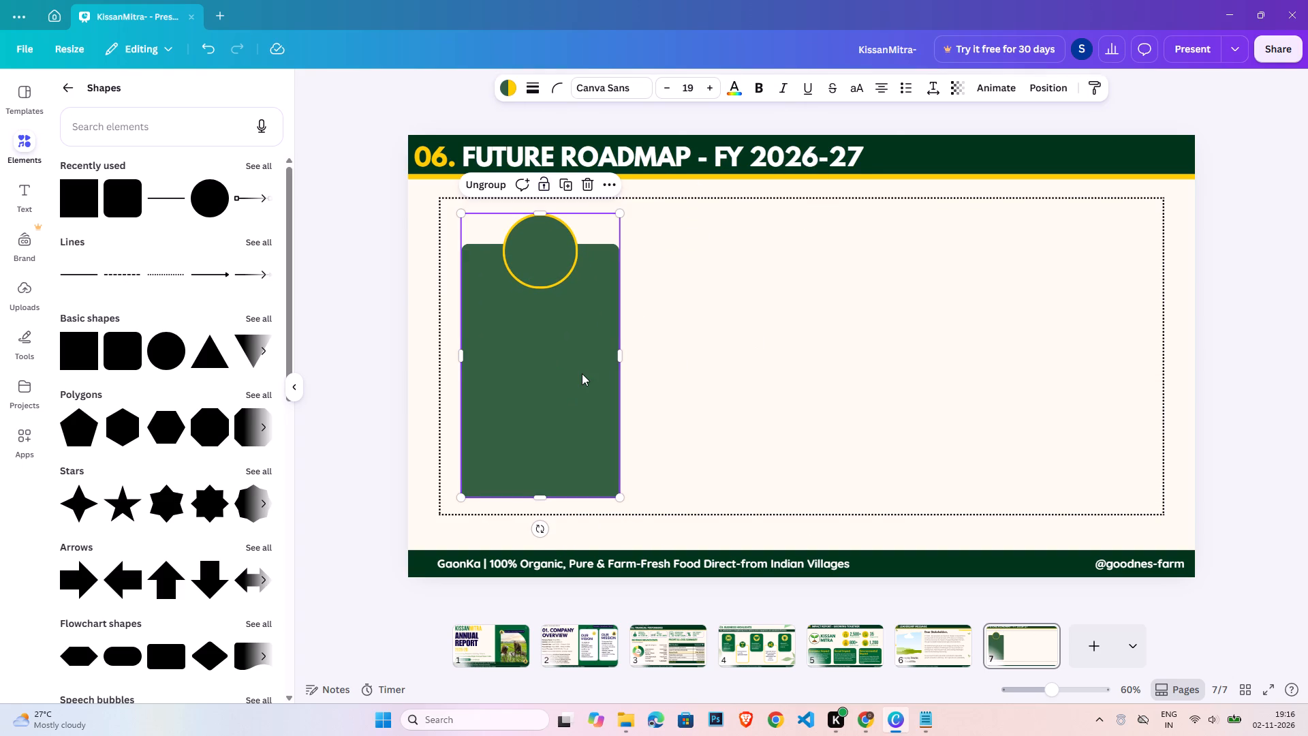
{"action": "key", "text": "ctrl+v"}
{"action": "left_click_drag", "start_coordinate": [574, 408], "coordinate": [768, 405]}
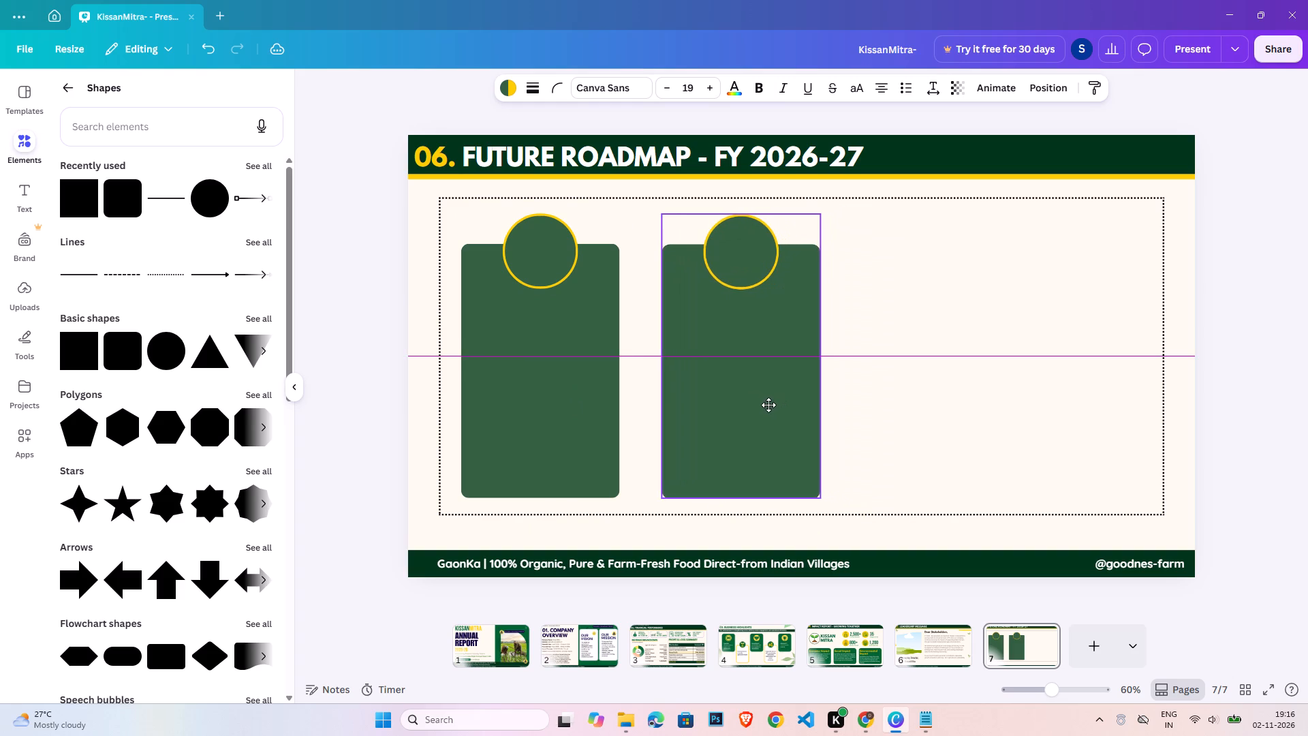
{"action": "left_click_drag", "start_coordinate": [768, 405], "coordinate": [763, 401]}
{"action": "key", "text": "ctrl+c"}
{"action": "key", "text": "ctrl+v"}
{"action": "left_click_drag", "start_coordinate": [743, 423], "coordinate": [941, 392]}
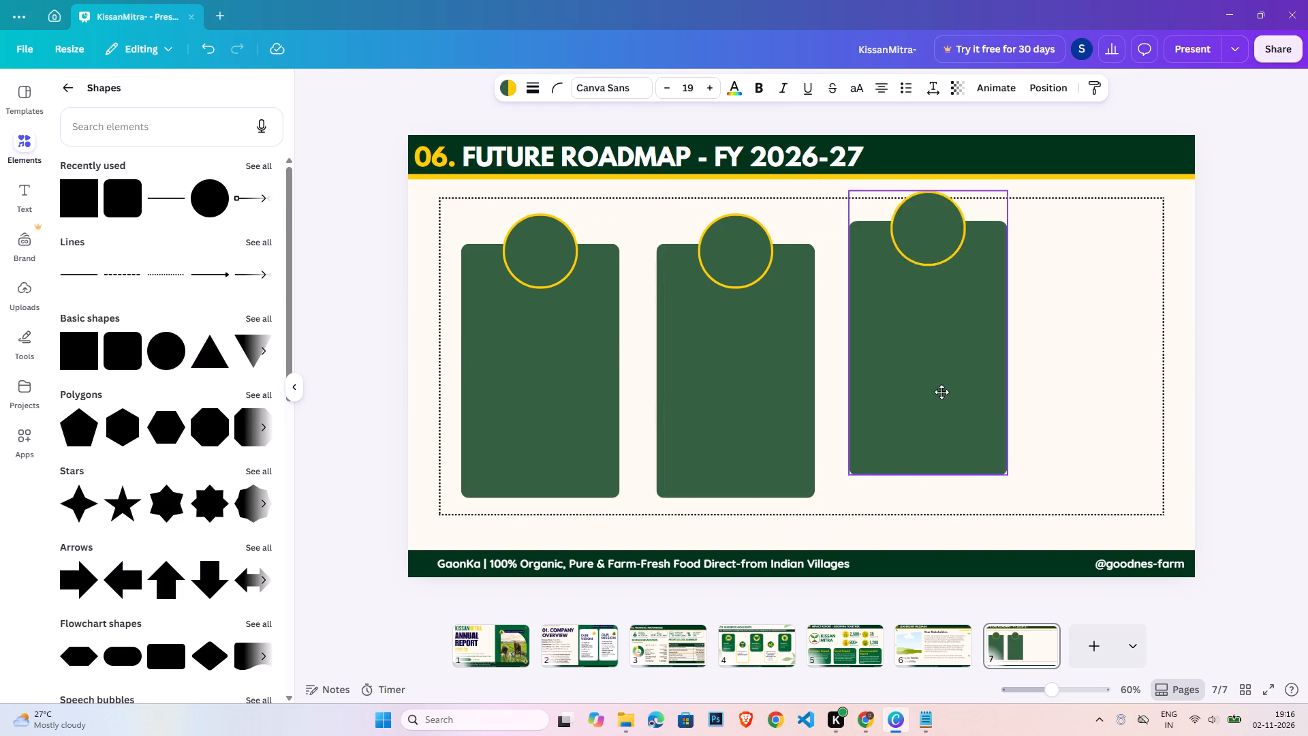
{"action": "left_click_drag", "start_coordinate": [941, 392], "coordinate": [924, 414]}
{"action": "key", "text": "ctrl+c"}
{"action": "key", "text": "ctrl+v"}
{"action": "left_click_drag", "start_coordinate": [937, 423], "coordinate": [1089, 412]}
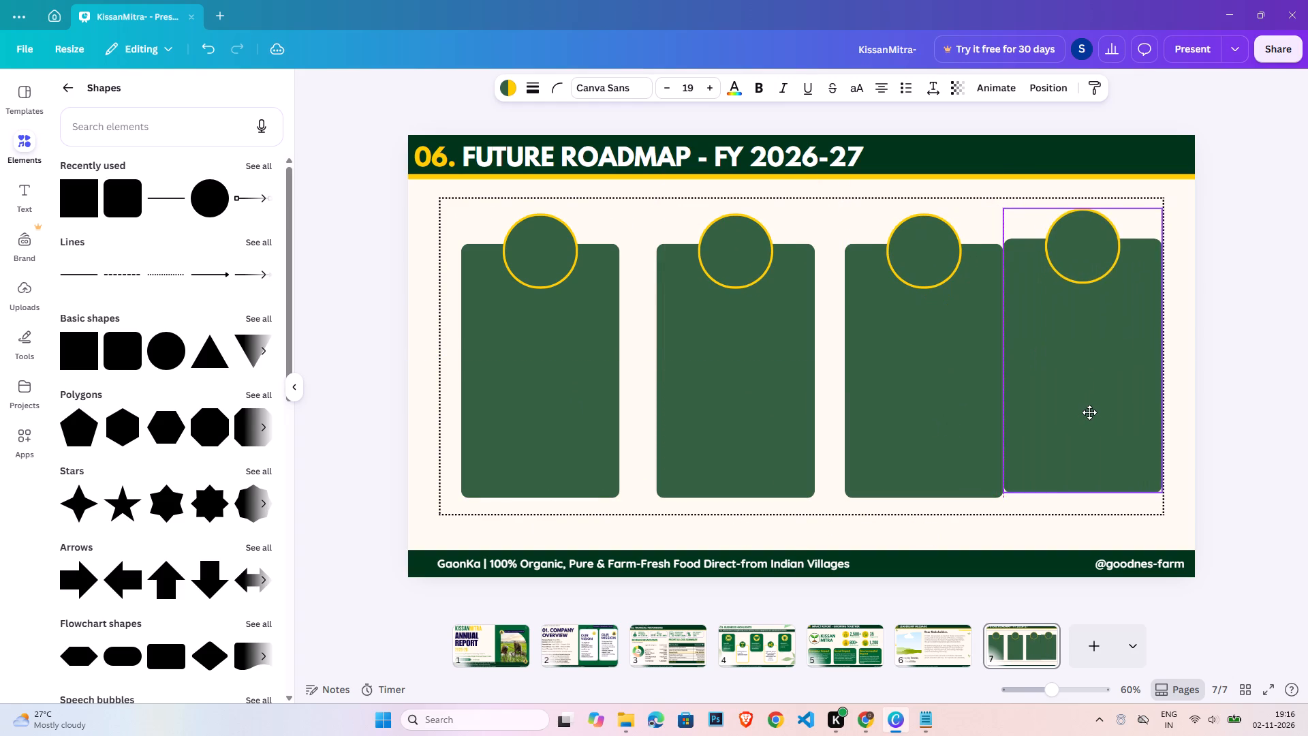
{"action": "left_click_drag", "start_coordinate": [1089, 412], "coordinate": [1091, 412]}
Shift the second, third and fourth cards sideways to leave gaps between them, with the fourth card level with the others.
{"action": "left_click_drag", "start_coordinate": [732, 408], "coordinate": [715, 410]}
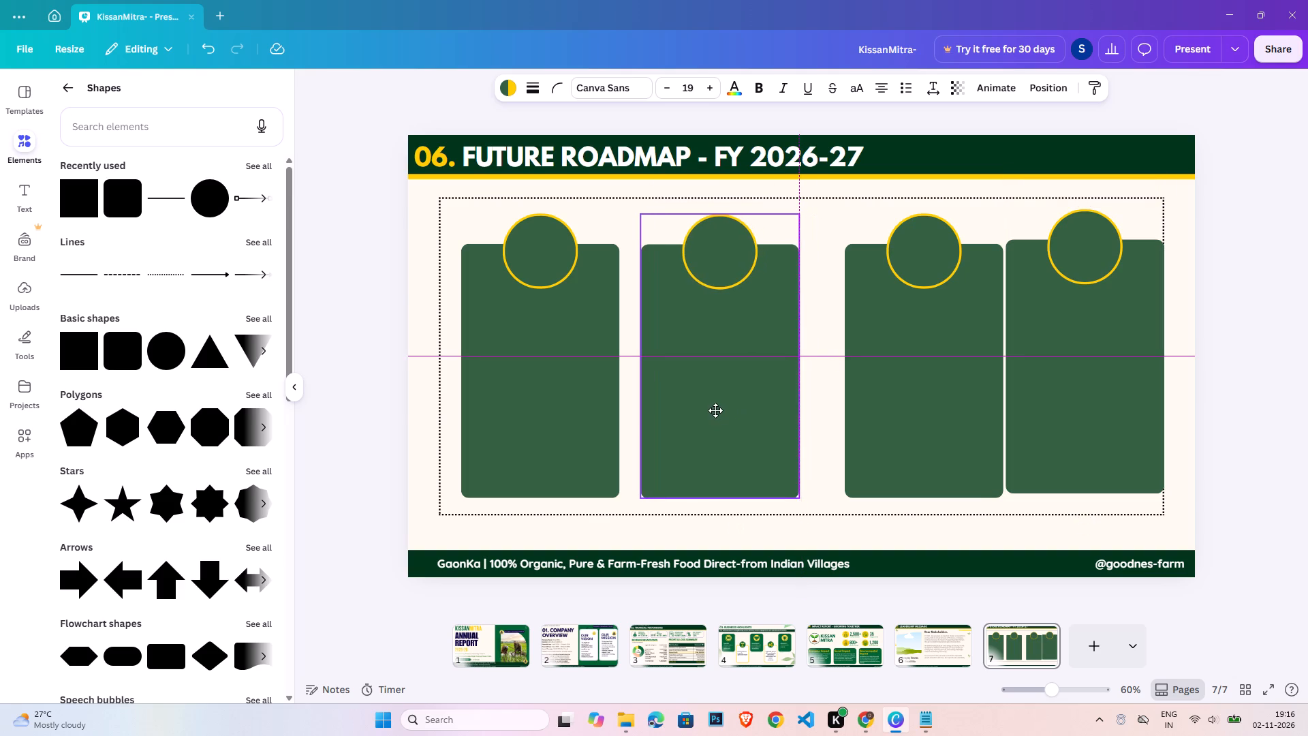
{"action": "left_click_drag", "start_coordinate": [715, 410], "coordinate": [726, 414]}
{"action": "left_click_drag", "start_coordinate": [743, 412], "coordinate": [734, 408]}
{"action": "left_click_drag", "start_coordinate": [962, 381], "coordinate": [935, 383]}
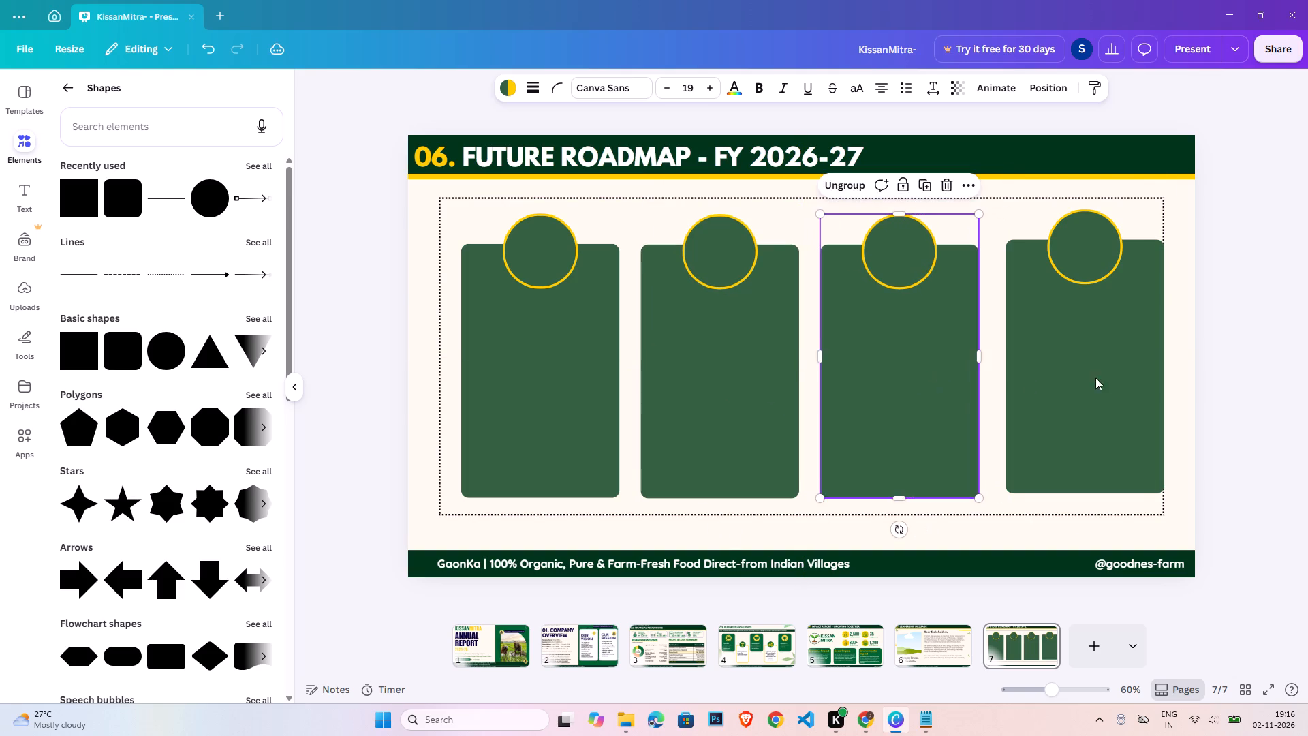
{"action": "left_click_drag", "start_coordinate": [1106, 378], "coordinate": [1092, 379]}
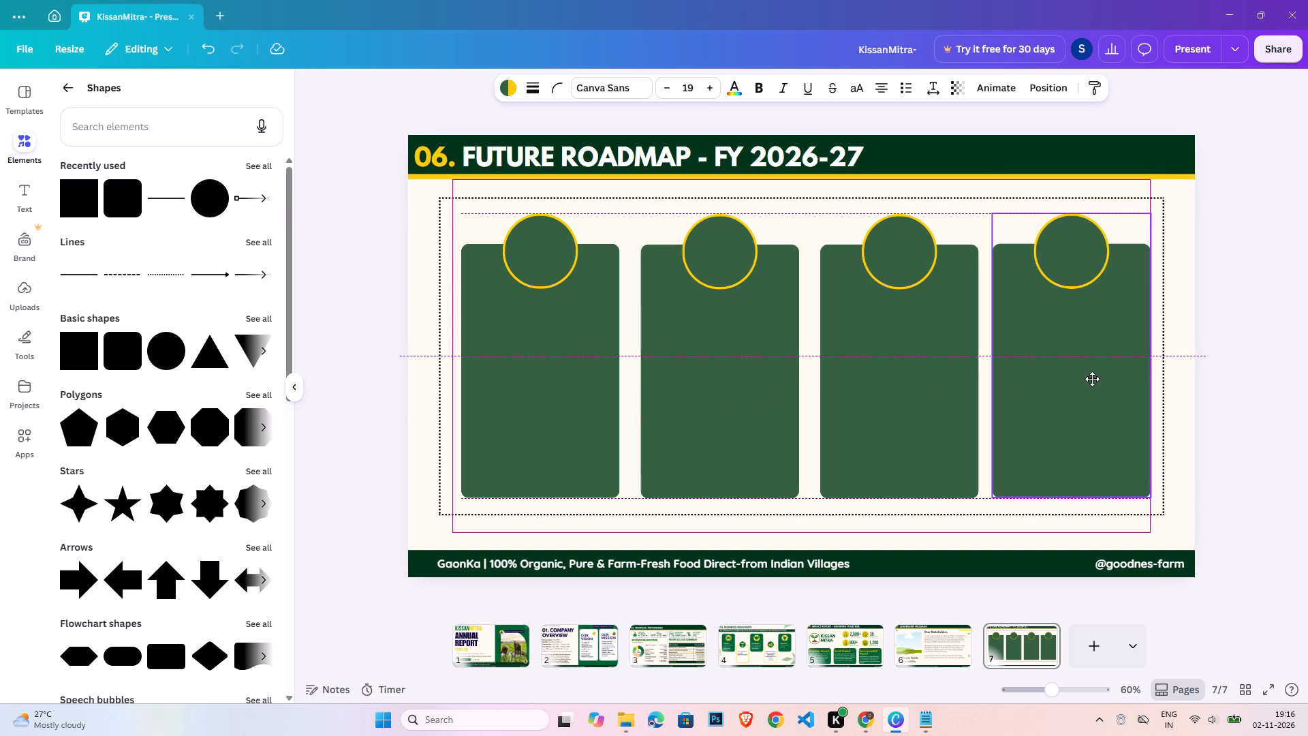
{"action": "left_click_drag", "start_coordinate": [1092, 379], "coordinate": [1091, 379]}
Scale all four cards down together to about 337 × 605 px each and centre the row vertically on the slide.
{"action": "left_click", "coordinate": [603, 412]}
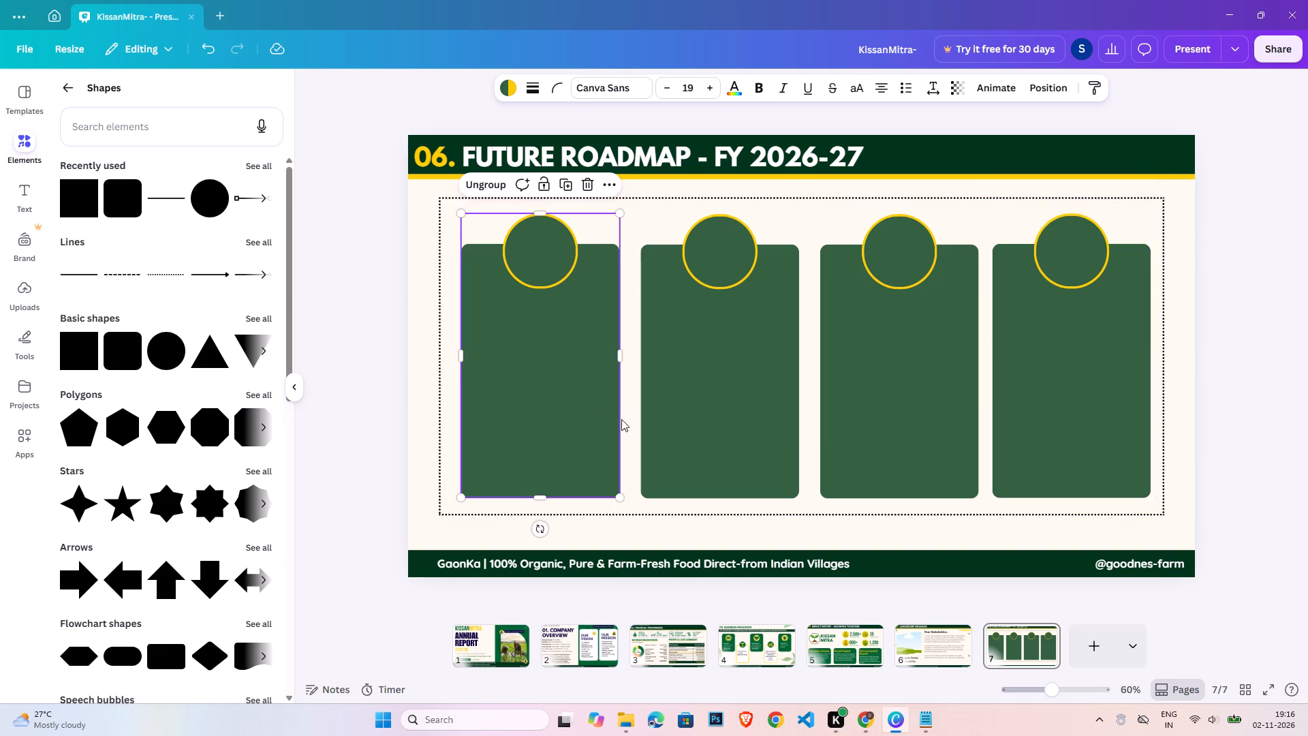
{"action": "left_click", "coordinate": [807, 433], "text": "shift"}
{"action": "left_click", "coordinate": [747, 434], "text": "shift"}
{"action": "left_click", "coordinate": [866, 431], "text": "shift"}
{"action": "left_click", "coordinate": [996, 433], "text": "shift"}
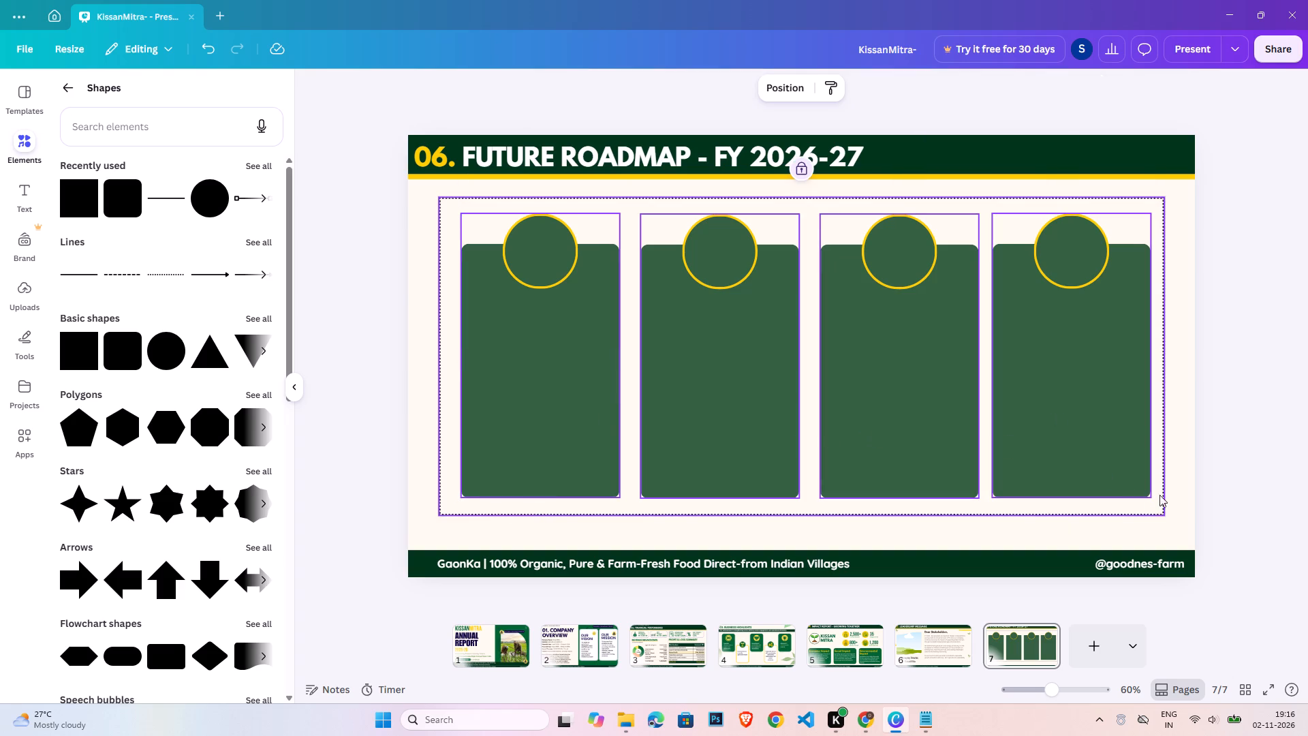
{"action": "left_click", "coordinate": [1215, 470]}
{"action": "left_click", "coordinate": [1105, 453]}
{"action": "left_click", "coordinate": [933, 451], "text": "shift"}
{"action": "left_click", "coordinate": [770, 444], "text": "shift"}
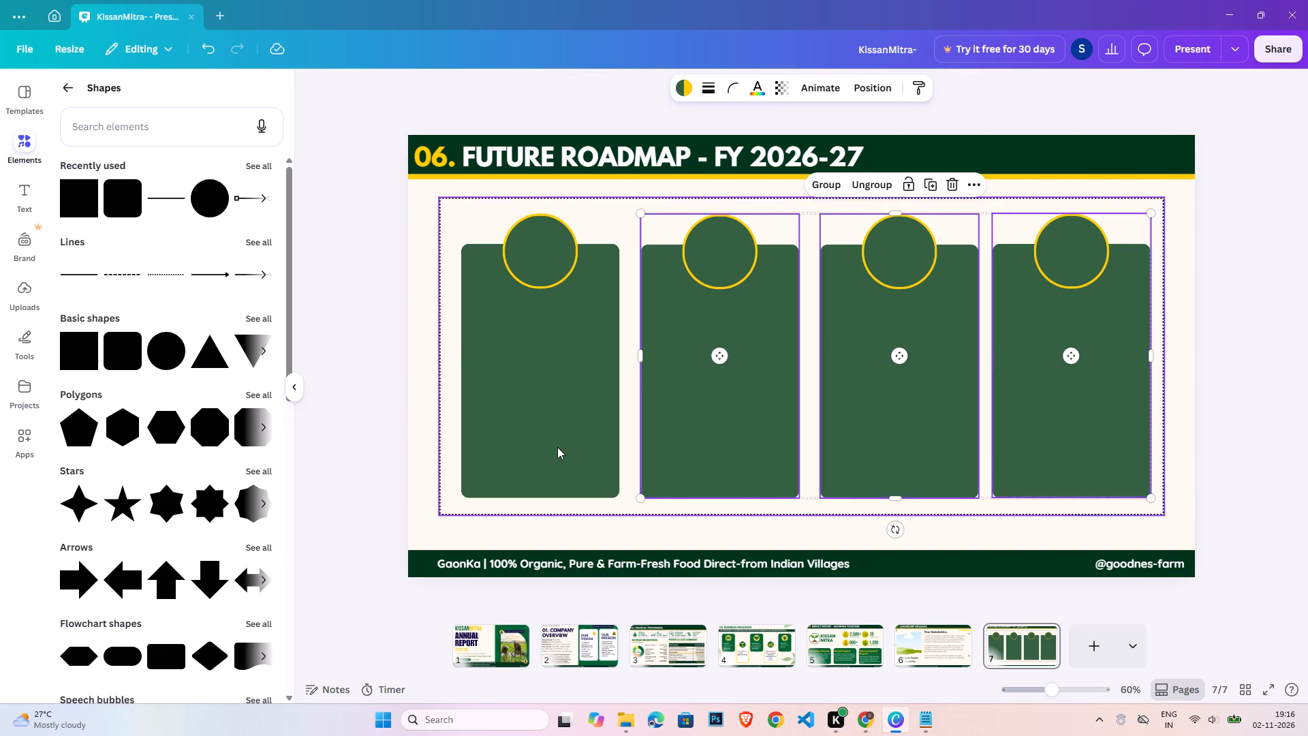
{"action": "left_click", "coordinate": [557, 447], "text": "shift"}
{"action": "left_click_drag", "start_coordinate": [1153, 499], "coordinate": [1072, 446]}
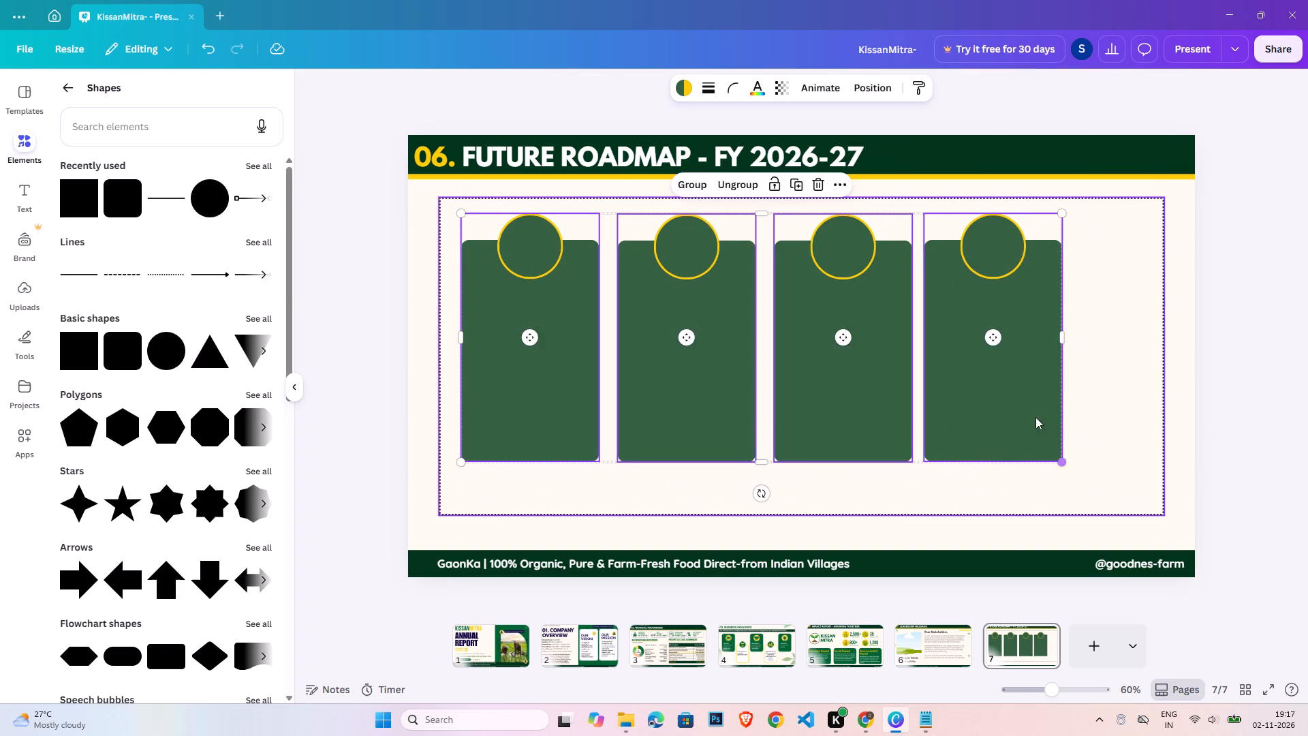
{"action": "left_click_drag", "start_coordinate": [1001, 387], "coordinate": [1003, 402]}
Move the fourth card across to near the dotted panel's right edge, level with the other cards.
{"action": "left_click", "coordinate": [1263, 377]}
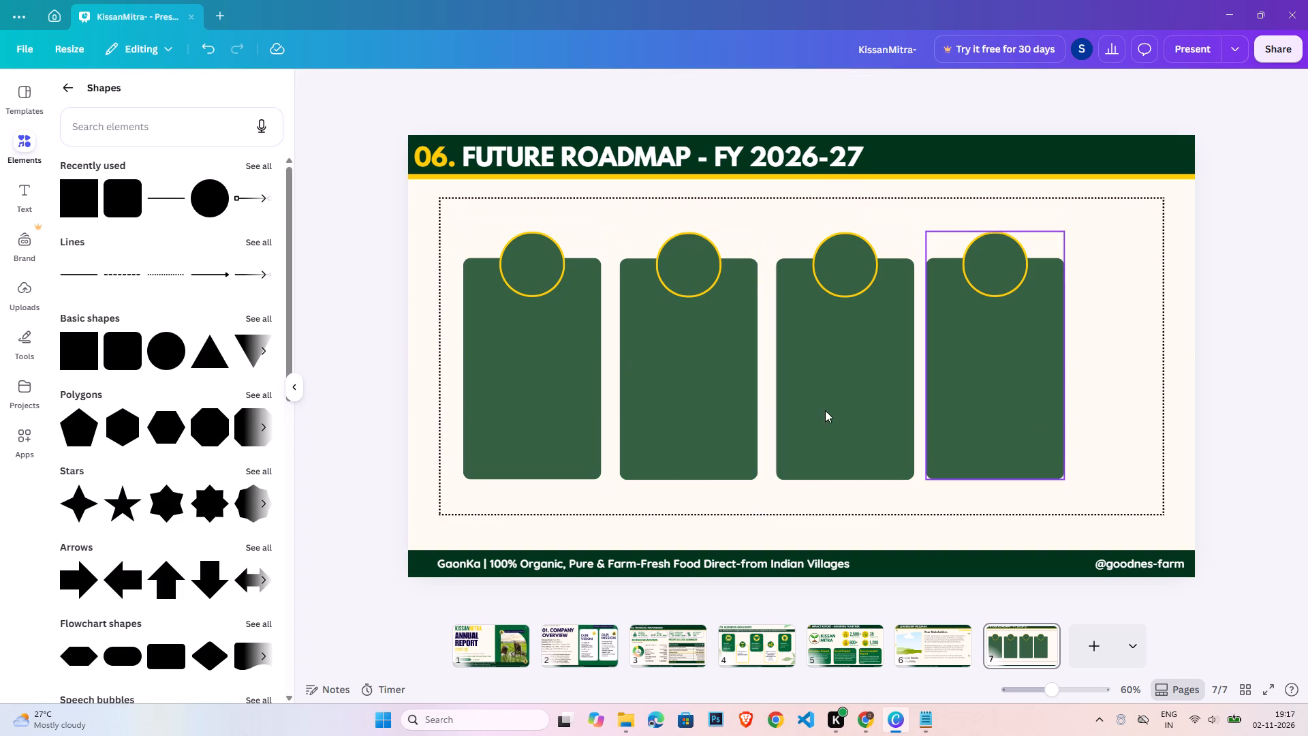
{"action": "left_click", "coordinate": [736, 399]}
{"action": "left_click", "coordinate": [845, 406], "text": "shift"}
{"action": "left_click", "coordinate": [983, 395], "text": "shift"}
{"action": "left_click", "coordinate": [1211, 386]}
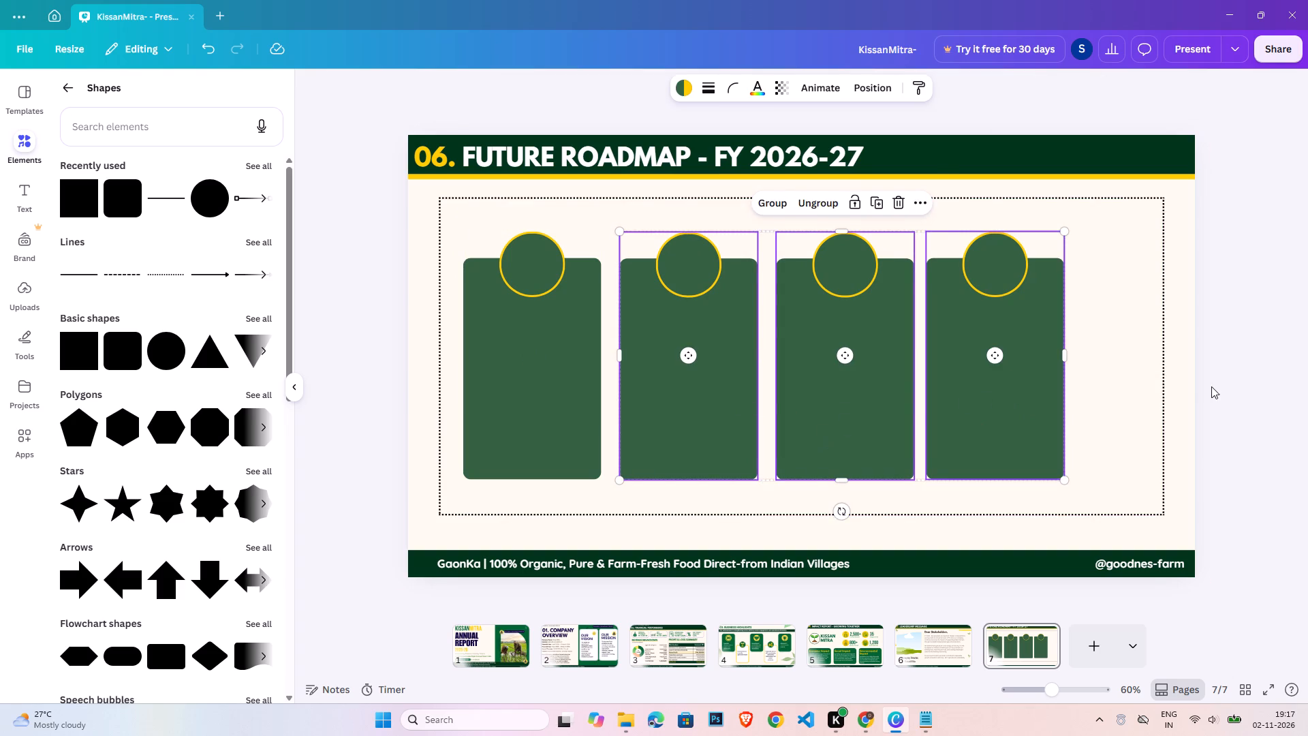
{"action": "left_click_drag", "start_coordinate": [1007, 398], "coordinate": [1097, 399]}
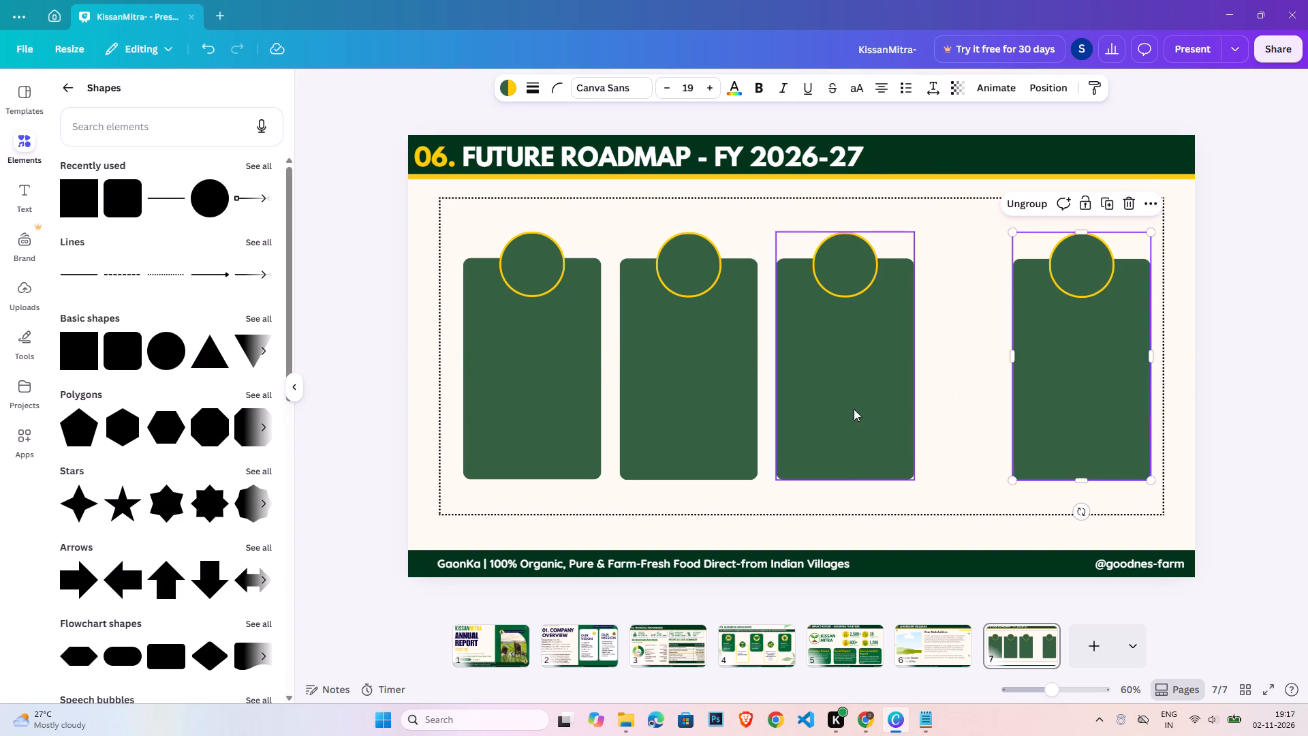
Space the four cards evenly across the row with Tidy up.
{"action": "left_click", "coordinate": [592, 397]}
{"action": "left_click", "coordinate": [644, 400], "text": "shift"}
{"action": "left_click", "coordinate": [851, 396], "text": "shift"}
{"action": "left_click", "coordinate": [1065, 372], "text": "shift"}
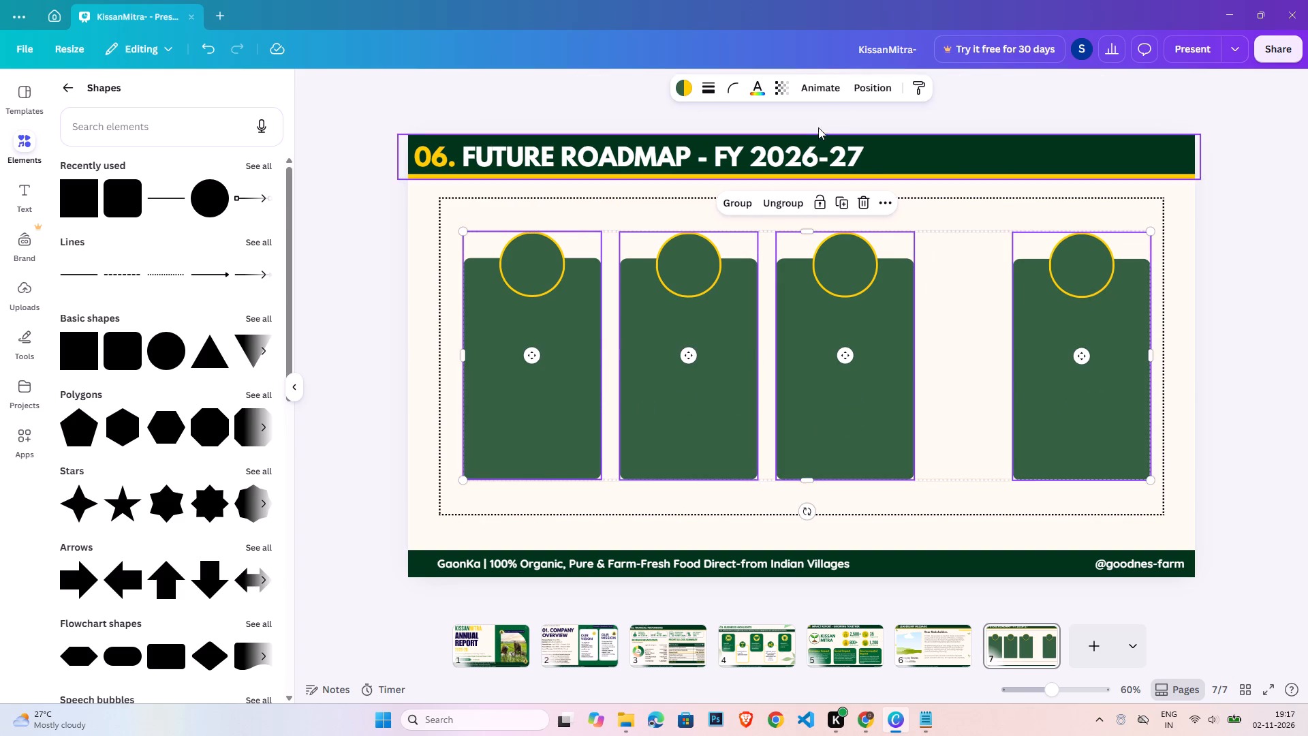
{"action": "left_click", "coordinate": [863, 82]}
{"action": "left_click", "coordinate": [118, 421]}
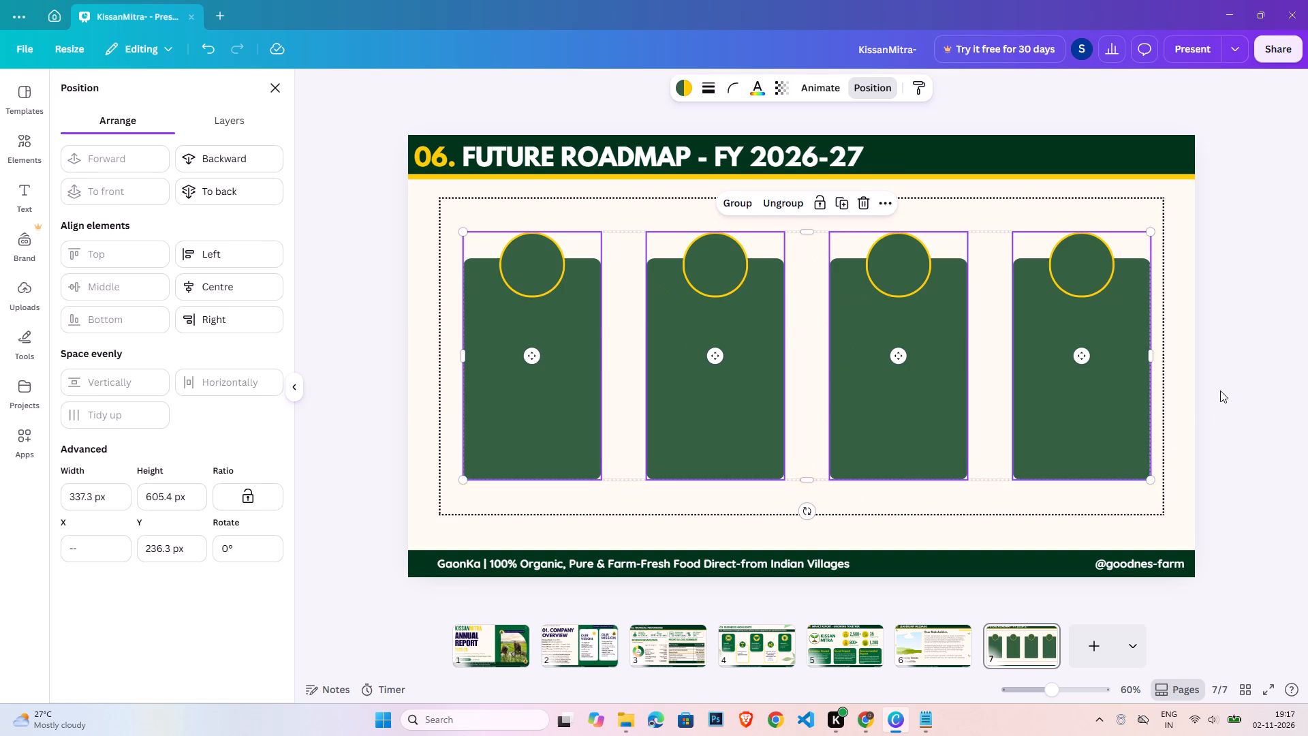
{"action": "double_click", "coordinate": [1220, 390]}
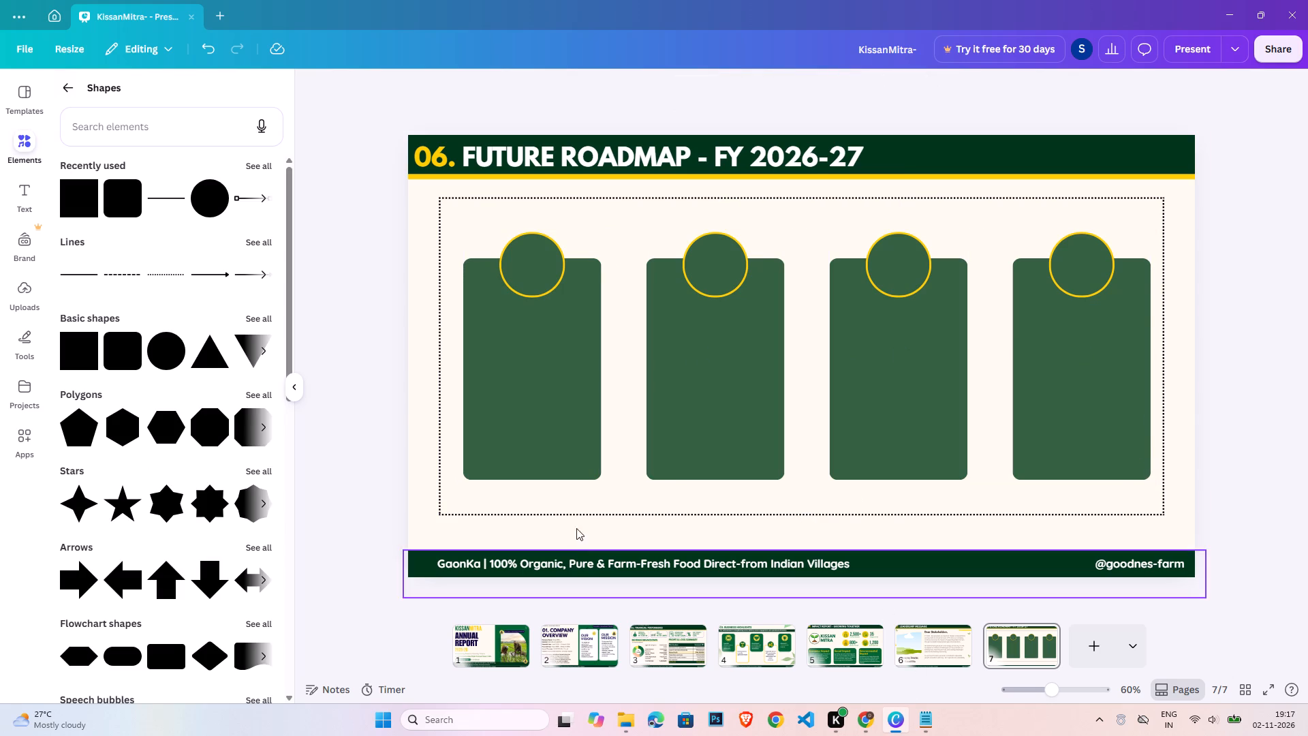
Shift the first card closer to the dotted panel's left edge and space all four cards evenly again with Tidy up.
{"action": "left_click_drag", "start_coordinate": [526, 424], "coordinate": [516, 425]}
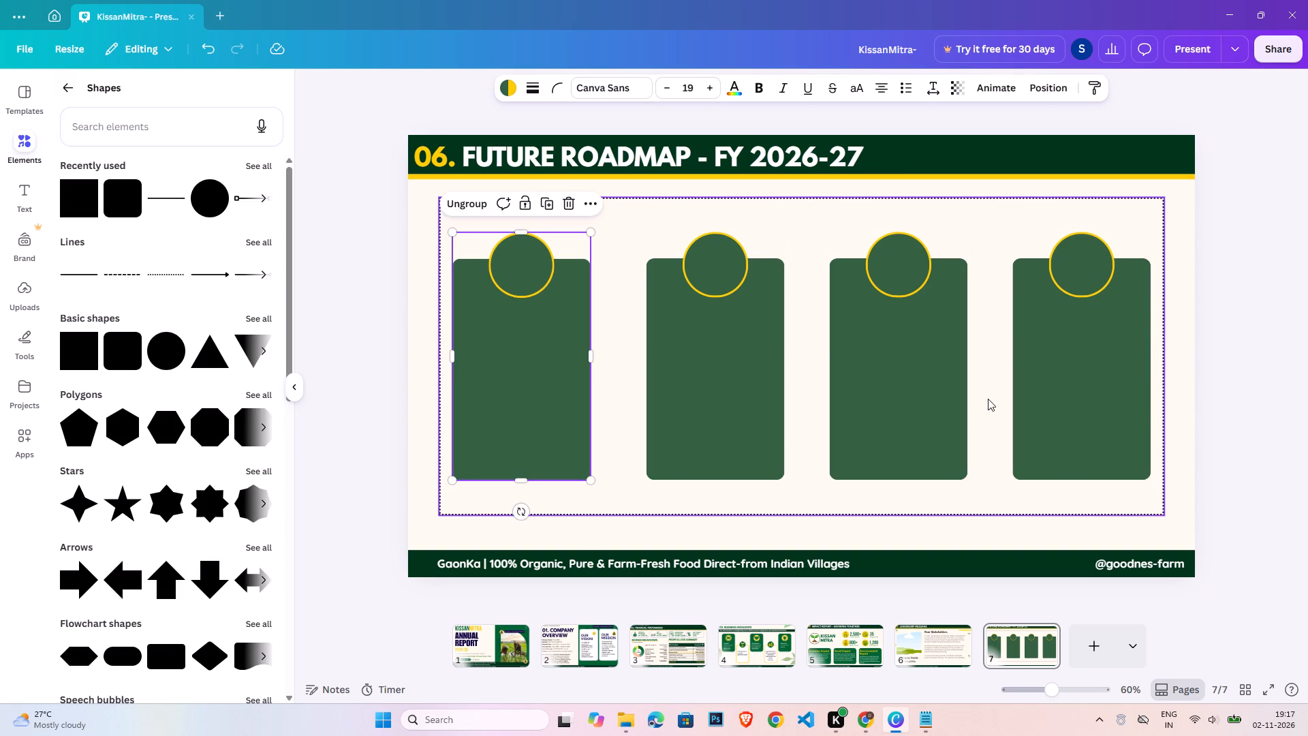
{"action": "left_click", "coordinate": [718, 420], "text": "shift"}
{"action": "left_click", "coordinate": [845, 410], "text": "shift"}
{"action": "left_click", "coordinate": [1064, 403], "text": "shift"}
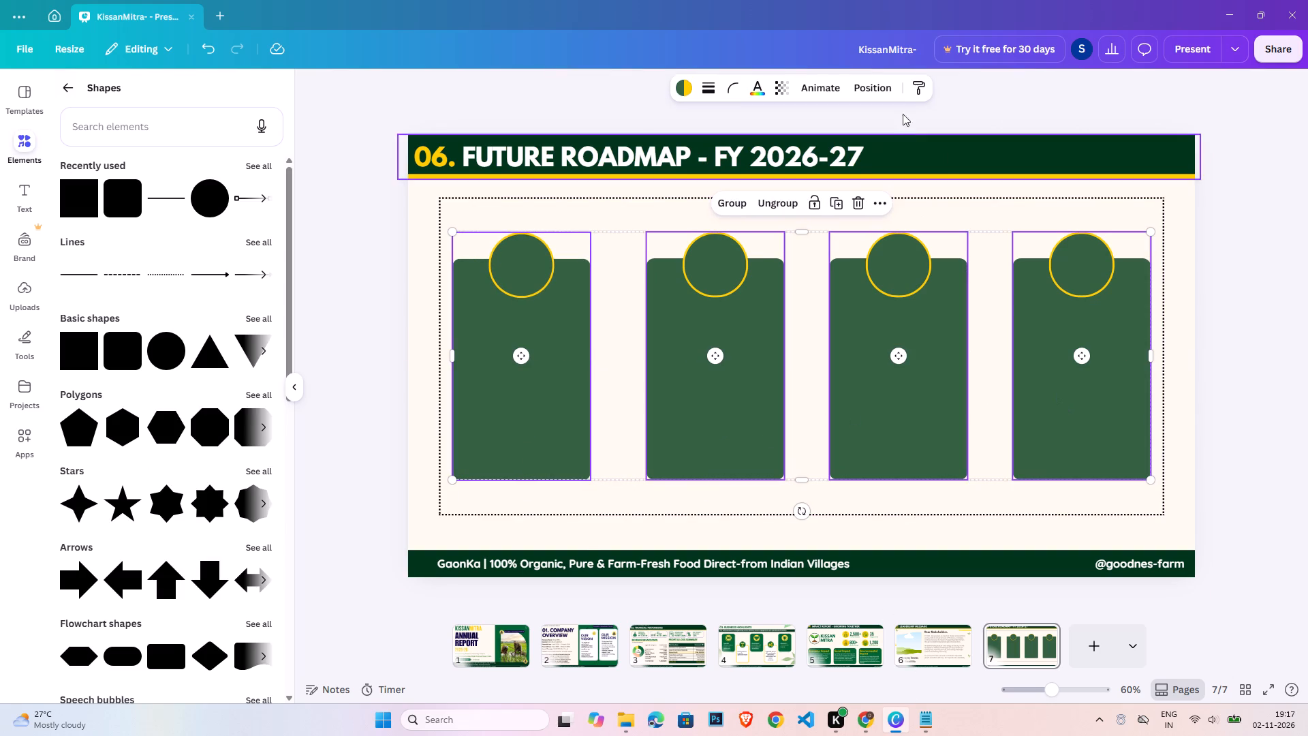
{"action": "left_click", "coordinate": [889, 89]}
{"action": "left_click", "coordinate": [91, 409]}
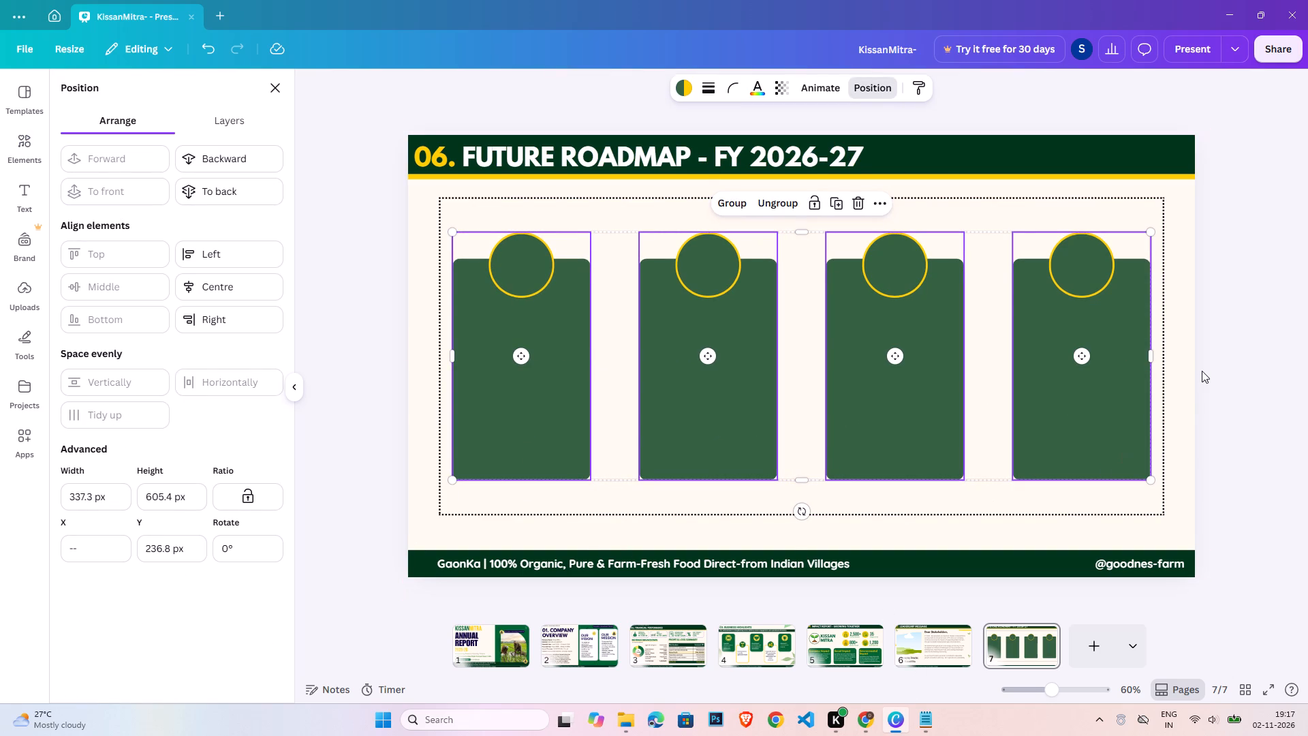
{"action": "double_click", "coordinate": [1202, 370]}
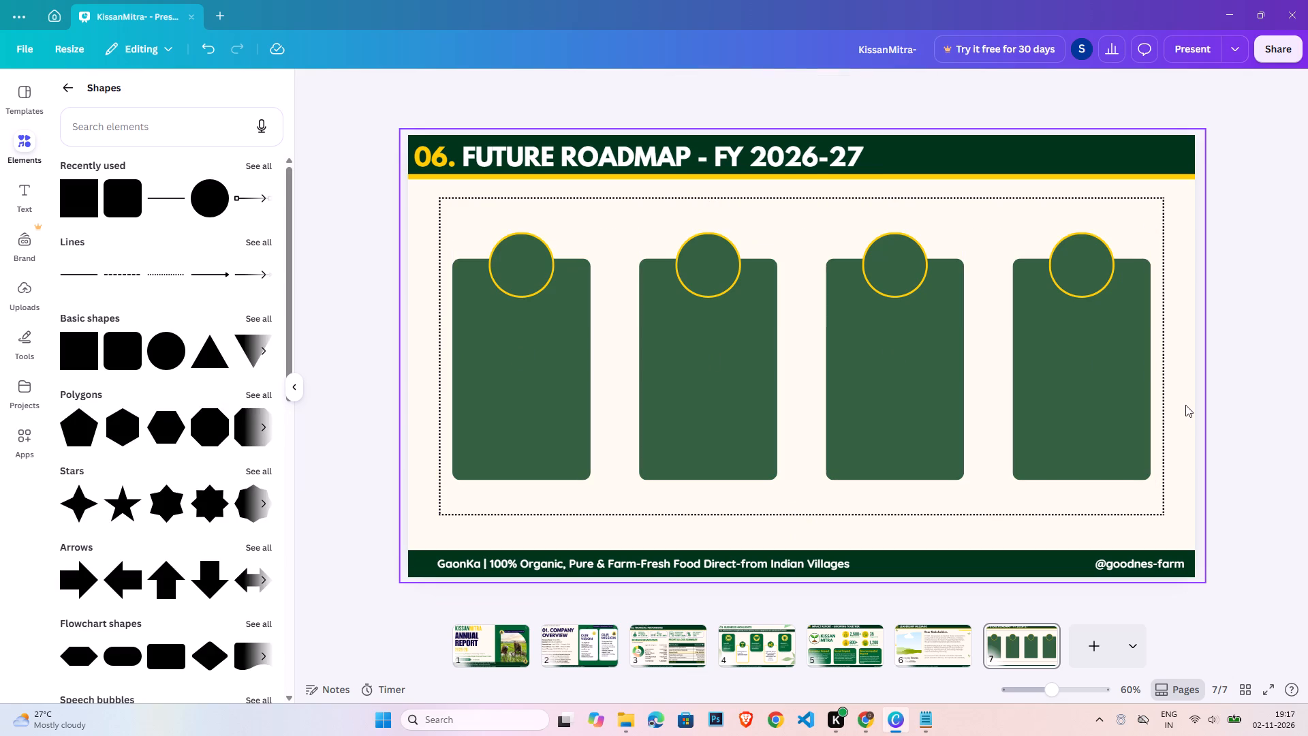
Move the first card flush with the dotted panel's left edge and the fourth card flush with its right edge.
{"action": "left_click_drag", "start_coordinate": [499, 405], "coordinate": [493, 407]}
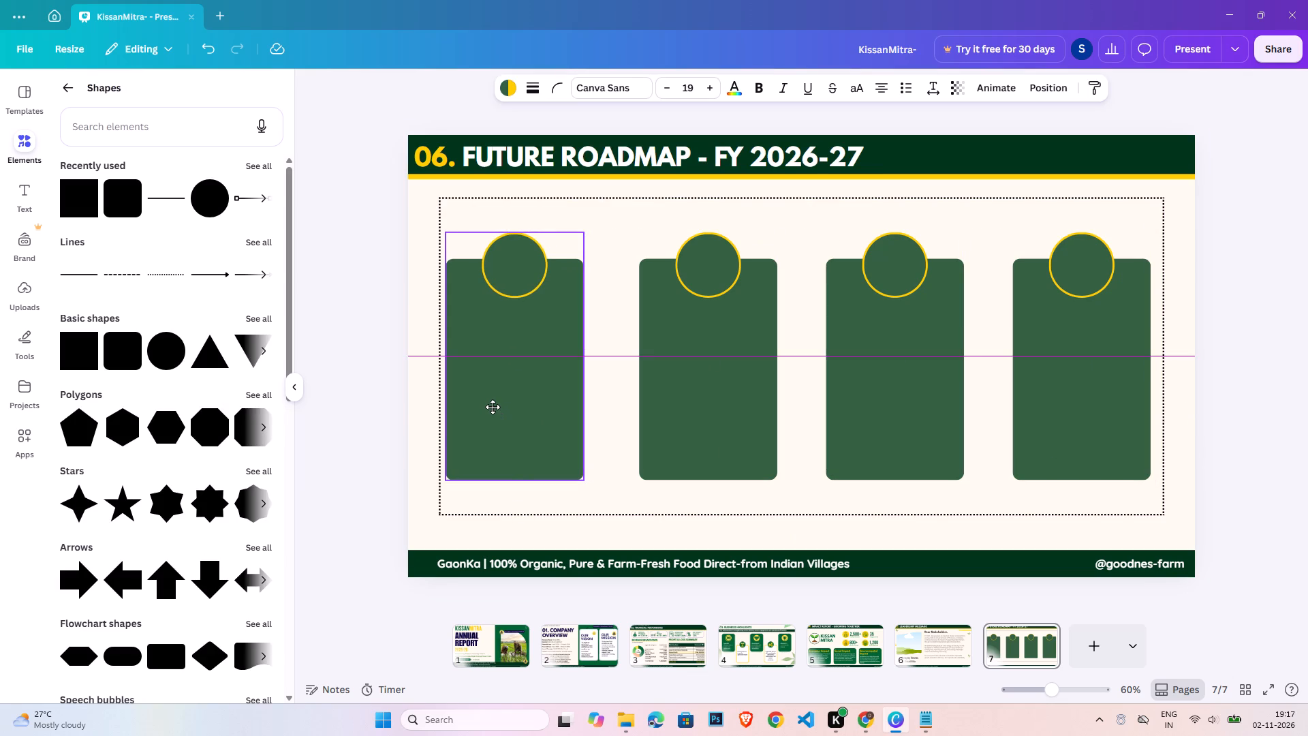
{"action": "left_click_drag", "start_coordinate": [493, 407], "coordinate": [490, 407]}
{"action": "left_click_drag", "start_coordinate": [1118, 377], "coordinate": [1123, 378]}
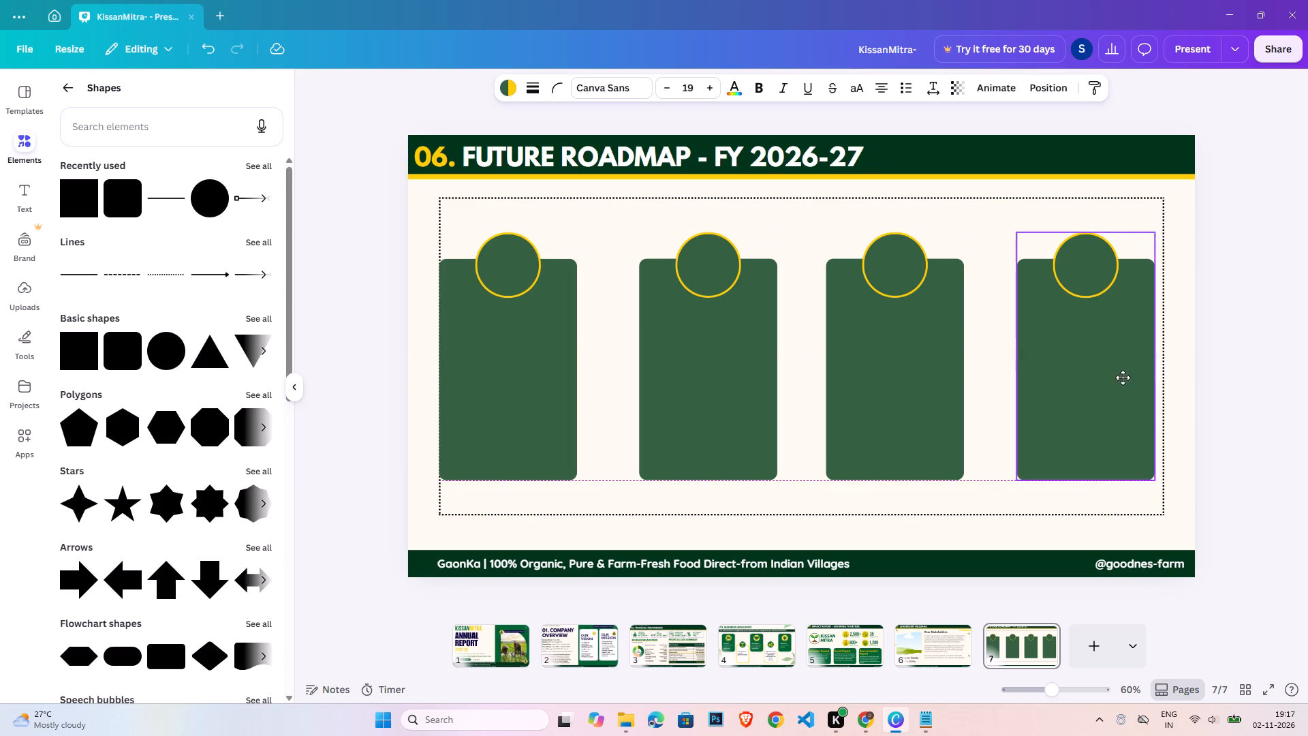
{"action": "left_click_drag", "start_coordinate": [1123, 378], "coordinate": [1128, 380]}
Space the four cards evenly between the dotted panel's edges with Tidy up.
{"action": "left_click", "coordinate": [1127, 380]}
{"action": "left_click", "coordinate": [931, 394], "text": "shift"}
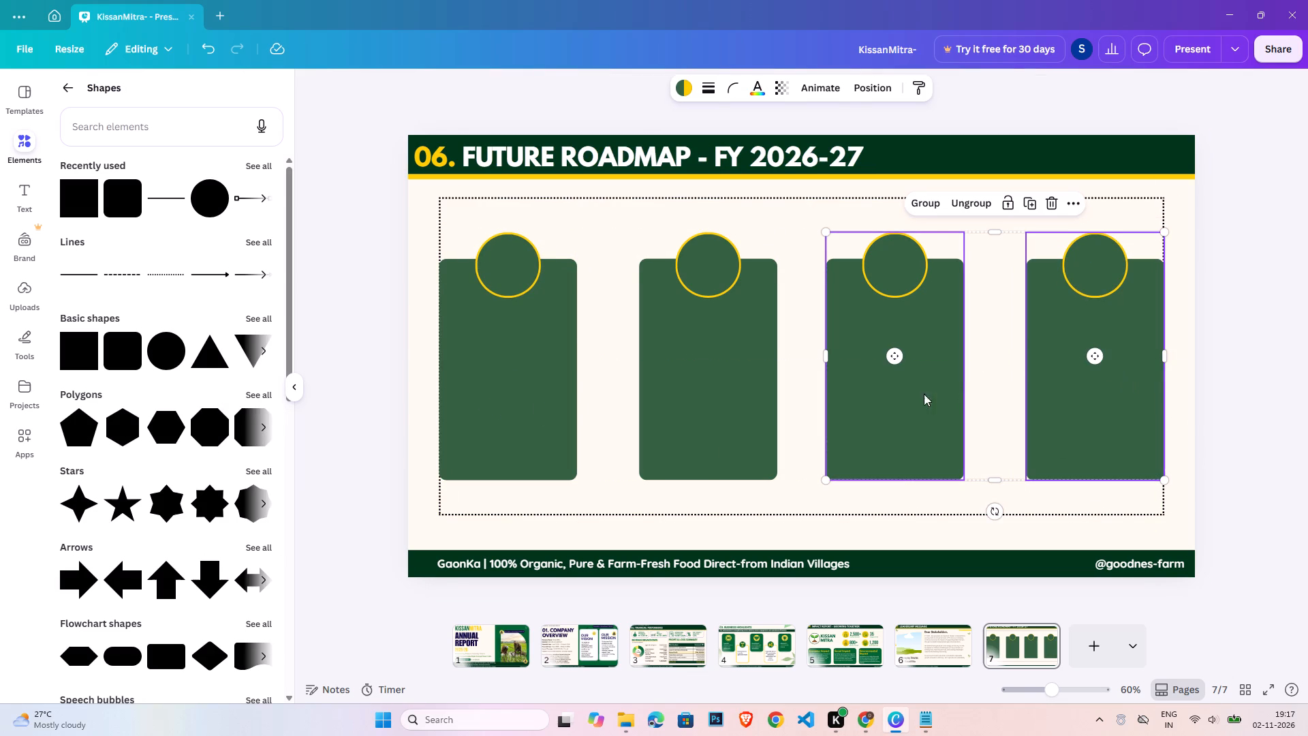
{"action": "left_click", "coordinate": [734, 382], "text": "shift"}
{"action": "left_click", "coordinate": [524, 396], "text": "shift"}
{"action": "left_click", "coordinate": [890, 86]}
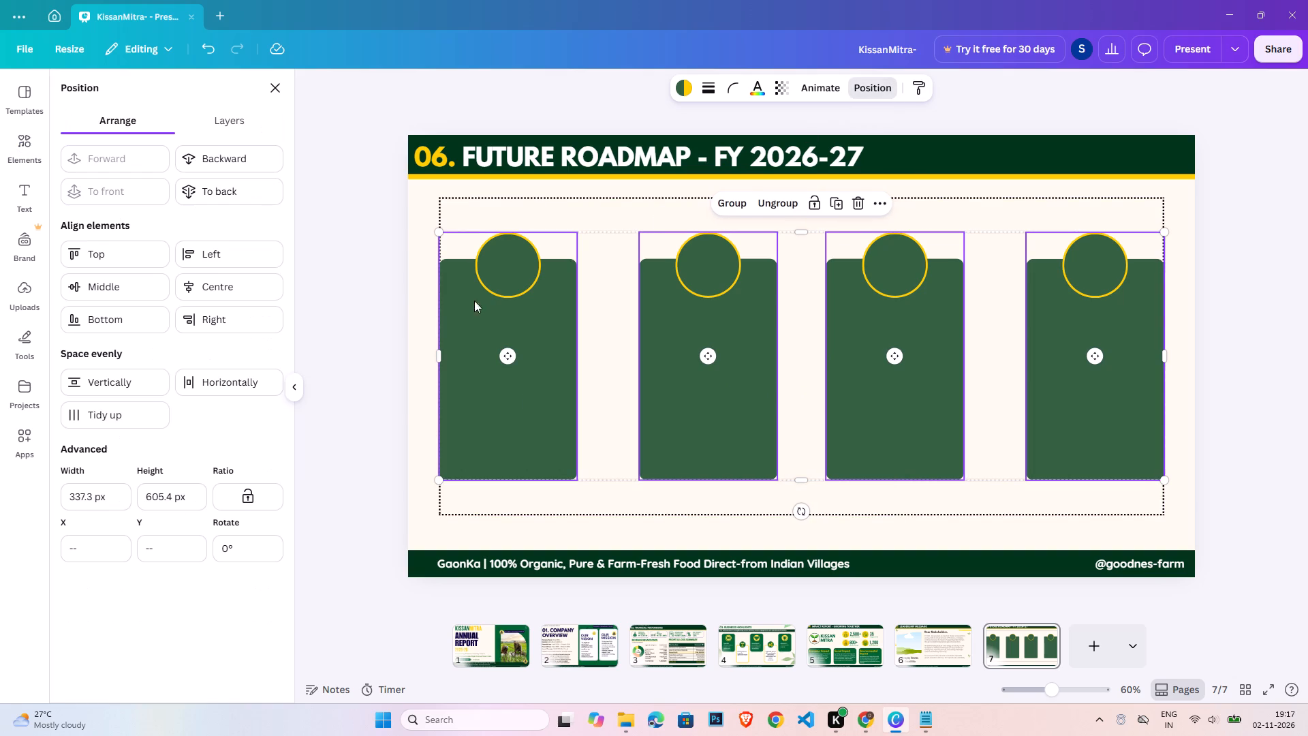
{"action": "left_click", "coordinate": [131, 414]}
{"action": "double_click", "coordinate": [1234, 359]}
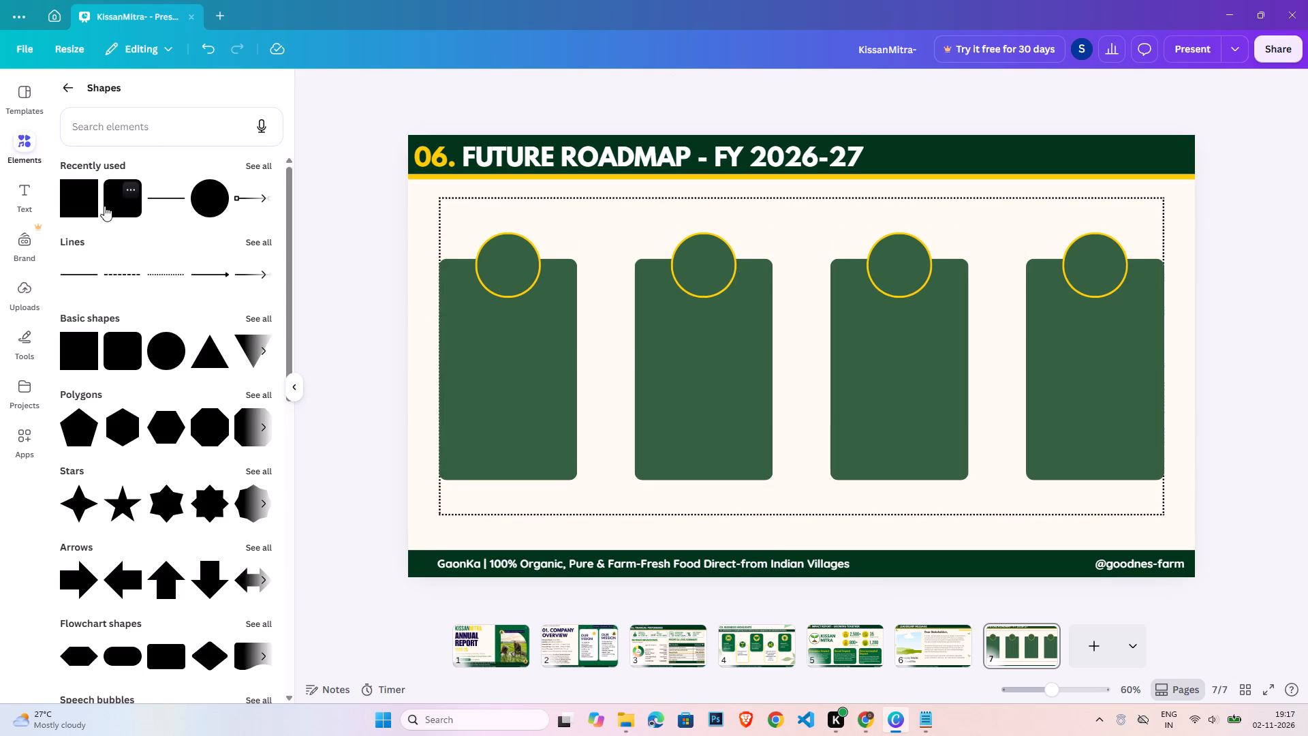
Search the elements for "ARROW" and add the left-pointing block arrow shape to the slide.
{"action": "left_click", "coordinate": [59, 87]}
{"action": "left_click", "coordinate": [112, 99]}
{"action": "key", "text": "a"}
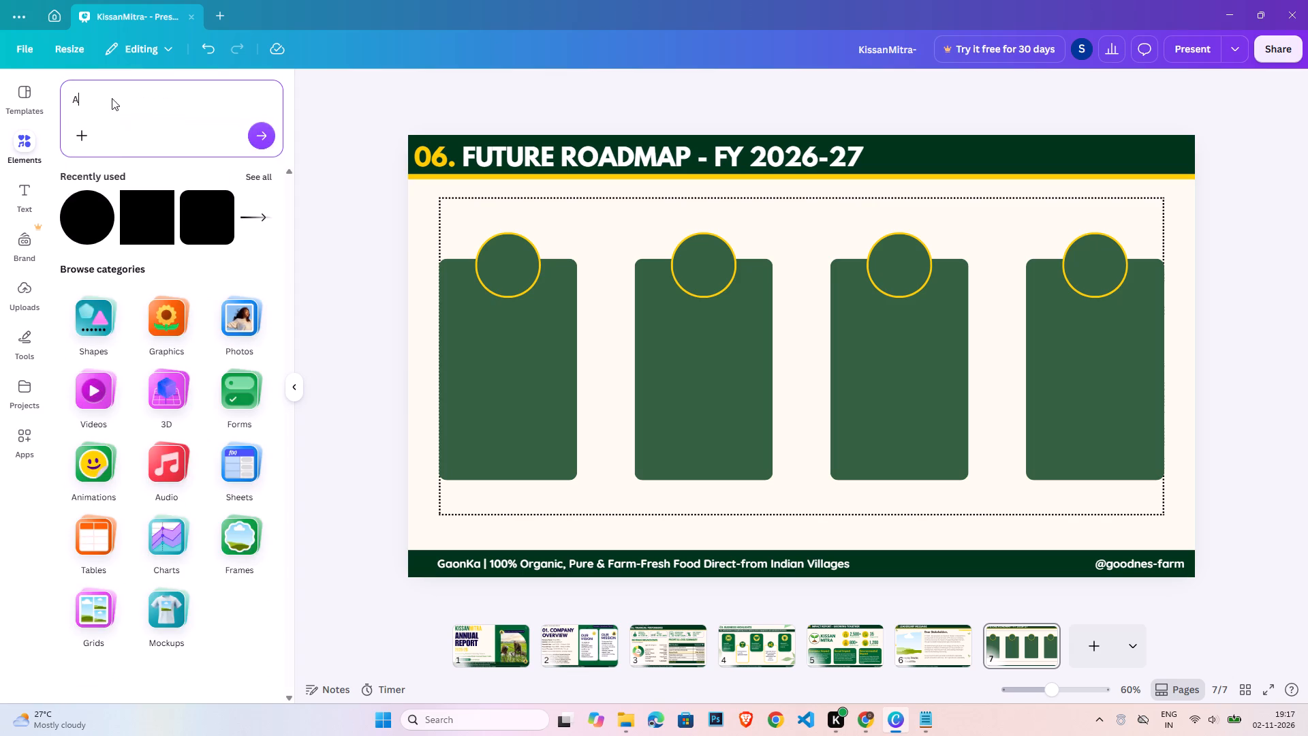
{"action": "type", "text": "RROW"}
{"action": "key", "text": "Return"}
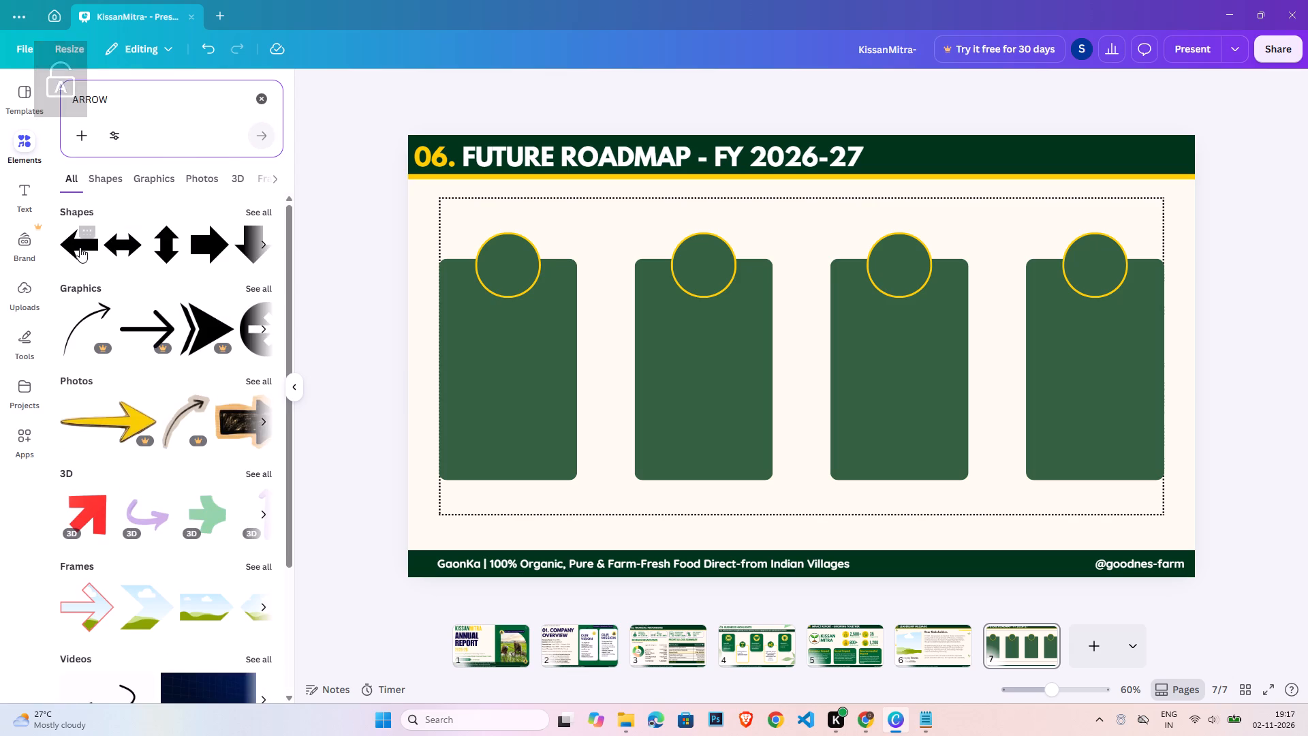
{"action": "left_click", "coordinate": [77, 249]}
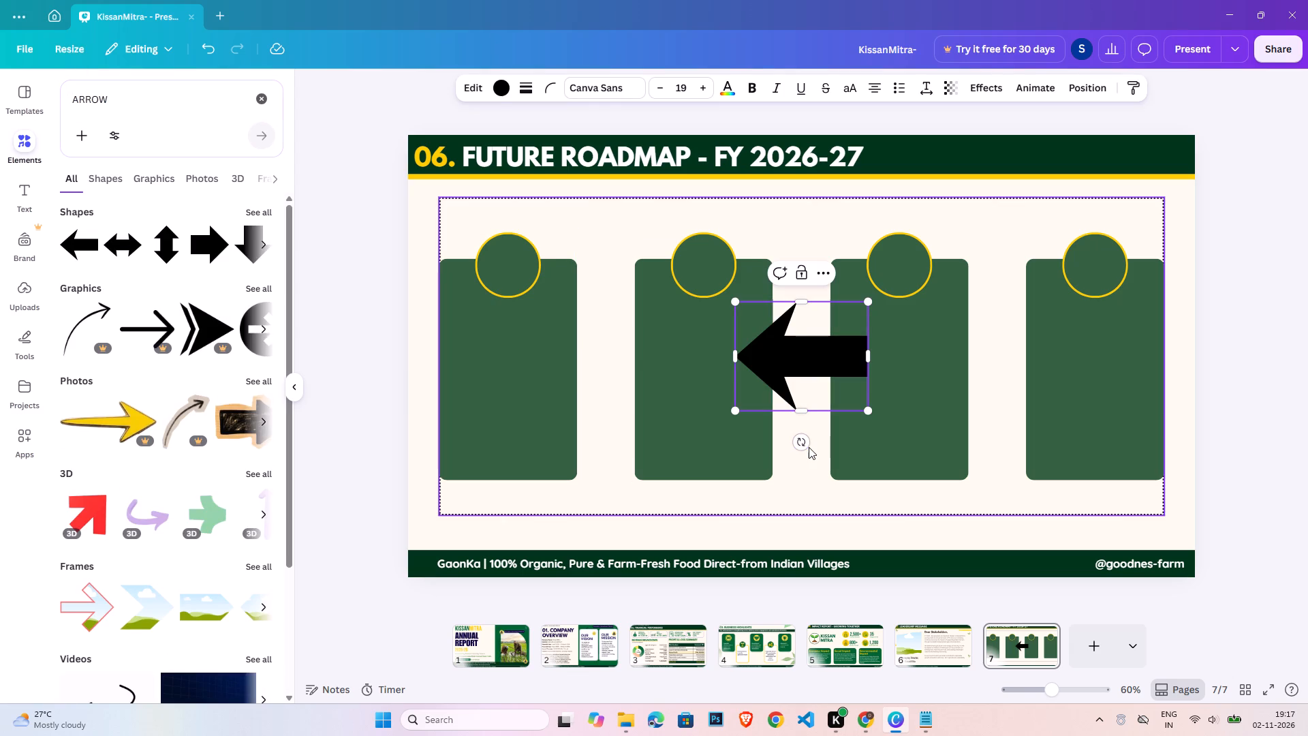
Rotate the black arrow so that it points horizontally to the right.
{"action": "left_click", "coordinate": [809, 447]}
{"action": "left_click_drag", "start_coordinate": [796, 447], "coordinate": [800, 307]}
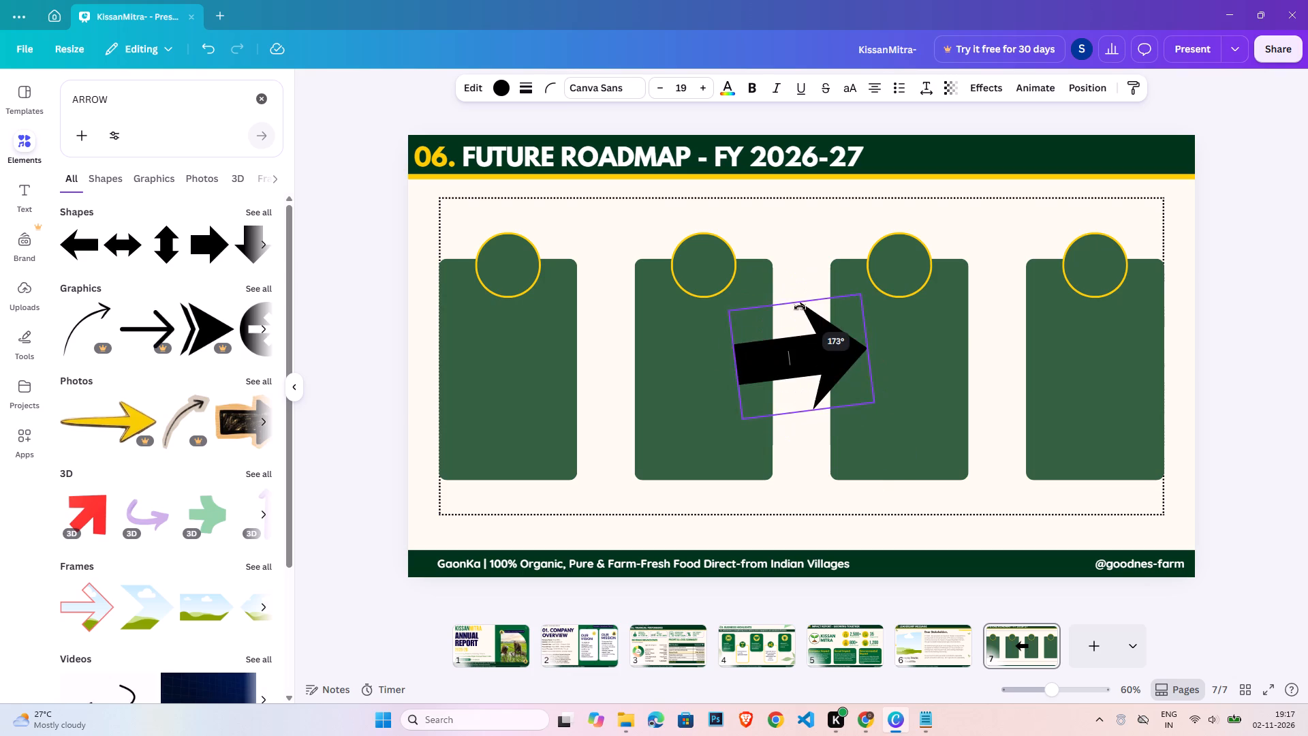
{"action": "left_click_drag", "start_coordinate": [800, 307], "coordinate": [806, 315]}
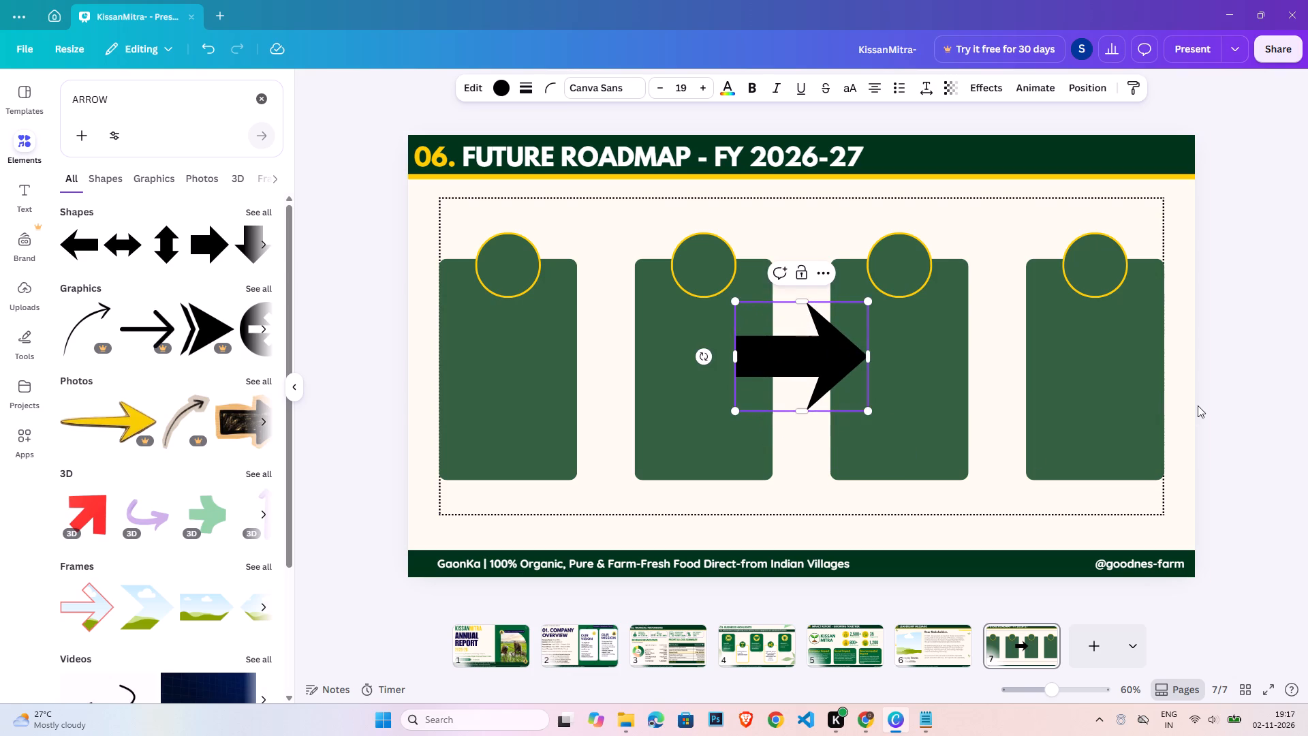
{"action": "left_click", "coordinate": [1198, 405]}
{"action": "left_click", "coordinate": [1230, 405]}
Shrink the arrow to fit the gap between the first and second cards and centre it vertically there.
{"action": "left_click_drag", "start_coordinate": [800, 358], "coordinate": [644, 366]}
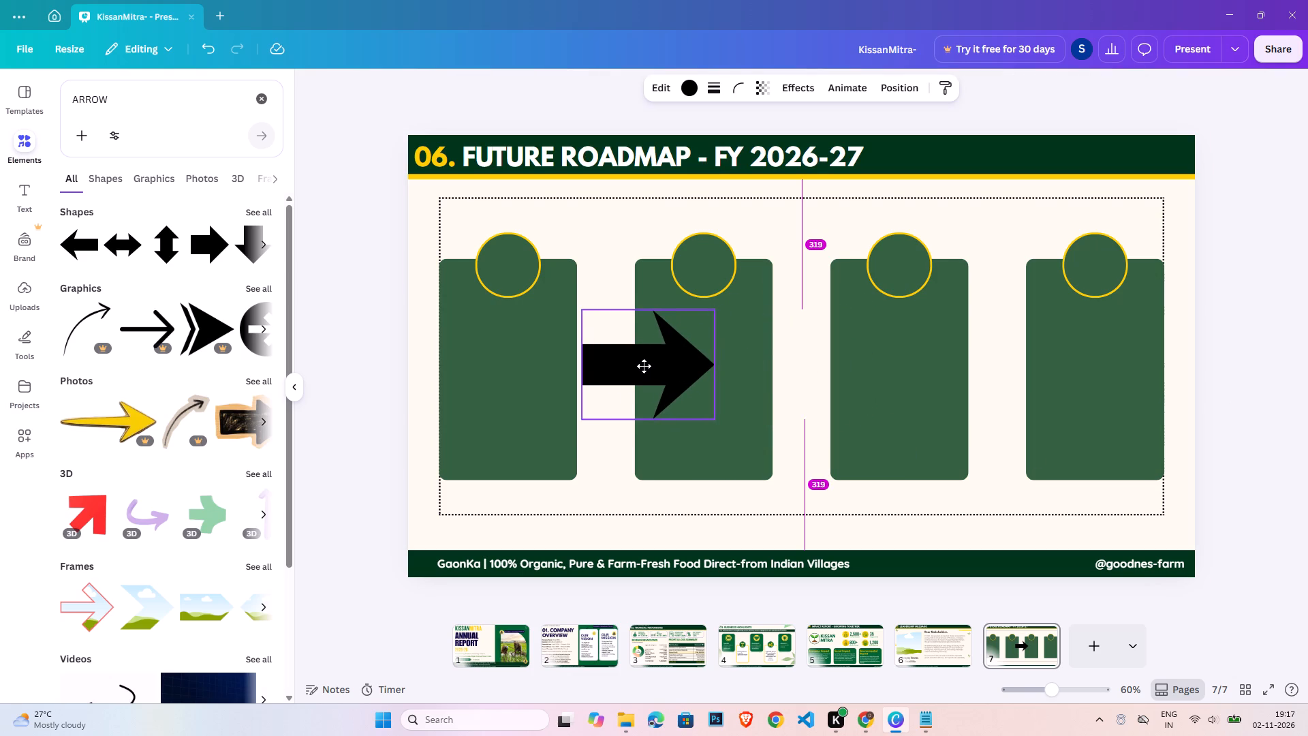
{"action": "left_click_drag", "start_coordinate": [644, 366], "coordinate": [644, 365]}
{"action": "left_click_drag", "start_coordinate": [713, 418], "coordinate": [623, 358]}
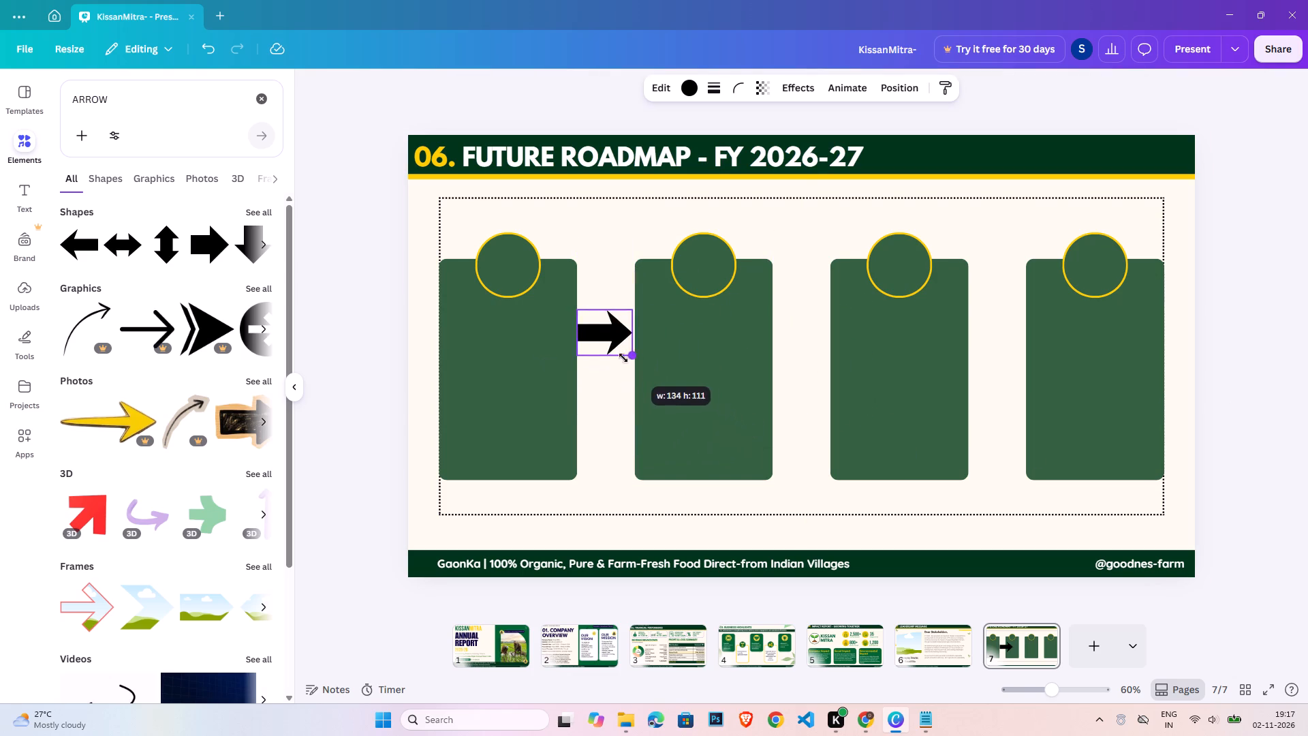
{"action": "left_click_drag", "start_coordinate": [623, 358], "coordinate": [623, 360]}
{"action": "left_click_drag", "start_coordinate": [609, 326], "coordinate": [612, 348]}
Set the arrow's fill colour to the design's golden yellow.
{"action": "left_click", "coordinate": [694, 79]}
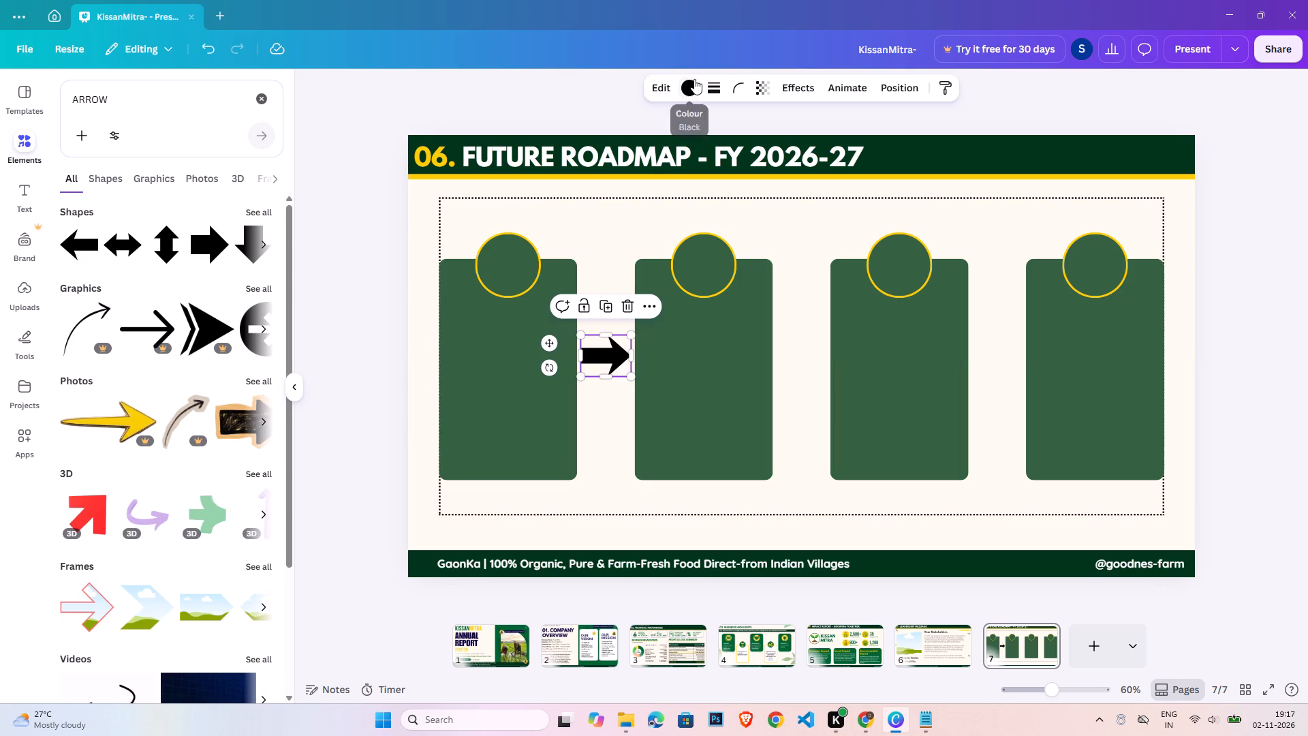
{"action": "left_click", "coordinate": [175, 189]}
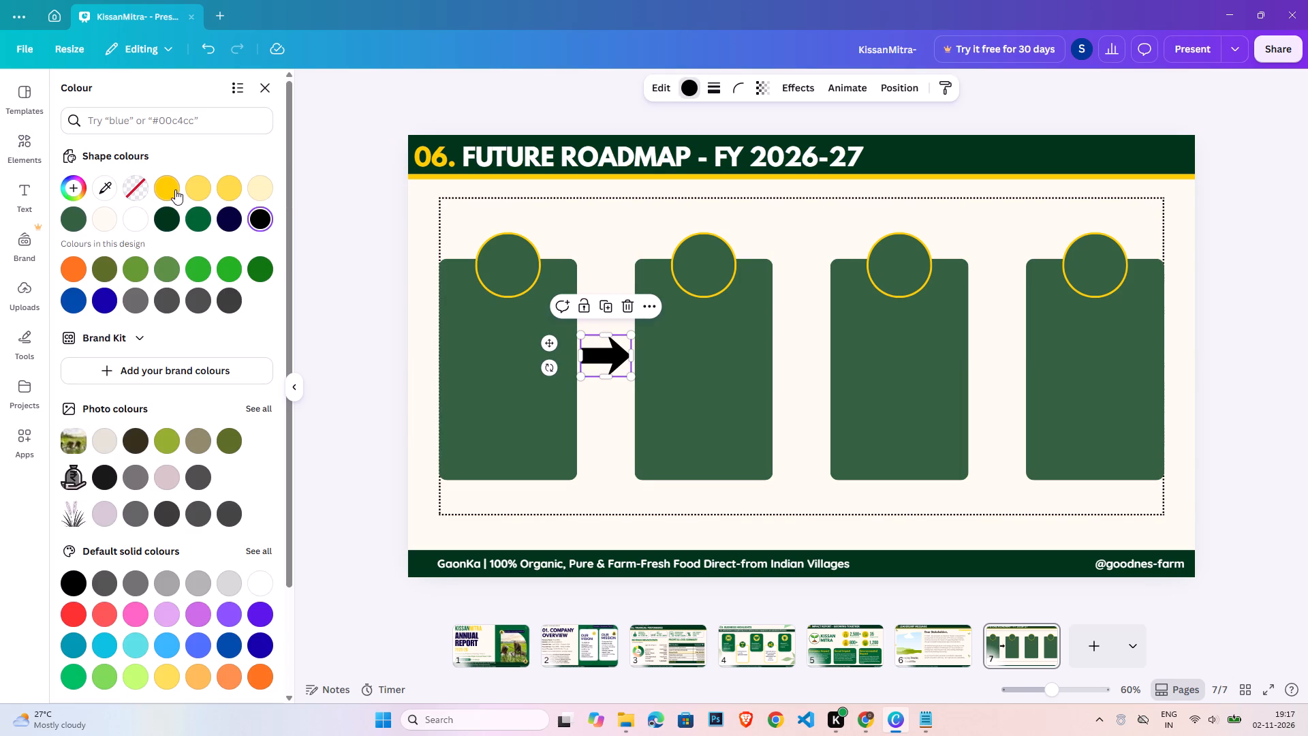
Copy the arrow into the gap between the second and third cards and colour the copy green.
{"action": "key", "text": "ctrl+c"}
{"action": "key", "text": "ctrl+v"}
{"action": "left_click_drag", "start_coordinate": [595, 367], "coordinate": [661, 365]}
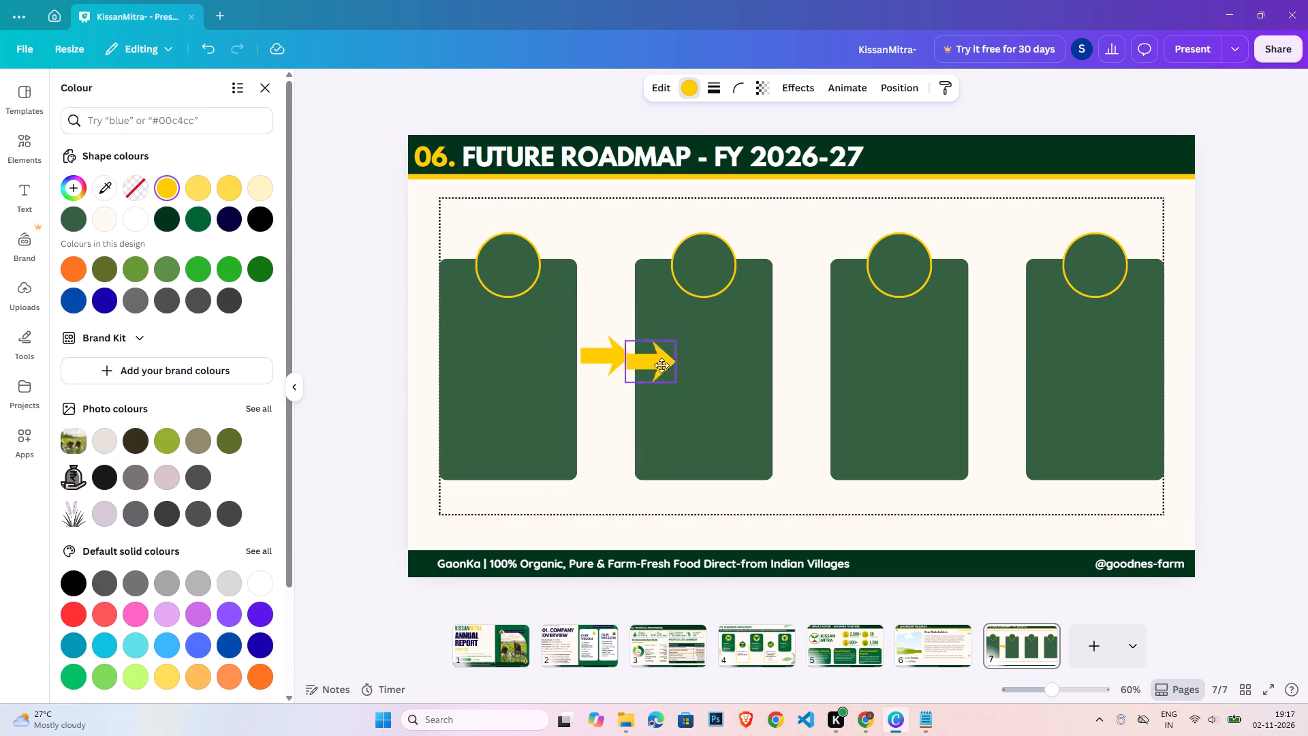
{"action": "left_click_drag", "start_coordinate": [661, 365], "coordinate": [783, 361]}
{"action": "left_click", "coordinate": [188, 224]}
Copy the green arrow into the gap between the third and fourth cards and colour the copy golden yellow.
{"action": "key", "text": "ctrl+c"}
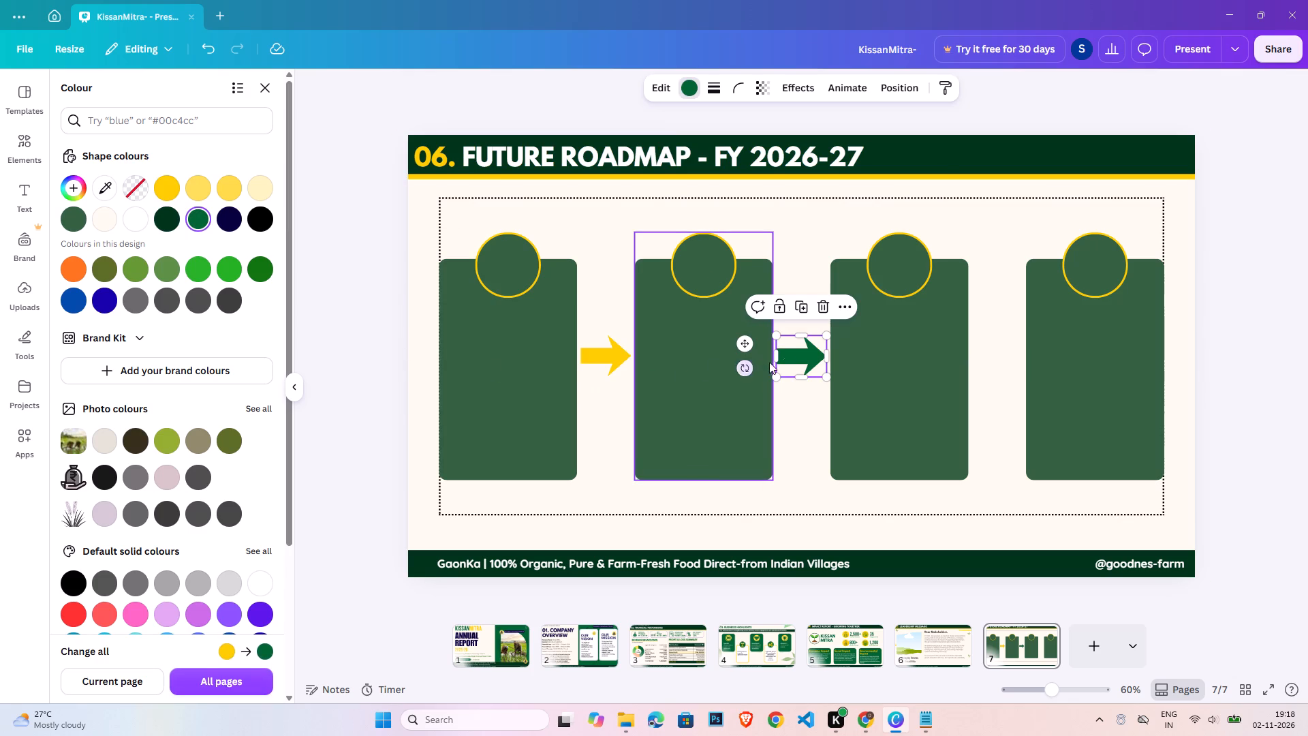
{"action": "key", "text": "ctrl+v"}
{"action": "left_click_drag", "start_coordinate": [808, 360], "coordinate": [1001, 354]}
{"action": "left_click", "coordinate": [166, 192]}
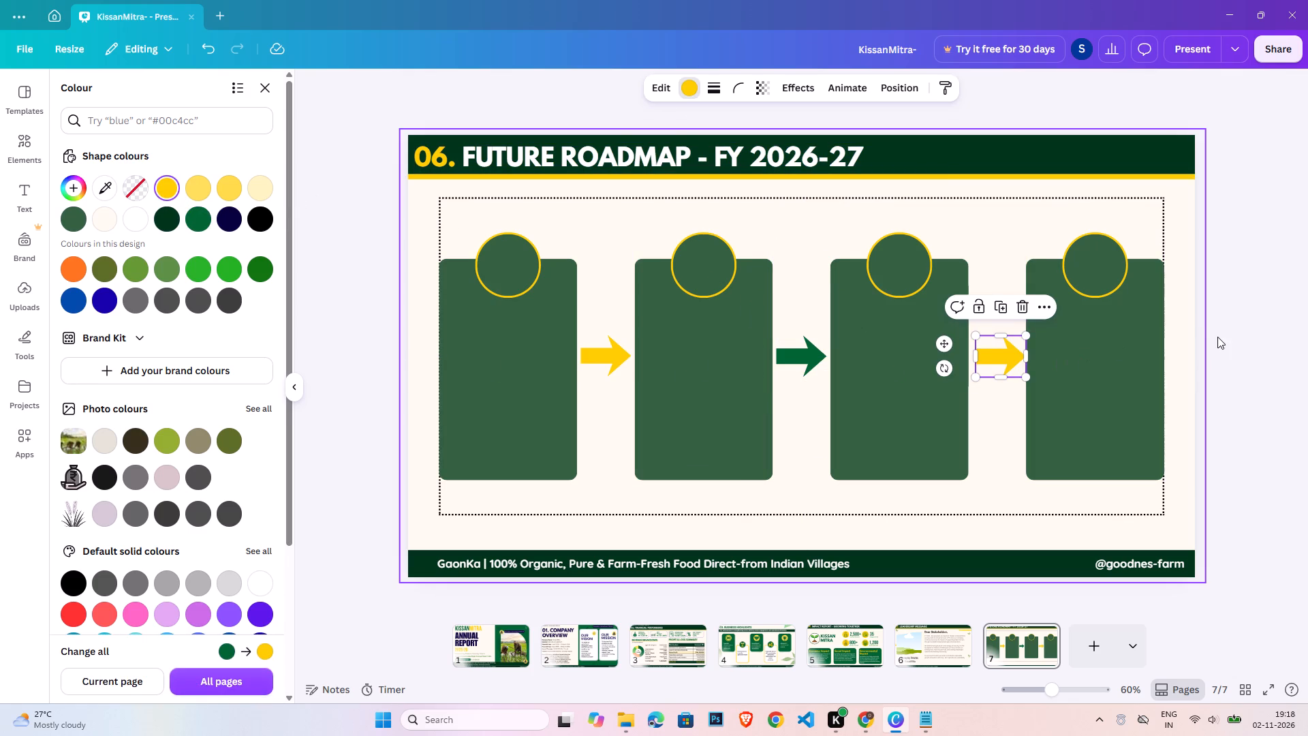
{"action": "double_click", "coordinate": [1218, 337]}
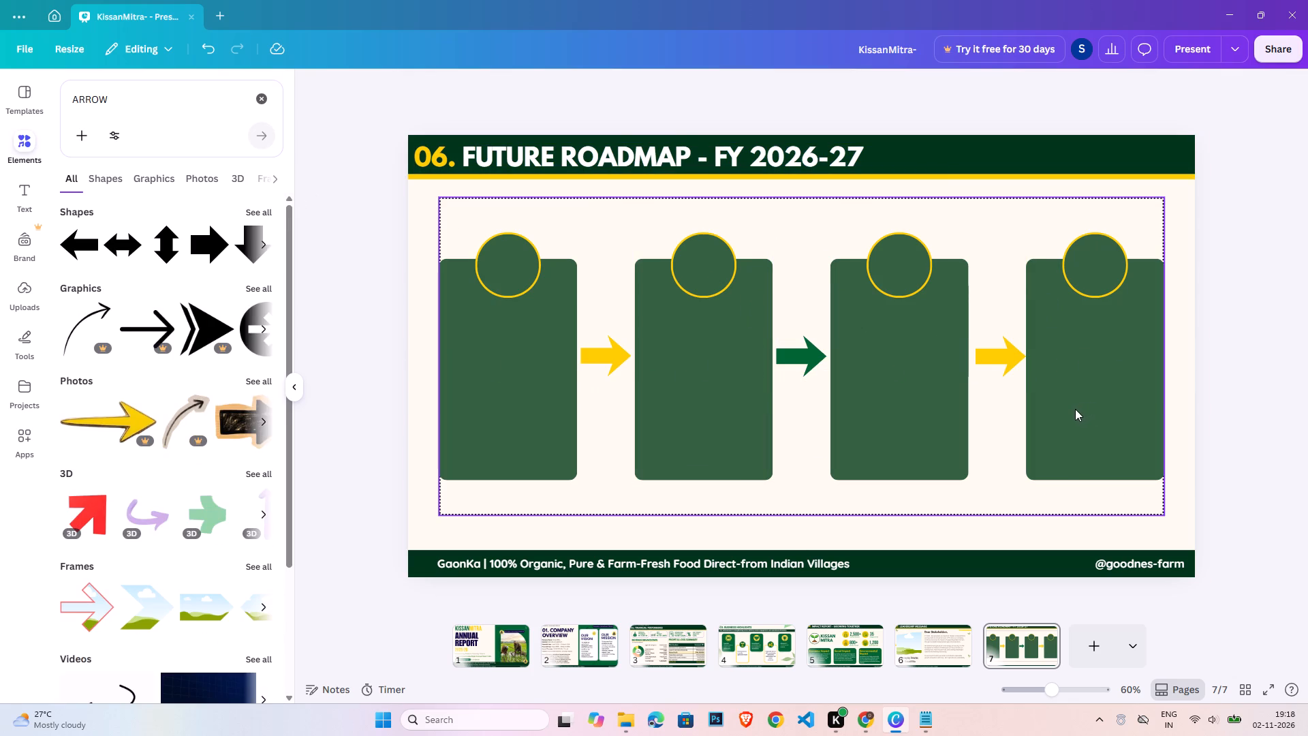
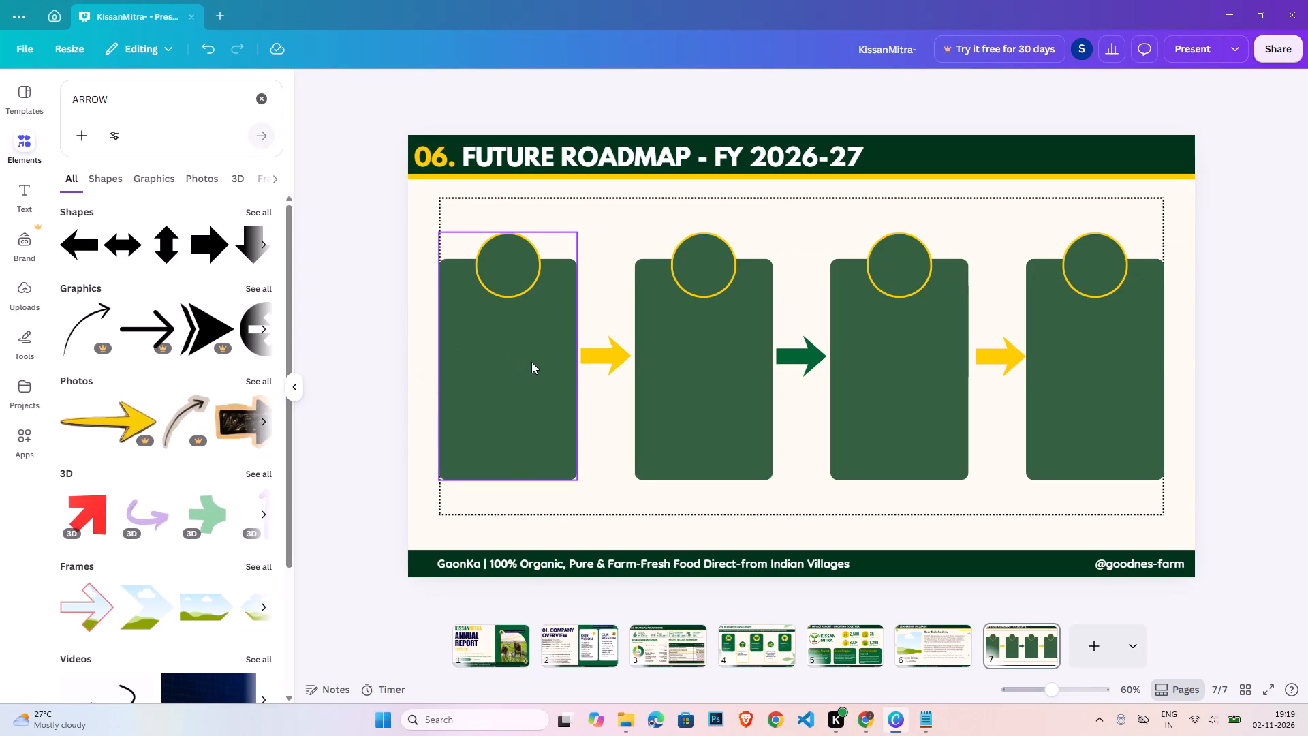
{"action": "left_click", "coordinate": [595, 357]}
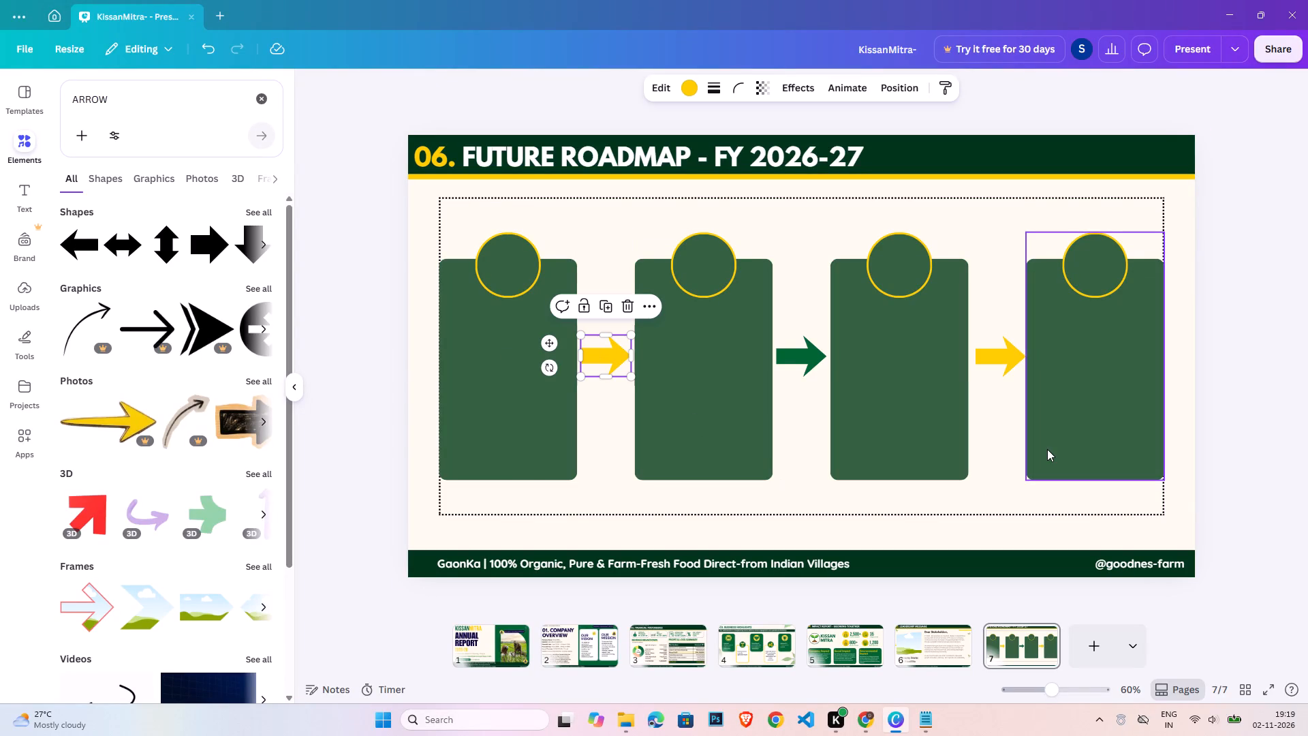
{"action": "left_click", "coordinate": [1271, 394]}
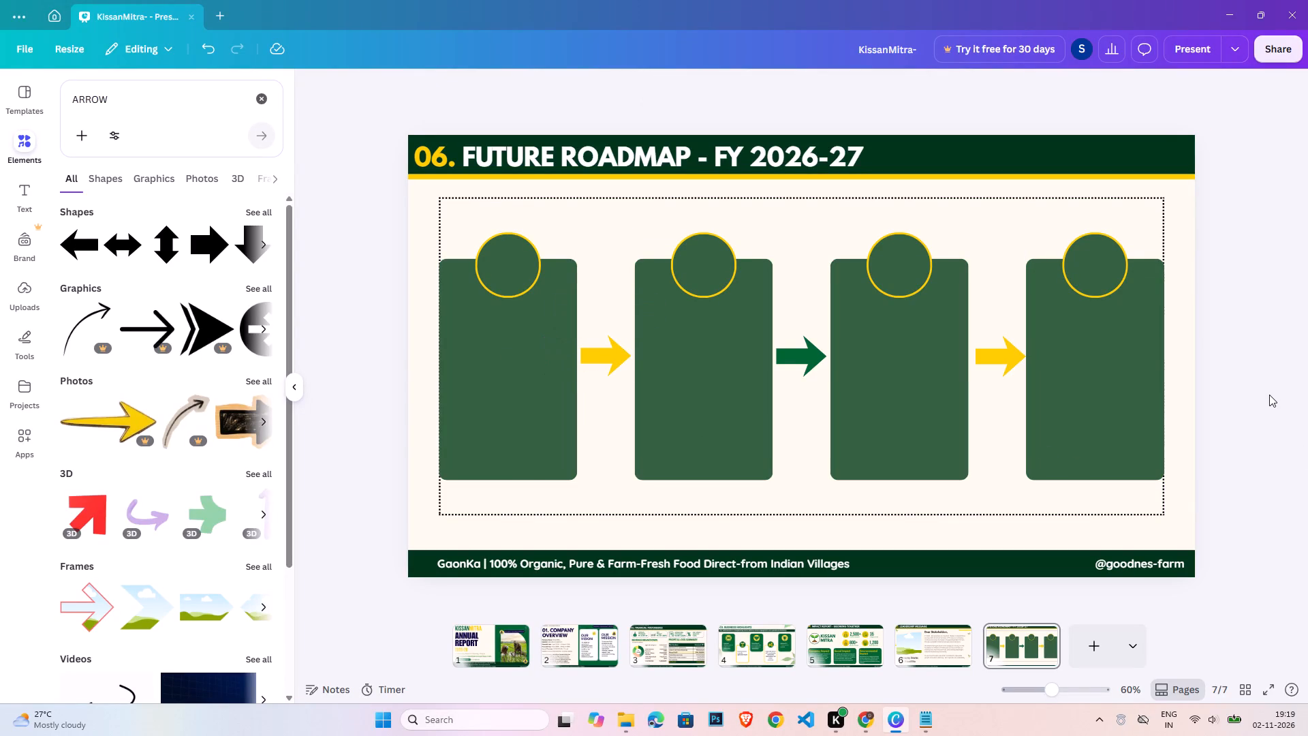
Search the graphics for "expand" and add the bold black icon with four arrows pointing diagonally outward.
{"action": "double_click", "coordinate": [157, 104]}
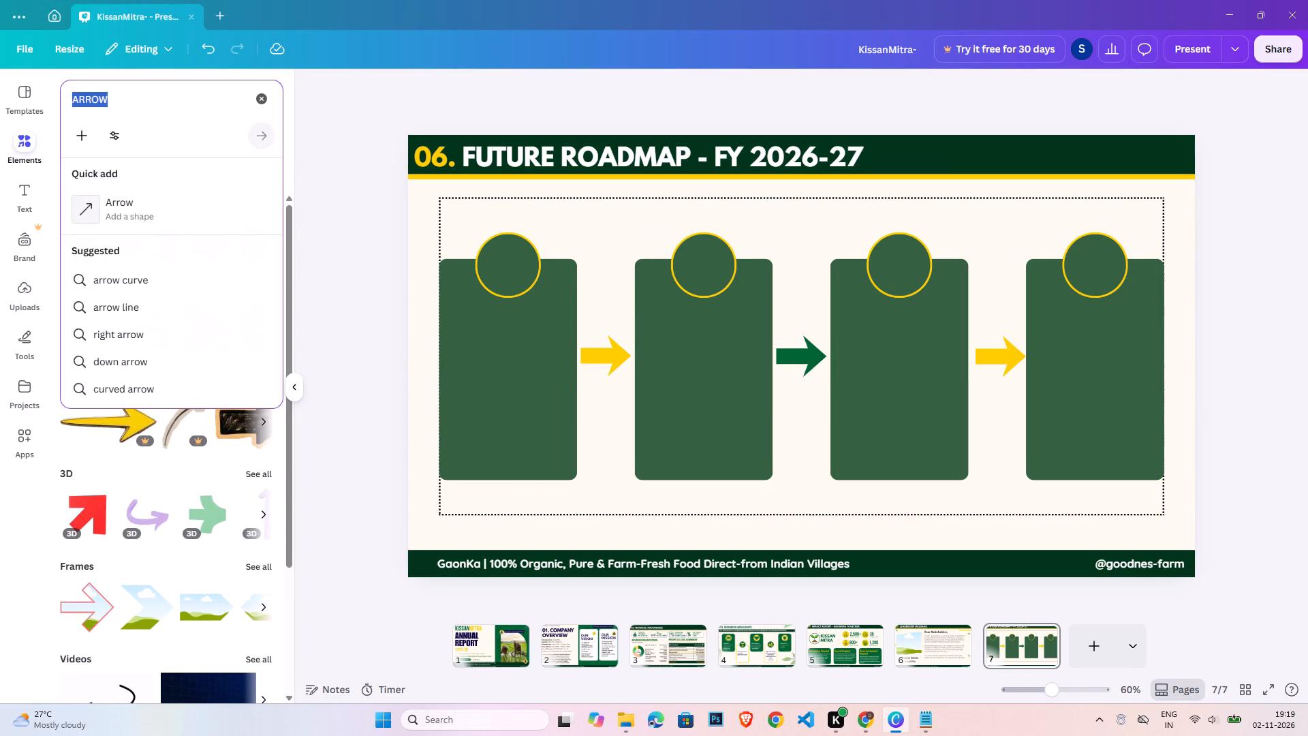
{"action": "type", "text": "expand"}
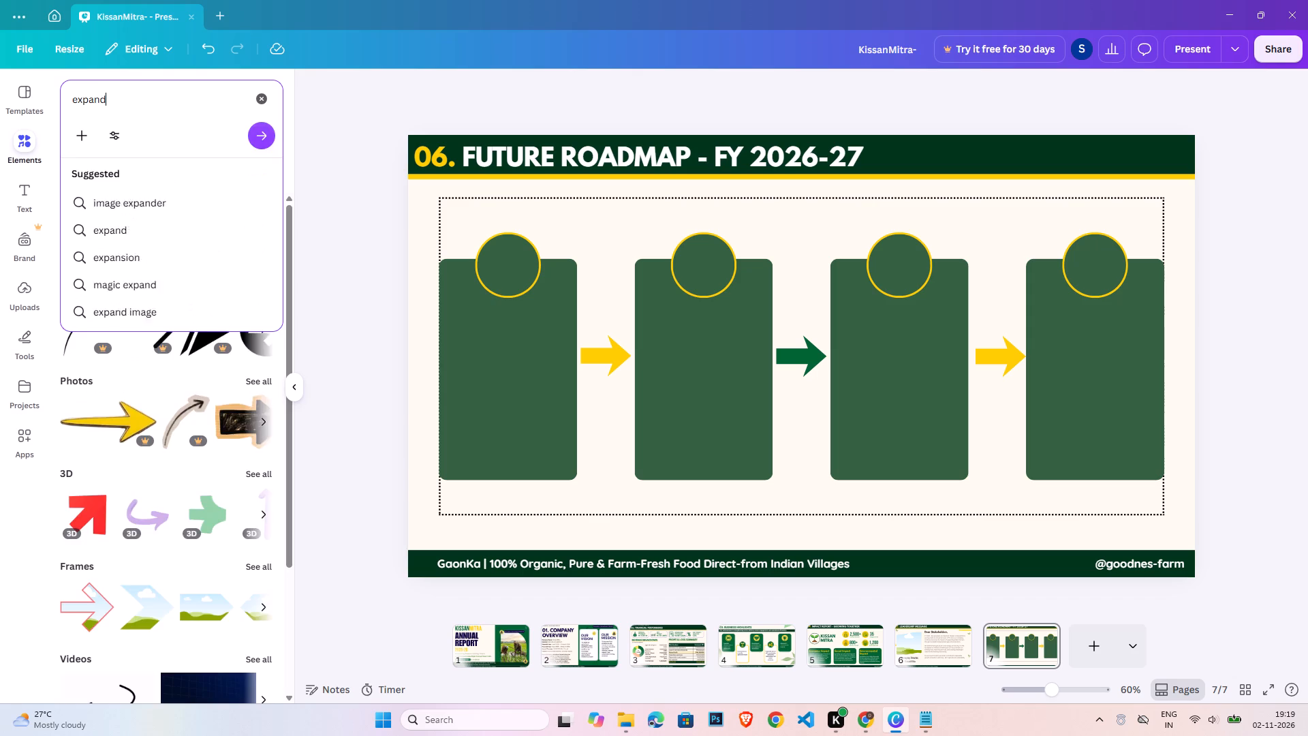
{"action": "key", "text": "Return"}
{"action": "left_click", "coordinate": [254, 215]}
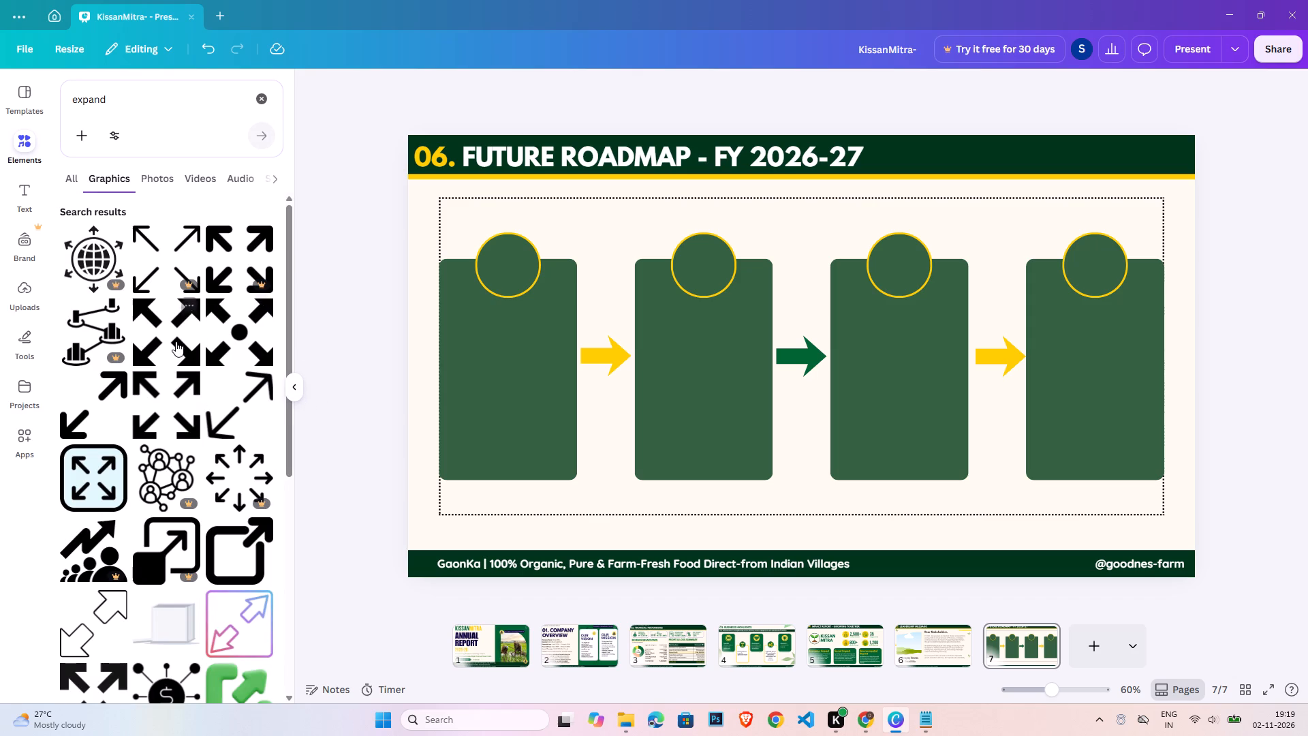
{"action": "left_click", "coordinate": [178, 340]}
Shrink the expand icon to fit inside the first card's circle and centre it there.
{"action": "left_click_drag", "start_coordinate": [891, 271], "coordinate": [890, 271]}
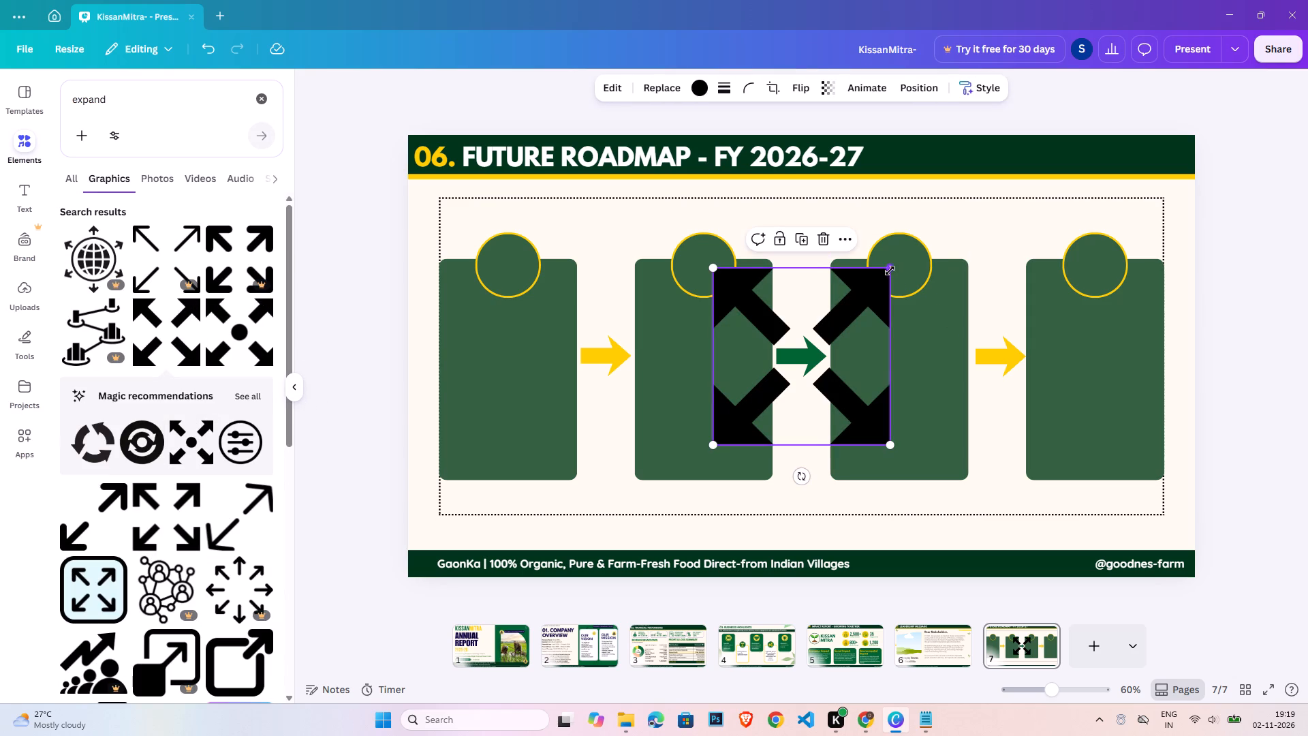
{"action": "left_click_drag", "start_coordinate": [890, 271], "coordinate": [756, 406]}
{"action": "left_click_drag", "start_coordinate": [741, 419], "coordinate": [634, 346]}
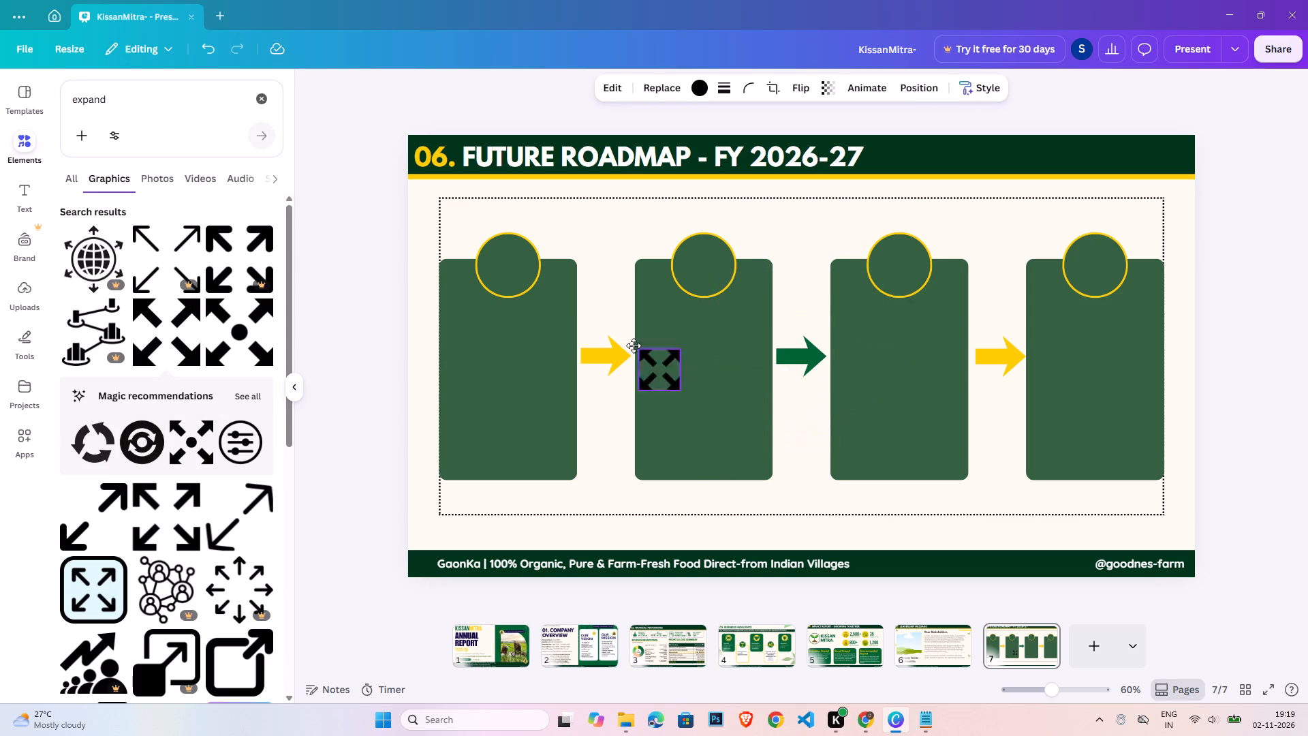
{"action": "left_click_drag", "start_coordinate": [634, 346], "coordinate": [514, 261]}
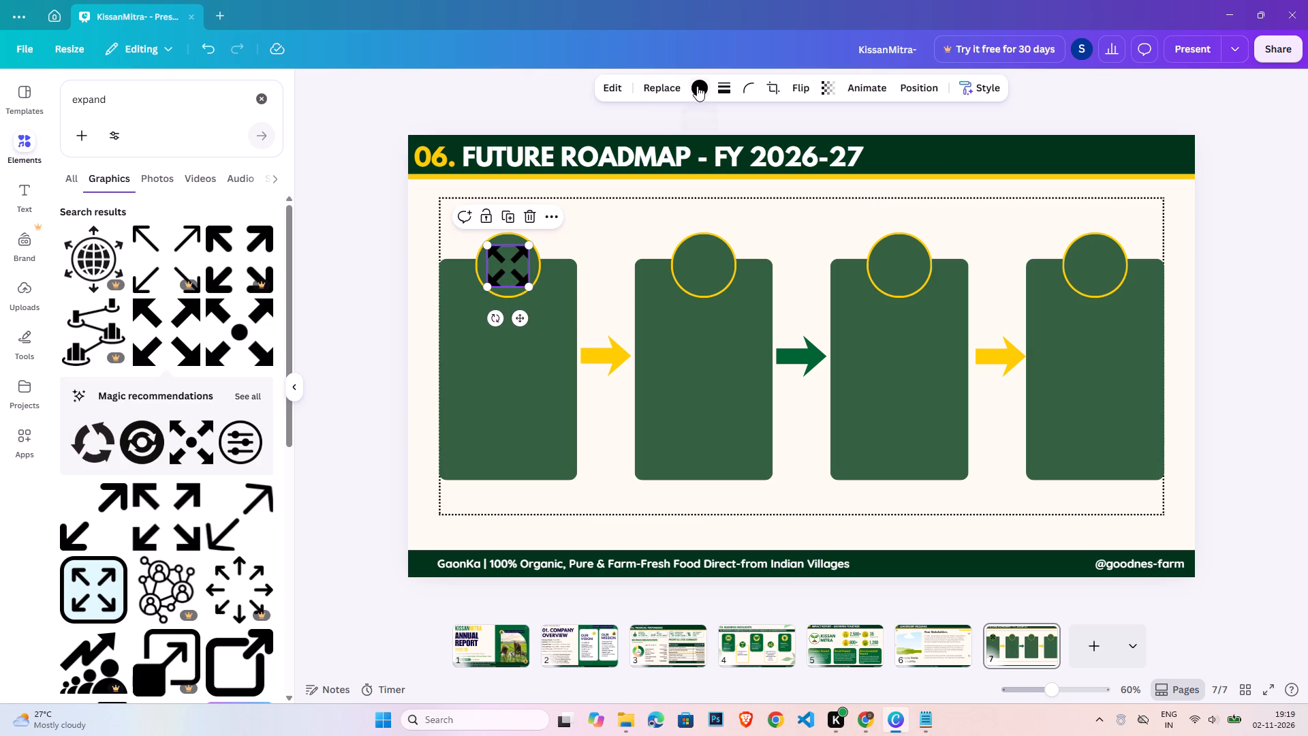
Set the expand icon's colour to white.
{"action": "left_click", "coordinate": [697, 86]}
{"action": "left_click", "coordinate": [266, 598]}
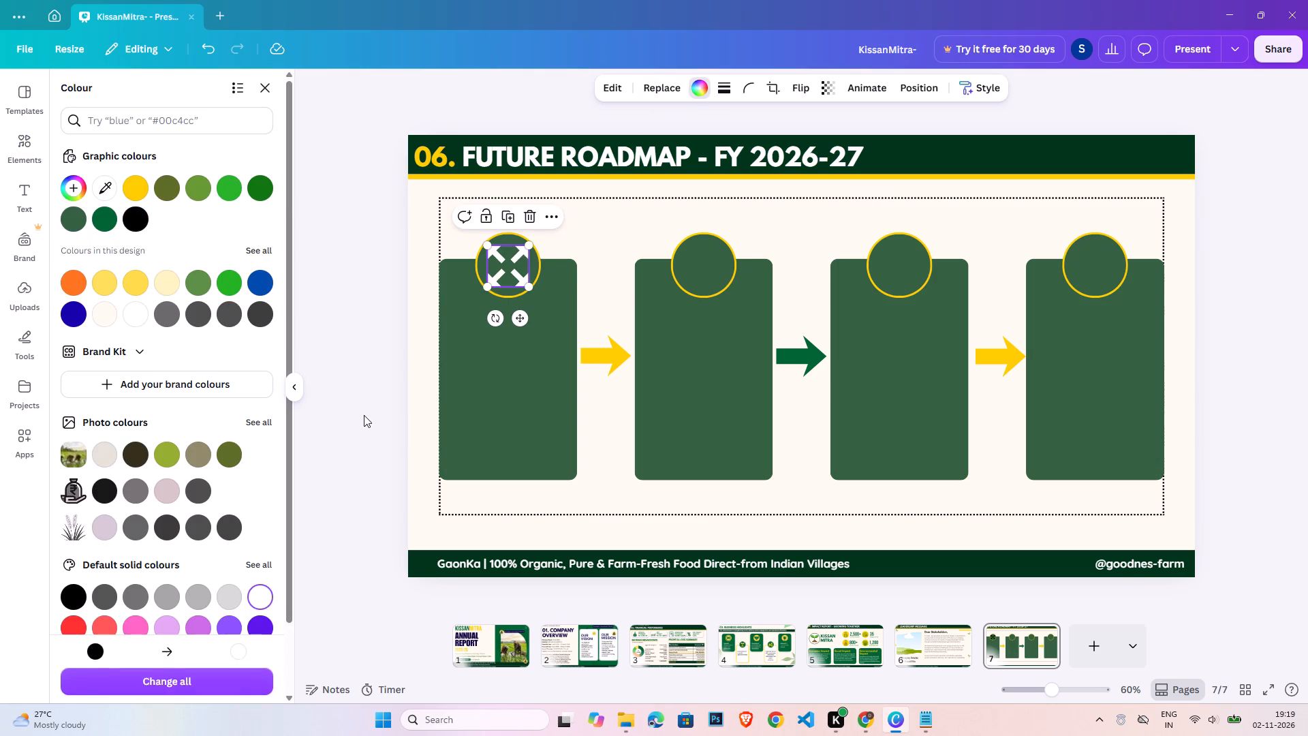
{"action": "double_click", "coordinate": [364, 415]}
Nudge the expand icon slightly upward within the first card's circle.
{"action": "left_click", "coordinate": [527, 274]}
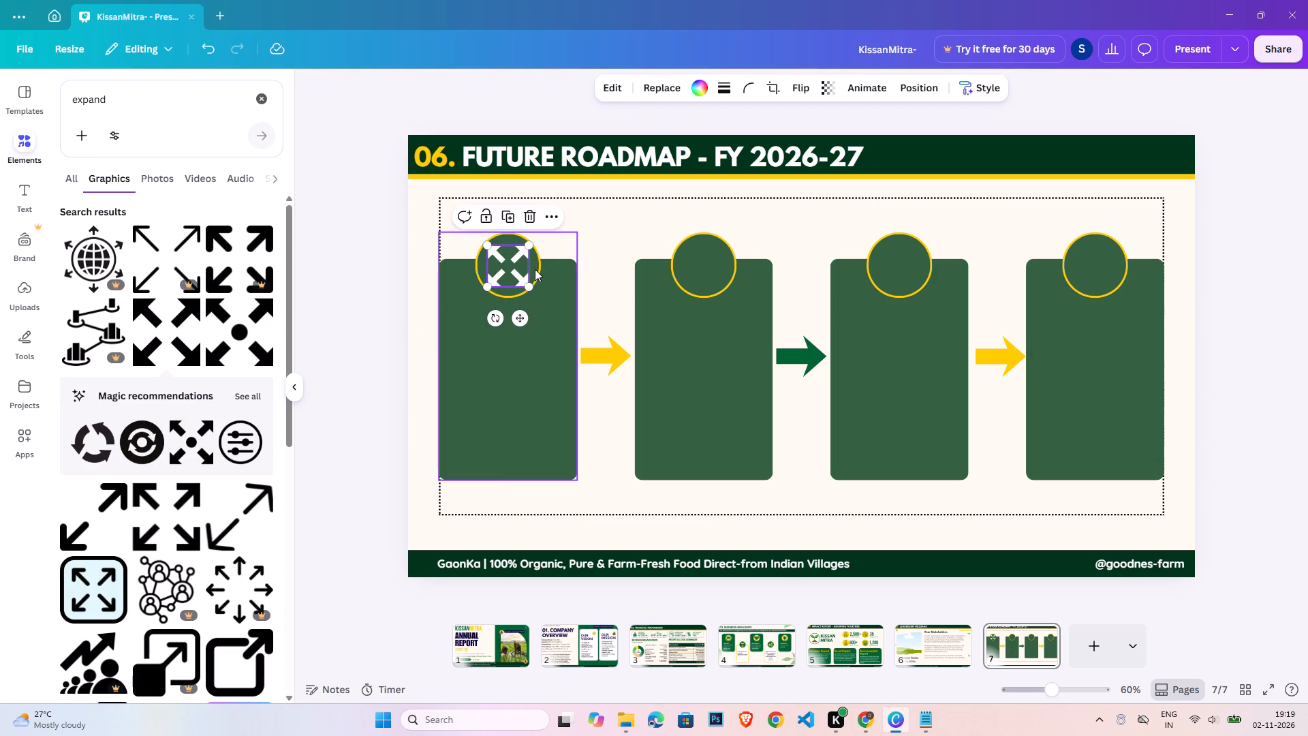
{"action": "left_click", "coordinate": [535, 269]}
{"action": "left_click", "coordinate": [509, 265]}
{"action": "left_click", "coordinate": [499, 259]}
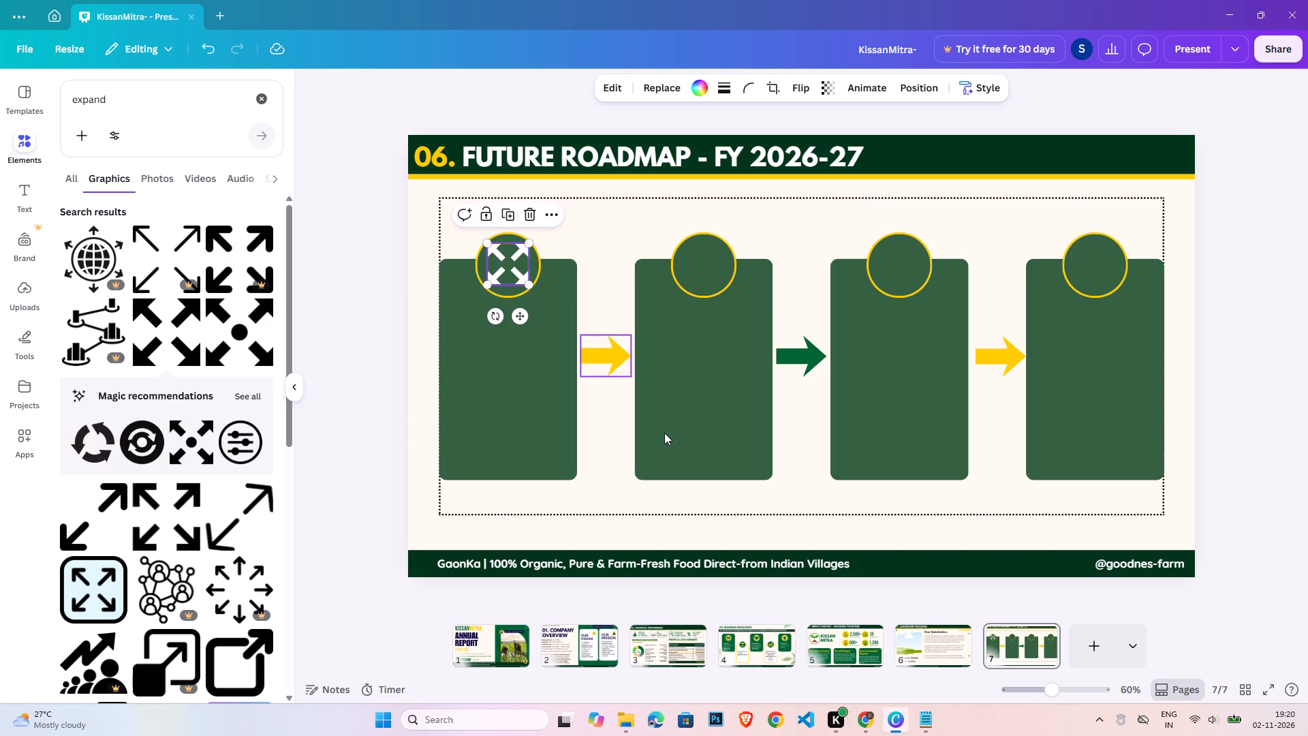
Search the graphics for "digital" and look through the results for an icon that suits the second card.
{"action": "double_click", "coordinate": [152, 102]}
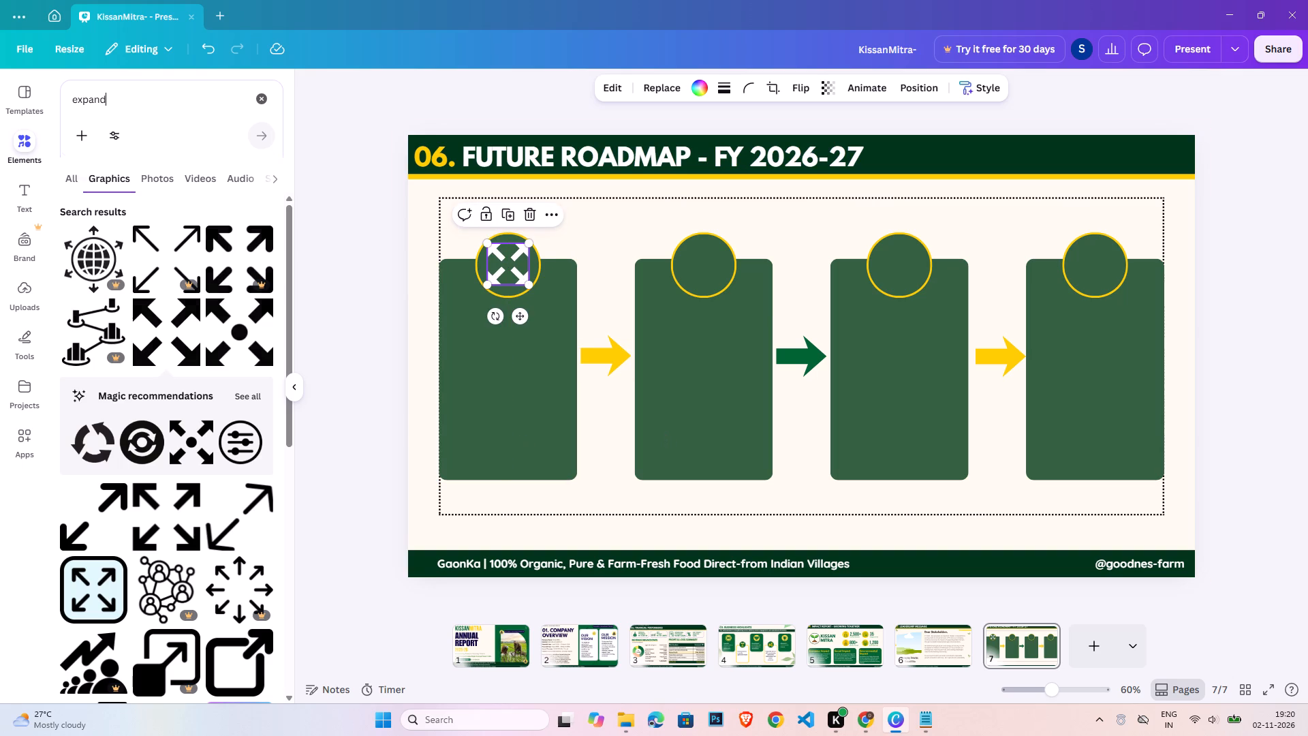
{"action": "type", "text": "digital"}
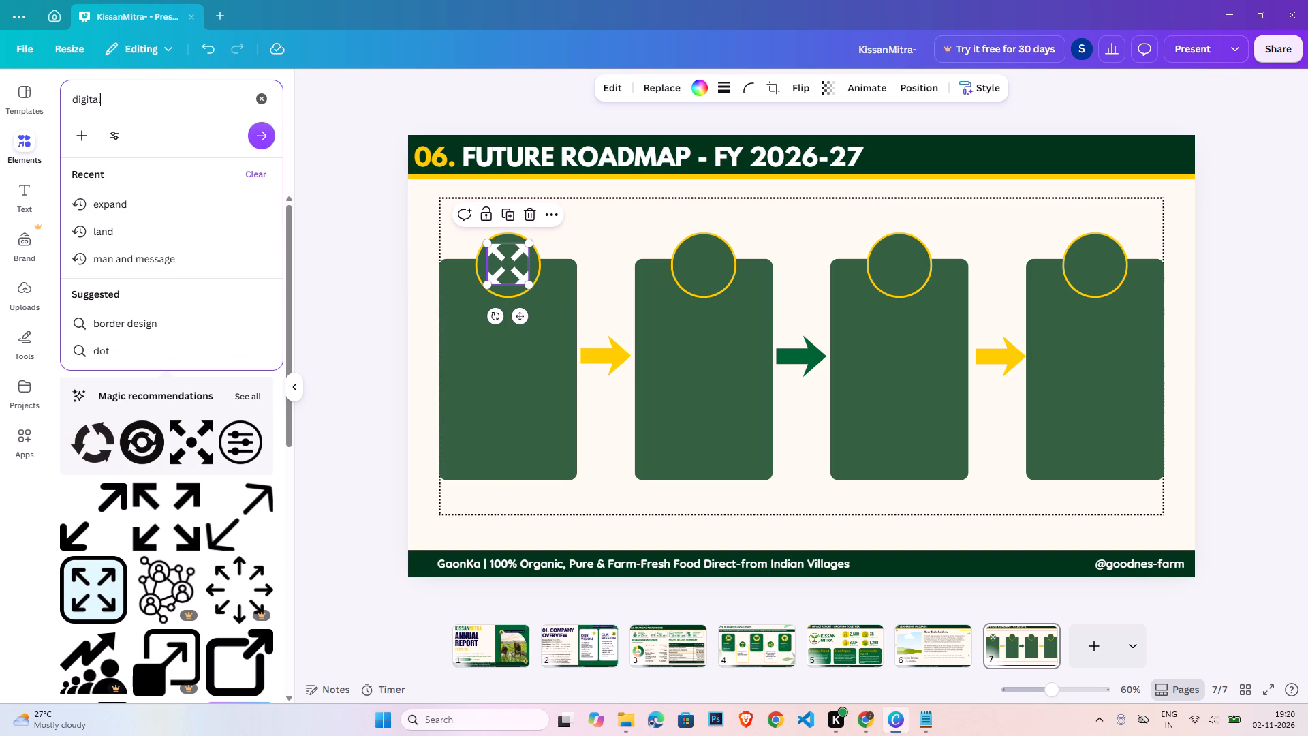
{"action": "key", "text": "Return"}
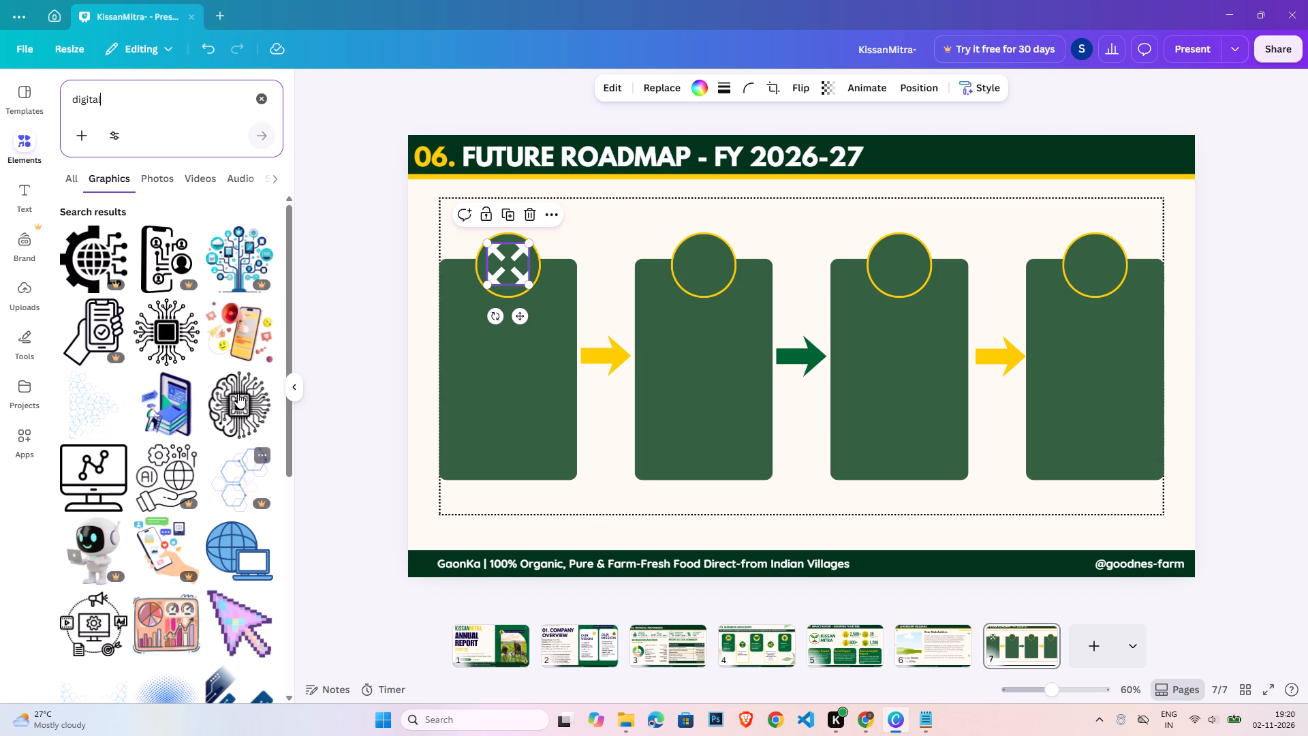
{"action": "scroll", "coordinate": [212, 549], "scroll_direction": "down", "scroll_amount": 4}
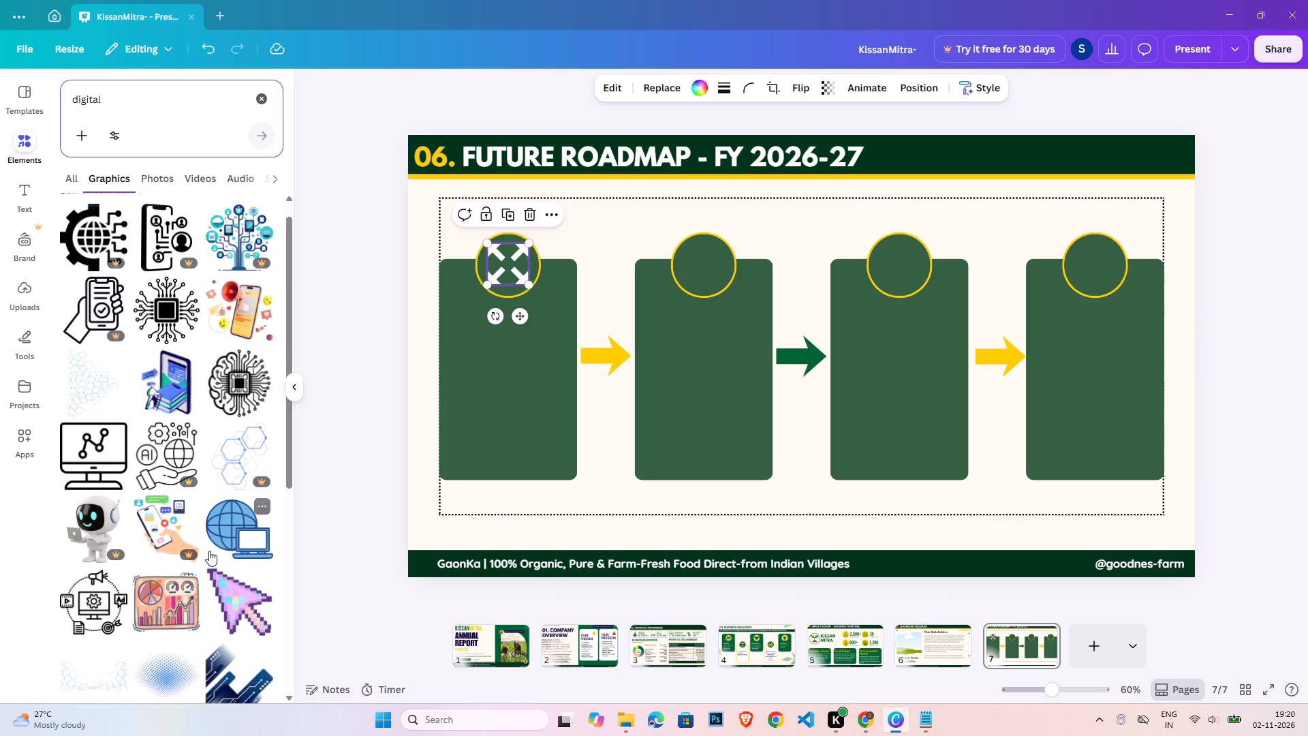
{"action": "scroll", "coordinate": [207, 553], "scroll_direction": "down", "scroll_amount": 8}
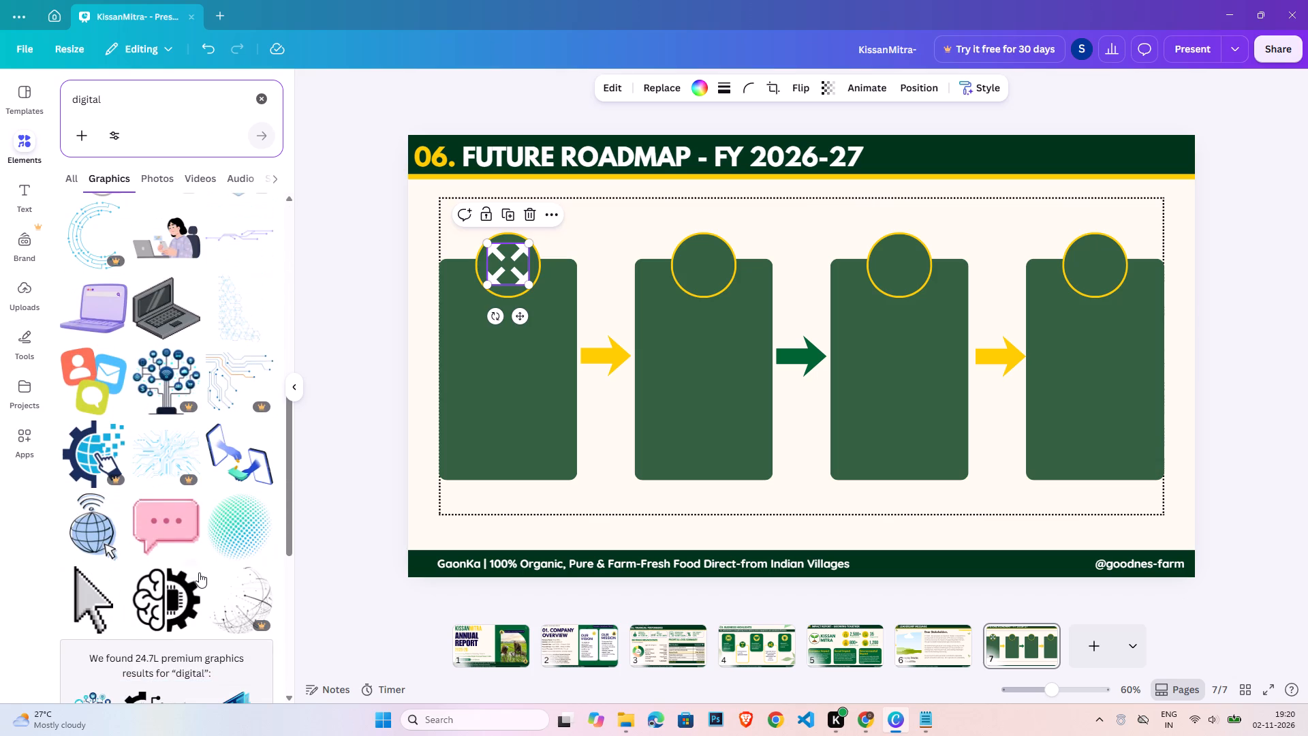
{"action": "scroll", "coordinate": [199, 572], "scroll_direction": "down", "scroll_amount": 7}
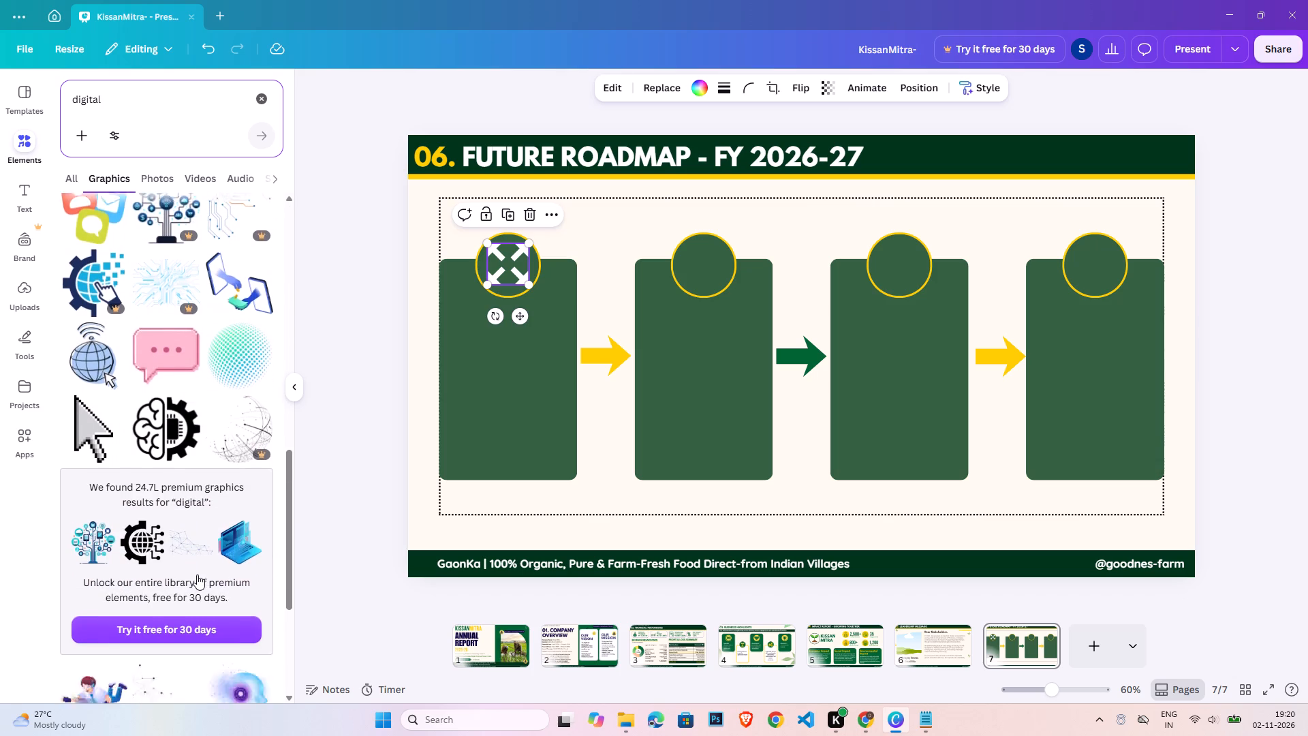
{"action": "scroll", "coordinate": [195, 575], "scroll_direction": "down", "scroll_amount": 5}
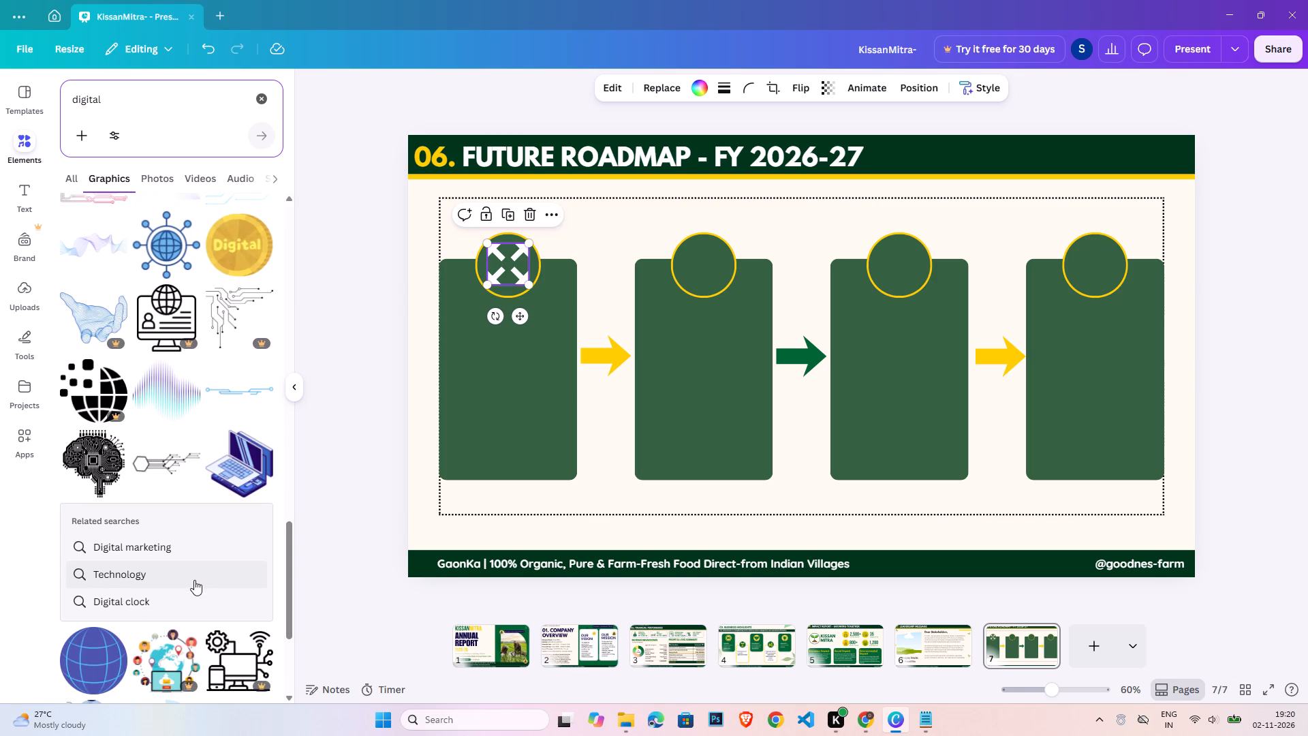
{"action": "scroll", "coordinate": [194, 580], "scroll_direction": "up", "scroll_amount": 19}
Search the graphics for "mobile and text" and add the pink phone graphic with the blue speech bubble.
{"action": "double_click", "coordinate": [169, 97]}
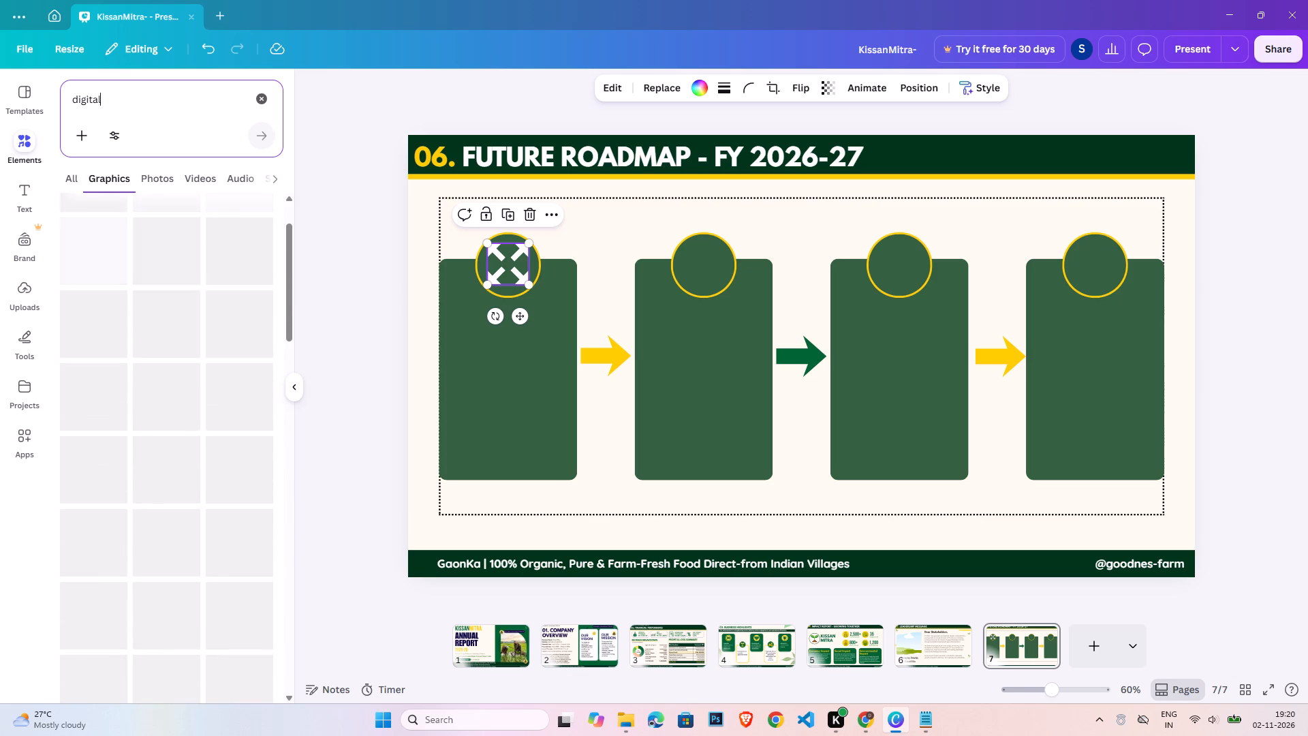
{"action": "type", "text": "mobile an"}
{"action": "type", "text": "d text"}
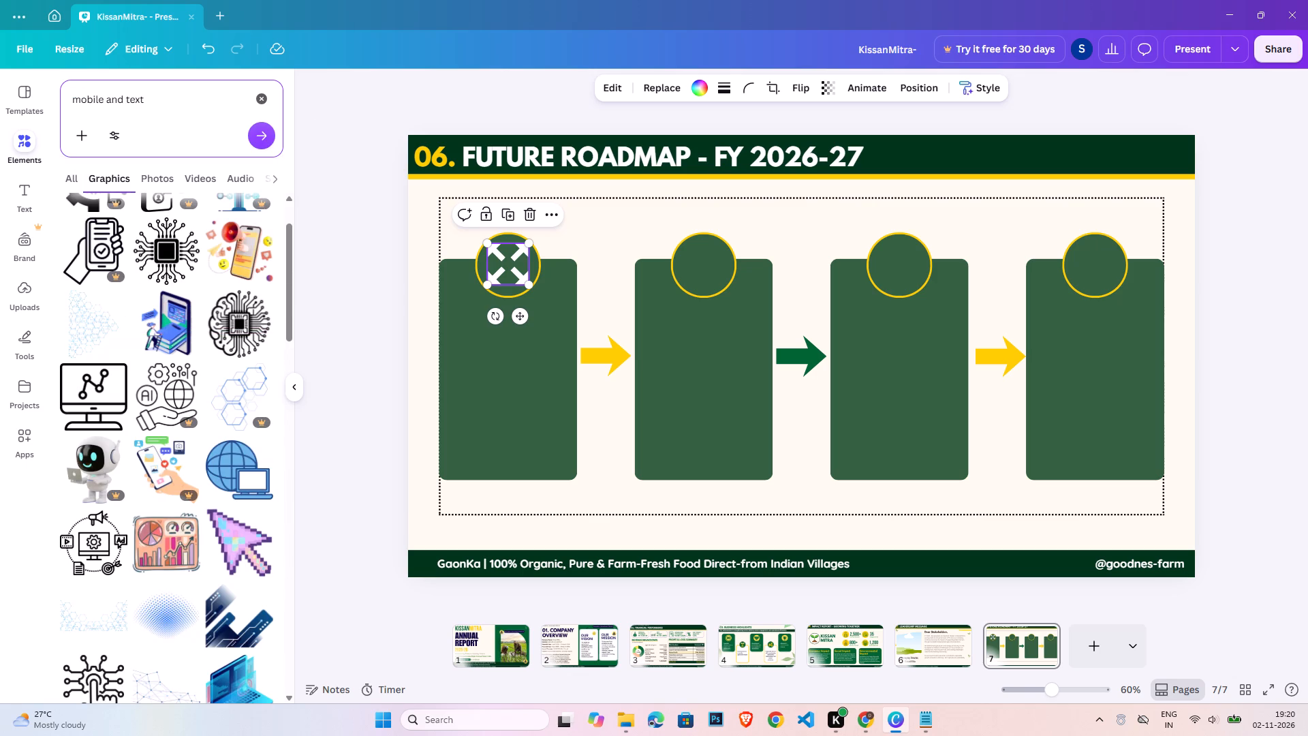
{"action": "key", "text": "Return"}
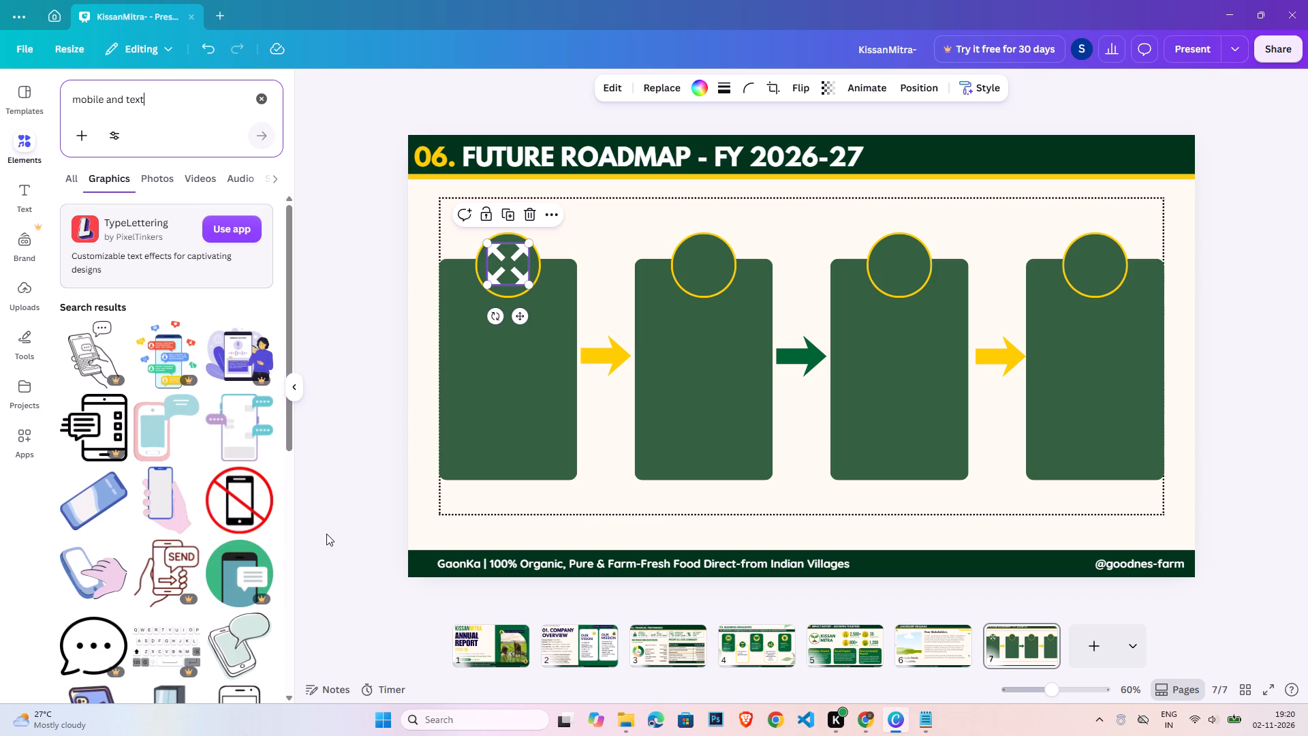
{"action": "left_click", "coordinate": [159, 444]}
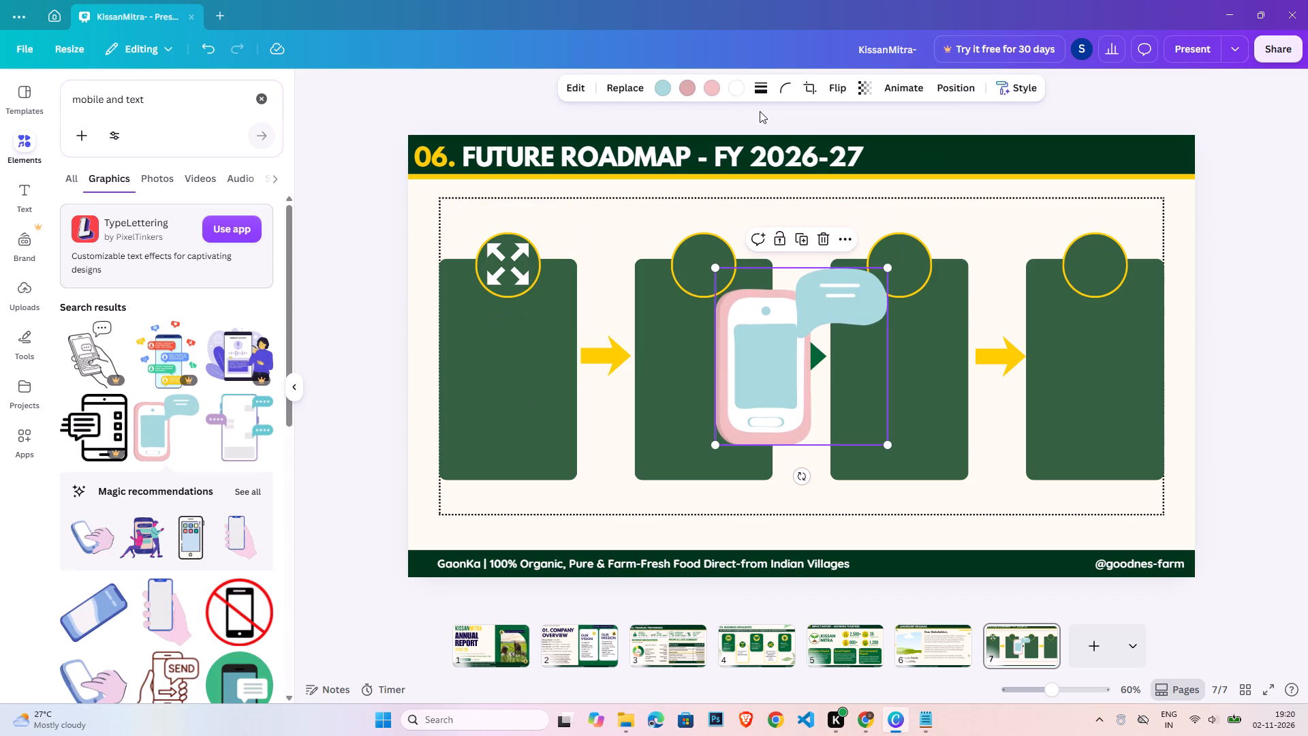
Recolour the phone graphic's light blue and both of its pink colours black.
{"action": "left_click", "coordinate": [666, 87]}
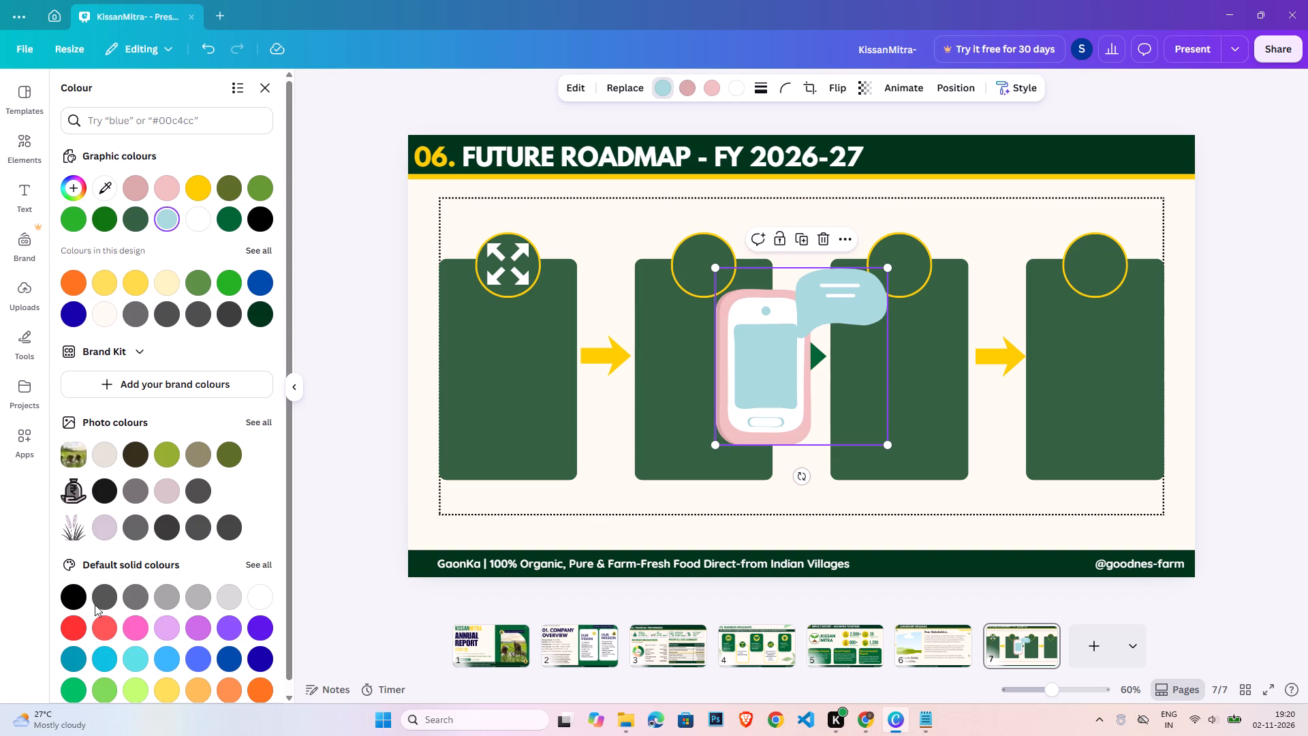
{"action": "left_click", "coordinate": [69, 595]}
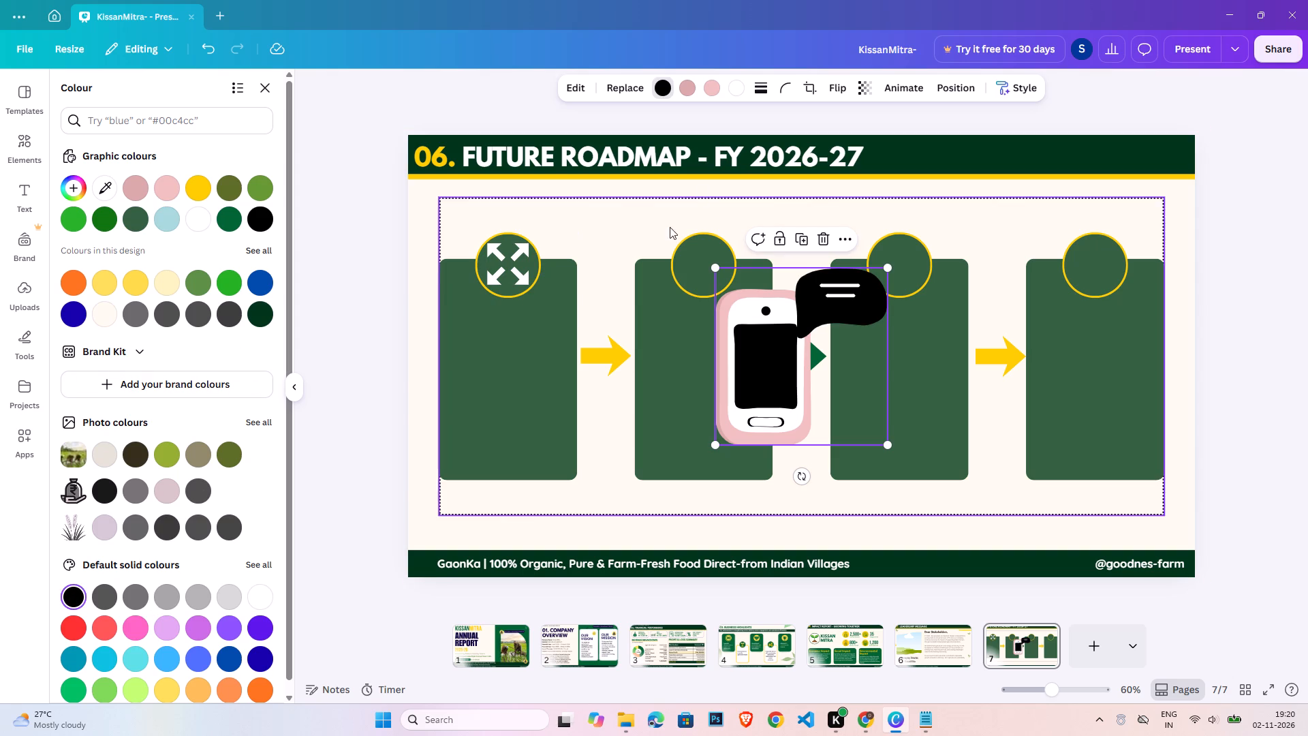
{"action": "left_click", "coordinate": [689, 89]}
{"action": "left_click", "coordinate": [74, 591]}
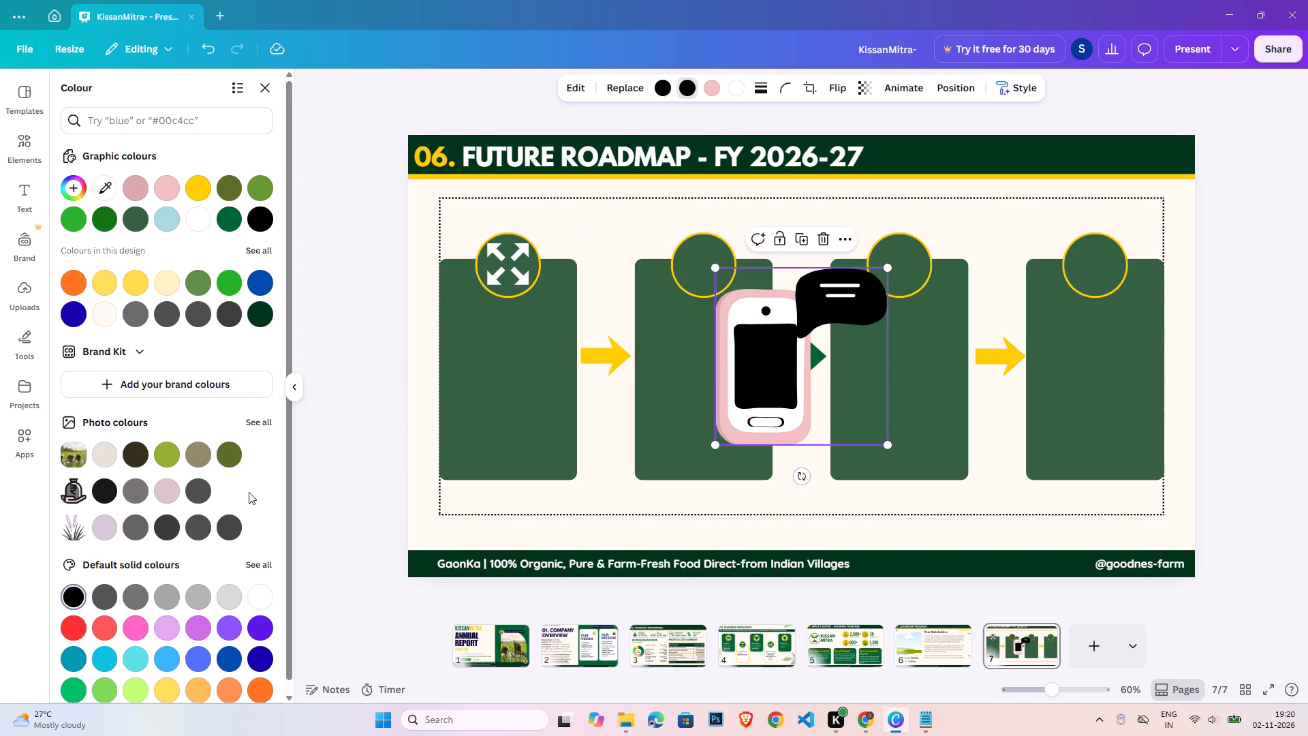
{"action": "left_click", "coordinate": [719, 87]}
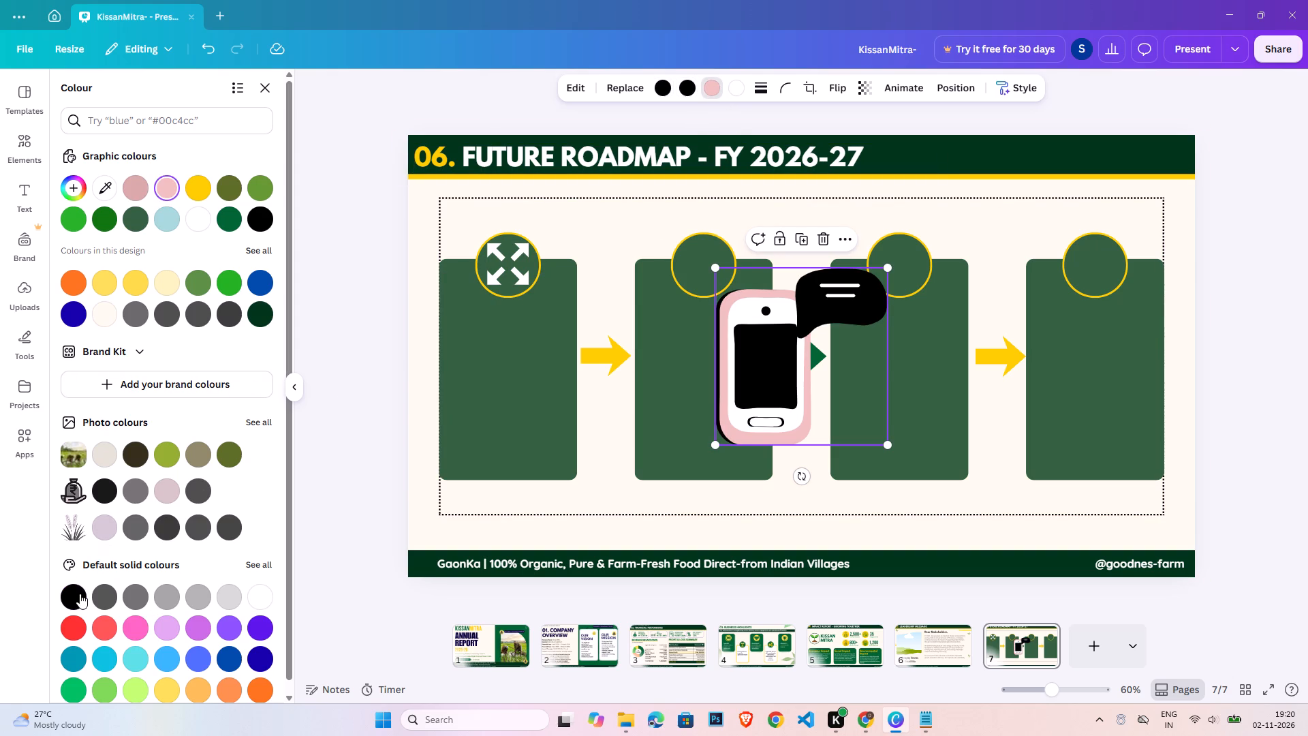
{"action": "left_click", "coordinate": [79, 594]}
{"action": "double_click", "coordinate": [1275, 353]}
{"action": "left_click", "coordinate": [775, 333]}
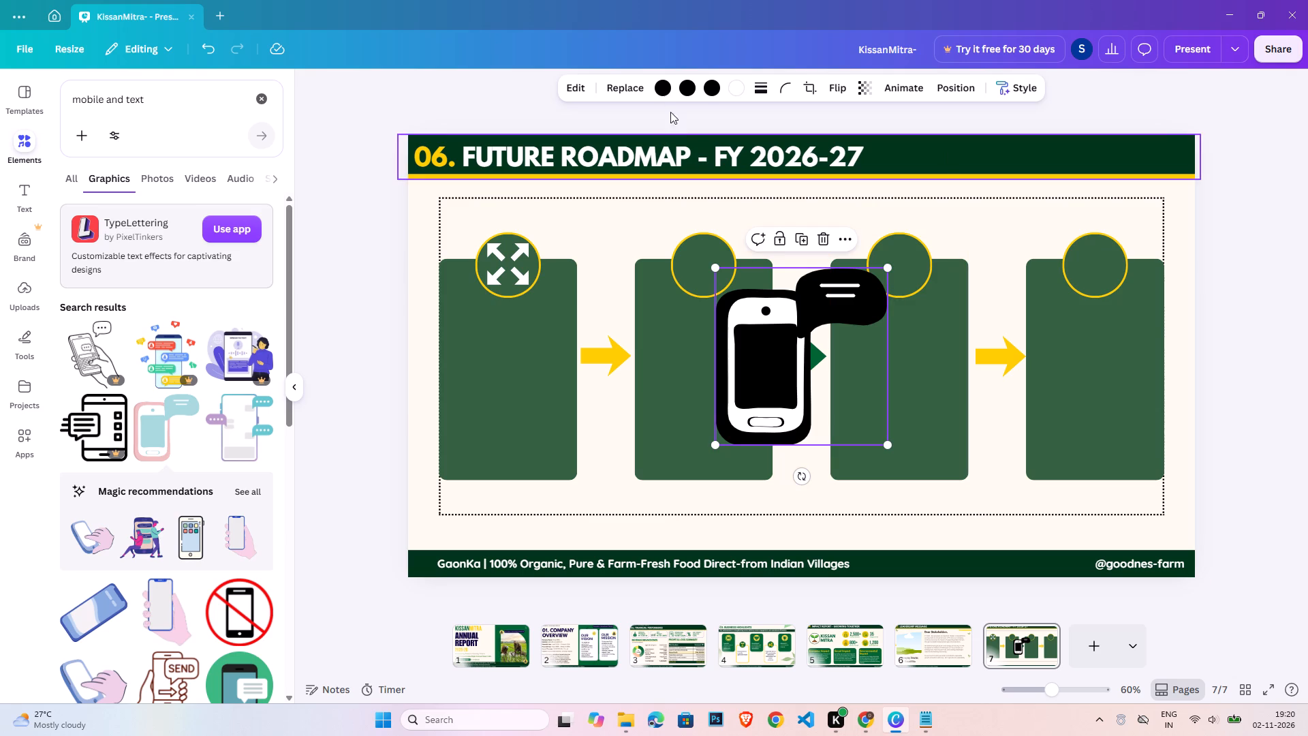
Set the phone graphic's white colour to black and its other three colours to white.
{"action": "left_click", "coordinate": [657, 83]}
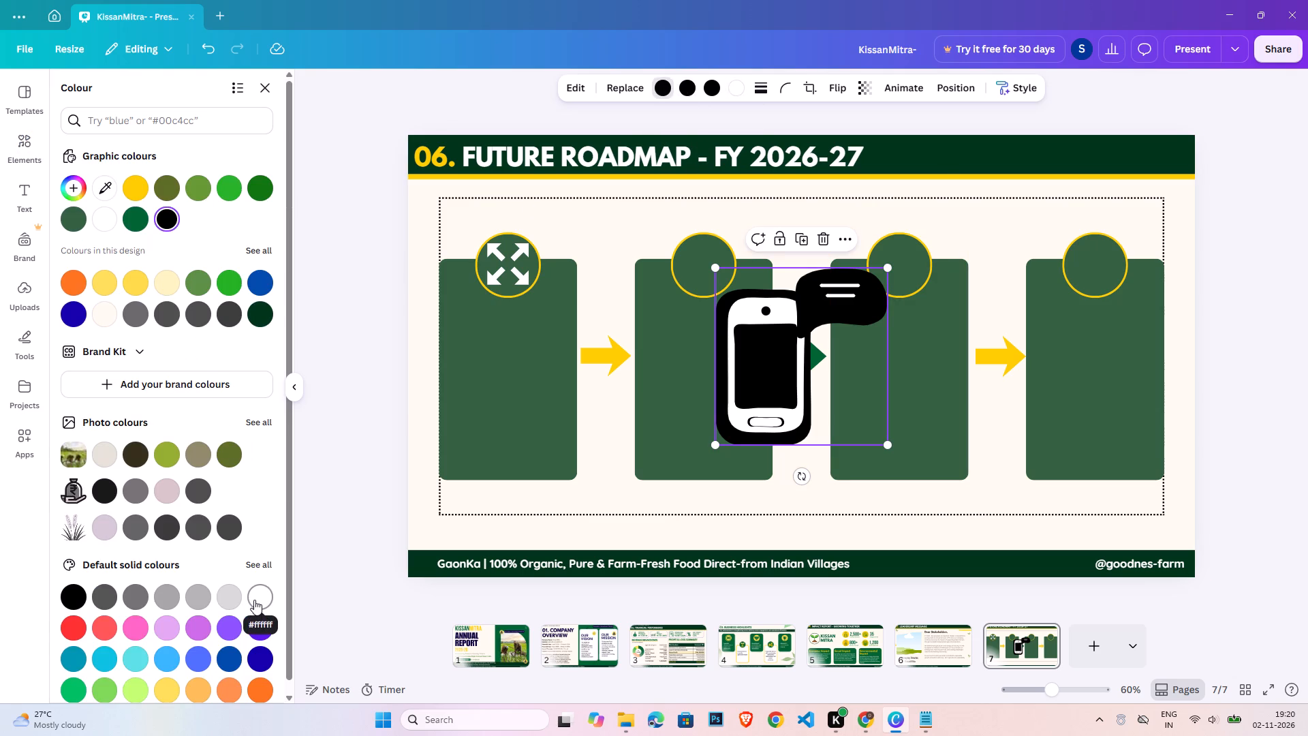
{"action": "left_click", "coordinate": [745, 84]}
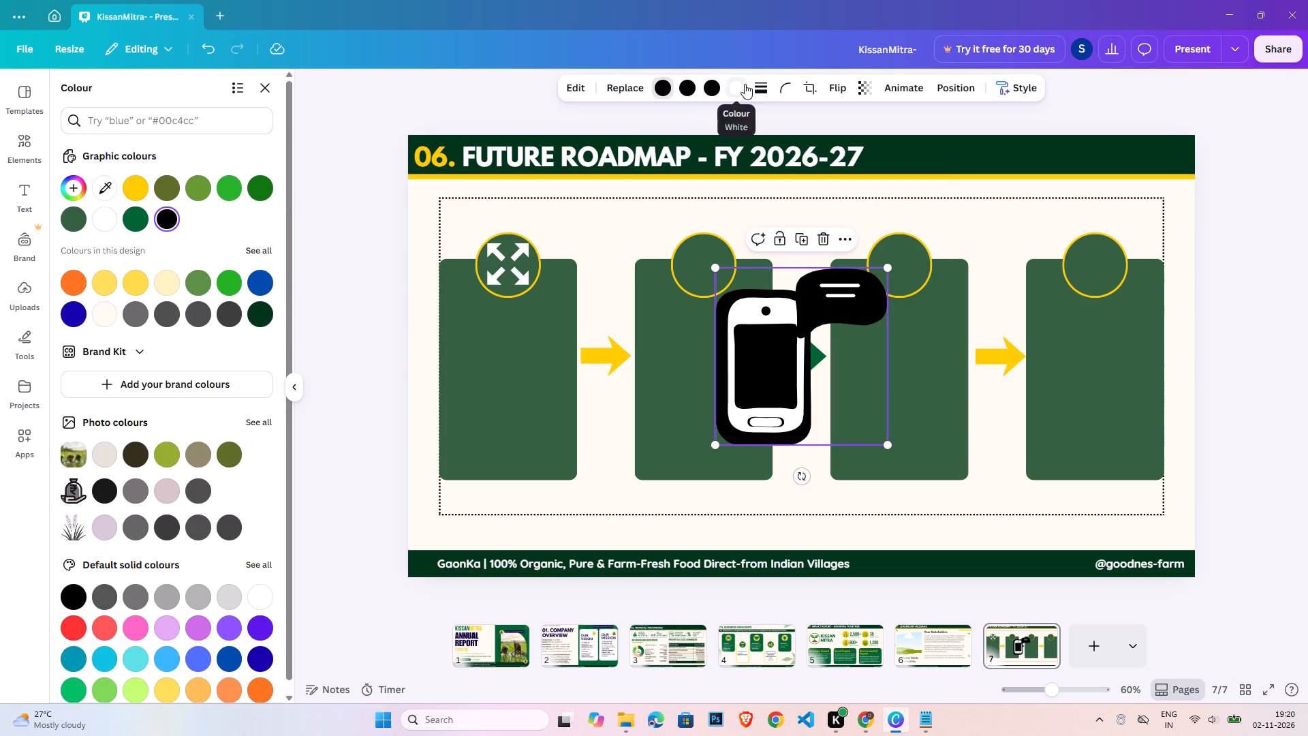
{"action": "left_click", "coordinate": [77, 593]}
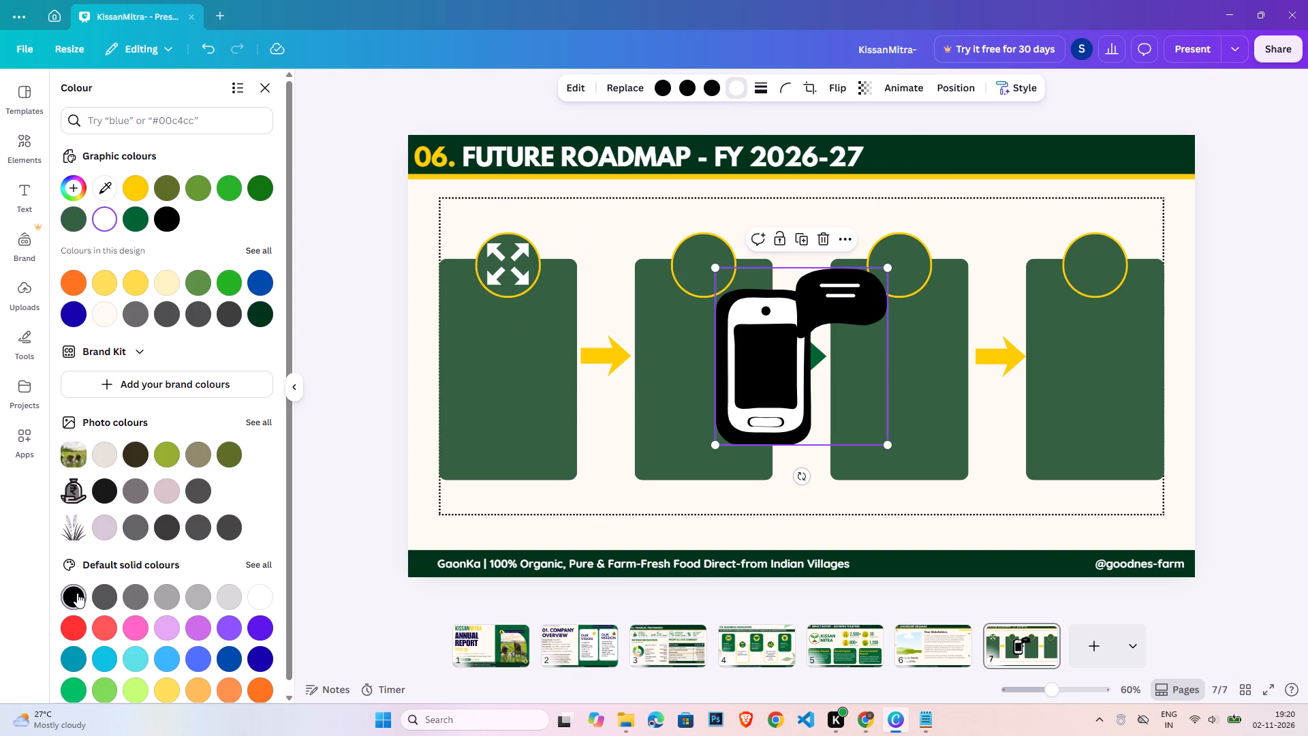
{"action": "left_click", "coordinate": [661, 91]}
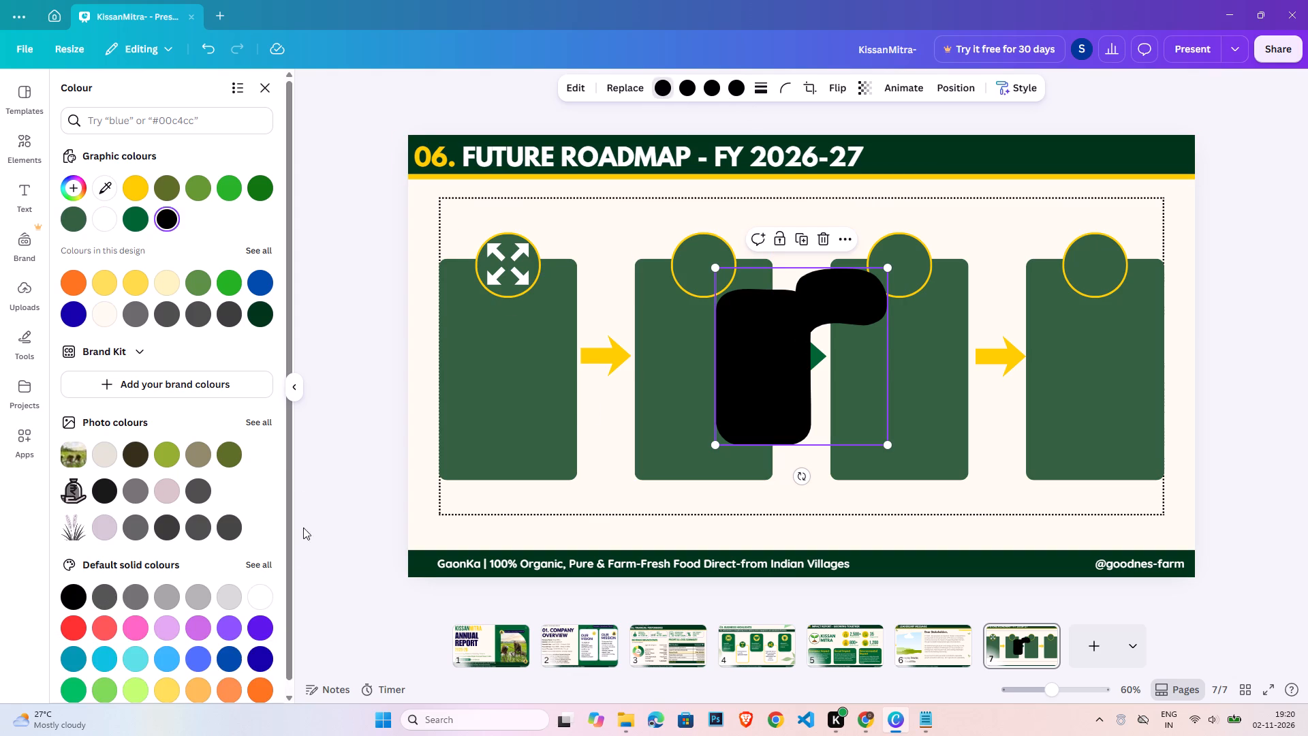
{"action": "left_click", "coordinate": [260, 592]}
{"action": "left_click", "coordinate": [686, 80]}
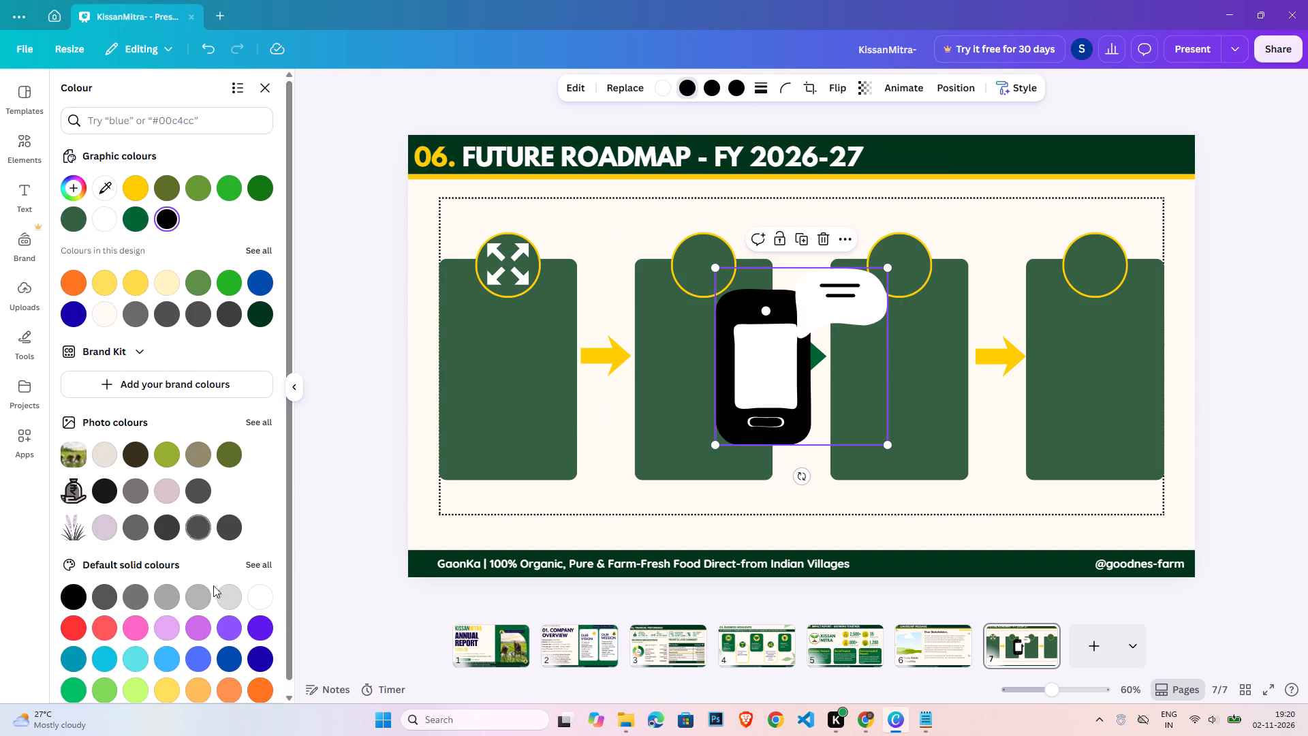
{"action": "left_click", "coordinate": [255, 589]}
{"action": "left_click", "coordinate": [715, 86]}
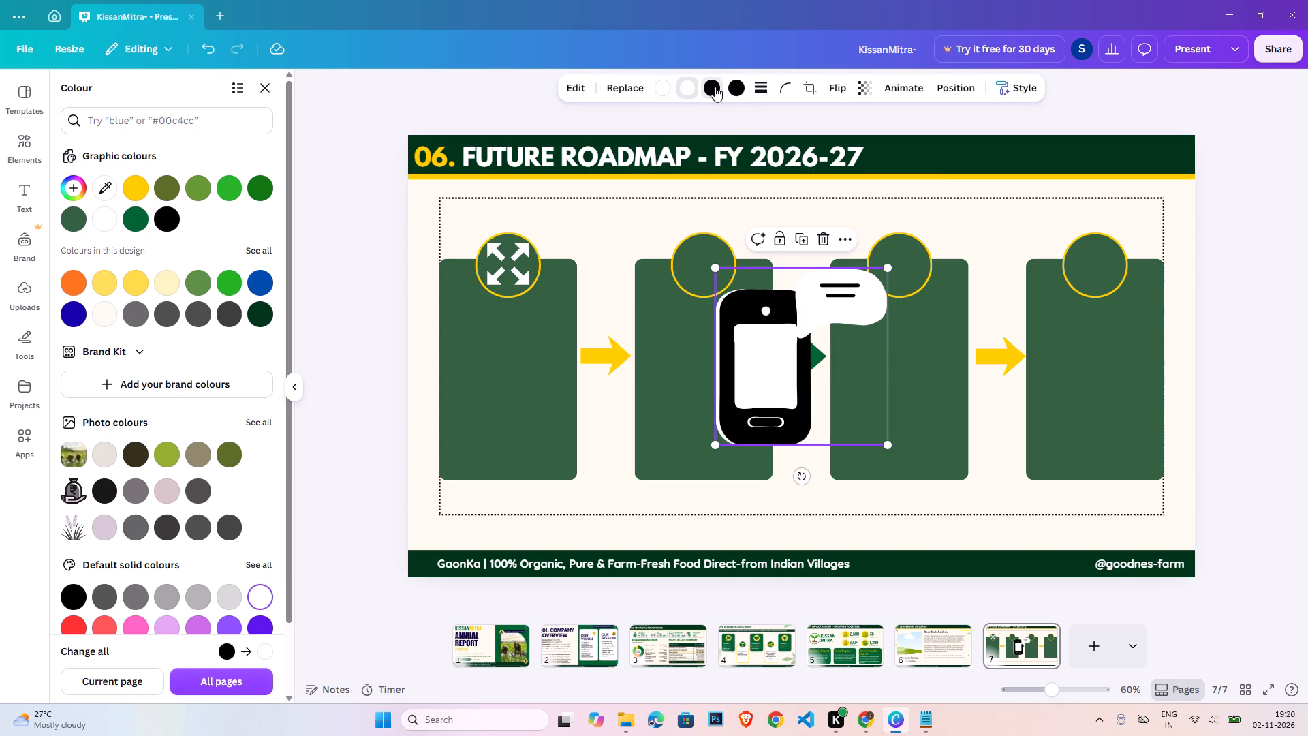
{"action": "left_click", "coordinate": [258, 589]}
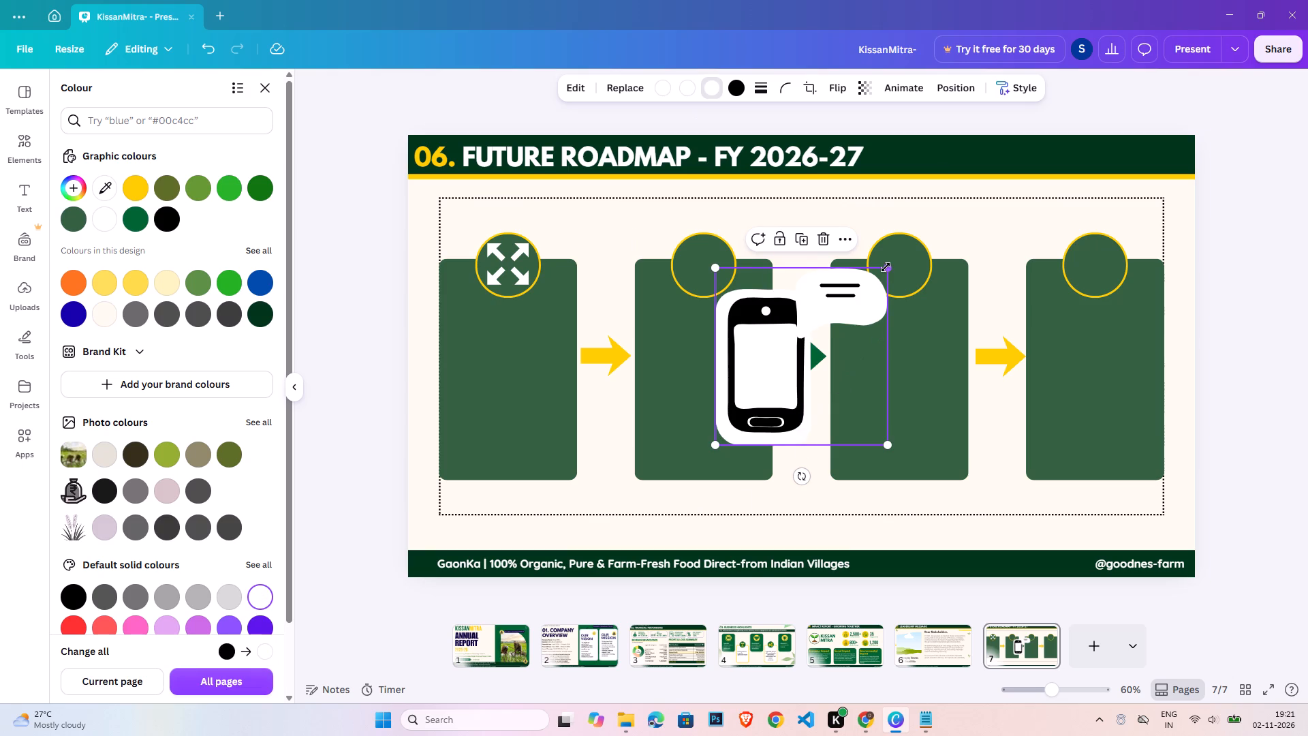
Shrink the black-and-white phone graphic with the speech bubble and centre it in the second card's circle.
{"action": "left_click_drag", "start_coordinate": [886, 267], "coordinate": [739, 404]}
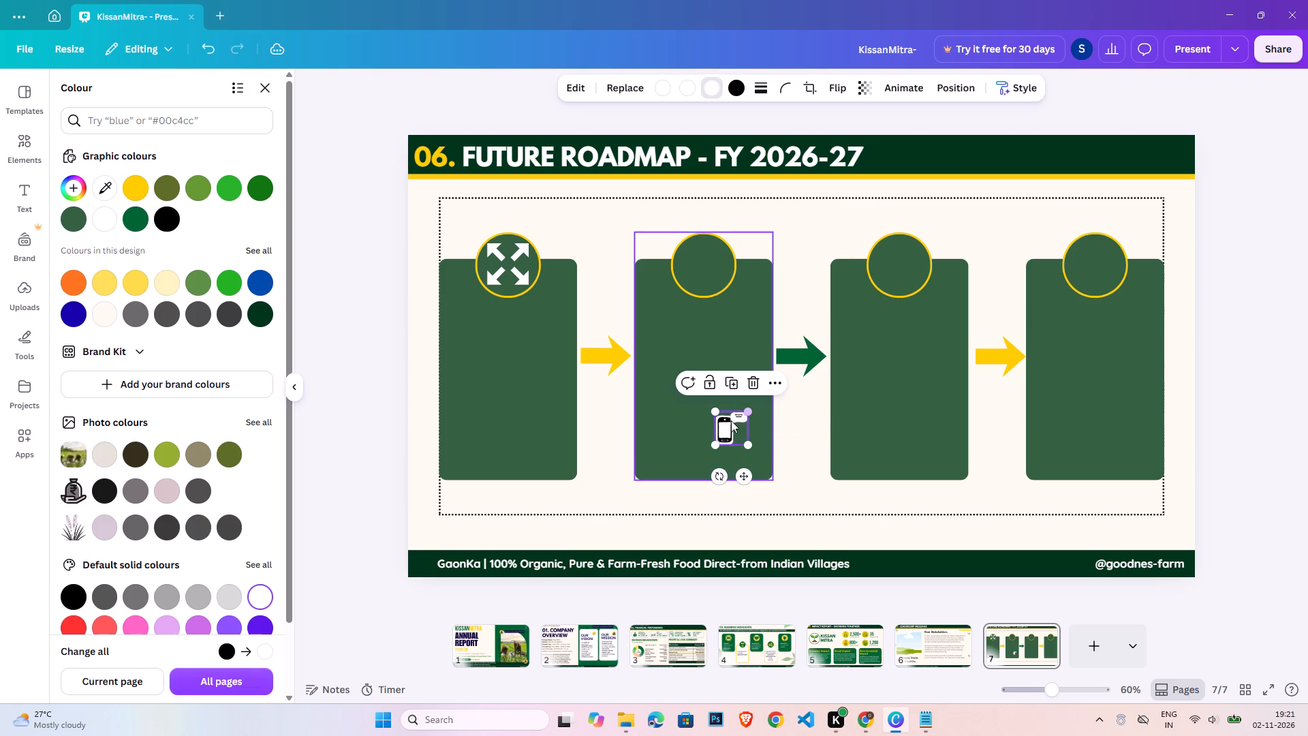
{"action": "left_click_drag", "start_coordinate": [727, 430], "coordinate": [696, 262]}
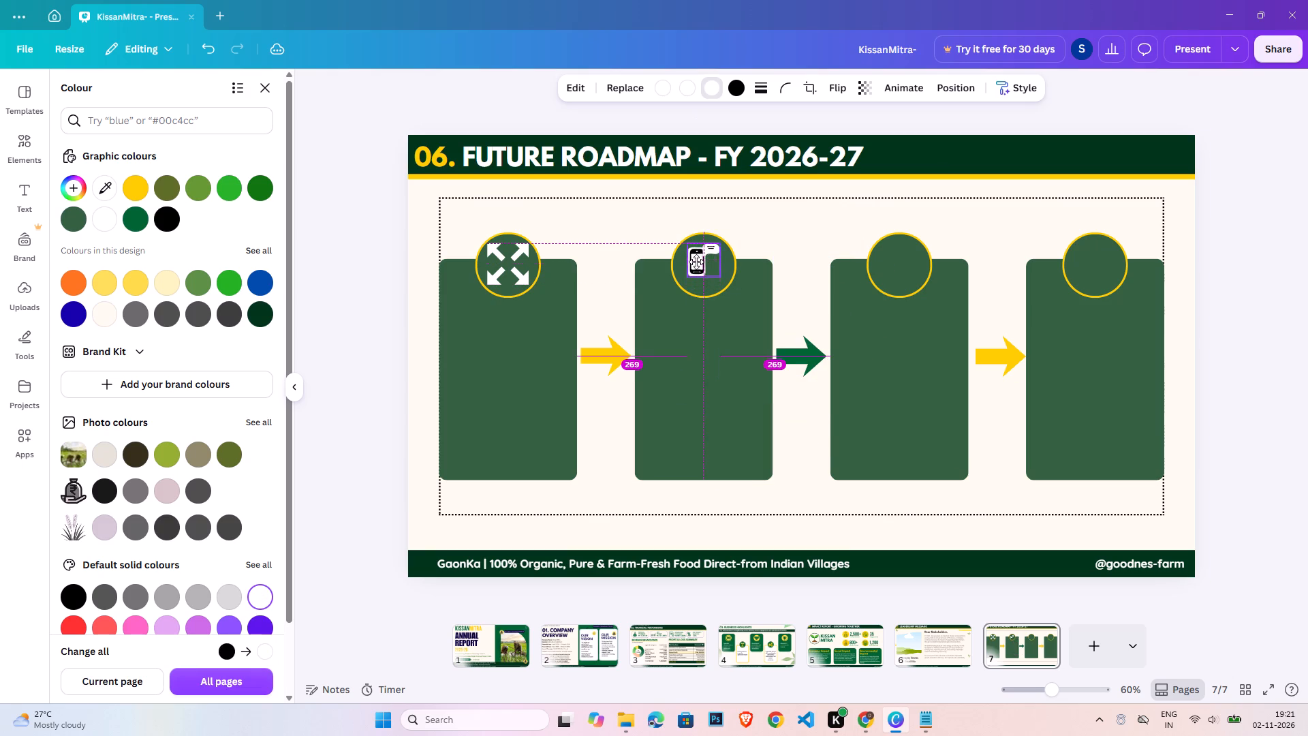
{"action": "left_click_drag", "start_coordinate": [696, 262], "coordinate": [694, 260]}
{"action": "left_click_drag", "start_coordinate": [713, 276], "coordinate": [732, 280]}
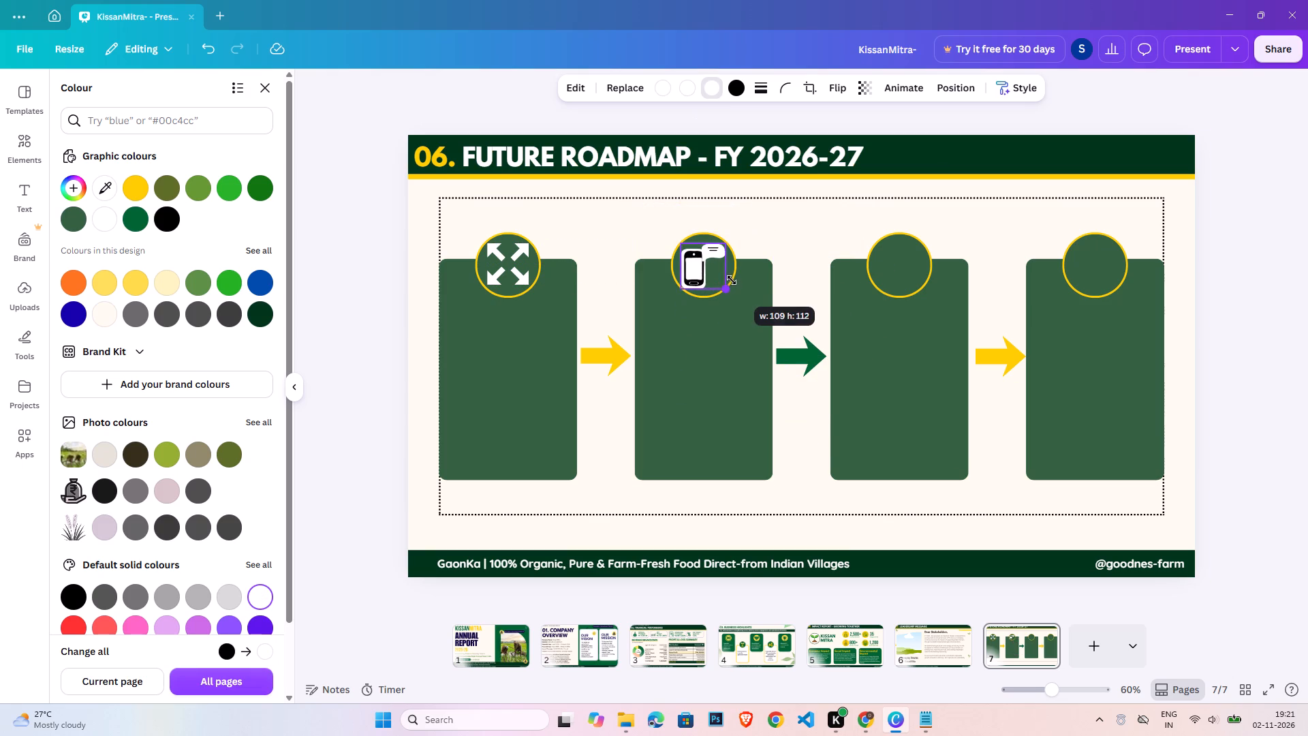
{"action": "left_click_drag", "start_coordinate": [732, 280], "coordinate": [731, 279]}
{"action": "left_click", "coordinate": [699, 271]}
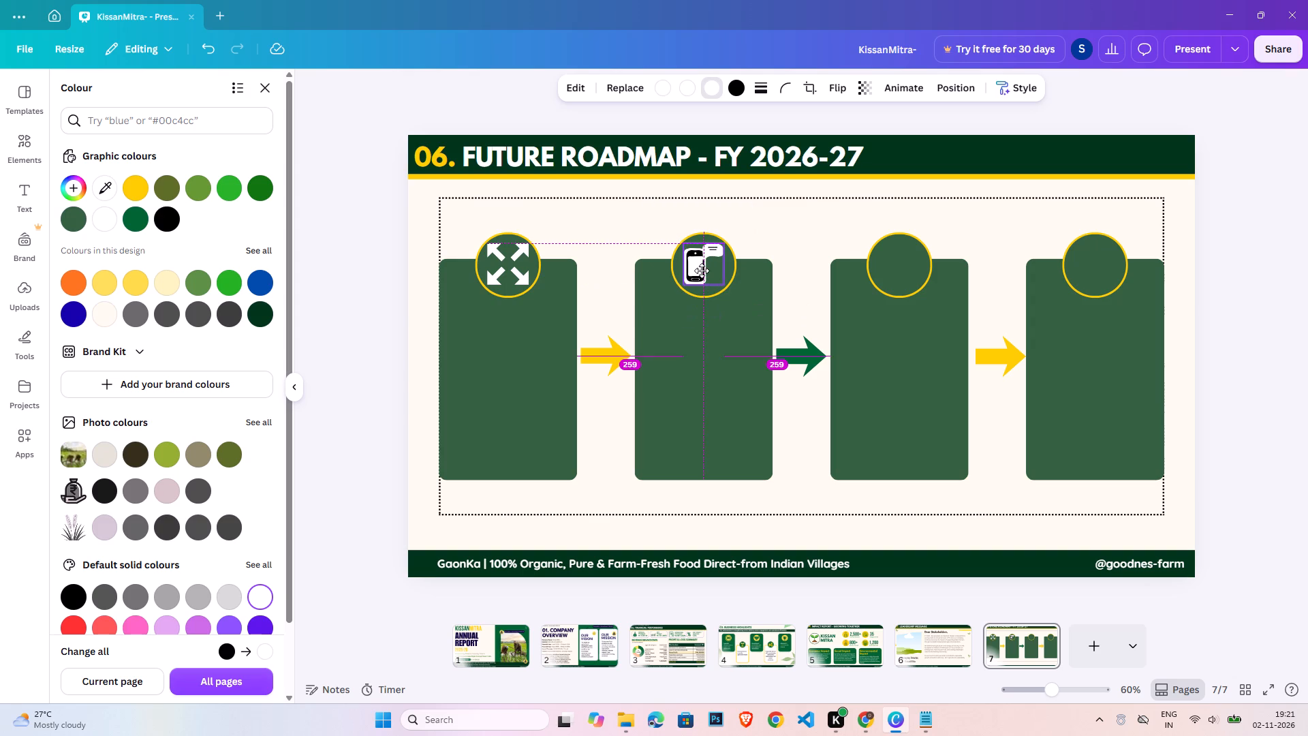
Replace the second card's phone-and-bubble graphic with the outlined phone graphic showing a bank card and check mark.
{"action": "left_click", "coordinate": [859, 220]}
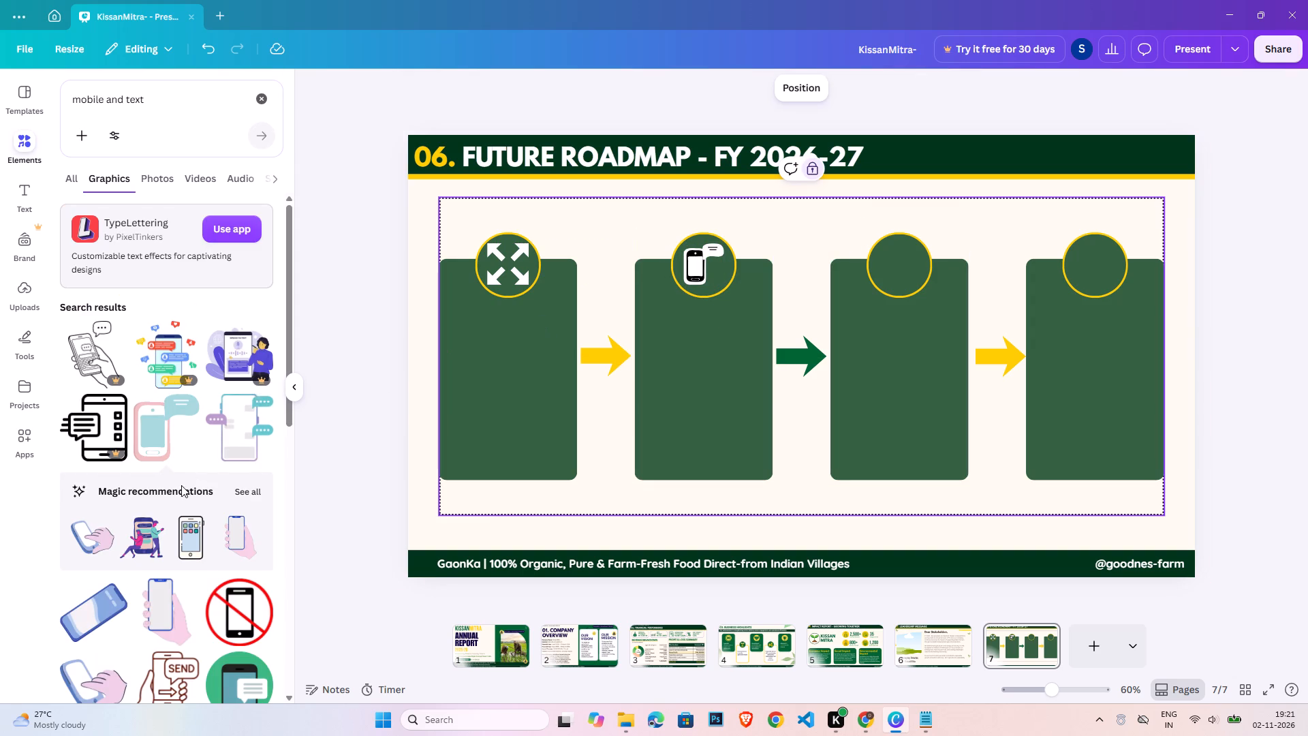
{"action": "scroll", "coordinate": [181, 490], "scroll_direction": "down", "scroll_amount": 8}
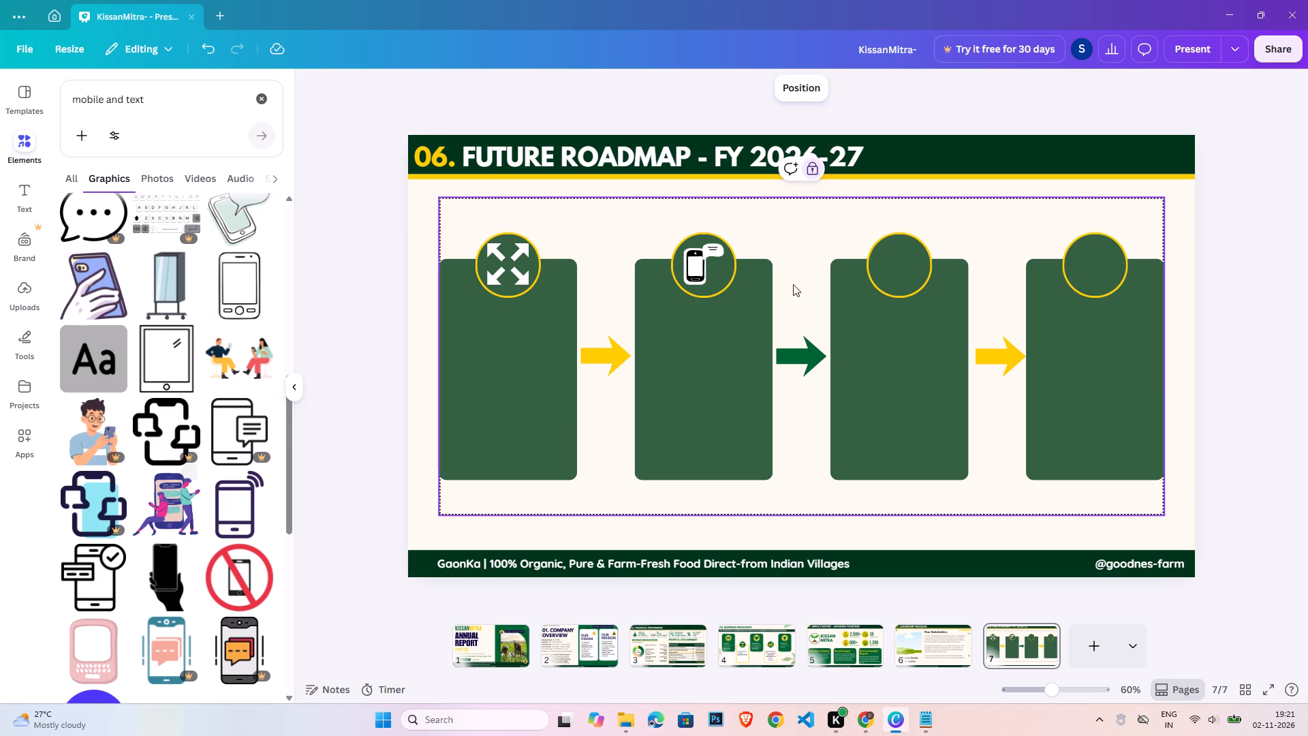
{"action": "left_click", "coordinate": [701, 256]}
{"action": "key", "text": "Delete"}
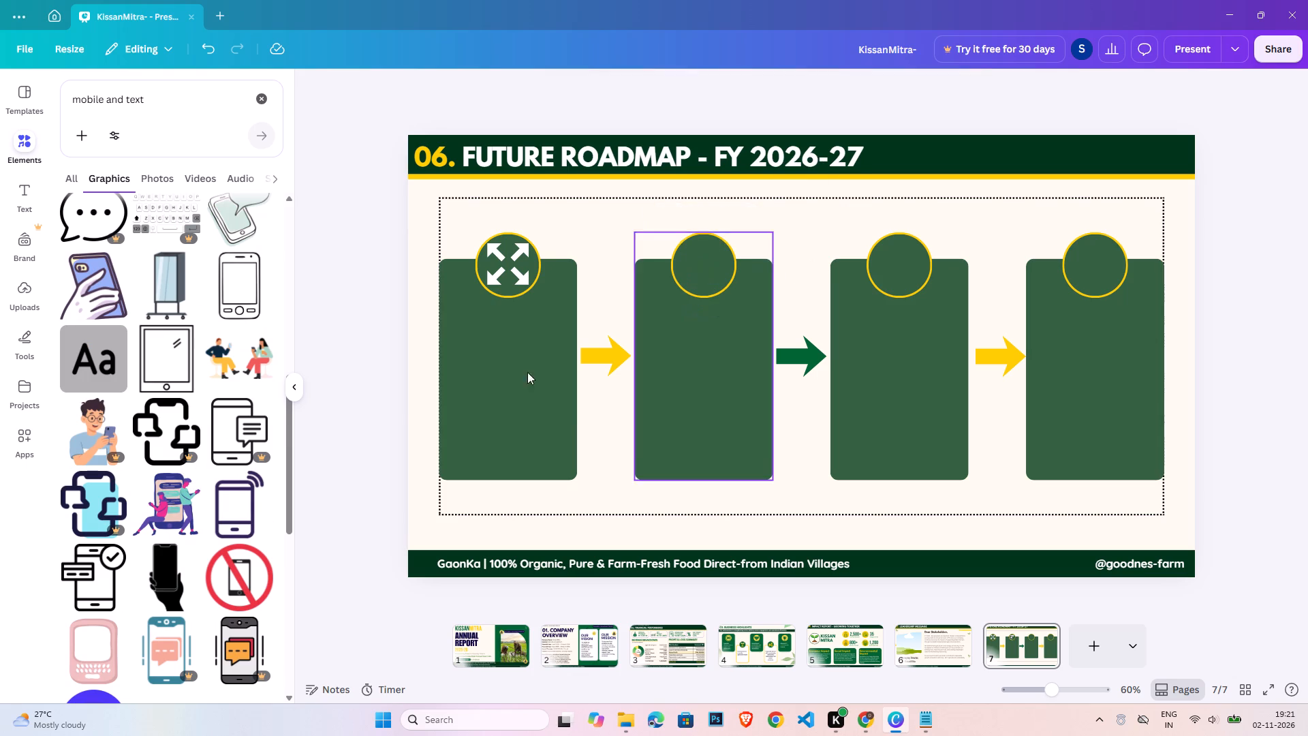
{"action": "left_click", "coordinate": [82, 587]}
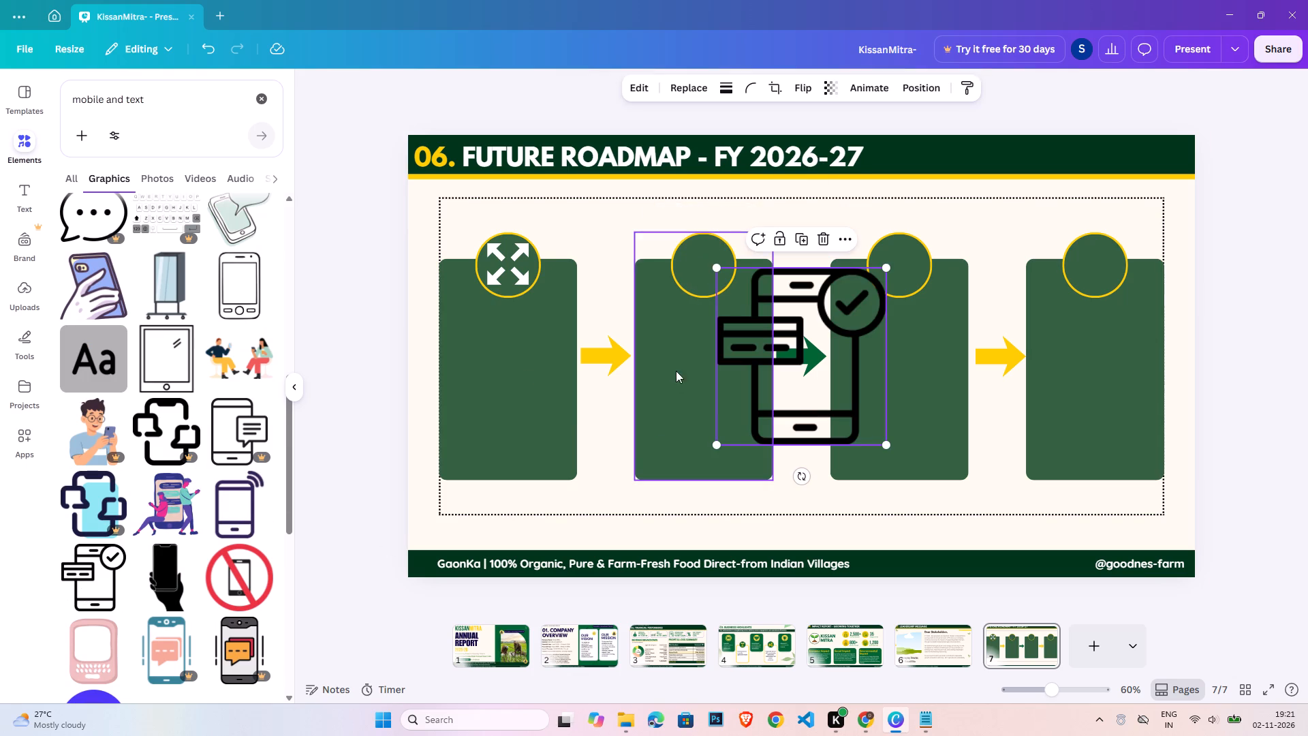
Shrink the outlined phone graphic into the second card's circle and recolour it from black to white.
{"action": "left_click_drag", "start_coordinate": [805, 373], "coordinate": [763, 347]}
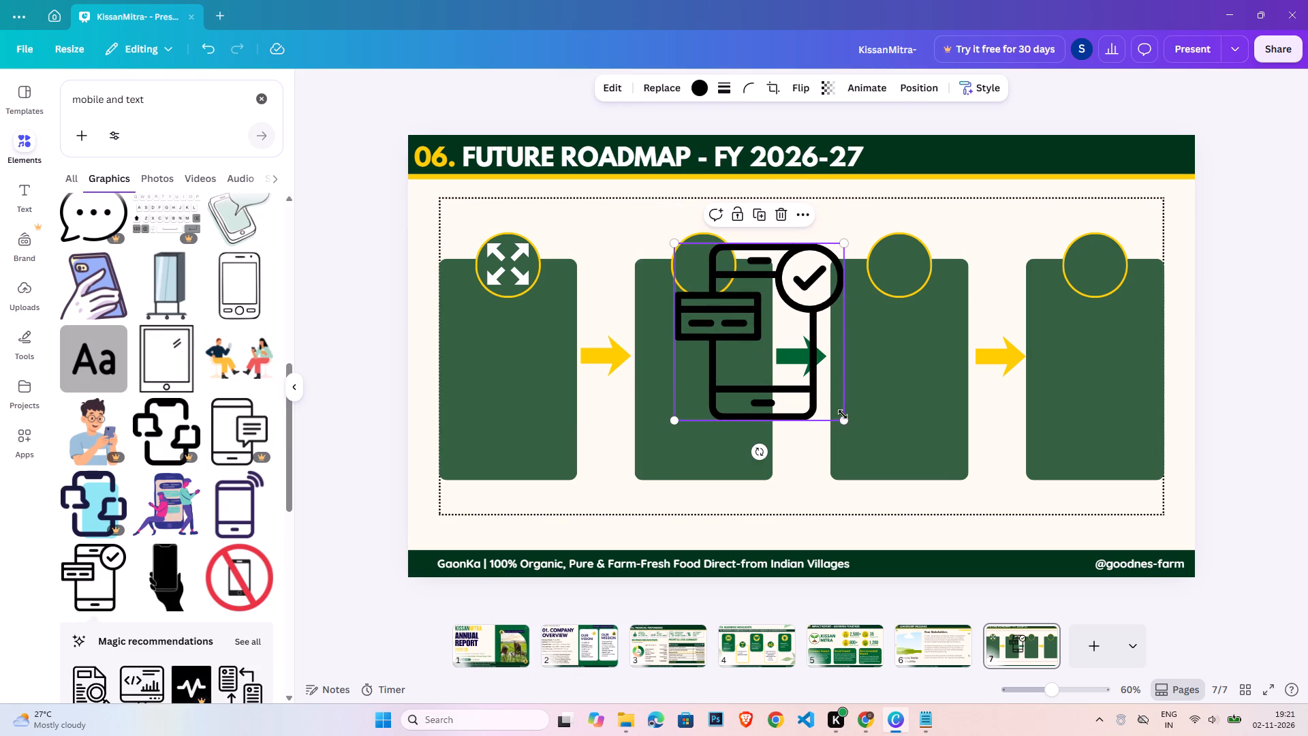
{"action": "left_click_drag", "start_coordinate": [843, 416], "coordinate": [729, 261]}
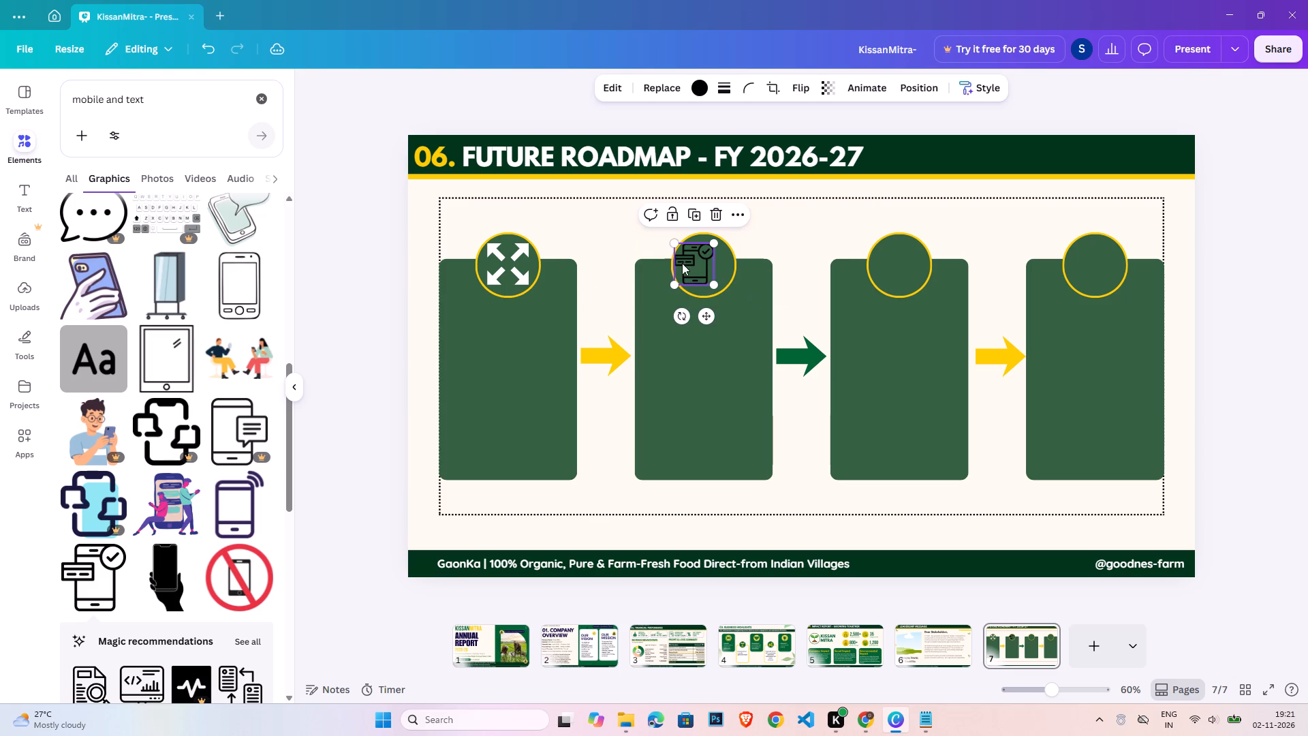
{"action": "left_click_drag", "start_coordinate": [687, 263], "coordinate": [699, 264]}
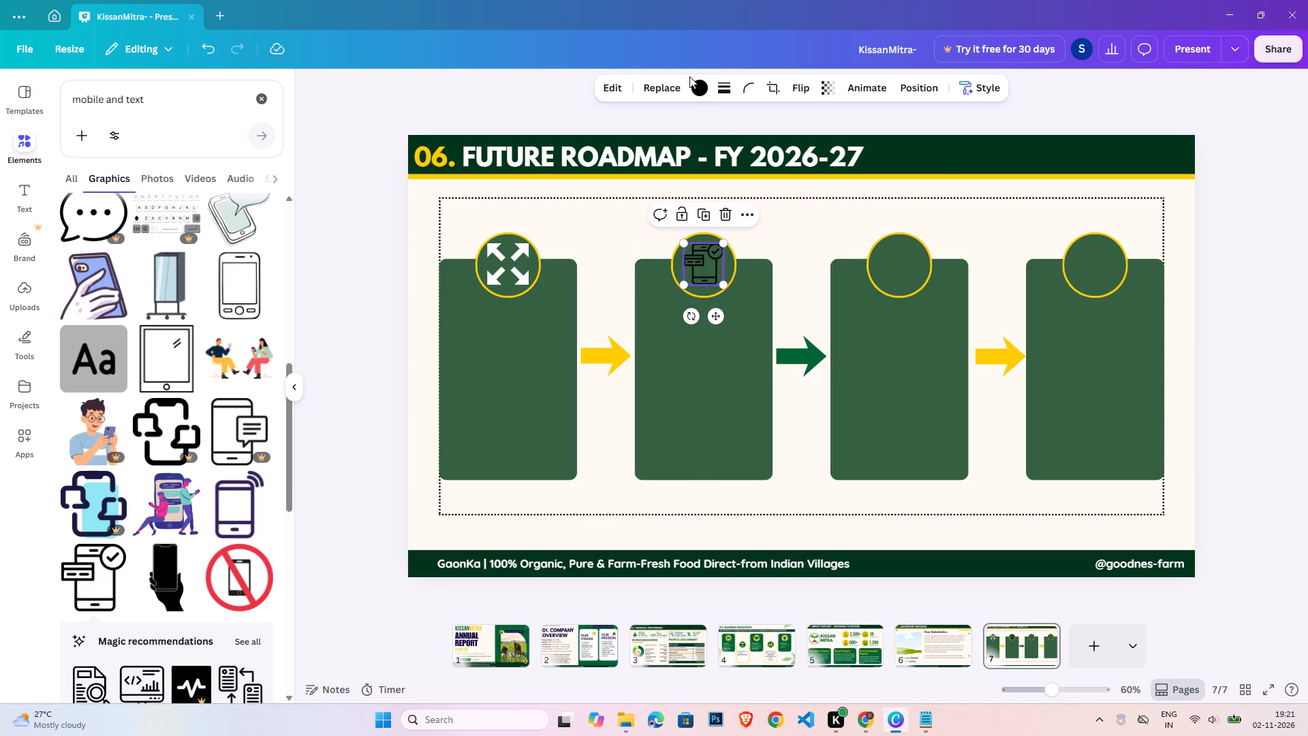
{"action": "left_click", "coordinate": [695, 84]}
{"action": "left_click", "coordinate": [270, 595]}
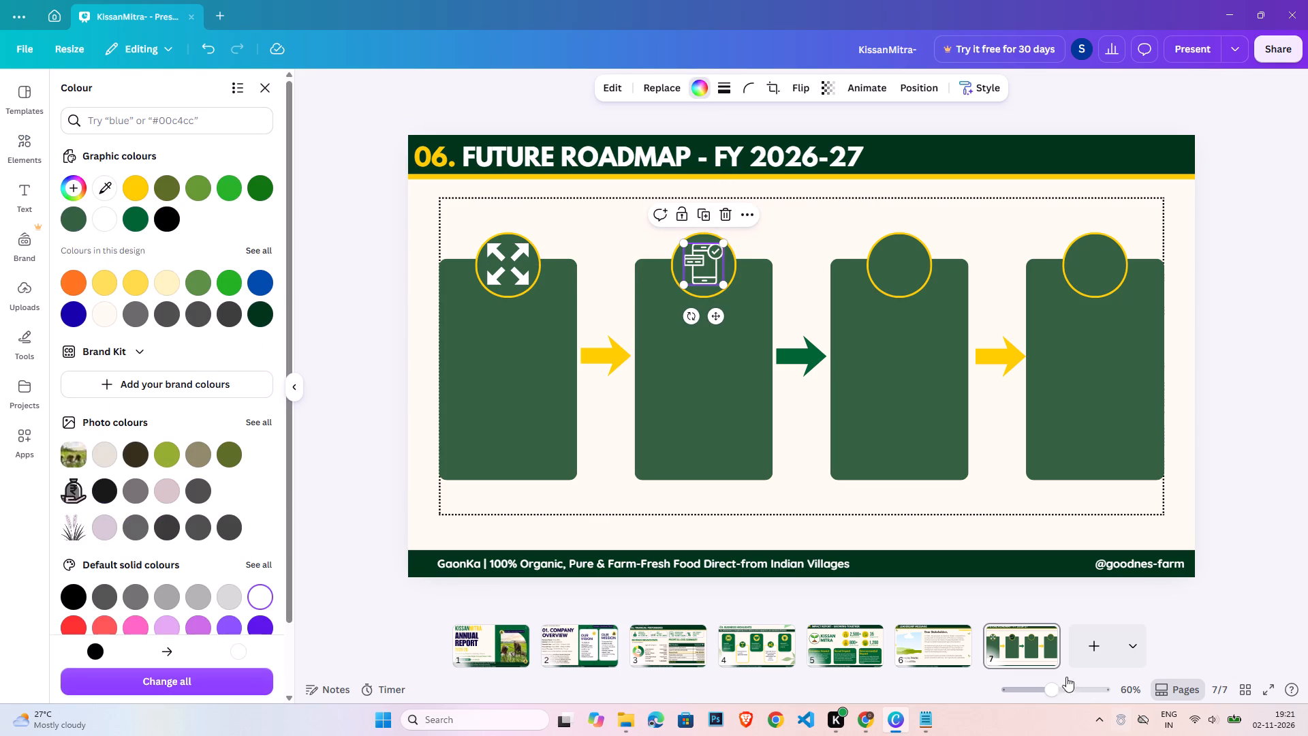
Enlarge the white phone icon to about 110 by 115 and reposition it within the second card's circle.
{"action": "left_click", "coordinate": [1081, 685]}
{"action": "scroll", "coordinate": [533, 431], "scroll_direction": "up", "scroll_amount": 7}
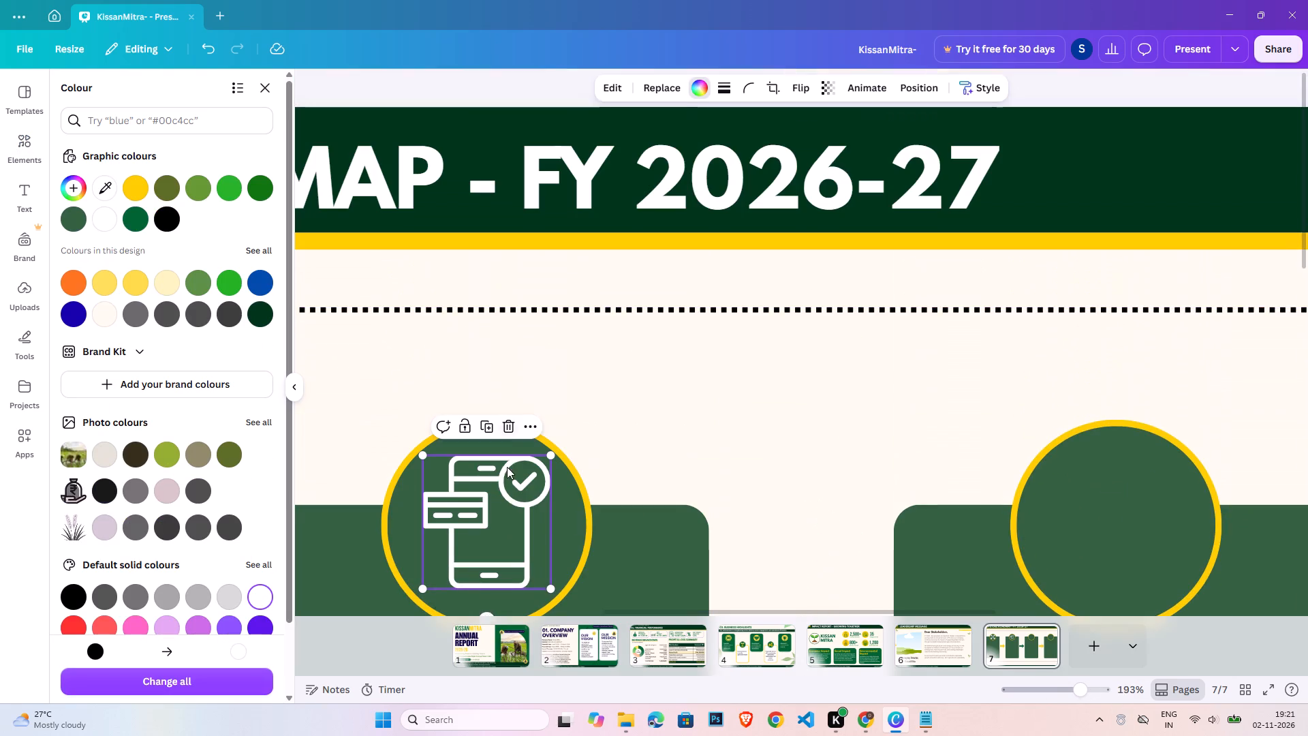
{"action": "scroll", "coordinate": [508, 529], "scroll_direction": "down", "scroll_amount": 2}
{"action": "left_click_drag", "start_coordinate": [490, 402], "coordinate": [479, 393]}
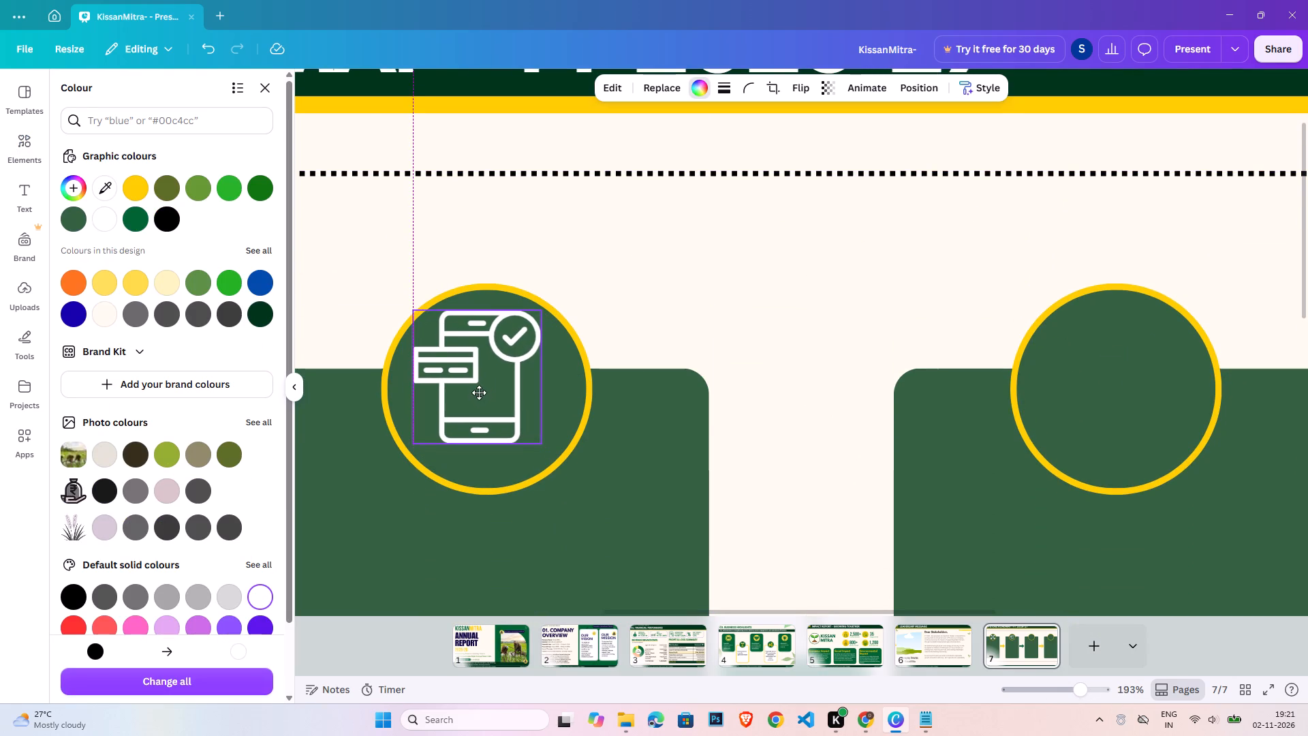
{"action": "left_click_drag", "start_coordinate": [479, 393], "coordinate": [477, 391]}
{"action": "left_click_drag", "start_coordinate": [537, 438], "coordinate": [553, 456]}
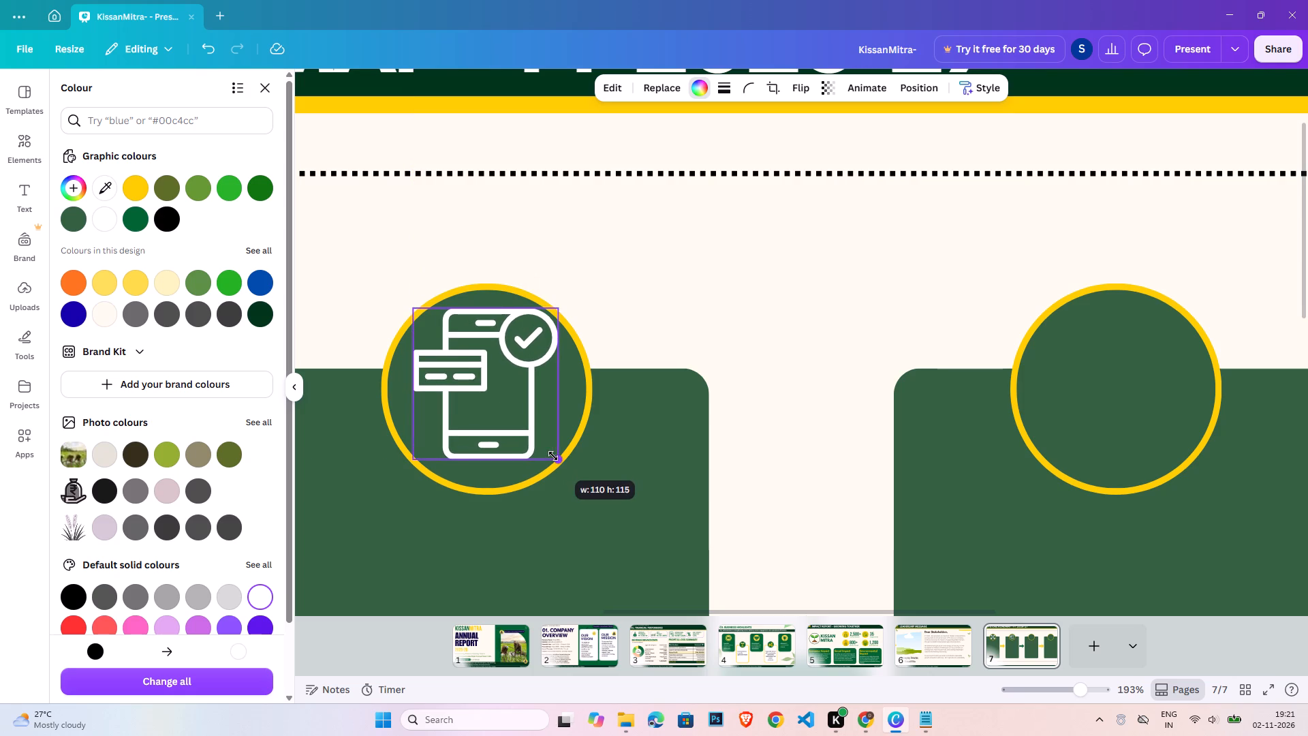
{"action": "left_click_drag", "start_coordinate": [553, 456], "coordinate": [550, 450]}
{"action": "left_click_drag", "start_coordinate": [491, 388], "coordinate": [498, 401]}
{"action": "left_click_drag", "start_coordinate": [419, 319], "coordinate": [413, 311]}
Nudge the white phone icon slightly up and to the right to centre it in the second card's circle.
{"action": "left_click", "coordinate": [472, 379]}
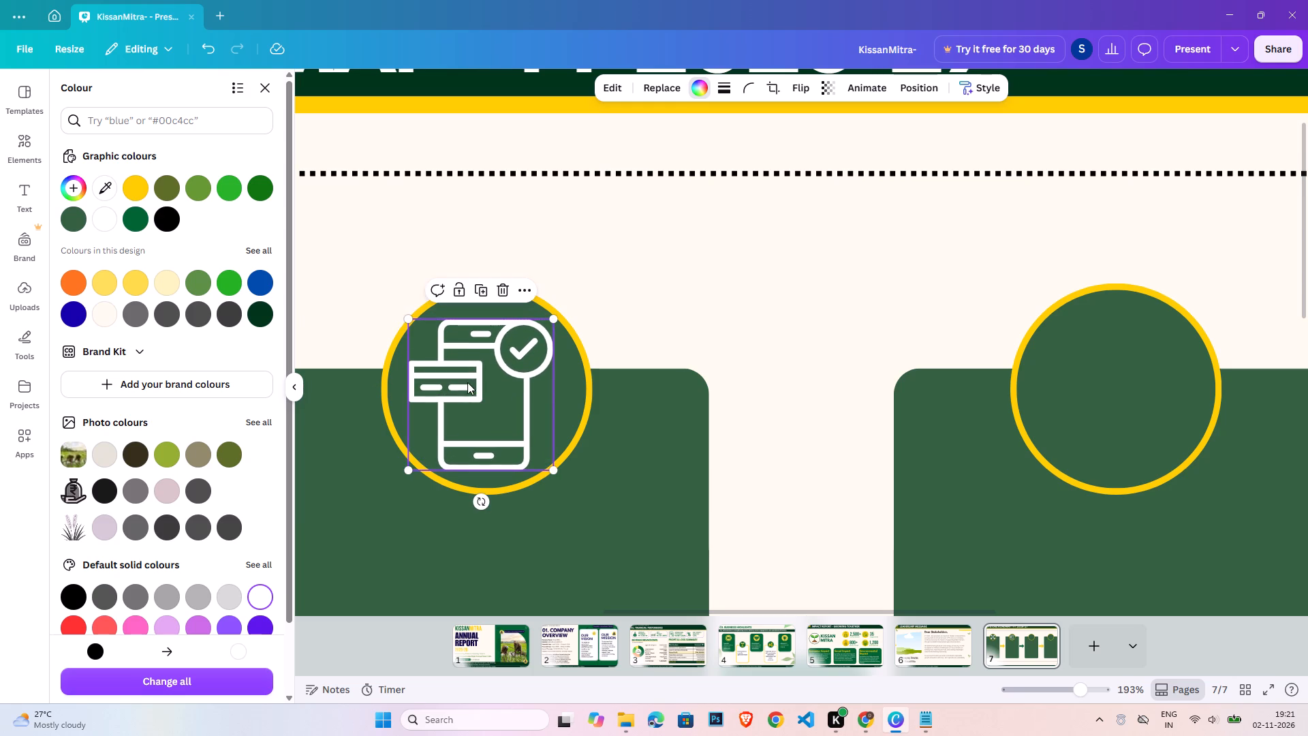
{"action": "key", "text": "Up"}
{"action": "key", "text": "Up"}
{"action": "key", "text": "Up"}
{"action": "left_click", "coordinate": [606, 386]}
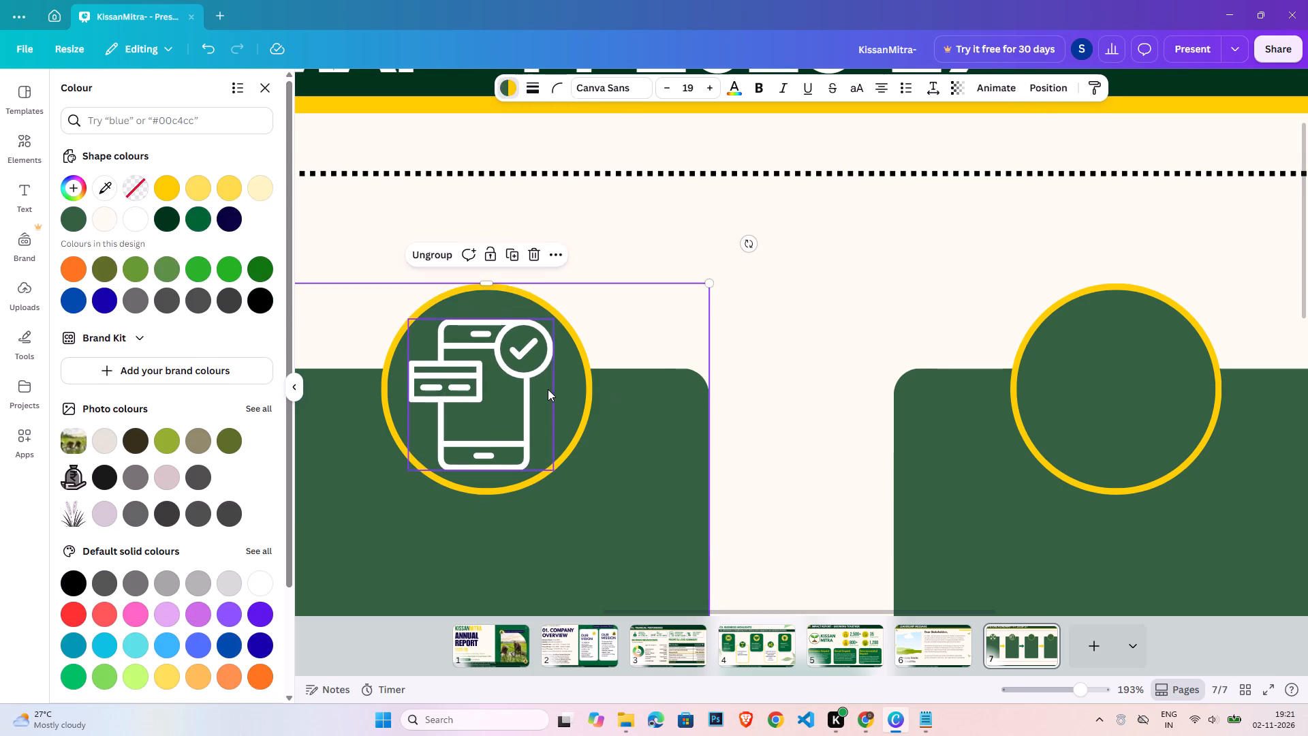
{"action": "left_click", "coordinate": [548, 390]}
{"action": "key", "text": "Up"}
{"action": "key", "text": "Up"}
{"action": "key", "text": "Up"}
{"action": "key", "text": "Right"}
{"action": "key", "text": "Right"}
{"action": "key", "text": "Right"}
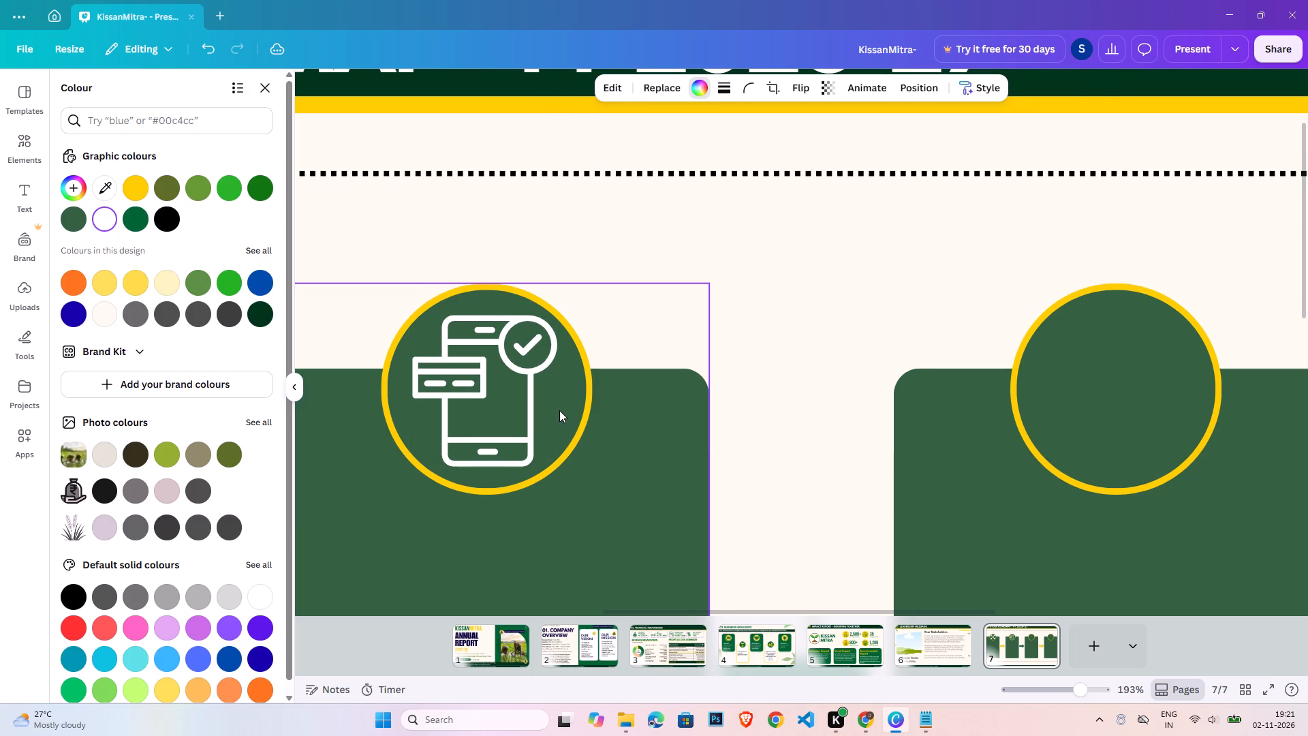
{"action": "left_click", "coordinate": [1061, 690]}
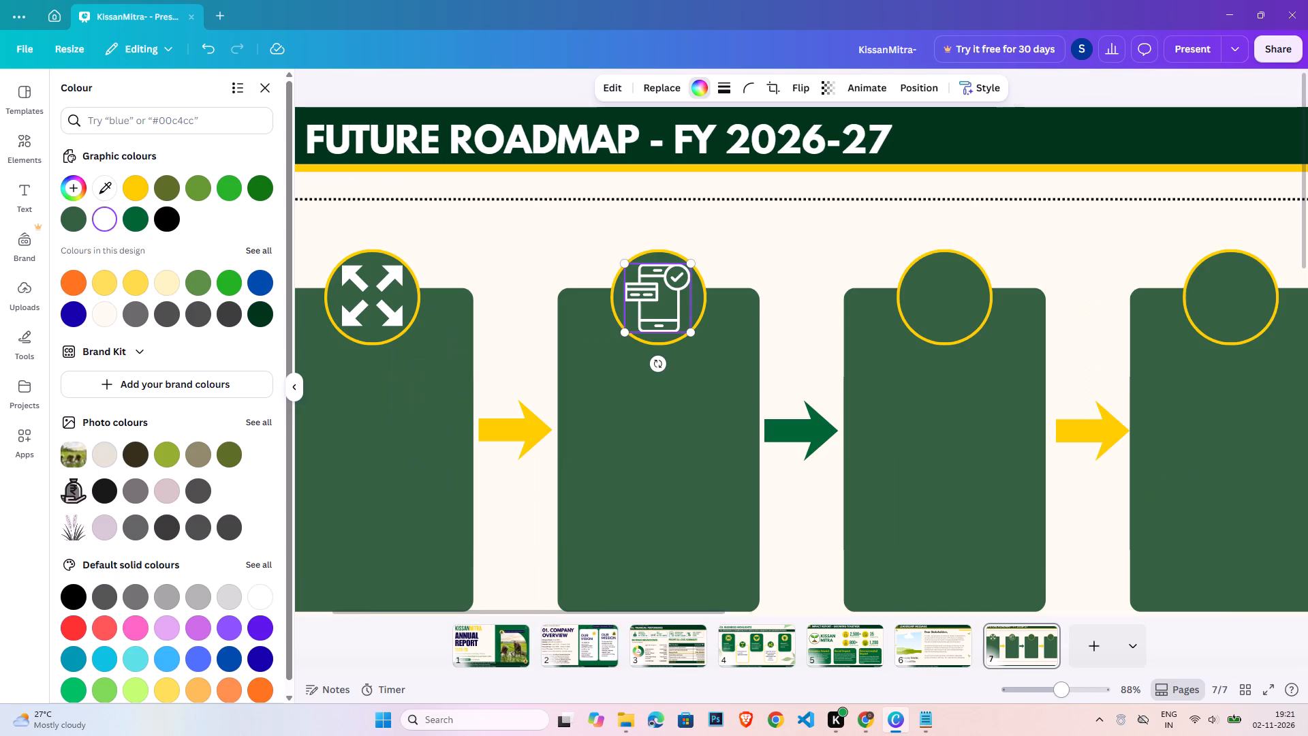
{"action": "left_click", "coordinate": [1047, 693]}
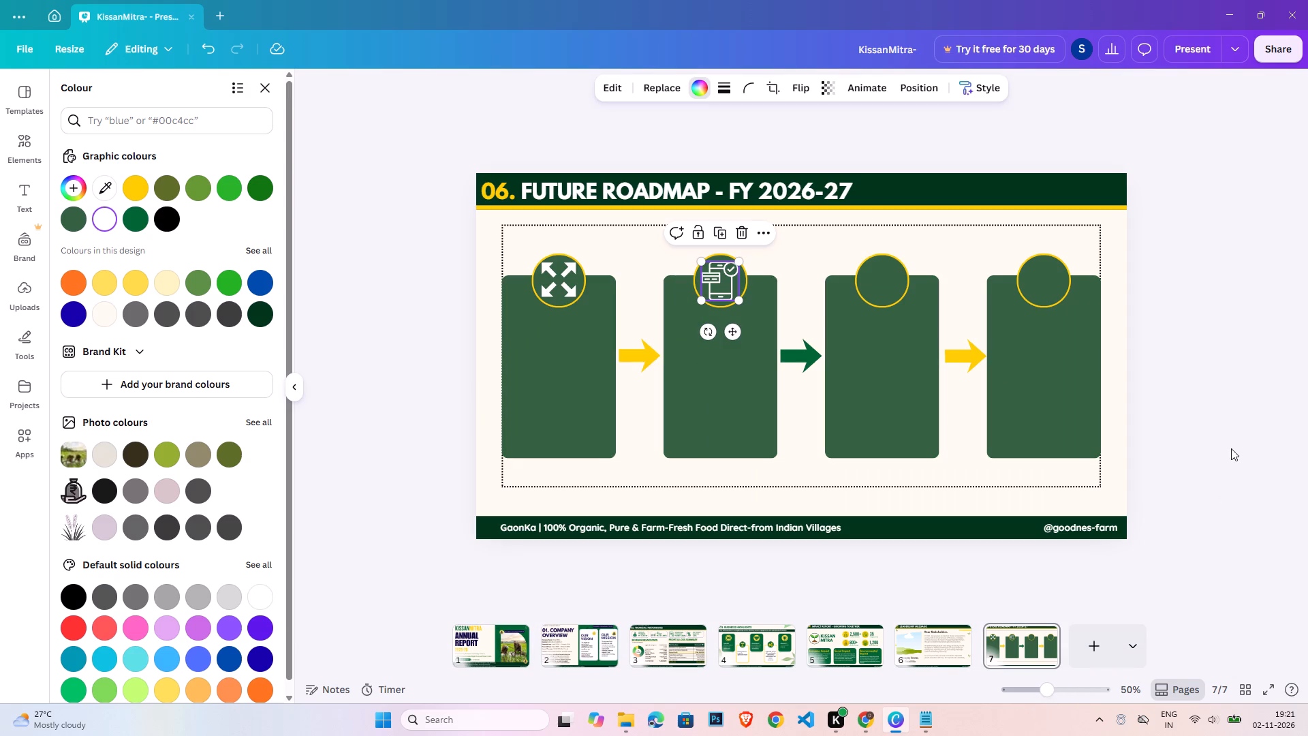
{"action": "left_click", "coordinate": [1231, 448]}
{"action": "left_click", "coordinate": [1222, 446]}
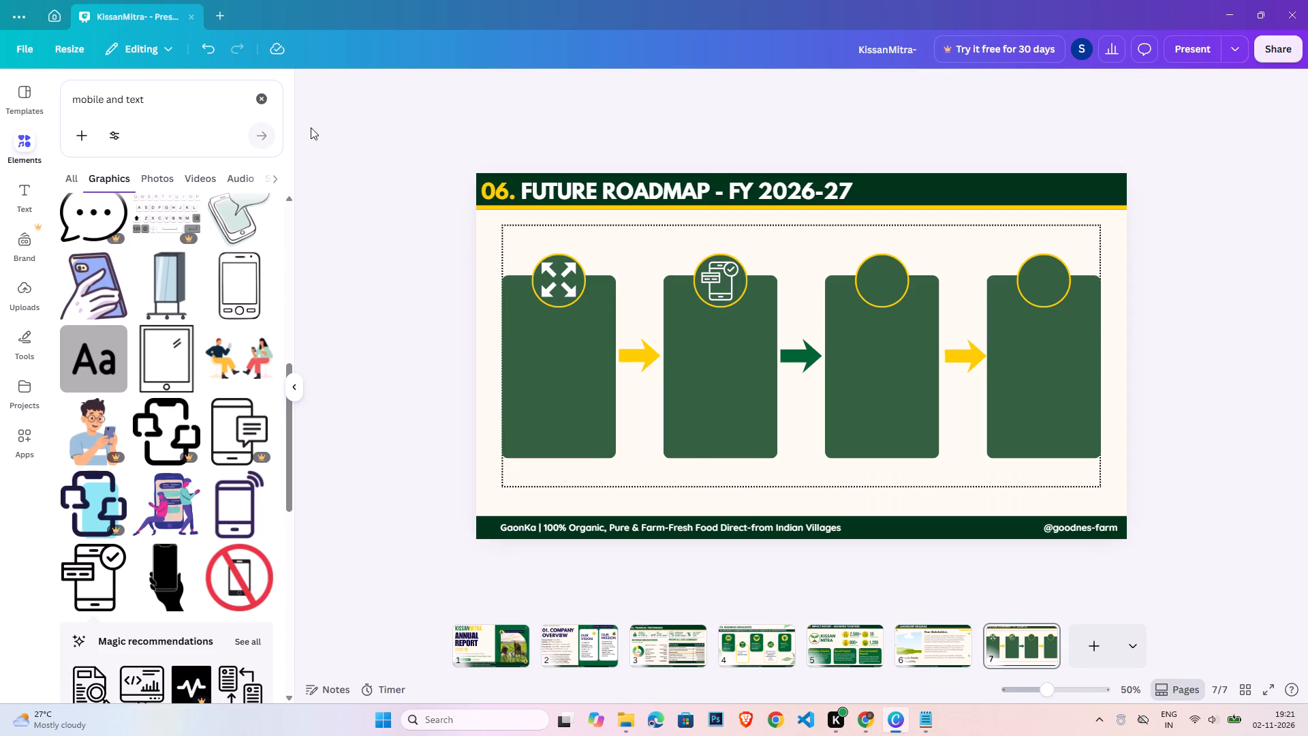
Search graphics for "strength" and browse the results for an icon suited to the third roadmap card.
{"action": "triple_click", "coordinate": [173, 106]}
{"action": "key", "text": "s"}
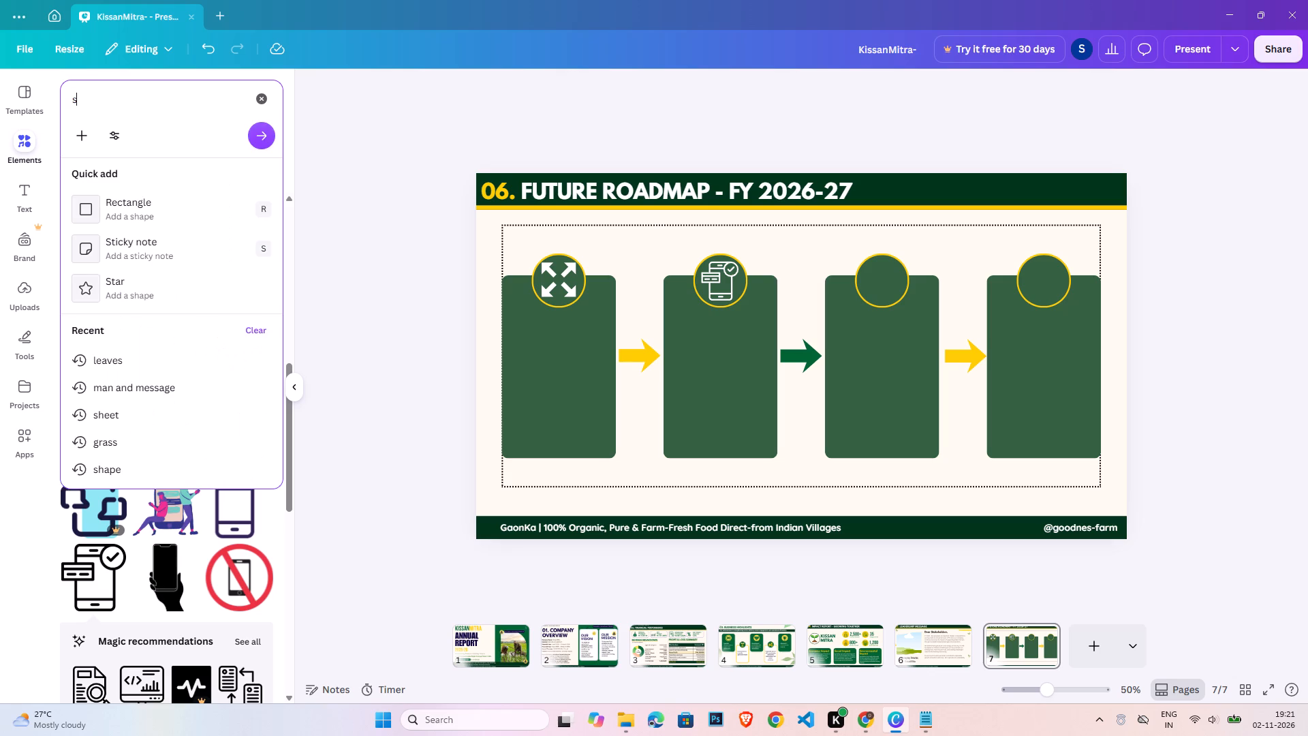
{"action": "type", "text": "trength"}
{"action": "key", "text": "Return"}
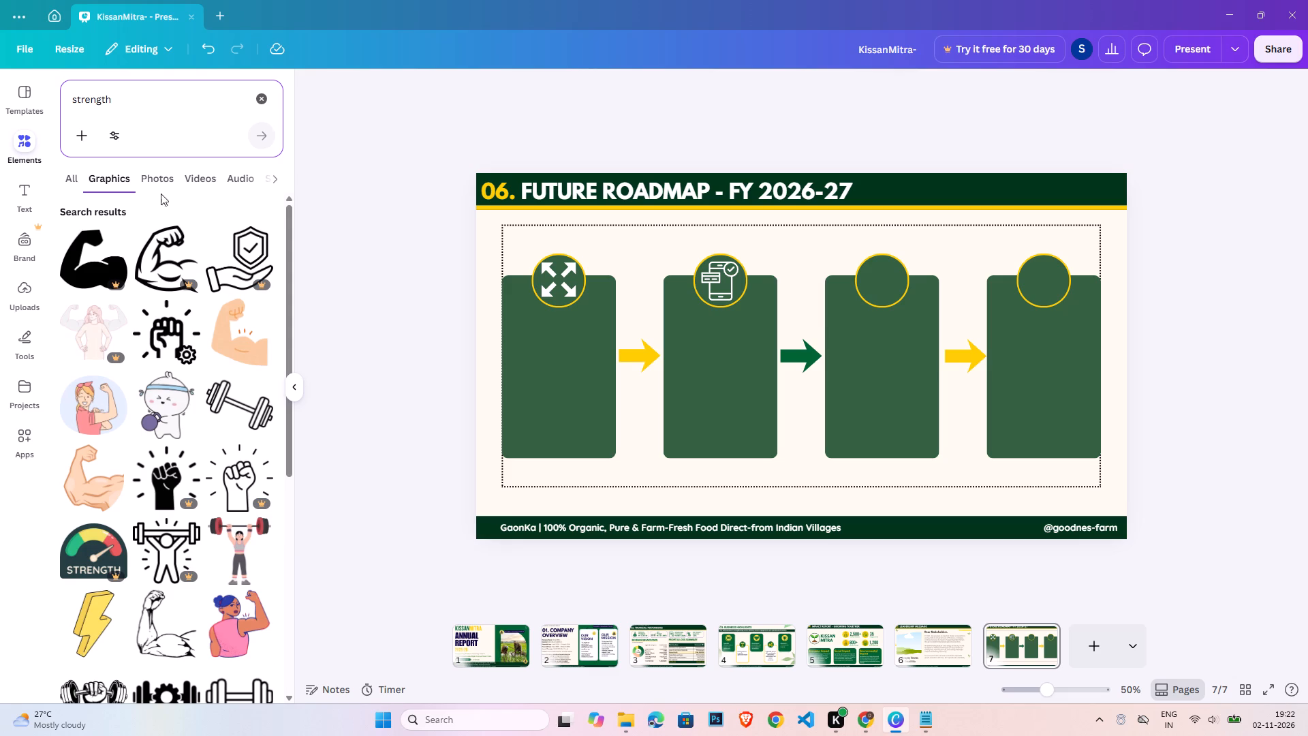
{"action": "left_click", "coordinate": [262, 236]}
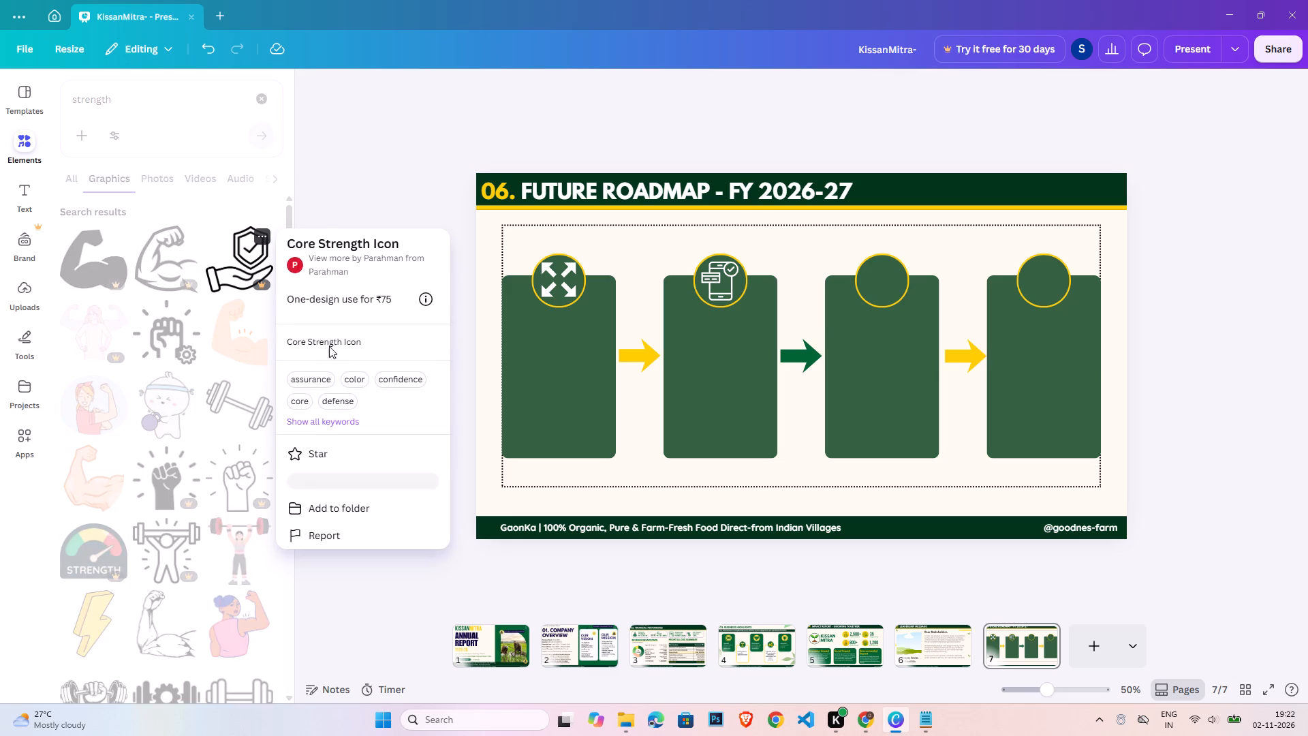
{"action": "left_click", "coordinate": [376, 156]}
{"action": "scroll", "coordinate": [178, 582], "scroll_direction": "down", "scroll_amount": 5}
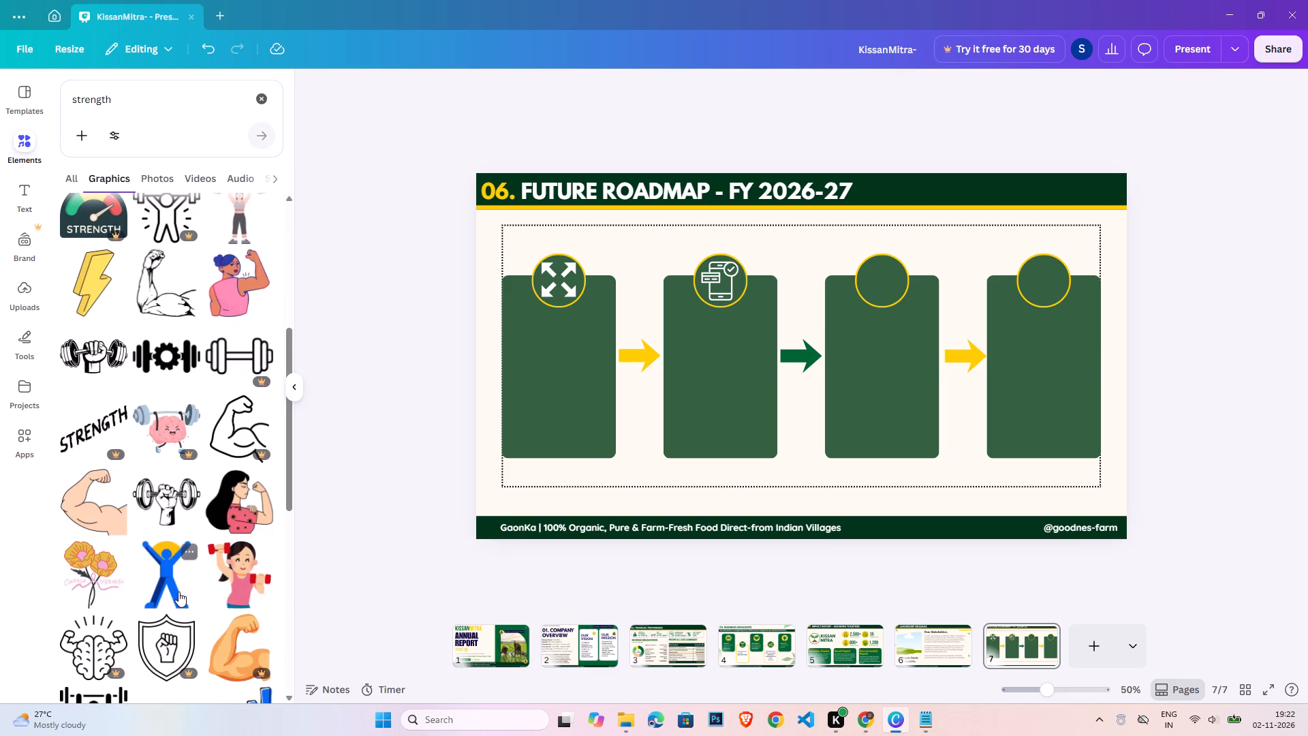
{"action": "scroll", "coordinate": [178, 592], "scroll_direction": "down", "scroll_amount": 9}
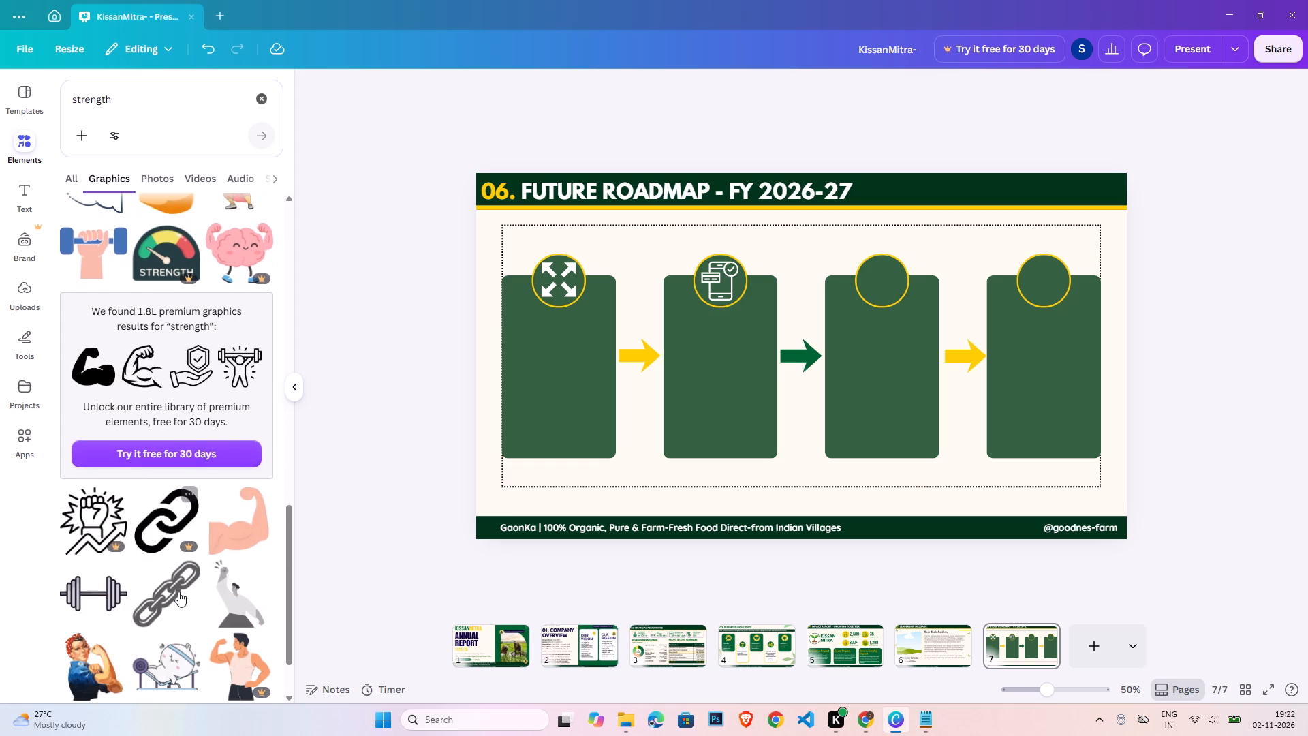
{"action": "scroll", "coordinate": [178, 592], "scroll_direction": "down", "scroll_amount": 4}
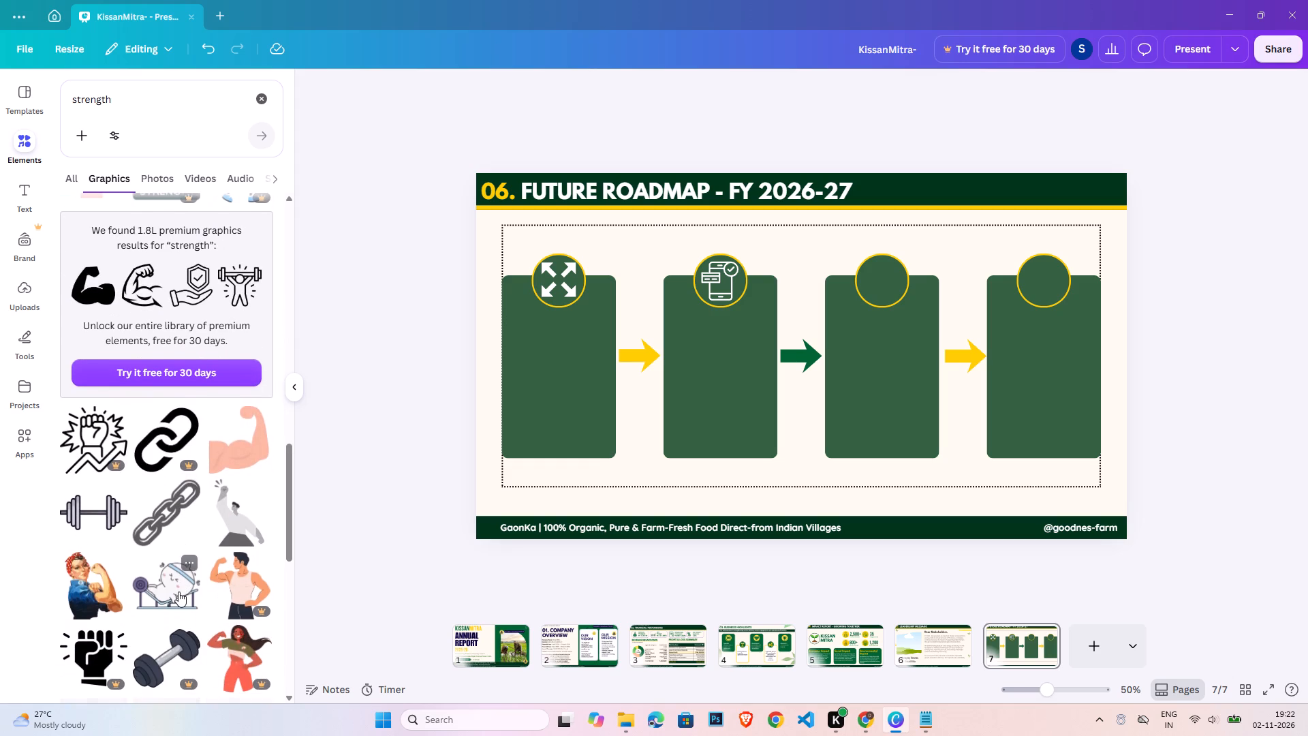
{"action": "scroll", "coordinate": [178, 592], "scroll_direction": "down", "scroll_amount": 9}
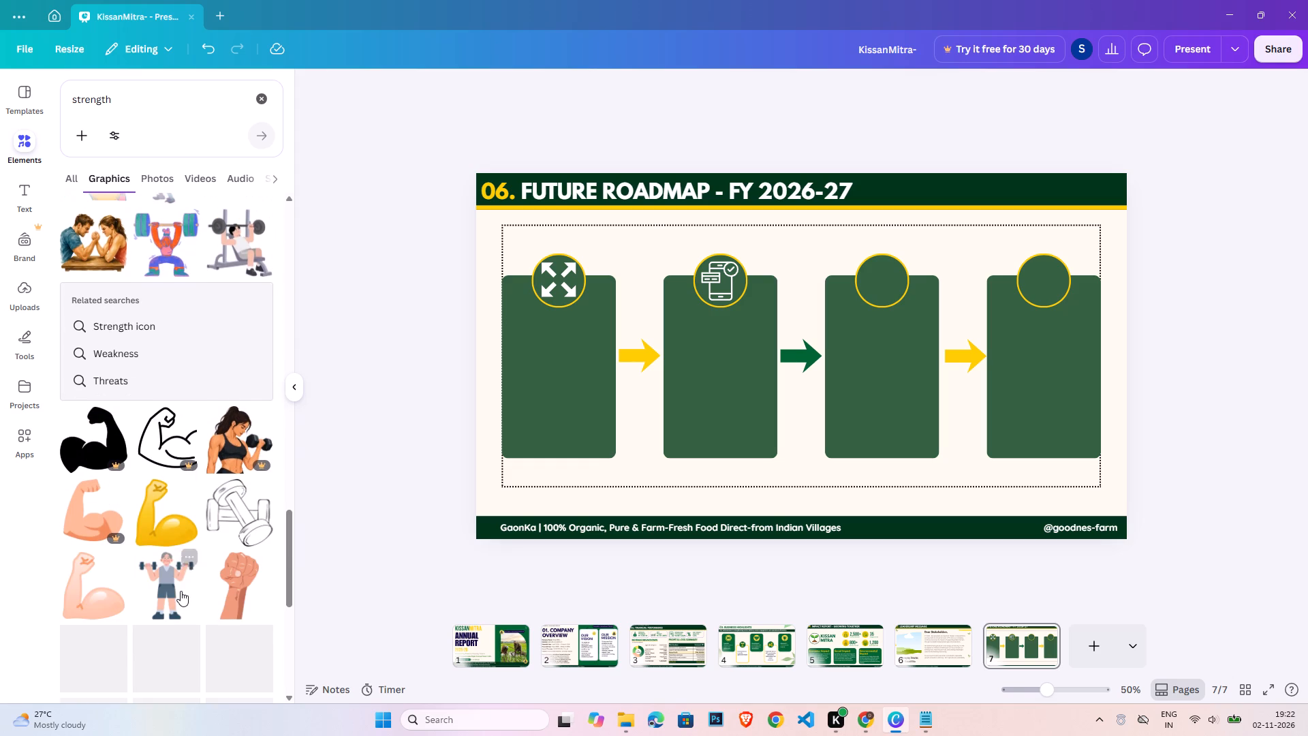
{"action": "scroll", "coordinate": [181, 591], "scroll_direction": "down", "scroll_amount": 4}
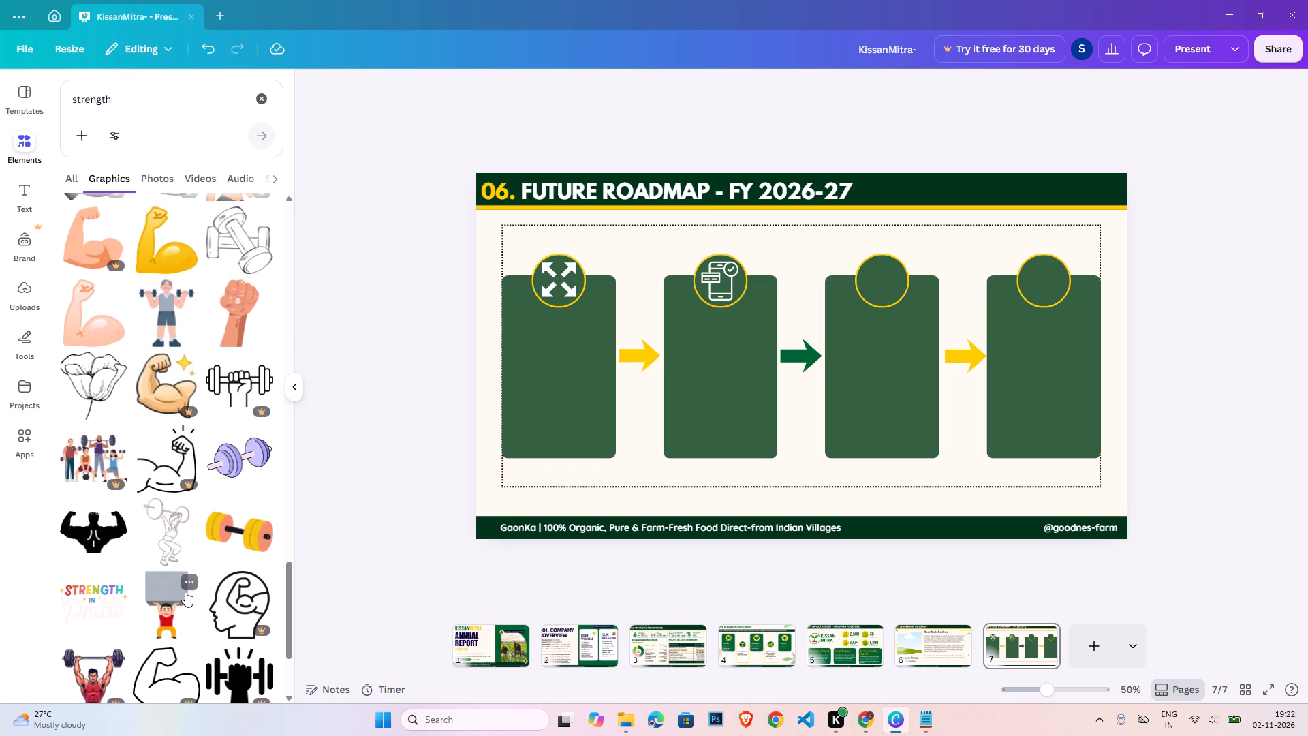
{"action": "scroll", "coordinate": [185, 592], "scroll_direction": "down", "scroll_amount": 3}
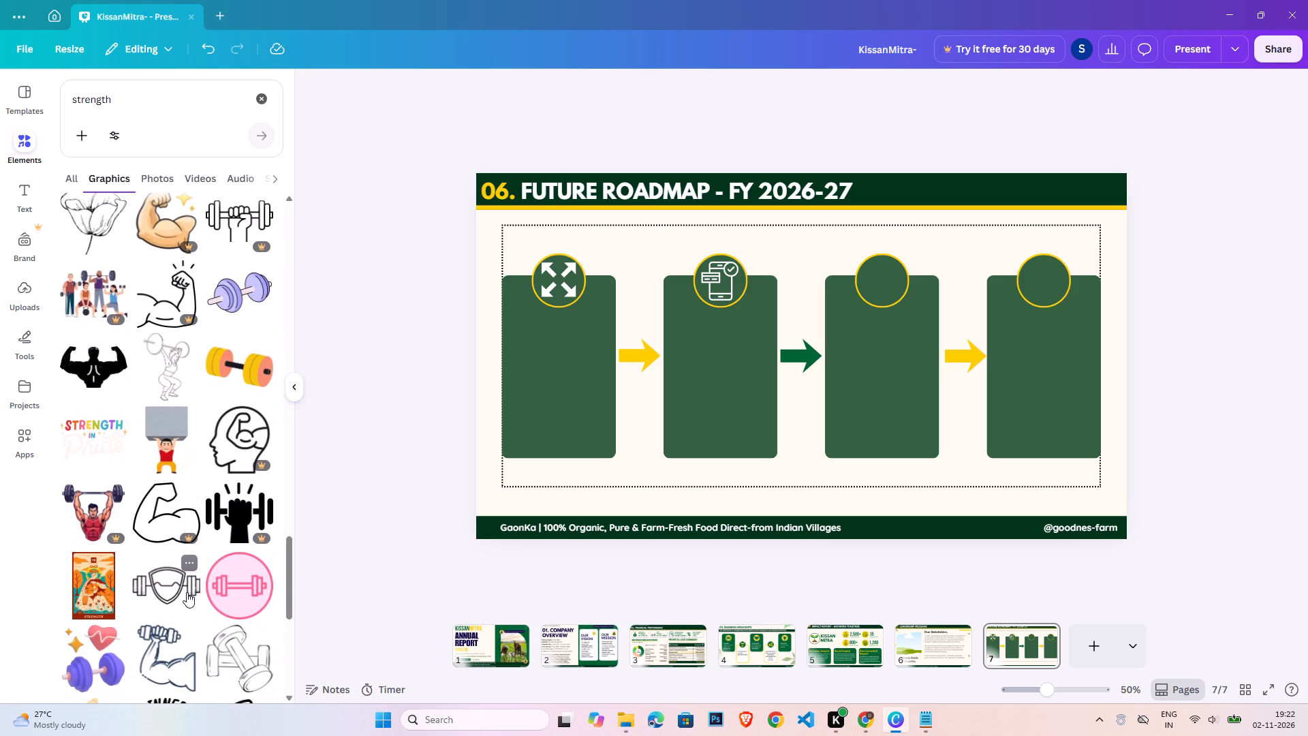
{"action": "scroll", "coordinate": [187, 592], "scroll_direction": "down", "scroll_amount": 2}
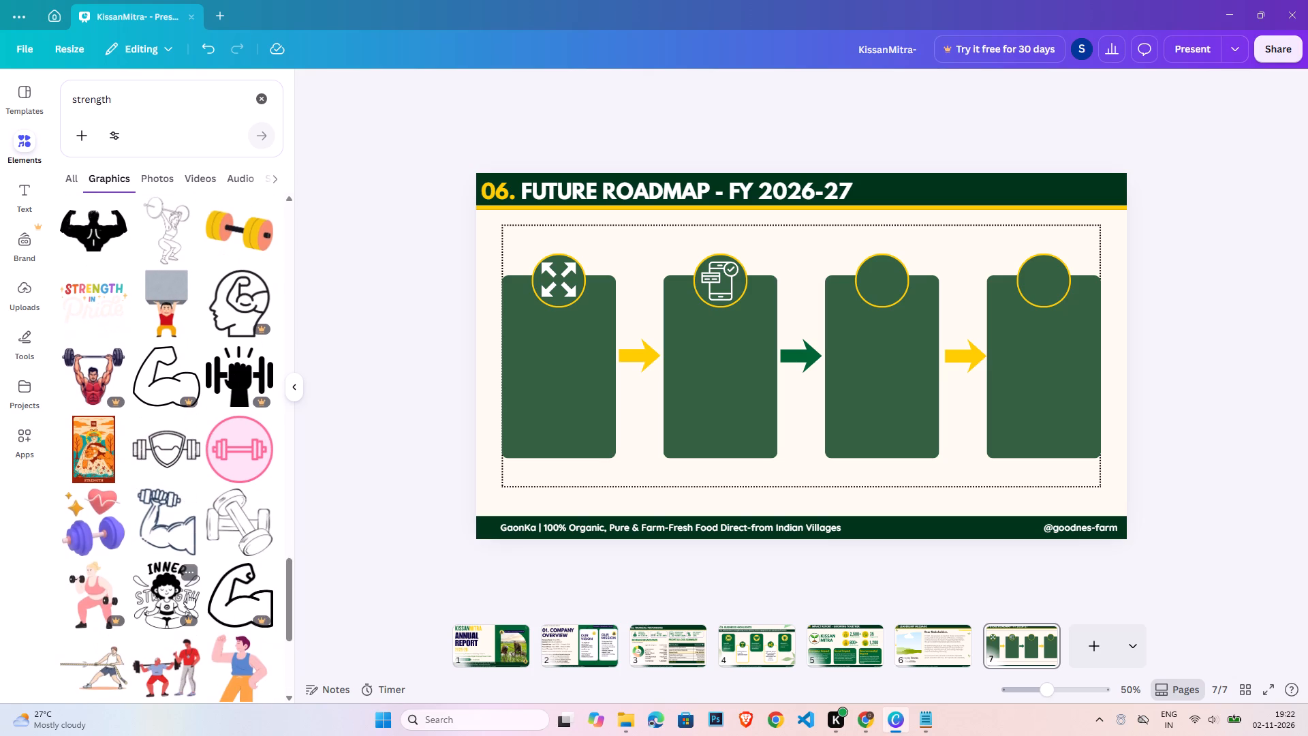
{"action": "scroll", "coordinate": [187, 594], "scroll_direction": "down", "scroll_amount": 6}
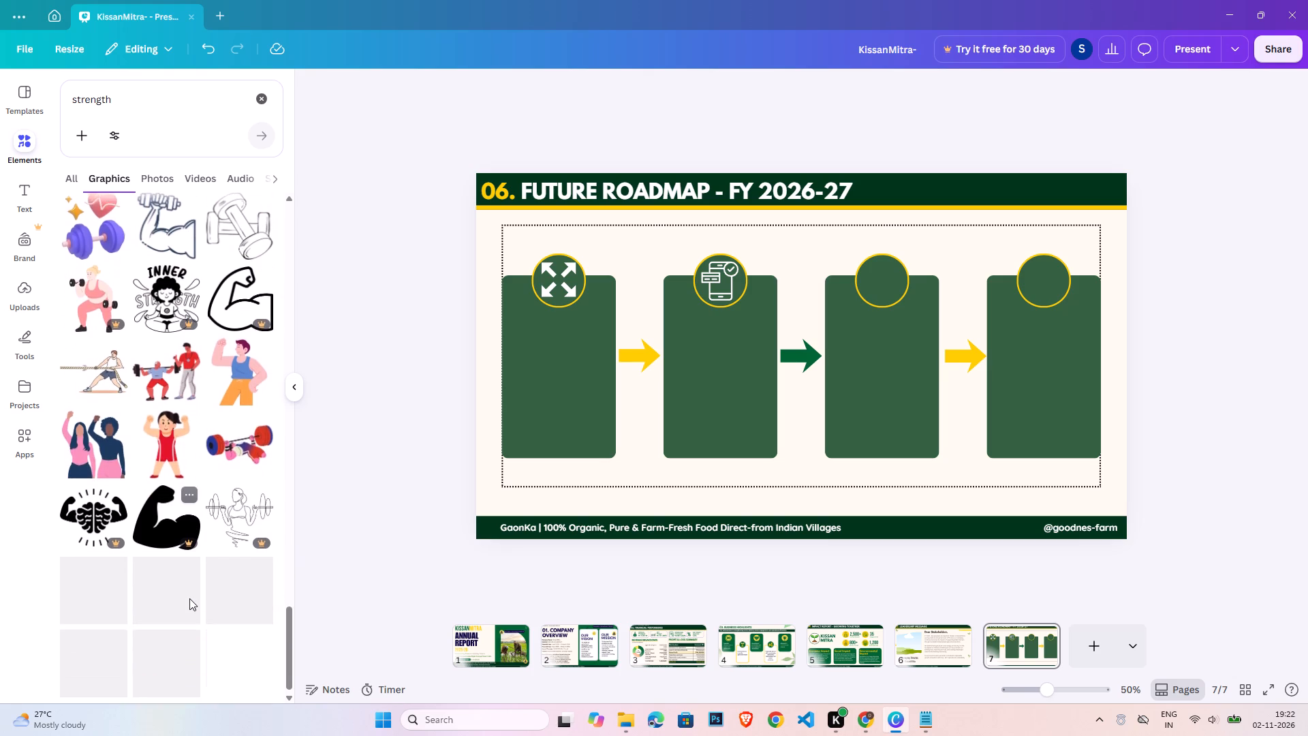
{"action": "scroll", "coordinate": [189, 598], "scroll_direction": "down", "scroll_amount": 5}
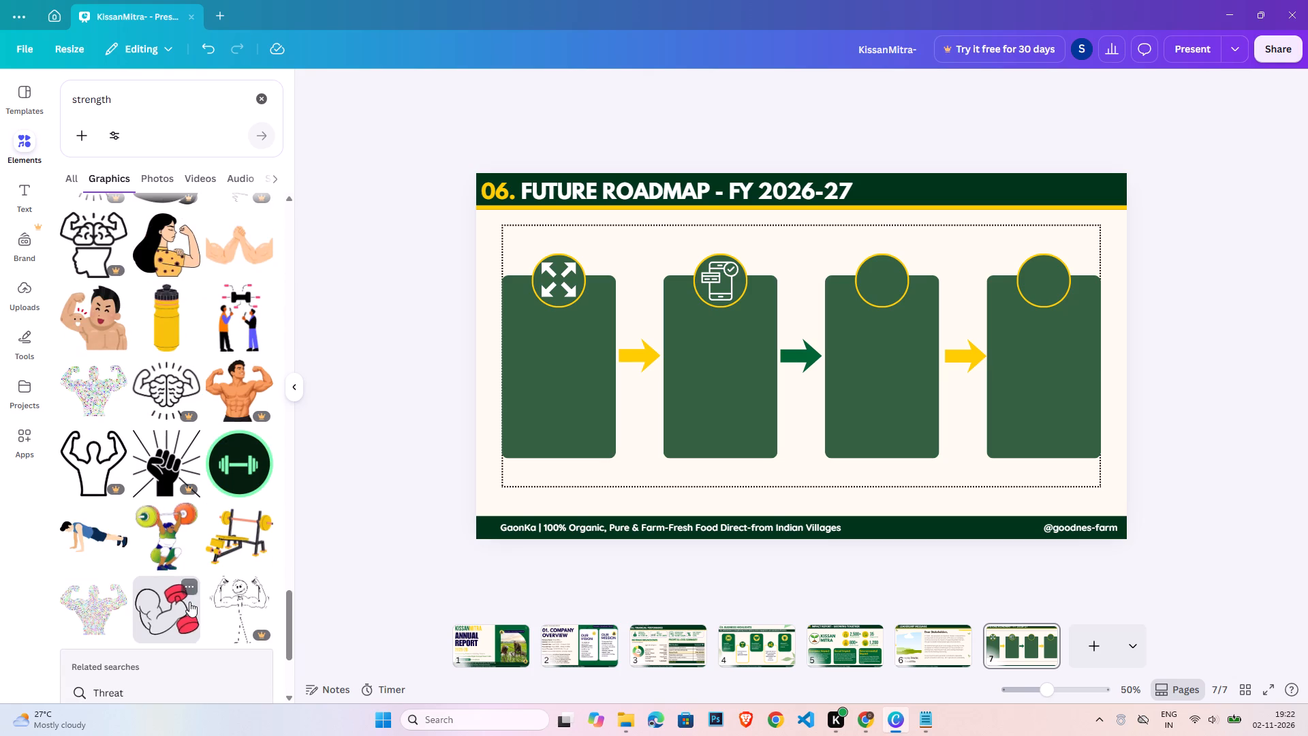
{"action": "scroll", "coordinate": [189, 602], "scroll_direction": "down", "scroll_amount": 10}
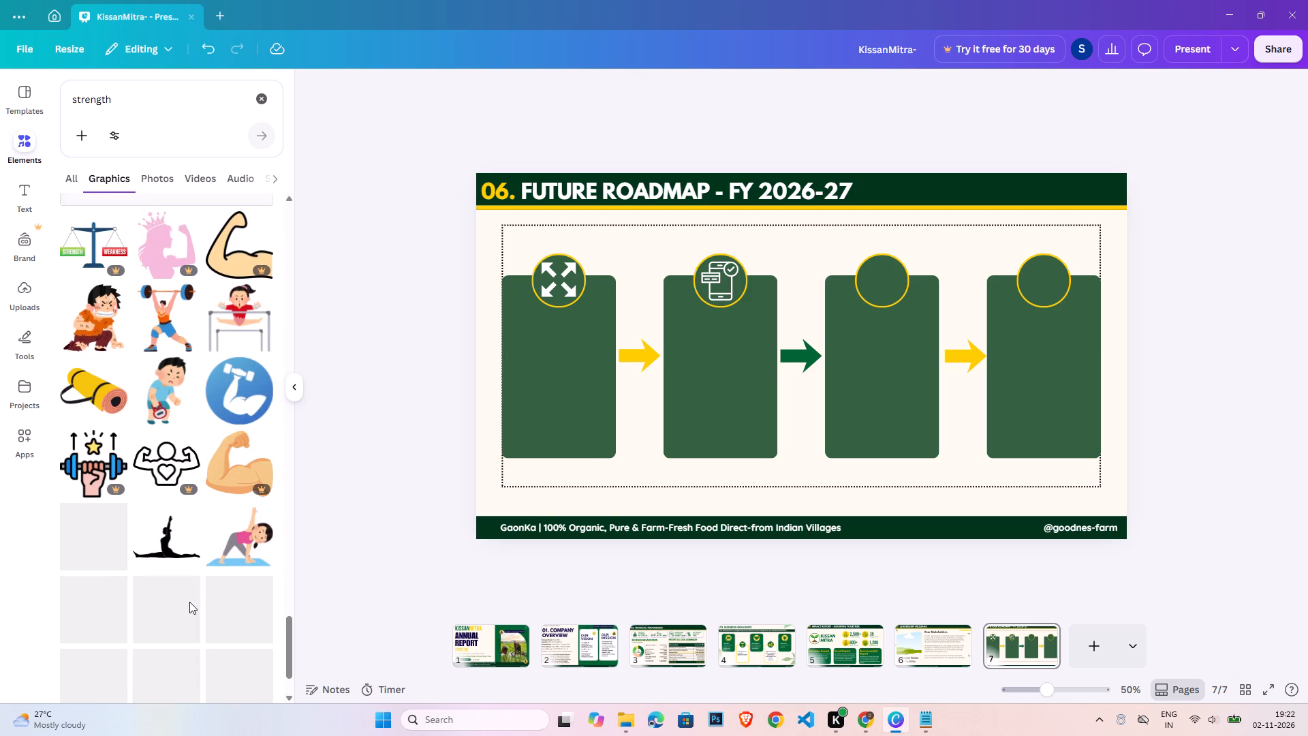
{"action": "scroll", "coordinate": [189, 602], "scroll_direction": "down", "scroll_amount": 5}
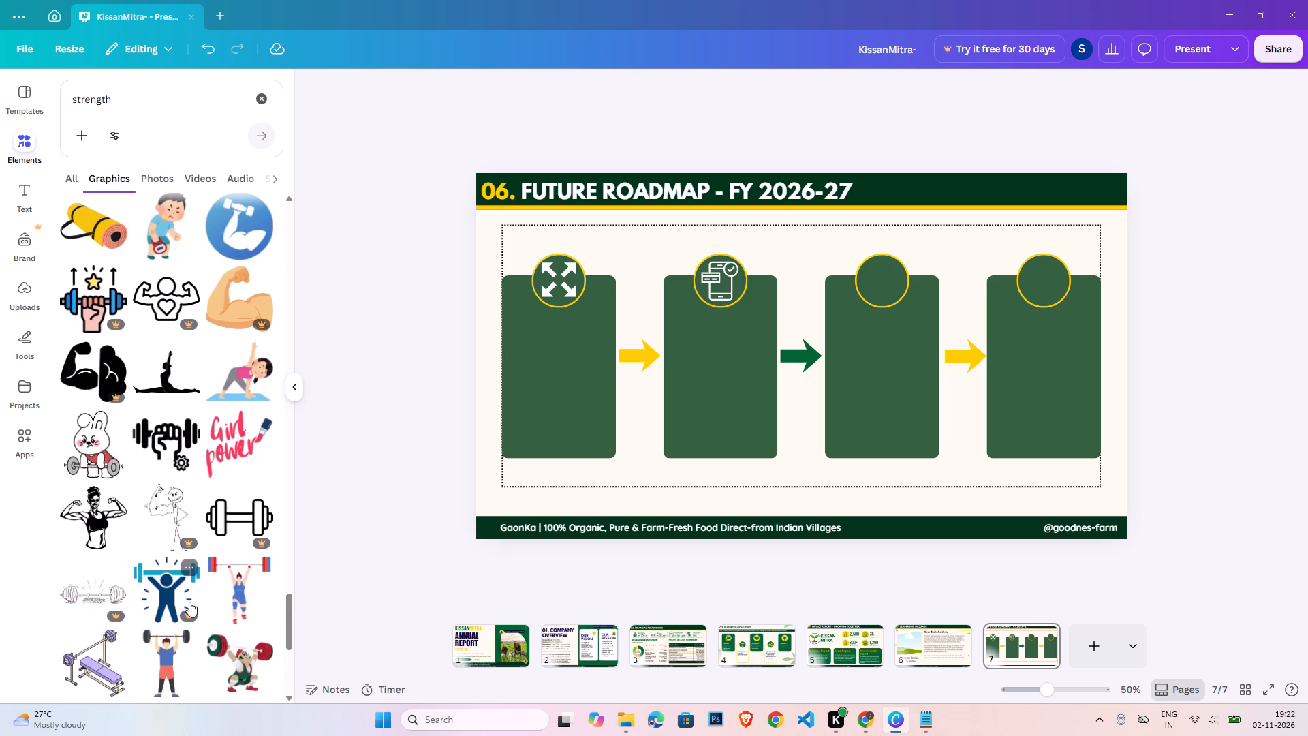
{"action": "scroll", "coordinate": [189, 602], "scroll_direction": "down", "scroll_amount": 13}
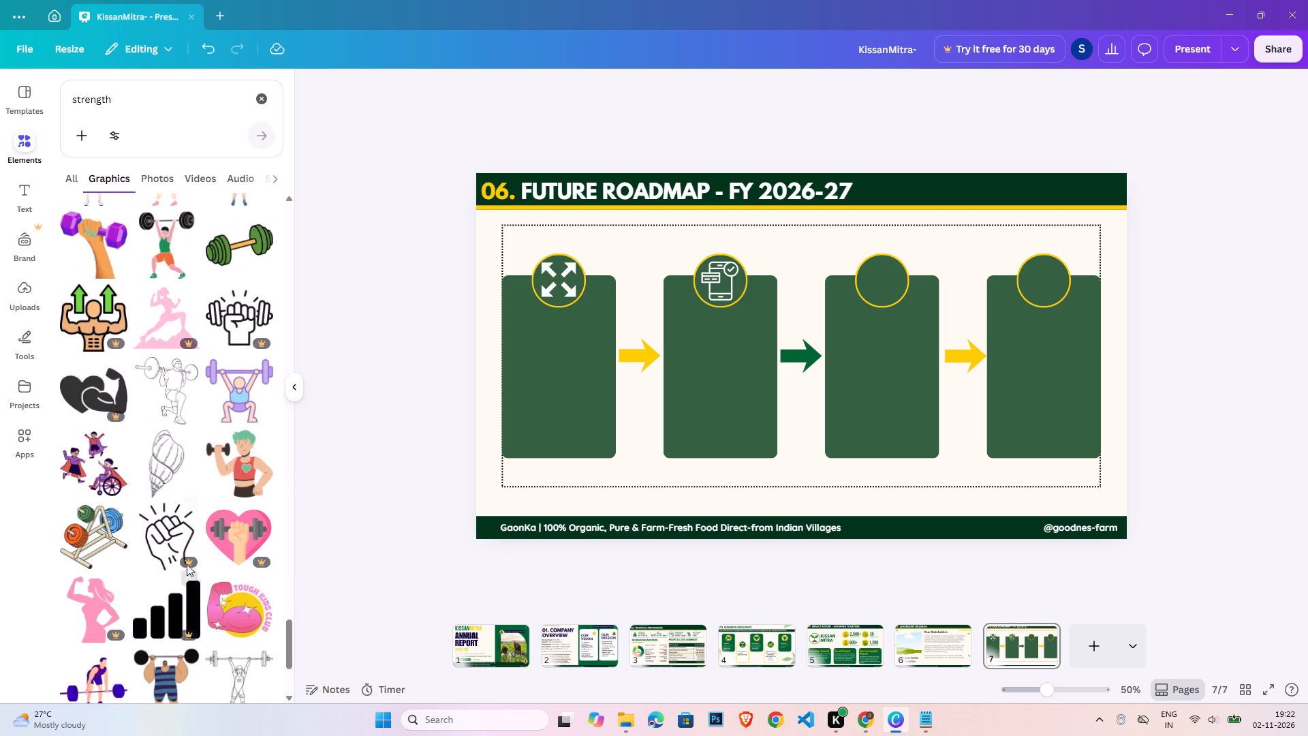
{"action": "scroll", "coordinate": [185, 574], "scroll_direction": "down", "scroll_amount": 5}
{"action": "left_click_drag", "start_coordinate": [288, 639], "coordinate": [285, 373]}
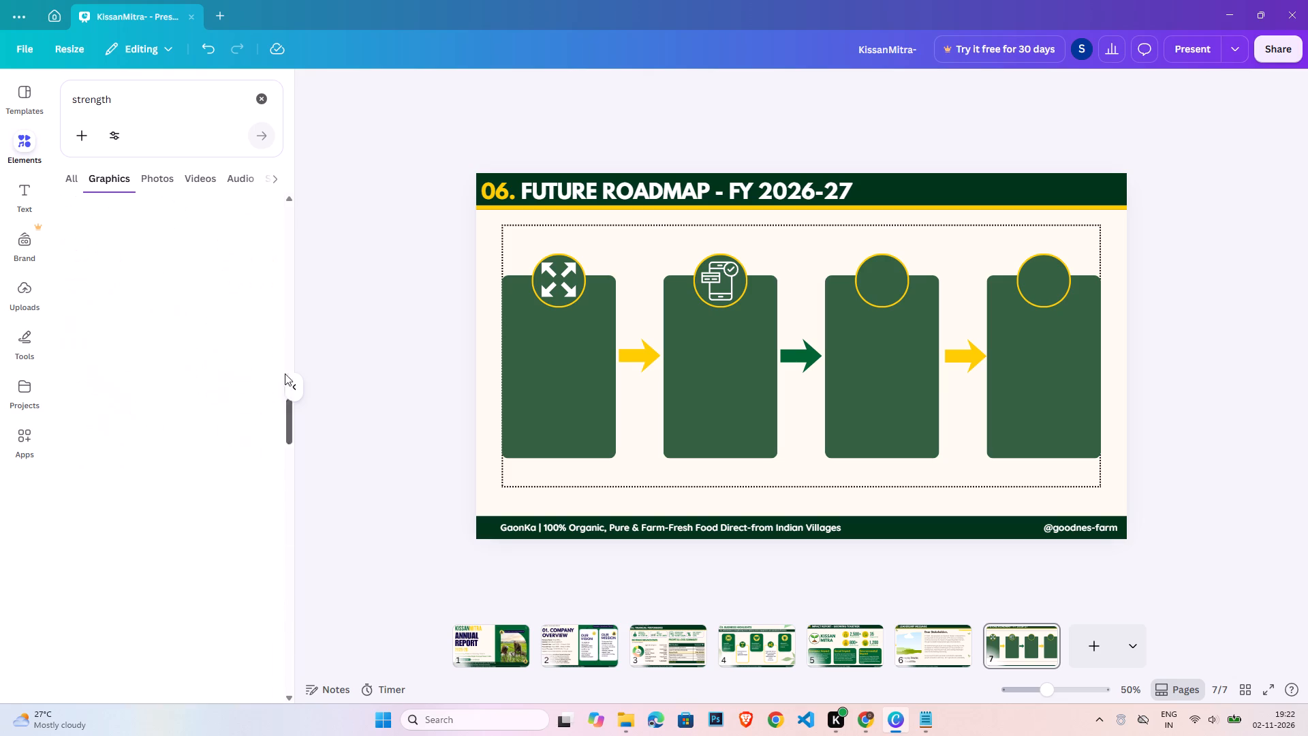
{"action": "left_click_drag", "start_coordinate": [285, 373], "coordinate": [295, 174]}
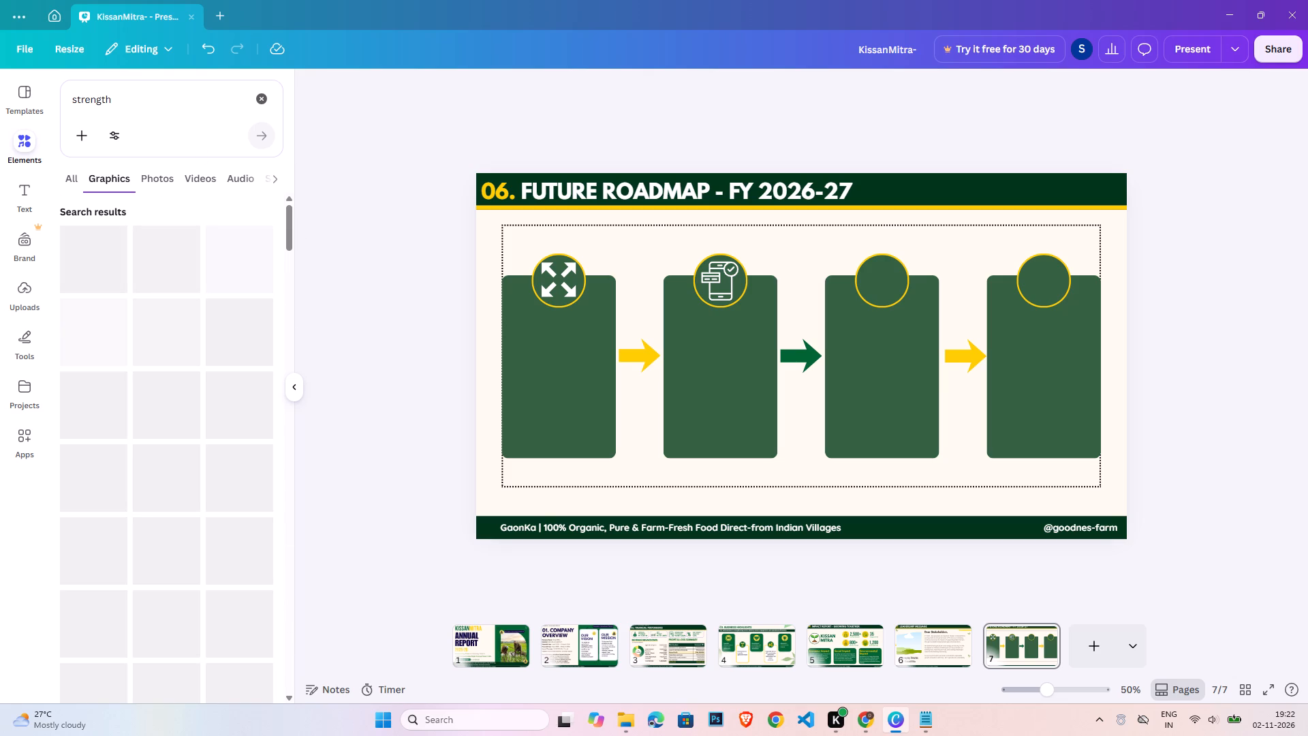
Search graphics for "market" and add the solid black market stall with the scalloped awning to the slide.
{"action": "double_click", "coordinate": [173, 92]}
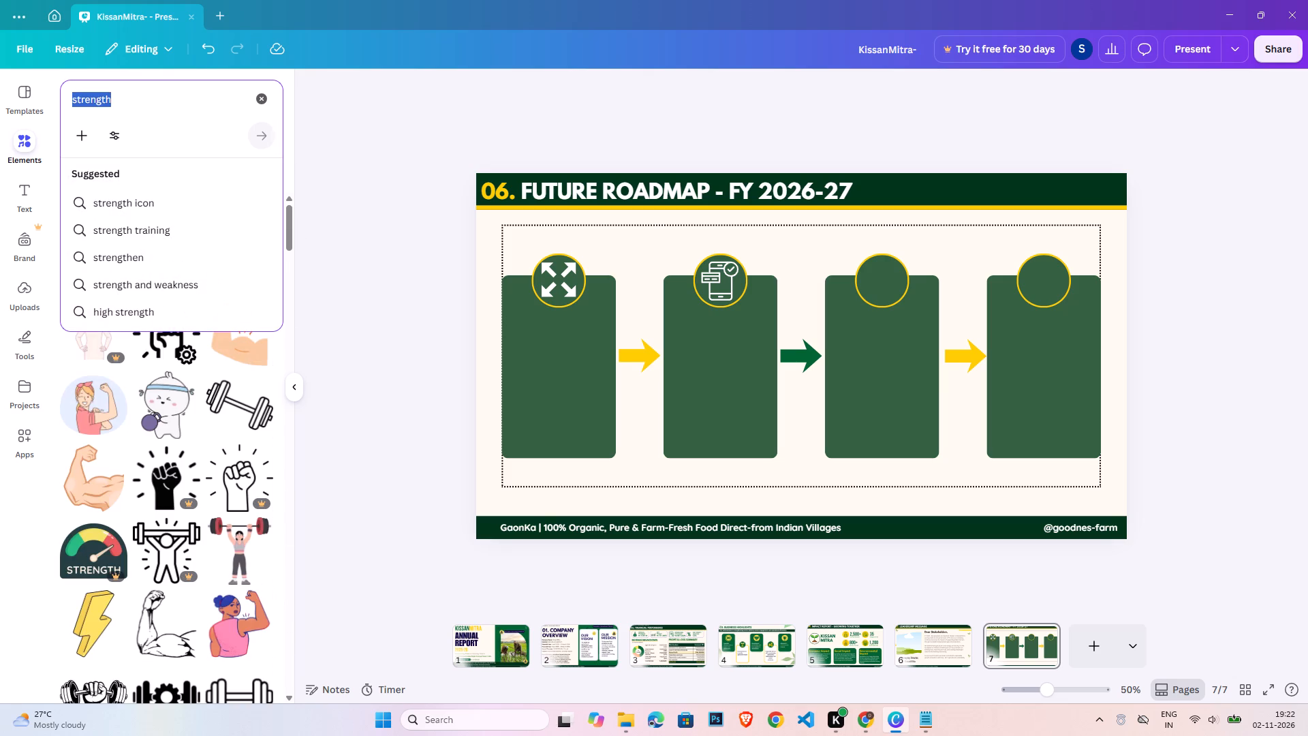
{"action": "type", "text": "mak"}
{"action": "key", "text": "BackSpace"}
{"action": "type", "text": "rket"}
{"action": "key", "text": "Return"}
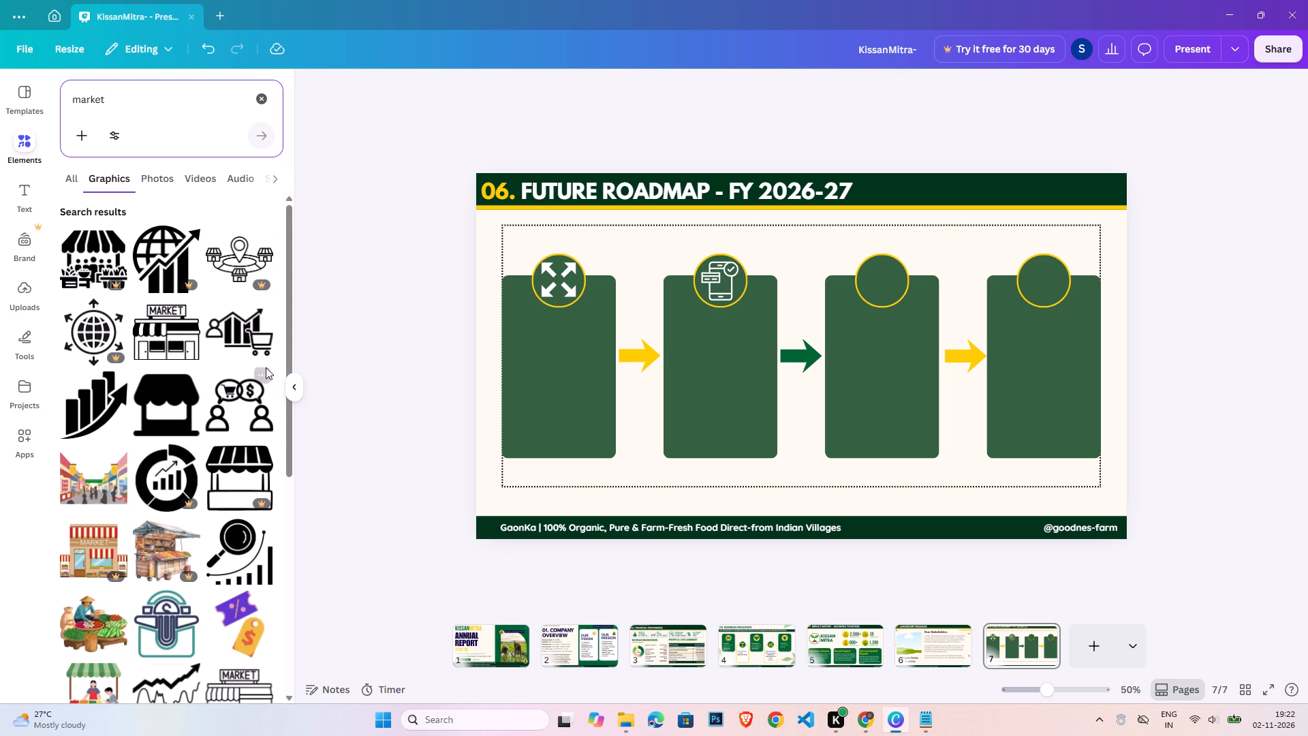
{"action": "left_click", "coordinate": [156, 414]}
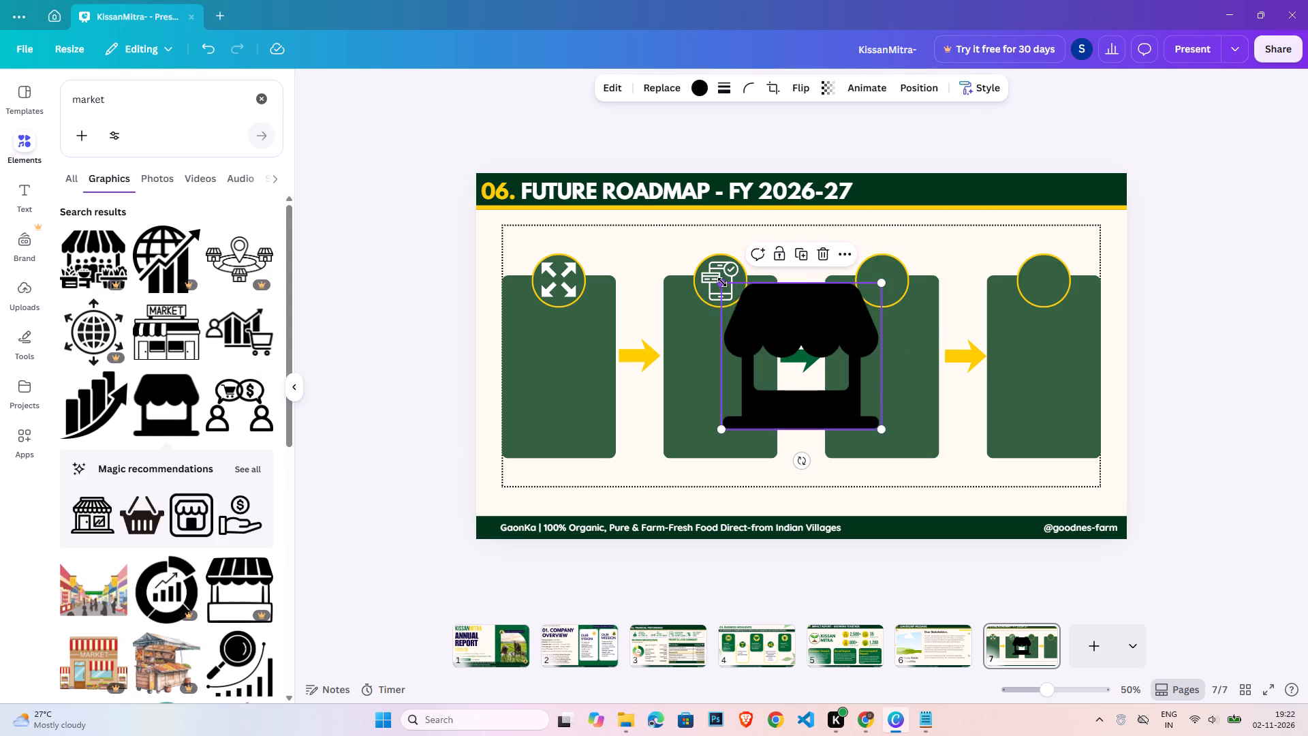
Shrink the market stall graphic, recolour it white and place it inside the third card's circle.
{"action": "left_click_drag", "start_coordinate": [721, 282], "coordinate": [802, 336]}
{"action": "left_click", "coordinate": [711, 87]}
{"action": "left_click", "coordinate": [699, 87]}
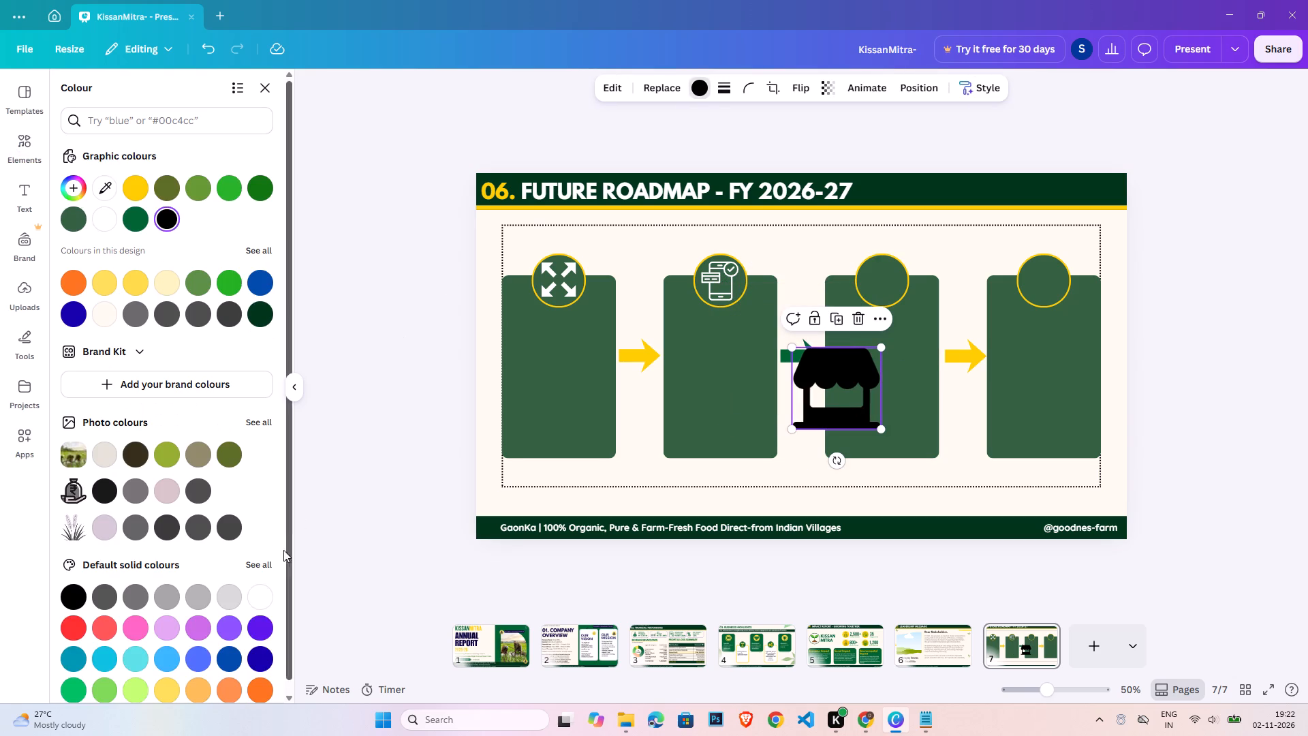
{"action": "left_click", "coordinate": [249, 602]}
{"action": "left_click_drag", "start_coordinate": [831, 403], "coordinate": [906, 320]}
{"action": "left_click_drag", "start_coordinate": [955, 341], "coordinate": [905, 290]}
{"action": "left_click", "coordinate": [889, 285]}
{"action": "left_click", "coordinate": [1251, 376]}
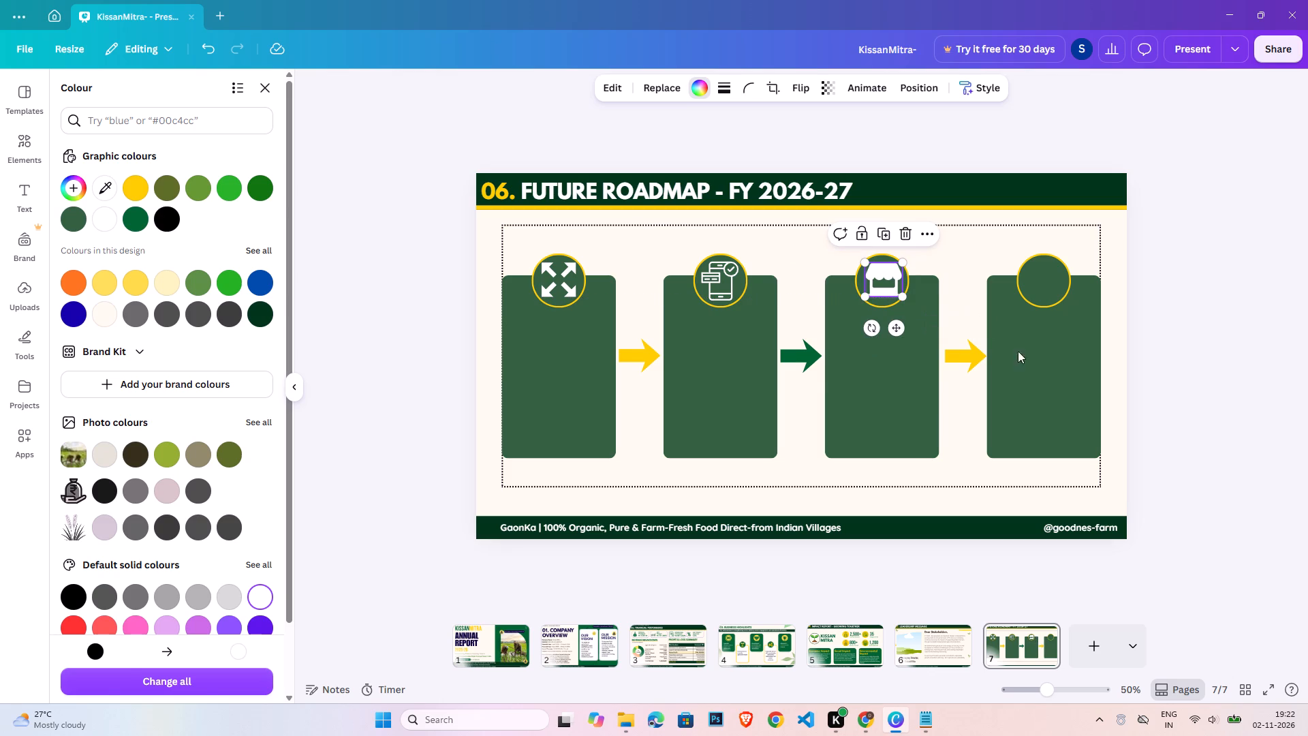
{"action": "left_click", "coordinate": [1179, 296]}
Nudge the white market stall icon slightly left to centre it in the third card's circle.
{"action": "left_click", "coordinate": [877, 283]}
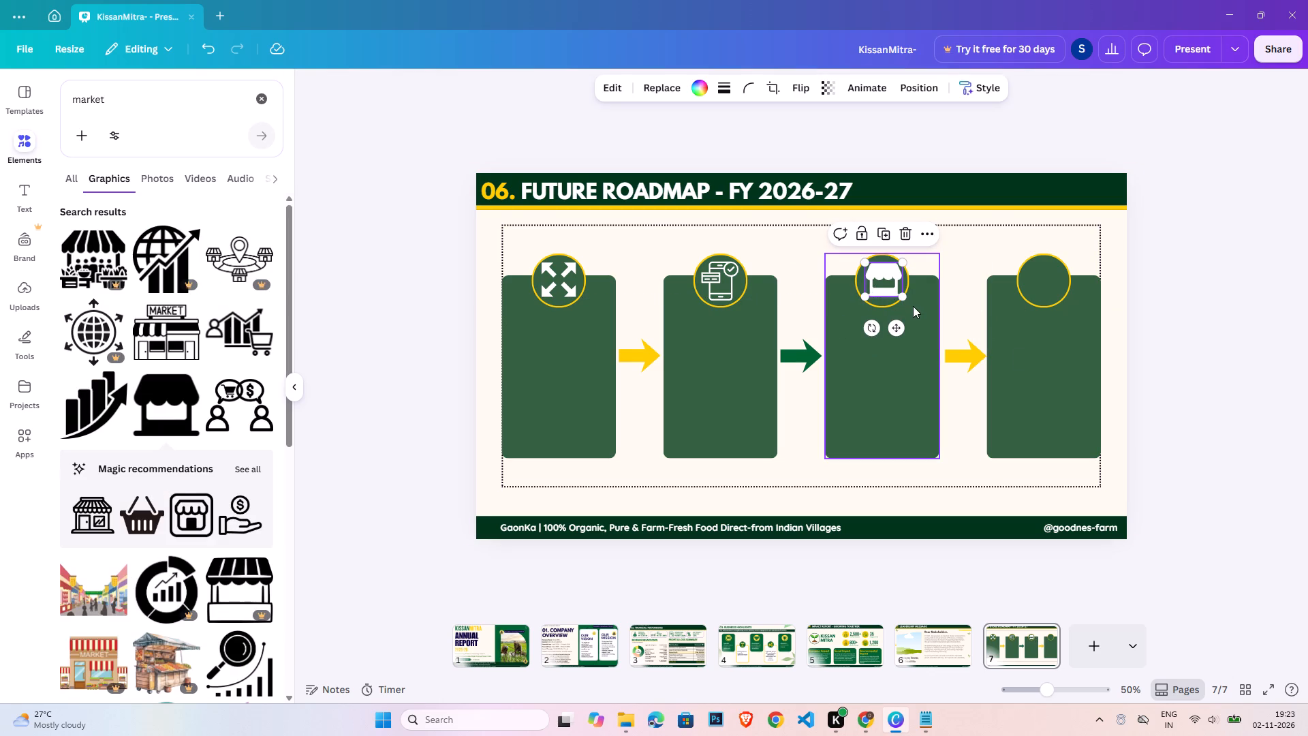
{"action": "key", "text": "Left"}
{"action": "key", "text": "Left"}
{"action": "key", "text": "Left"}
{"action": "key", "text": "Right"}
{"action": "key", "text": "Left"}
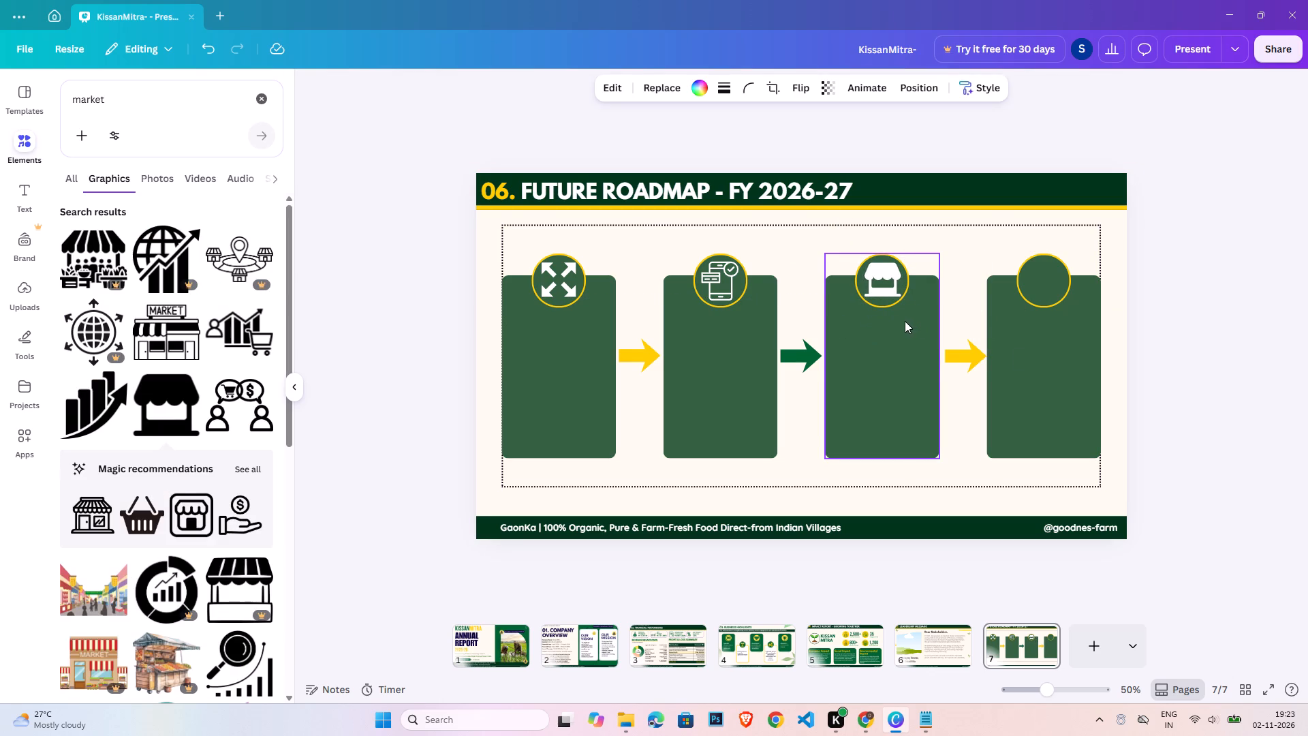
{"action": "left_click", "coordinate": [1200, 339]}
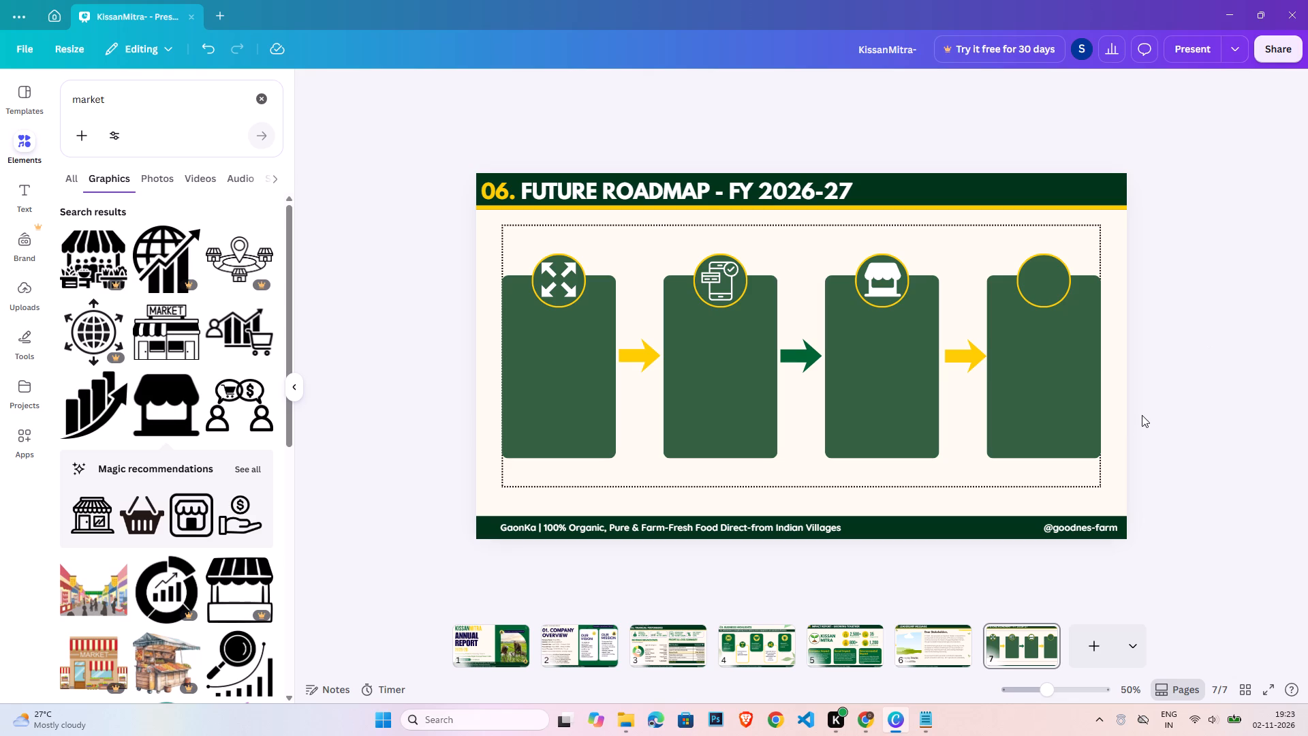
Search graphics for "agriculture" and add the black outlined tractor to the slide.
{"action": "double_click", "coordinate": [140, 97]}
{"action": "type", "text": "agriculture"}
{"action": "key", "text": "Return"}
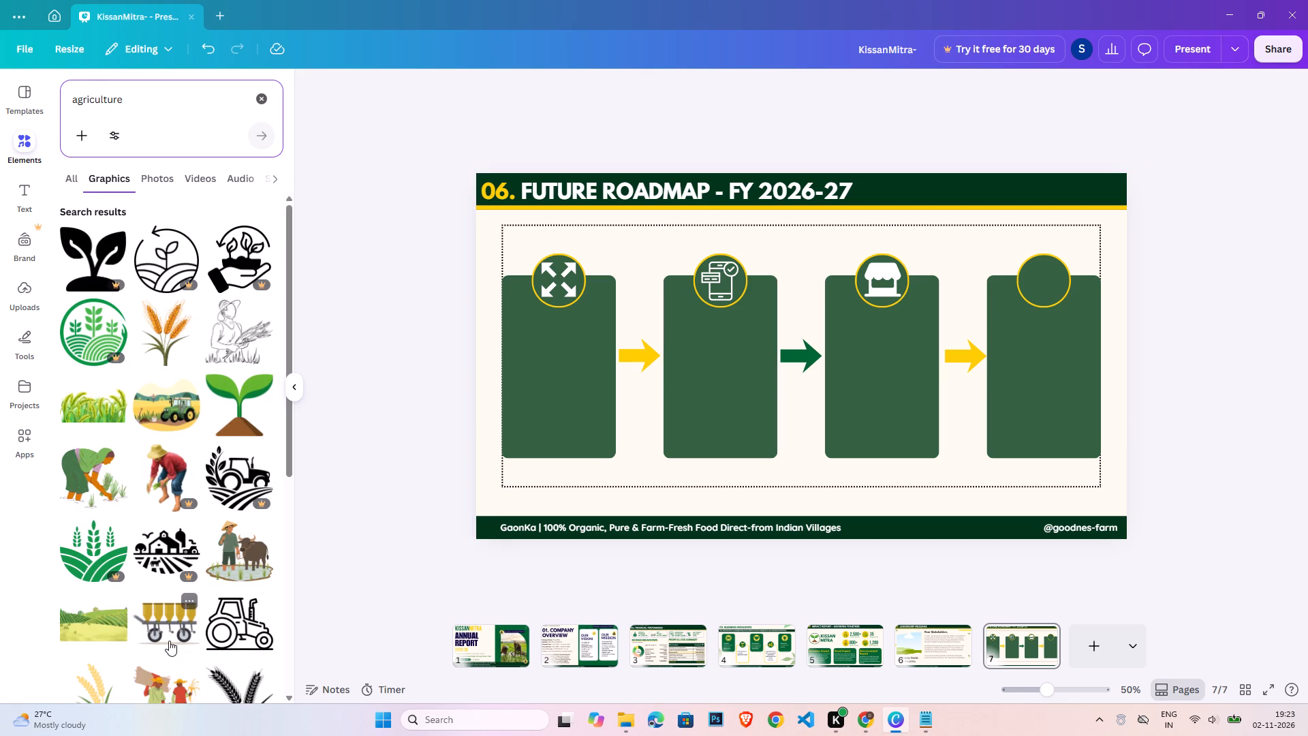
{"action": "scroll", "coordinate": [222, 583], "scroll_direction": "down", "scroll_amount": 2}
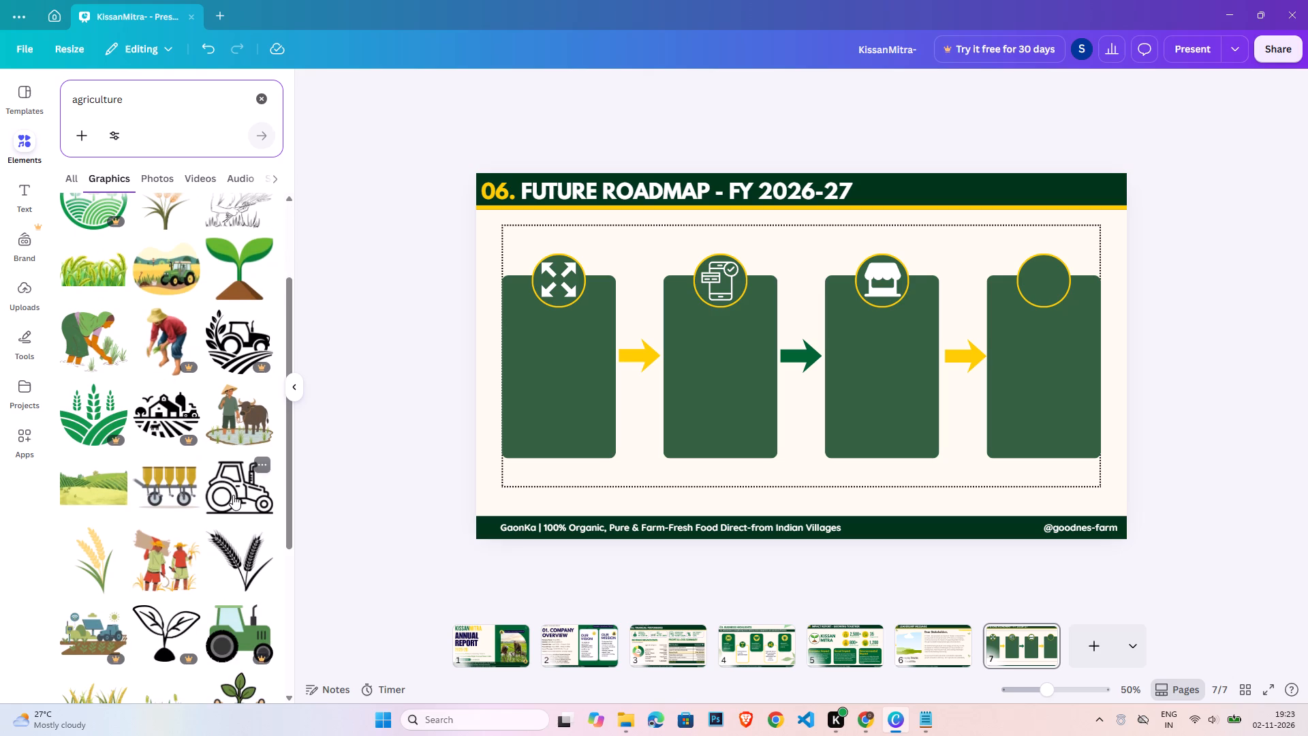
{"action": "left_click", "coordinate": [233, 495]}
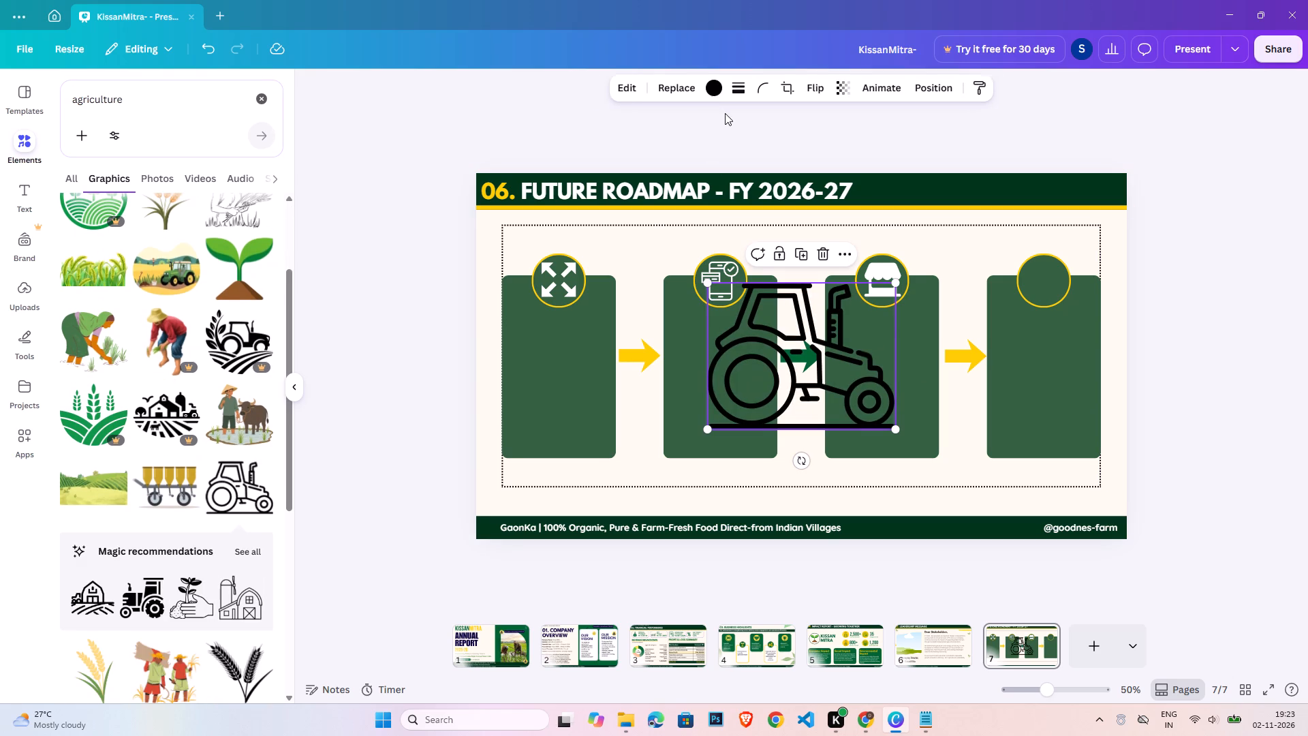
Recolour the tractor graphic white, shrink it to icon size and move it into the fourth card's circle.
{"action": "left_click", "coordinate": [704, 79]}
{"action": "left_click", "coordinate": [267, 597]}
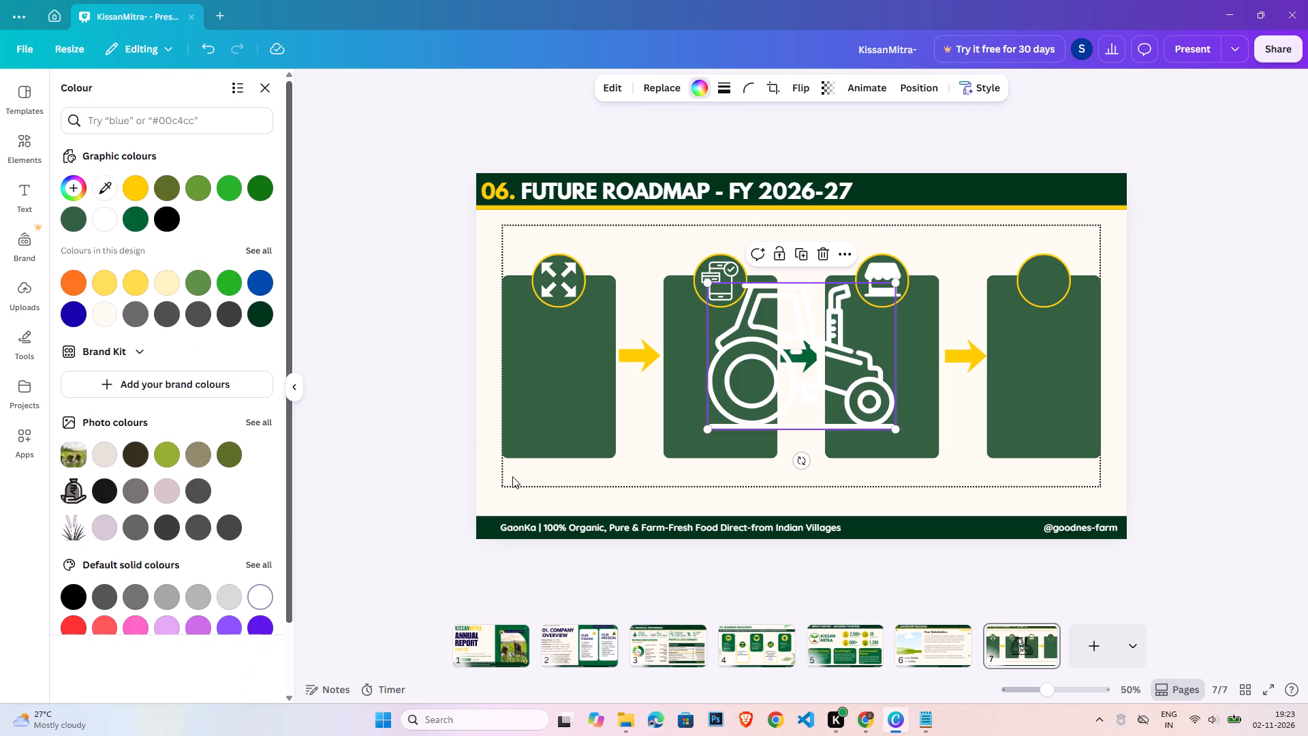
{"action": "left_click_drag", "start_coordinate": [706, 283], "coordinate": [912, 384]}
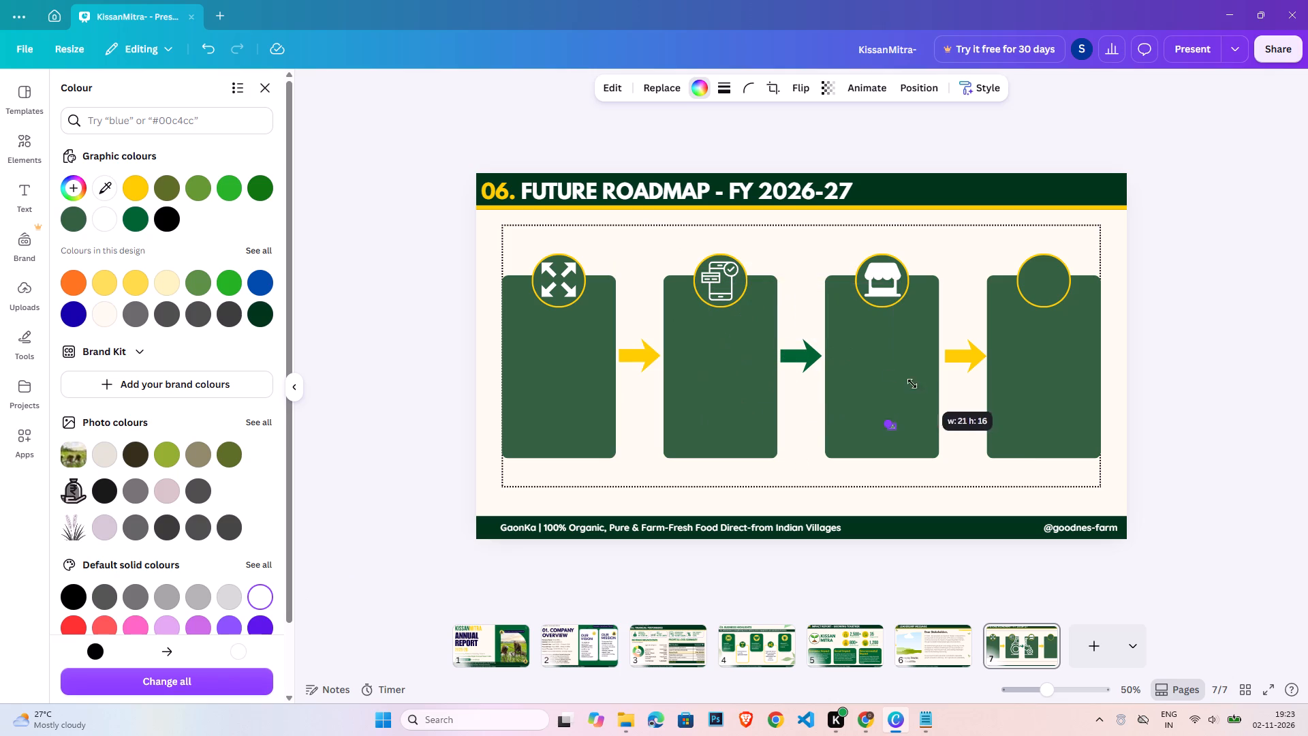
{"action": "left_click_drag", "start_coordinate": [912, 384], "coordinate": [871, 363]}
{"action": "left_click_drag", "start_coordinate": [875, 418], "coordinate": [1049, 288]}
Shrink the white tractor icon slightly and centre it inside the fourth card's circle.
{"action": "left_click", "coordinate": [1095, 682]}
{"action": "scroll", "coordinate": [1023, 504], "scroll_direction": "up", "scroll_amount": 8}
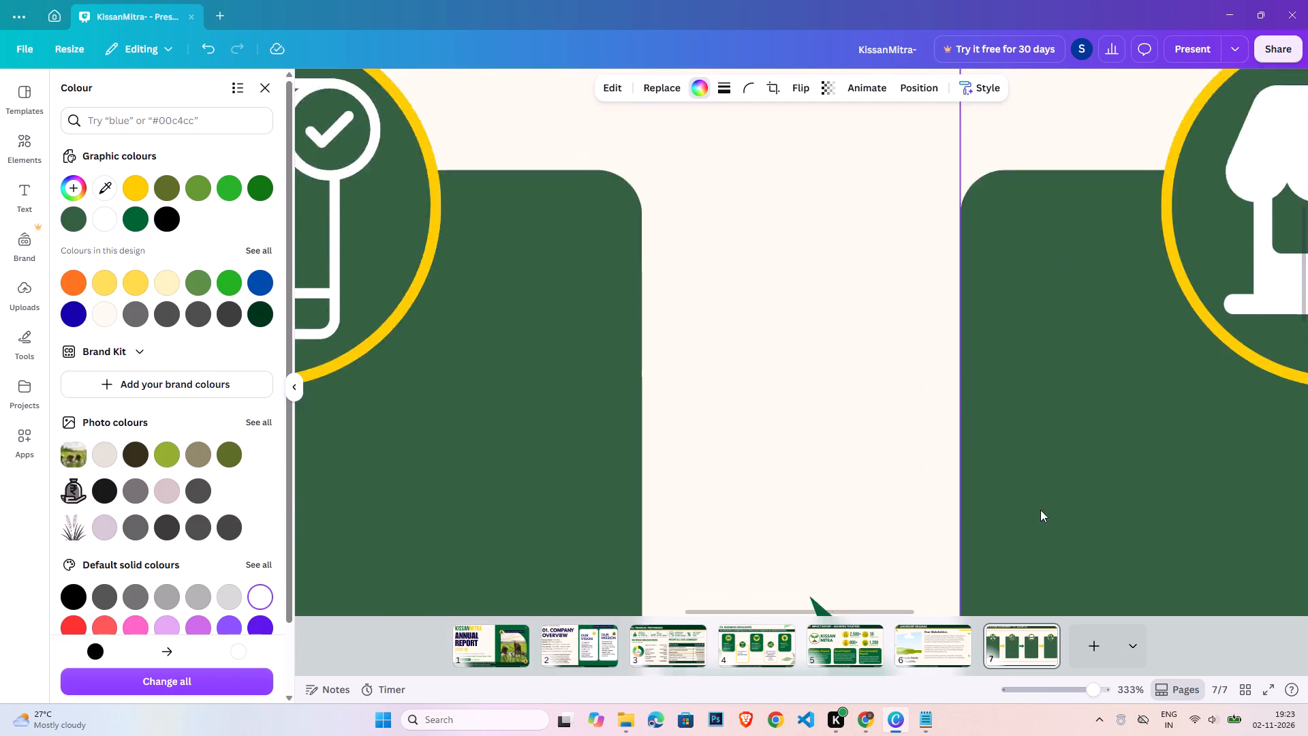
{"action": "left_click_drag", "start_coordinate": [837, 609], "coordinate": [1281, 608]}
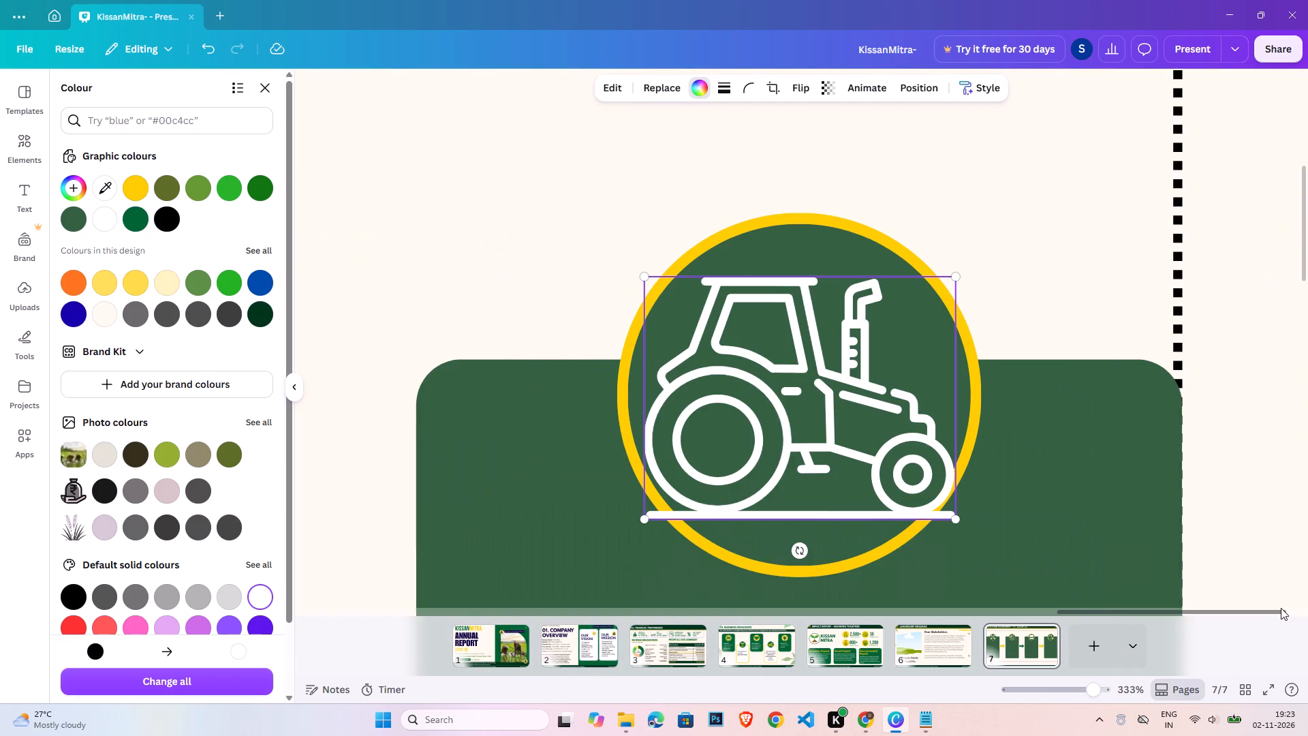
{"action": "left_click_drag", "start_coordinate": [893, 275], "coordinate": [852, 290]}
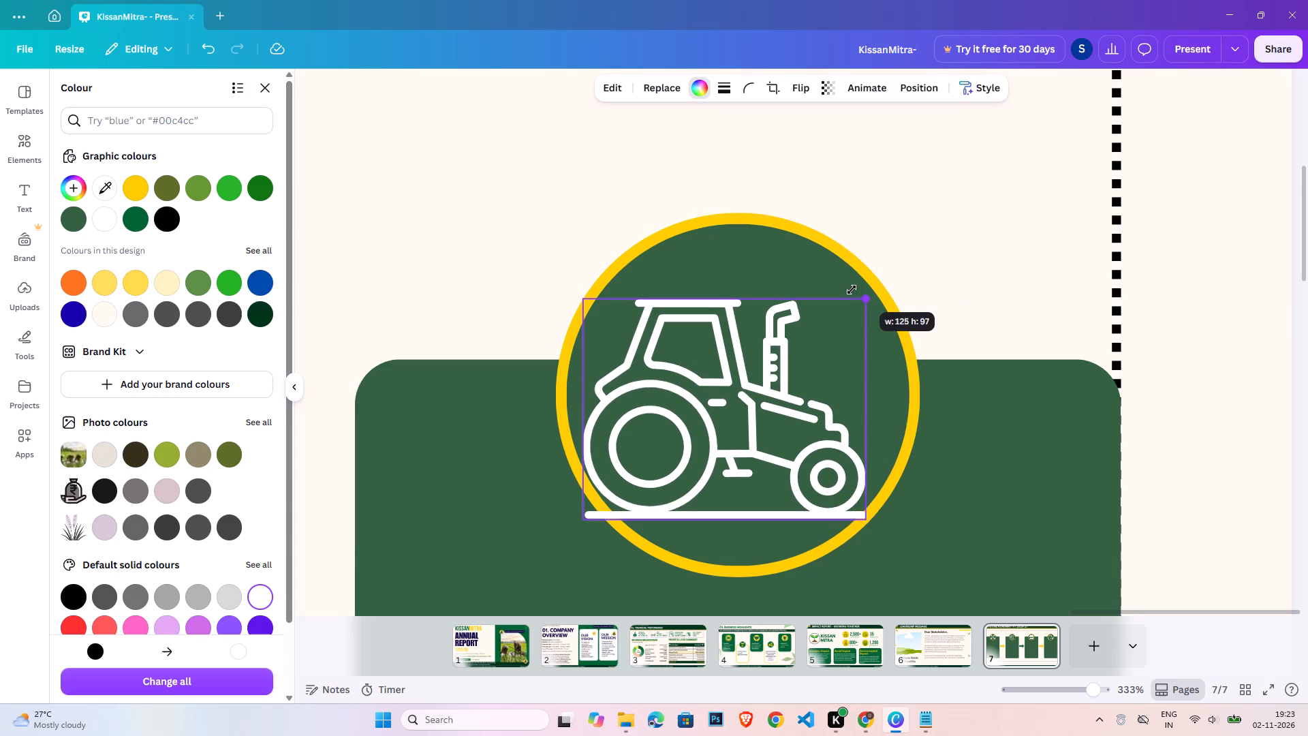
{"action": "left_click_drag", "start_coordinate": [852, 290], "coordinate": [843, 292]}
{"action": "left_click_drag", "start_coordinate": [741, 433], "coordinate": [765, 410]}
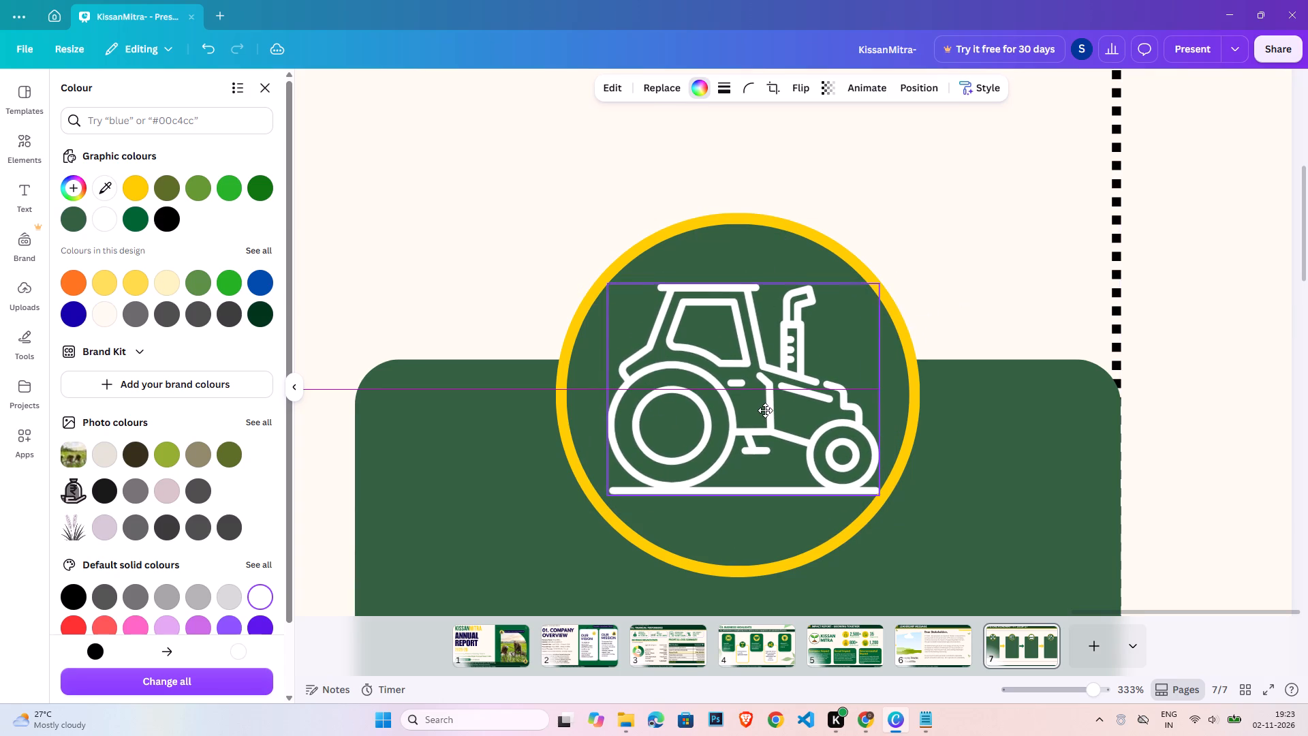
{"action": "left_click_drag", "start_coordinate": [765, 410], "coordinate": [760, 412]}
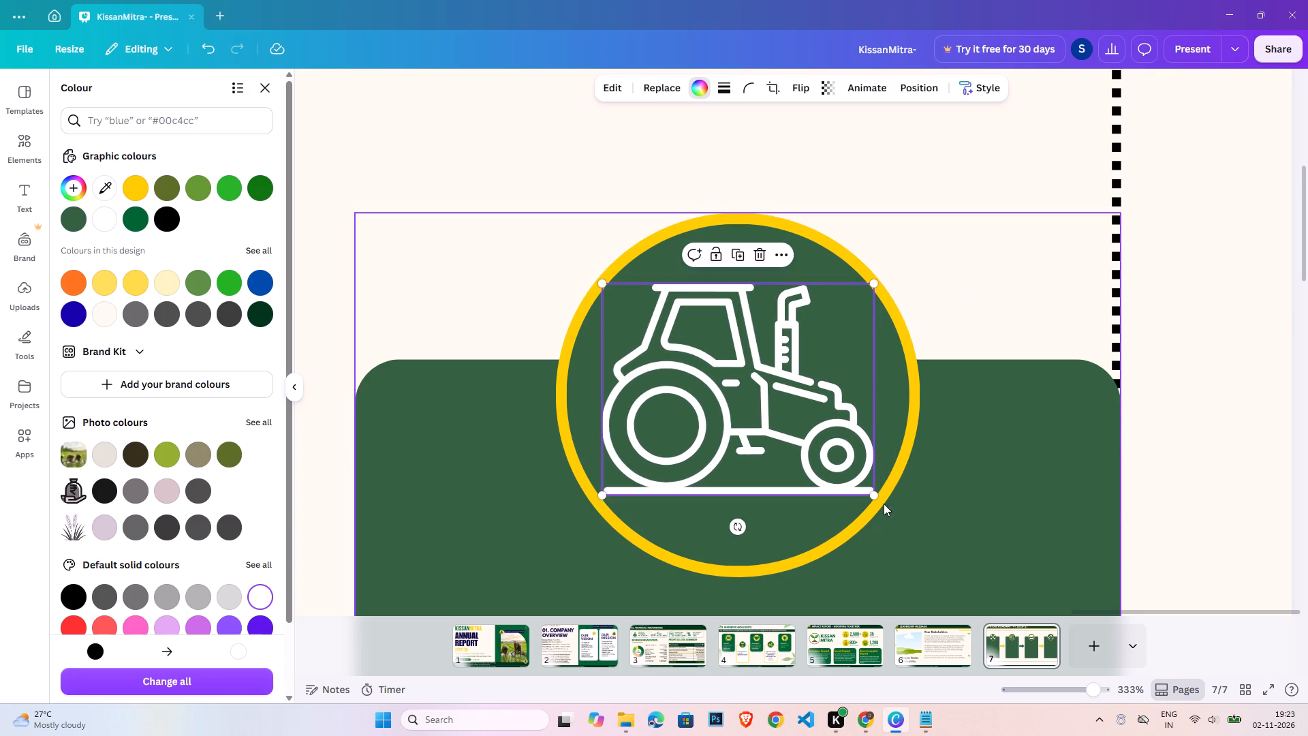
{"action": "left_click_drag", "start_coordinate": [872, 496], "coordinate": [862, 484]}
{"action": "left_click_drag", "start_coordinate": [826, 434], "coordinate": [832, 443]}
{"action": "left_click", "coordinate": [1077, 688]}
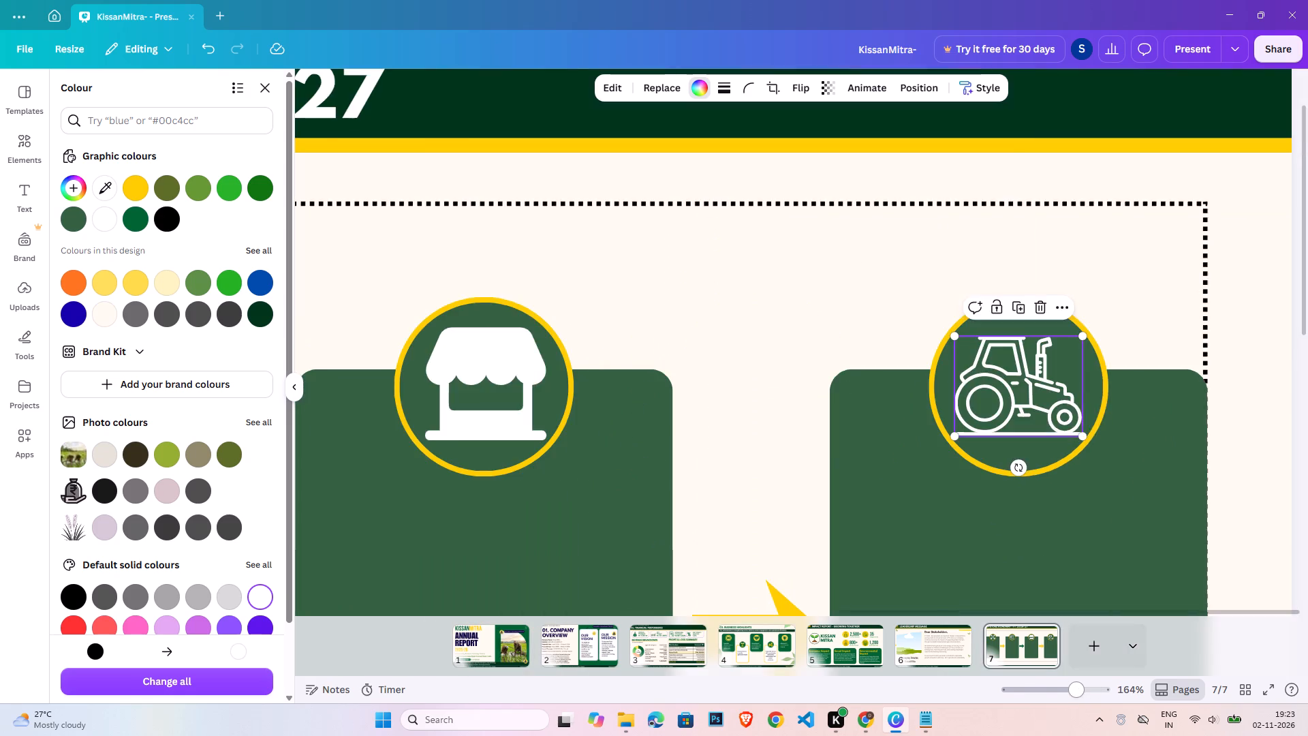
{"action": "left_click", "coordinate": [1063, 690]}
{"action": "left_click", "coordinate": [1056, 689]}
{"action": "left_click", "coordinate": [1048, 693]}
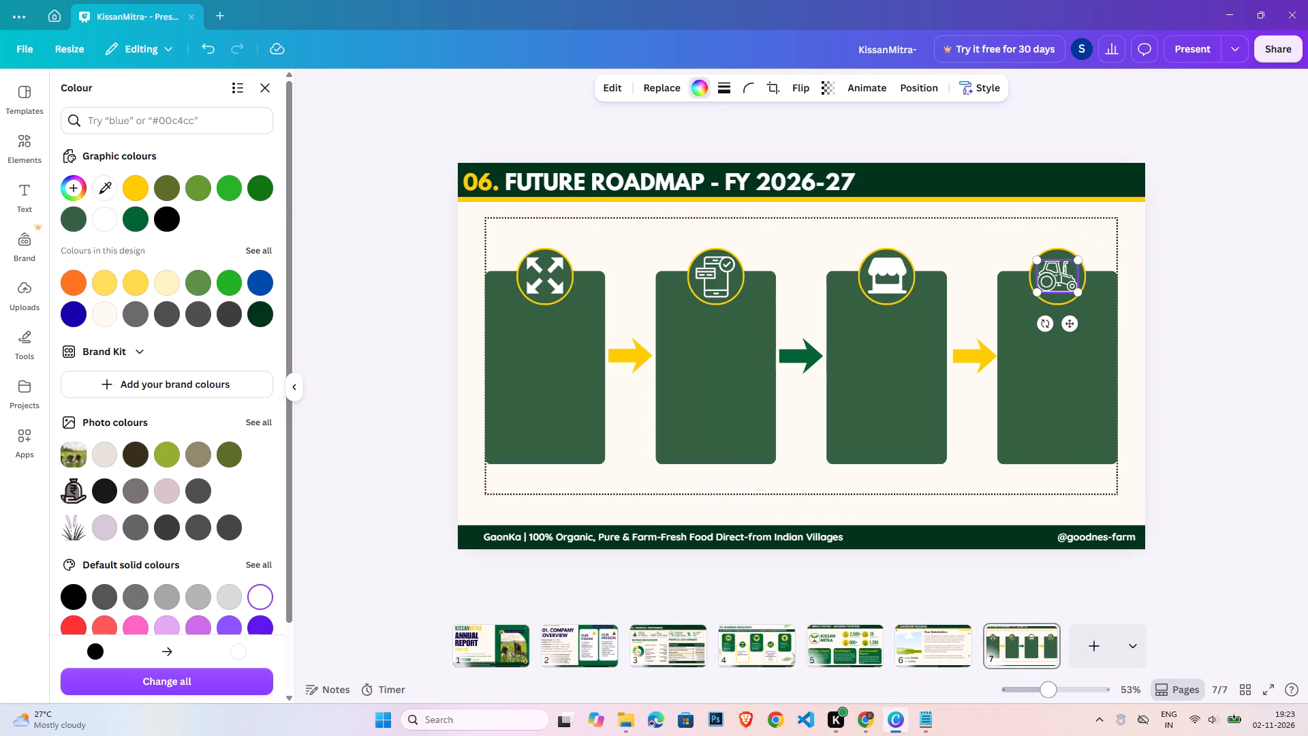
{"action": "left_click", "coordinate": [1208, 574]}
{"action": "left_click", "coordinate": [1208, 573]}
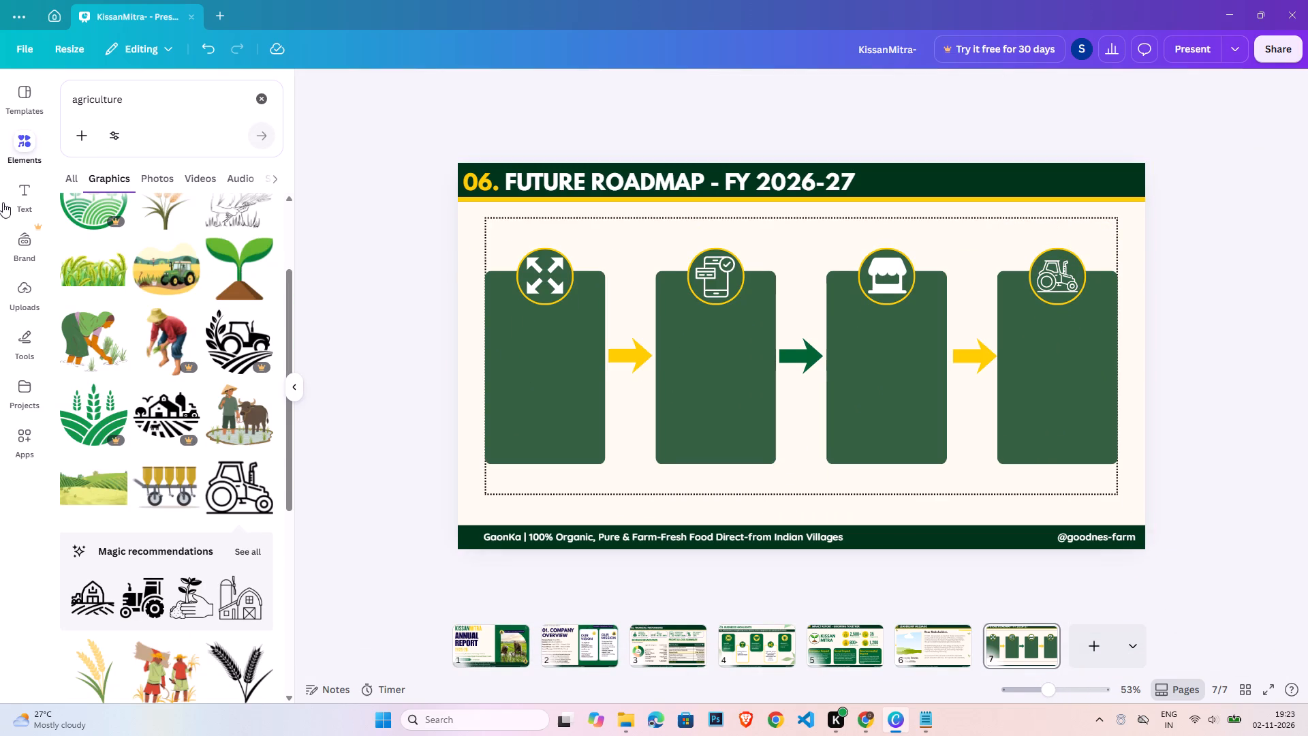
Duplicate the slide title text and place the copy over the first card, below its circle.
{"action": "left_click", "coordinate": [38, 186]}
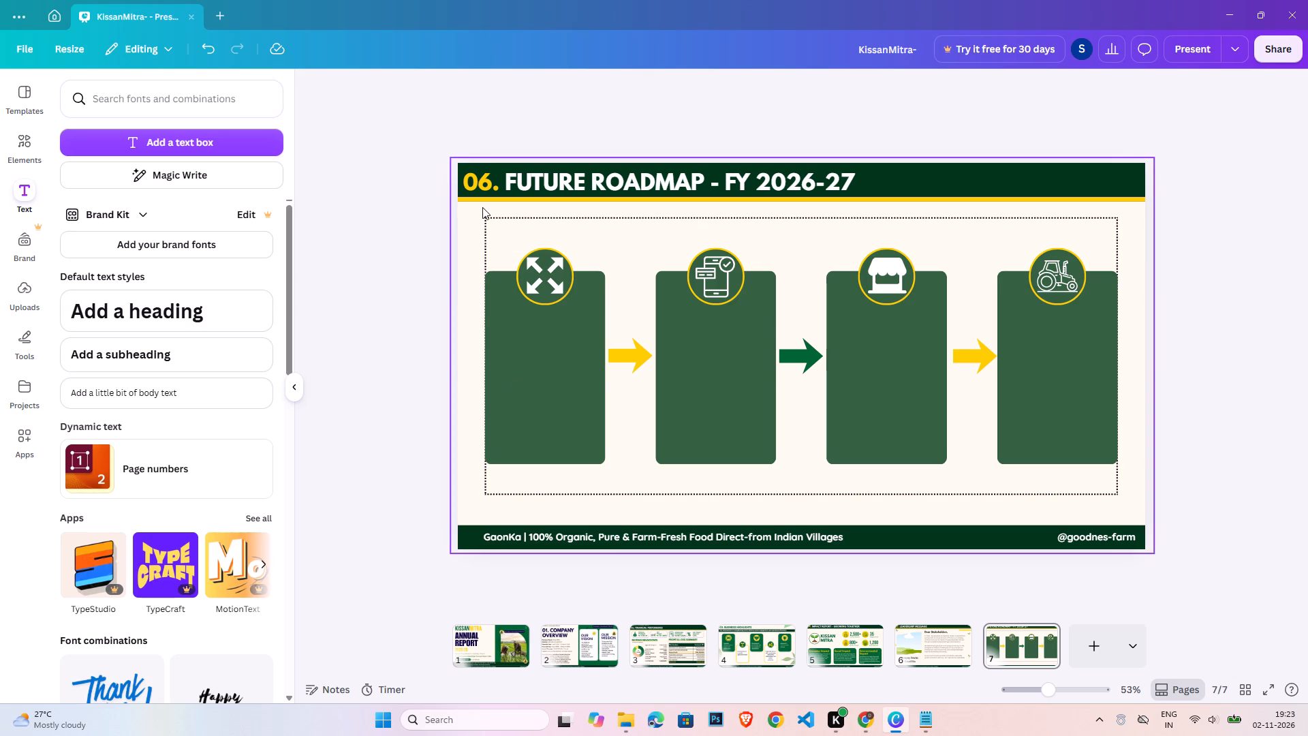
{"action": "left_click", "coordinate": [530, 181]}
{"action": "key", "text": "ctrl+c"}
{"action": "key", "text": "ctrl+v"}
{"action": "left_click_drag", "start_coordinate": [618, 186], "coordinate": [647, 338]}
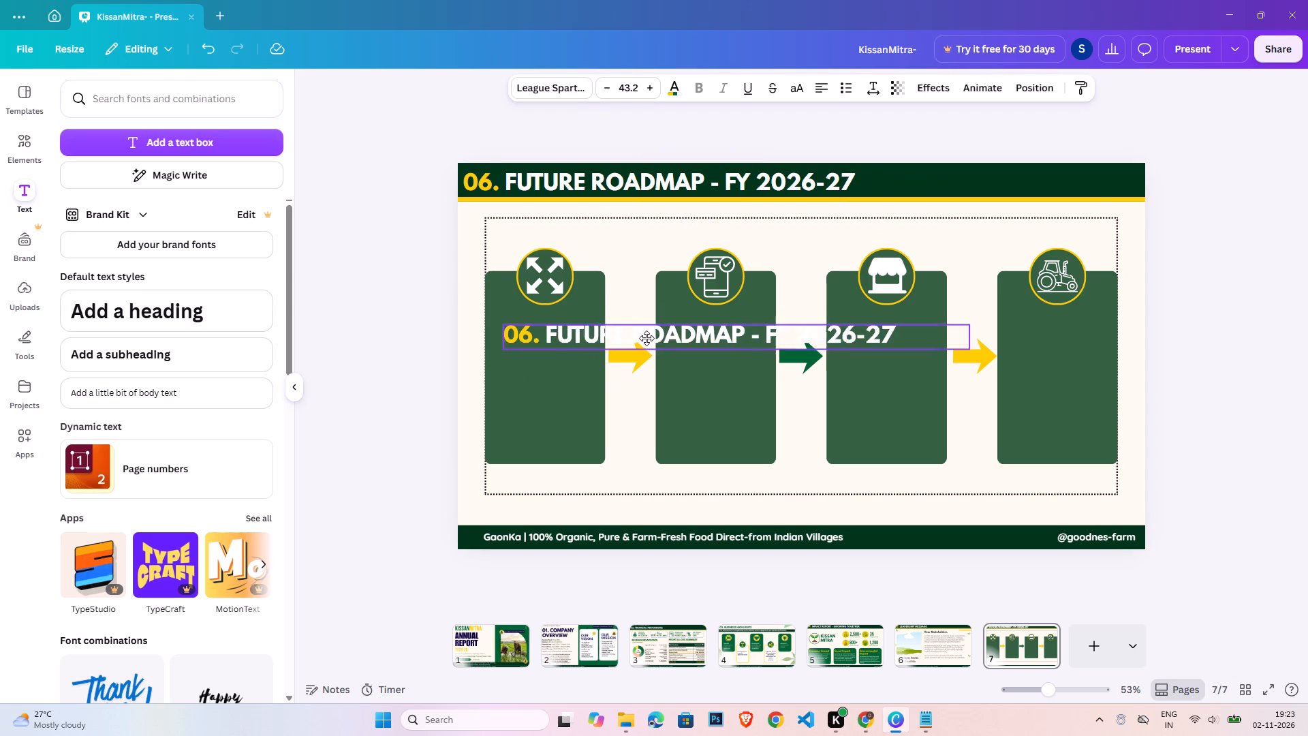
{"action": "left_click_drag", "start_coordinate": [647, 338], "coordinate": [641, 326]}
Replace the copied title's text with "01 | Expand" followed by a new line.
{"action": "double_click", "coordinate": [641, 326]}
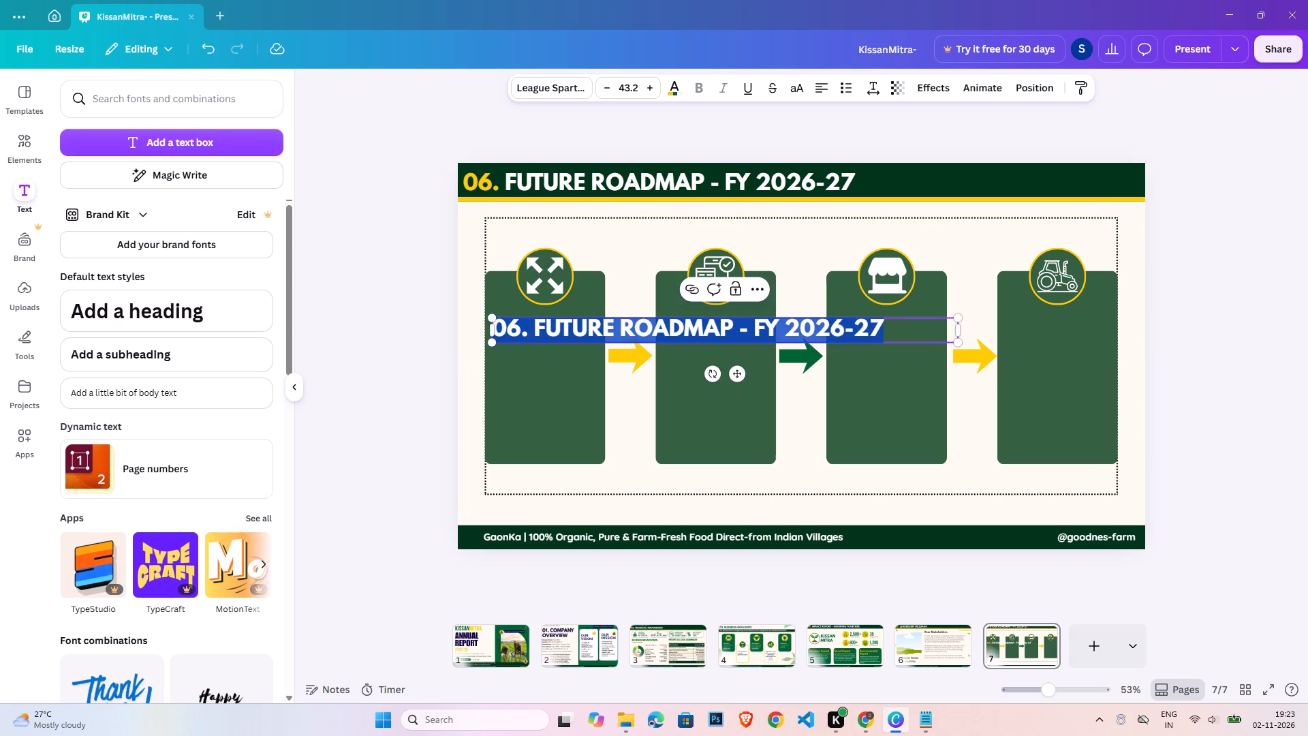
{"action": "type", "text": "01 }"}
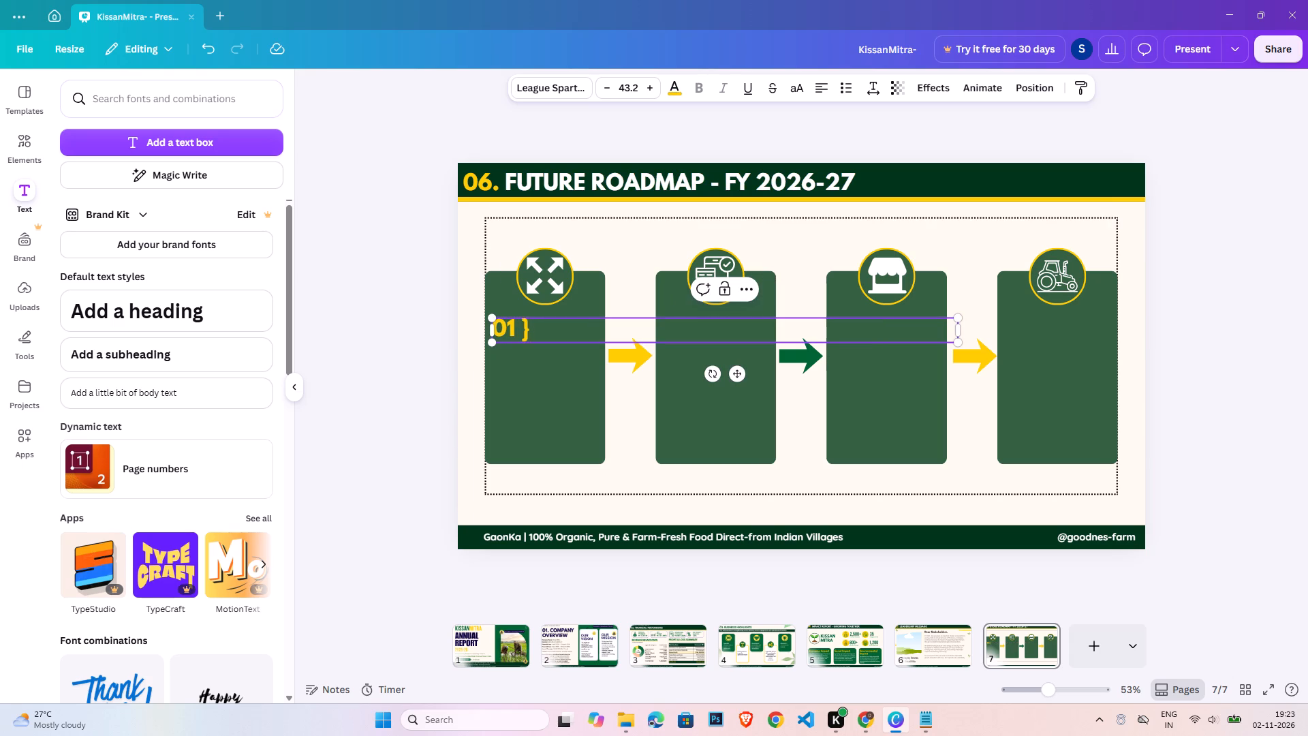
{"action": "key", "text": "Insert"}
{"action": "key", "text": "BackSpace"}
{"action": "type", "text": "|"}
{"action": "key", "text": "space"}
{"action": "type", "text": "Expand"}
{"action": "key", "text": "Return"}
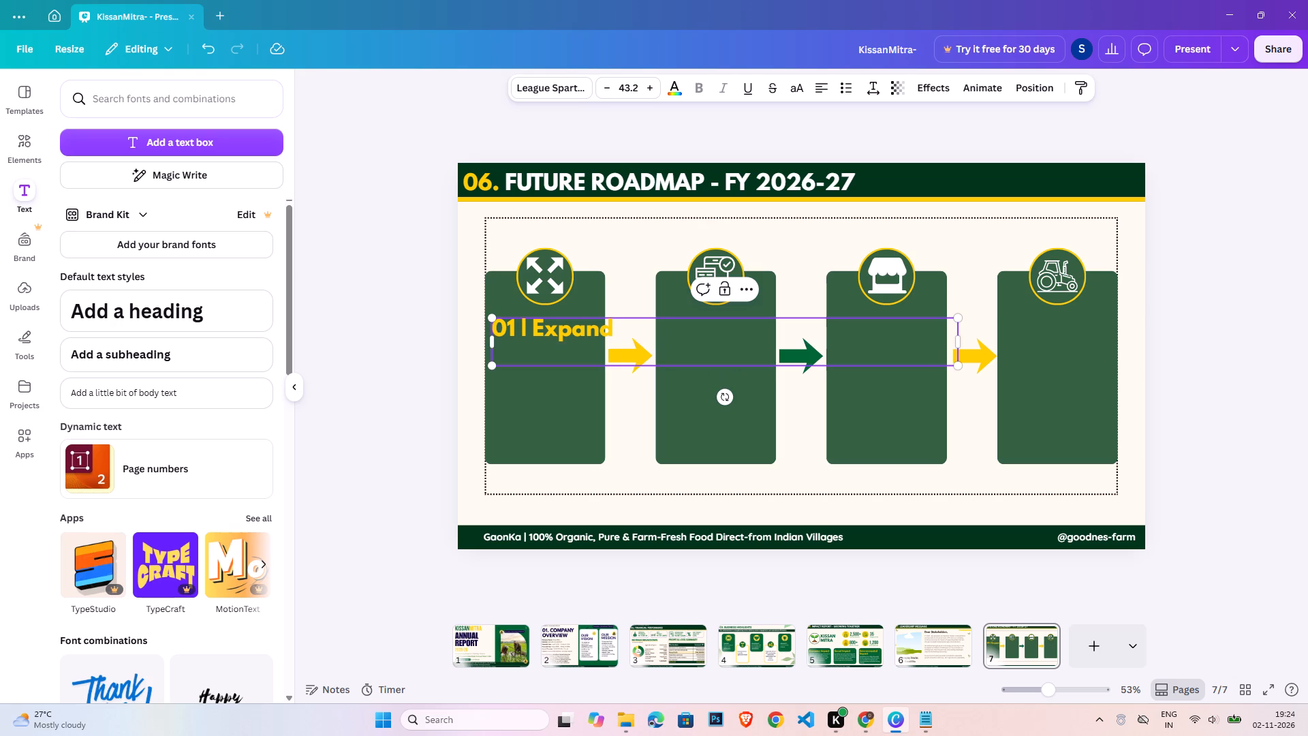
Narrow the "01 | Expand" text box and scale it down to font size 30.2 within the first card.
{"action": "left_click", "coordinate": [957, 337]}
{"action": "left_click", "coordinate": [949, 340]}
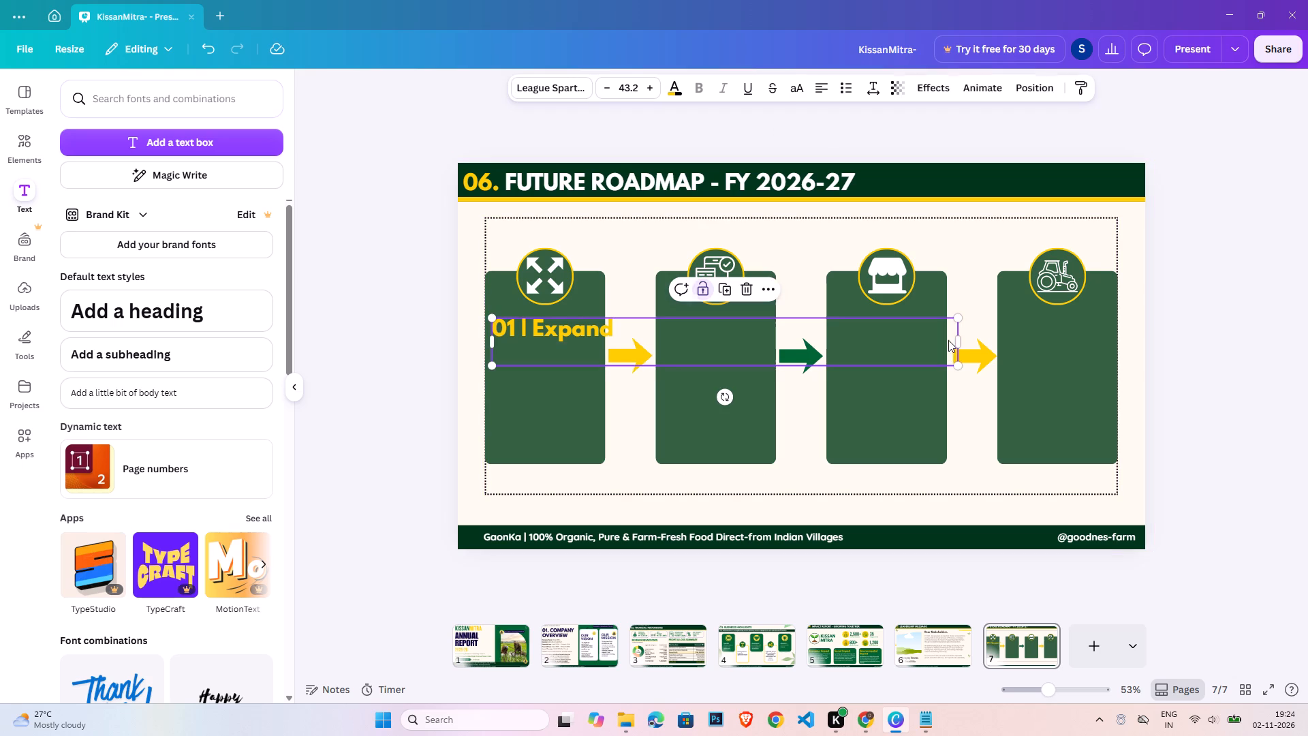
{"action": "left_click_drag", "start_coordinate": [960, 349], "coordinate": [621, 358]}
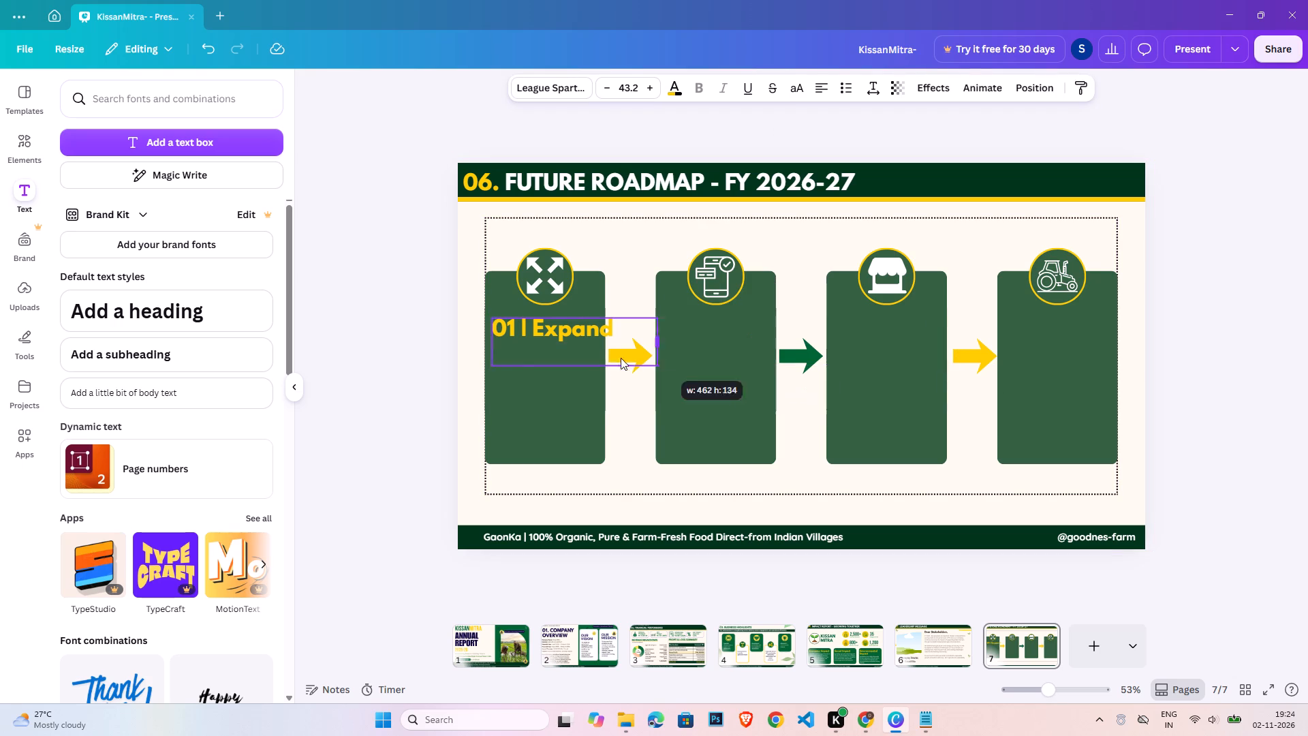
{"action": "left_click_drag", "start_coordinate": [621, 358], "coordinate": [616, 349]}
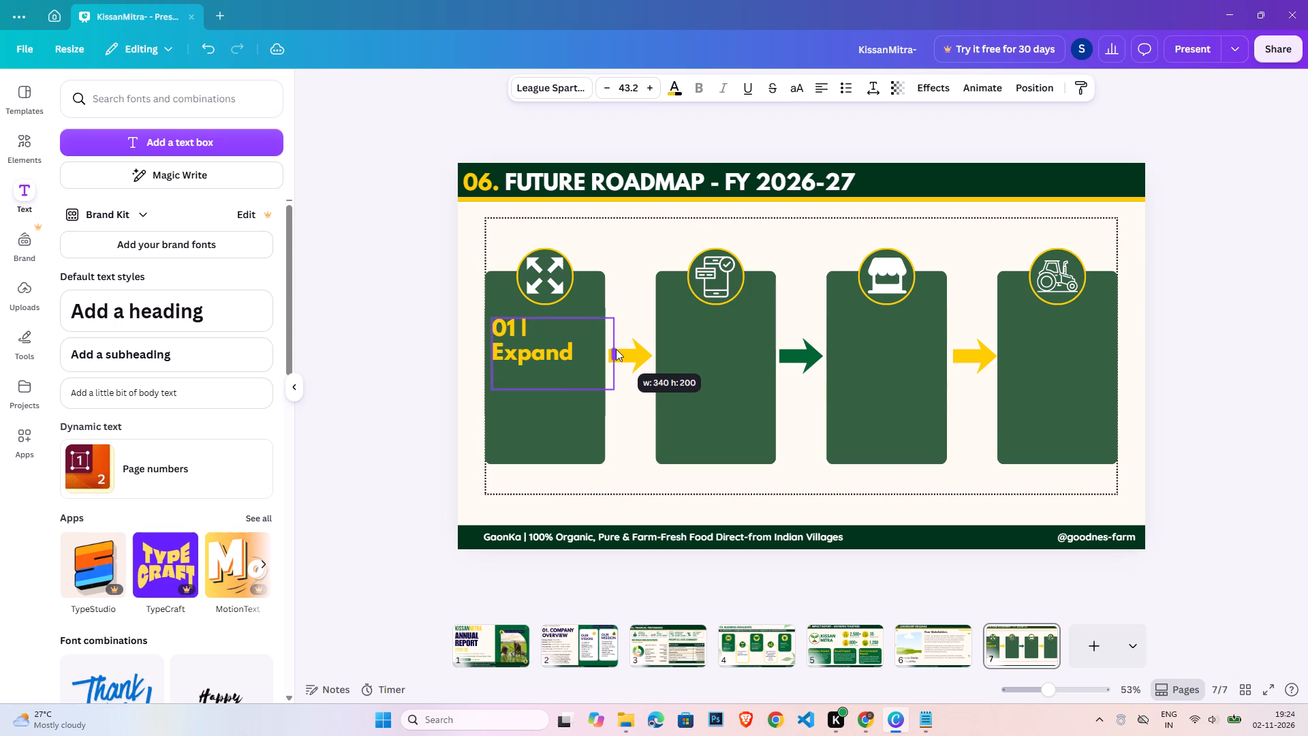
{"action": "left_click_drag", "start_coordinate": [616, 349], "coordinate": [620, 347]}
{"action": "left_click_drag", "start_coordinate": [619, 365], "coordinate": [585, 355]}
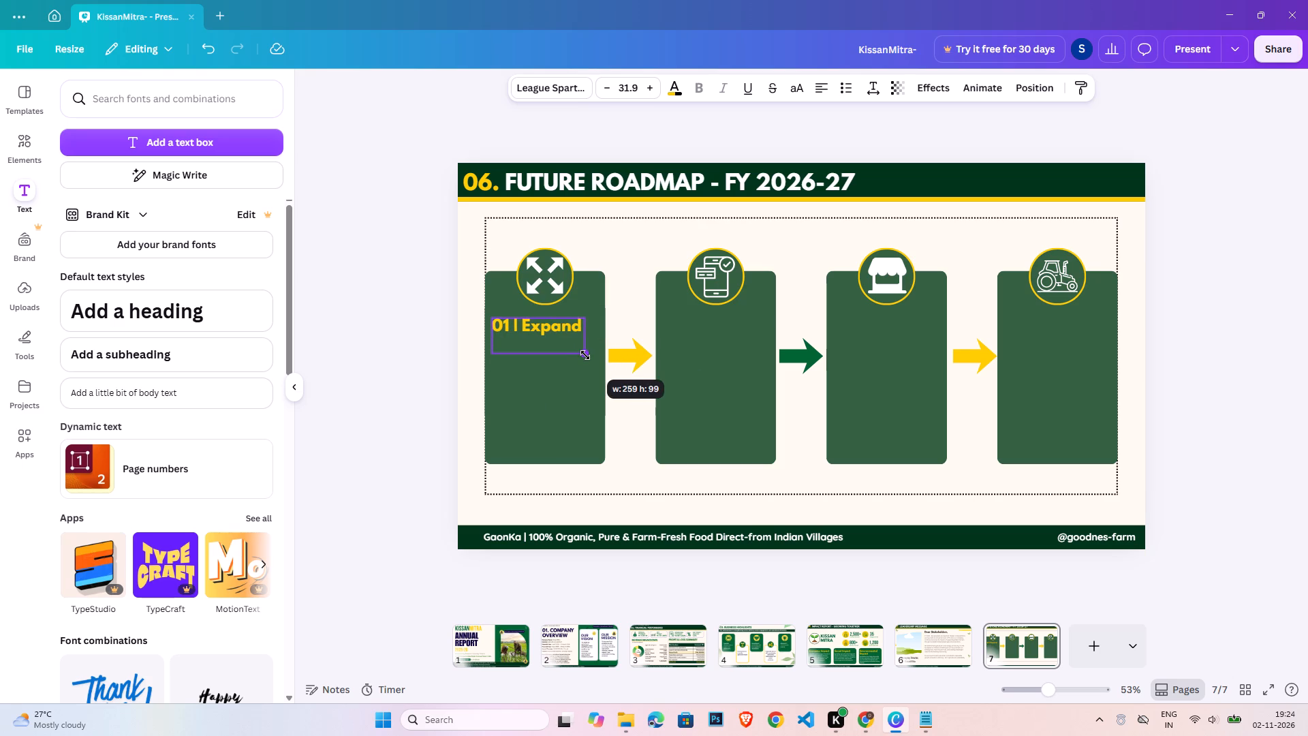
{"action": "left_click_drag", "start_coordinate": [585, 355], "coordinate": [582, 349]}
Add "farmer outreach" on the line below "01 | Expand" in the first card's heading.
{"action": "left_click", "coordinate": [571, 338]}
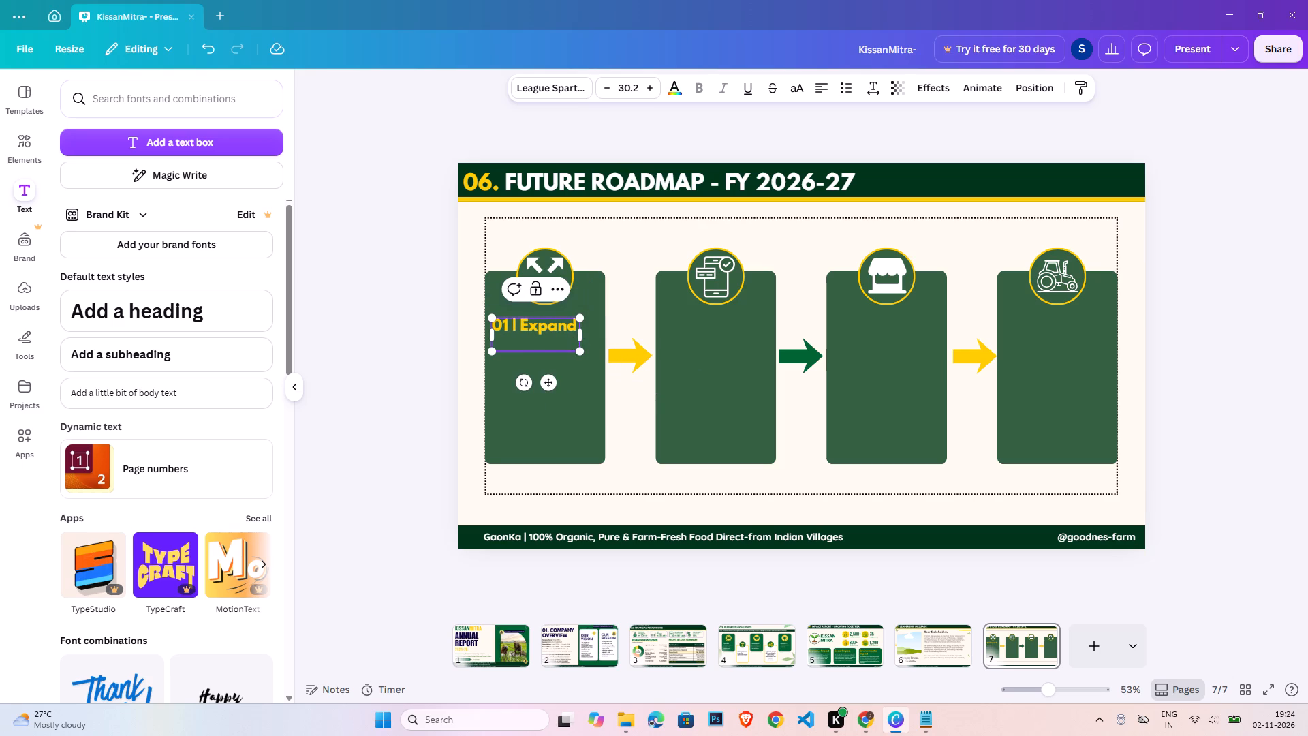
{"action": "type", "text": "Fr"}
{"action": "key", "text": "BackSpace"}
{"action": "key", "text": "BackSpace"}
{"action": "type", "text": "fa"}
{"action": "type", "text": "rmer"}
{"action": "key", "text": "space"}
{"action": "type", "text": "outreach"}
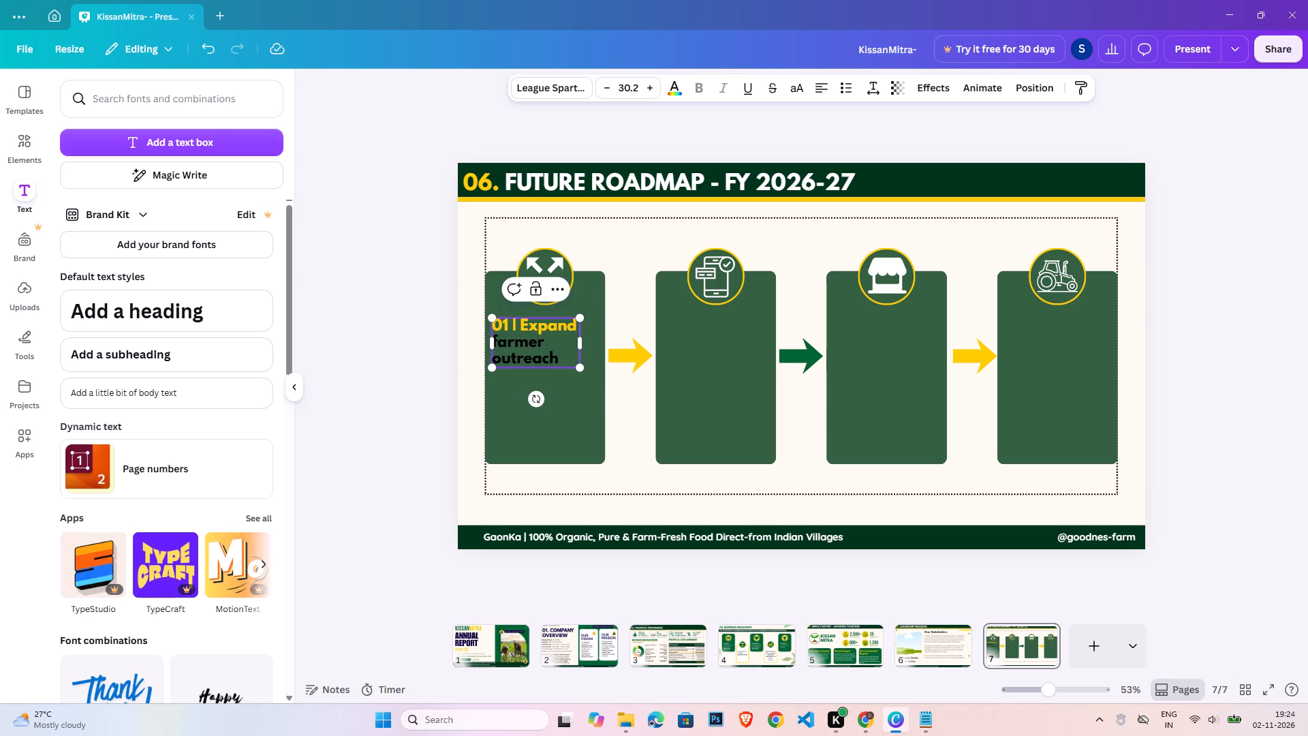
Scale the first card's heading down to font size 26.4 and widen its box so "farmer outreach" fits on one line.
{"action": "left_click_drag", "start_coordinate": [581, 365], "coordinate": [571, 358]}
{"action": "left_click_drag", "start_coordinate": [572, 338], "coordinate": [583, 337]}
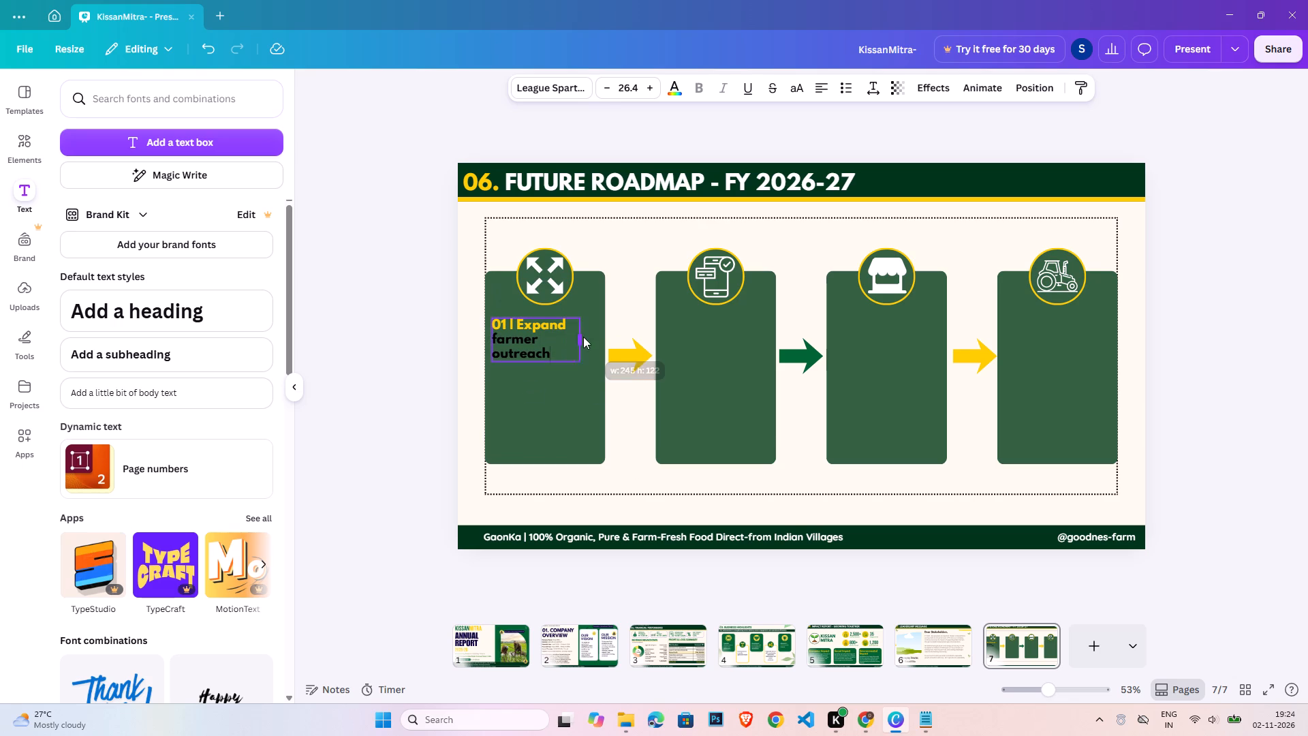
{"action": "left_click_drag", "start_coordinate": [583, 337], "coordinate": [603, 333]}
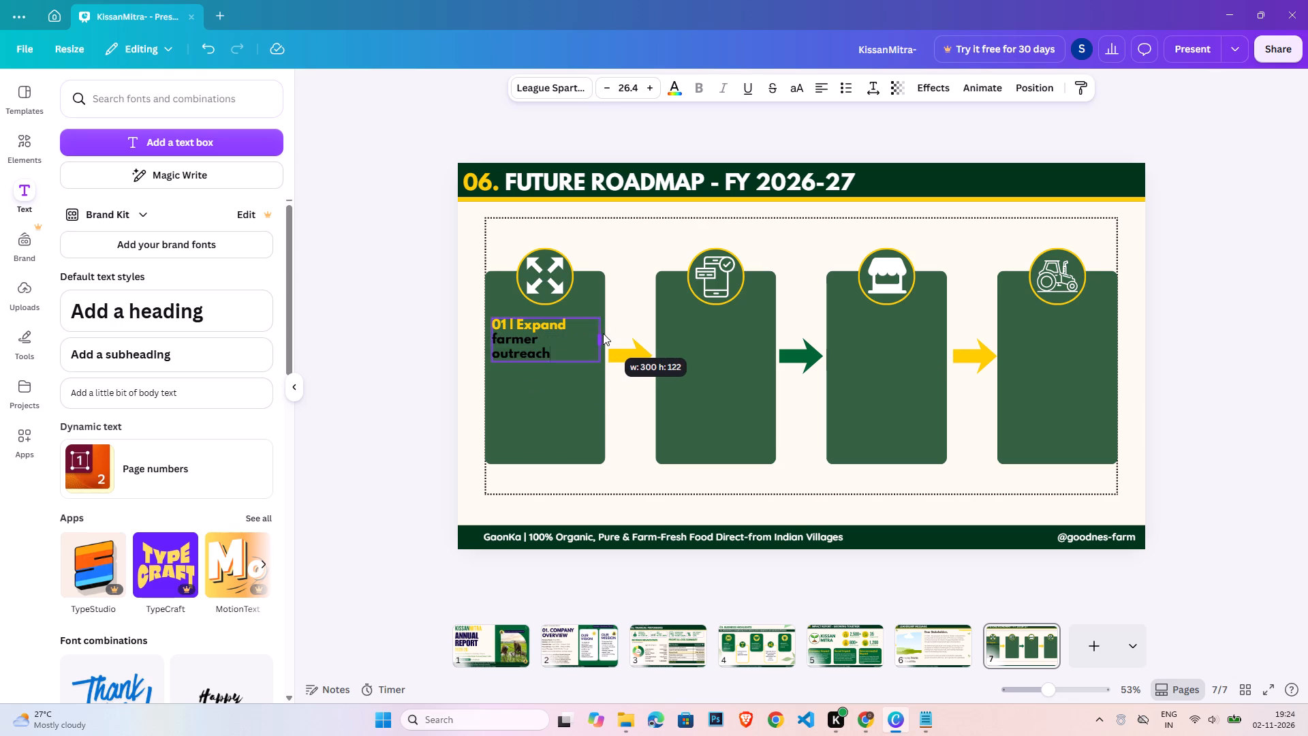
{"action": "left_click_drag", "start_coordinate": [603, 333], "coordinate": [608, 333]}
{"action": "left_click", "coordinate": [1159, 378]}
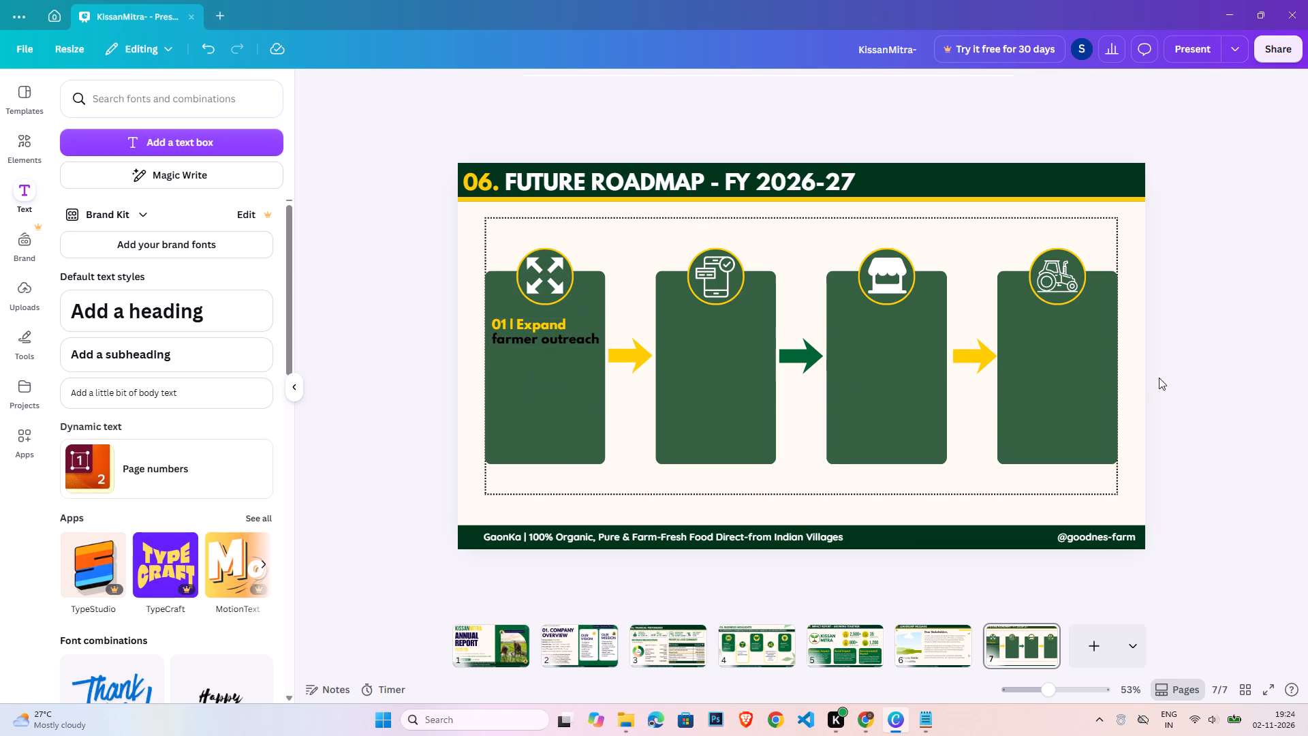
Recolour all of the first card's heading text white.
{"action": "double_click", "coordinate": [527, 340]}
{"action": "key", "text": "ctrl+a"}
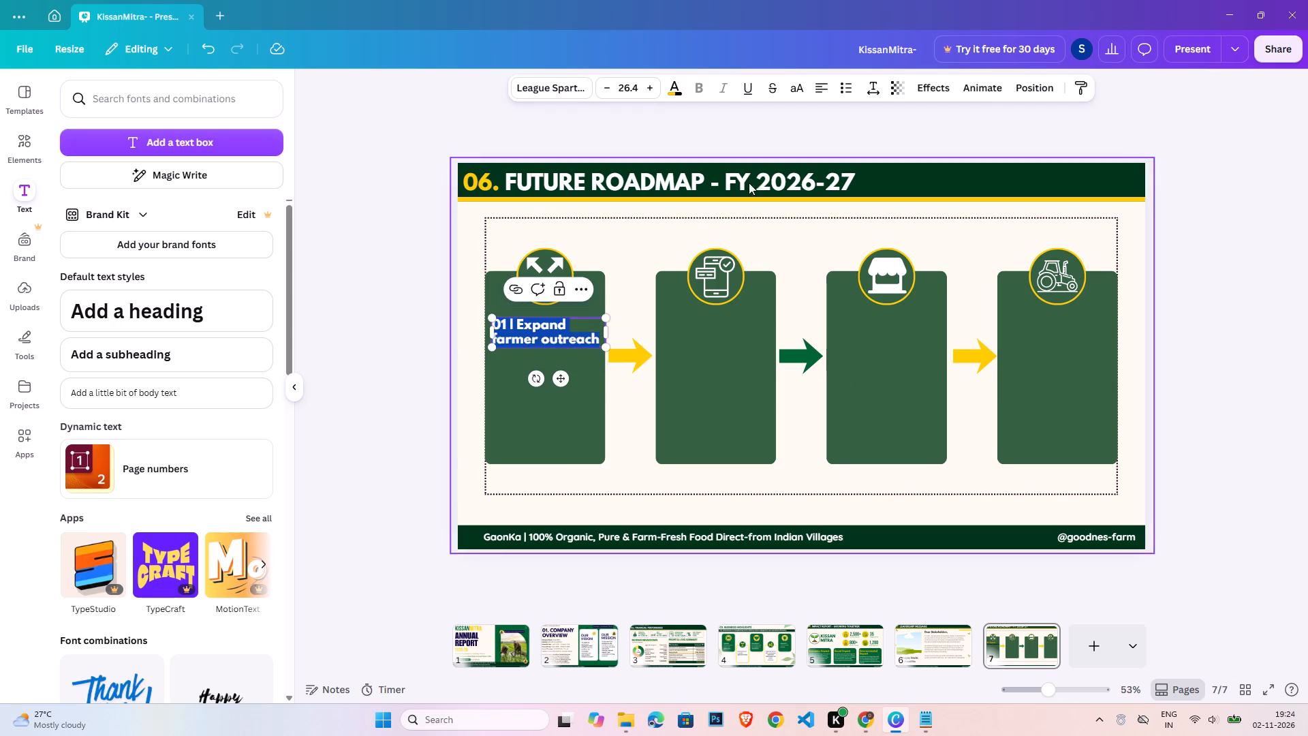
{"action": "left_click", "coordinate": [676, 93]}
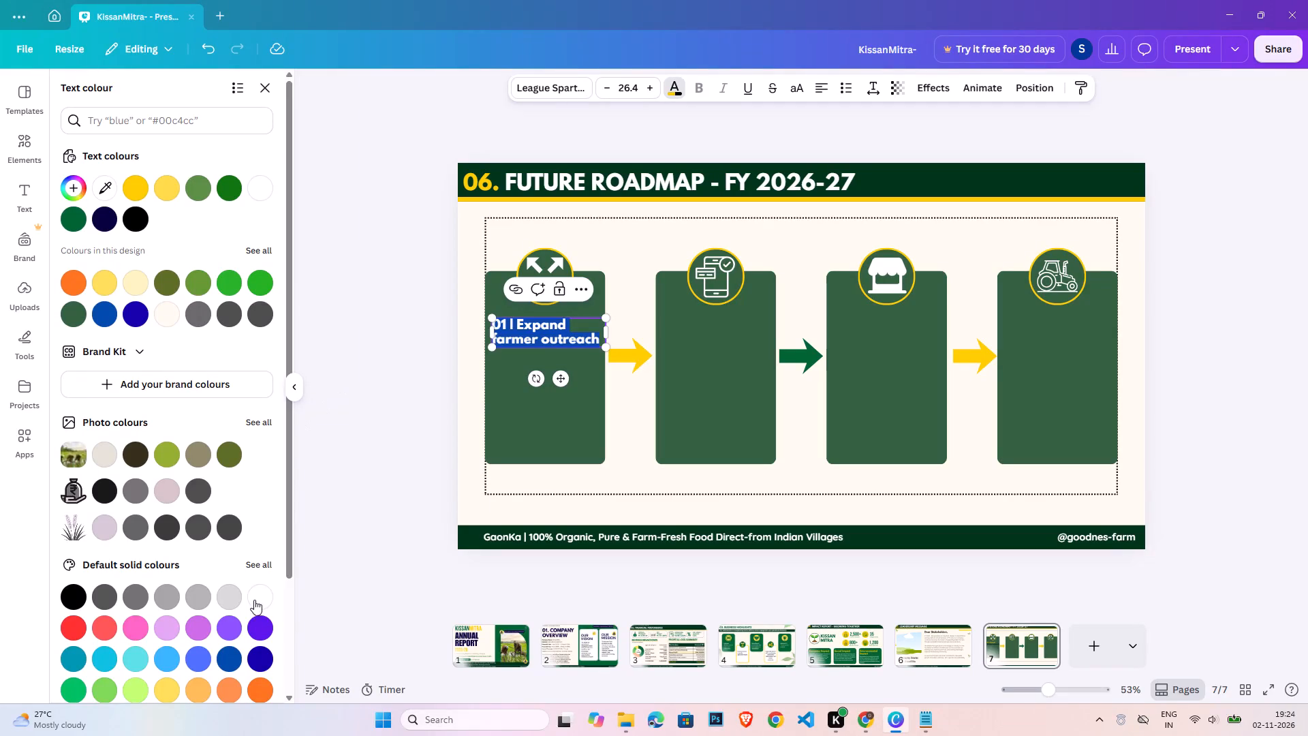
{"action": "left_click", "coordinate": [253, 602]}
{"action": "double_click", "coordinate": [1211, 382]}
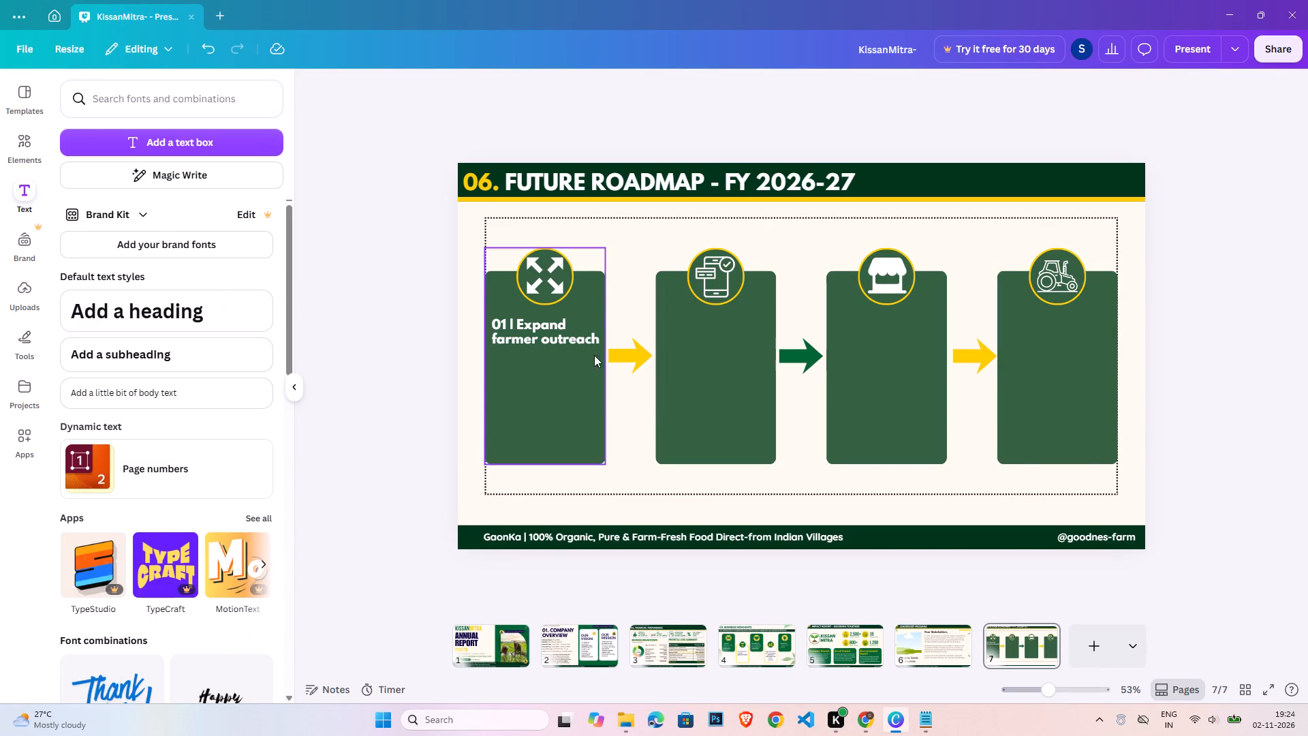
Nudge the first card's heading slightly down and left.
{"action": "left_click", "coordinate": [589, 338]}
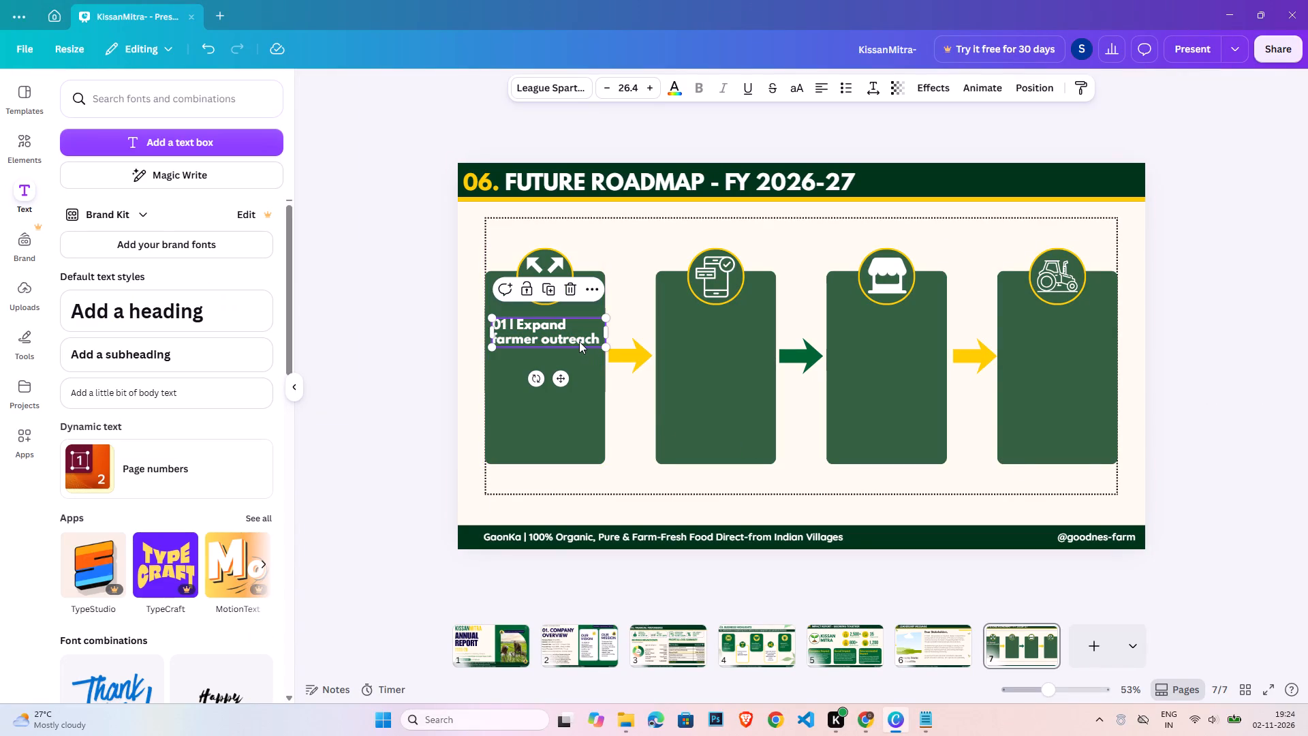
{"action": "key", "text": "Down"}
{"action": "key", "text": "Left"}
{"action": "key", "text": "Left"}
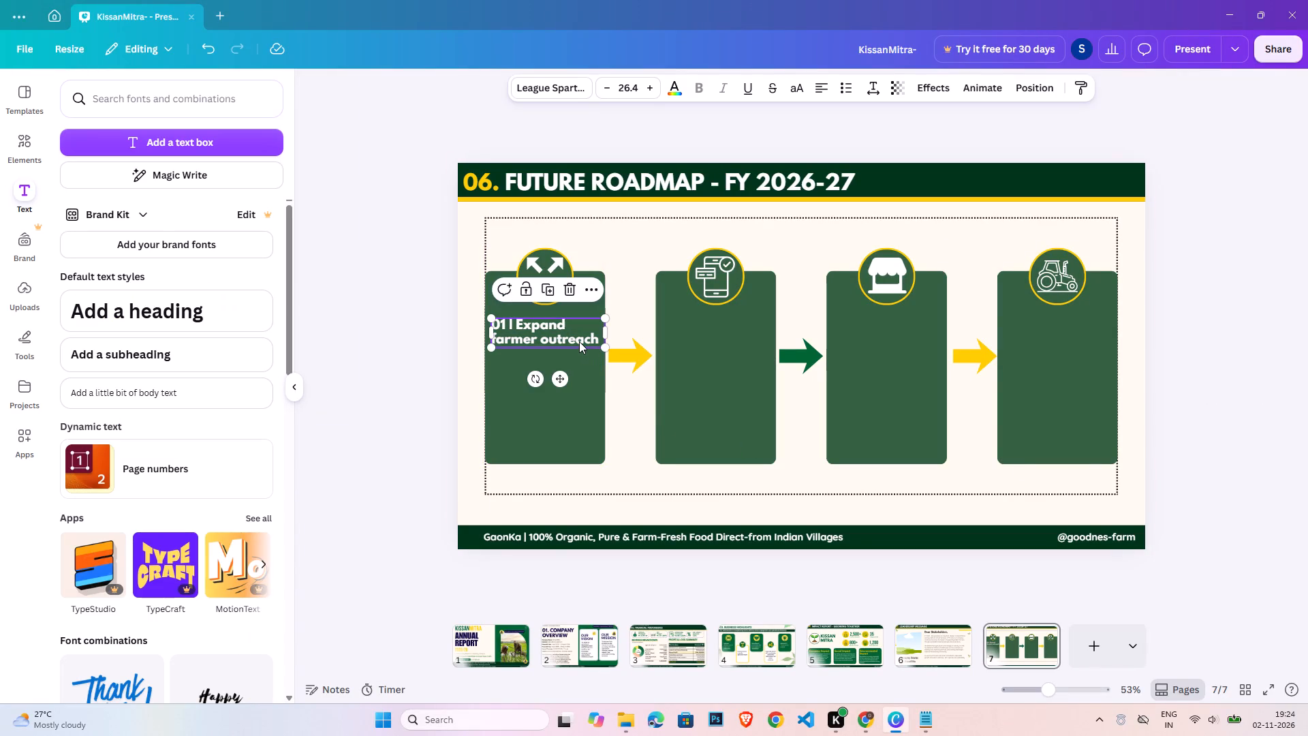
Duplicate the GaonKa footer text, place the copy below the first card's heading and narrow it to fit the card.
{"action": "left_click", "coordinate": [606, 542]}
{"action": "key", "text": "ctrl+c"}
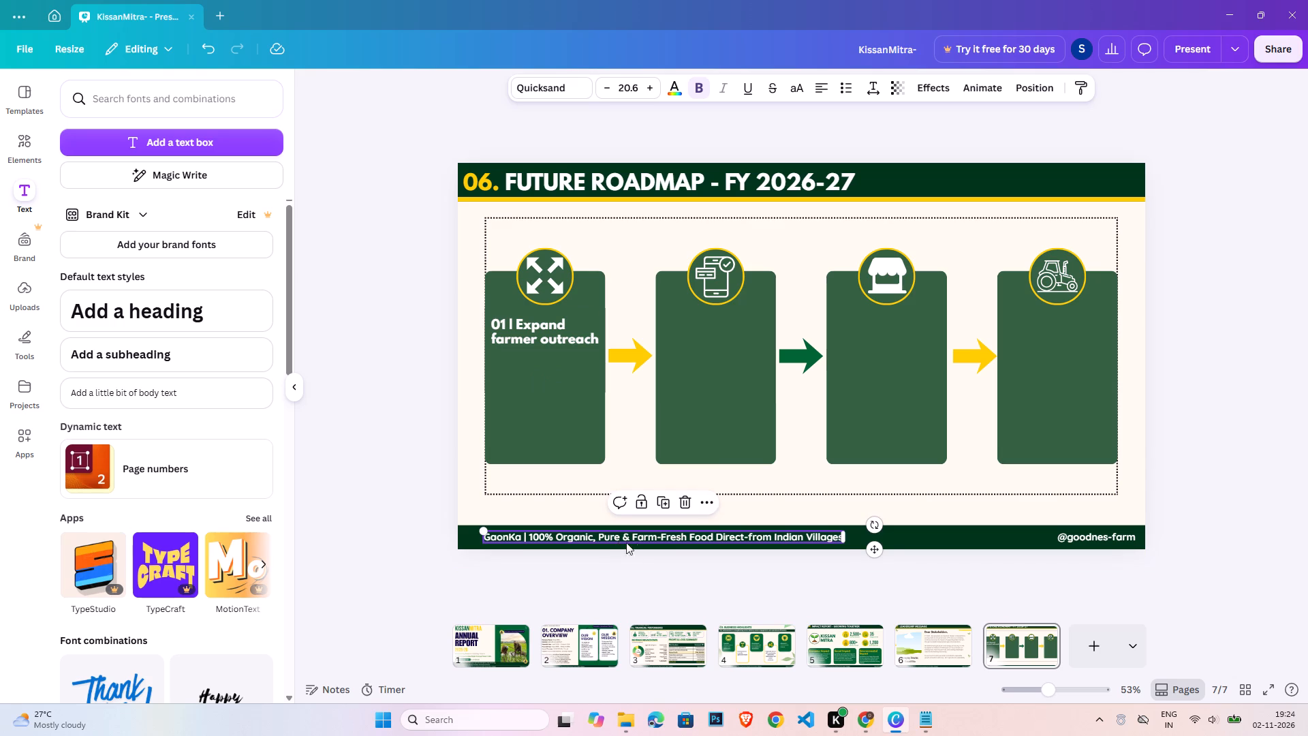
{"action": "key", "text": "ctrl+v"}
{"action": "left_click_drag", "start_coordinate": [706, 543], "coordinate": [710, 369]}
{"action": "left_click_drag", "start_coordinate": [852, 367], "coordinate": [596, 378]}
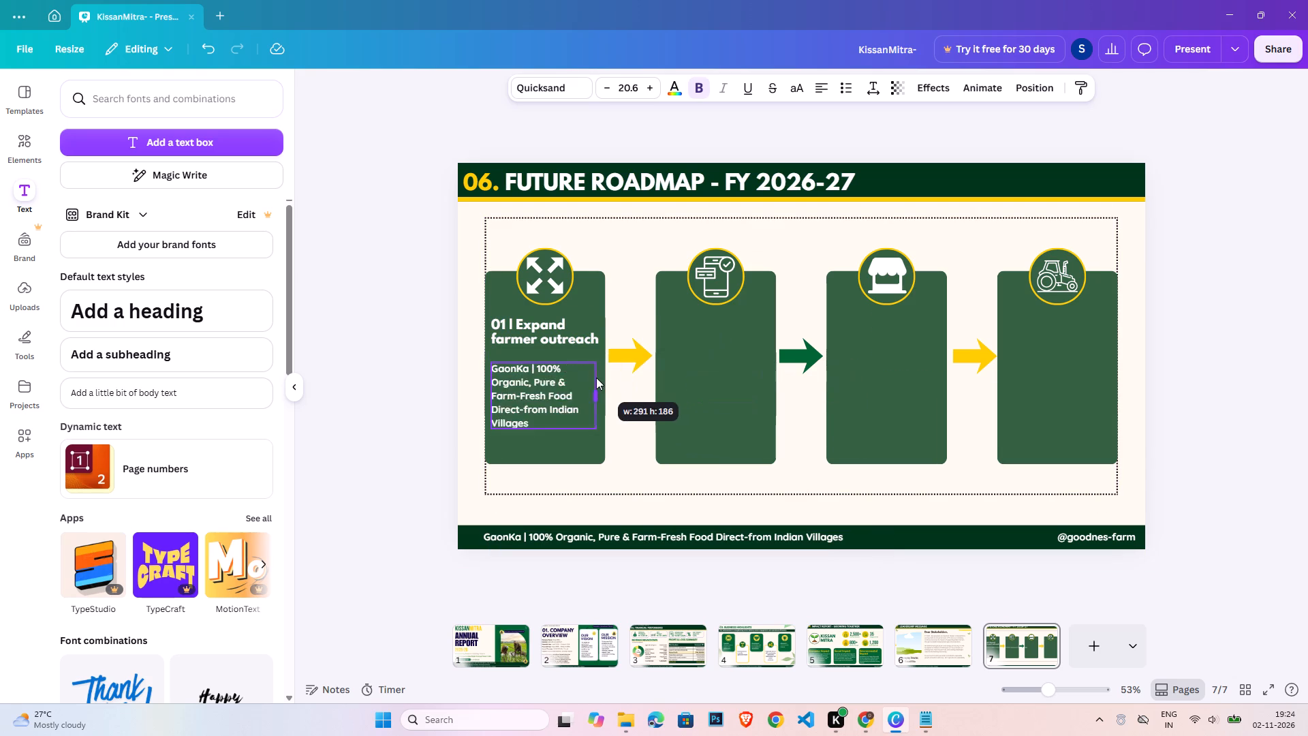
{"action": "left_click_drag", "start_coordinate": [596, 378], "coordinate": [598, 375]}
Replace the copied footer text in the first card with "Build a stronger network of farmers", starting a new line at "network".
{"action": "double_click", "coordinate": [570, 383]}
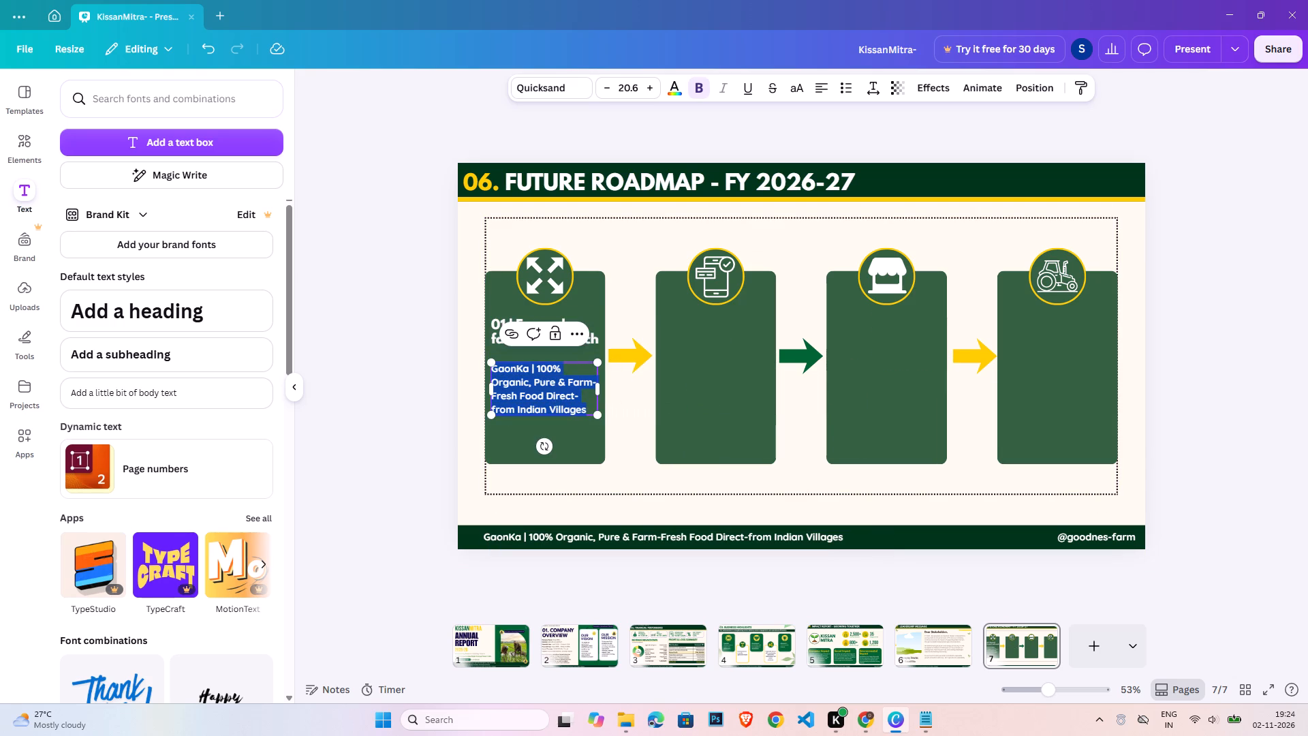
{"action": "type", "text": "Build a stronger"}
{"action": "key", "text": "space"}
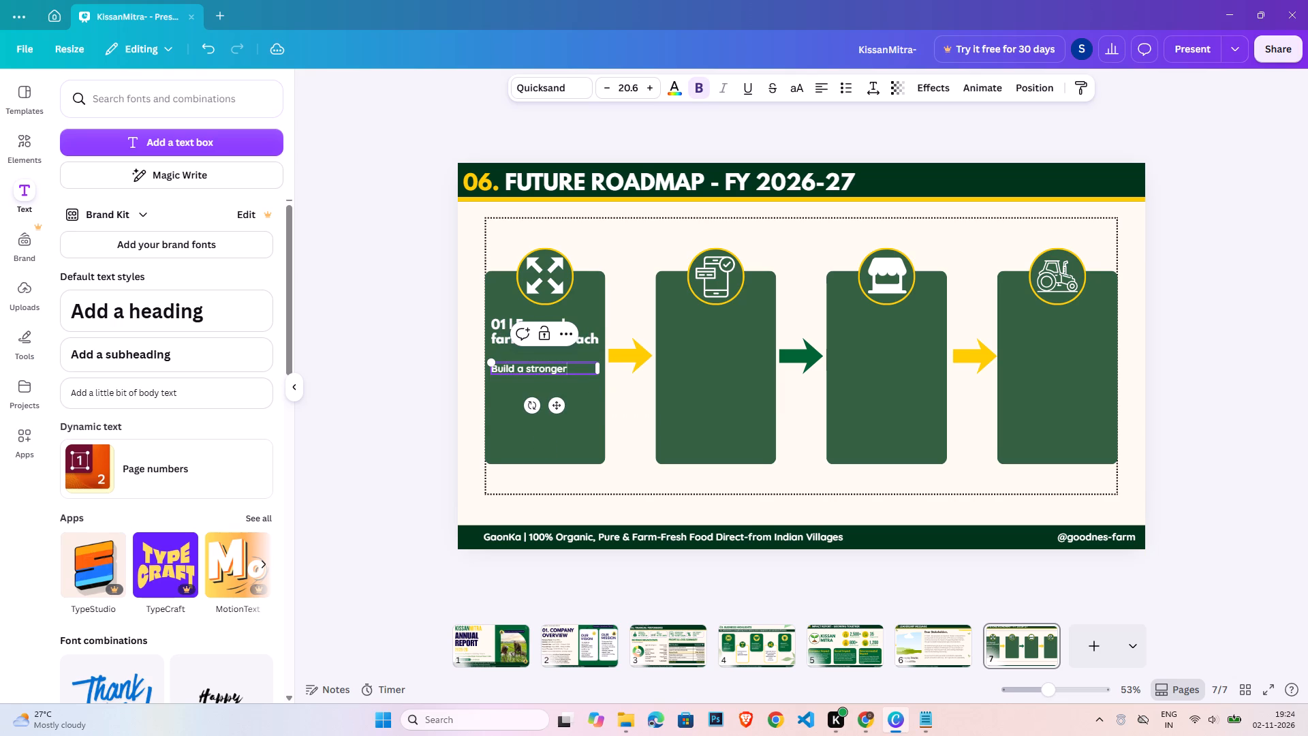
{"action": "key", "text": "Return"}
{"action": "type", "text": "net"}
{"action": "type", "text": "work"}
{"action": "key", "text": "space"}
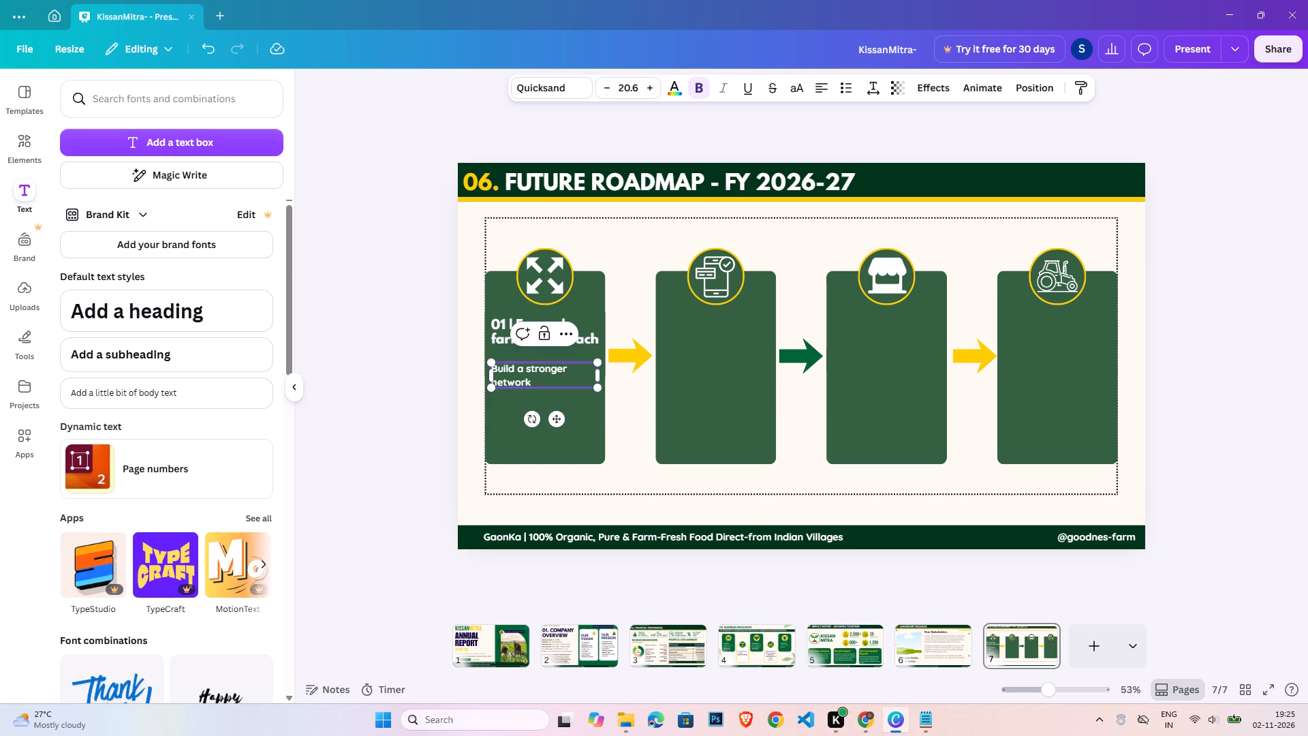
{"action": "type", "text": "of farmers"}
{"action": "key", "text": "space"}
{"action": "type", "text": "amd"}
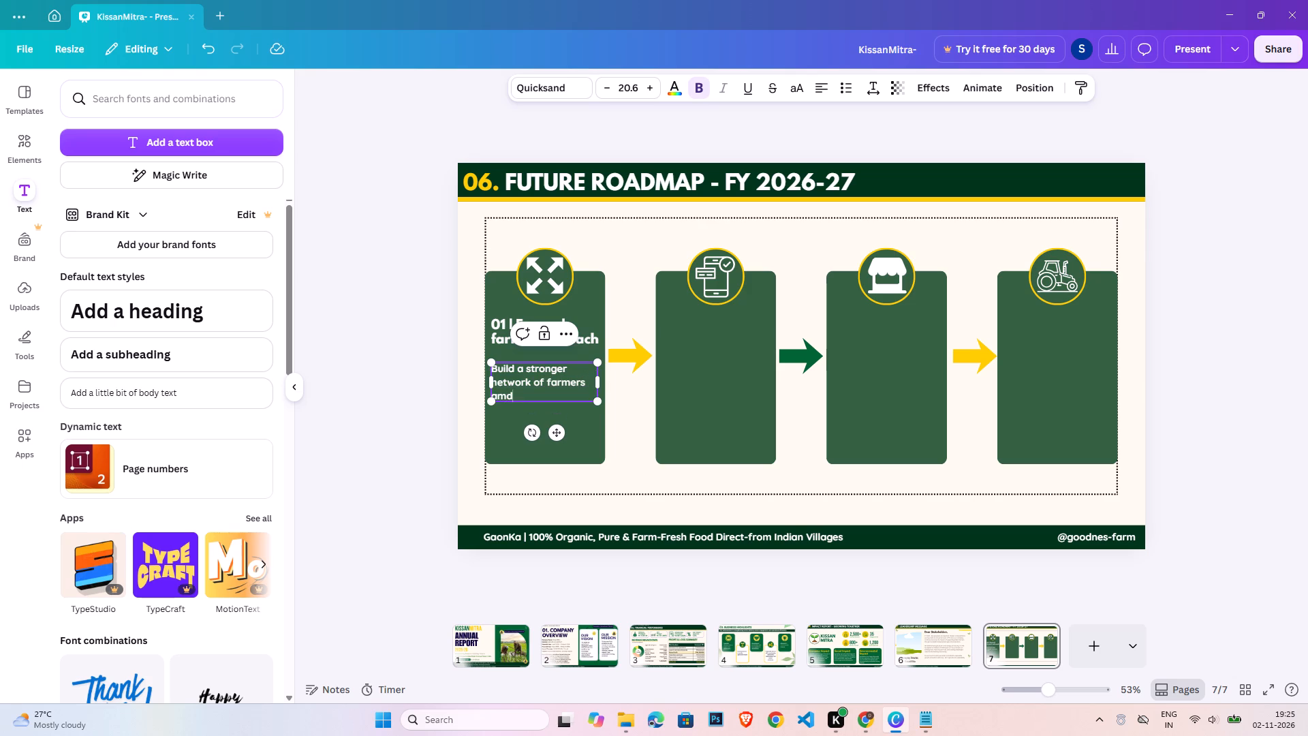
{"action": "key", "text": "BackSpace"}
{"action": "key", "text": "BackSpace"}
{"action": "key", "text": "BackSpace"}
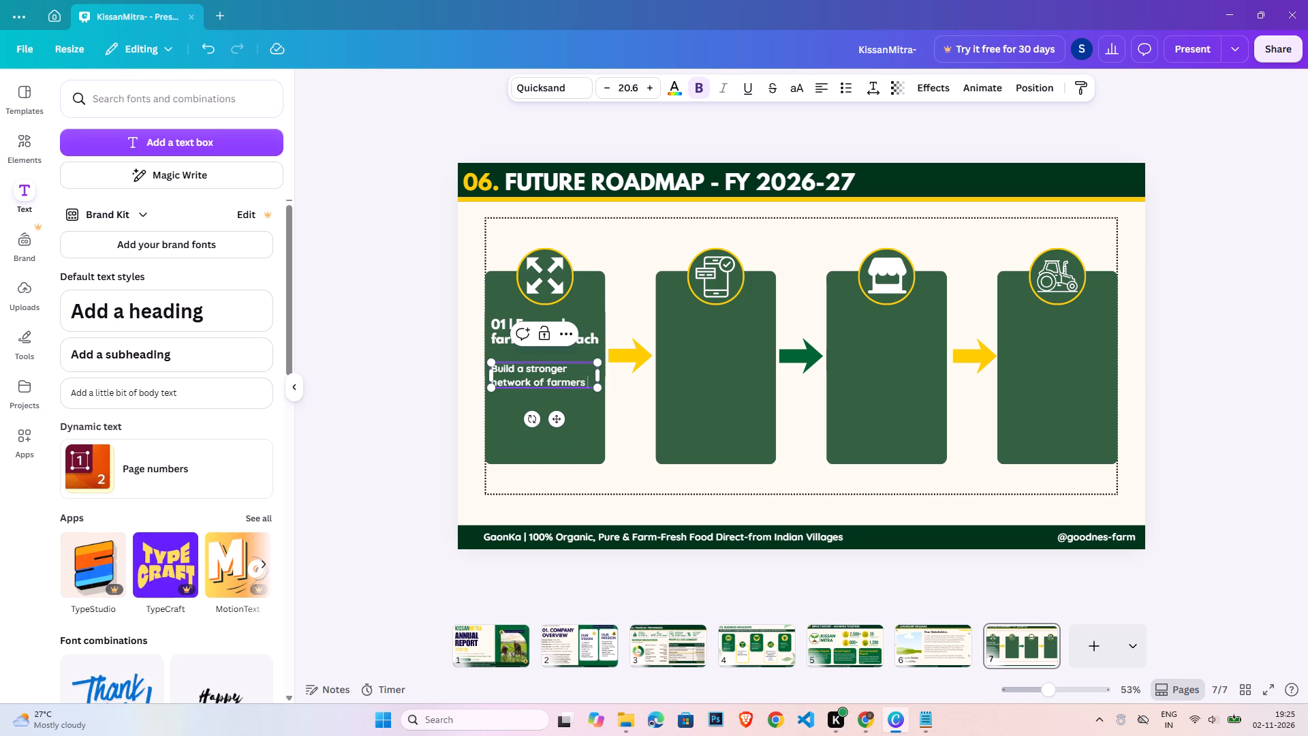
Scale the first card's description down to font size 19.7 and widen its box slightly.
{"action": "left_click", "coordinate": [597, 386]}
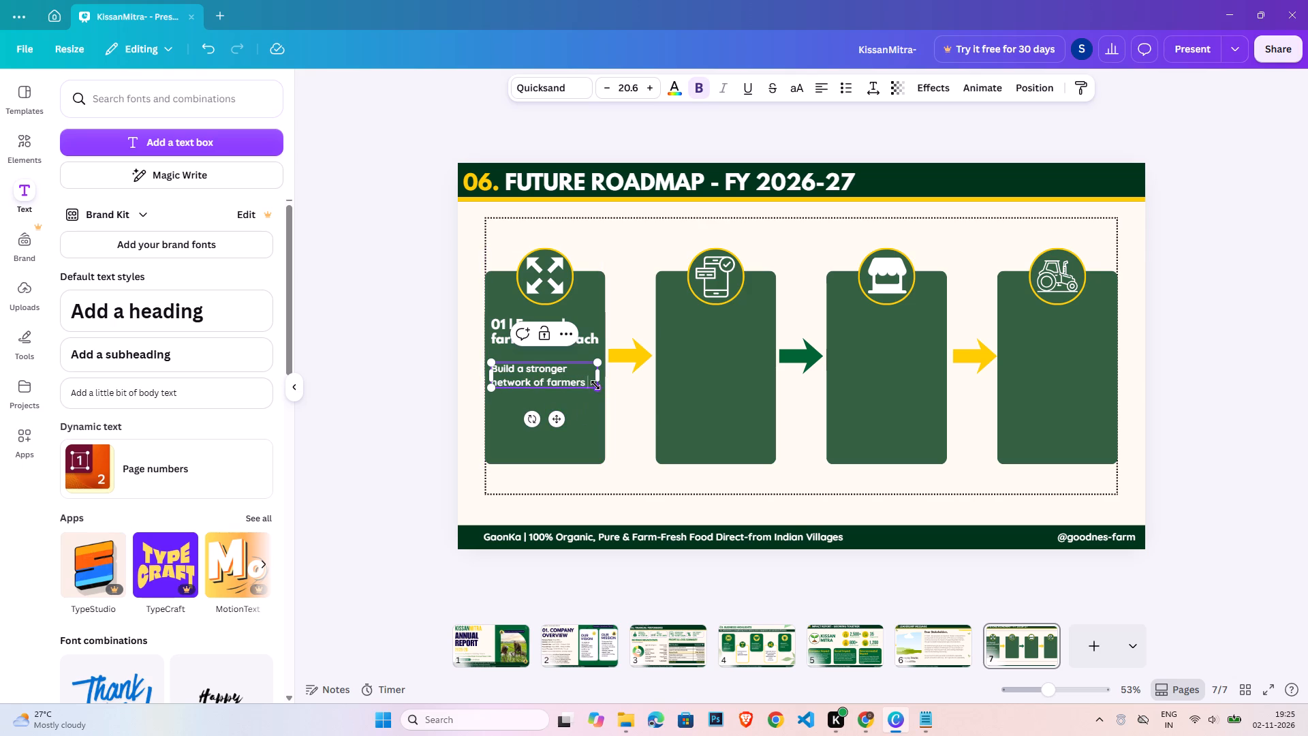
{"action": "left_click", "coordinate": [593, 378]}
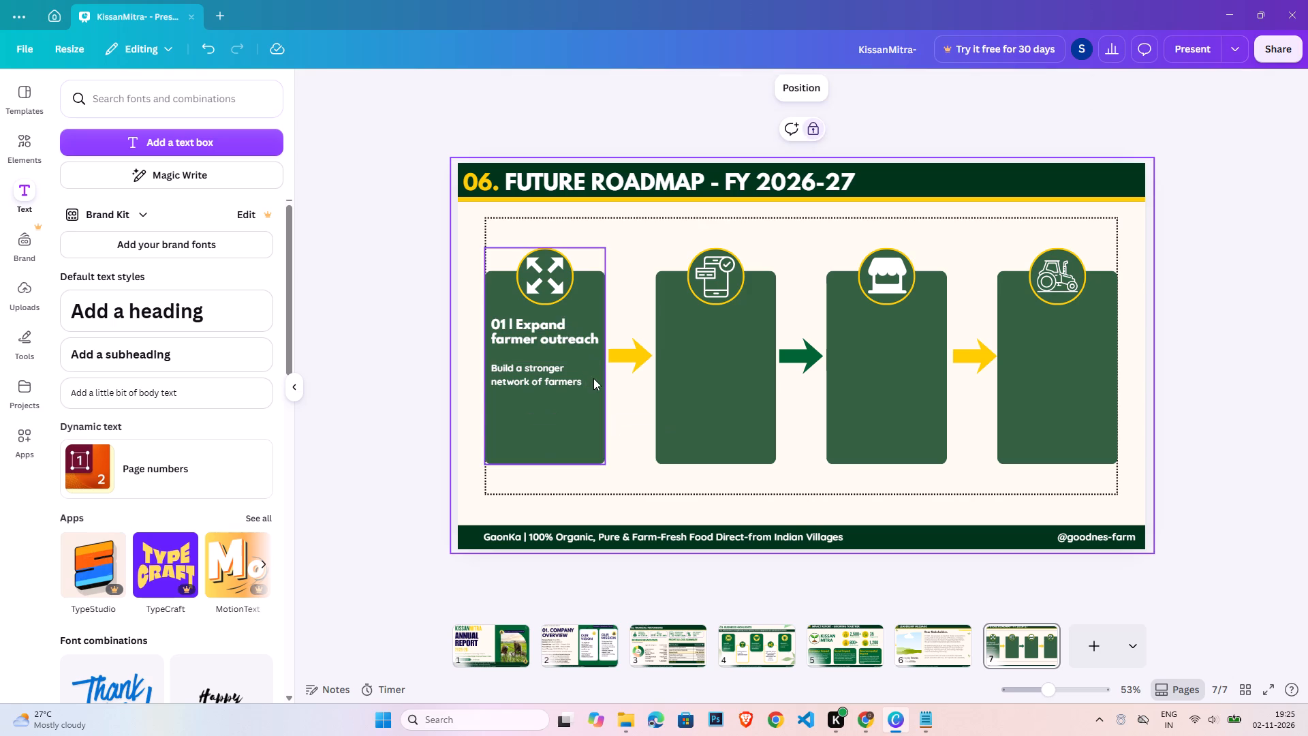
{"action": "left_click", "coordinate": [580, 382]}
{"action": "left_click", "coordinate": [597, 376]}
Complete the first card's description with "and agricultural partners.", starting a new line at "agricultural".
{"action": "left_click", "coordinate": [586, 377]}
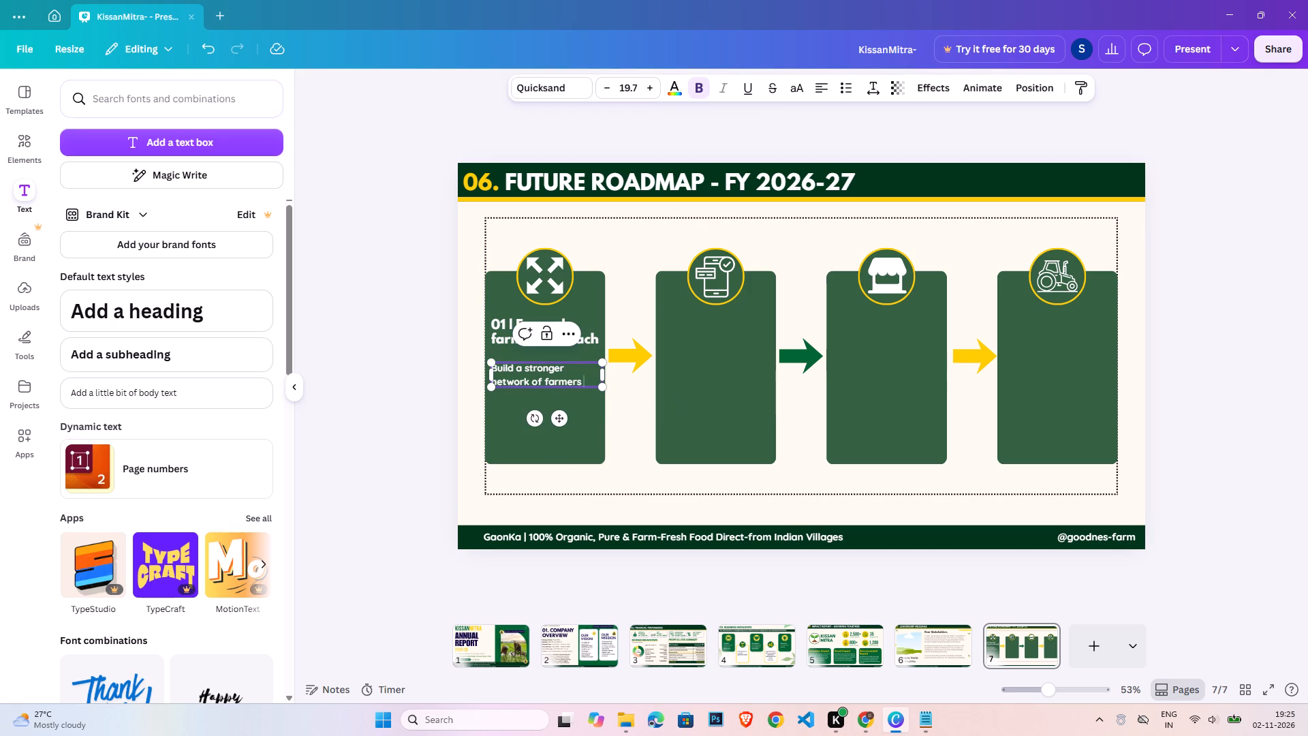
{"action": "type", "text": "and"}
{"action": "key", "text": "Return"}
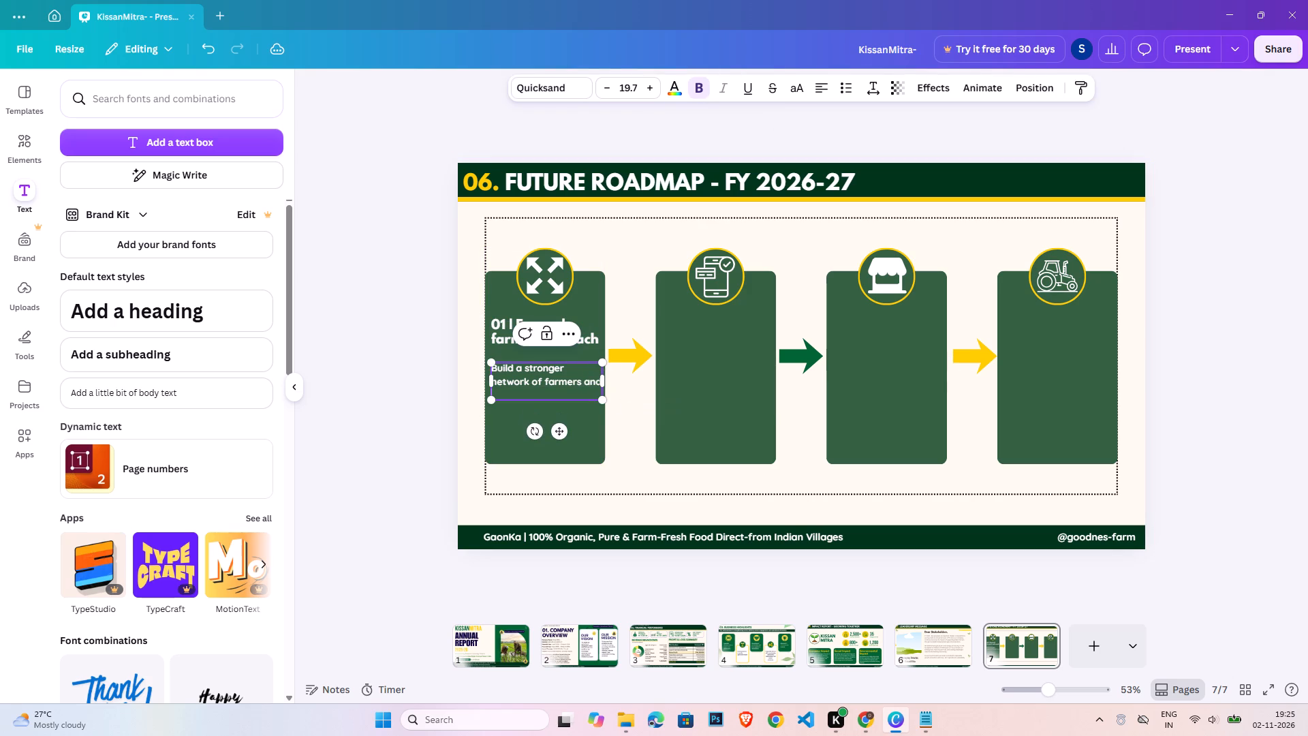
{"action": "type", "text": "agricultural"}
{"action": "key", "text": "space"}
{"action": "type", "text": "part"}
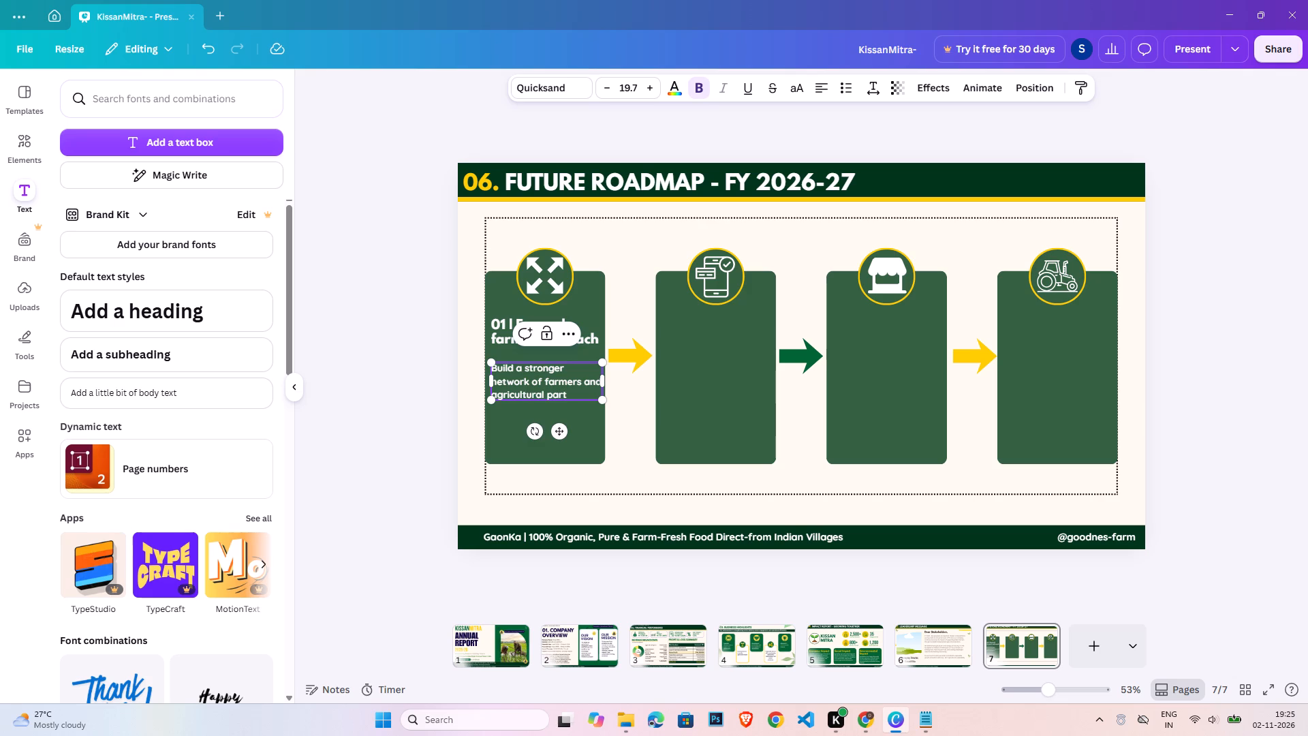
{"action": "type", "text": "ners"}
{"action": "key", "text": "period"}
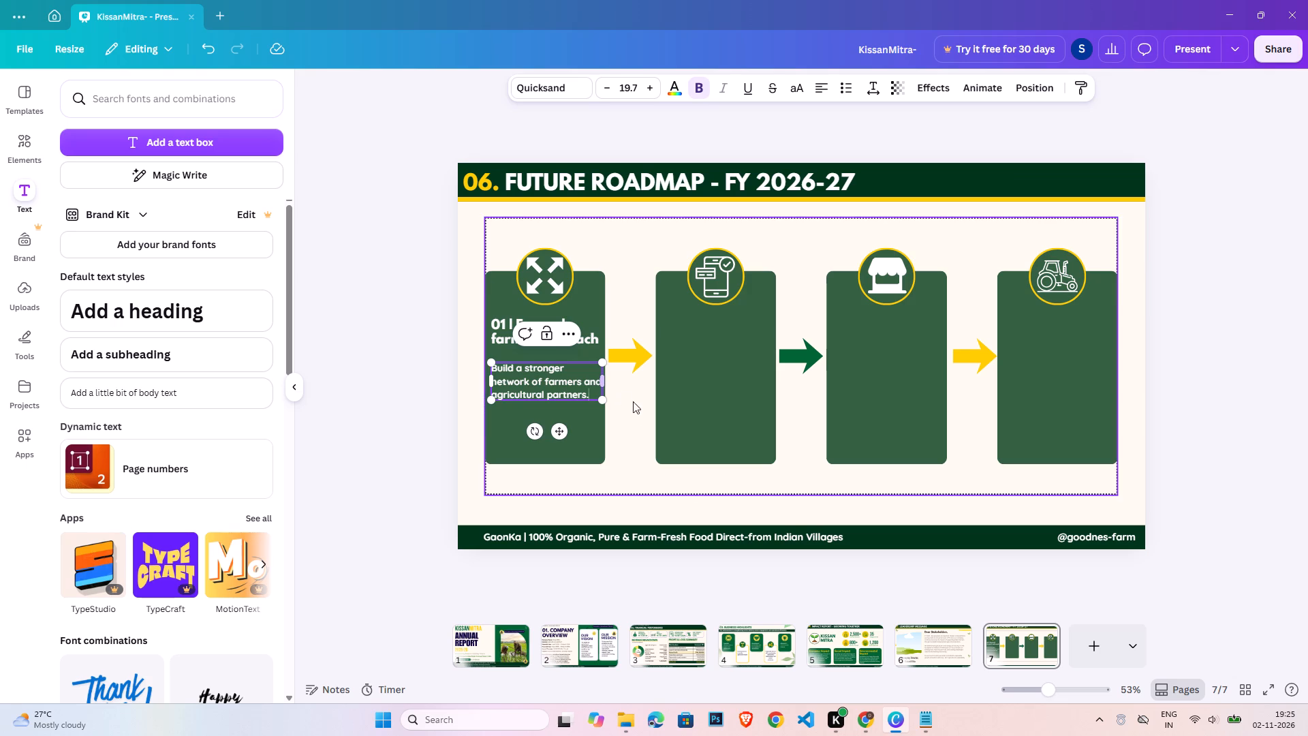
Remove the bold formatting from all of the first card's description.
{"action": "left_click", "coordinate": [588, 390]}
{"action": "key", "text": "ctrl+a"}
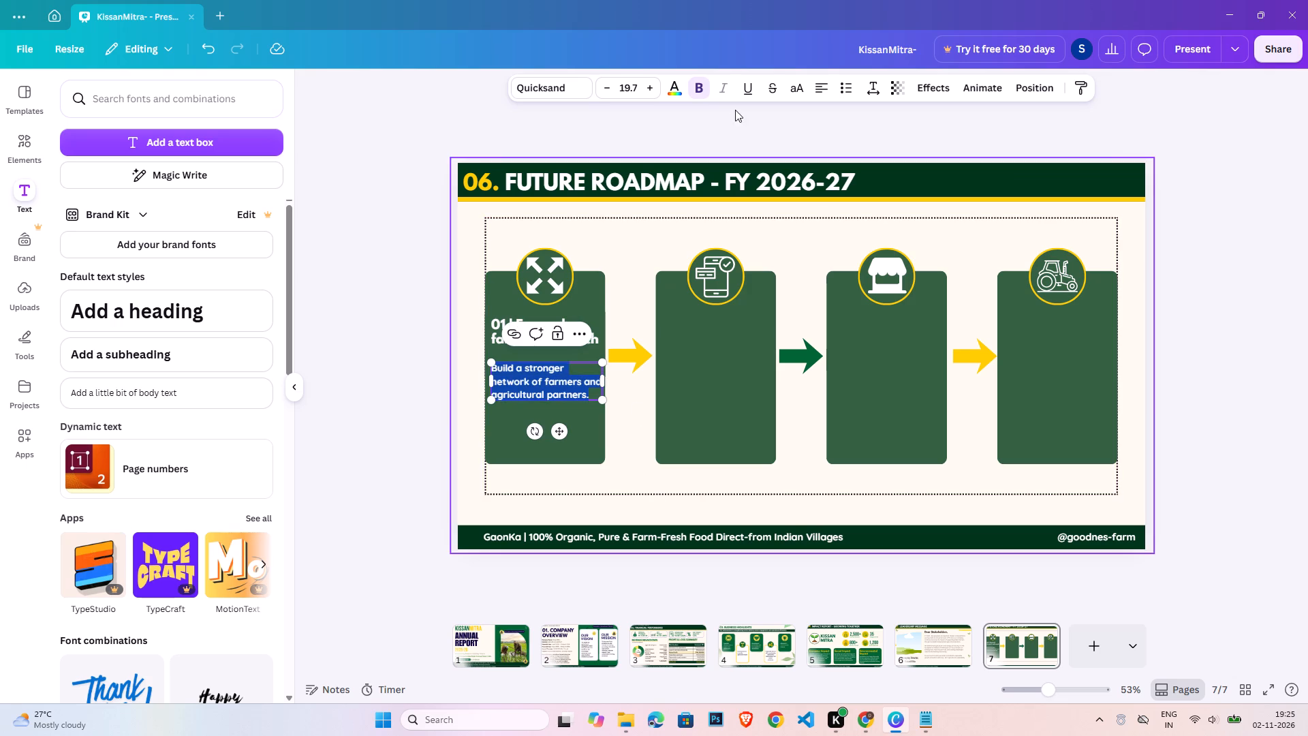
{"action": "left_click", "coordinate": [702, 91]}
{"action": "left_click", "coordinate": [1145, 397]}
Narrow the first card's description box slightly to fit its text.
{"action": "left_click", "coordinate": [559, 394]}
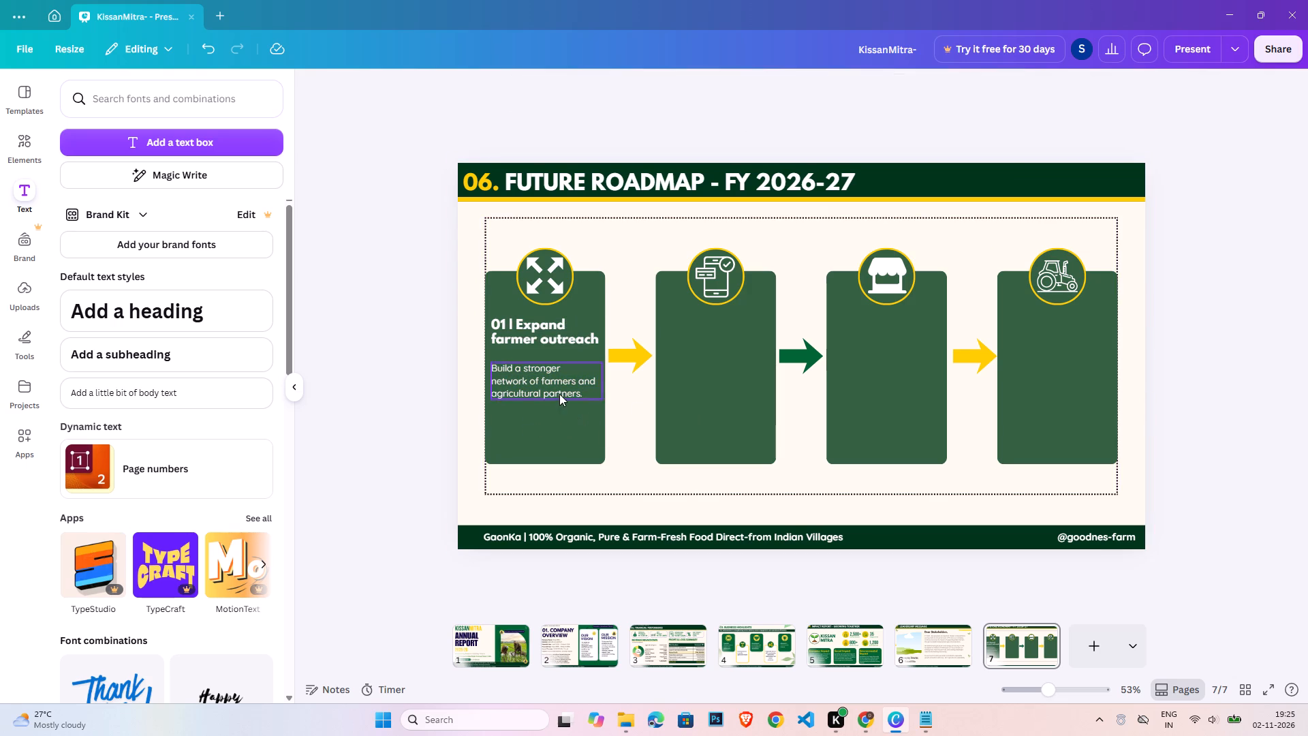
{"action": "left_click", "coordinate": [606, 379]}
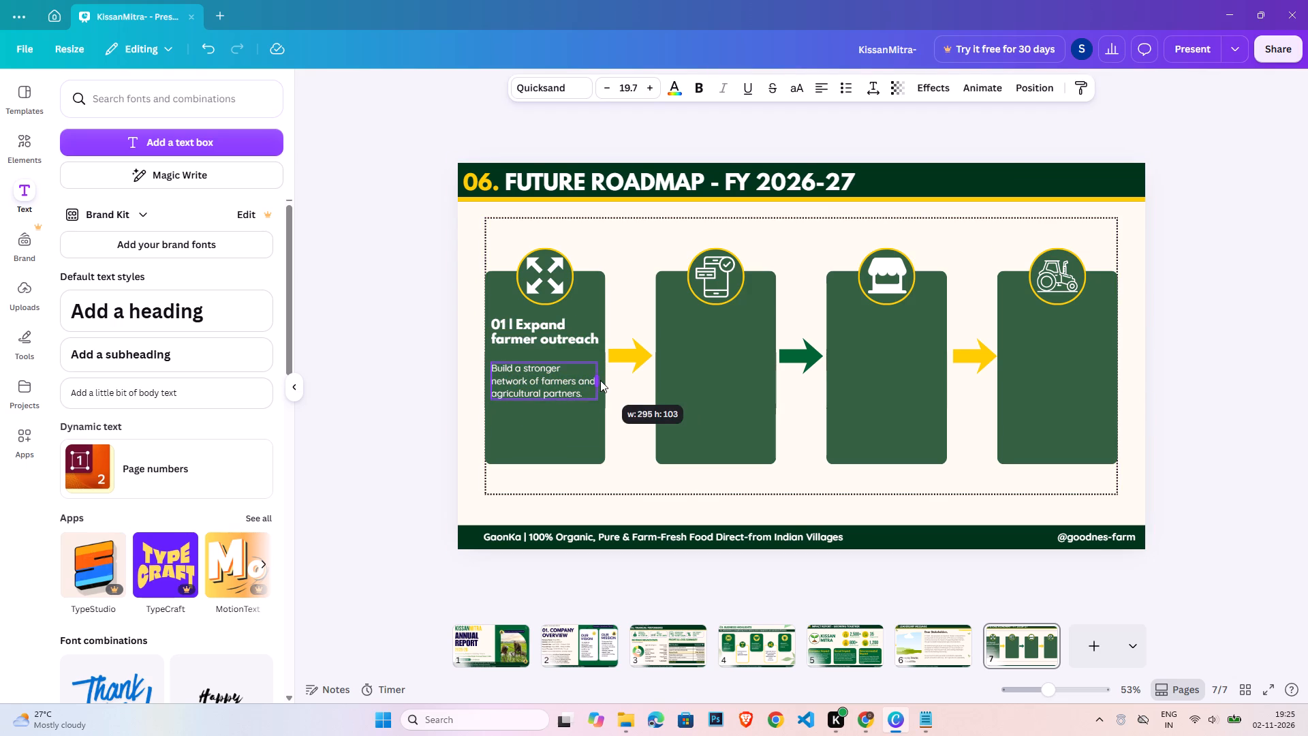
{"action": "left_click", "coordinate": [1170, 385]}
{"action": "left_click", "coordinate": [1170, 384]}
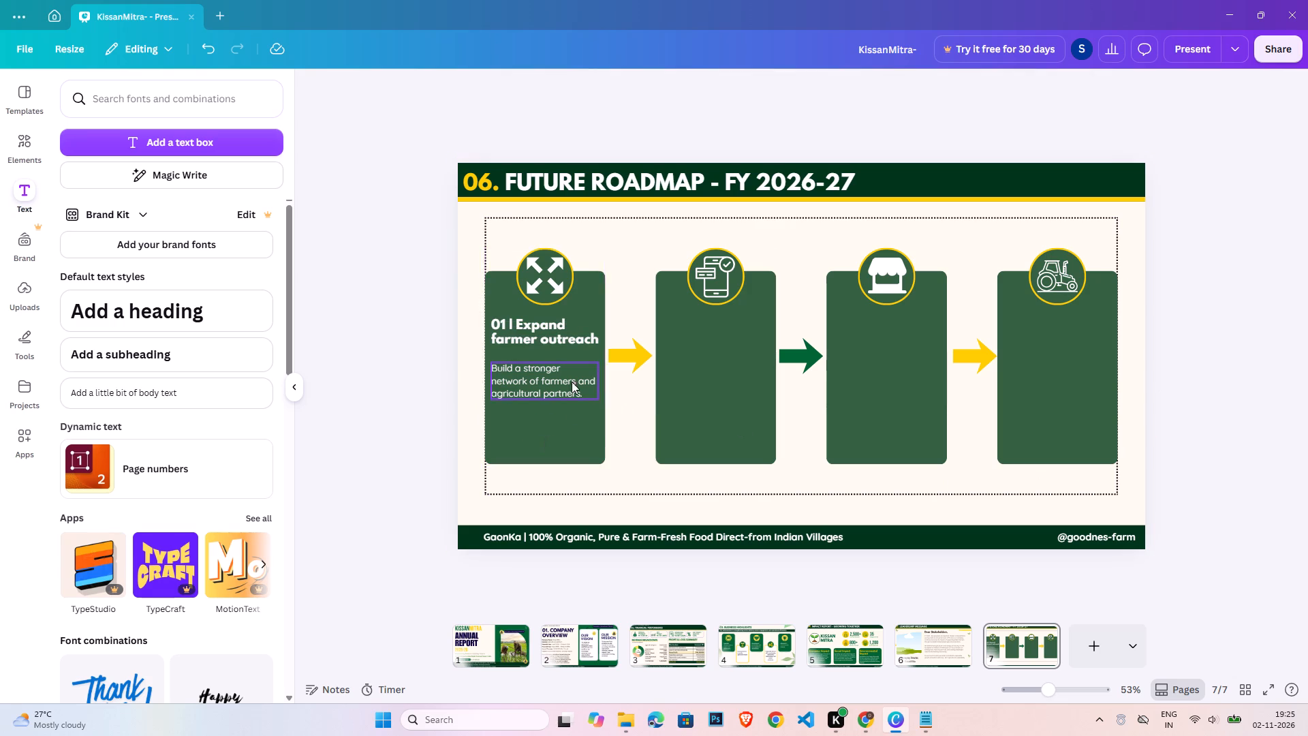
Group the first card's heading and description, and place a copy on the second card level with the original.
{"action": "left_click", "coordinate": [576, 343]}
{"action": "left_click", "coordinate": [582, 374], "text": "shift"}
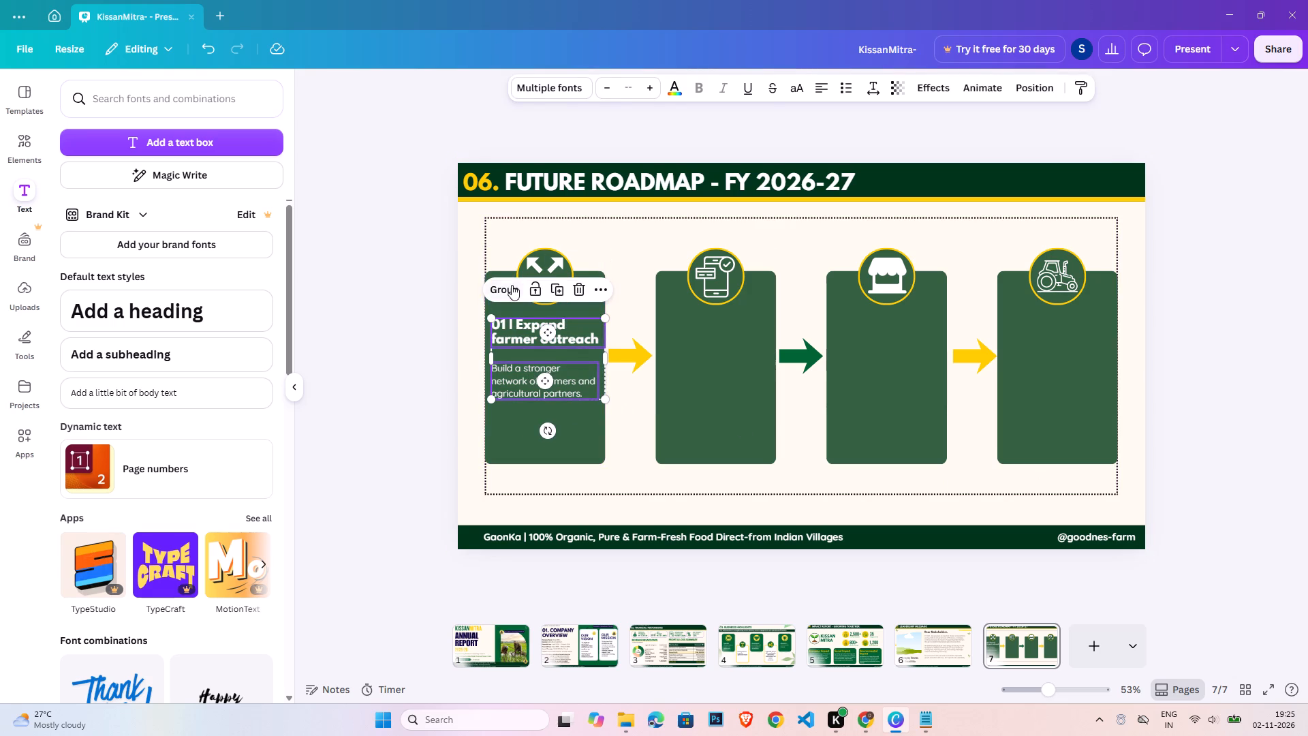
{"action": "left_click", "coordinate": [512, 285]}
{"action": "key", "text": "ctrl+c"}
{"action": "key", "text": "ctrl+v"}
{"action": "left_click_drag", "start_coordinate": [550, 391], "coordinate": [718, 383]}
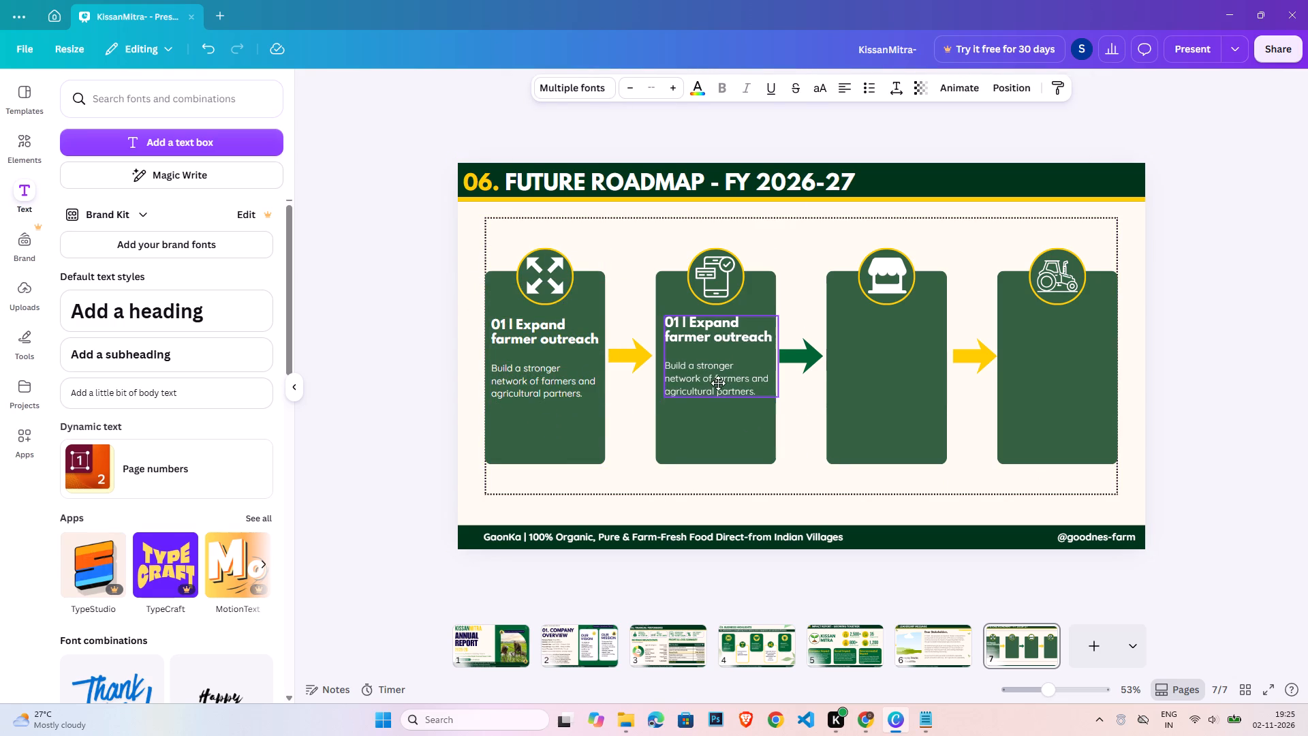
{"action": "left_click_drag", "start_coordinate": [718, 383], "coordinate": [717, 385]}
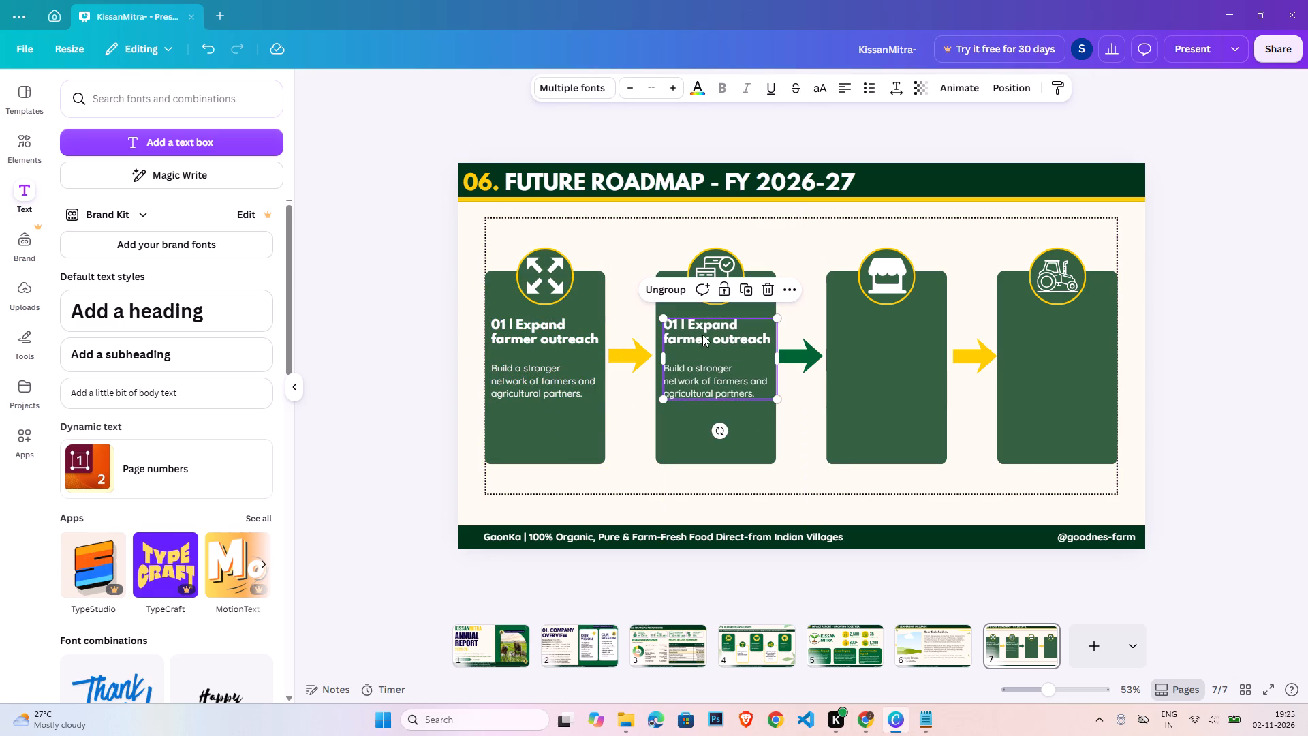
Change the second card's heading to "02 | Introduce digital advisory", with "digital advisory" on its own line.
{"action": "left_click", "coordinate": [702, 335]}
{"action": "left_click", "coordinate": [686, 330]}
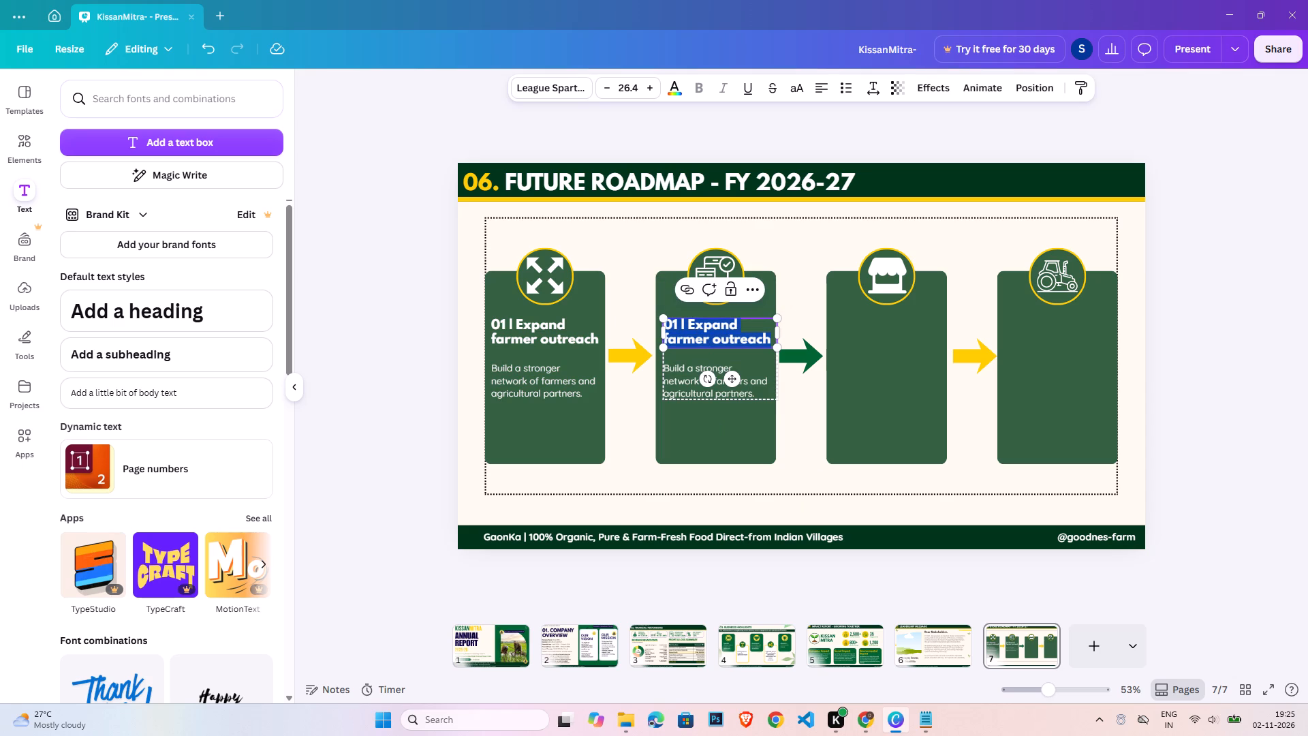
{"action": "left_click", "coordinate": [676, 319]}
{"action": "left_click", "coordinate": [675, 322]}
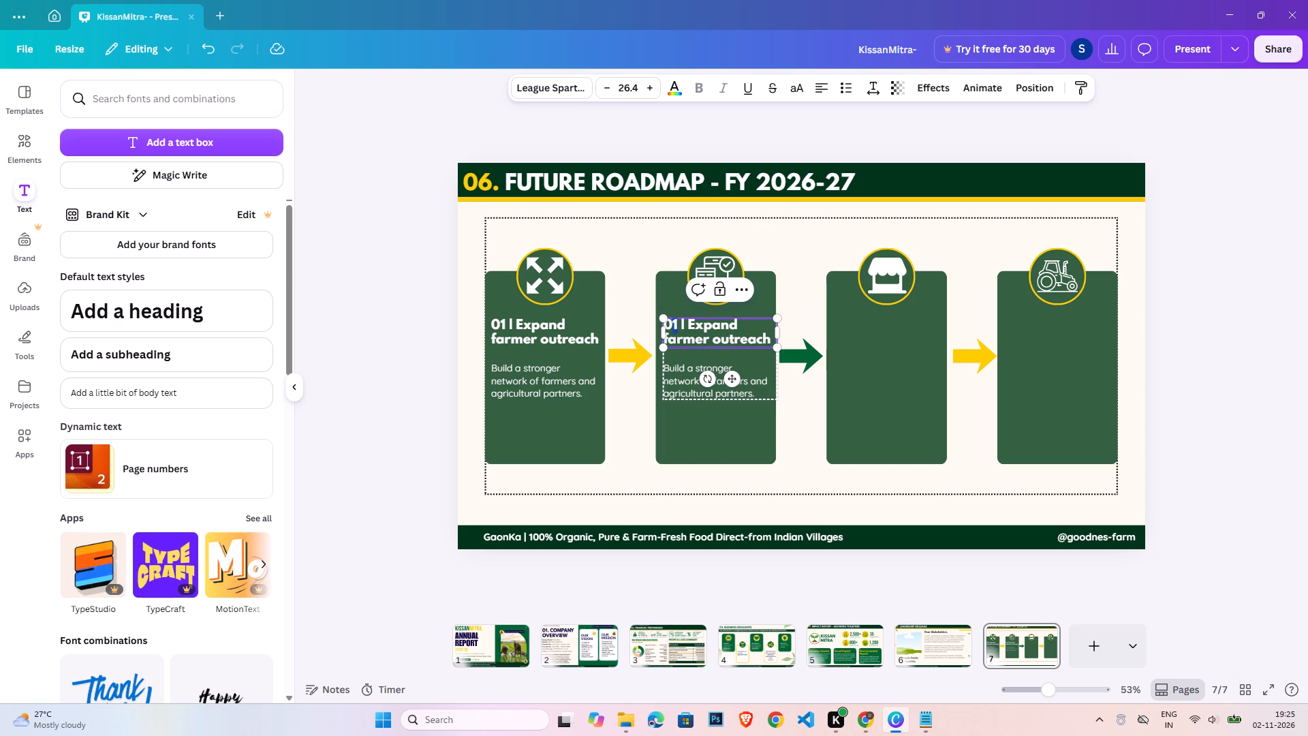
{"action": "key", "text": "2"}
{"action": "left_click", "coordinate": [714, 336]}
{"action": "left_click_drag", "start_coordinate": [694, 321], "coordinate": [769, 345]}
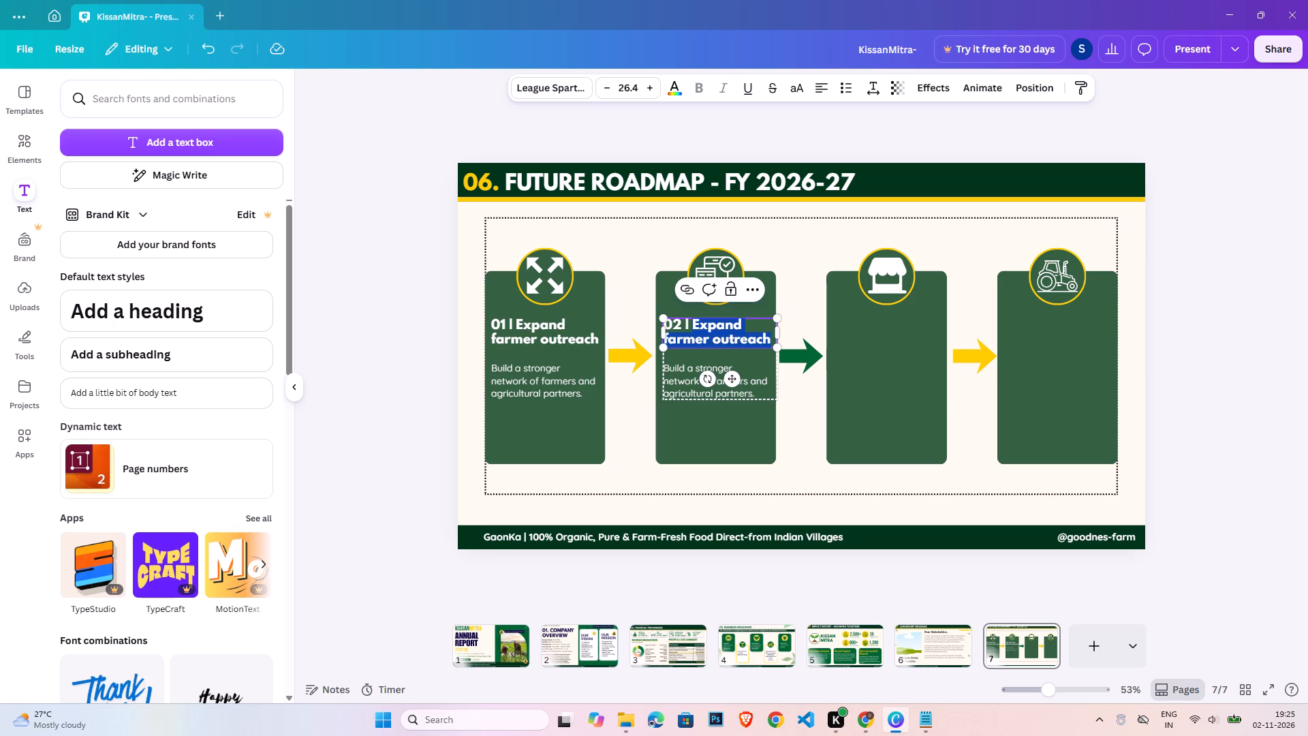
{"action": "type", "text": "Introduce"}
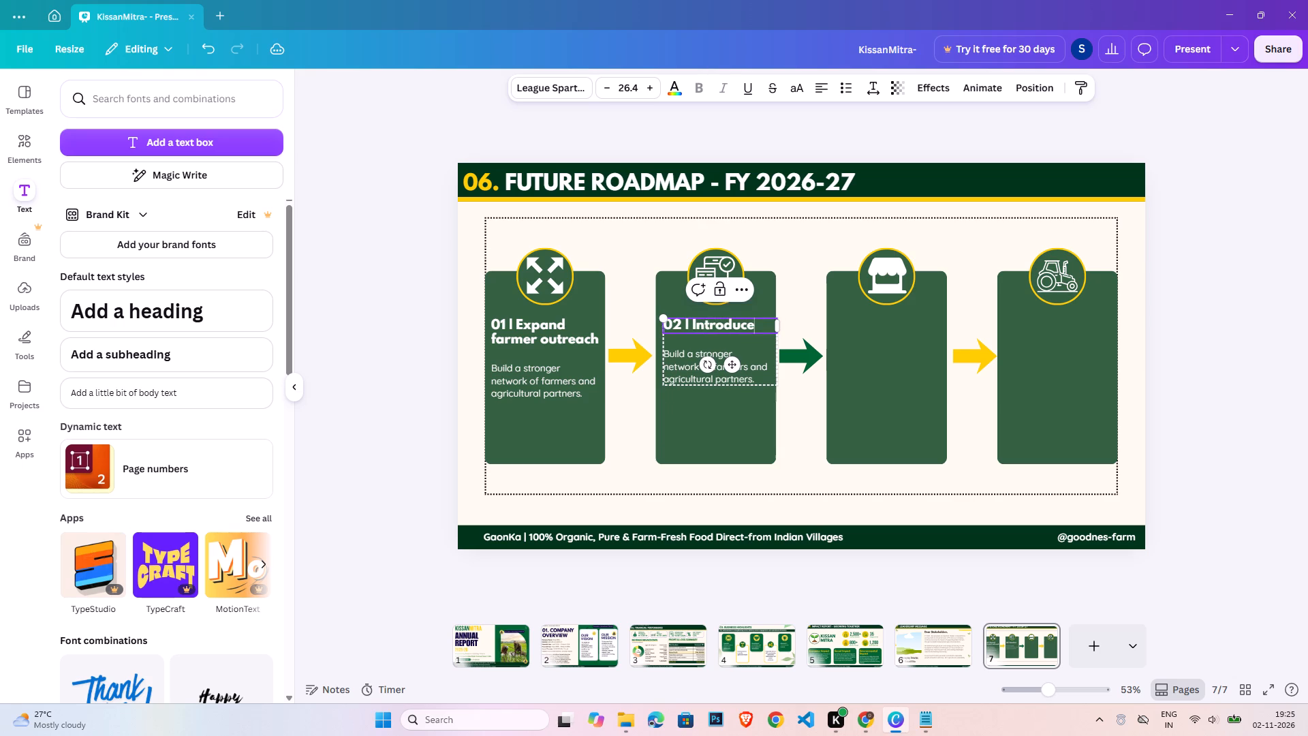
{"action": "key", "text": "Return"}
{"action": "type", "text": "digital"}
{"action": "key", "text": "space"}
{"action": "type", "text": "advisory"}
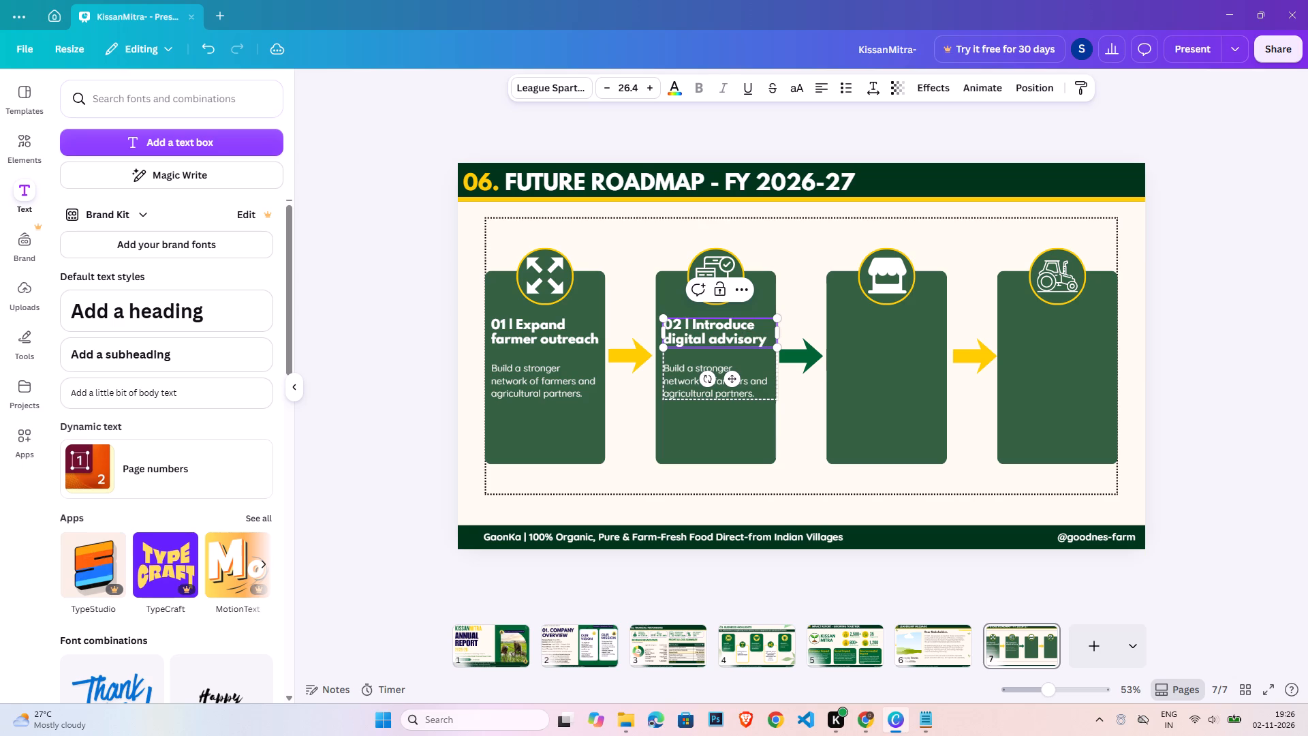
Replace the second card's description with "Develop accessible digital tools for crop guidance and farmer support.", broken over four lines.
{"action": "double_click", "coordinate": [759, 380]}
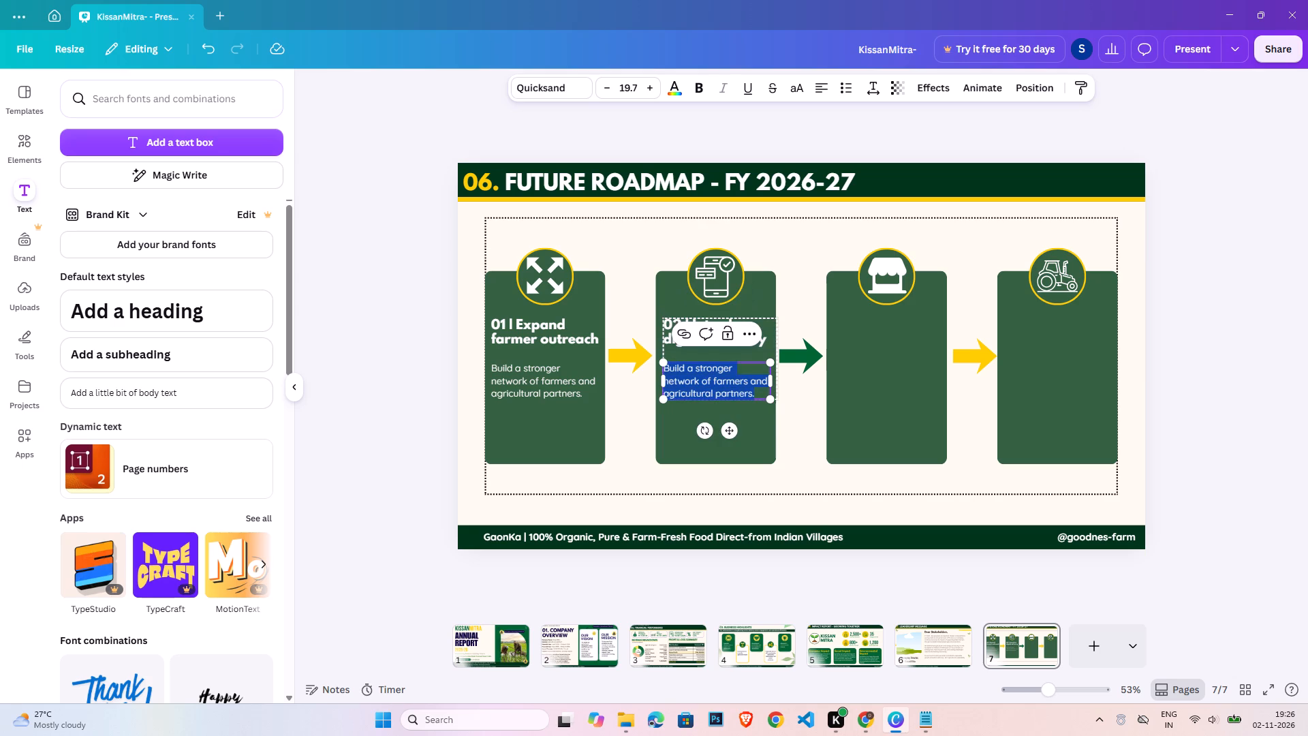
{"action": "type", "text": "Develop"}
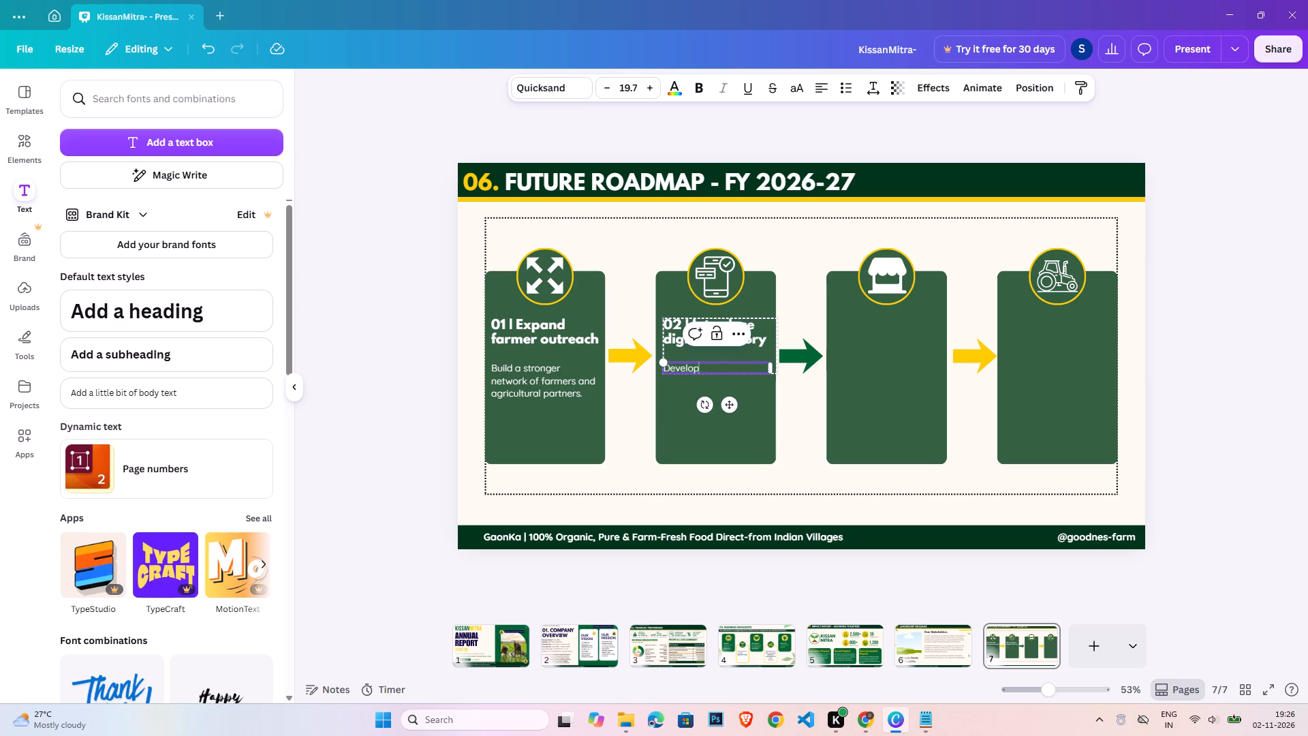
{"action": "key", "text": "space"}
{"action": "type", "text": "acces"}
{"action": "type", "text": "ible"}
{"action": "key", "text": "BackSpace"}
{"action": "key", "text": "BackSpace"}
{"action": "key", "text": "BackSpace"}
{"action": "key", "text": "BackSpace"}
{"action": "key", "text": "s"}
{"action": "type", "text": "ible"}
{"action": "key", "text": "Return"}
{"action": "type", "text": "f="}
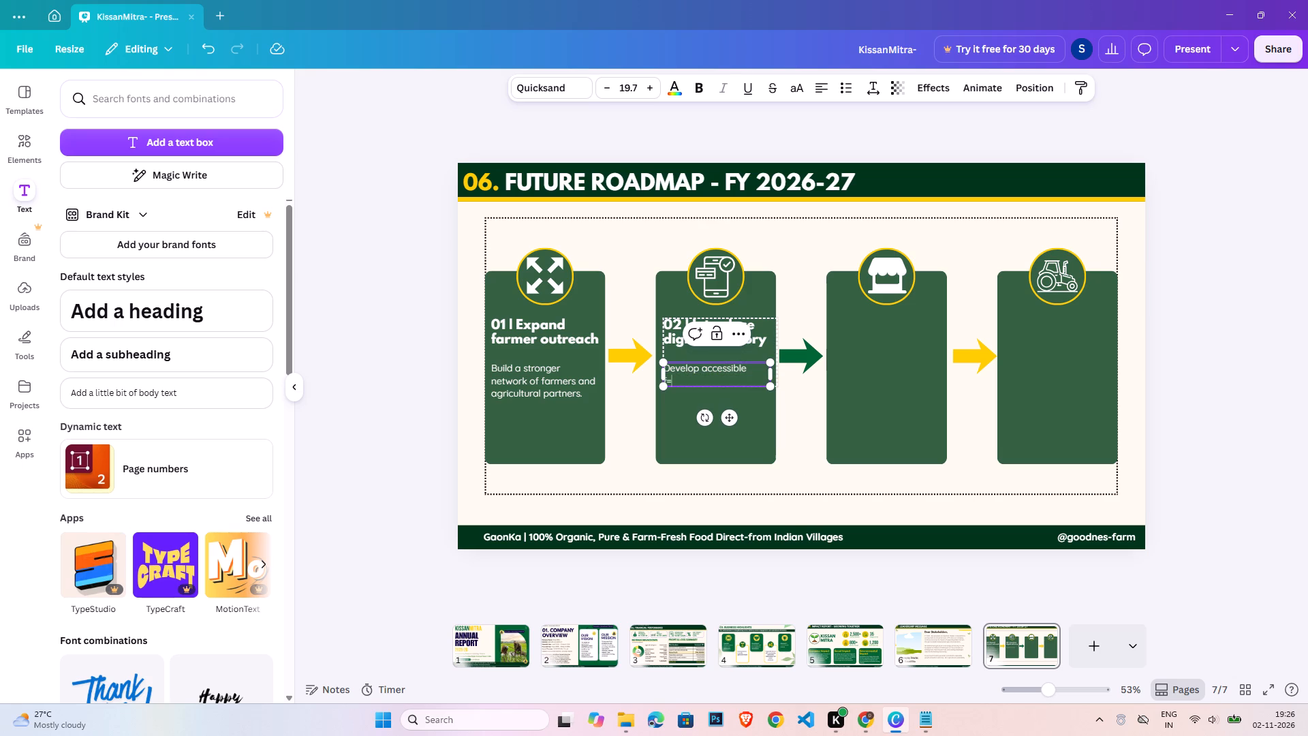
{"action": "key", "text": "BackSpace"}
{"action": "key", "text": "BackSpace"}
{"action": "type", "text": "digital"}
{"action": "key", "text": "space"}
{"action": "type", "text": "tools for cop"}
{"action": "key", "text": "Return"}
{"action": "key", "text": "BackSpace"}
{"action": "key", "text": "BackSpace"}
{"action": "key", "text": "BackSpace"}
{"action": "type", "text": "rop"}
{"action": "key", "text": "Return"}
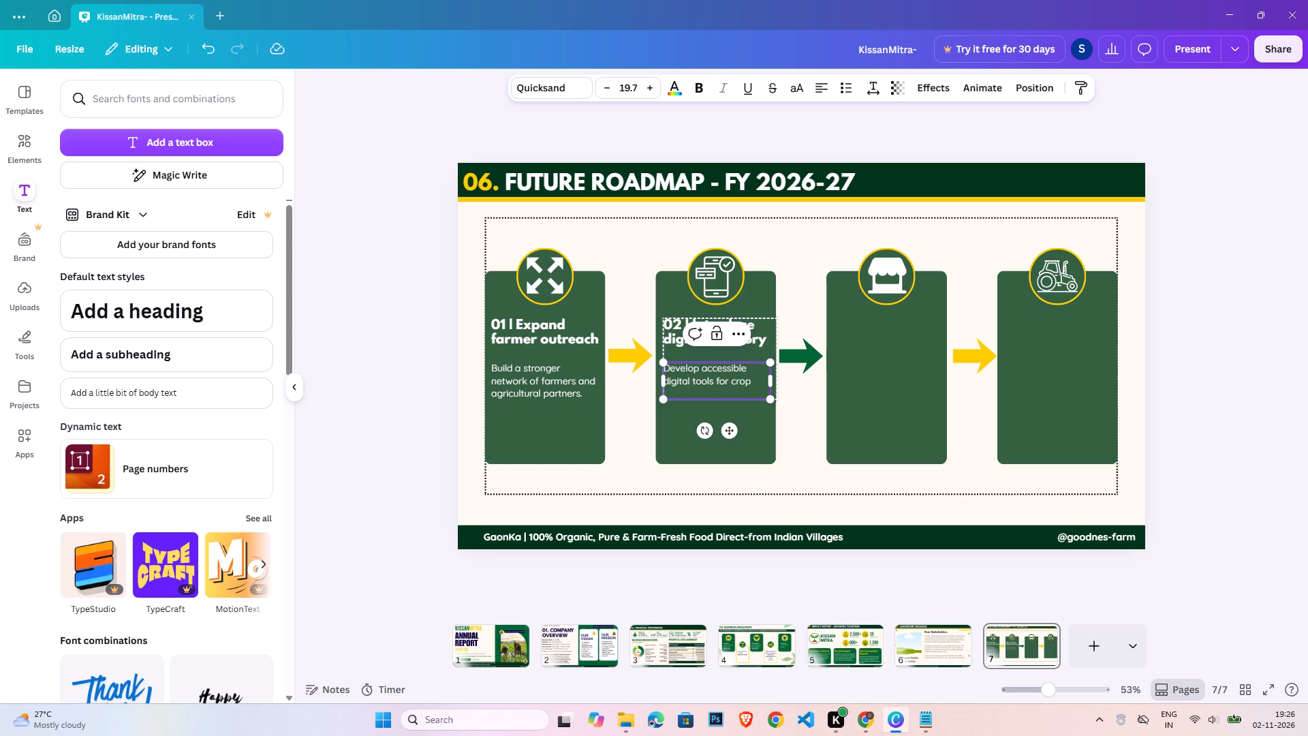
{"action": "type", "text": "guidance"}
{"action": "key", "text": "Return"}
{"action": "key", "text": "BackSpace"}
{"action": "key", "text": "space"}
{"action": "type", "text": "and farmer"}
{"action": "key", "text": "Return"}
{"action": "type", "text": "support."}
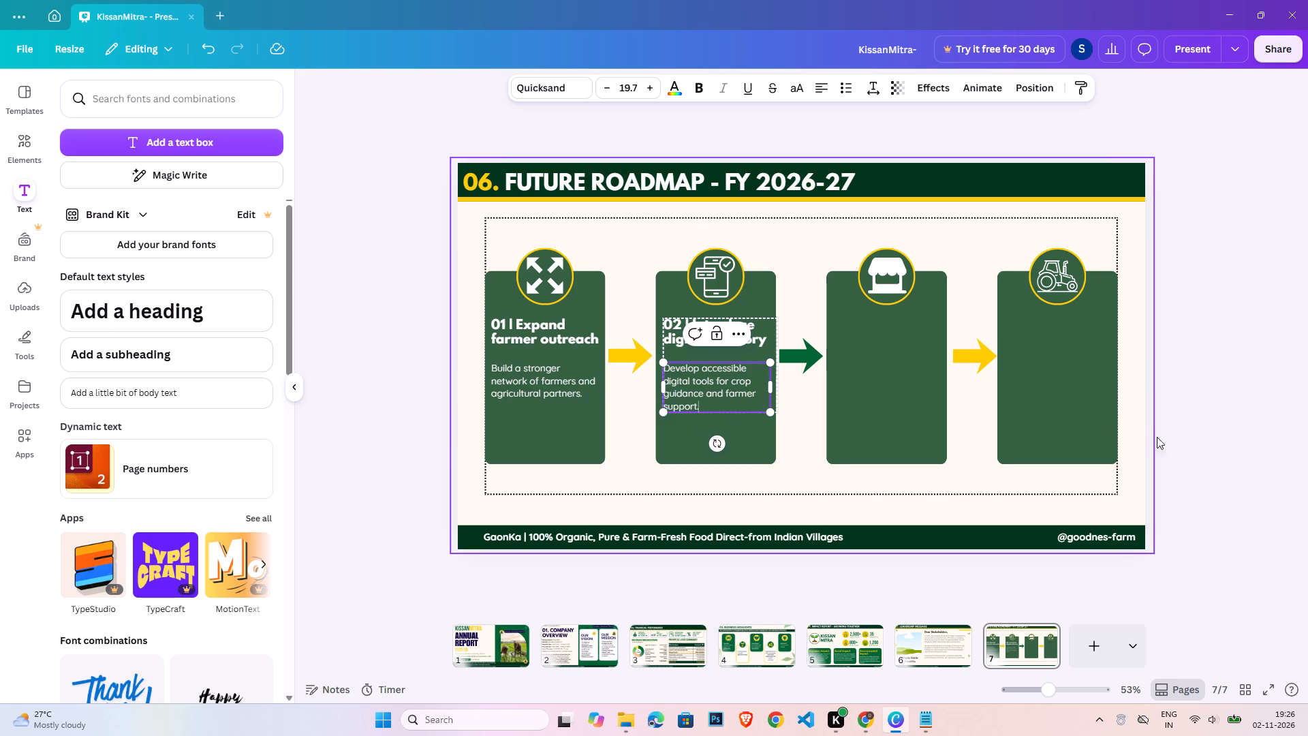
{"action": "left_click", "coordinate": [1151, 433]}
Place a copy of the second card's grouped heading and description on the third card, level with the original.
{"action": "left_click", "coordinate": [747, 338]}
{"action": "key", "text": "ctrl+c"}
{"action": "key", "text": "ctrl+v"}
{"action": "left_click_drag", "start_coordinate": [704, 399], "coordinate": [840, 388]}
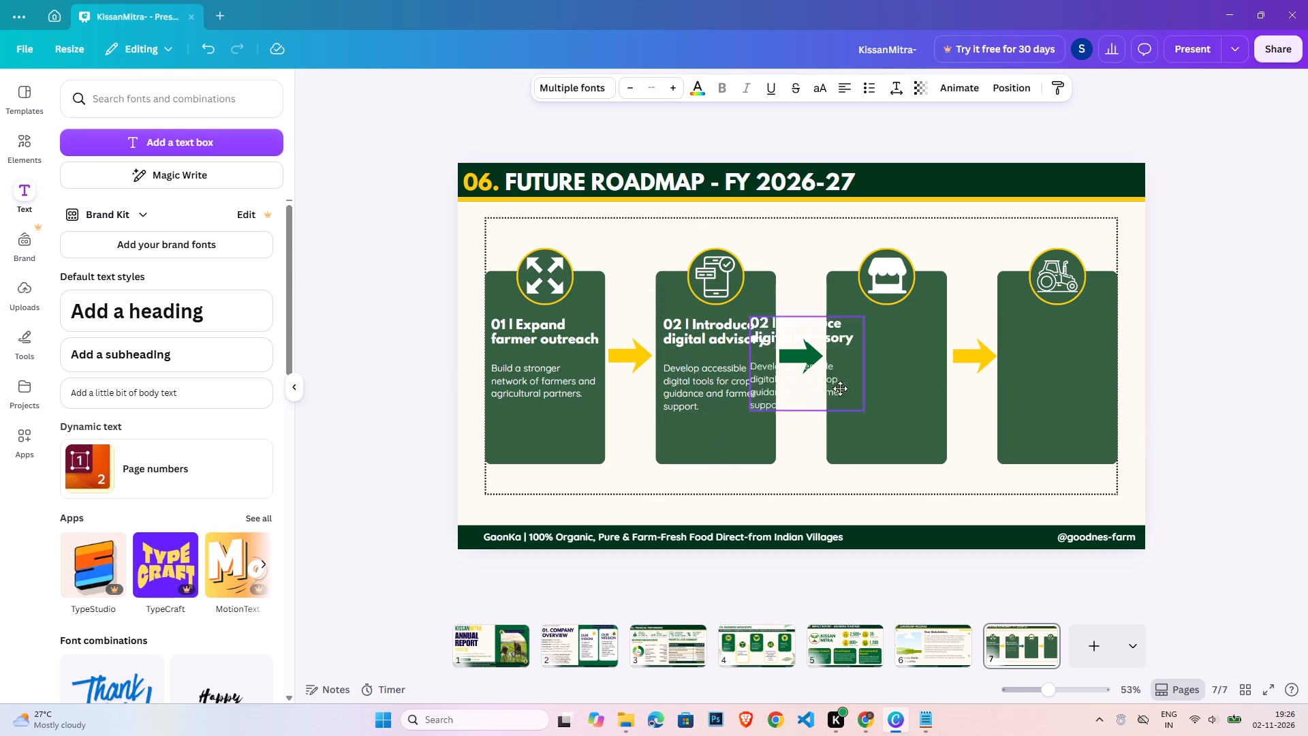
{"action": "left_click_drag", "start_coordinate": [840, 388], "coordinate": [869, 393]}
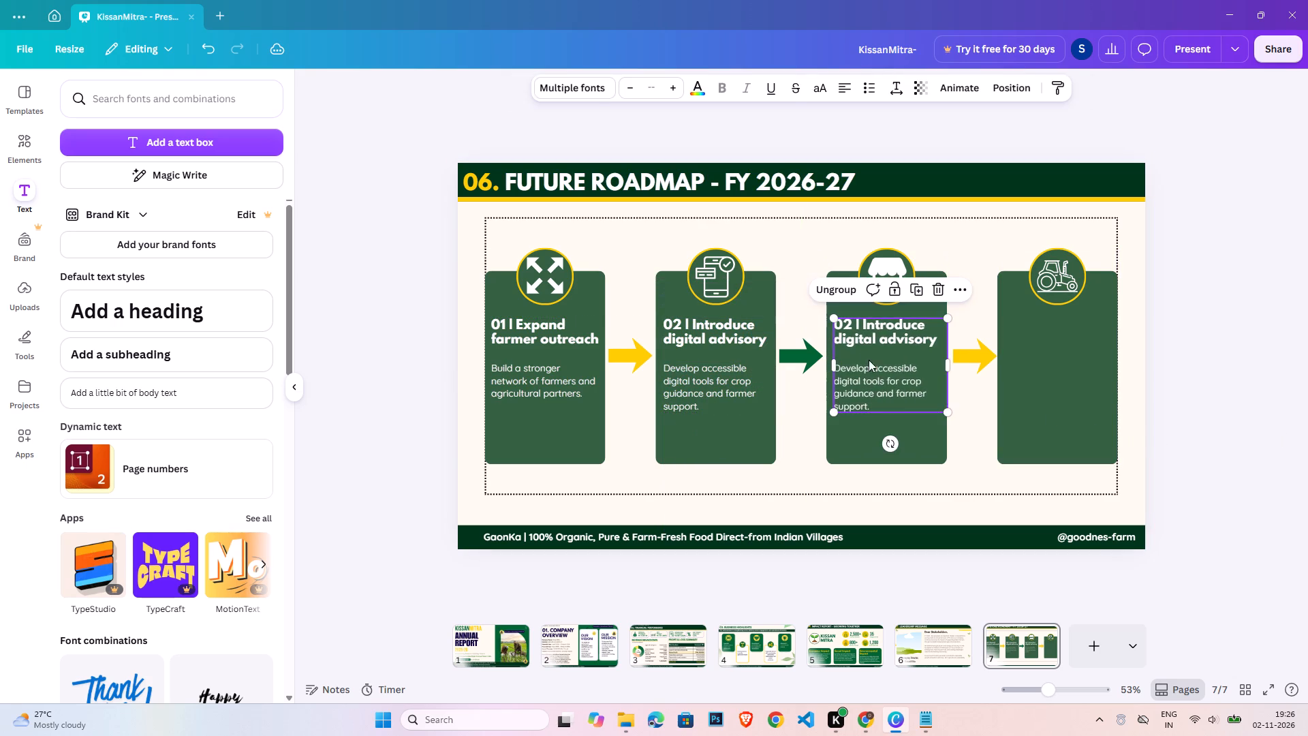
Change the third card's heading to "03 | Strengthen market connection", with "market" and "connection" each on their own line.
{"action": "left_click", "coordinate": [848, 324]}
{"action": "left_click", "coordinate": [853, 323]}
{"action": "left_click", "coordinate": [855, 323]}
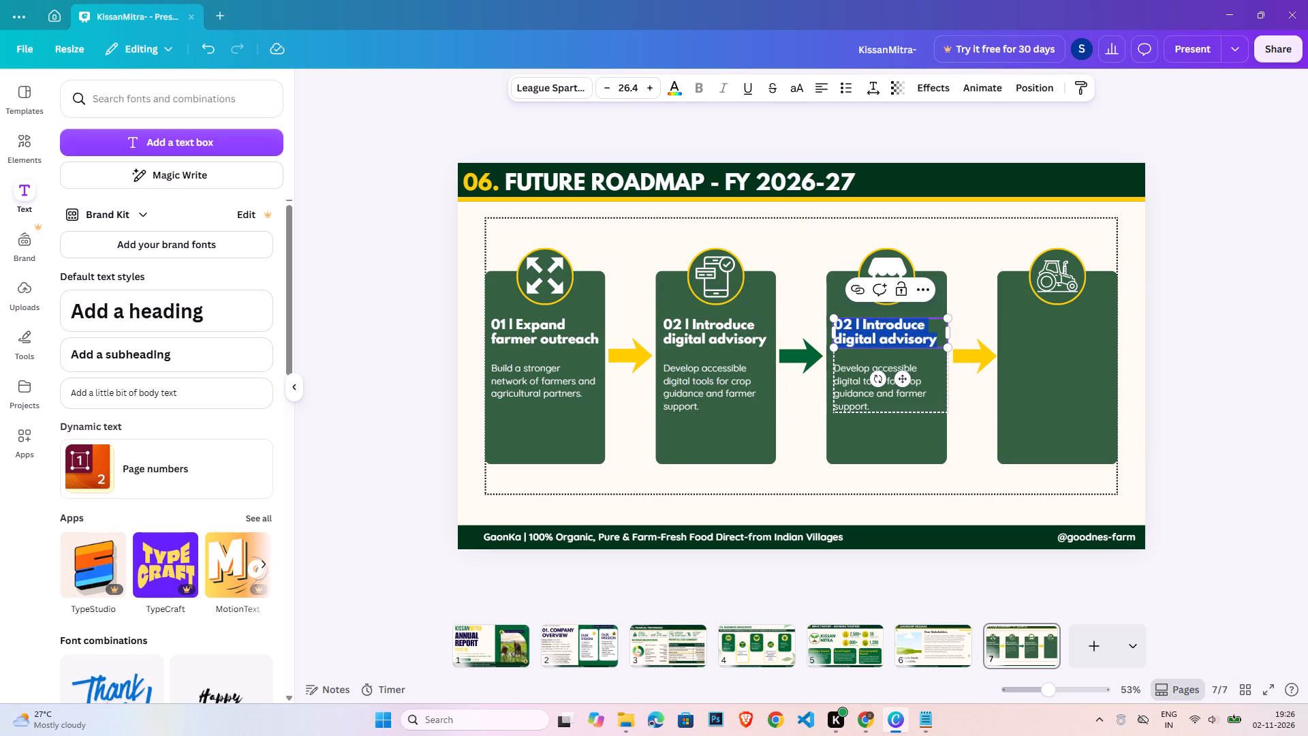
{"action": "left_click", "coordinate": [849, 324]}
{"action": "left_click_drag", "start_coordinate": [854, 324], "coordinate": [847, 325]}
{"action": "key", "text": "3"}
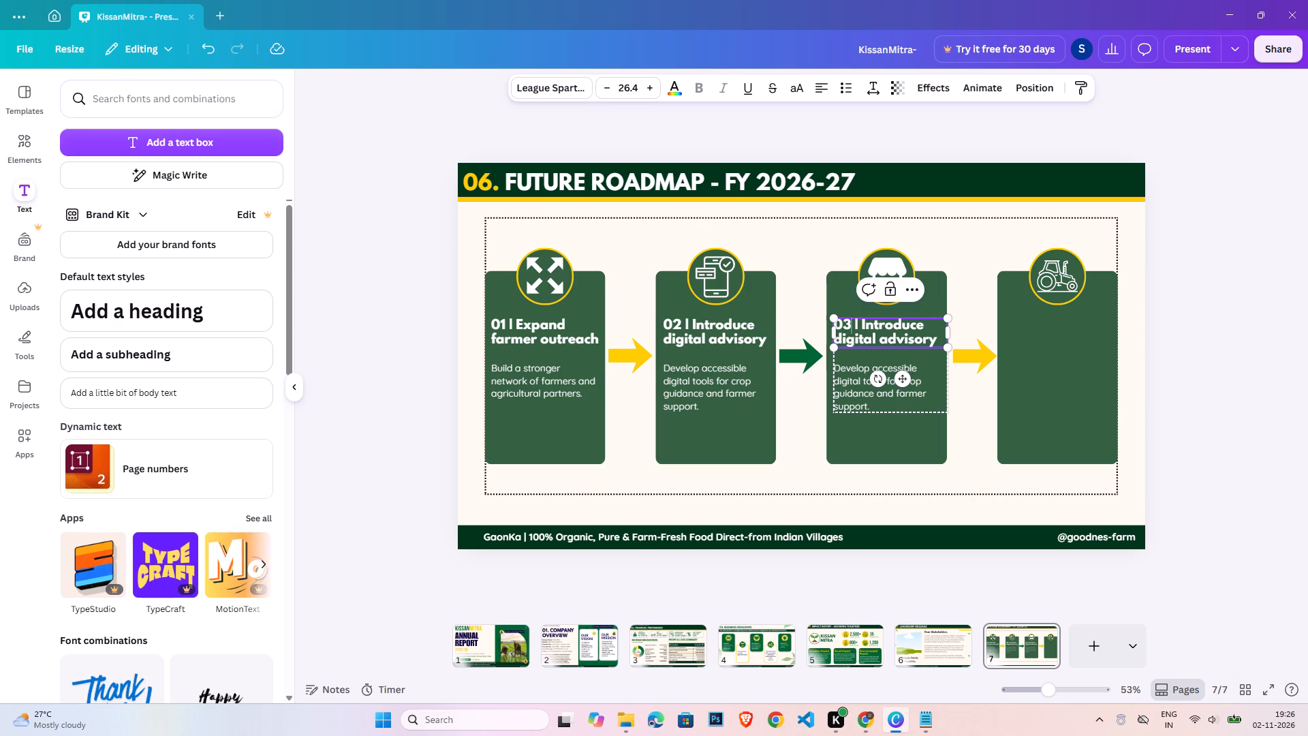
{"action": "double_click", "coordinate": [870, 330]}
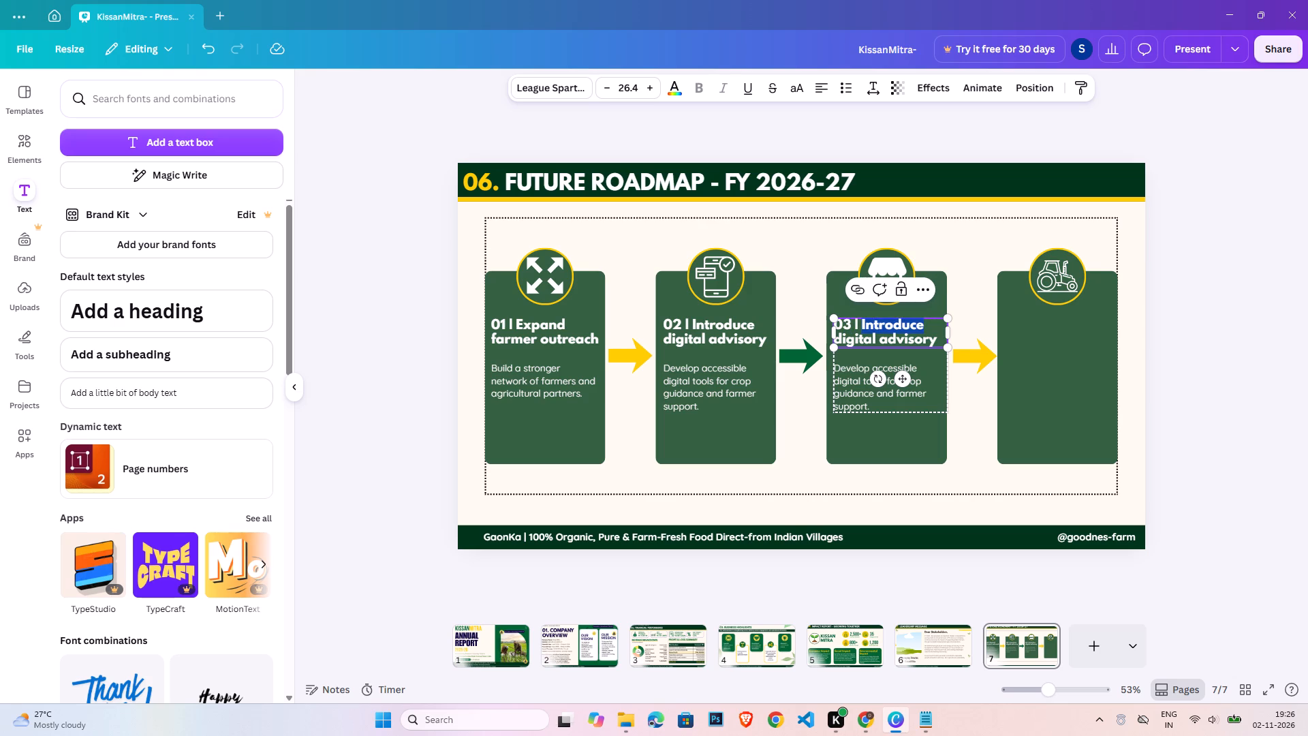
{"action": "left_click", "coordinate": [862, 324]}
{"action": "left_click_drag", "start_coordinate": [862, 324], "coordinate": [935, 340]}
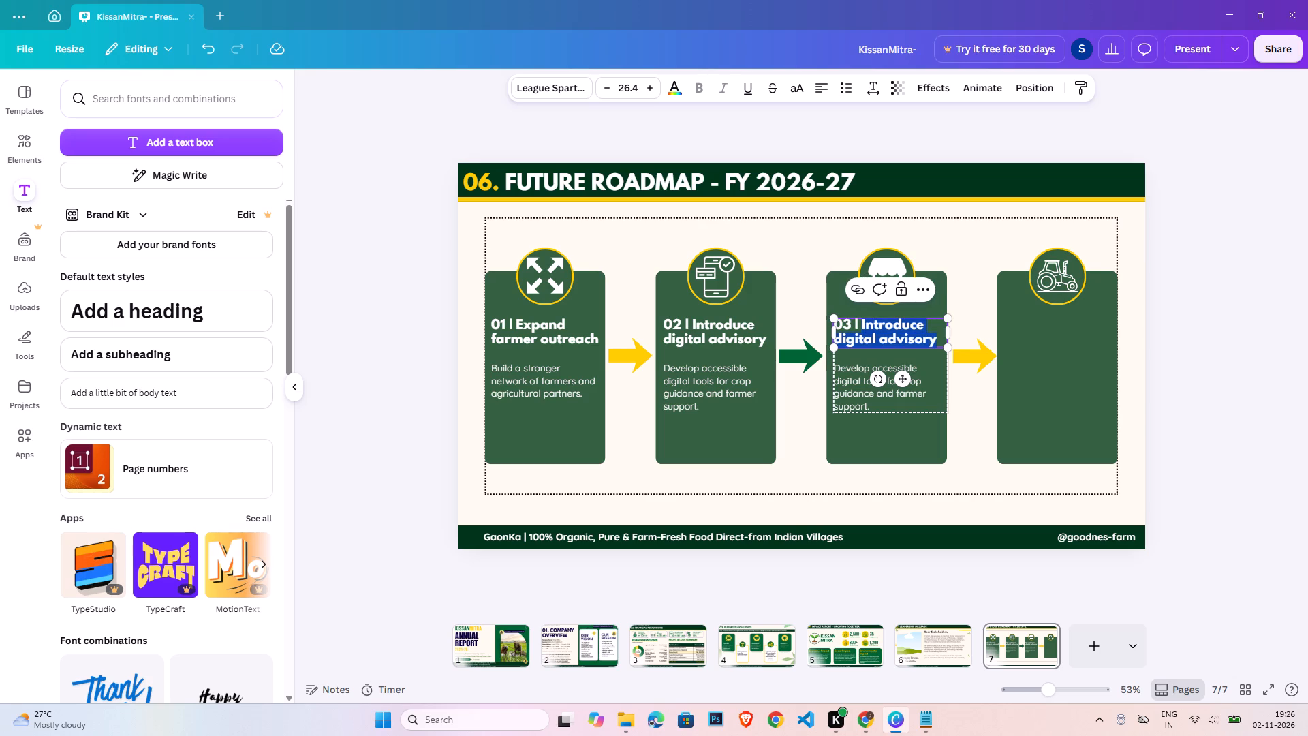
{"action": "key", "text": "shift+s"}
{"action": "type", "text": "trengthe"}
{"action": "key", "text": "n"}
{"action": "key", "text": "Return"}
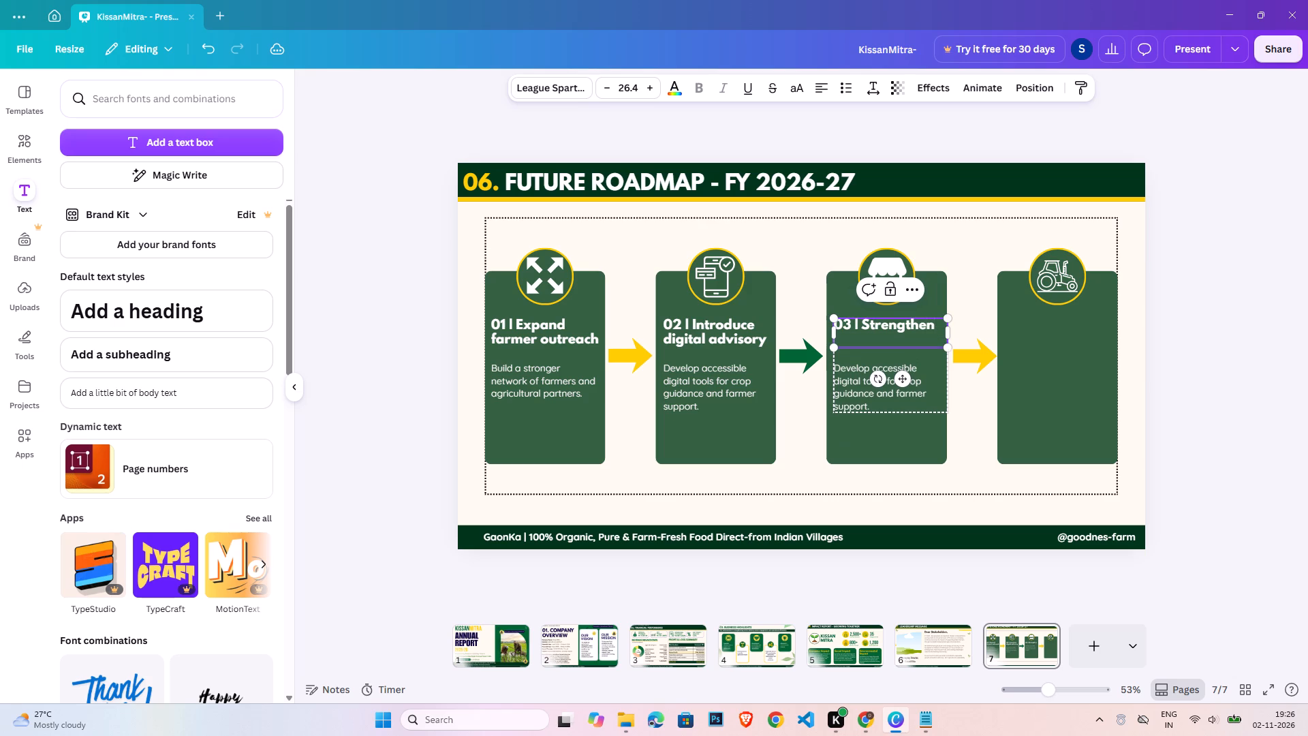
{"action": "type", "text": "market"}
{"action": "key", "text": "Return"}
{"action": "type", "text": "cp"}
{"action": "key", "text": "BackSpace"}
{"action": "type", "text": "onnectuibn"}
{"action": "key", "text": "BackSpace"}
{"action": "key", "text": "BackSpace"}
{"action": "key", "text": "BackSpace"}
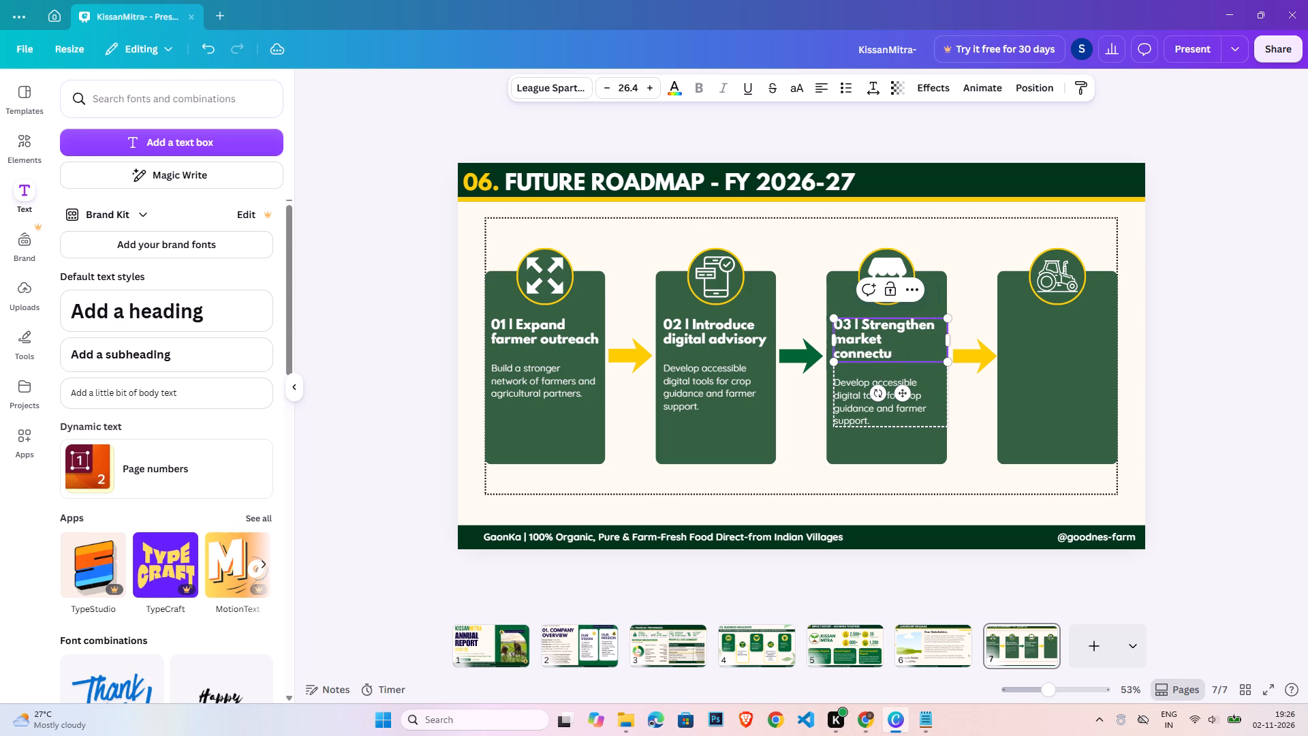
{"action": "key", "text": "BackSpace"}
{"action": "type", "text": "ion"}
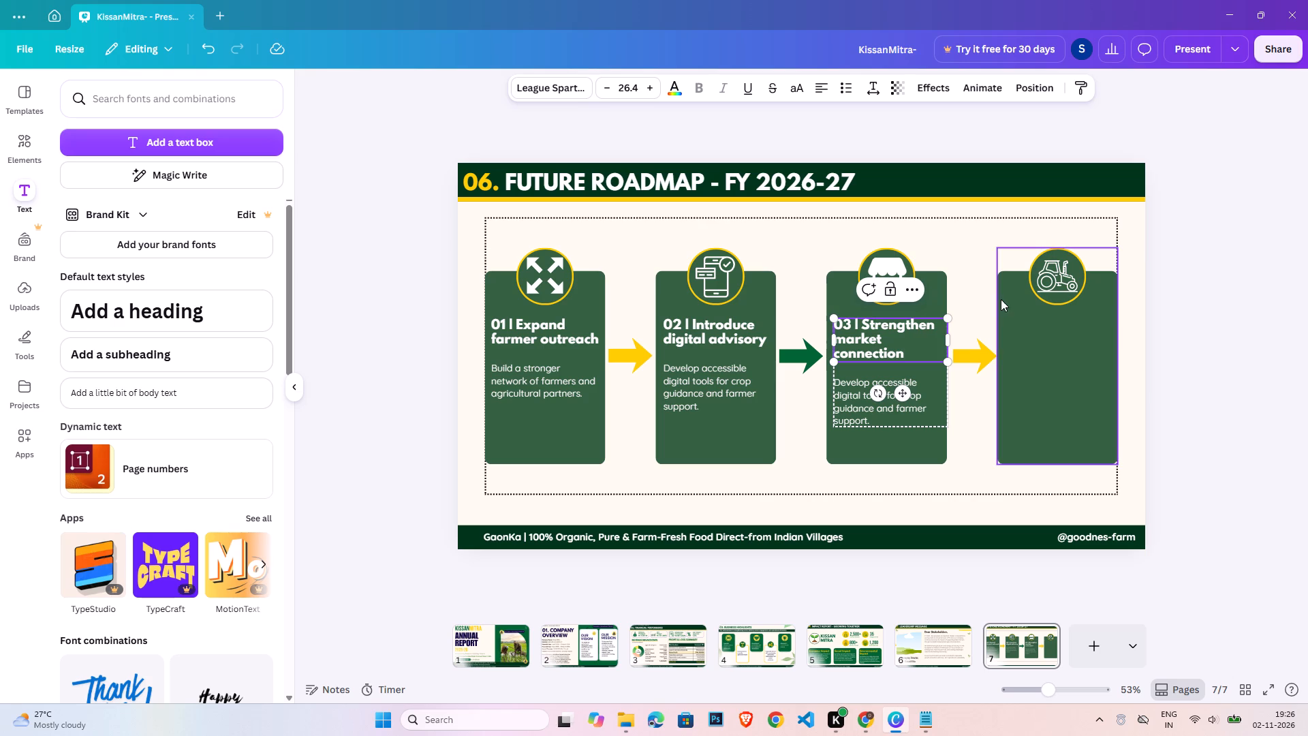
{"action": "left_click", "coordinate": [1195, 355]}
Replace the third card's description with "Create additional opportunities for farmers to access buyers and agricultural services.", broken over five lines.
{"action": "left_click", "coordinate": [852, 385]}
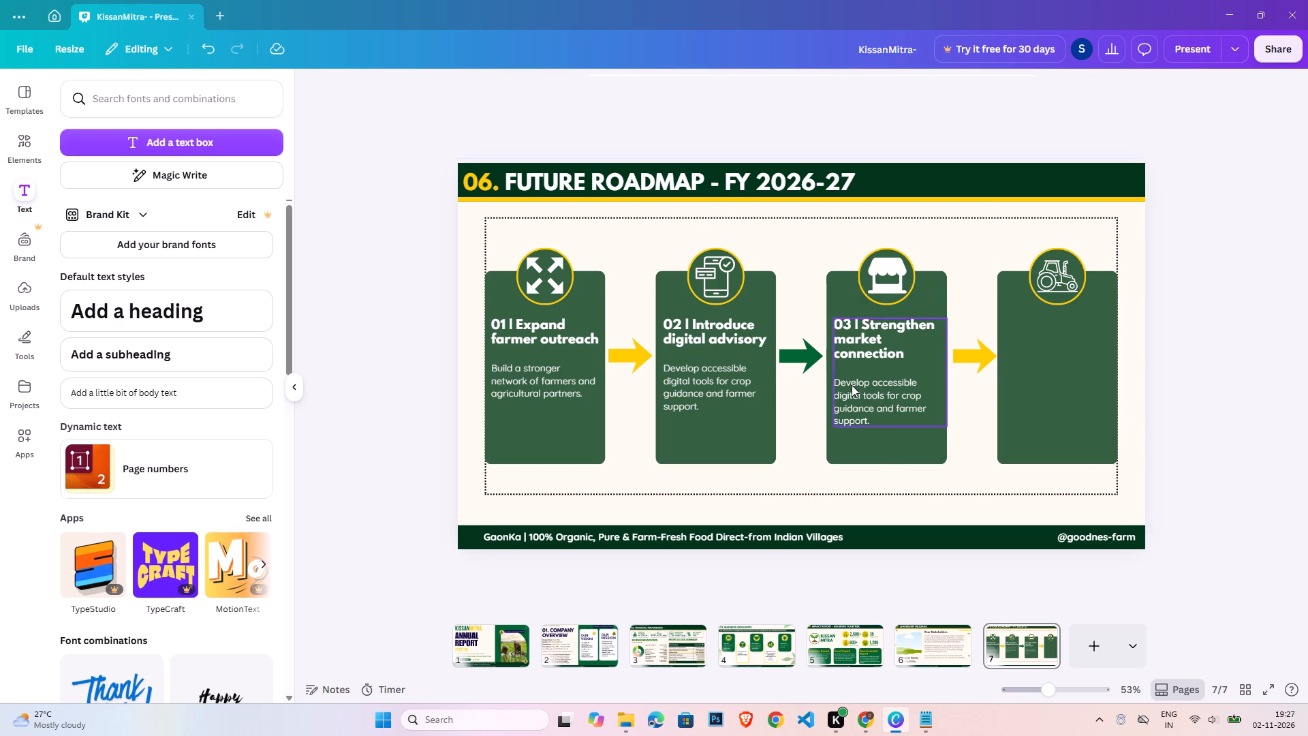
{"action": "double_click", "coordinate": [852, 386]}
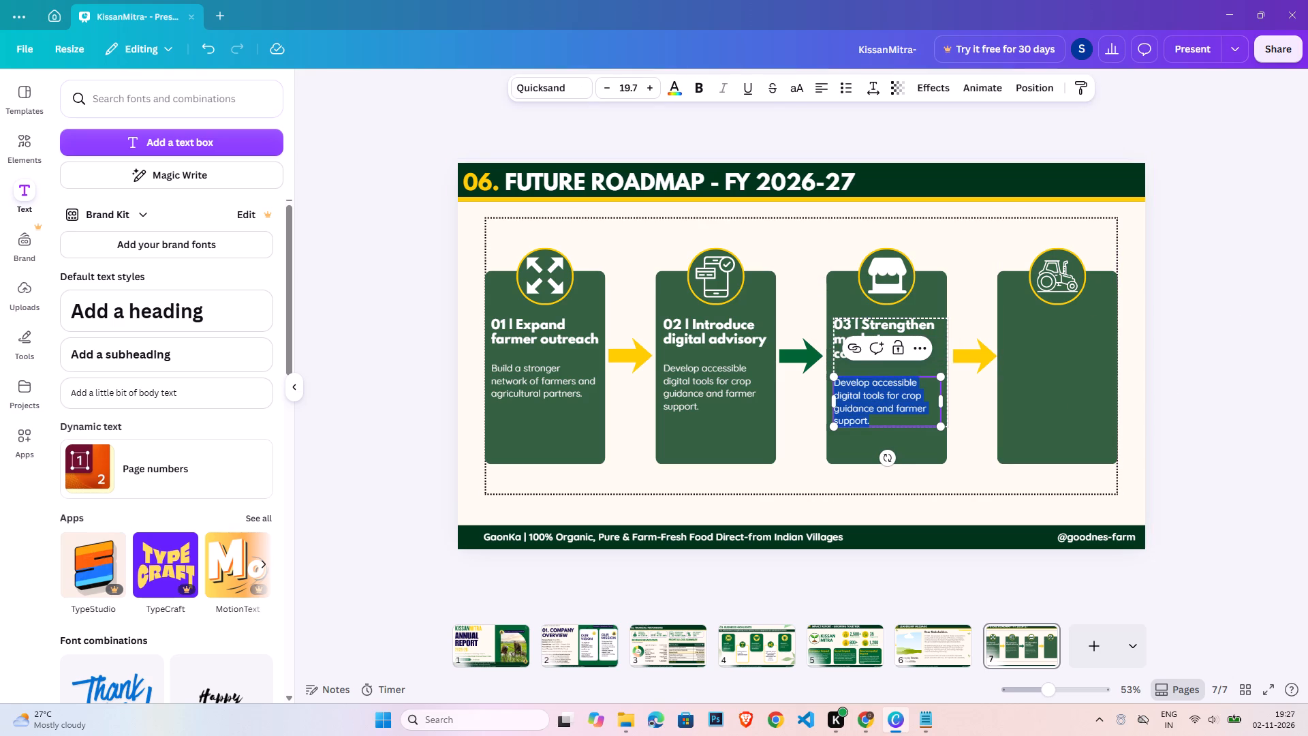
{"action": "type", "text": "Create"}
{"action": "key", "text": "space"}
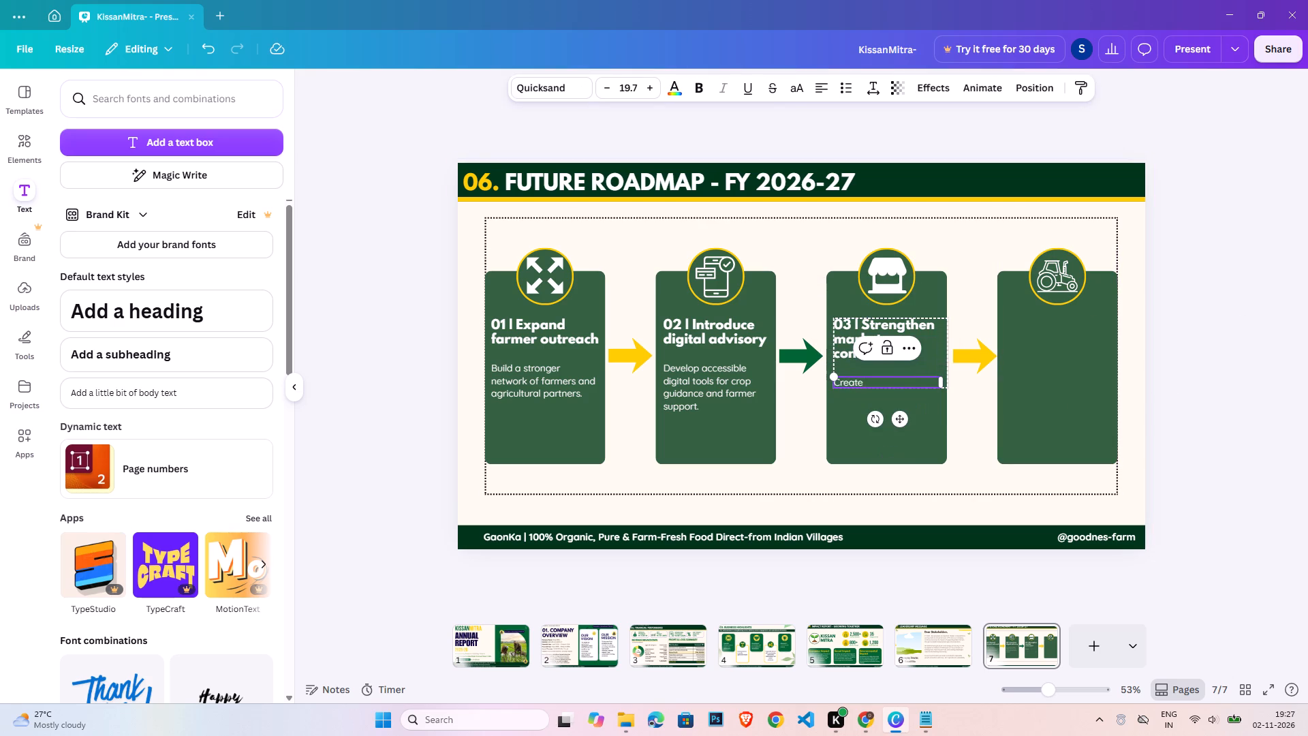
{"action": "type", "text": "additin"}
{"action": "key", "text": "BackSpace"}
{"action": "key", "text": "i"}
{"action": "key", "text": "BackSpace"}
{"action": "type", "text": "ona;"}
{"action": "key", "text": "BackSpace"}
{"action": "key", "text": "l"}
{"action": "key", "text": "Return"}
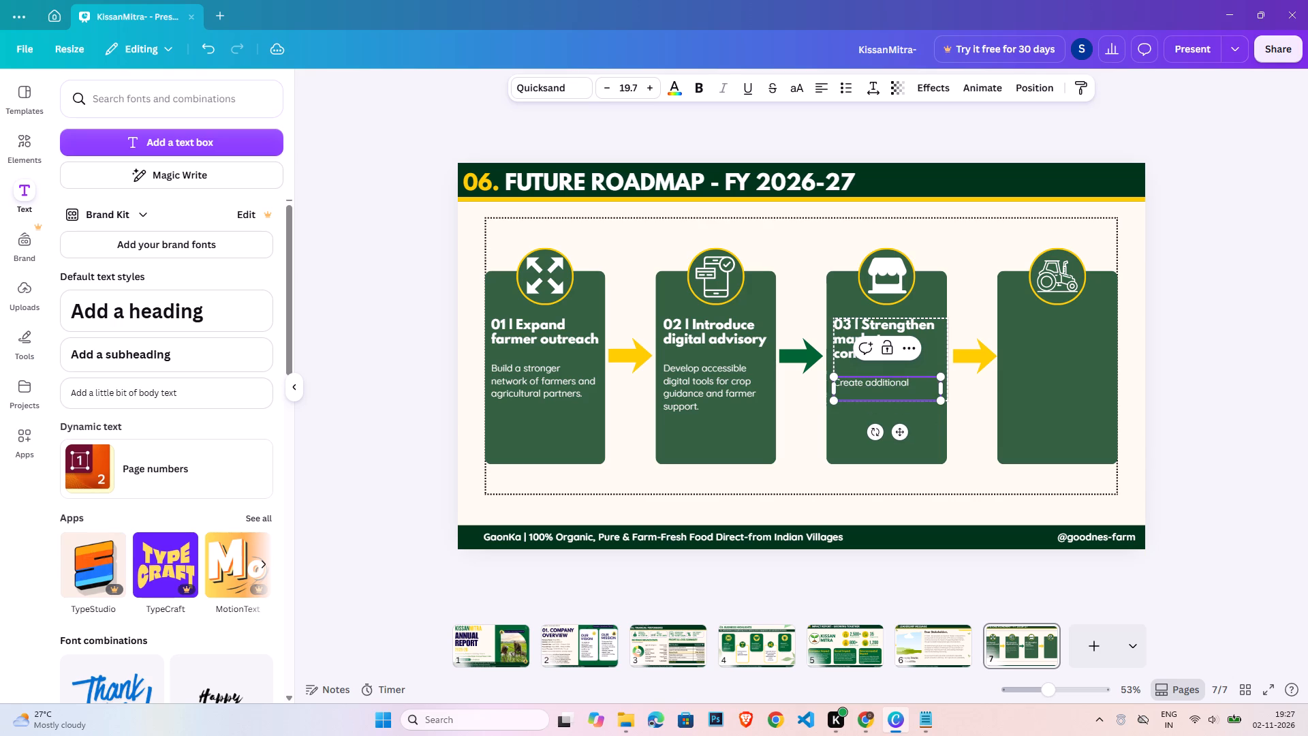
{"action": "type", "text": "opportunities"}
{"action": "key", "text": "space"}
{"action": "type", "text": "for"}
{"action": "key", "text": "Return"}
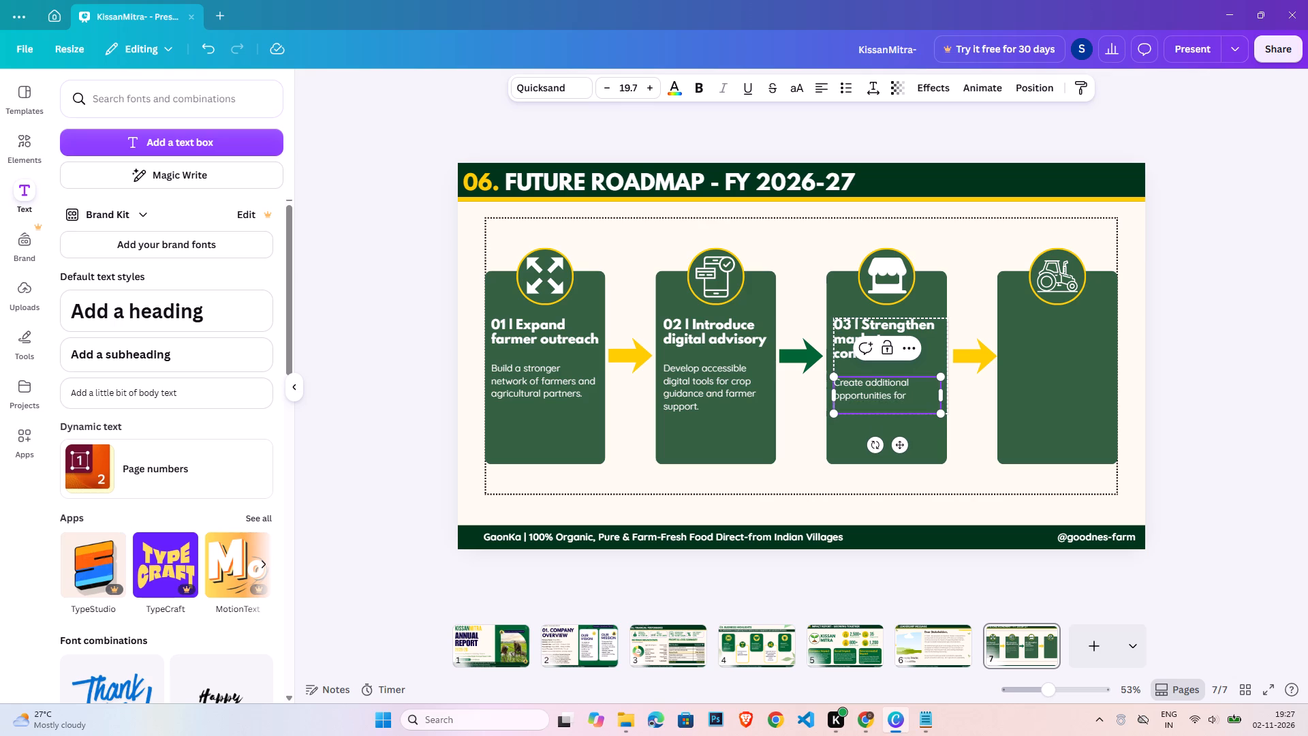
{"action": "type", "text": "farmers to"}
{"action": "key", "text": "space"}
{"action": "type", "text": "access"}
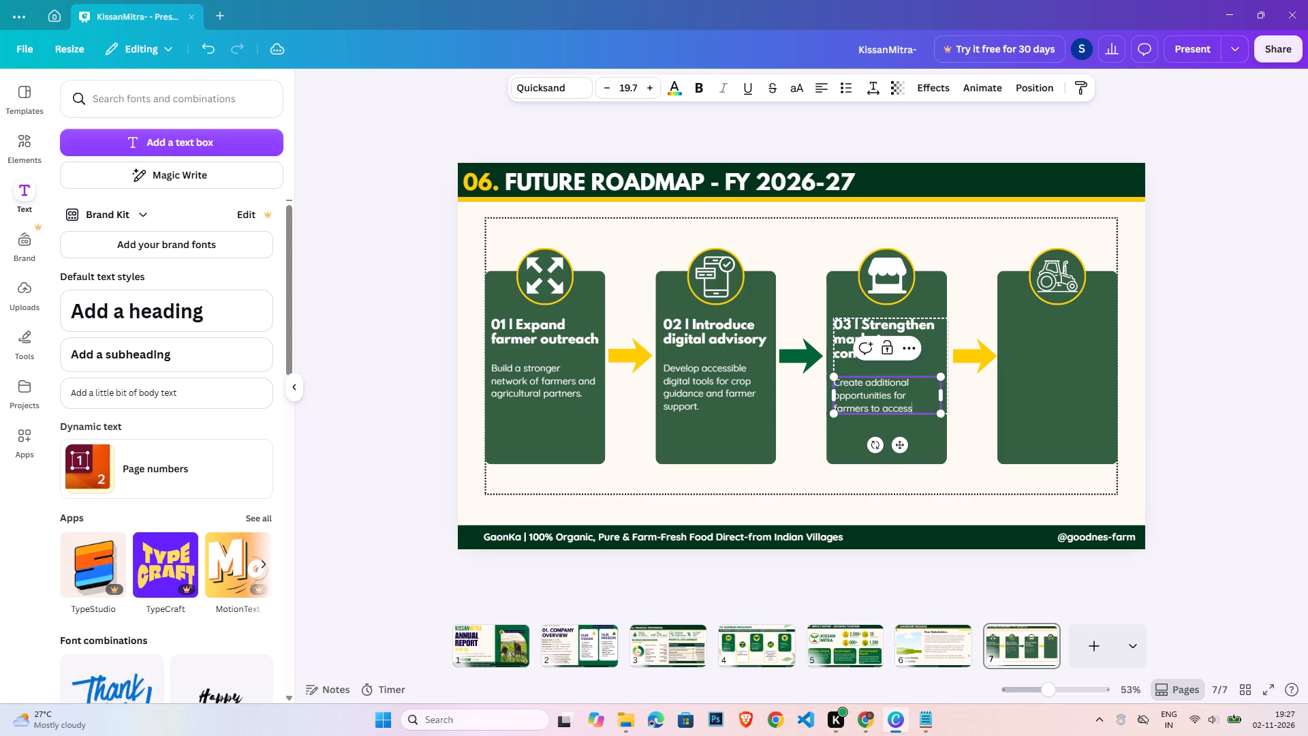
{"action": "key", "text": "Return"}
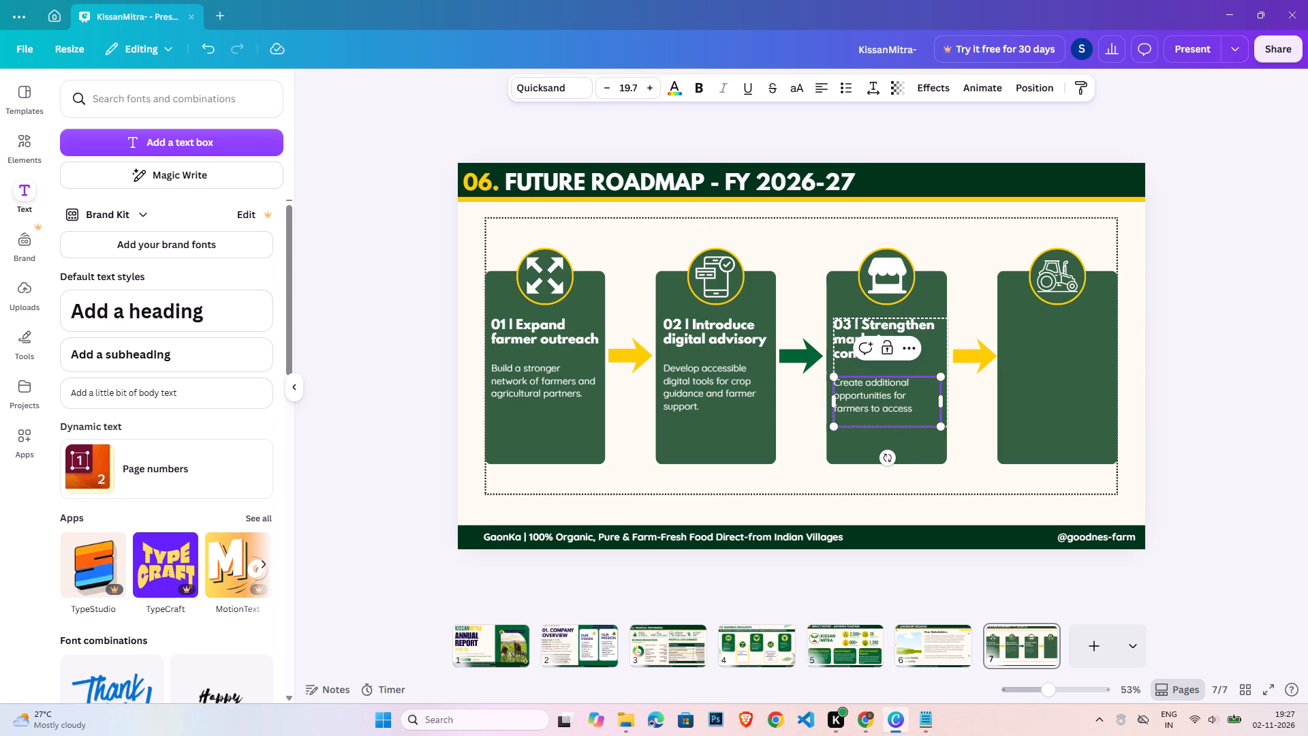
{"action": "type", "text": "buyers and"}
{"action": "key", "text": "Return"}
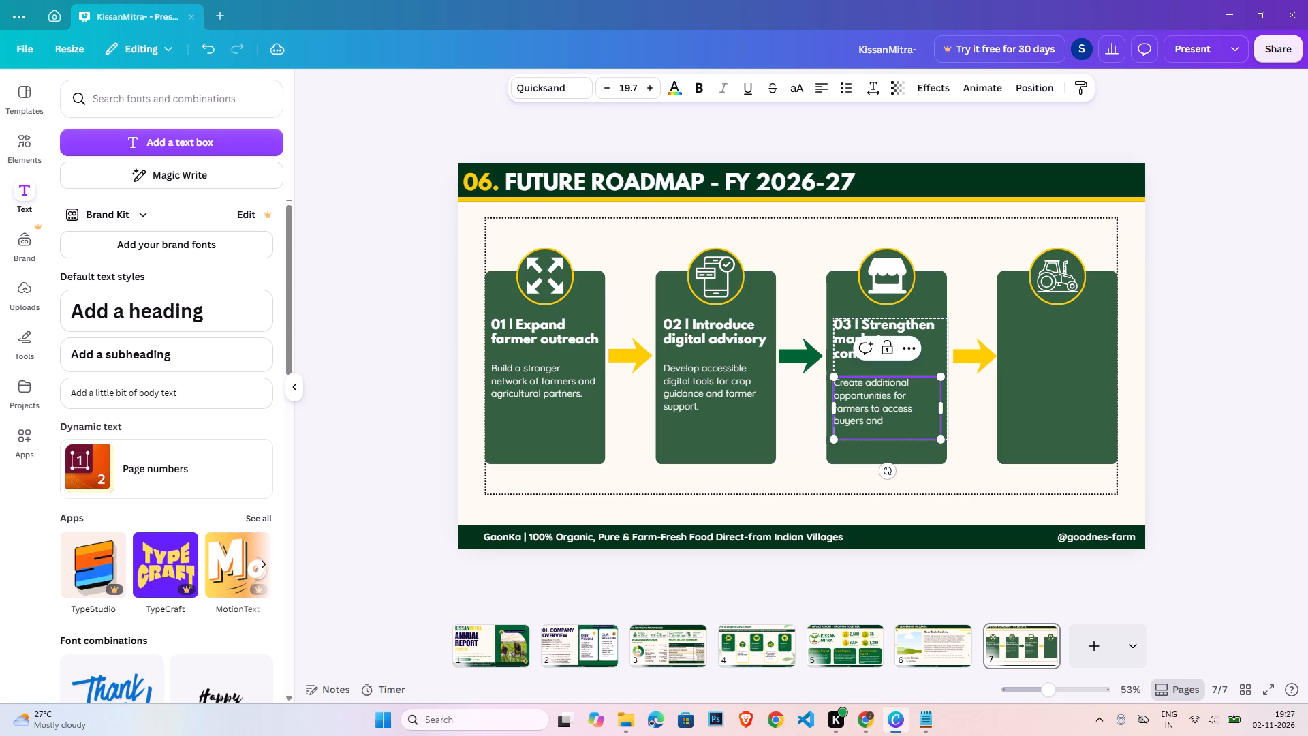
{"action": "type", "text": "agricultural"}
{"action": "key", "text": "space"}
{"action": "type", "text": "services."}
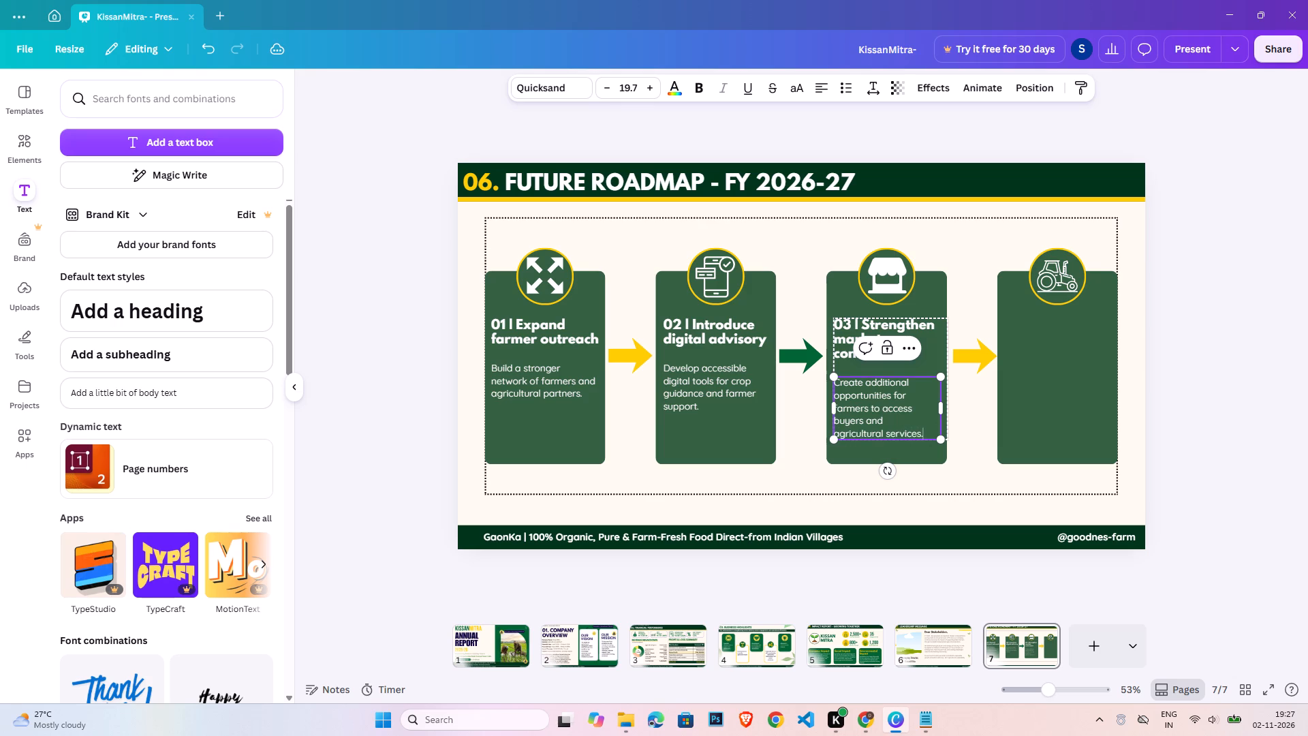
{"action": "left_click", "coordinate": [1166, 394]}
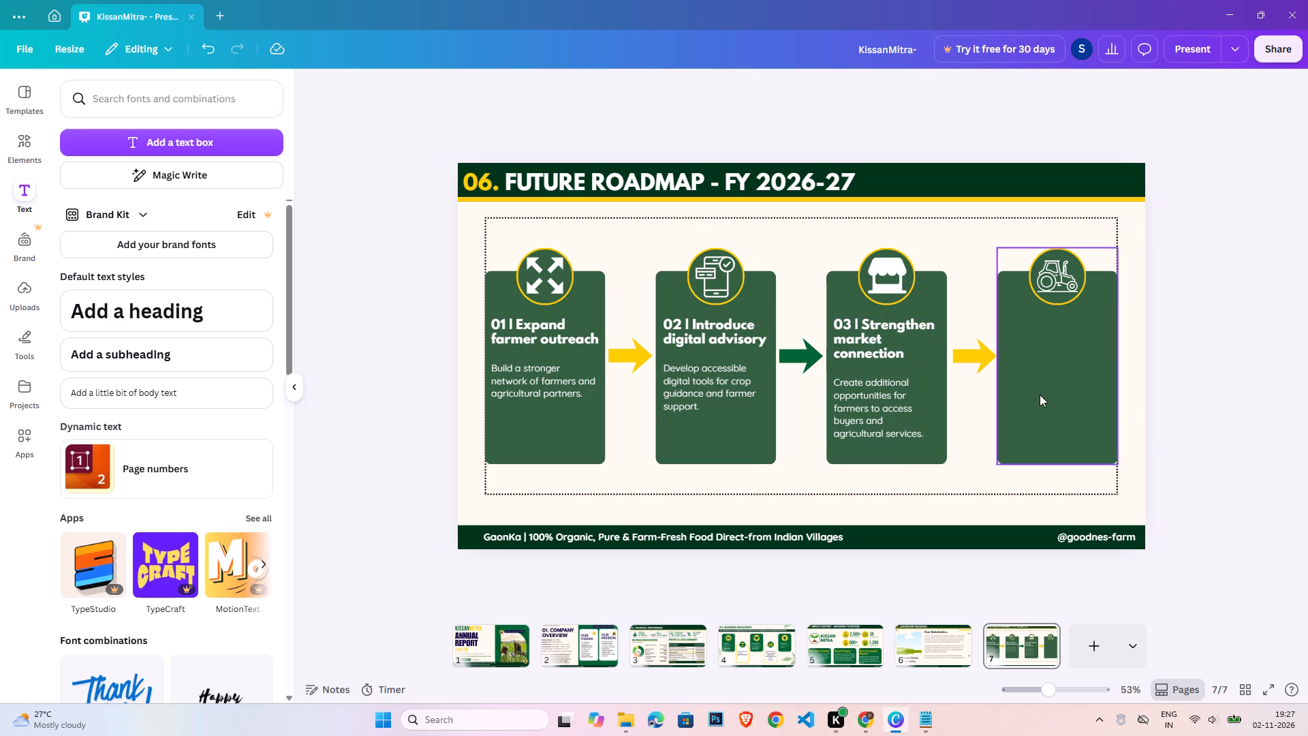
Place a copy of the third card's grouped heading and description on the fourth card, roughly level with the original.
{"action": "left_click", "coordinate": [854, 379]}
{"action": "key", "text": "ctrl+c"}
{"action": "key", "text": "ctrl+v"}
{"action": "left_click_drag", "start_coordinate": [867, 377], "coordinate": [1029, 367]}
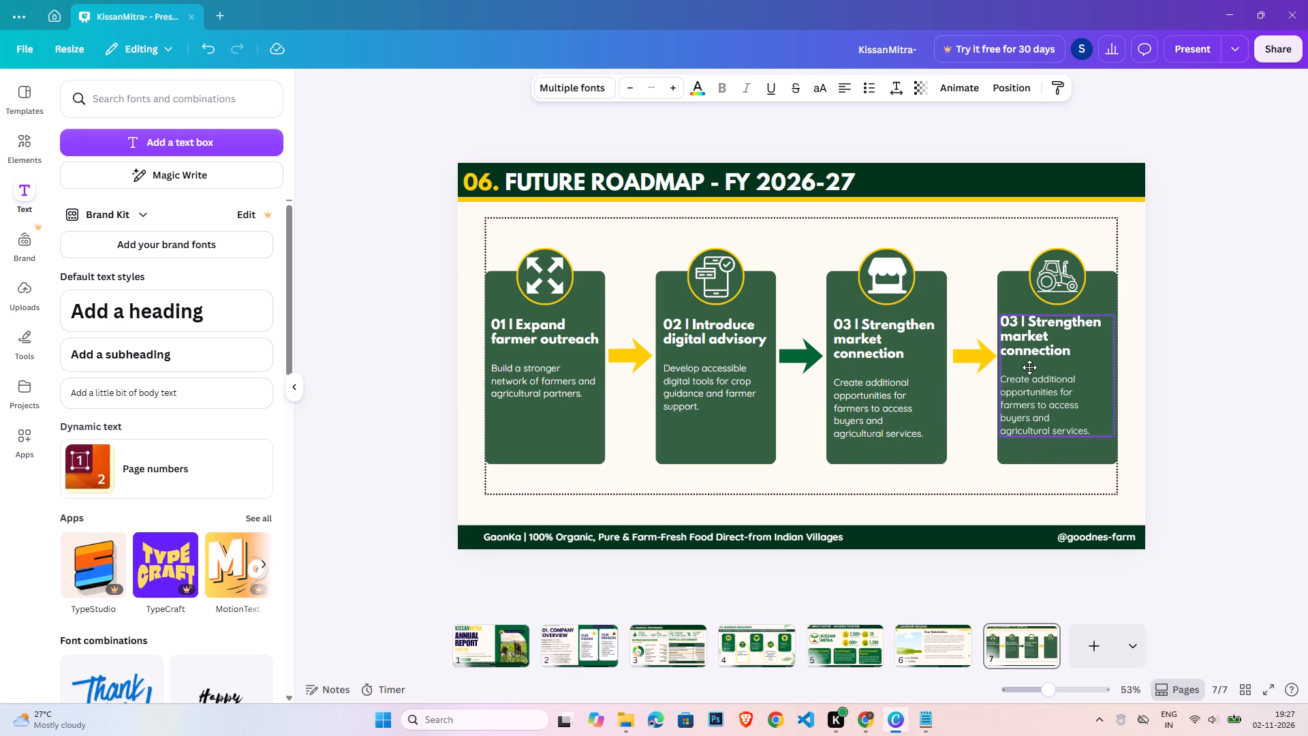
{"action": "left_click_drag", "start_coordinate": [1029, 367], "coordinate": [1030, 367]}
{"action": "left_click", "coordinate": [1030, 367]}
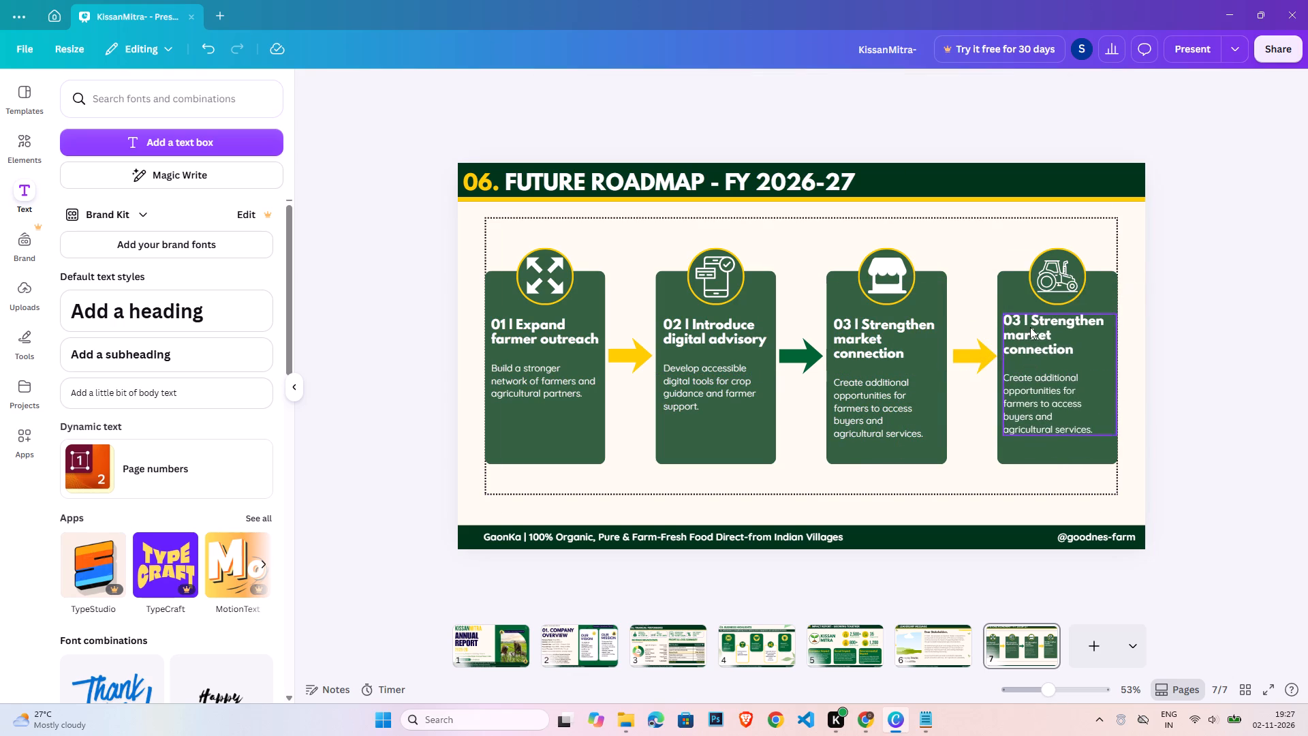
Change the fourth card's heading to "04 | Promote sustainable agriculture", with "sustainable" and "agriculture" each on their own line.
{"action": "left_click", "coordinate": [1029, 320]}
{"action": "left_click", "coordinate": [1020, 322]}
{"action": "left_click", "coordinate": [1023, 321]}
{"action": "left_click", "coordinate": [1020, 321]}
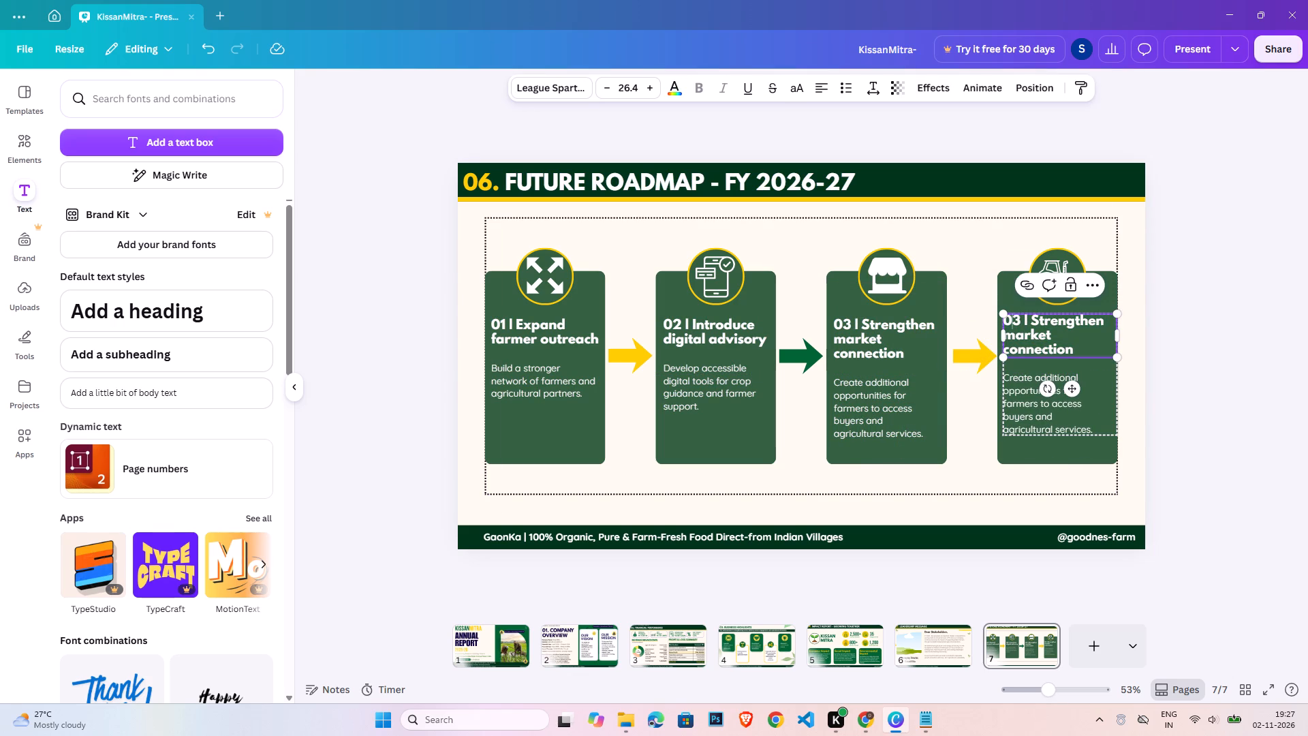
{"action": "left_click", "coordinate": [1020, 322]}
{"action": "key", "text": "4"}
{"action": "left_click", "coordinate": [1050, 315]}
{"action": "left_click_drag", "start_coordinate": [1031, 320], "coordinate": [1033, 321]}
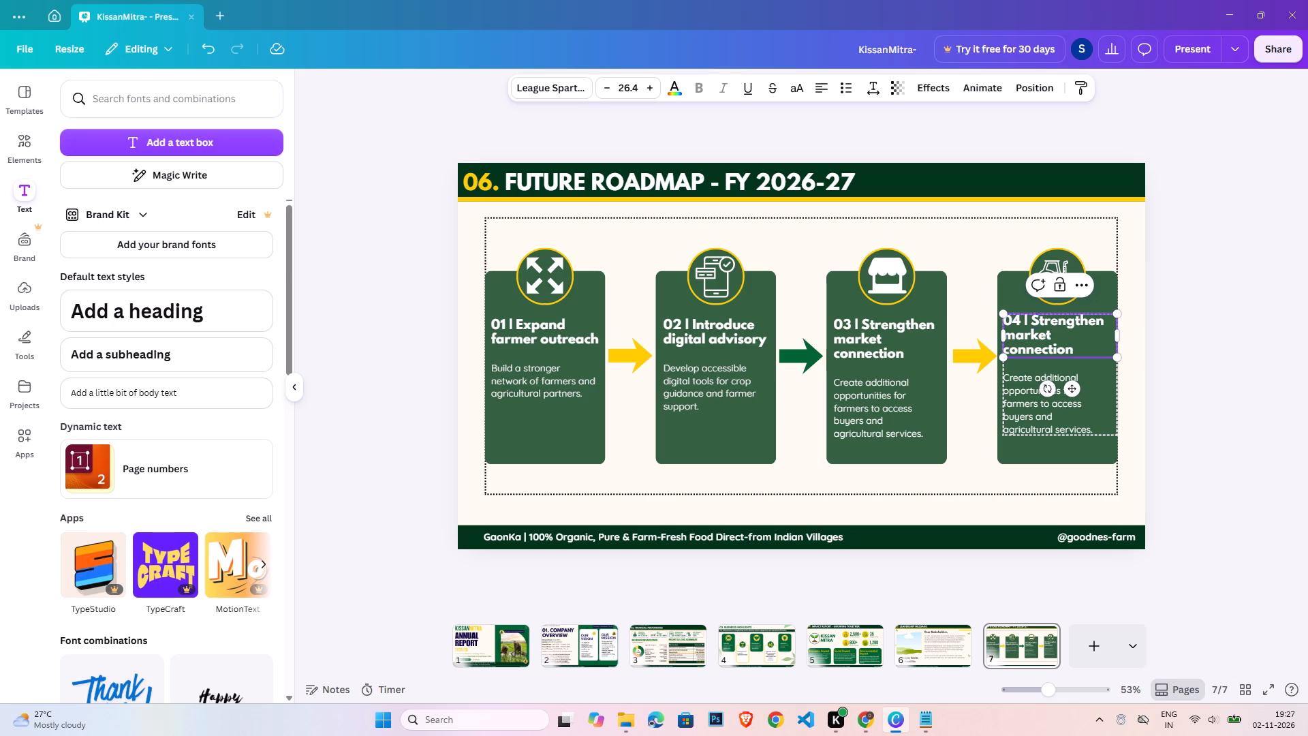
{"action": "left_click_drag", "start_coordinate": [1033, 321], "coordinate": [1074, 350]}
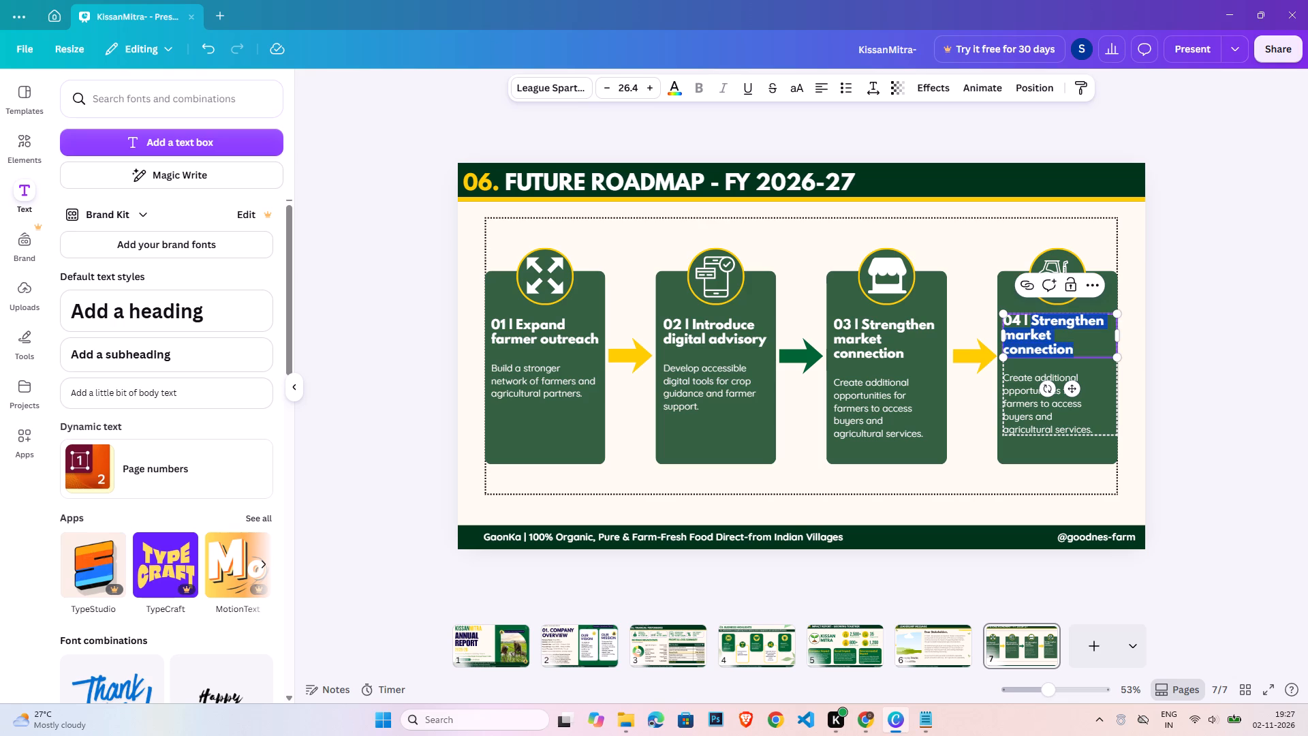
{"action": "type", "text": "Promote"}
{"action": "key", "text": "Return"}
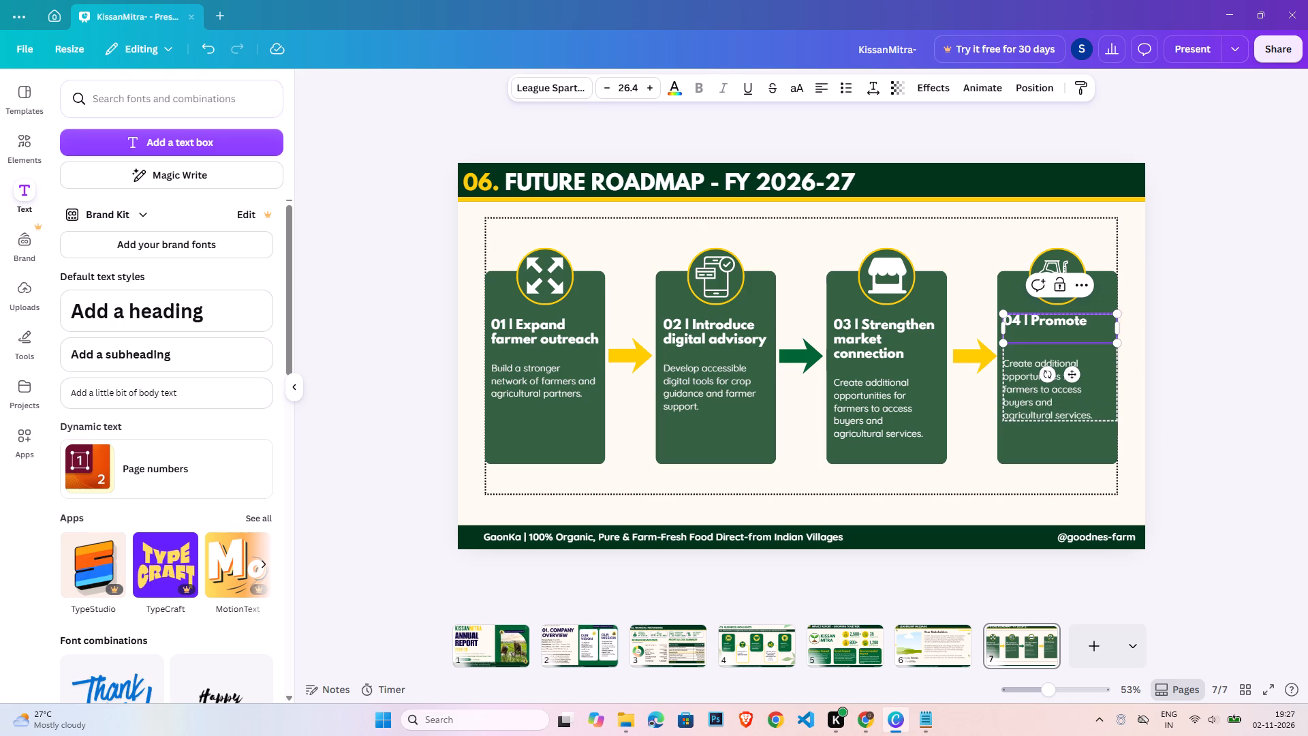
{"action": "type", "text": "sustainable"}
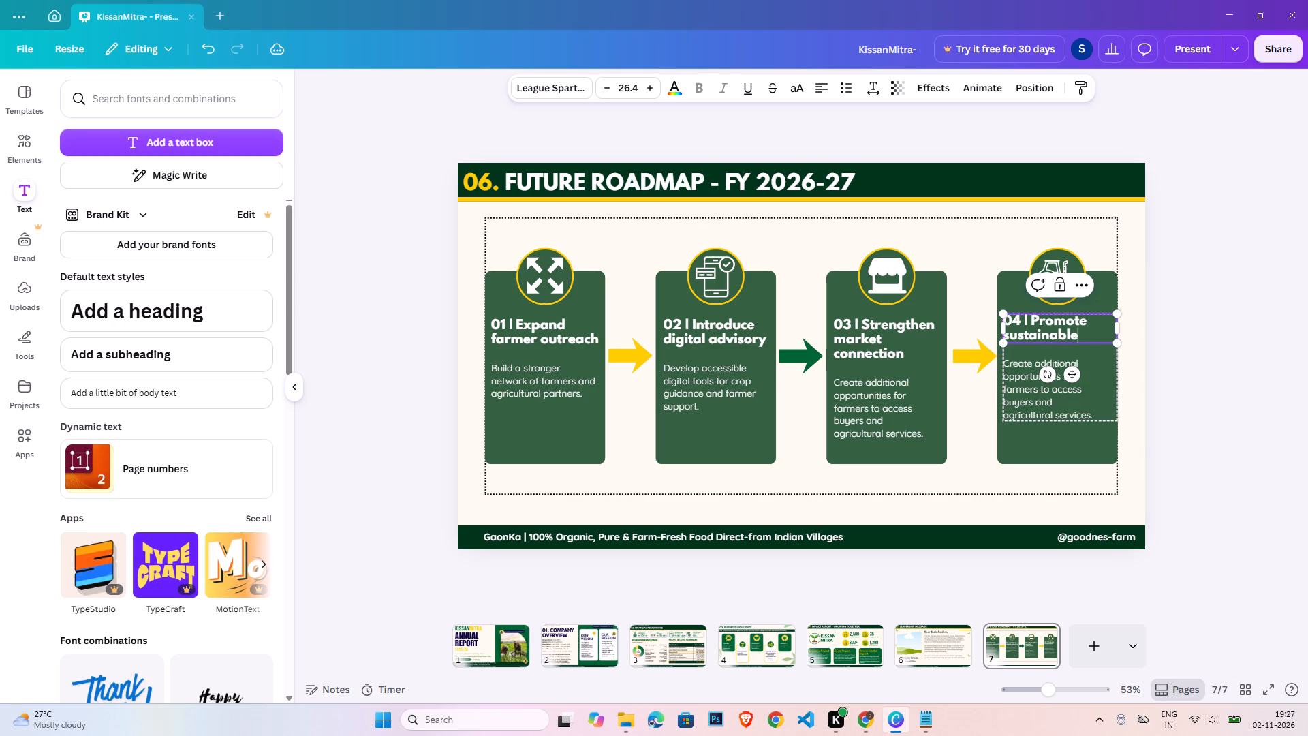
{"action": "key", "text": "Return"}
{"action": "type", "text": "agr"}
{"action": "type", "text": "icu"}
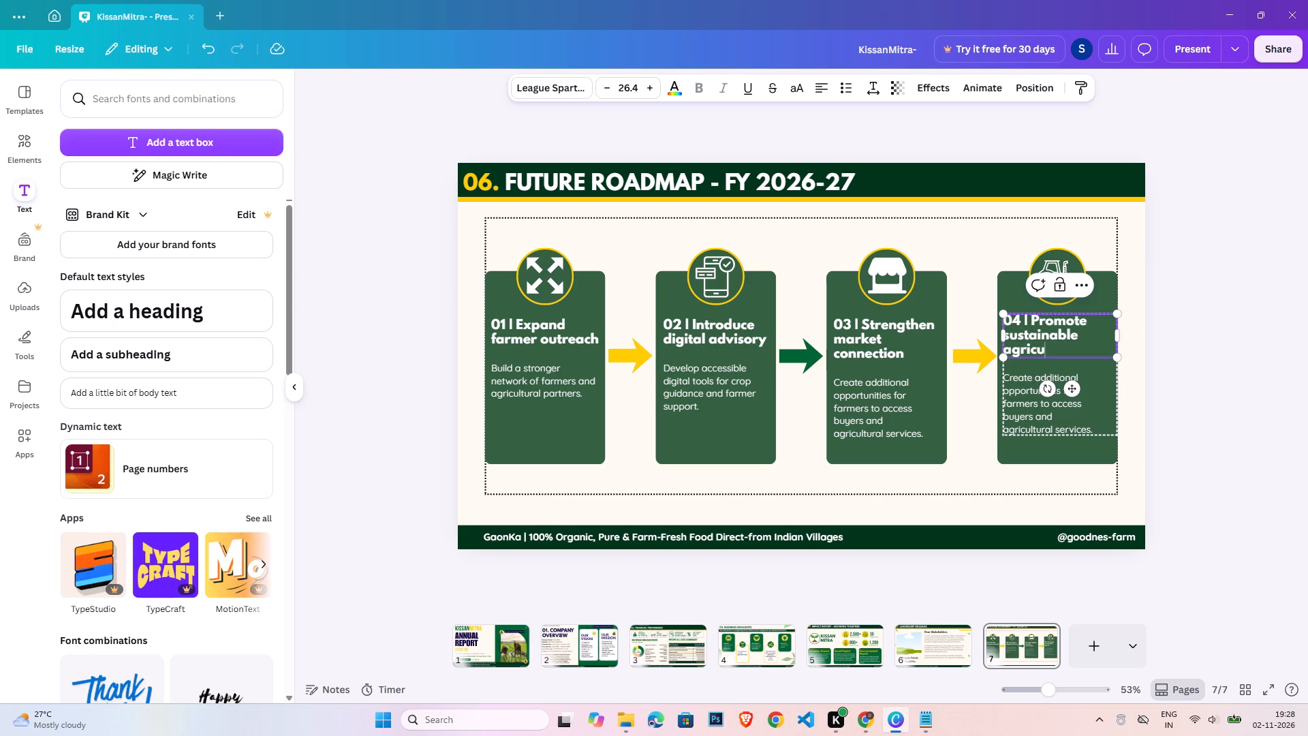
{"action": "type", "text": "ltir"}
{"action": "key", "text": "BackSpace"}
{"action": "key", "text": "BackSpace"}
{"action": "key", "text": "i"}
{"action": "key", "text": "BackSpace"}
{"action": "type", "text": "ure"}
{"action": "left_click", "coordinate": [1211, 470]}
Replace the fourth card's description with "Encourage resource-effecient practices and responsible input usage.", broken over four lines.
{"action": "double_click", "coordinate": [1092, 430]}
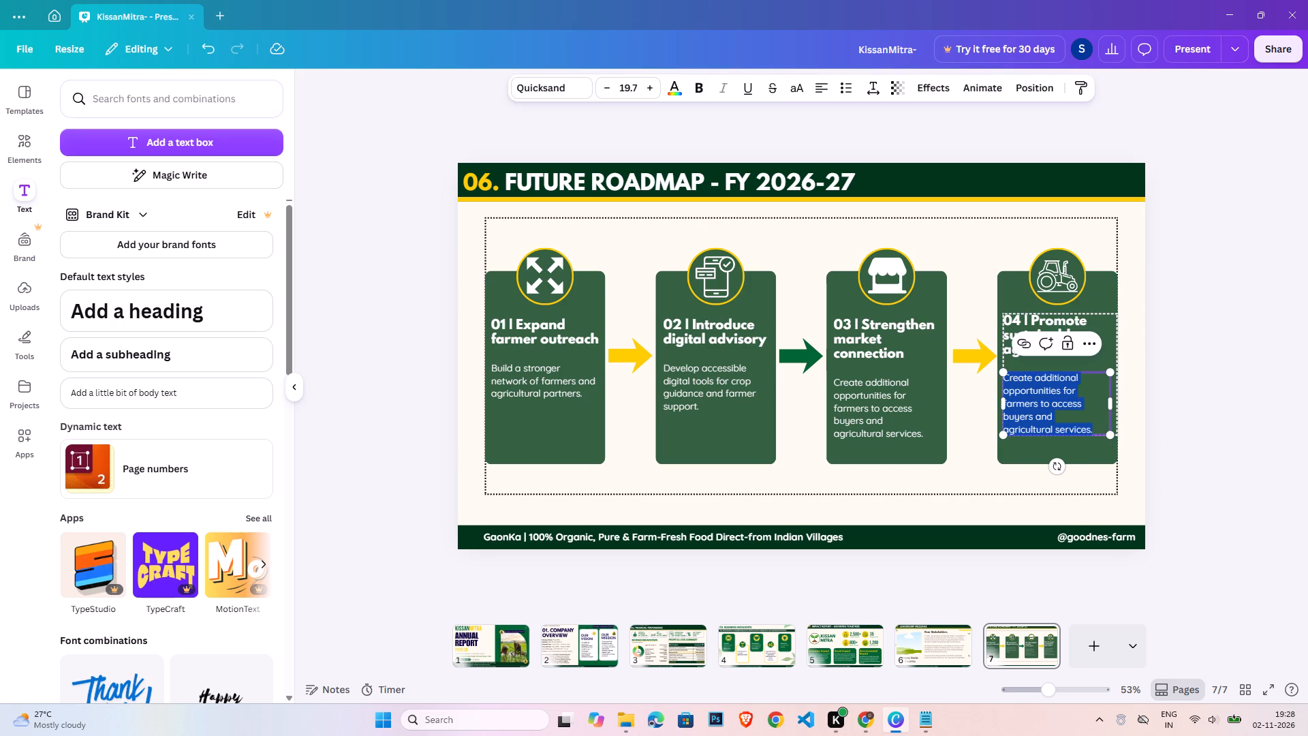
{"action": "type", "text": "Encourage"}
{"action": "key", "text": "space"}
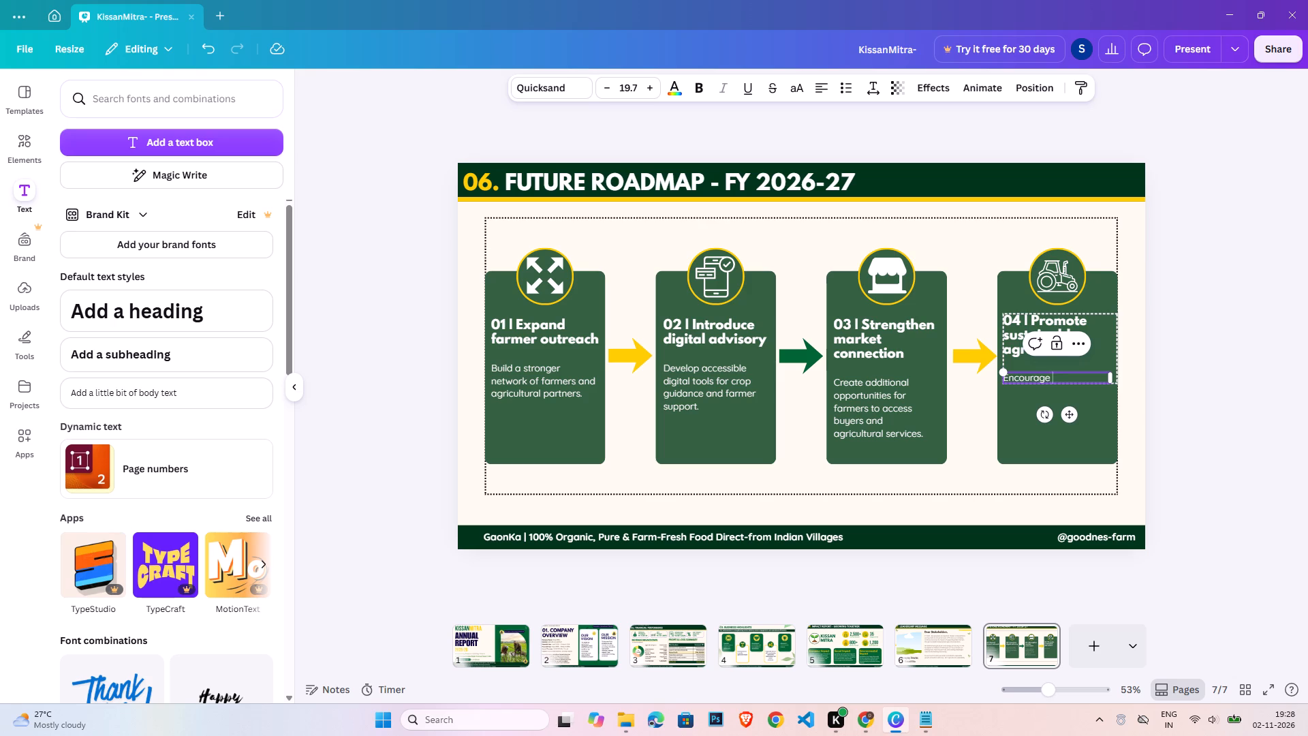
{"action": "type", "text": "resource -"}
{"action": "key", "text": "BackSpace"}
{"action": "key", "text": "BackSpace"}
{"action": "key", "text": "0"}
{"action": "key", "text": "BackSpace"}
{"action": "key", "text": "minus"}
{"action": "key", "text": "Return"}
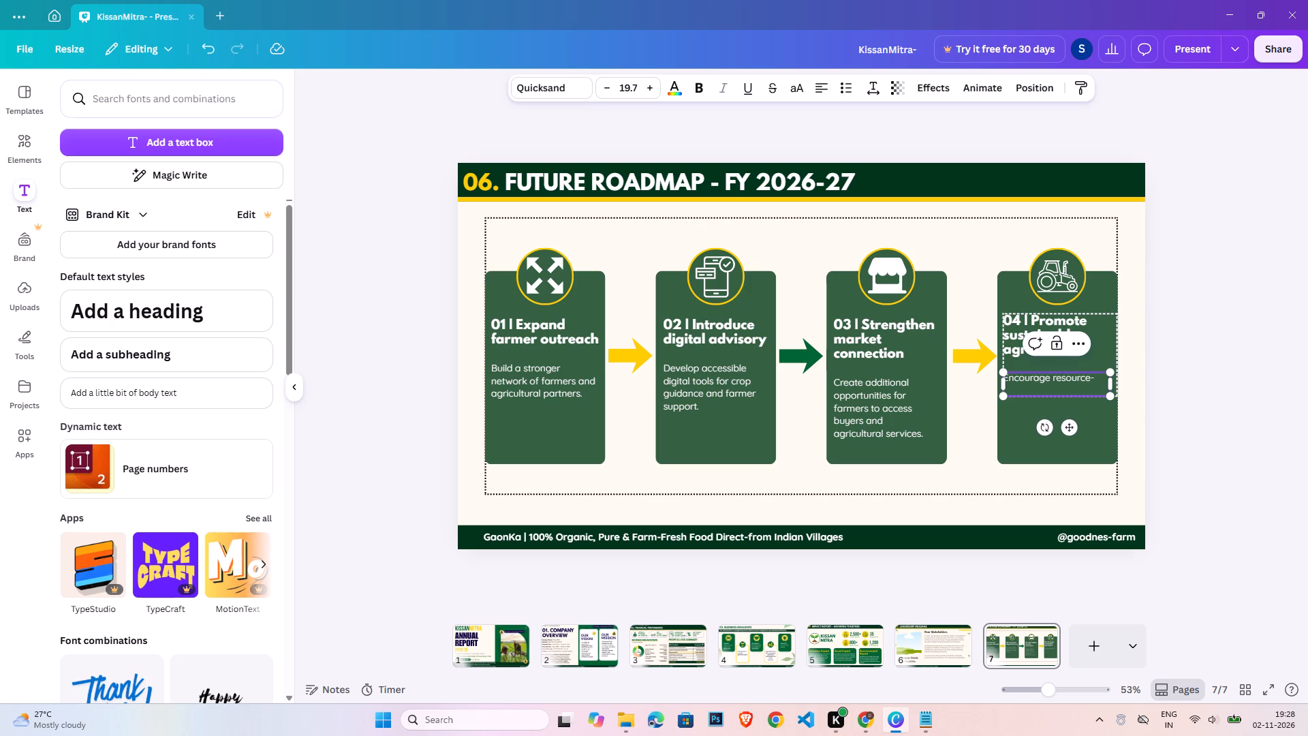
{"action": "type", "text": "effecient pra"}
{"action": "type", "text": "ct"}
{"action": "type", "text": "ice an"}
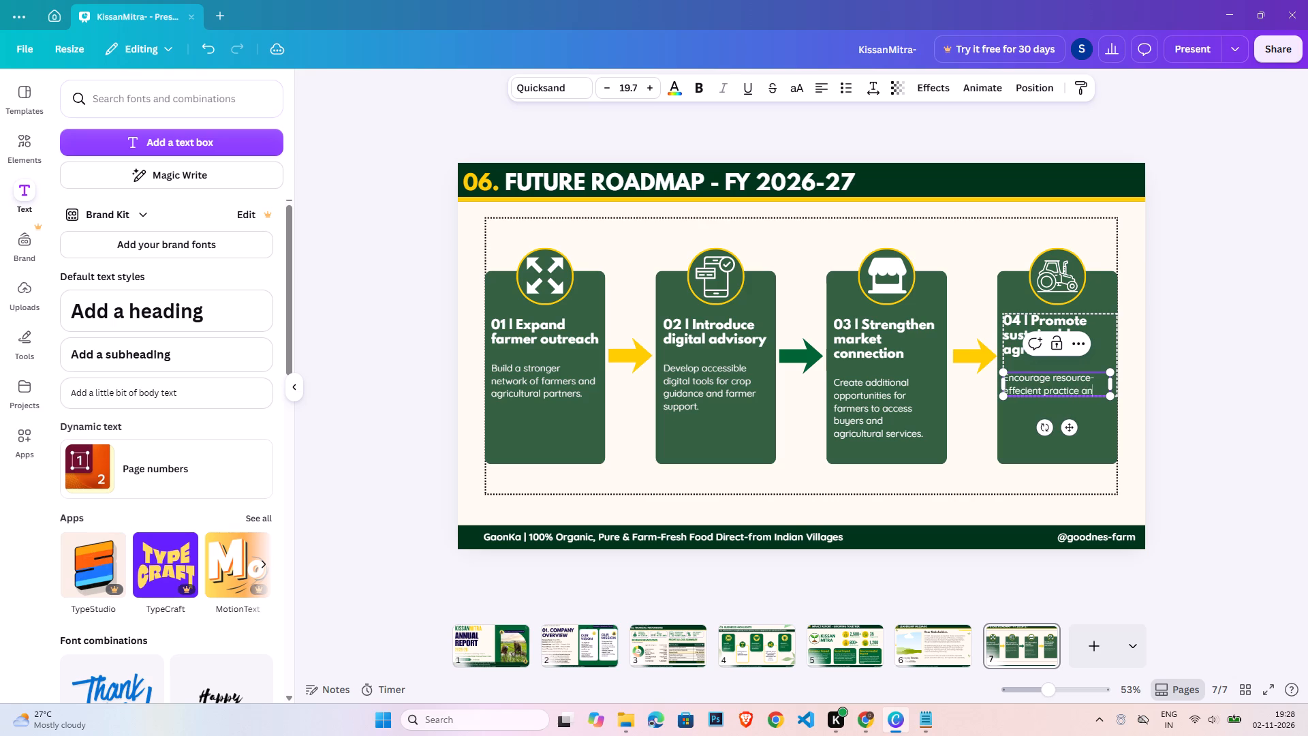
{"action": "key", "text": "BackSpace"}
{"action": "key", "text": "BackSpace"}
{"action": "key", "text": "BackSpace"}
{"action": "type", "text": "s and"}
{"action": "key", "text": "Return"}
{"action": "type", "text": "respons"}
{"action": "type", "text": "ib"}
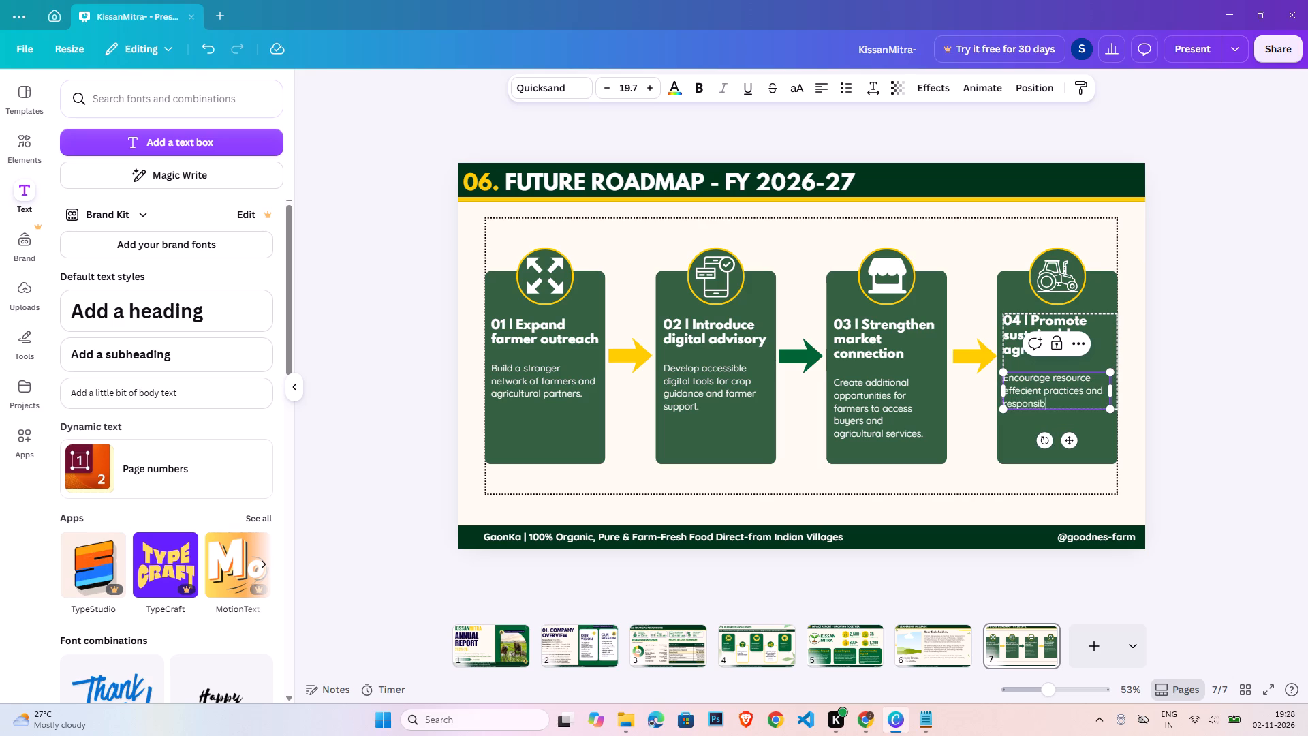
{"action": "type", "text": "le input"}
{"action": "key", "text": "Return"}
{"action": "type", "text": "usage"}
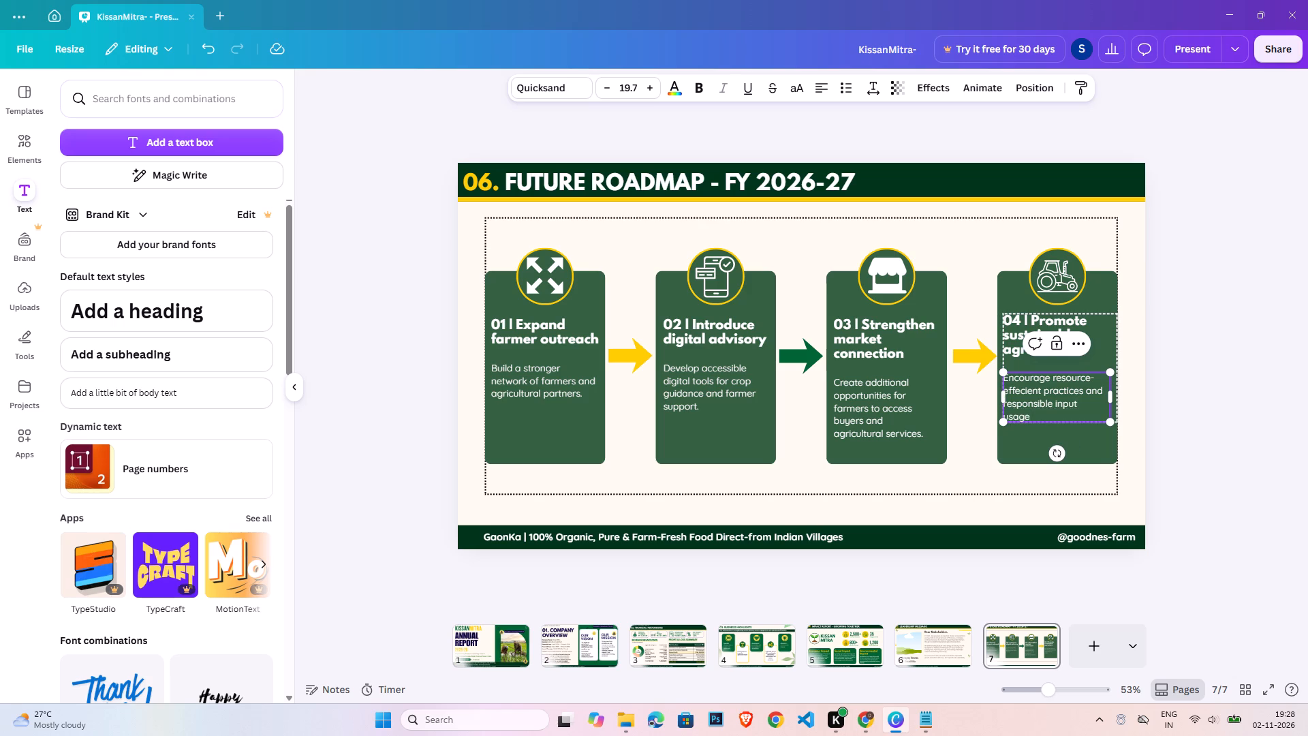
{"action": "key", "text": "period"}
{"action": "left_click", "coordinate": [1288, 575]}
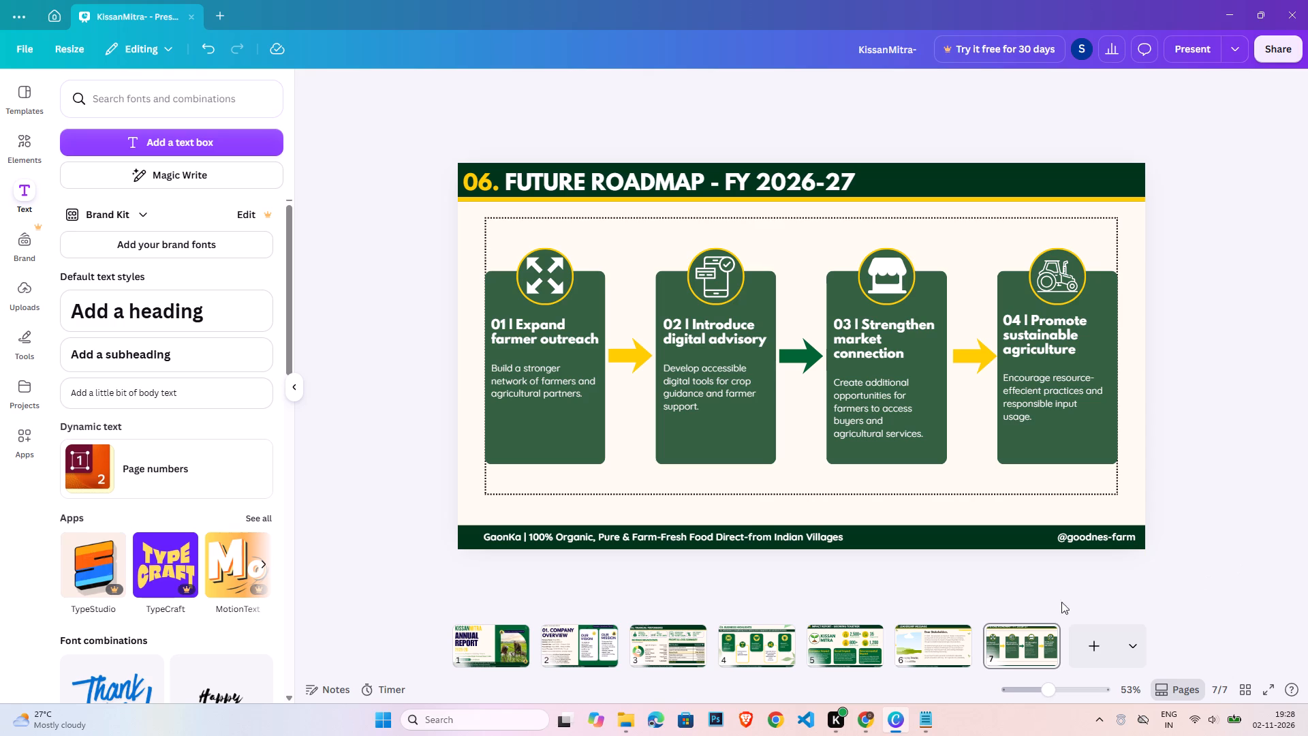
Unlock and delete the dotted rectangular frame surrounding the four roadmap cards.
{"action": "left_click", "coordinate": [872, 487]}
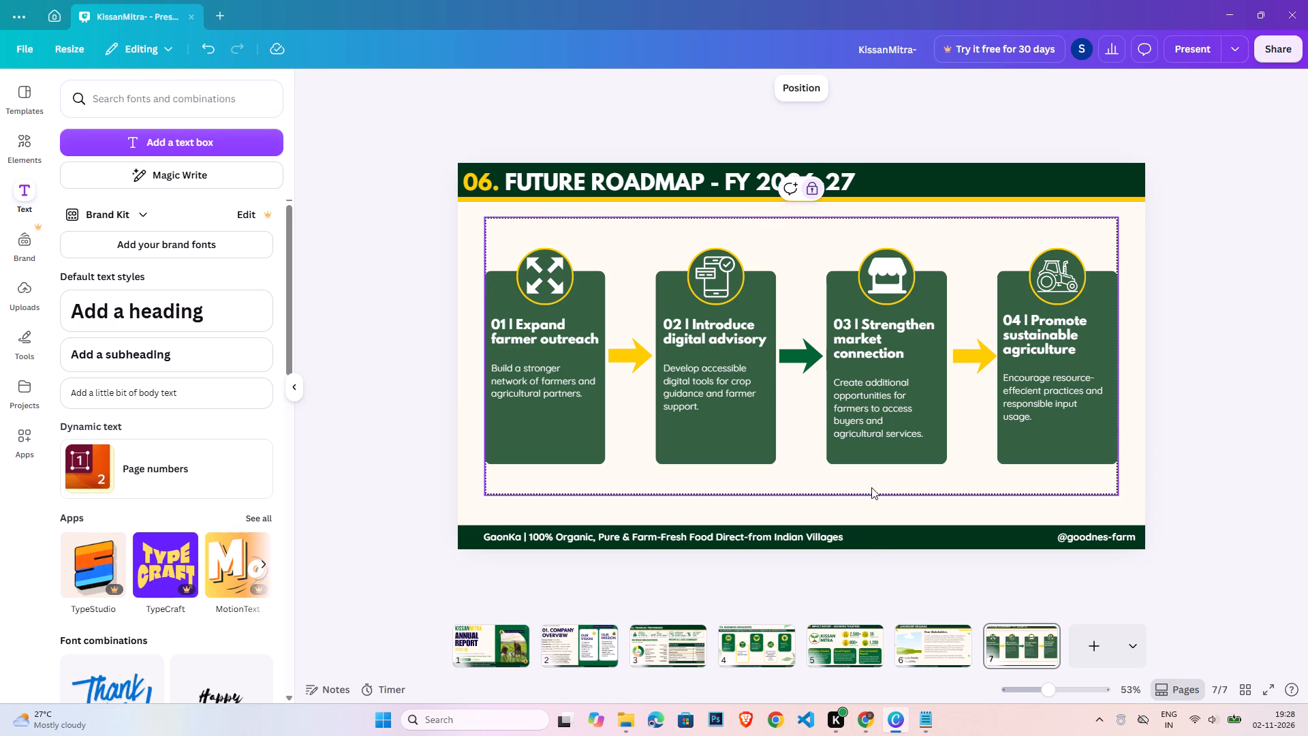
{"action": "key", "text": "Delete"}
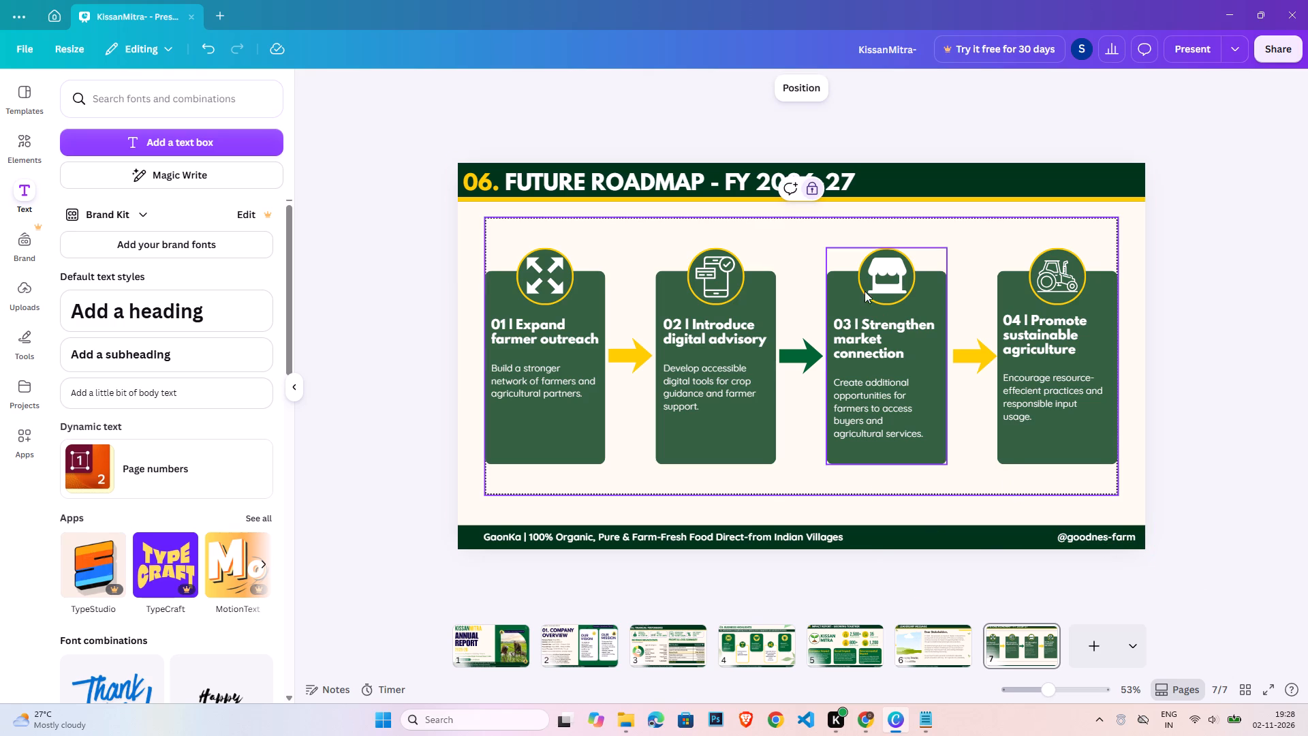
{"action": "left_click", "coordinate": [819, 192]}
{"action": "key", "text": "Delete"}
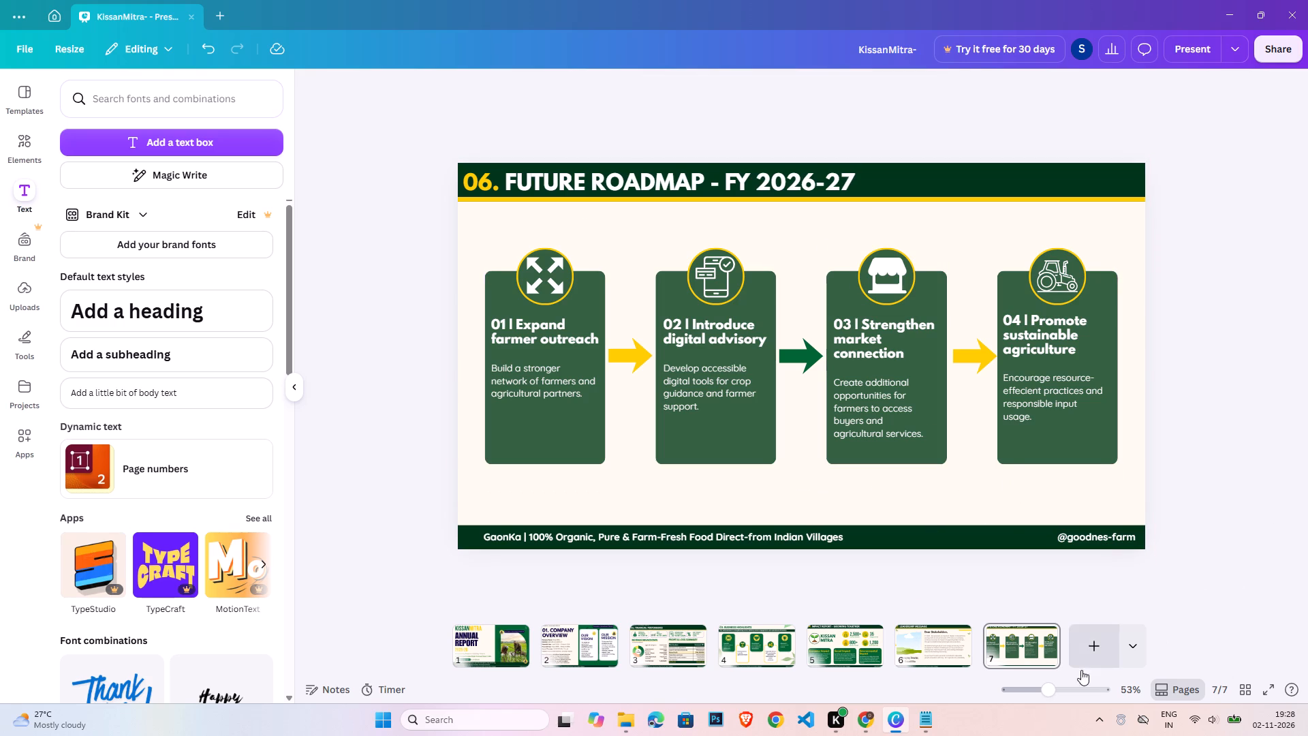
{"action": "left_click", "coordinate": [1046, 684]}
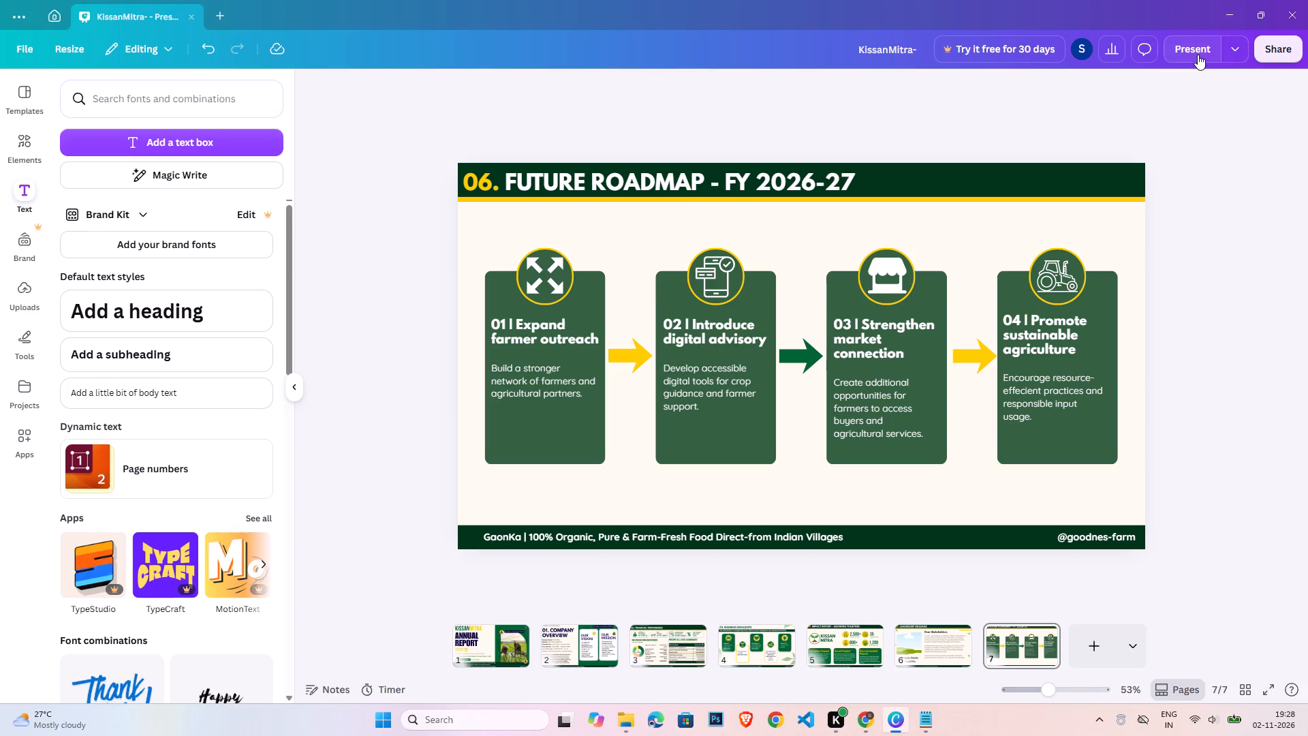
Review the whole presentation full screen, from the annual report cover through to the "06. FUTURE ROADMAP" slide, and return to editing.
{"action": "left_click", "coordinate": [1198, 55]}
{"action": "key", "text": "Left"}
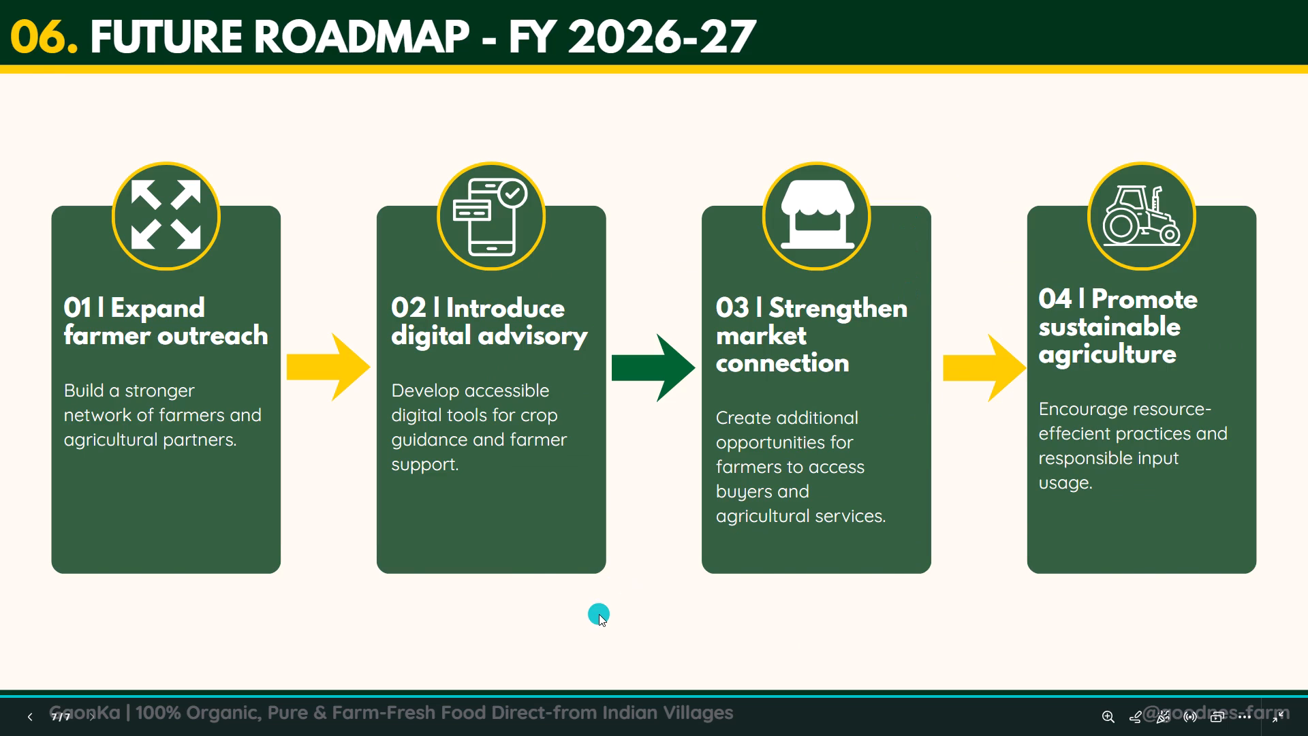
{"action": "key", "text": "Left"}
{"action": "key", "text": "Left"}
{"action": "key", "text": "Left"}
{"action": "key", "text": "Left"}
{"action": "key", "text": "Left"}
{"action": "key", "text": "Left"}
{"action": "key", "text": "Left"}
{"action": "key", "text": "Left"}
{"action": "key", "text": "Left"}
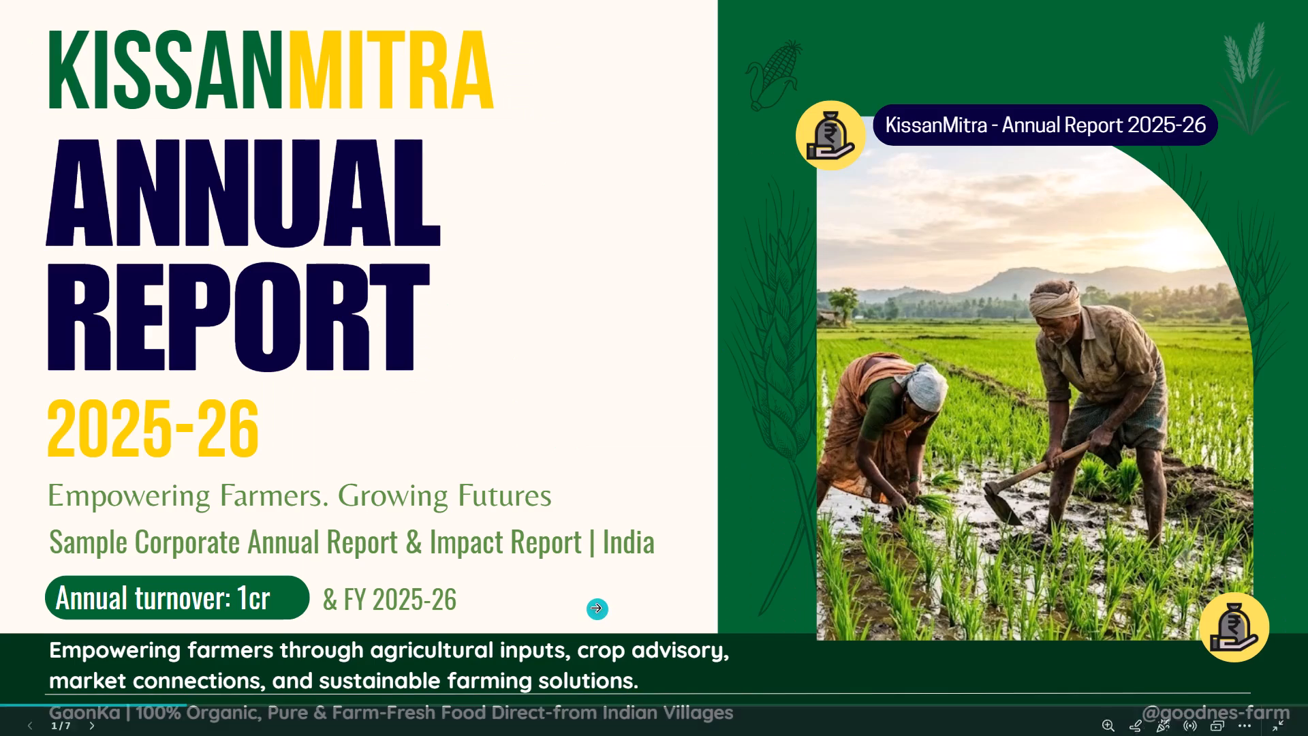
{"action": "key", "text": "Right"}
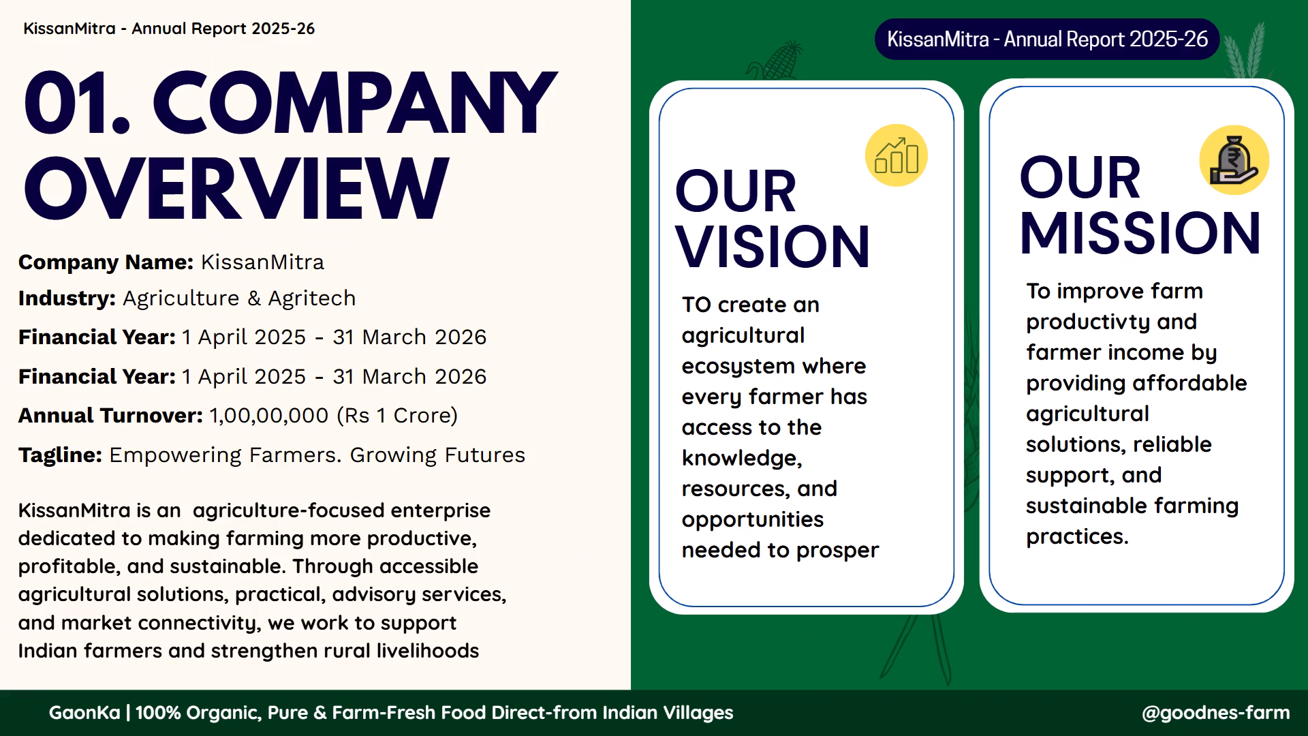
{"action": "key", "text": "Right"}
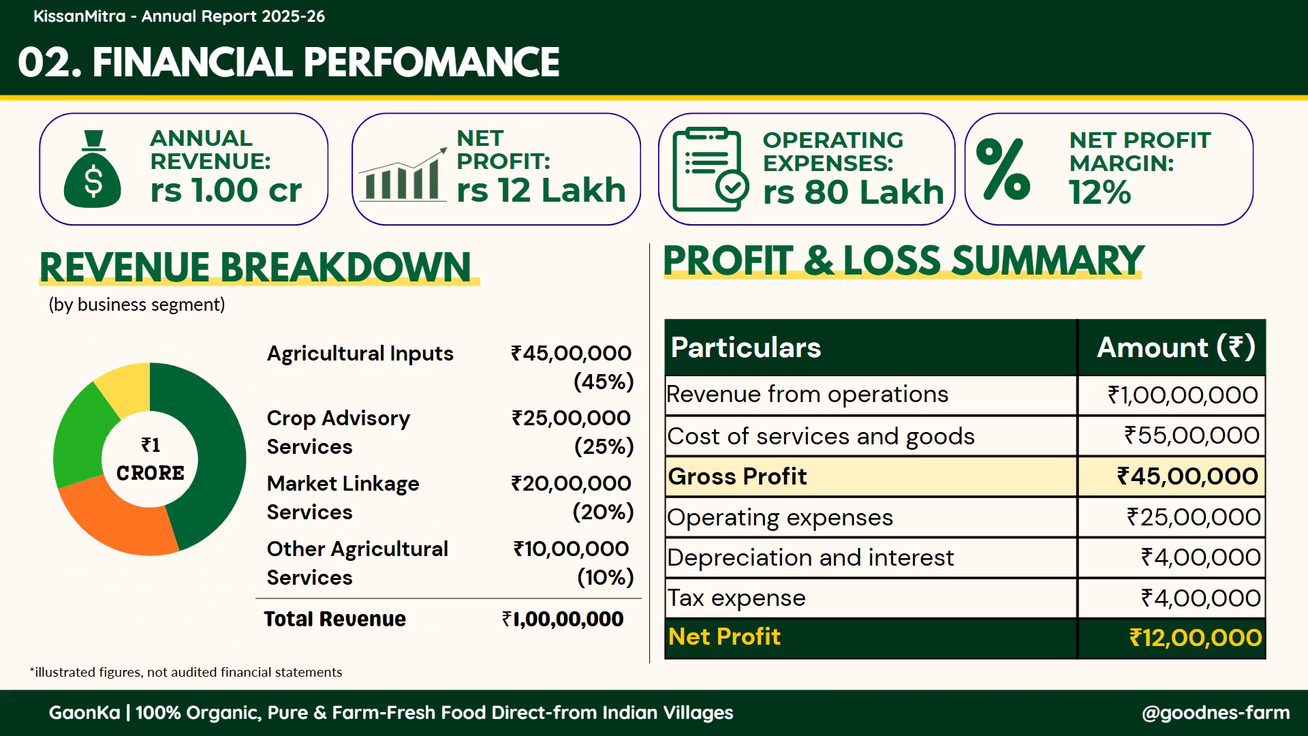
{"action": "key", "text": "Right"}
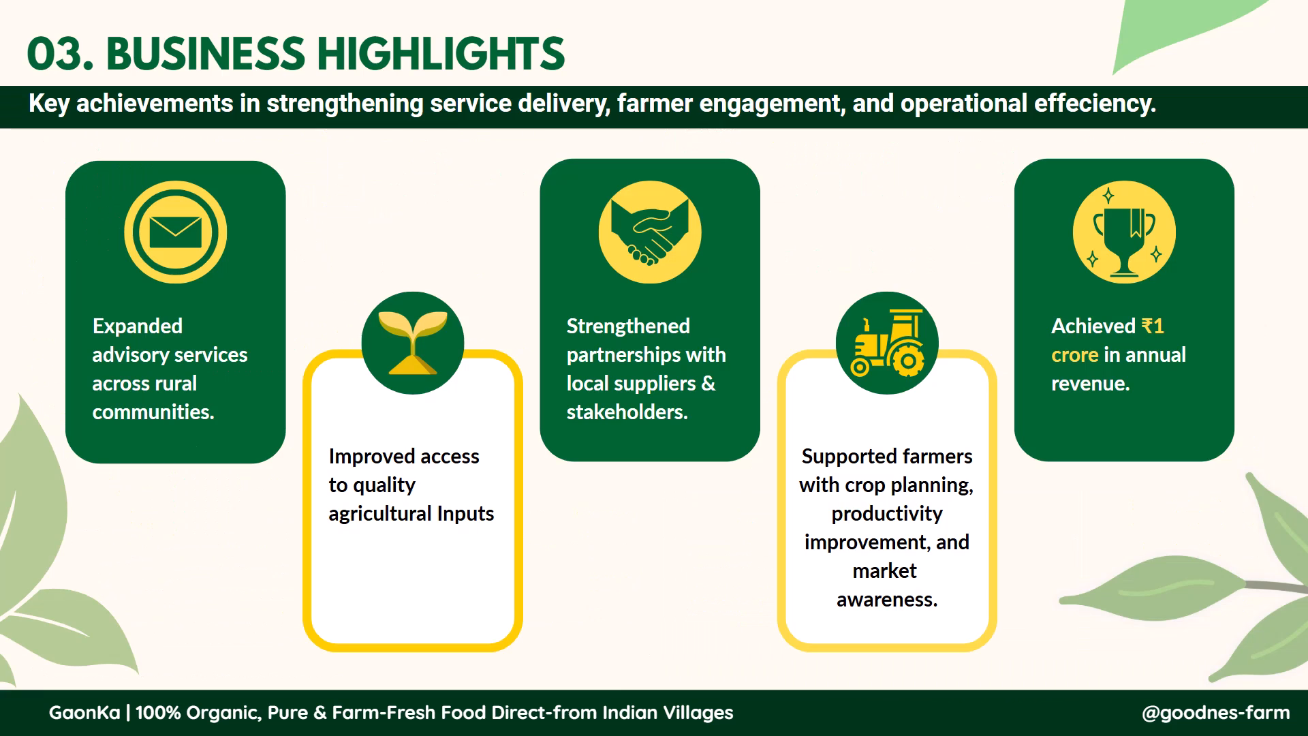
{"action": "key", "text": "Right"}
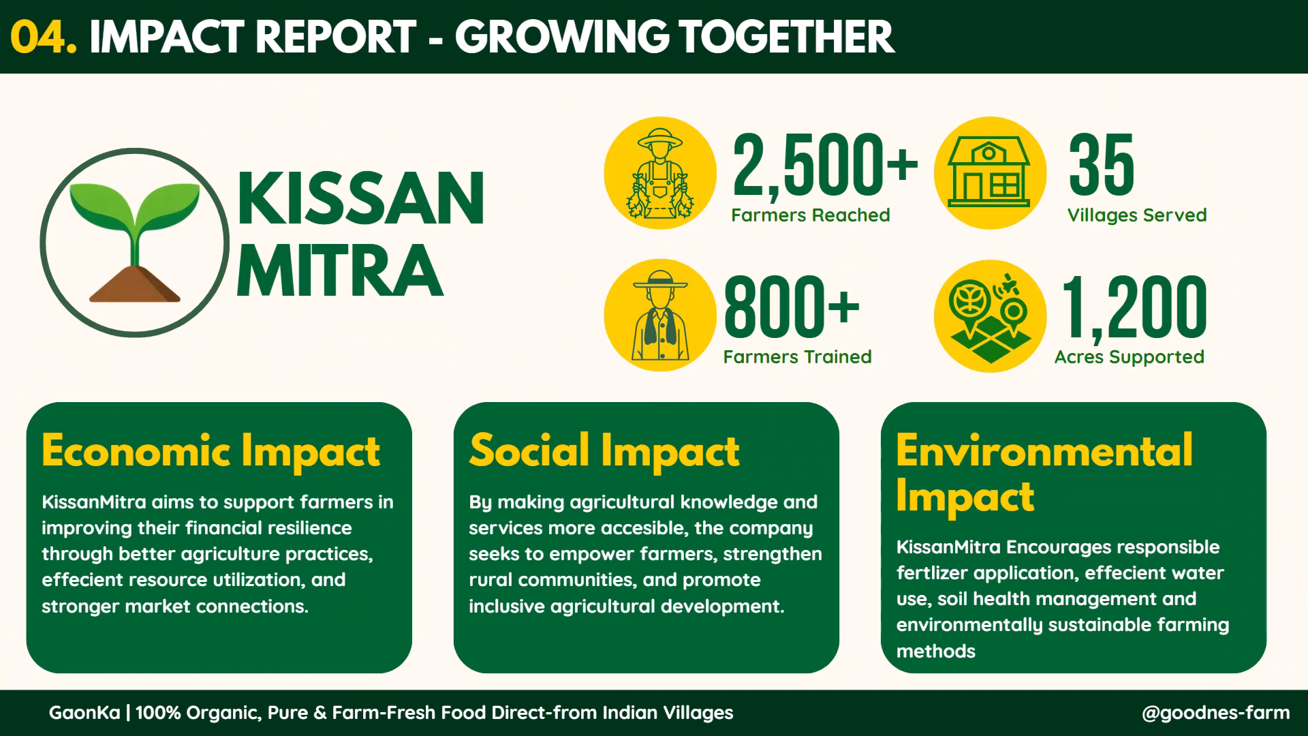
{"action": "key", "text": "Right"}
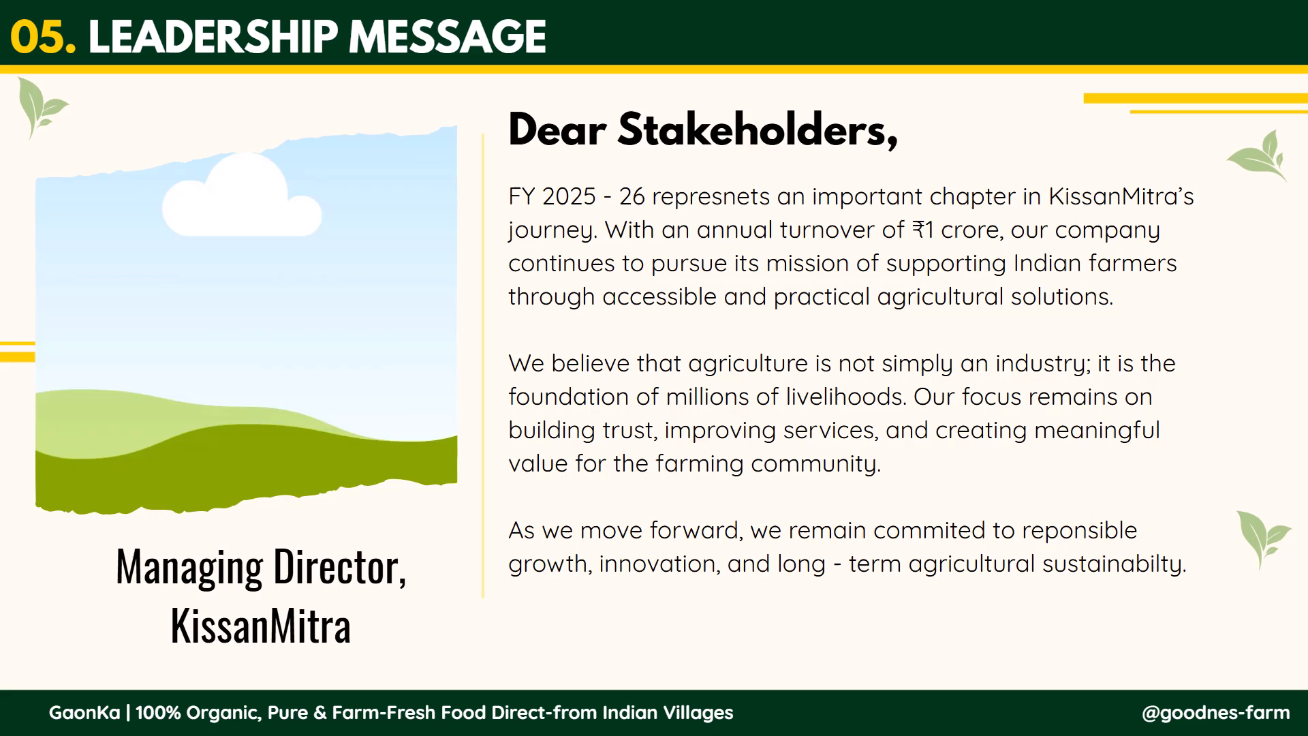
{"action": "key", "text": "Left"}
{"action": "key", "text": "Right"}
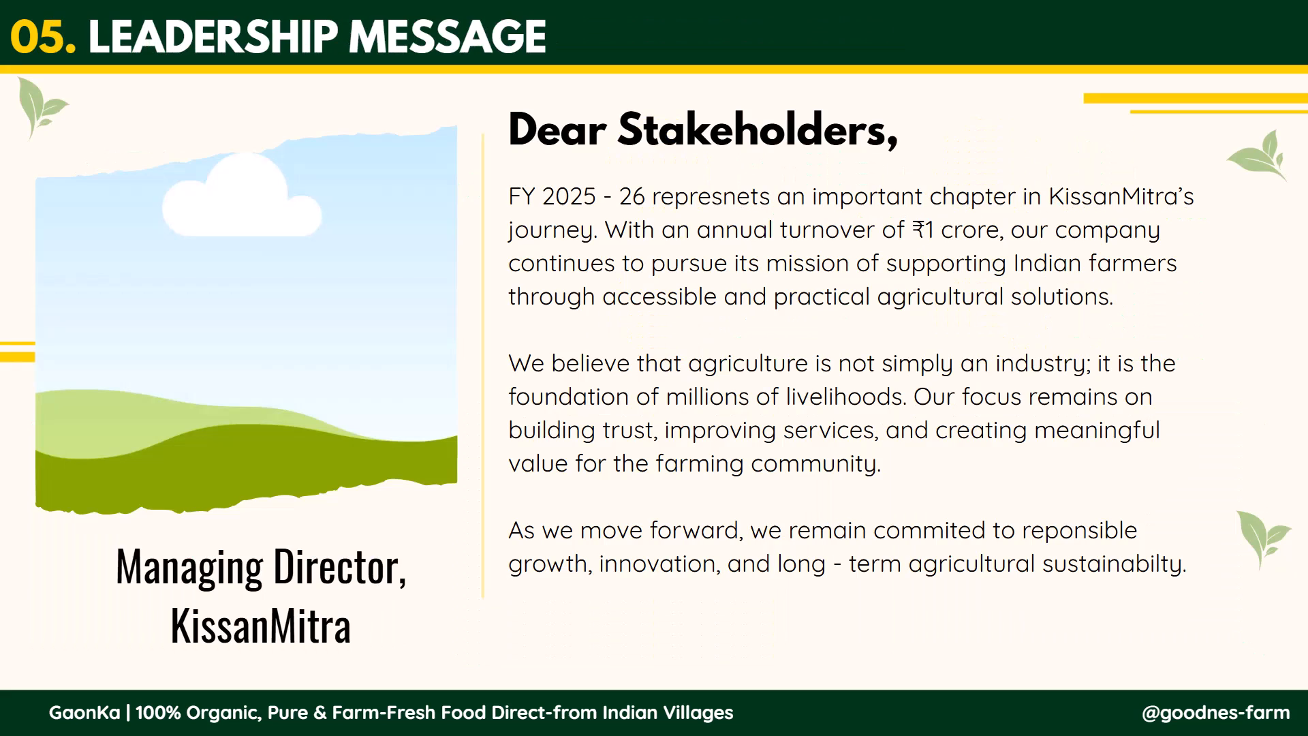
{"action": "key", "text": "Right"}
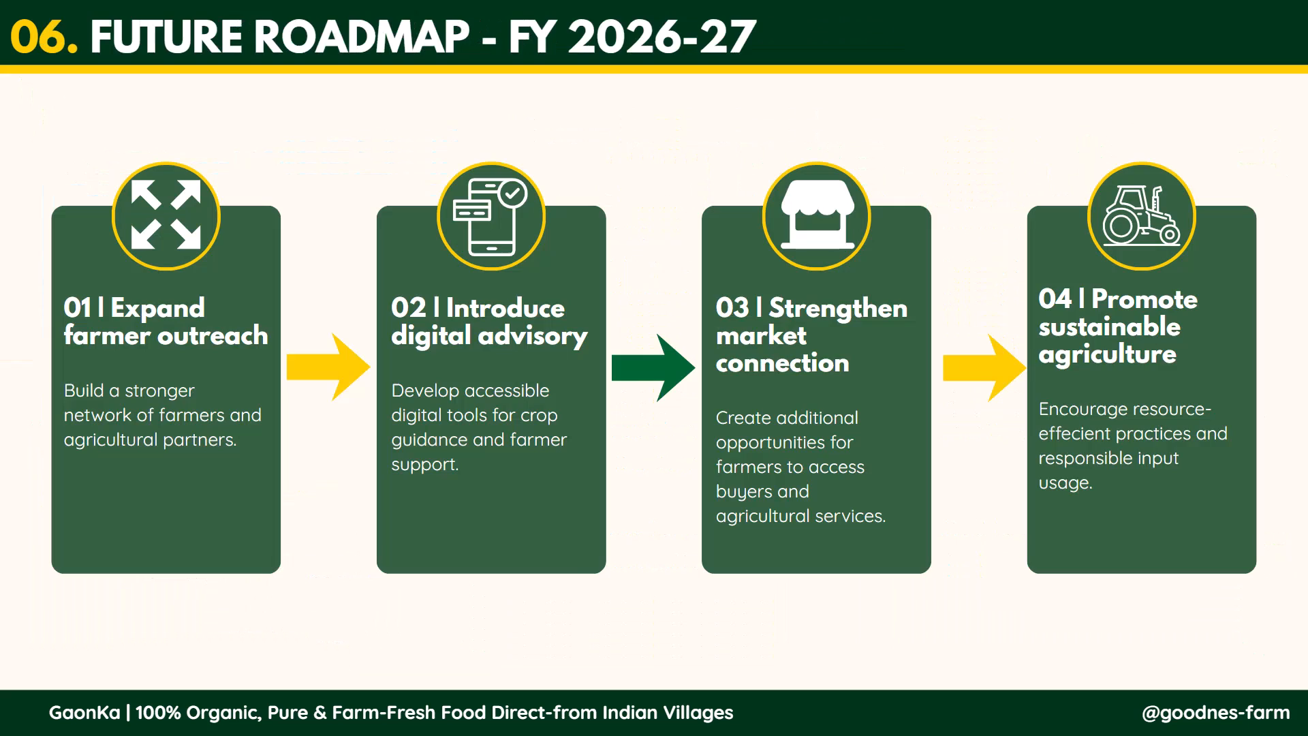
{"action": "key", "text": "Right"}
{"action": "key", "text": "Escape"}
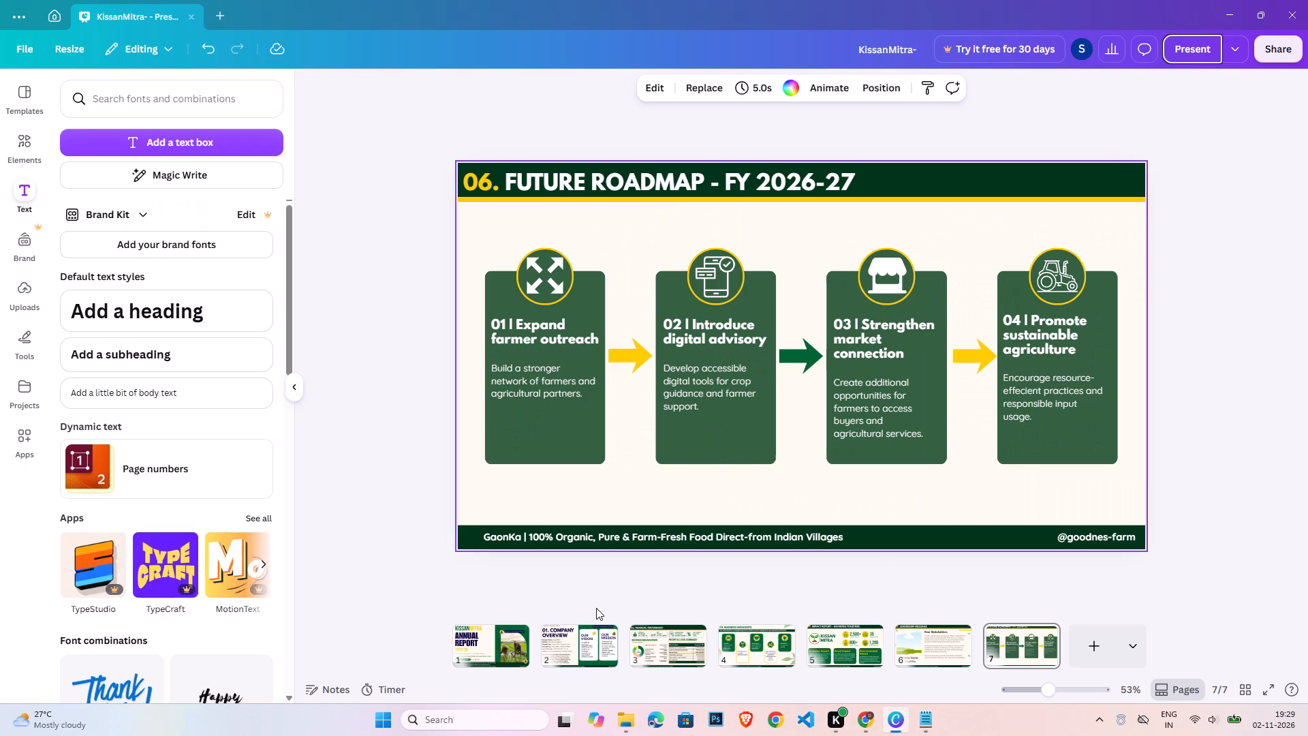